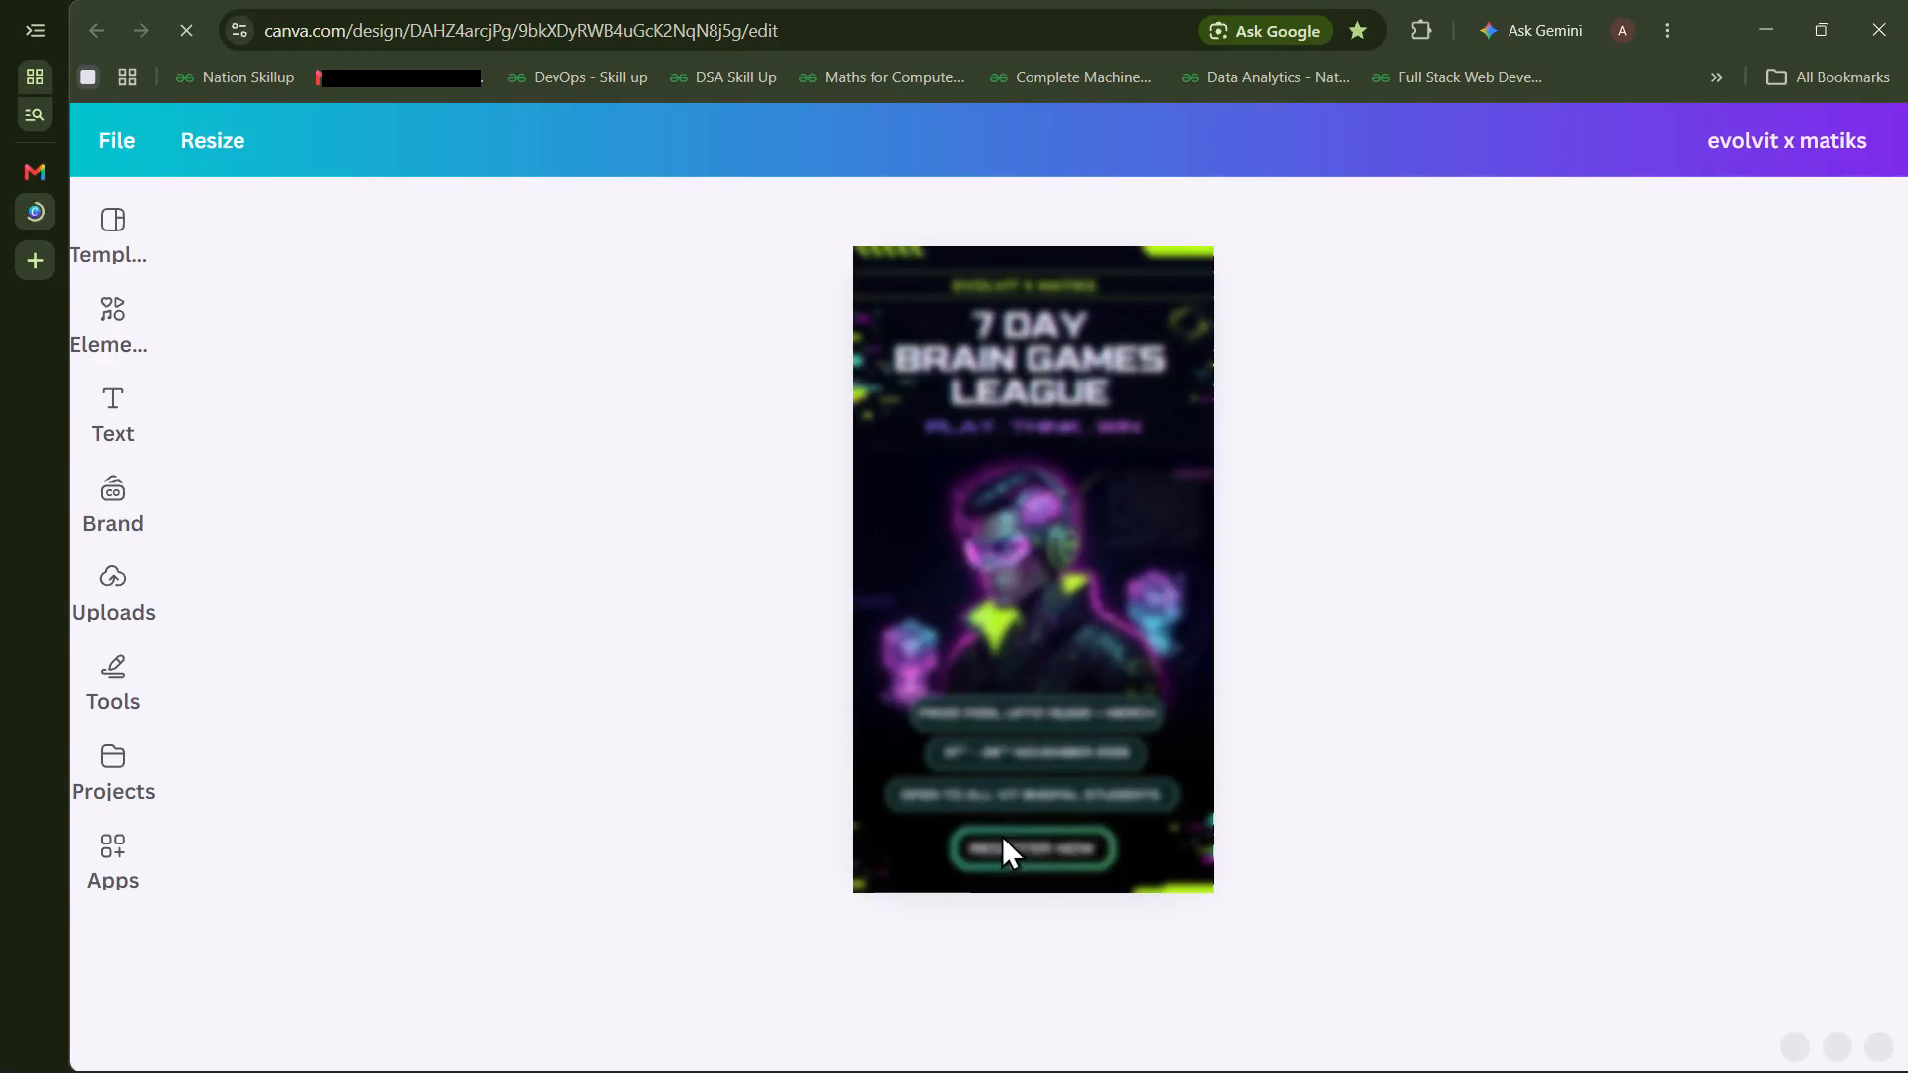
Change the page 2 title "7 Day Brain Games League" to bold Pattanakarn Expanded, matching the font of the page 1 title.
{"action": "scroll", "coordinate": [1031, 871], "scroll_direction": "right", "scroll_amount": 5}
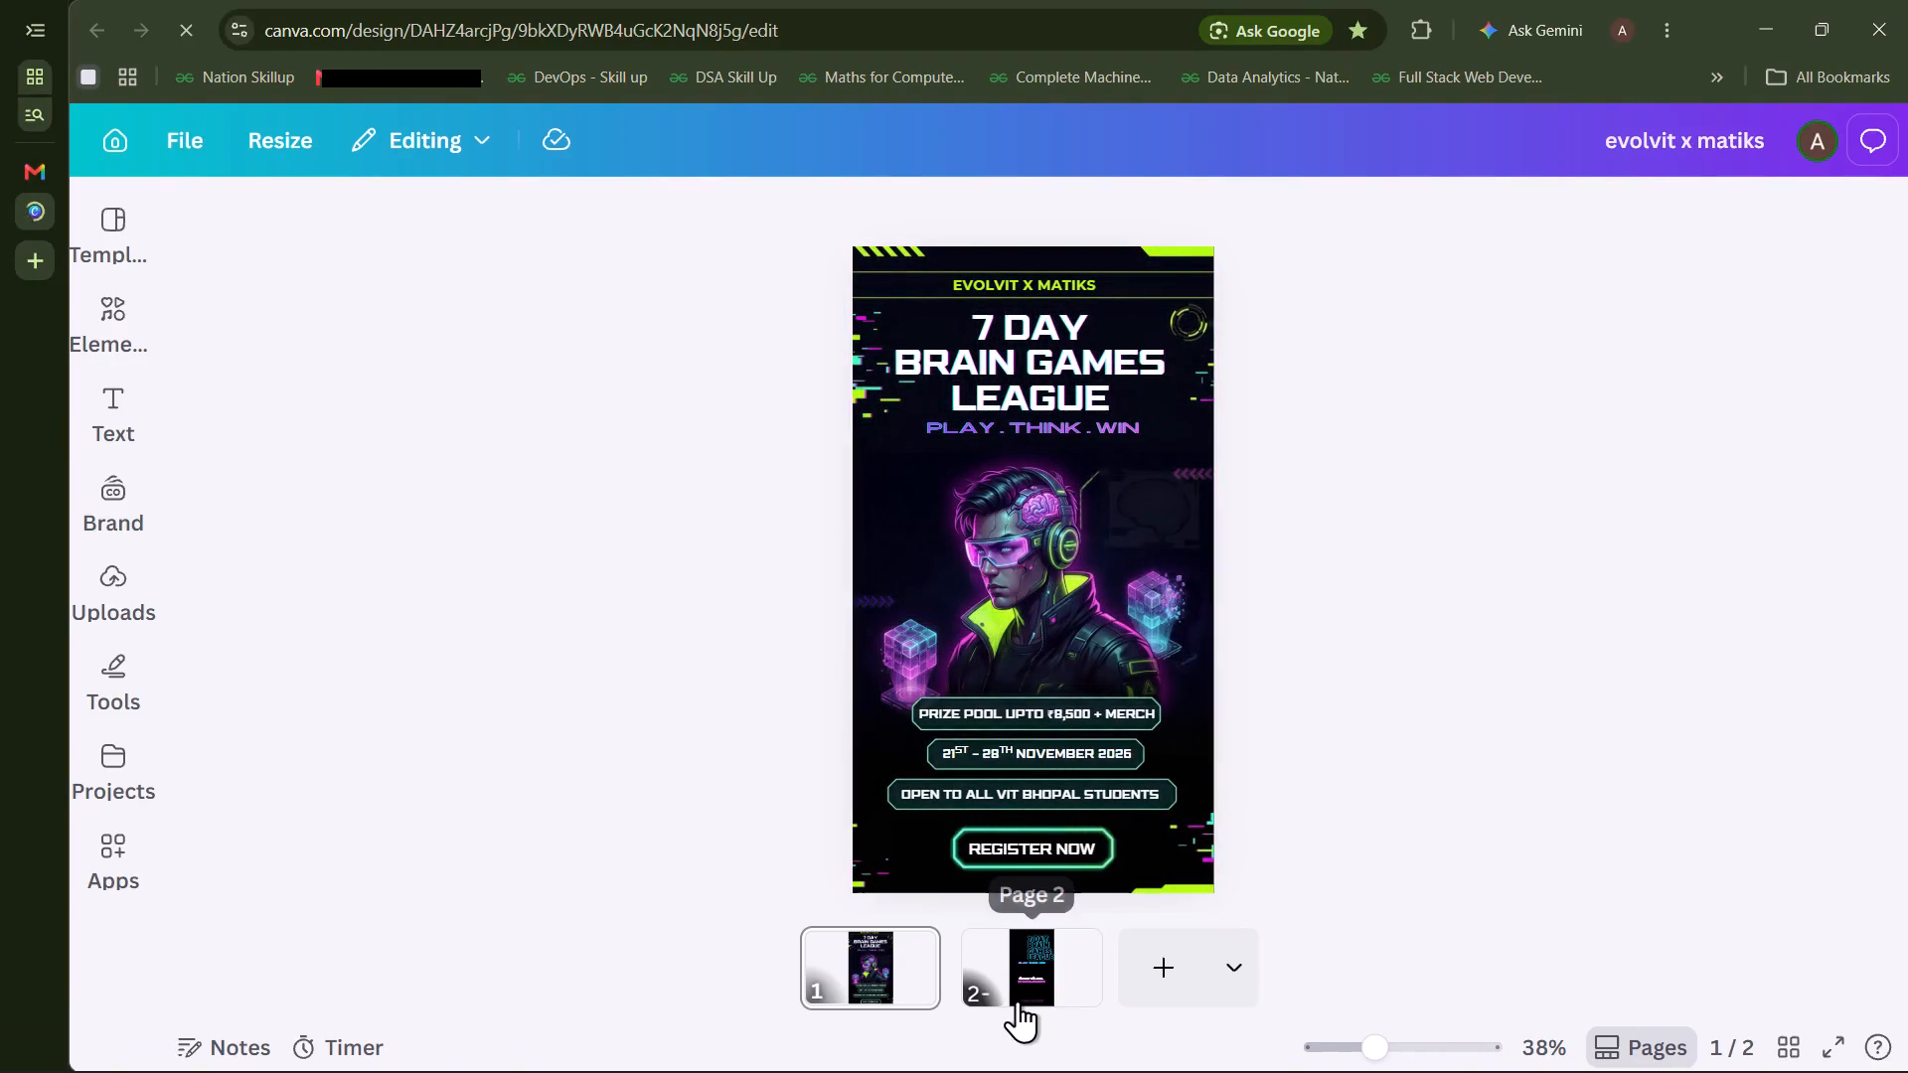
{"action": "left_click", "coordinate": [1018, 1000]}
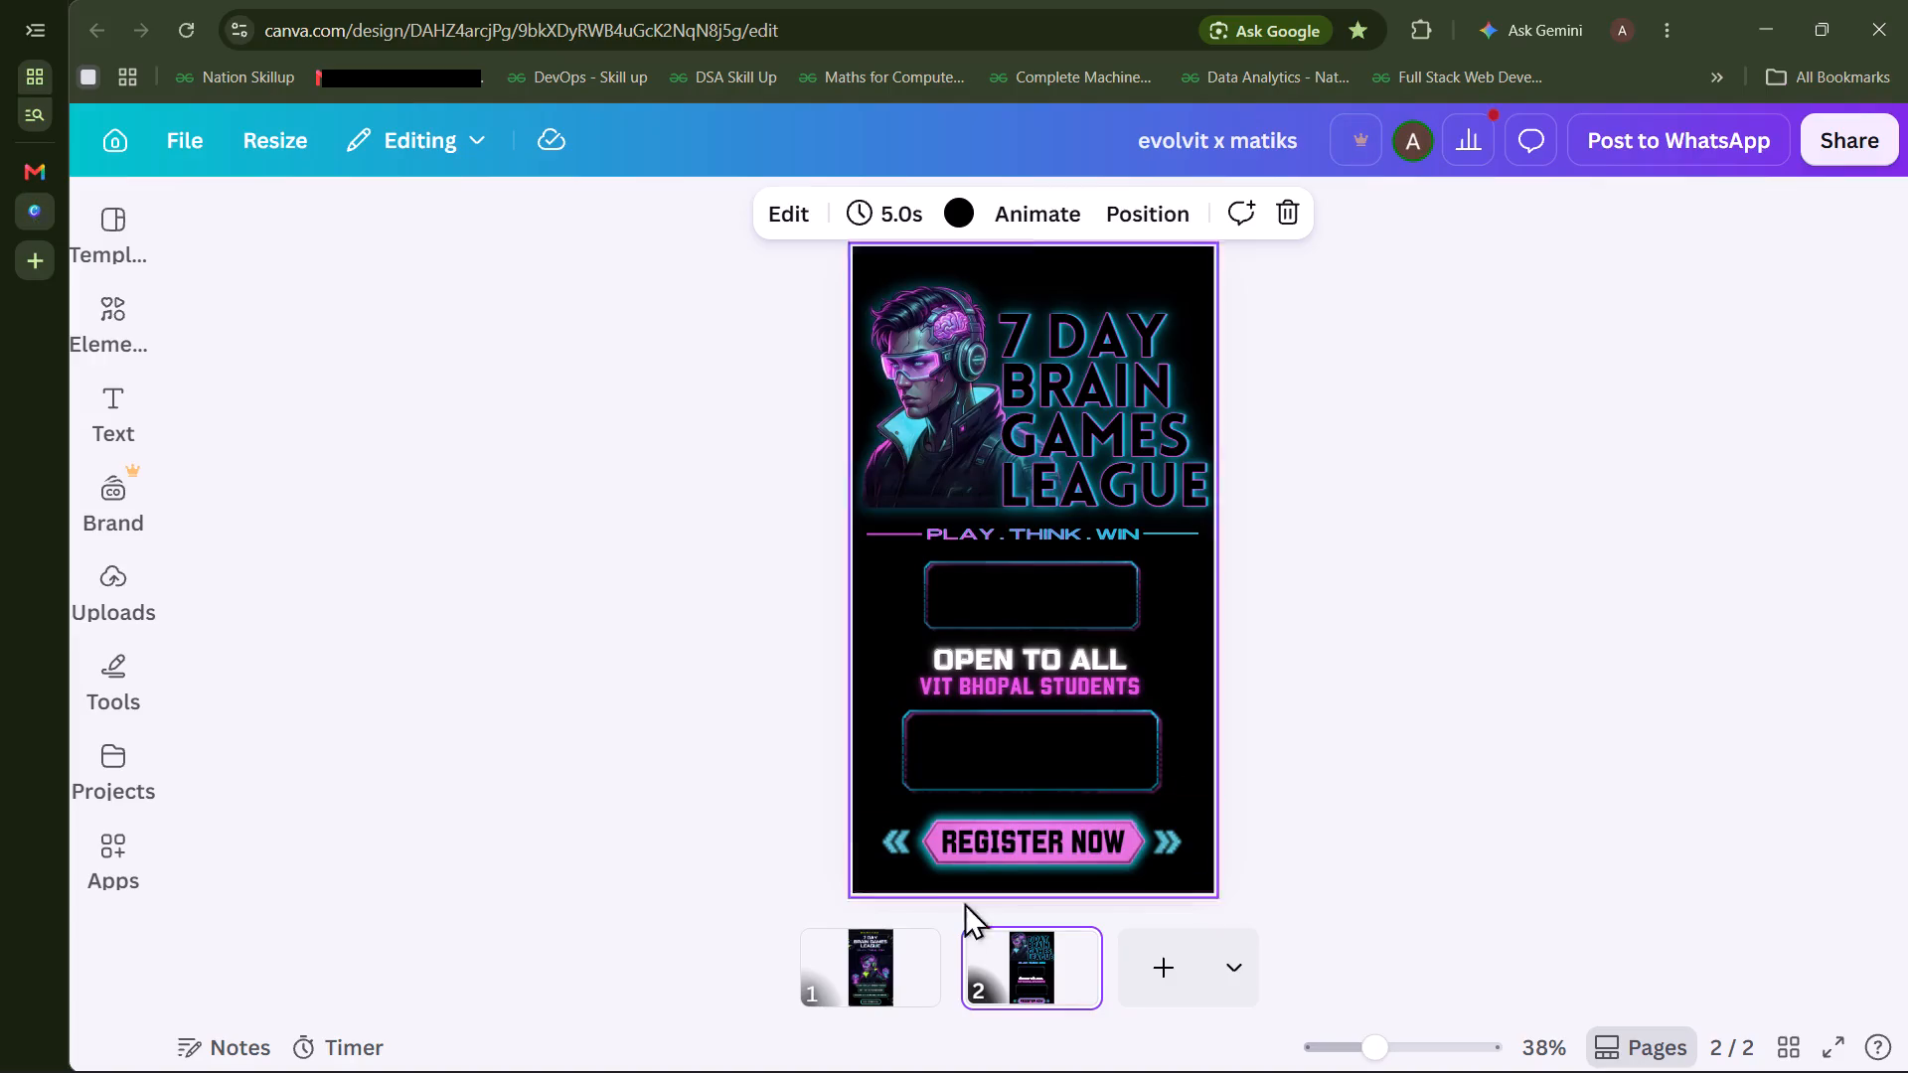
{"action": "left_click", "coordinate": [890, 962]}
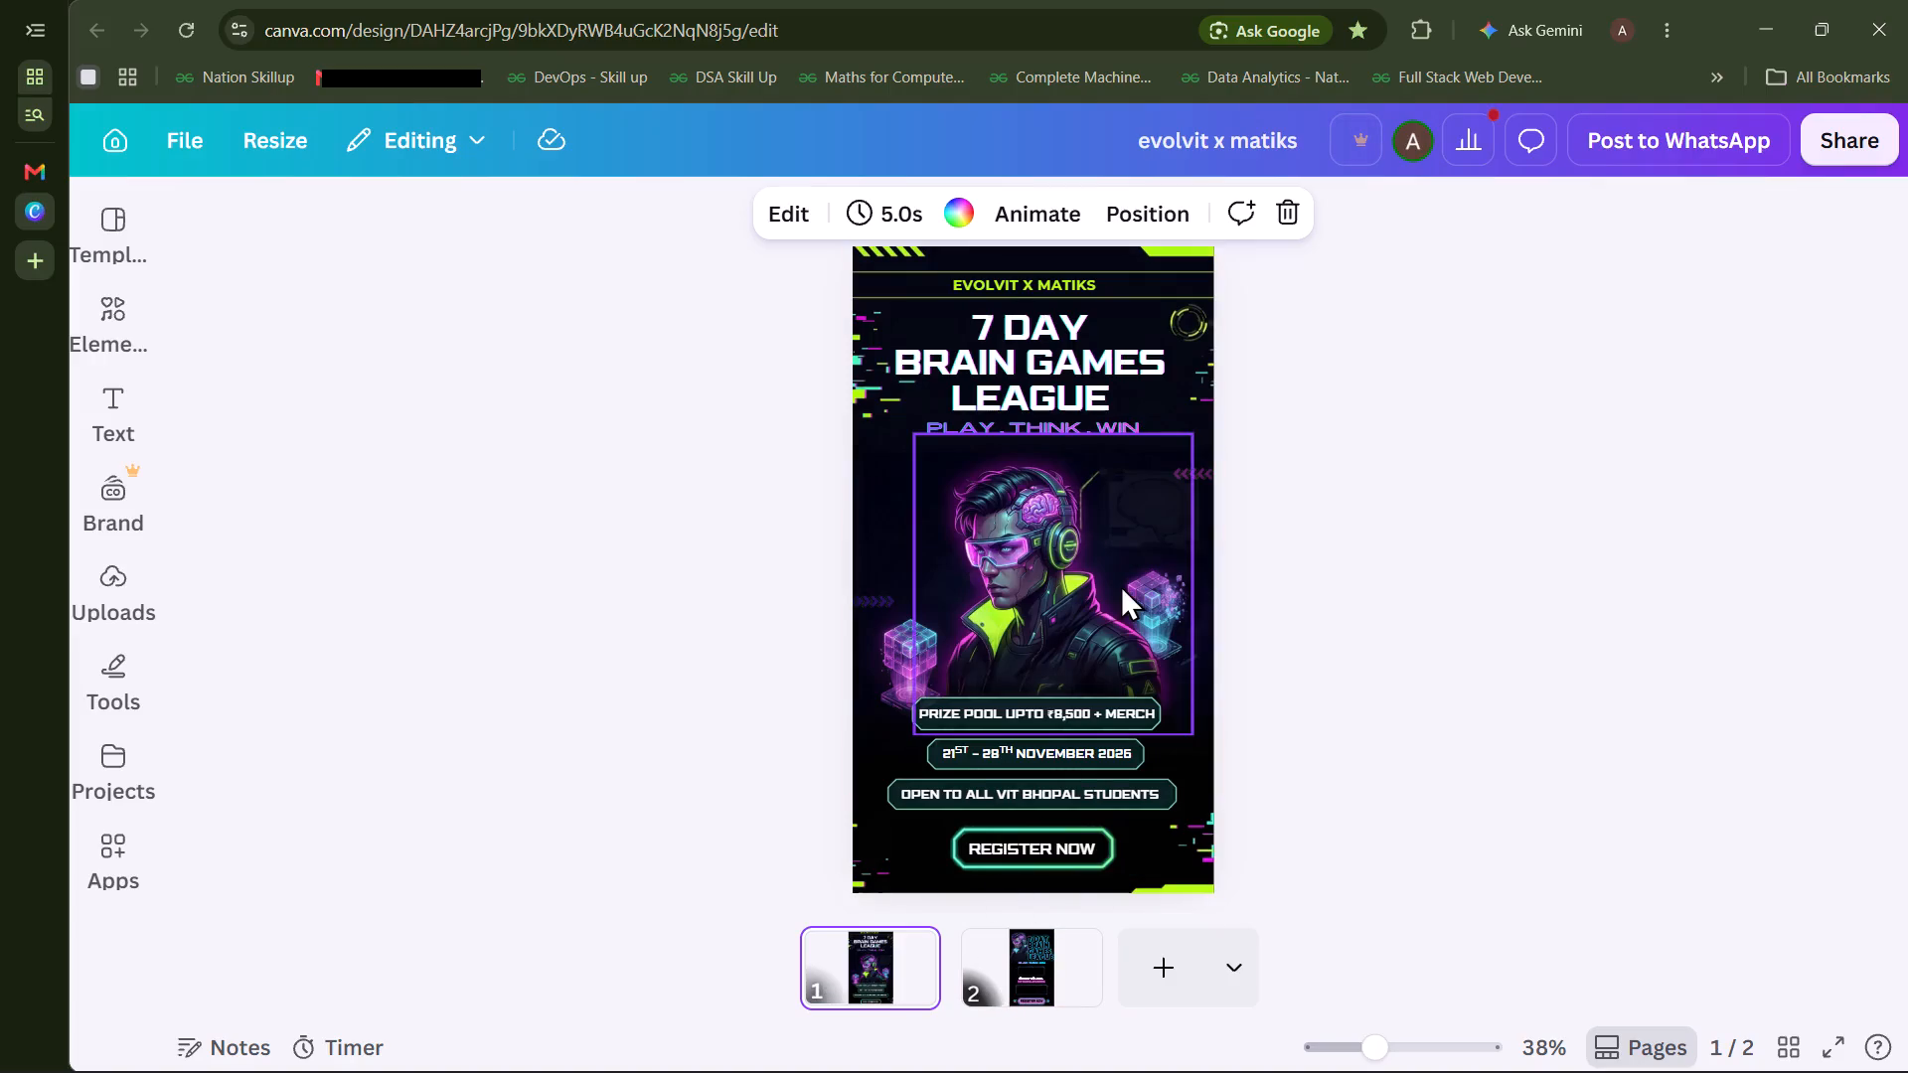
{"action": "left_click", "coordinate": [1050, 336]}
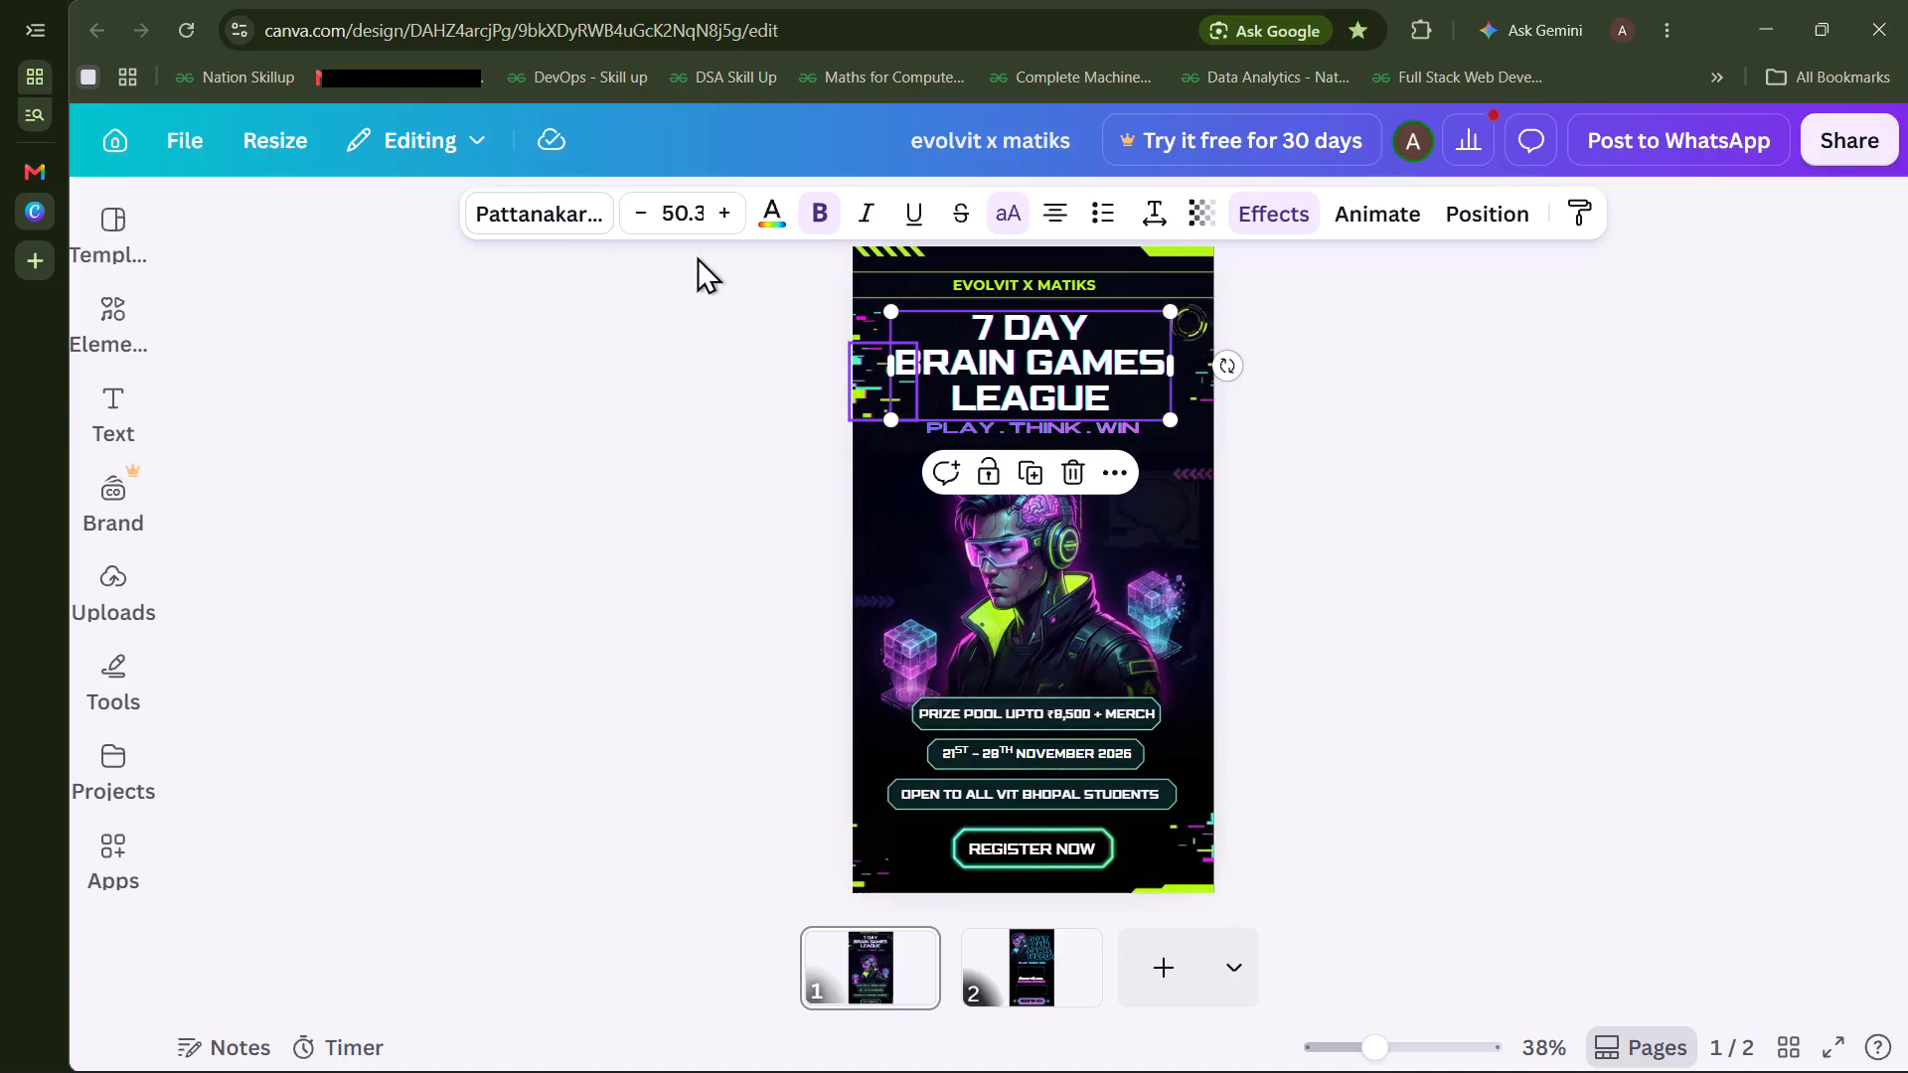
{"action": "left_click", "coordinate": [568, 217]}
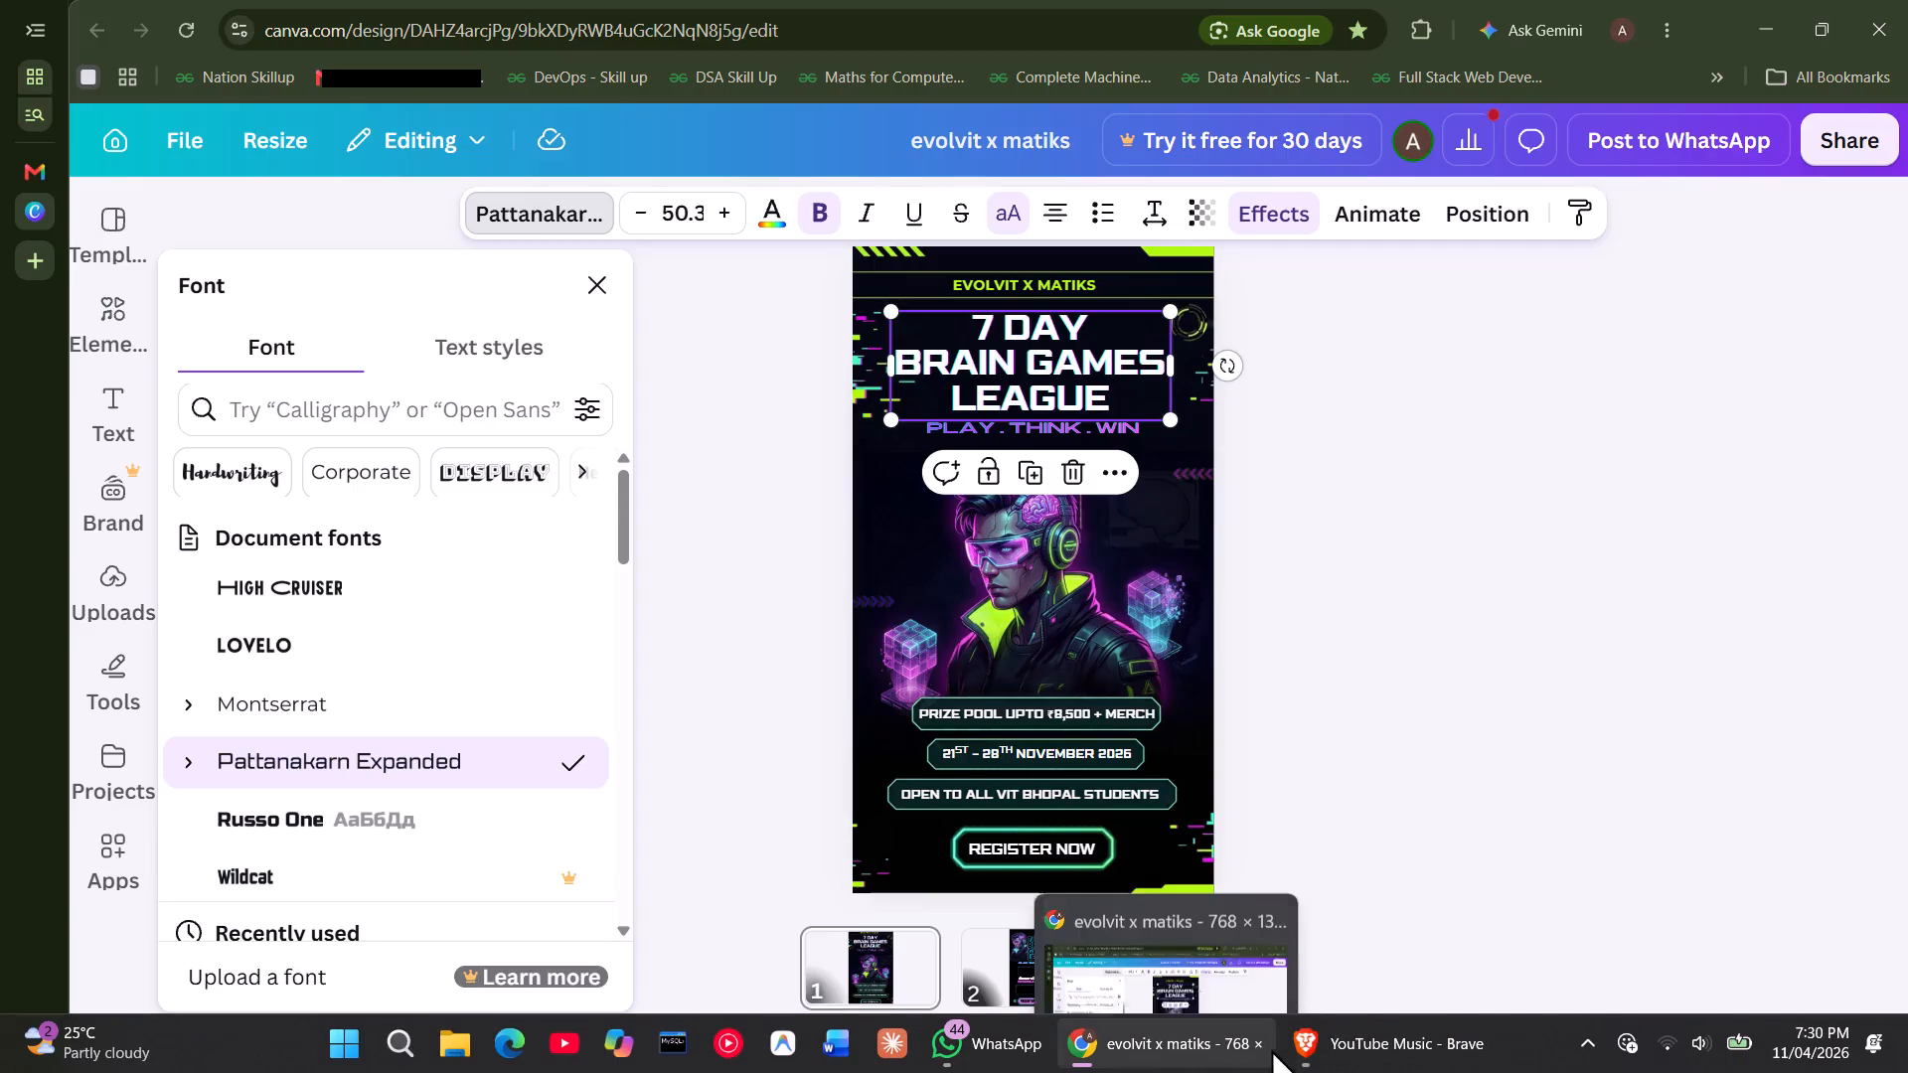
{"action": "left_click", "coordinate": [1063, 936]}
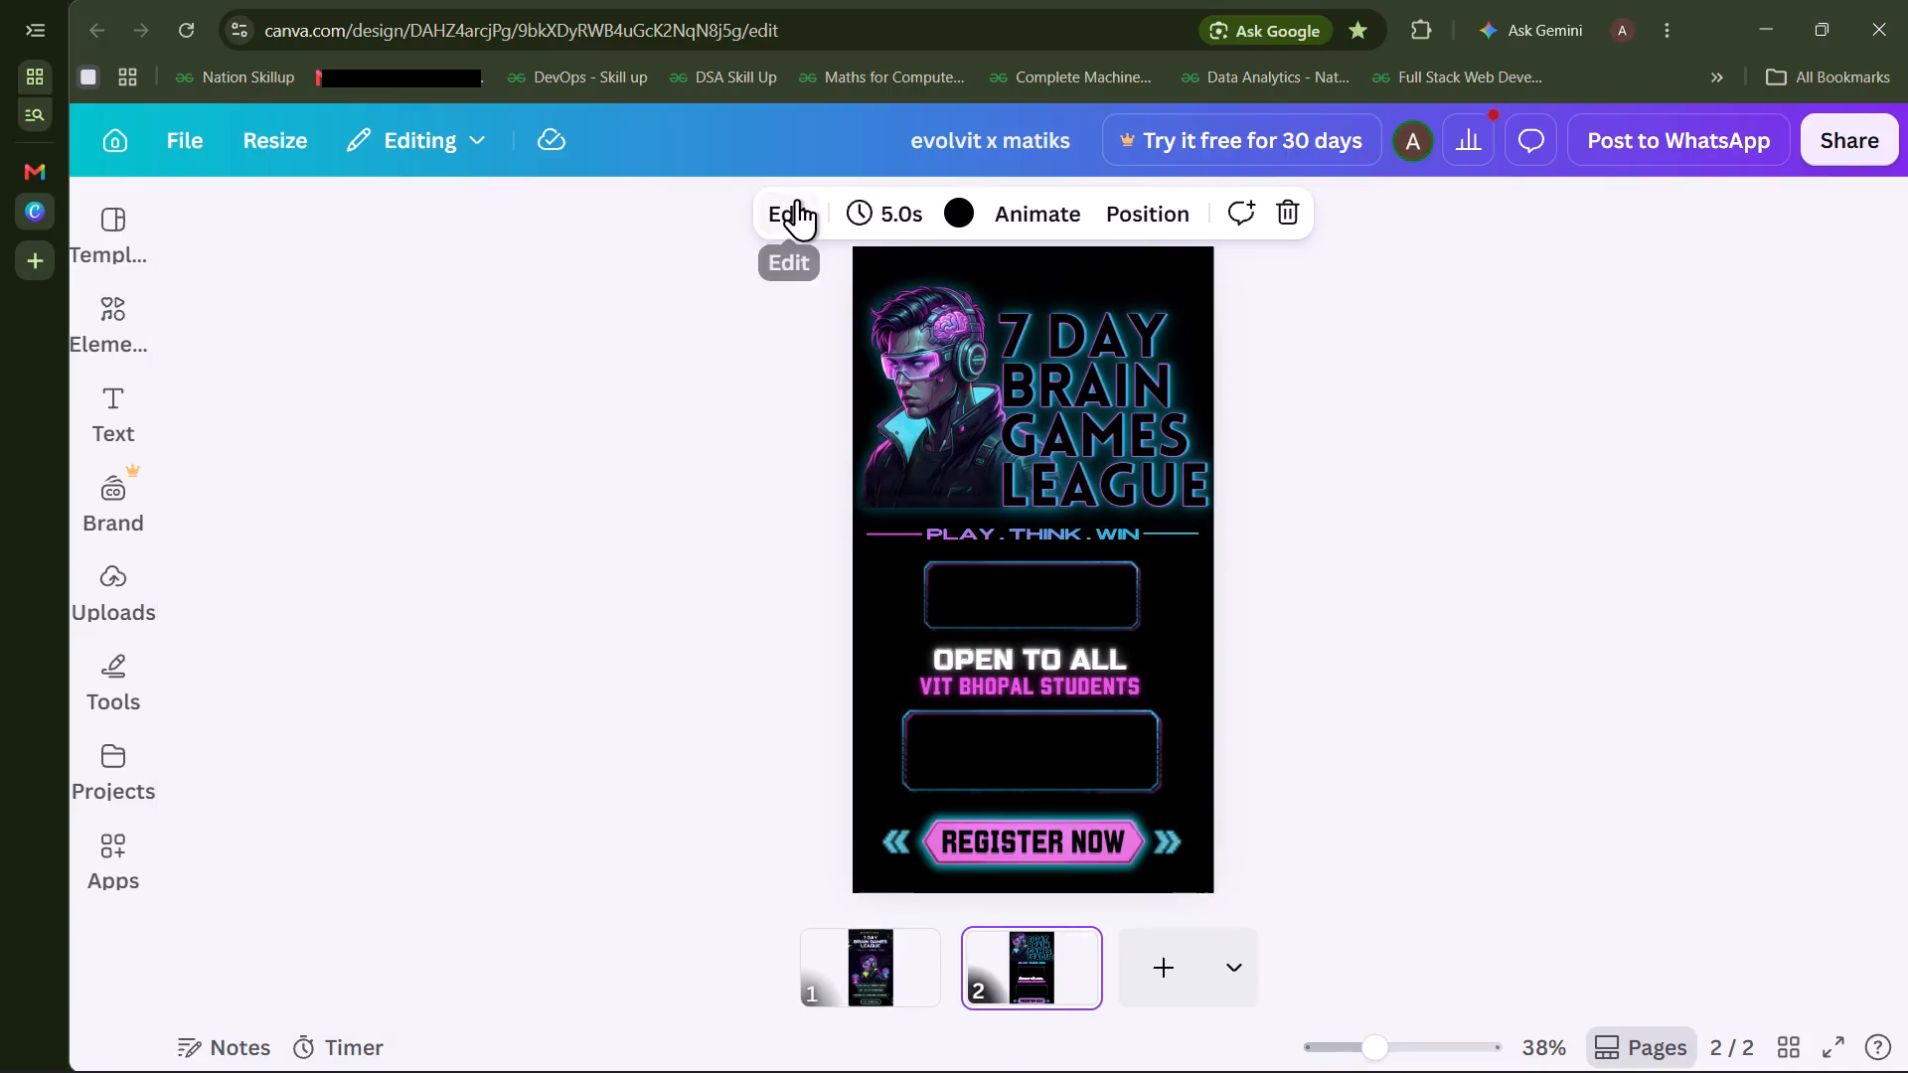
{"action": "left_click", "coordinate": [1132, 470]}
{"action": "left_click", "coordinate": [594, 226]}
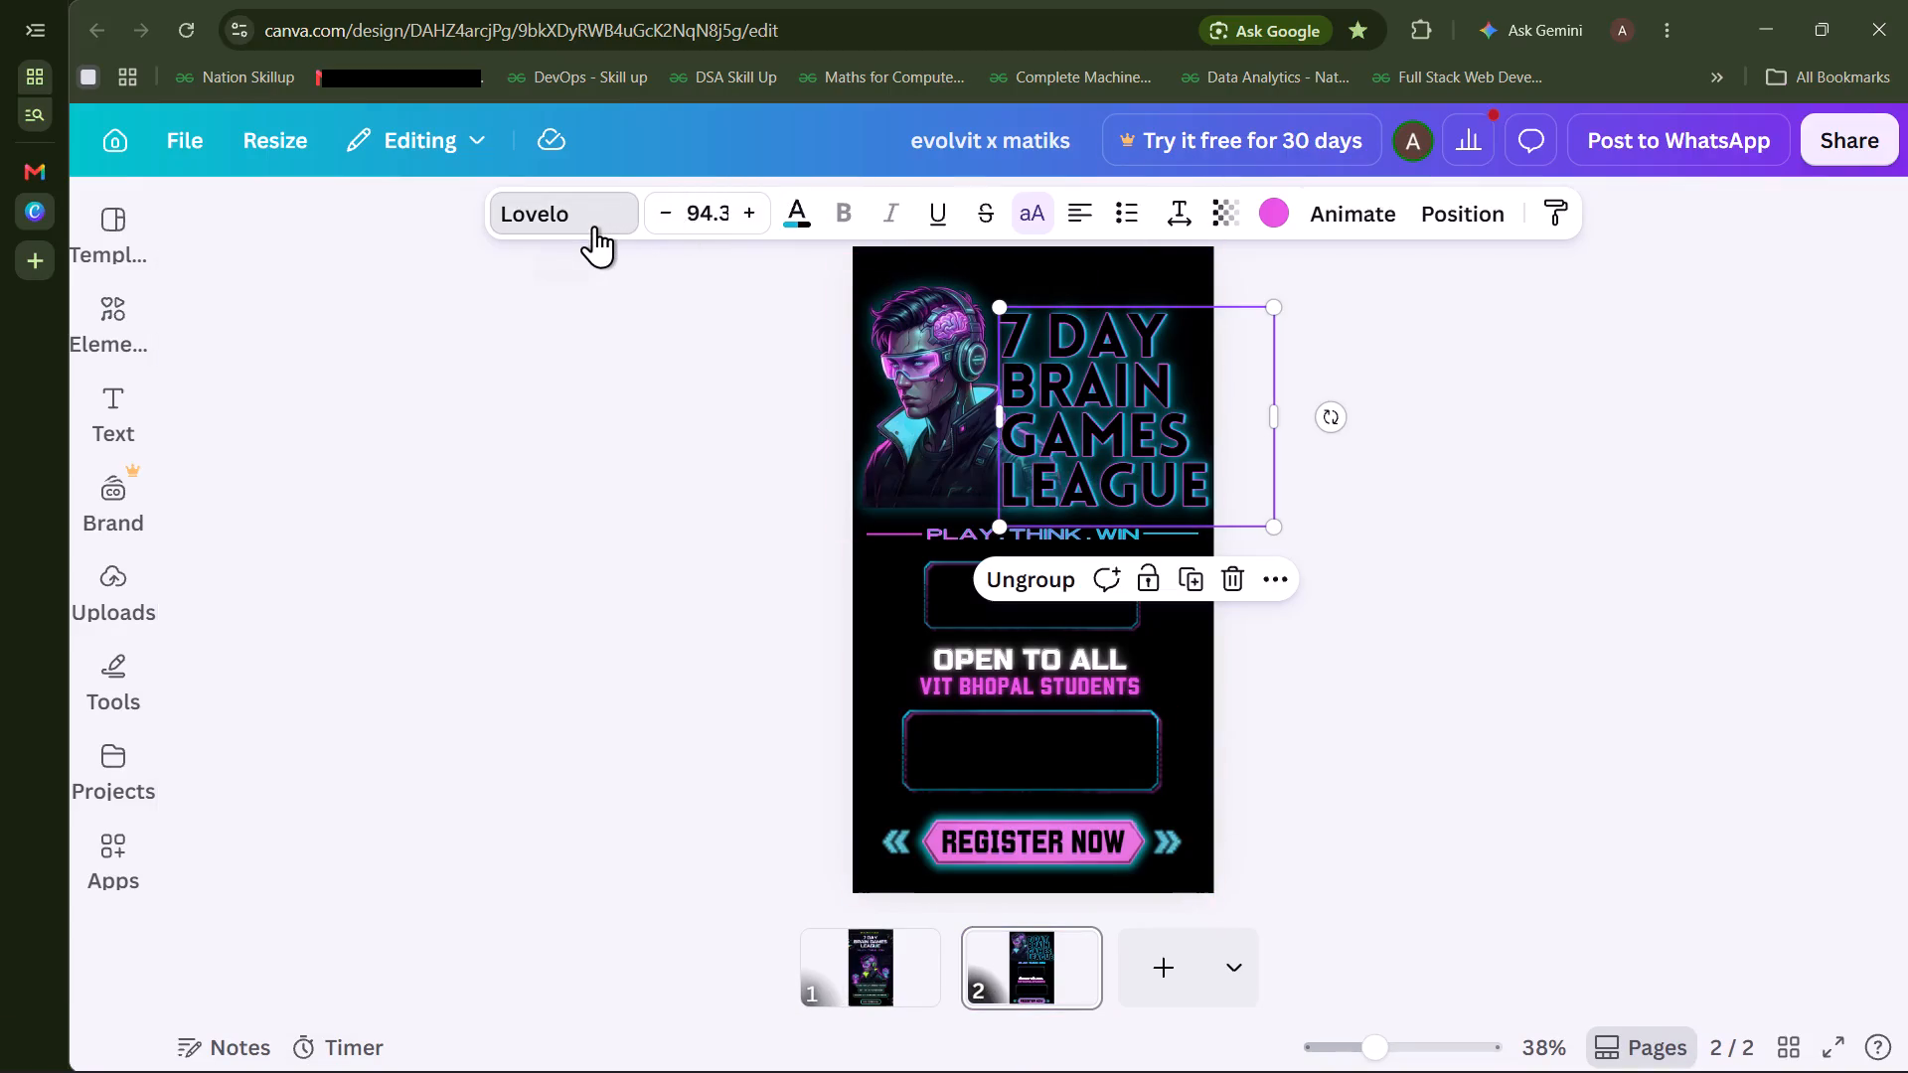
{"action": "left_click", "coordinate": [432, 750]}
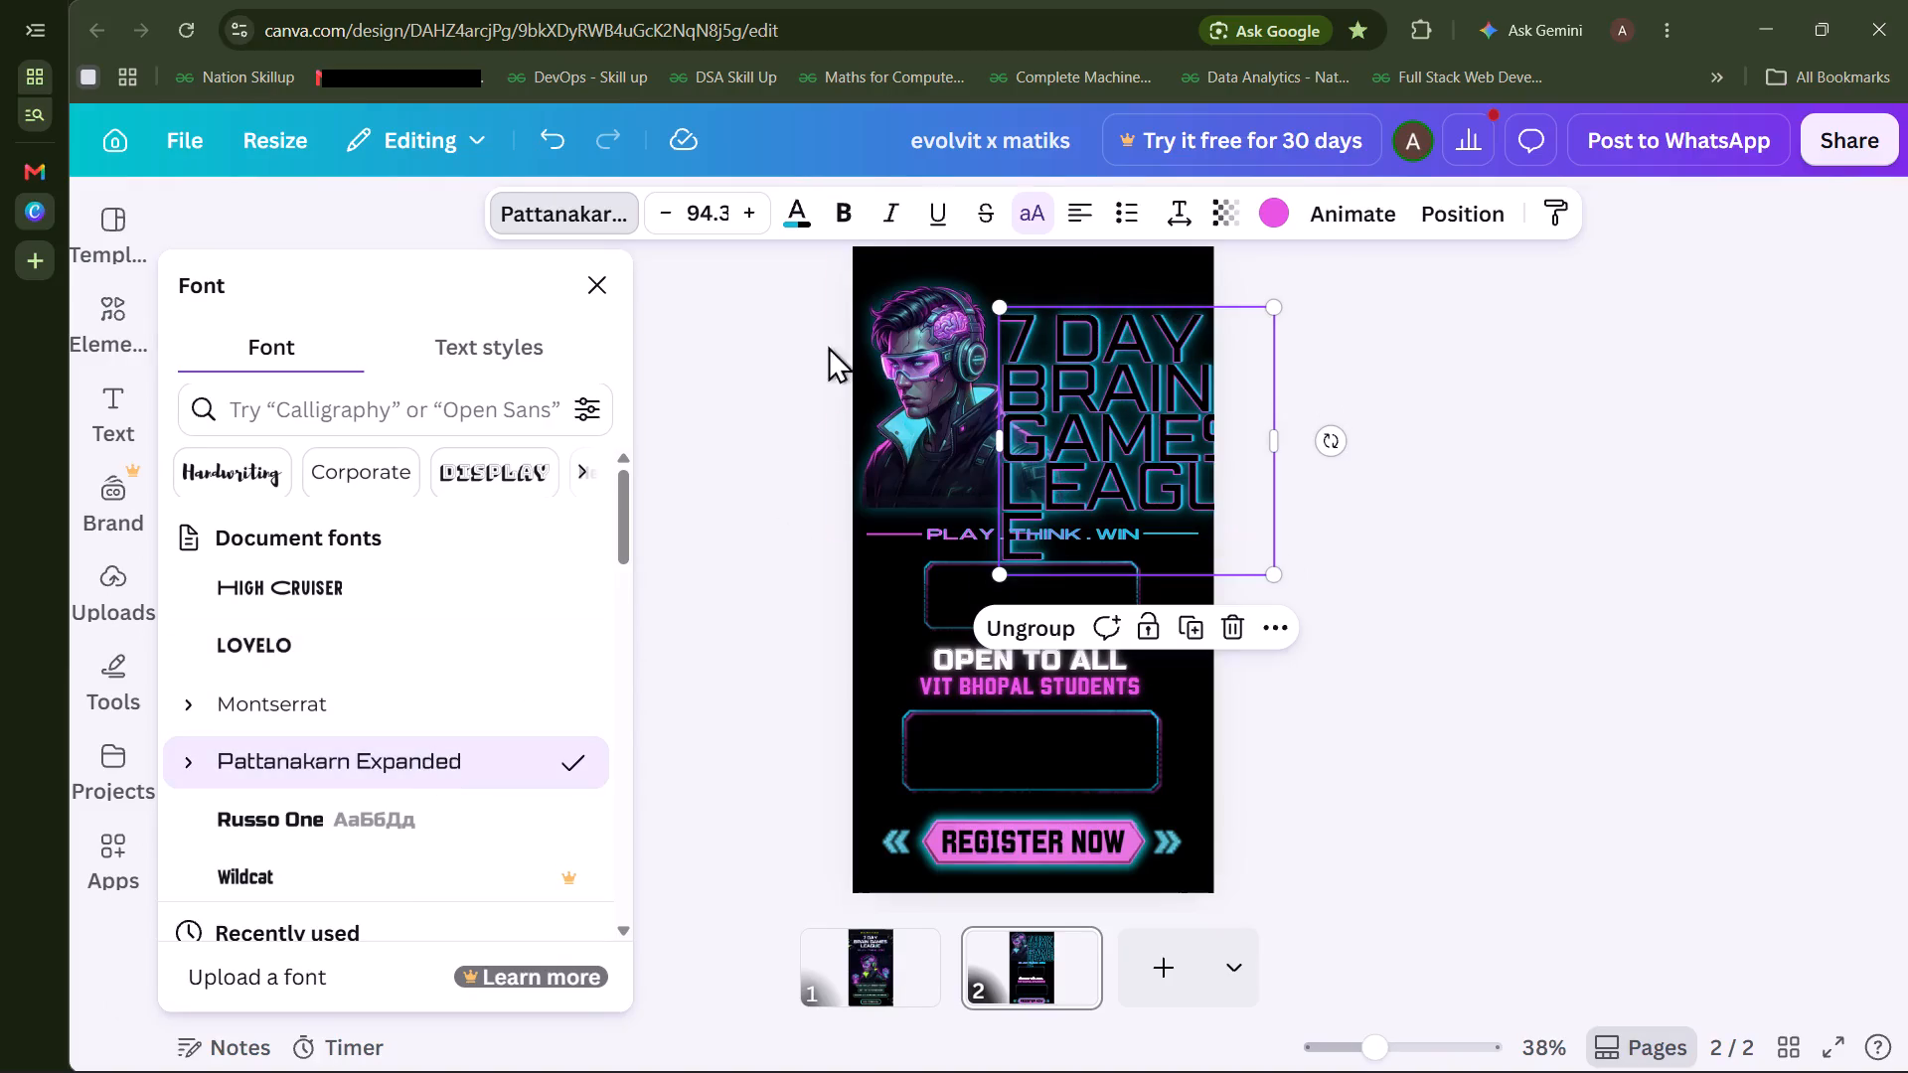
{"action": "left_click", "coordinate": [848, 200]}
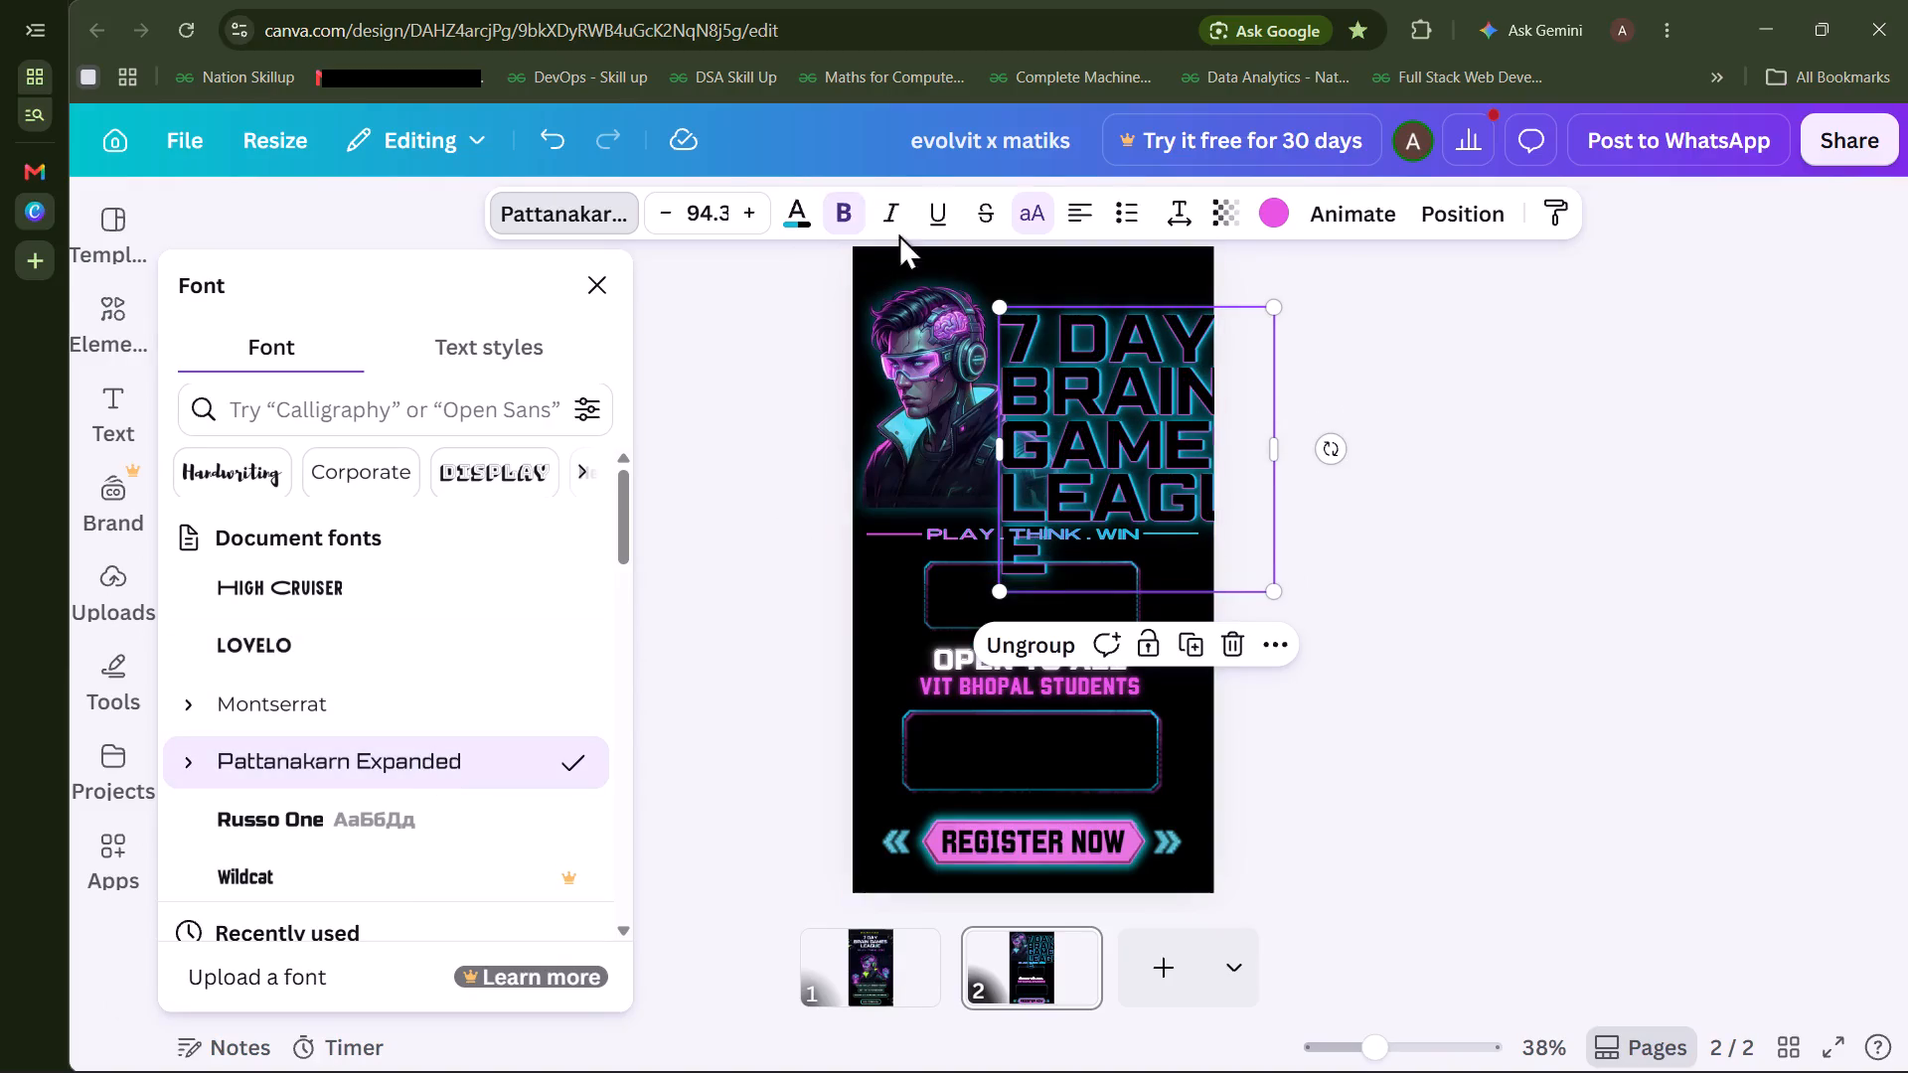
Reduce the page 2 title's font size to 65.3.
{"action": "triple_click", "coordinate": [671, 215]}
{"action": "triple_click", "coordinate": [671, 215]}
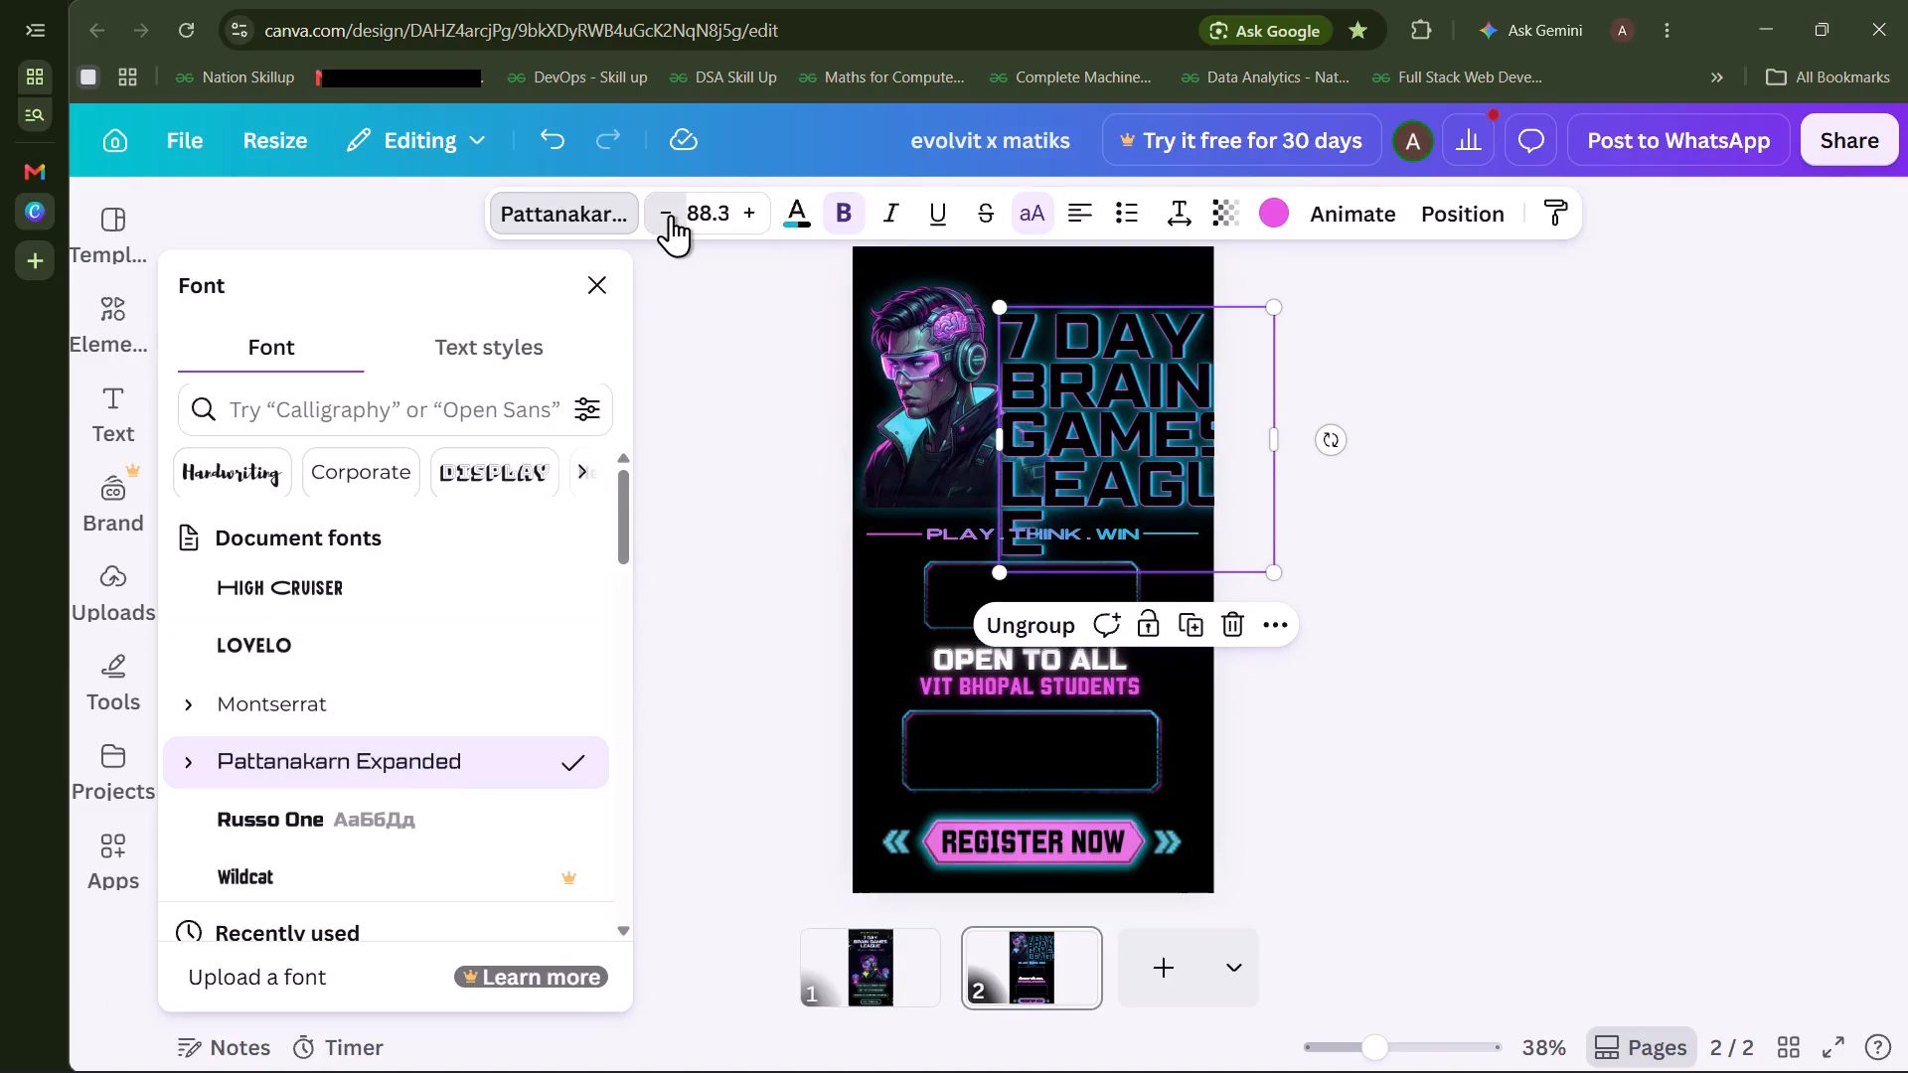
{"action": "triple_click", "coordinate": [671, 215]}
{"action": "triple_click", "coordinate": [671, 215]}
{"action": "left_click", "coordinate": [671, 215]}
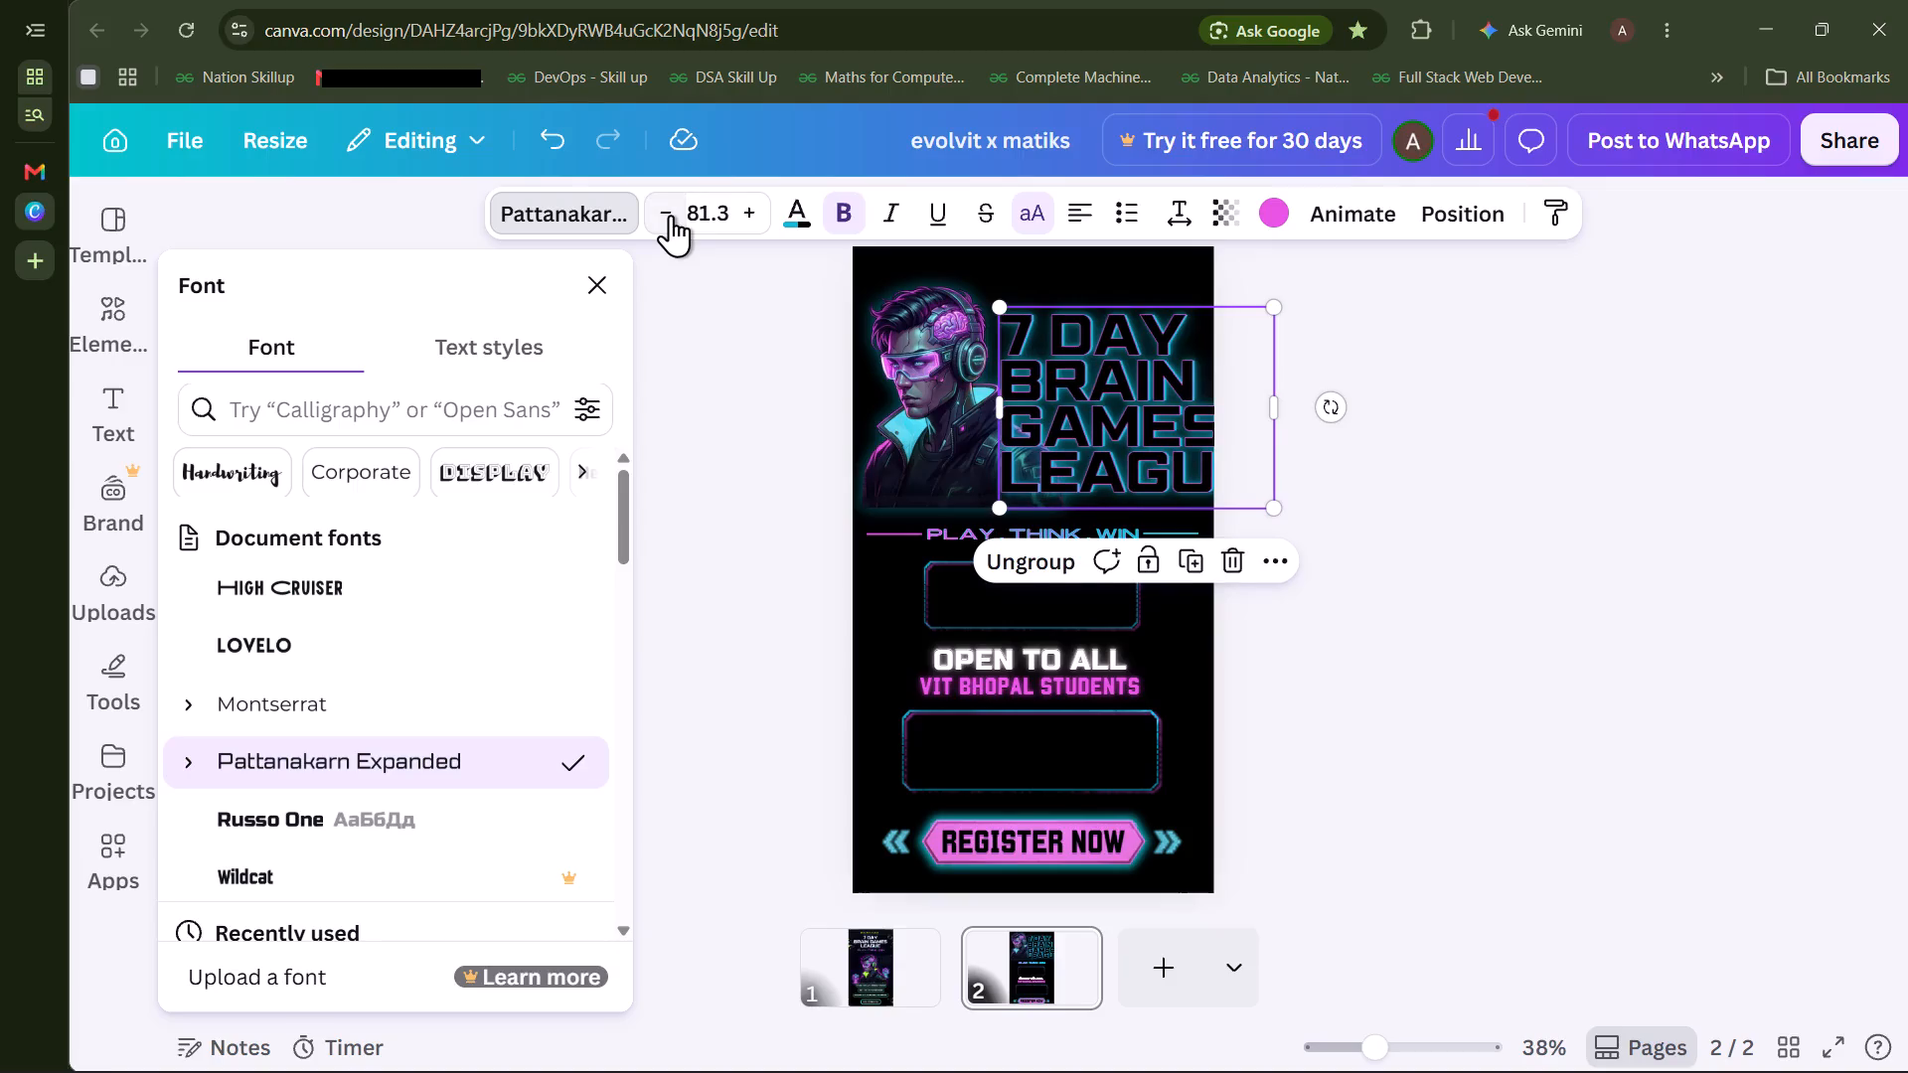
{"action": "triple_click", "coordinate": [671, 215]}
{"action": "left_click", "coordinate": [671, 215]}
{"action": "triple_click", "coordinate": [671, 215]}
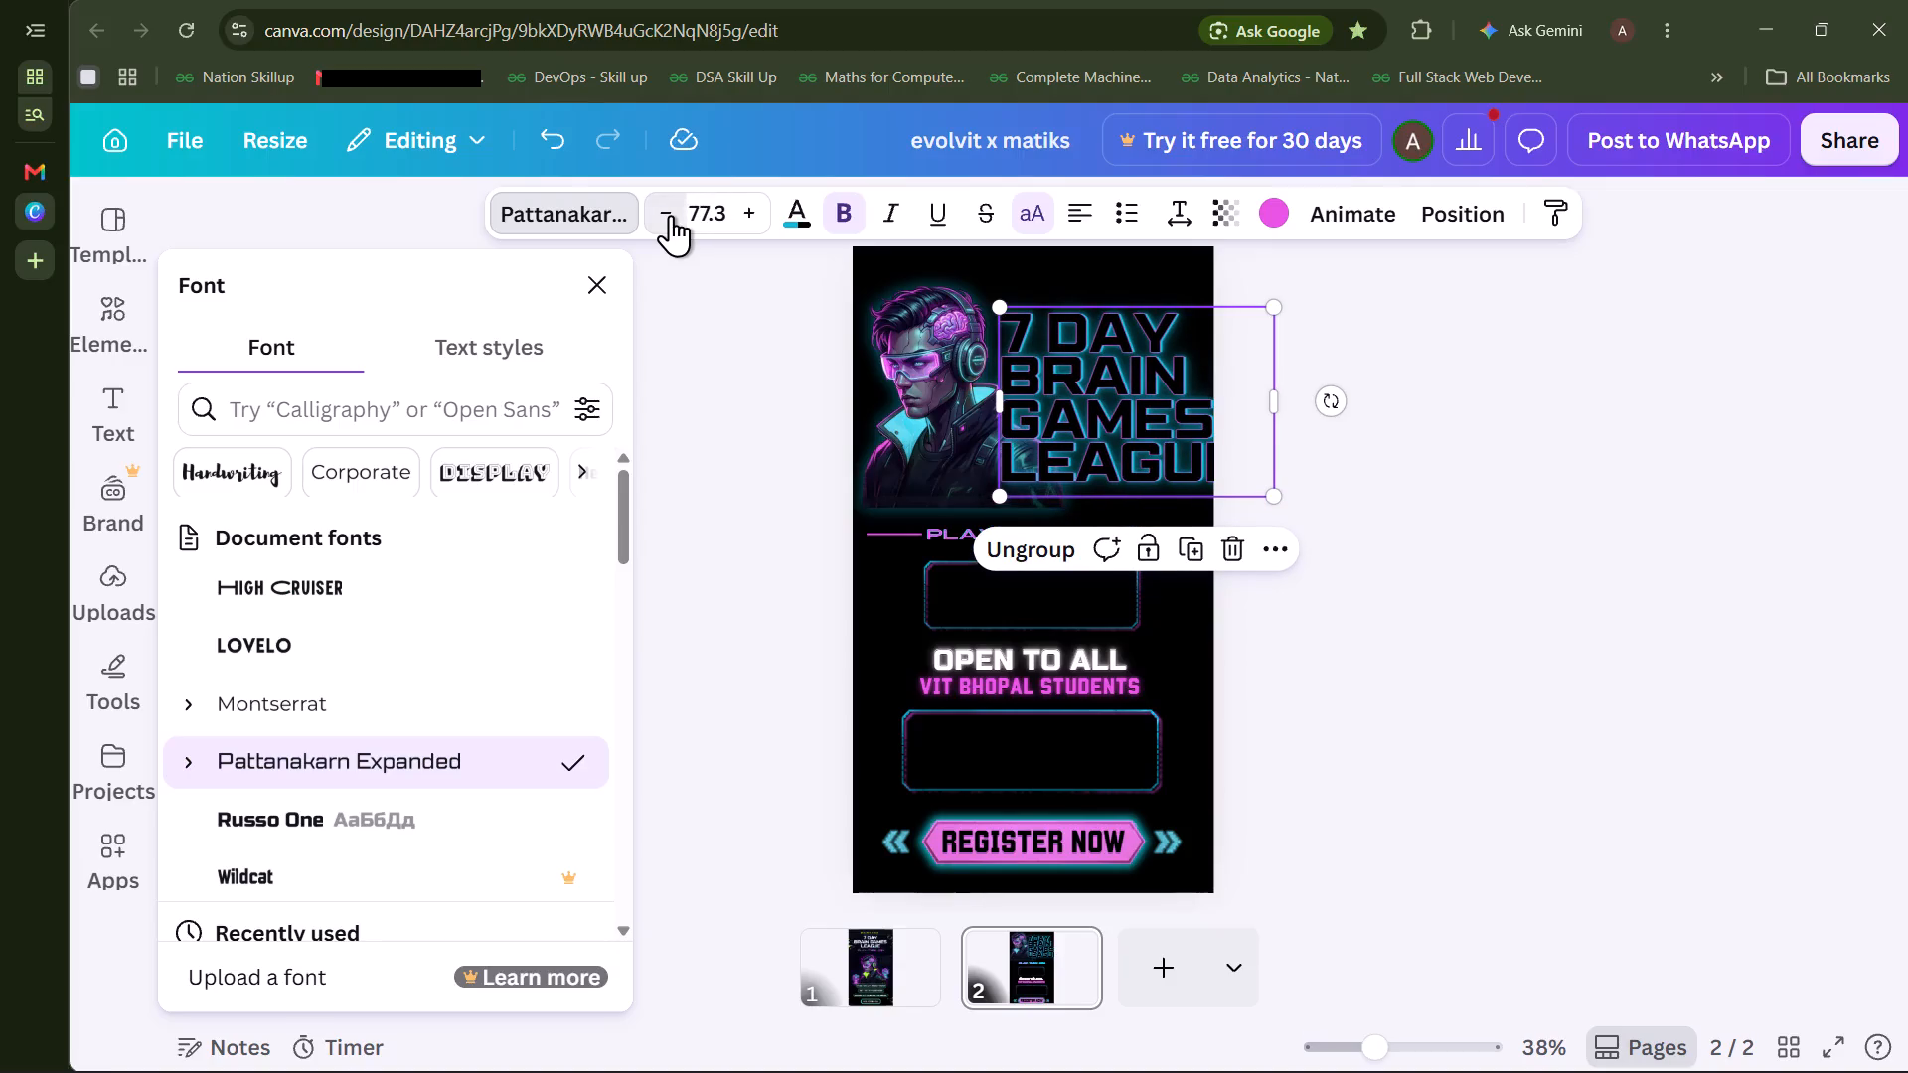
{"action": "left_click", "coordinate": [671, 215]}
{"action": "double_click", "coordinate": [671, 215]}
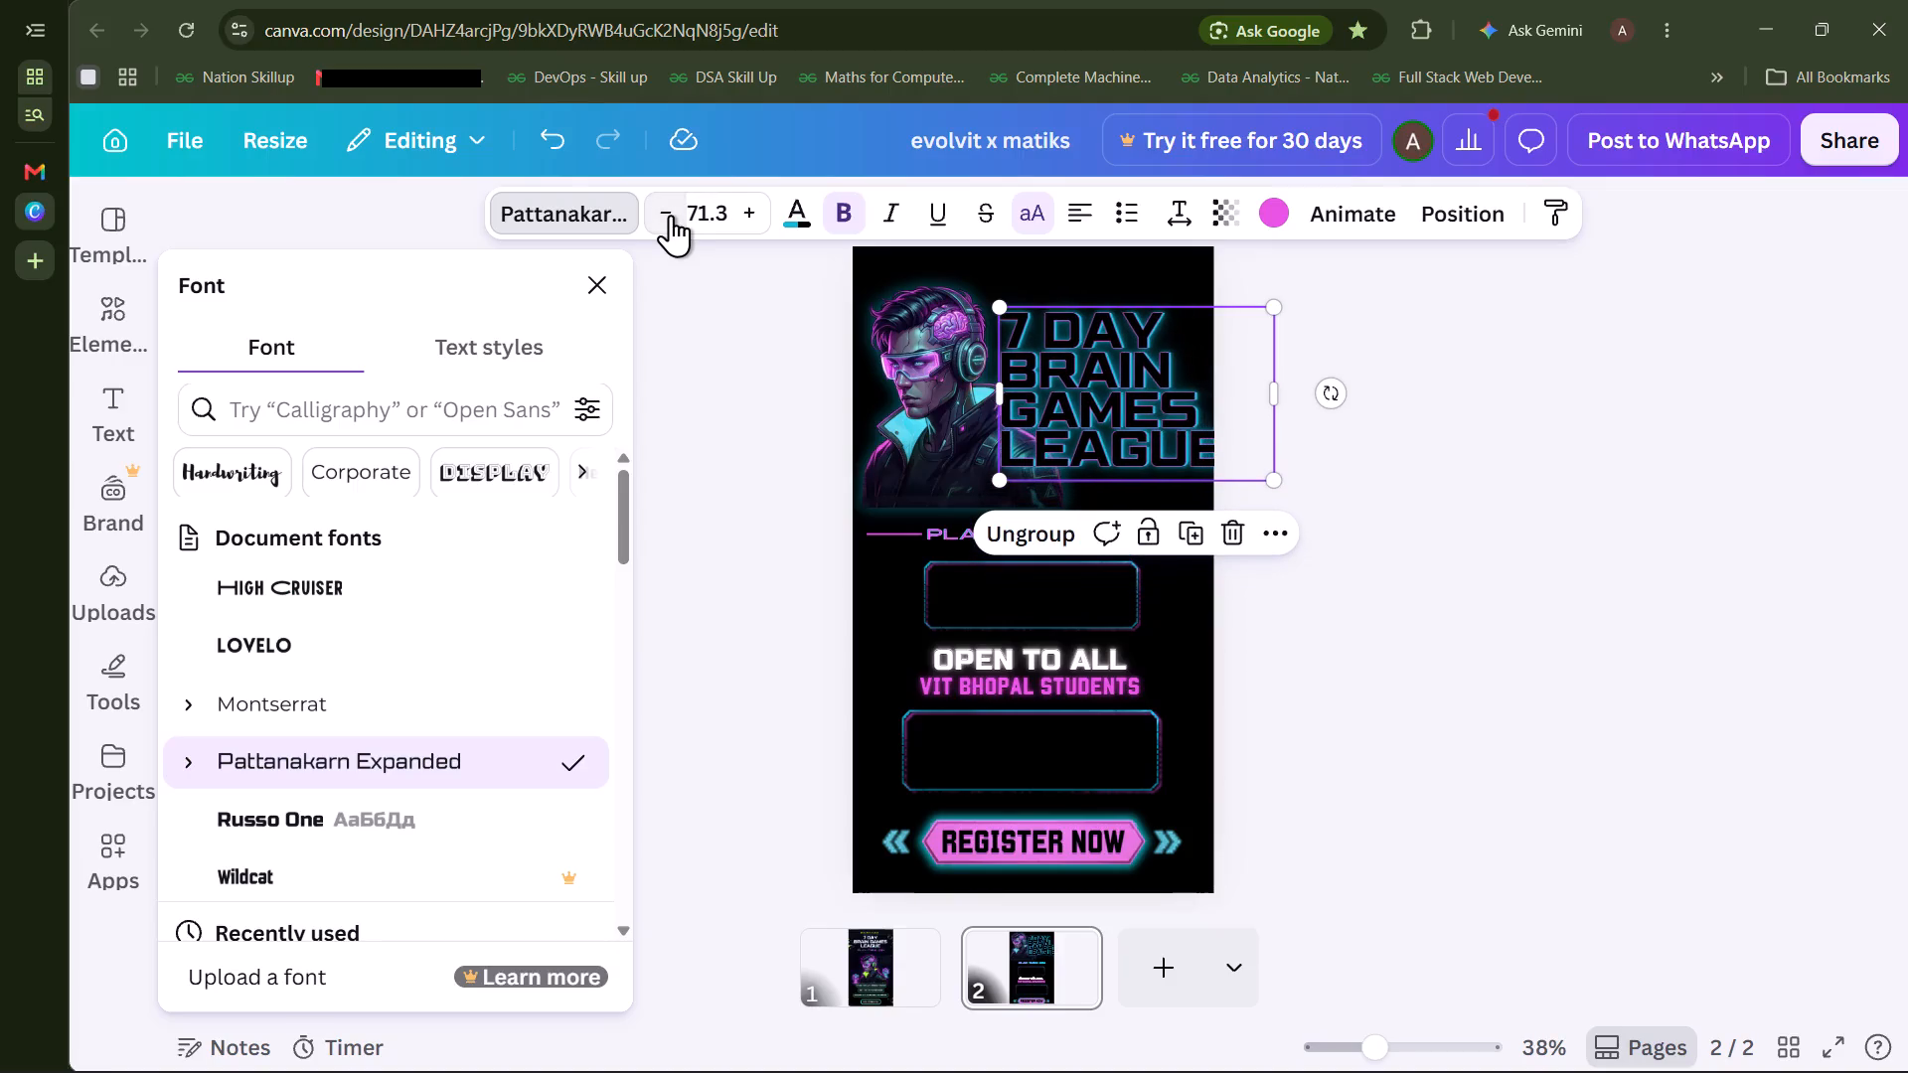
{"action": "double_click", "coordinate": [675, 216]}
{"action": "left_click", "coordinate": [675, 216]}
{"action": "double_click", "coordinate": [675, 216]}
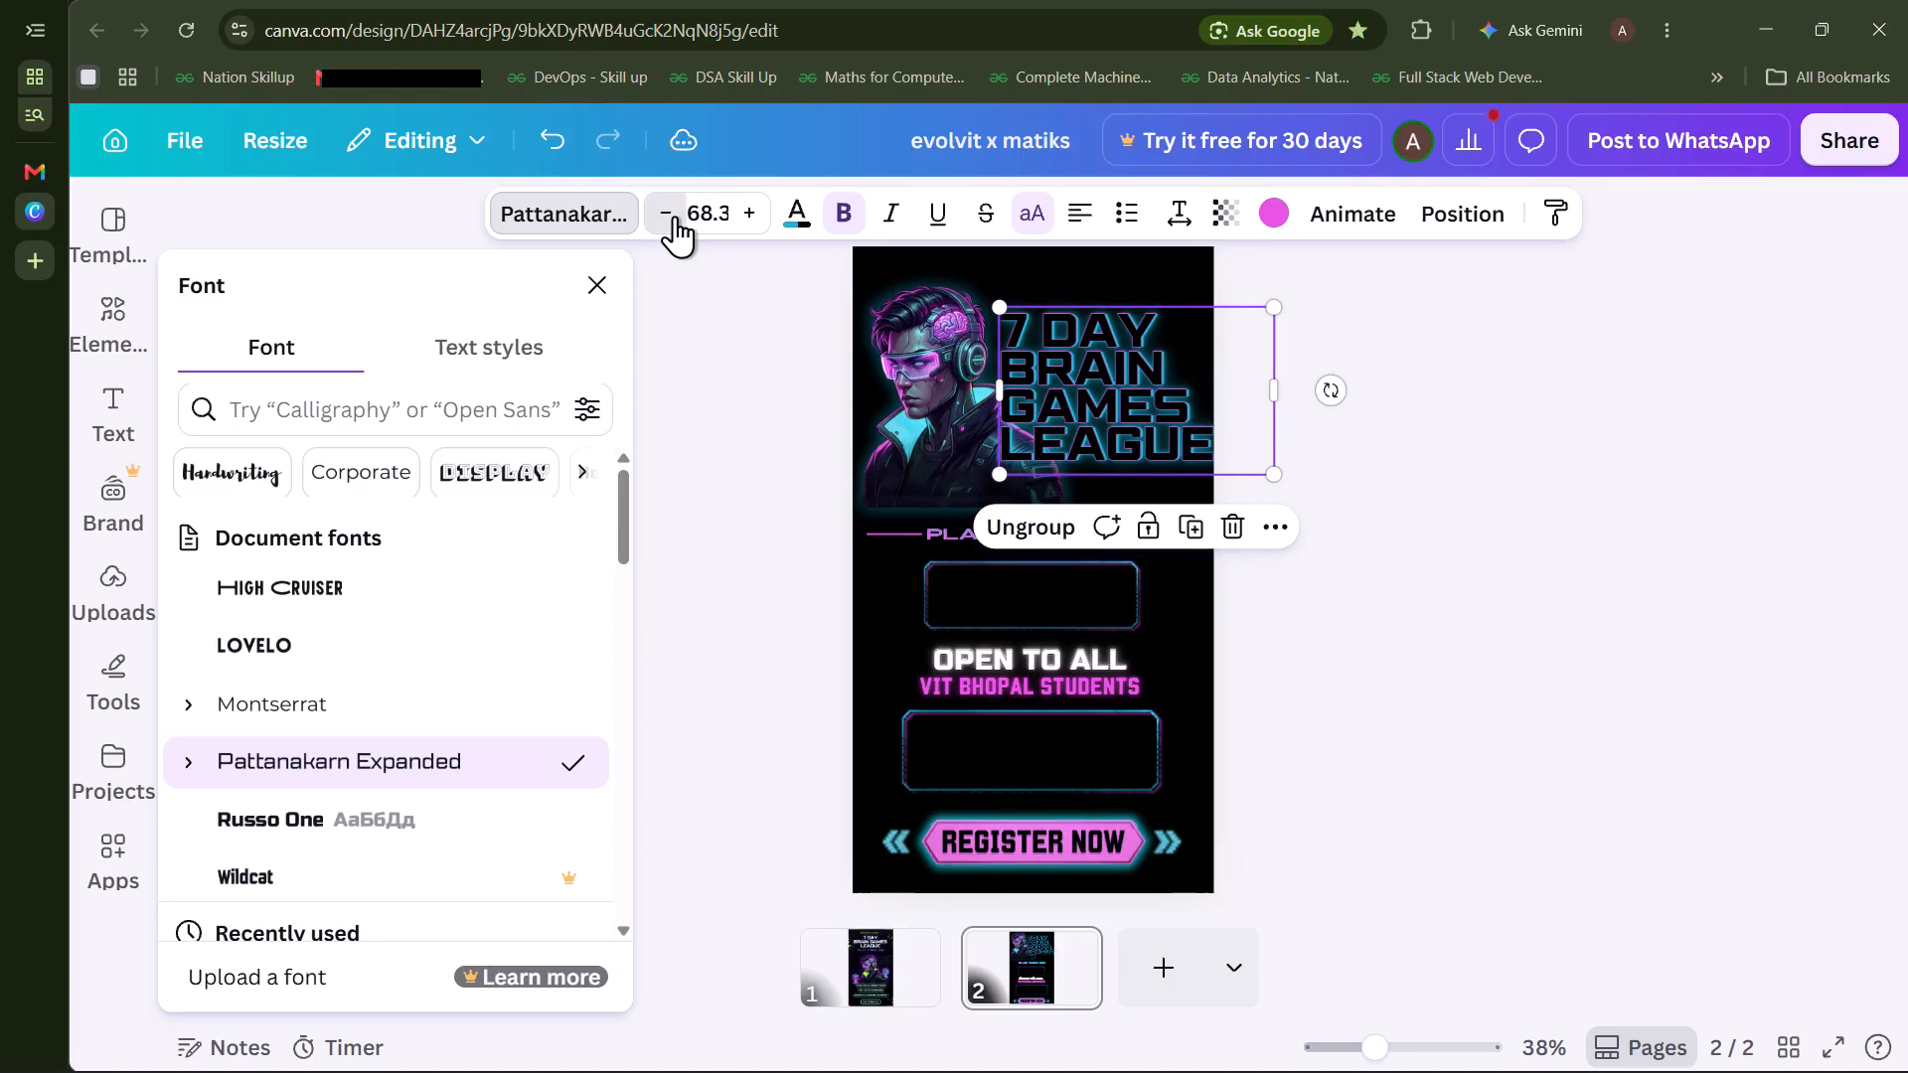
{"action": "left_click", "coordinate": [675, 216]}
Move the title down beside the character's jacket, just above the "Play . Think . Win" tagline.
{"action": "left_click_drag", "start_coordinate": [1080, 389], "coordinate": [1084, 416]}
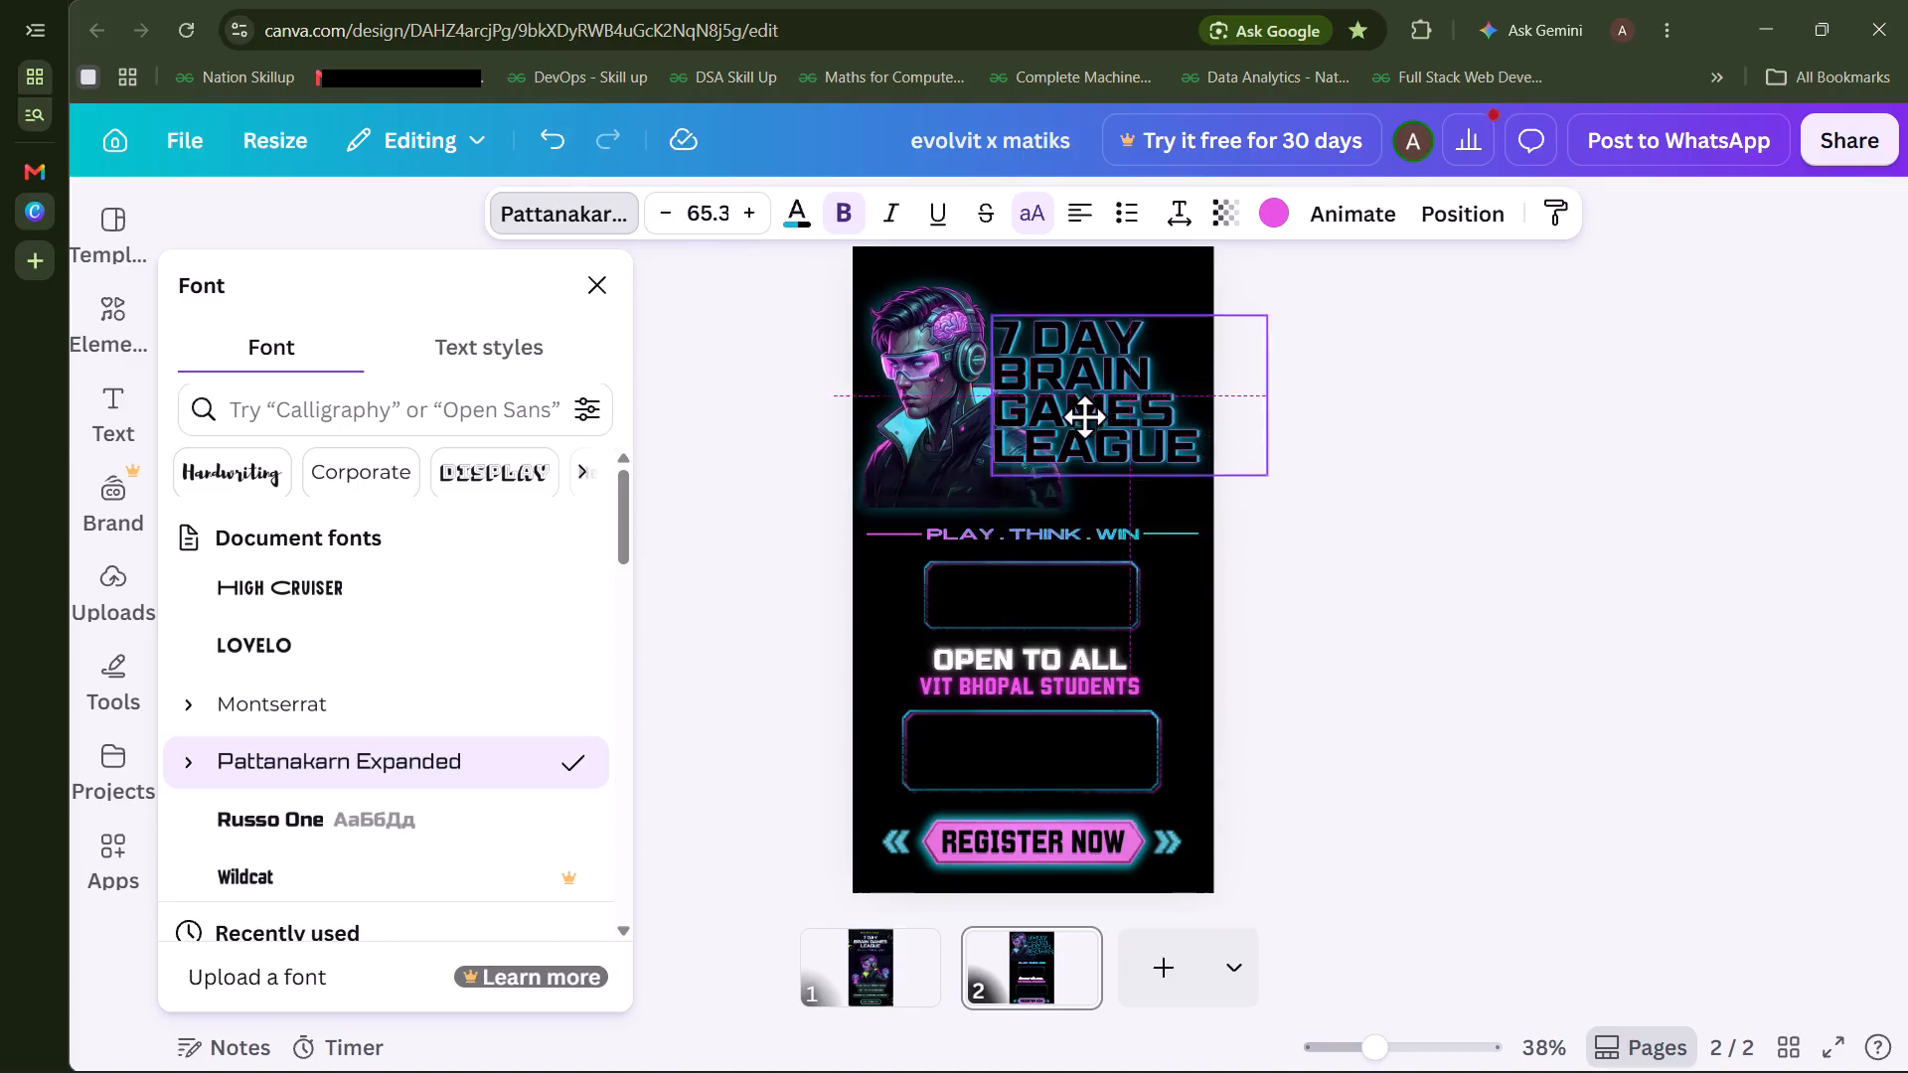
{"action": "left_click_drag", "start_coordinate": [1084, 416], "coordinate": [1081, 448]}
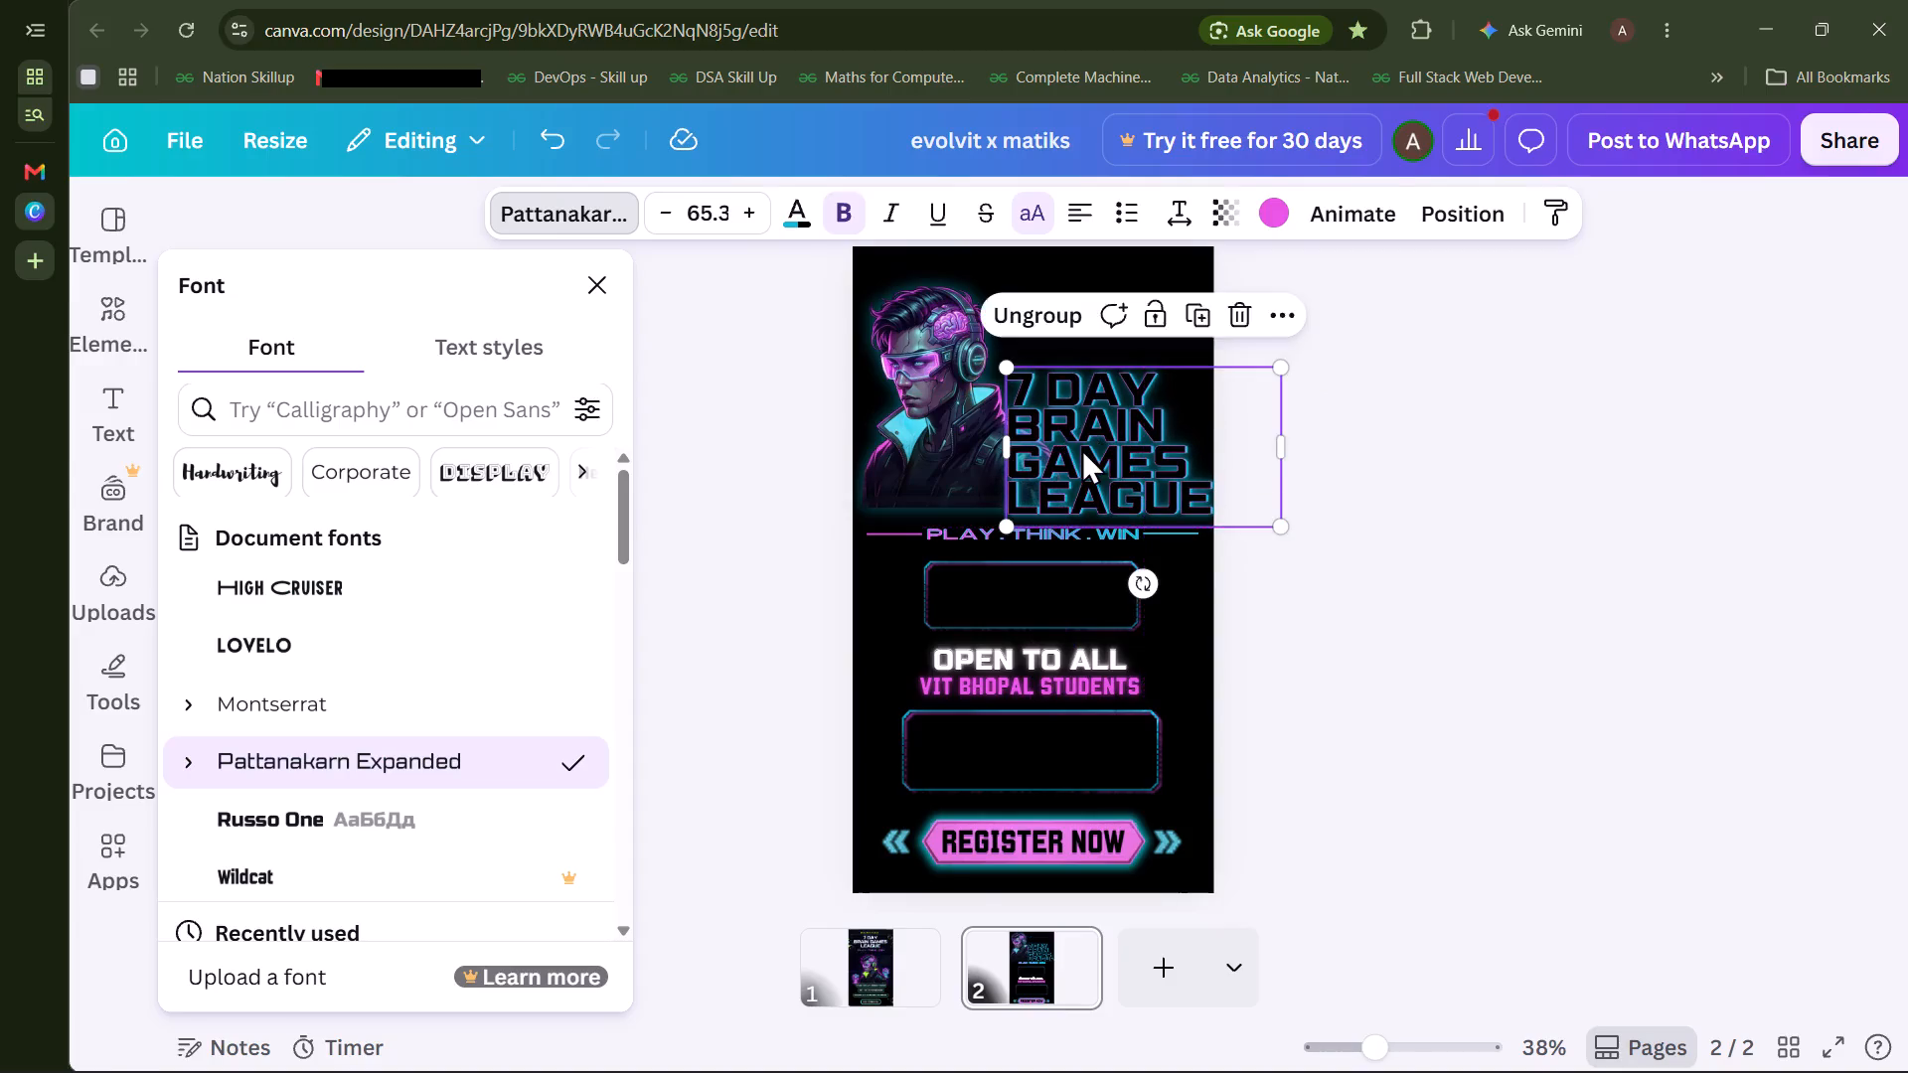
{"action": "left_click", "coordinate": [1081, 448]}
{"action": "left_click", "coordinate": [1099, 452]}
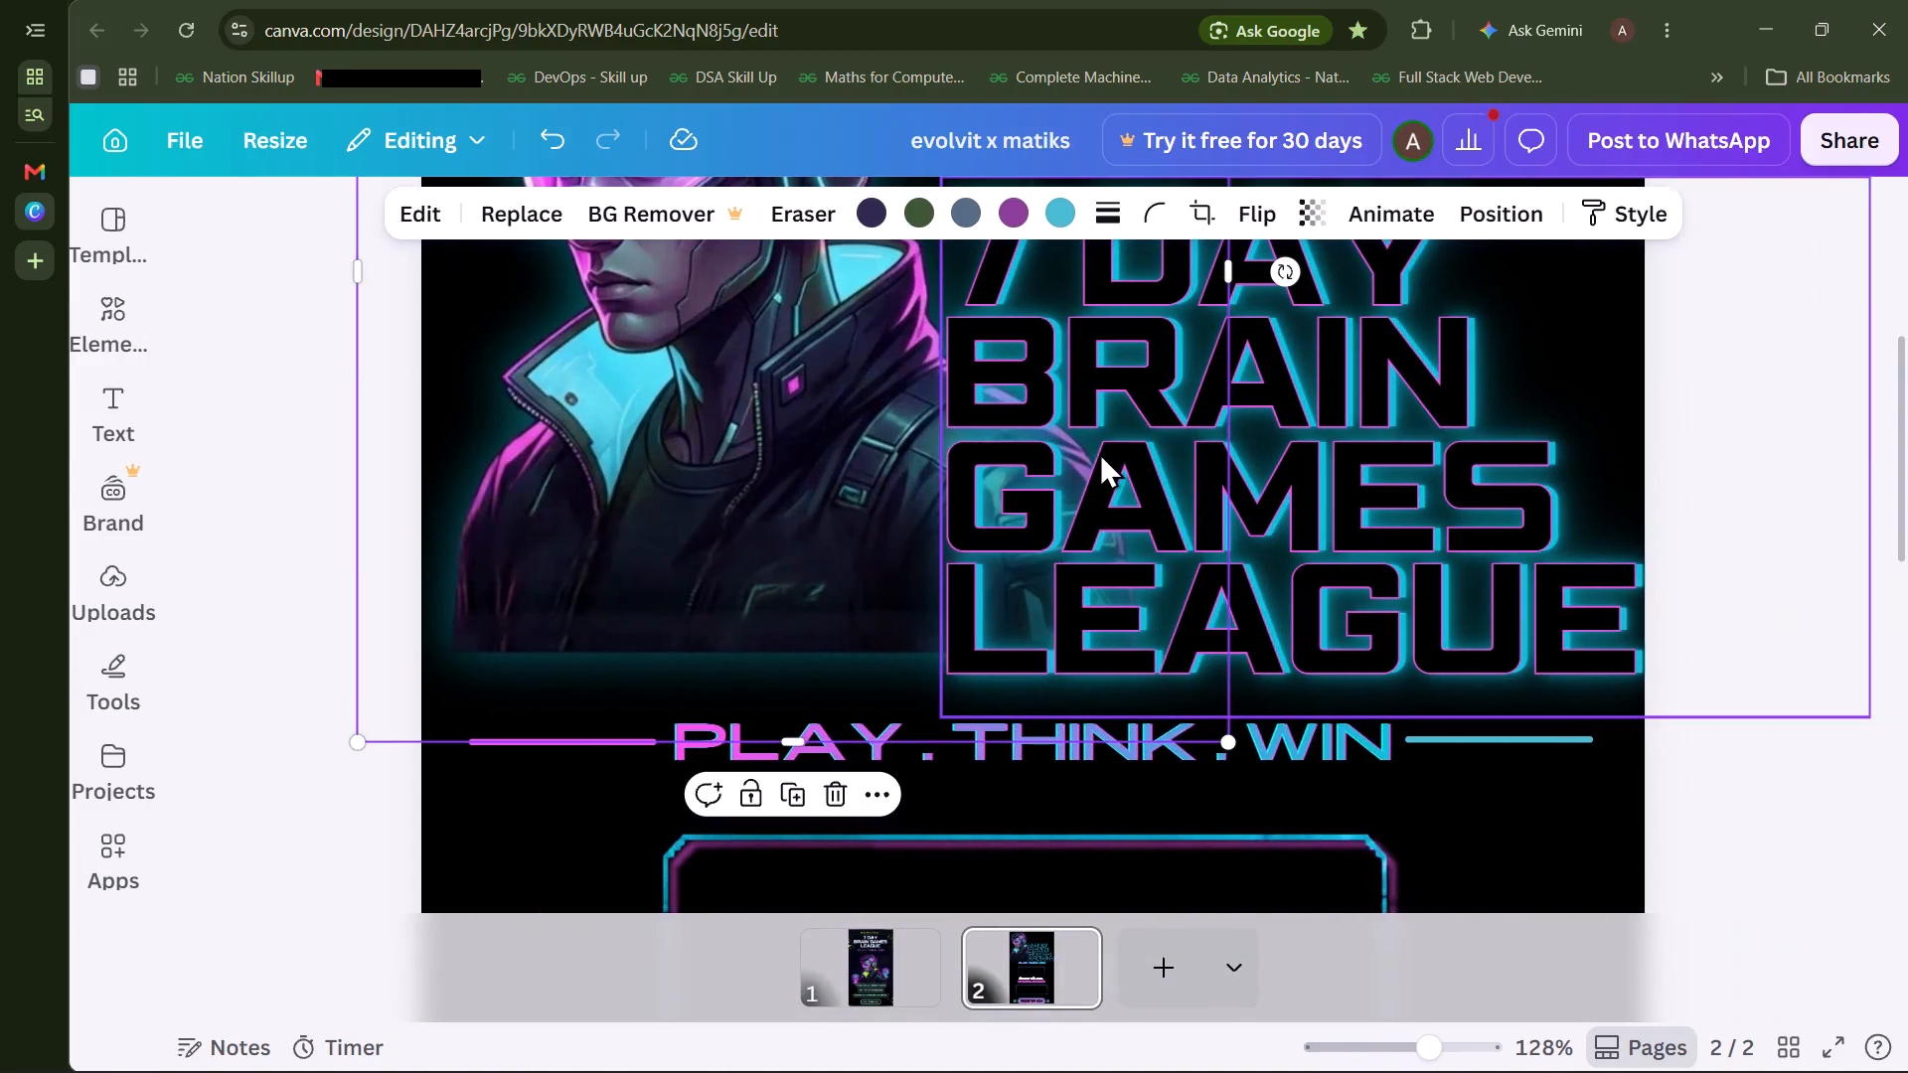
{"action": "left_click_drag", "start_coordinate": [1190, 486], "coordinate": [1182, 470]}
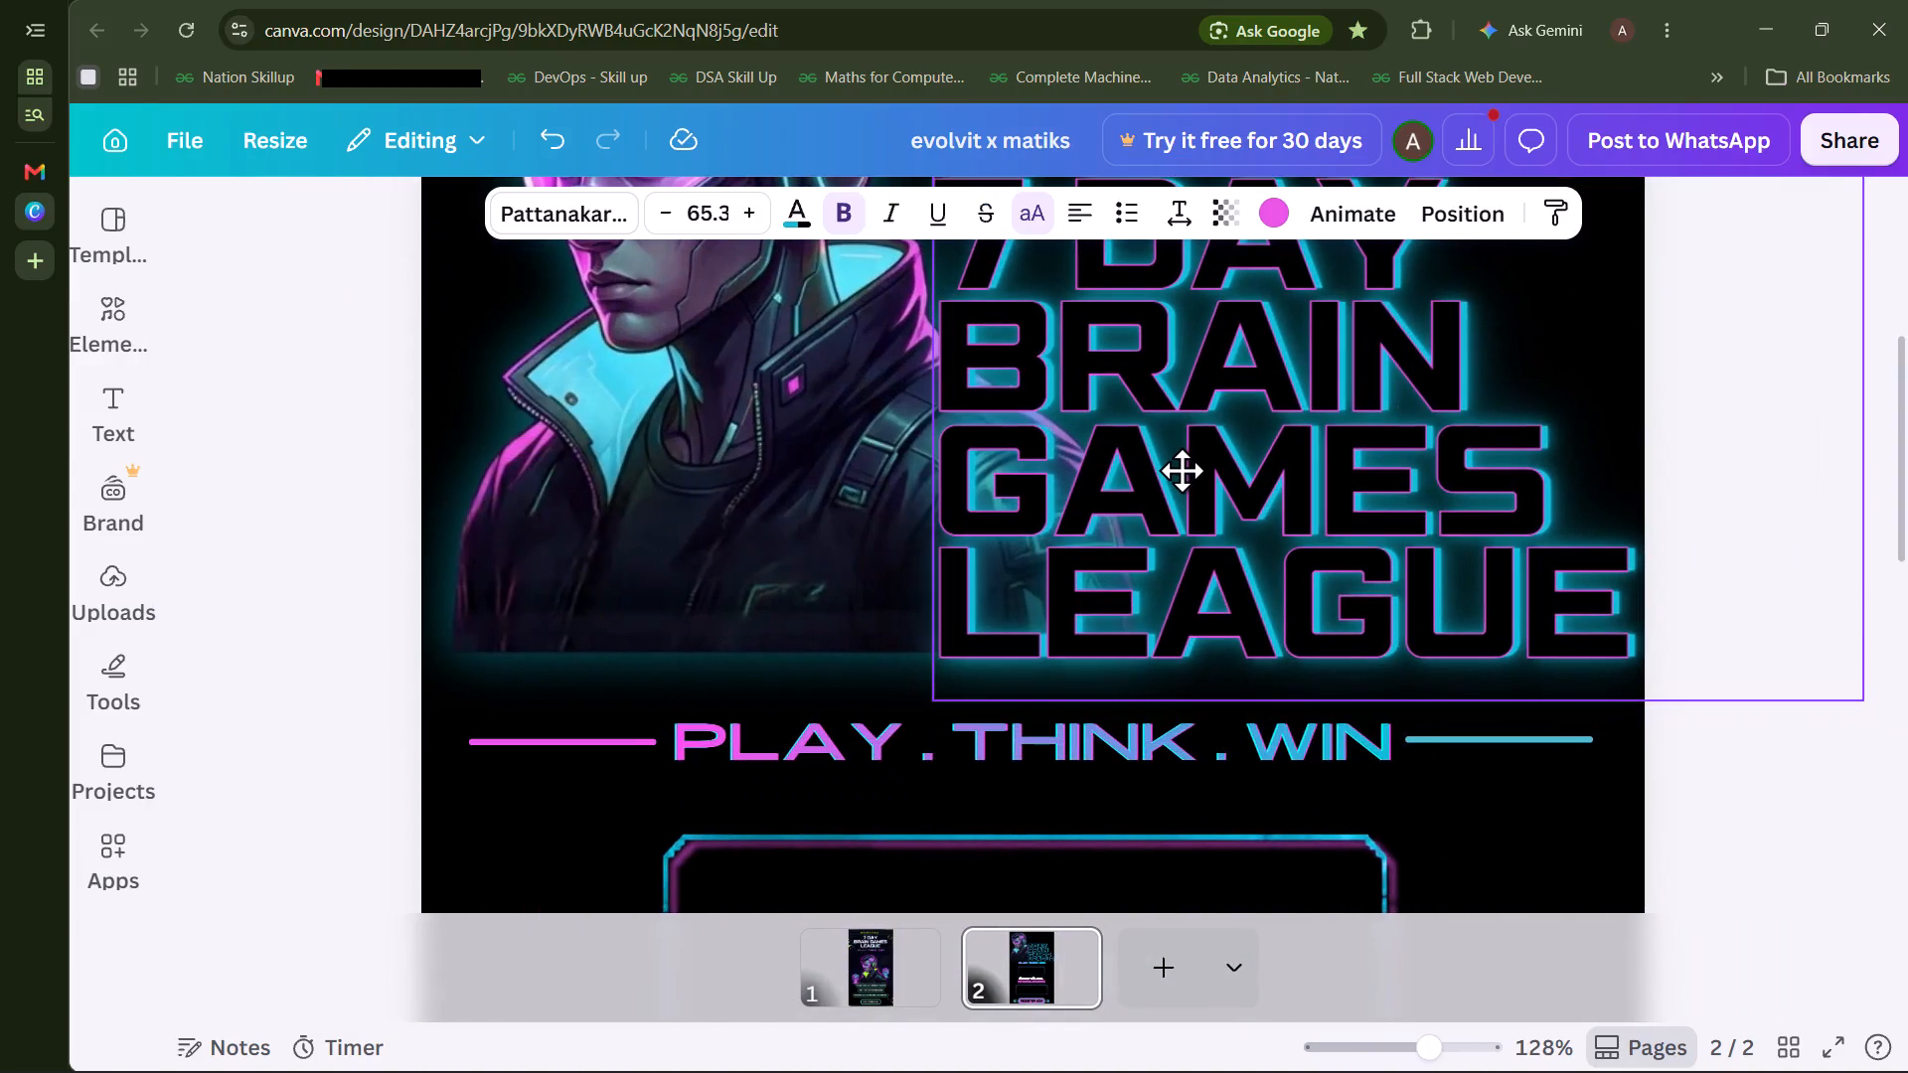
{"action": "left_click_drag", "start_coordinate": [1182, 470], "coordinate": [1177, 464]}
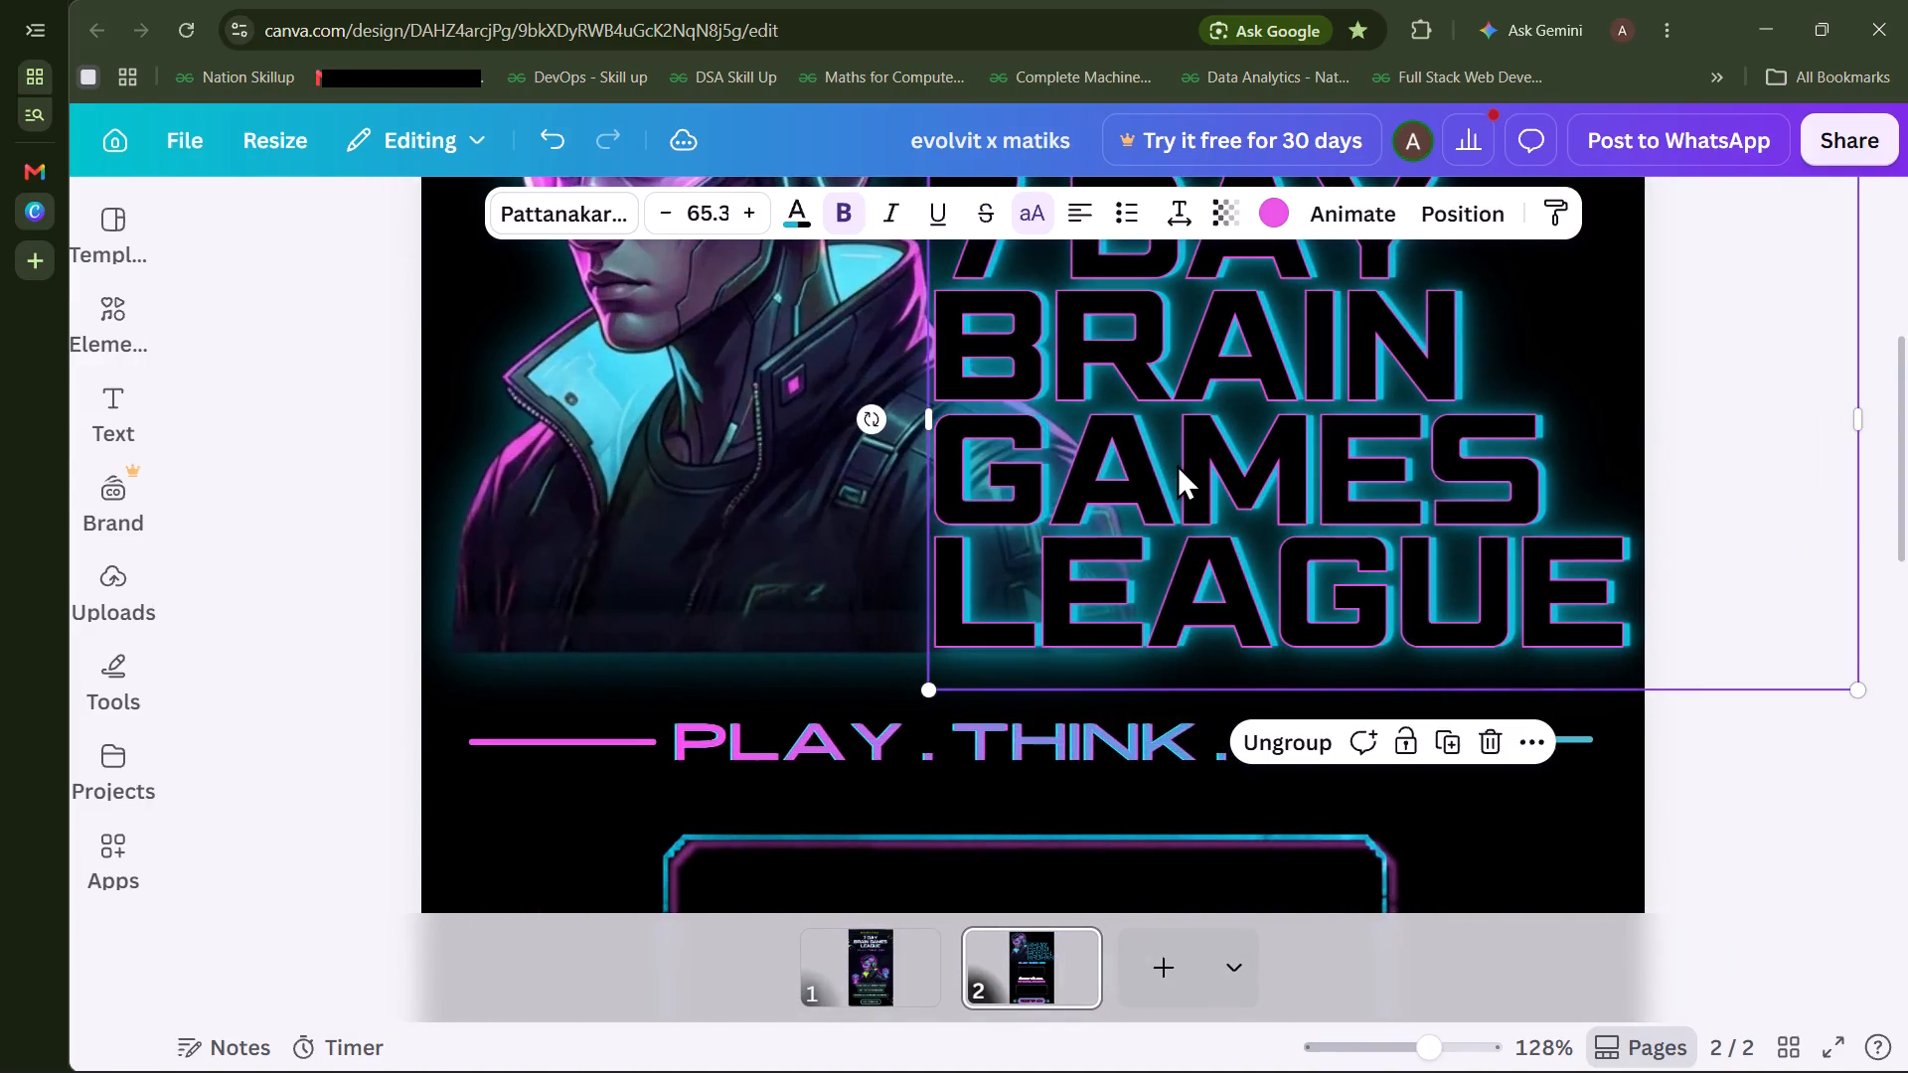
Increase the title's line spacing slightly so its four lines sit less tightly together.
{"action": "left_click", "coordinate": [1183, 198]}
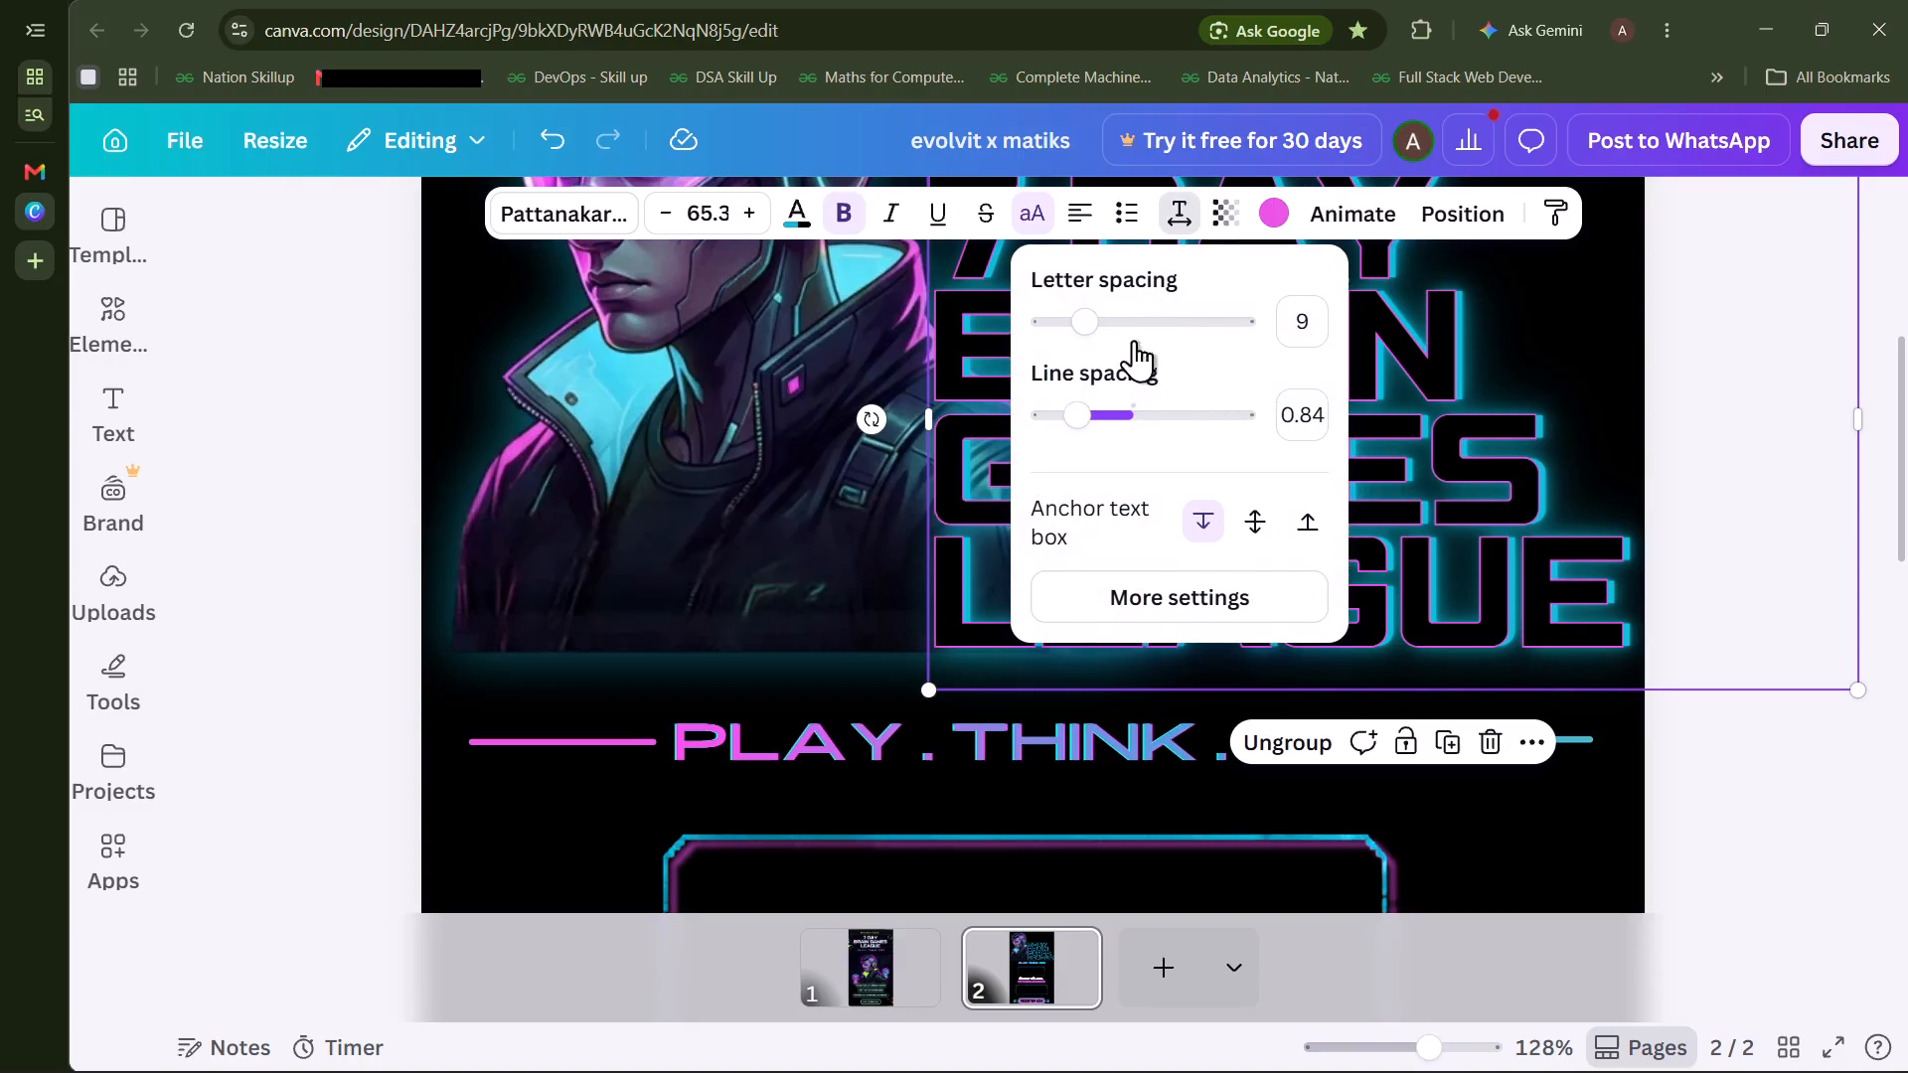
{"action": "left_click_drag", "start_coordinate": [1072, 428], "coordinate": [1131, 430]}
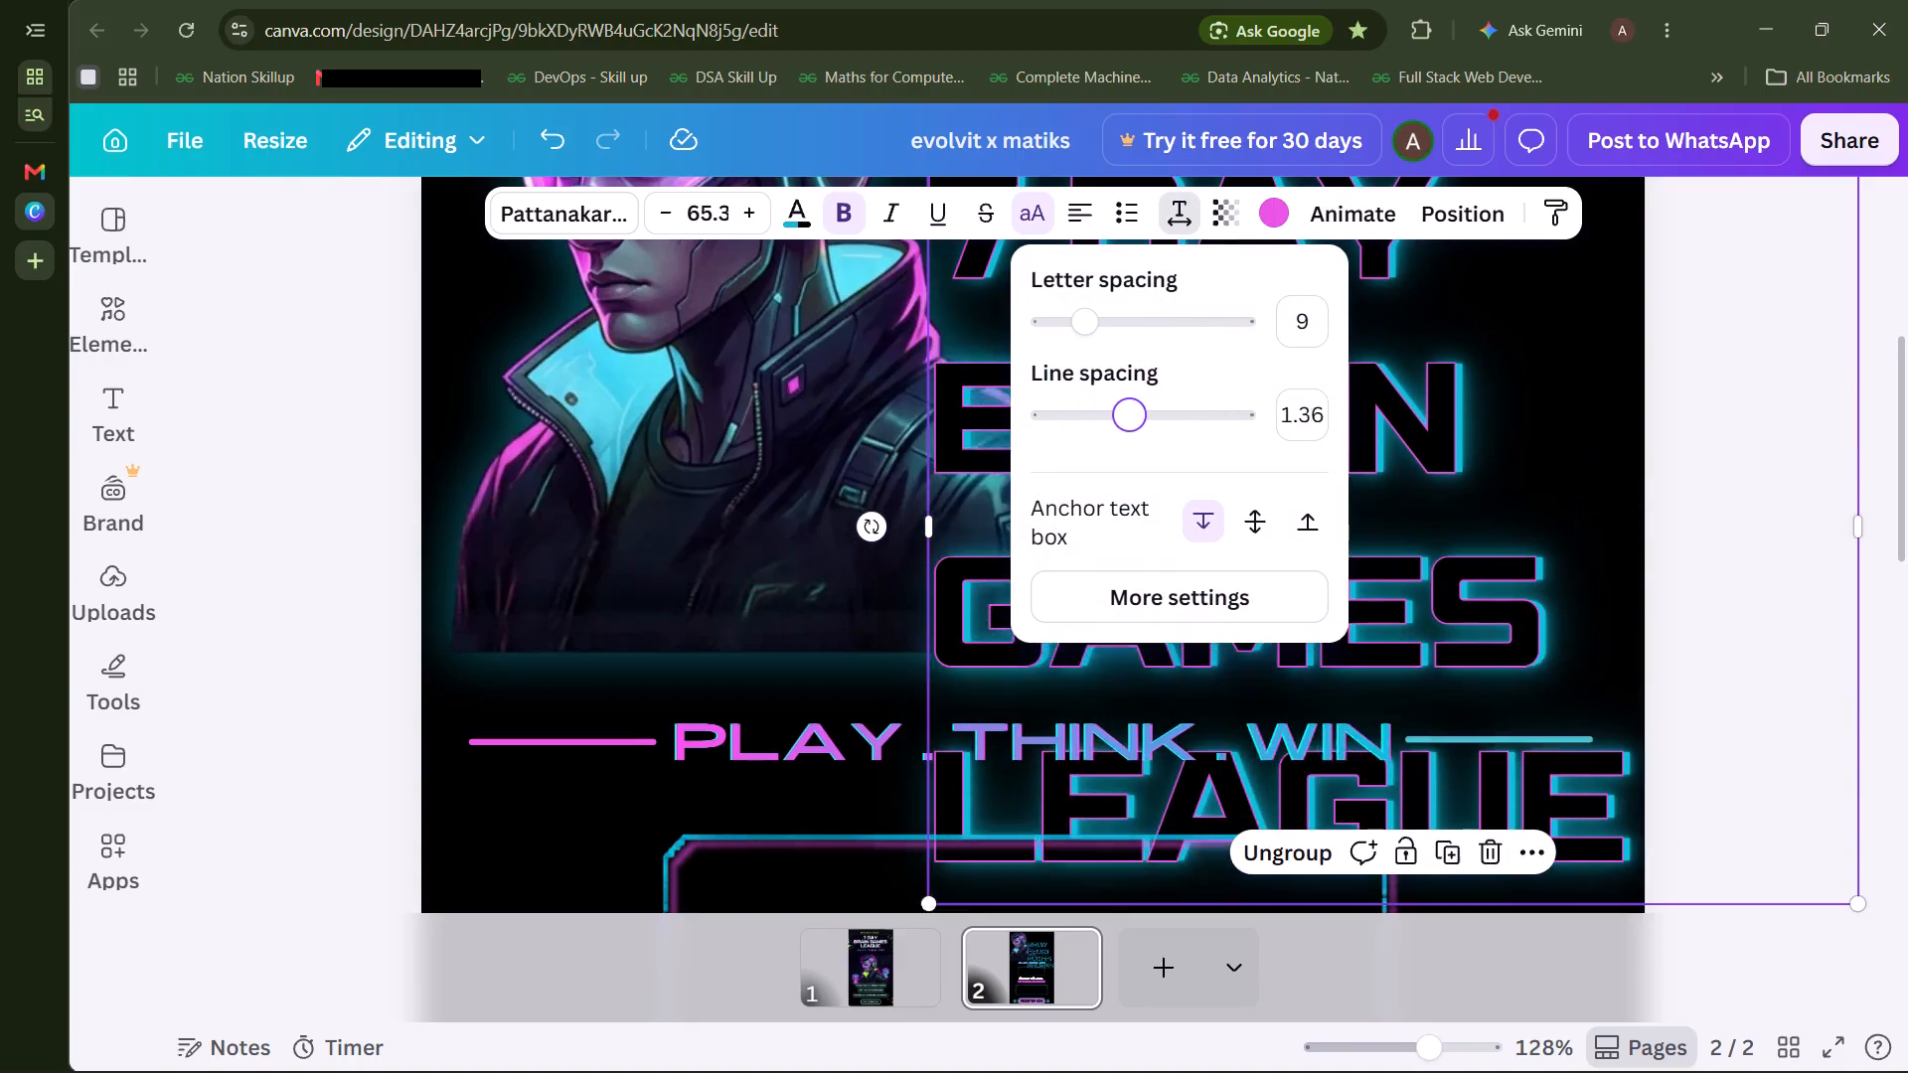
{"action": "left_click_drag", "start_coordinate": [1131, 430], "coordinate": [1097, 436]}
{"action": "left_click", "coordinate": [383, 511]}
Move the respaced title up beside the character, leaving a clear gap above the "Play . Think . Win" tagline.
{"action": "scroll", "coordinate": [383, 511], "scroll_direction": "up", "scroll_amount": 3}
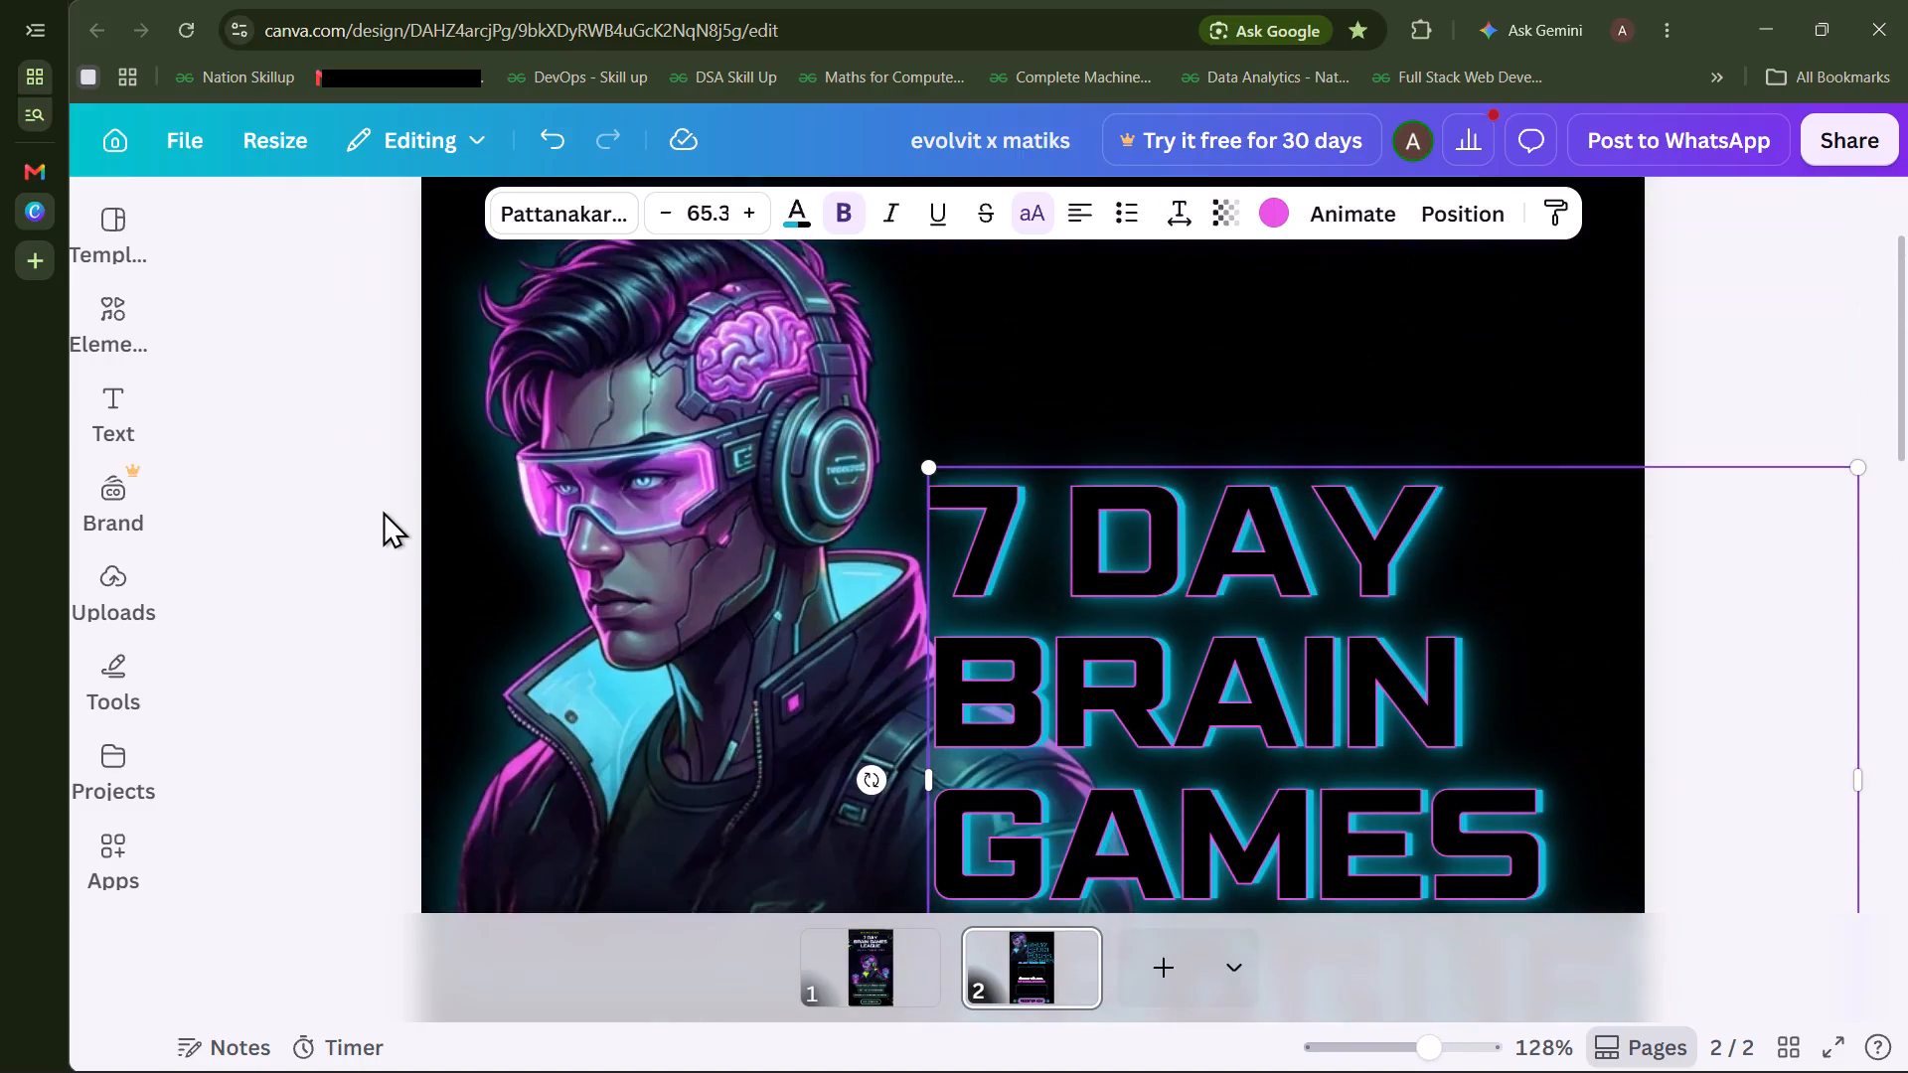
{"action": "left_click_drag", "start_coordinate": [1151, 695], "coordinate": [1148, 644]}
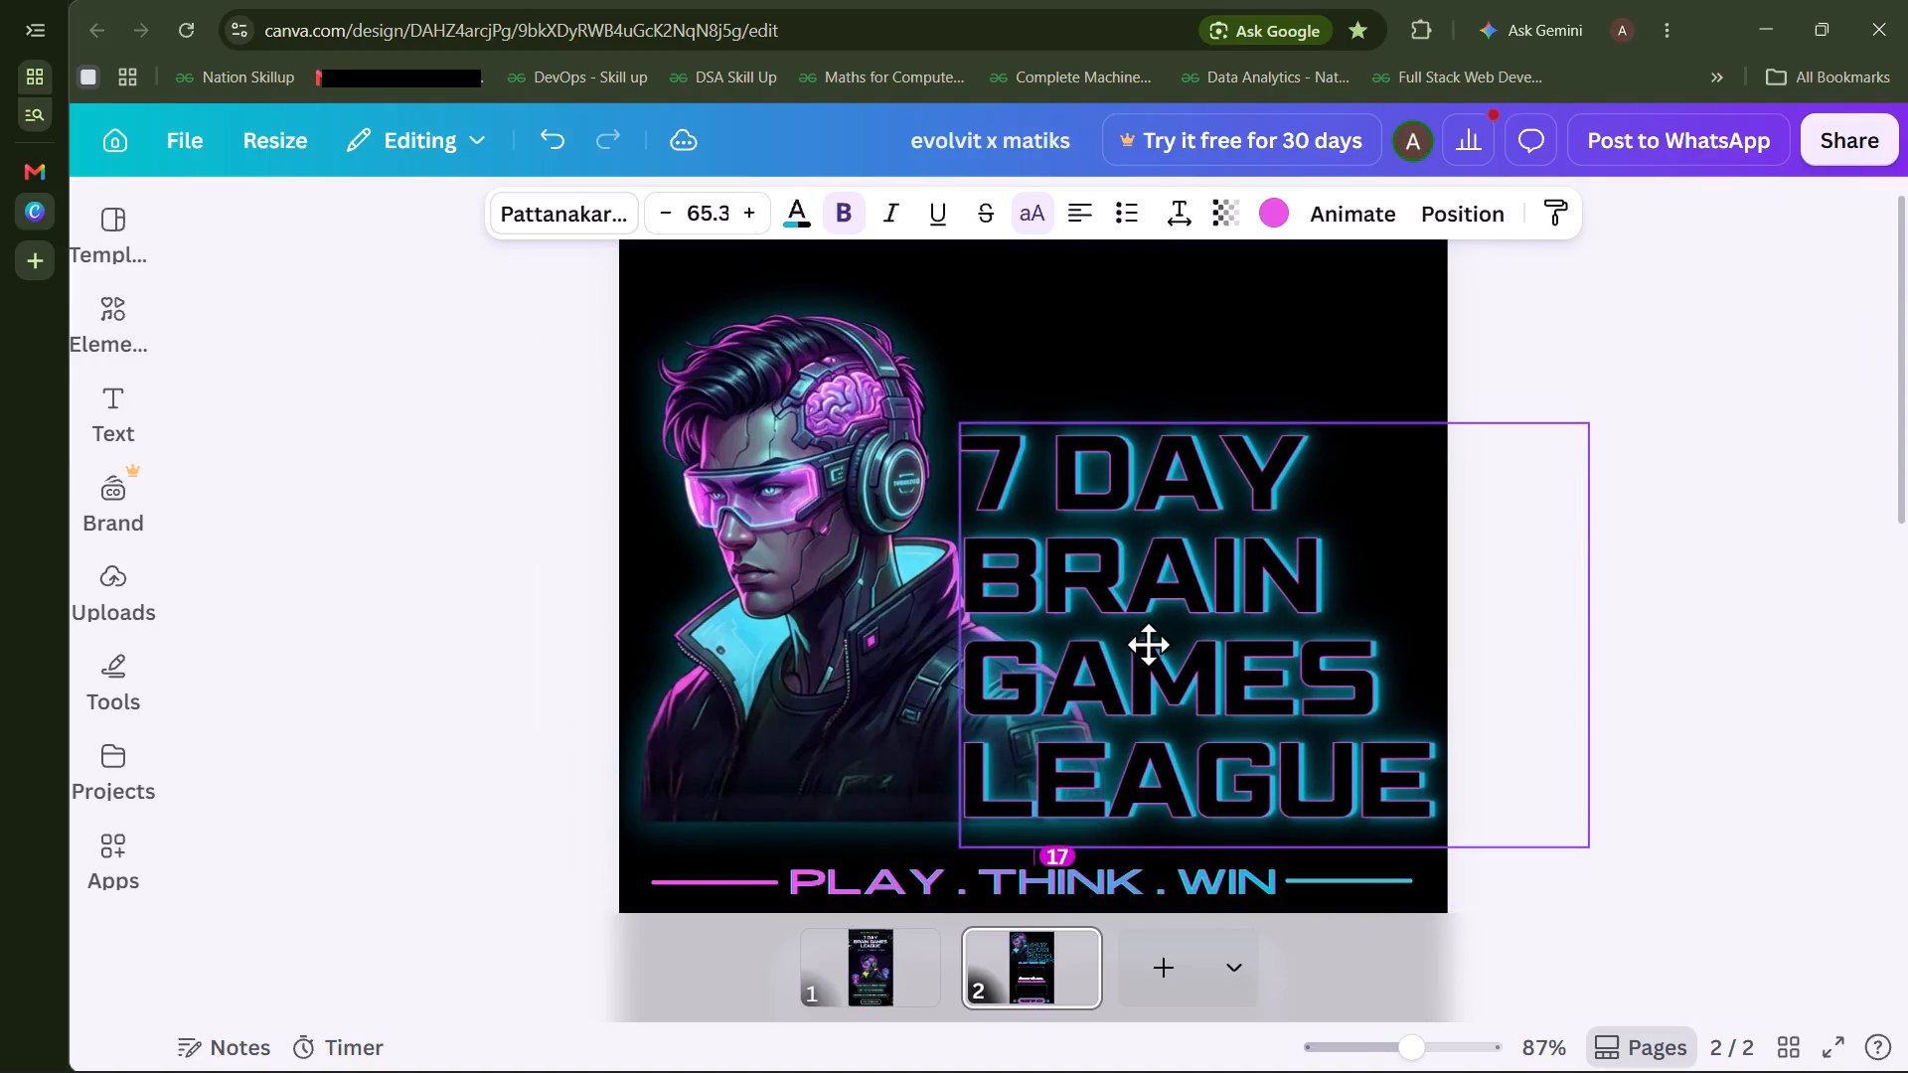
{"action": "left_click_drag", "start_coordinate": [1148, 644], "coordinate": [1149, 647]}
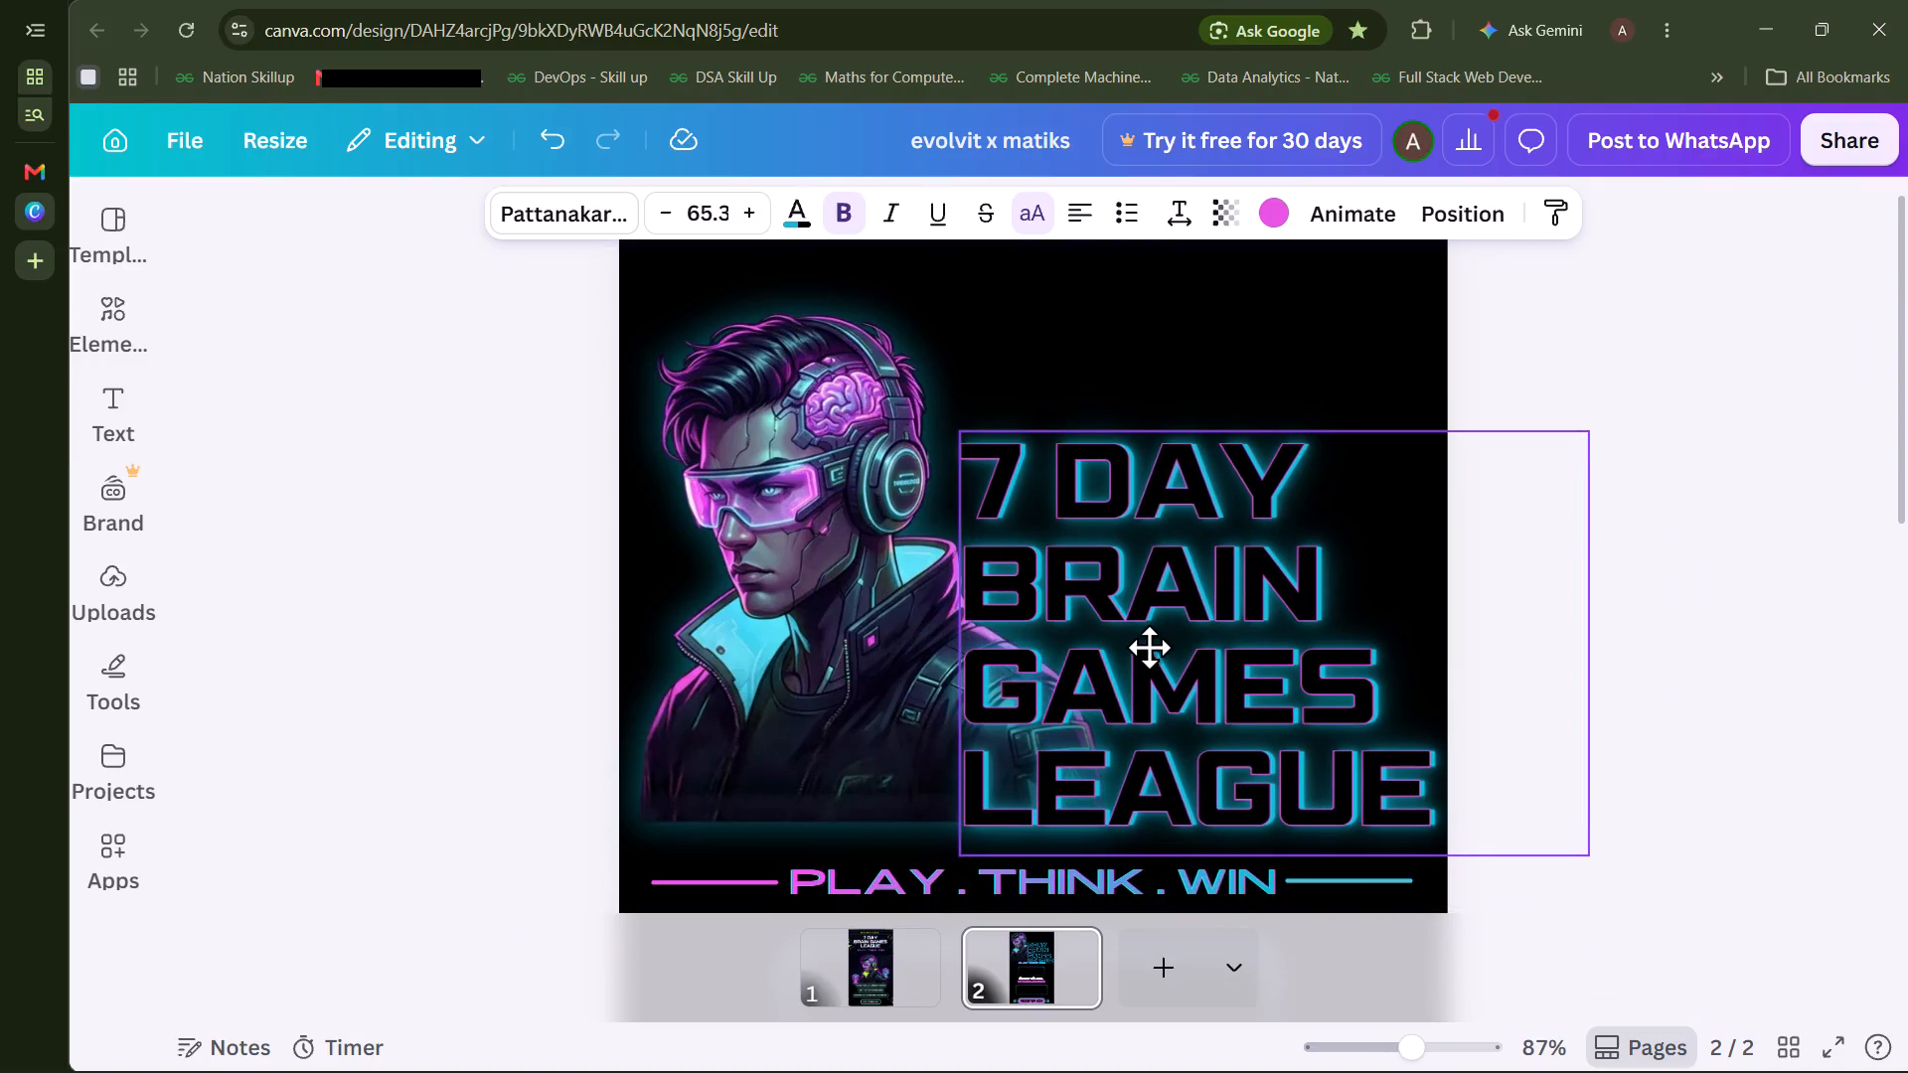
{"action": "left_click_drag", "start_coordinate": [1149, 647], "coordinate": [1164, 542]}
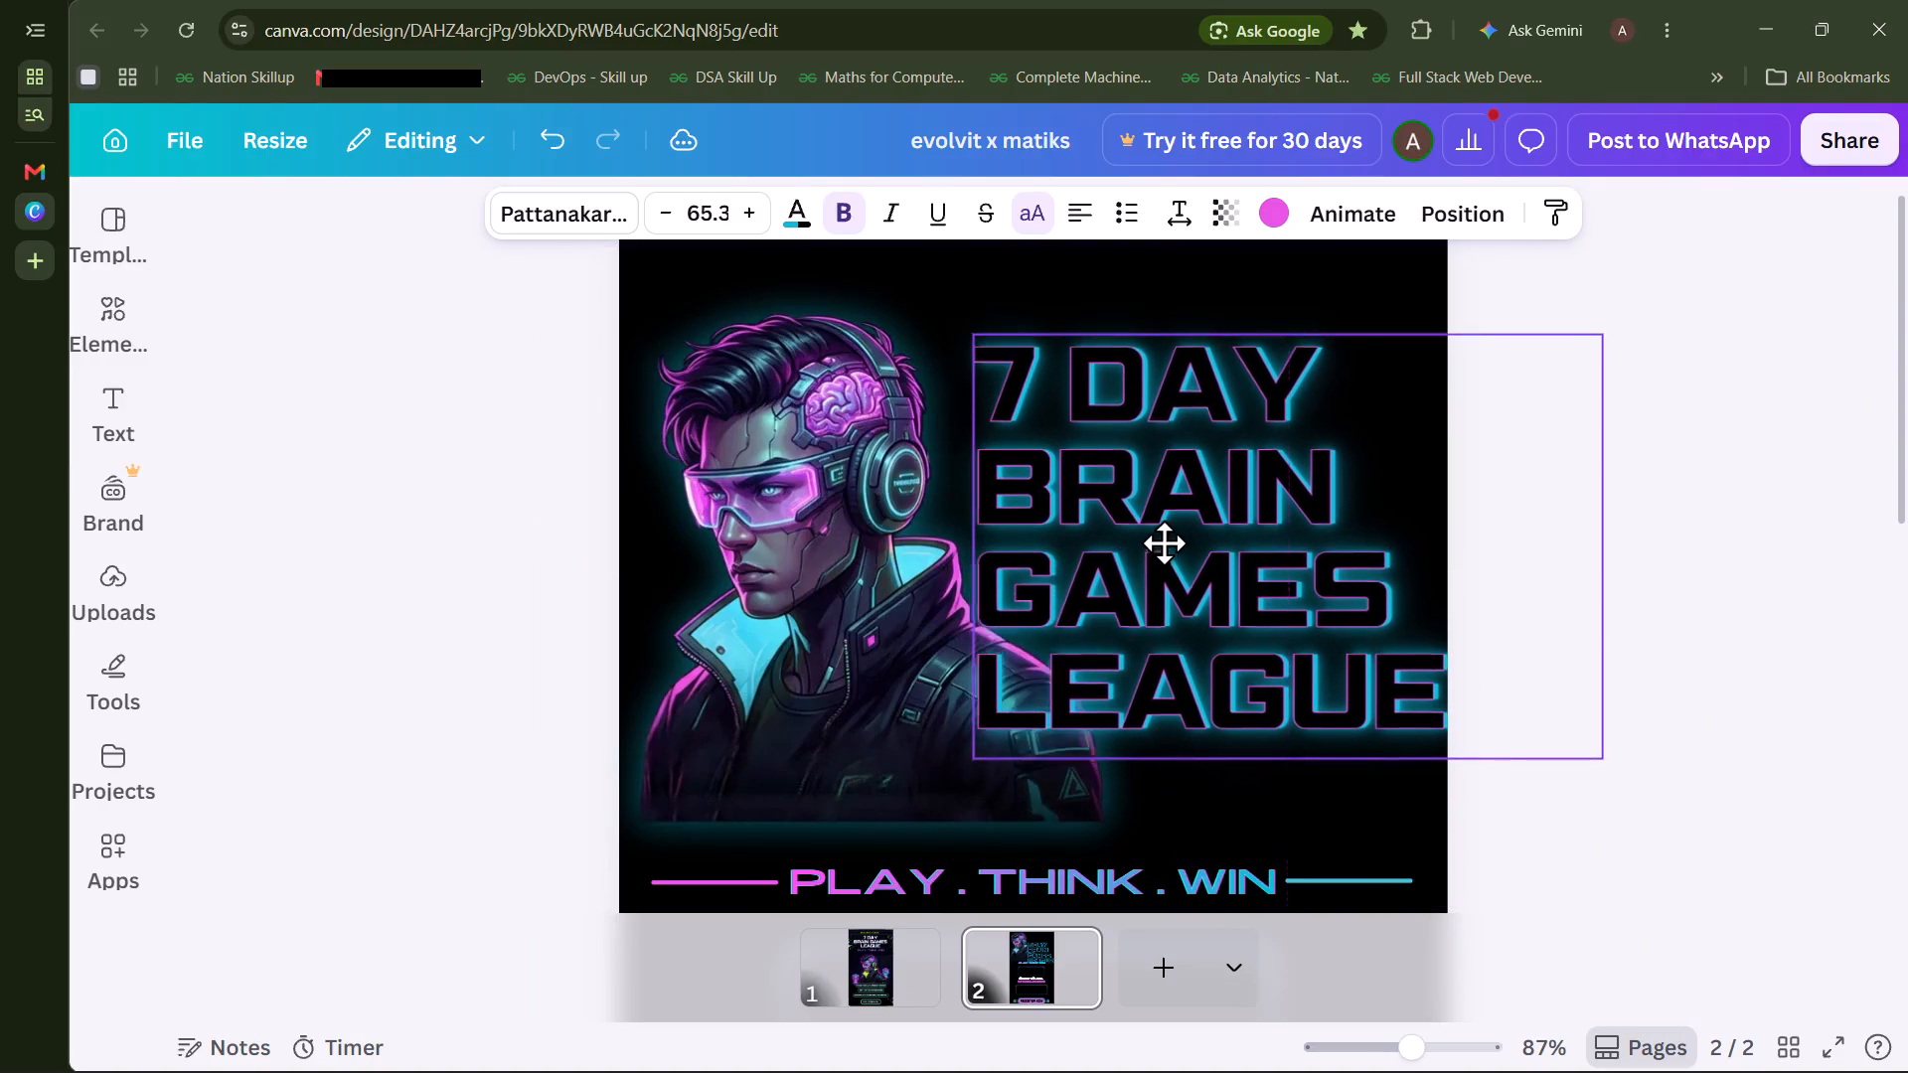
{"action": "left_click_drag", "start_coordinate": [1164, 542], "coordinate": [1162, 537]}
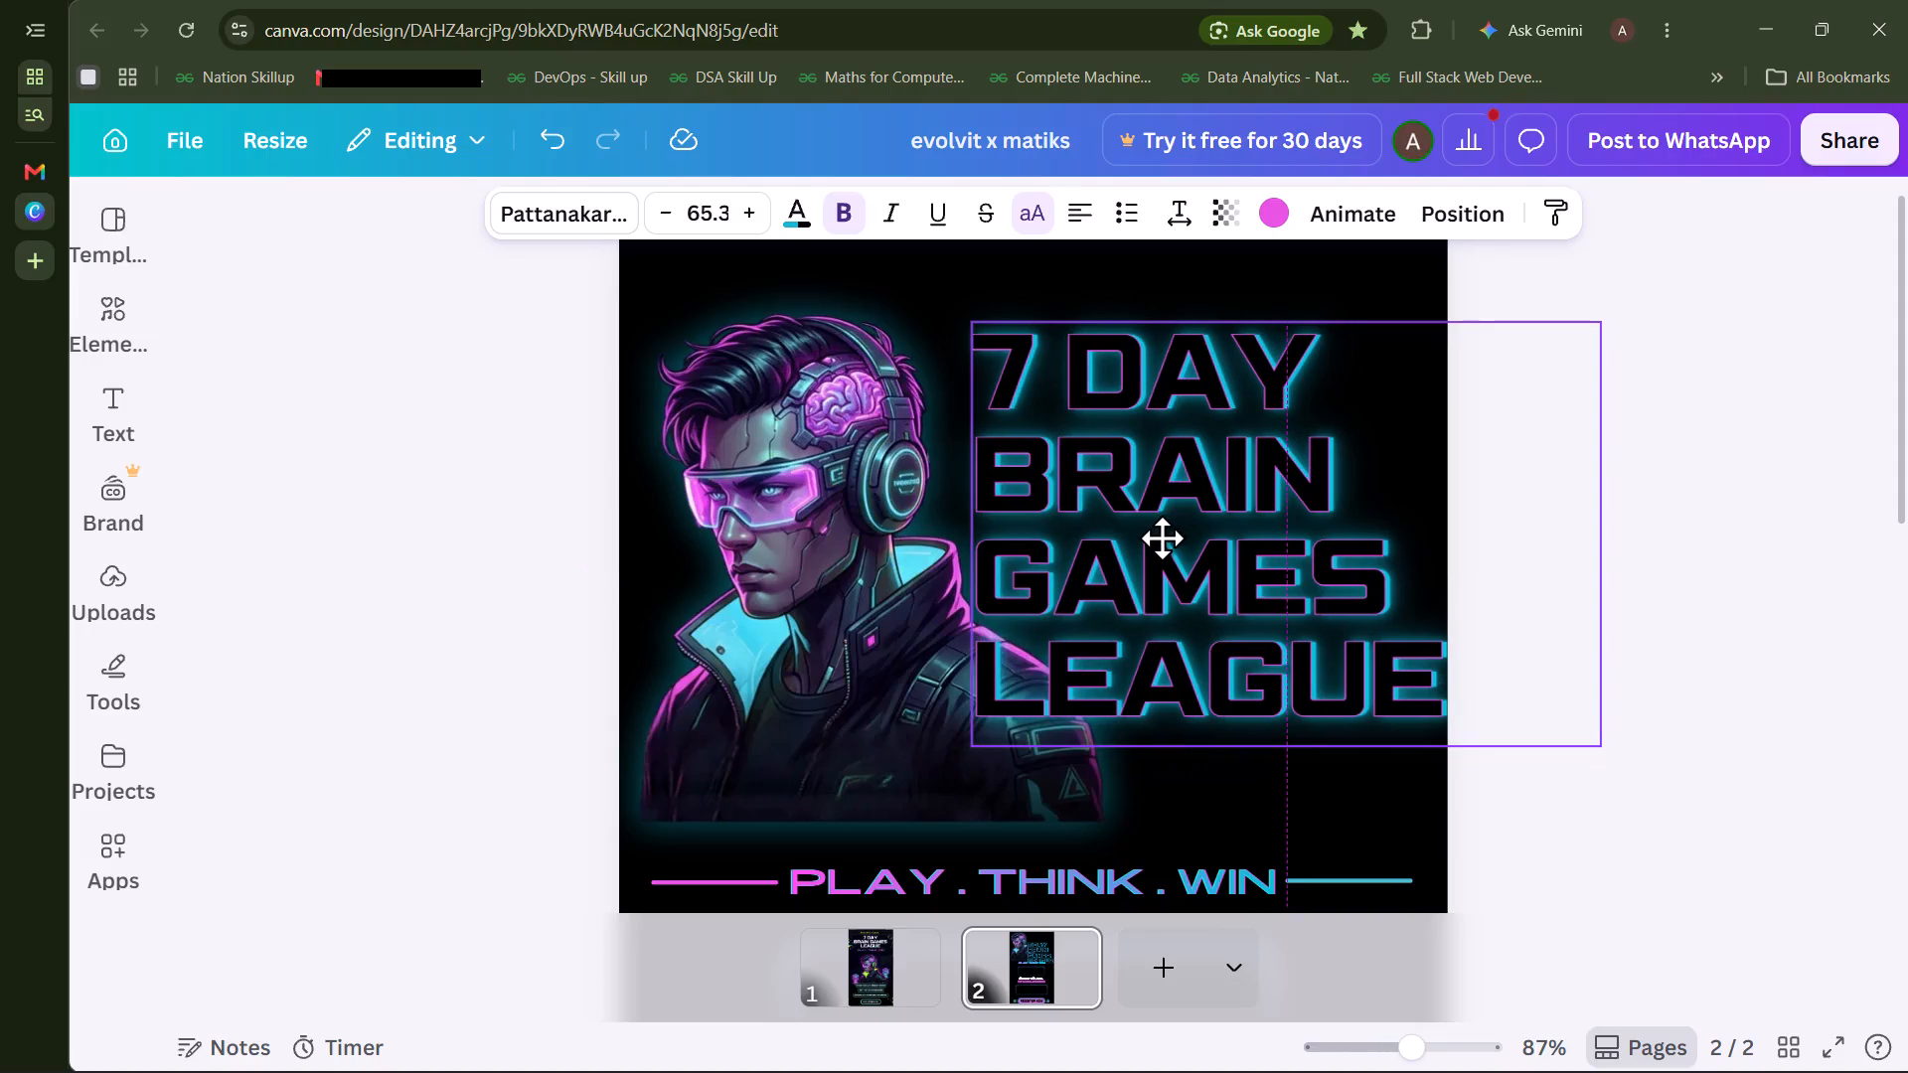
{"action": "left_click_drag", "start_coordinate": [1162, 537], "coordinate": [1164, 541]}
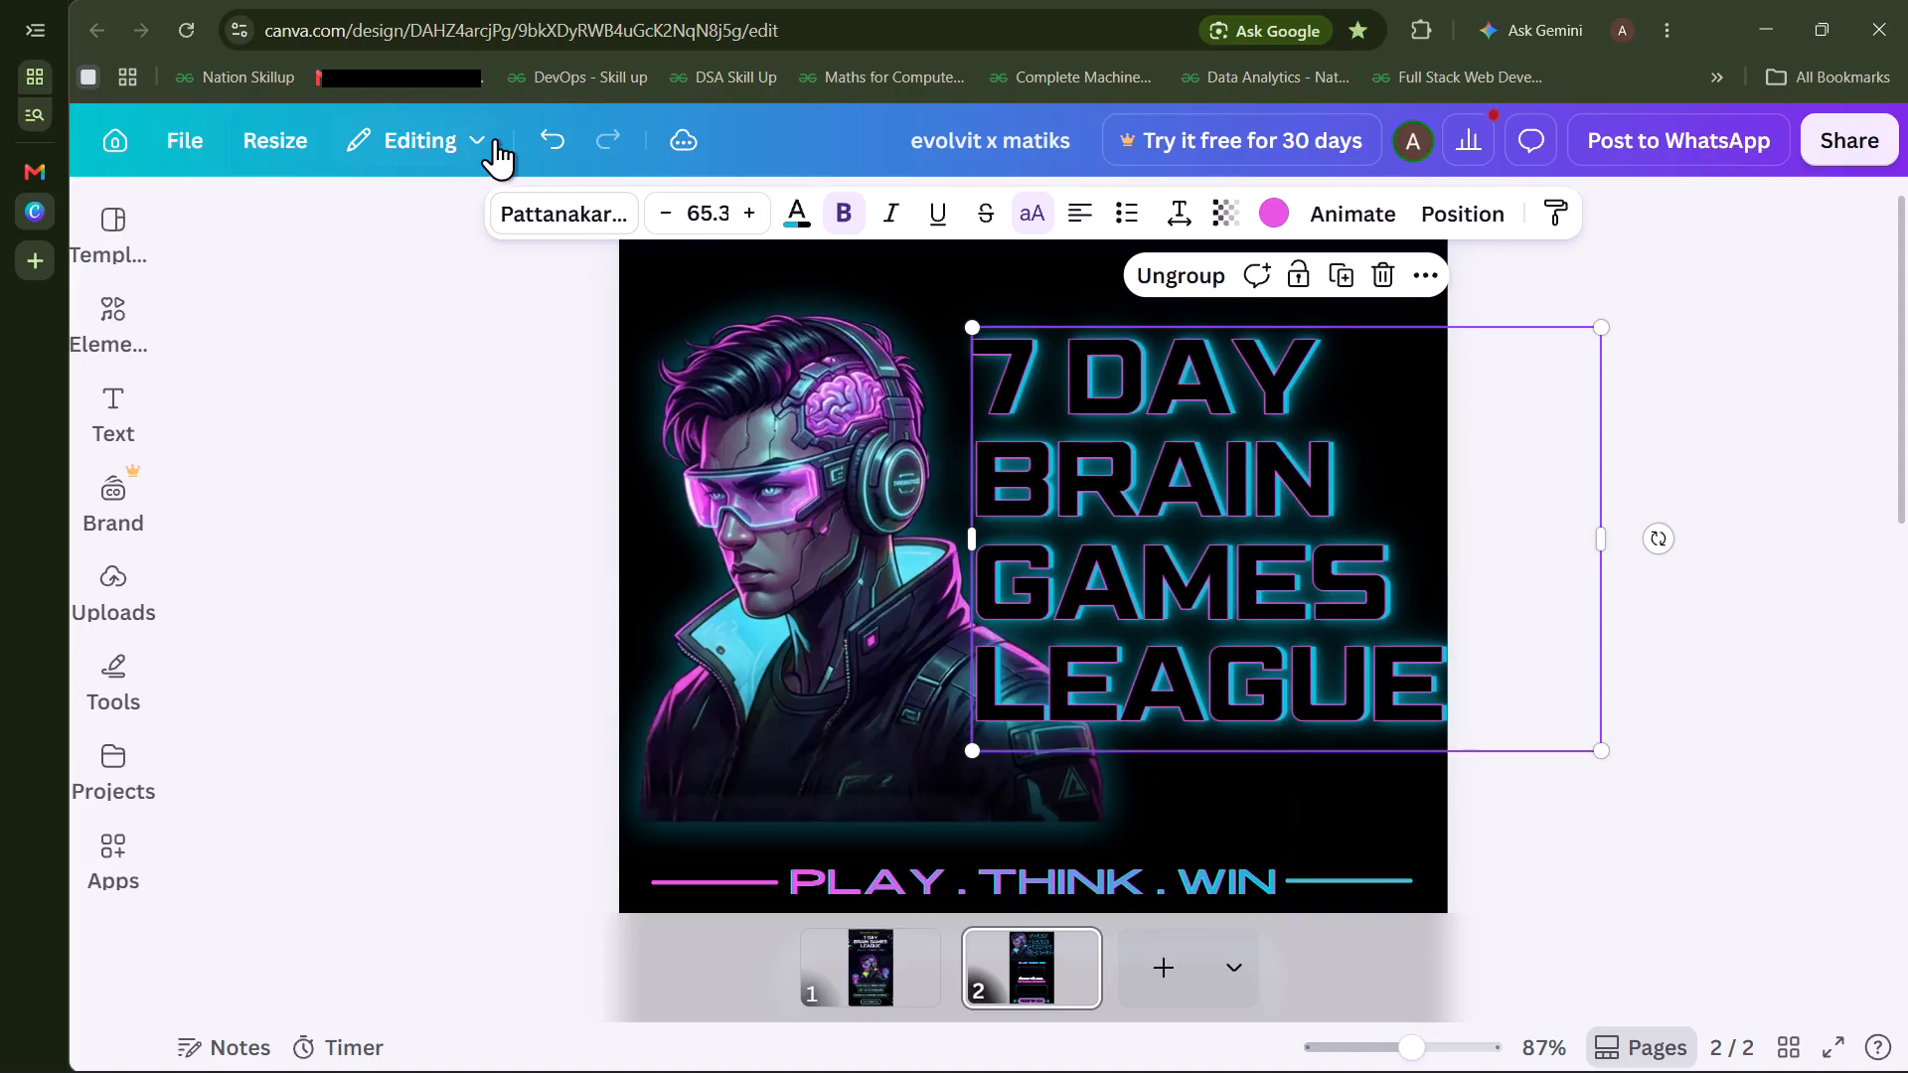
Try Montserrat on the title and settle on the Russo One font.
{"action": "left_click", "coordinate": [562, 214]}
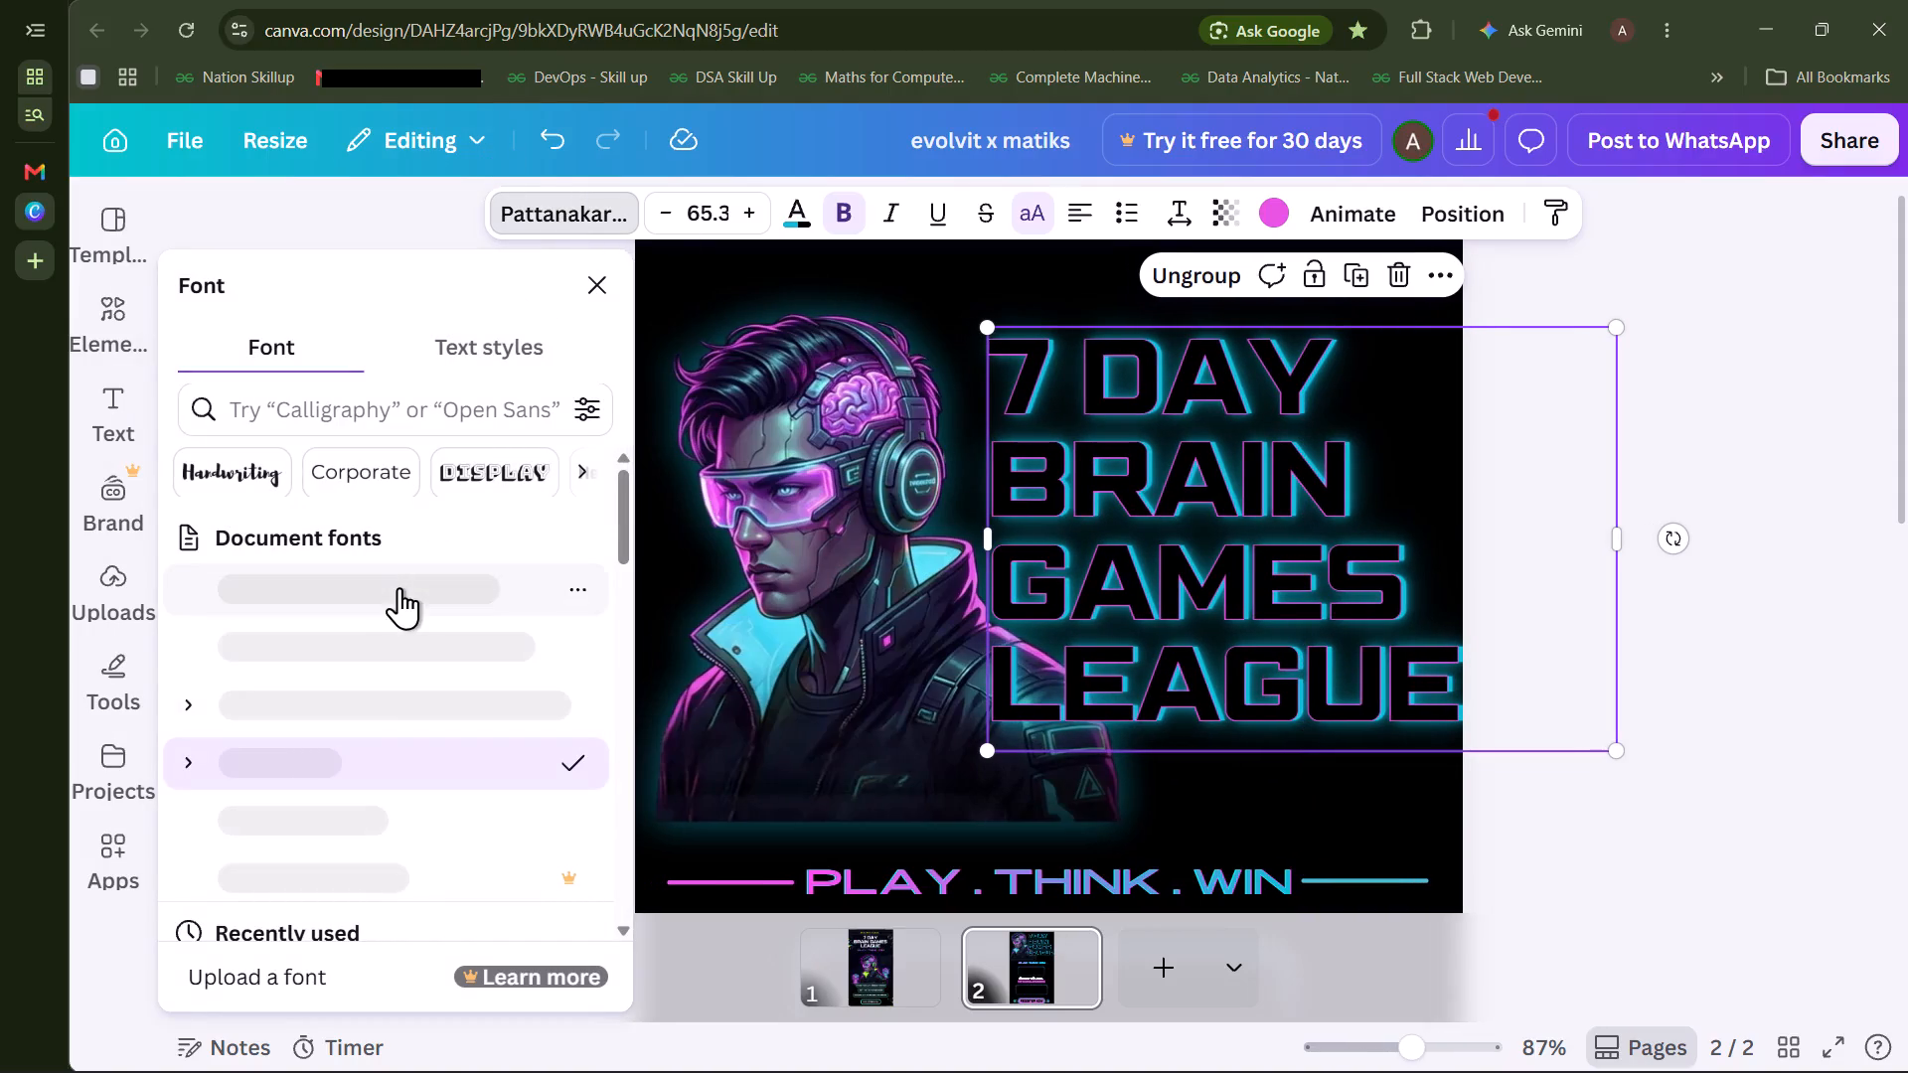
{"action": "left_click", "coordinate": [382, 635]}
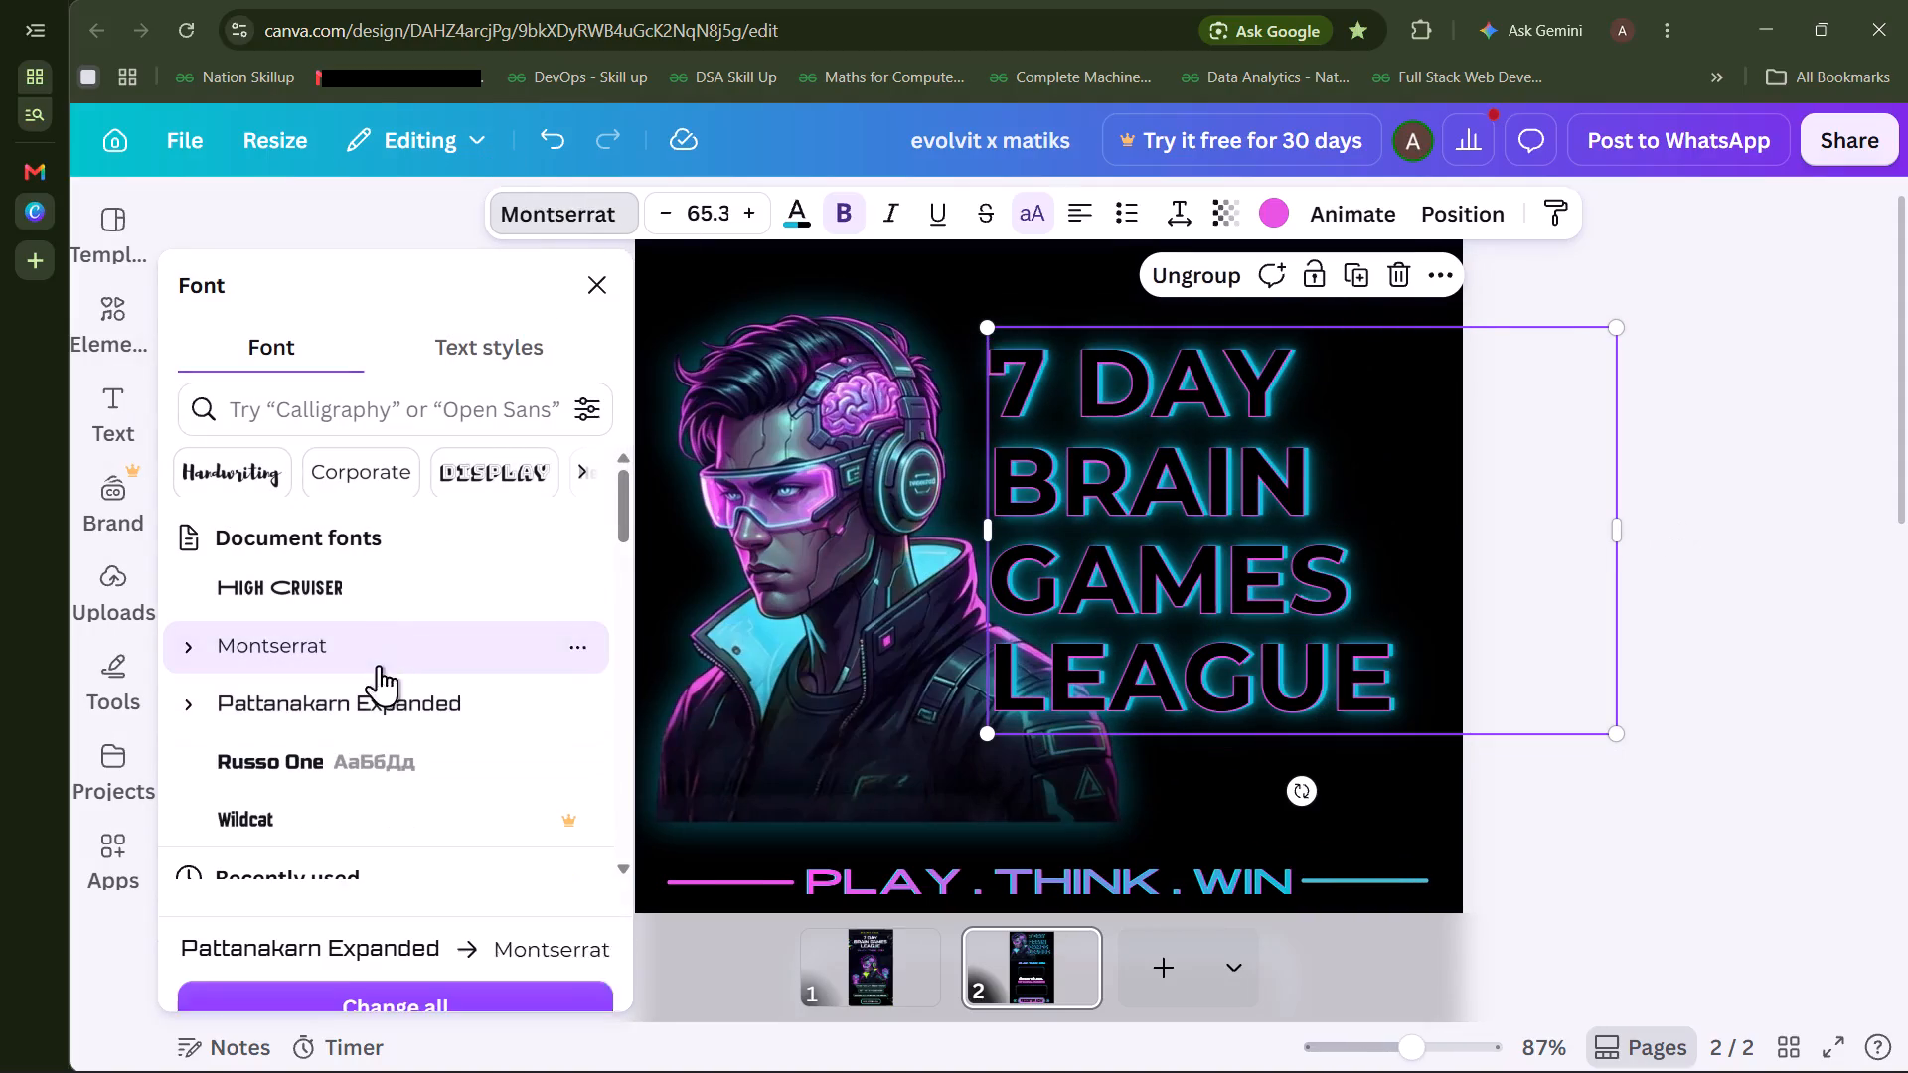
{"action": "scroll", "coordinate": [360, 776], "scroll_direction": "down", "scroll_amount": 2}
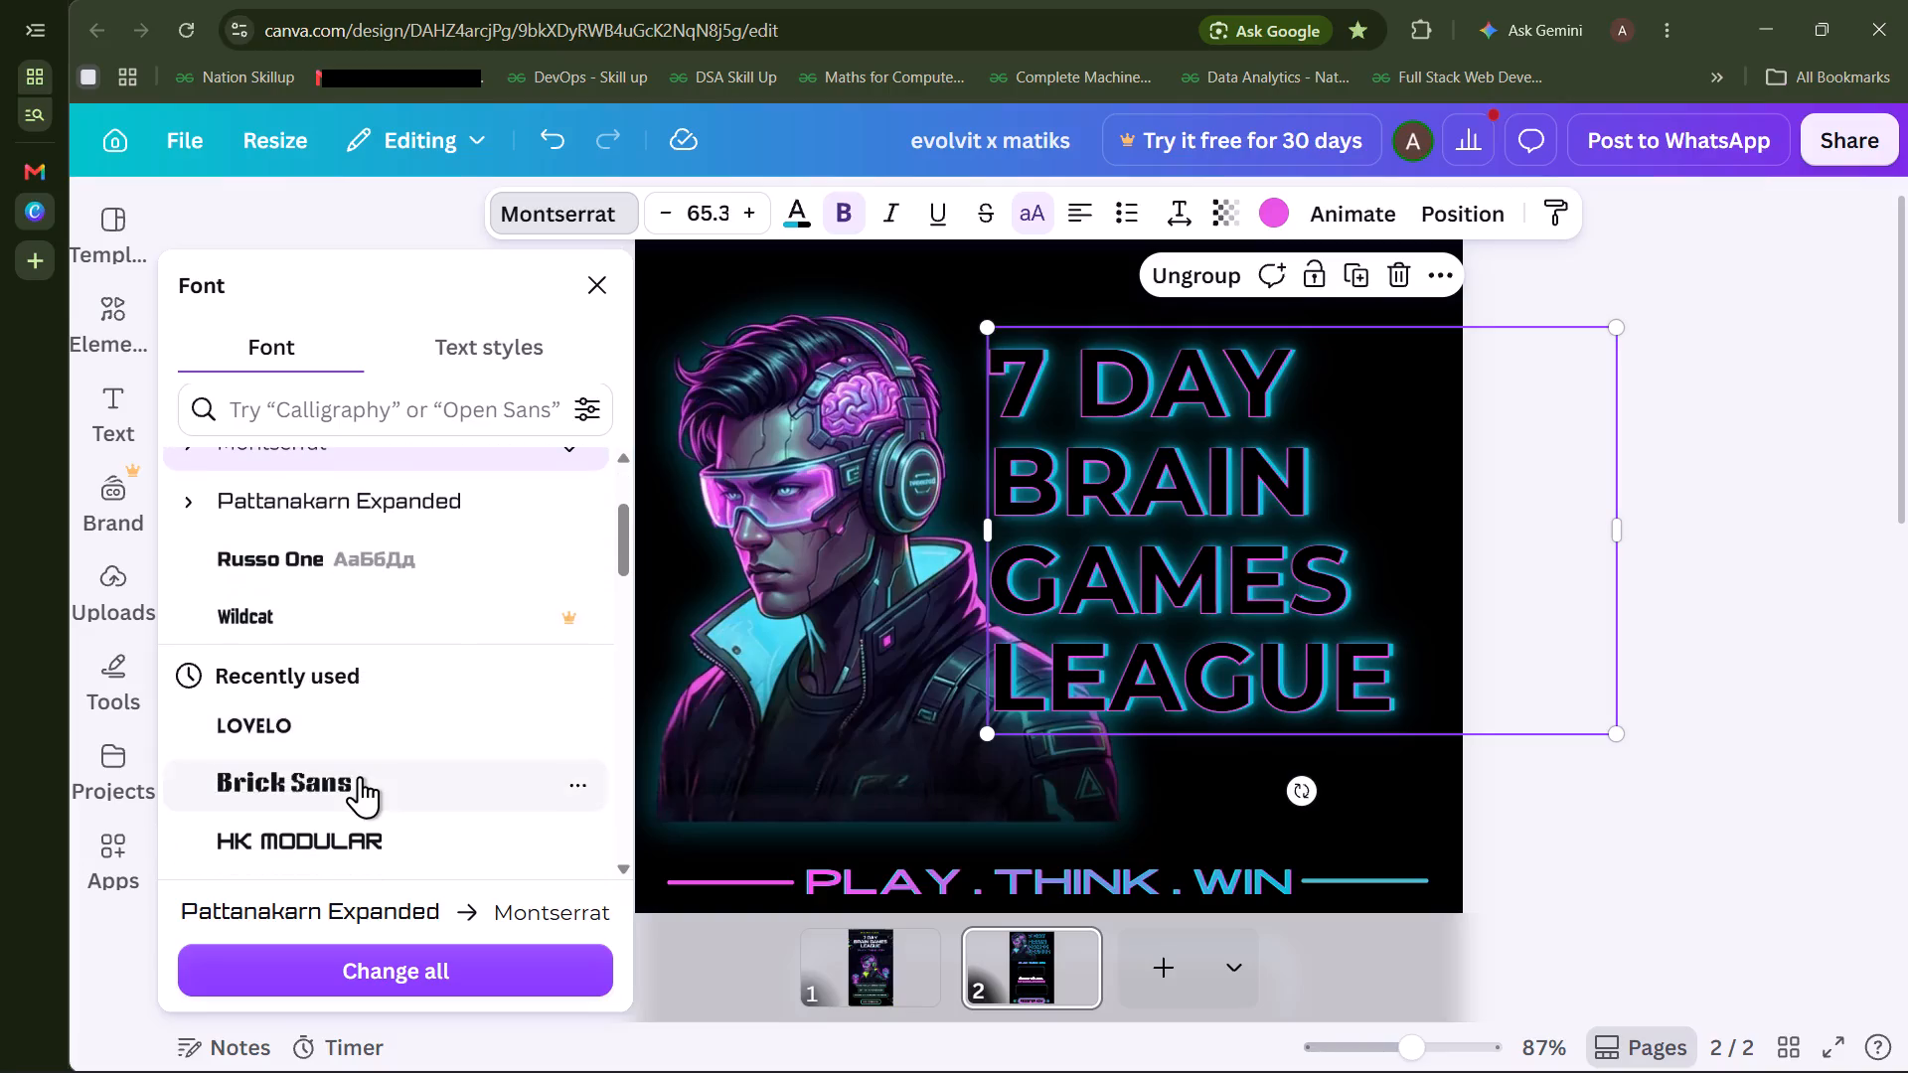
{"action": "left_click", "coordinate": [343, 573]}
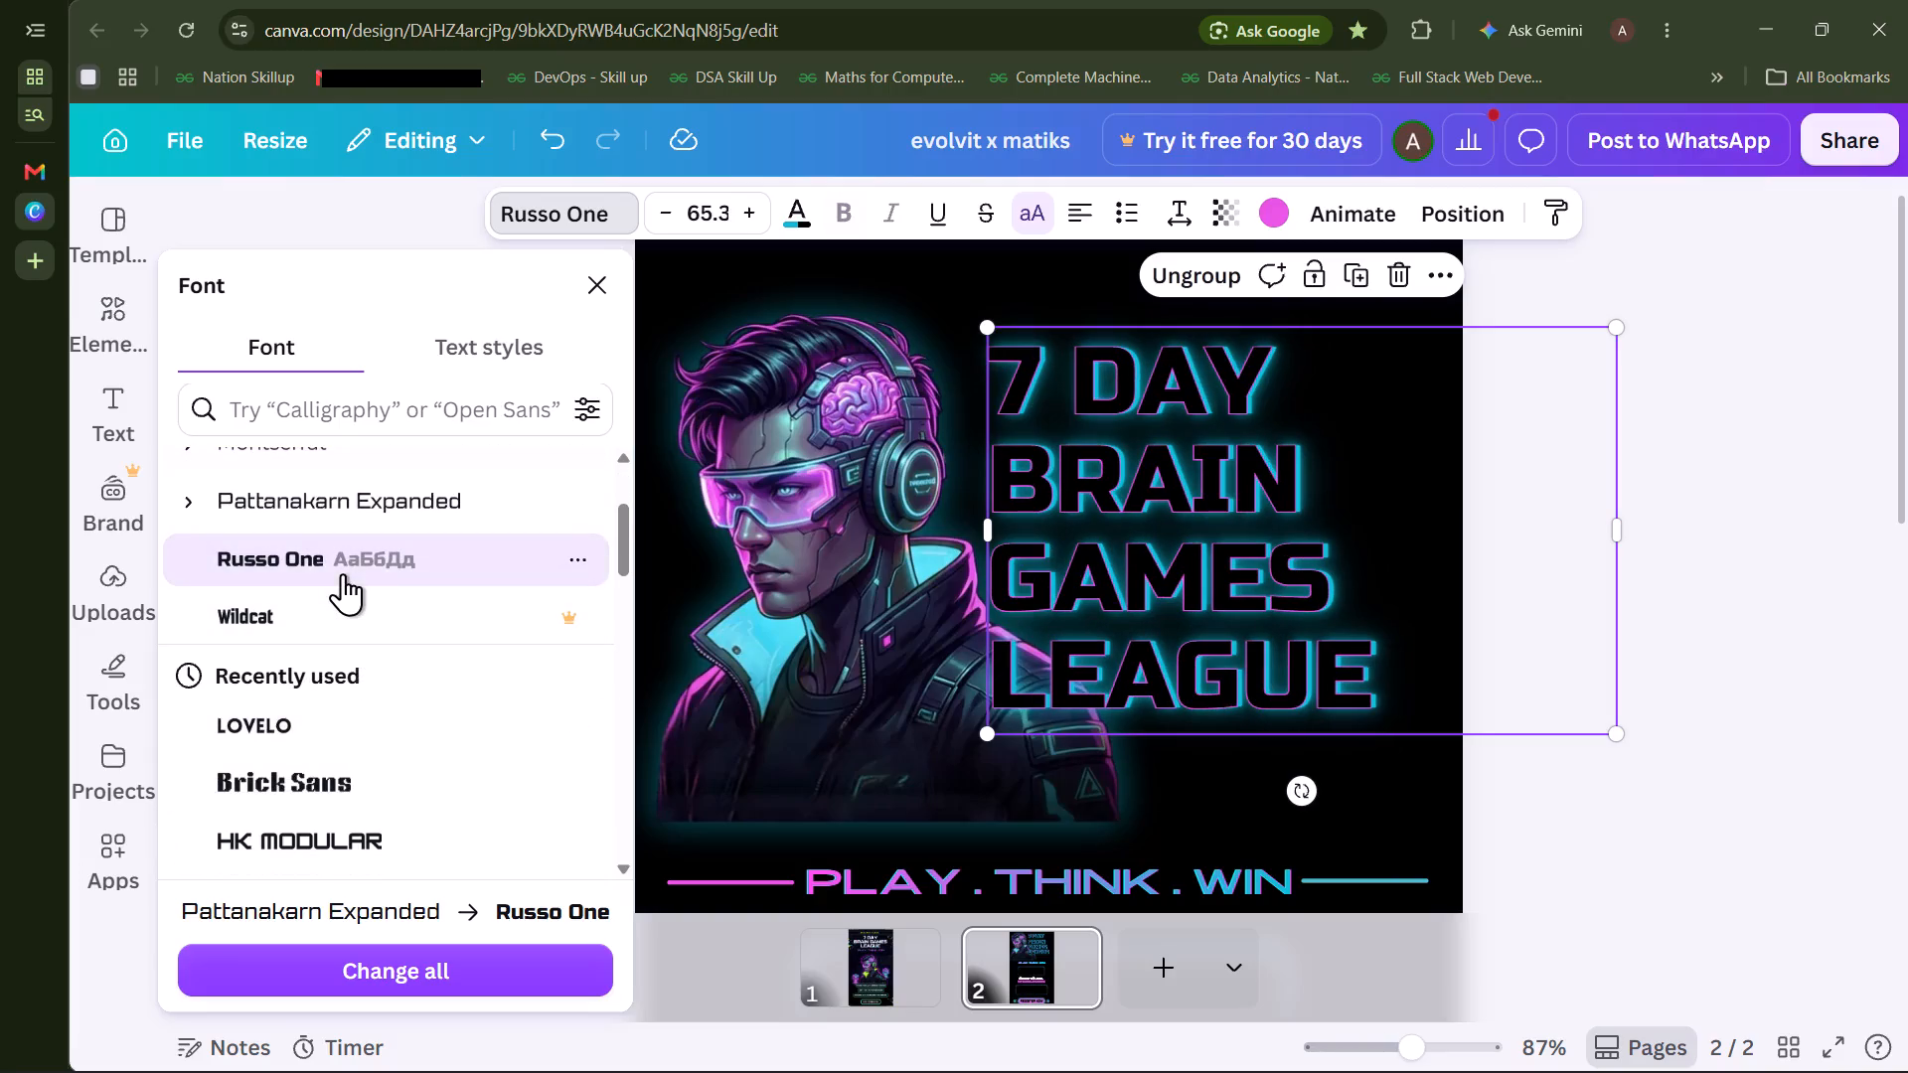
Enlarge the title's font size to 79.3.
{"action": "triple_click", "coordinate": [757, 223]}
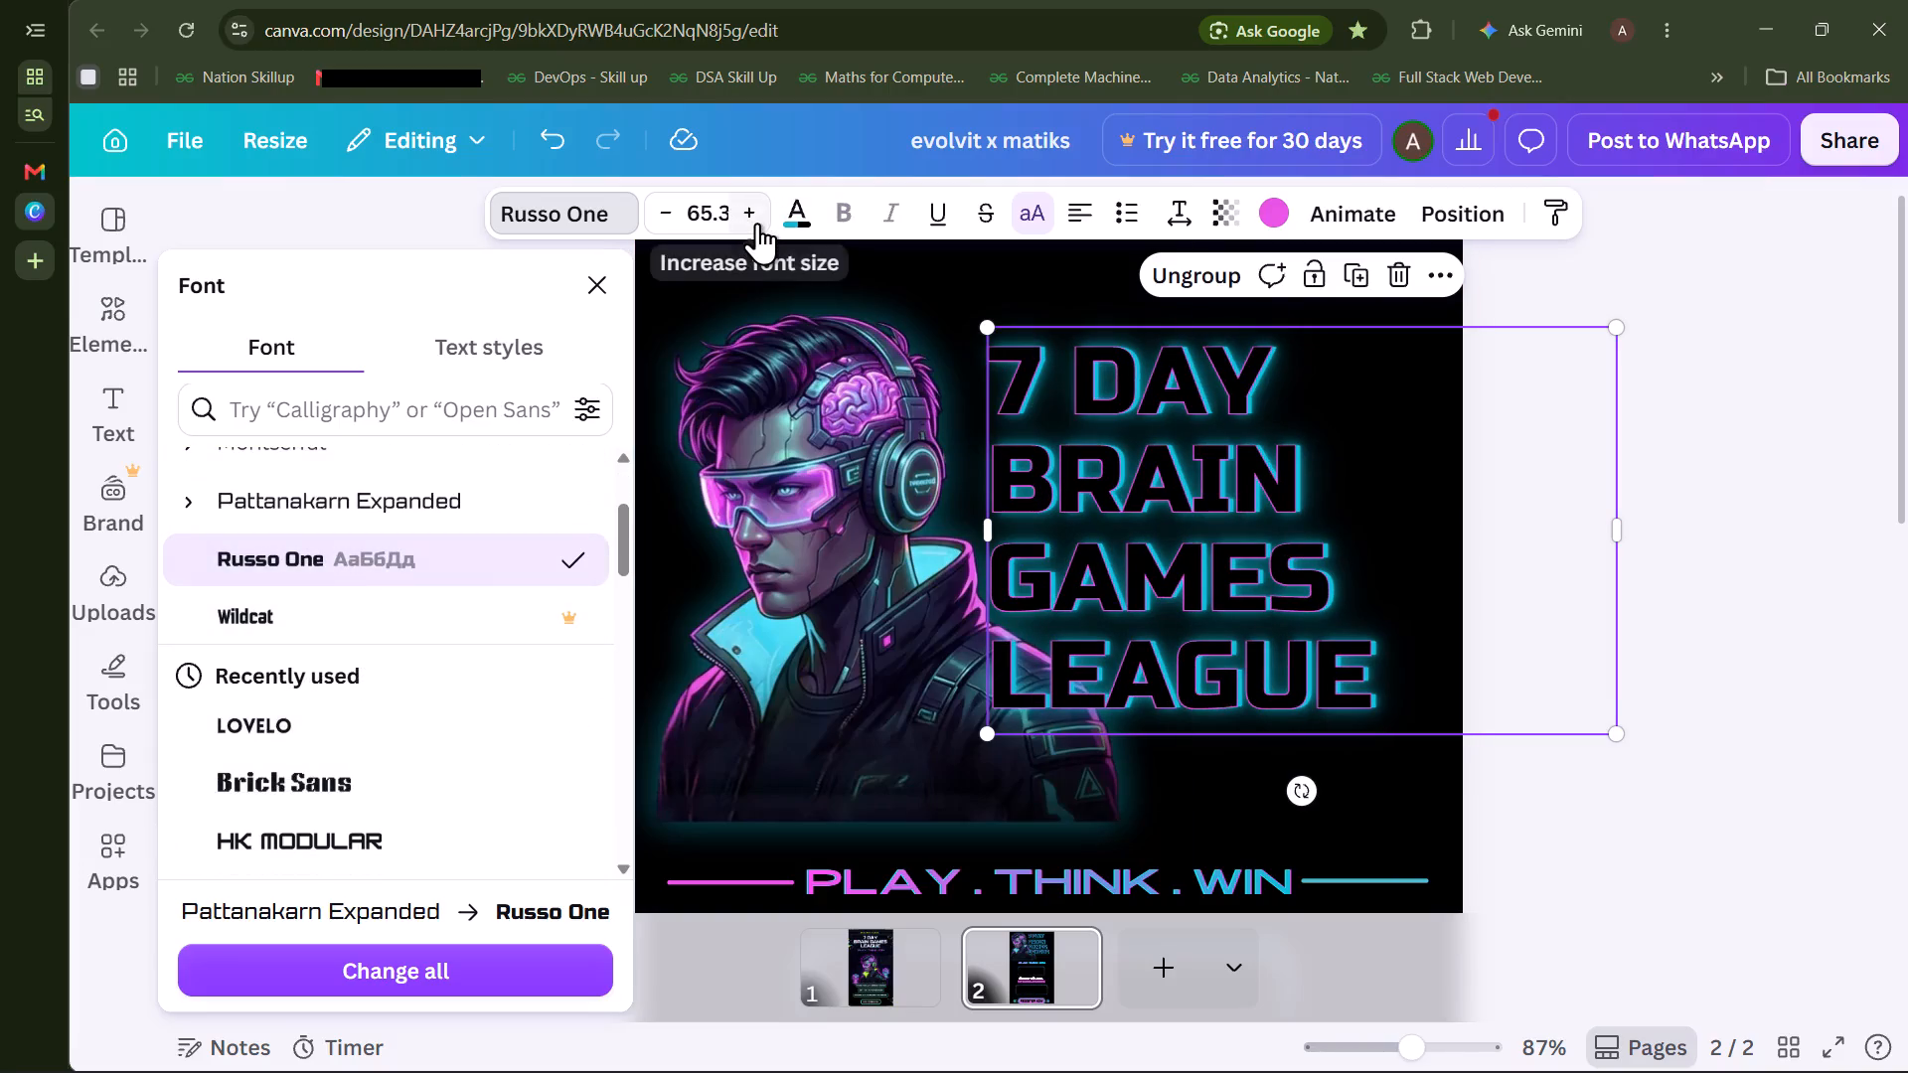
{"action": "triple_click", "coordinate": [757, 223]}
{"action": "triple_click", "coordinate": [757, 223]}
{"action": "double_click", "coordinate": [757, 223]}
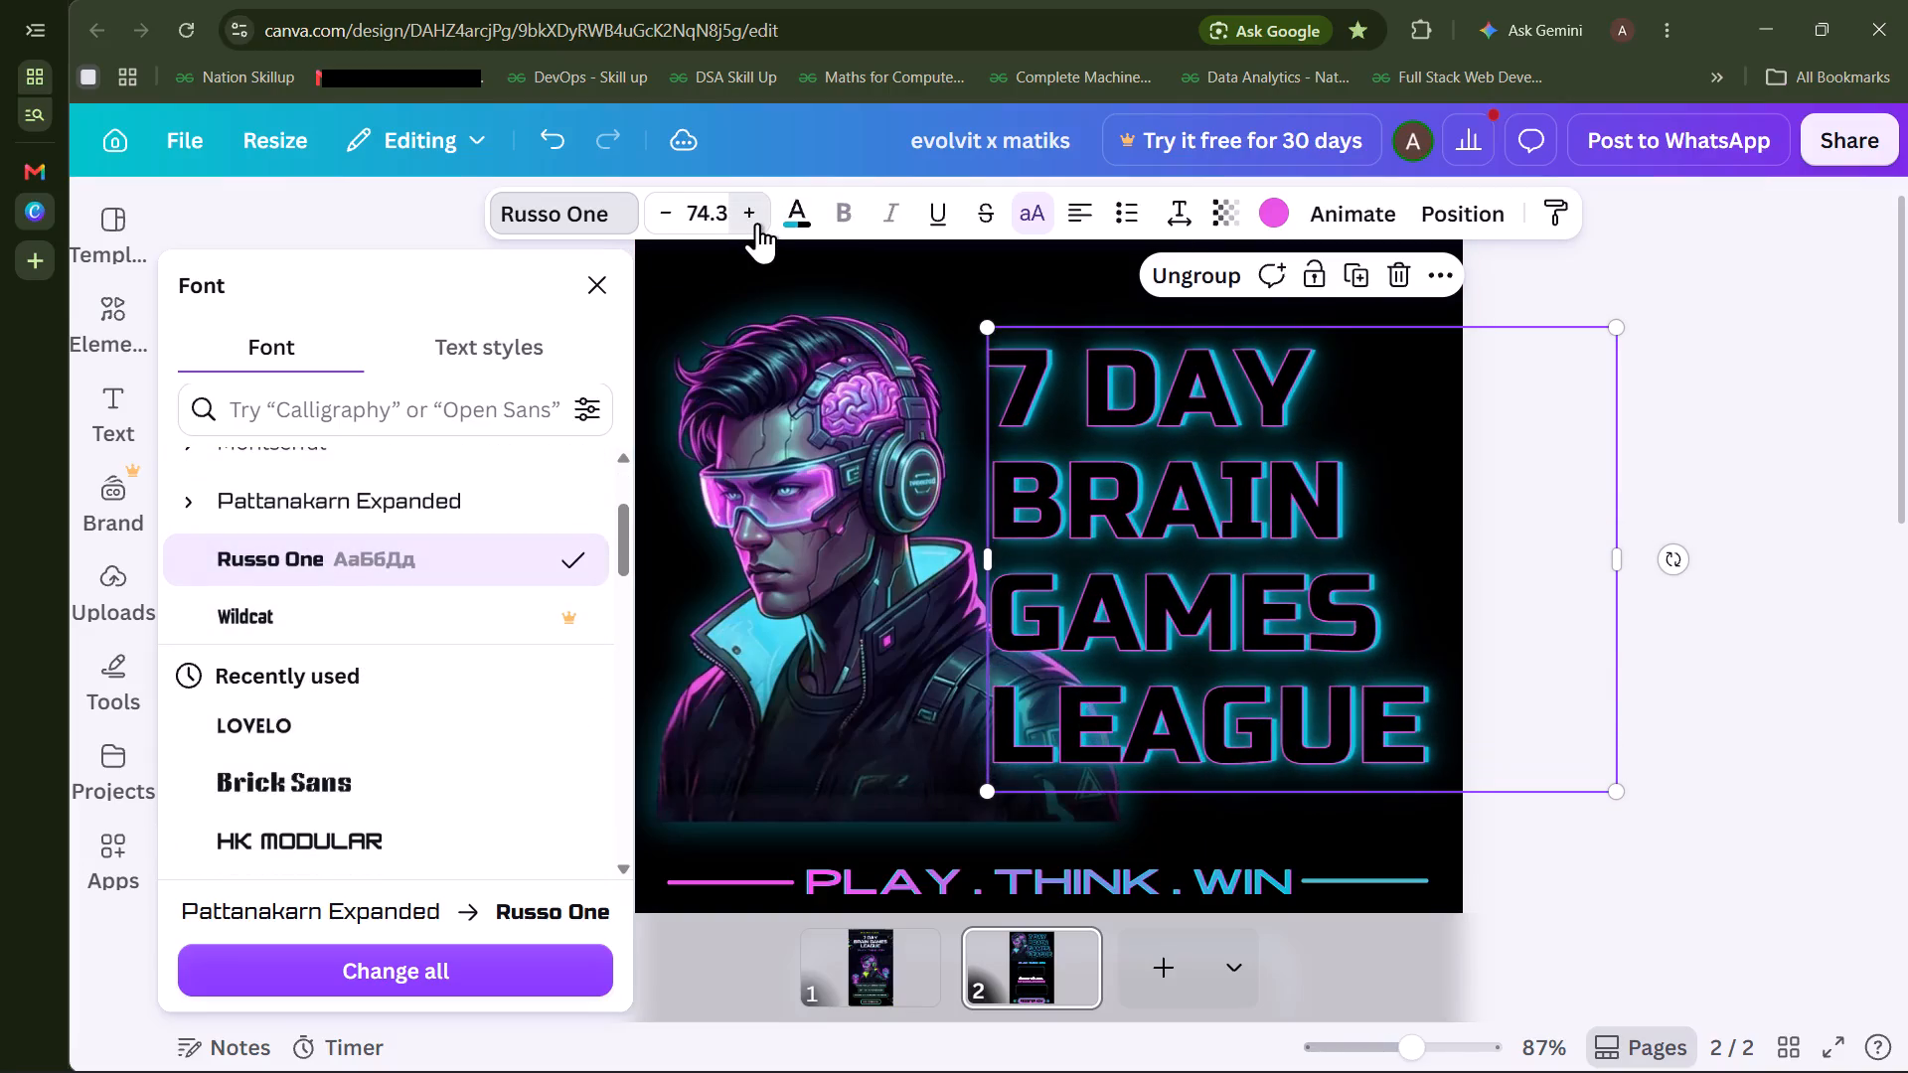
{"action": "double_click", "coordinate": [757, 223]}
{"action": "left_click", "coordinate": [757, 223]}
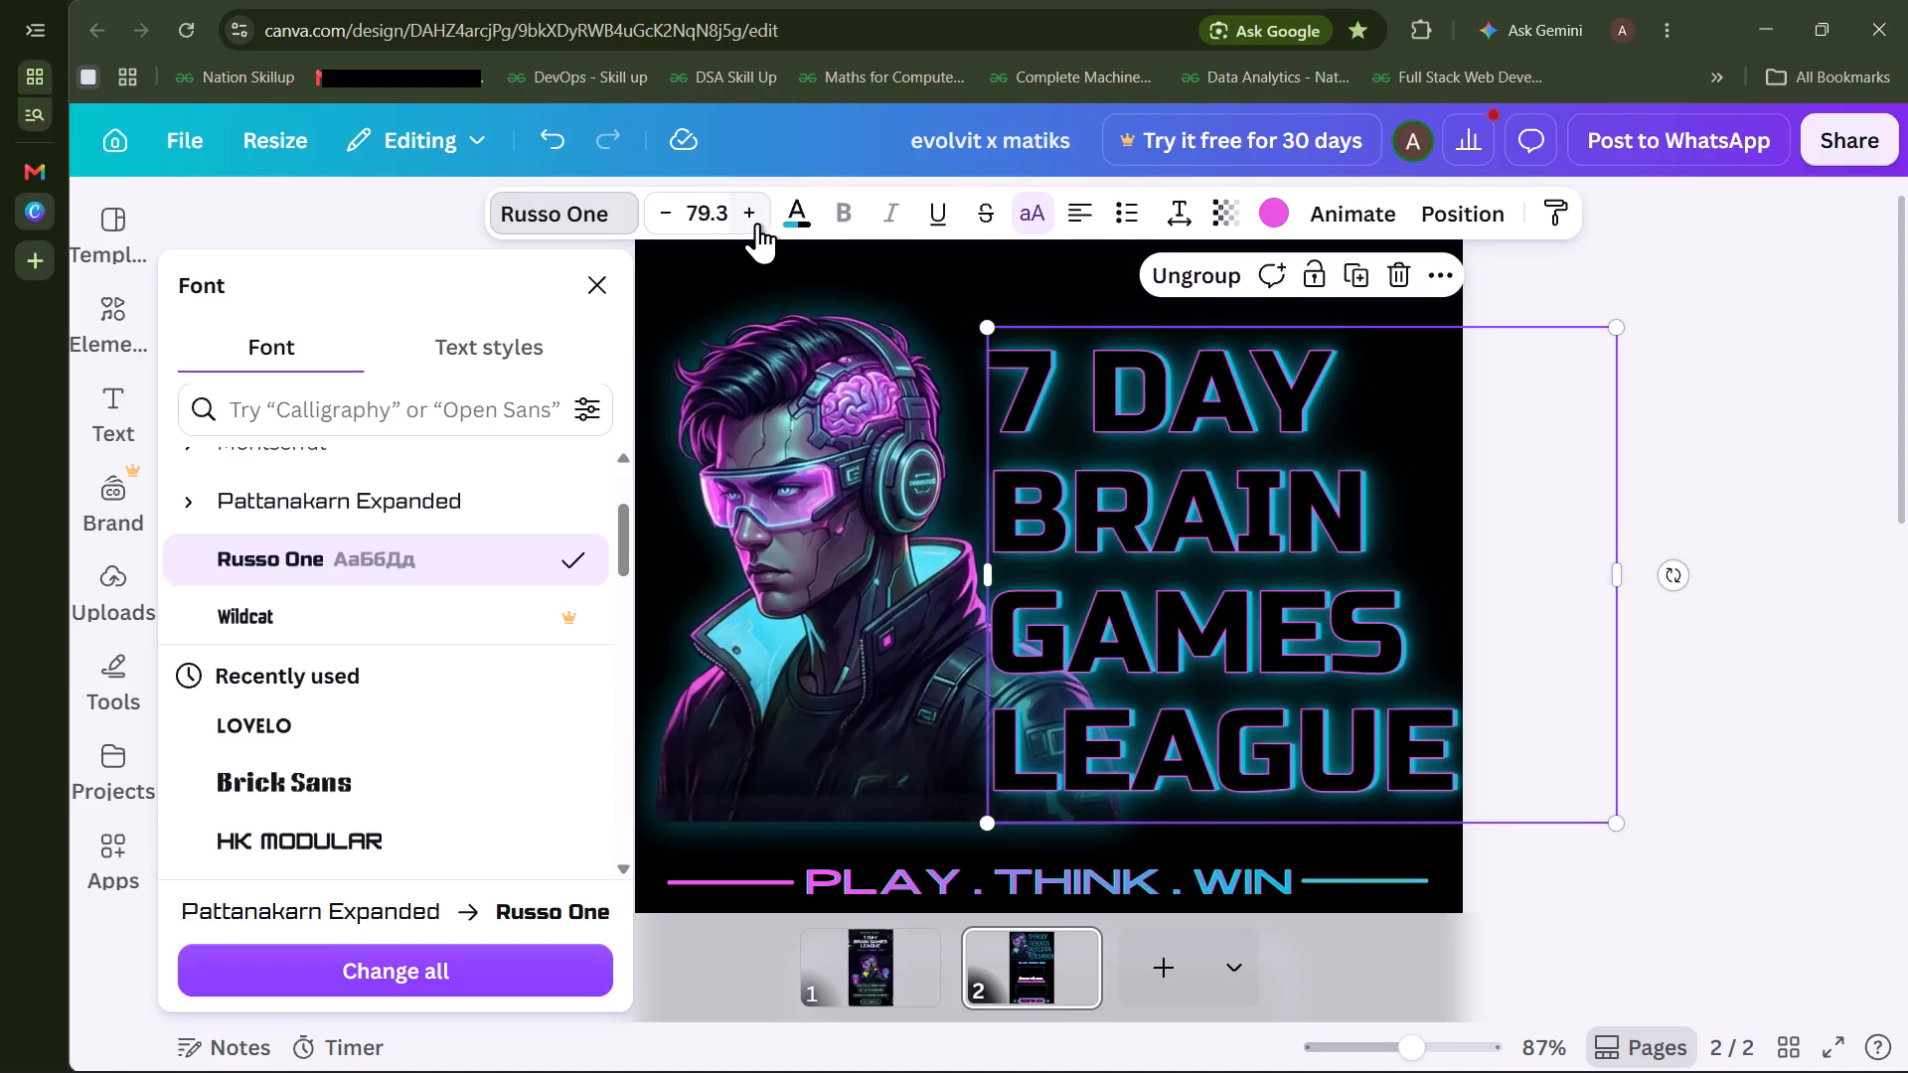
Shift the enlarged title slightly down toward the "Play . Think . Win" tagline, keeping it beside the character and within the page edge.
{"action": "left_click_drag", "start_coordinate": [1119, 591], "coordinate": [1109, 606]}
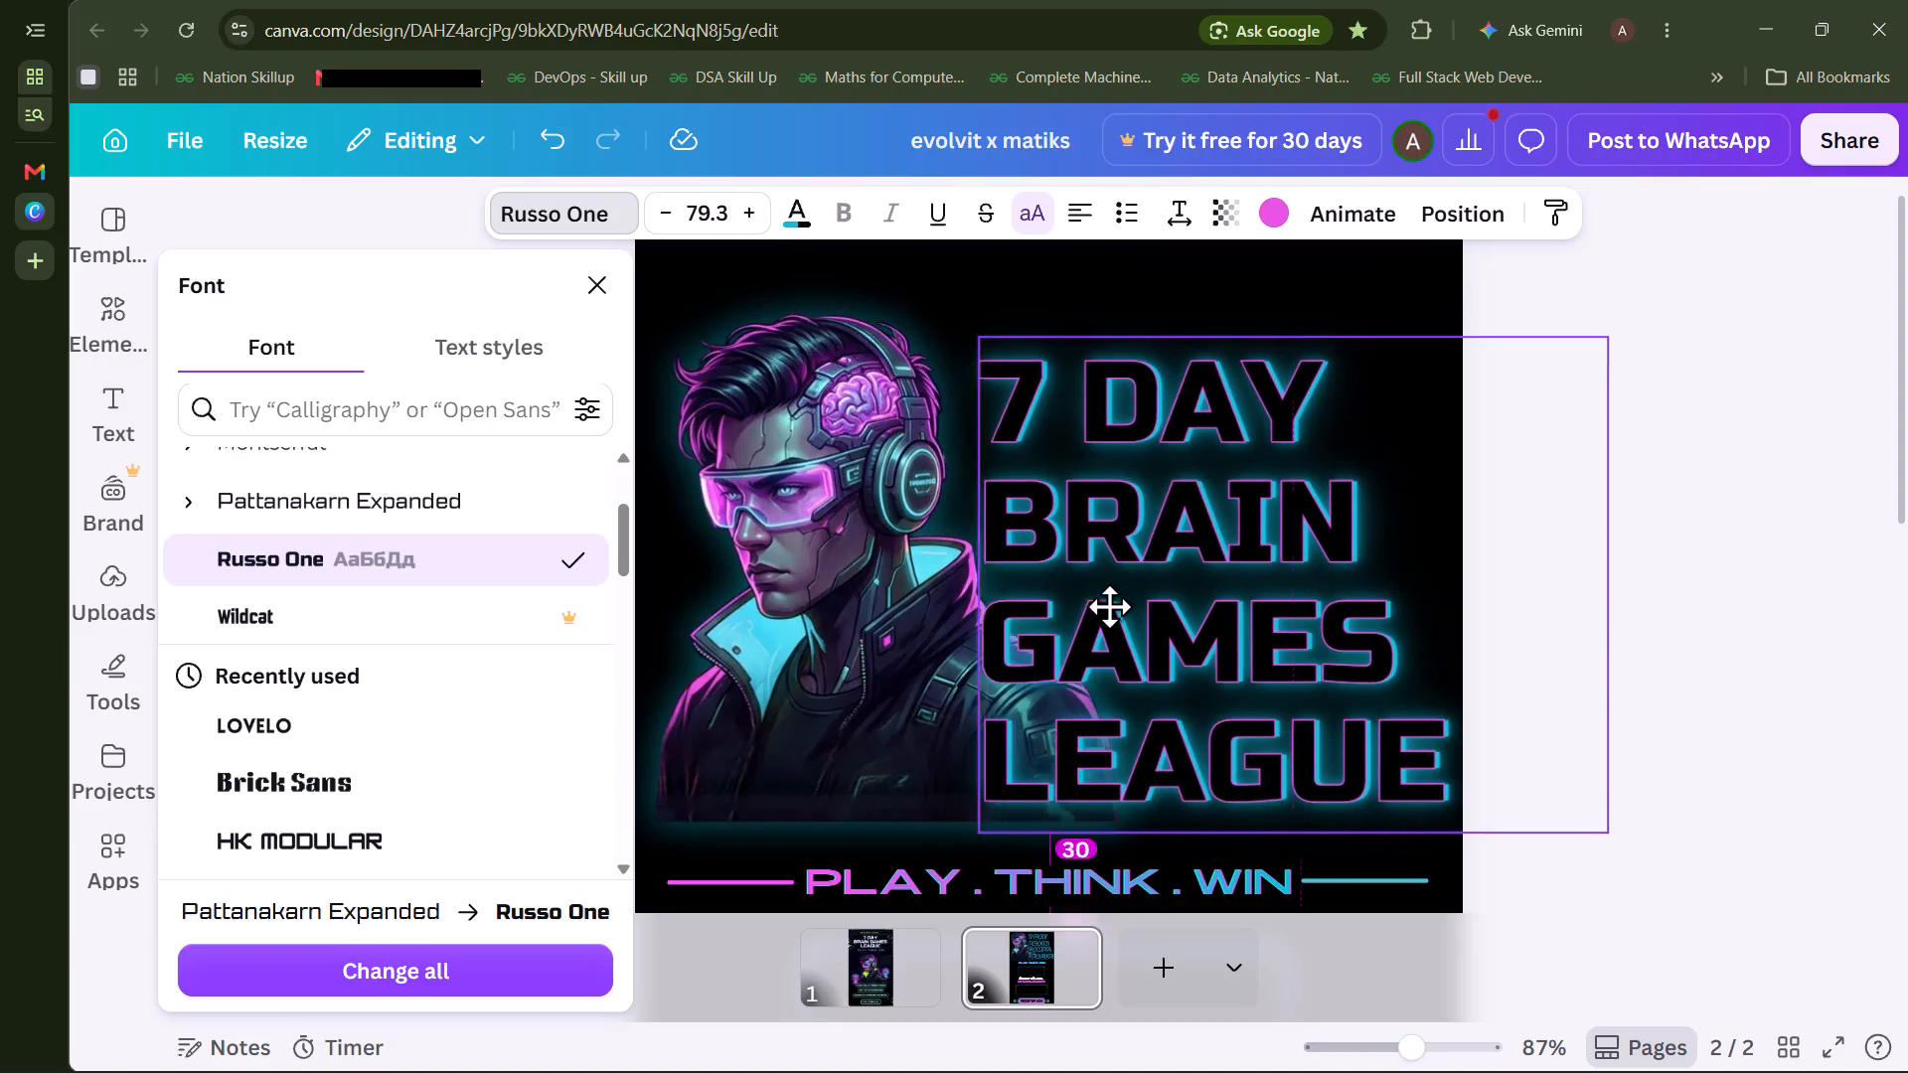
{"action": "left_click_drag", "start_coordinate": [1109, 606], "coordinate": [1102, 625]}
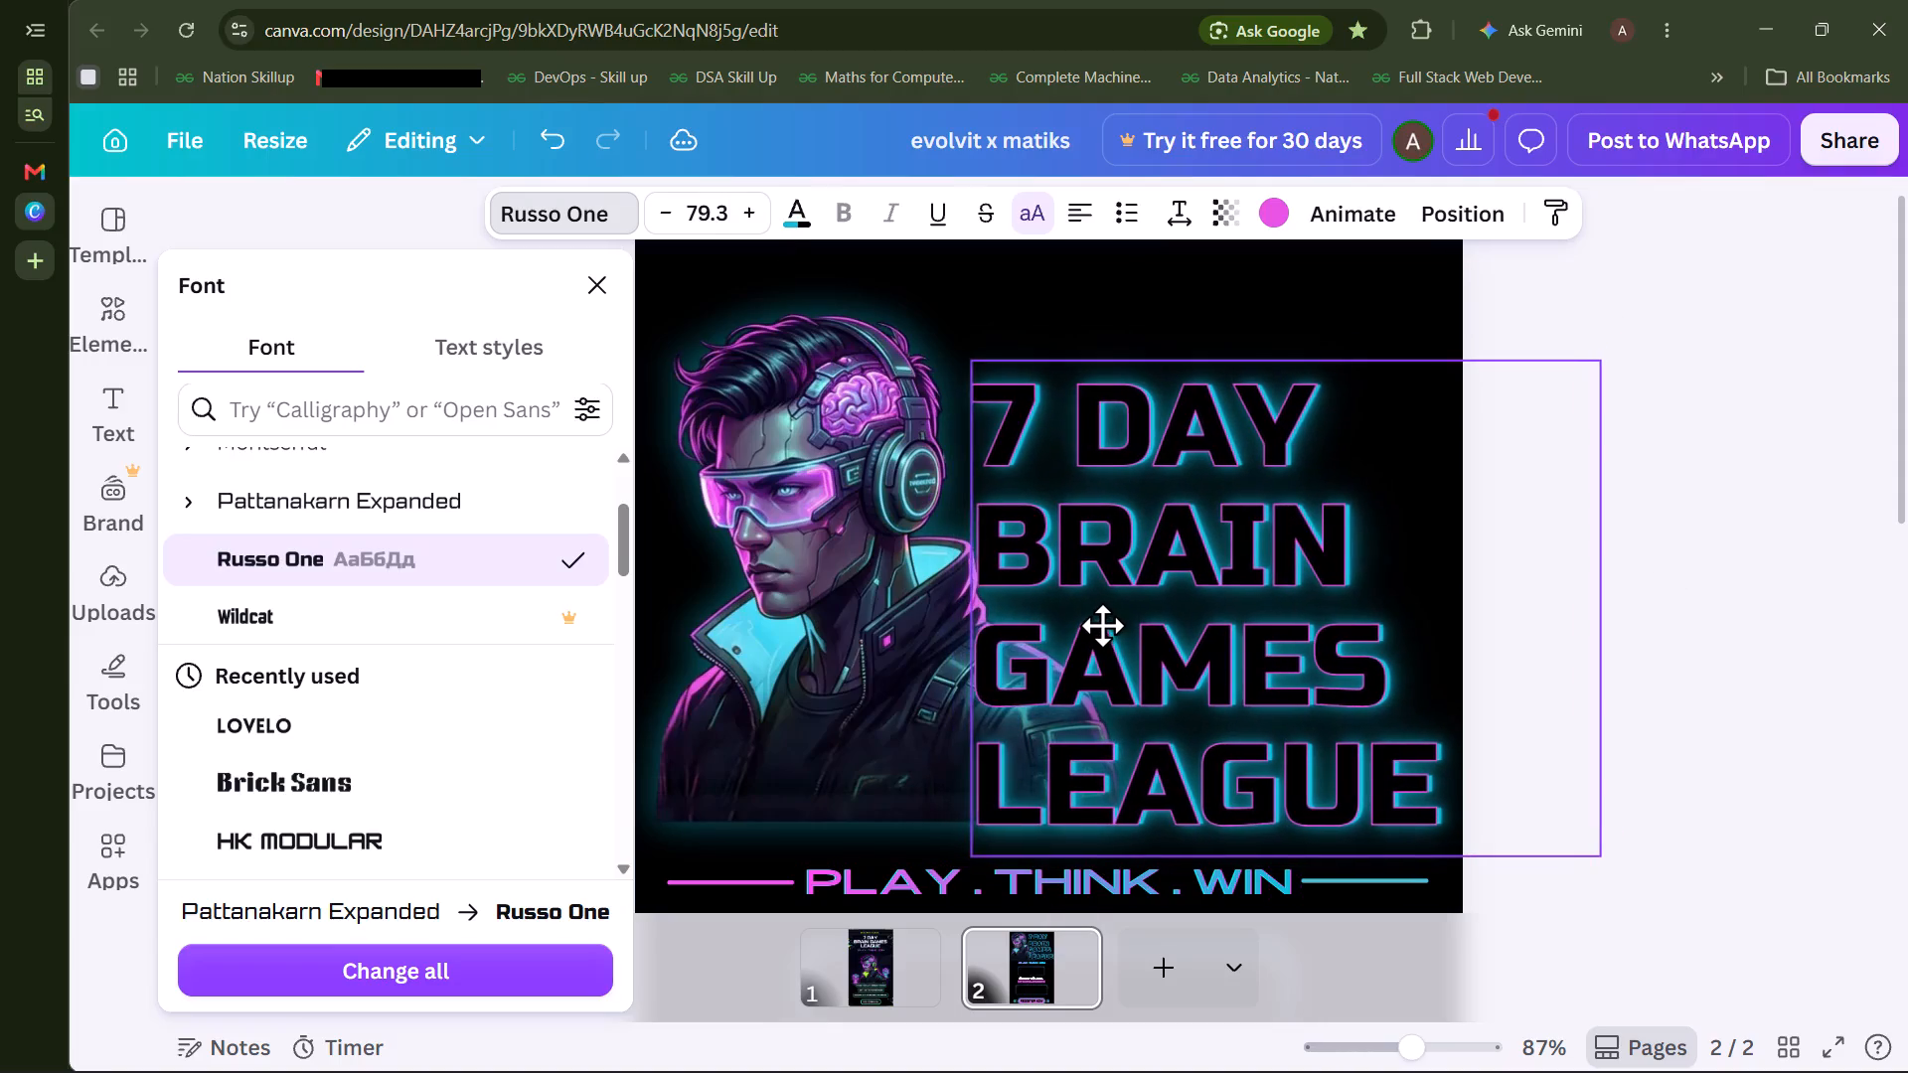
{"action": "left_click_drag", "start_coordinate": [1102, 625], "coordinate": [1115, 623]}
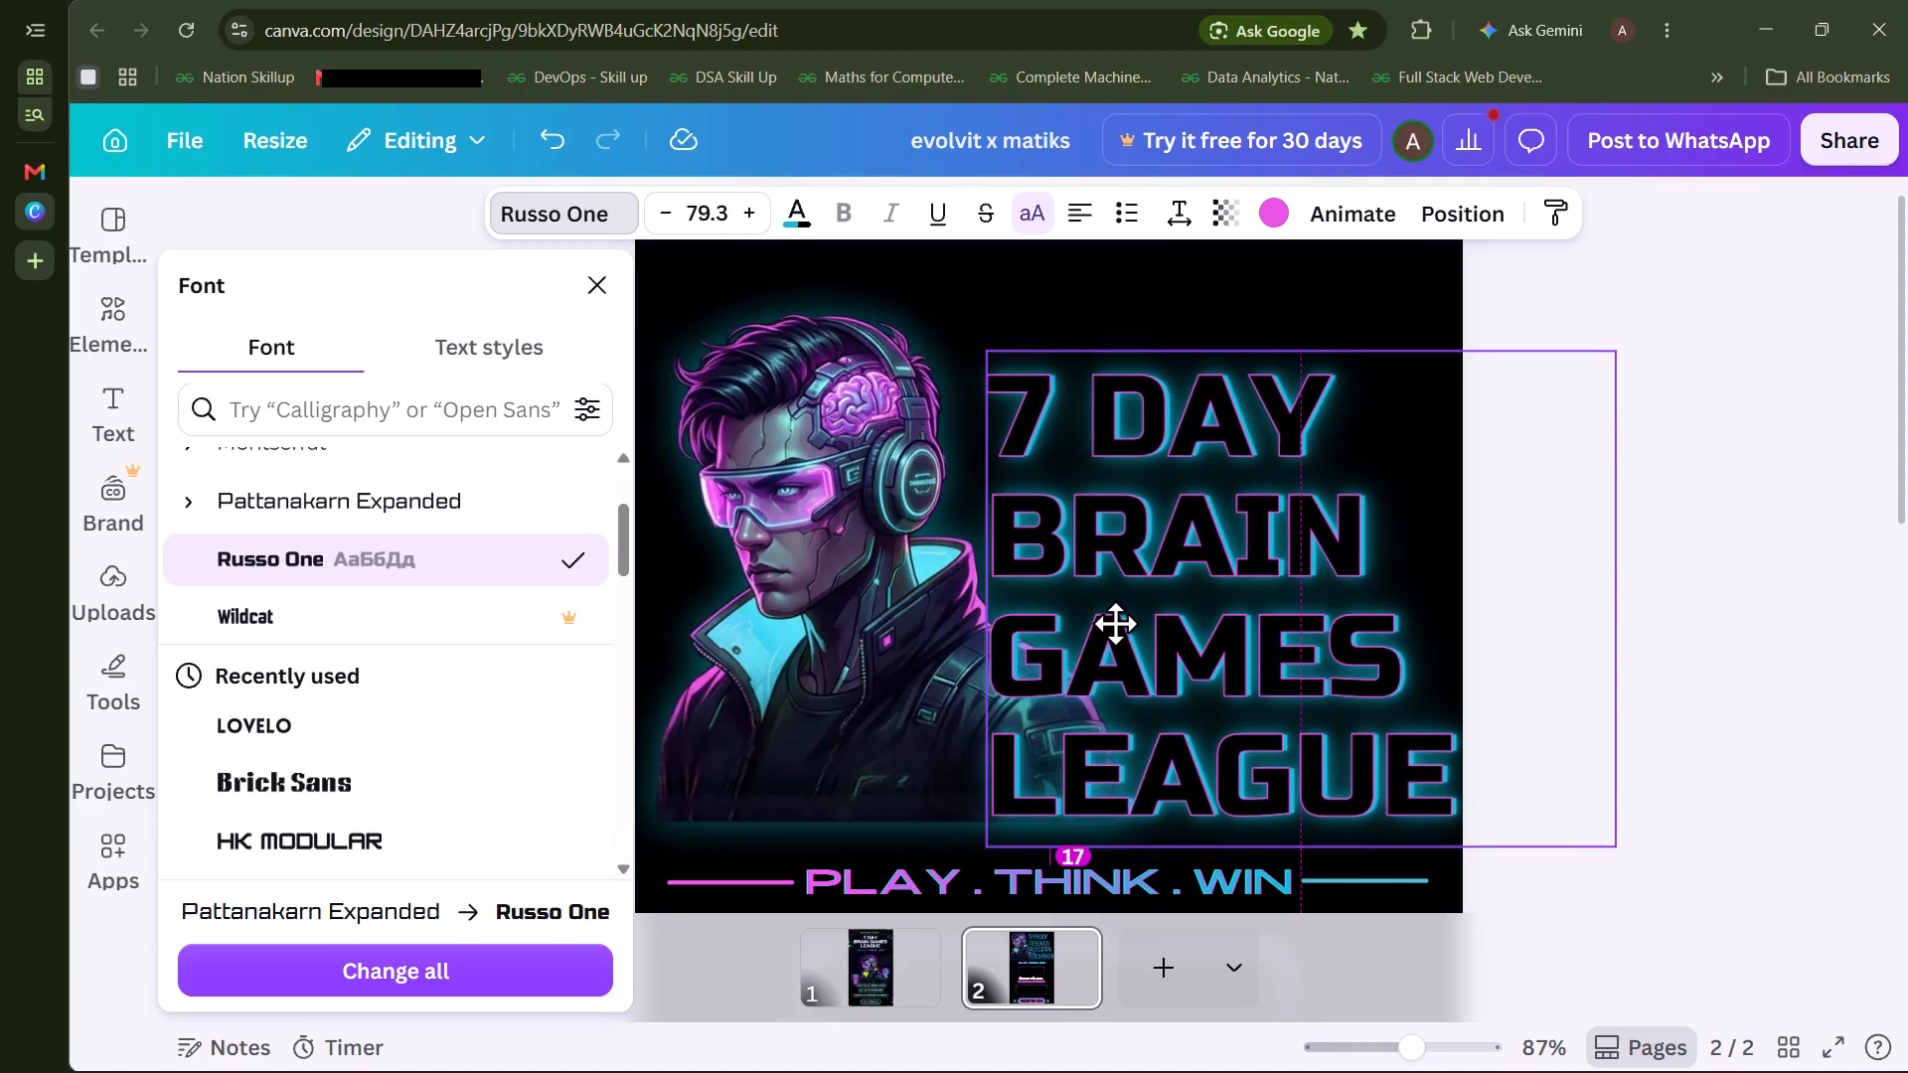
{"action": "left_click_drag", "start_coordinate": [1115, 623], "coordinate": [1115, 626]}
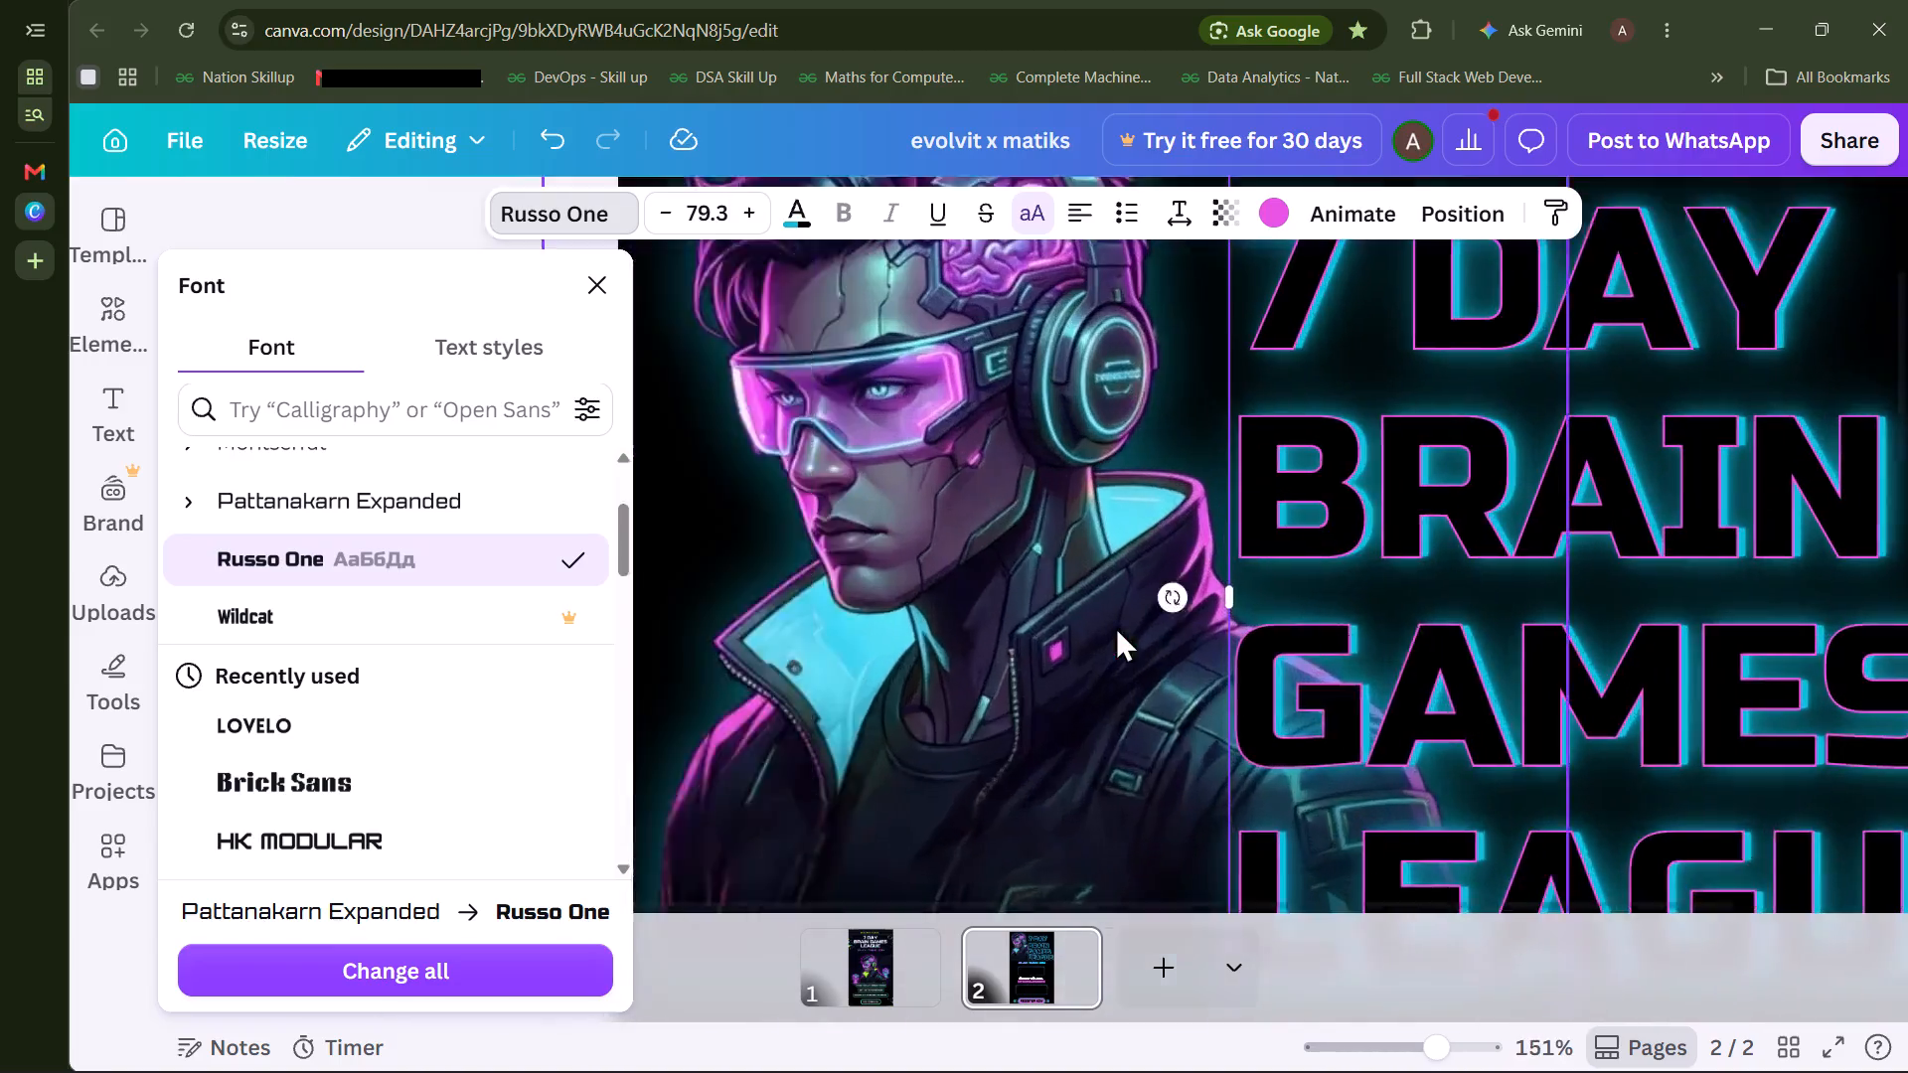
{"action": "scroll", "coordinate": [1115, 626], "scroll_direction": "down", "scroll_amount": 3}
{"action": "left_click", "coordinate": [1427, 628]}
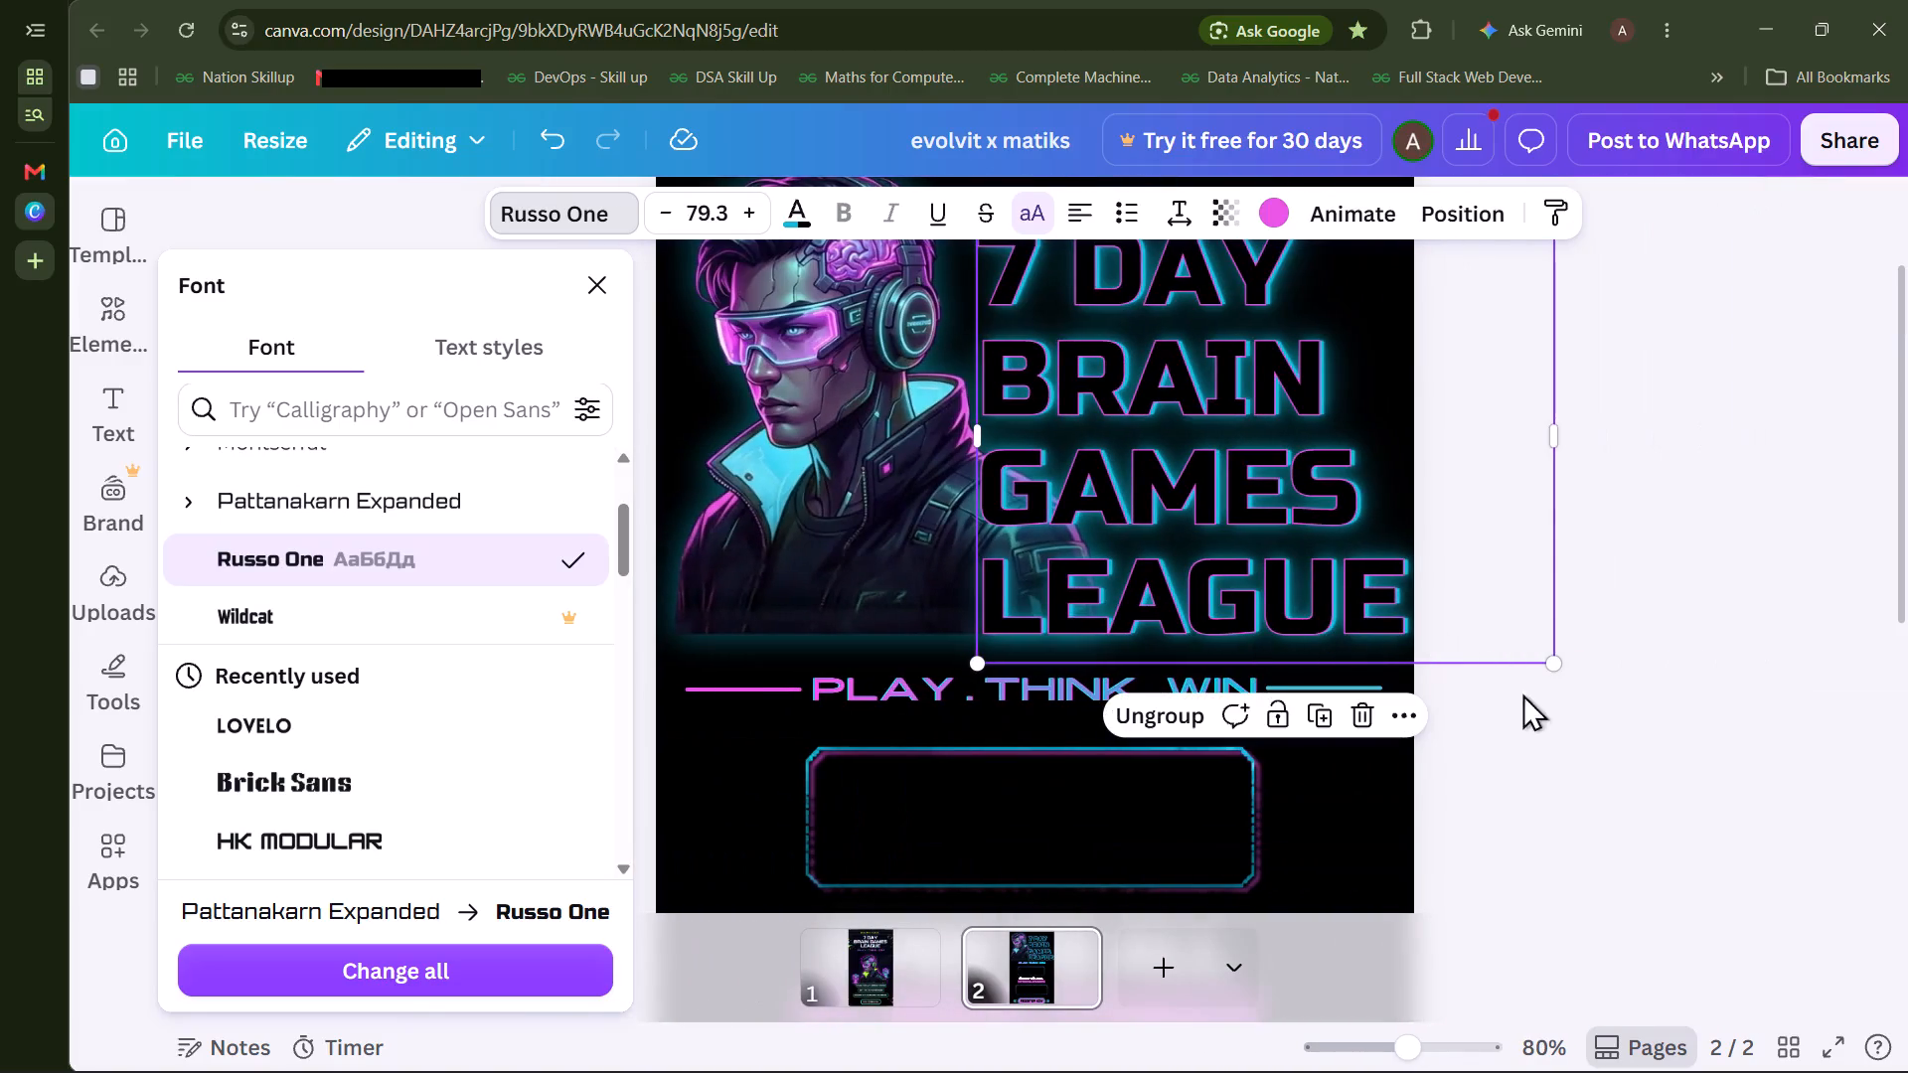
{"action": "left_click", "coordinate": [1661, 757]}
{"action": "left_click", "coordinate": [1661, 757]}
Raise the title slightly beside the character, leaving a gap of about 30 above the "Play . Think . Win" tagline.
{"action": "scroll", "coordinate": [1661, 757], "scroll_direction": "up", "scroll_amount": 1}
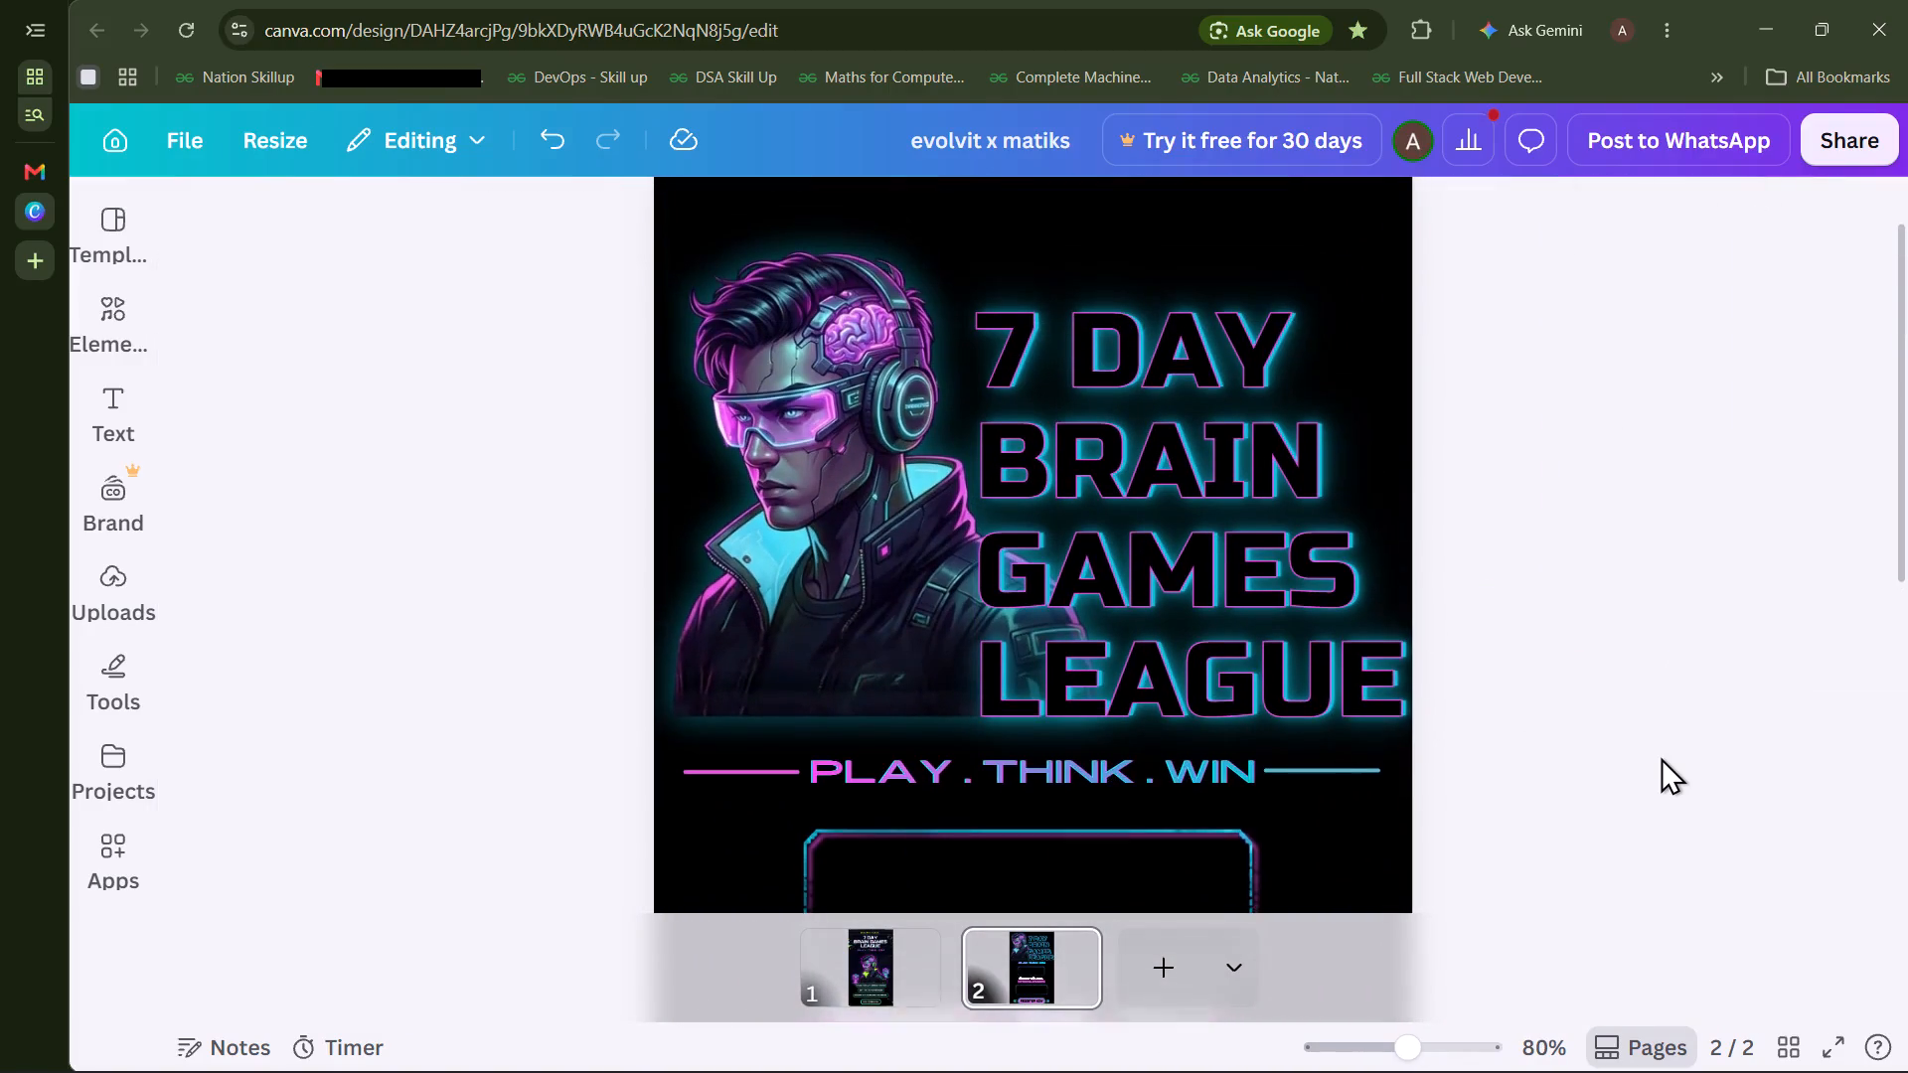
{"action": "scroll", "coordinate": [1661, 757], "scroll_direction": "up", "scroll_amount": 1}
{"action": "scroll", "coordinate": [1661, 757], "scroll_direction": "down", "scroll_amount": 1}
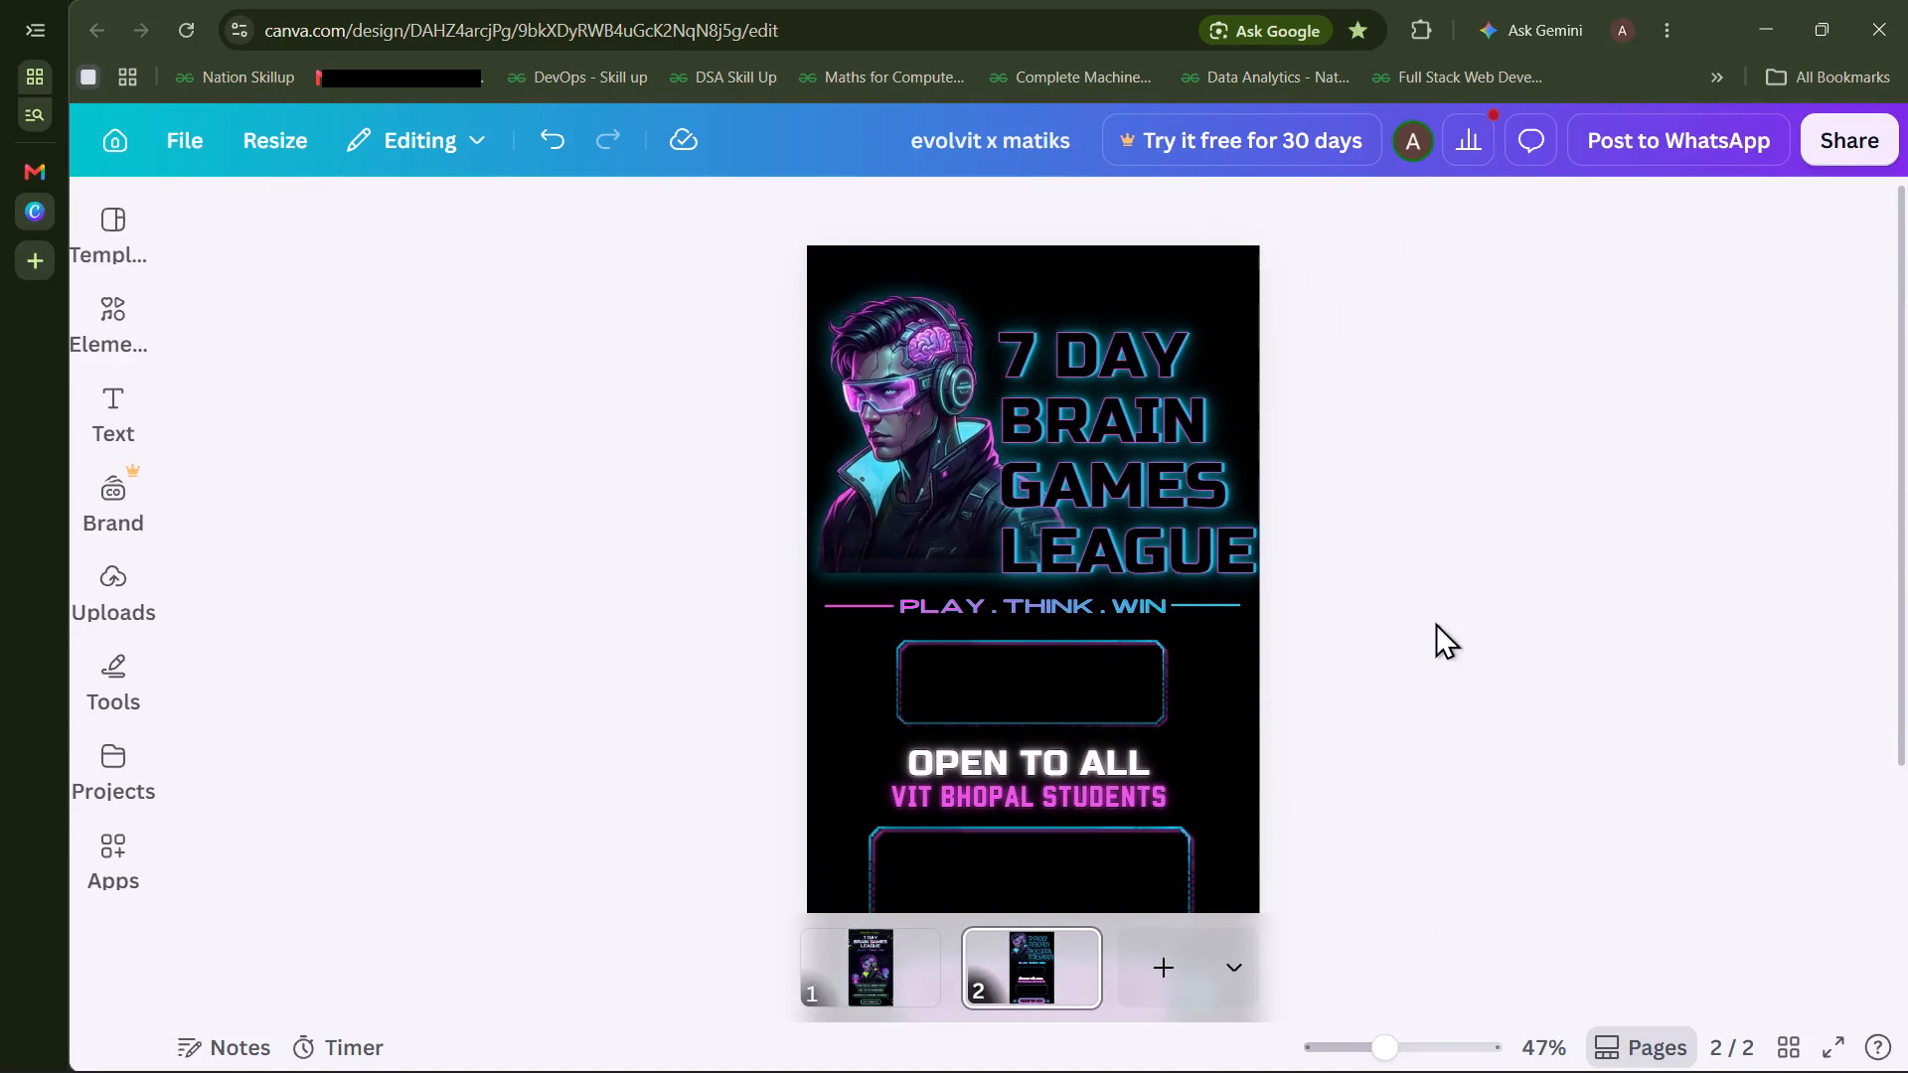
{"action": "scroll", "coordinate": [1382, 490], "scroll_direction": "up", "scroll_amount": 1}
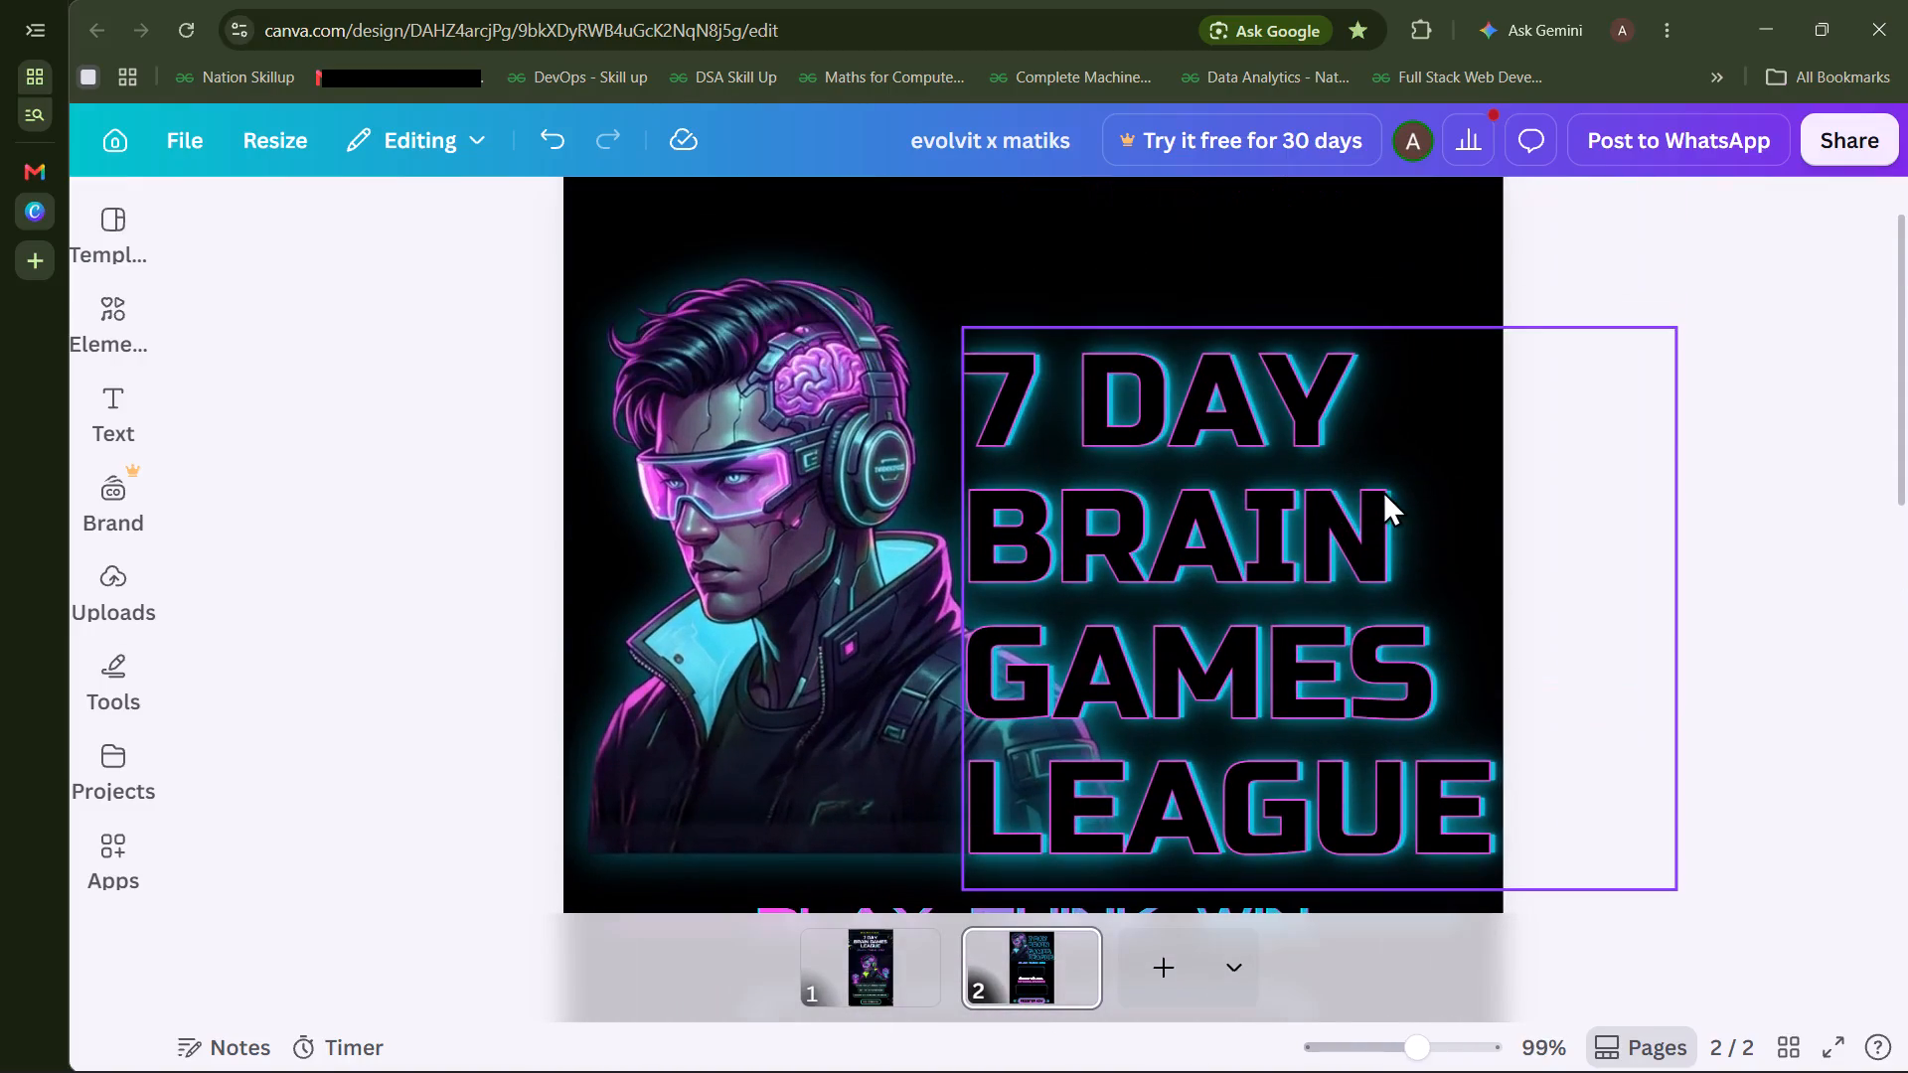
{"action": "left_click", "coordinate": [1344, 553]}
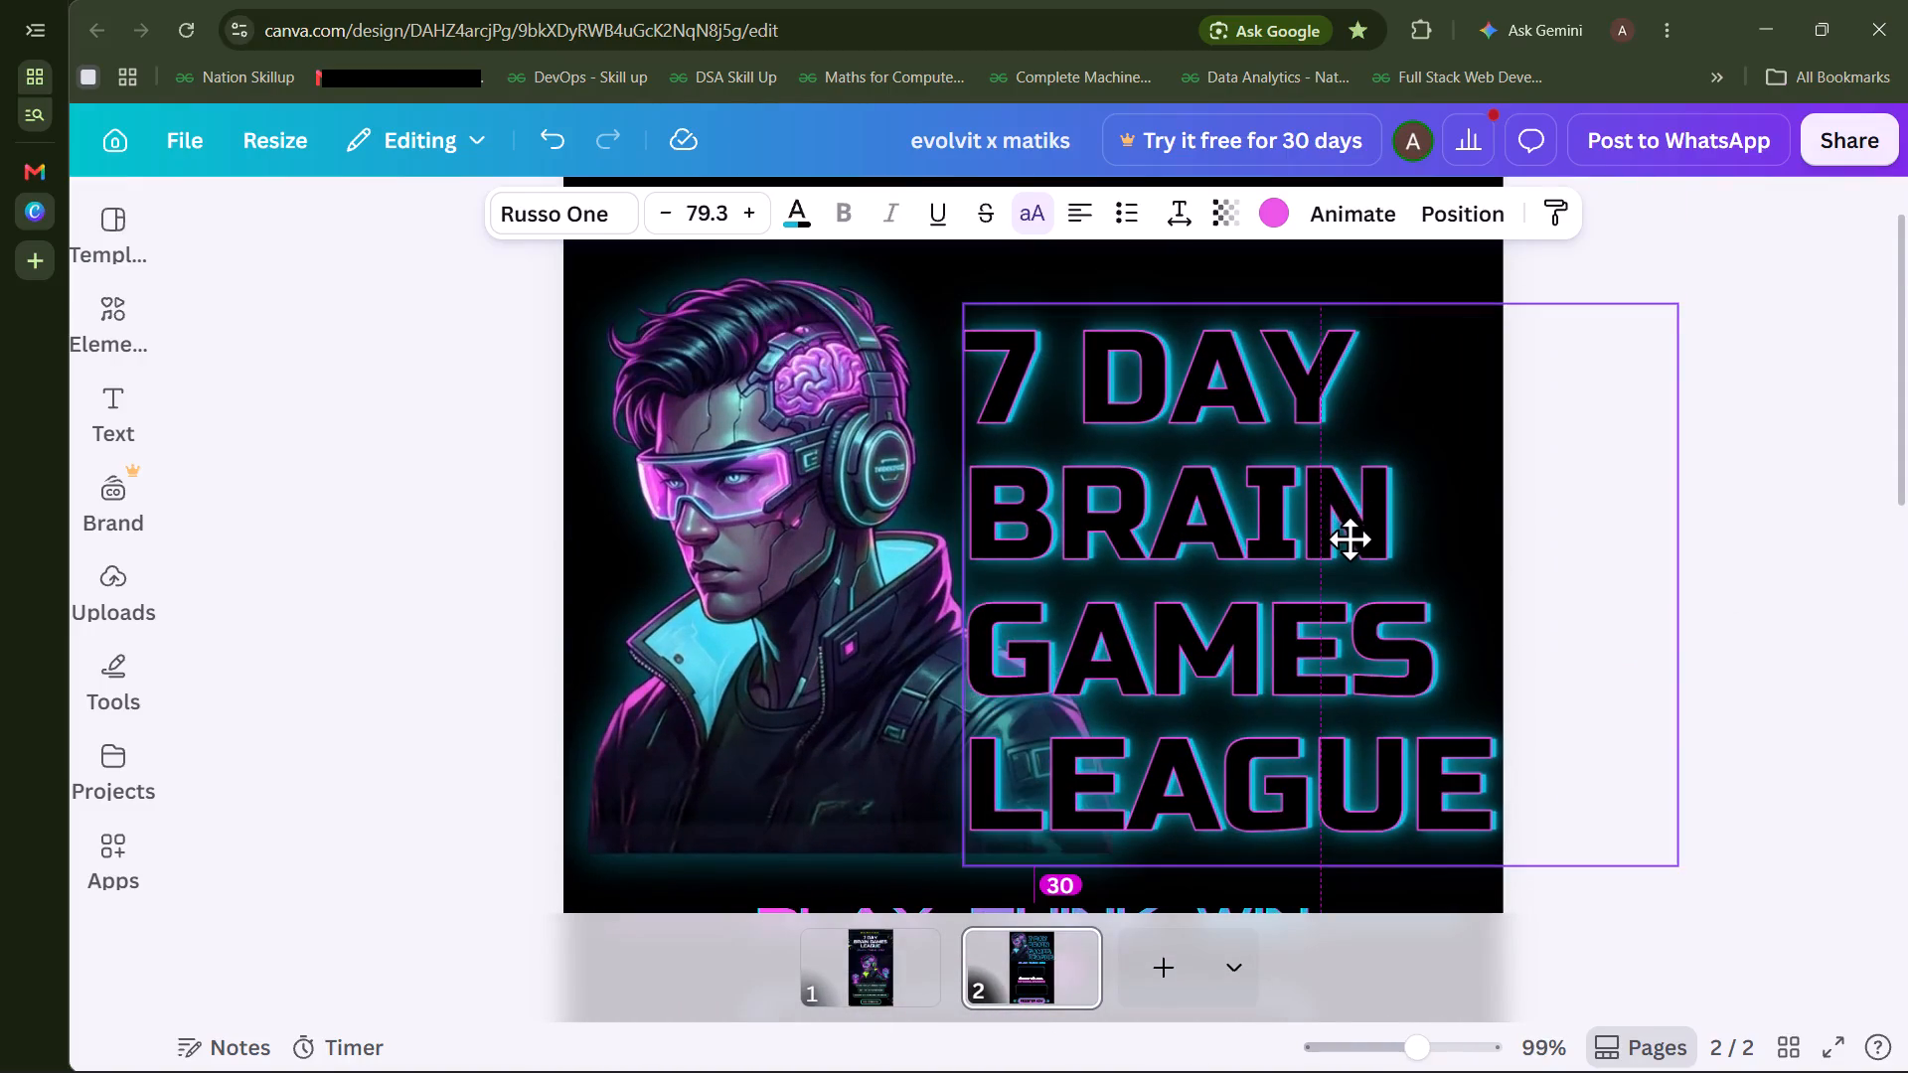
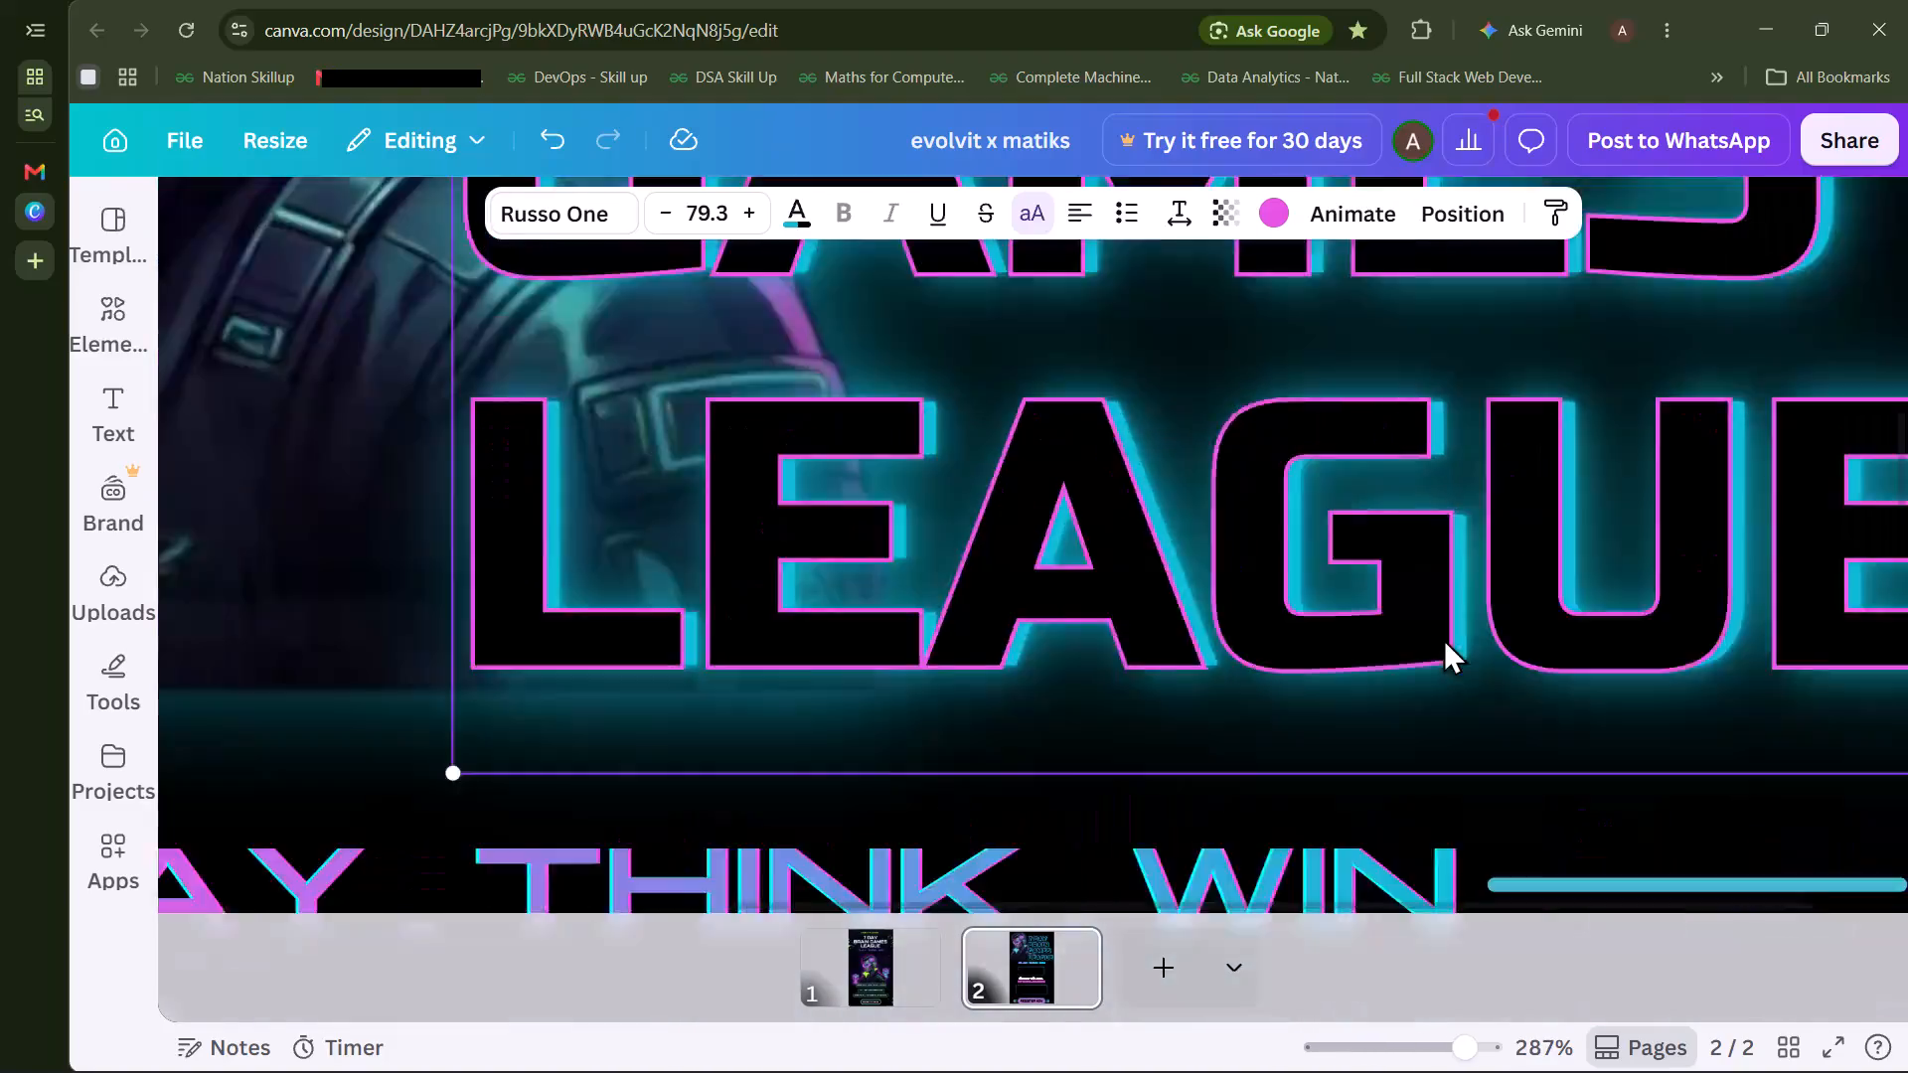
Fine-tune the title's vertical position, leaving it slightly lower beside the character and clear of the "Play . Think . Win" tagline.
{"action": "scroll", "coordinate": [1443, 638], "scroll_direction": "up", "scroll_amount": 4}
{"action": "left_click_drag", "start_coordinate": [1443, 638], "coordinate": [1446, 669]}
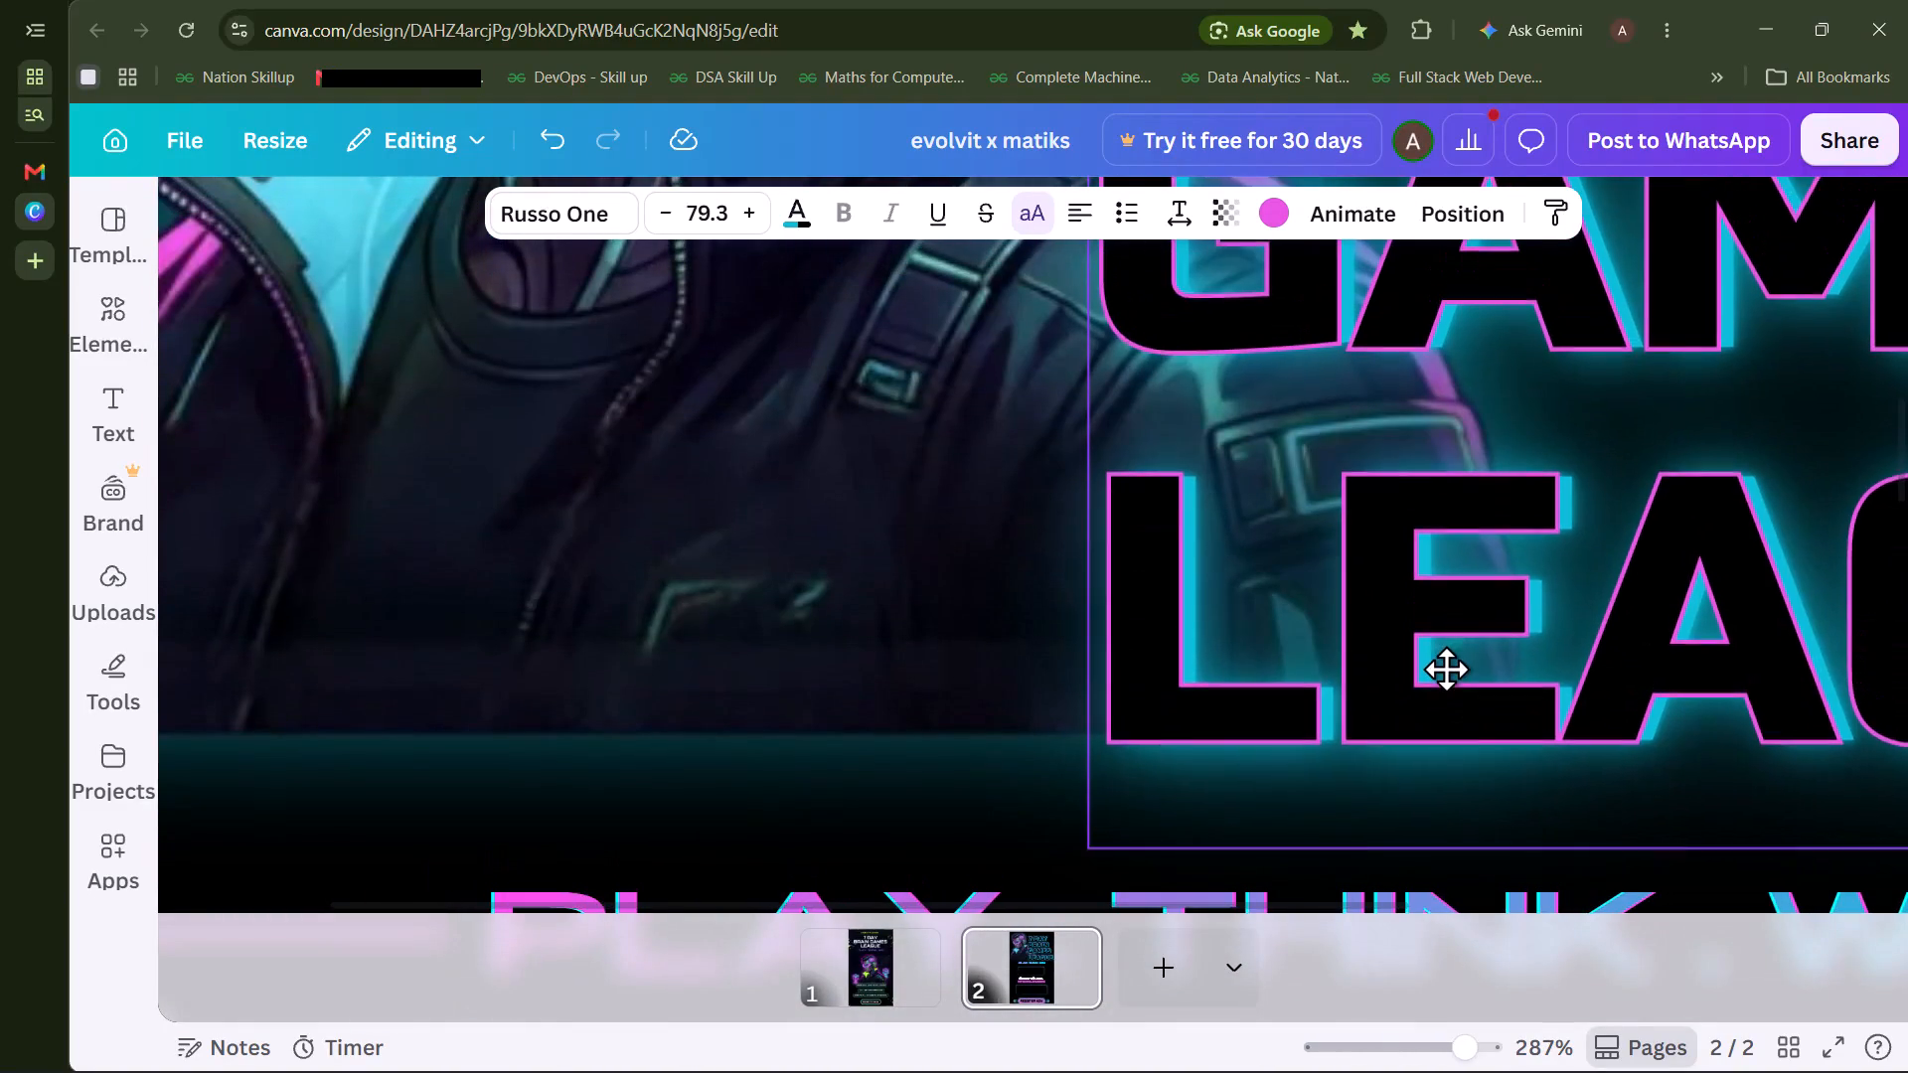
{"action": "left_click_drag", "start_coordinate": [1446, 669], "coordinate": [1445, 659]}
{"action": "left_click", "coordinate": [1445, 659]}
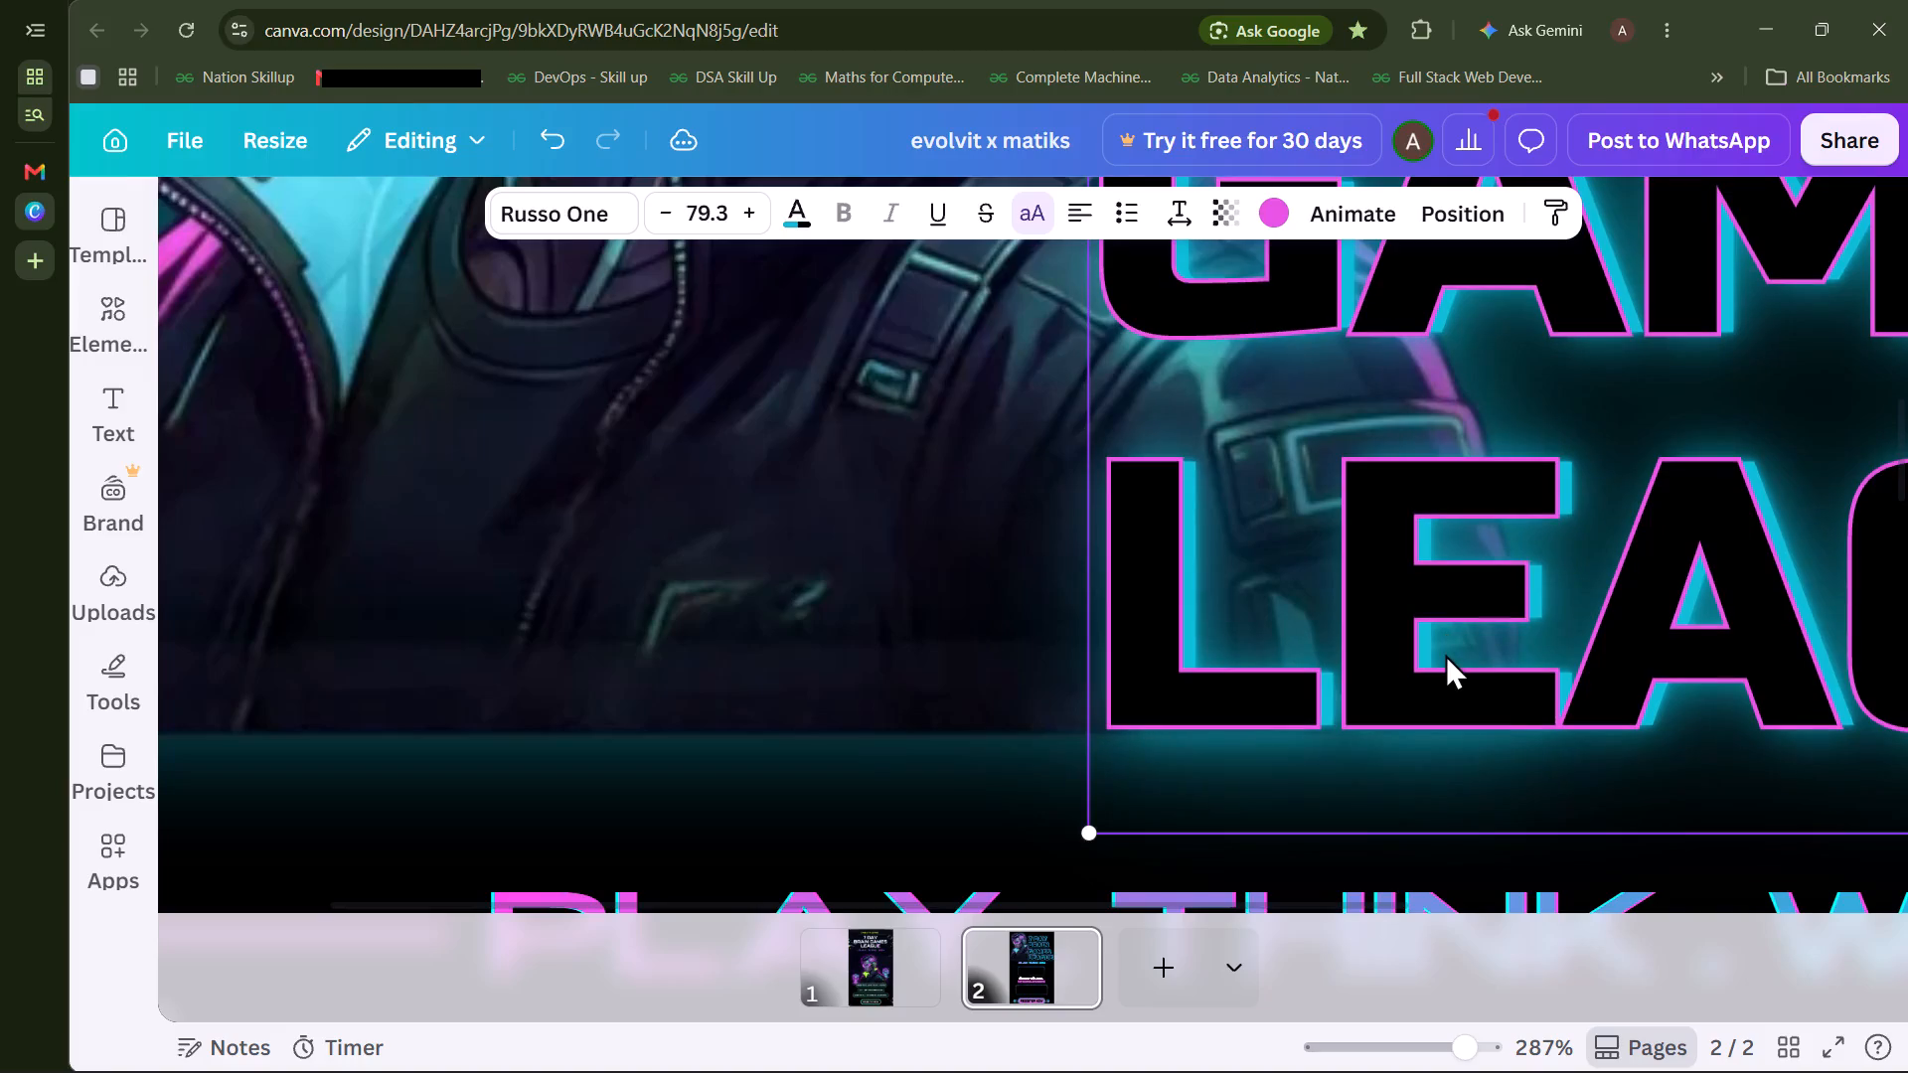
{"action": "left_click", "coordinate": [1569, 815]}
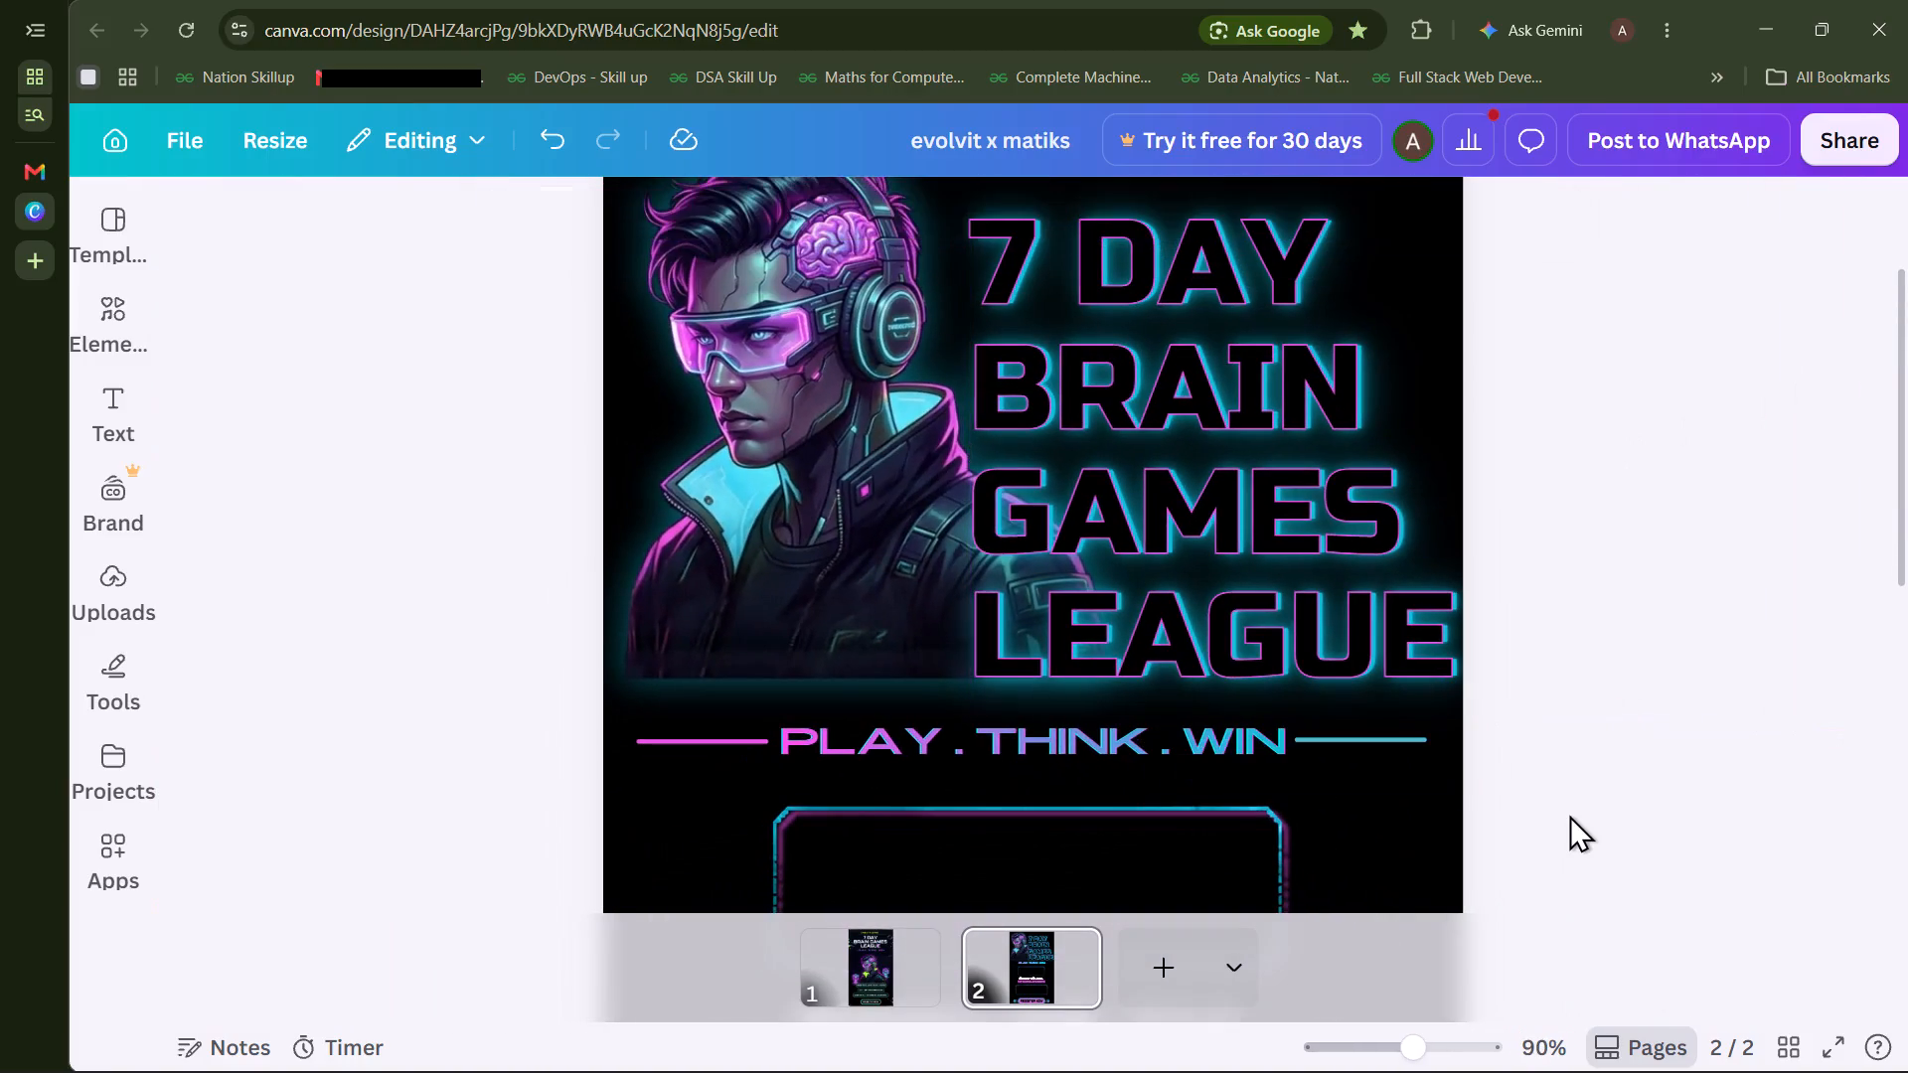
Copy the full "Prize pool upto ₹8,500 + merch" text from page 1.
{"action": "scroll", "coordinate": [1569, 815], "scroll_direction": "down", "scroll_amount": 1}
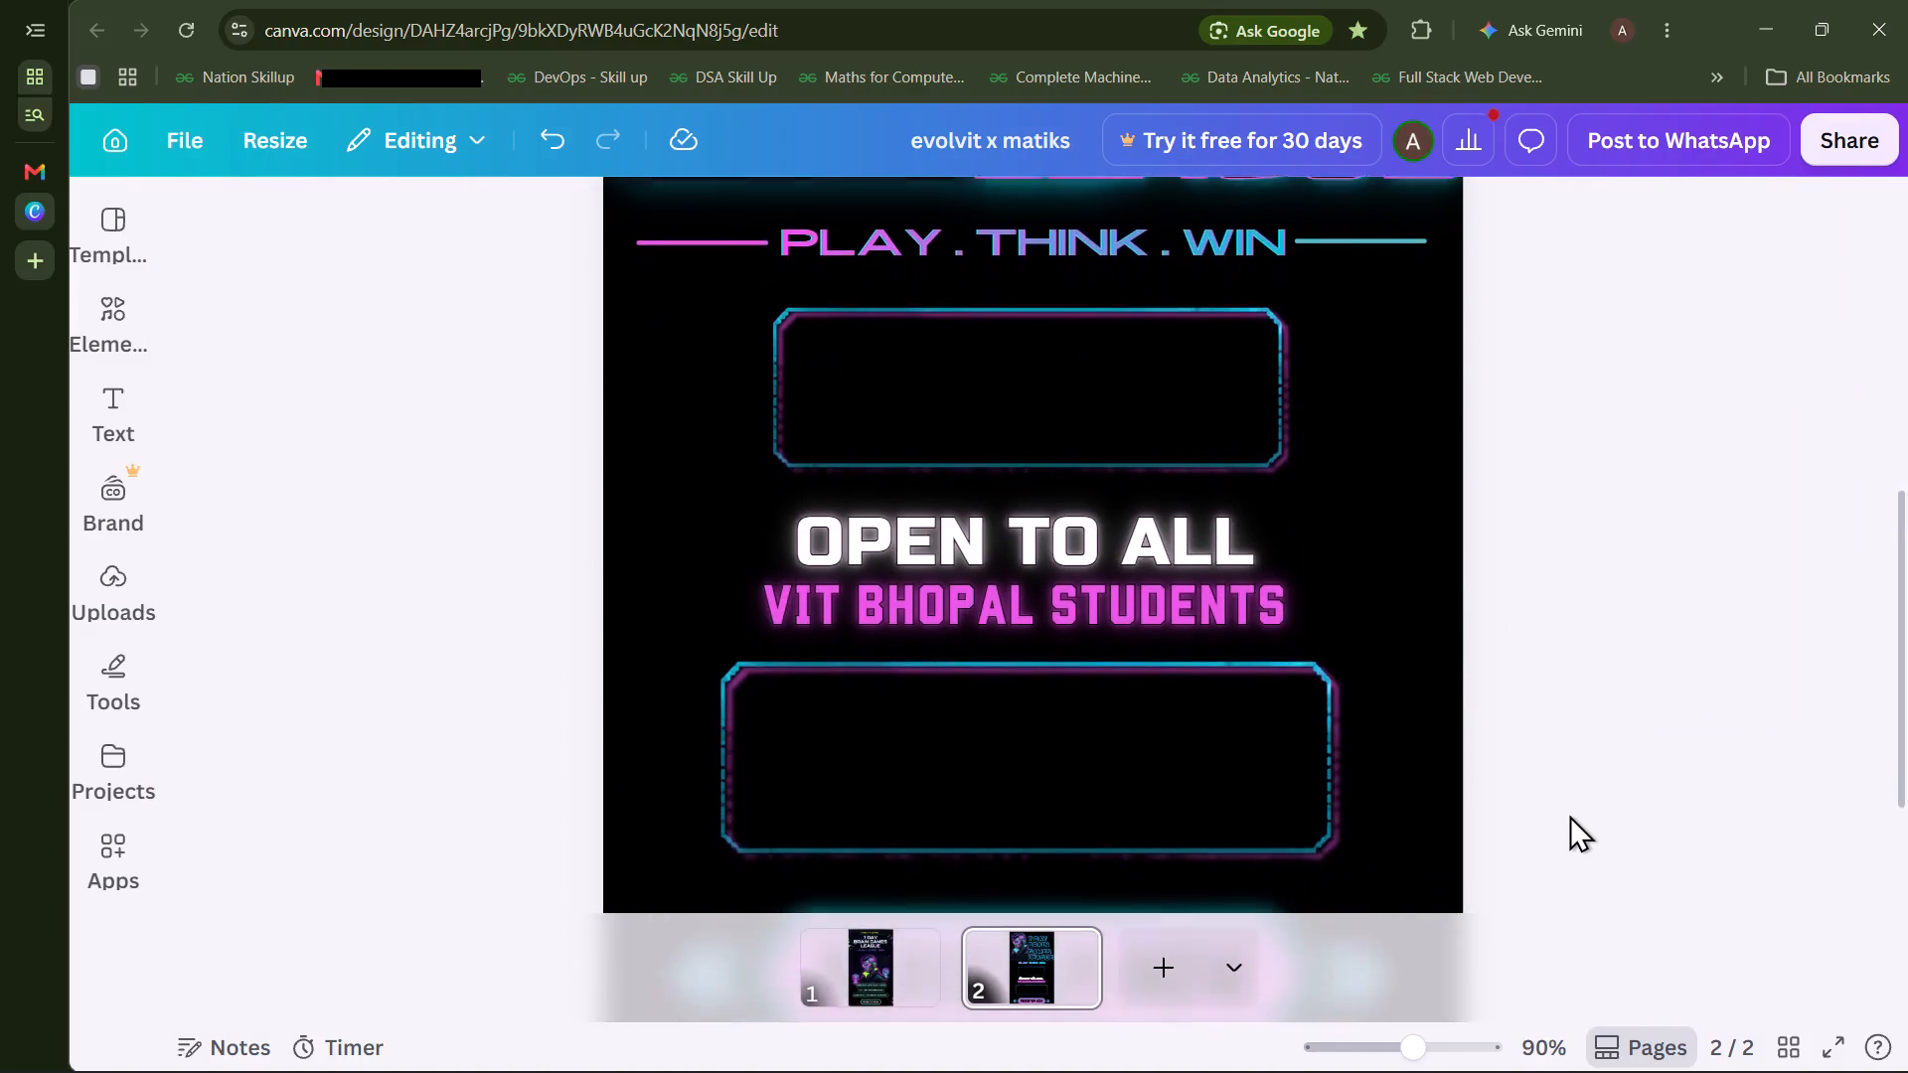
{"action": "scroll", "coordinate": [1569, 815], "scroll_direction": "down", "scroll_amount": 1}
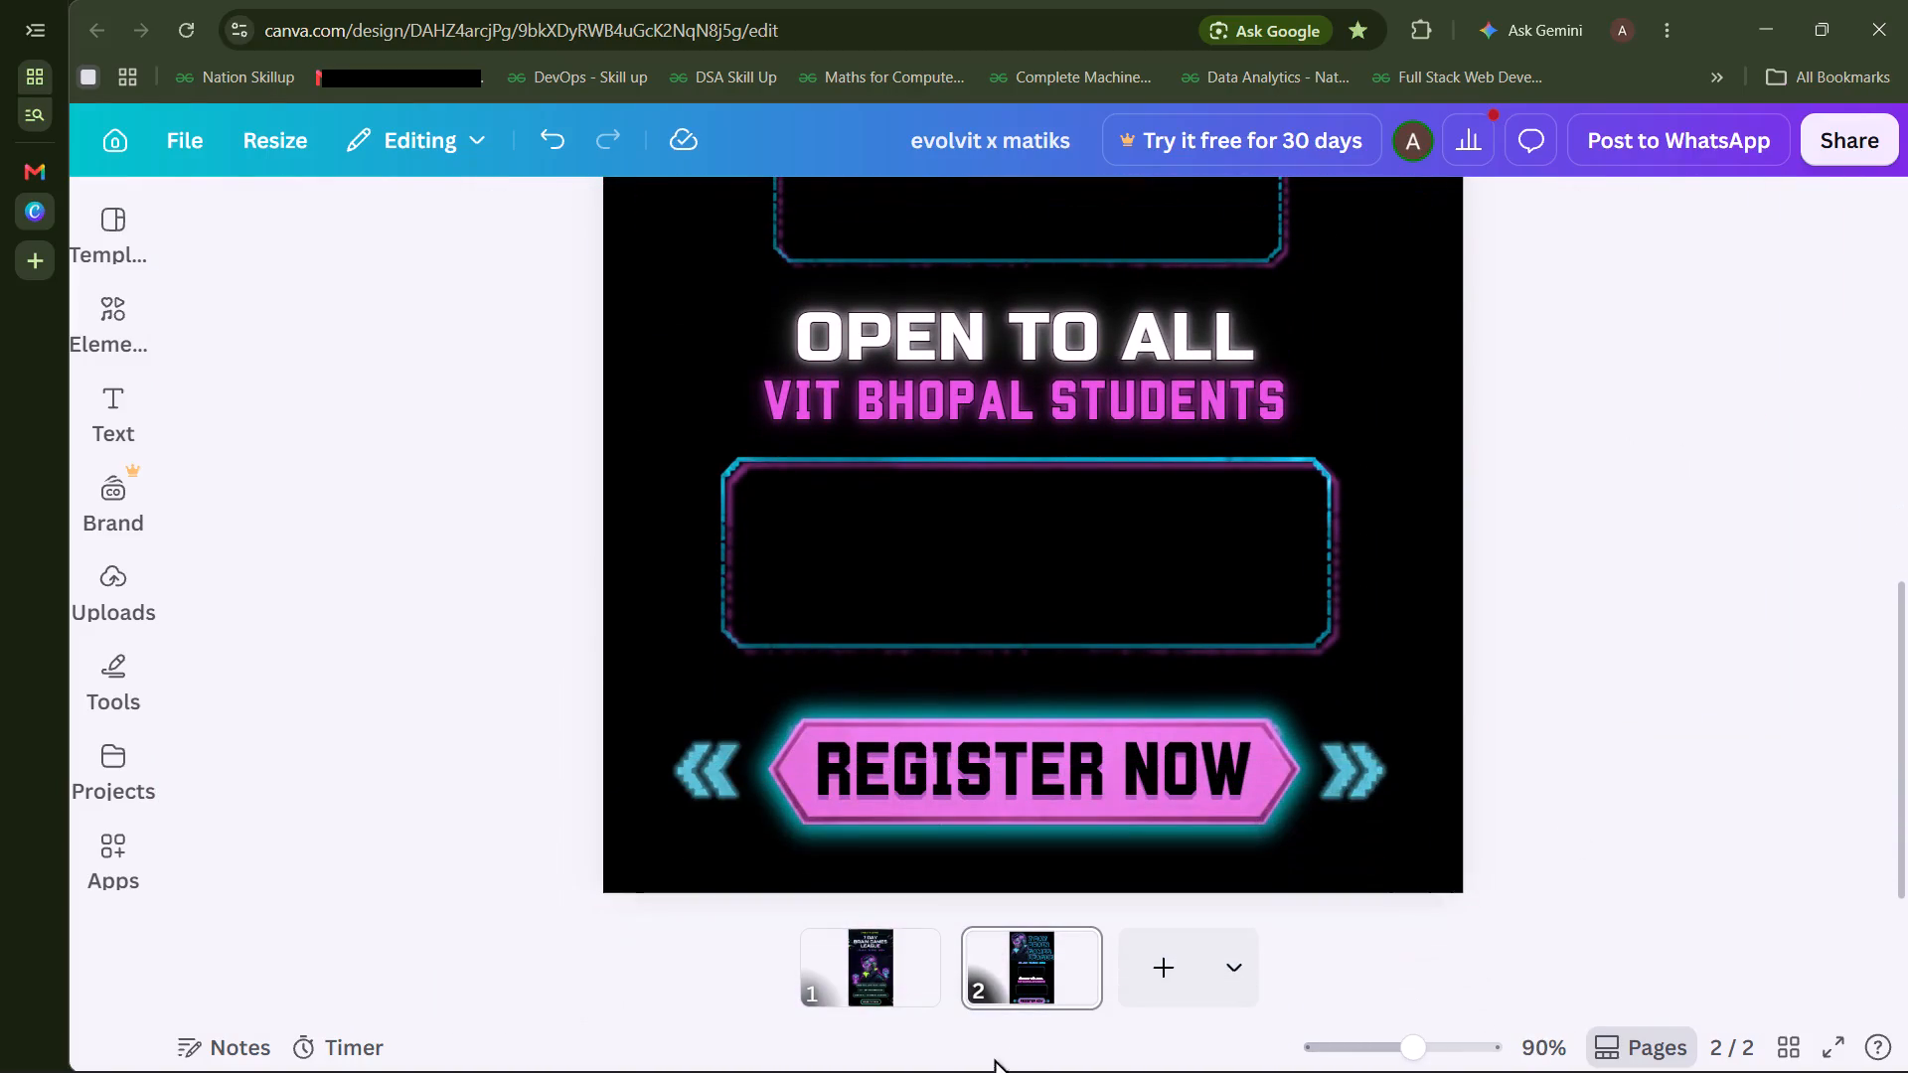
{"action": "left_click", "coordinate": [897, 958]}
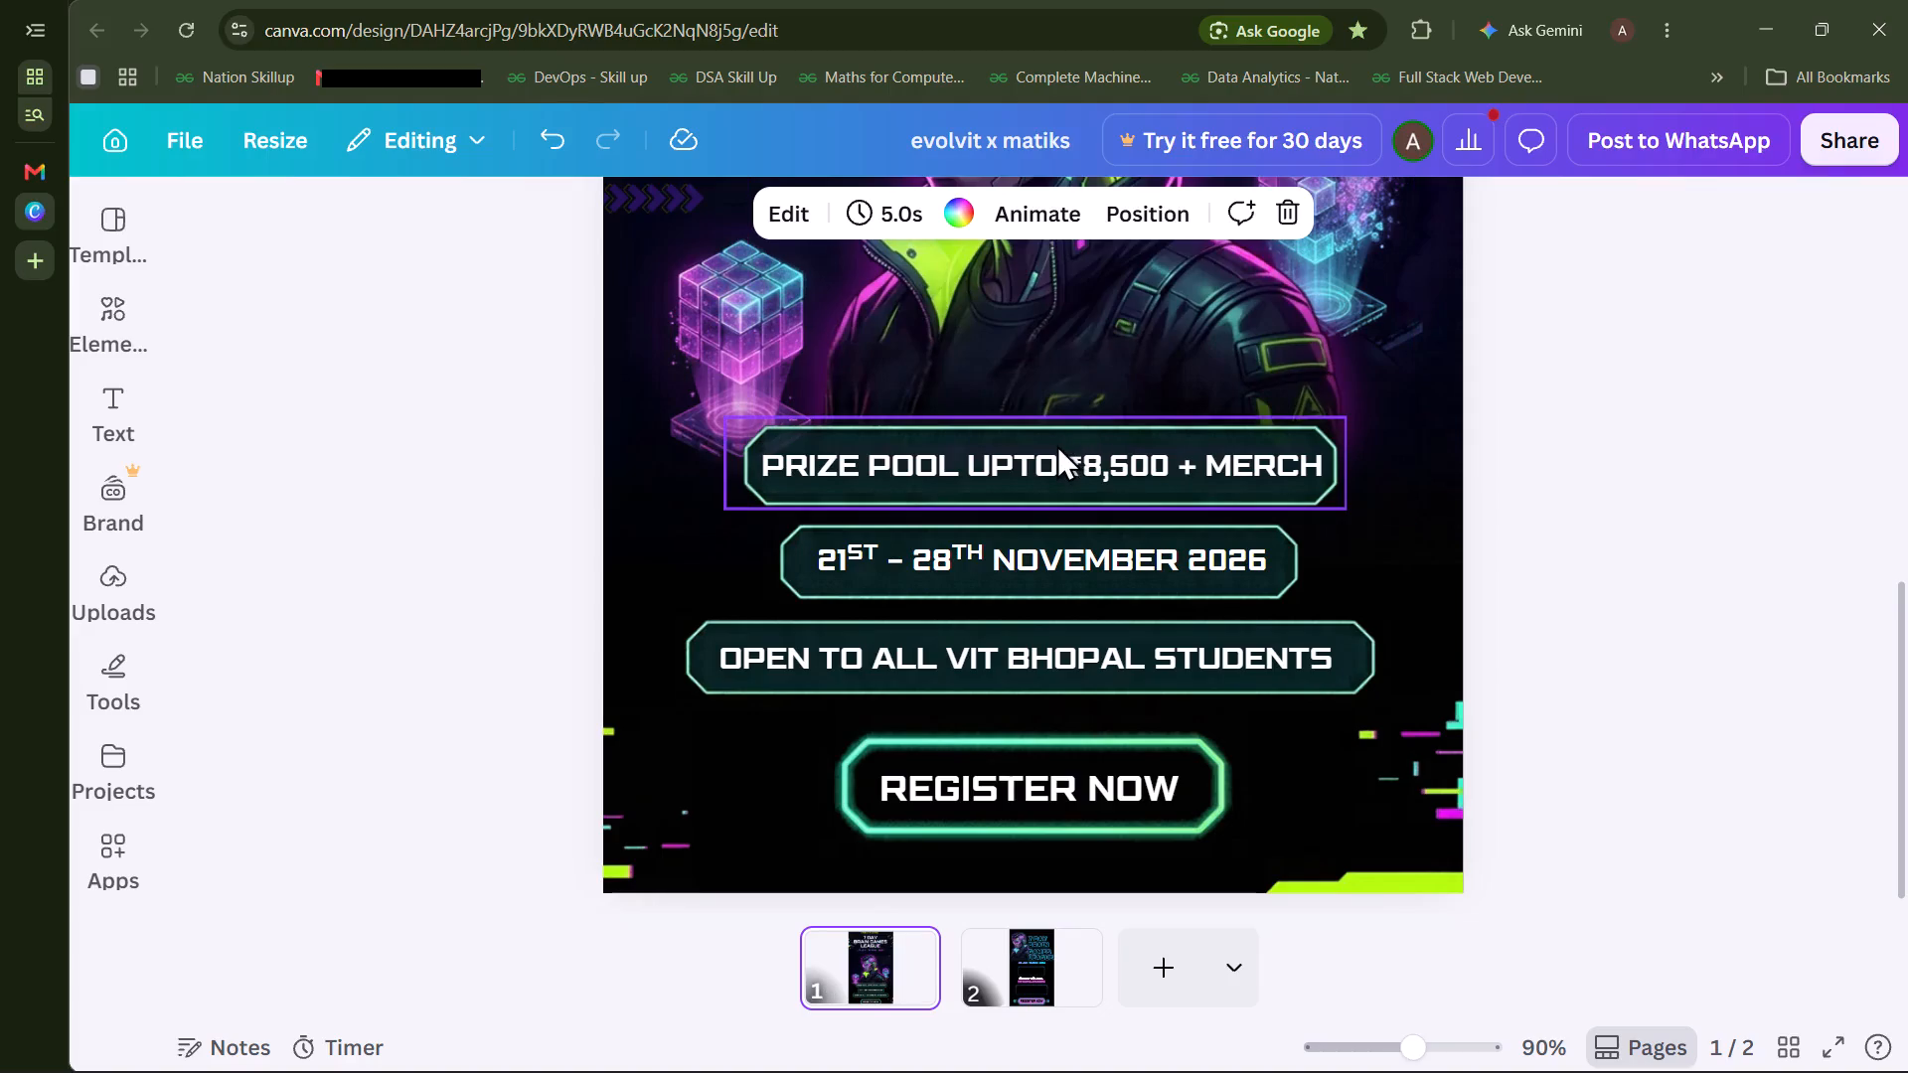
{"action": "left_click", "coordinate": [1053, 471]}
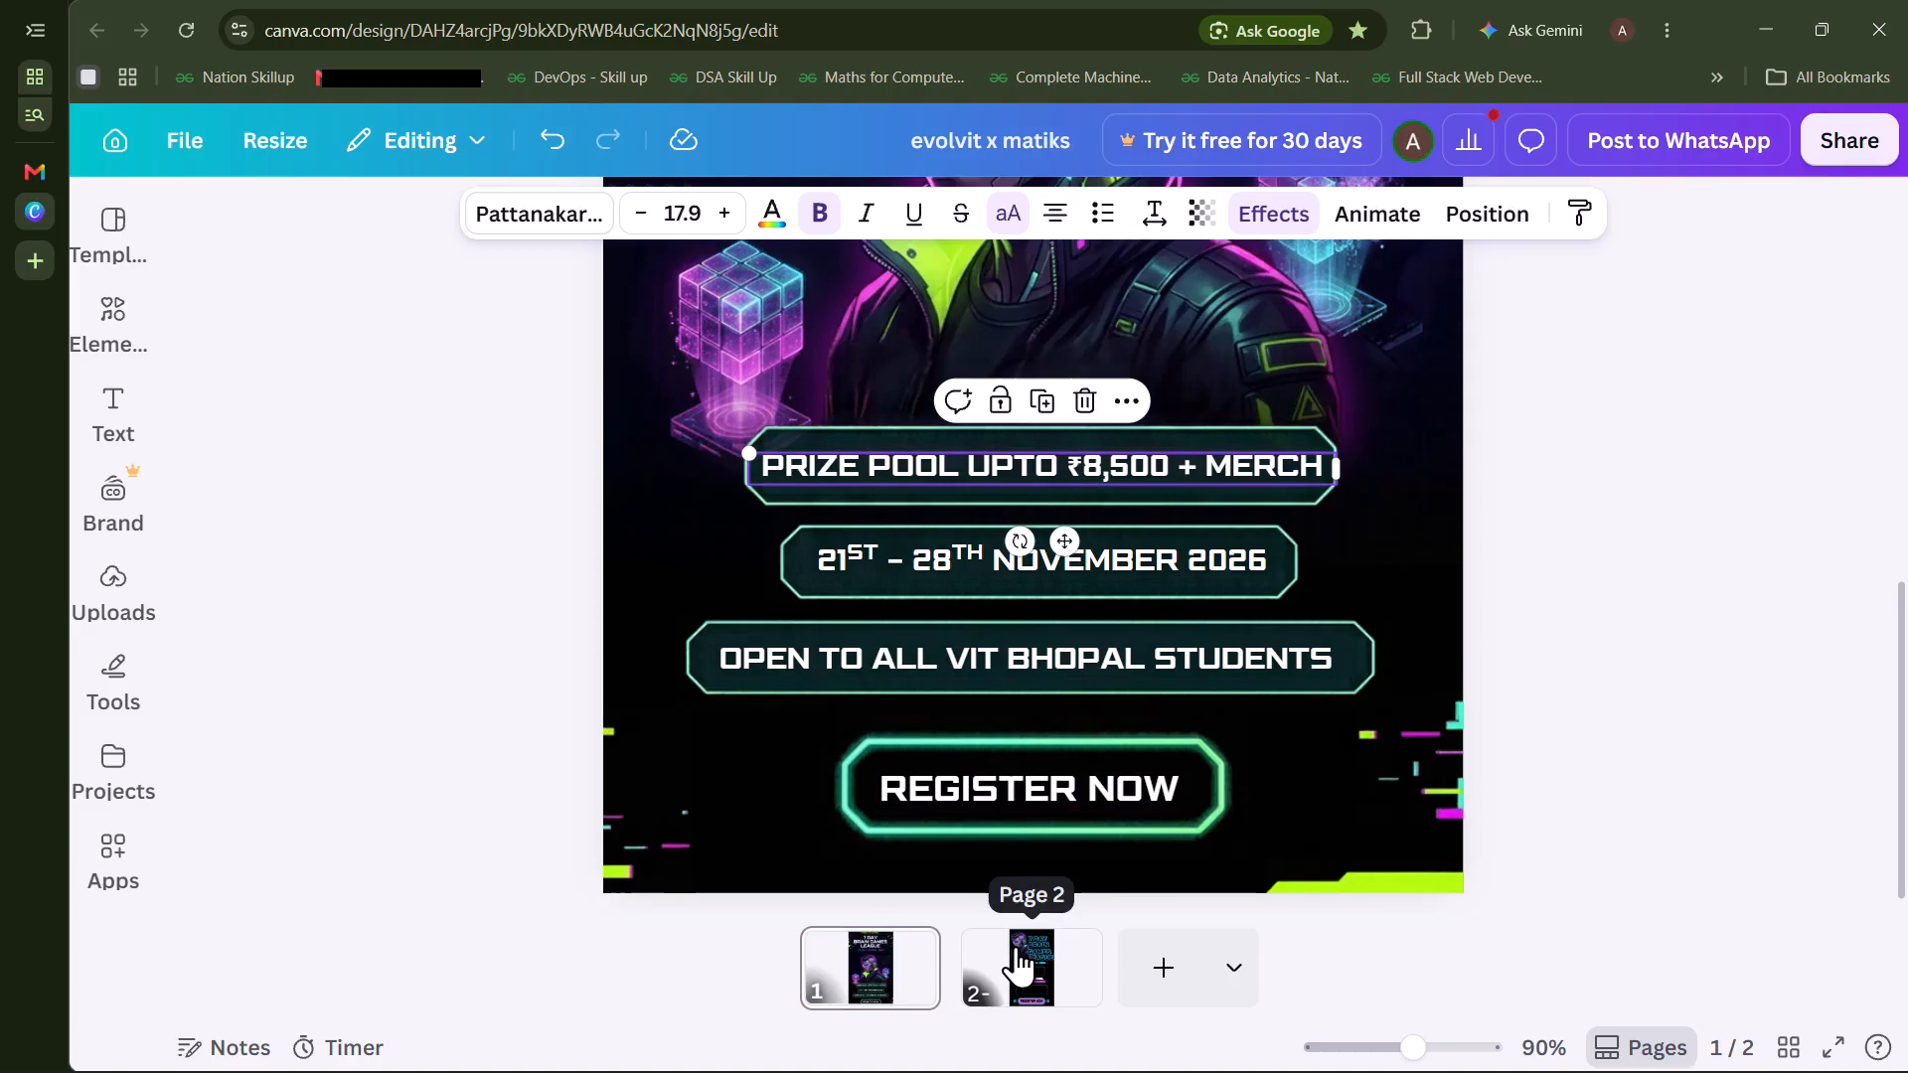
{"action": "left_click", "coordinate": [1031, 462]}
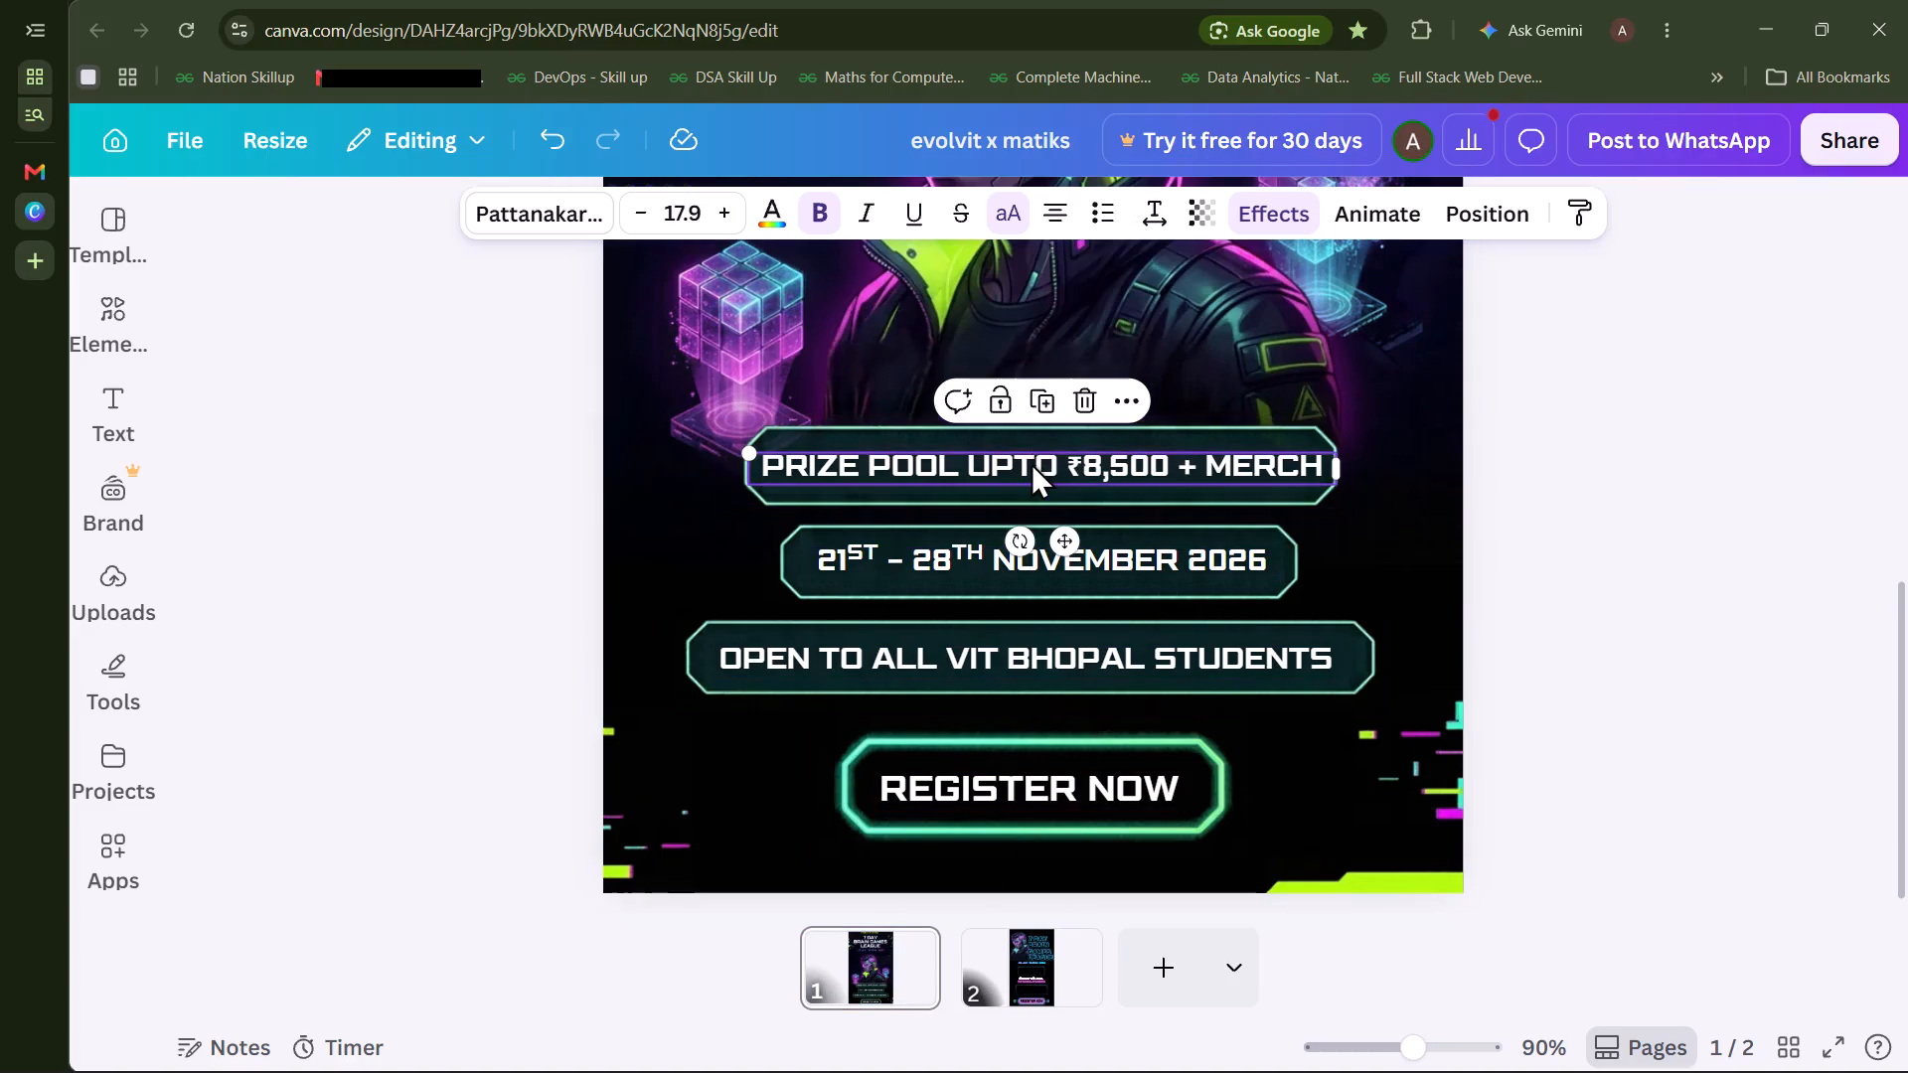
{"action": "double_click", "coordinate": [1031, 462]}
{"action": "double_click", "coordinate": [1031, 462], "text": "ctrl"}
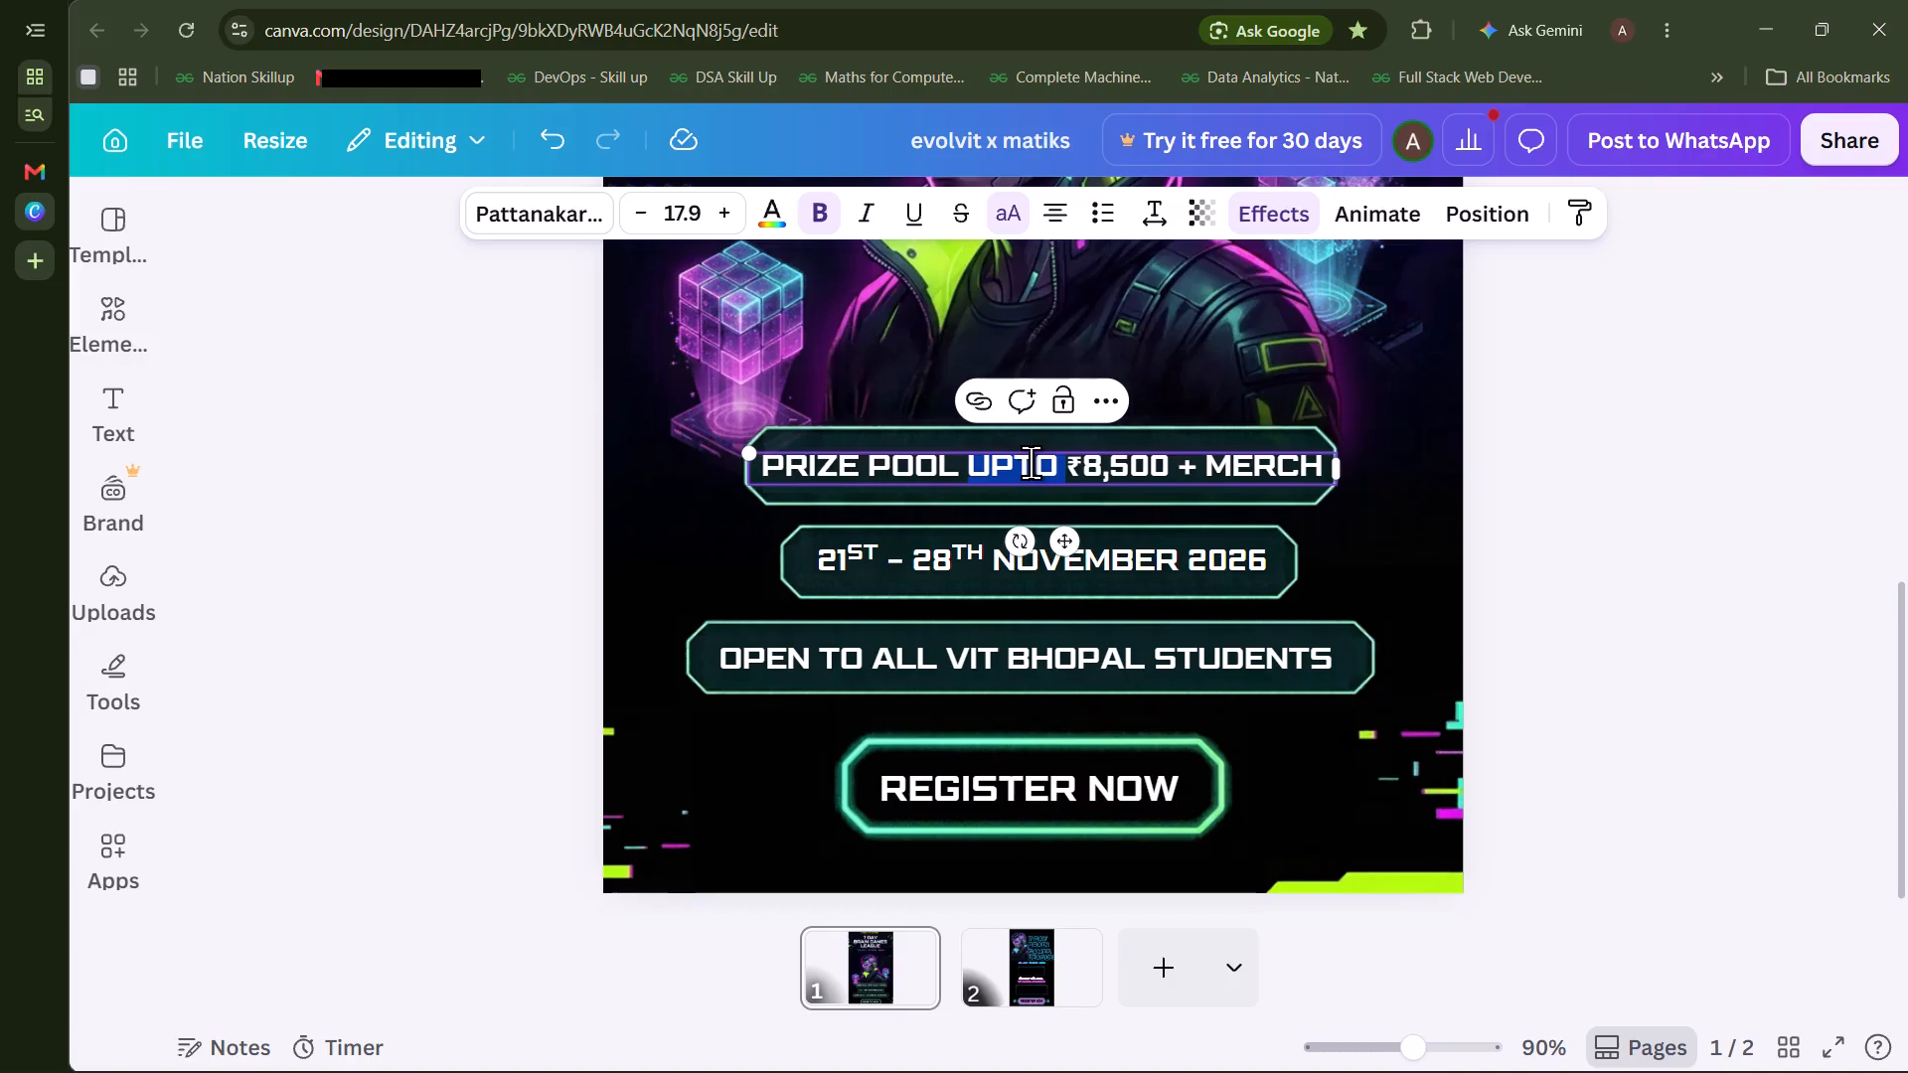
{"action": "key", "text": "ctrl+a"}
{"action": "key", "text": "ctrl+c"}
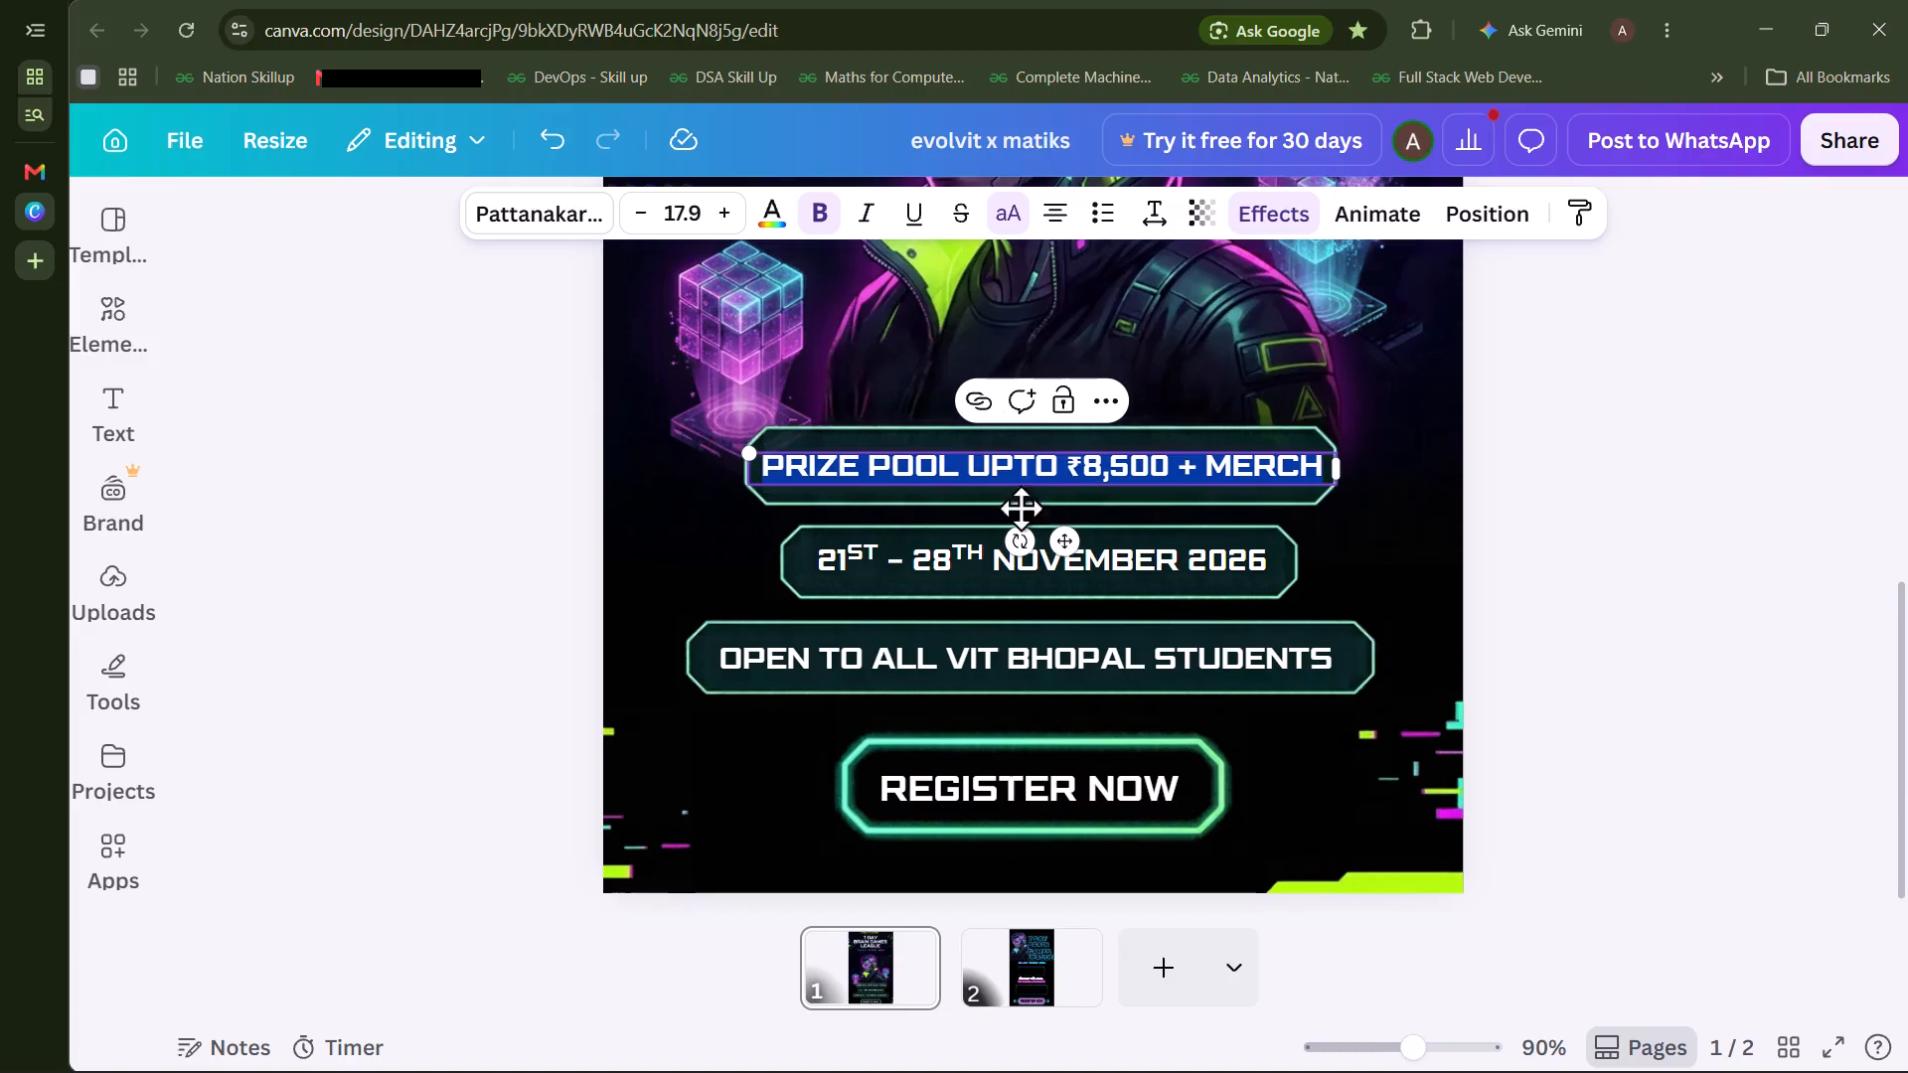
Add a subheading text box to page 2 and set its font to Russo One.
{"action": "left_click", "coordinate": [1018, 966]}
{"action": "scroll", "coordinate": [1055, 484], "scroll_direction": "up", "scroll_amount": 1}
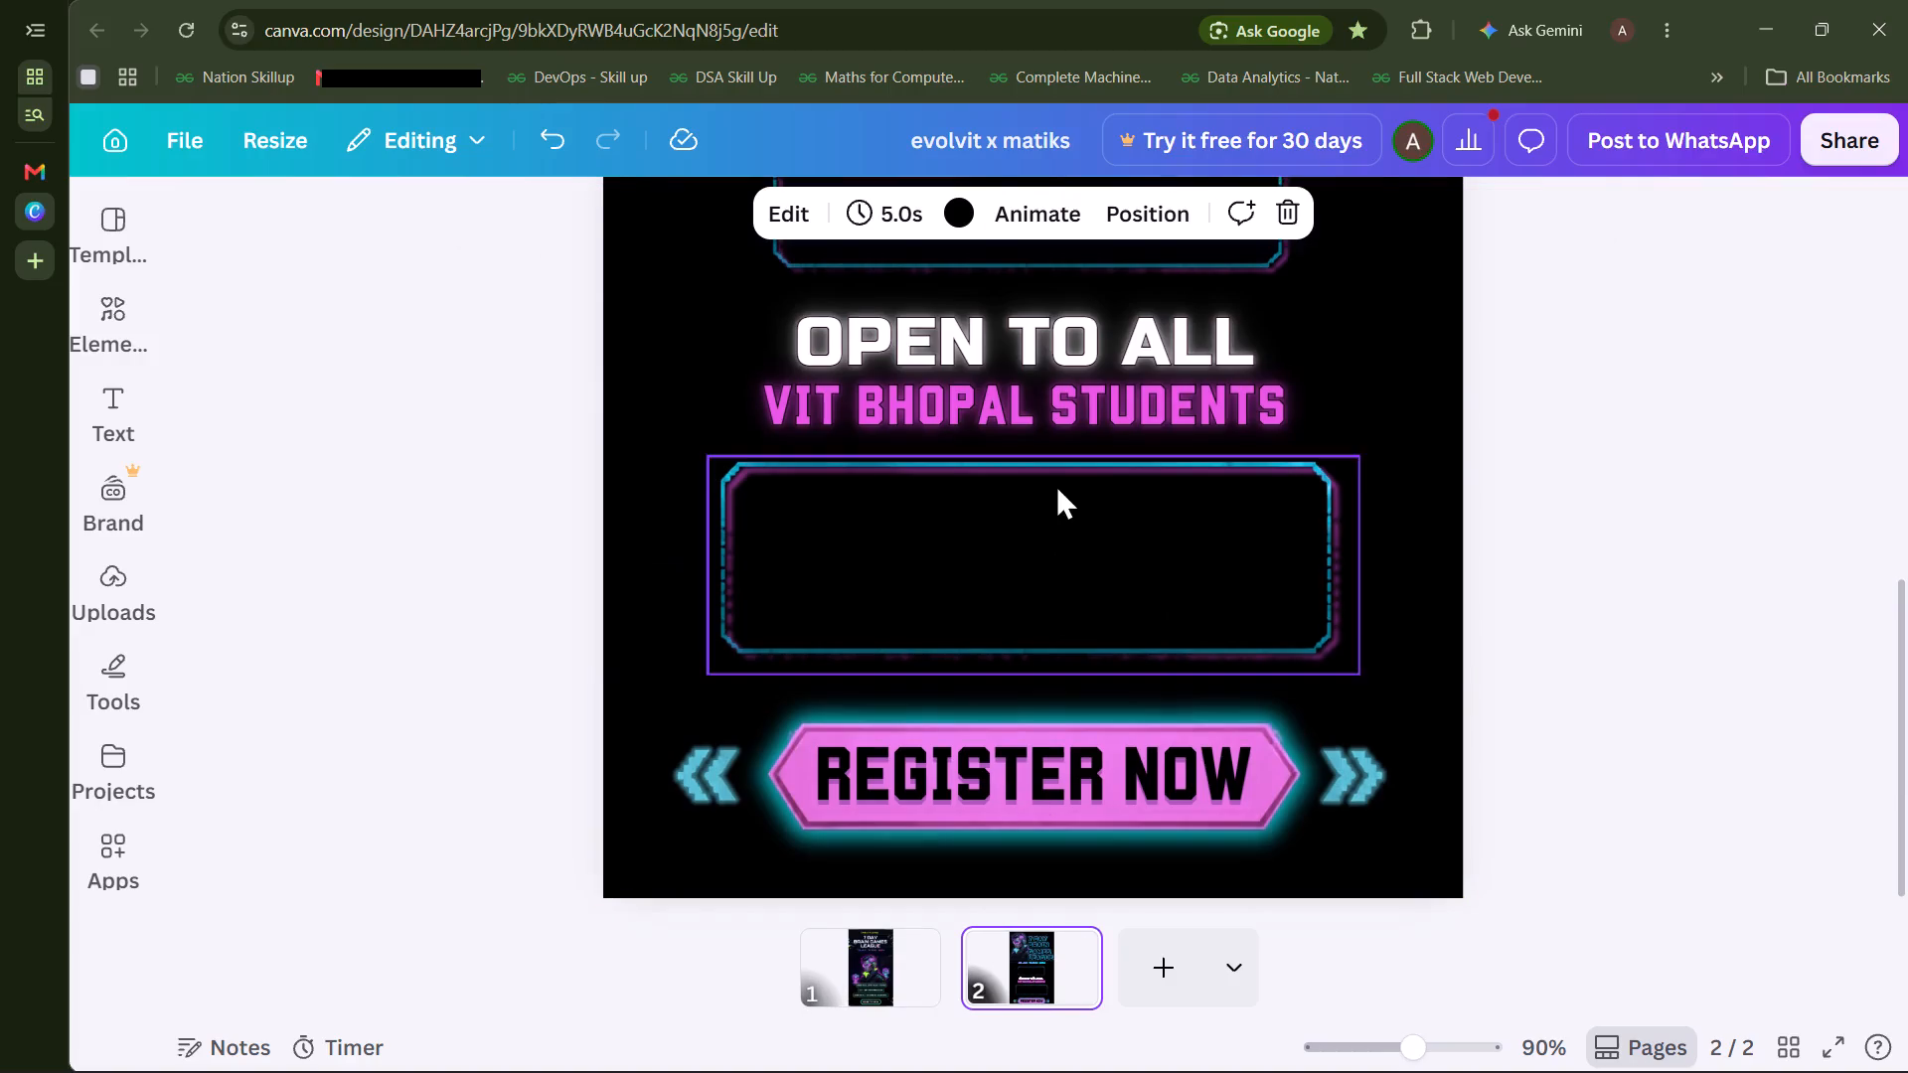
{"action": "scroll", "coordinate": [1055, 484], "scroll_direction": "up", "scroll_amount": 1}
{"action": "left_click", "coordinate": [1020, 446]}
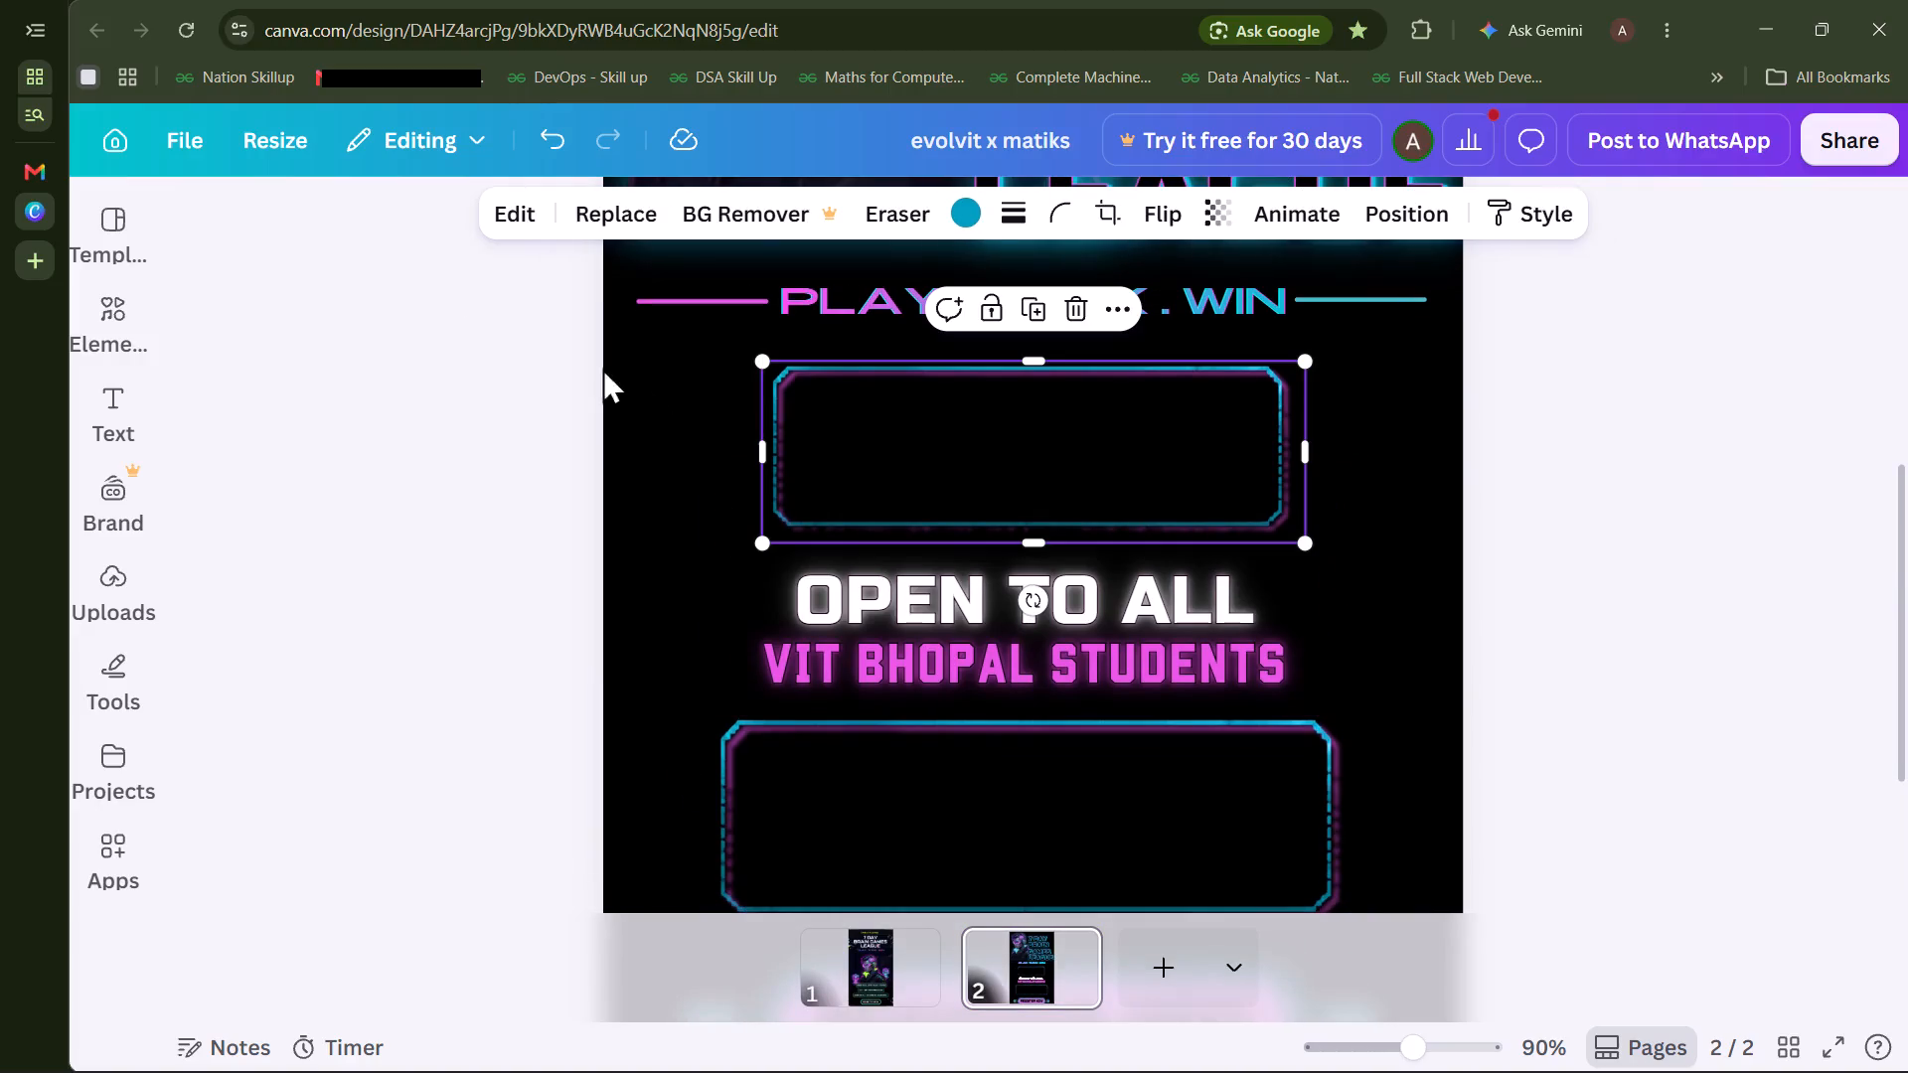
{"action": "left_click", "coordinate": [611, 455]}
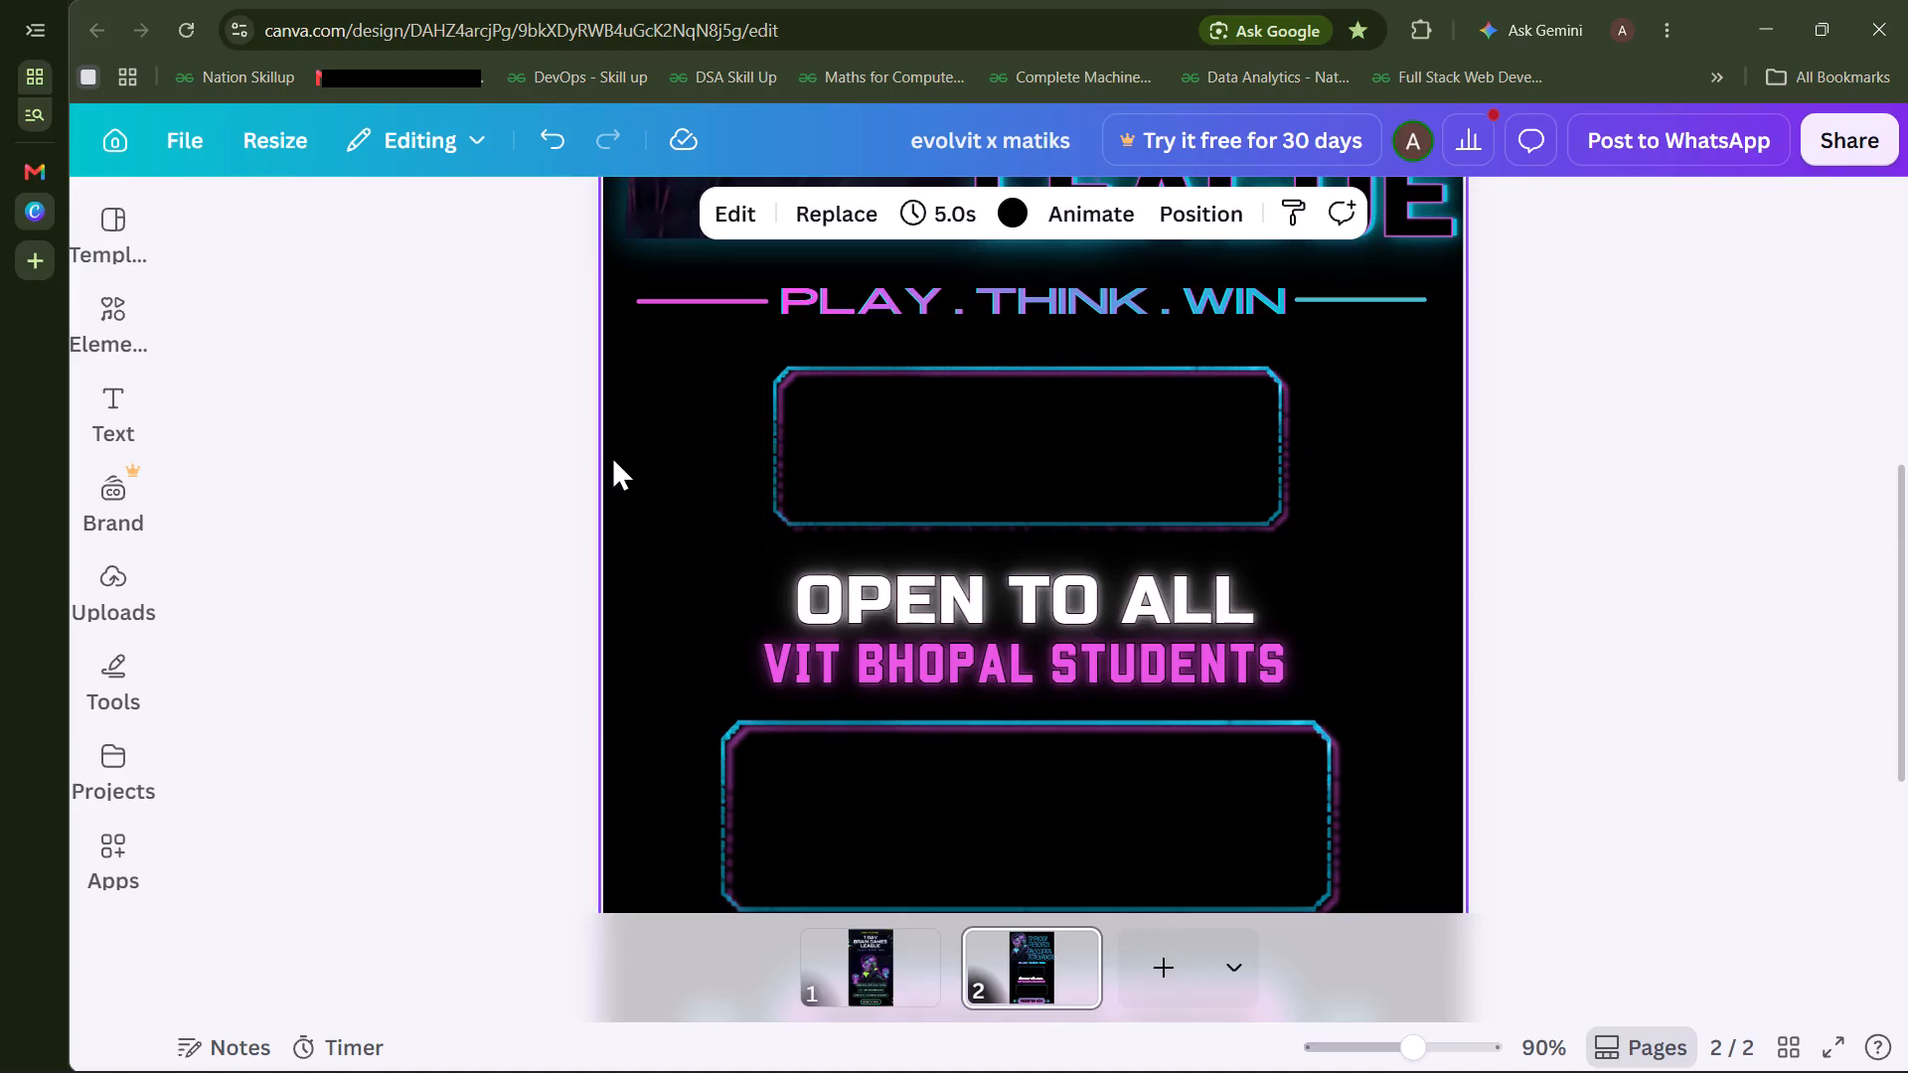
{"action": "left_click", "coordinate": [110, 430]}
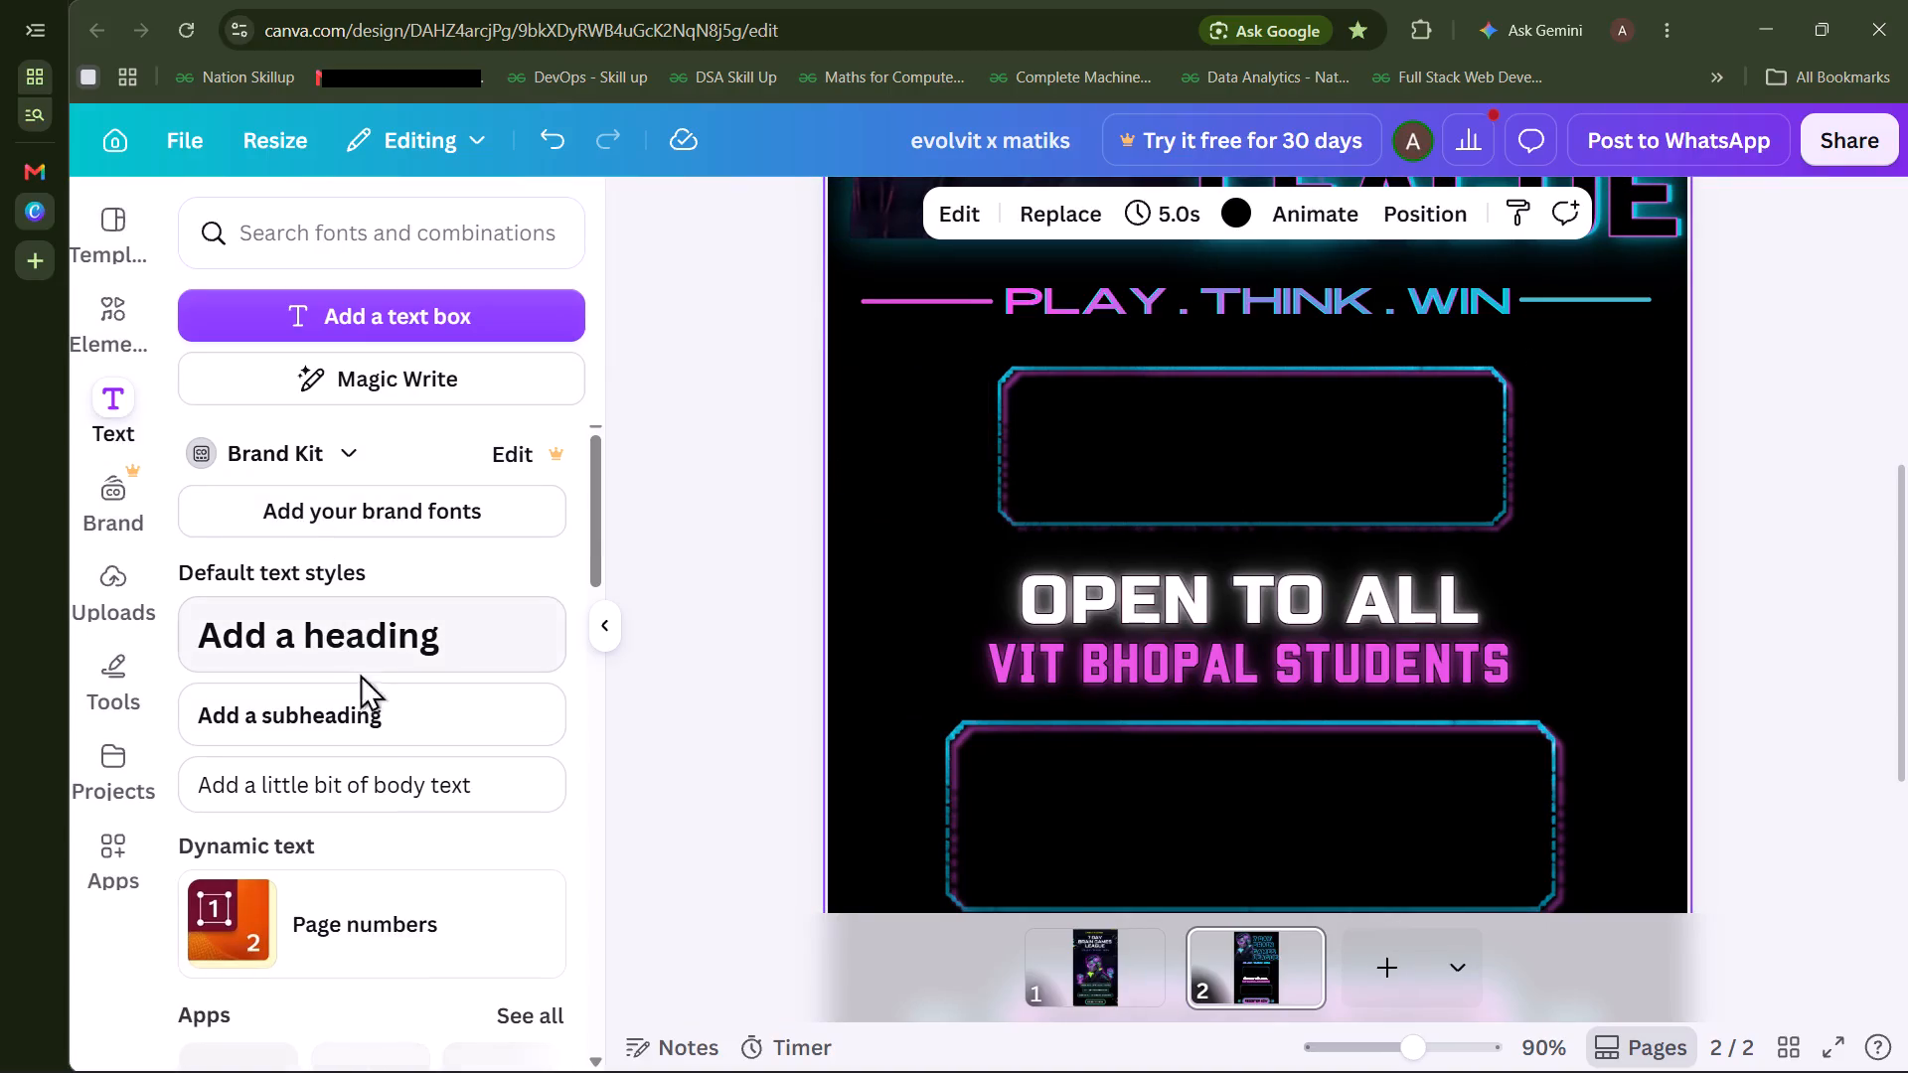
{"action": "left_click_drag", "start_coordinate": [391, 678], "coordinate": [391, 699]}
{"action": "left_click", "coordinate": [391, 699]}
{"action": "left_click", "coordinate": [794, 223]}
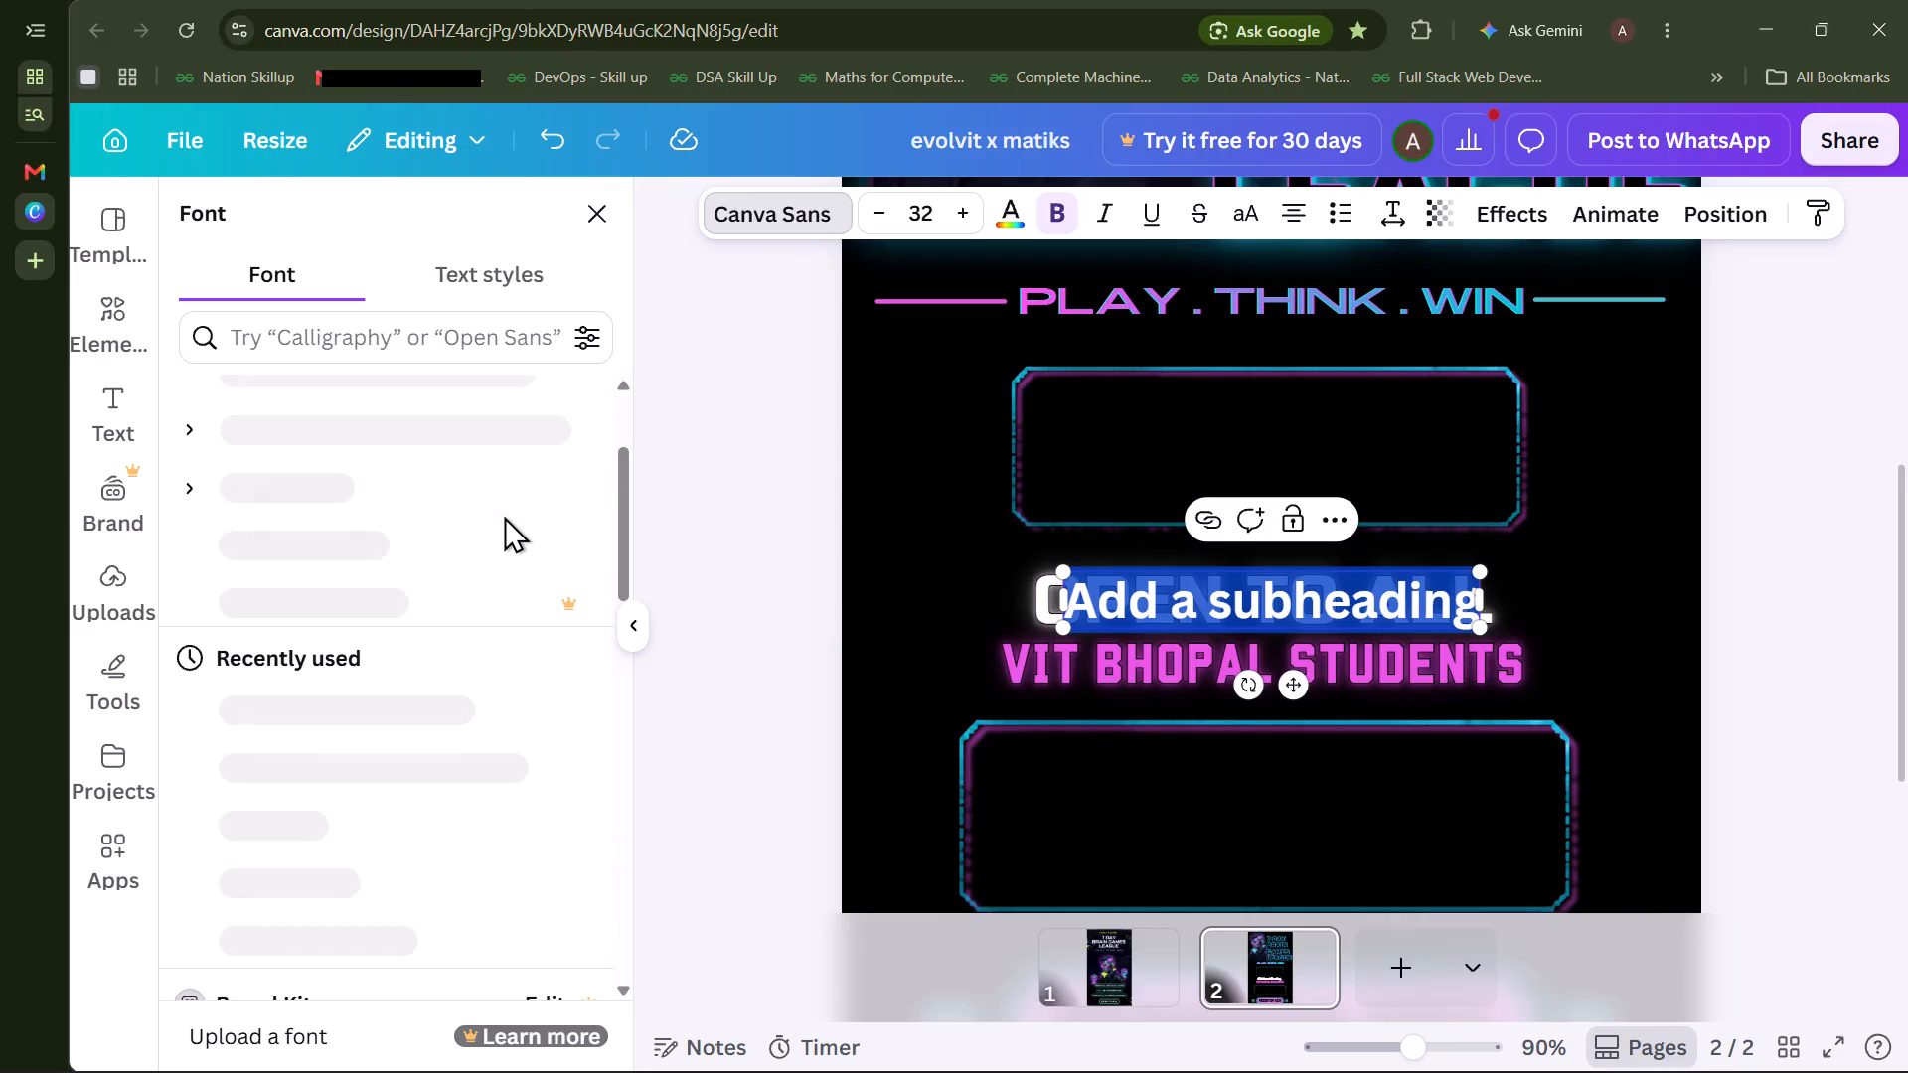
{"action": "scroll", "coordinate": [504, 516], "scroll_direction": "down", "scroll_amount": 7}
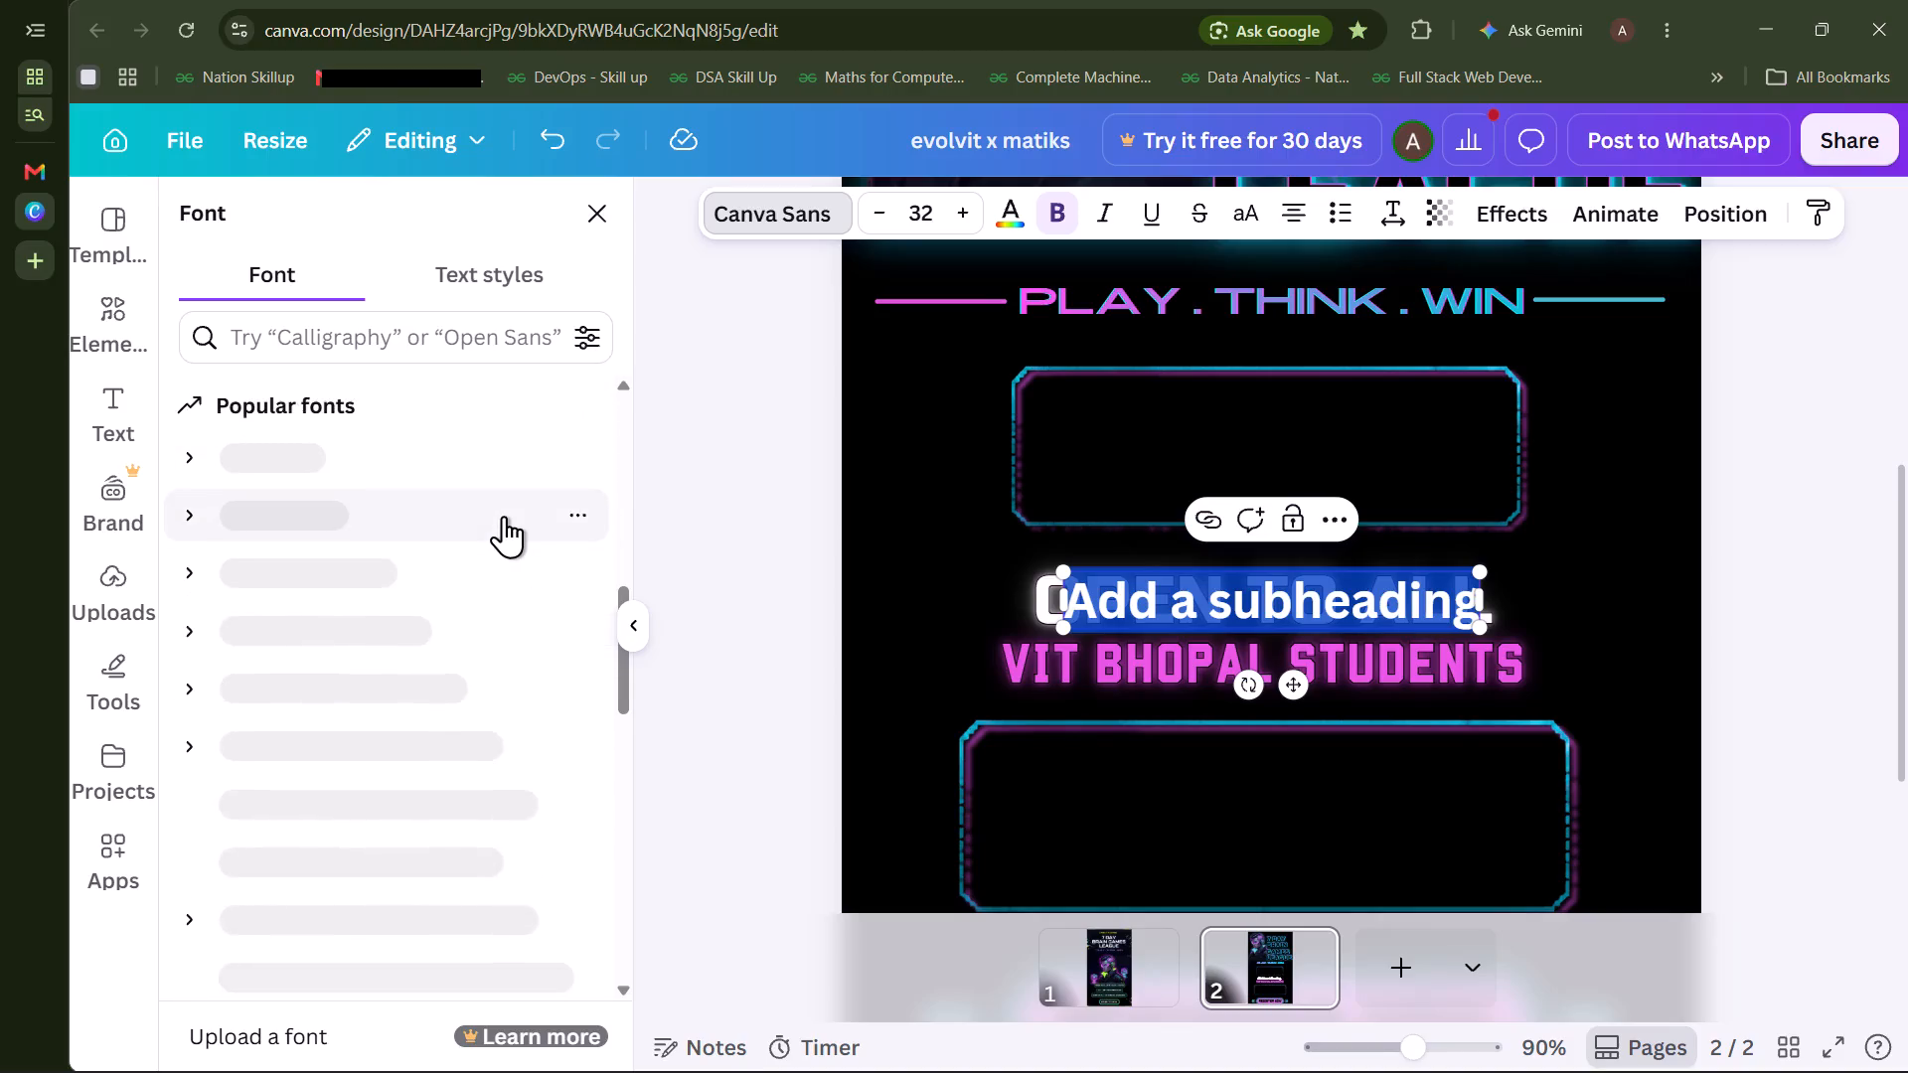
{"action": "scroll", "coordinate": [504, 516], "scroll_direction": "up", "scroll_amount": 6}
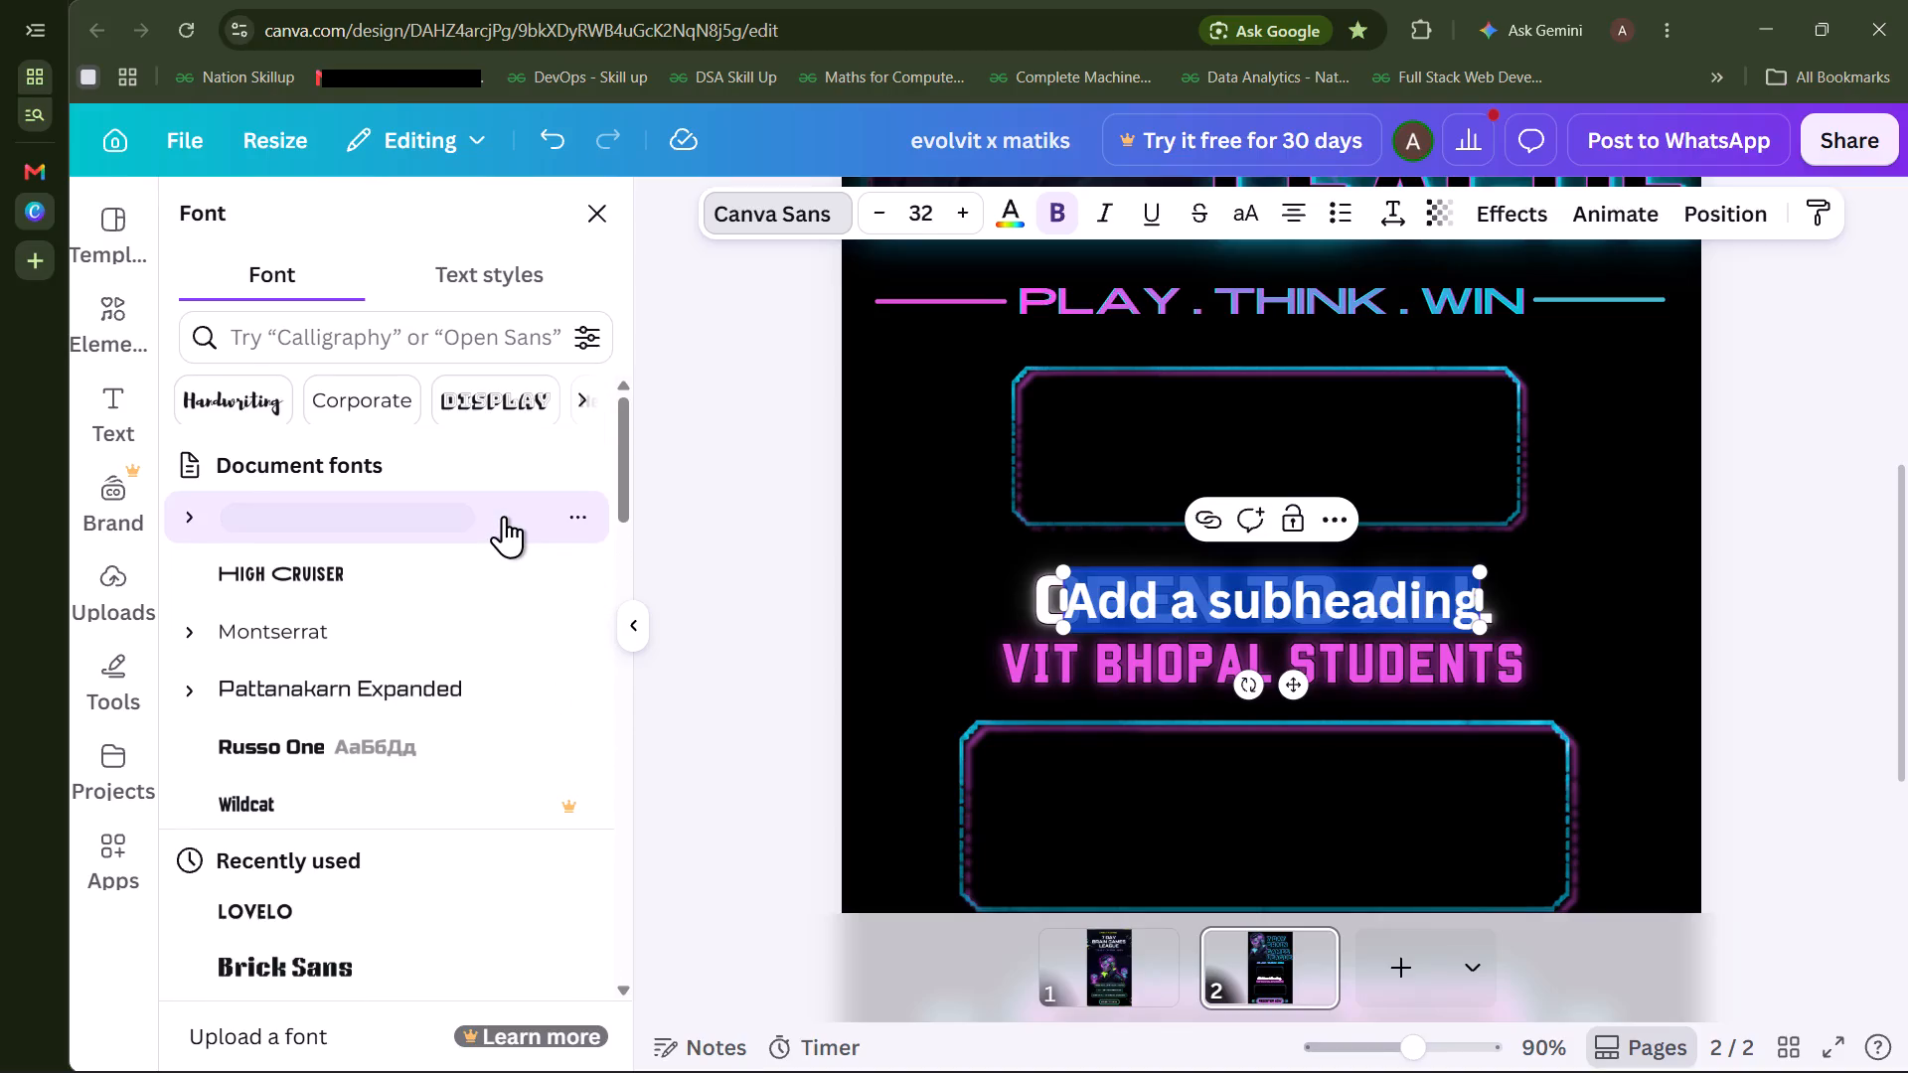
{"action": "scroll", "coordinate": [504, 516], "scroll_direction": "down", "scroll_amount": 2}
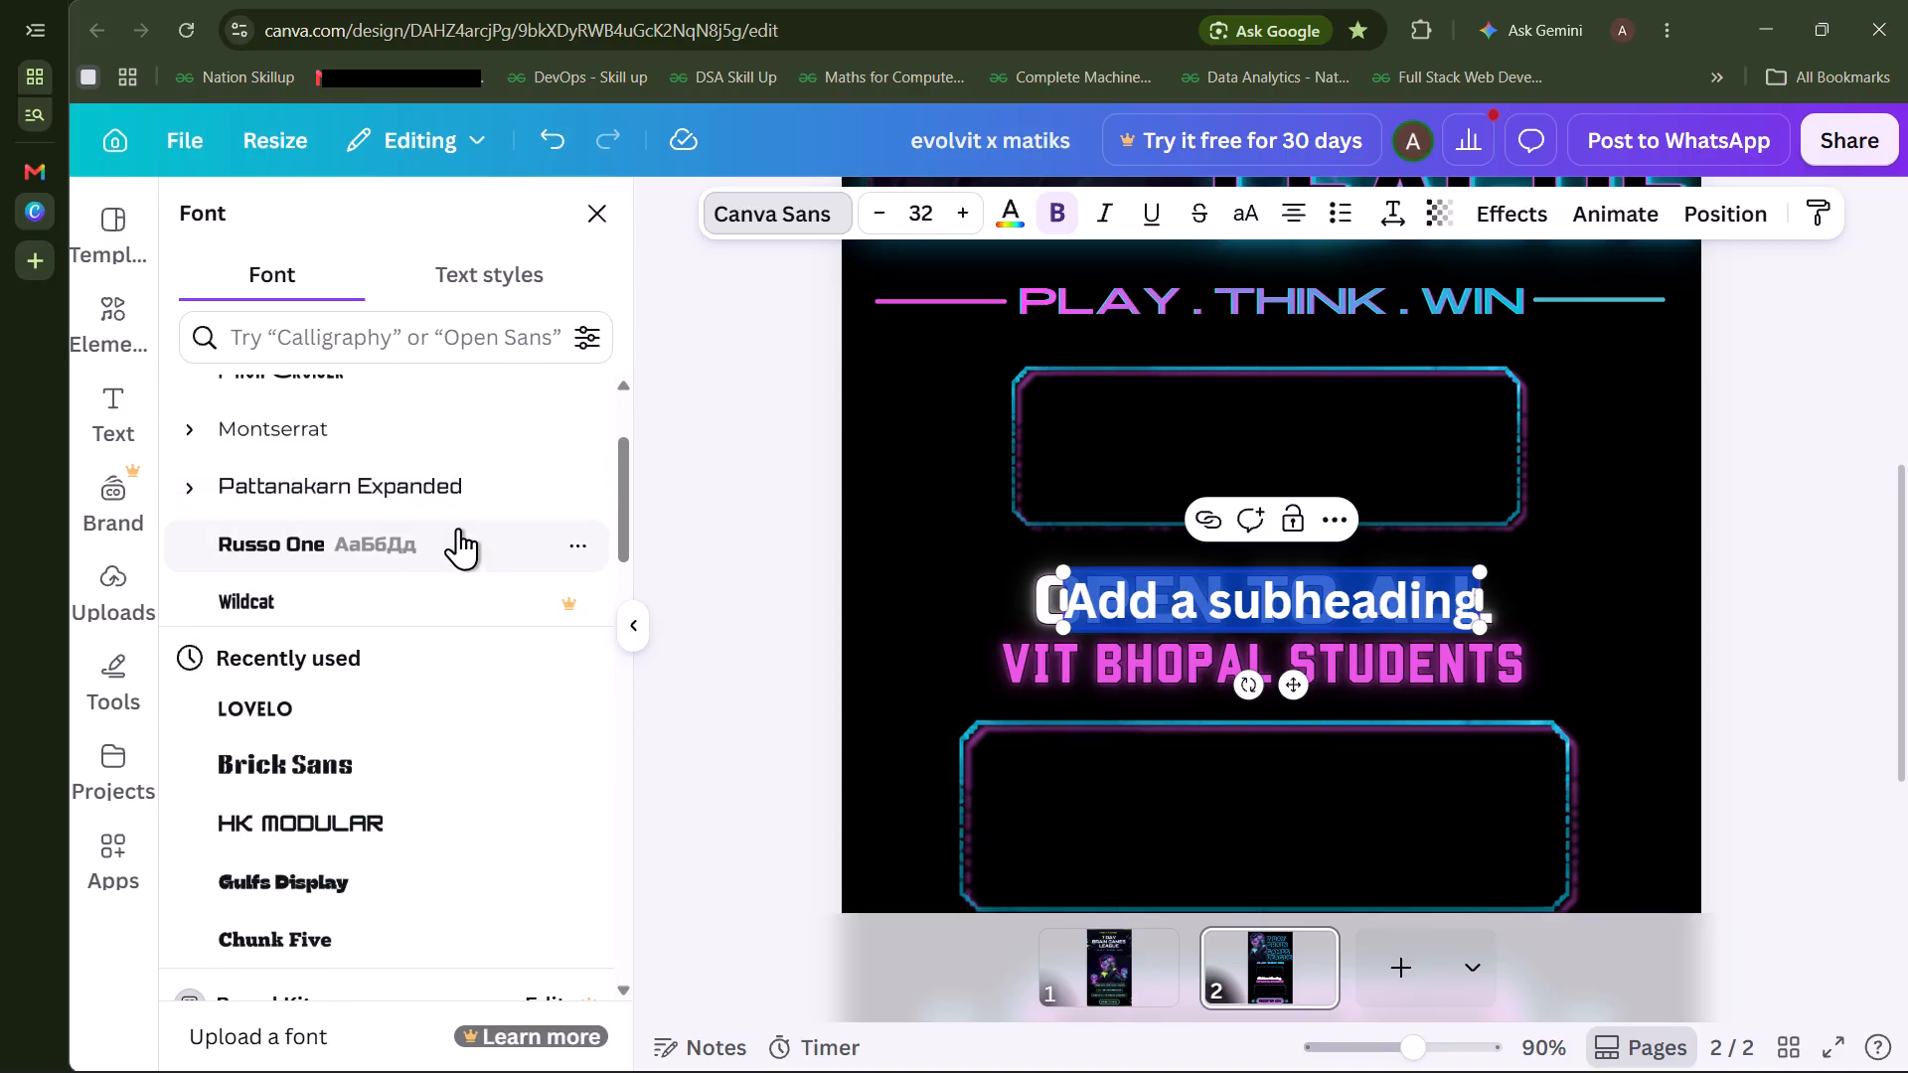
{"action": "left_click", "coordinate": [458, 528]}
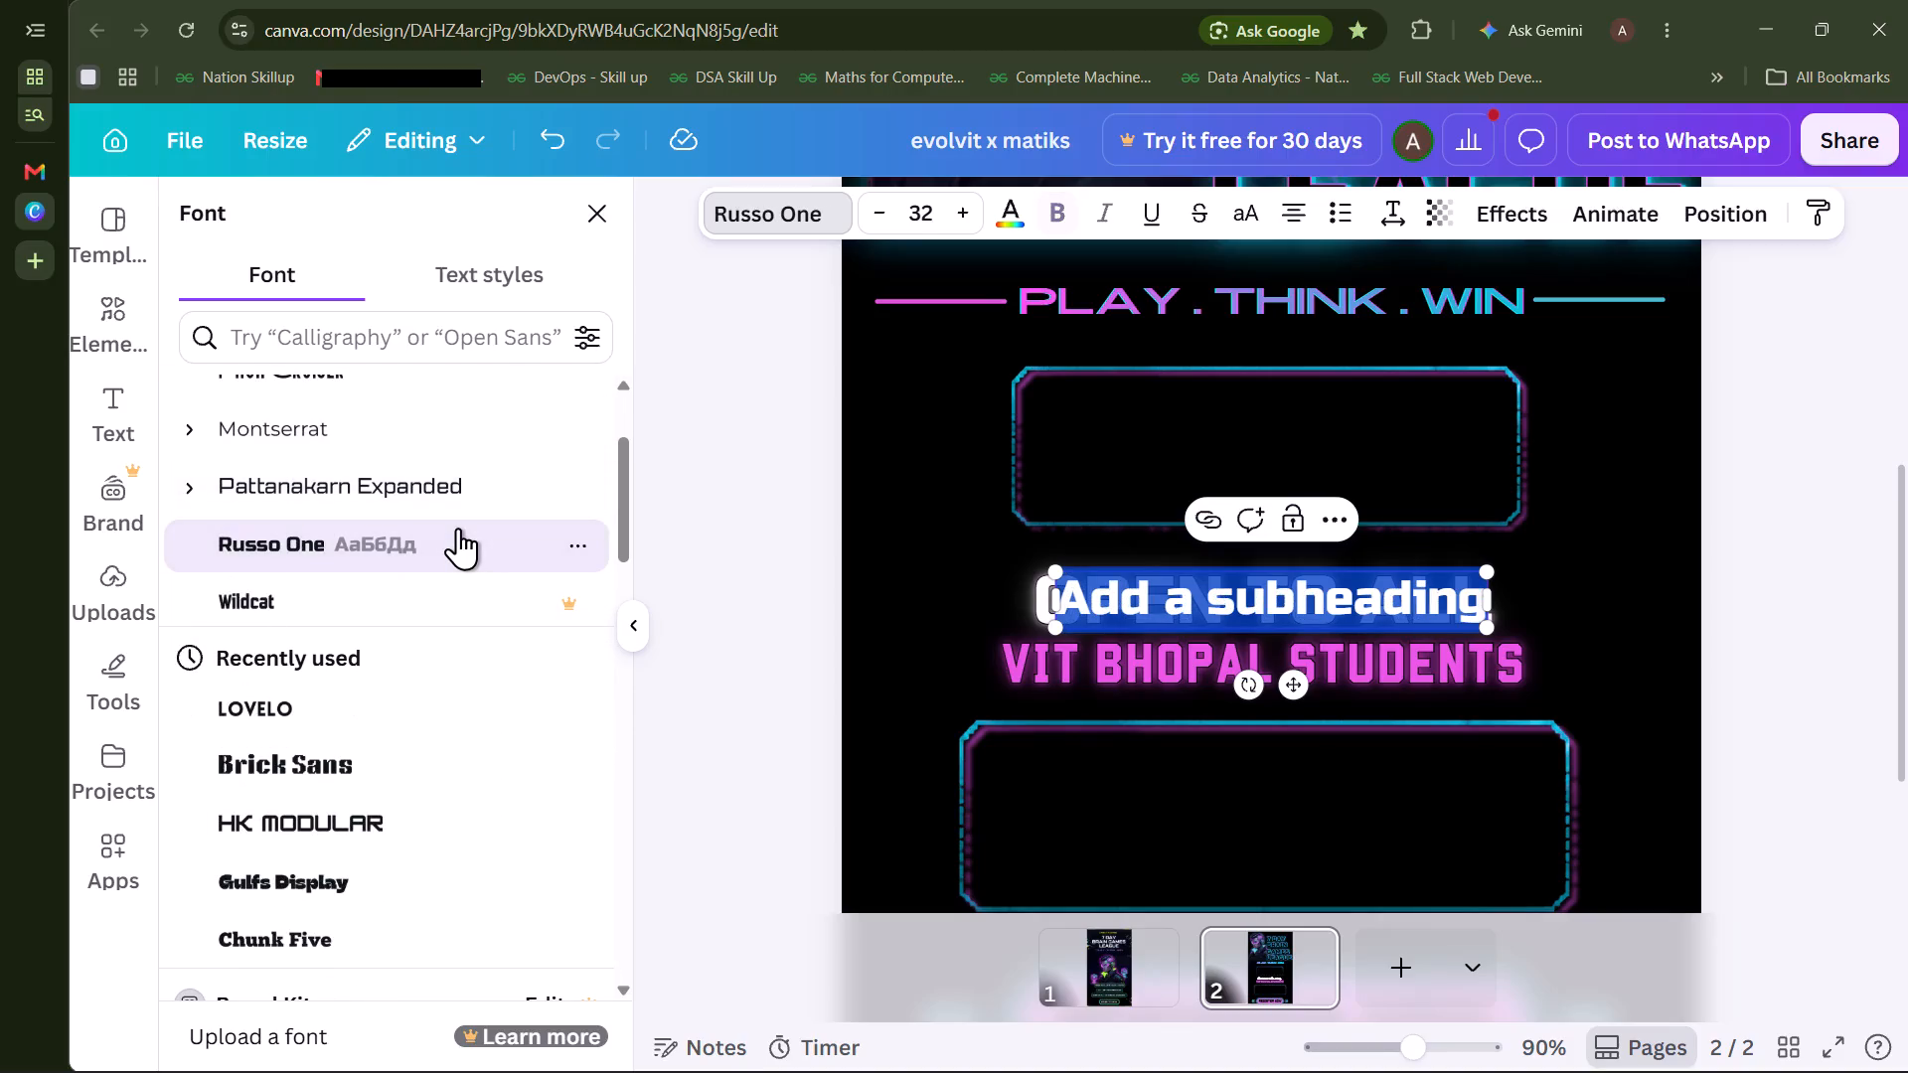
Replace the subheading placeholder with the copied prize pool text and reduce its font size to 23.
{"action": "key", "text": "ctrl+v"}
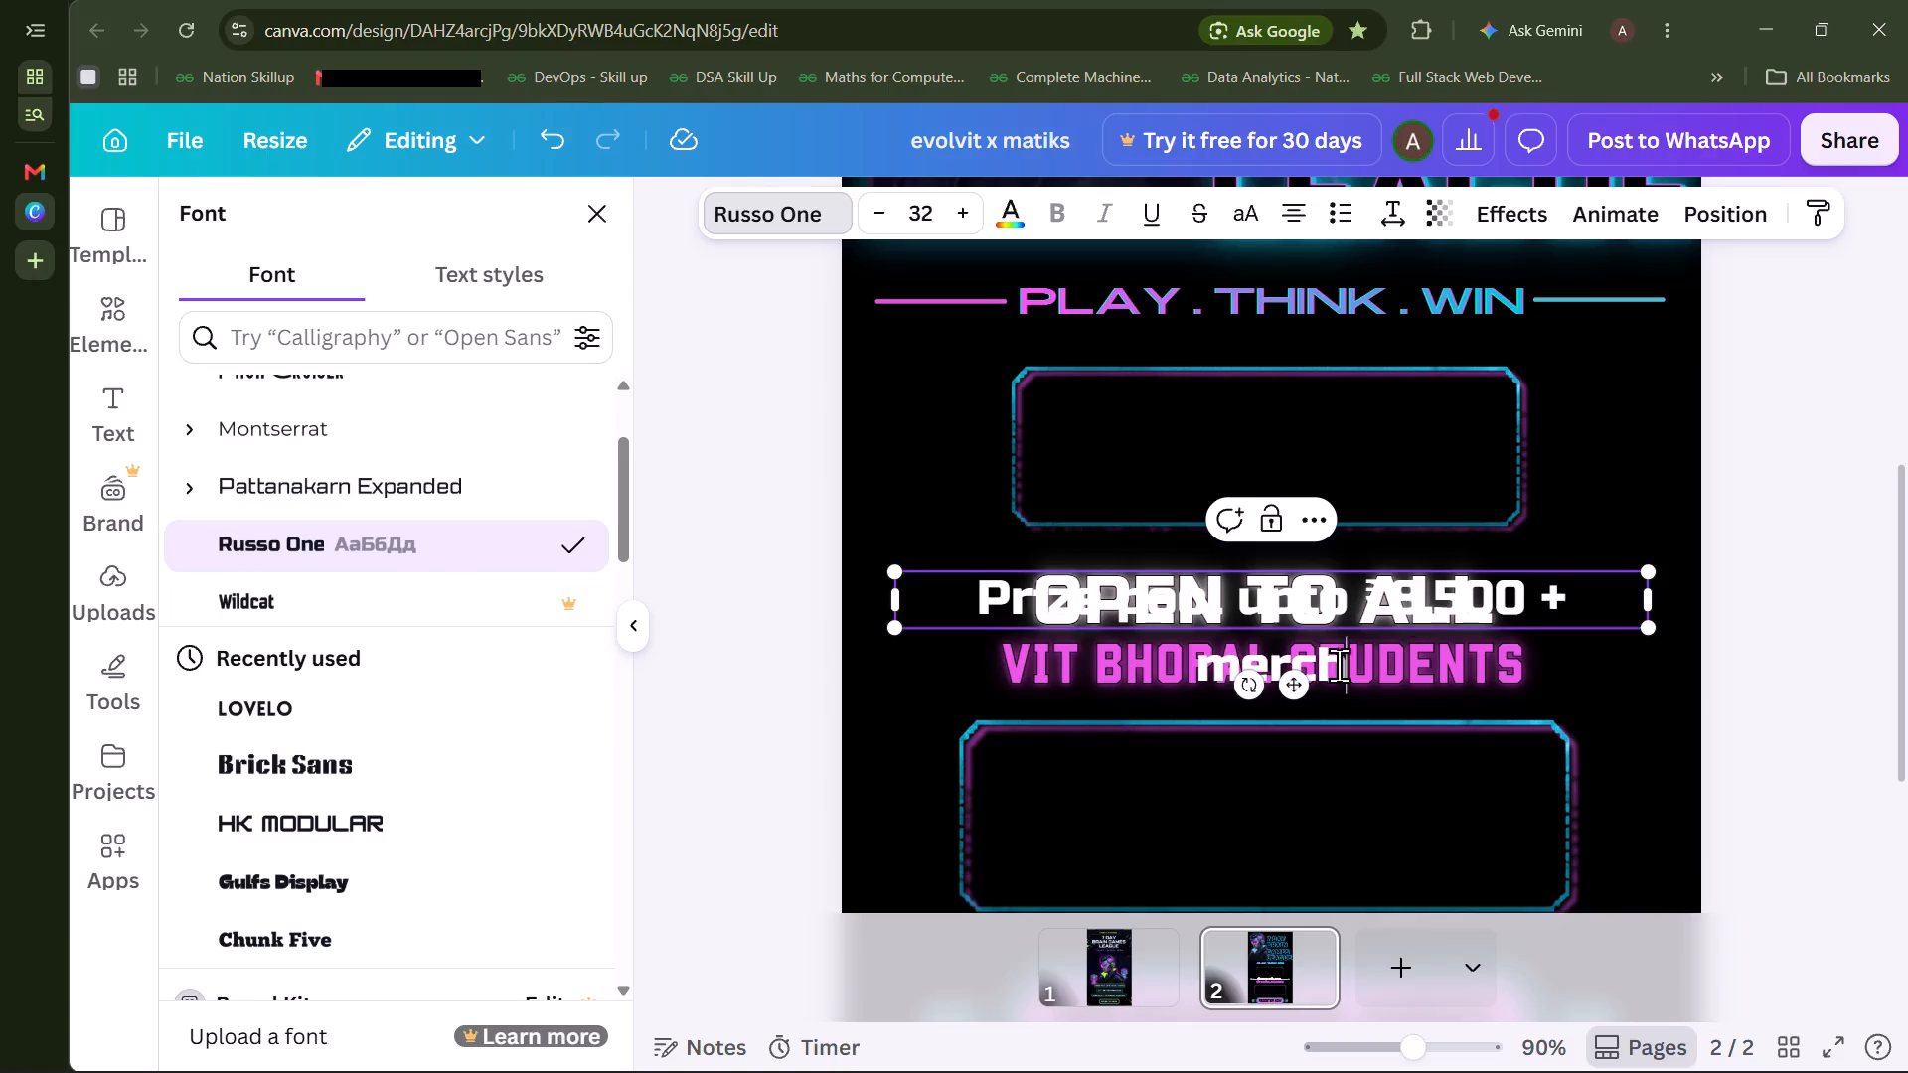
{"action": "triple_click", "coordinate": [882, 213]}
{"action": "triple_click", "coordinate": [882, 213]}
{"action": "triple_click", "coordinate": [882, 213]}
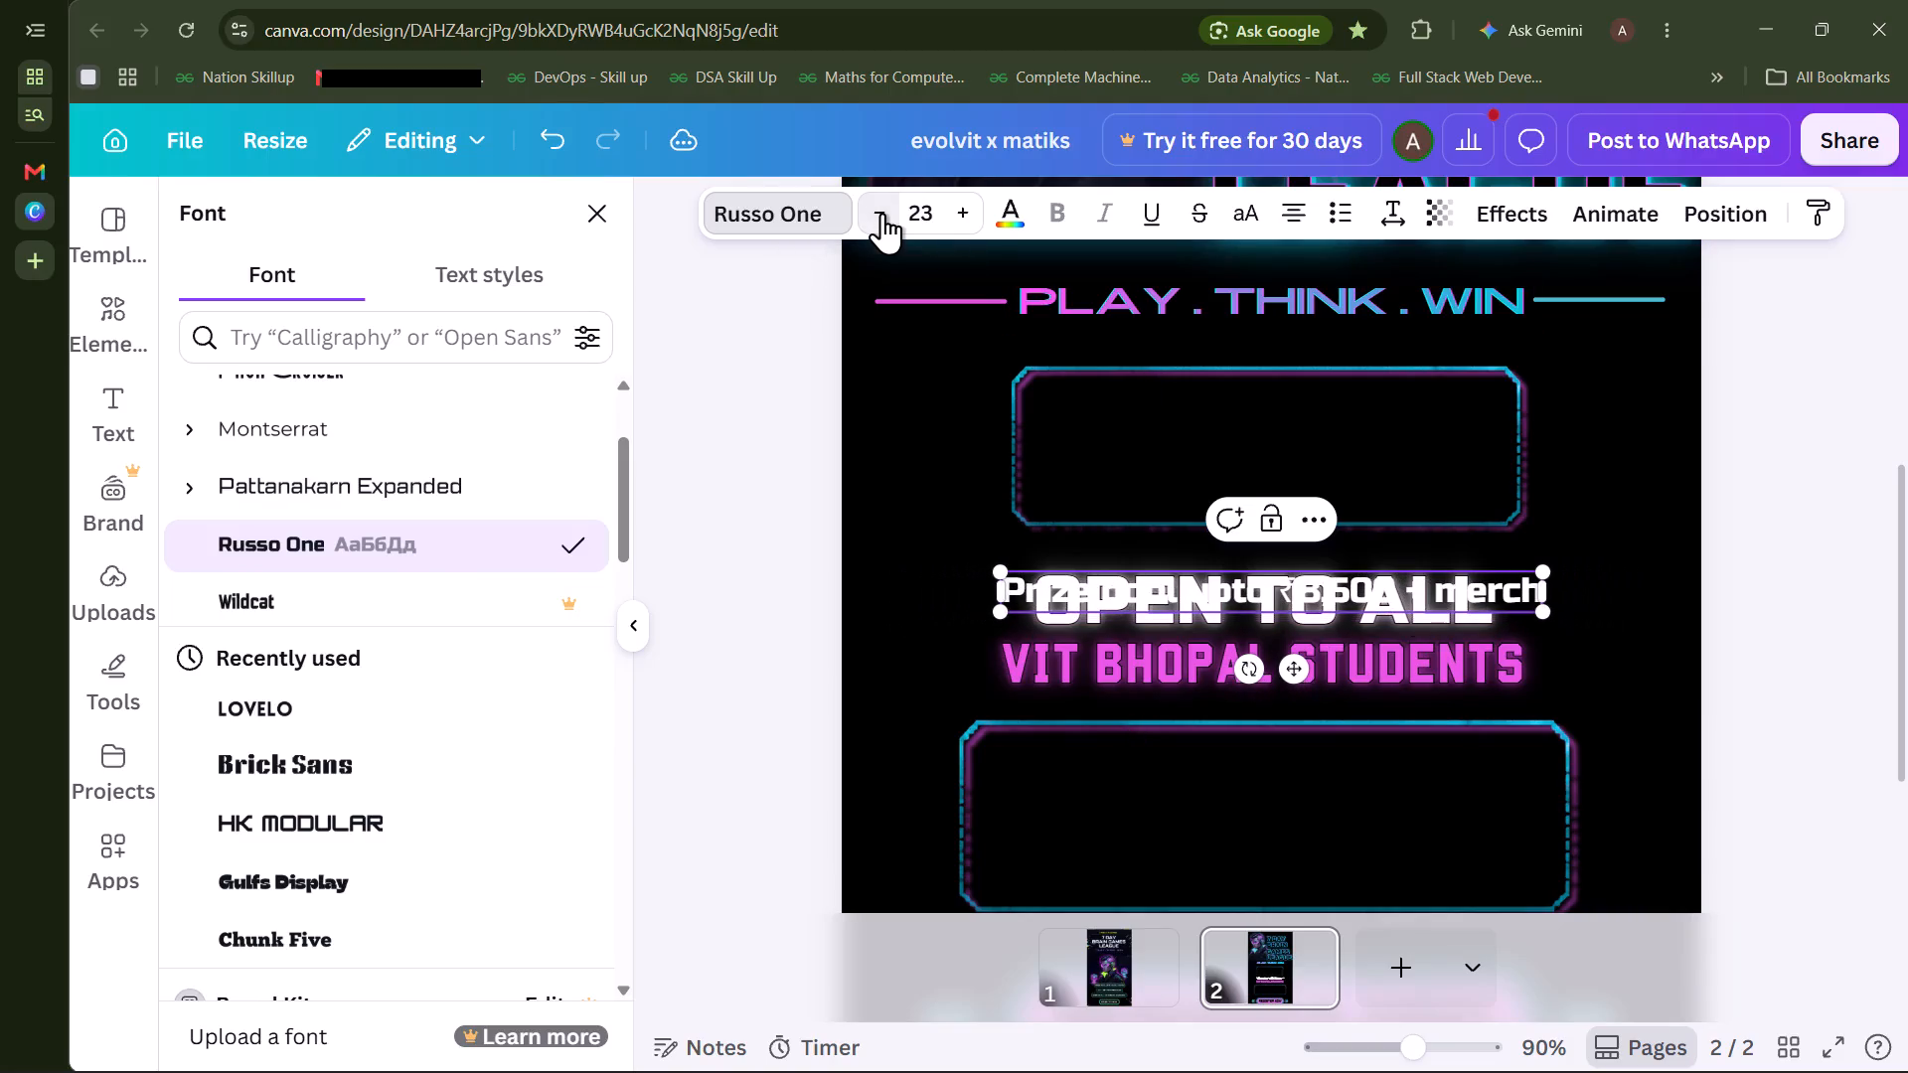
Move the prize pool text off "Open to all" and up over the right part of the empty frame below the tagline.
{"action": "scroll", "coordinate": [1519, 718], "scroll_direction": "up", "scroll_amount": 1}
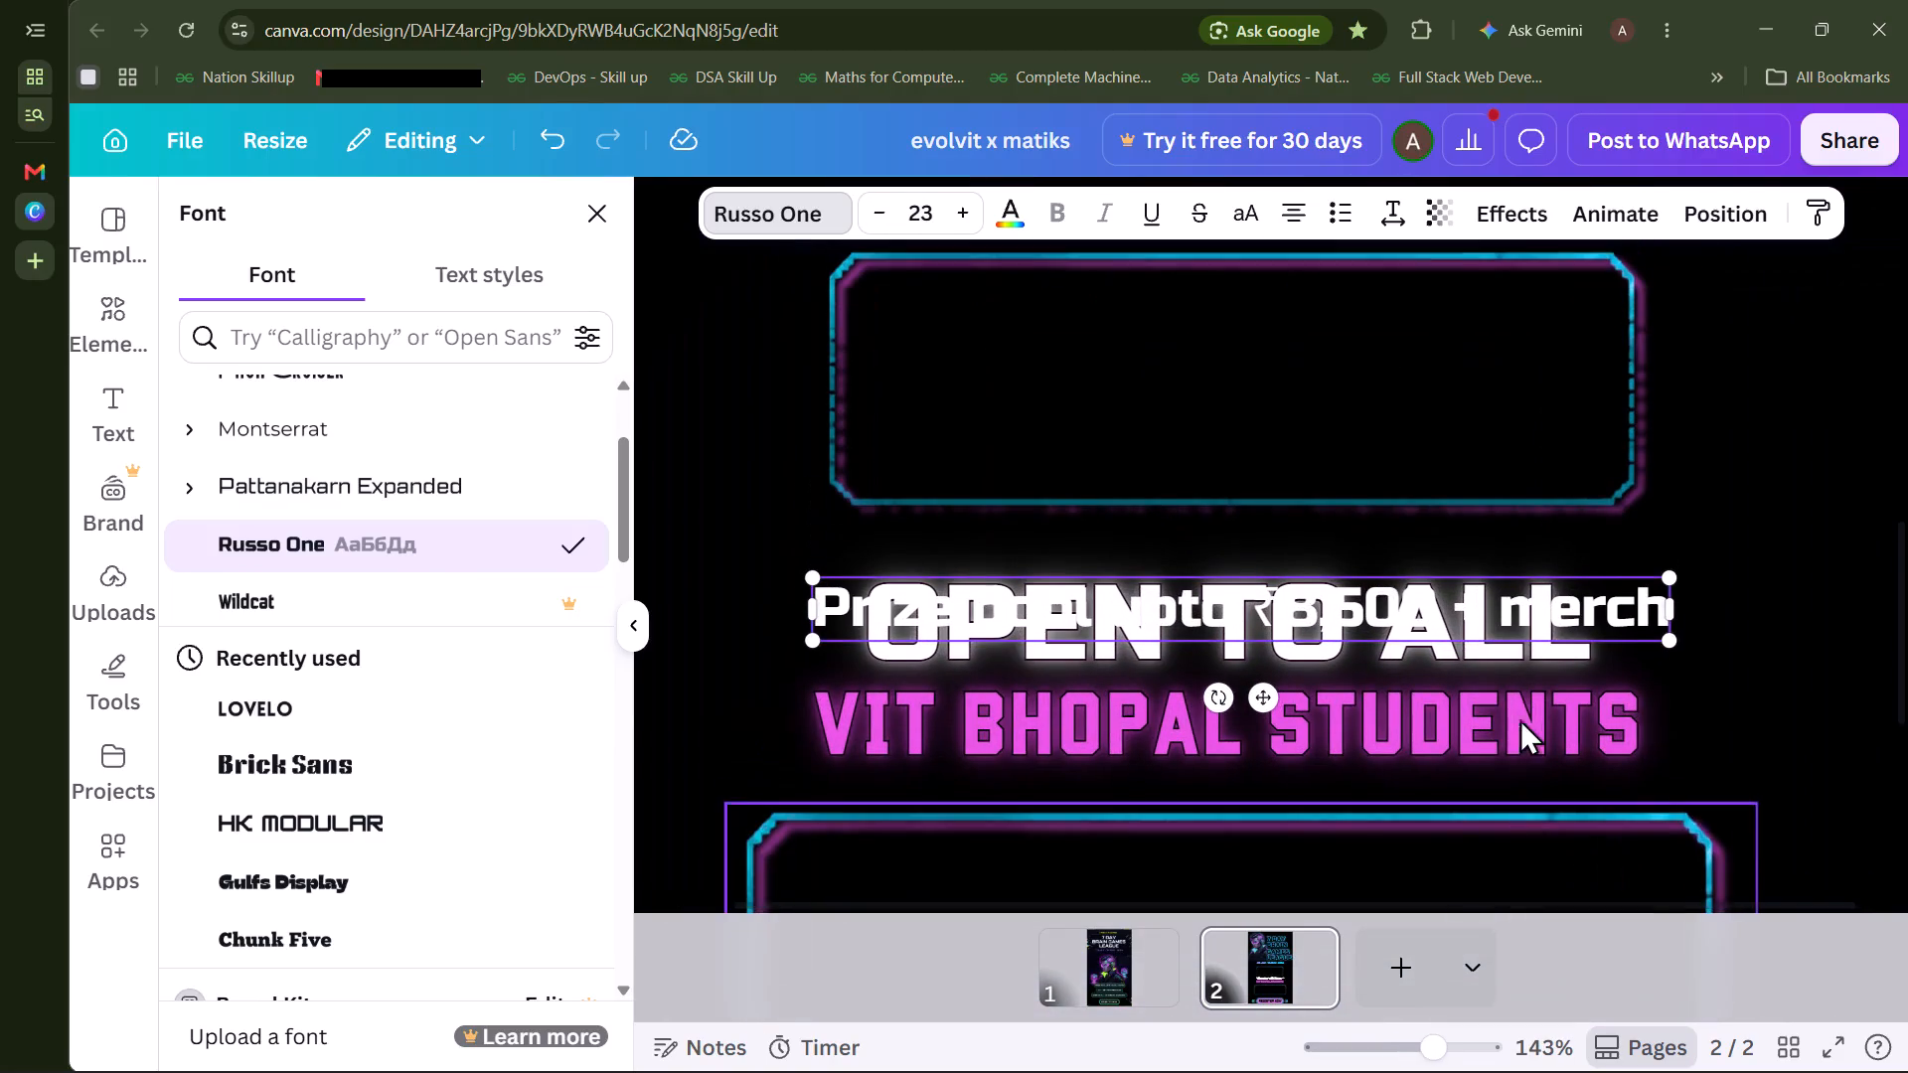
{"action": "scroll", "coordinate": [1519, 718], "scroll_direction": "up", "scroll_amount": 1}
{"action": "left_click", "coordinate": [1704, 486]}
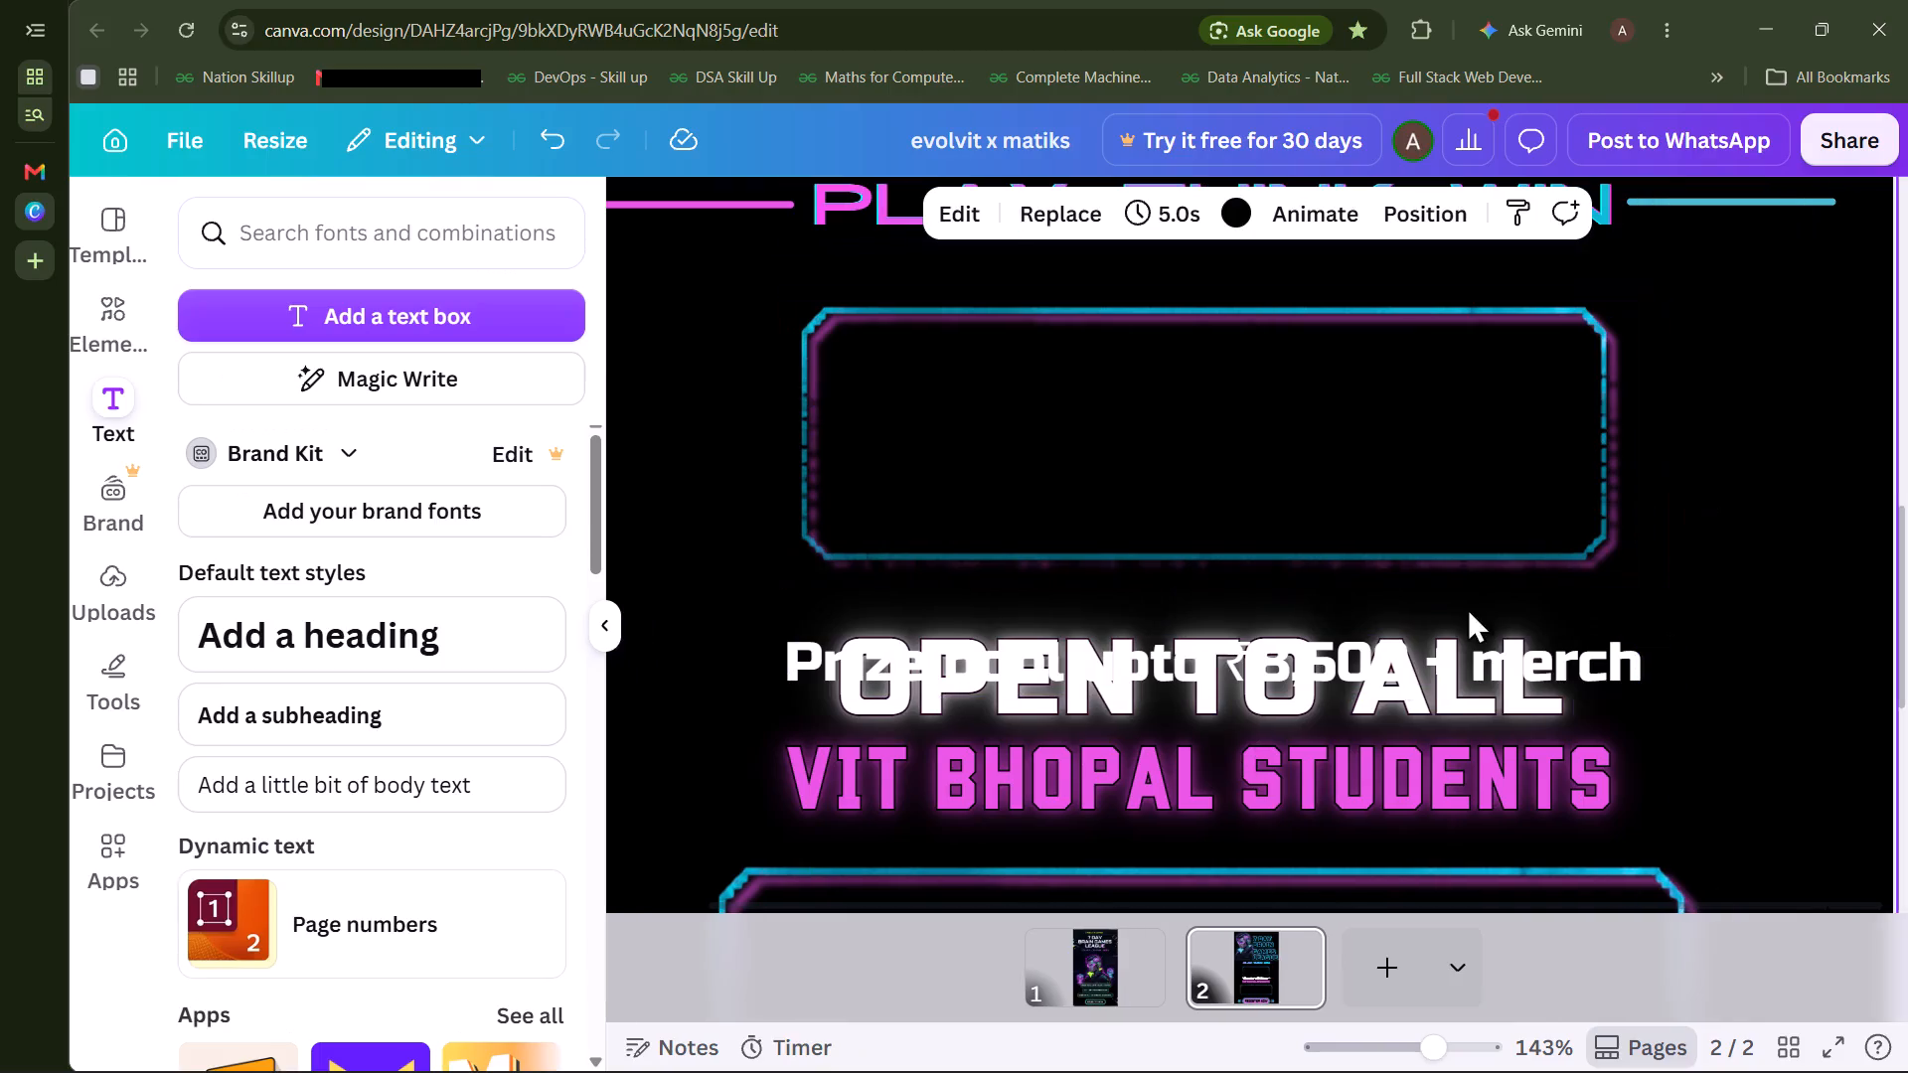
{"action": "left_click_drag", "start_coordinate": [1381, 673], "coordinate": [1565, 350]}
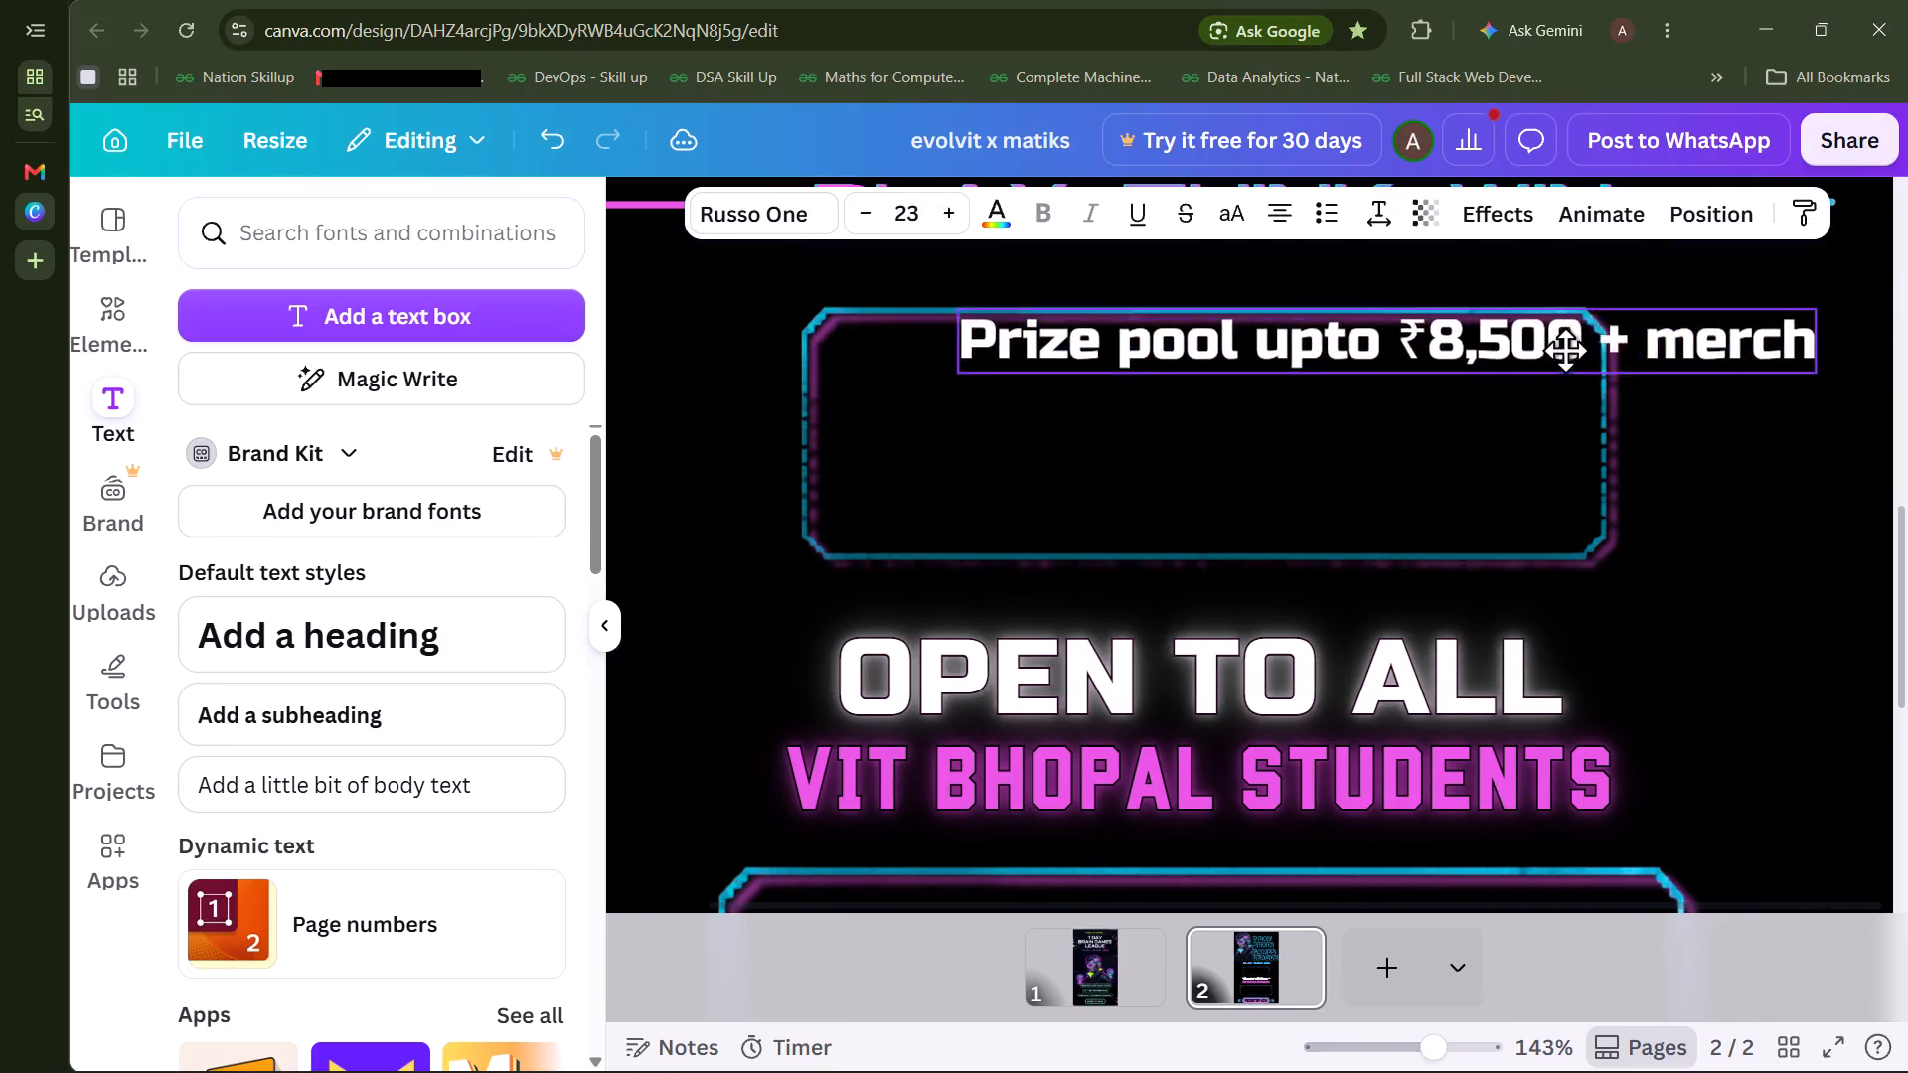
{"action": "left_click_drag", "start_coordinate": [1565, 350], "coordinate": [1732, 367]}
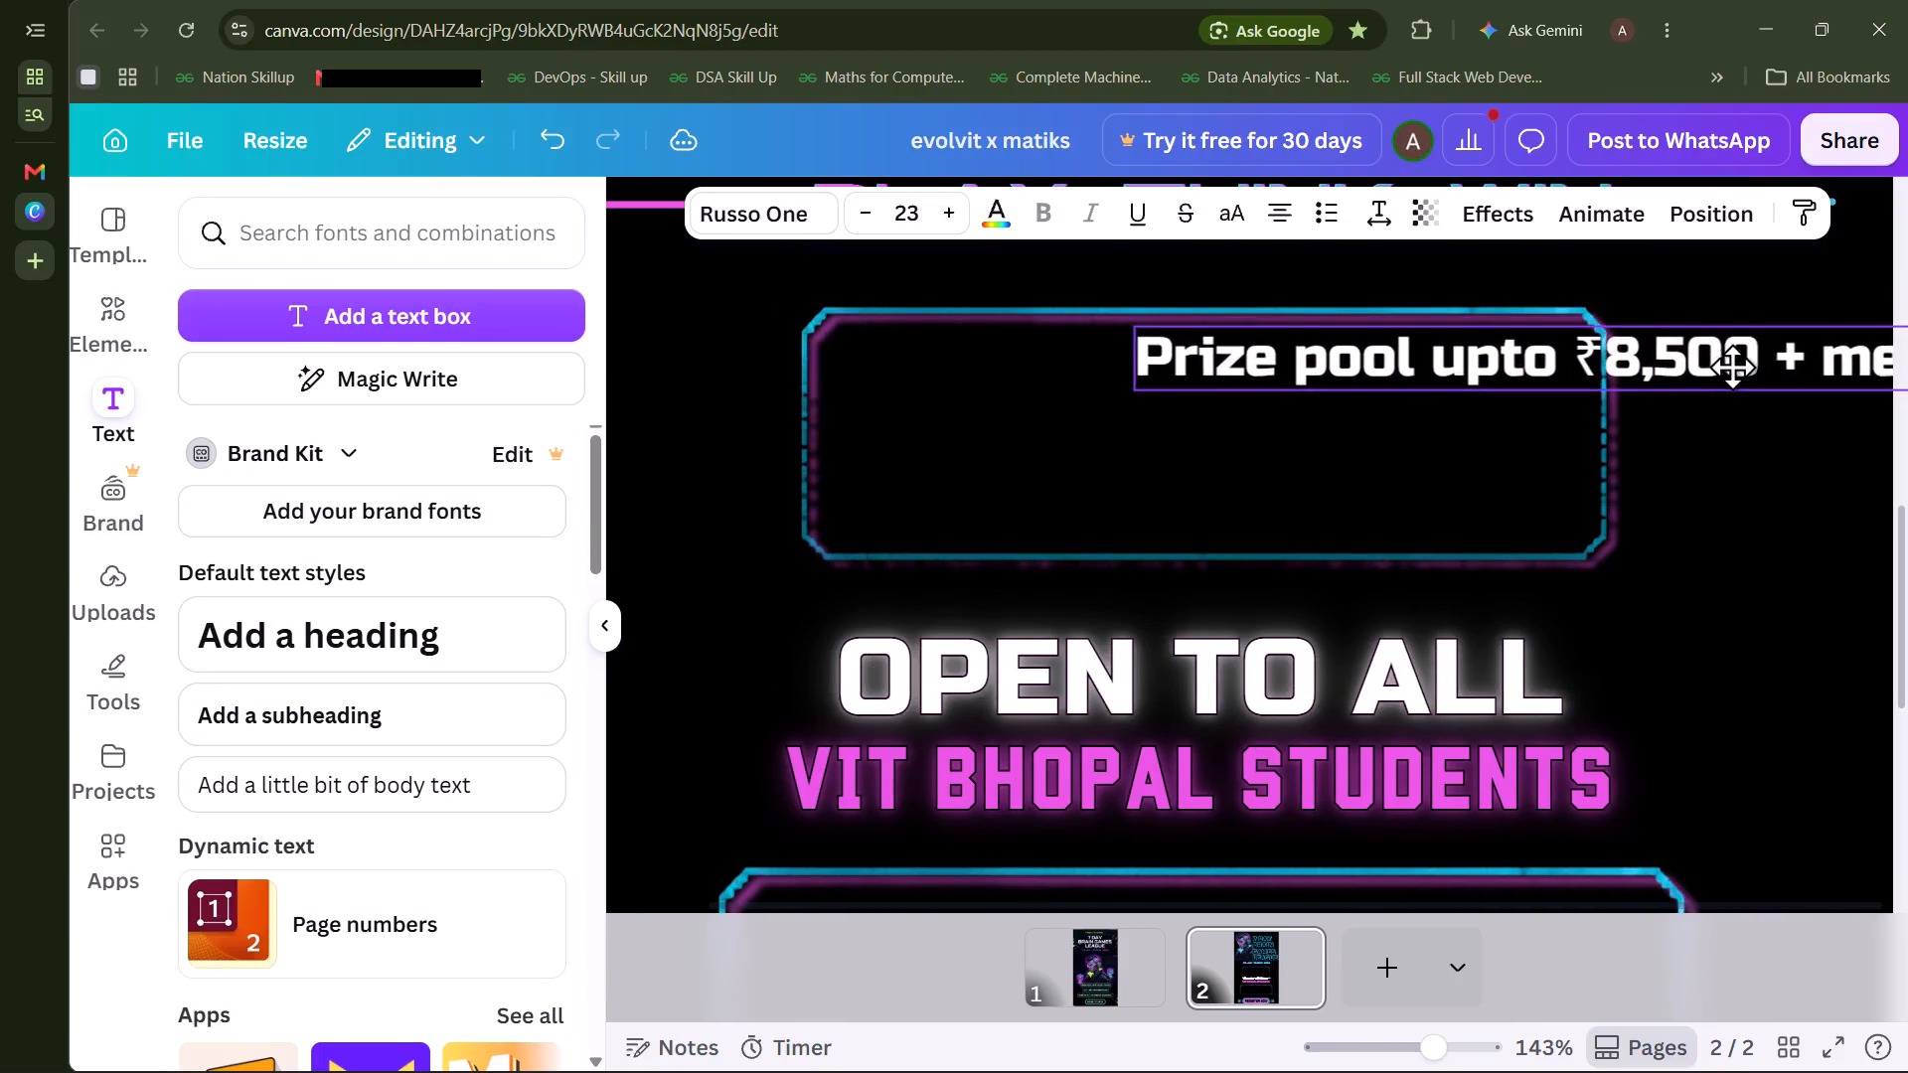
{"action": "left_click_drag", "start_coordinate": [1732, 367], "coordinate": [1687, 367]}
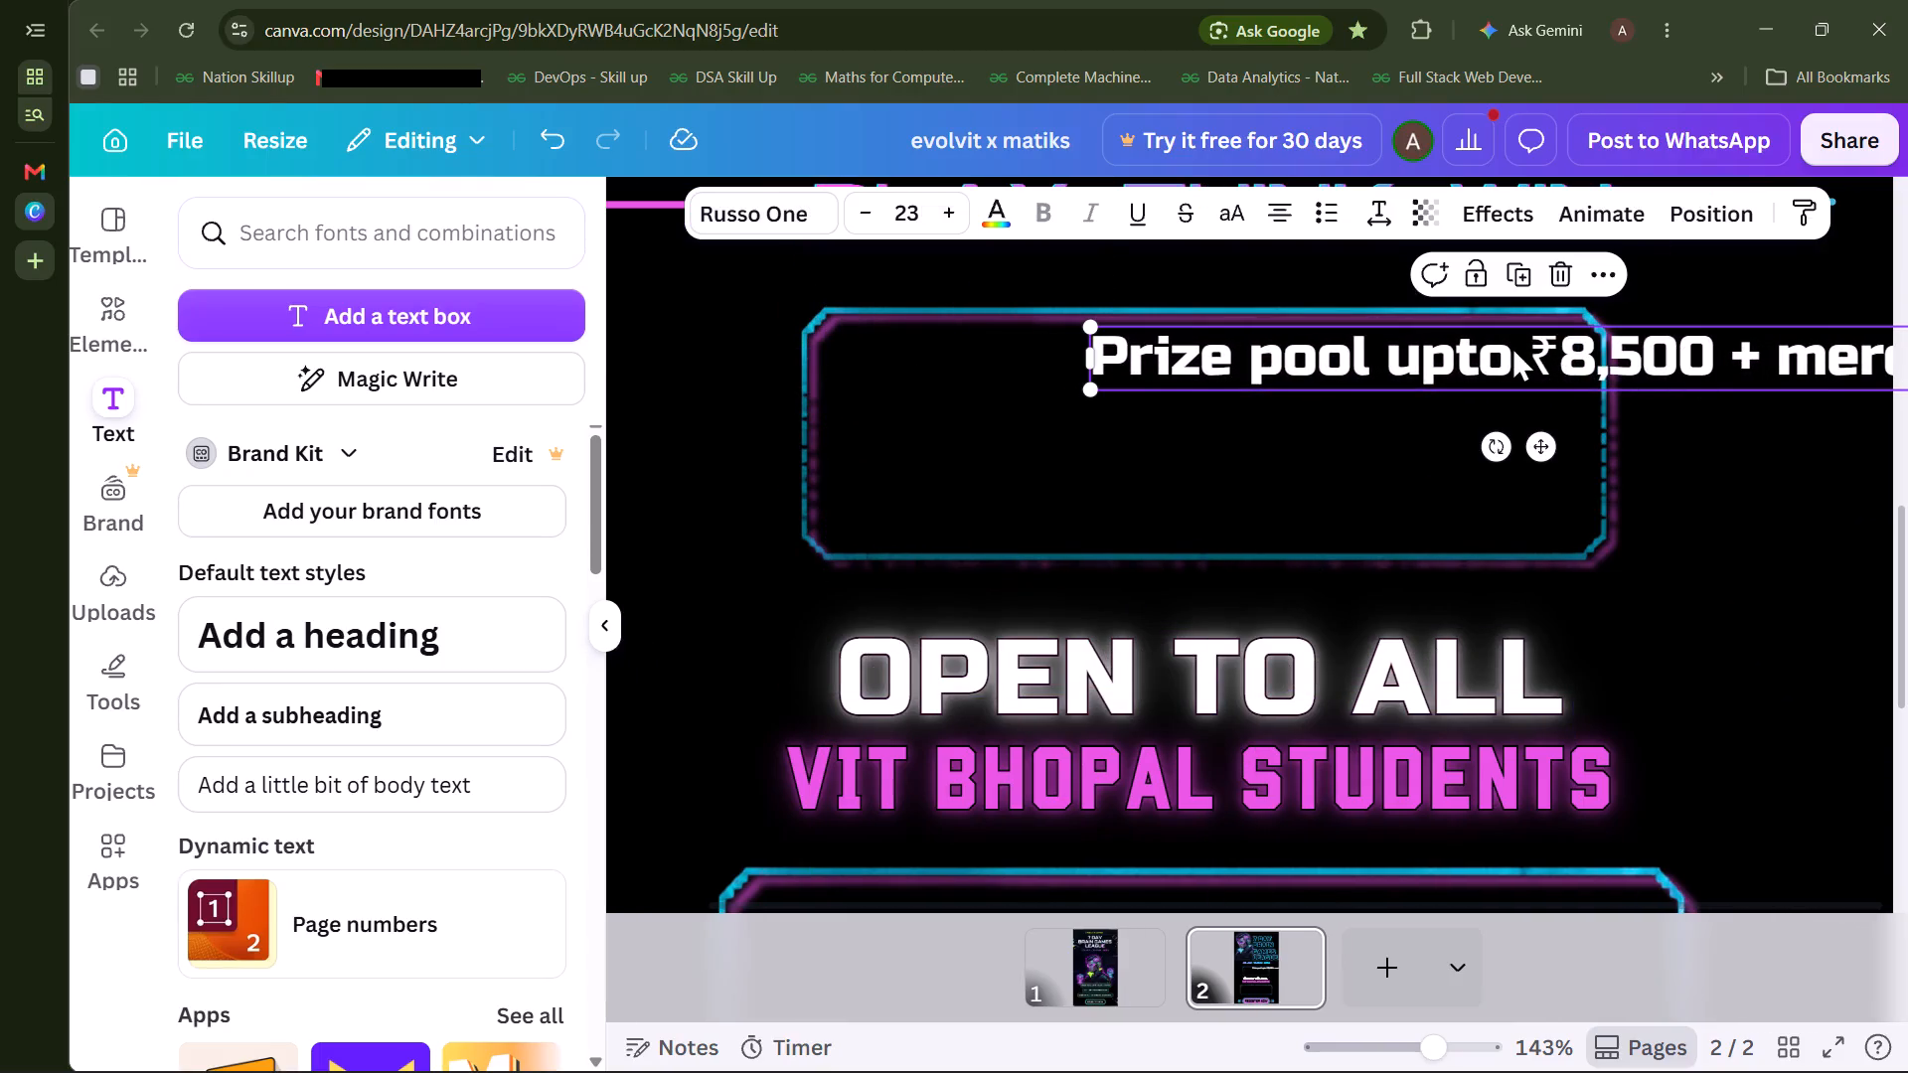
Break the prize pool text into three lines: "Prize pool upto", "₹8,500" and "+ merch".
{"action": "left_click", "coordinate": [1511, 346]}
{"action": "left_click", "coordinate": [1536, 355]}
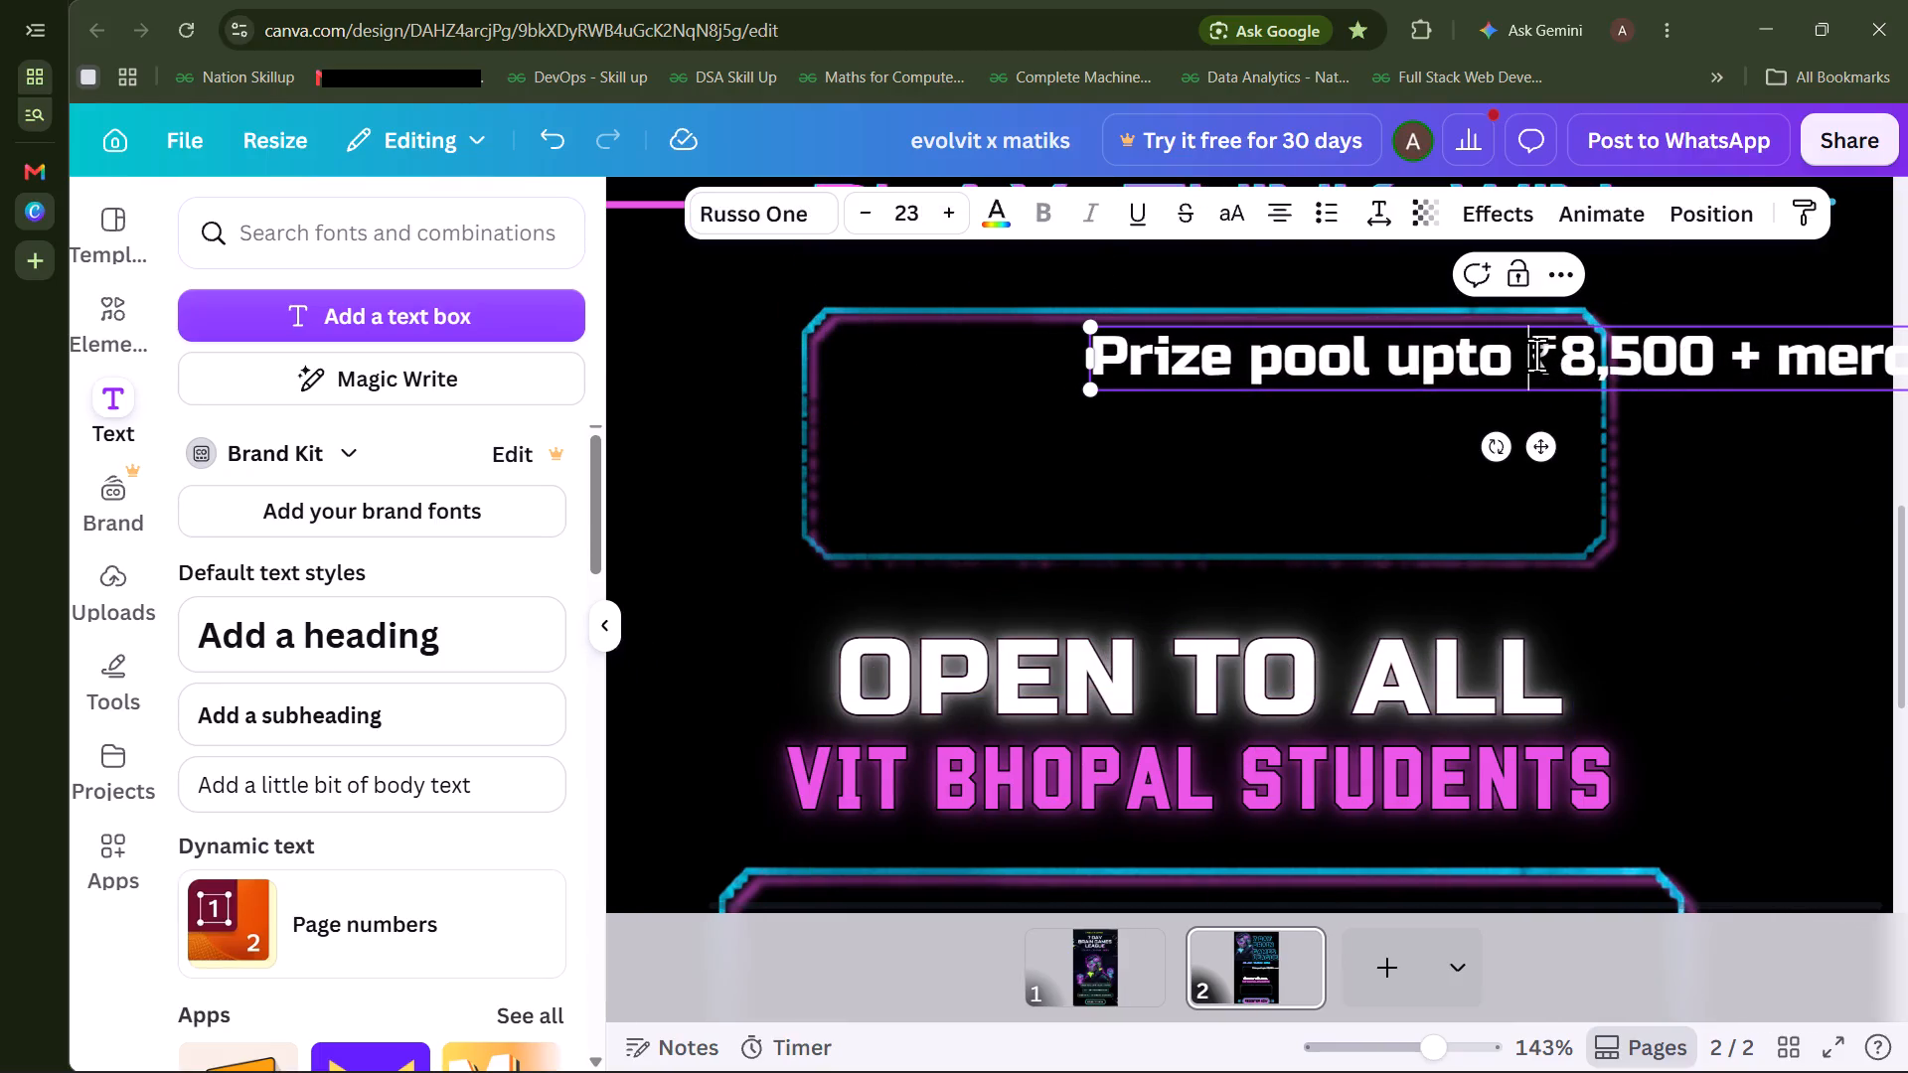
{"action": "key", "text": "Return"}
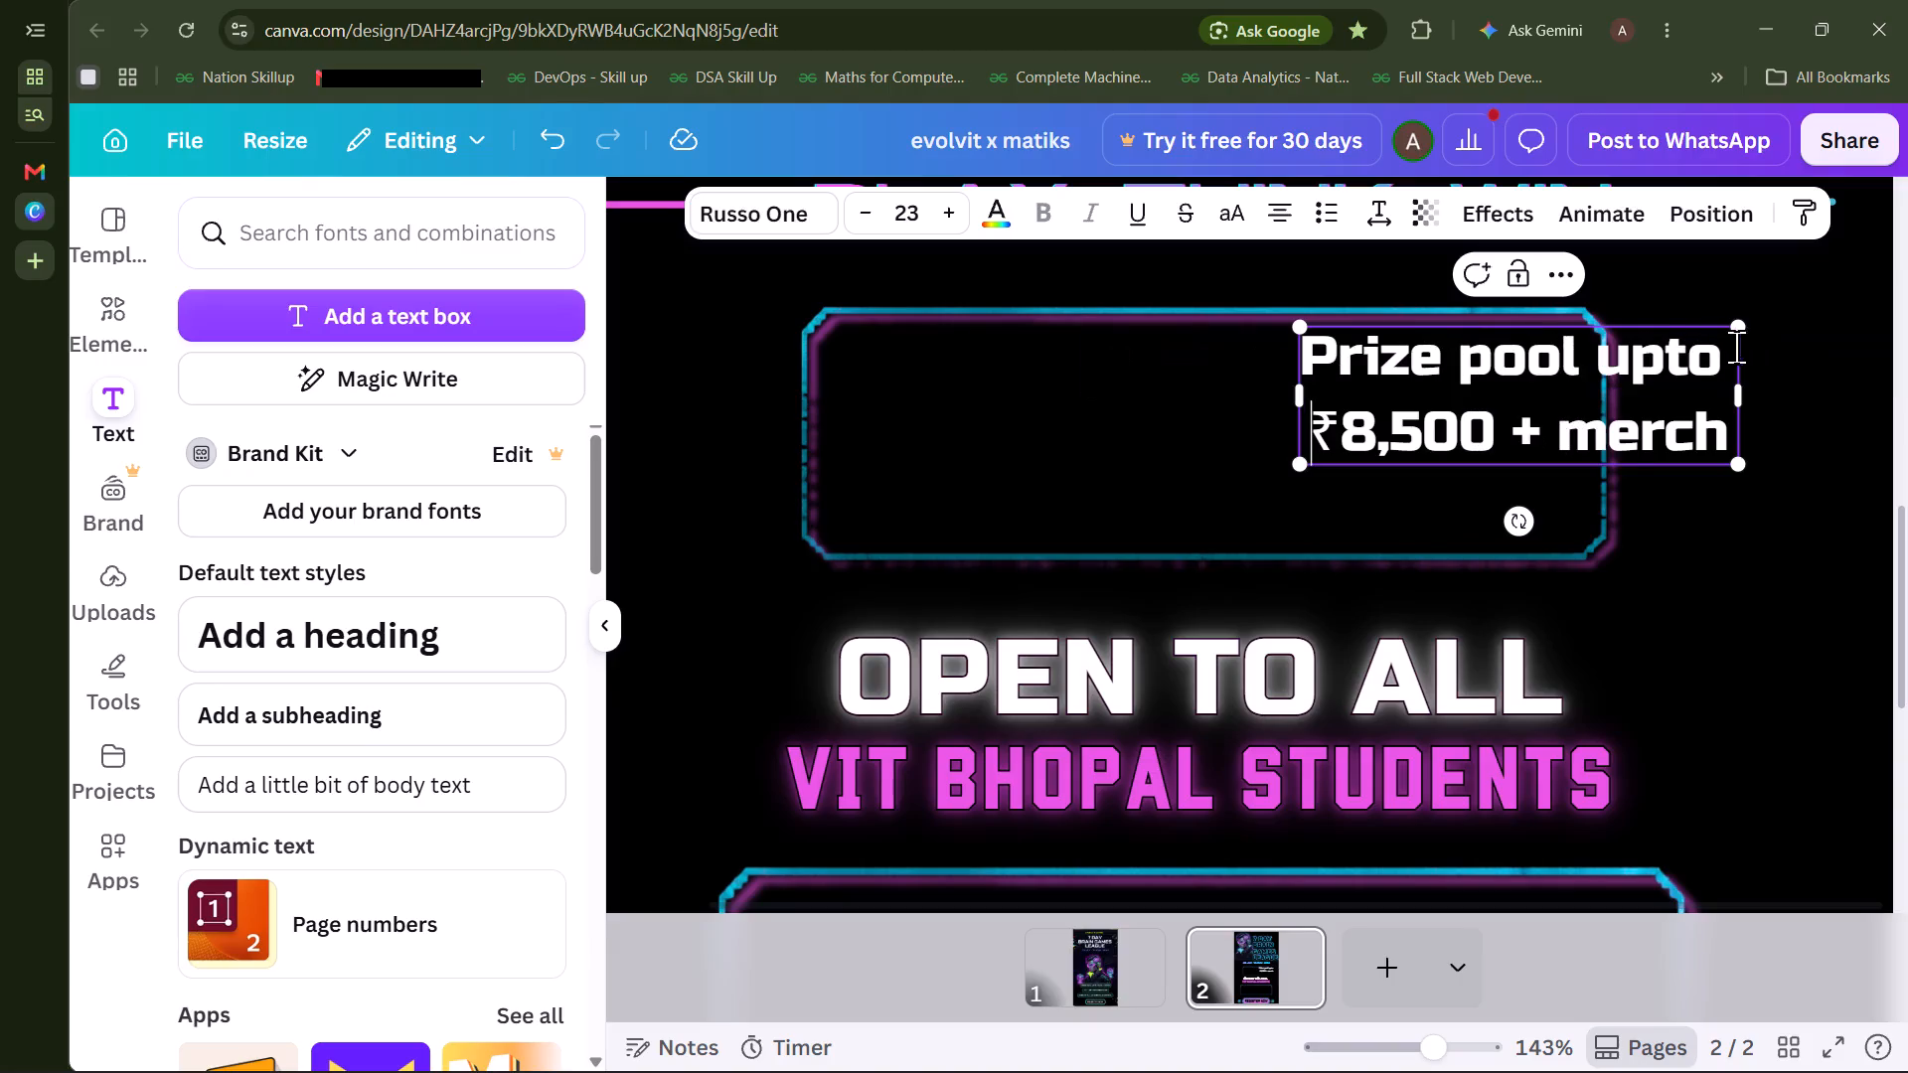
{"action": "left_click", "coordinate": [1519, 431]}
{"action": "key", "text": "Return"}
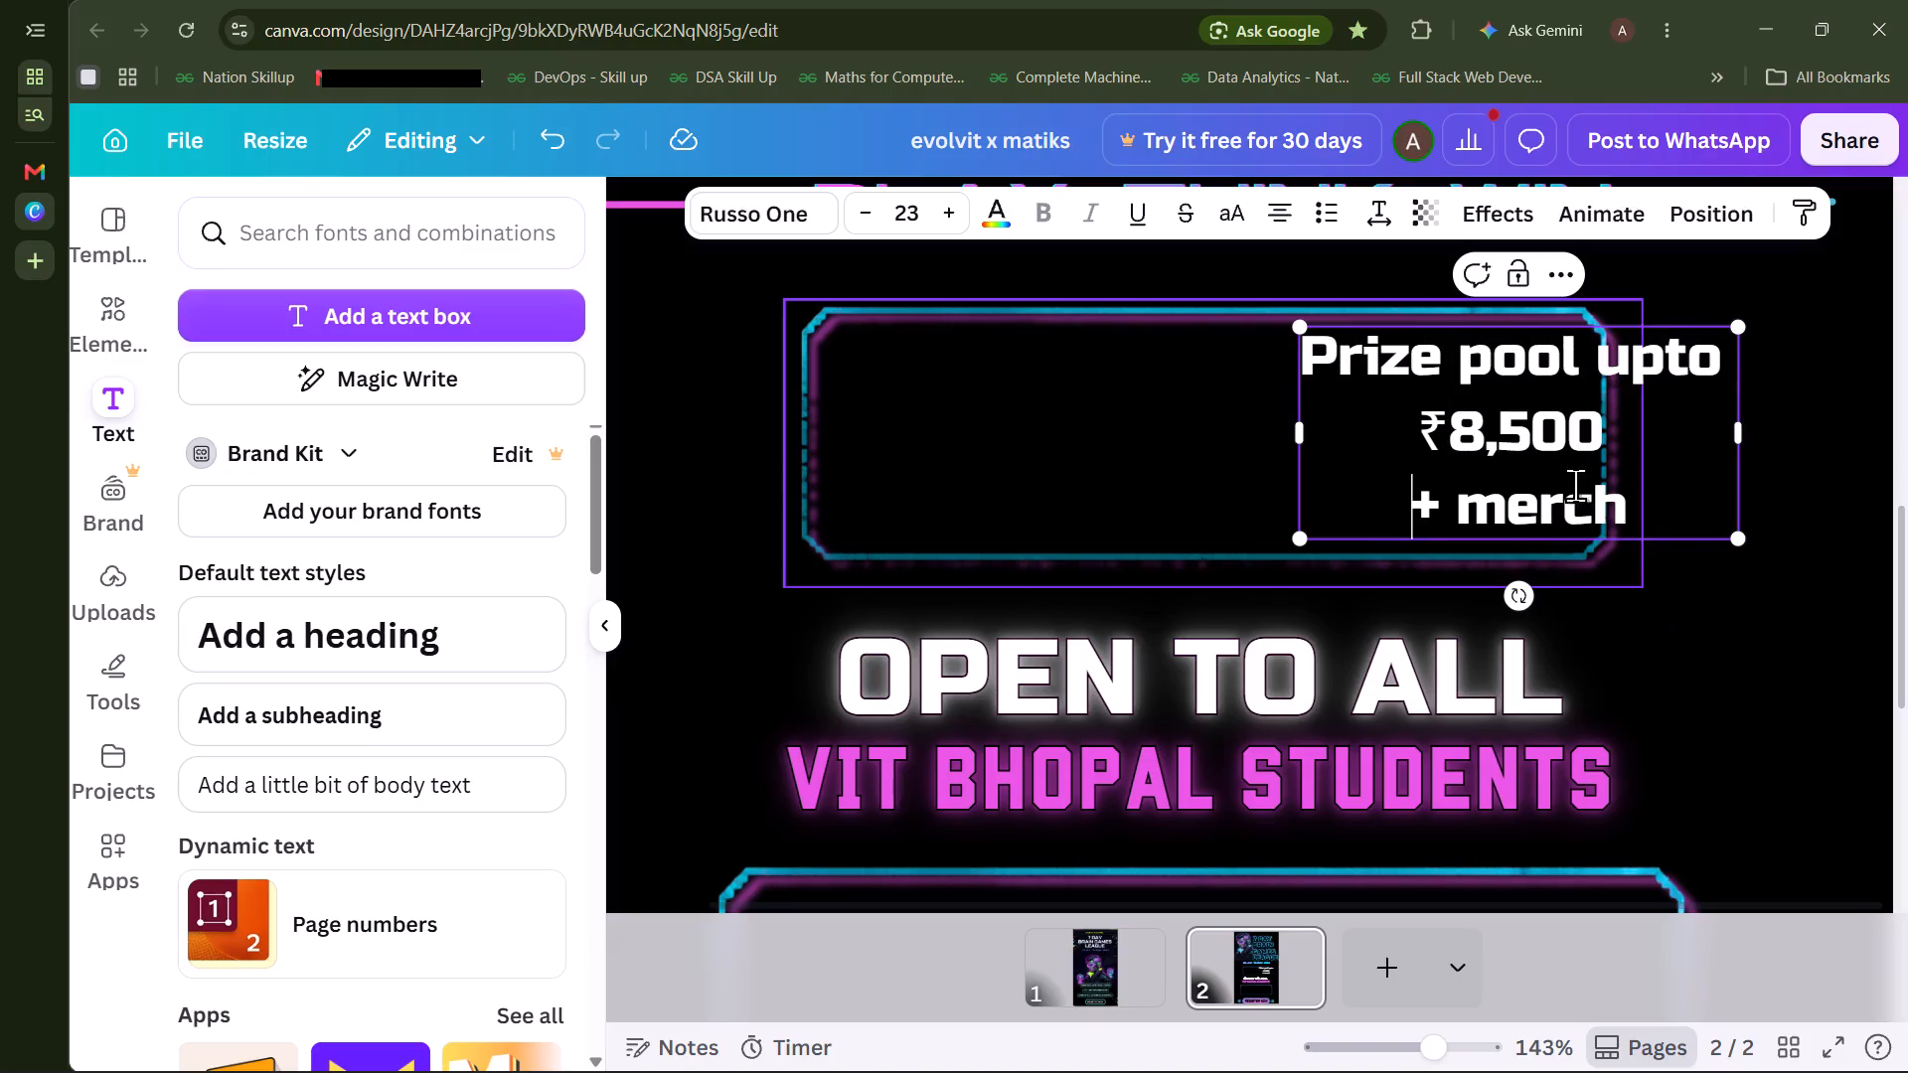
Enlarge only the "₹8,500" line of the prize text, trying font size 50 and settling on 44.
{"action": "left_click", "coordinate": [1421, 442]}
{"action": "left_click_drag", "start_coordinate": [1421, 442], "coordinate": [1595, 460]}
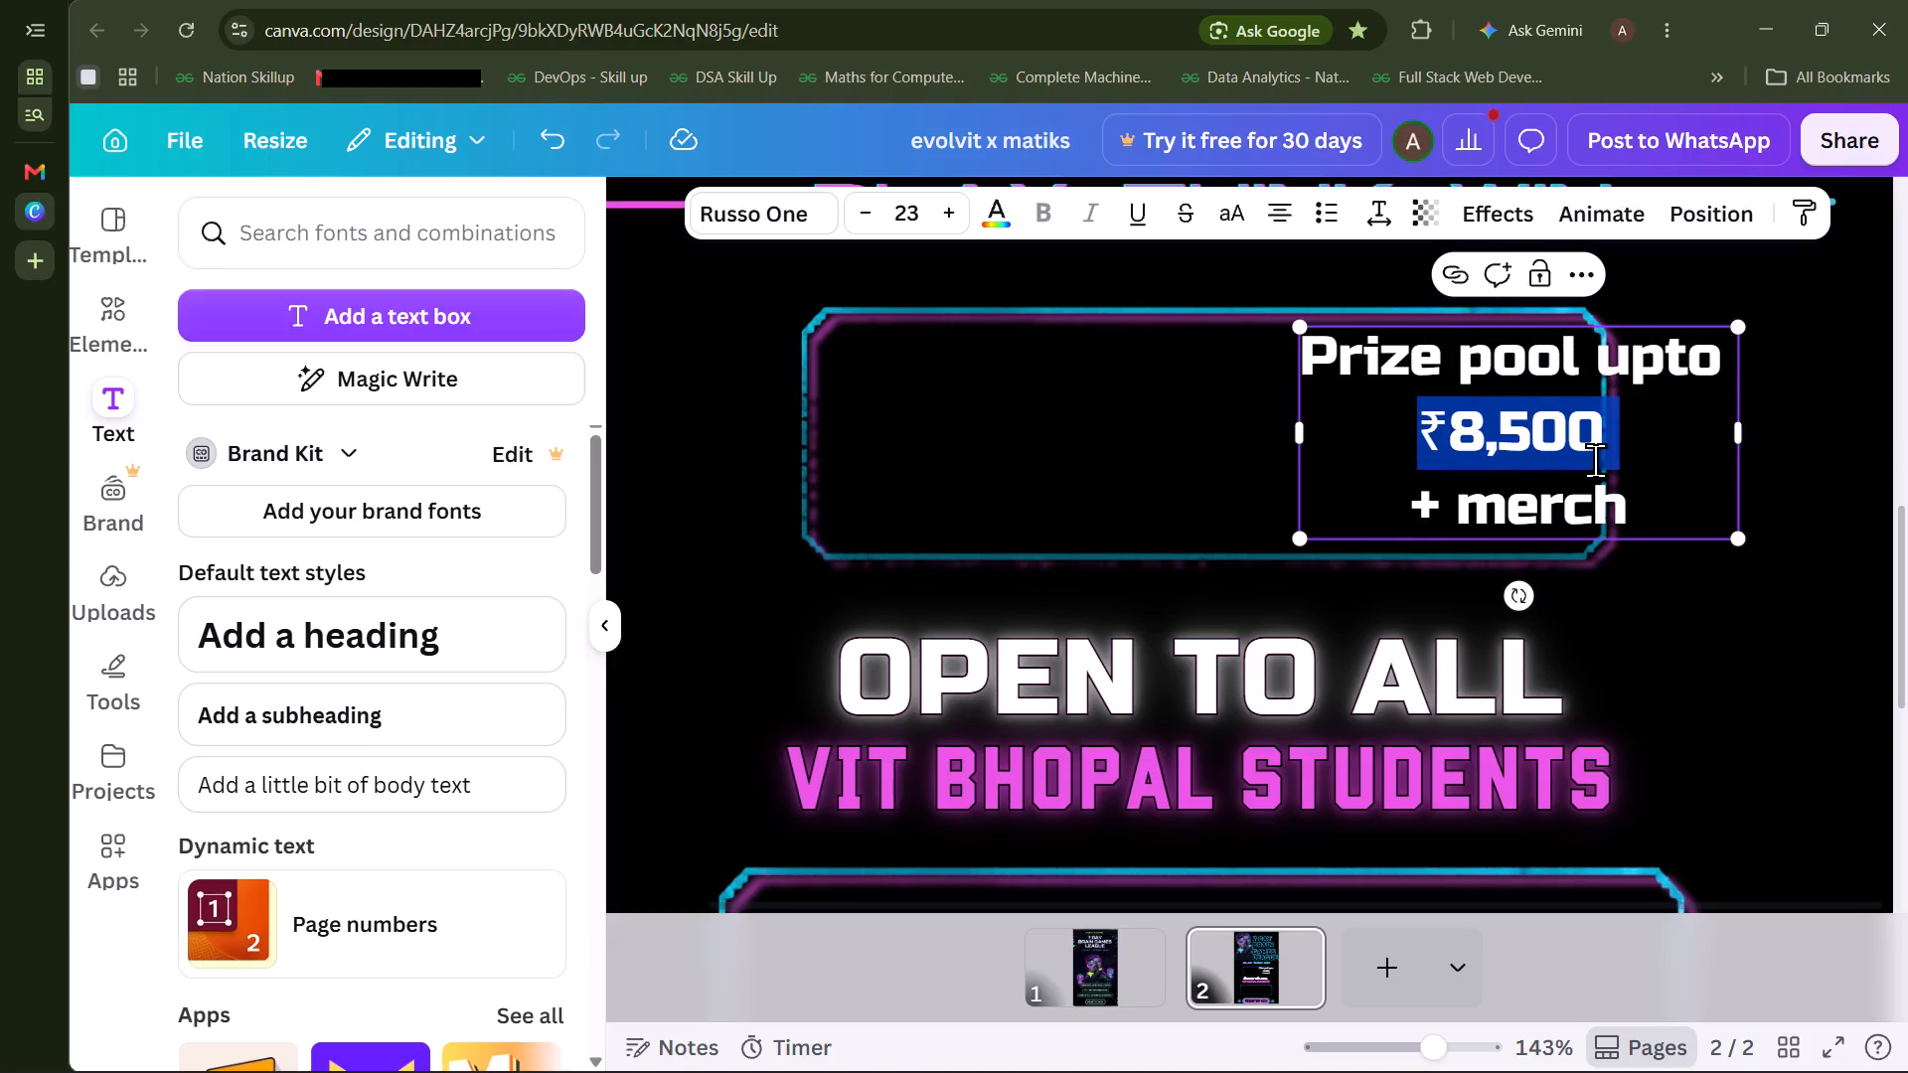
{"action": "triple_click", "coordinate": [944, 214]}
{"action": "triple_click", "coordinate": [944, 214]}
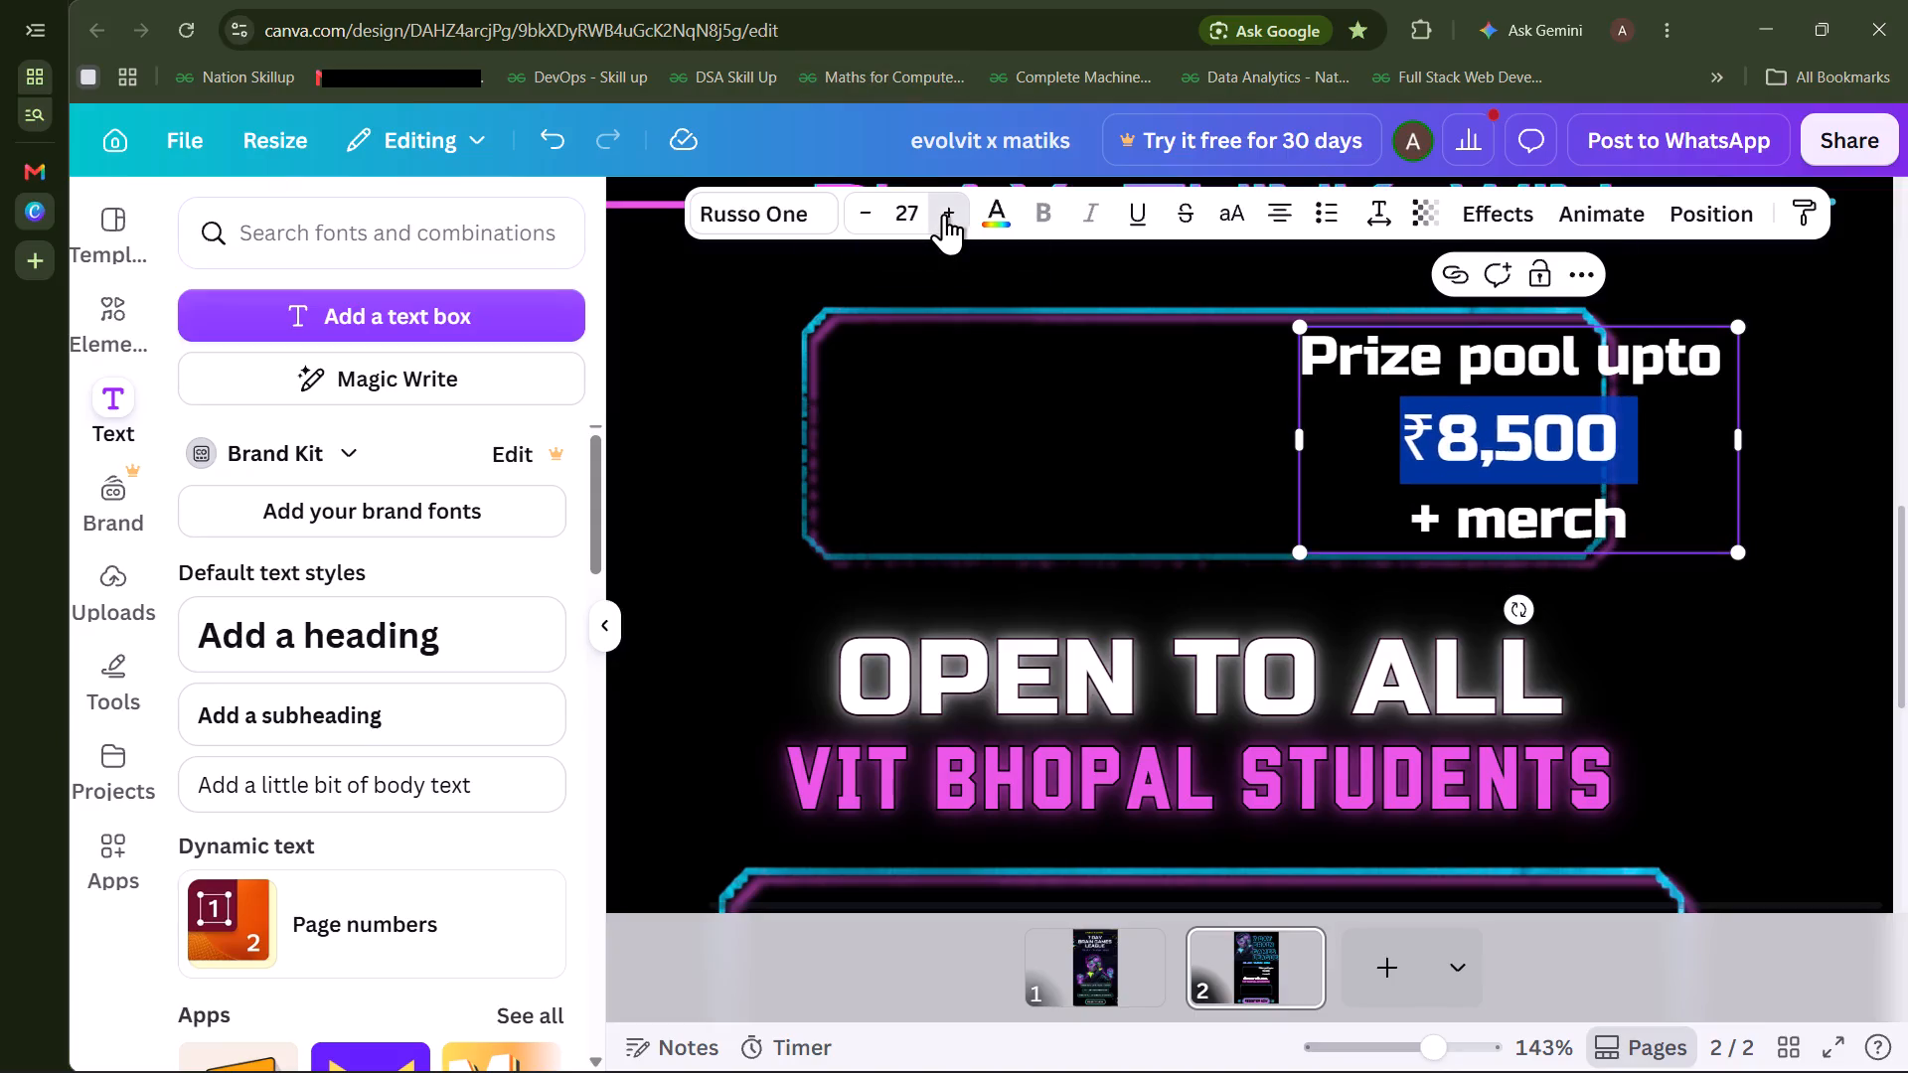
{"action": "triple_click", "coordinate": [944, 214]}
{"action": "triple_click", "coordinate": [944, 214]}
{"action": "triple_click", "coordinate": [944, 214]}
{"action": "triple_click", "coordinate": [944, 214]}
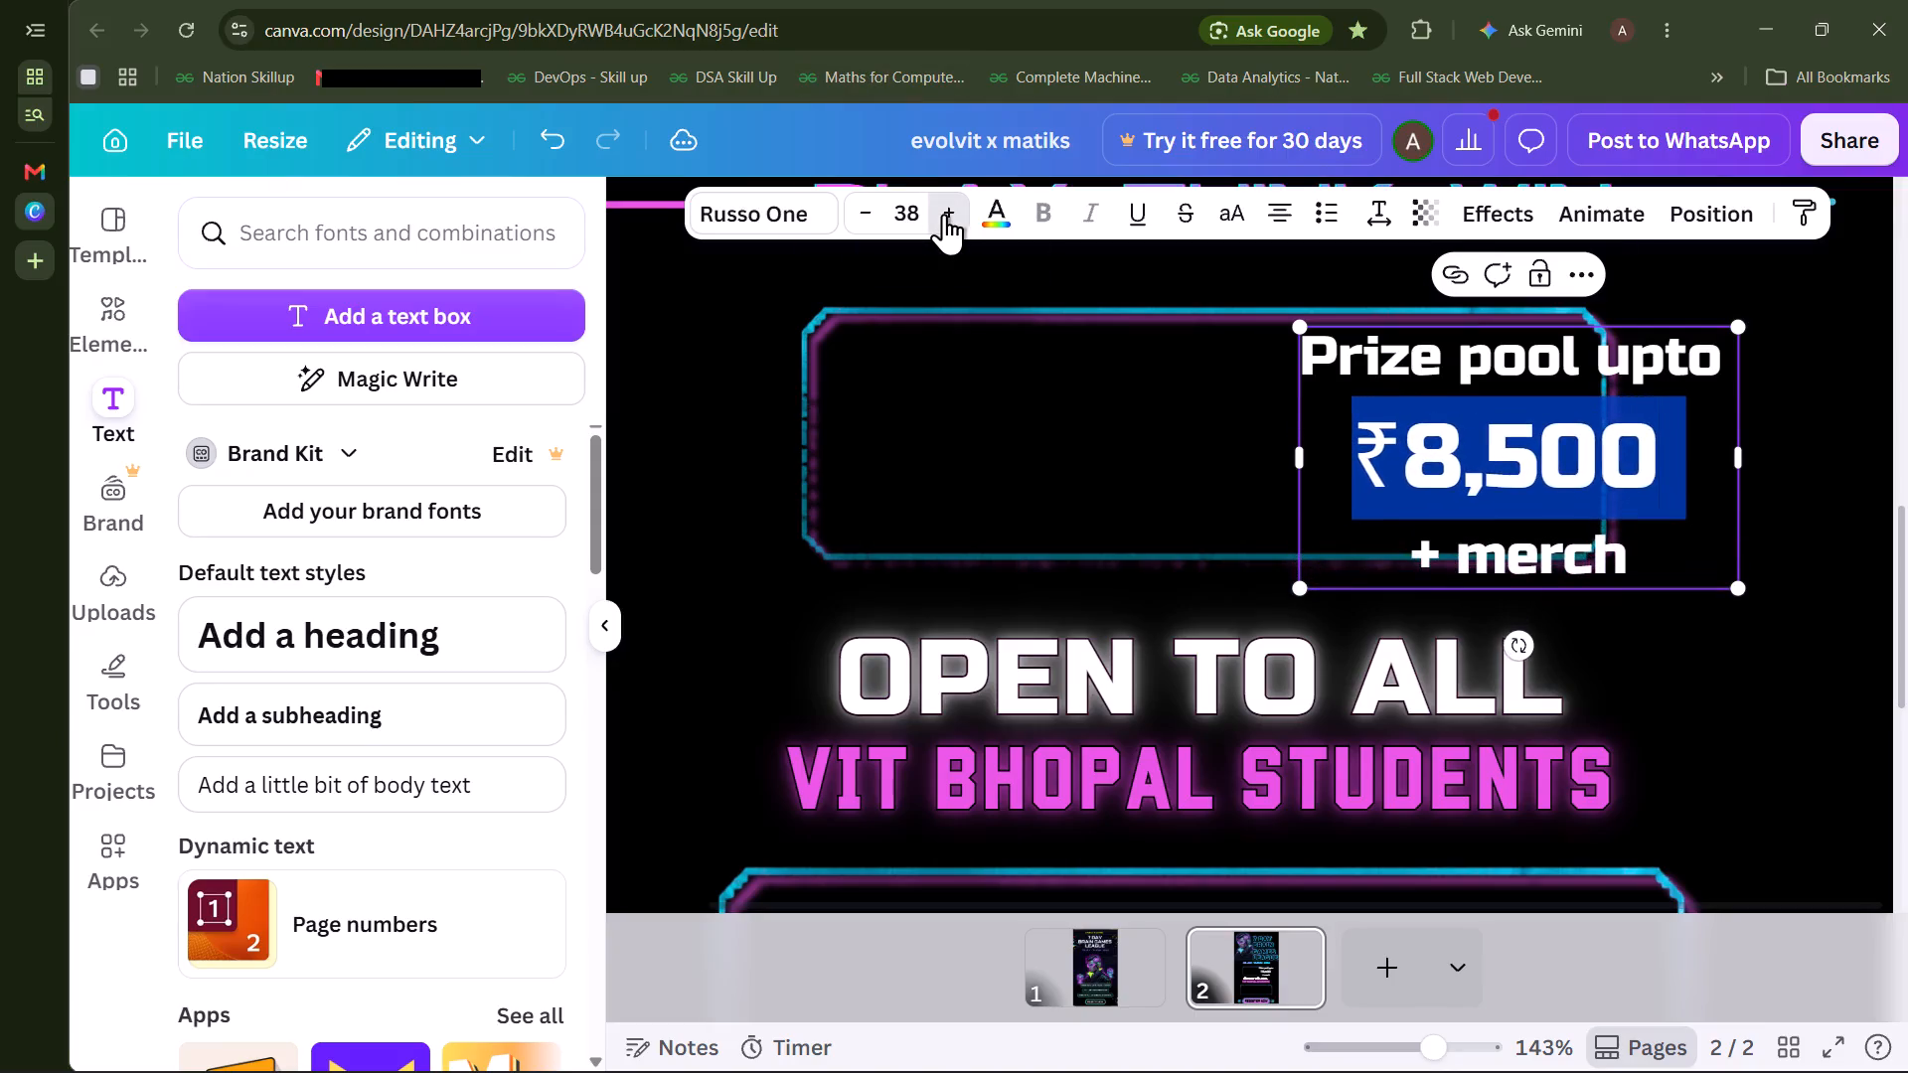
{"action": "triple_click", "coordinate": [944, 214]}
{"action": "triple_click", "coordinate": [944, 214]}
{"action": "triple_click", "coordinate": [944, 214]}
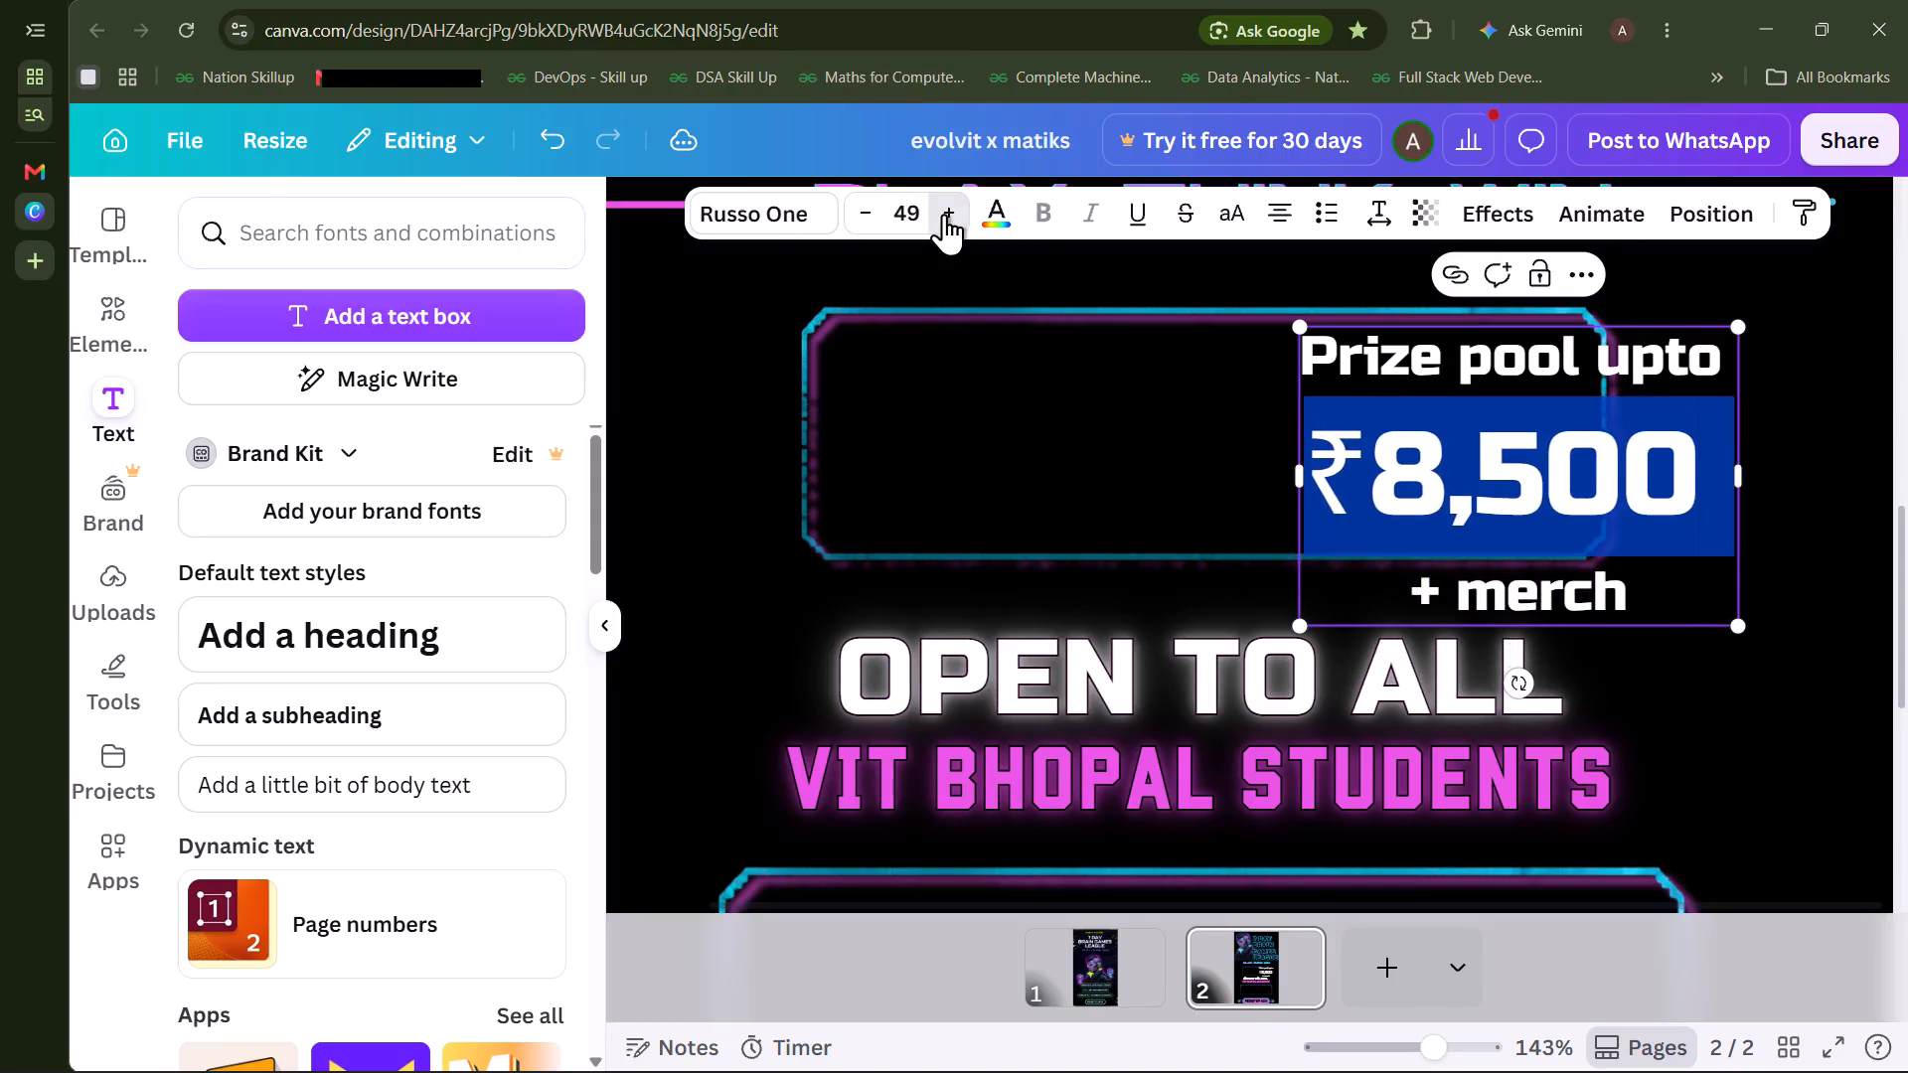
{"action": "triple_click", "coordinate": [878, 216]}
{"action": "triple_click", "coordinate": [878, 216]}
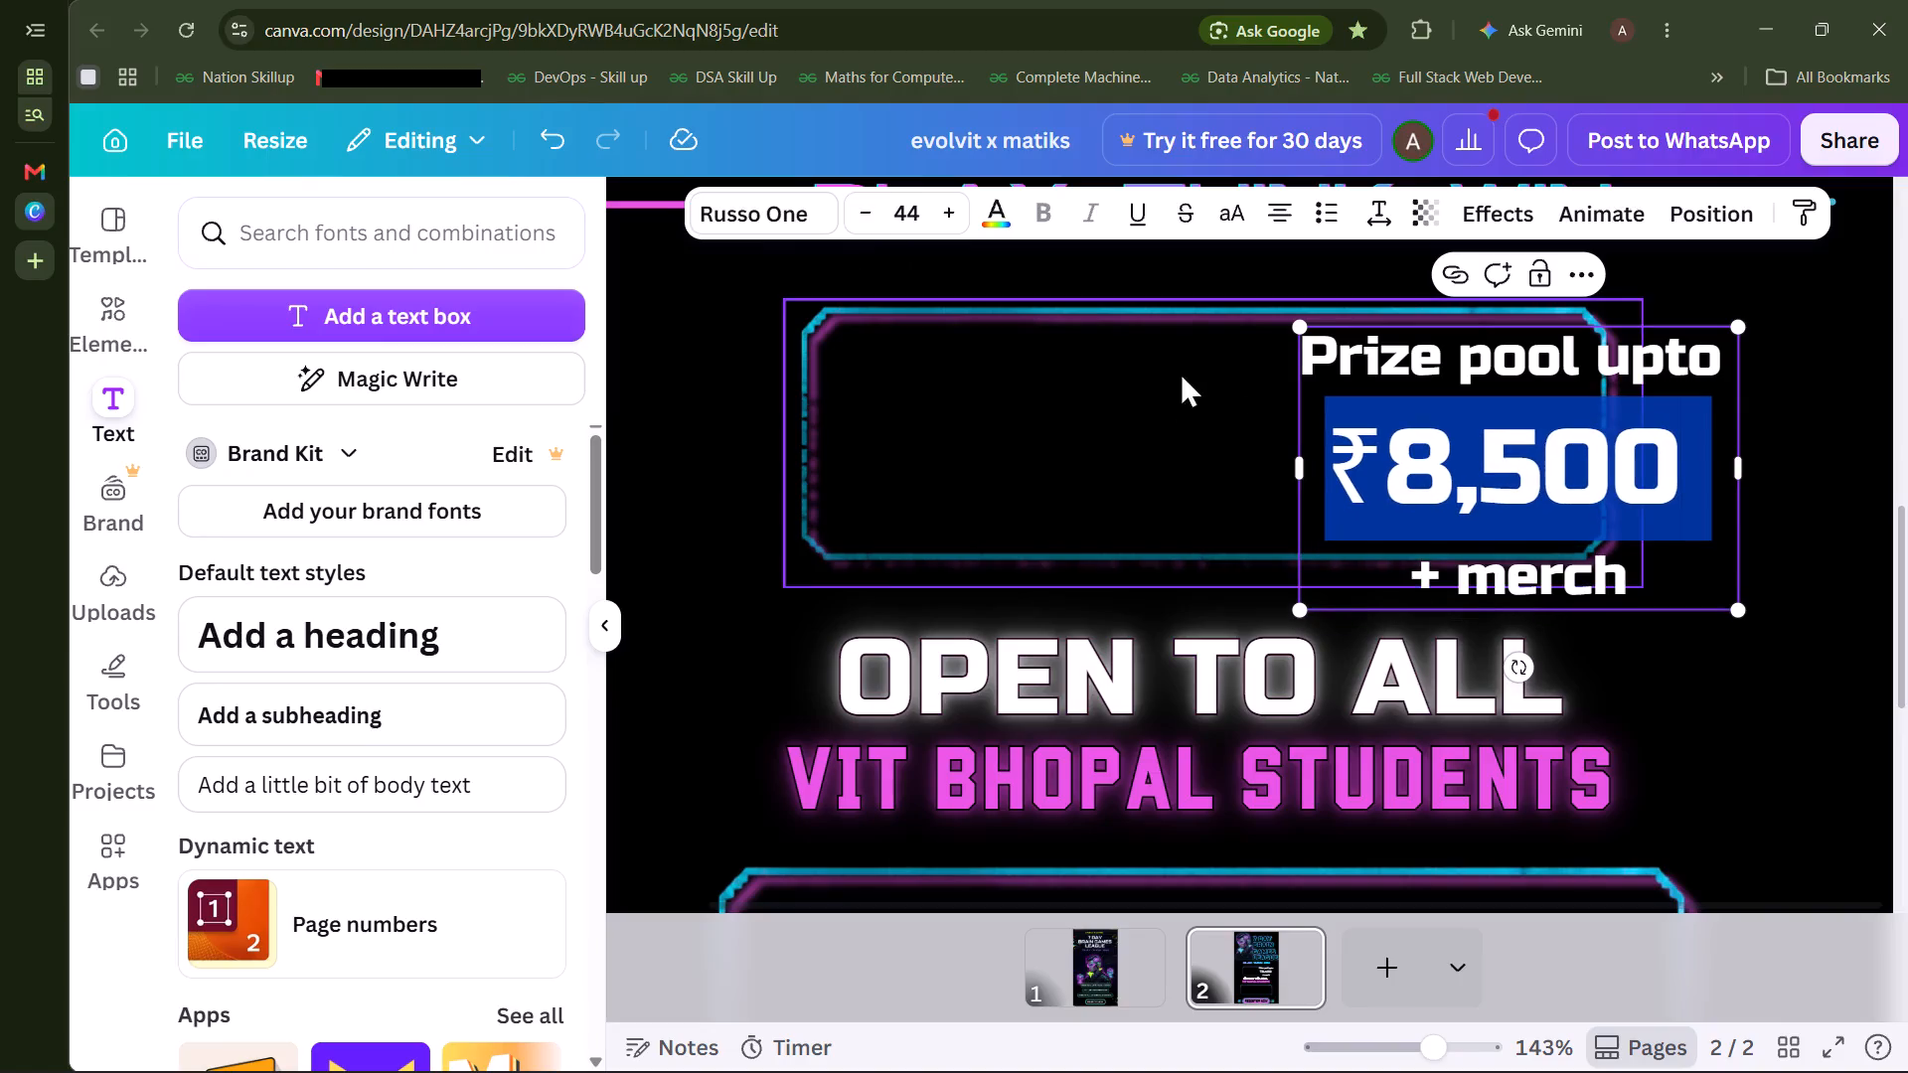
Reduce the "Prize pool upto" and "+ merch" lines of the prize text to font size 20.
{"action": "left_click", "coordinate": [1305, 358]}
{"action": "left_click_drag", "start_coordinate": [1305, 358], "coordinate": [1725, 356]}
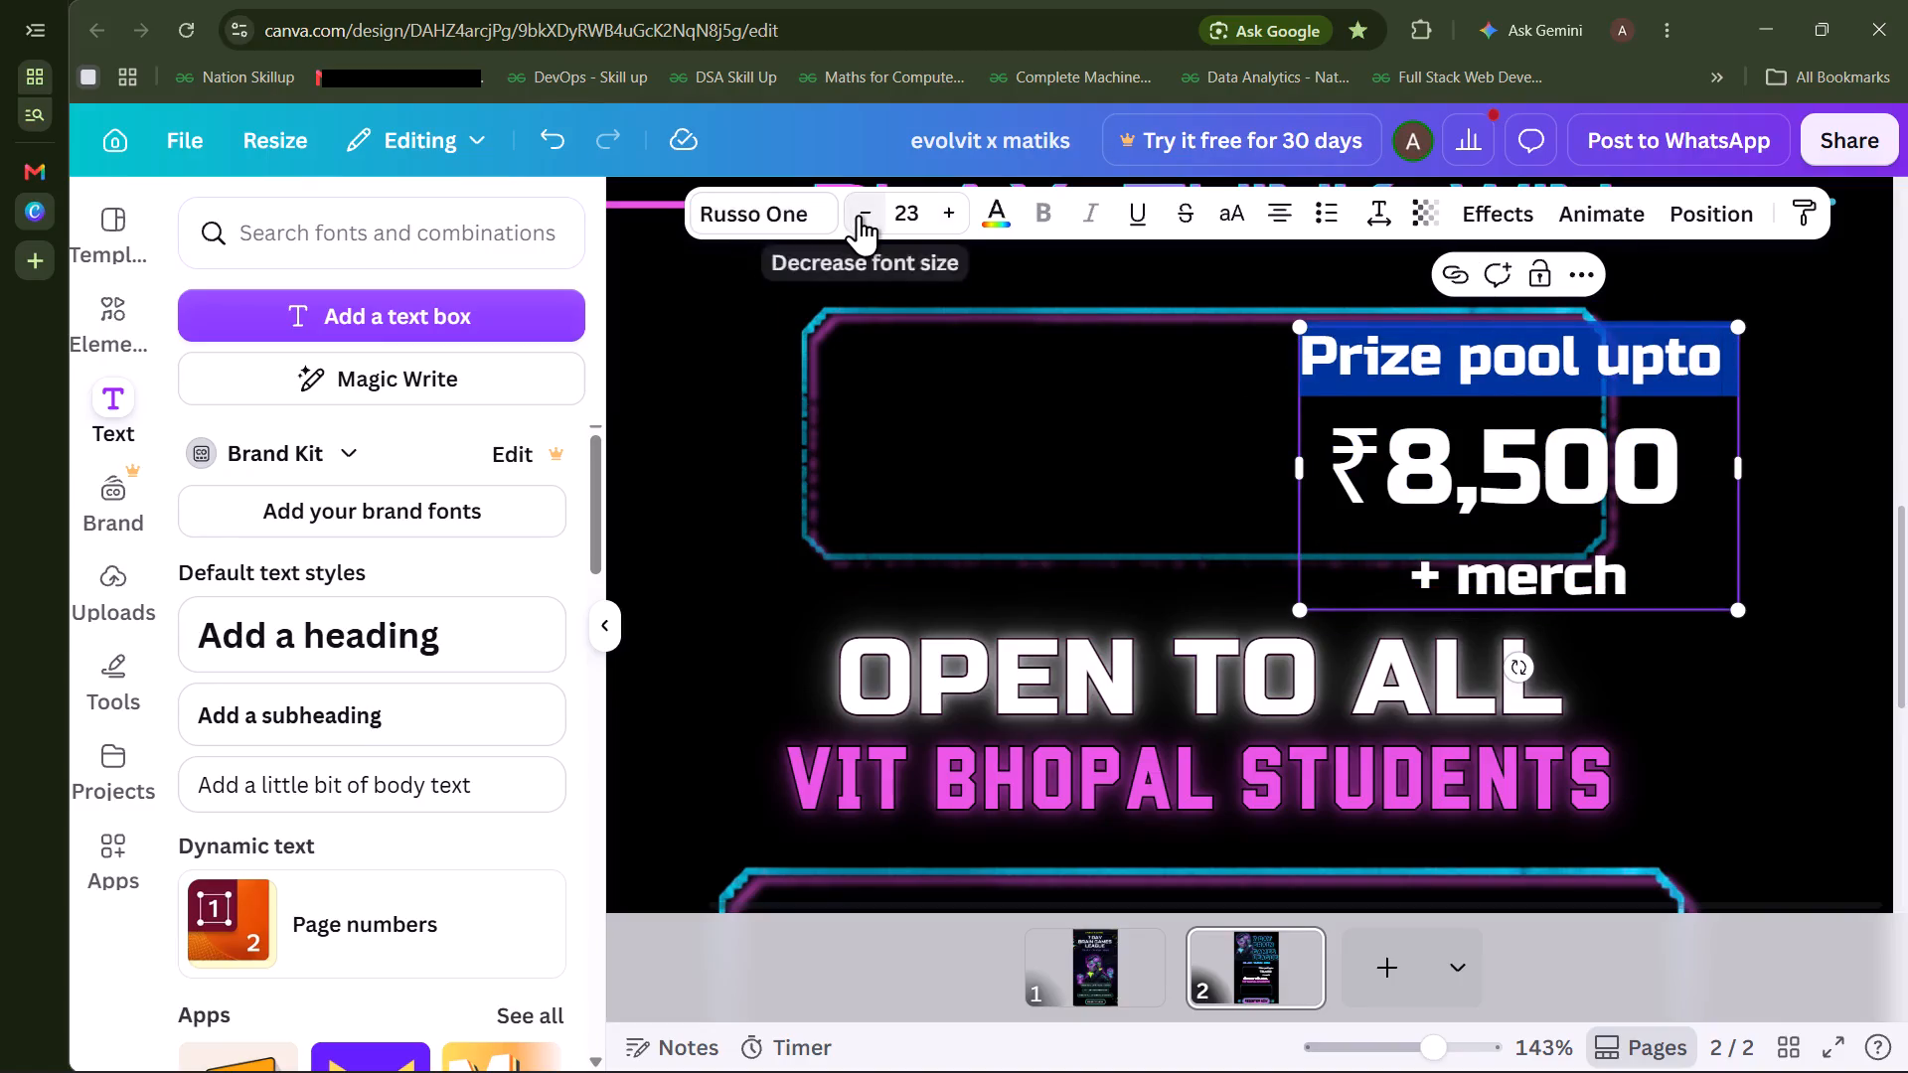
{"action": "double_click", "coordinate": [859, 215]}
{"action": "left_click", "coordinate": [859, 215]}
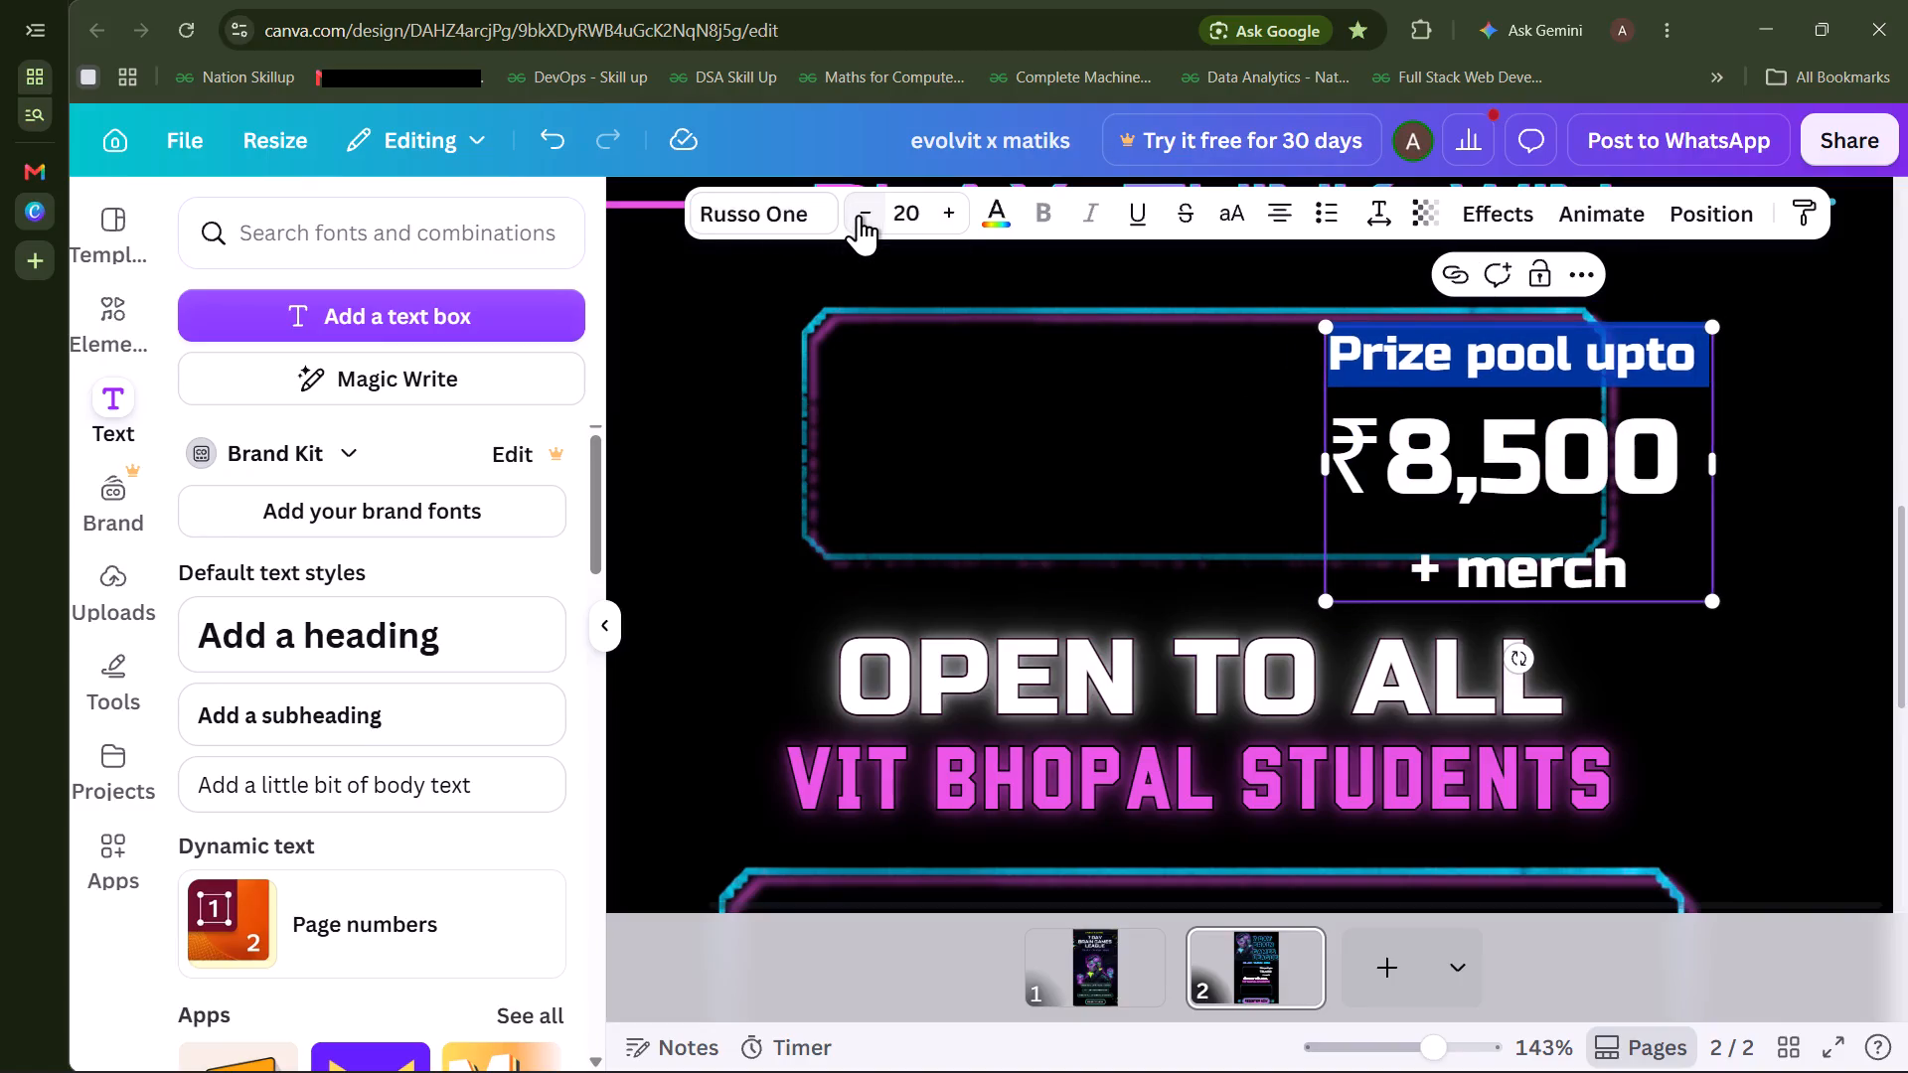
{"action": "left_click_drag", "start_coordinate": [1410, 569], "coordinate": [1446, 574]}
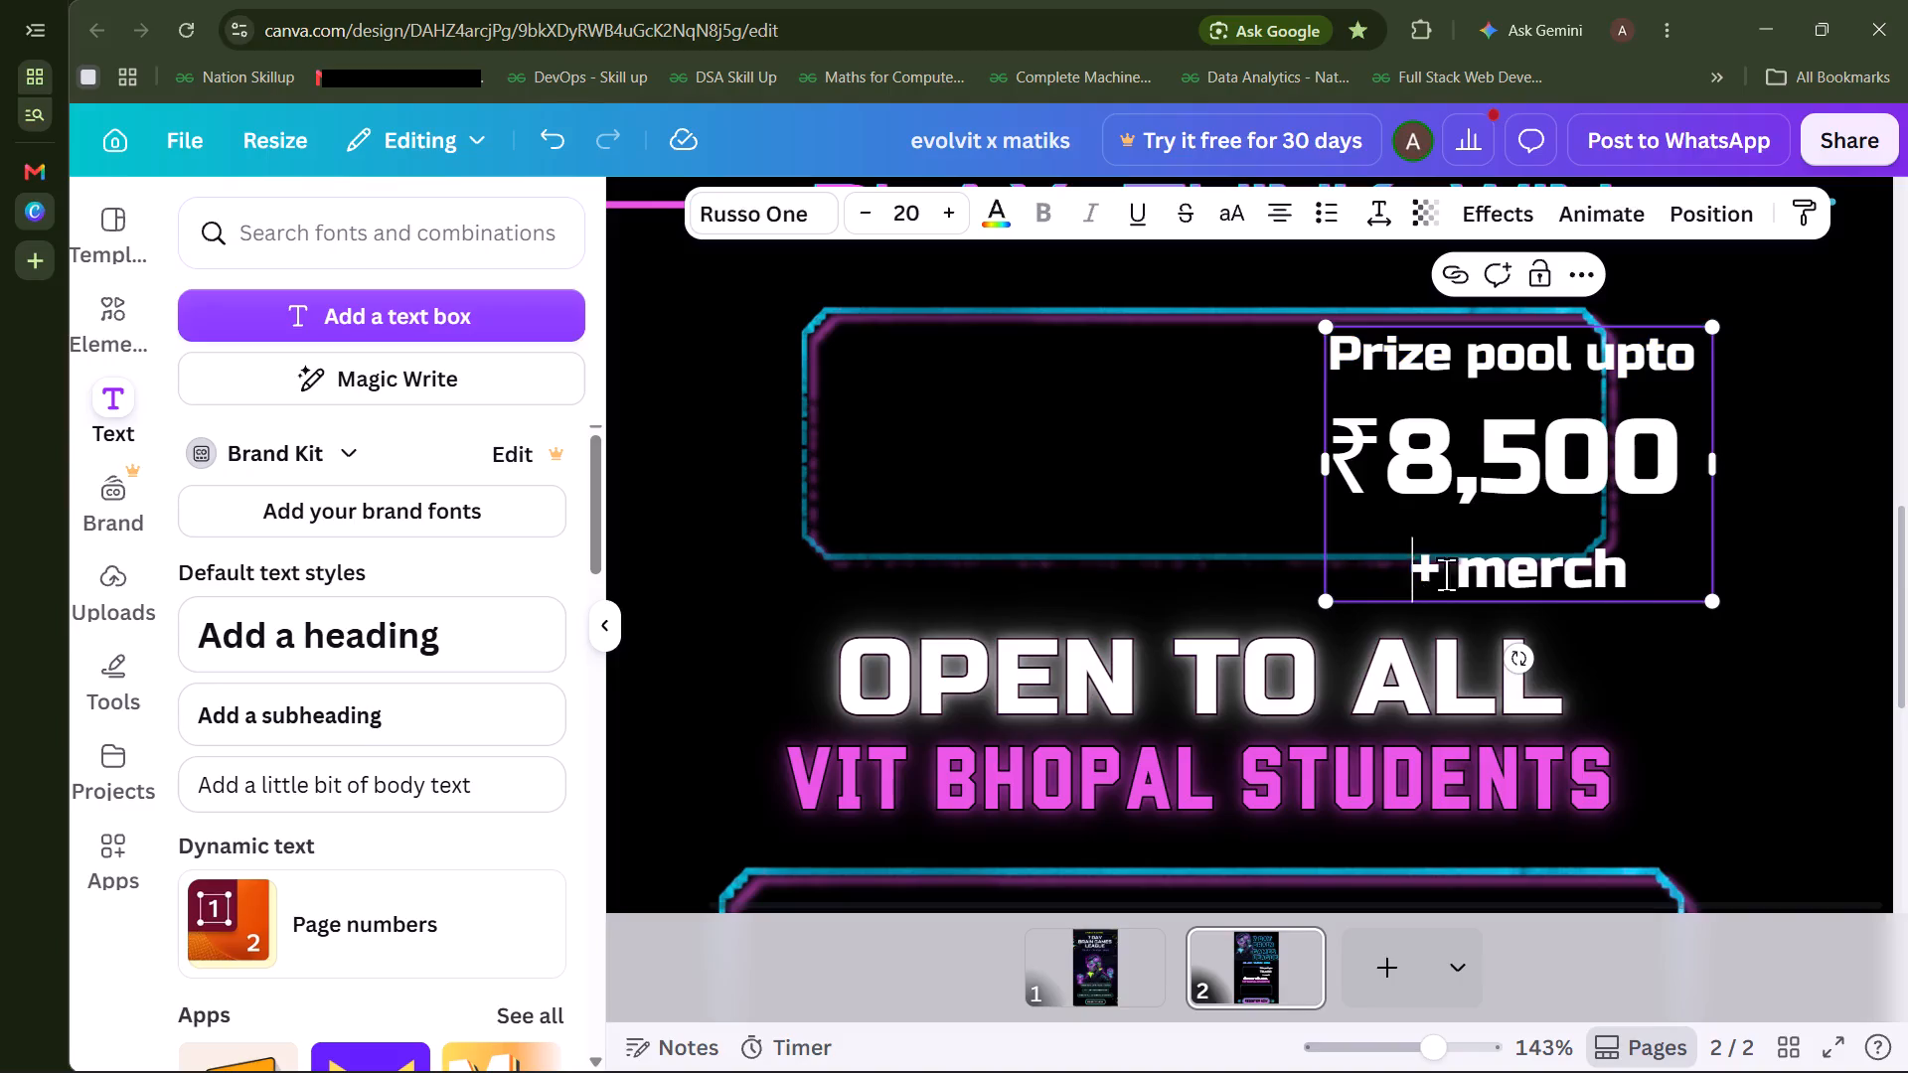
{"action": "left_click_drag", "start_coordinate": [1446, 574], "coordinate": [1653, 578]}
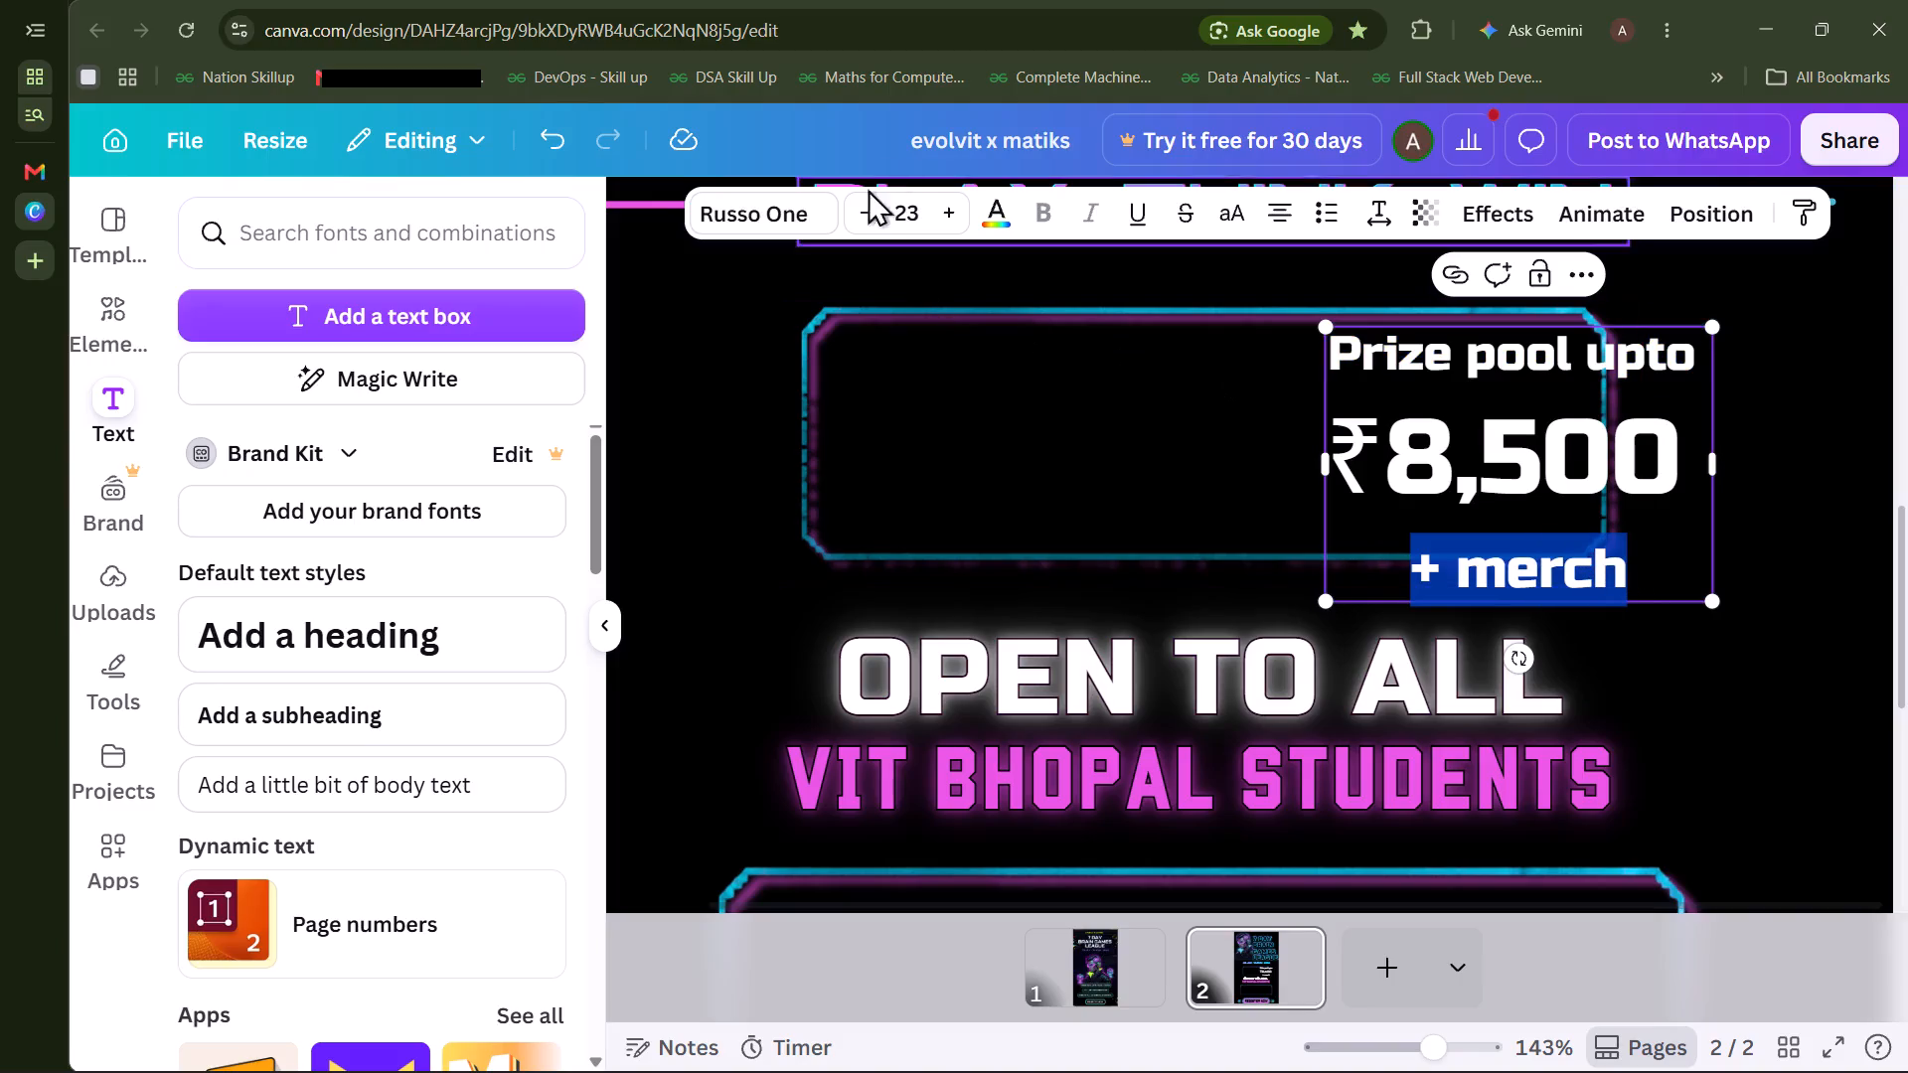
{"action": "double_click", "coordinate": [867, 209]}
{"action": "left_click", "coordinate": [867, 209]}
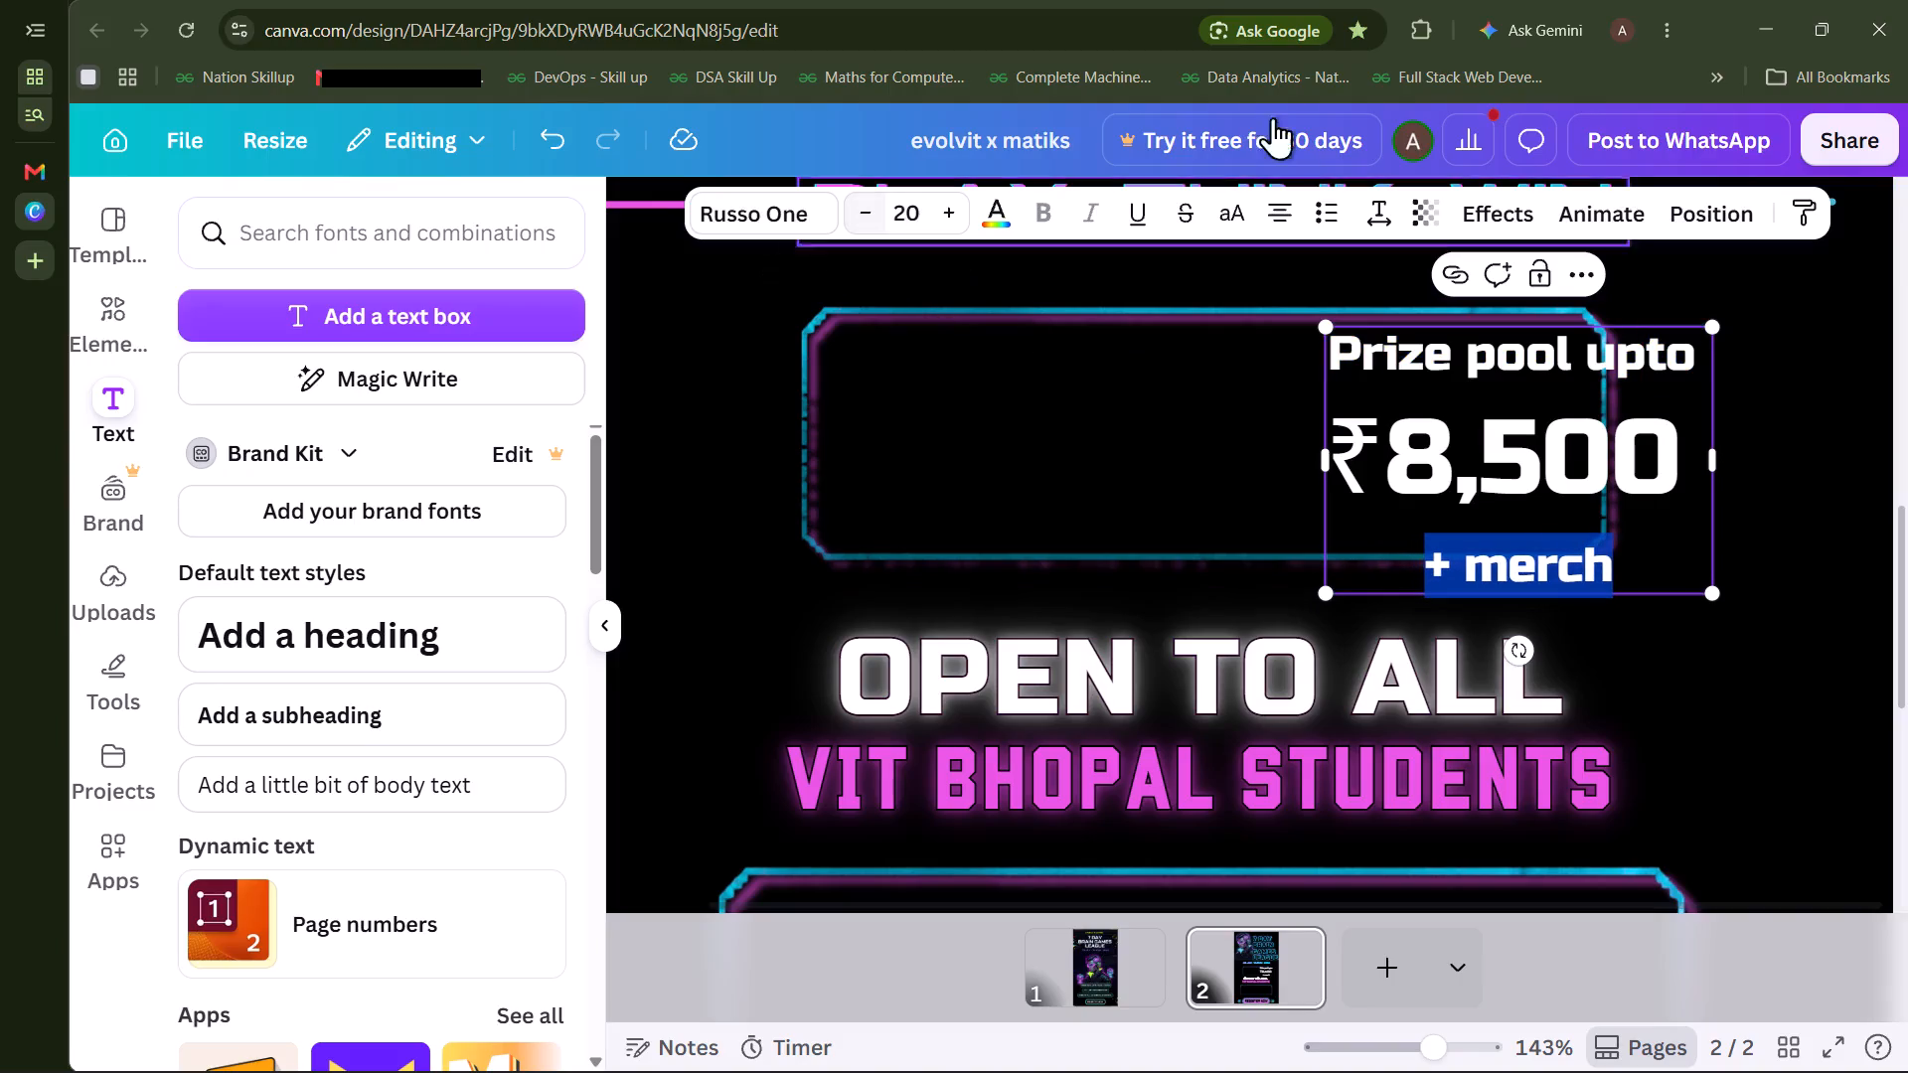
{"action": "left_click", "coordinate": [1730, 450]}
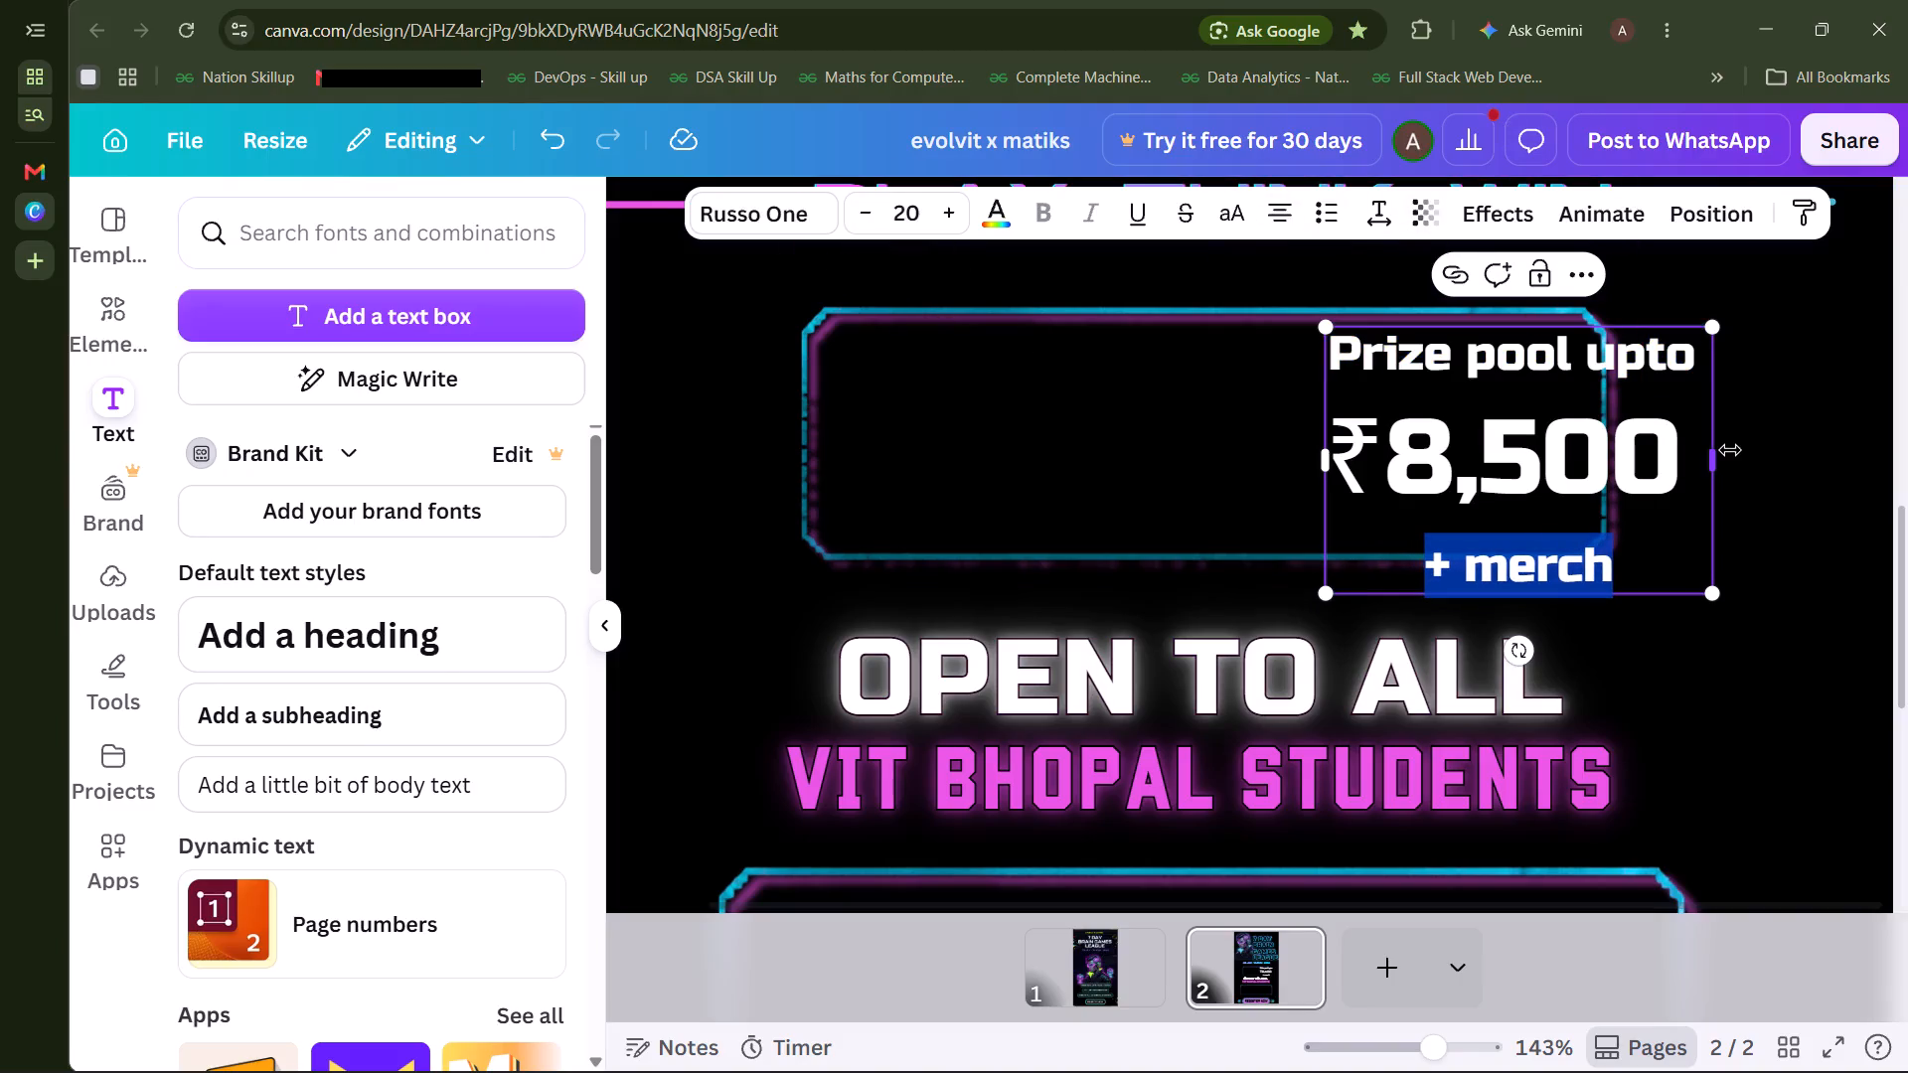
{"action": "left_click", "coordinate": [1751, 432]}
Tighten the line spacing of the three-line prize pool text to 0.95.
{"action": "left_click", "coordinate": [1561, 452]}
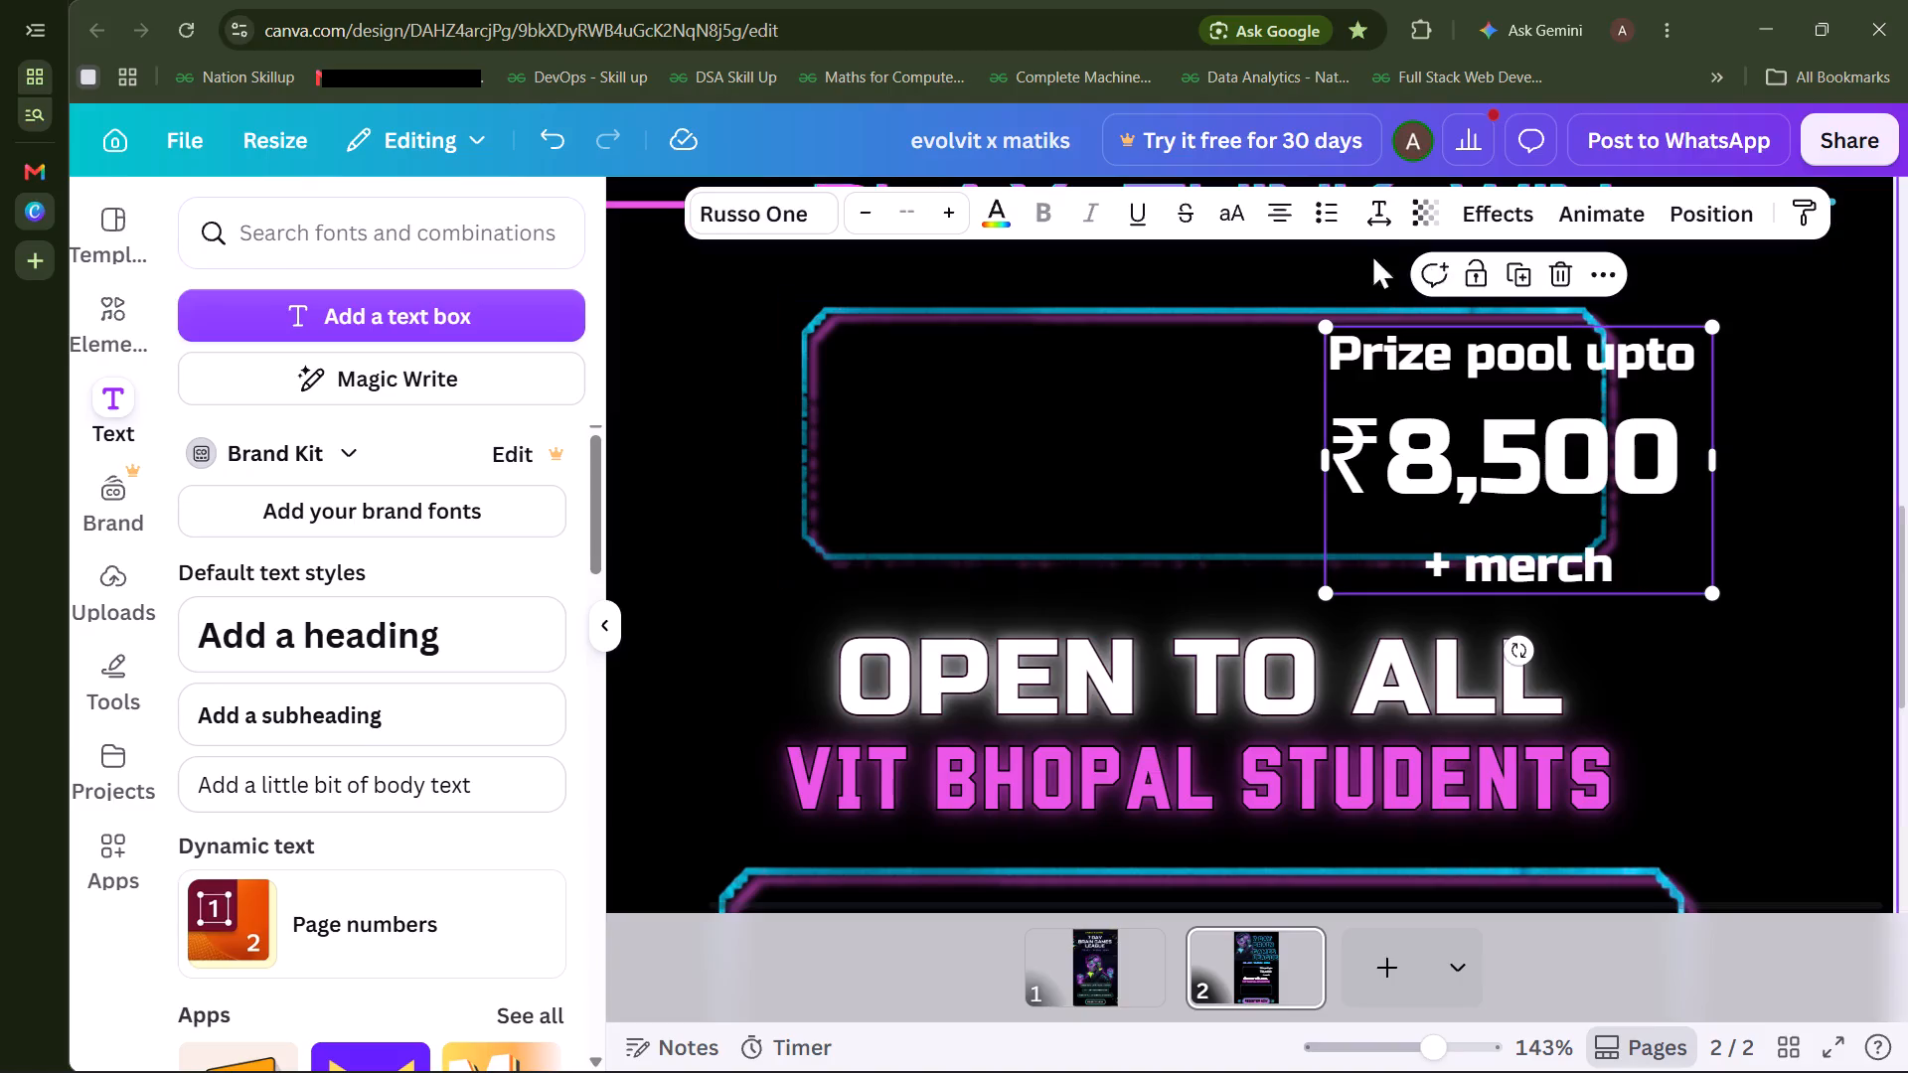
{"action": "left_click", "coordinate": [1380, 224]}
{"action": "left_click_drag", "start_coordinate": [1329, 405], "coordinate": [1286, 408]}
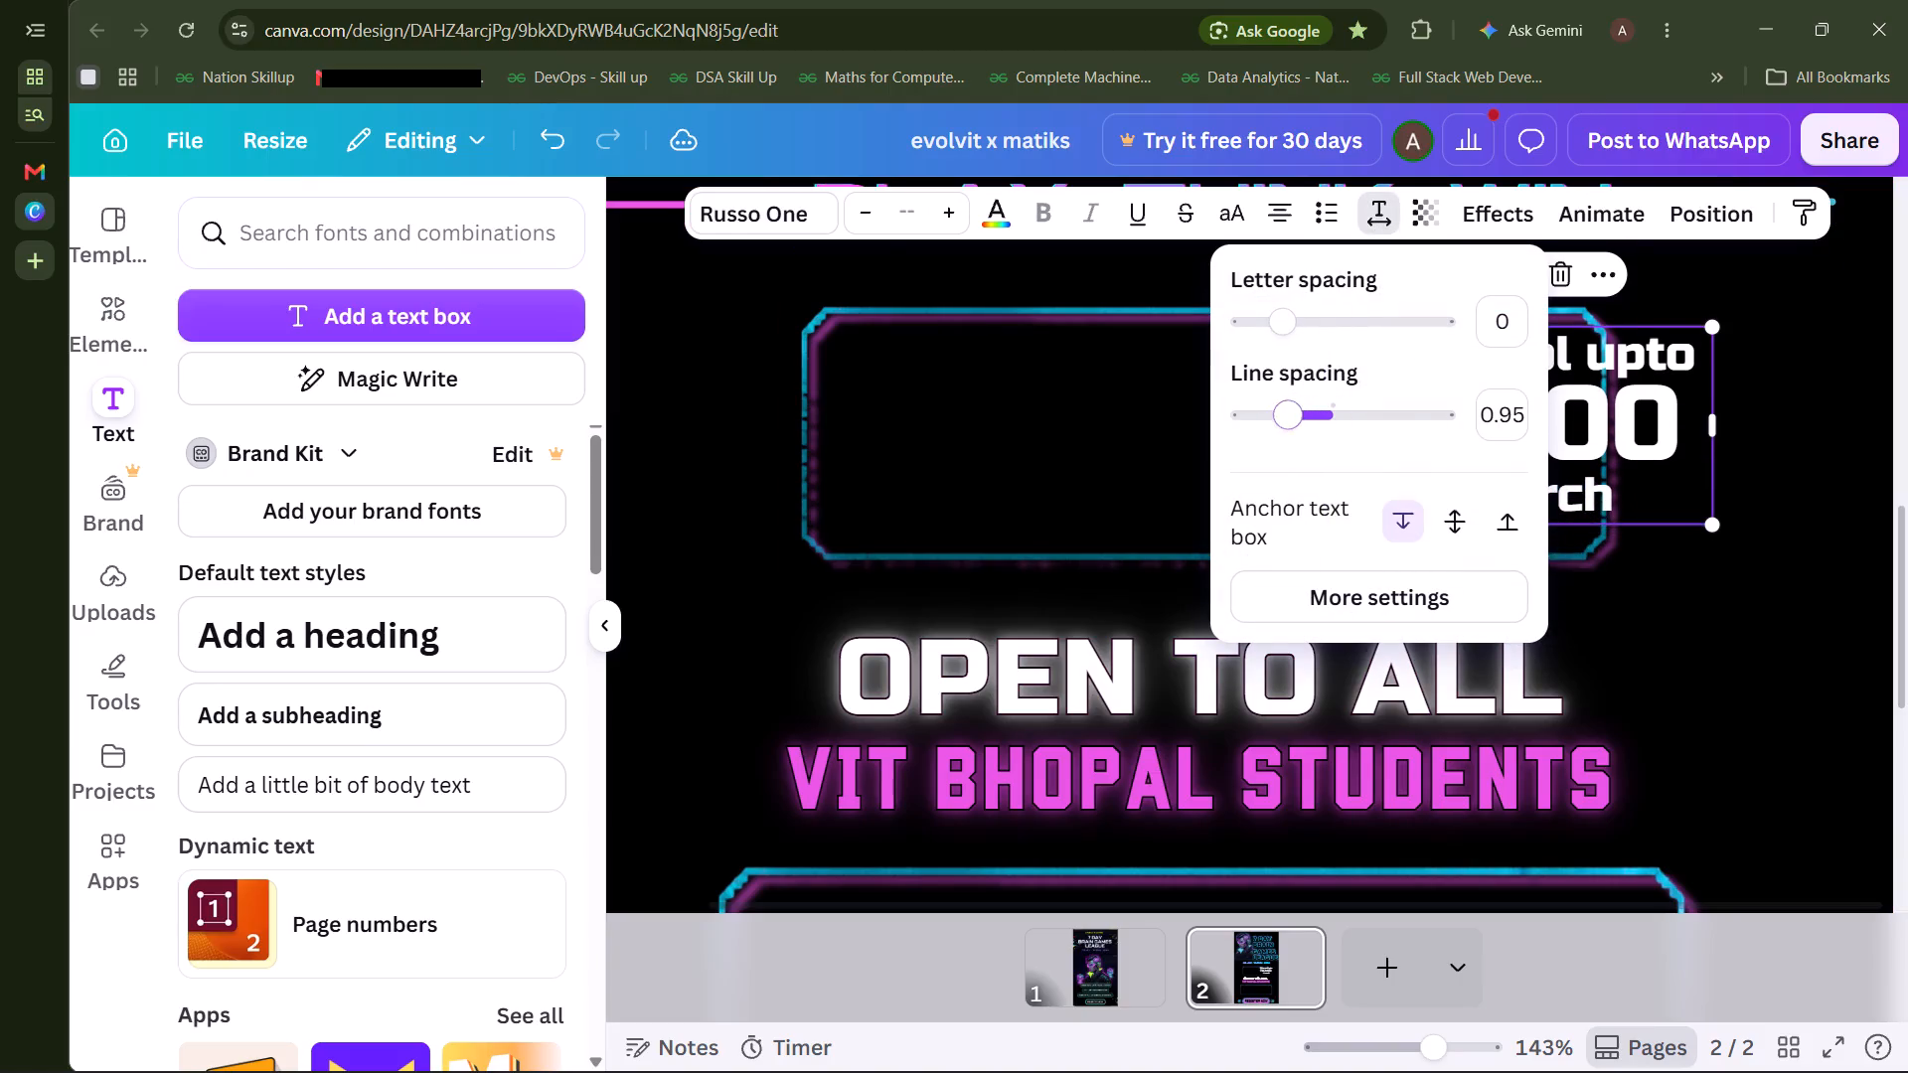
{"action": "left_click", "coordinate": [1671, 709]}
Move the prize pool text fully inside the right half of the frame below the tagline.
{"action": "left_click_drag", "start_coordinate": [1609, 479], "coordinate": [1471, 501]}
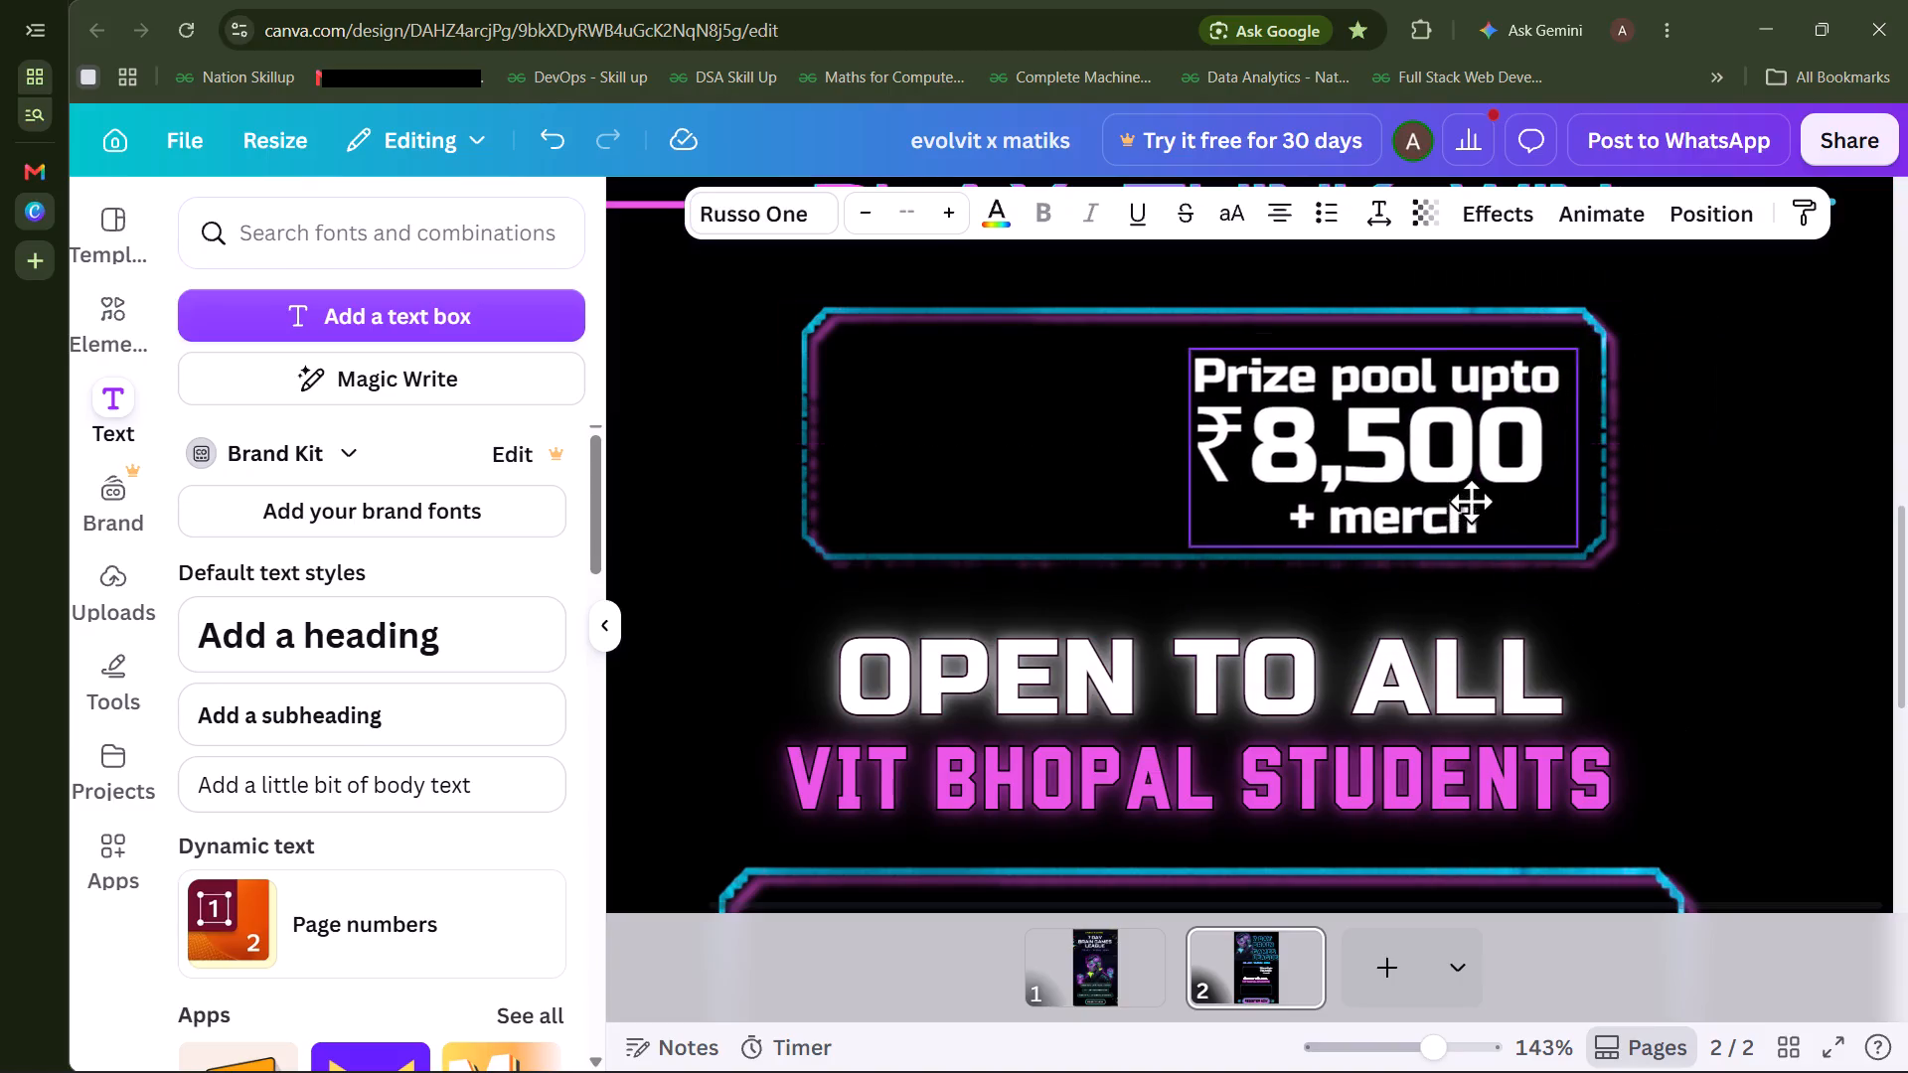
{"action": "left_click_drag", "start_coordinate": [1471, 501], "coordinate": [1444, 492]}
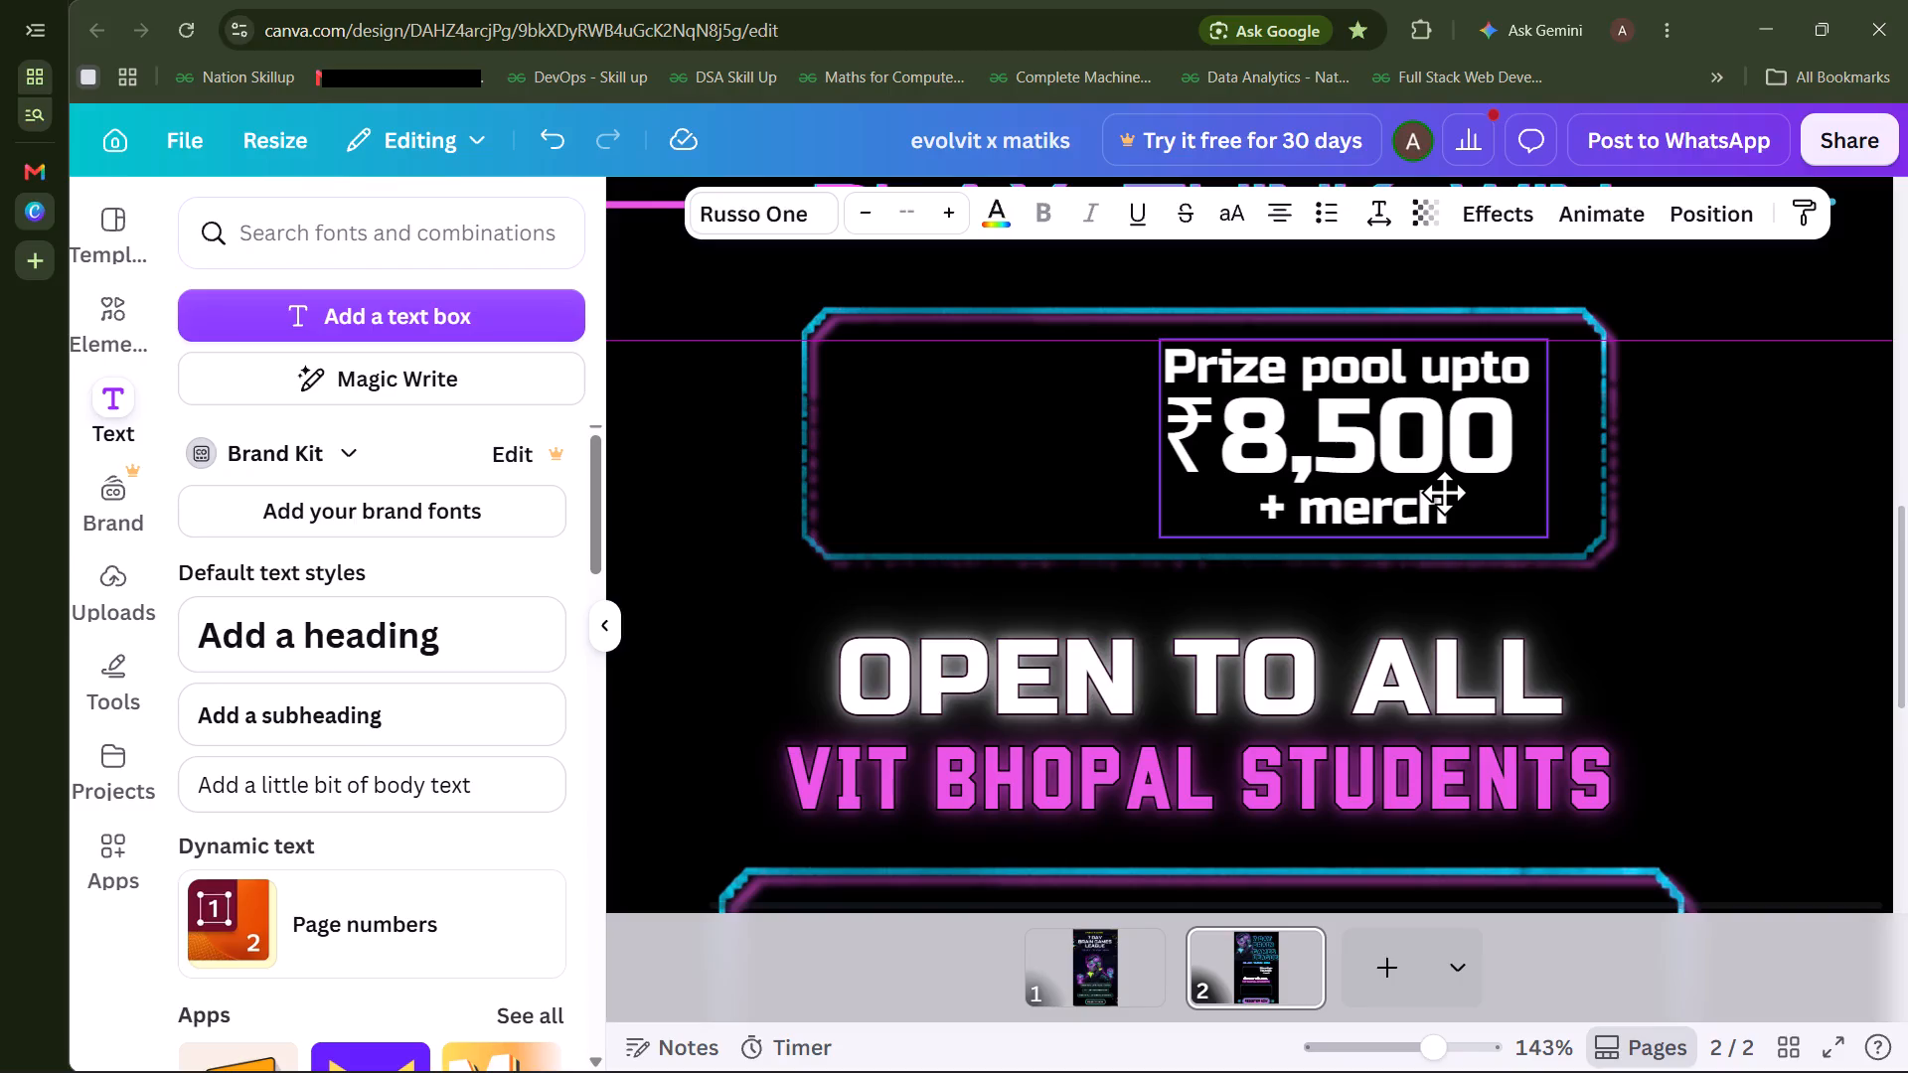
{"action": "left_click_drag", "start_coordinate": [1444, 492], "coordinate": [1436, 493]}
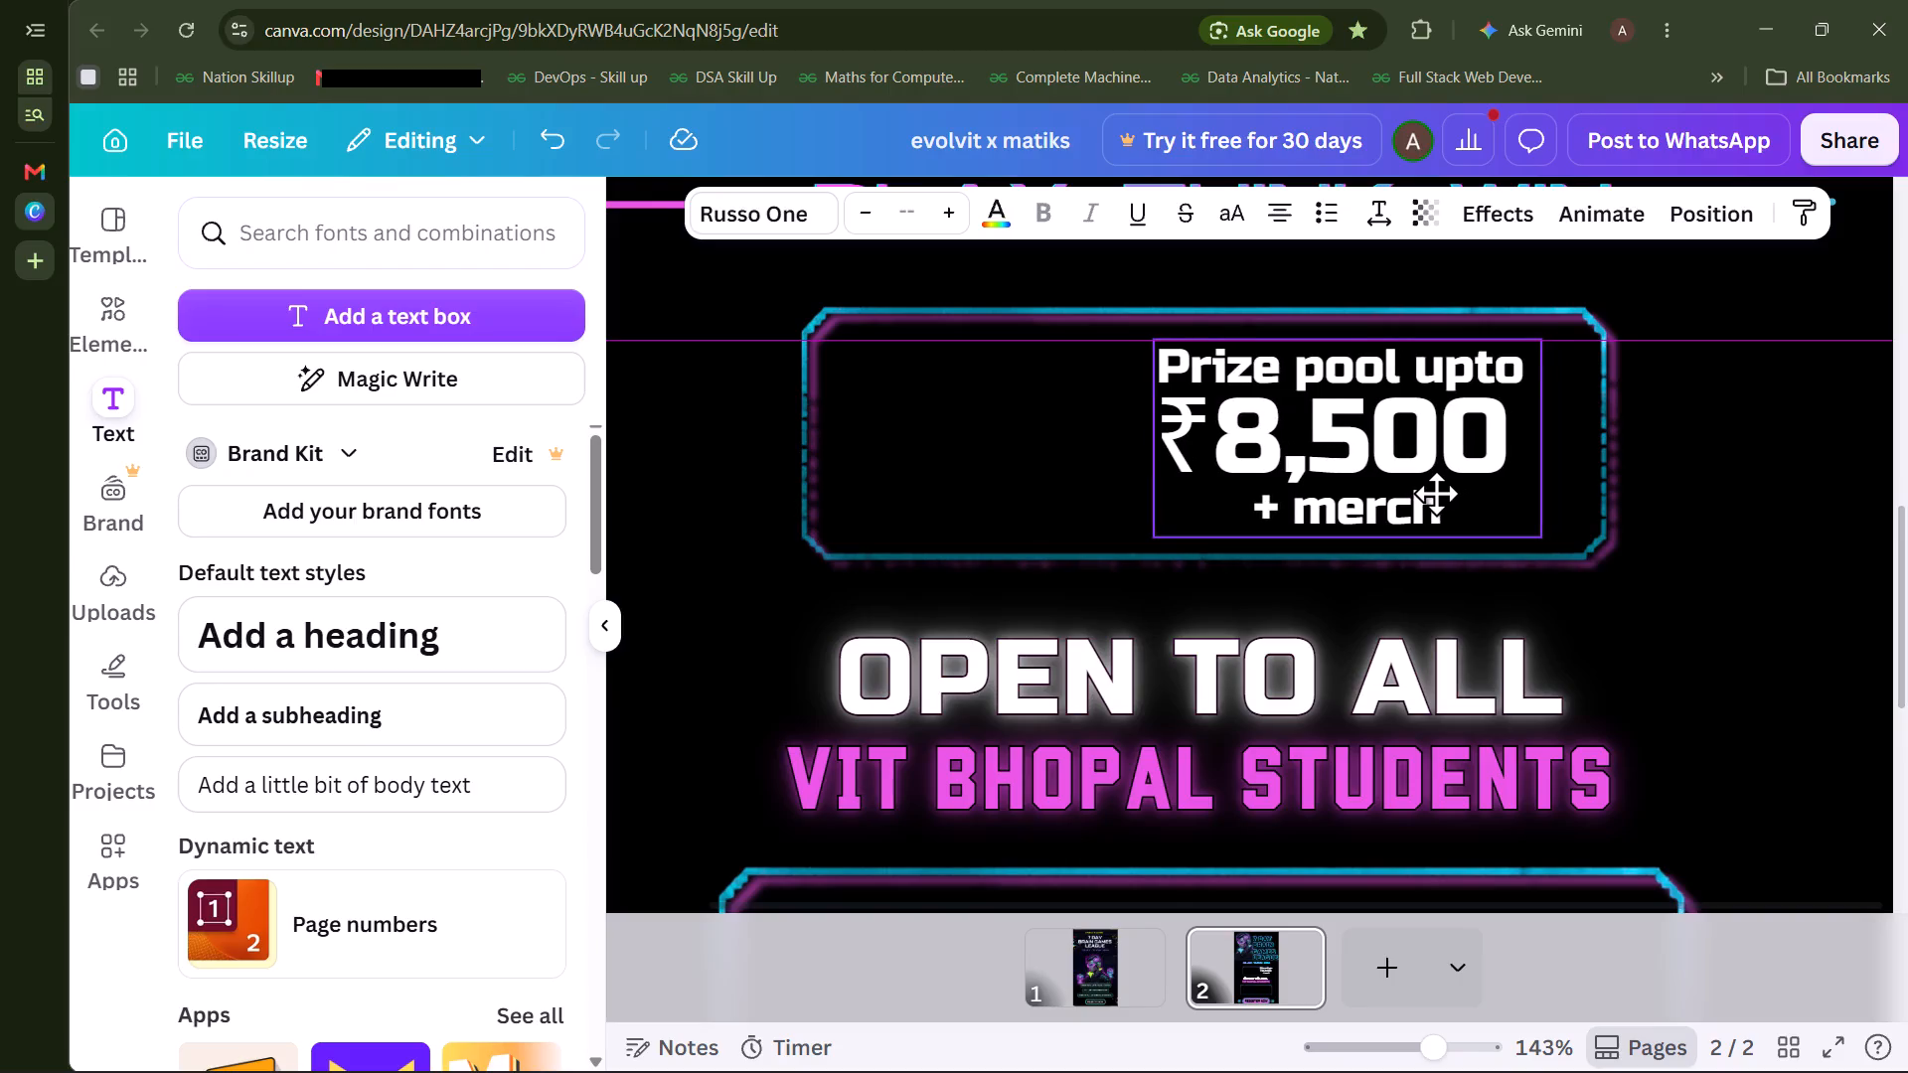
{"action": "left_click_drag", "start_coordinate": [1436, 493], "coordinate": [1434, 494]}
Shrink the frame around the prize pool text proportionally so its right edge sits just beyond the text.
{"action": "left_click", "coordinate": [1602, 462]}
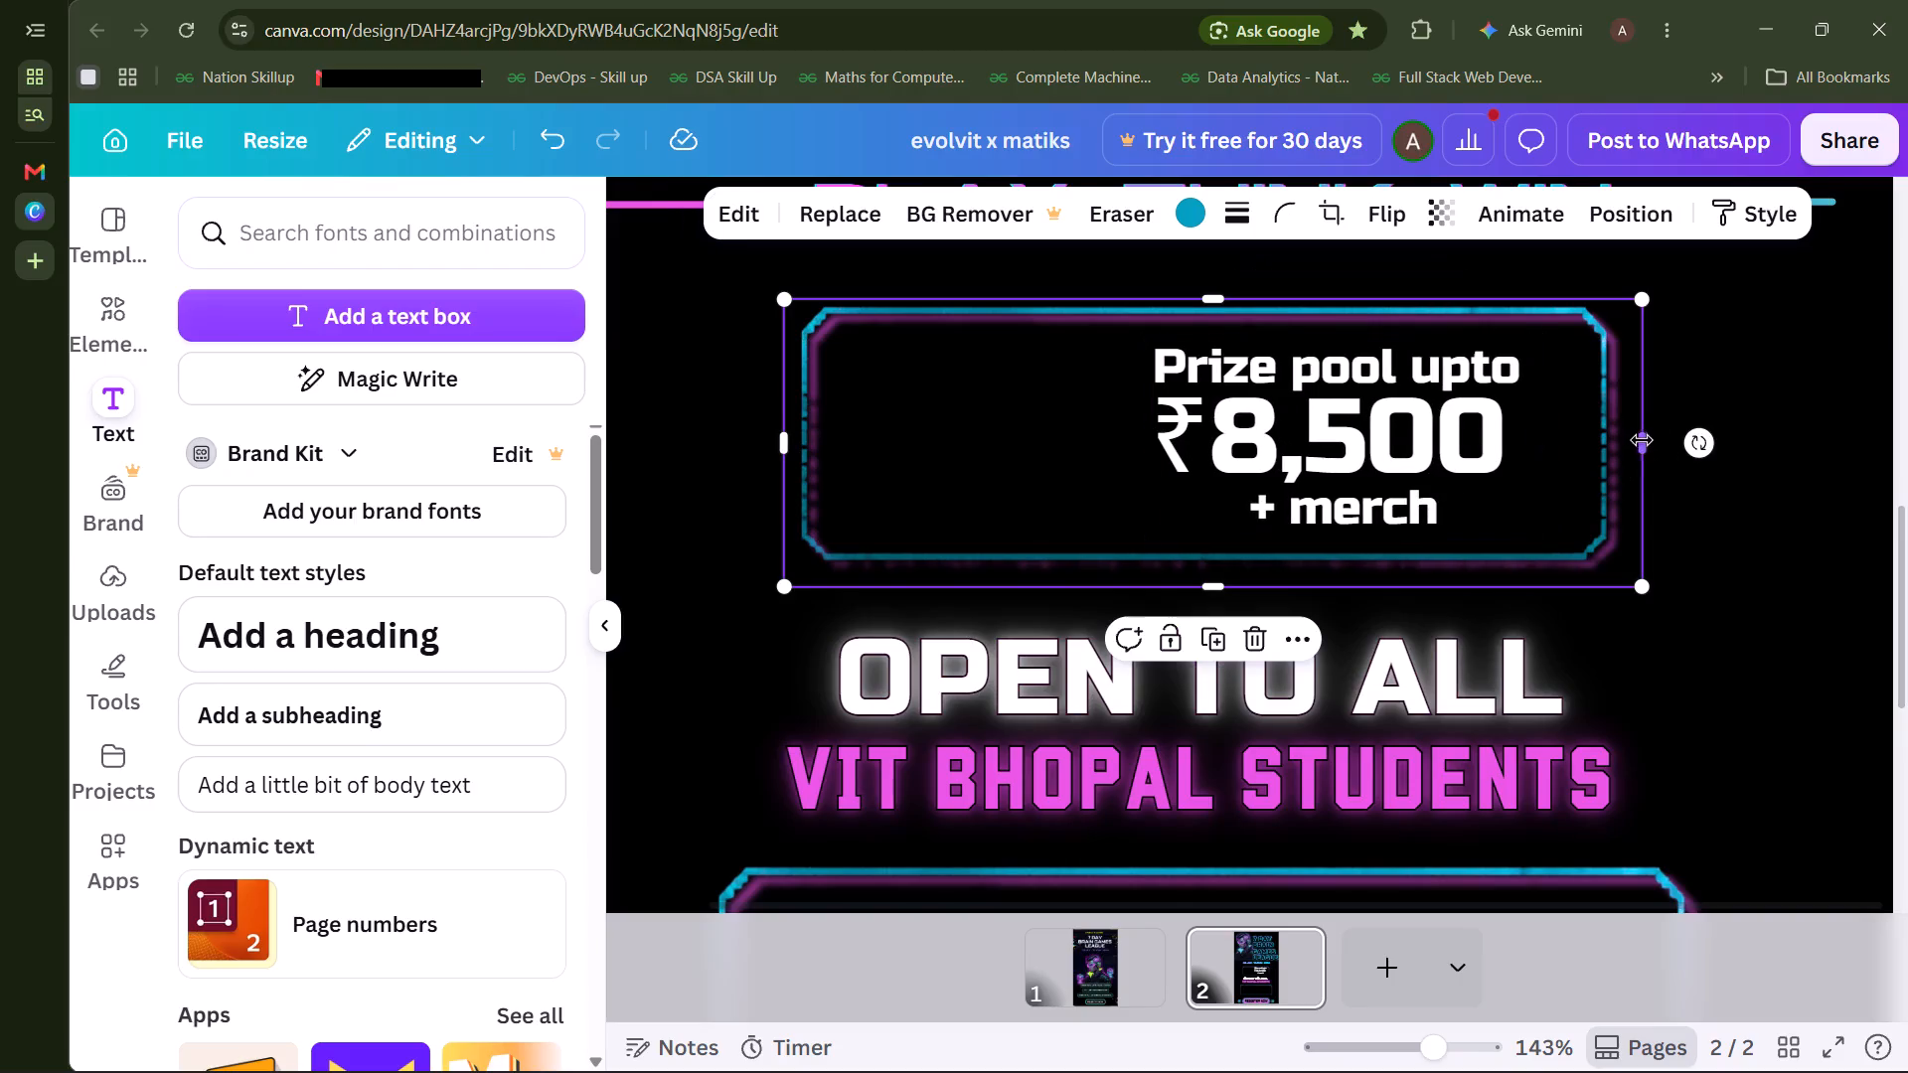
{"action": "left_click_drag", "start_coordinate": [1640, 441], "coordinate": [1612, 453]}
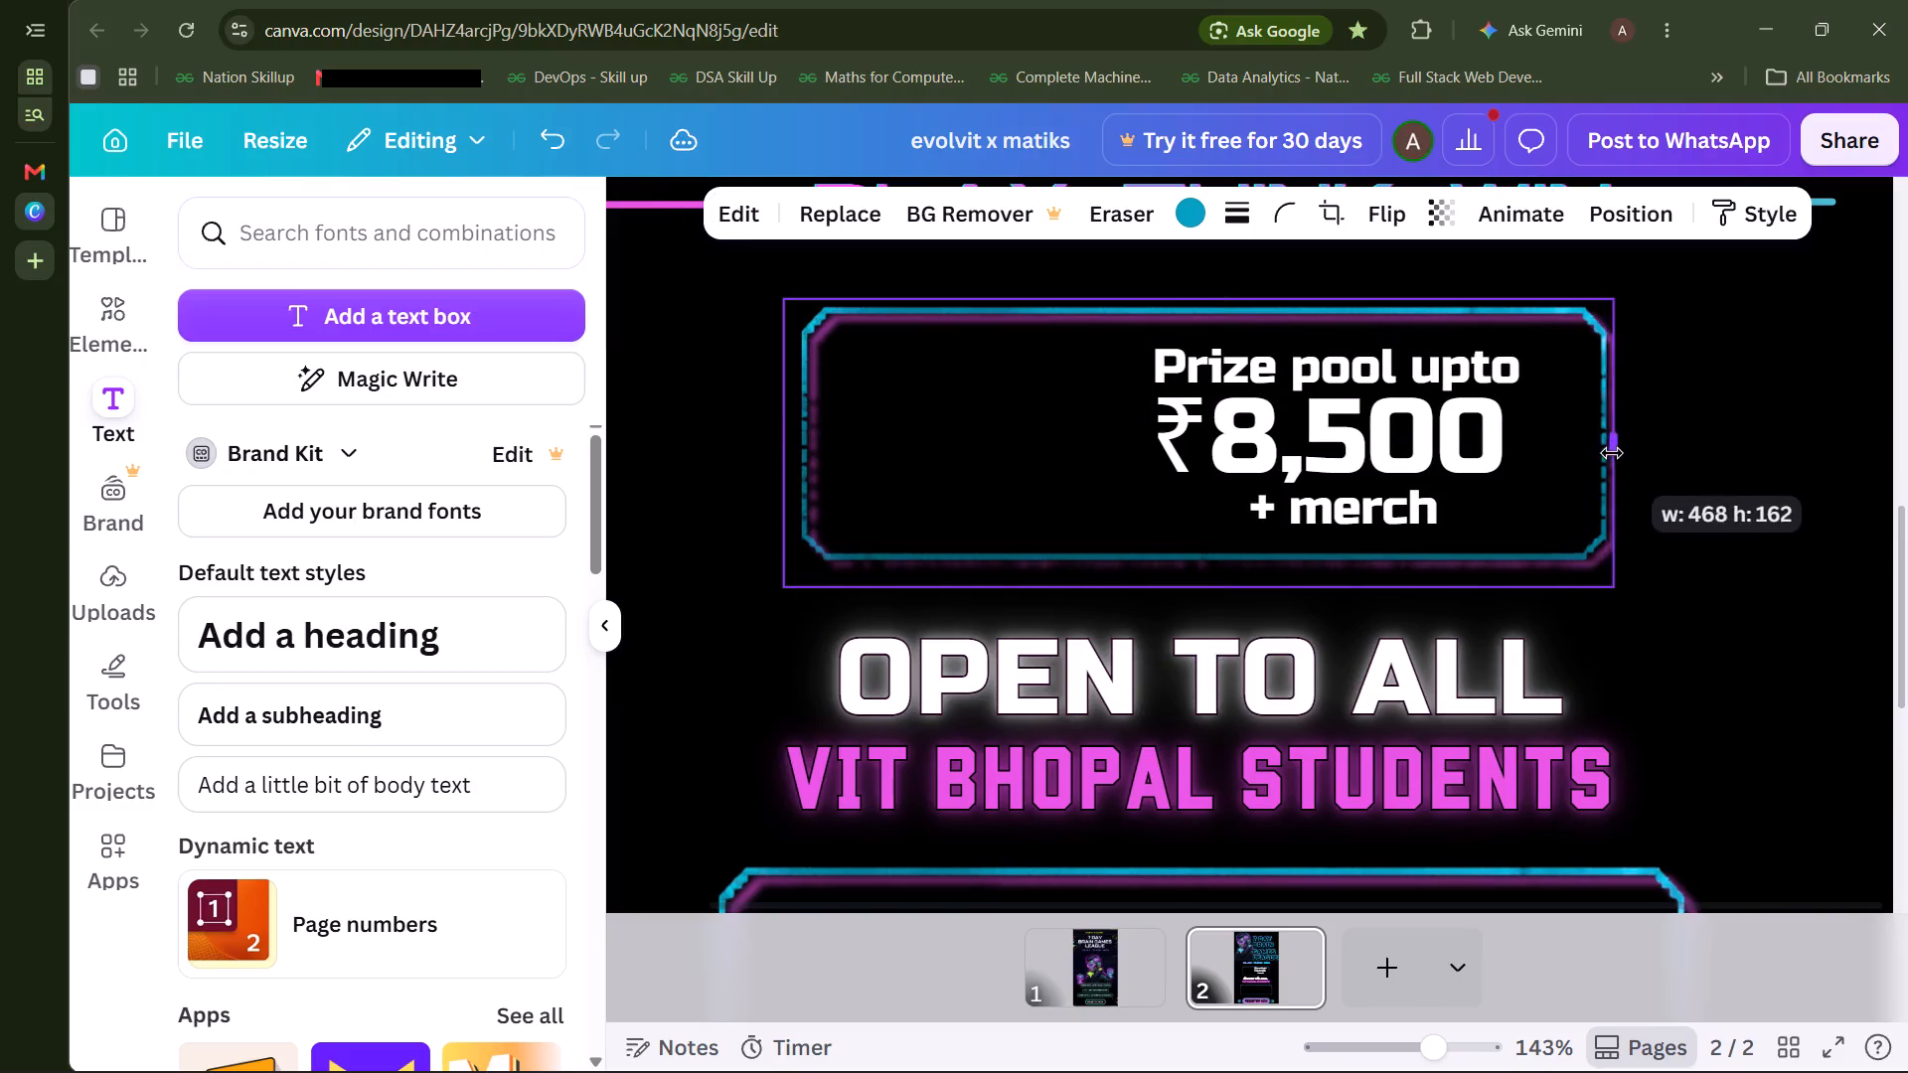
{"action": "left_click_drag", "start_coordinate": [1612, 453], "coordinate": [1635, 455]}
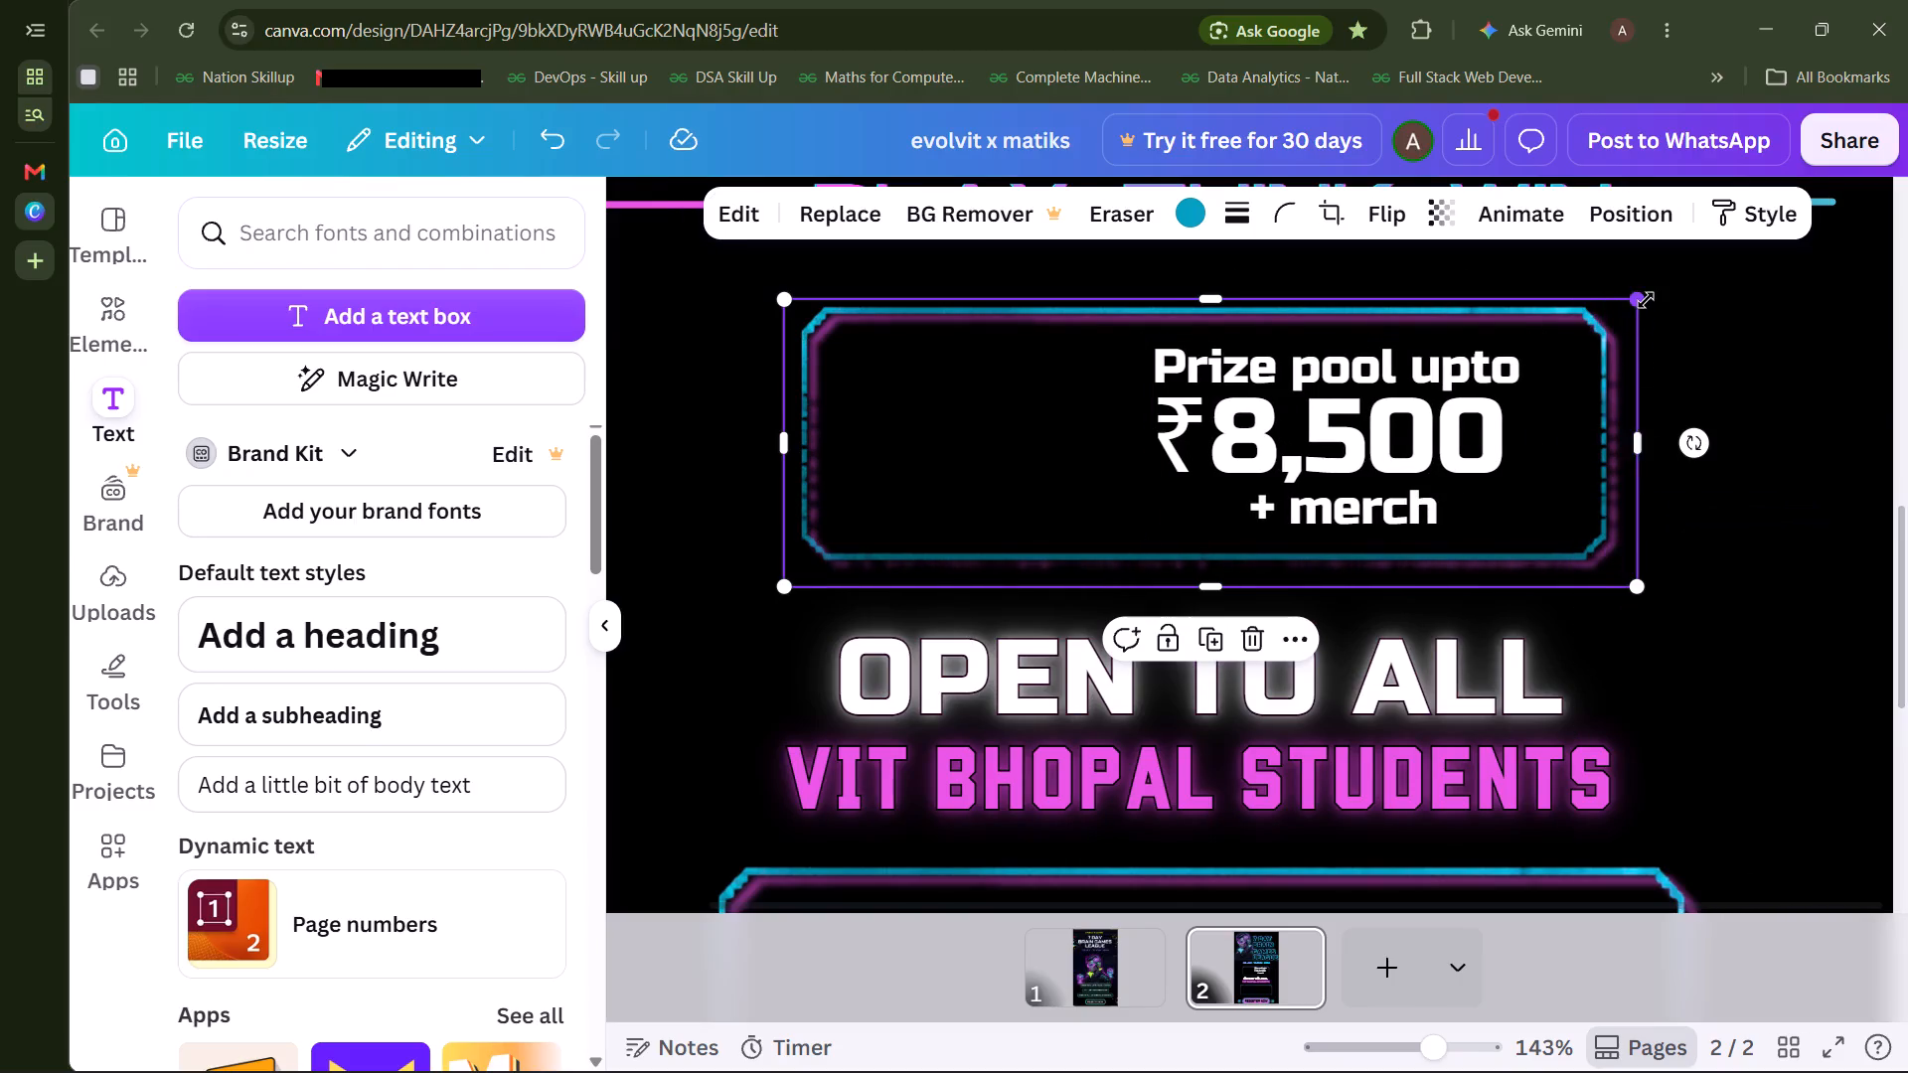
{"action": "left_click", "coordinate": [1646, 300]}
{"action": "left_click_drag", "start_coordinate": [1639, 307], "coordinate": [1599, 329]}
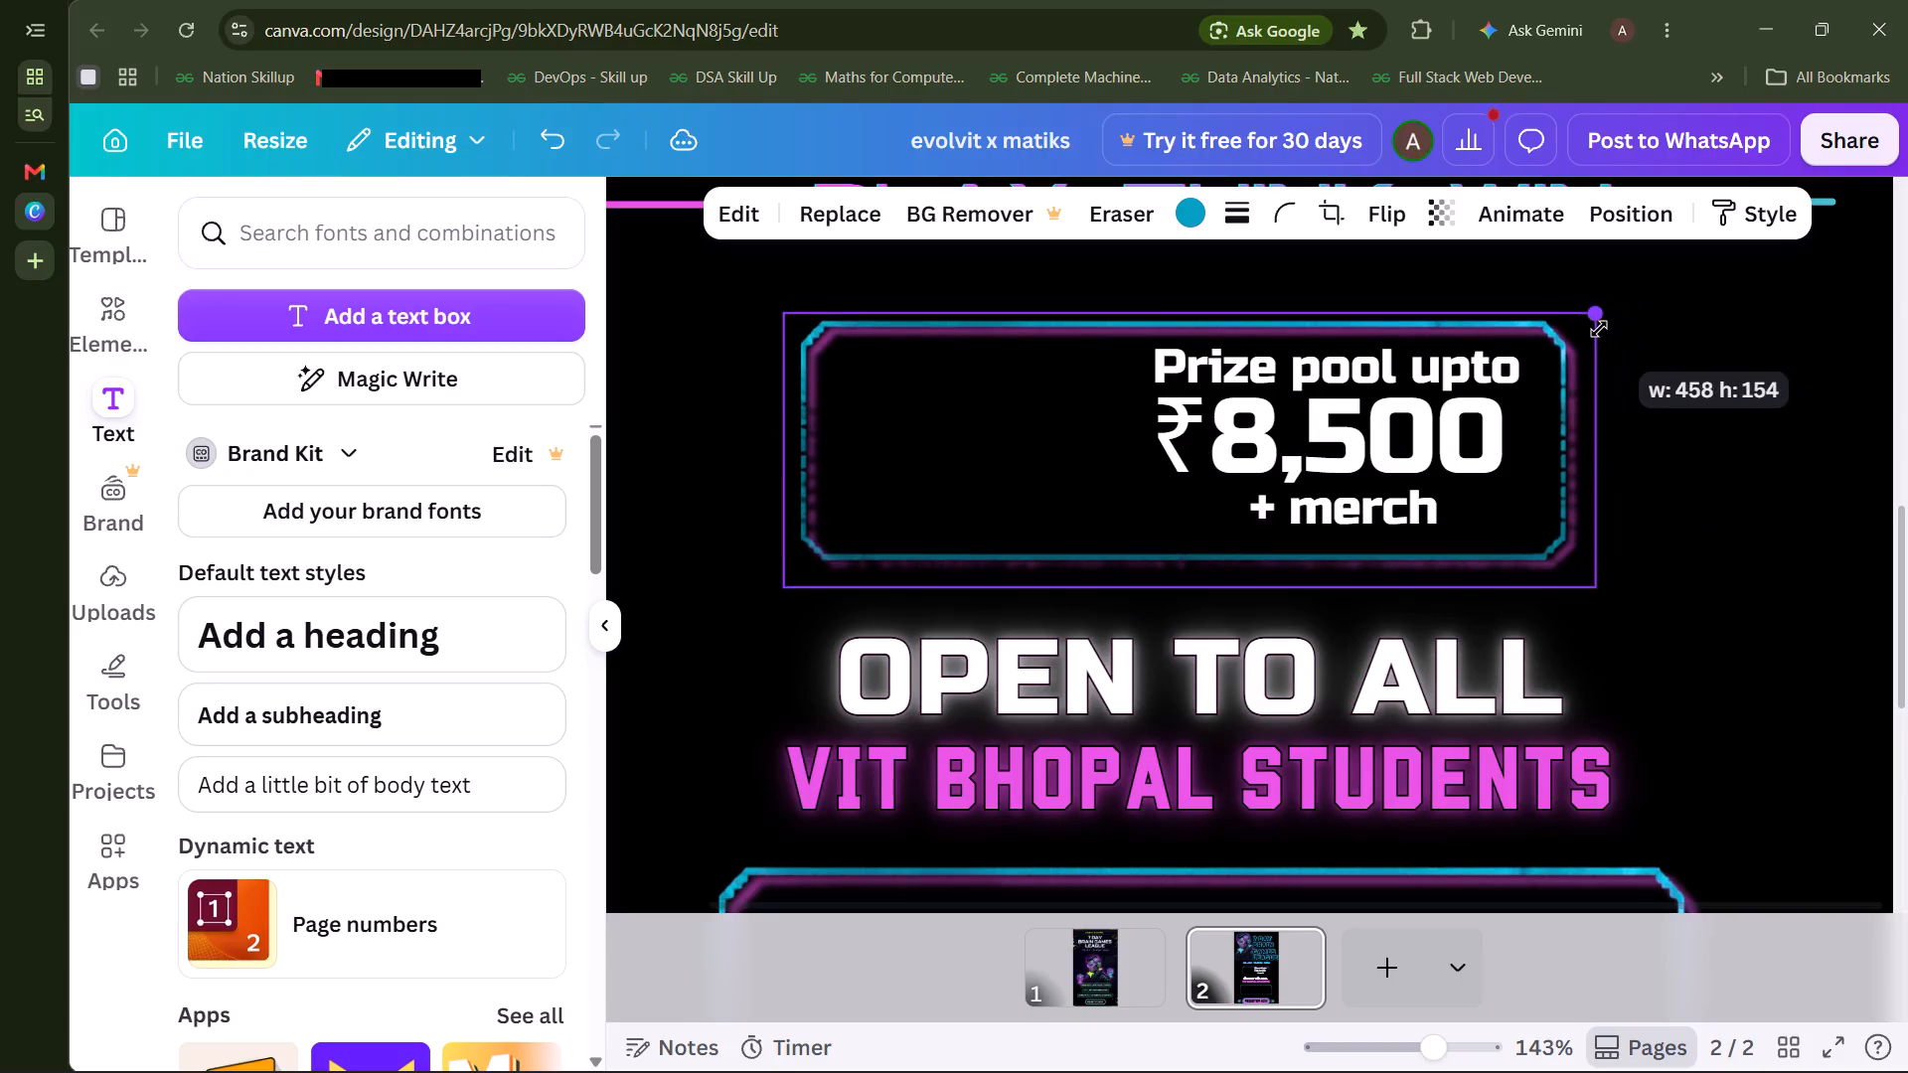
{"action": "left_click_drag", "start_coordinate": [1599, 329], "coordinate": [1569, 353]}
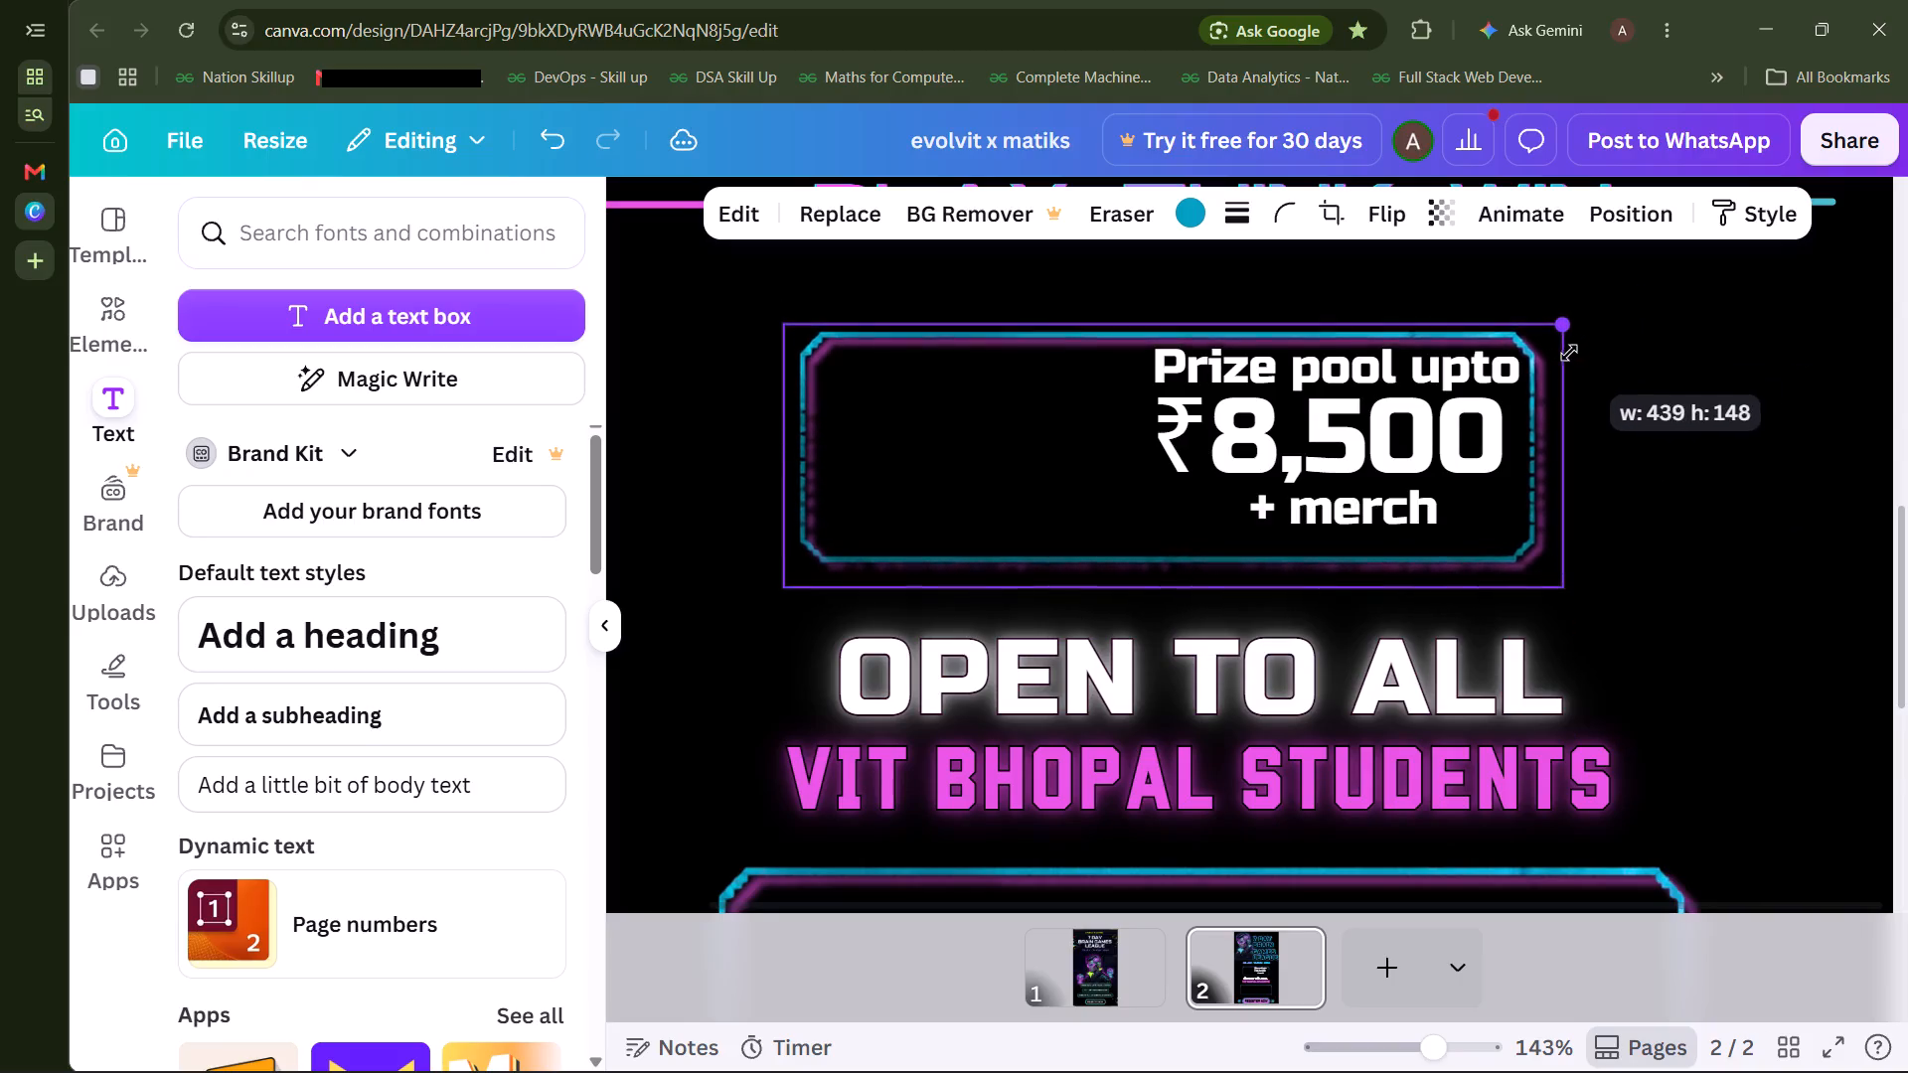
{"action": "left_click_drag", "start_coordinate": [1569, 353], "coordinate": [1562, 361]}
Nudge the prize pool text to sit centred vertically in the smaller frame, with a slight gap at its right edge.
{"action": "left_click_drag", "start_coordinate": [1383, 402], "coordinate": [1361, 411]}
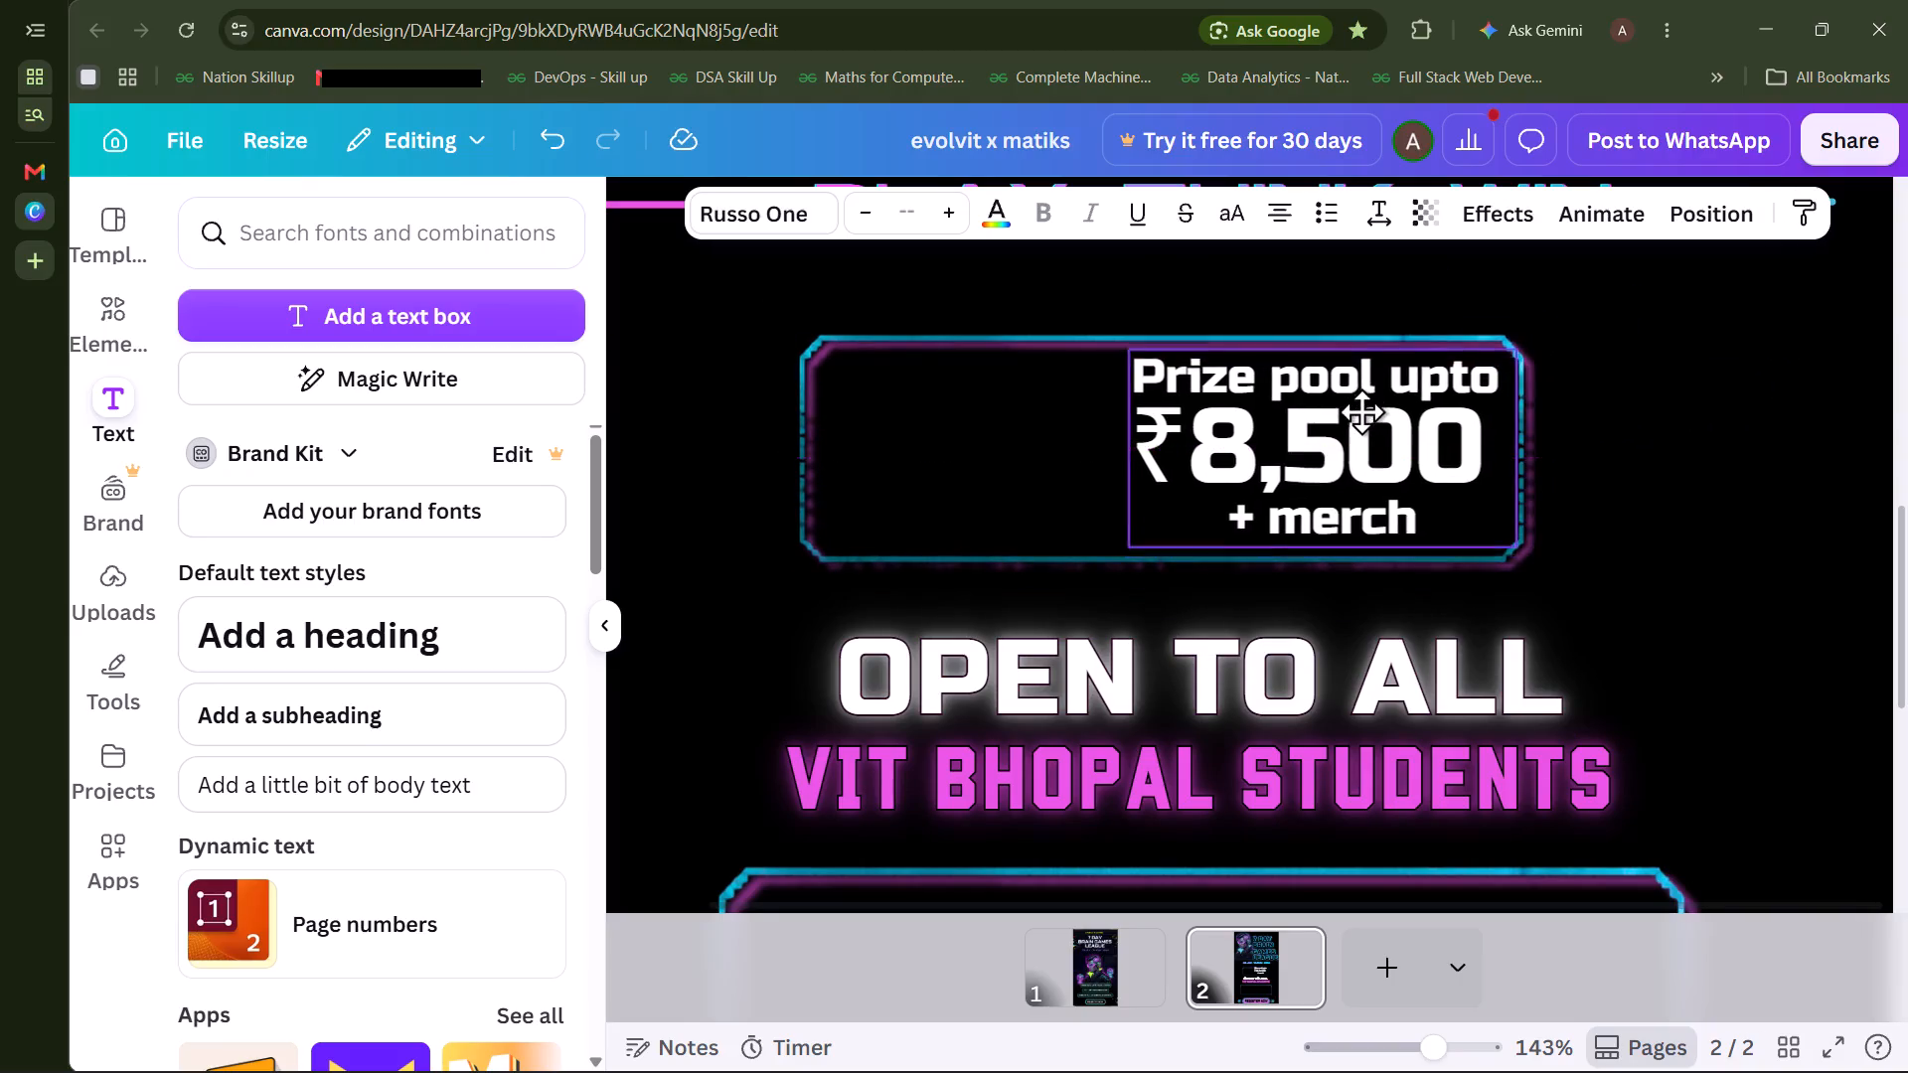
{"action": "left_click_drag", "start_coordinate": [1361, 411], "coordinate": [1355, 412]}
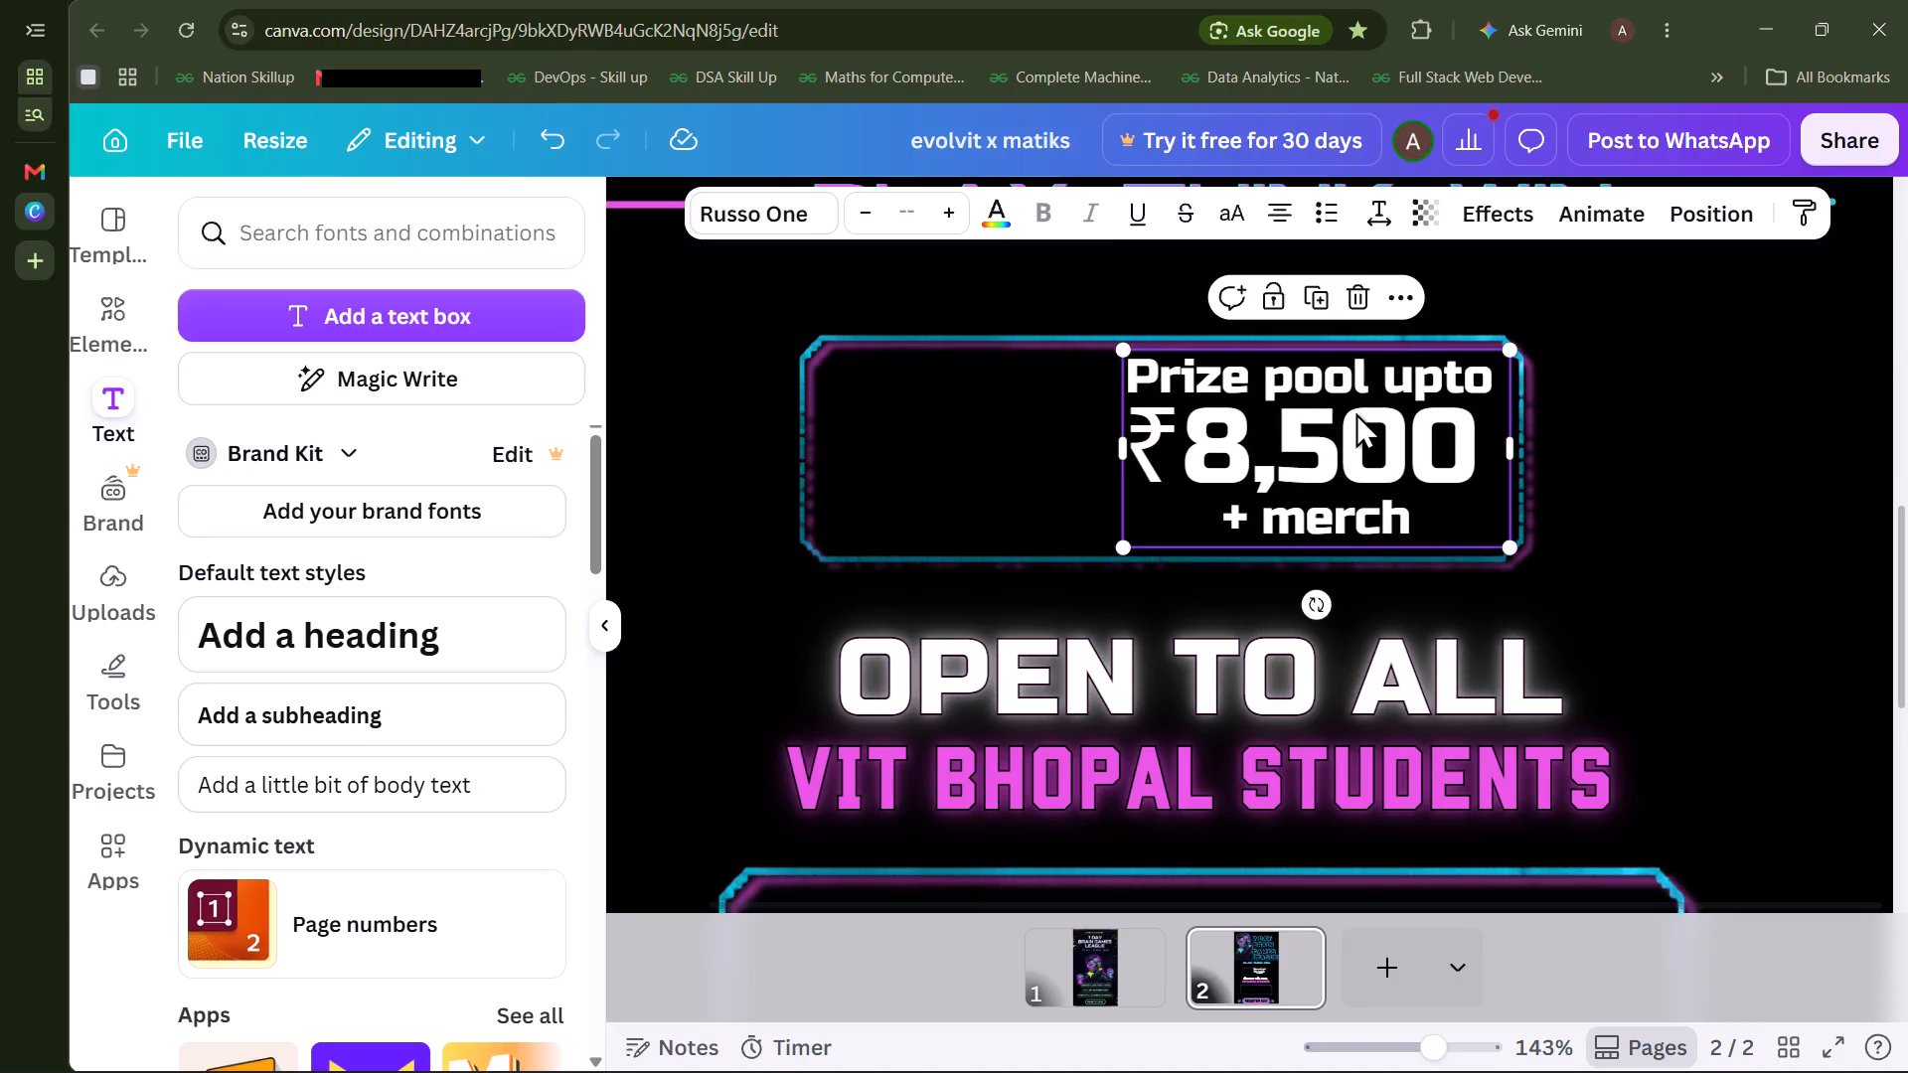
{"action": "left_click", "coordinate": [1582, 499]}
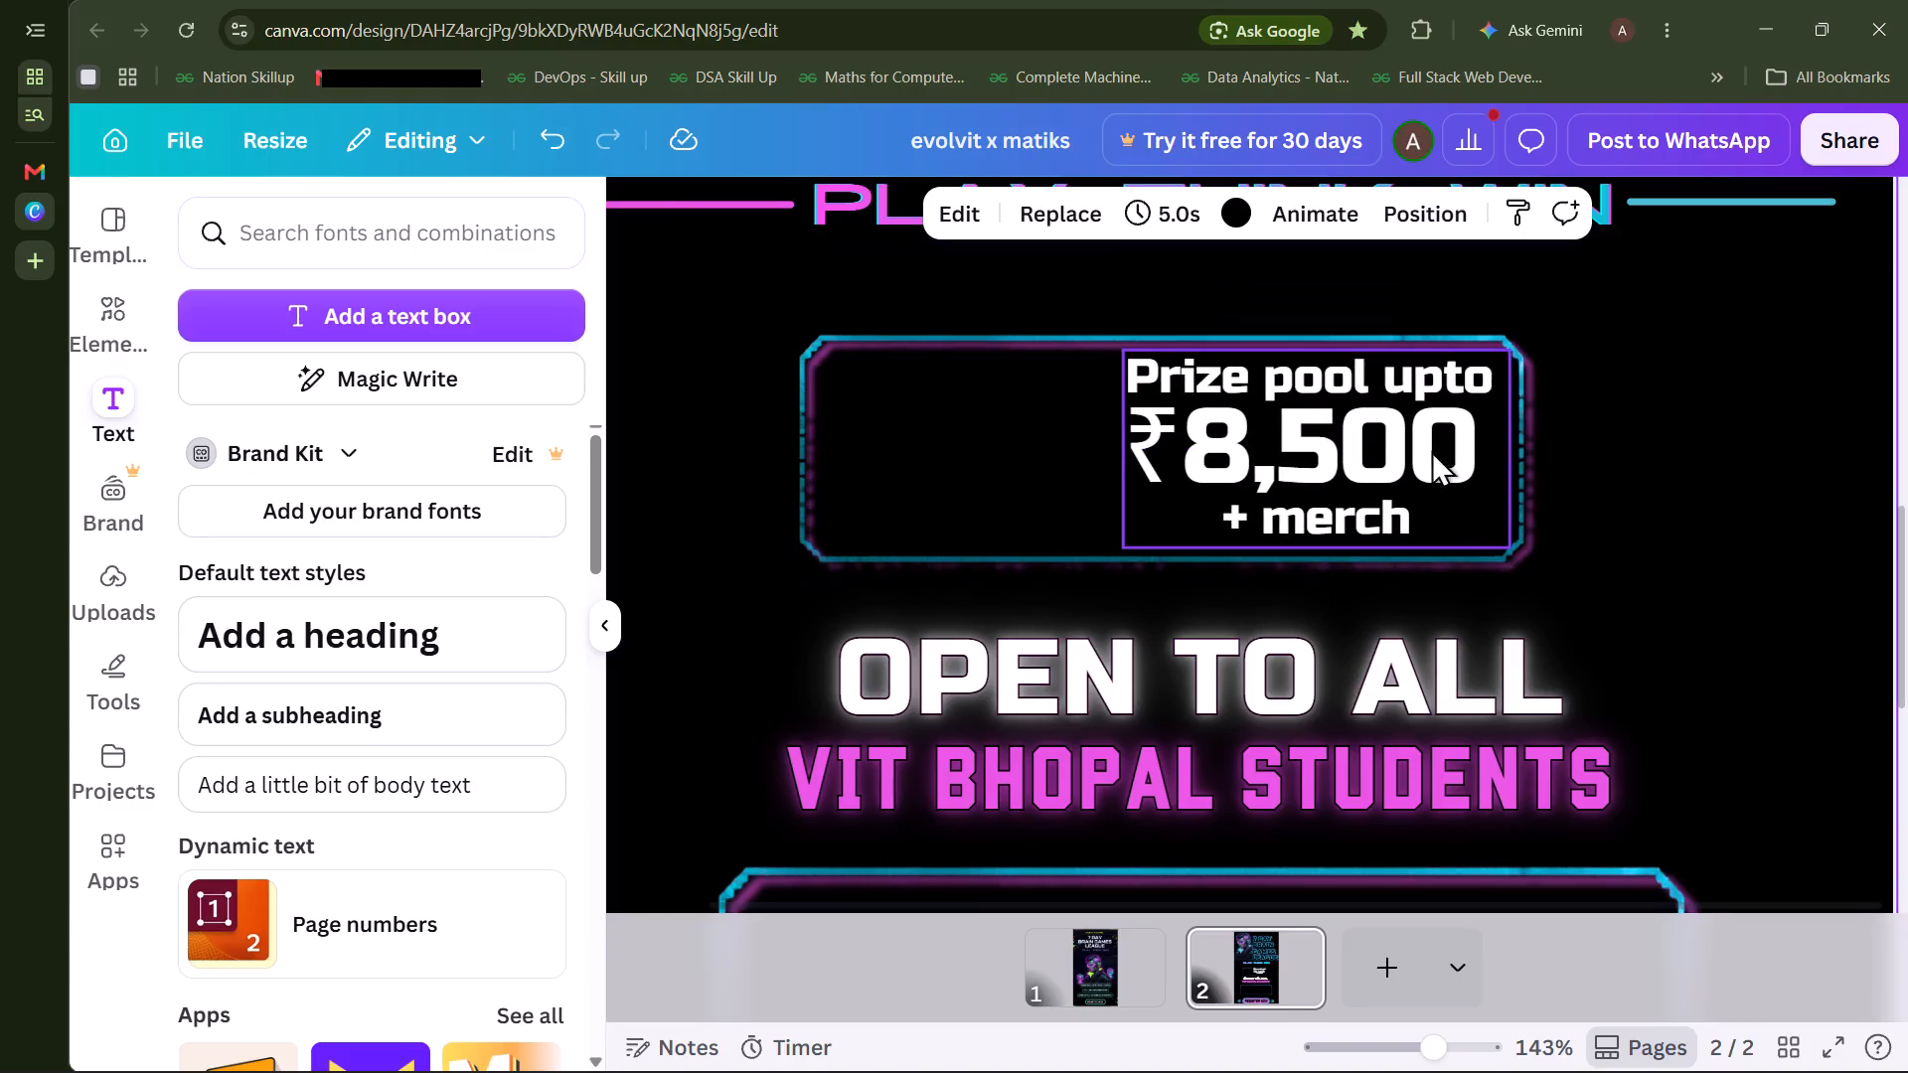
{"action": "left_click", "coordinate": [1369, 419]}
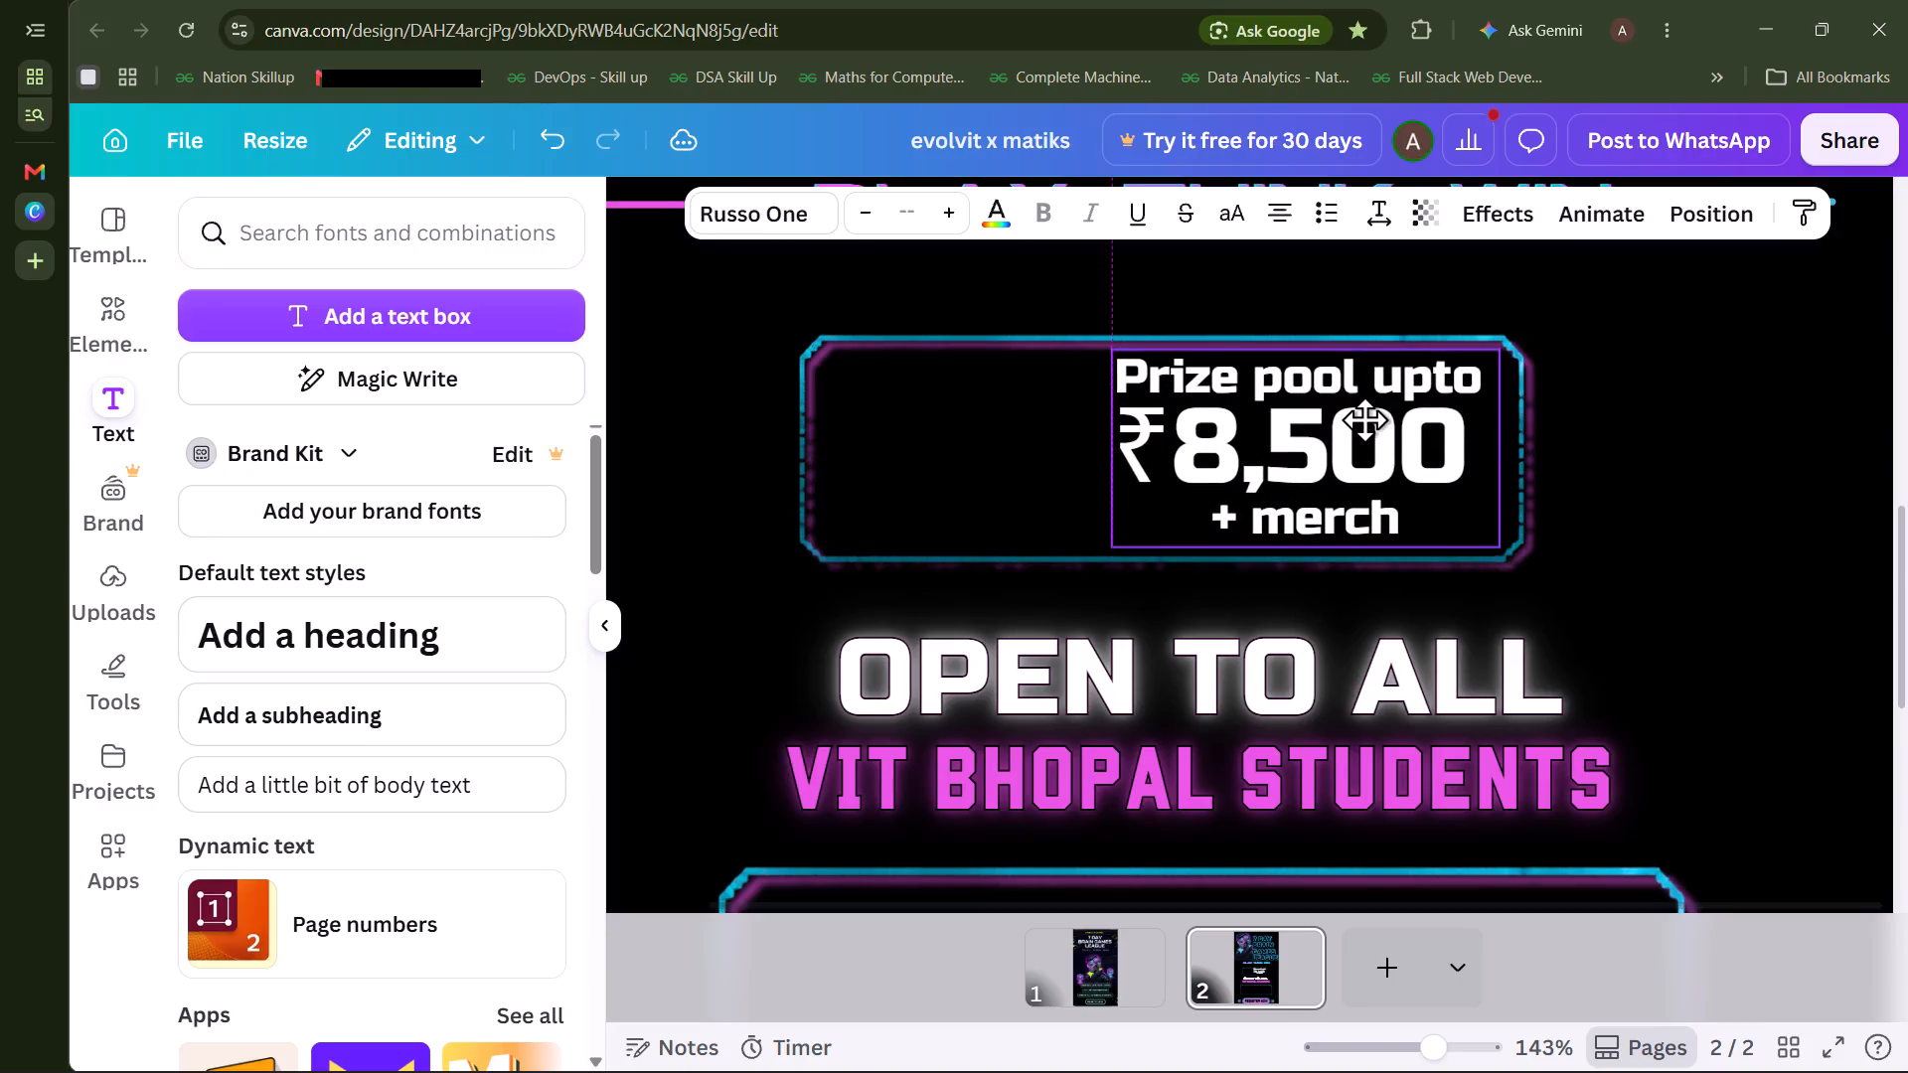
{"action": "left_click", "coordinate": [1591, 423]}
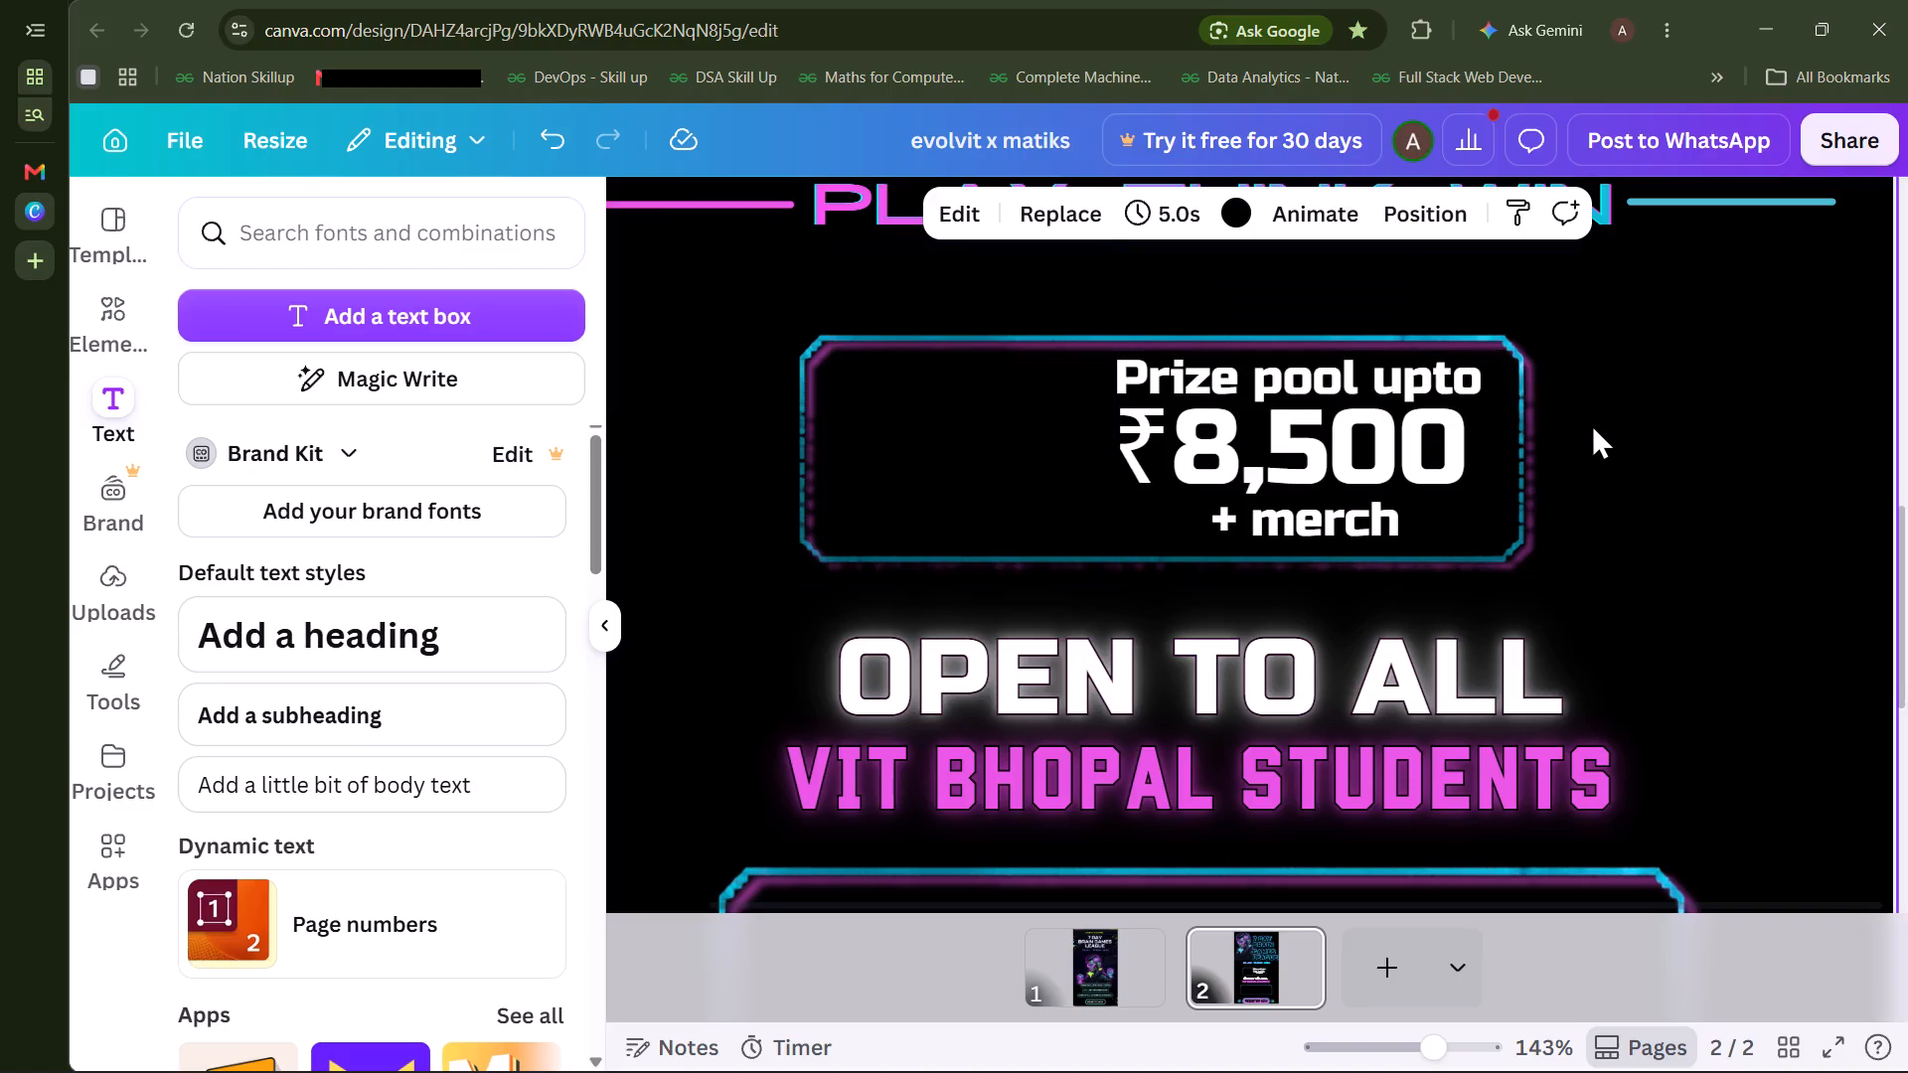
{"action": "left_click", "coordinate": [1591, 423]}
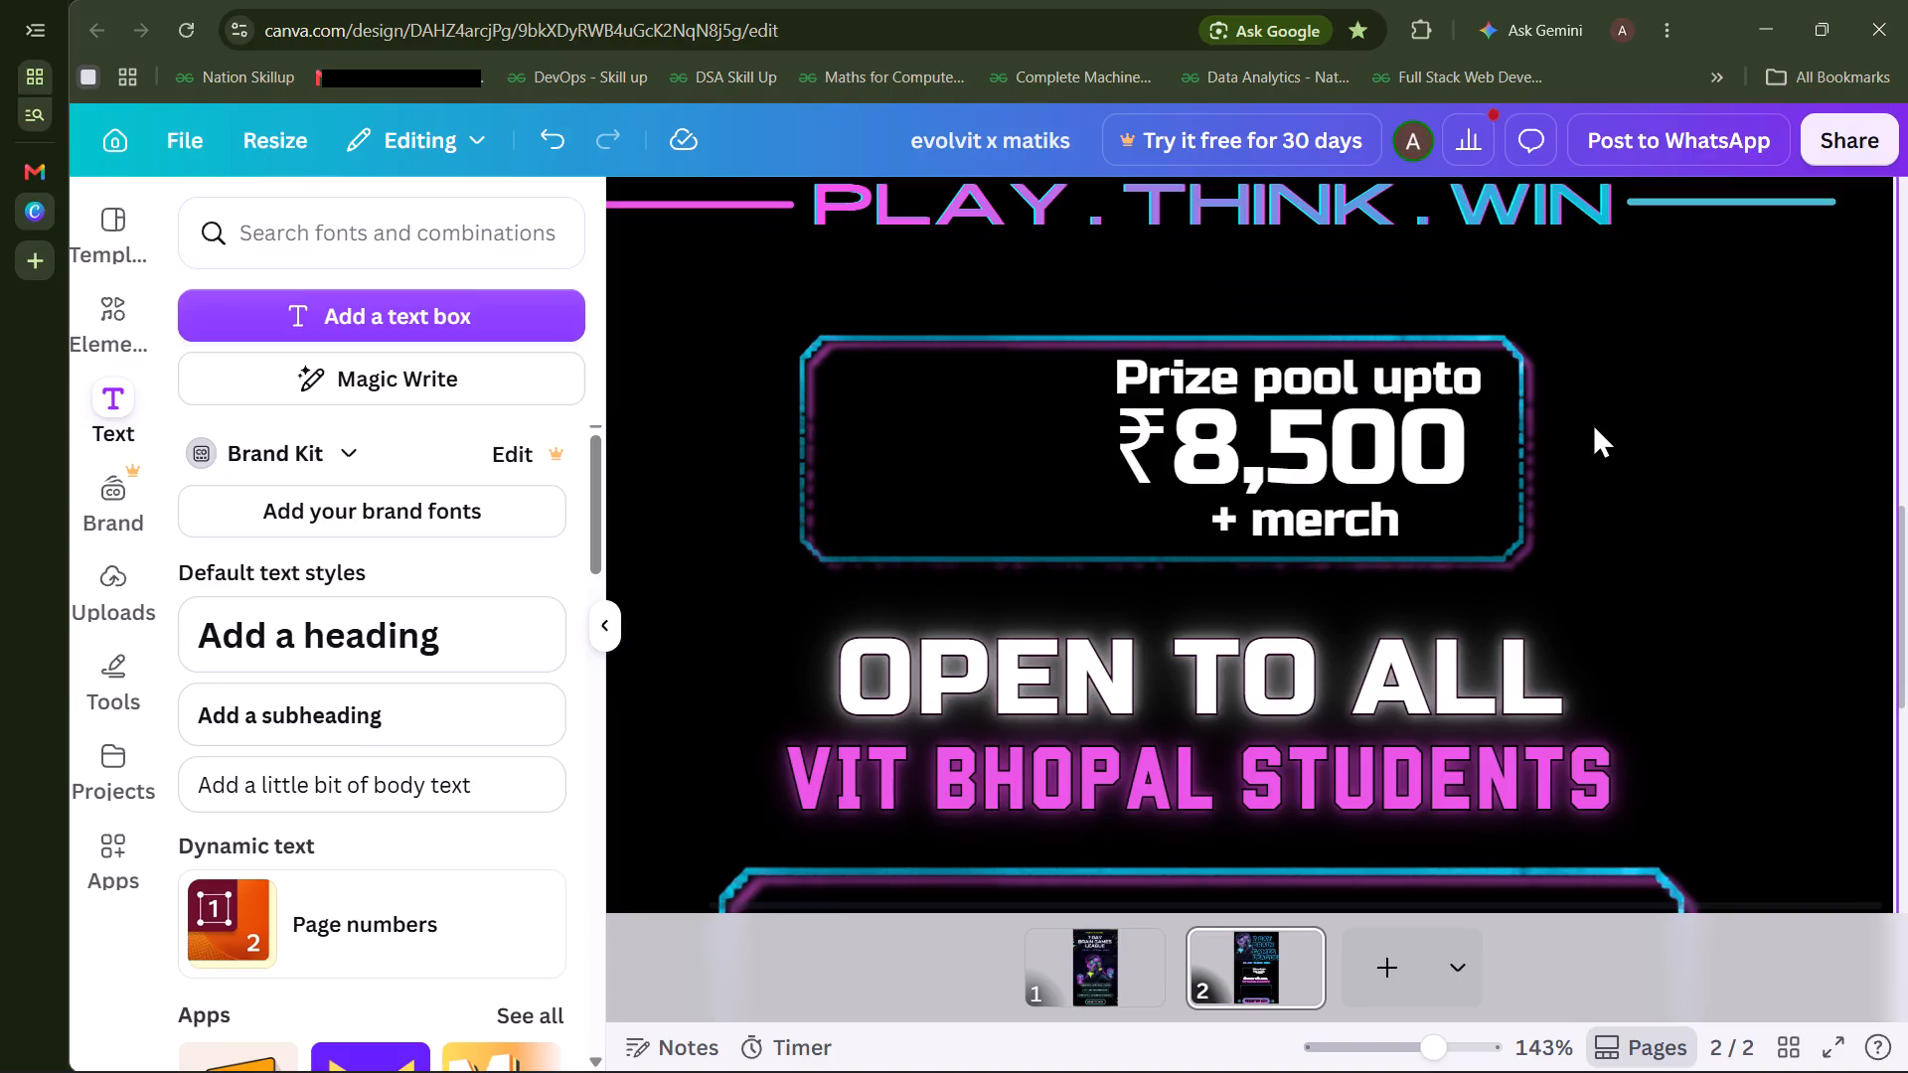
Recolour only the "₹8,500" line of the prize text in the design's bright cyan-blue.
{"action": "left_click", "coordinate": [1146, 436]}
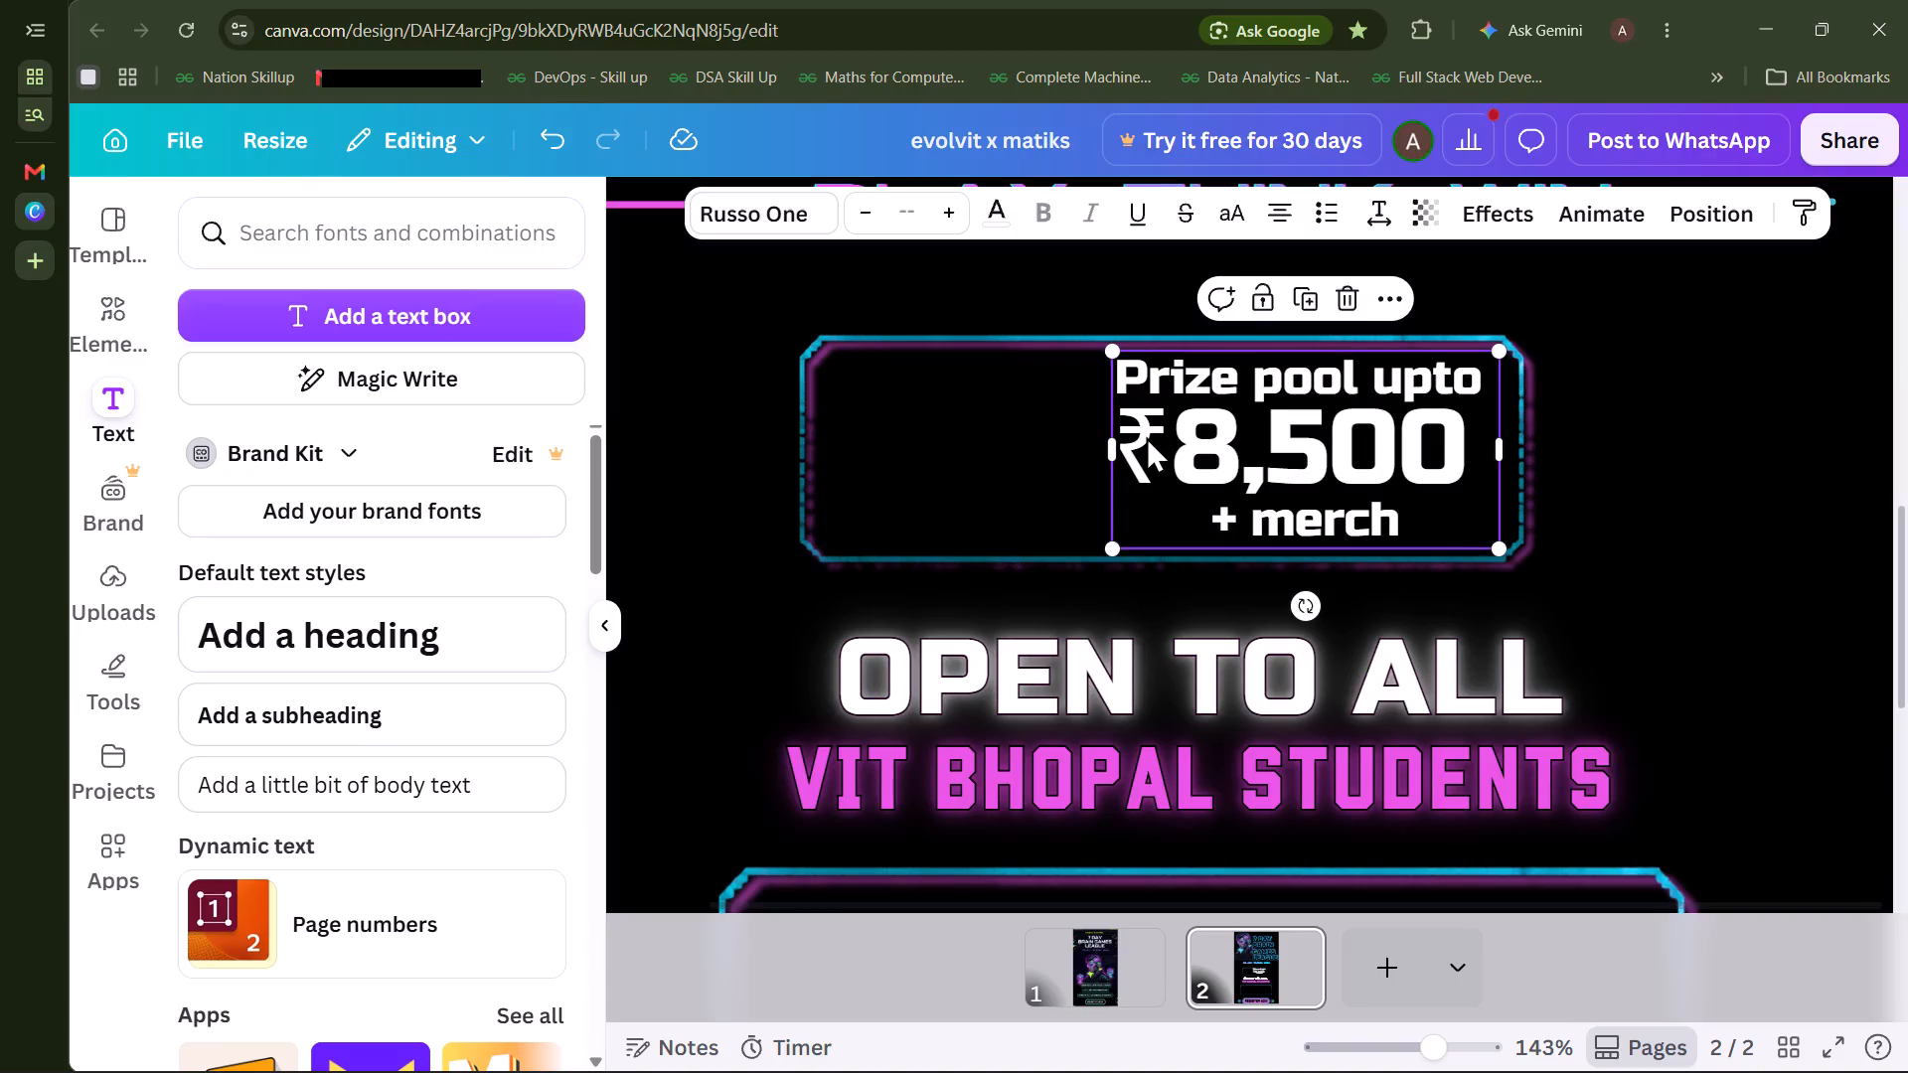
{"action": "left_click", "coordinate": [1146, 436]}
{"action": "left_click", "coordinate": [1122, 436]}
{"action": "left_click_drag", "start_coordinate": [1122, 436], "coordinate": [1131, 441]}
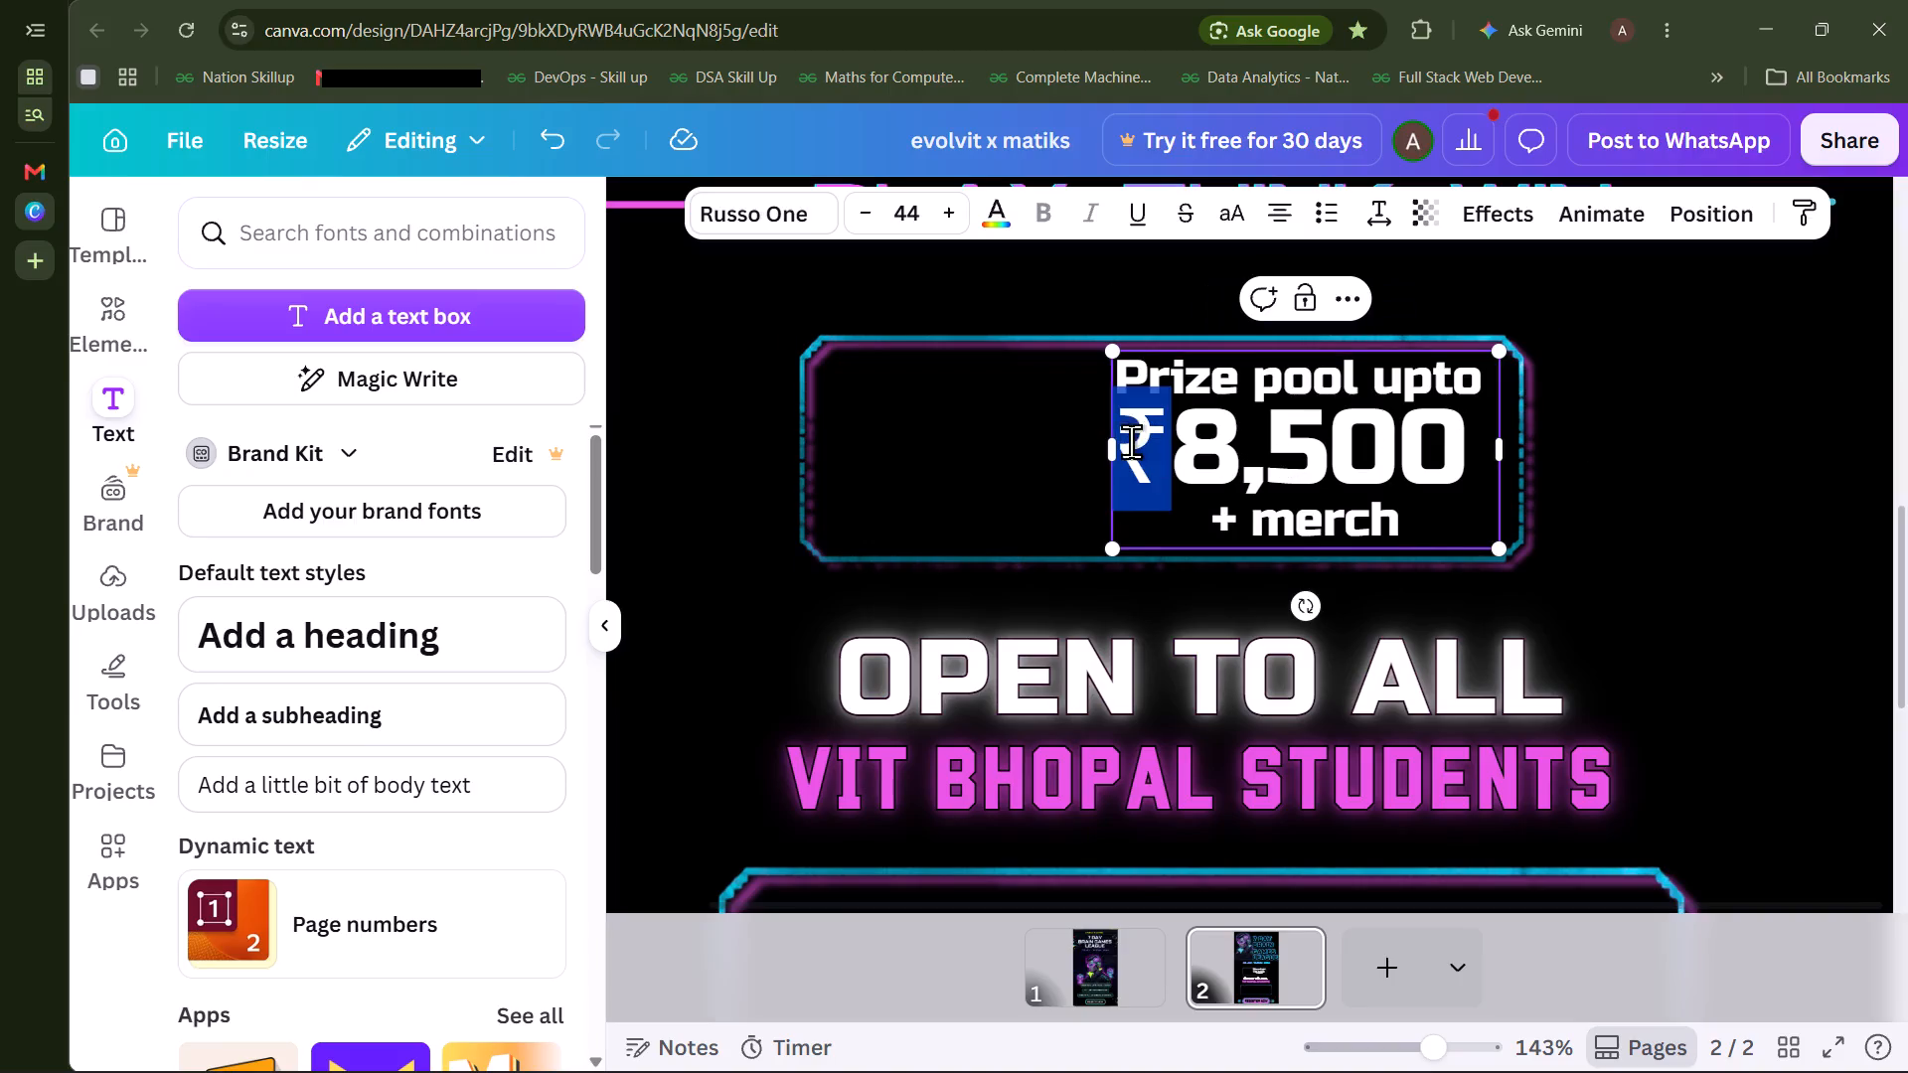
{"action": "left_click_drag", "start_coordinate": [1131, 441], "coordinate": [1380, 463]}
{"action": "left_click", "coordinate": [988, 230]}
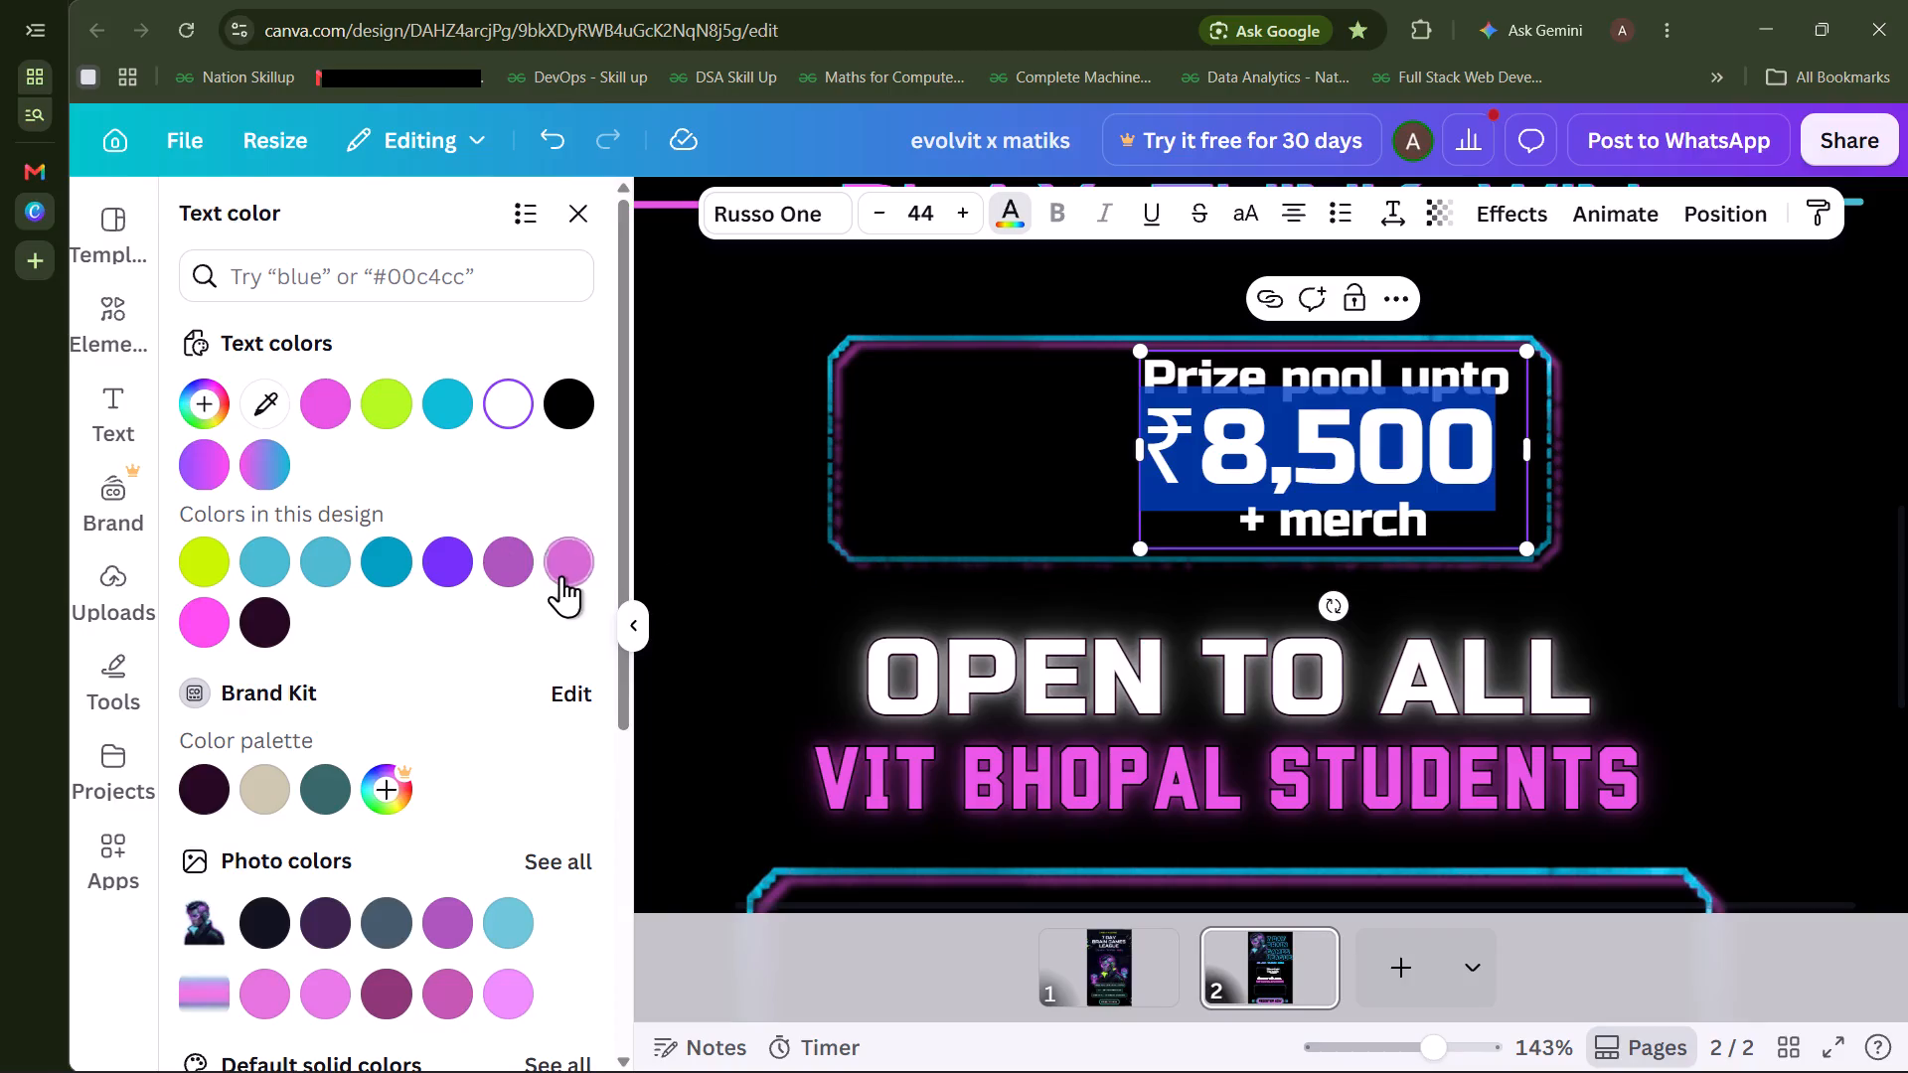
{"action": "left_click", "coordinate": [438, 397]}
{"action": "left_click", "coordinate": [638, 353]}
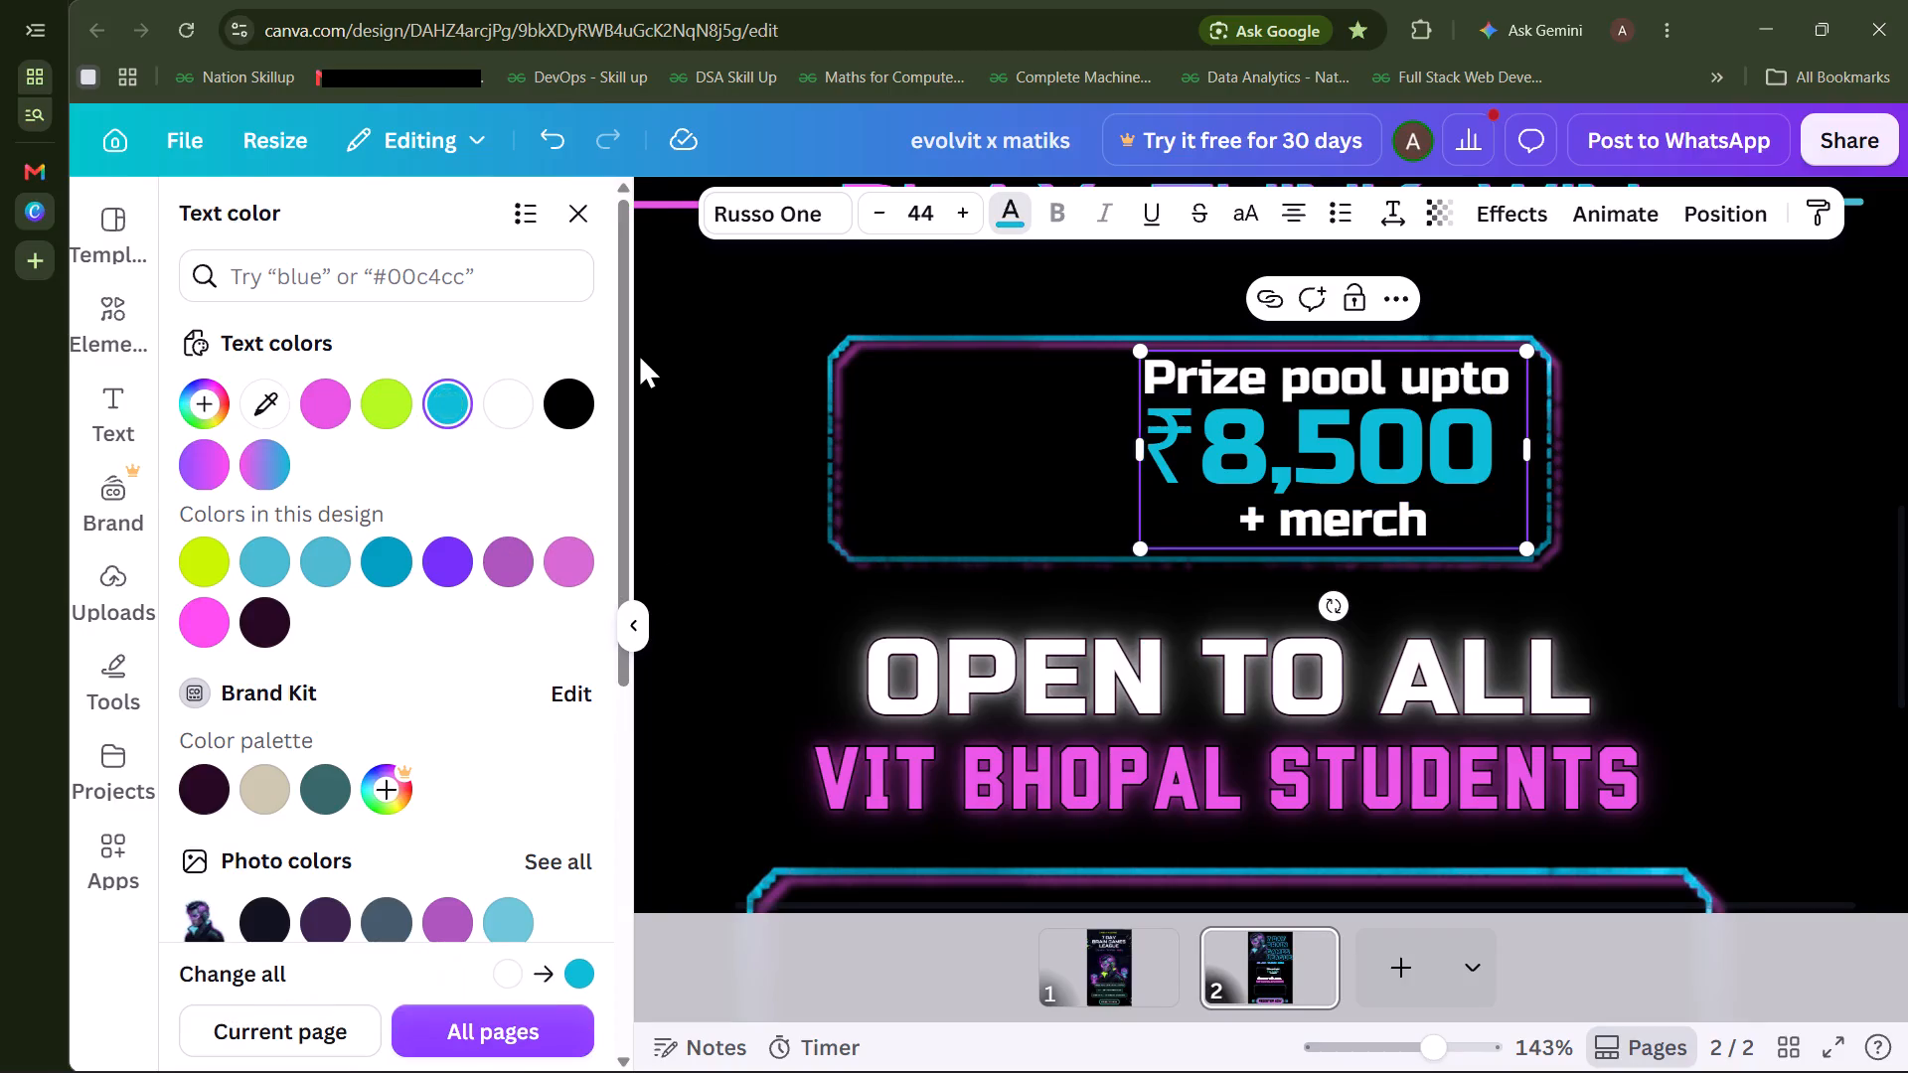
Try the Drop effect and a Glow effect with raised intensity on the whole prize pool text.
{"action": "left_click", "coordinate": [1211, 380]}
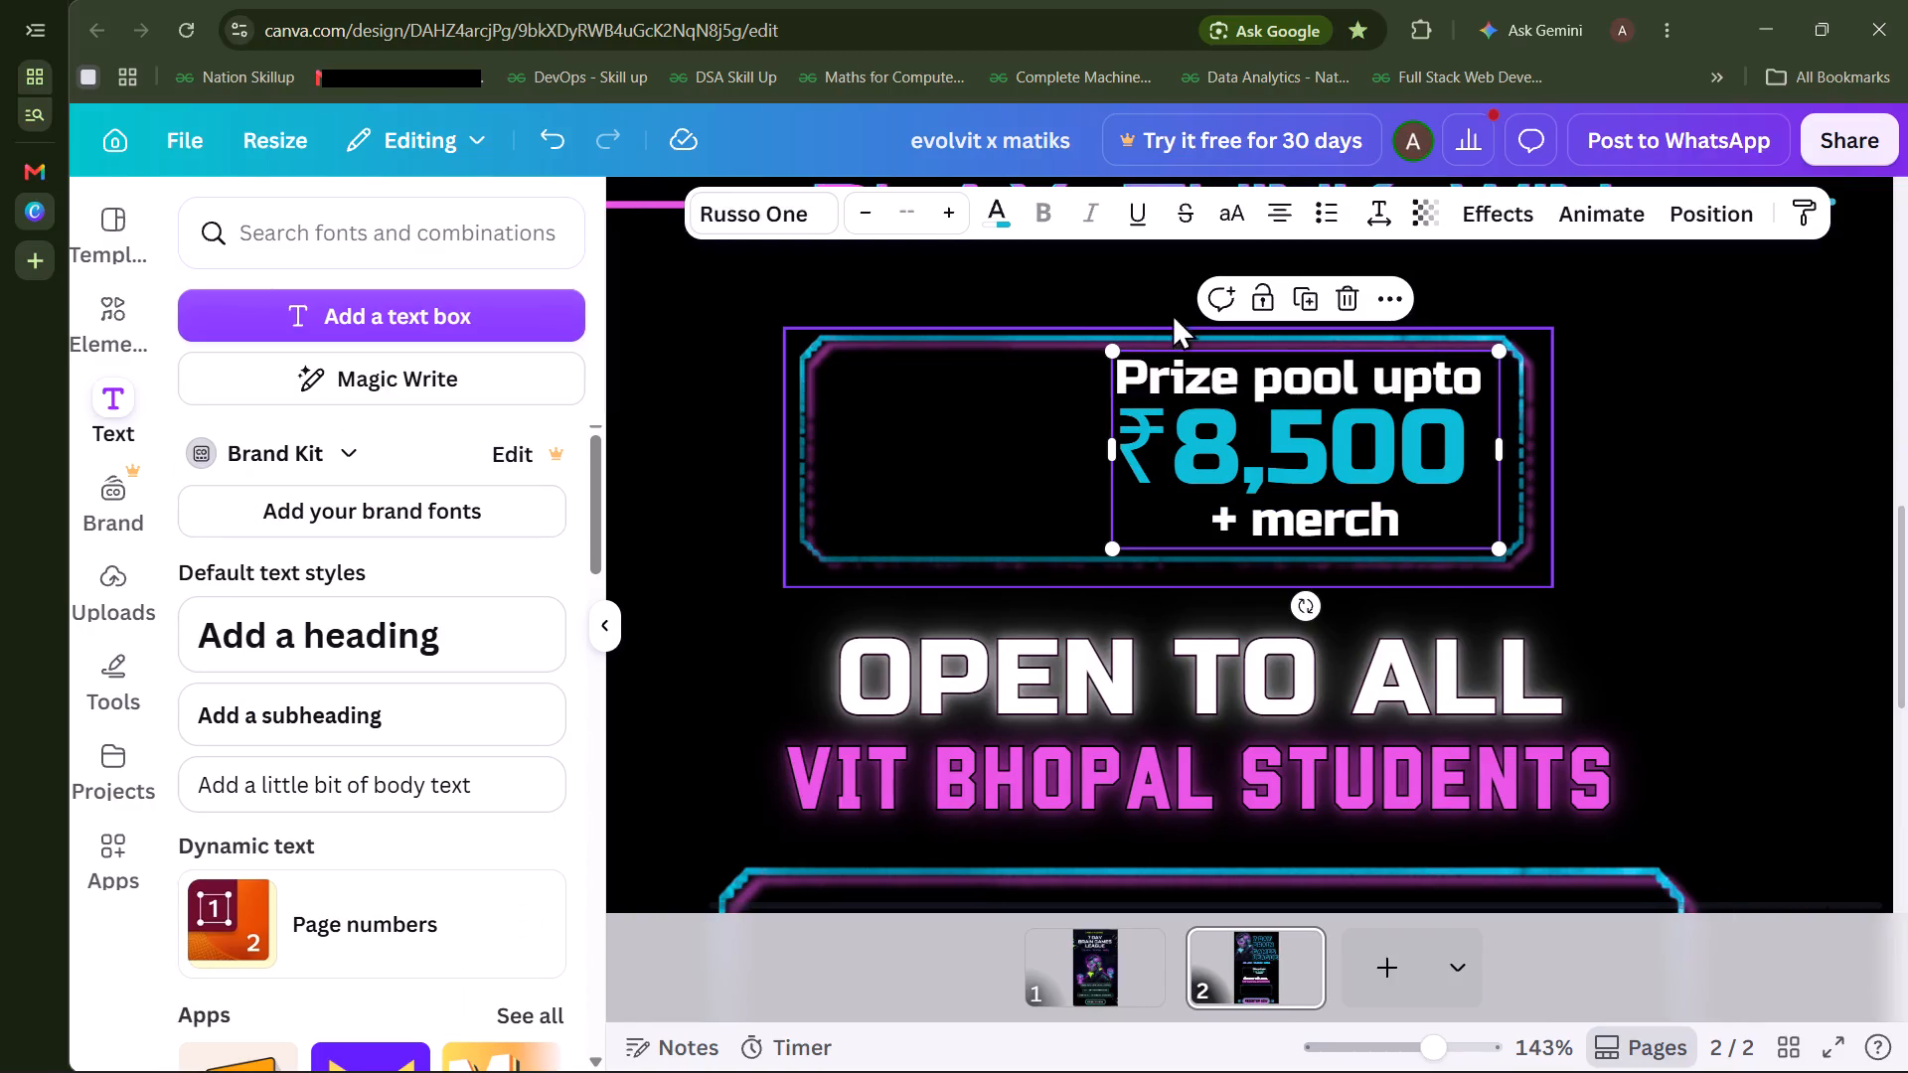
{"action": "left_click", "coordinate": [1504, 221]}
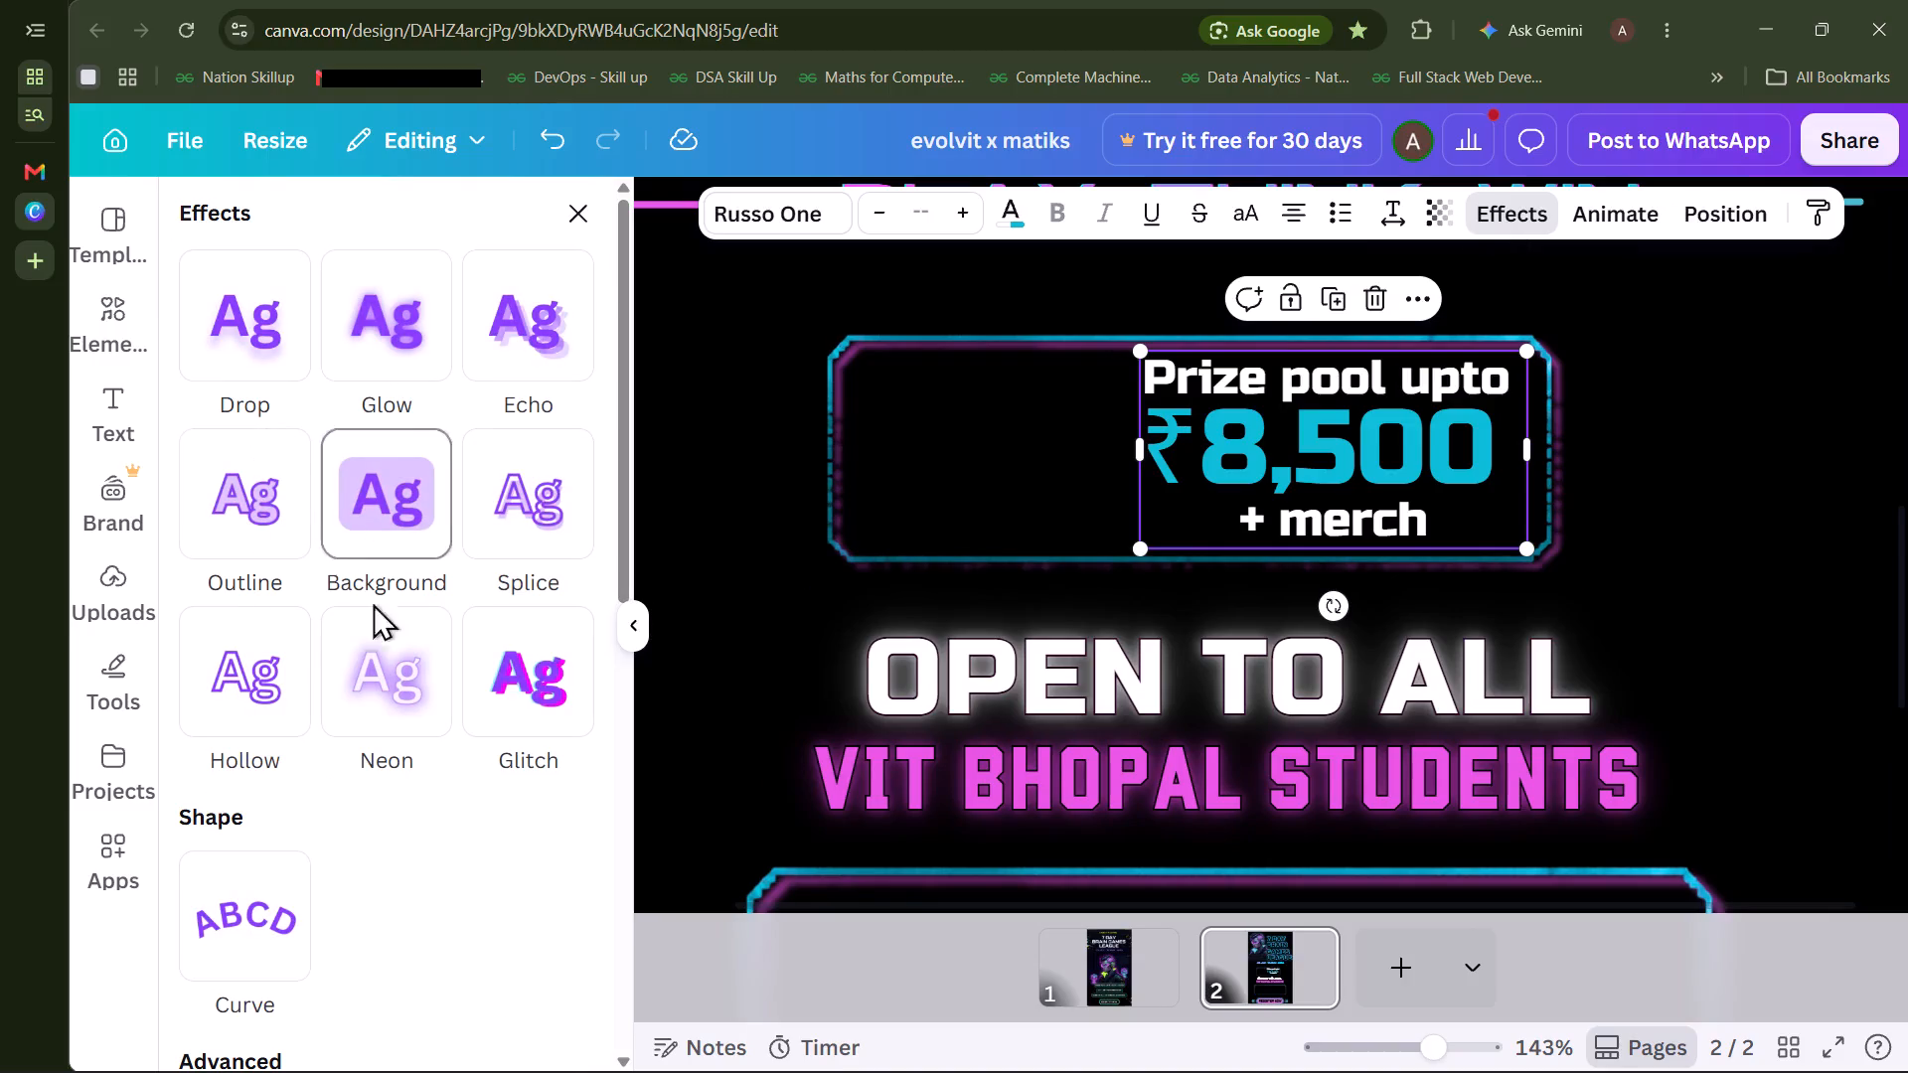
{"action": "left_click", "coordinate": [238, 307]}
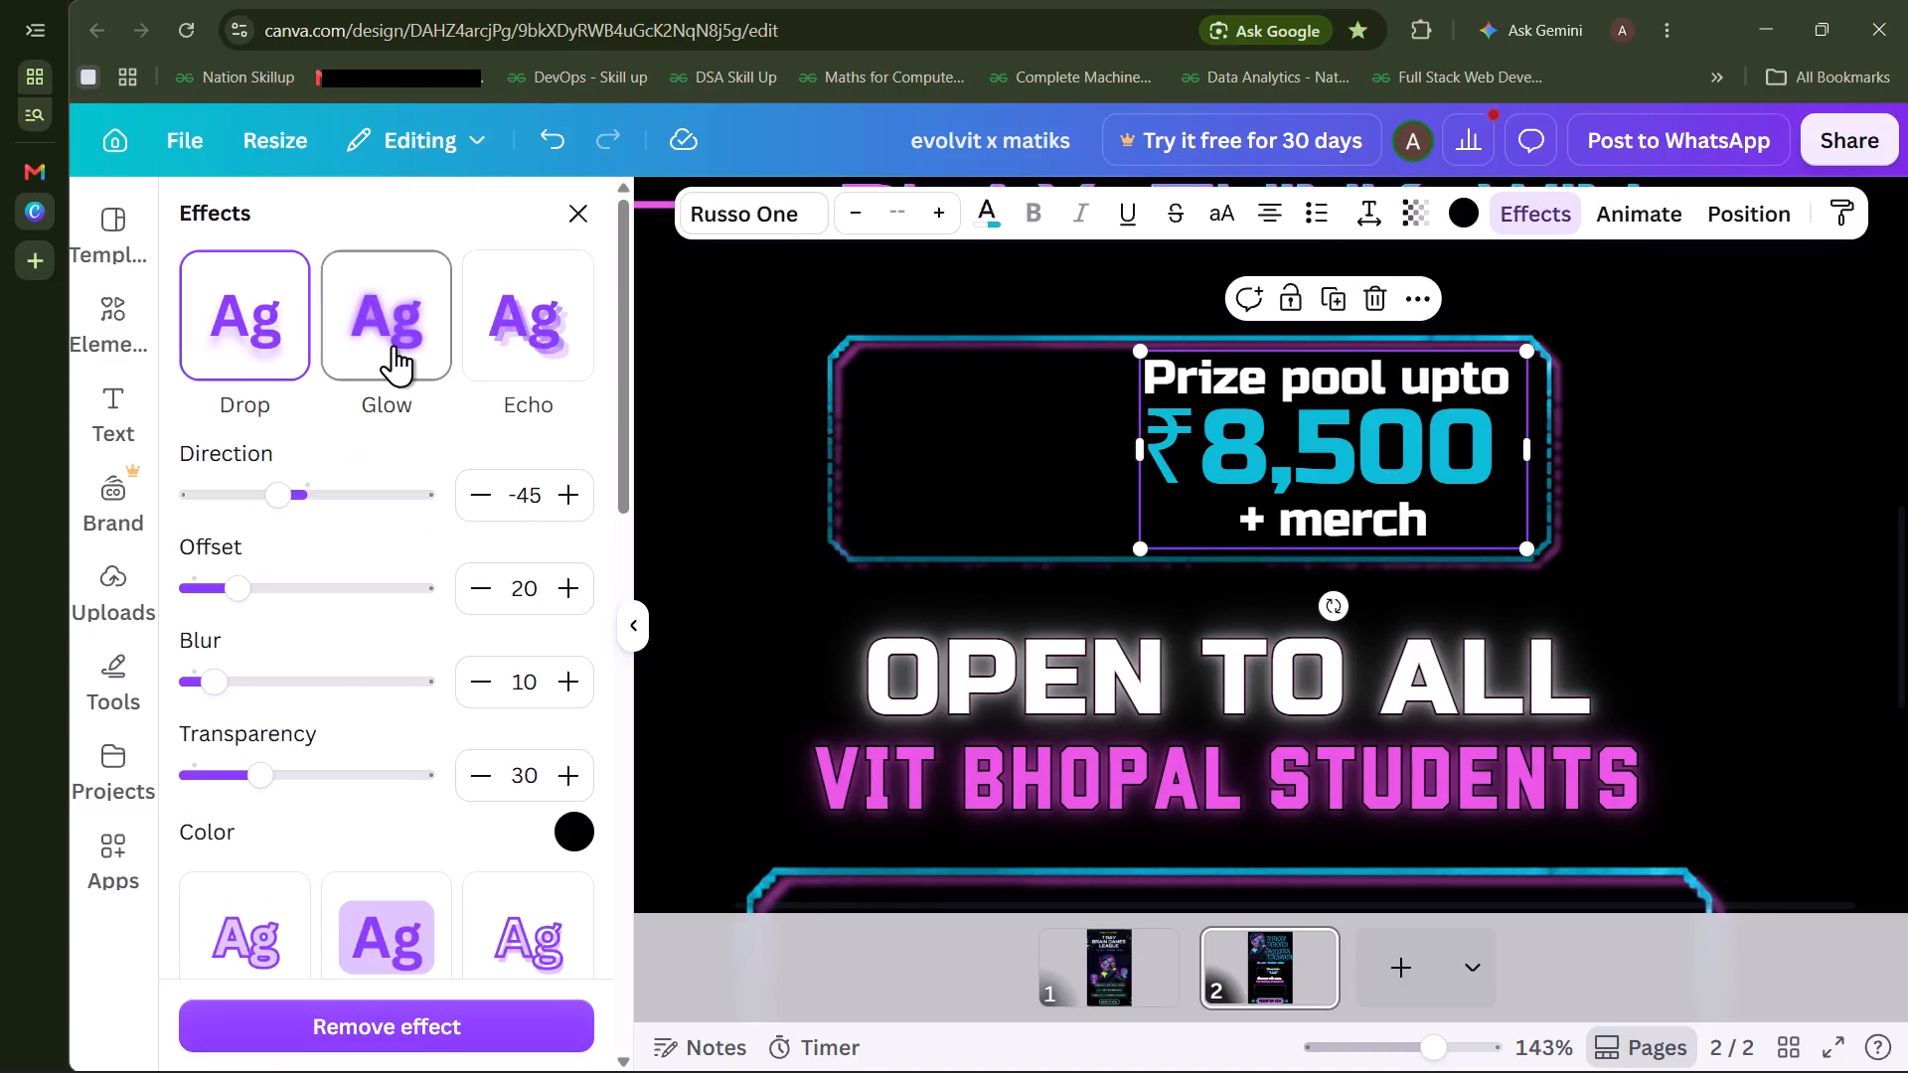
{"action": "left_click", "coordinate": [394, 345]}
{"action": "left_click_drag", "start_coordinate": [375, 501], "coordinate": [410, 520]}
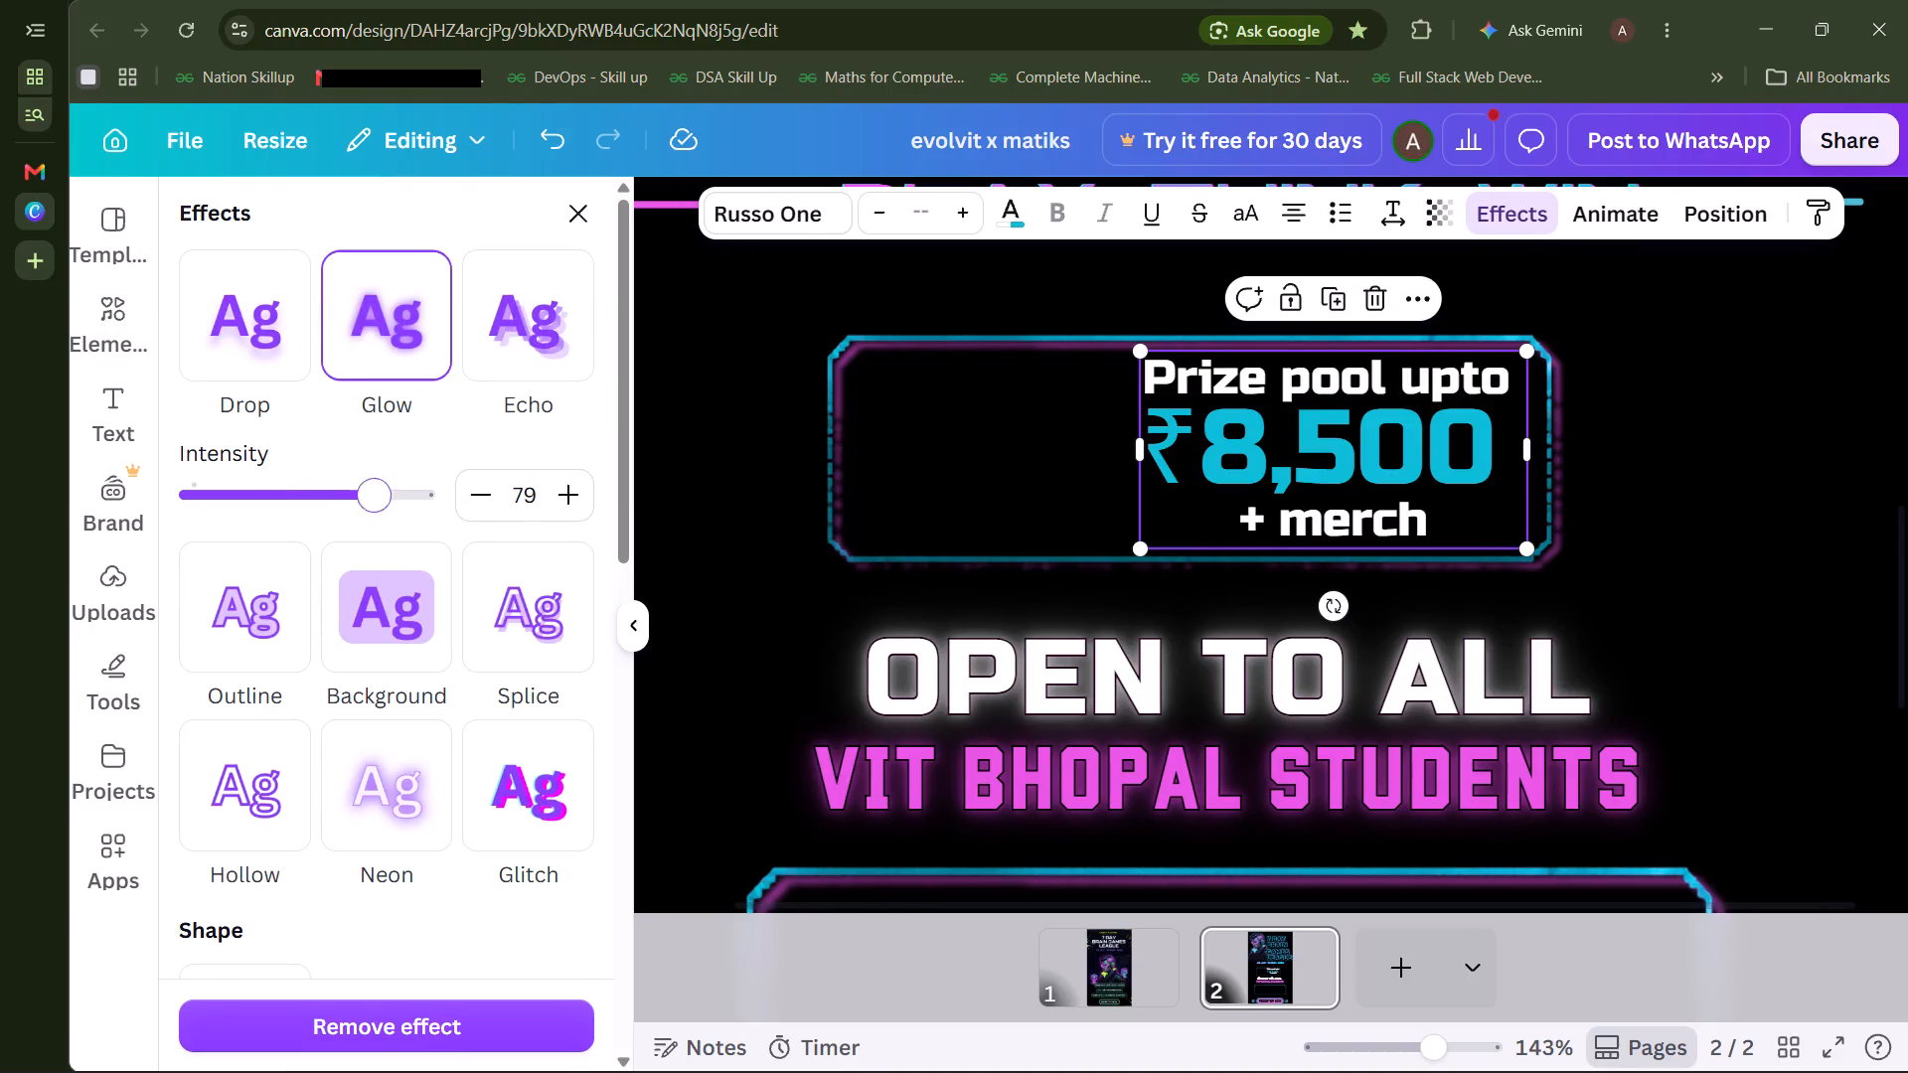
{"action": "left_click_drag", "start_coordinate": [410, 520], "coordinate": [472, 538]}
Apply a Drop shadow to the prize pool text with direction 180 and a light blue colour.
{"action": "left_click", "coordinate": [255, 287]}
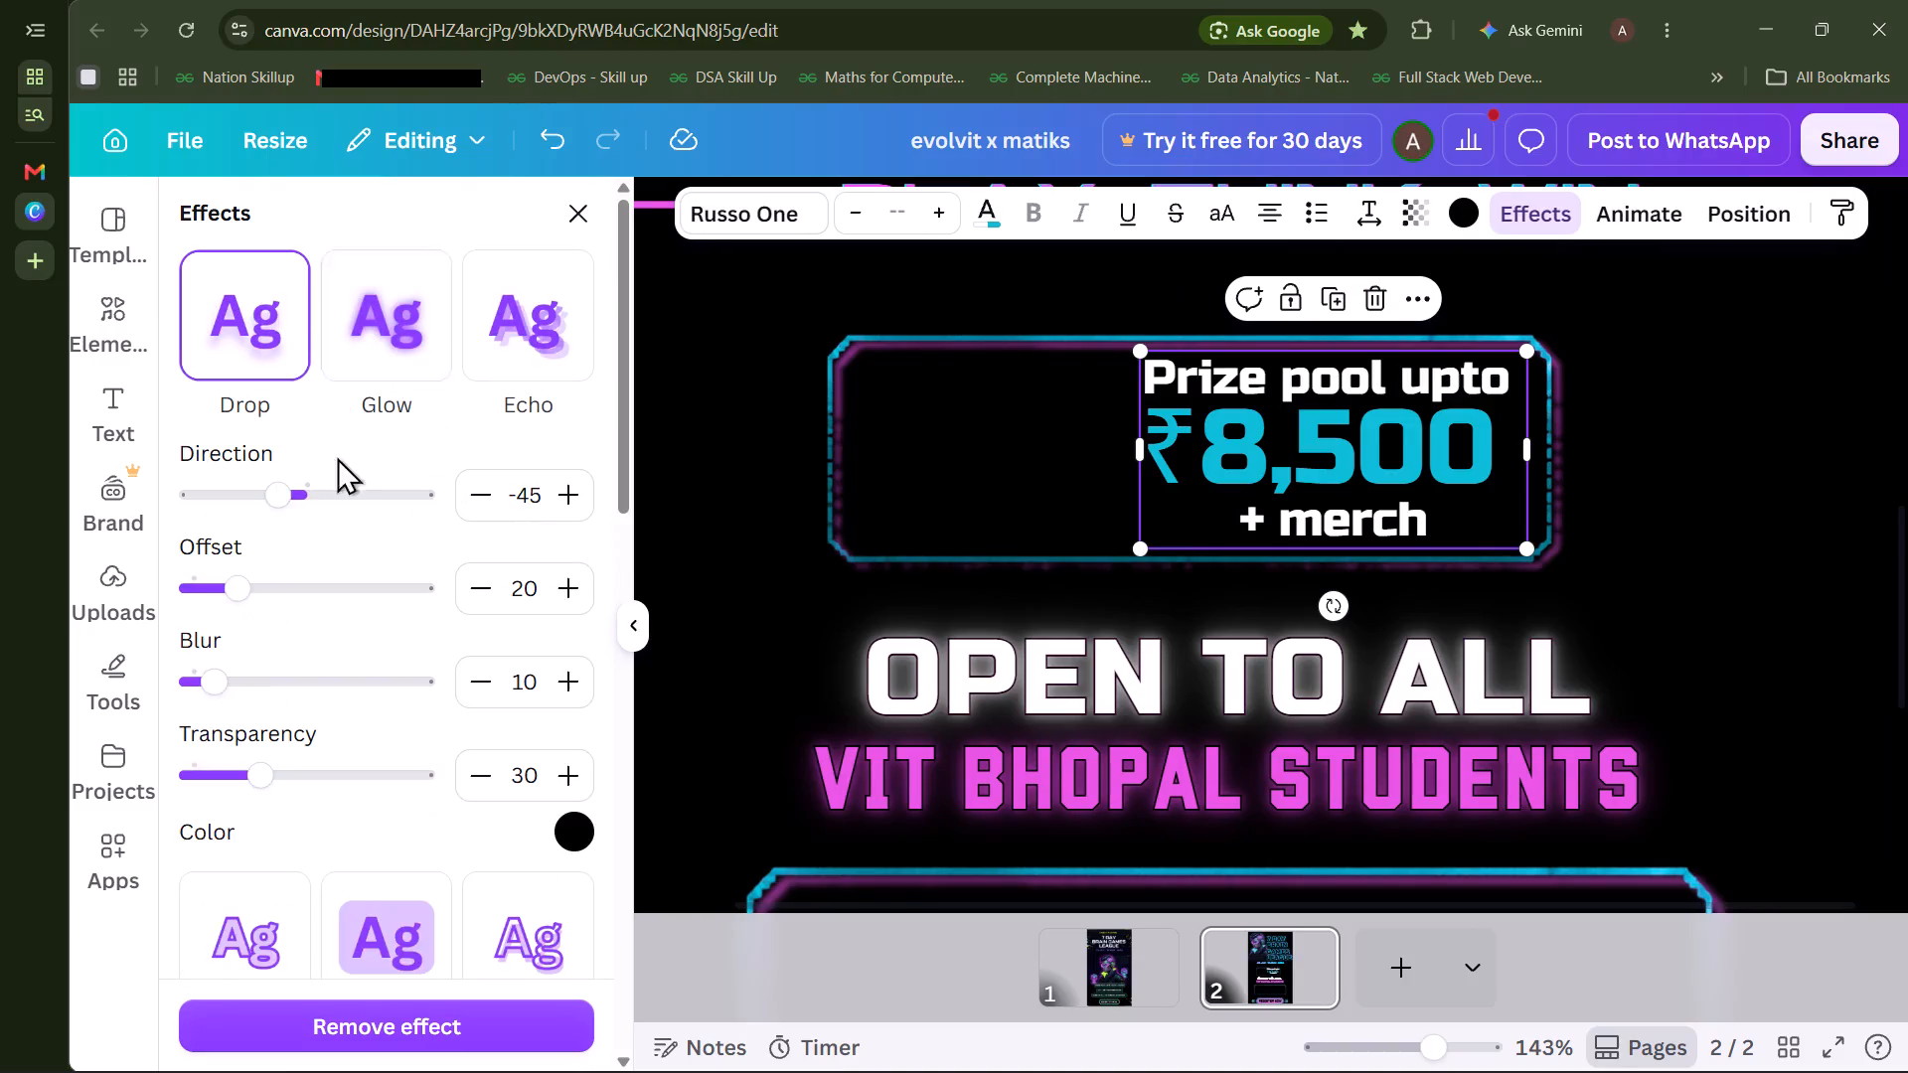
{"action": "left_click_drag", "start_coordinate": [334, 480], "coordinate": [537, 507]}
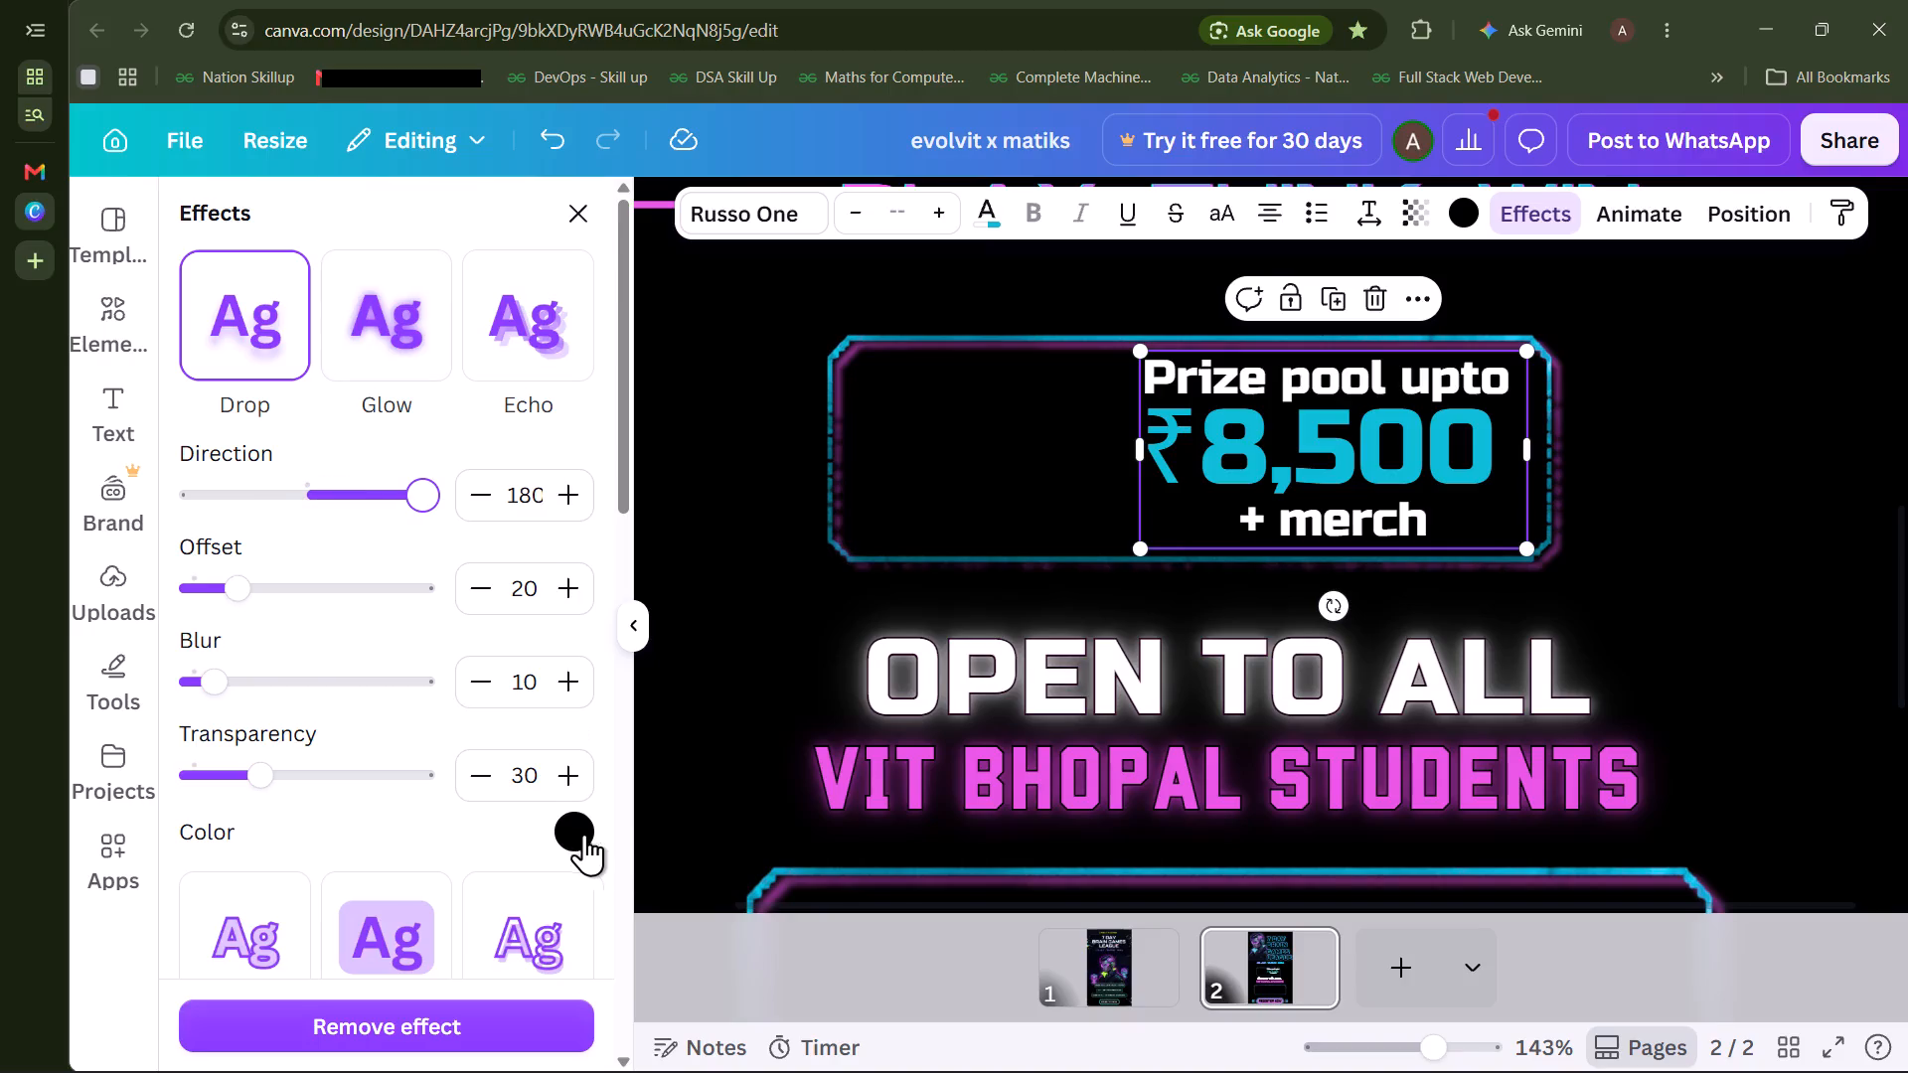
{"action": "left_click", "coordinate": [570, 832]}
{"action": "left_click", "coordinate": [487, 506]}
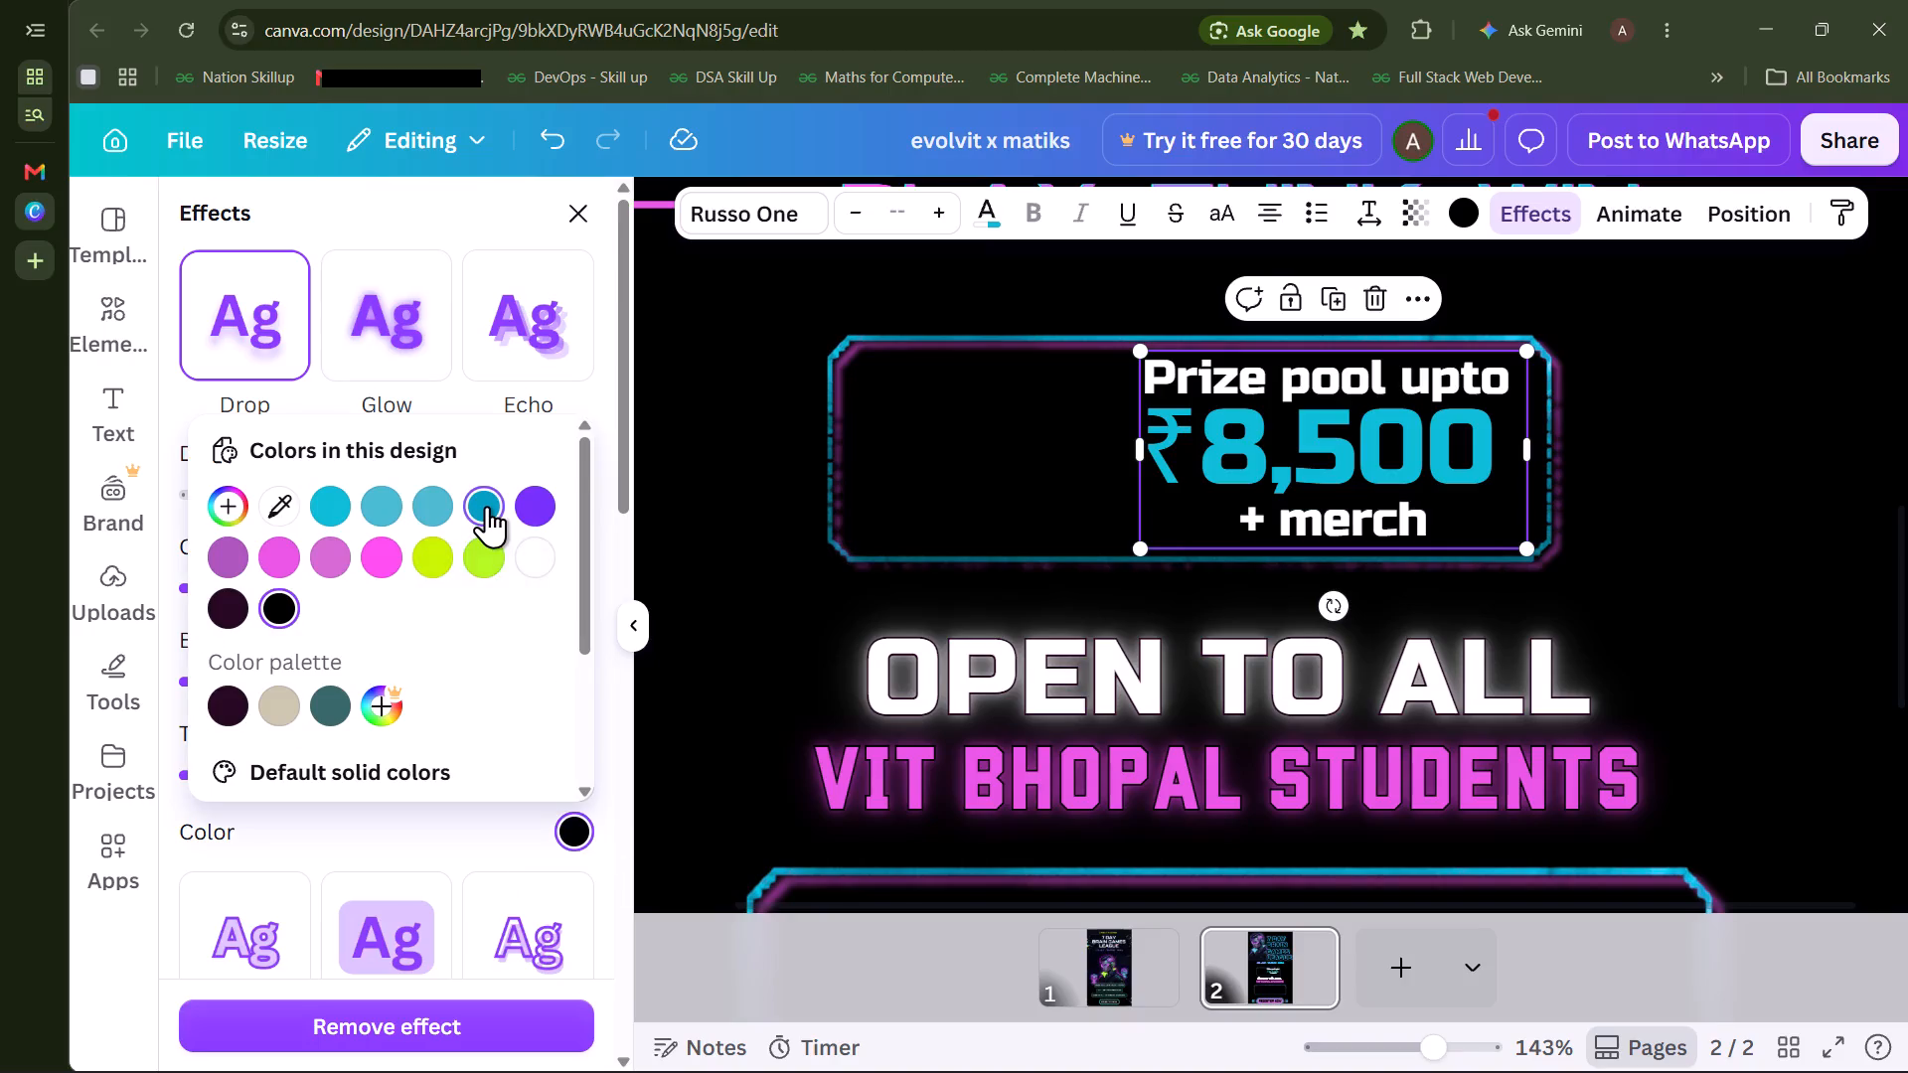
{"action": "left_click", "coordinate": [386, 506]}
{"action": "left_click", "coordinate": [451, 819]}
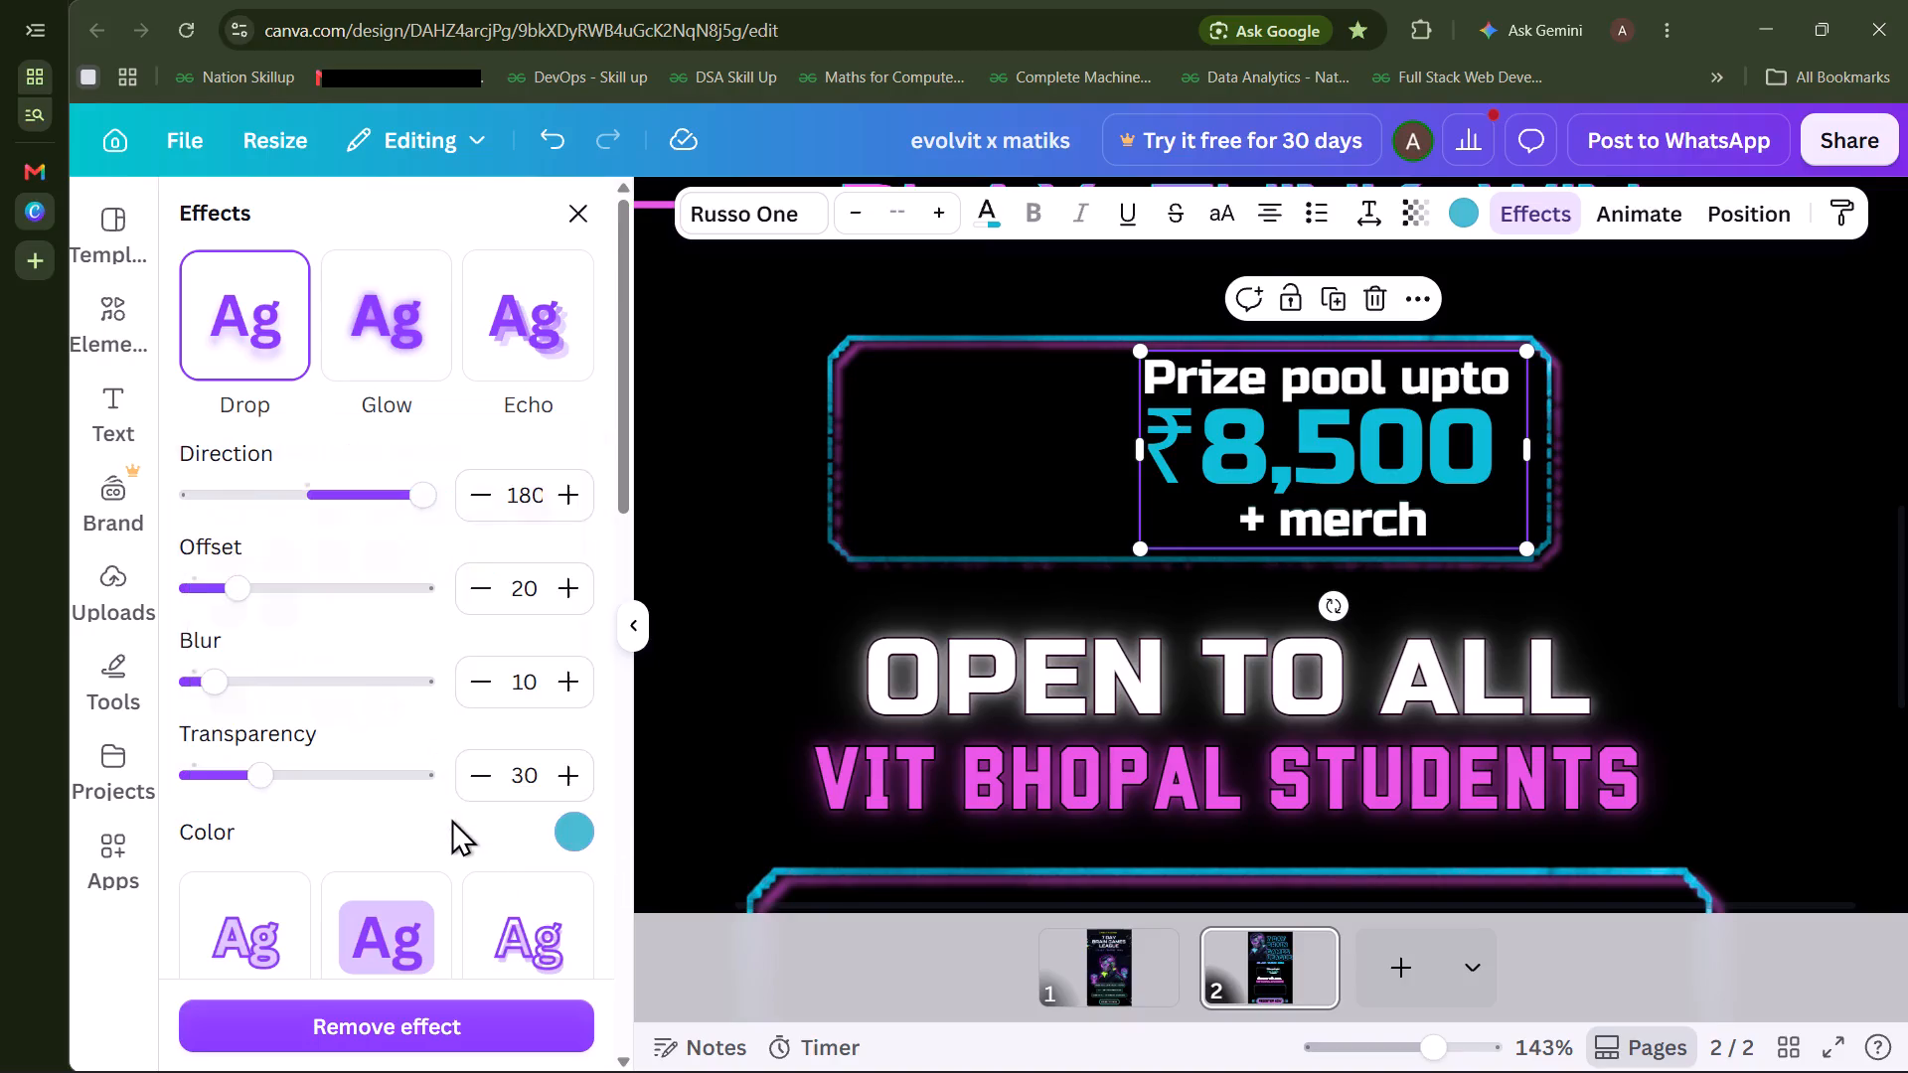
Adjust the prize pool text's Drop shadow to direction -50, with offset, blur and transparency all at 100.
{"action": "left_click_drag", "start_coordinate": [344, 681], "coordinate": [518, 724]}
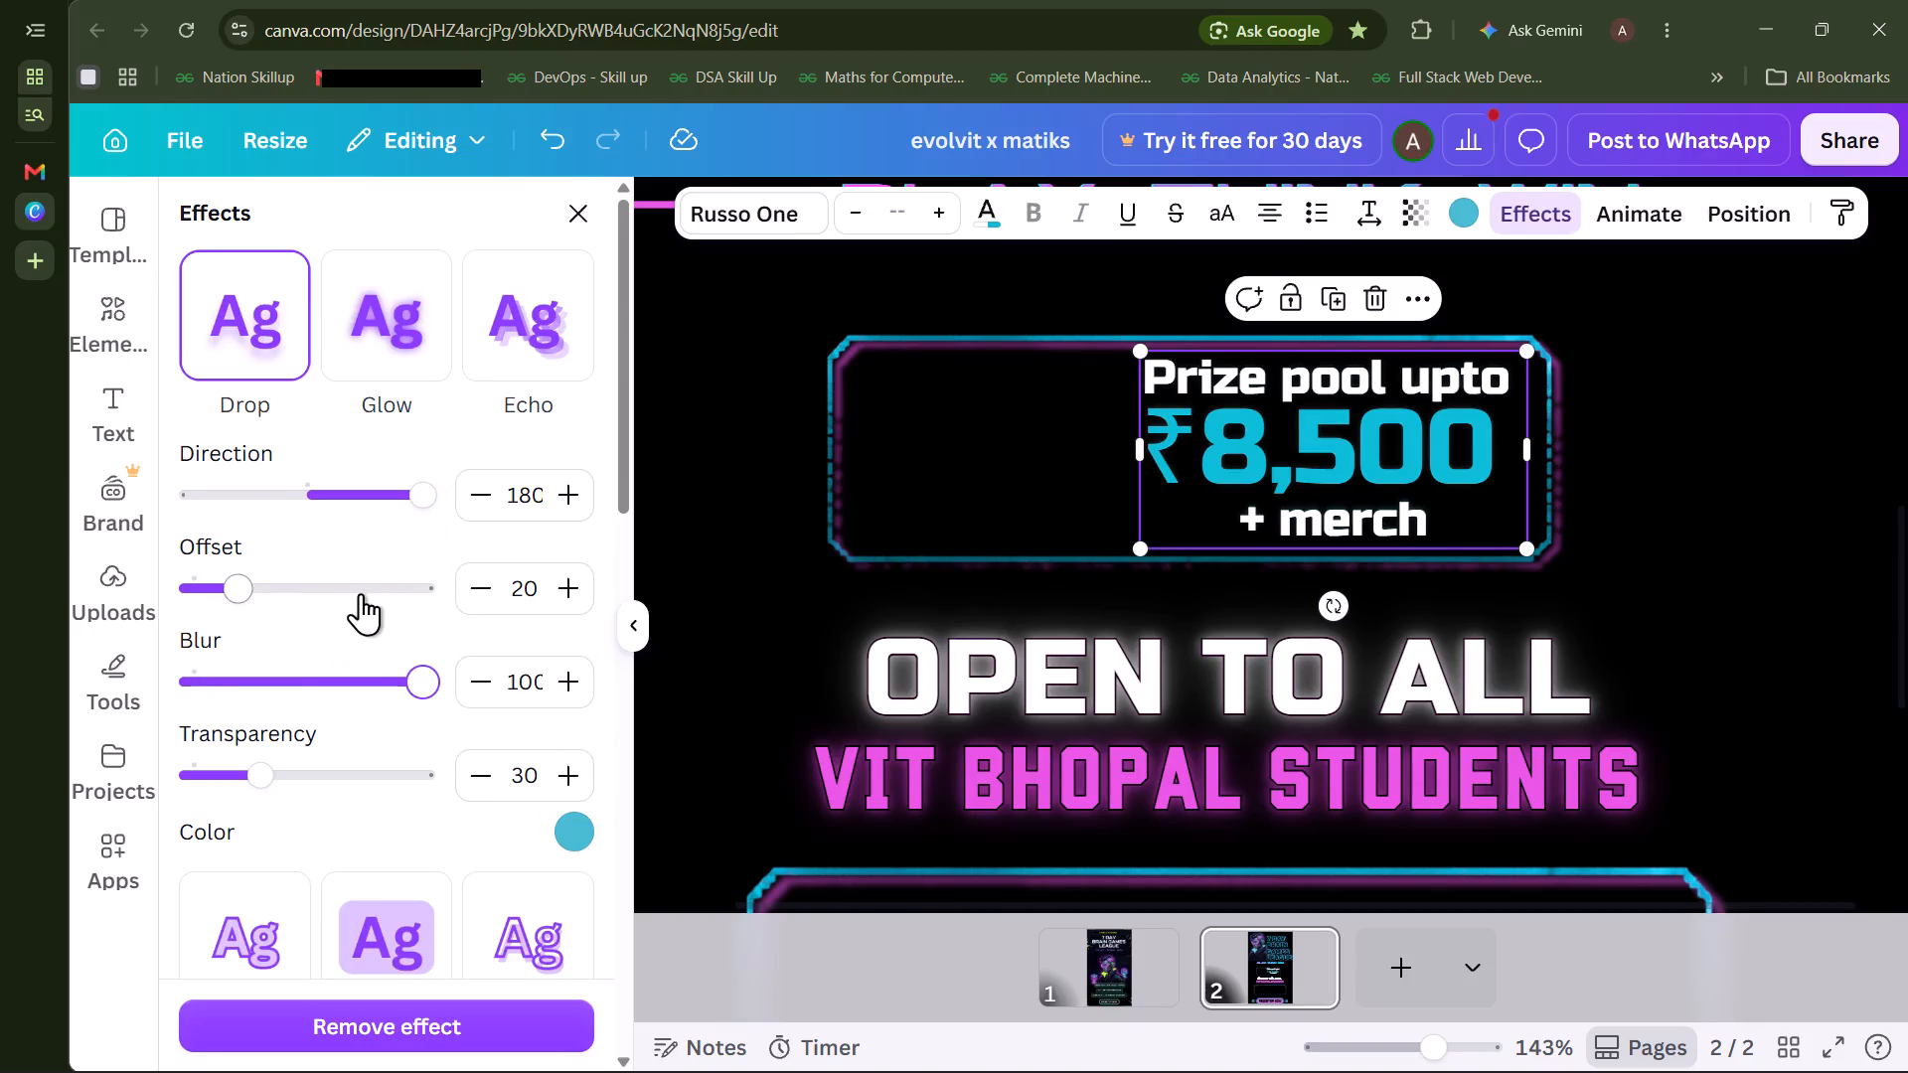
{"action": "left_click_drag", "start_coordinate": [361, 593], "coordinate": [509, 657]}
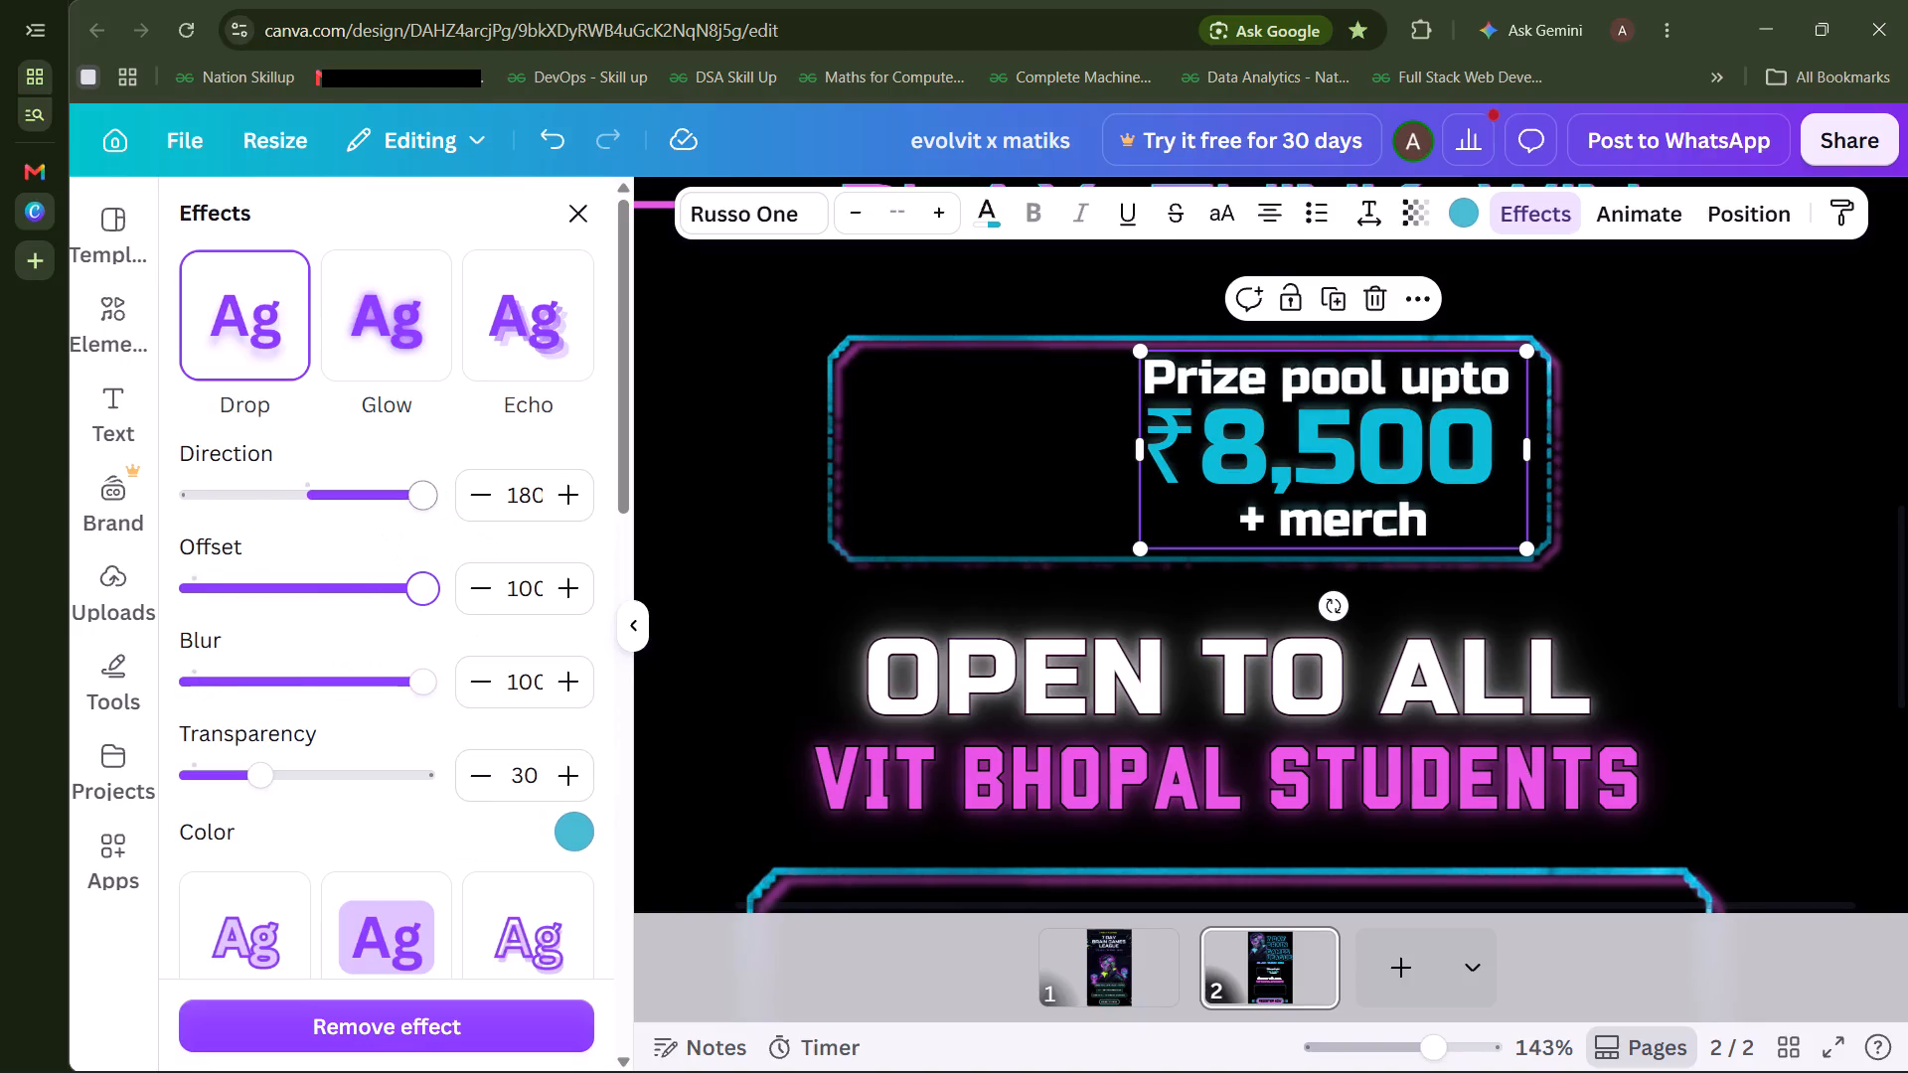
{"action": "left_click_drag", "start_coordinate": [406, 496], "coordinate": [144, 581]}
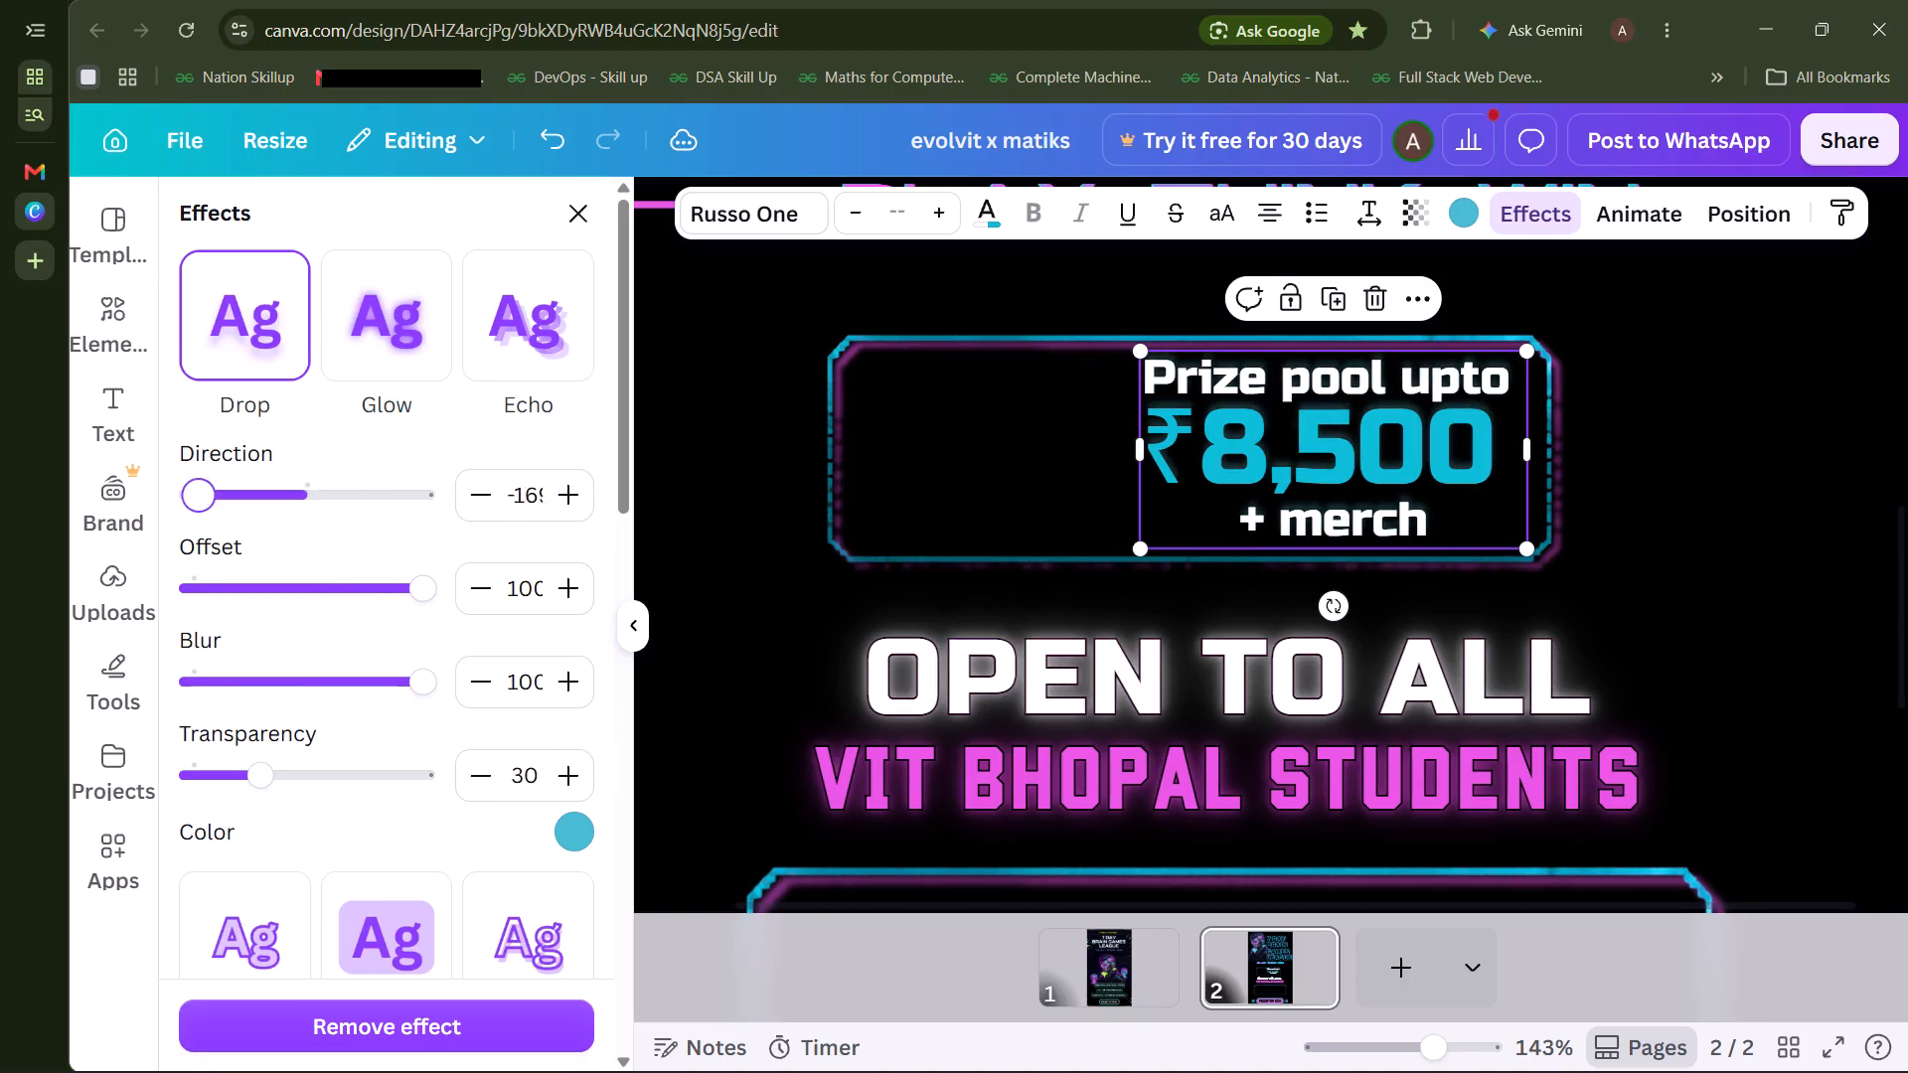
{"action": "left_click_drag", "start_coordinate": [144, 581], "coordinate": [683, 588]}
{"action": "left_click", "coordinate": [266, 764]}
{"action": "left_click_drag", "start_coordinate": [266, 764], "coordinate": [573, 808]}
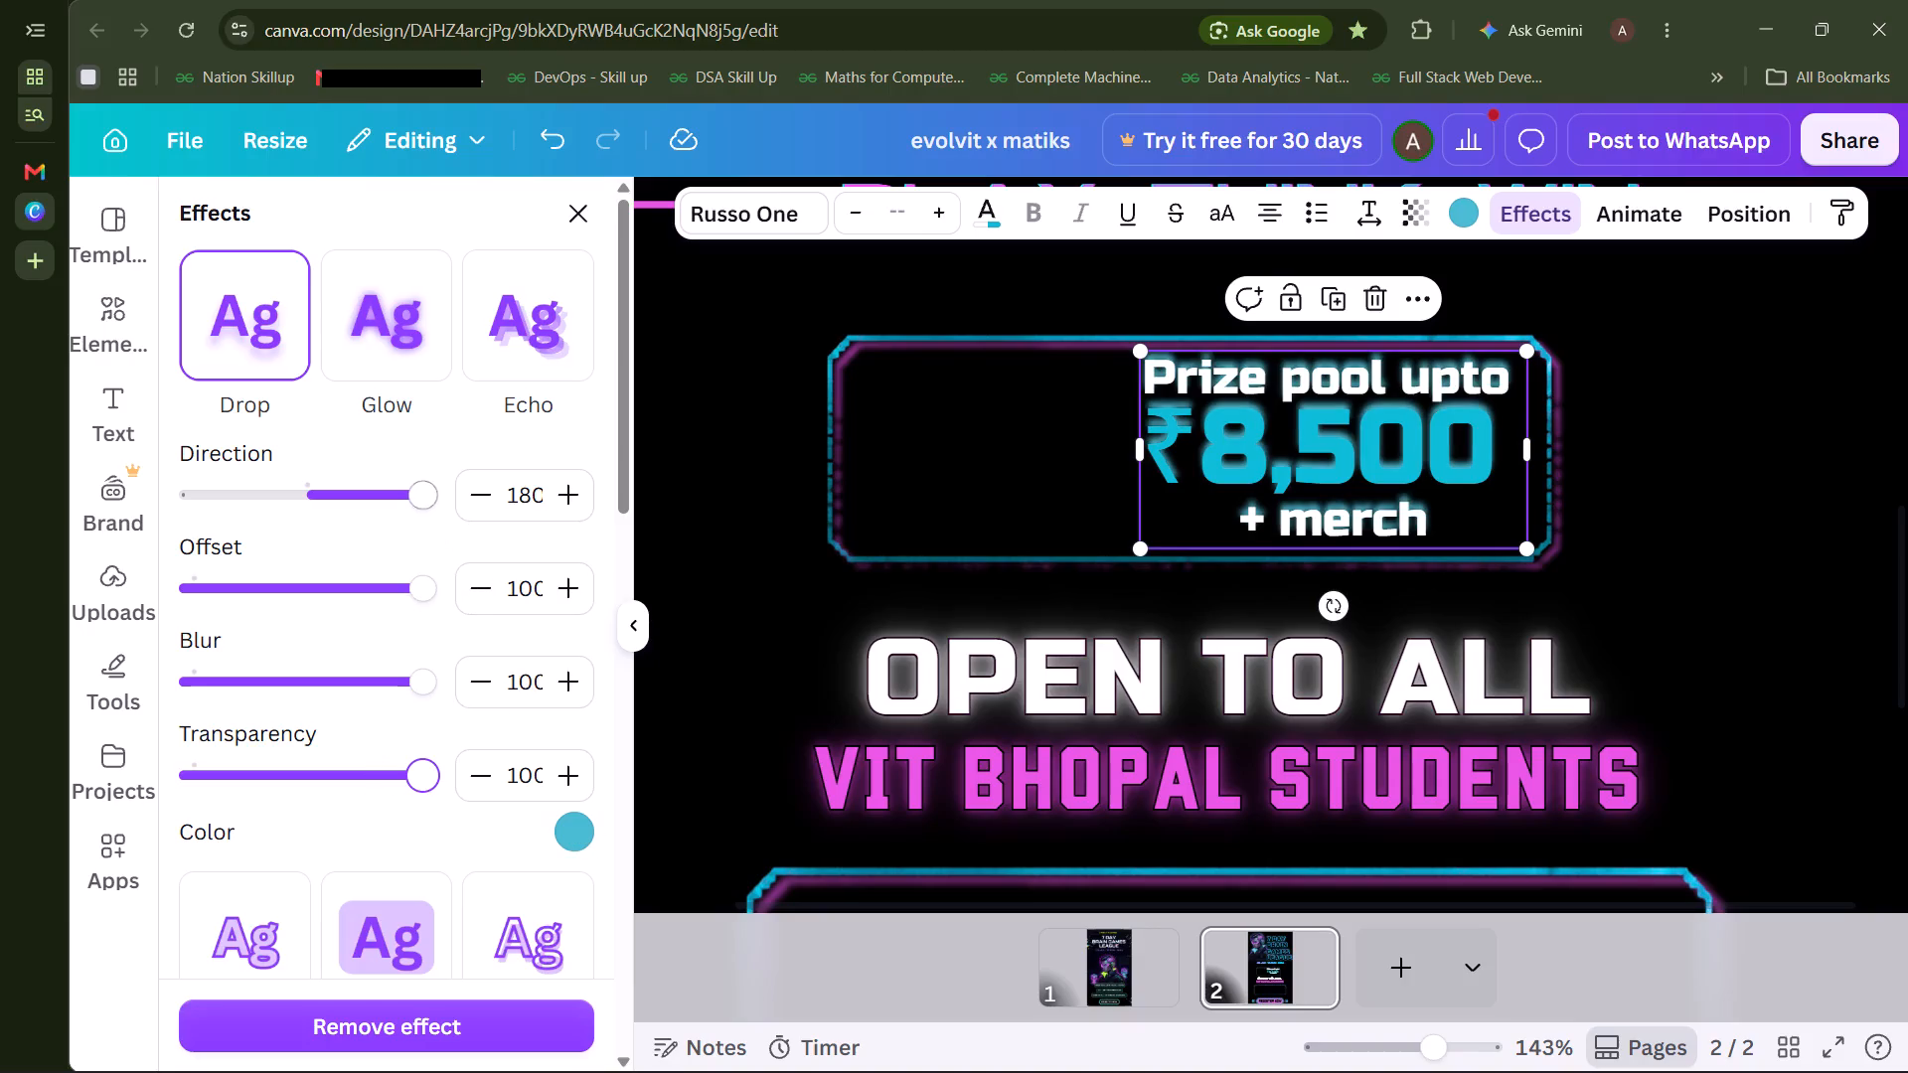
{"action": "left_click_drag", "start_coordinate": [401, 493], "coordinate": [285, 496]}
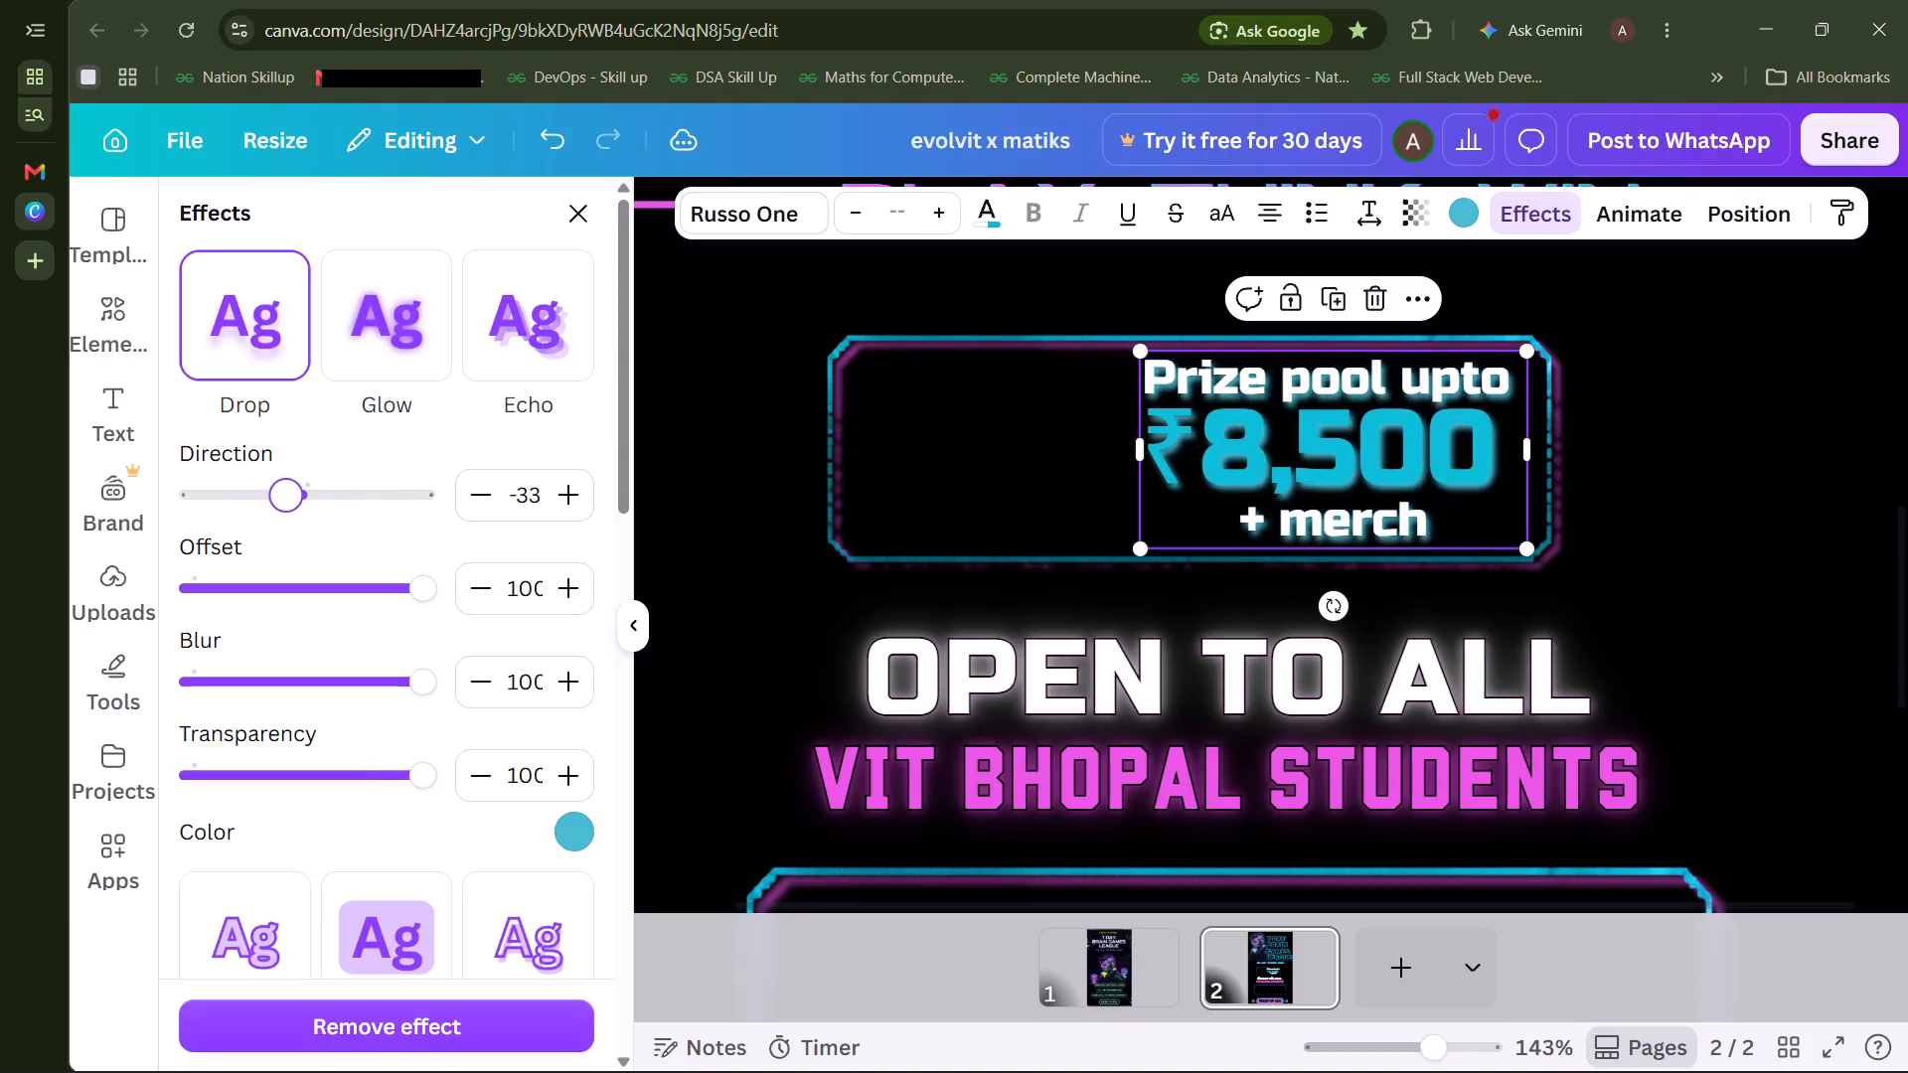
{"action": "left_click_drag", "start_coordinate": [285, 496], "coordinate": [274, 492]}
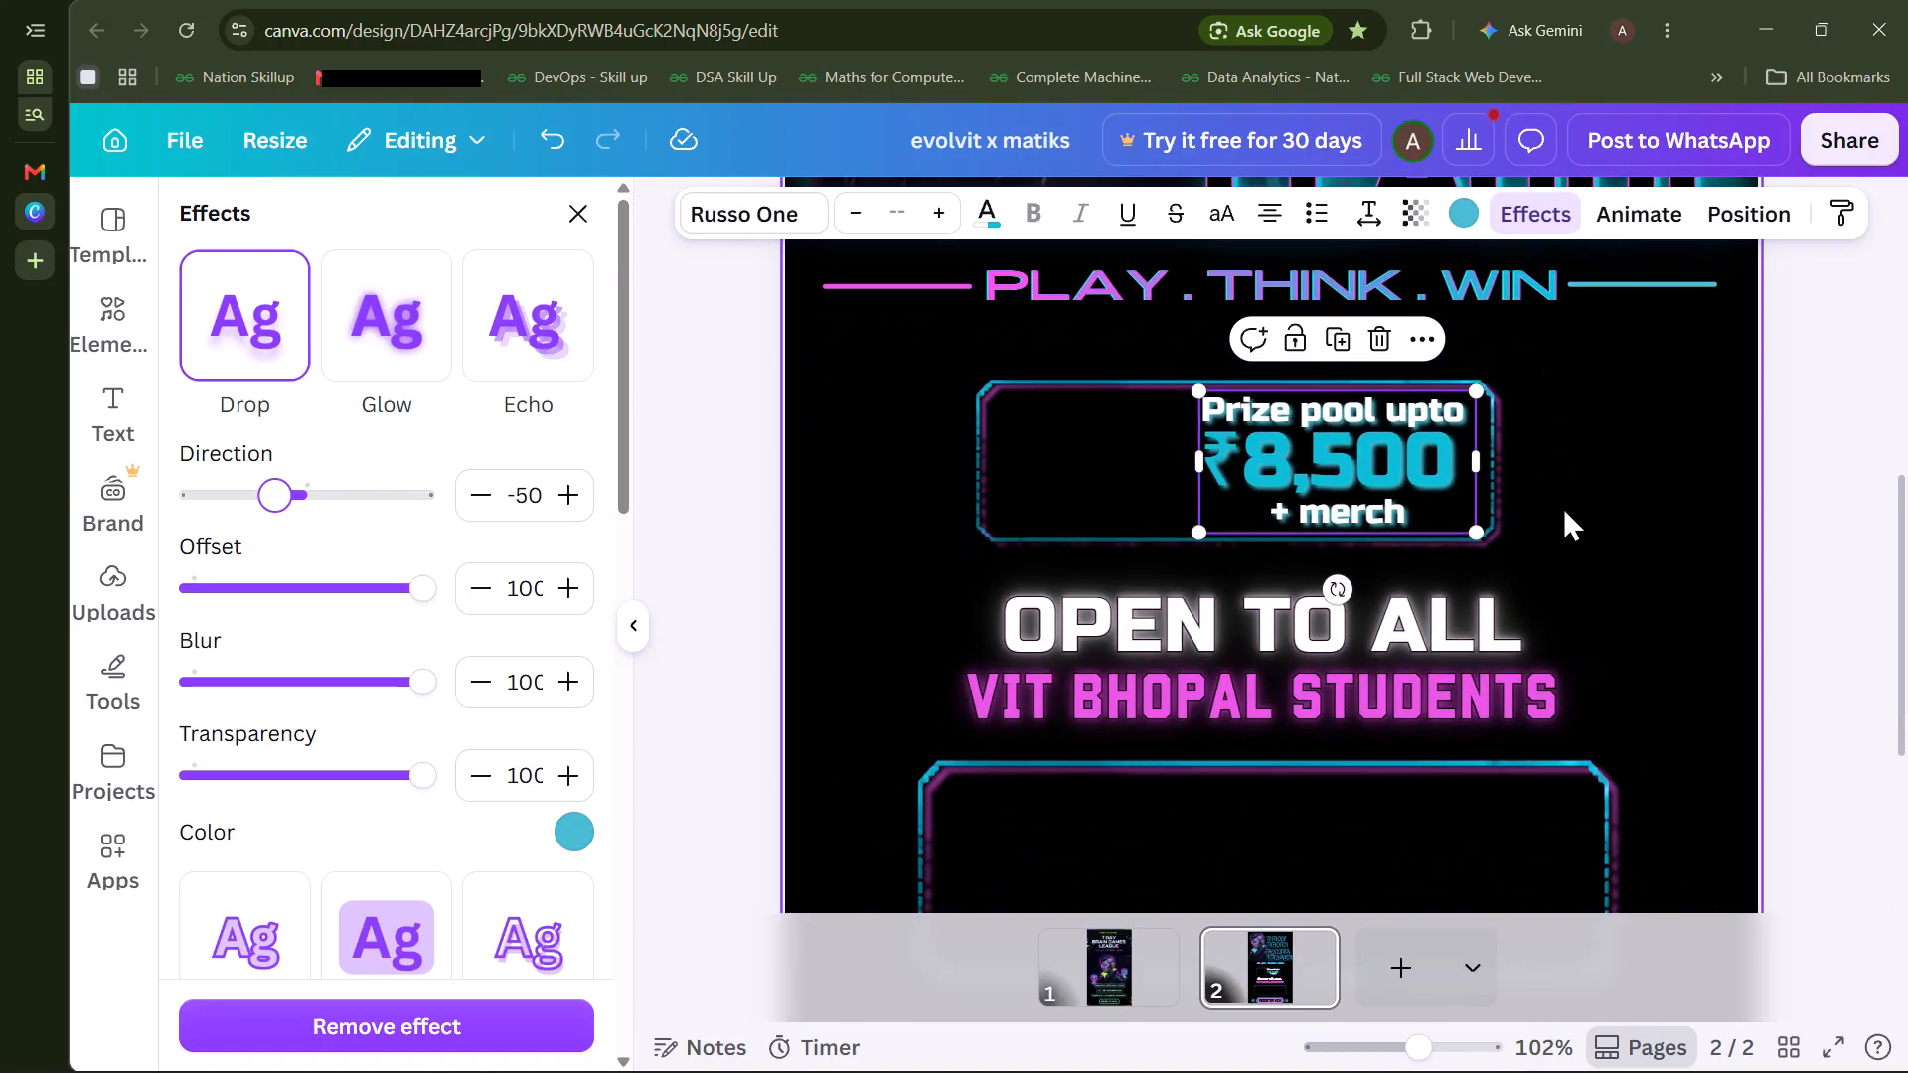
{"action": "left_click", "coordinate": [1562, 506]}
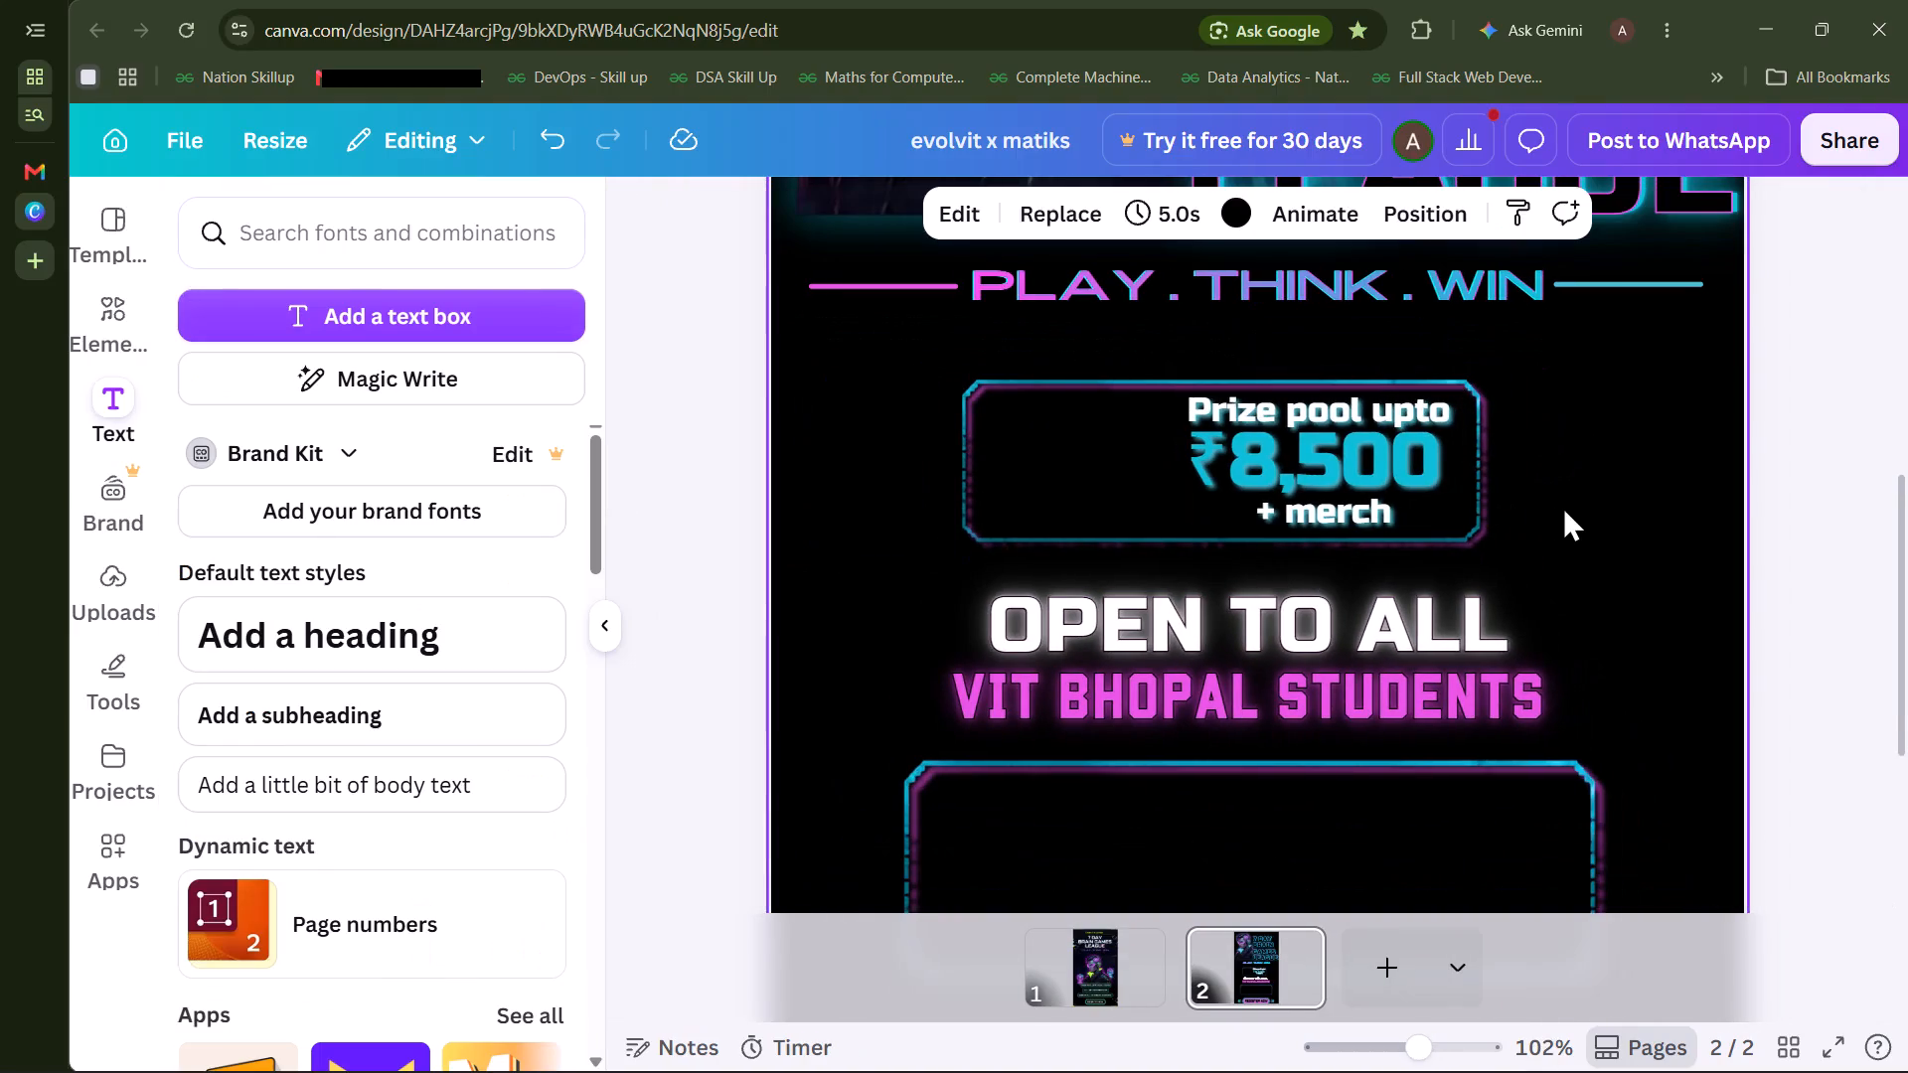
Duplicate the prize pool text and place the copy exactly over the original inside the smaller frame.
{"action": "left_click", "coordinate": [1399, 360]}
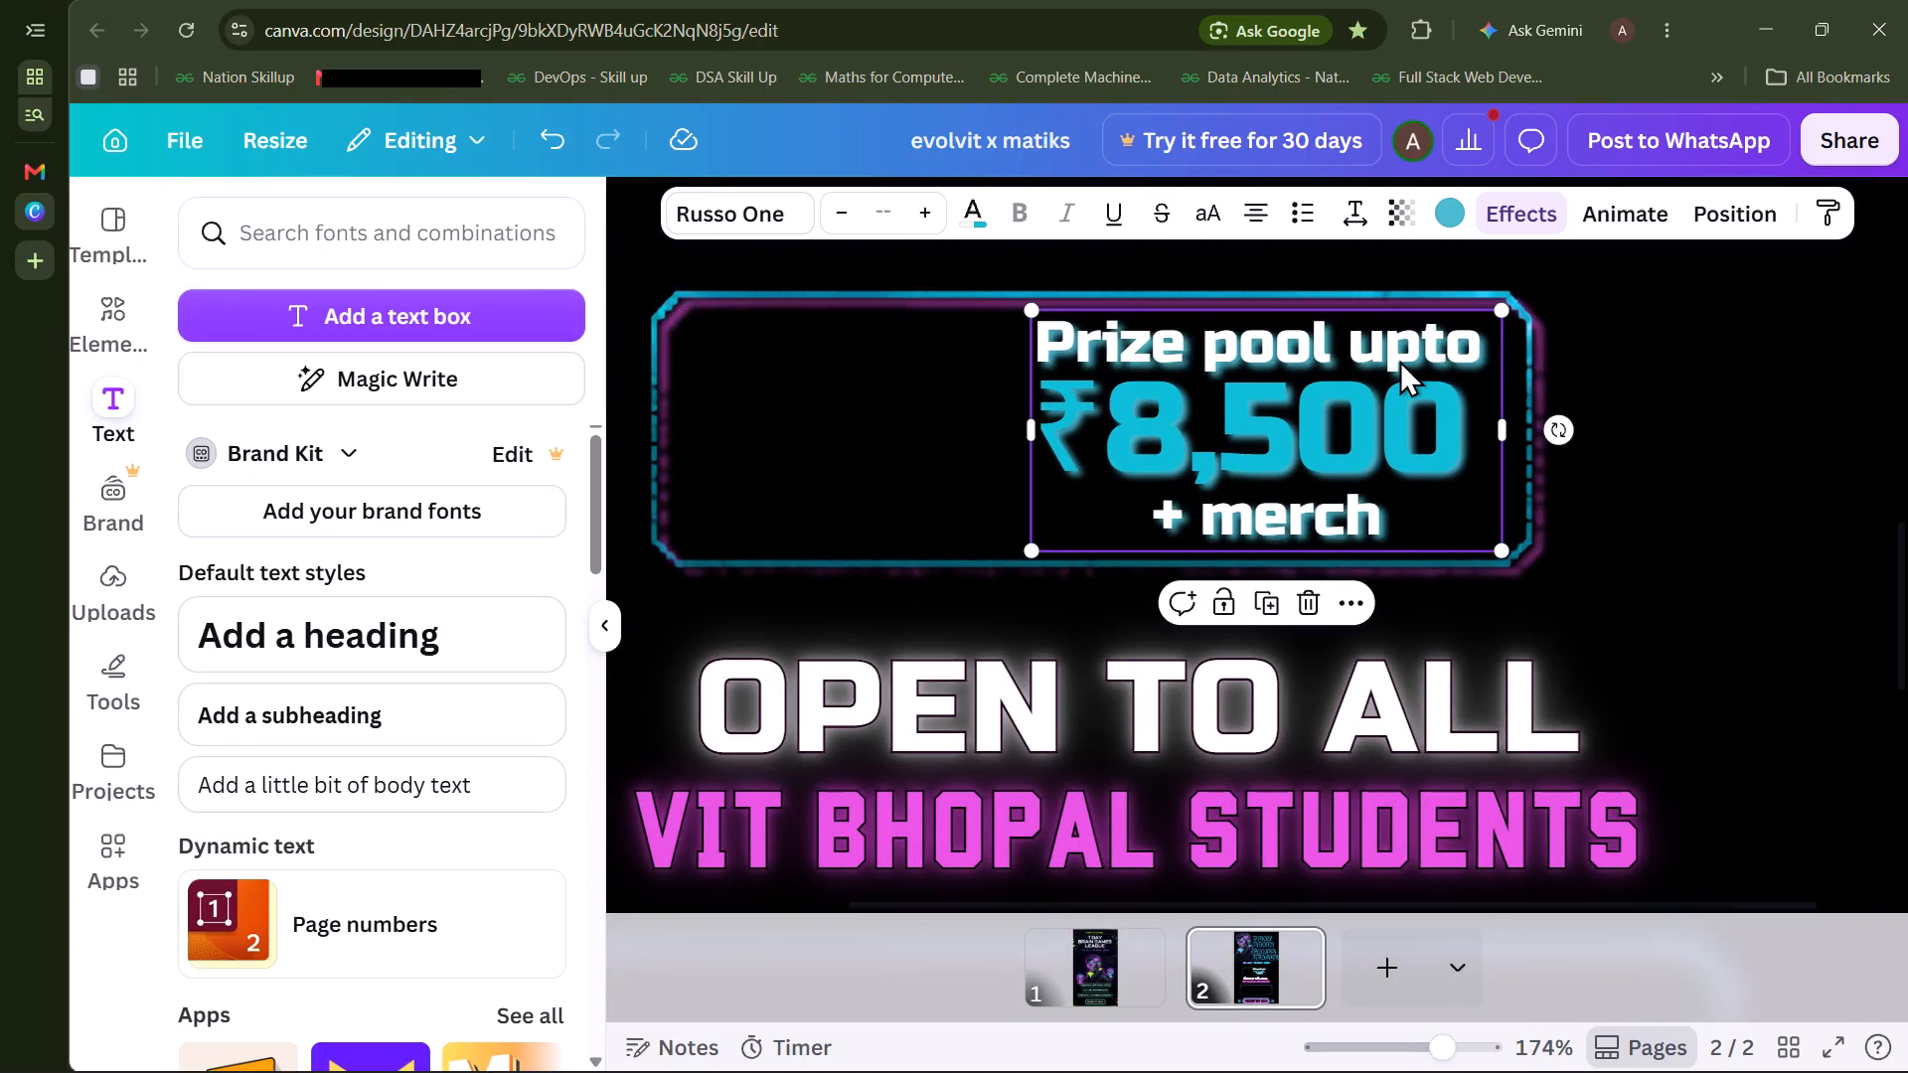
{"action": "key", "text": "ctrl+d"}
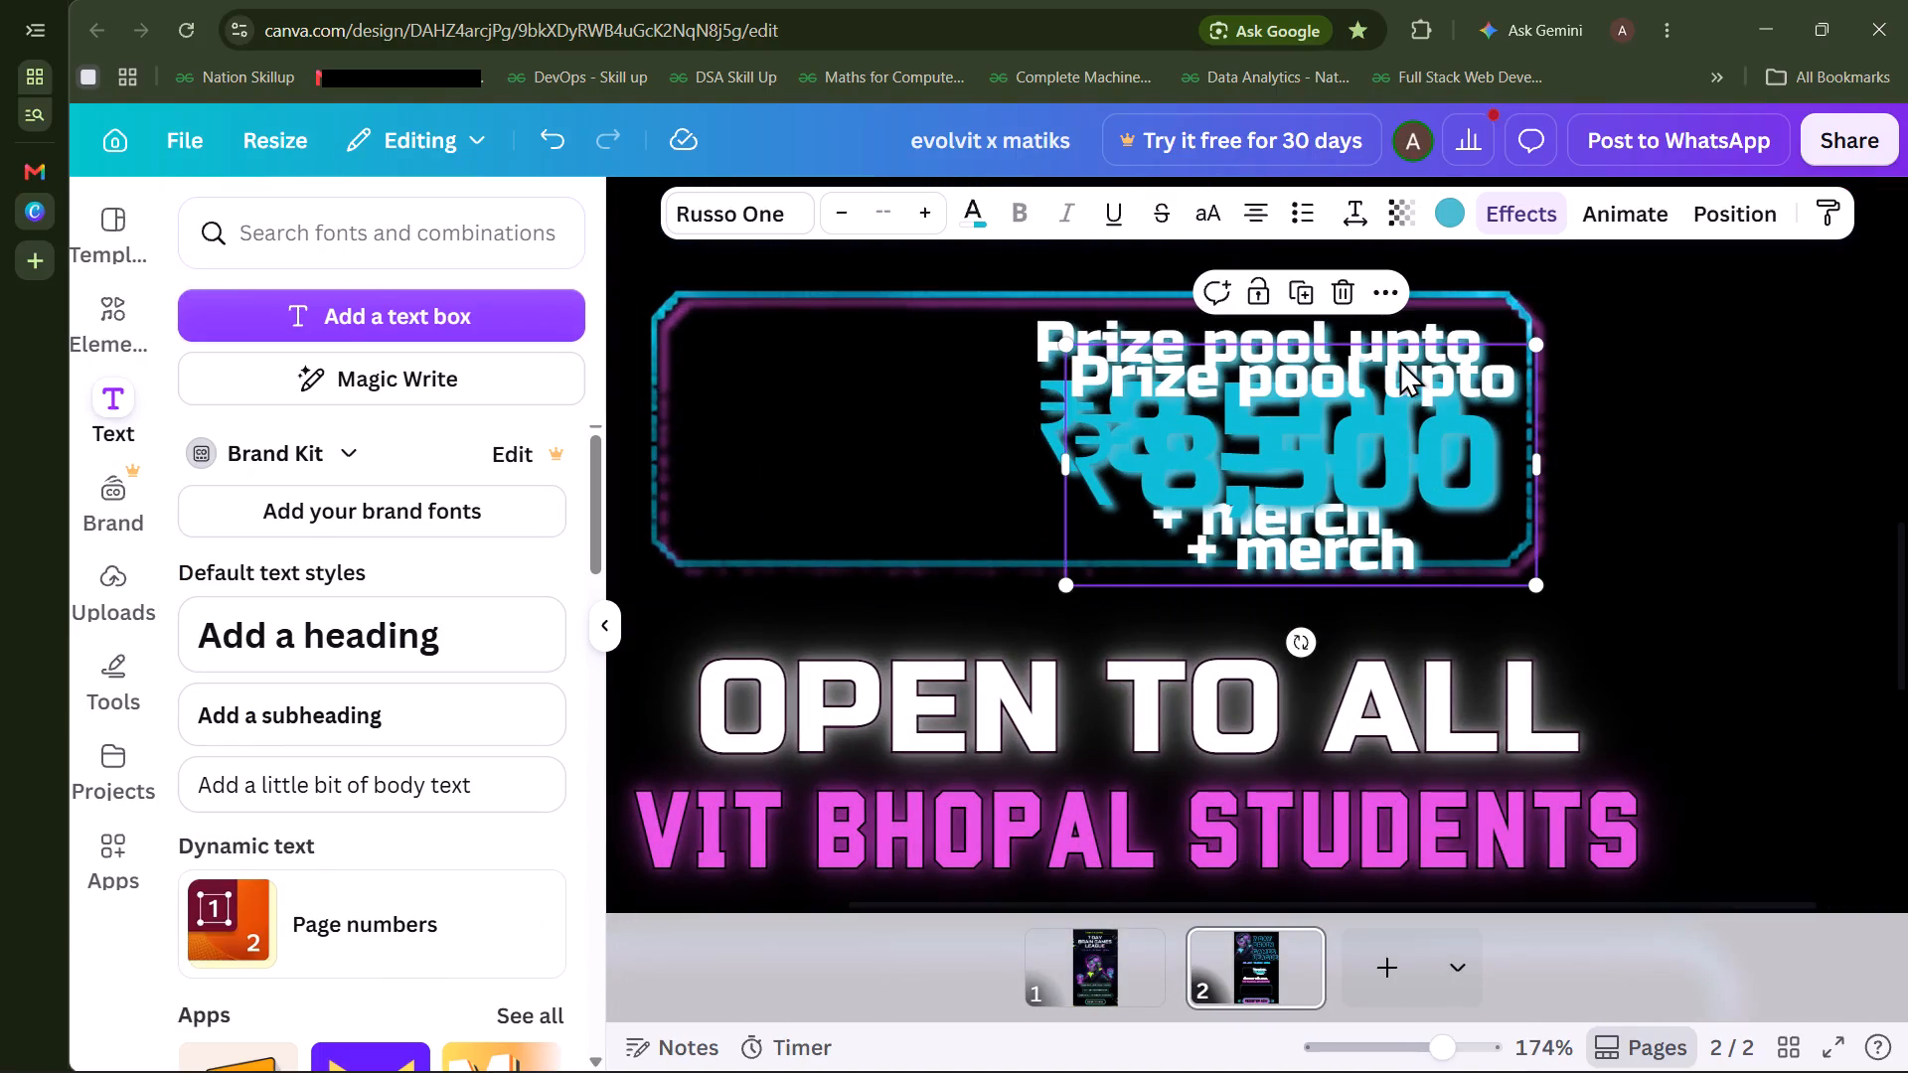
{"action": "left_click_drag", "start_coordinate": [1381, 466], "coordinate": [1341, 432]}
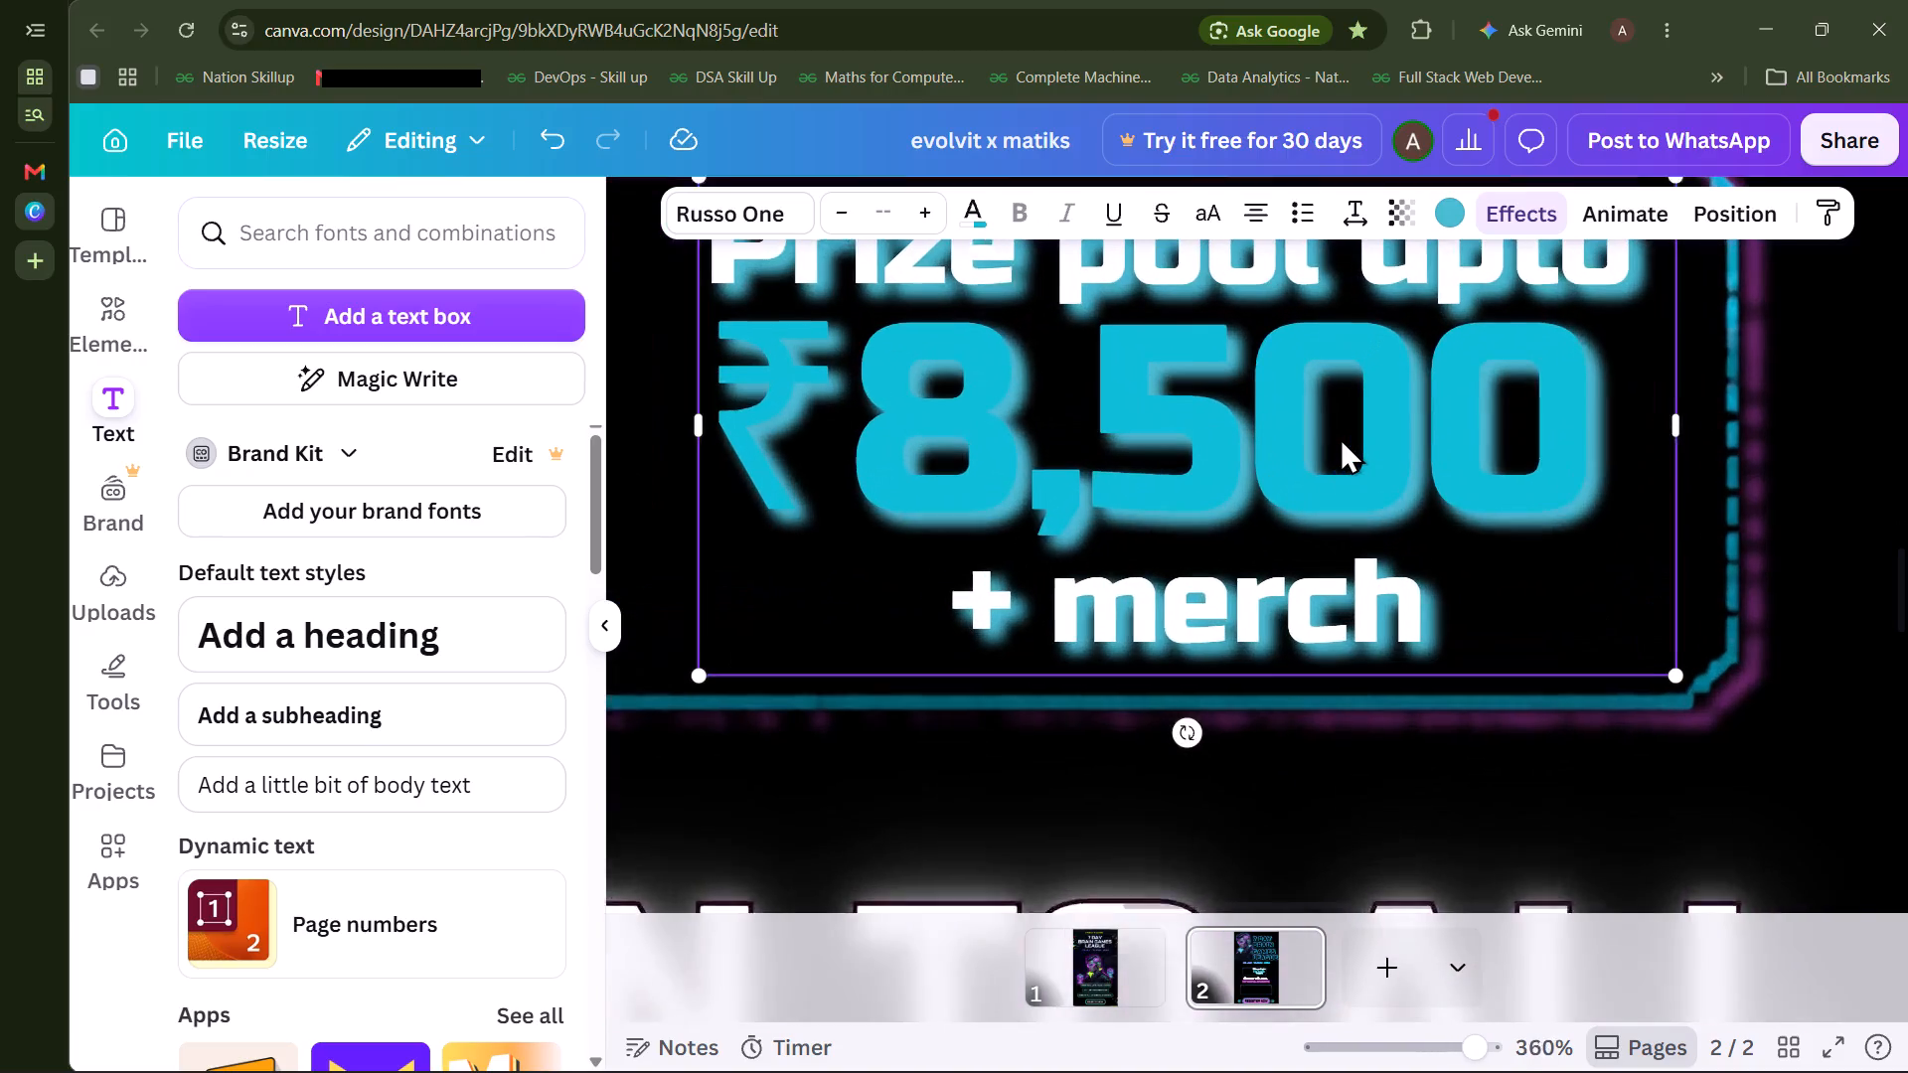
{"action": "left_click", "coordinate": [1340, 437]}
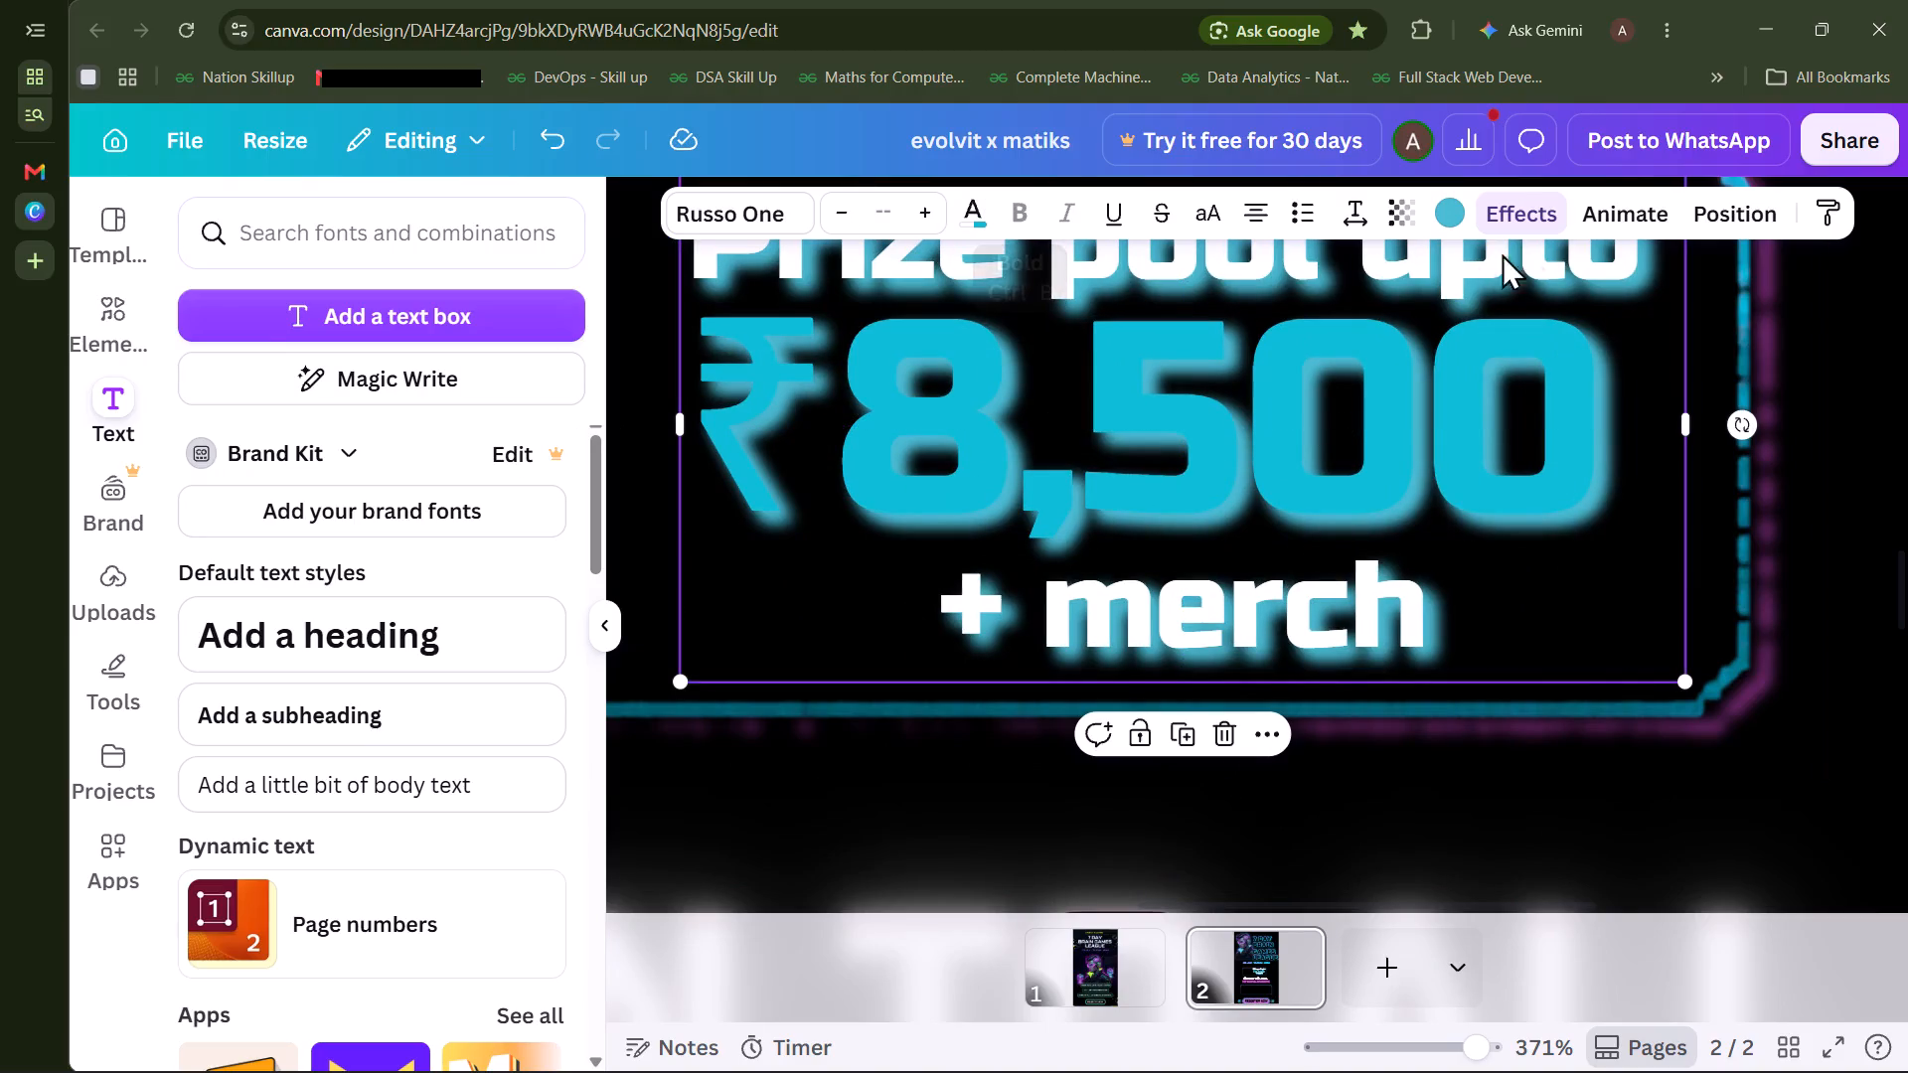
Give the top copy of the prize pool text an Outline effect in black with thickness 5.
{"action": "left_click", "coordinate": [1524, 219]}
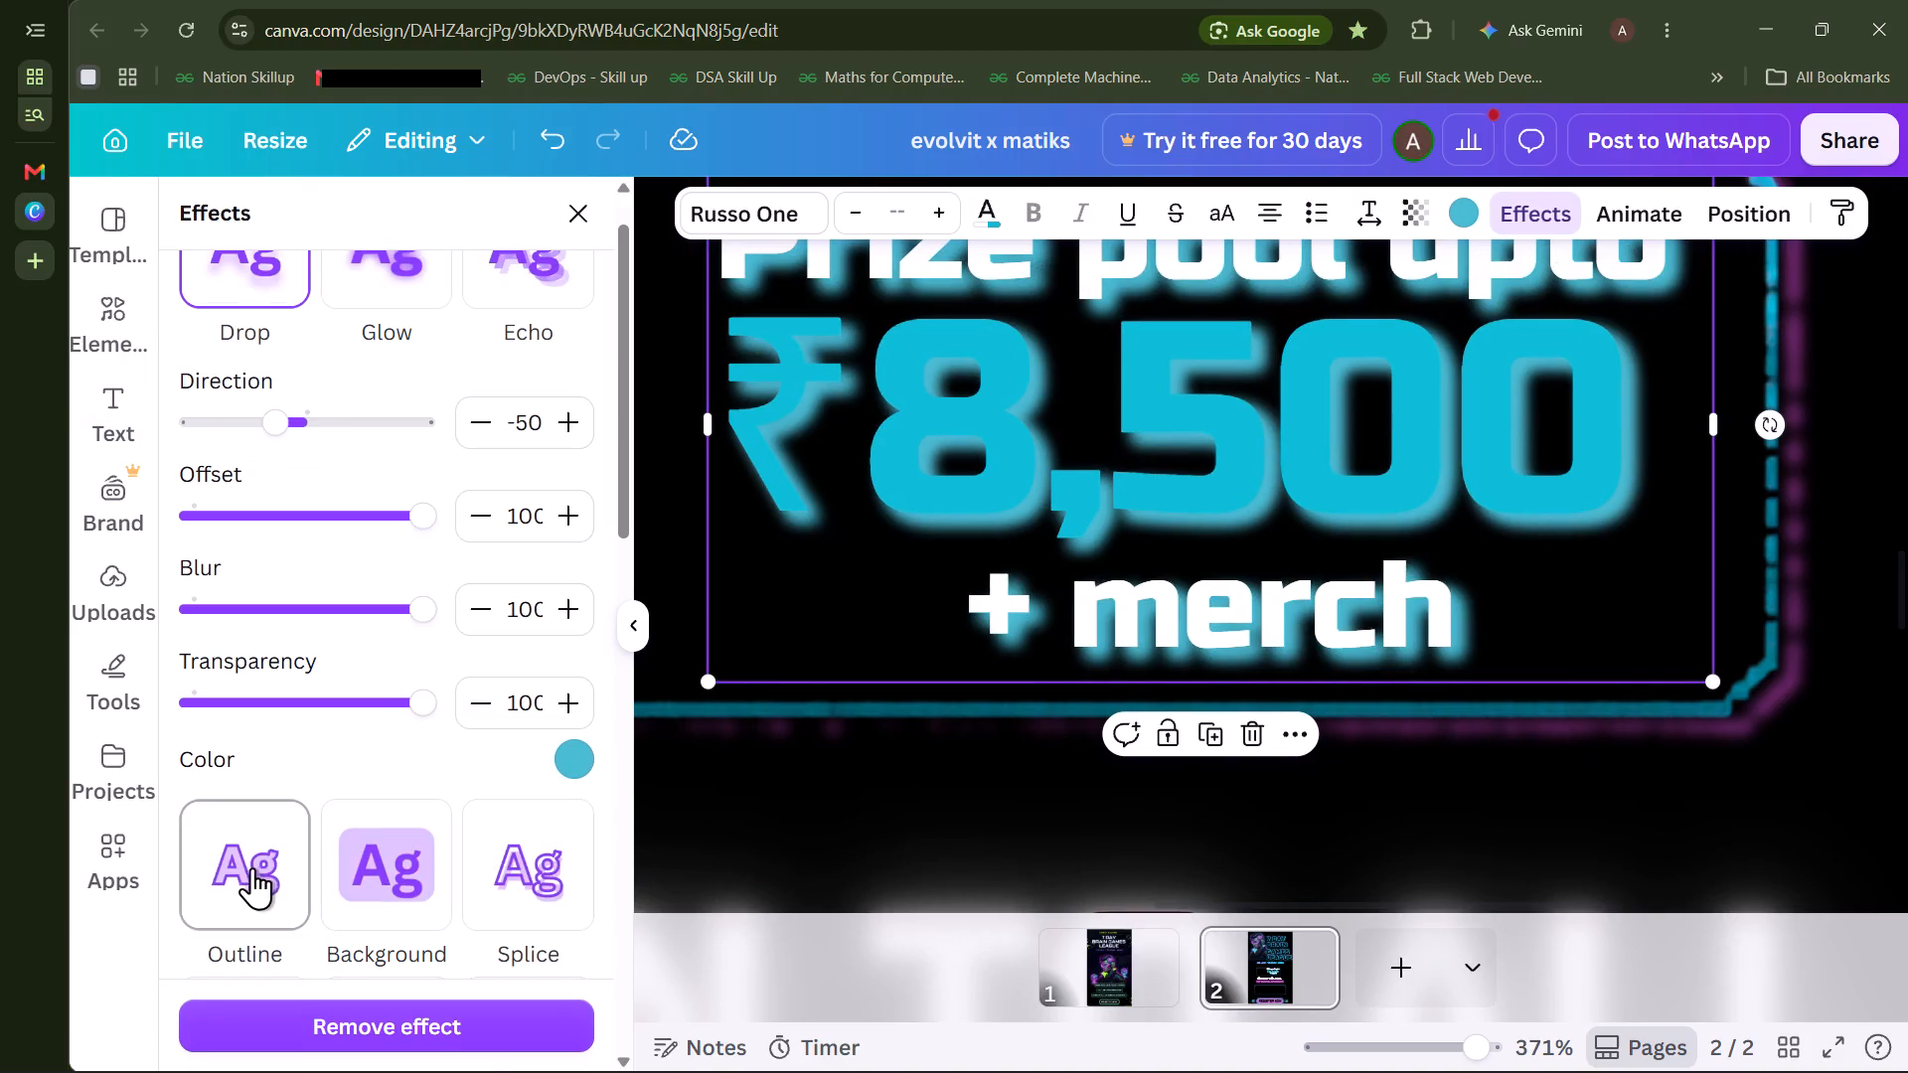
{"action": "left_click", "coordinate": [254, 867]}
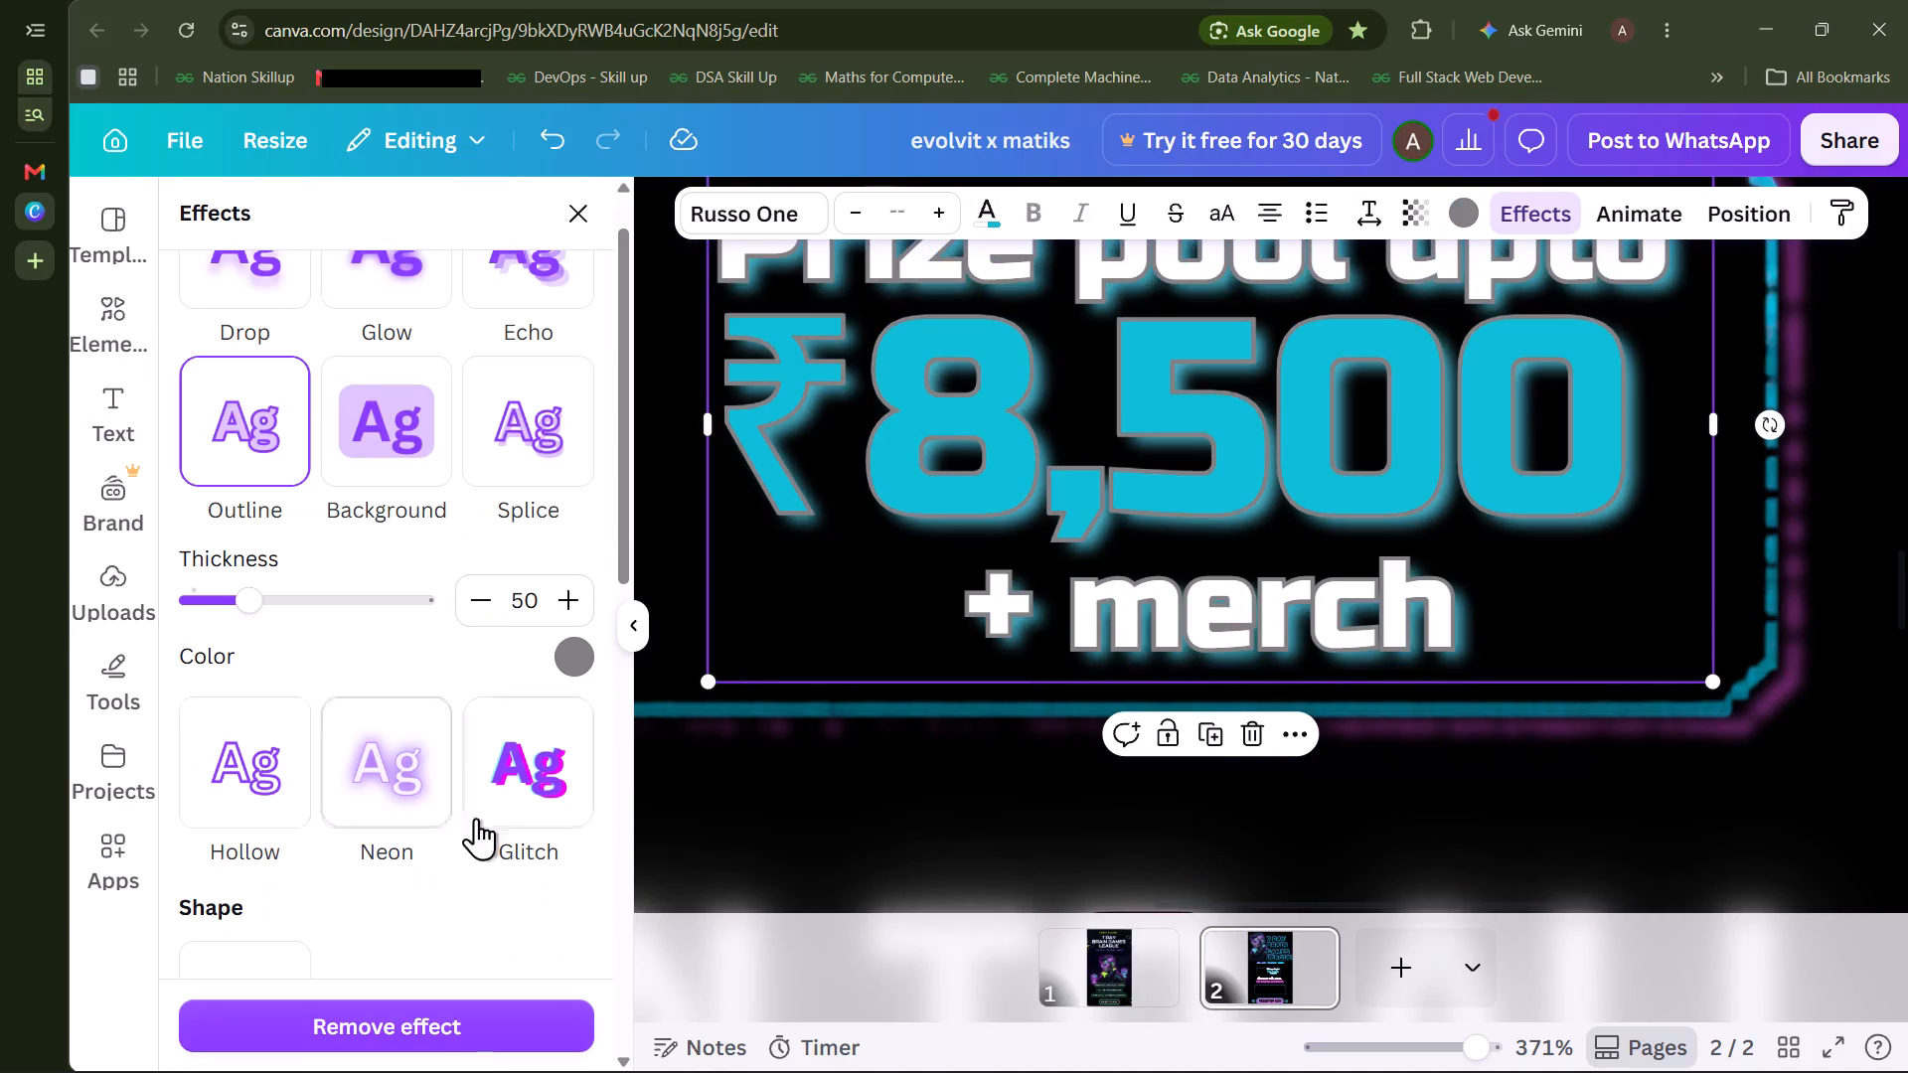
{"action": "left_click", "coordinate": [575, 655]}
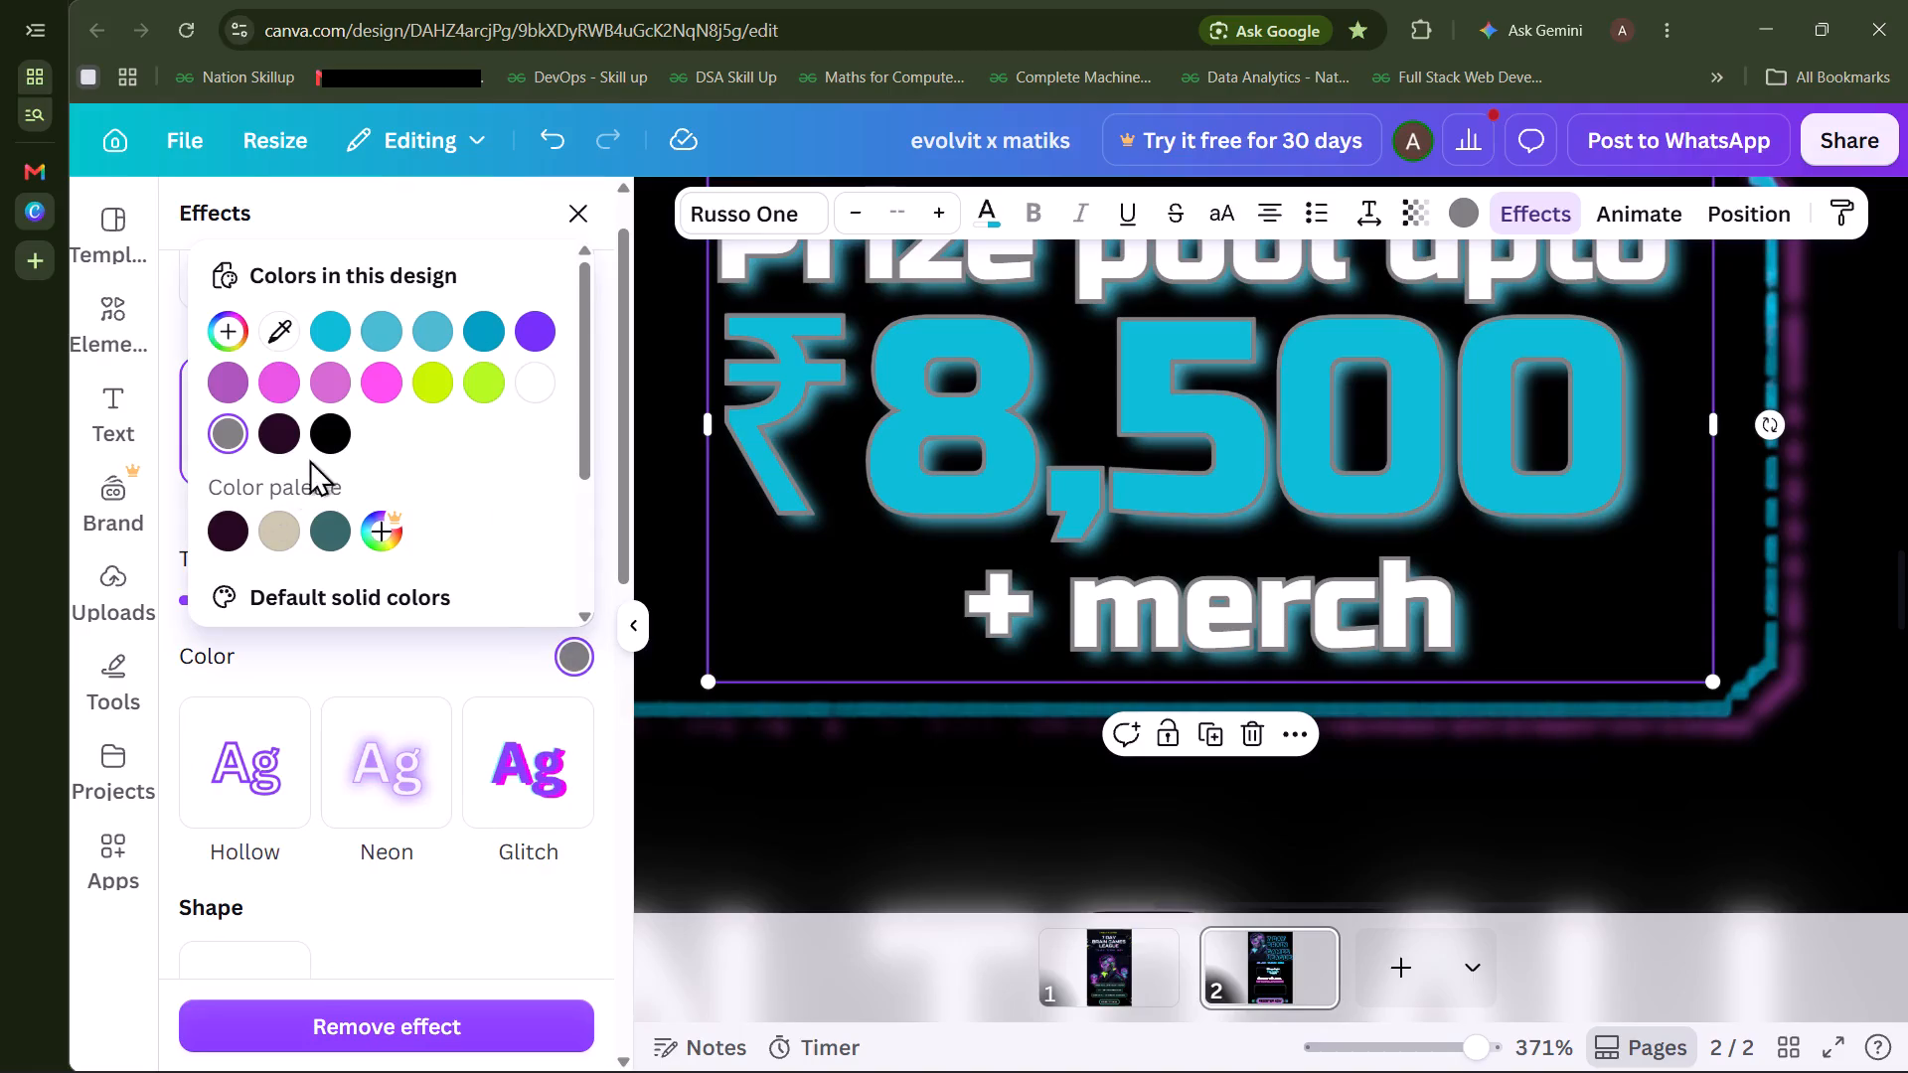
{"action": "left_click", "coordinate": [328, 438]}
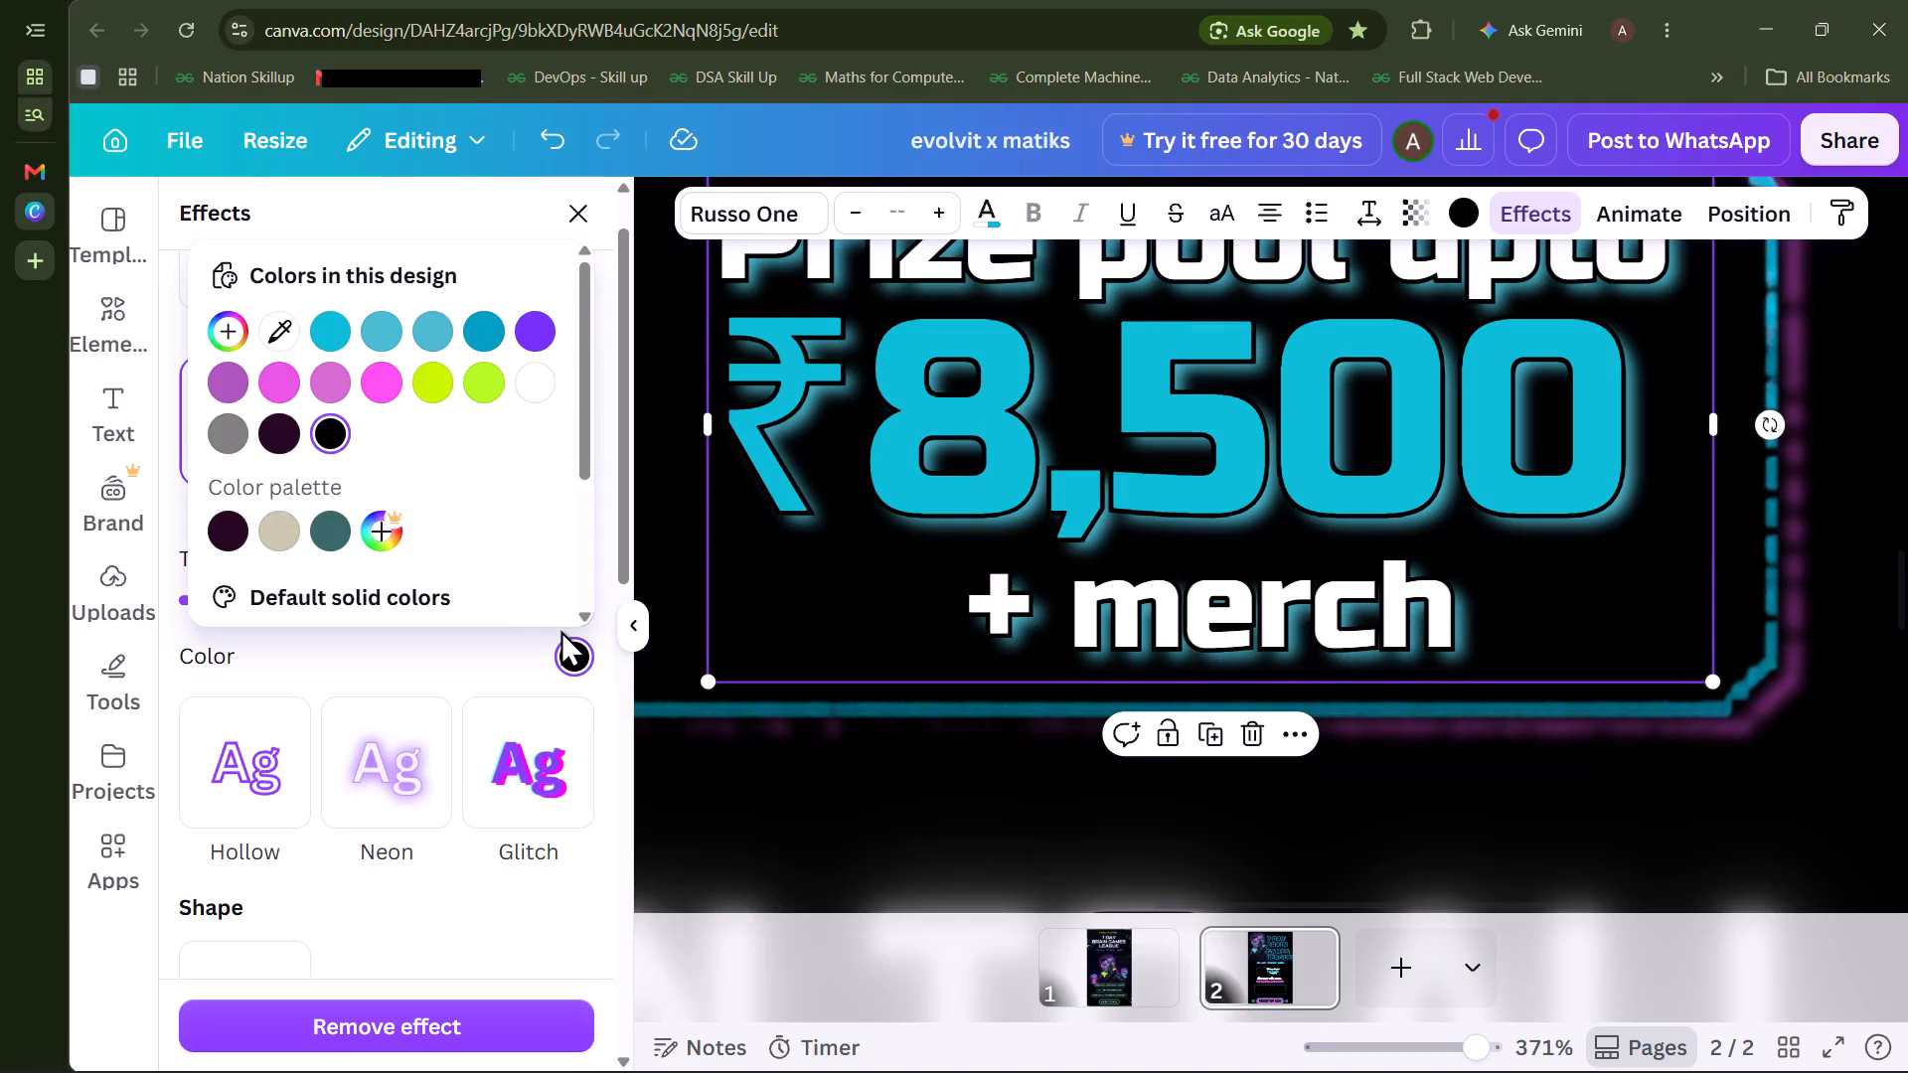
{"action": "left_click", "coordinate": [411, 656]}
{"action": "left_click_drag", "start_coordinate": [254, 604], "coordinate": [210, 610]}
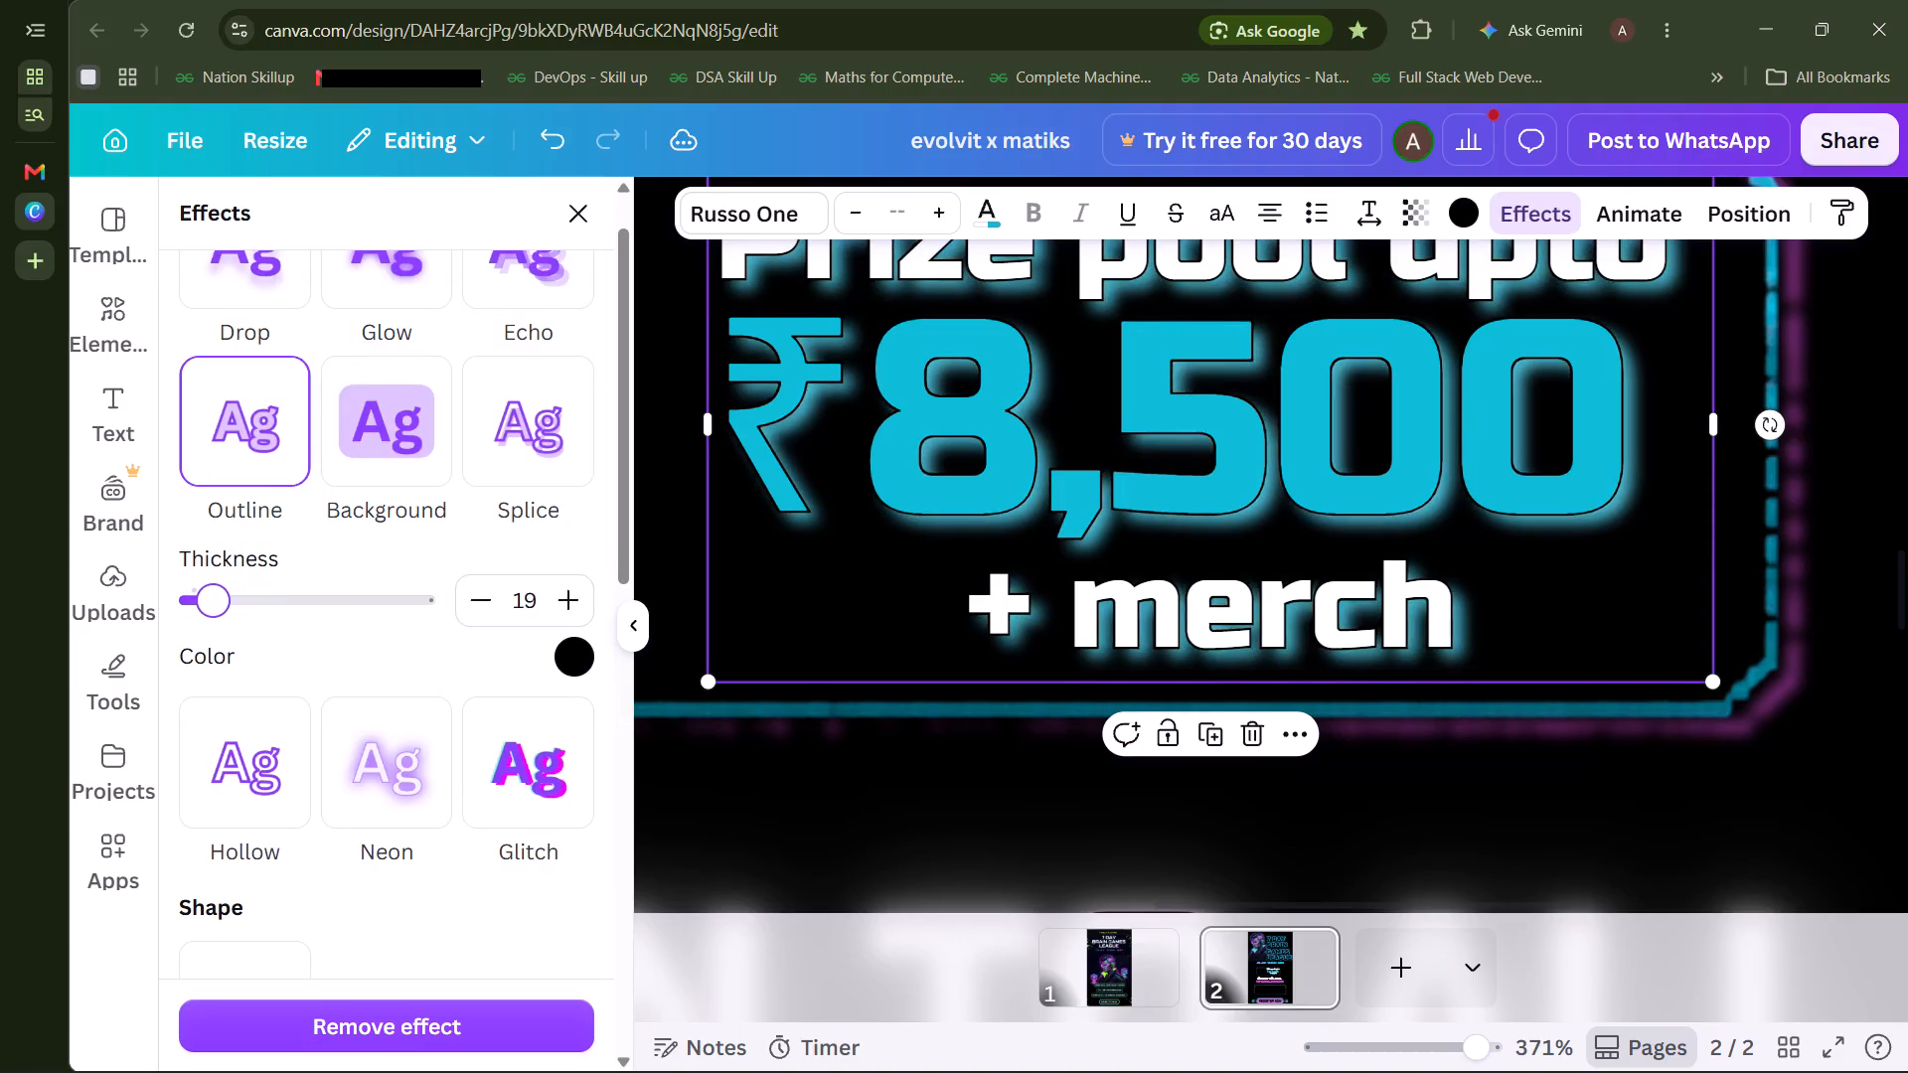
{"action": "left_click_drag", "start_coordinate": [210, 610], "coordinate": [194, 611]}
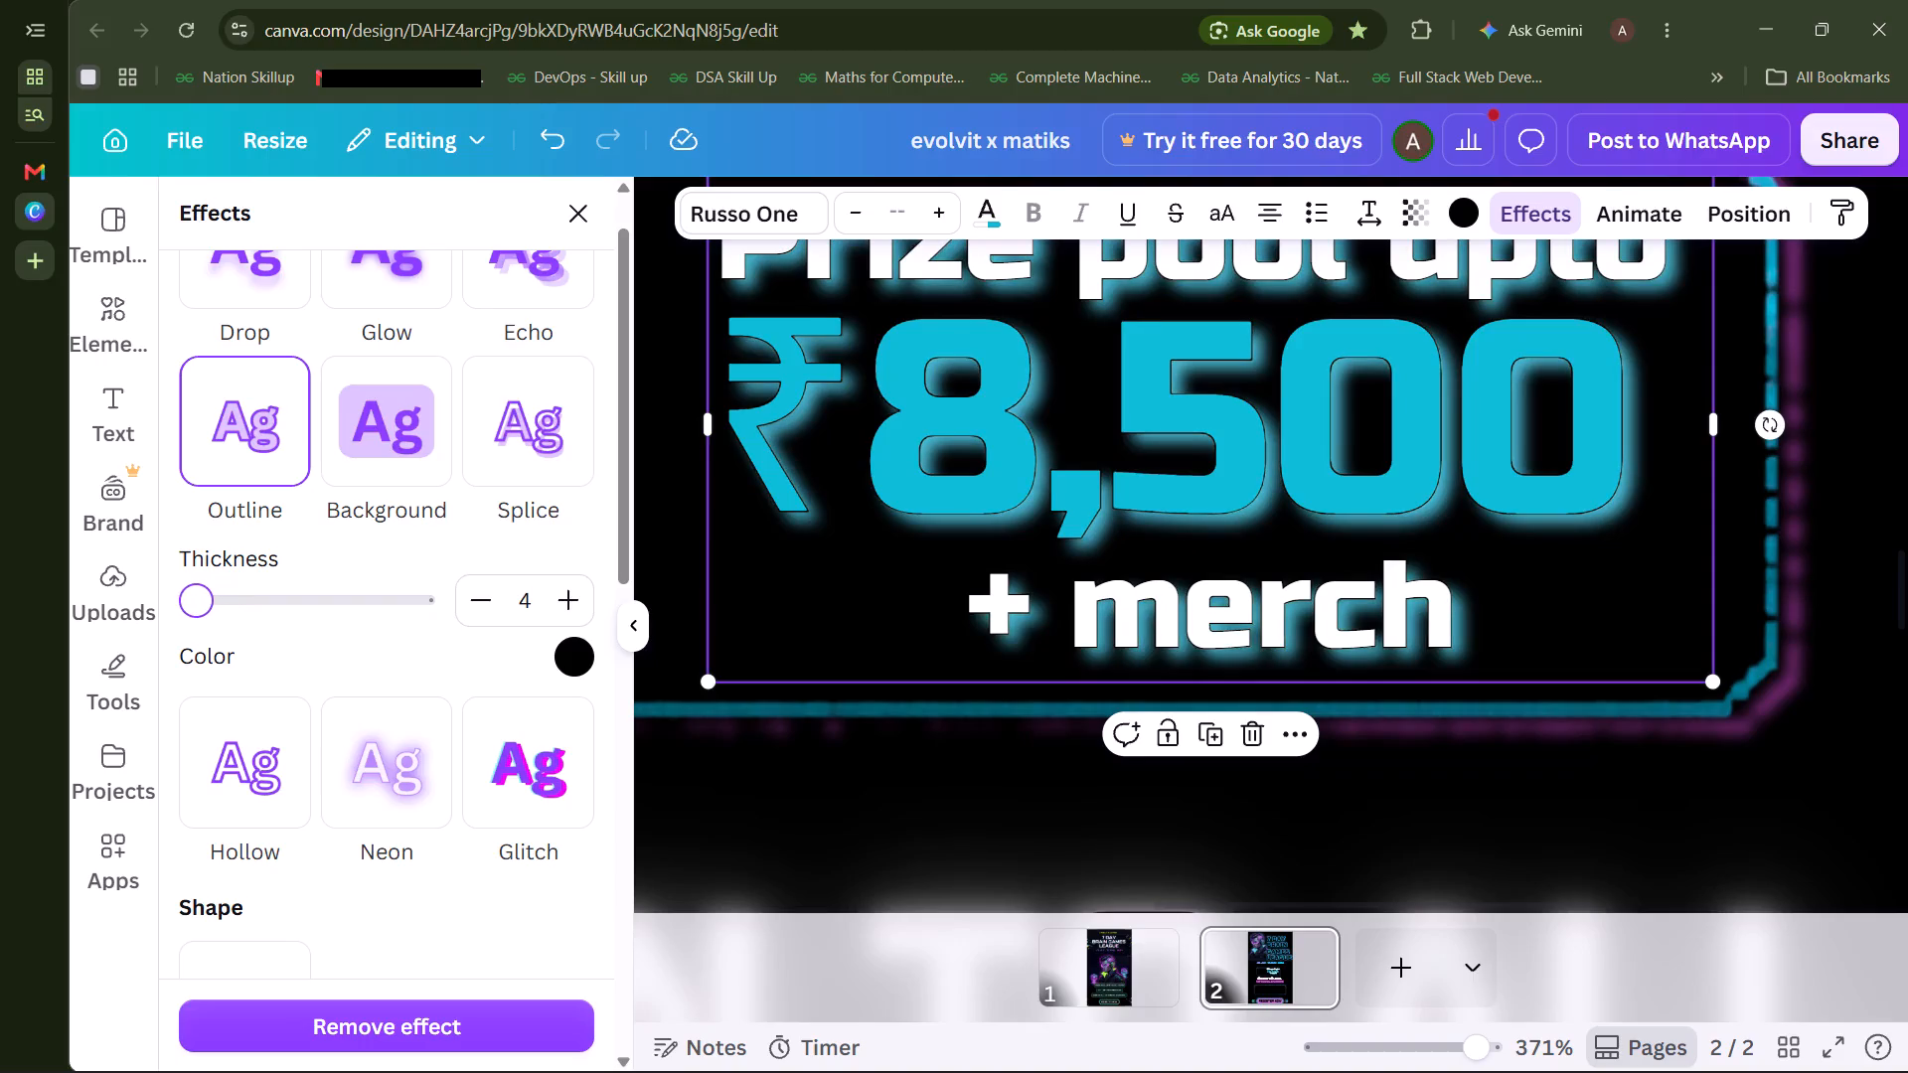
{"action": "left_click_drag", "start_coordinate": [194, 611], "coordinate": [195, 612]}
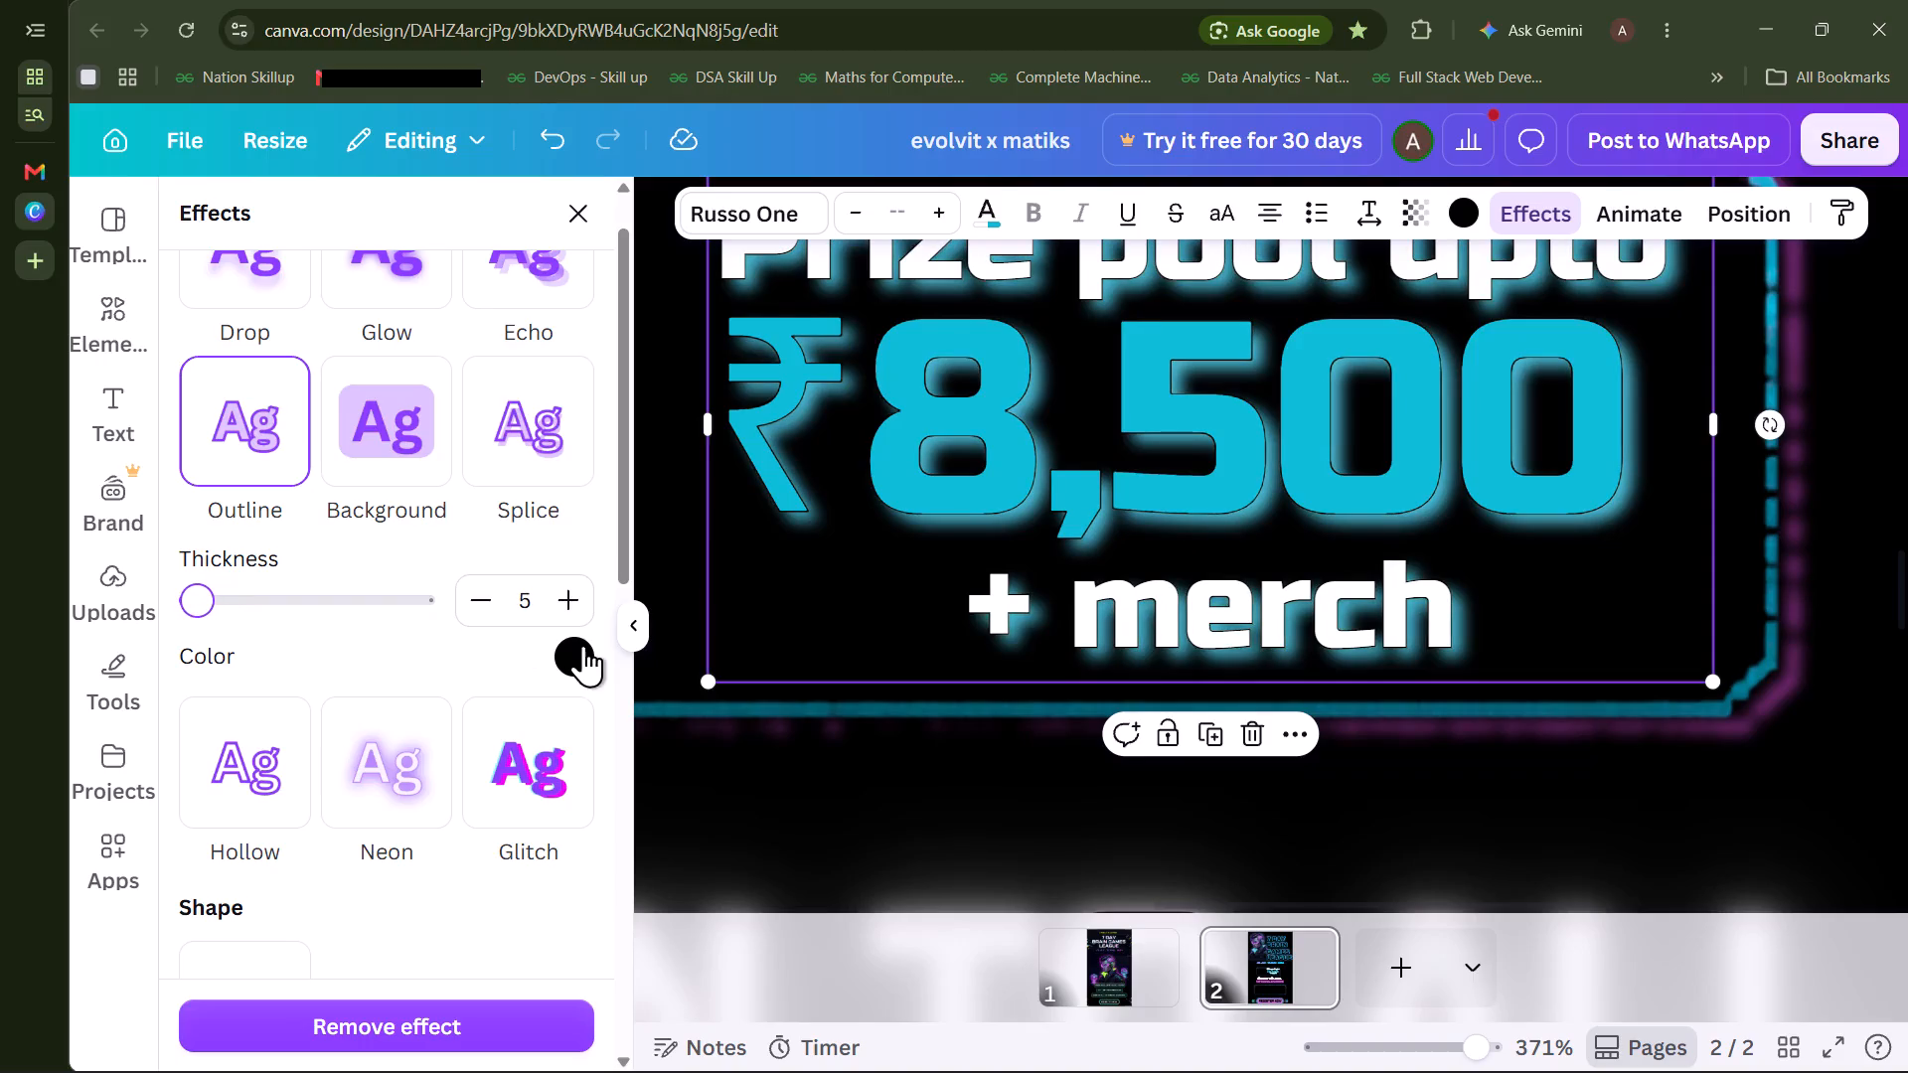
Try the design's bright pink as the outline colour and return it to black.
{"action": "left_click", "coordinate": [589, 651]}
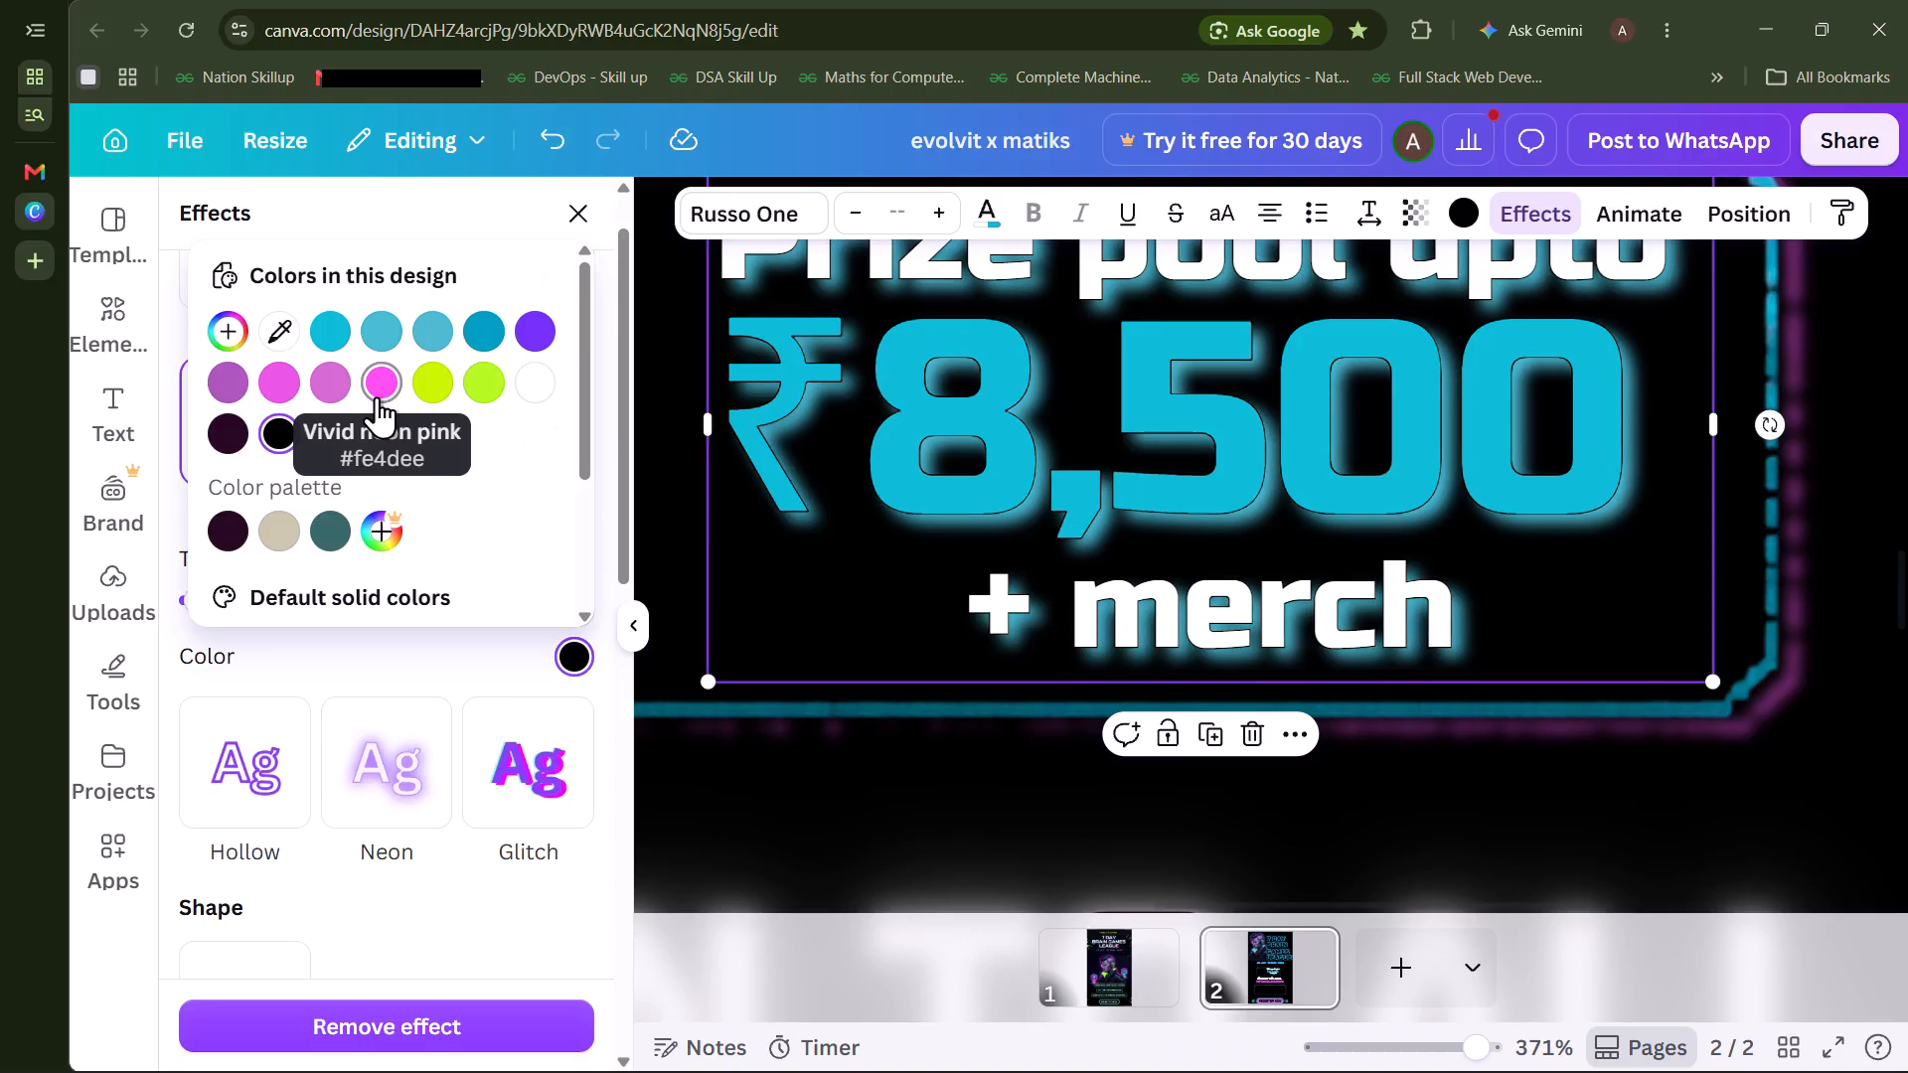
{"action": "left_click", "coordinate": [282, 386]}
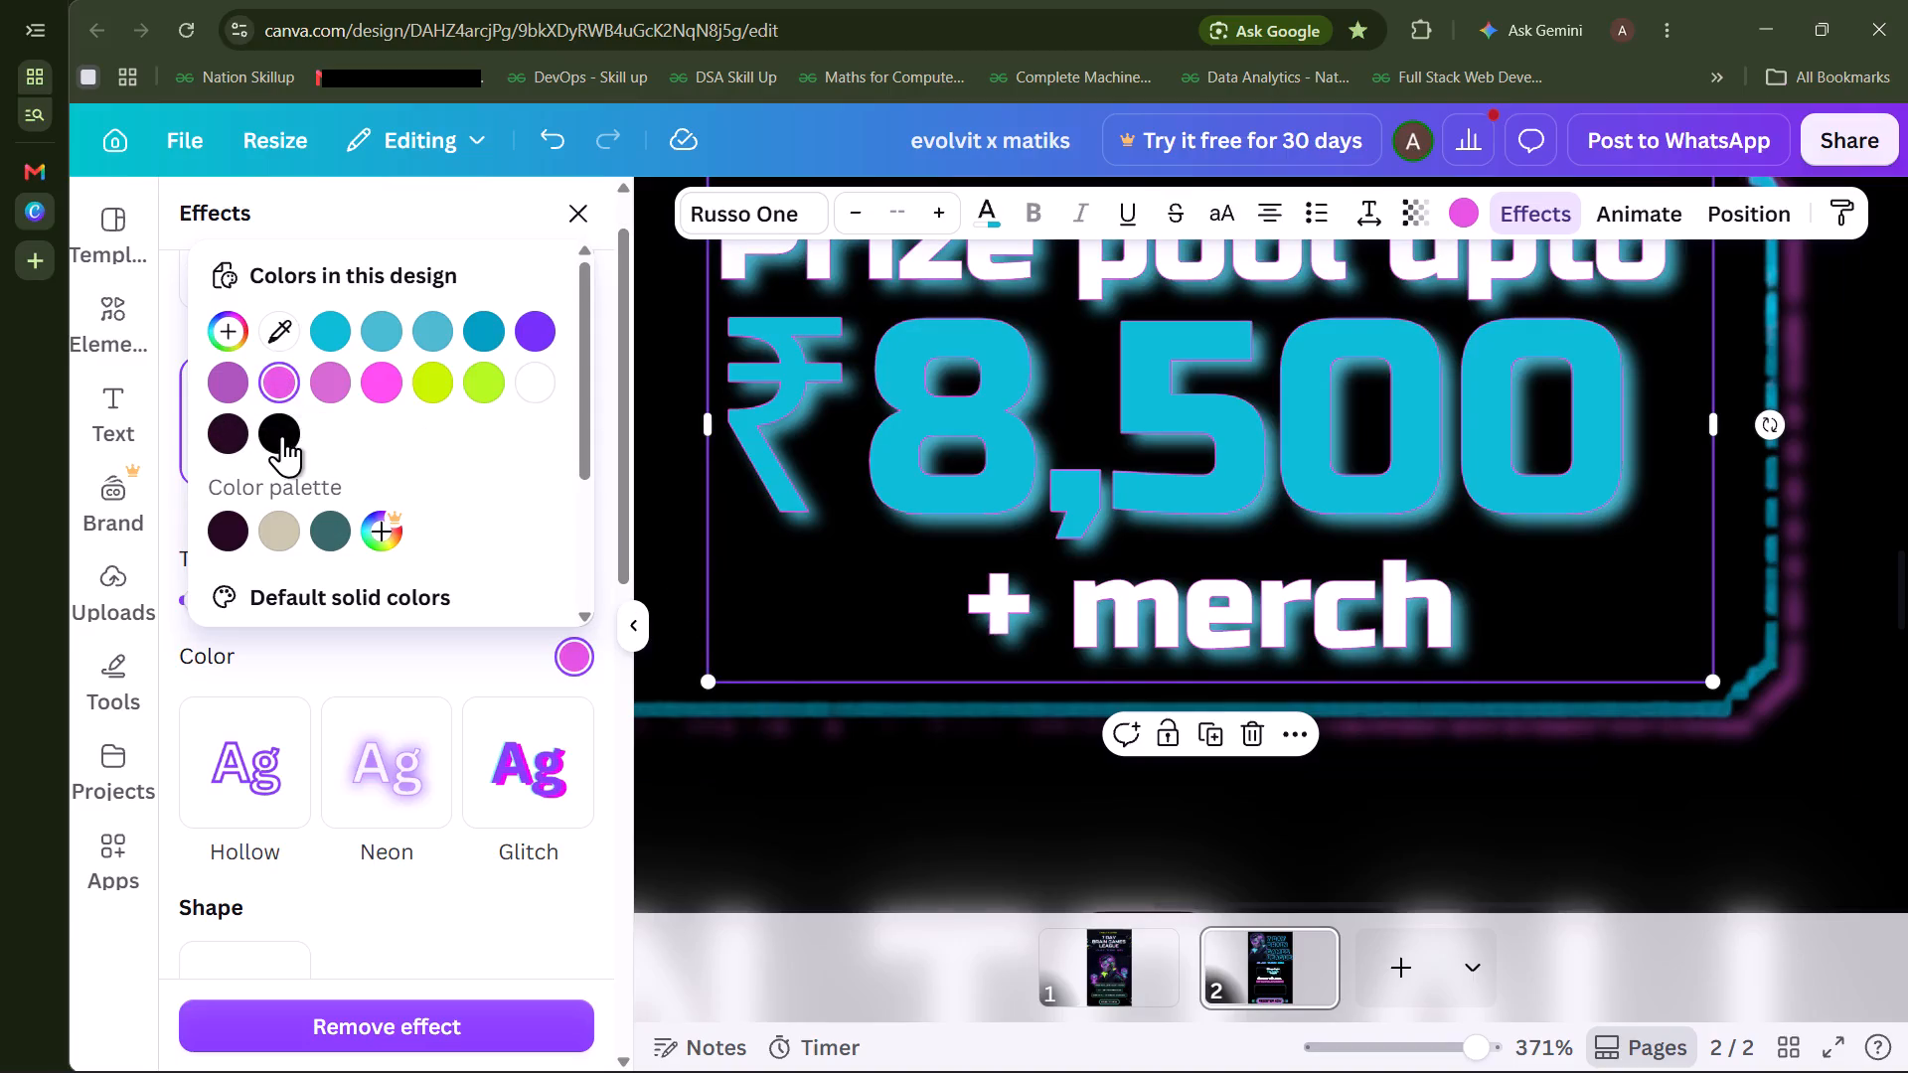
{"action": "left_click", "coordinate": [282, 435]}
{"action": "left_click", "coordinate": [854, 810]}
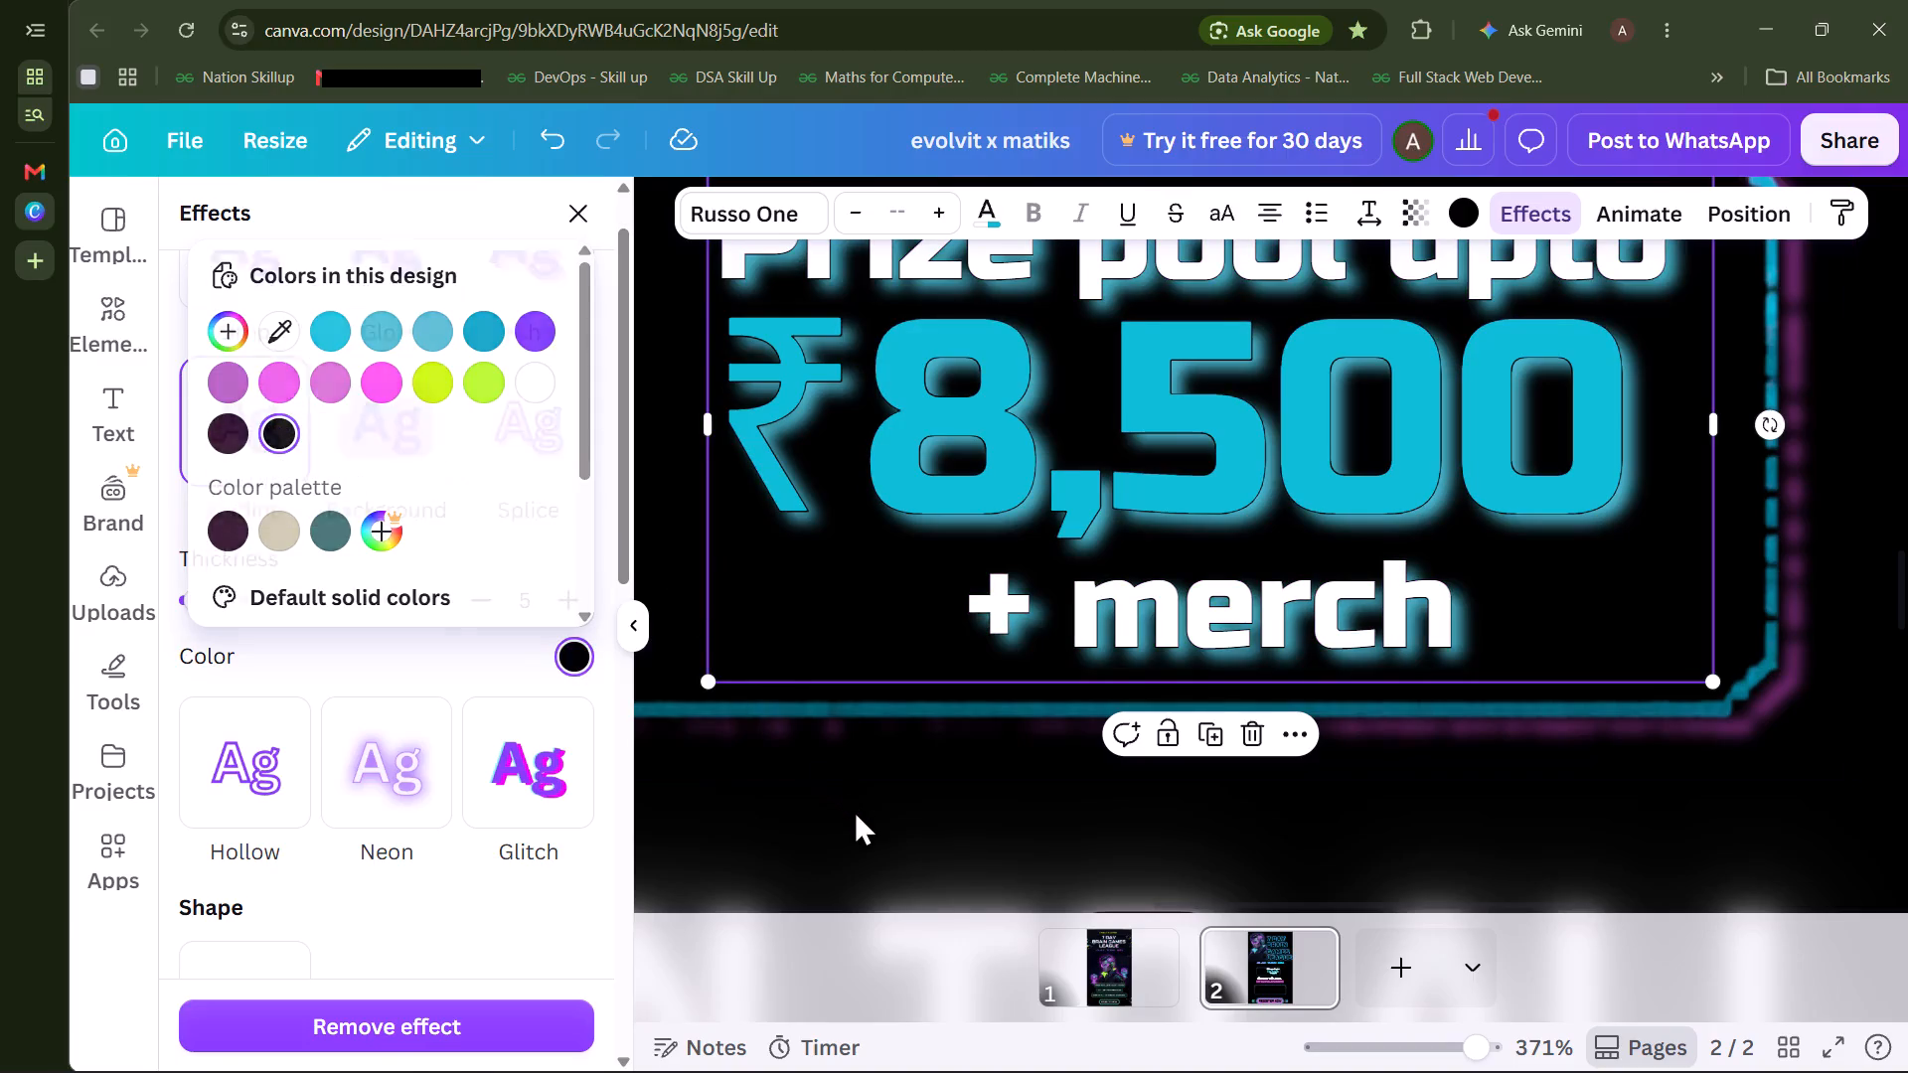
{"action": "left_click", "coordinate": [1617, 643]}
Review the layered prize pool text within its frame and the surrounding layout on page 2.
{"action": "scroll", "coordinate": [1617, 643], "scroll_direction": "right", "scroll_amount": 2}
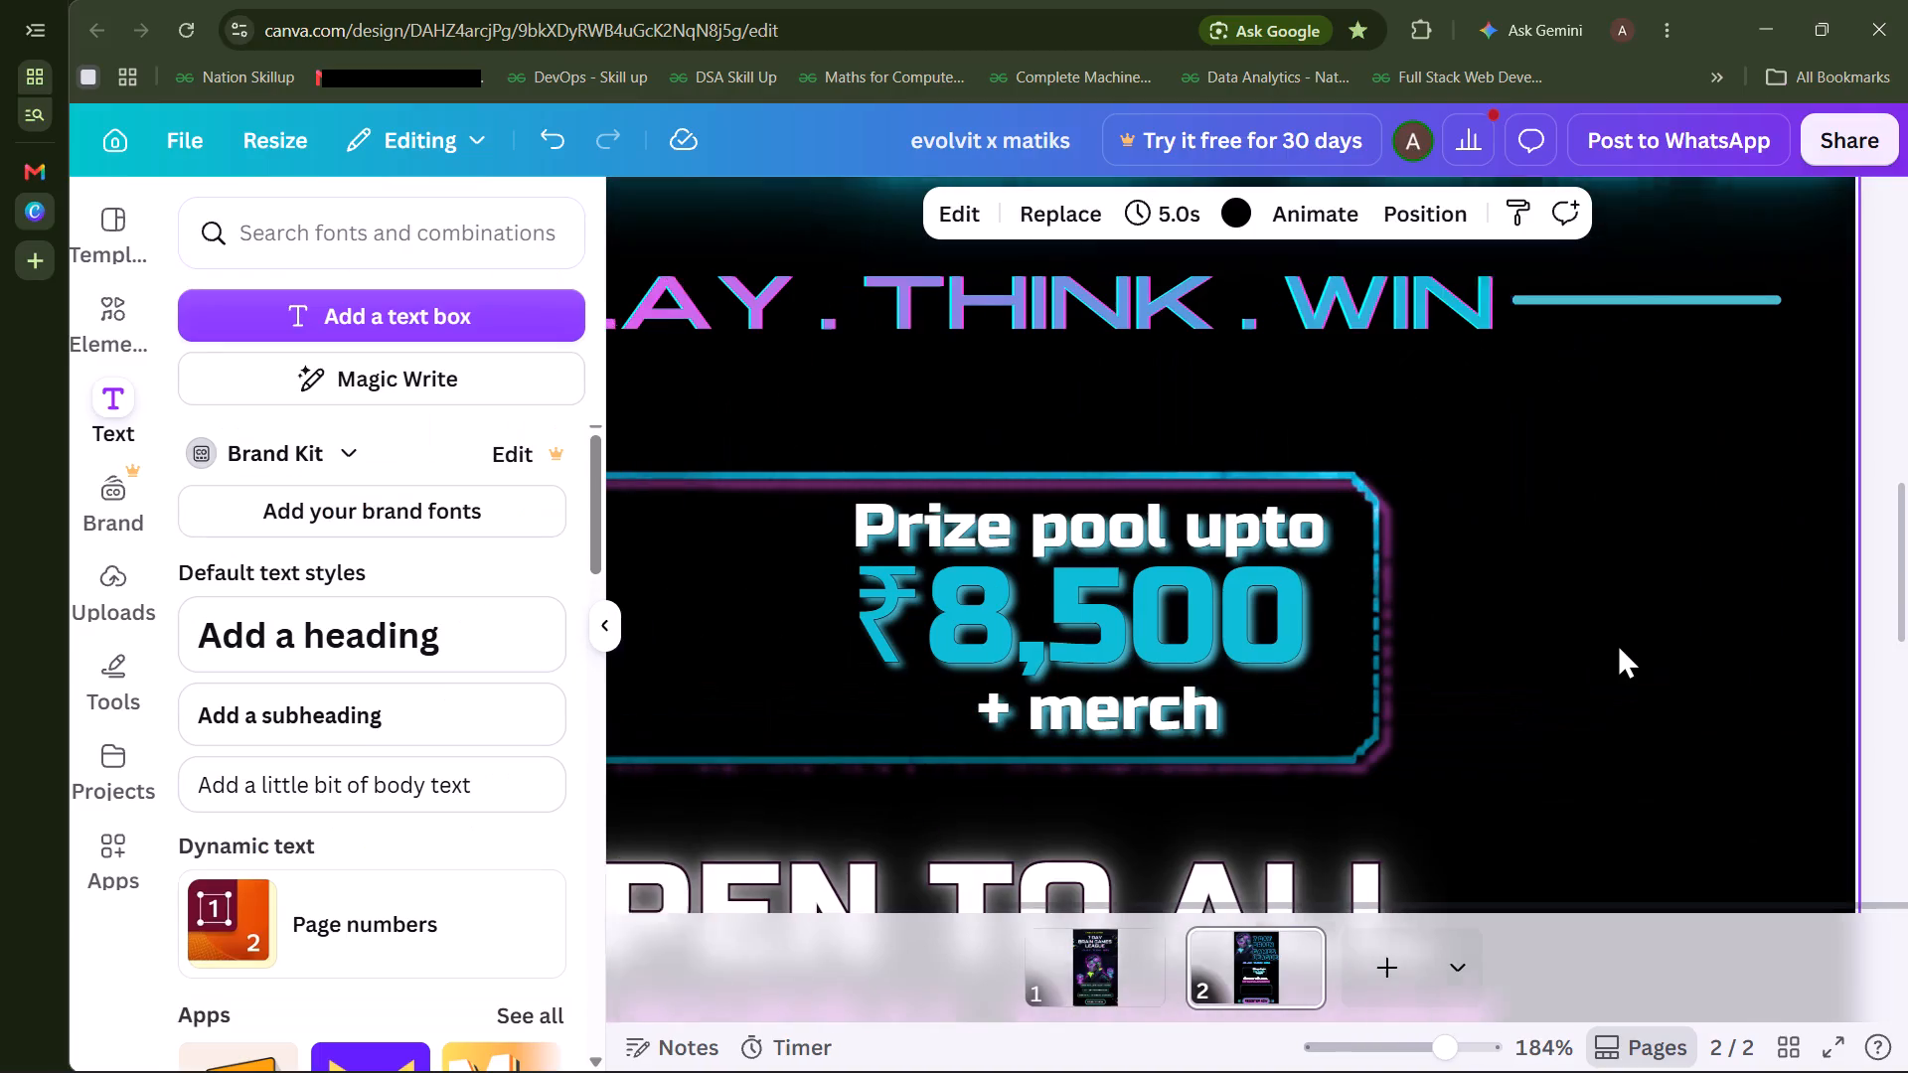
{"action": "scroll", "coordinate": [1617, 643], "scroll_direction": "right", "scroll_amount": 3}
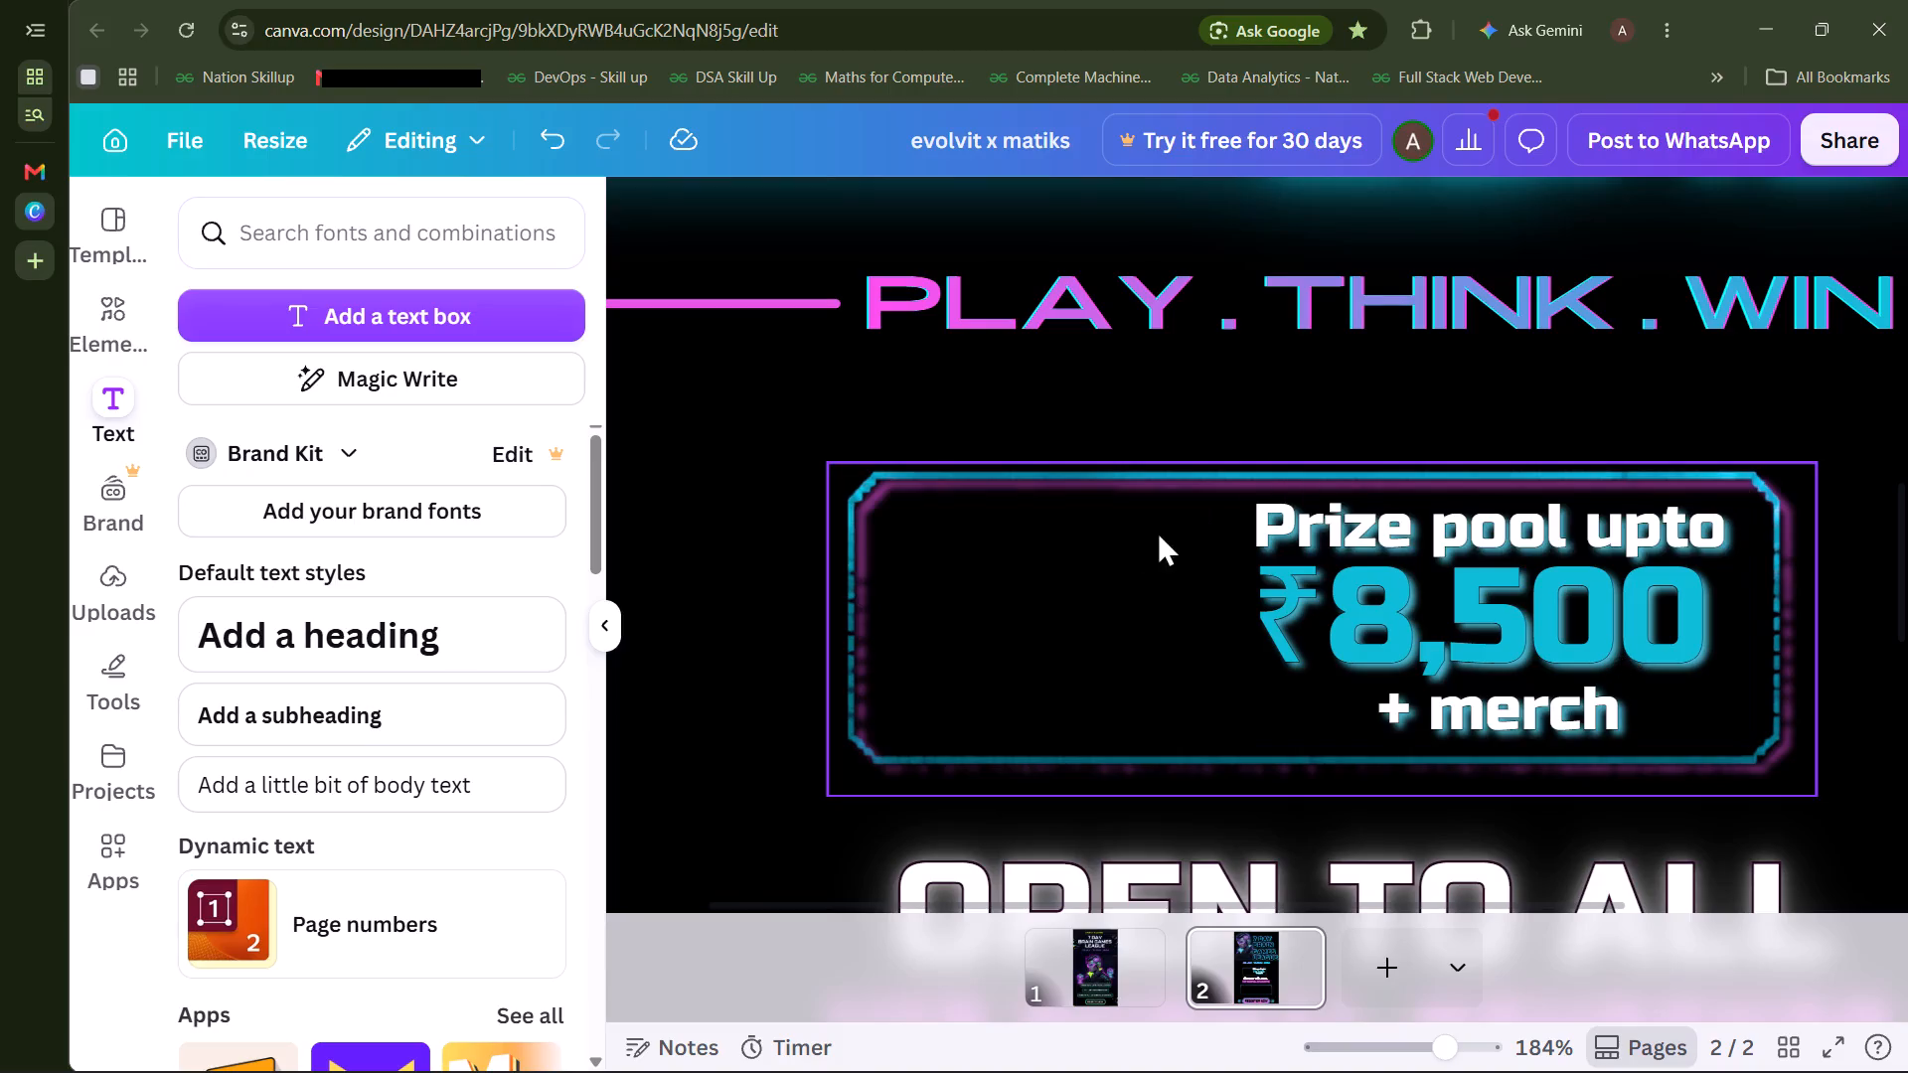
{"action": "left_click", "coordinate": [1102, 939]}
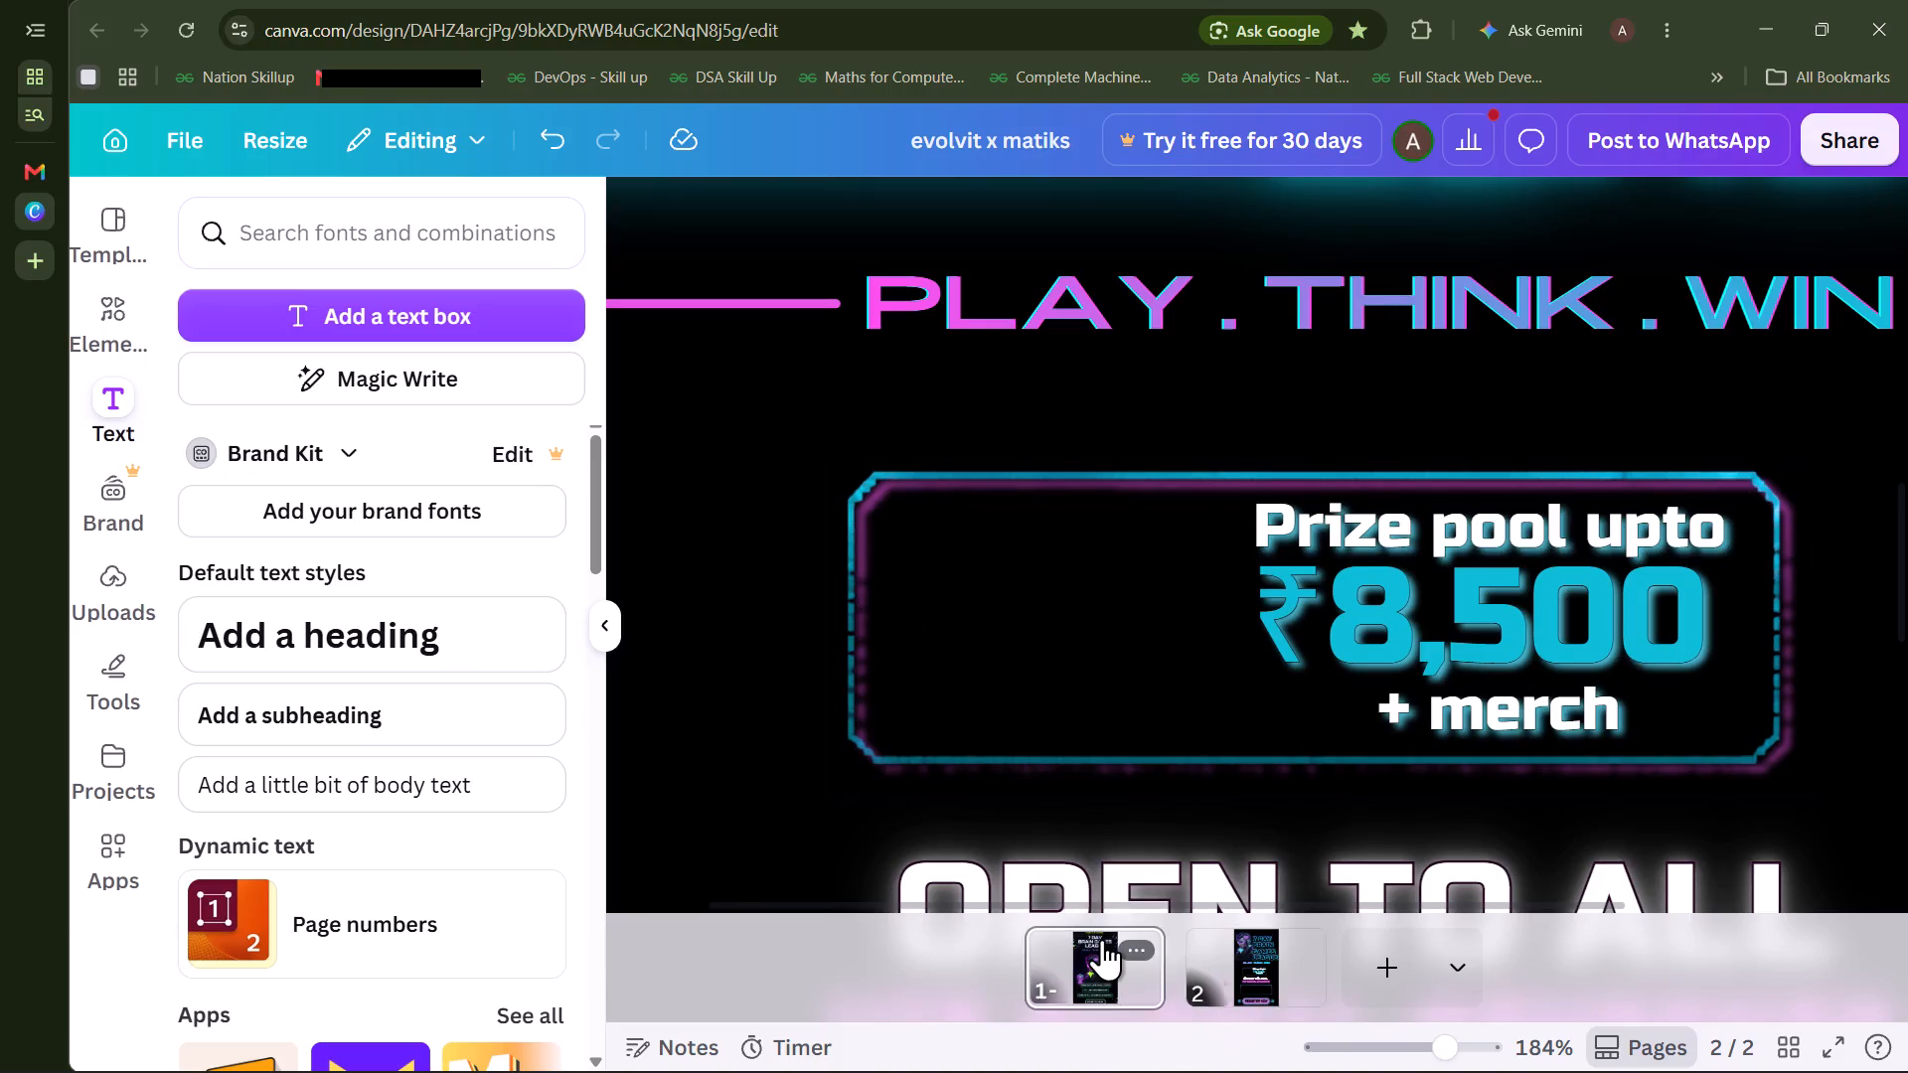
{"action": "left_click", "coordinate": [1239, 948]}
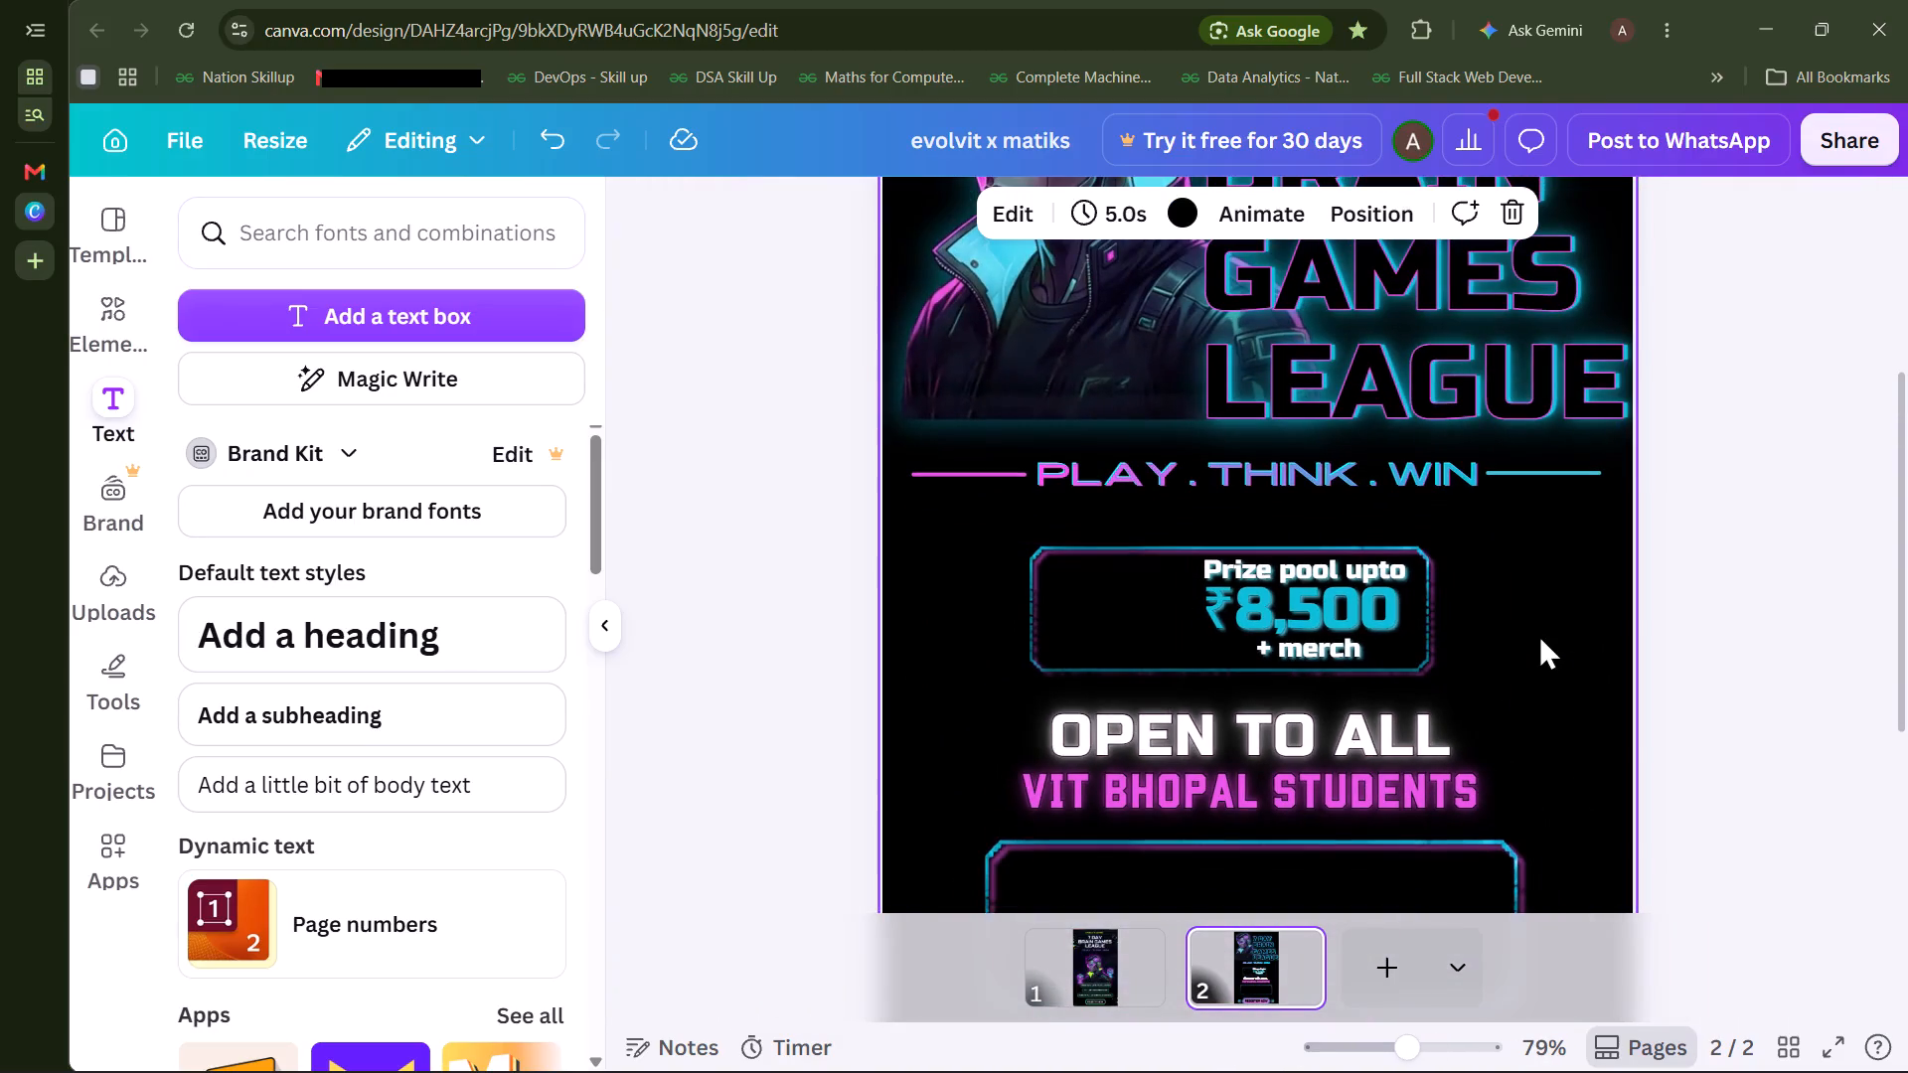
{"action": "left_click", "coordinate": [1538, 634]}
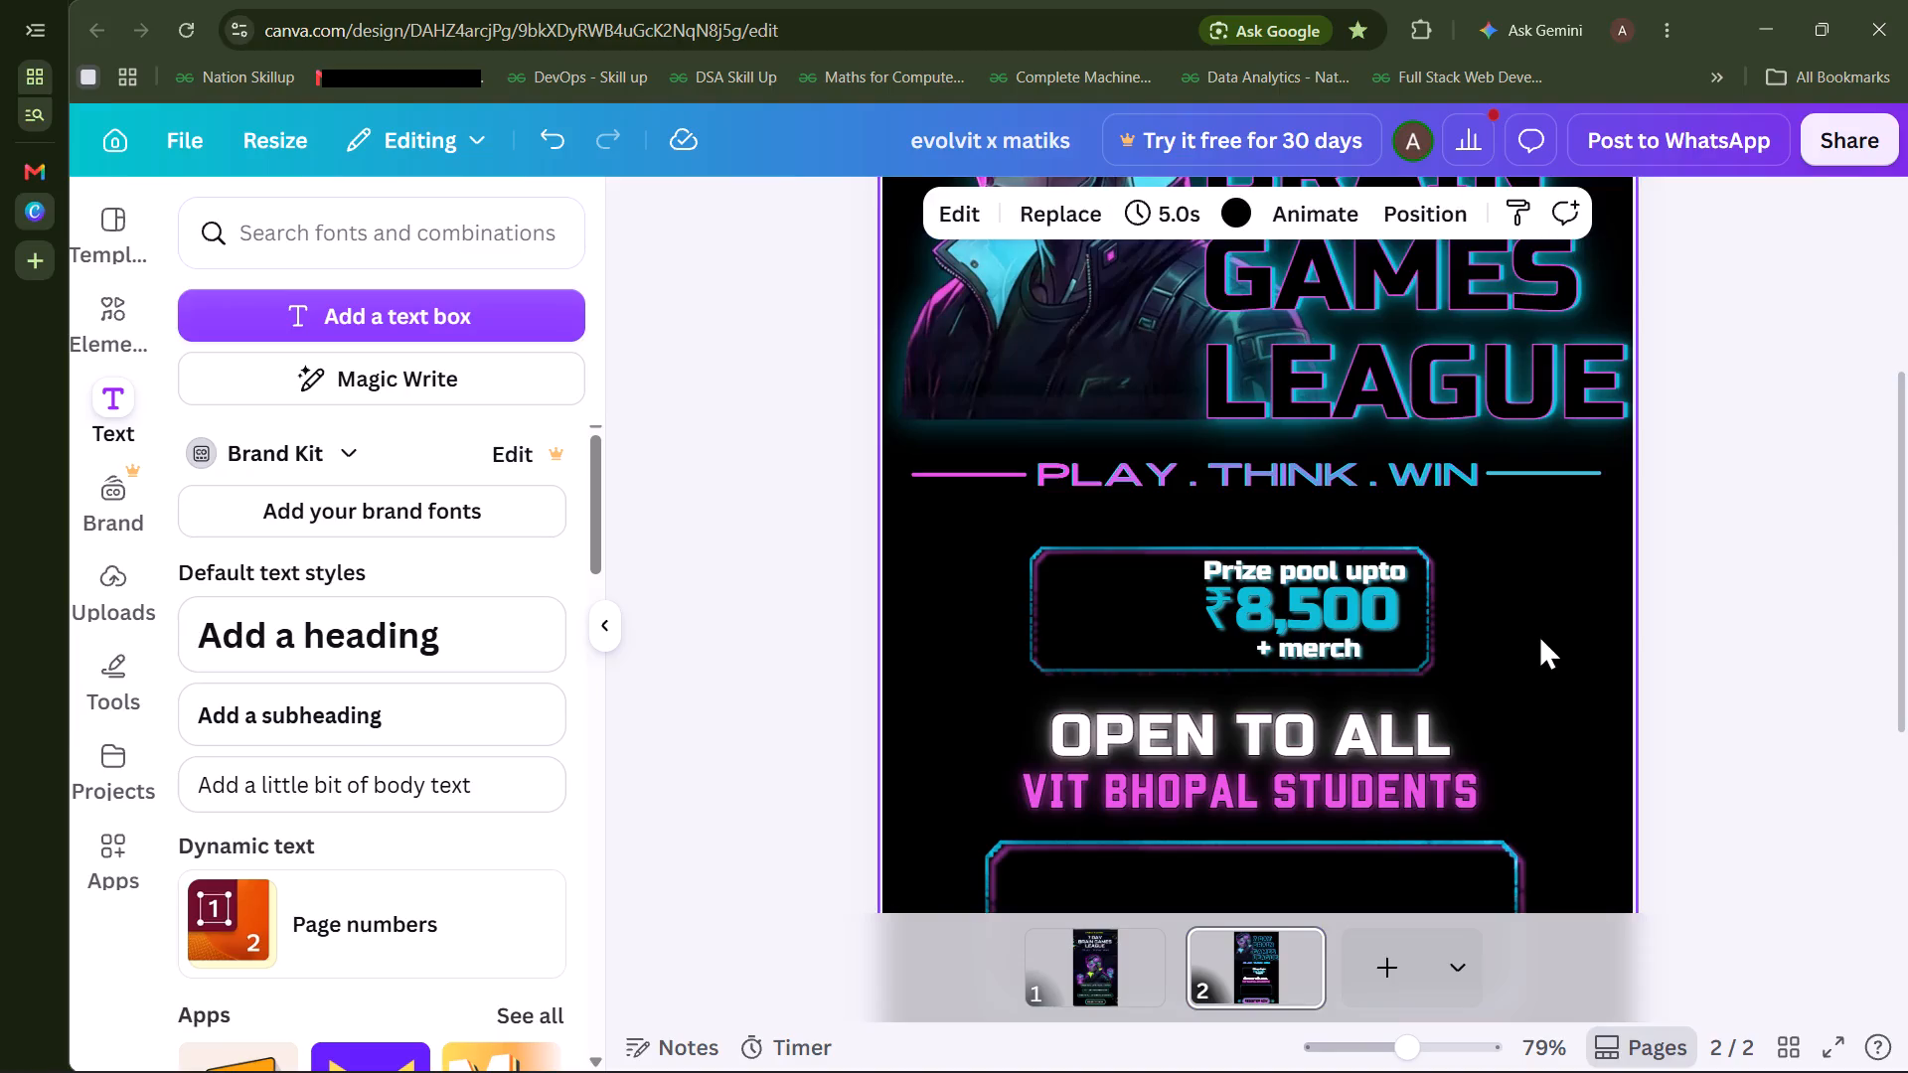
{"action": "scroll", "coordinate": [1538, 634], "scroll_direction": "down", "scroll_amount": 2}
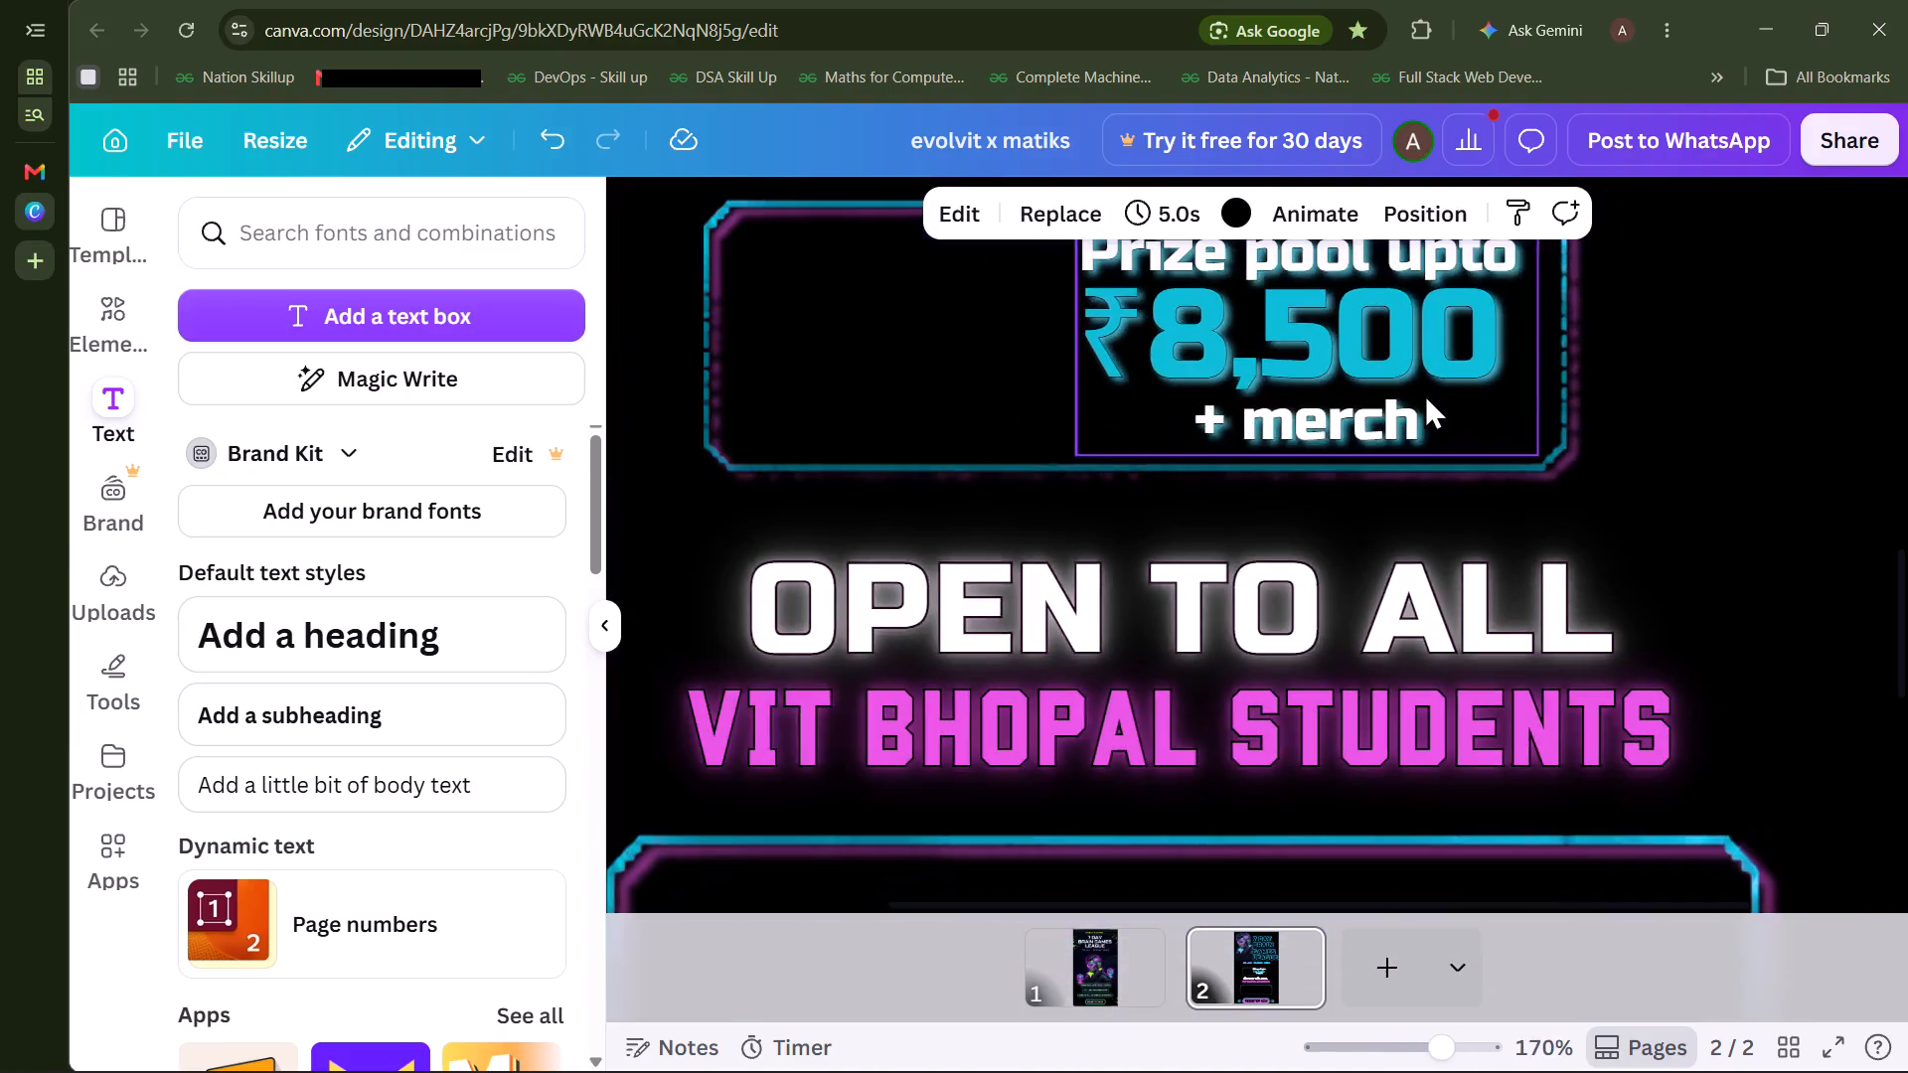
{"action": "scroll", "coordinate": [1424, 393], "scroll_direction": "up", "scroll_amount": 1}
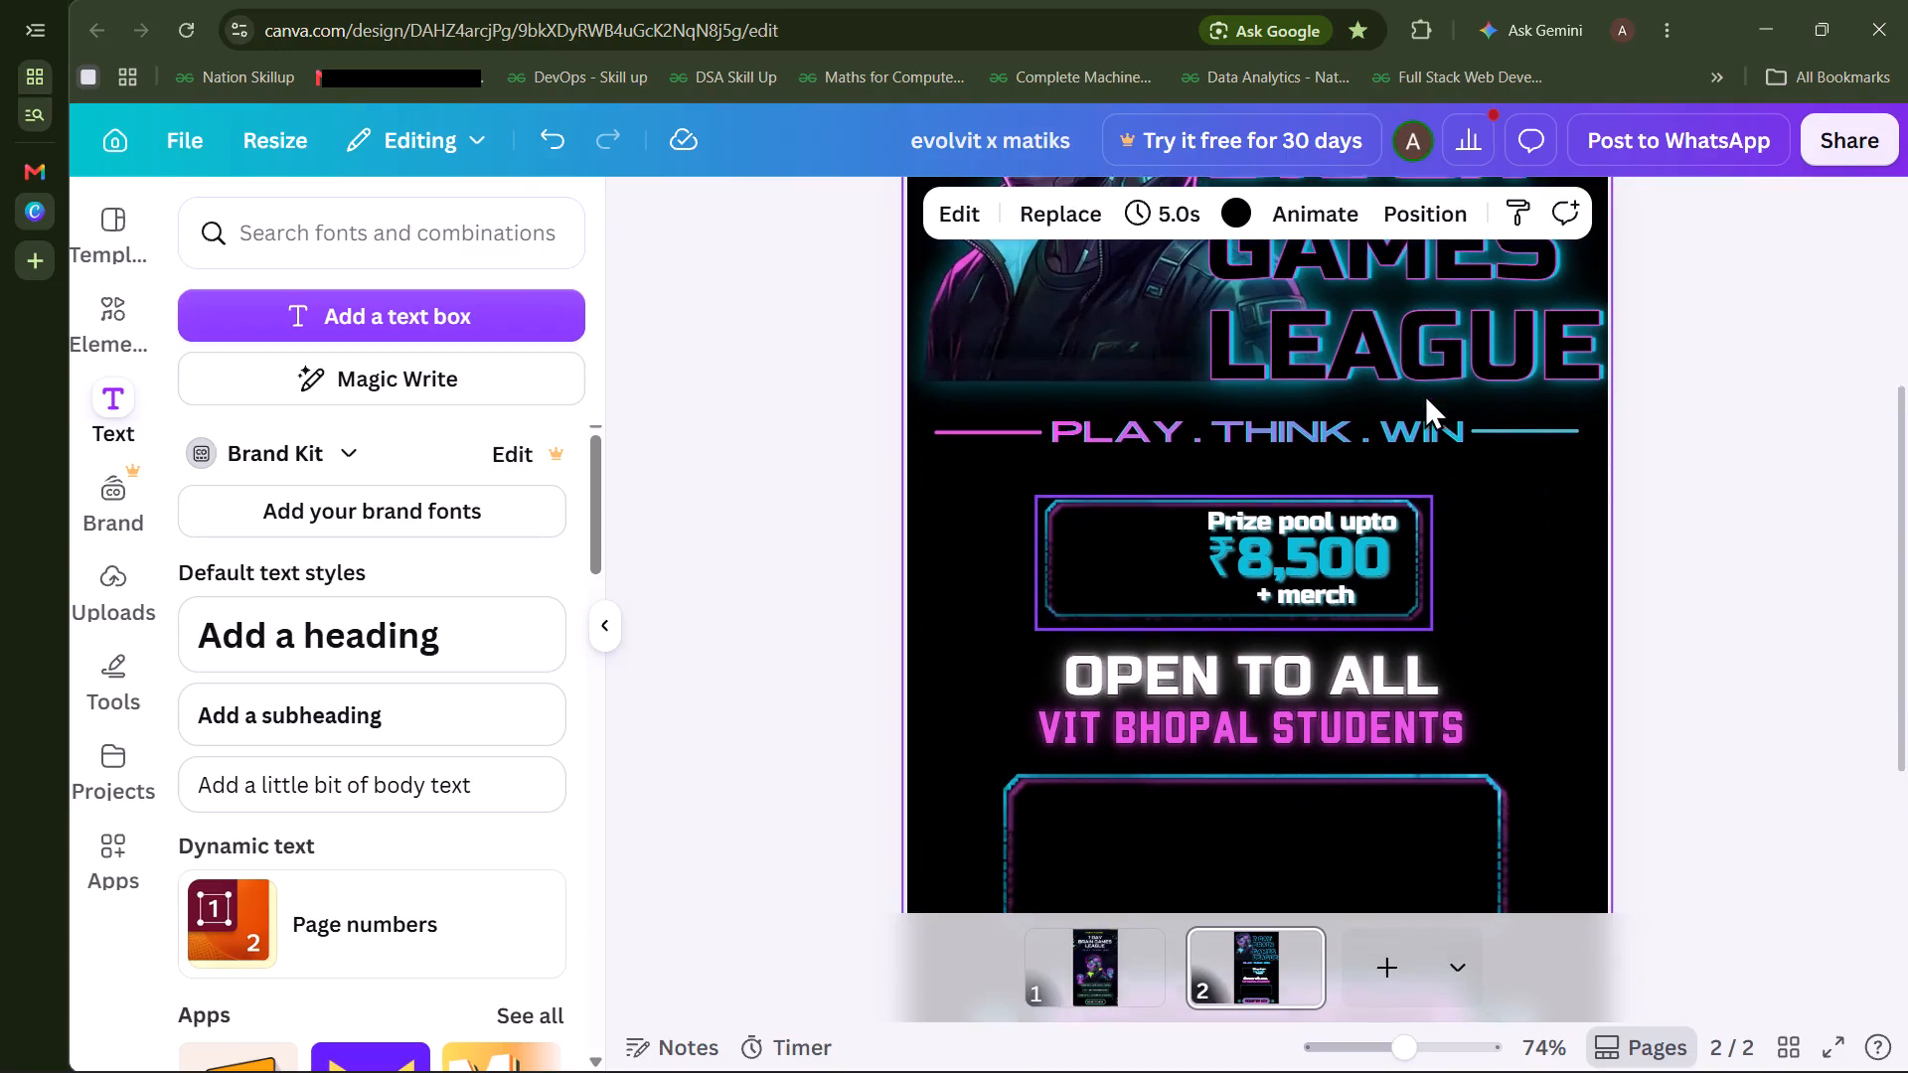
{"action": "scroll", "coordinate": [1424, 393], "scroll_direction": "up", "scroll_amount": 1}
Copy the purple chevron arrow group at the edge of page 1 and paste it onto page 2.
{"action": "left_click", "coordinate": [1098, 954]}
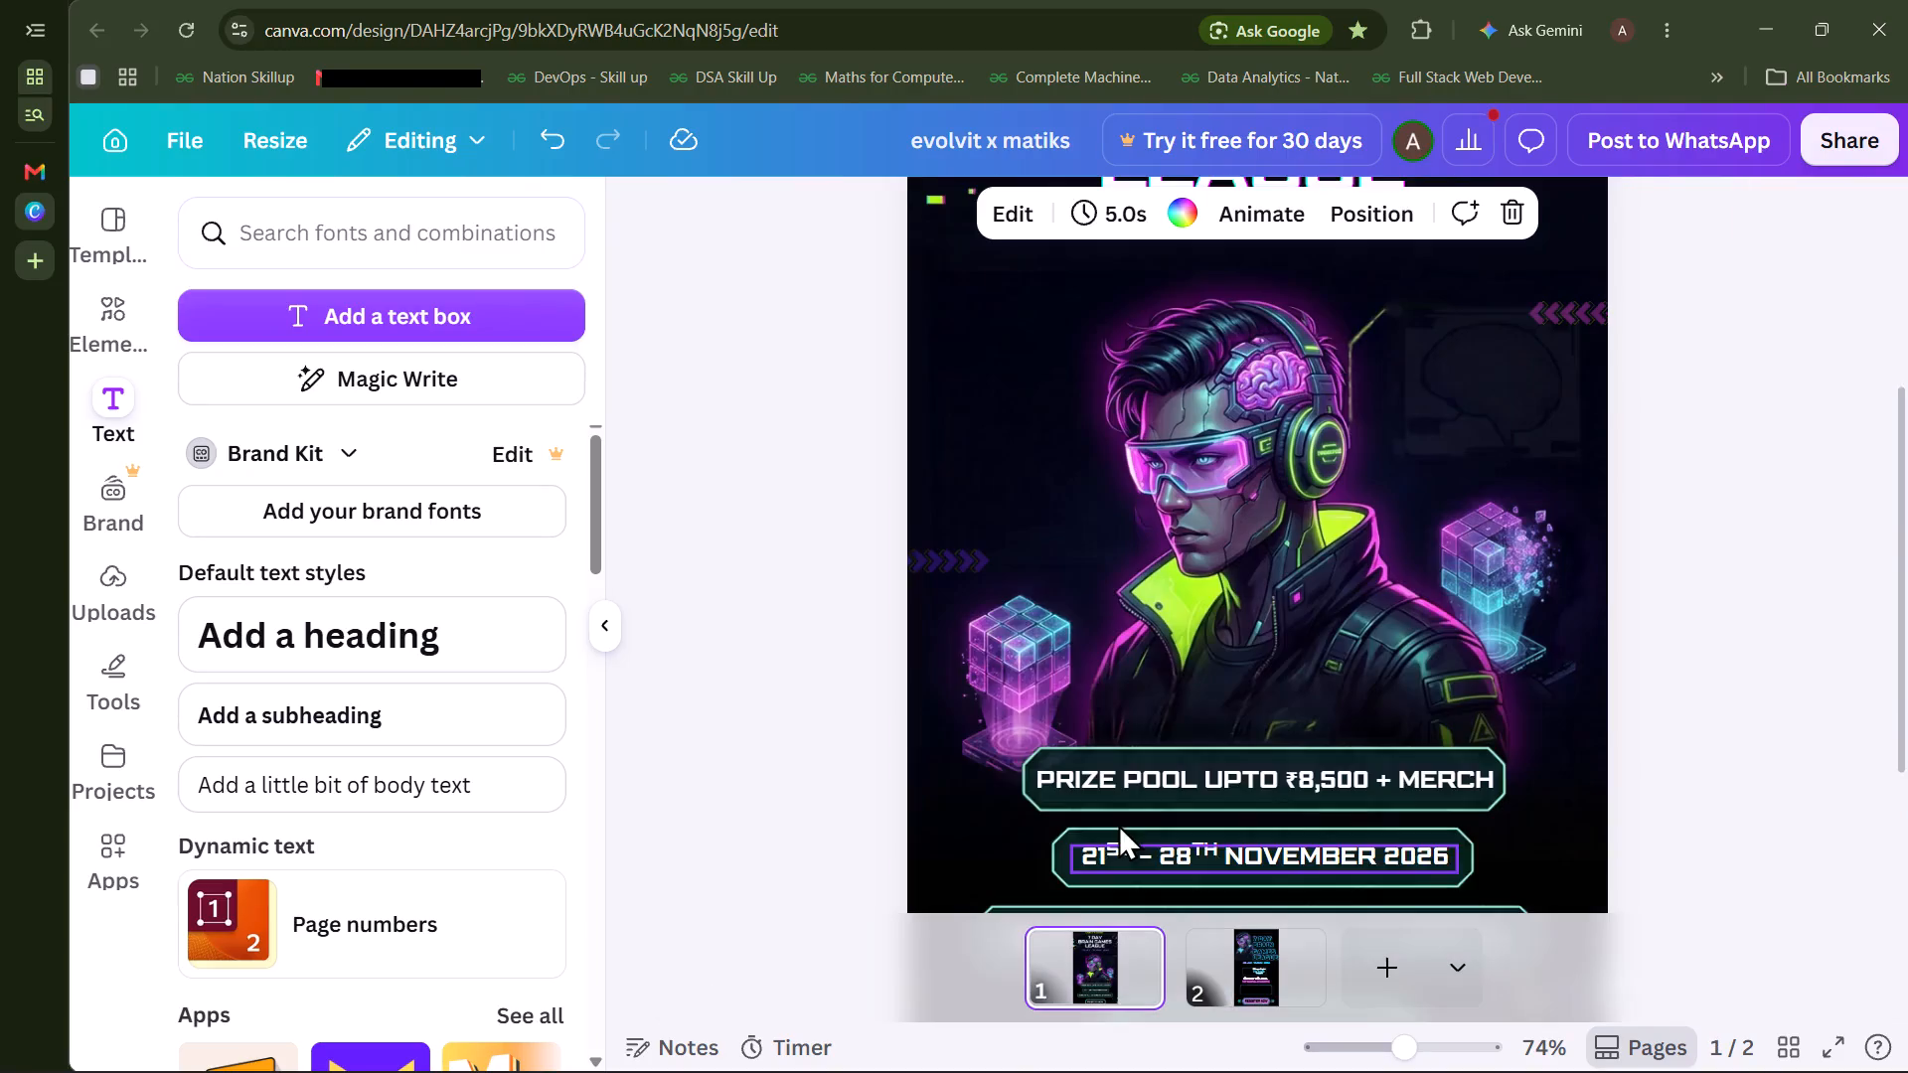
{"action": "scroll", "coordinate": [1117, 869], "scroll_direction": "up", "scroll_amount": 2}
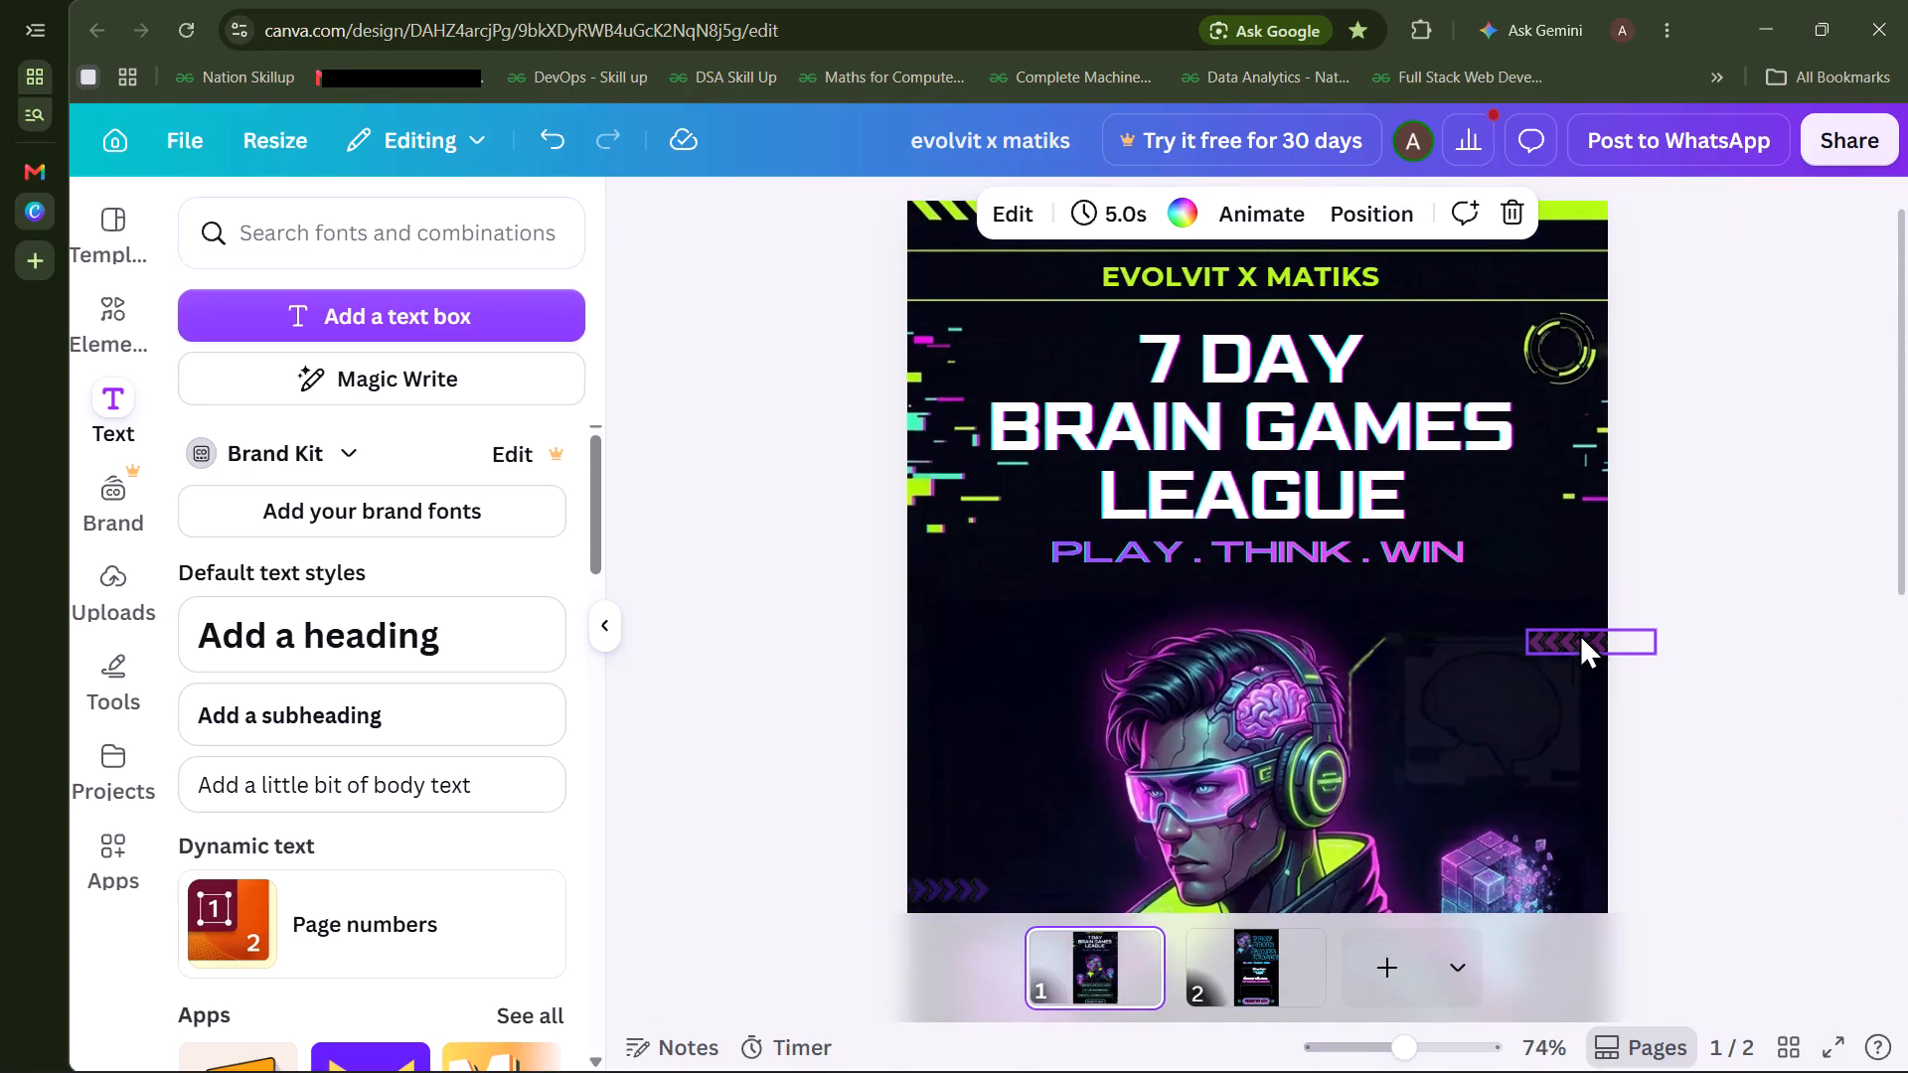
{"action": "left_click", "coordinate": [1579, 634]}
{"action": "key", "text": "ctrl+d"}
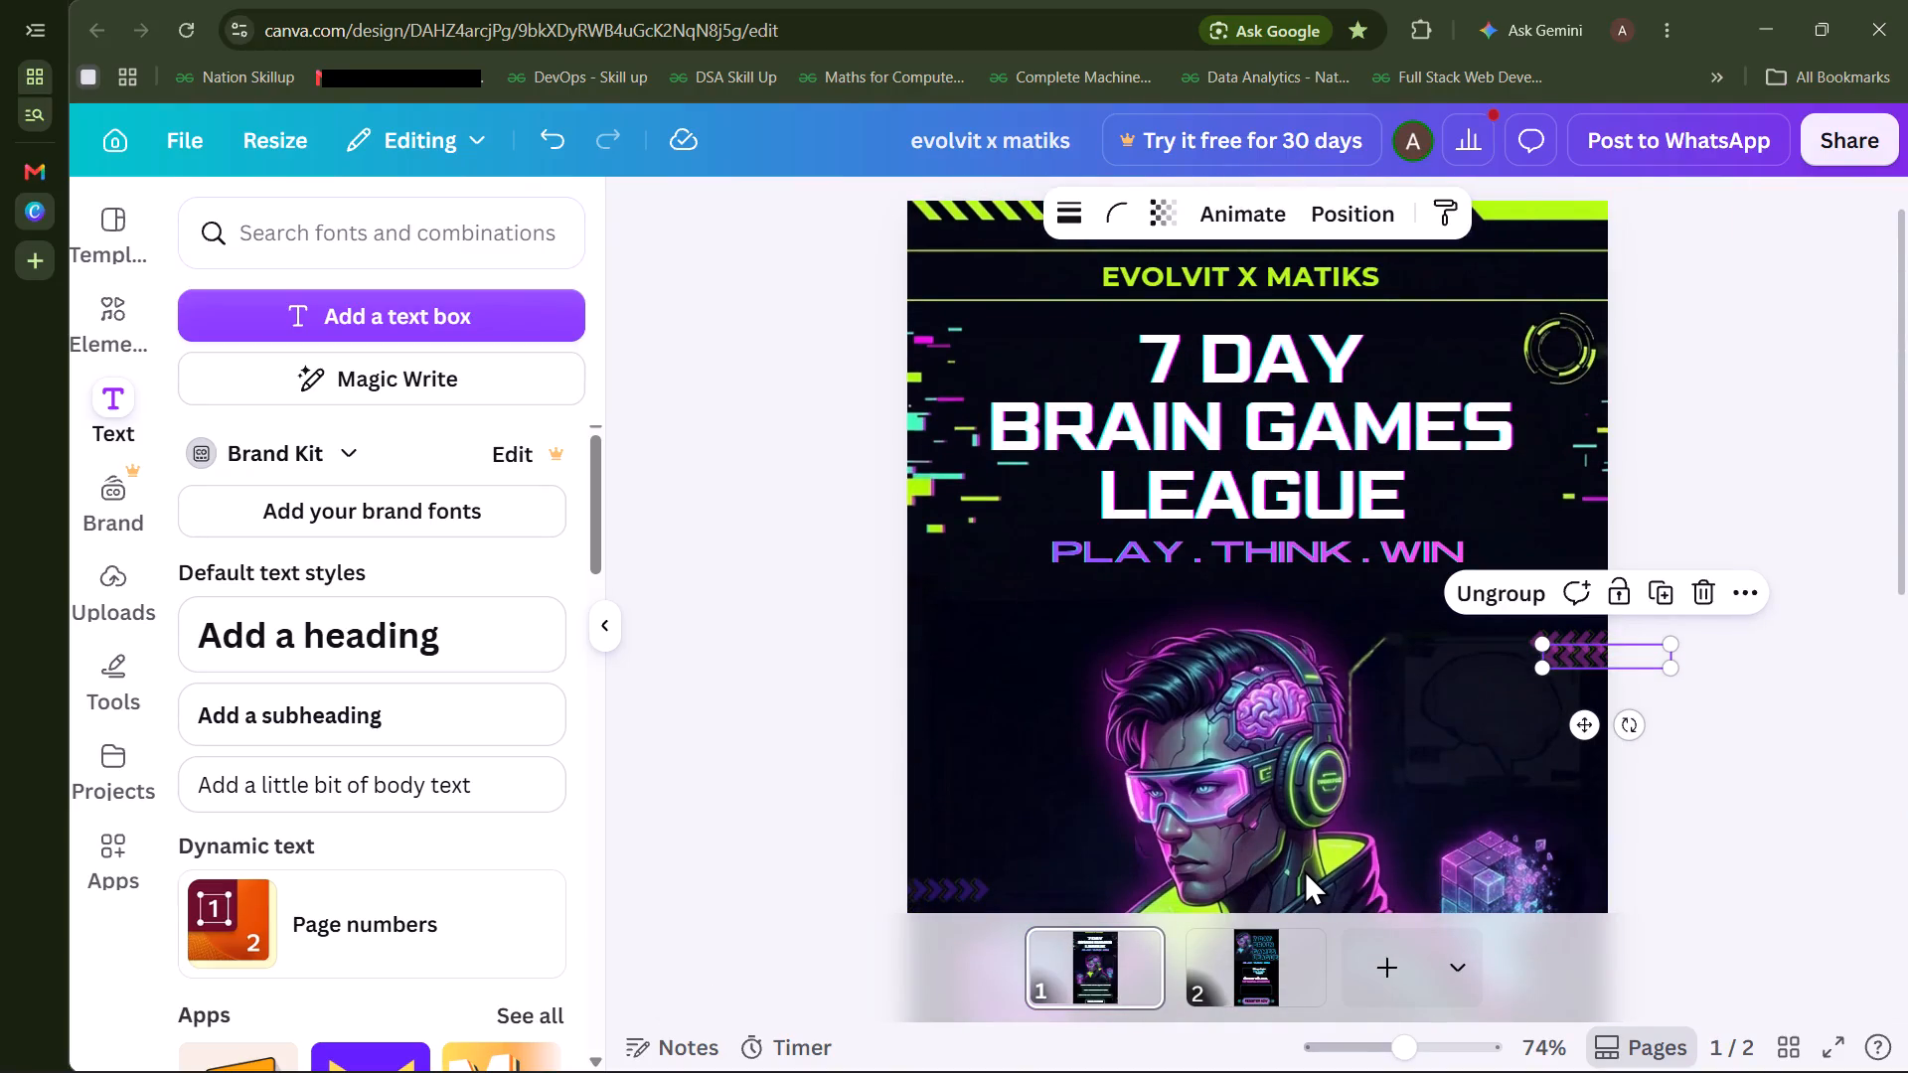
{"action": "key", "text": "ctrl+z"}
{"action": "left_click", "coordinate": [1574, 642]}
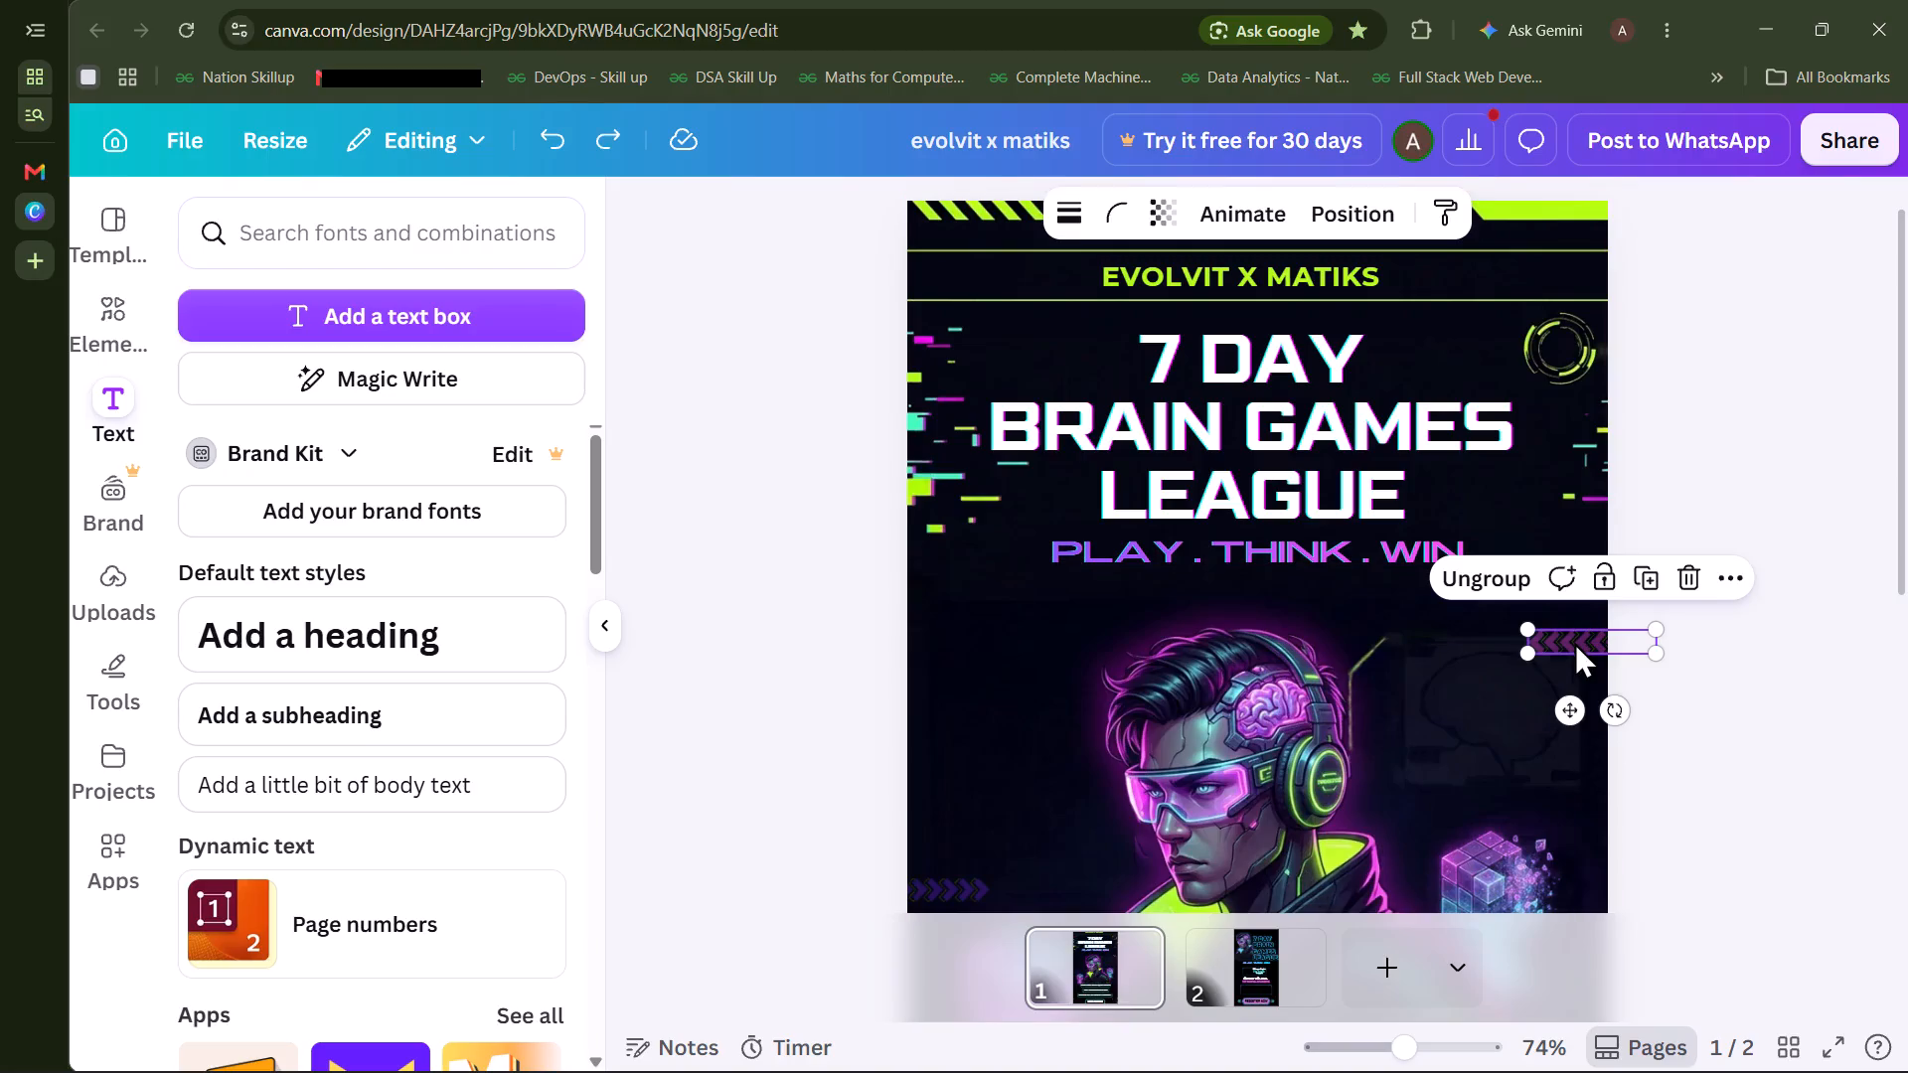
{"action": "key", "text": "ctrl+c"}
{"action": "left_click", "coordinate": [1238, 981]}
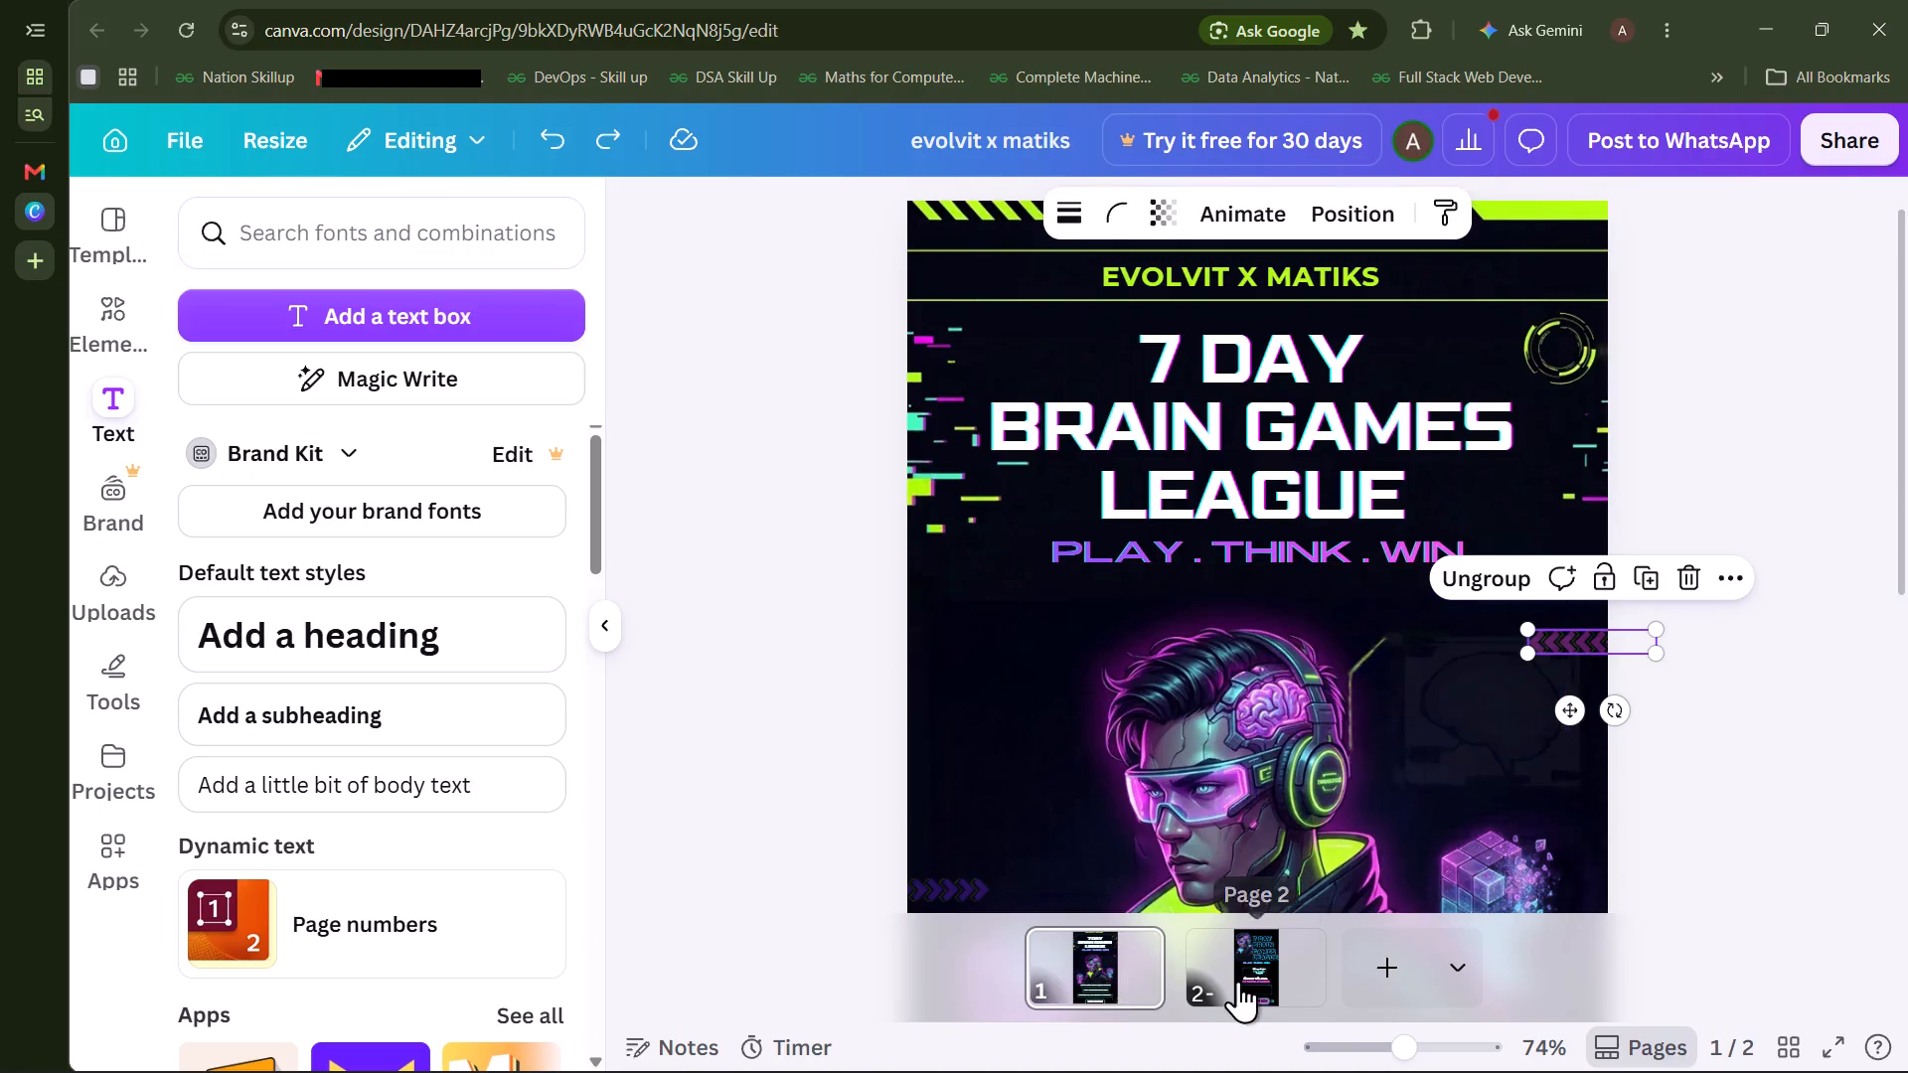
{"action": "scroll", "coordinate": [1132, 647], "scroll_direction": "down", "scroll_amount": 3}
{"action": "left_click", "coordinate": [974, 696]}
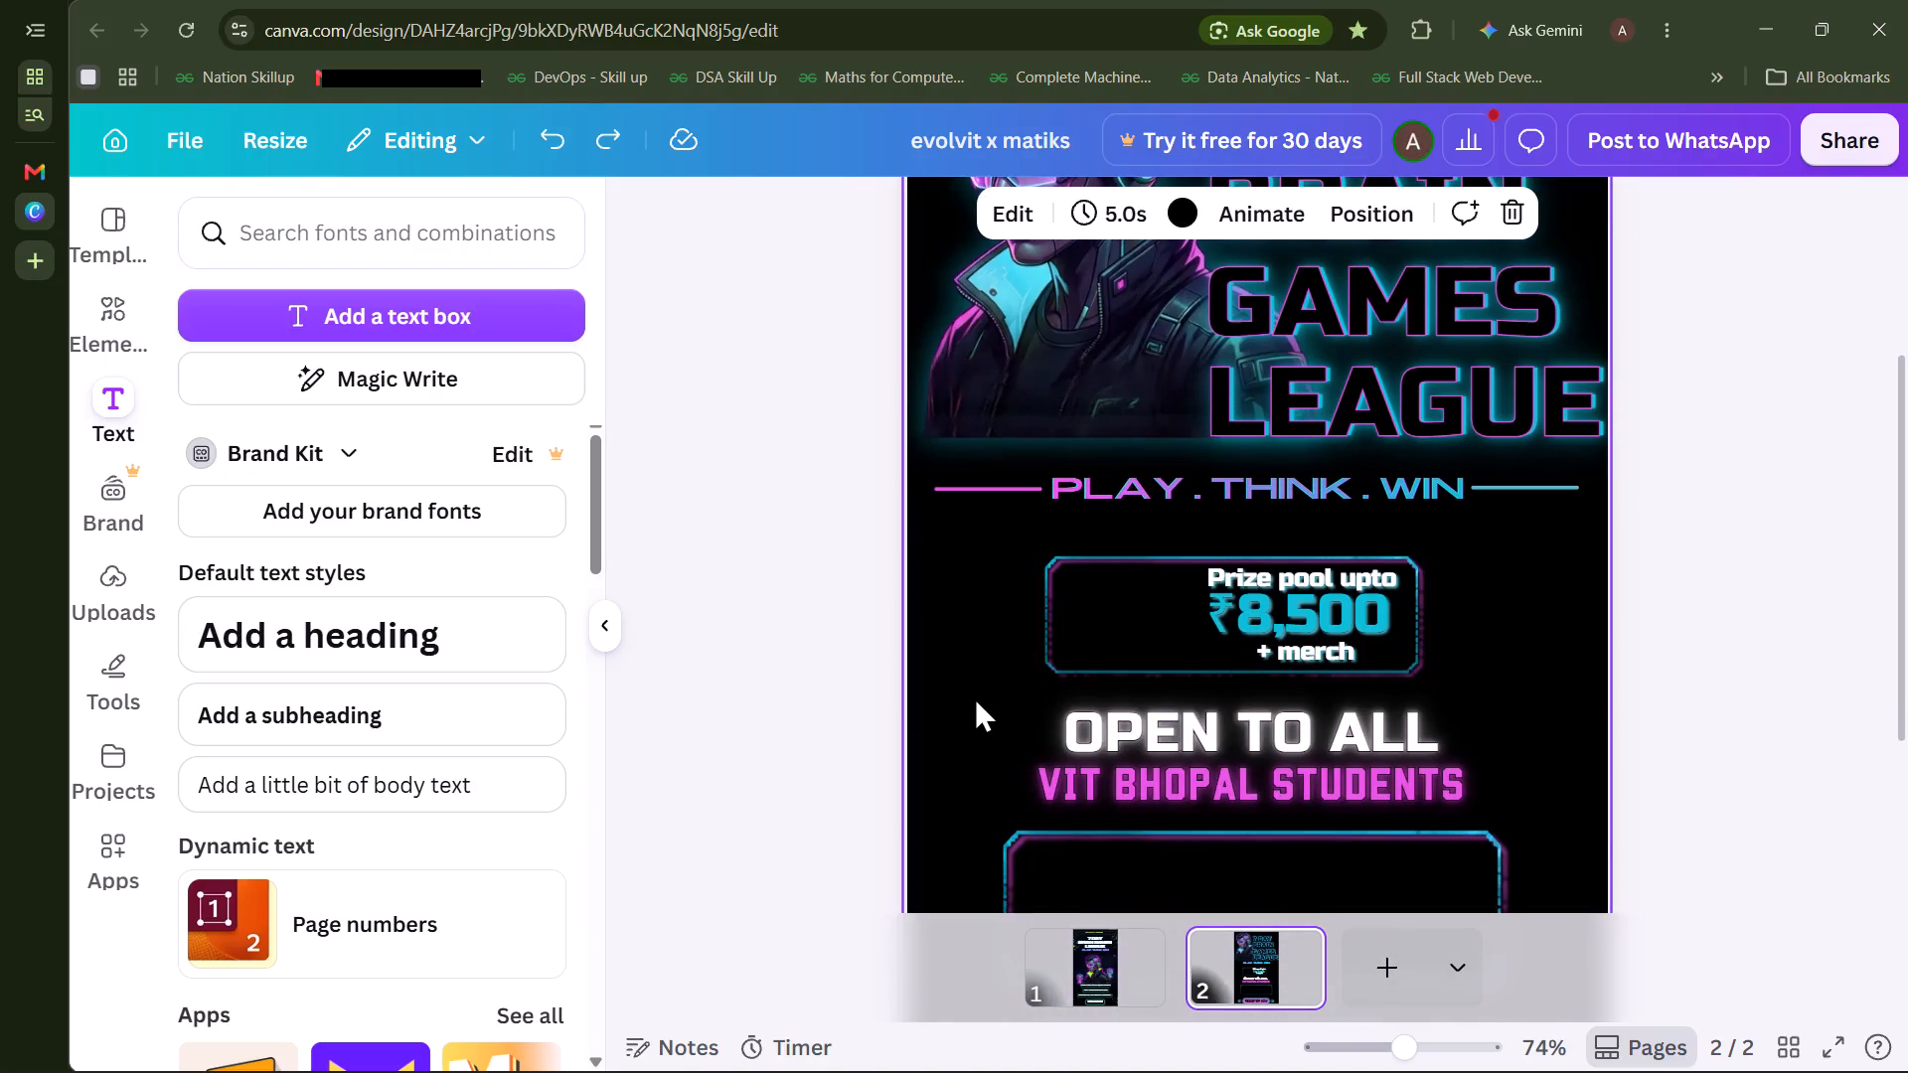
{"action": "key", "text": "ctrl+v"}
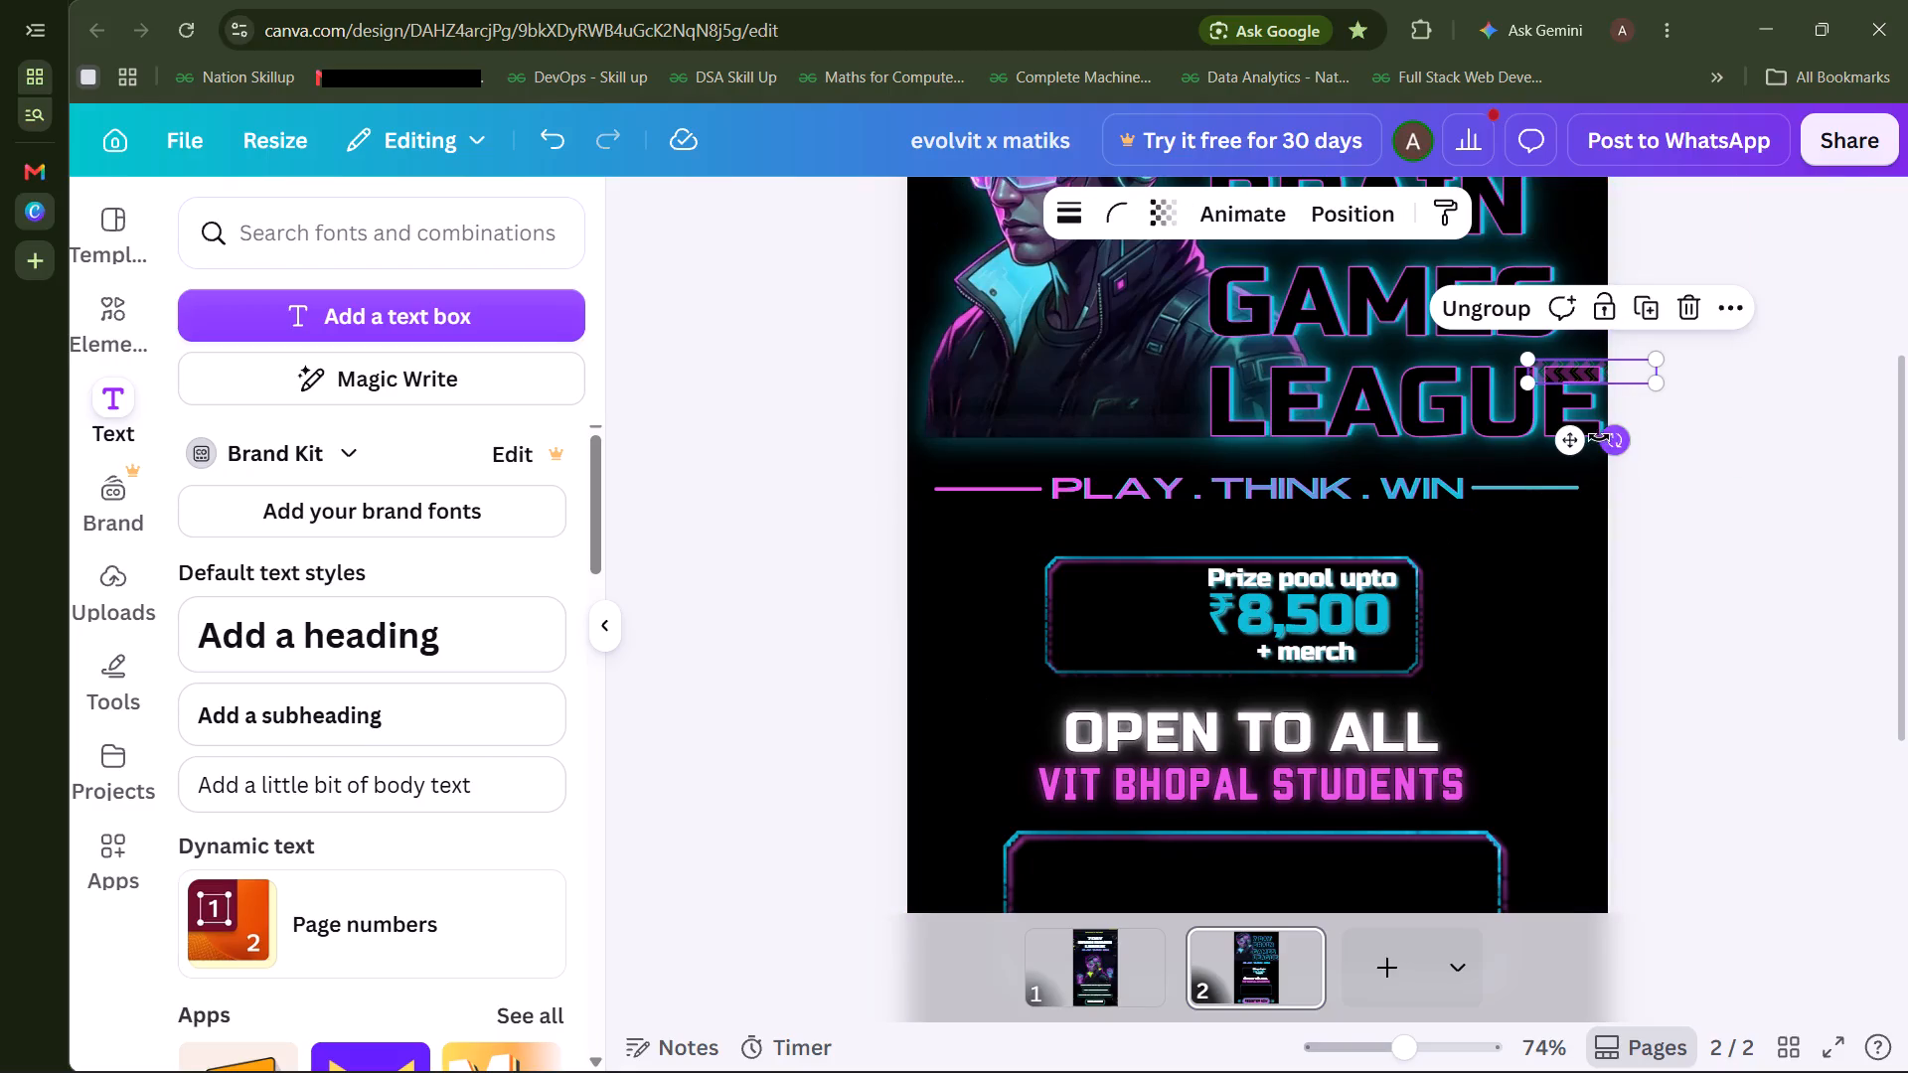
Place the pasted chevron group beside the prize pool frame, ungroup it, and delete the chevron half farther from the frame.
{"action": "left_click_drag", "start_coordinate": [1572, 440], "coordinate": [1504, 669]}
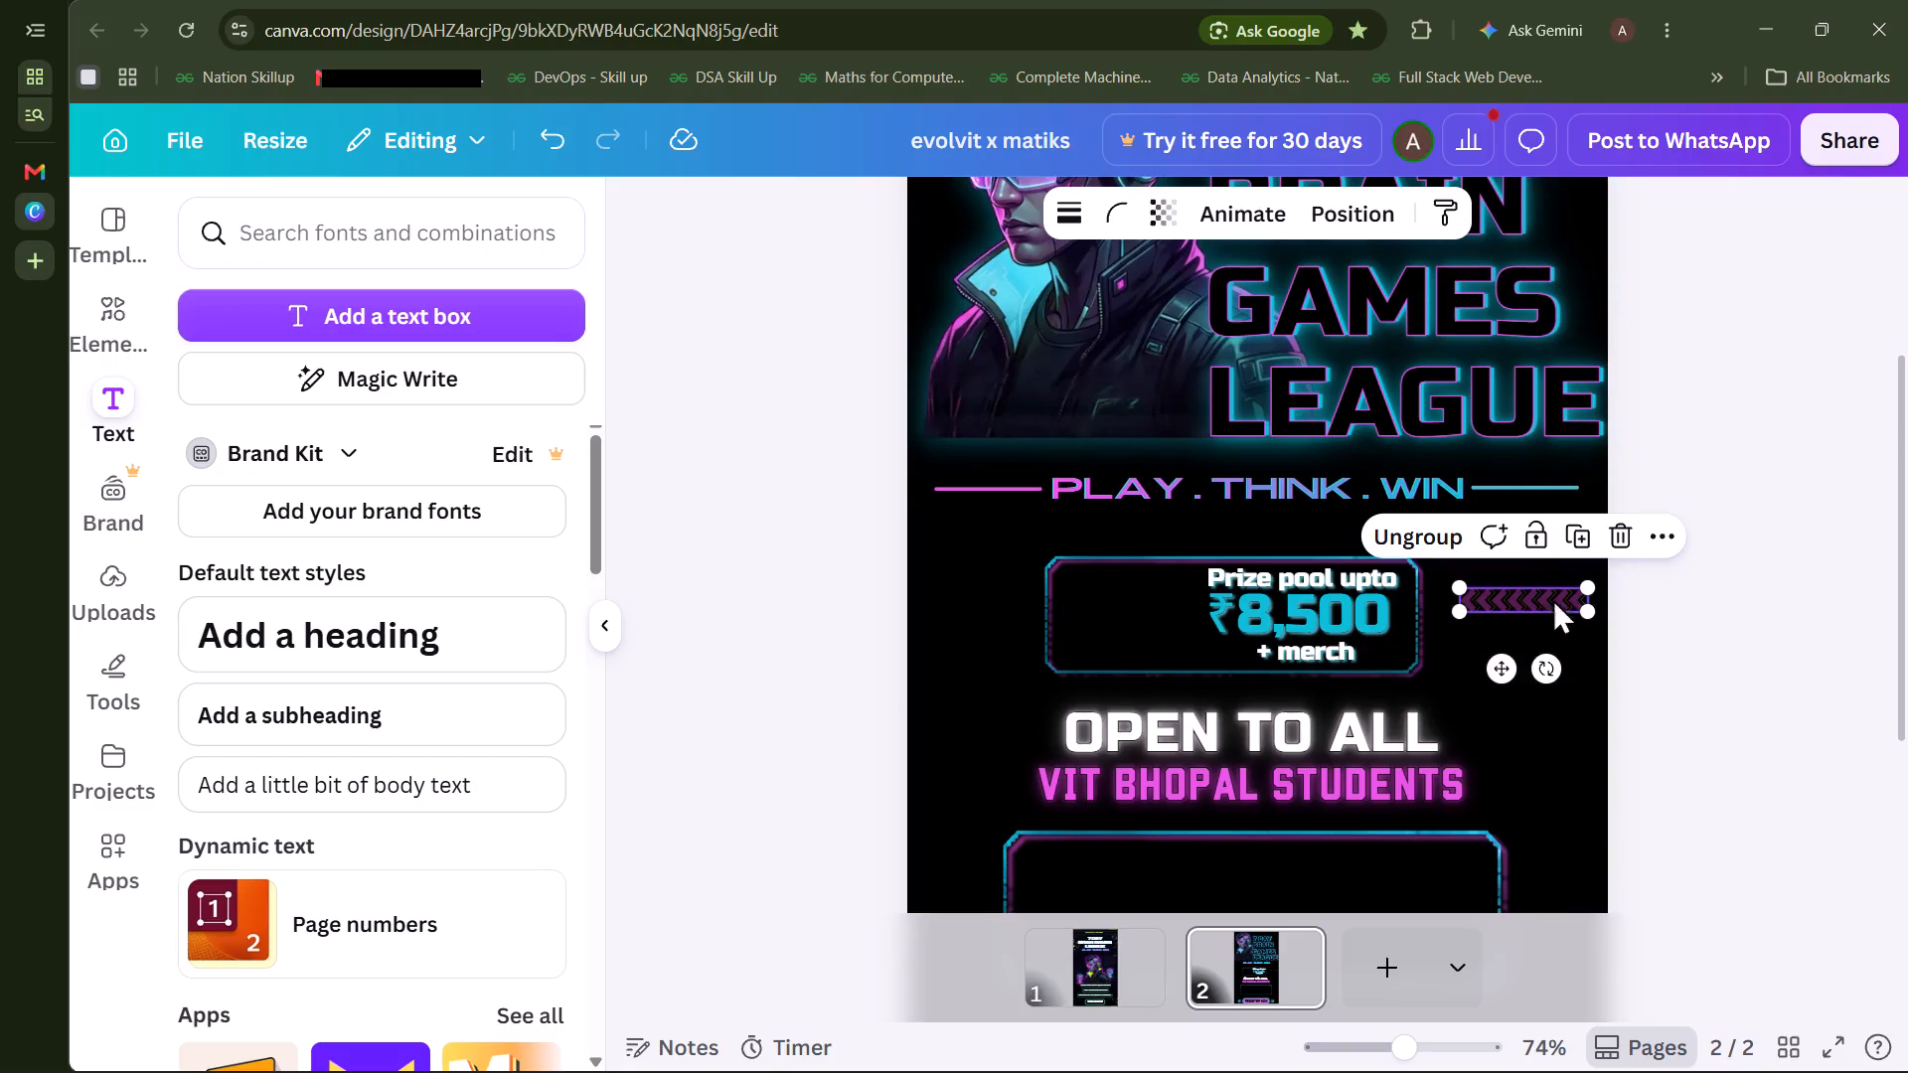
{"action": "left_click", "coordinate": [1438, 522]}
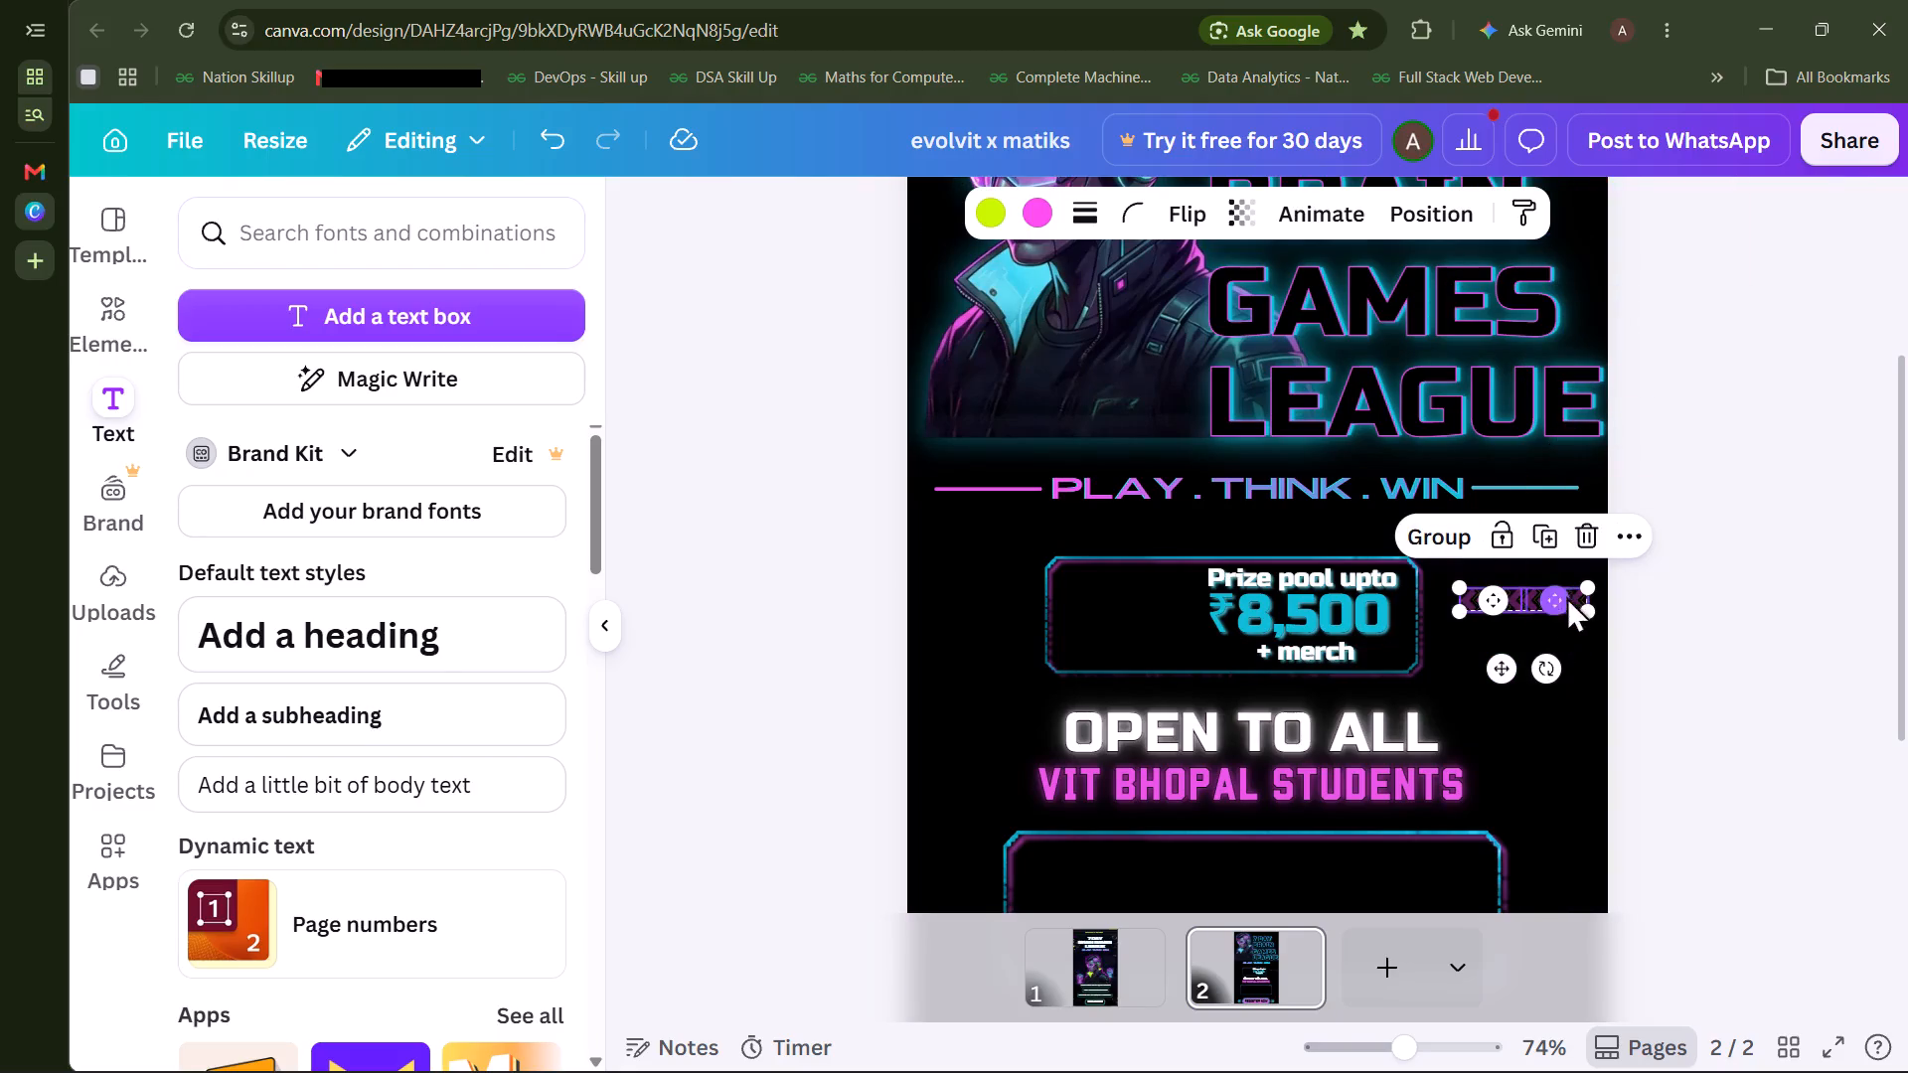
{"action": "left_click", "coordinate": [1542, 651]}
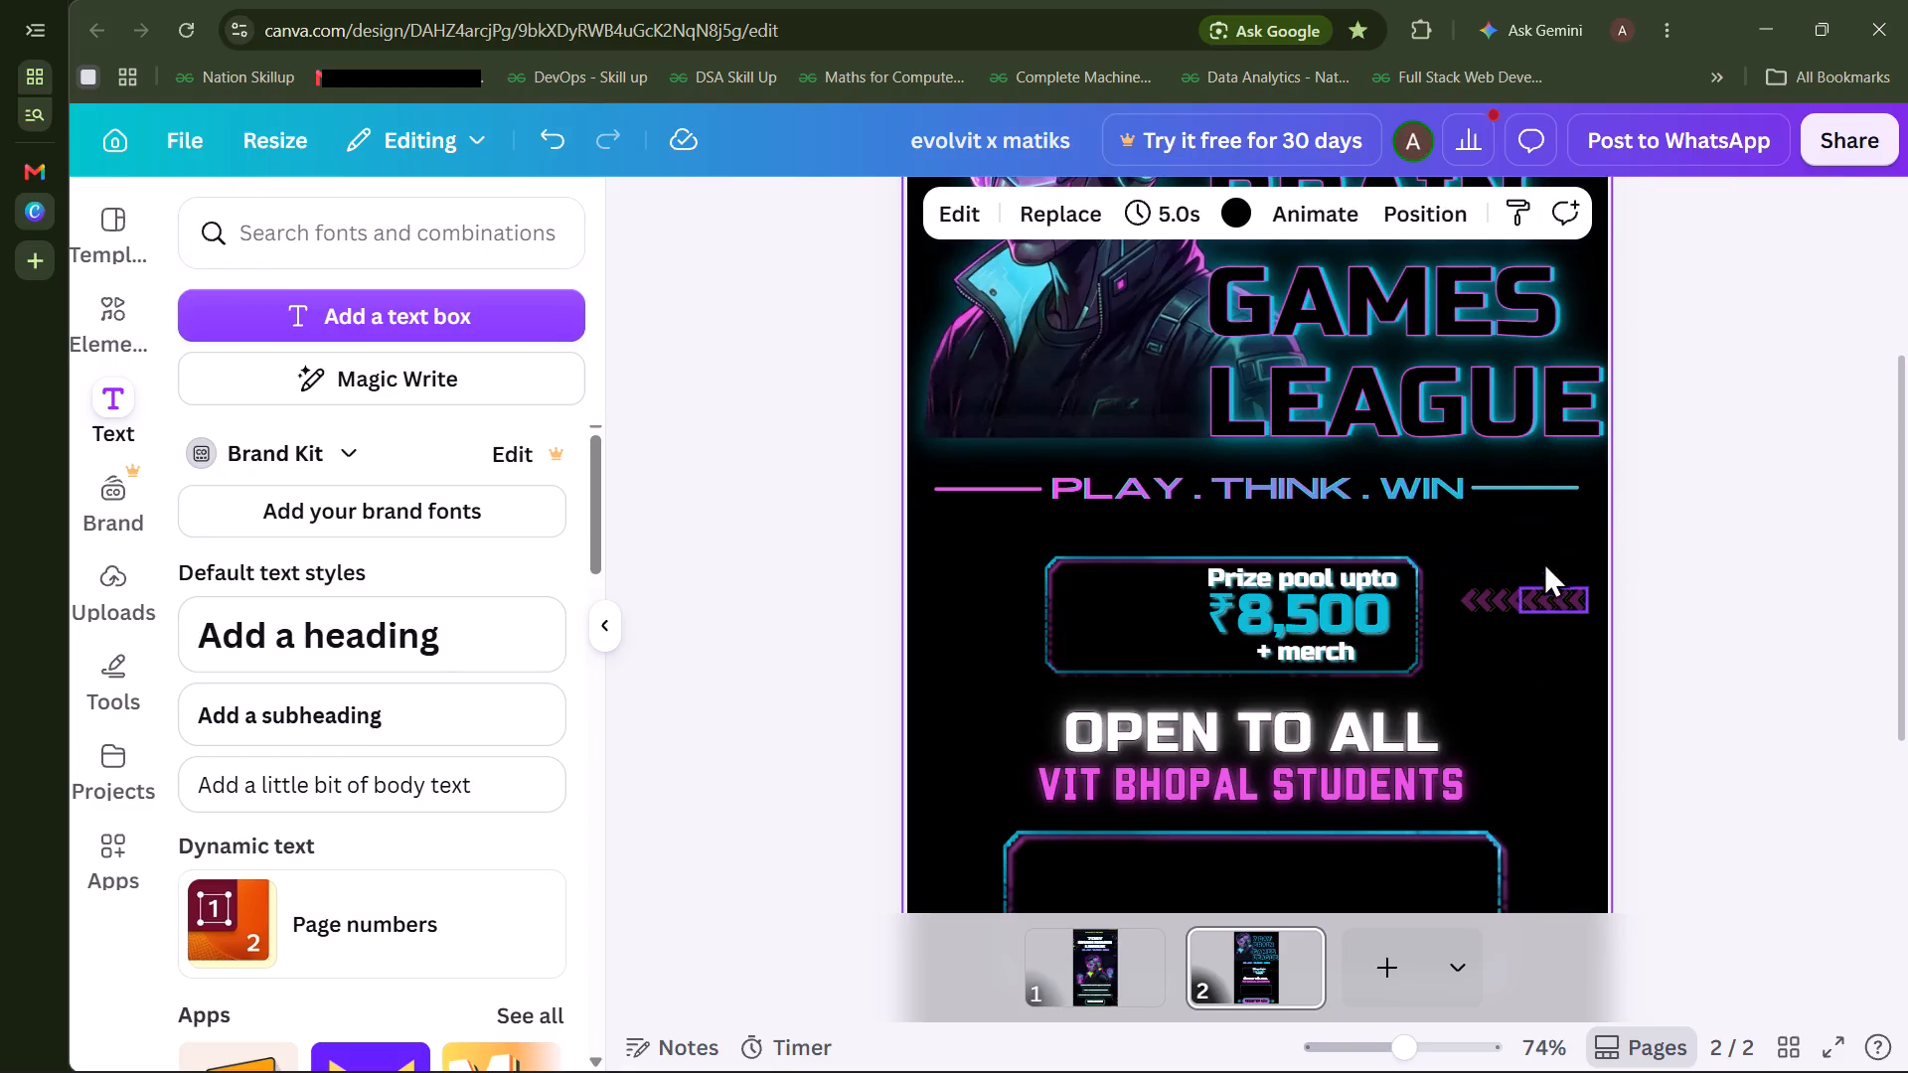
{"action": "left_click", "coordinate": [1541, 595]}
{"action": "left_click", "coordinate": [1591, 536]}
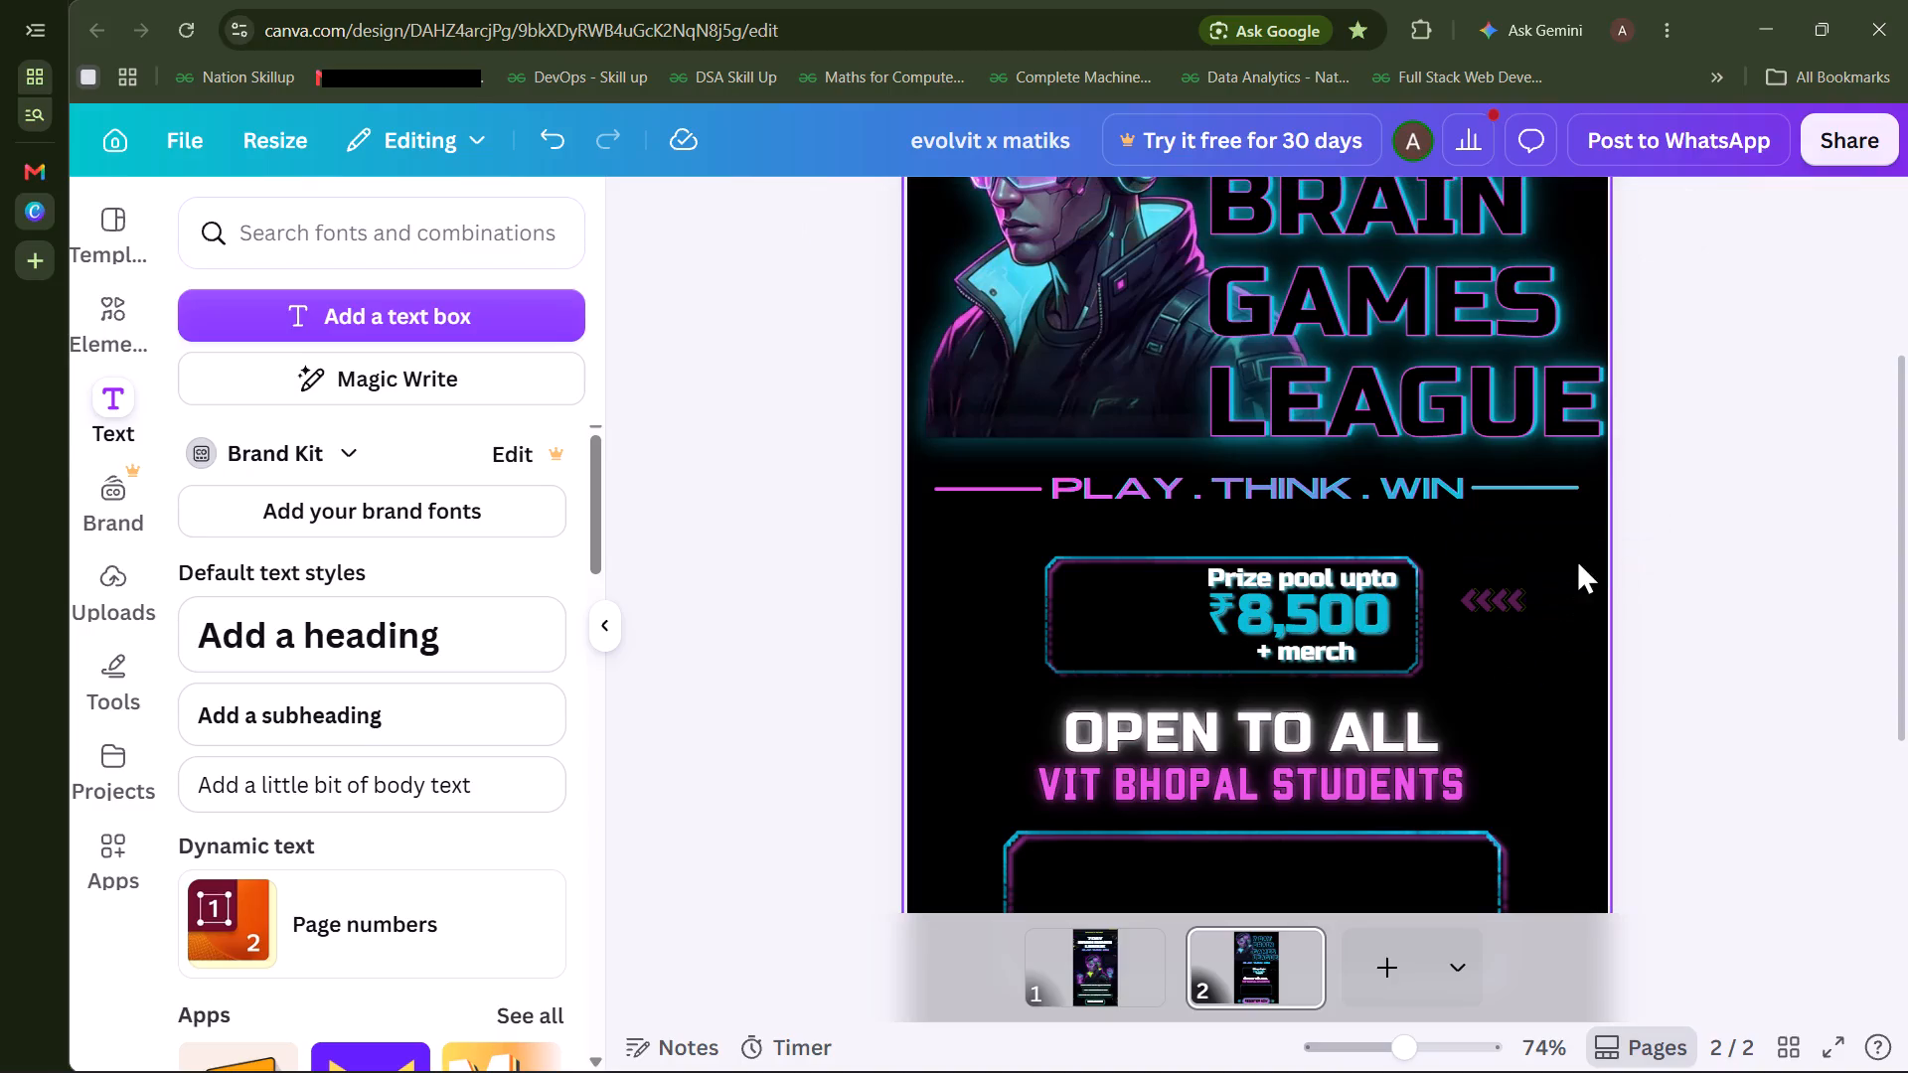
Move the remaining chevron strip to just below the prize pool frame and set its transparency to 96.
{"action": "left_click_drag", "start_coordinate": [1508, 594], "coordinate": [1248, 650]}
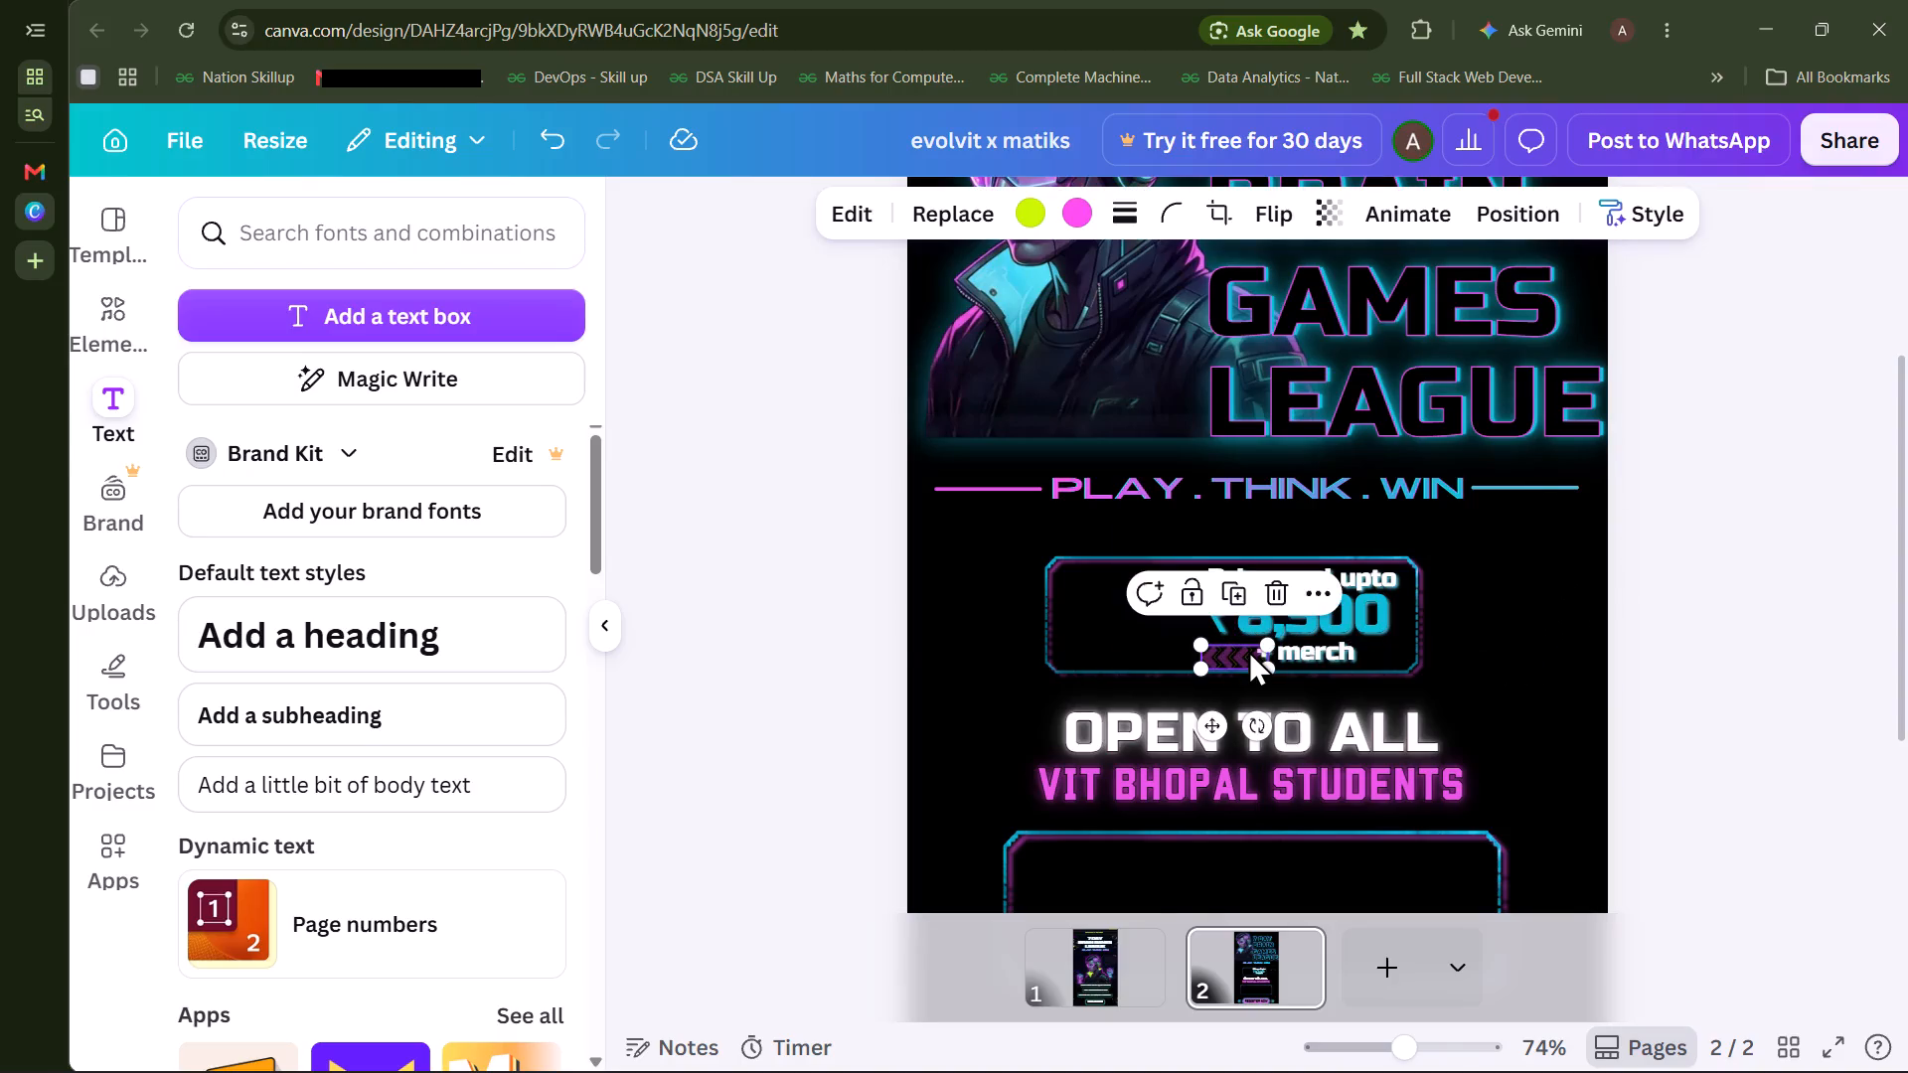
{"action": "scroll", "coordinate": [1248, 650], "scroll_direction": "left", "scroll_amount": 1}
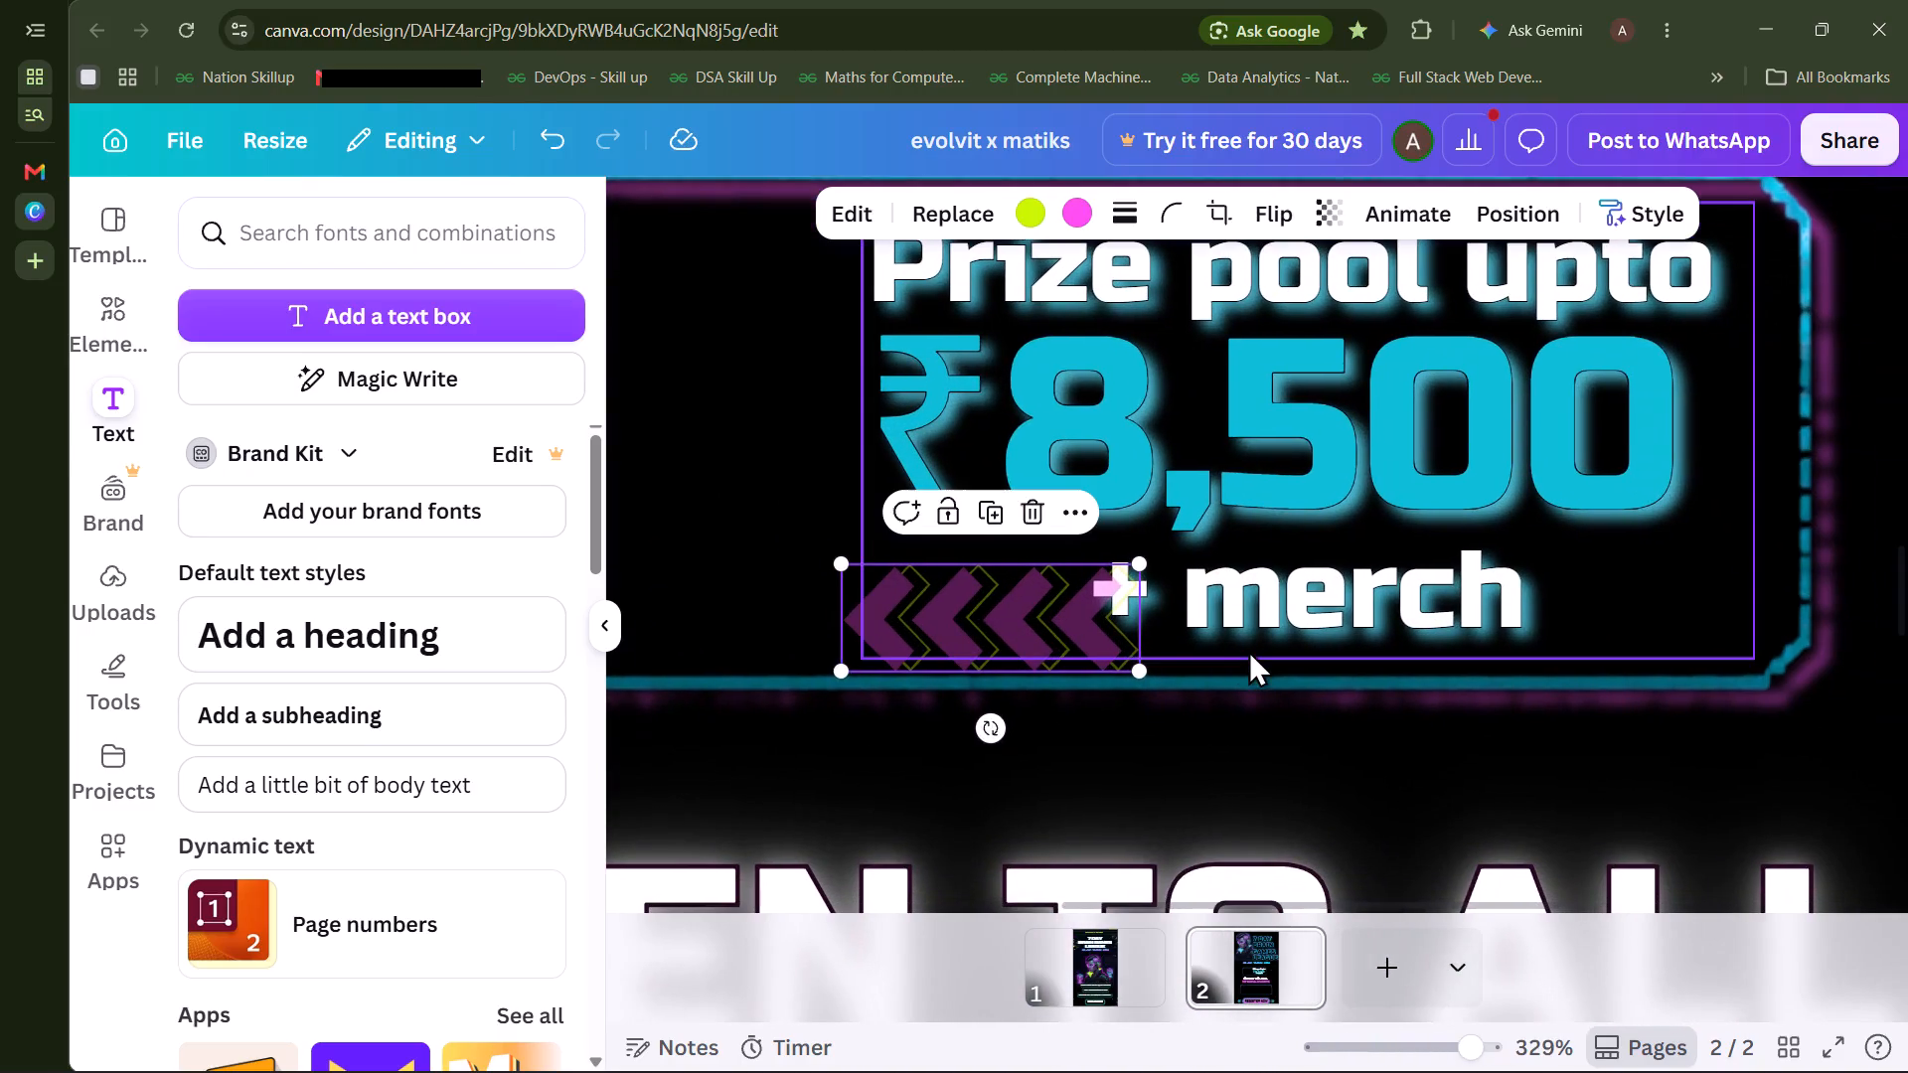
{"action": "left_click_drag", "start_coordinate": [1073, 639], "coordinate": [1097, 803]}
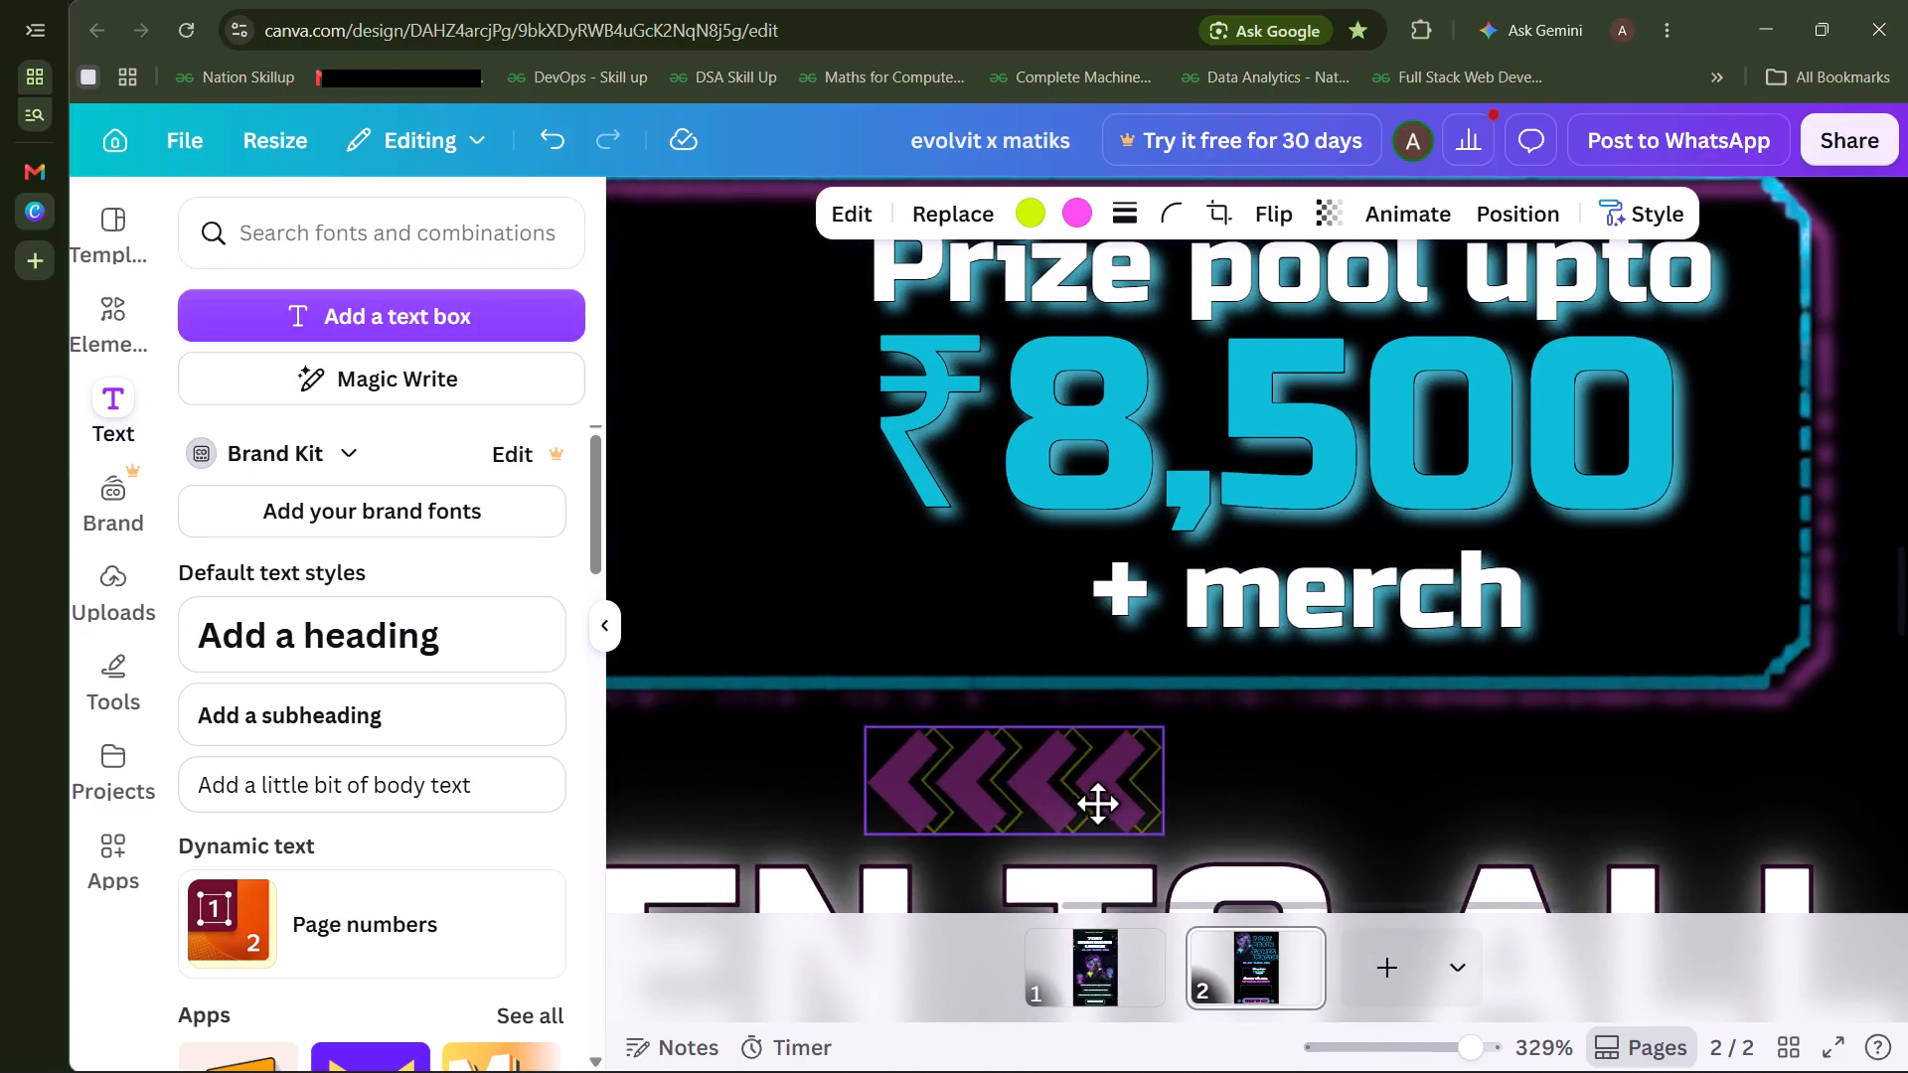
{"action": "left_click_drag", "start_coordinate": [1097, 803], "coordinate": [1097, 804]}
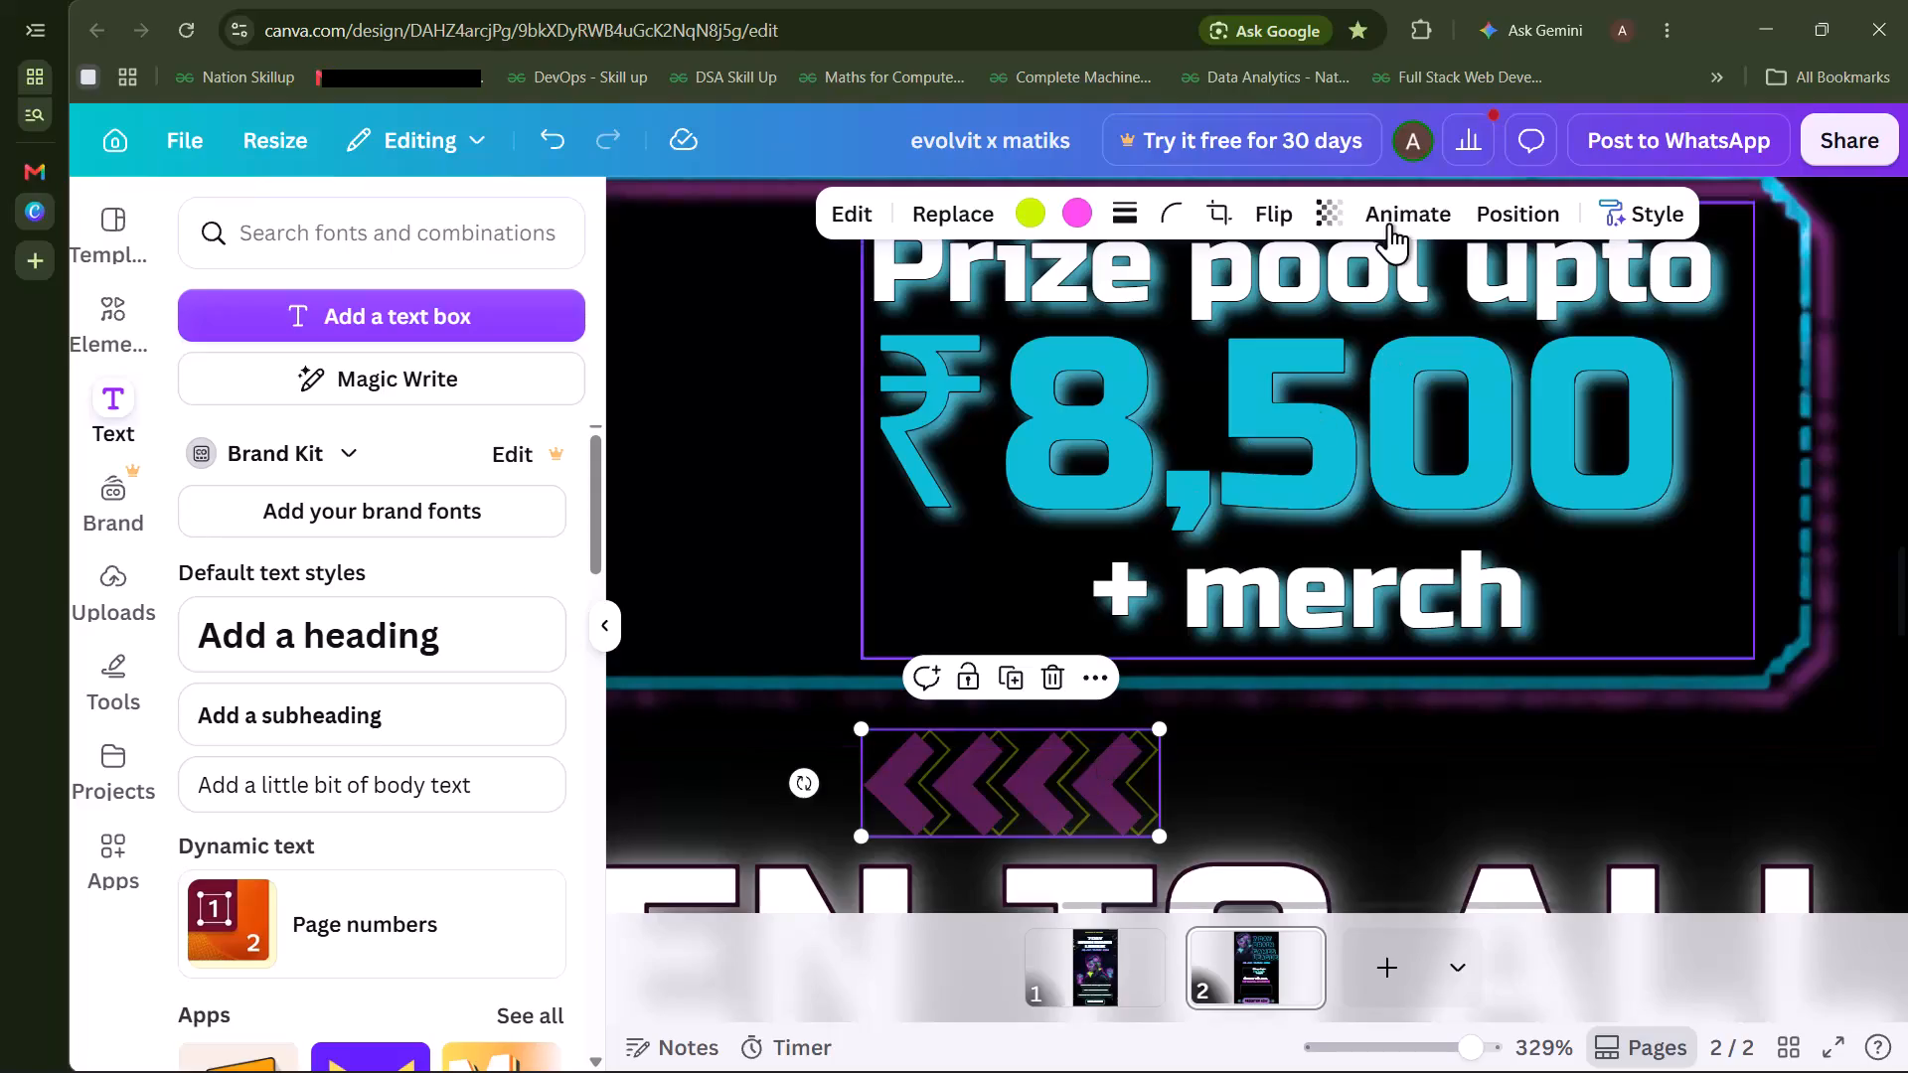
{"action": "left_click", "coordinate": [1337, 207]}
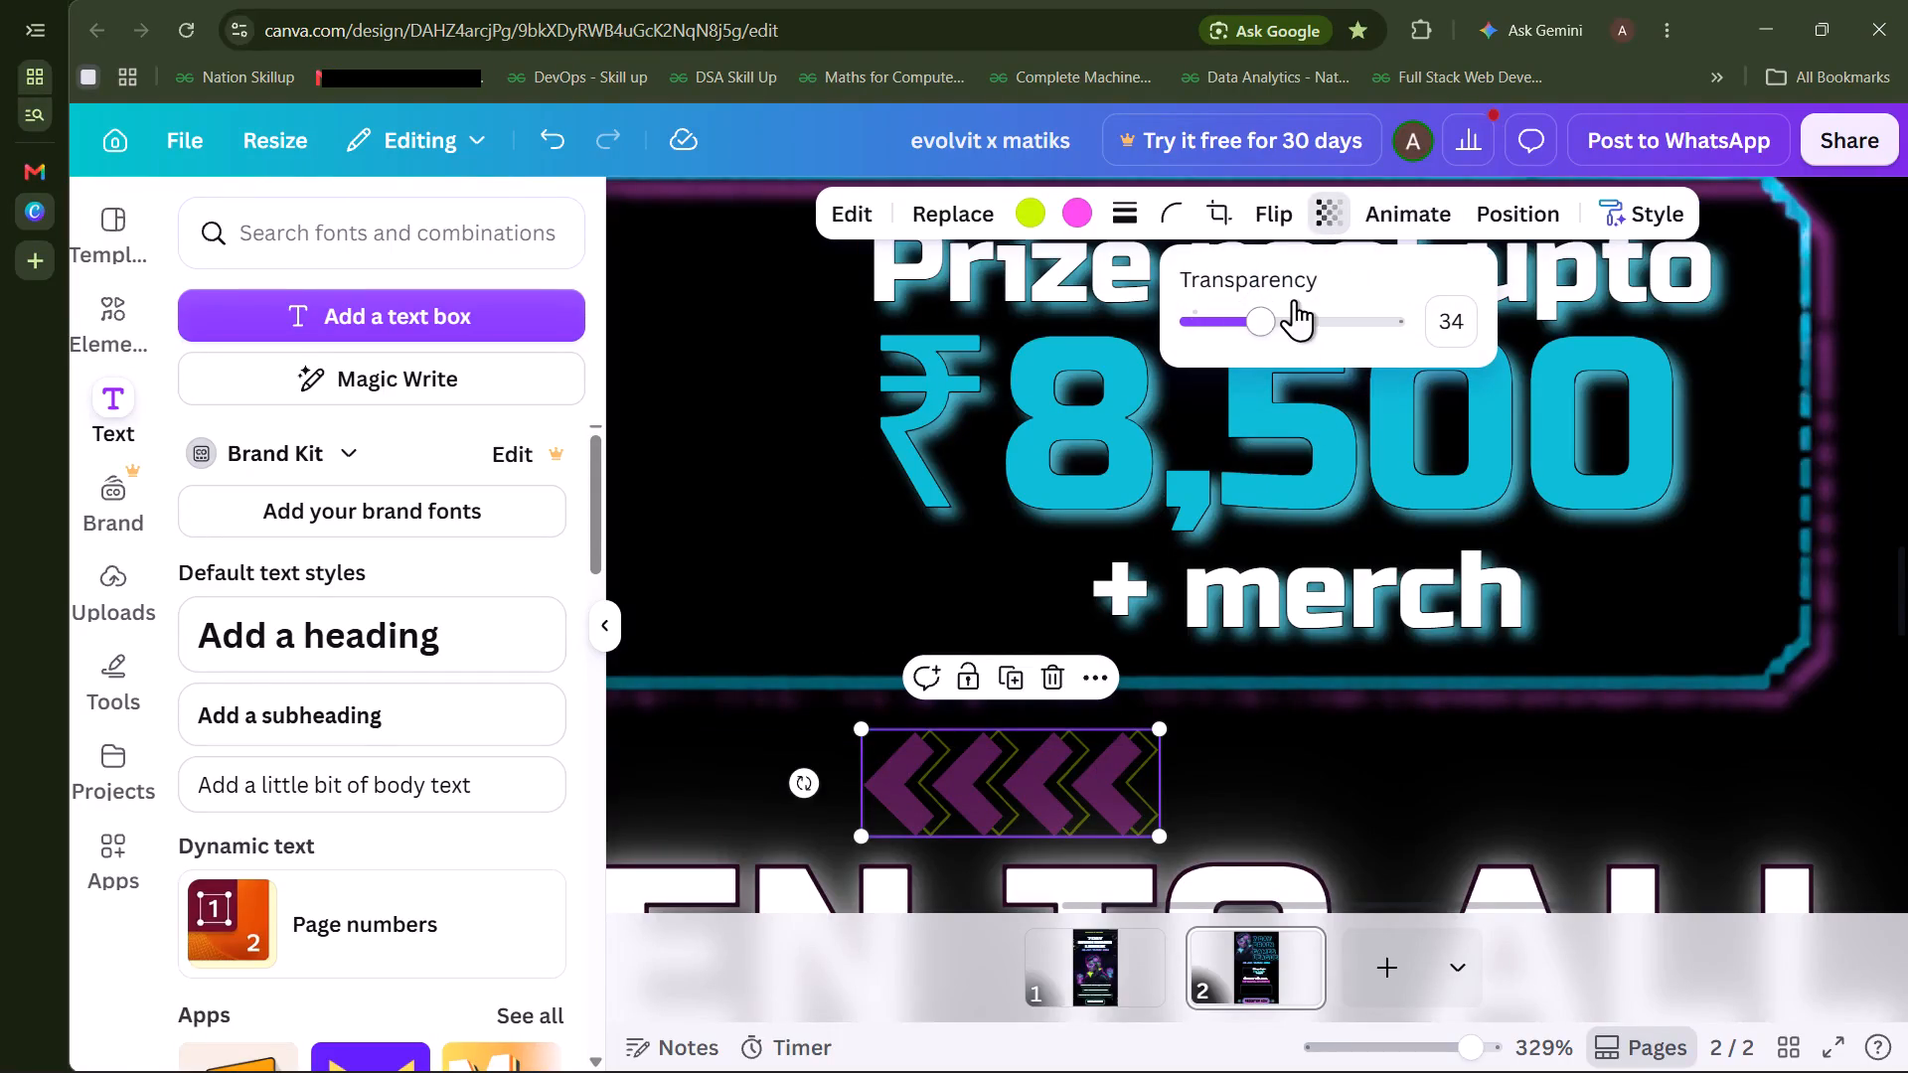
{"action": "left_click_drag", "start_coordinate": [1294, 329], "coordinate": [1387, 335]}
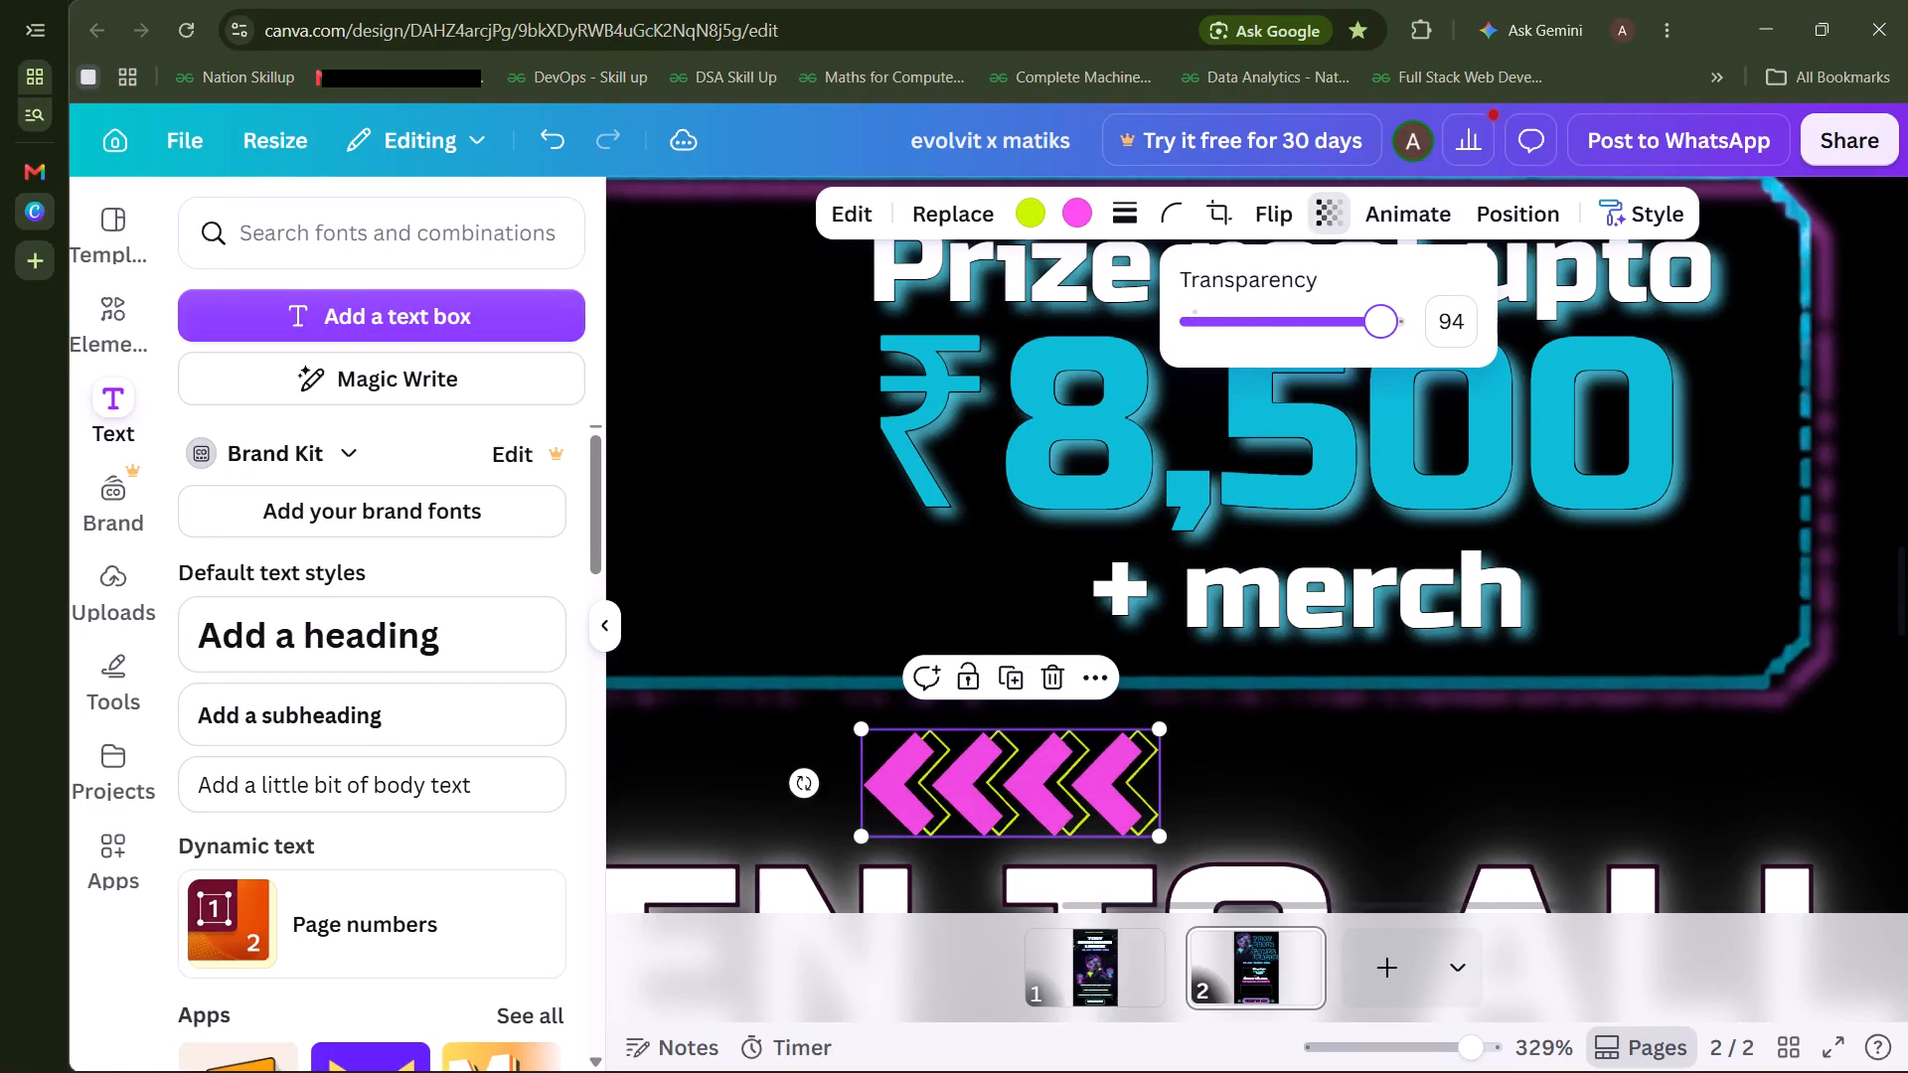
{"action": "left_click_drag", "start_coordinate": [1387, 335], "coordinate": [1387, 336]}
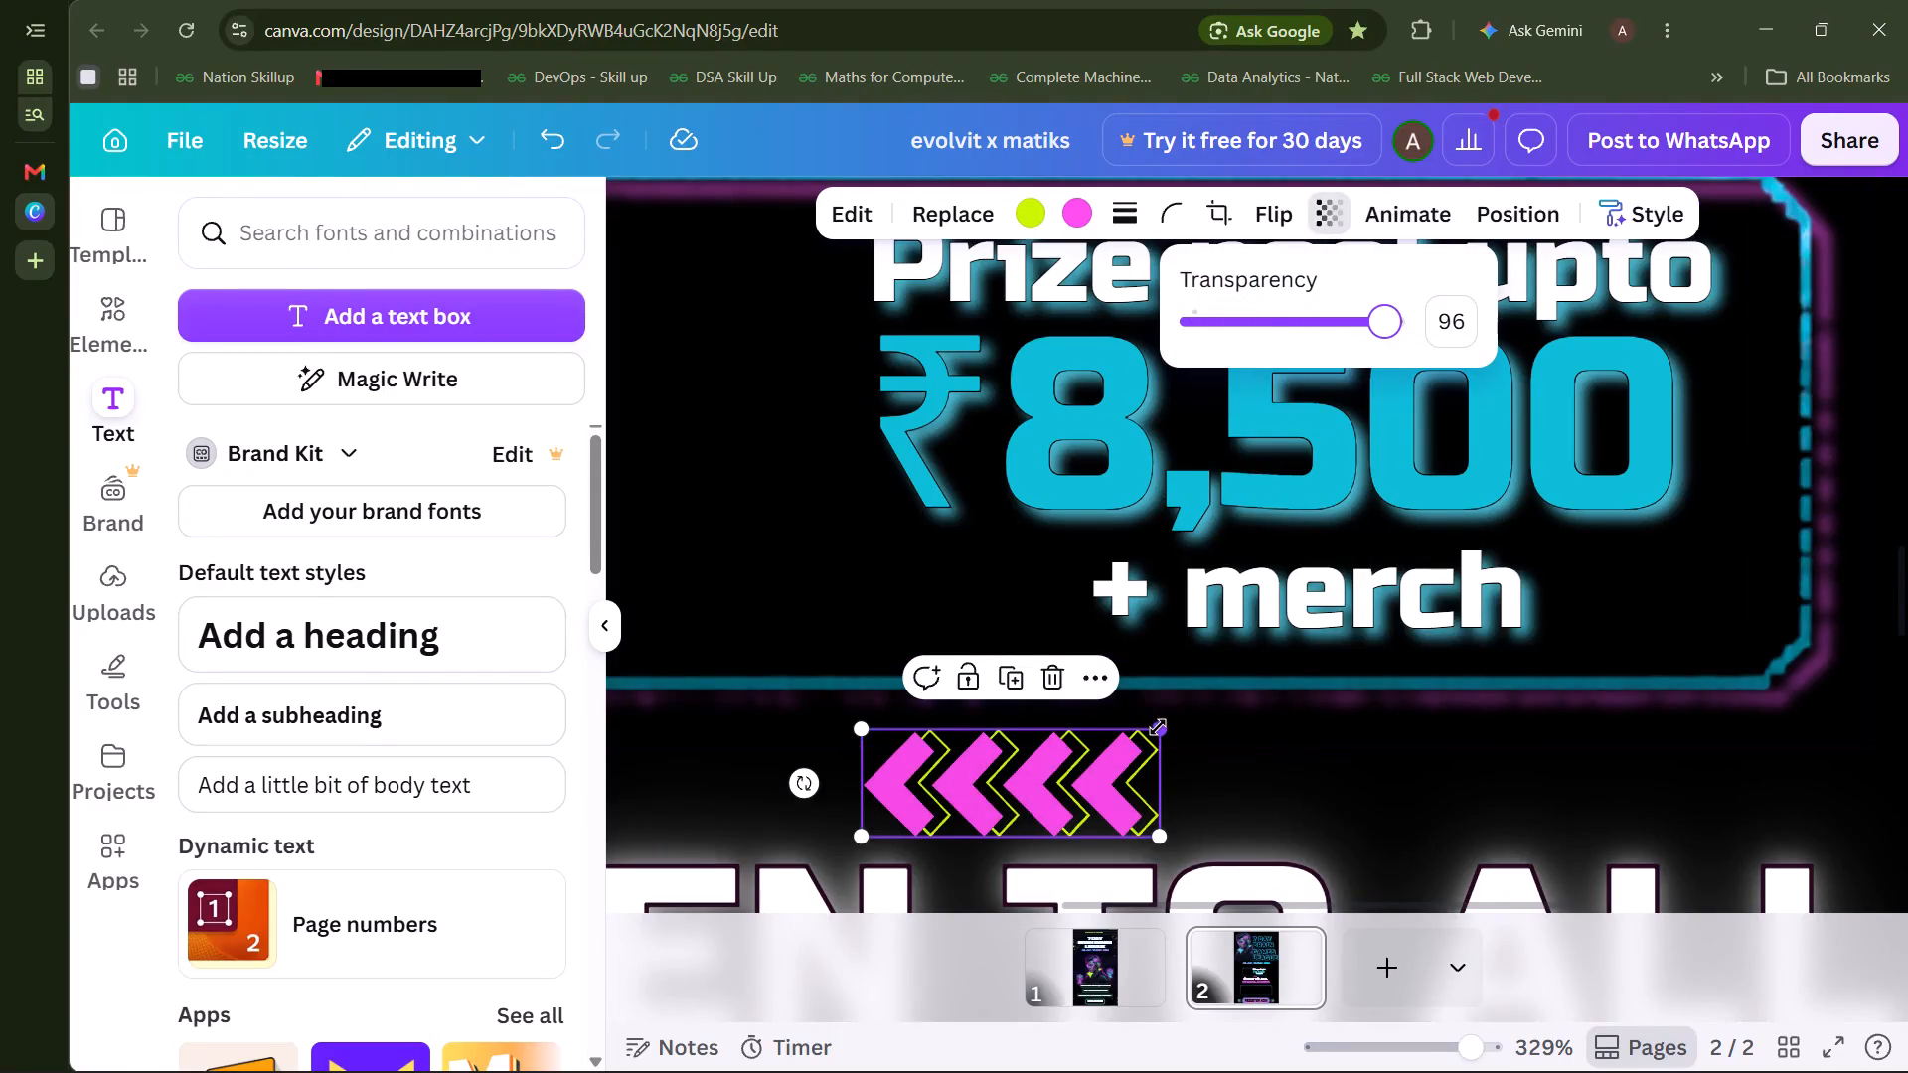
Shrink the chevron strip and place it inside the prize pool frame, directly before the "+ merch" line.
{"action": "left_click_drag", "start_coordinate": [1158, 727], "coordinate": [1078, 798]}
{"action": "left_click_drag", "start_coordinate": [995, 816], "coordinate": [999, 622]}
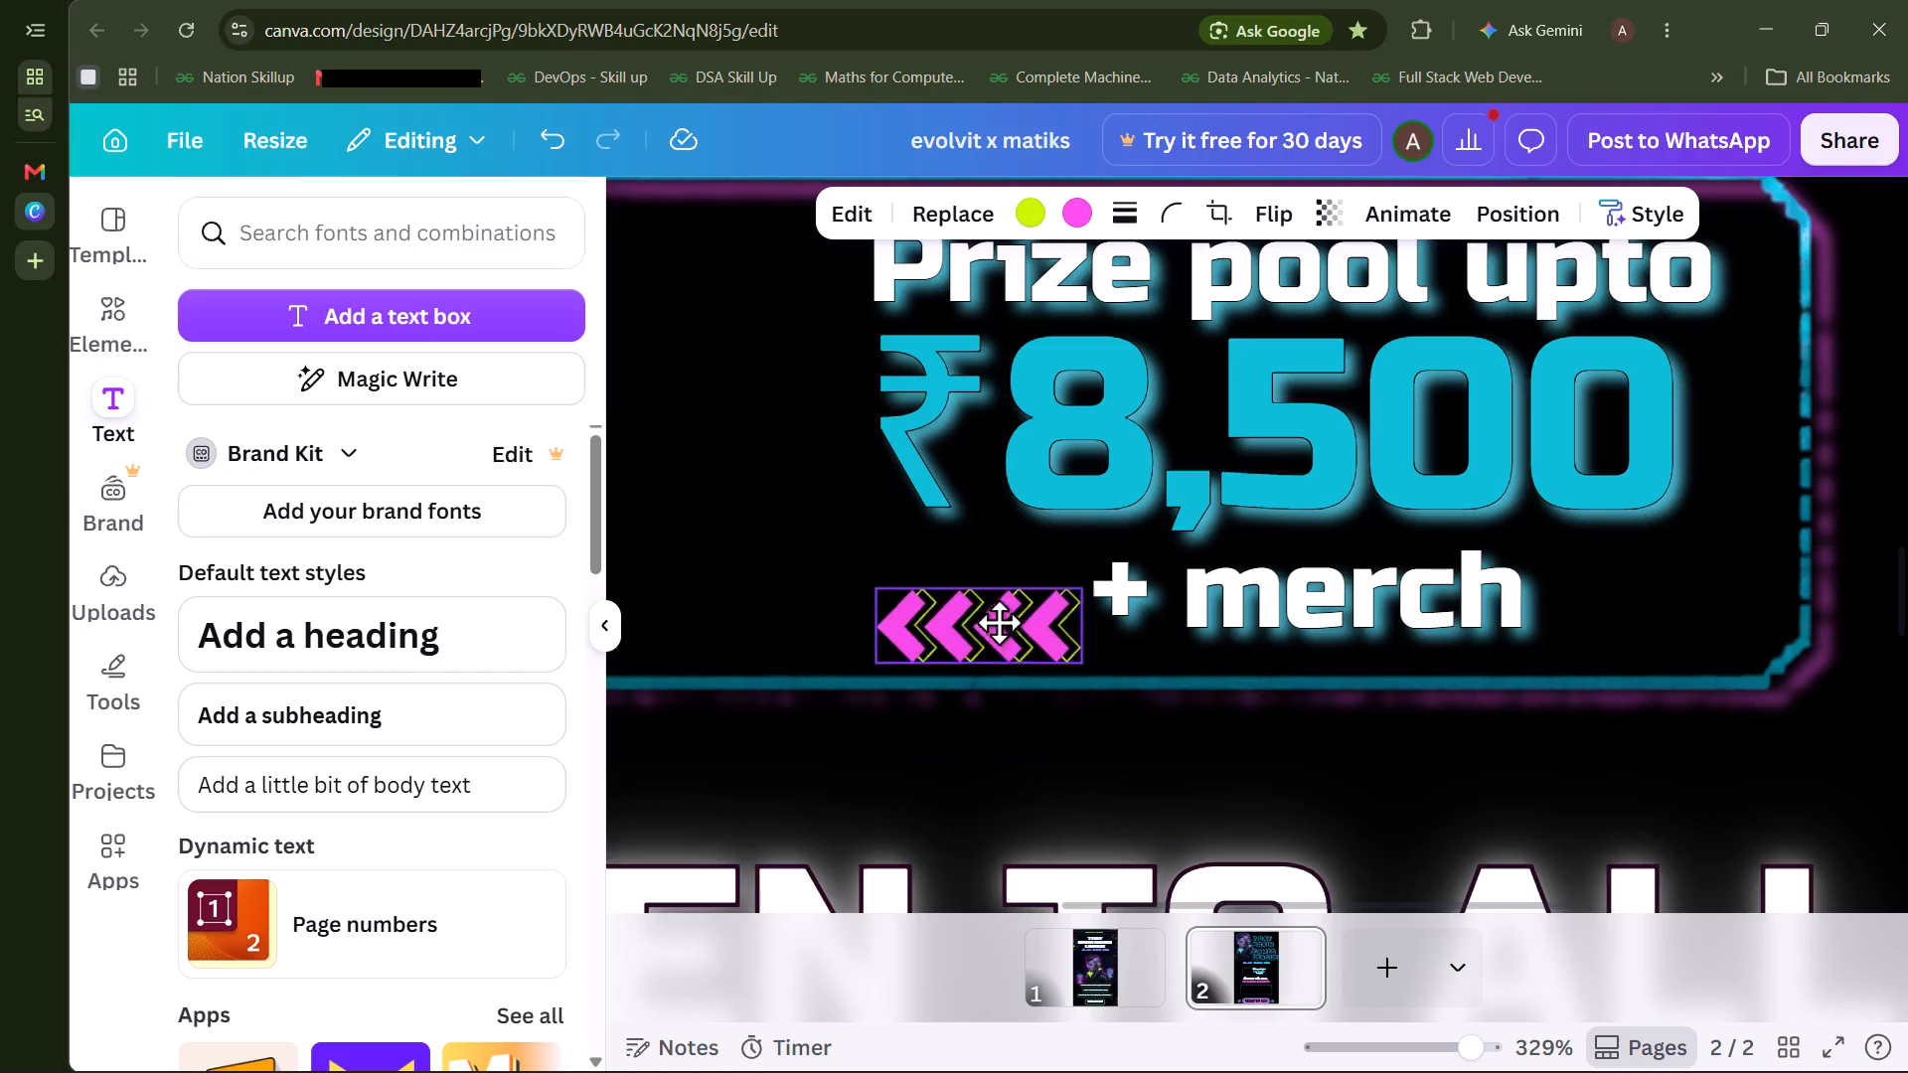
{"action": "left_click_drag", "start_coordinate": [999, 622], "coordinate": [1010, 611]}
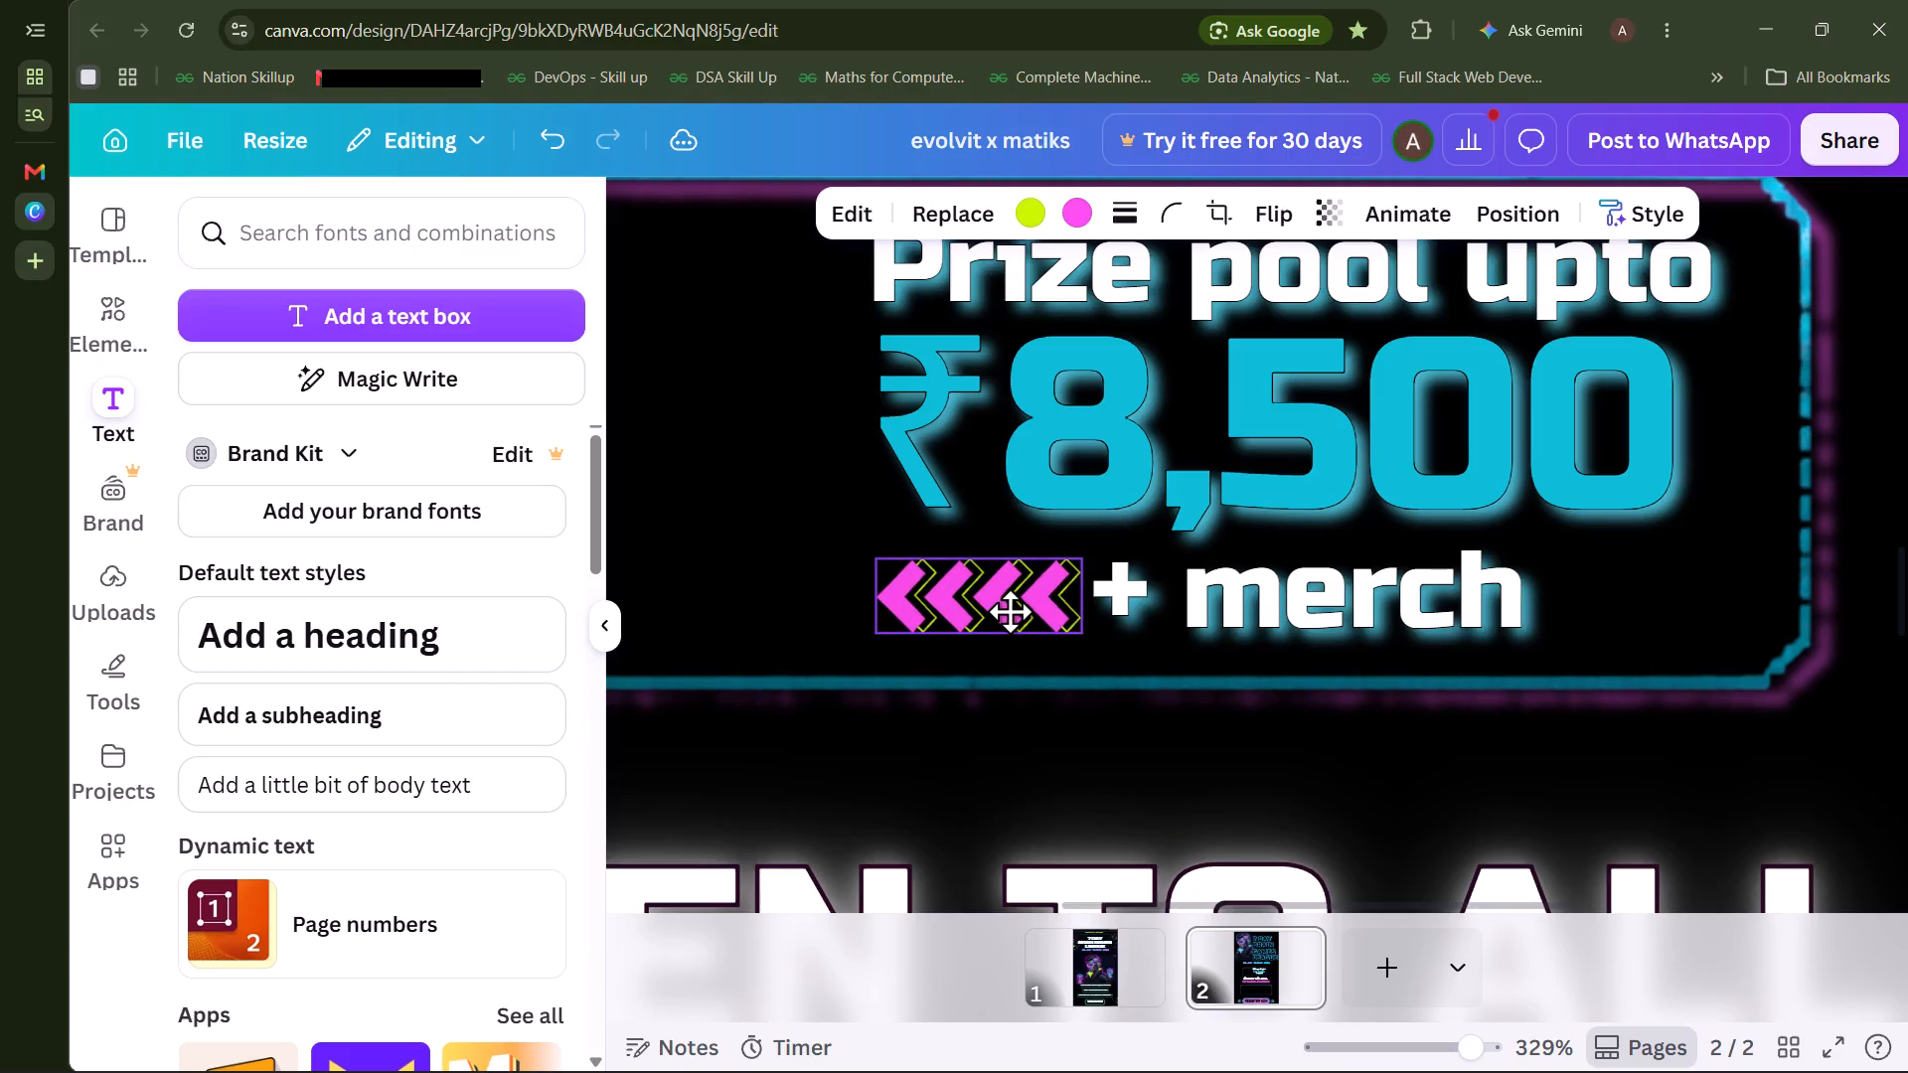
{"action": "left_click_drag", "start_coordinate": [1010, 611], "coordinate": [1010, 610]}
Delete the remaining chevron strip from the prize pool frame.
{"action": "left_click", "coordinate": [1025, 511]}
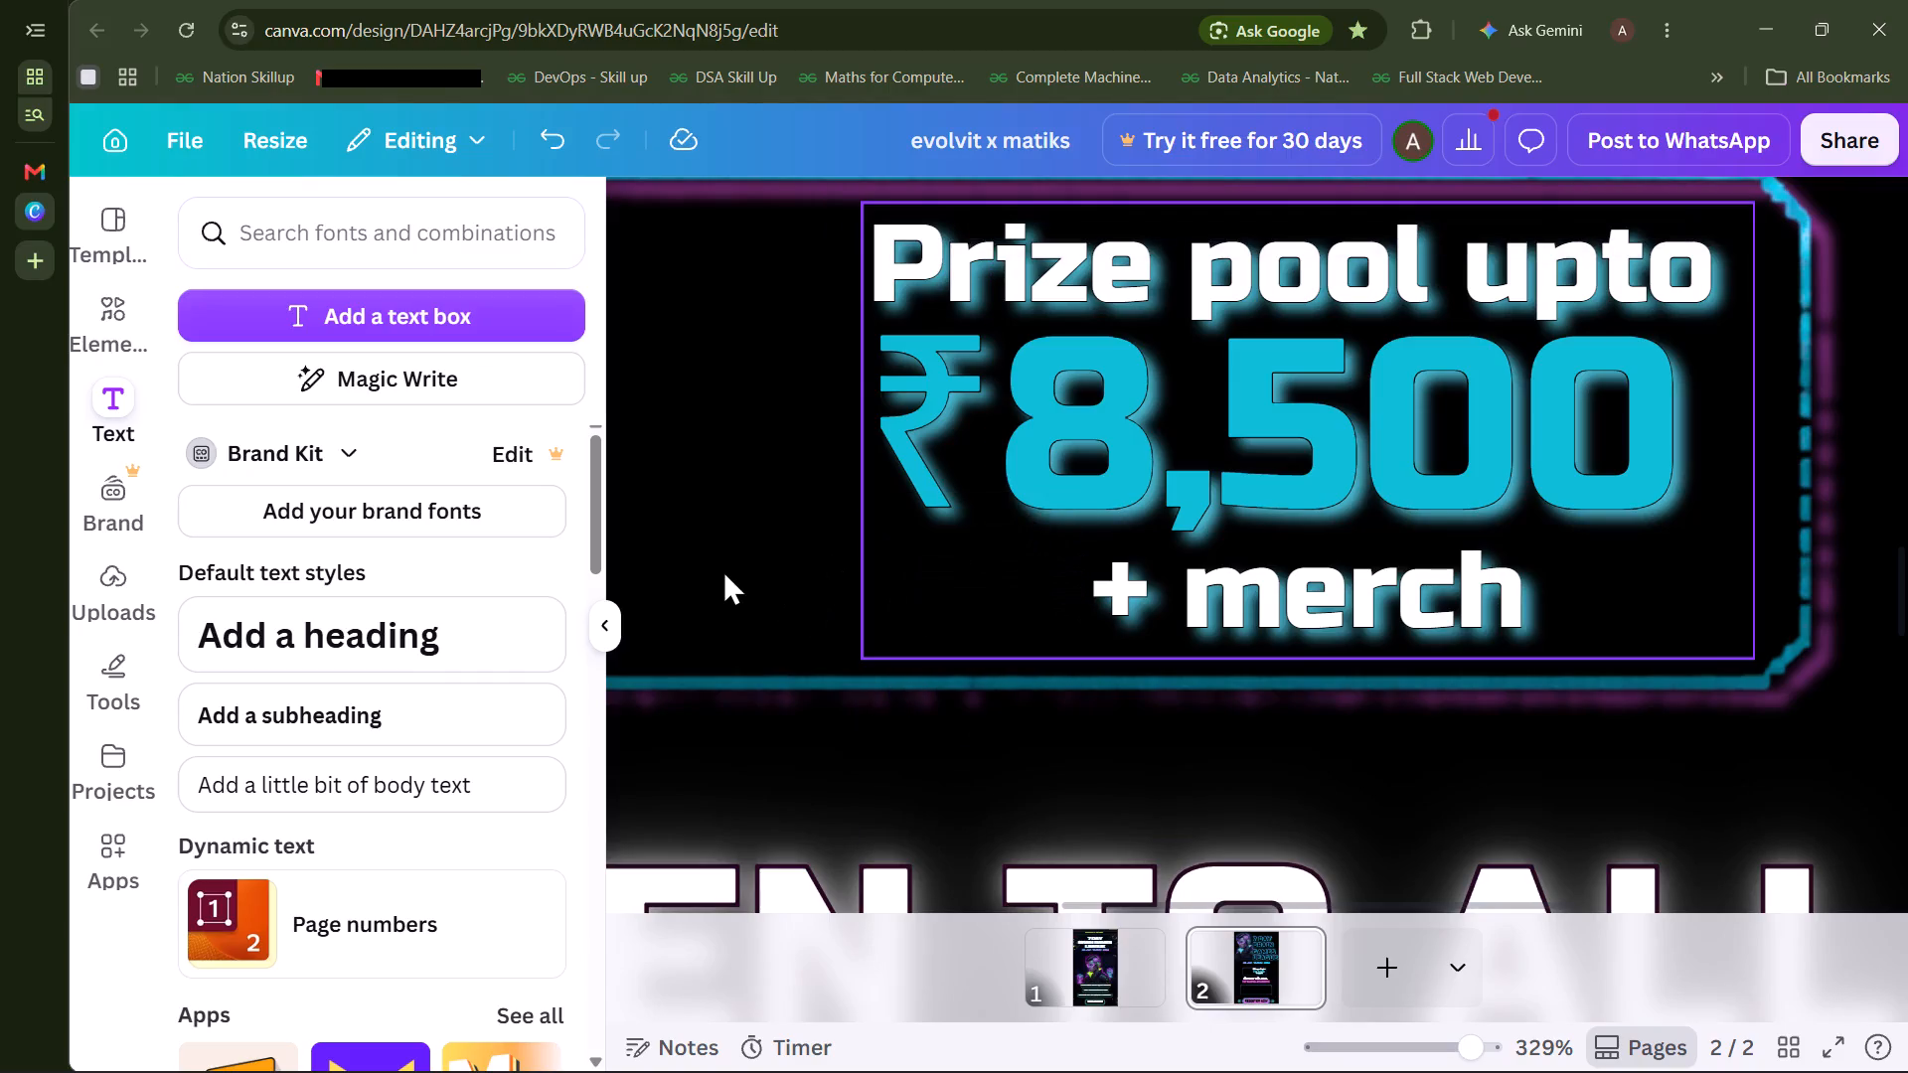
{"action": "left_click", "coordinate": [708, 778]}
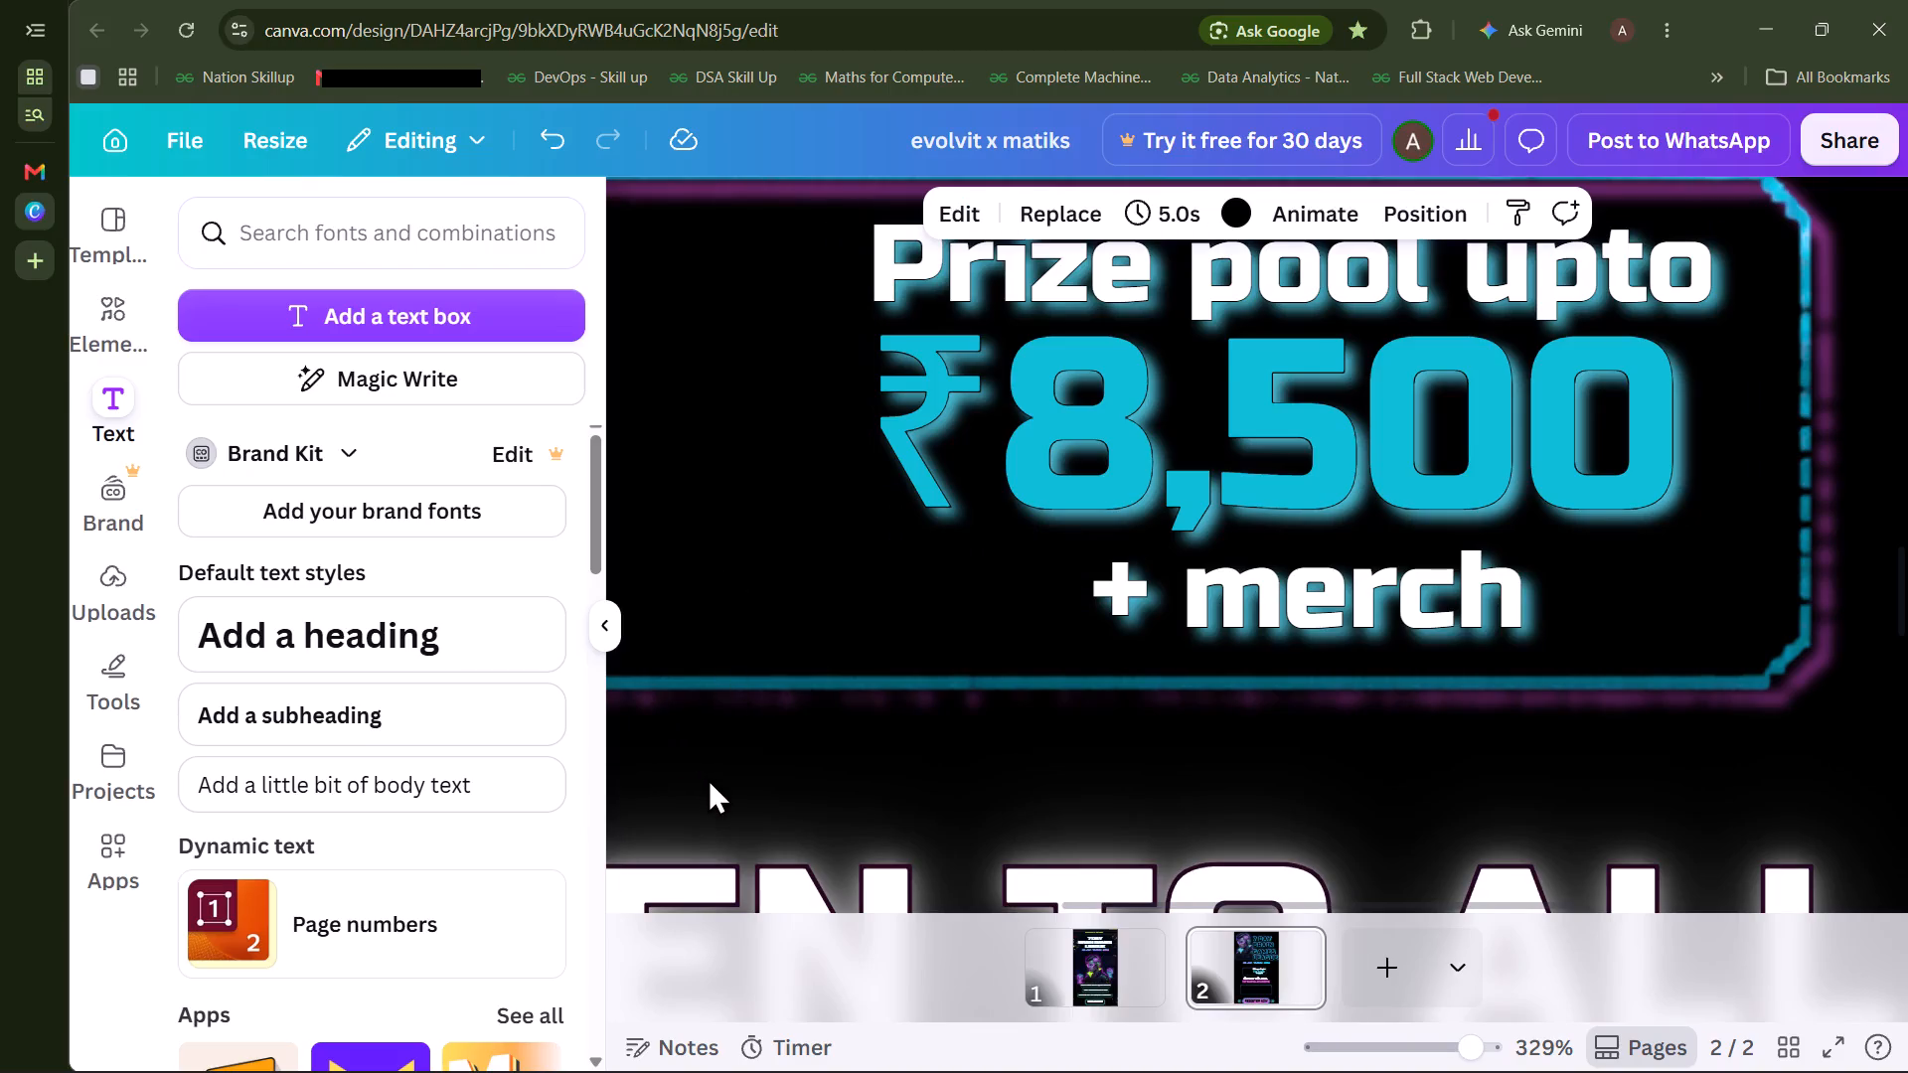
{"action": "scroll", "coordinate": [708, 778], "scroll_direction": "right", "scroll_amount": 1}
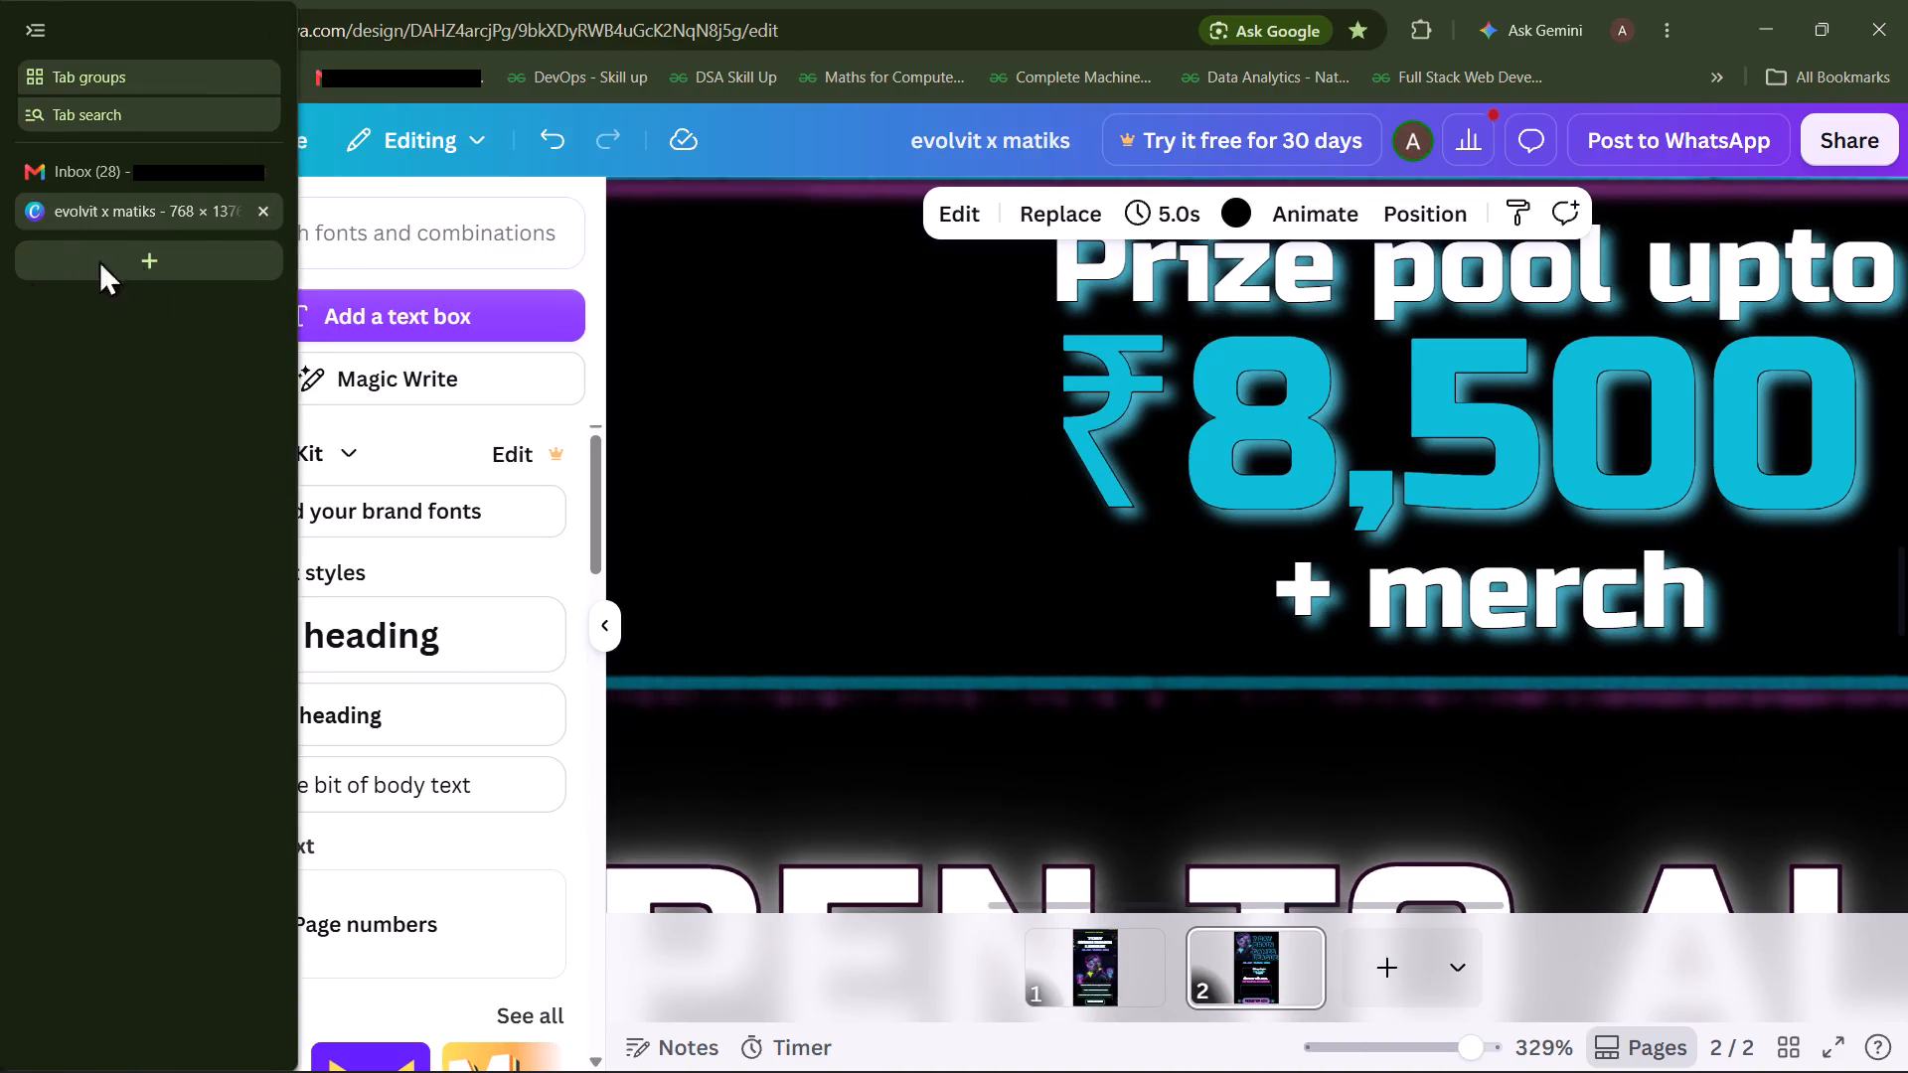
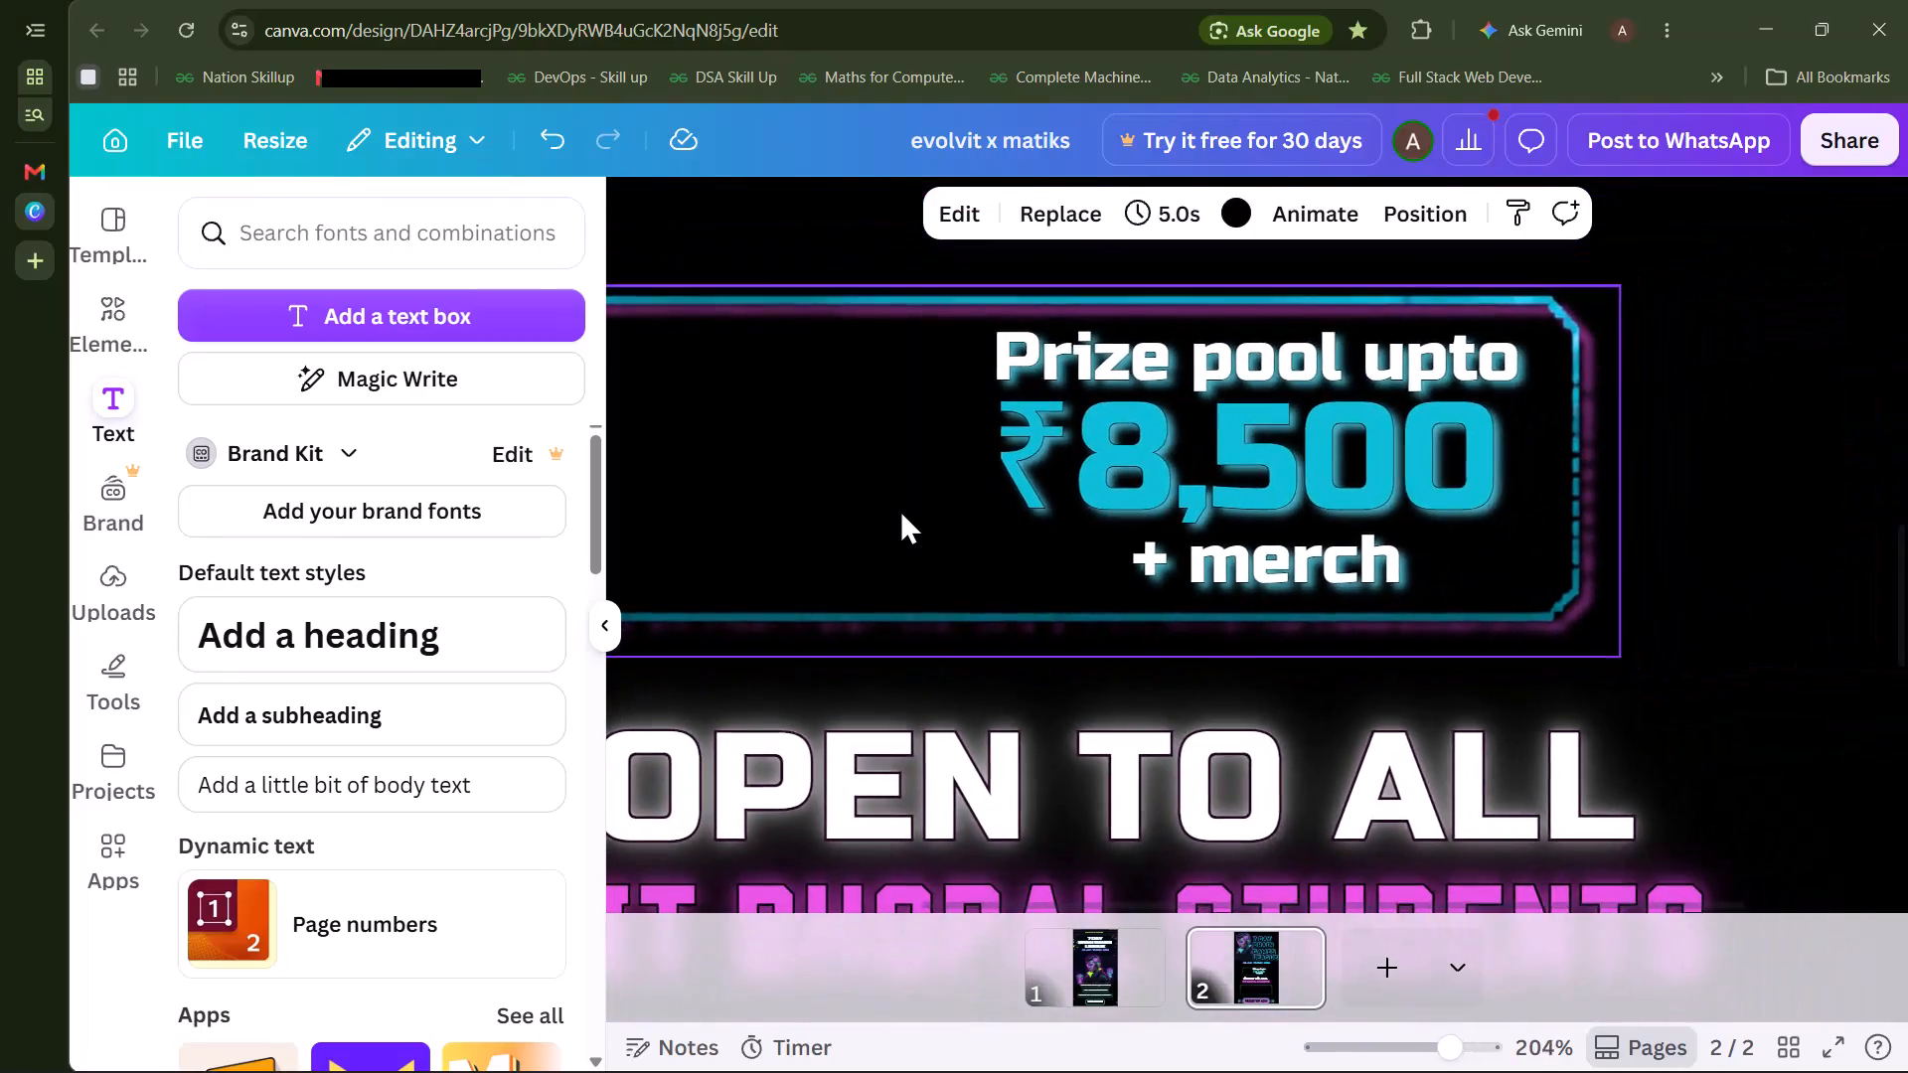
Compare the event details on page 1 with the frames and text already laid out on page 2.
{"action": "scroll", "coordinate": [899, 509], "scroll_direction": "down", "scroll_amount": 2}
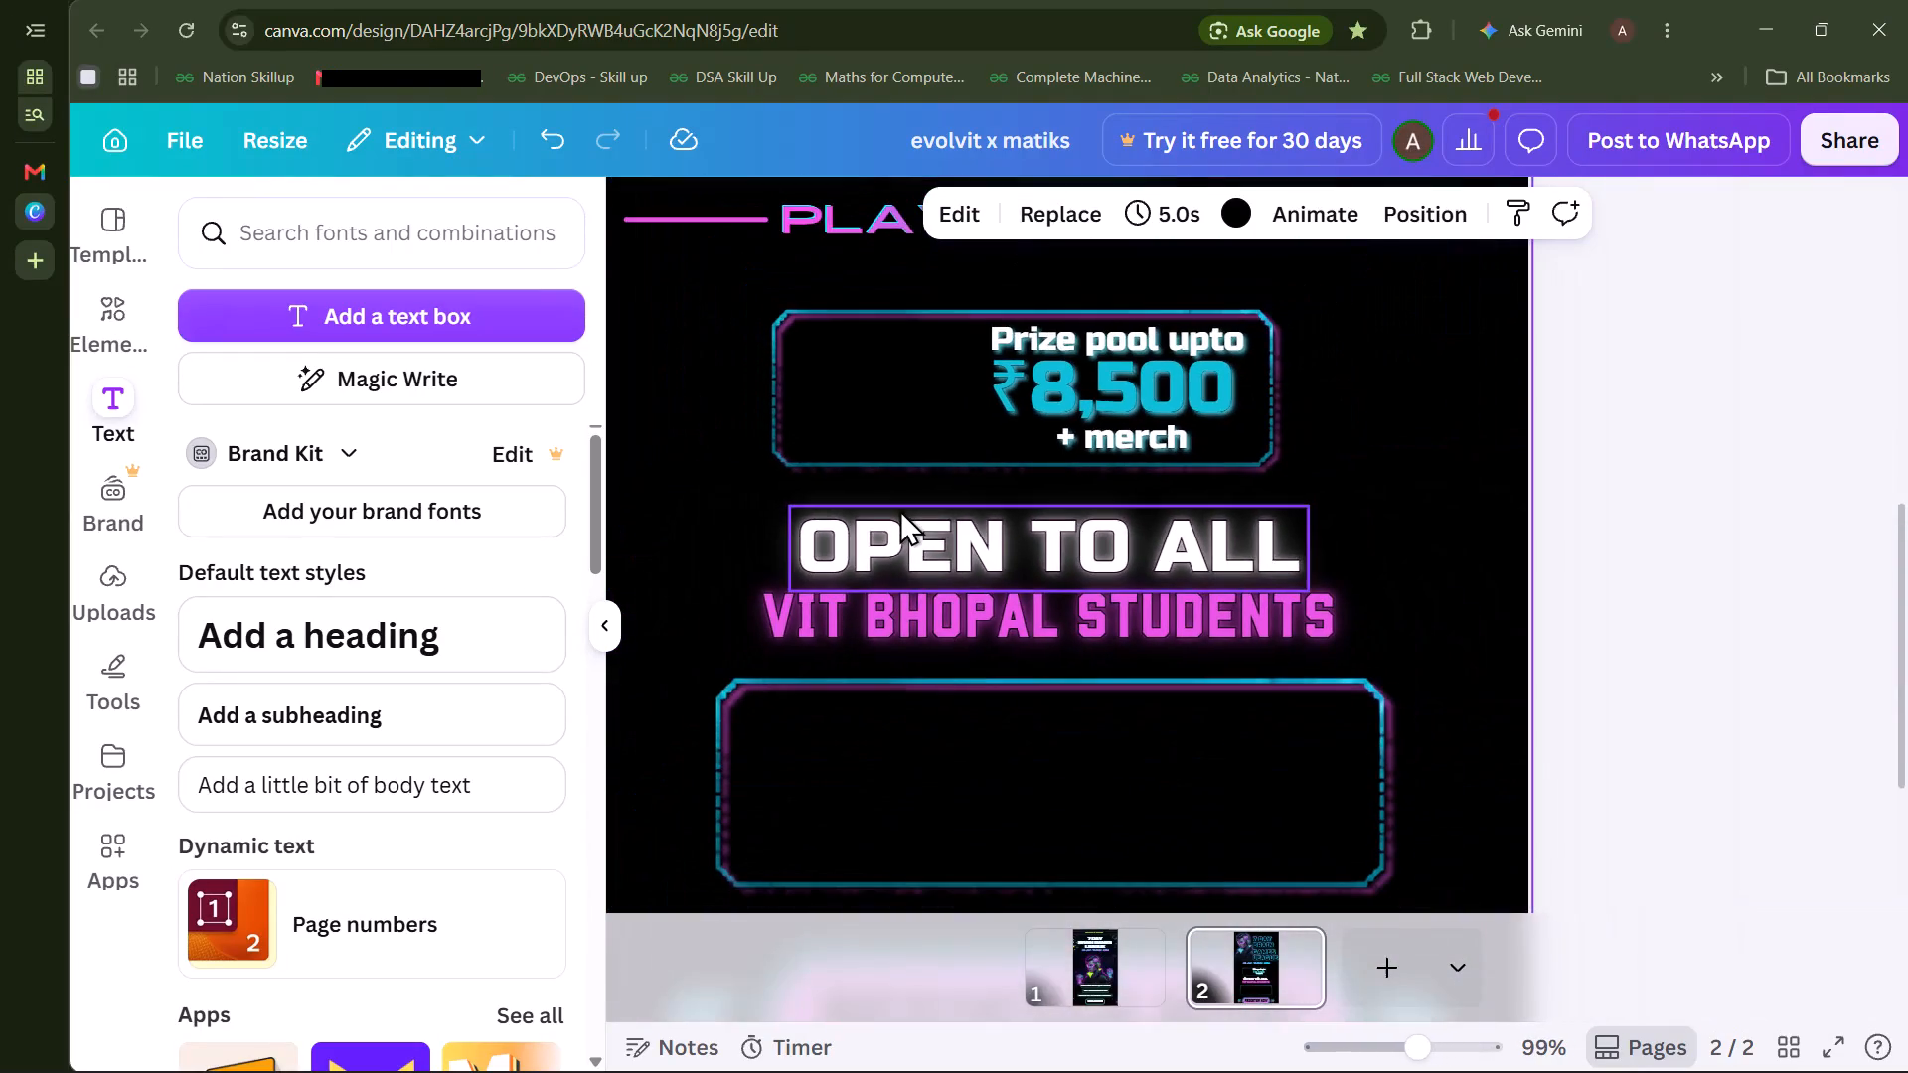
{"action": "scroll", "coordinate": [899, 509], "scroll_direction": "down", "scroll_amount": 1}
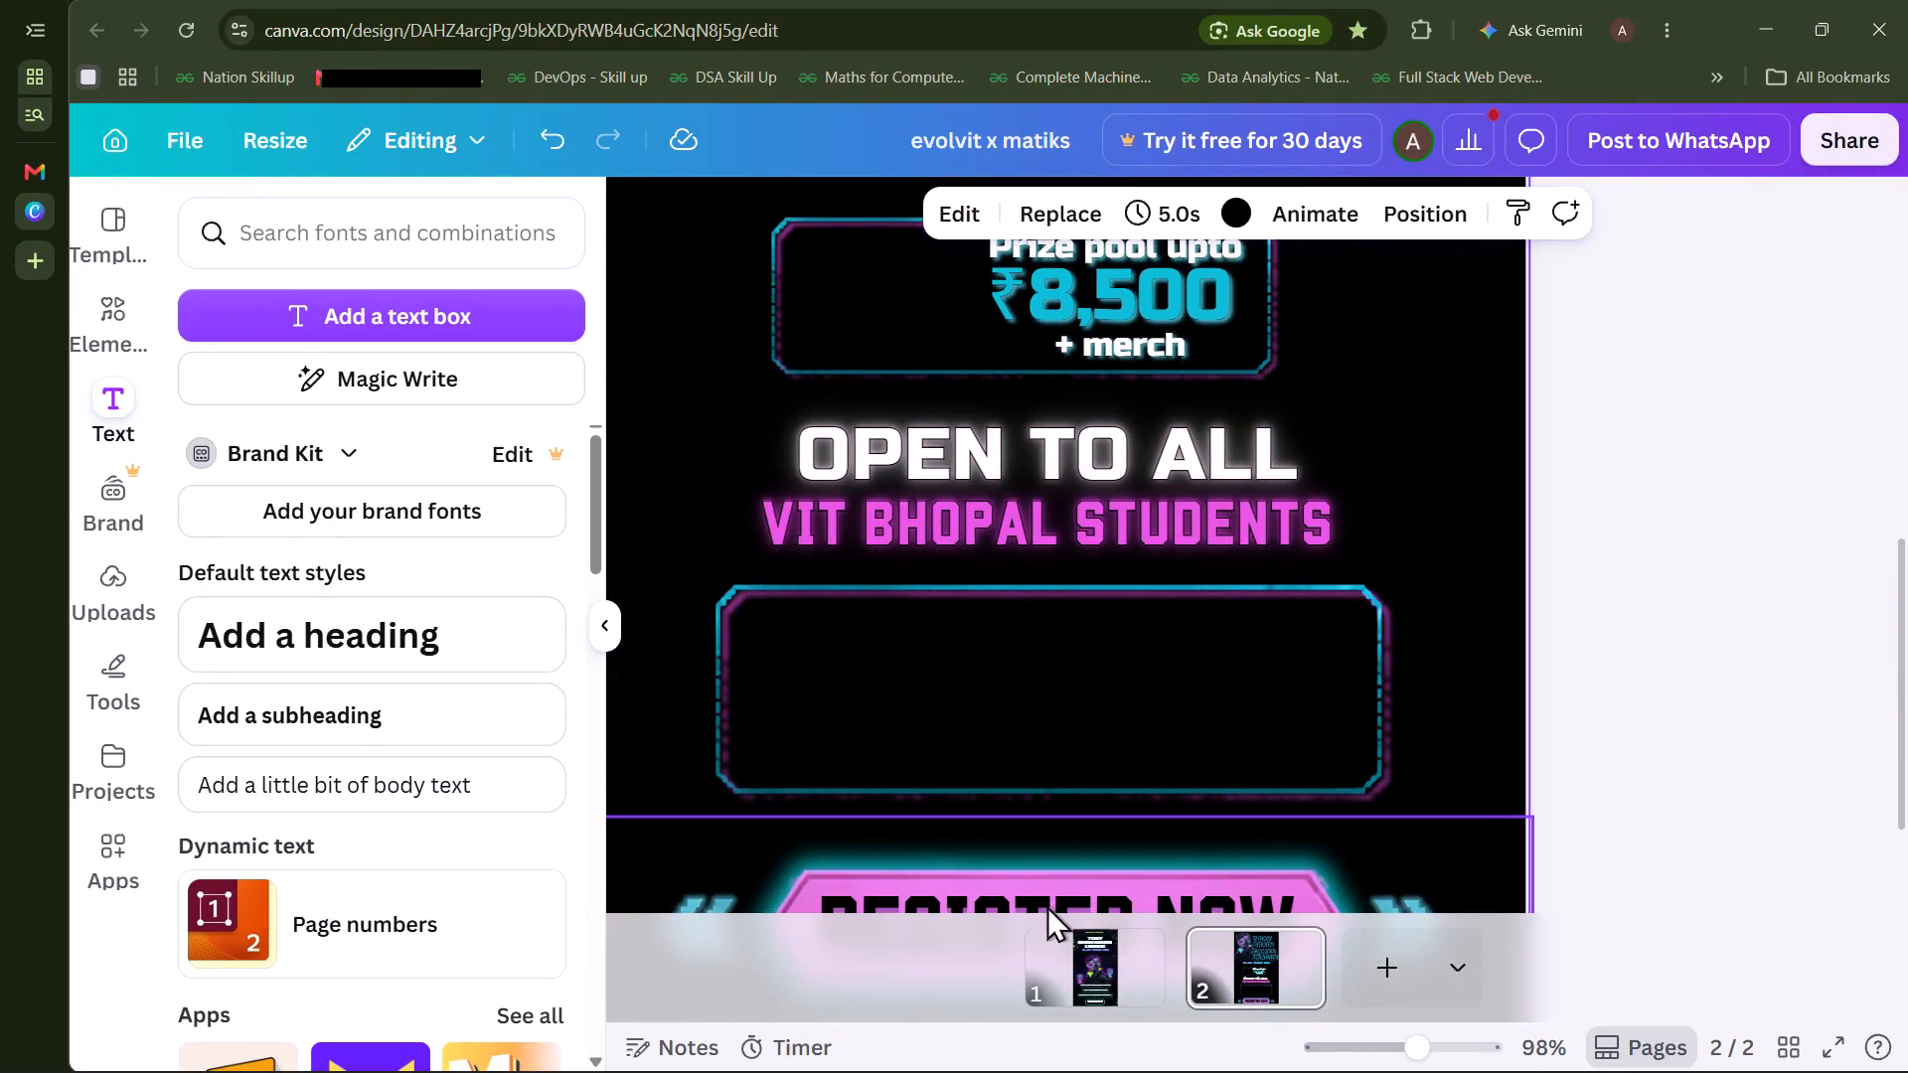
{"action": "left_click", "coordinate": [1066, 933]}
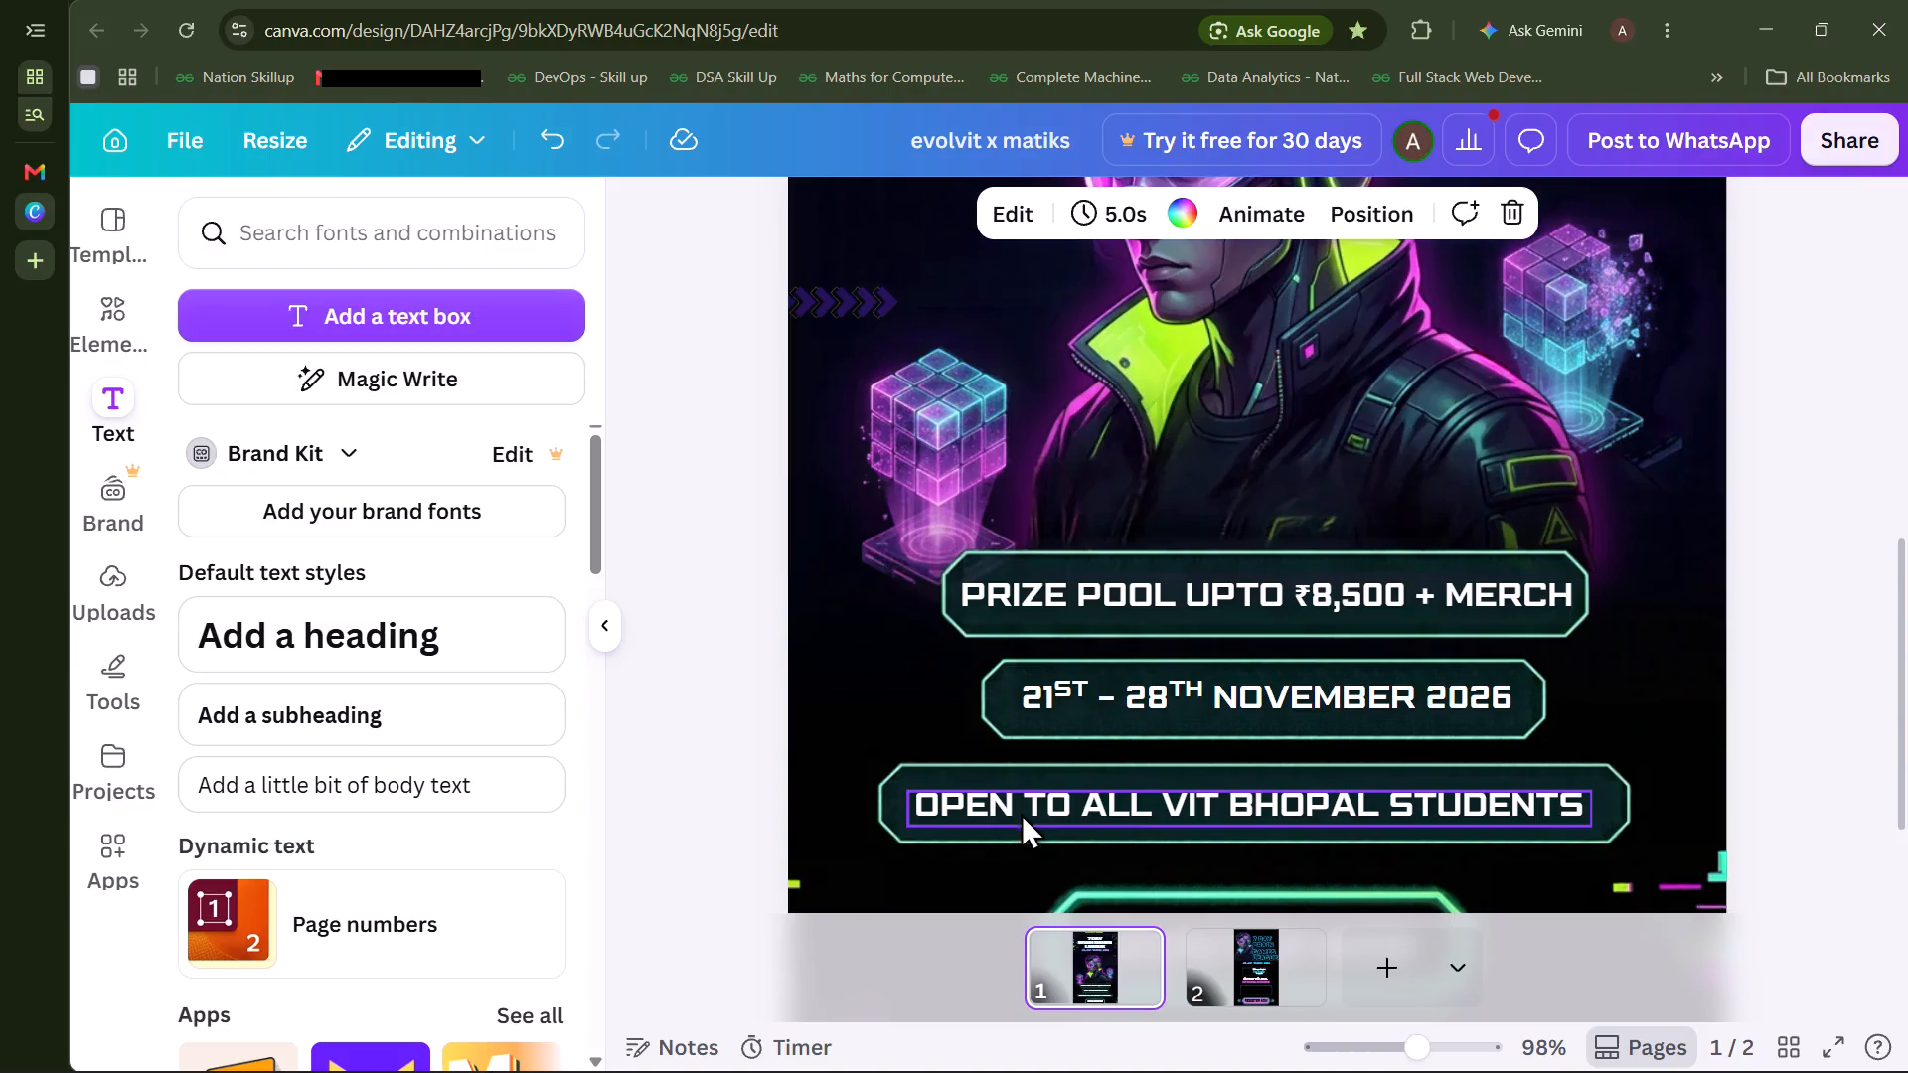
{"action": "left_click", "coordinate": [1212, 970]}
{"action": "left_click", "coordinate": [1059, 971]}
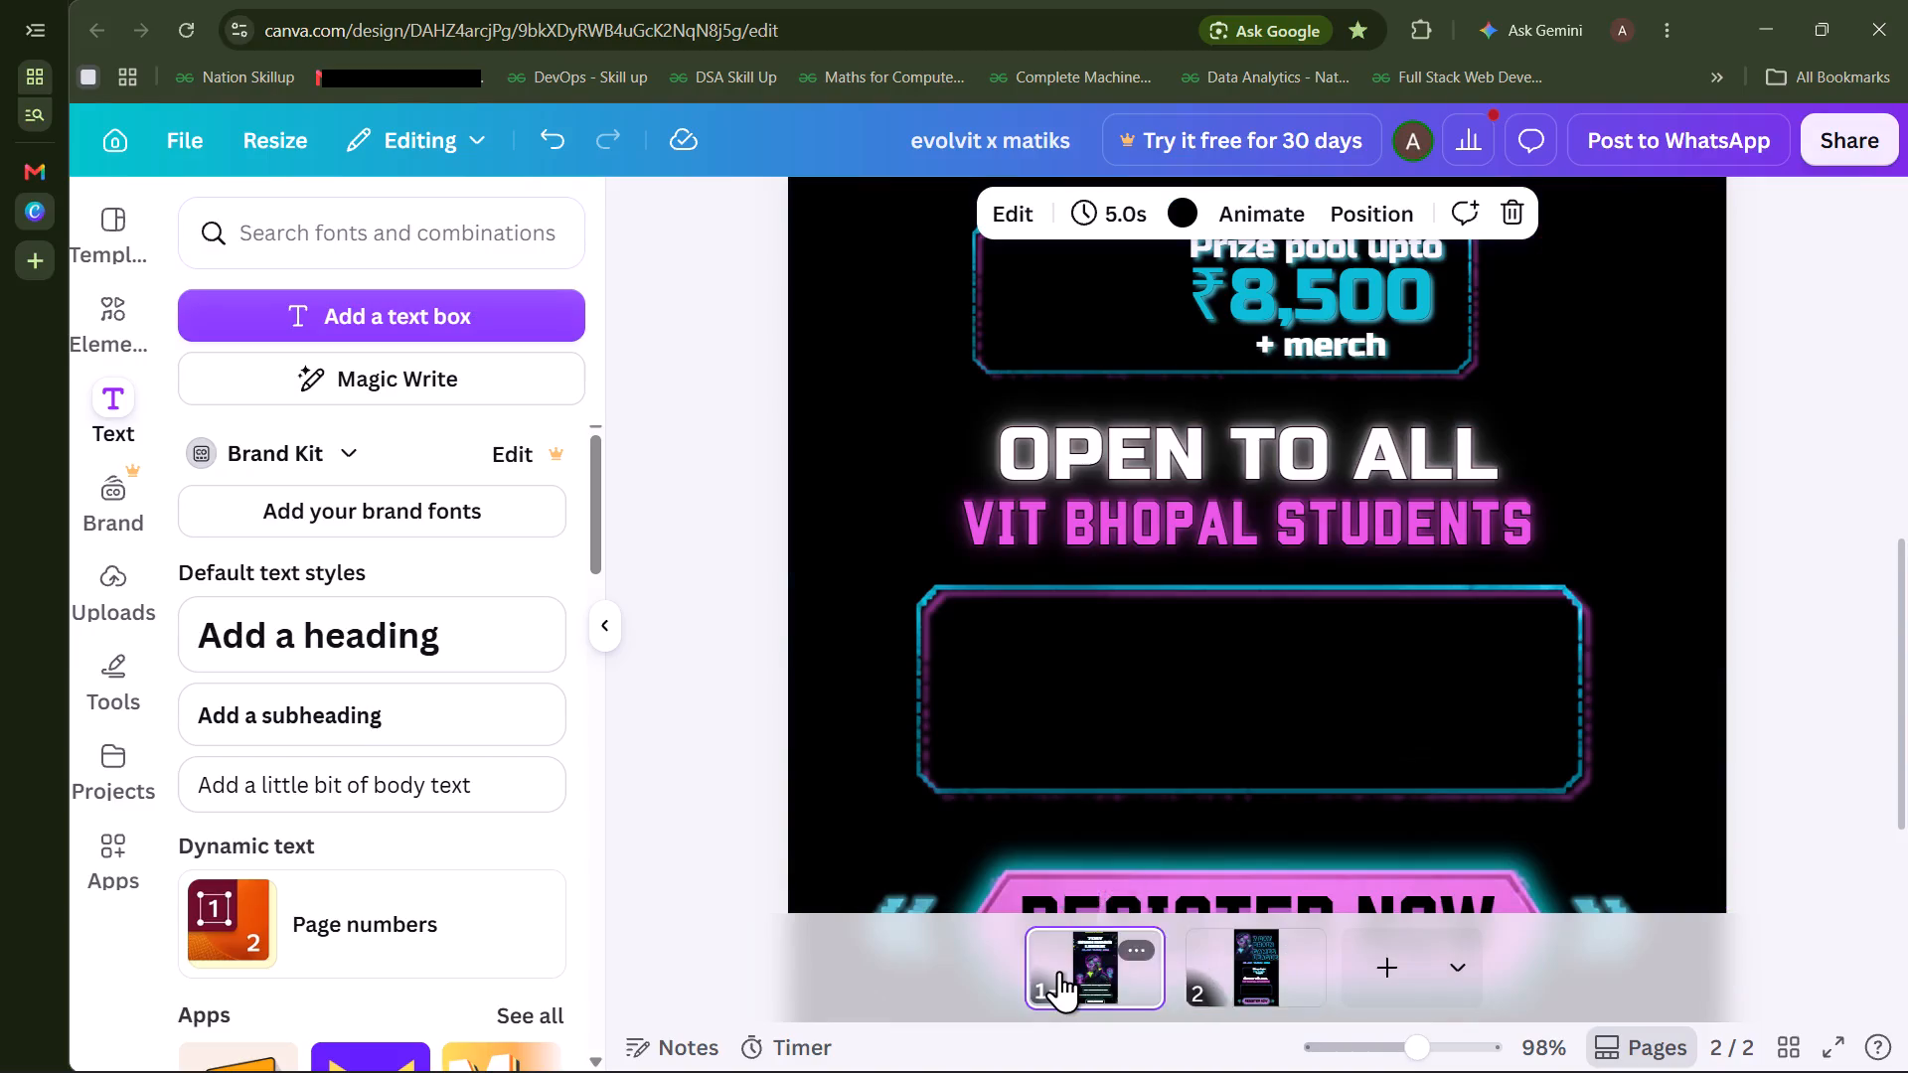
{"action": "scroll", "coordinate": [1088, 760], "scroll_direction": "down", "scroll_amount": 1}
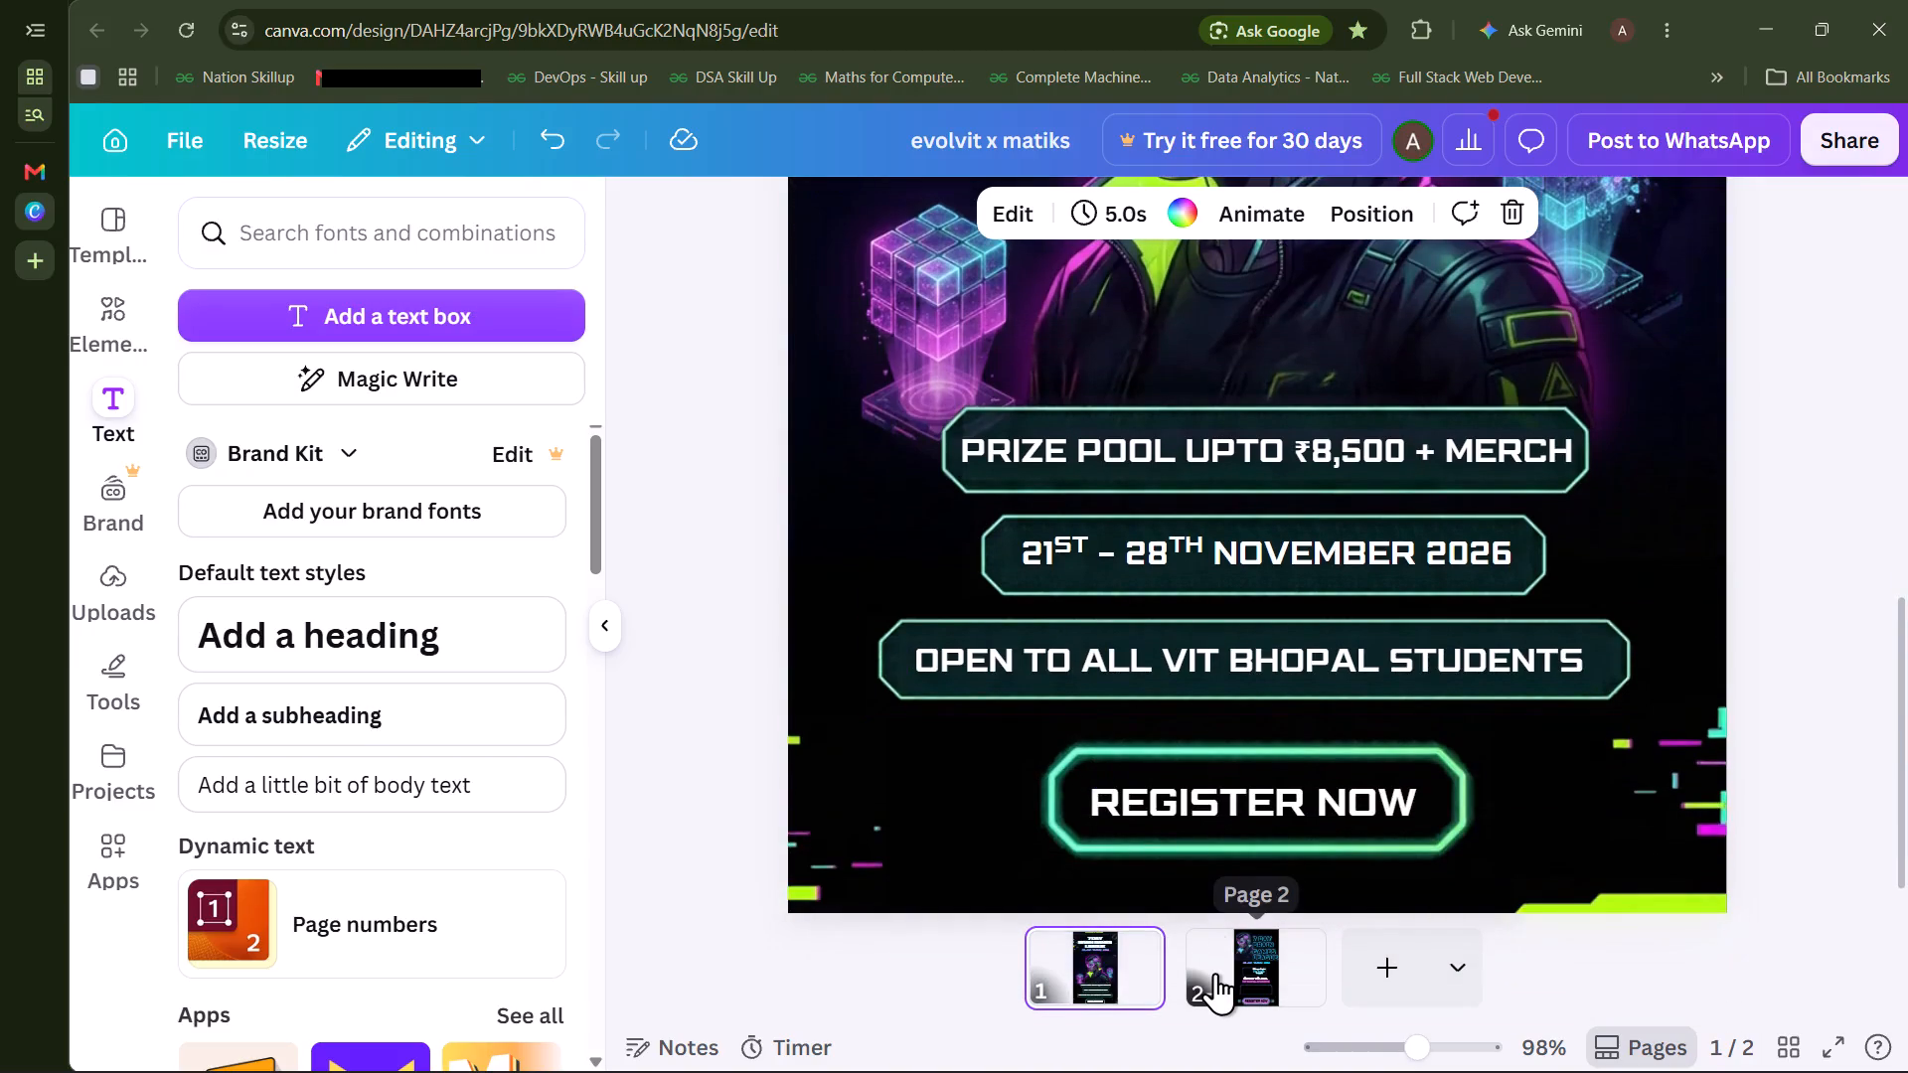
{"action": "left_click", "coordinate": [1215, 973]}
{"action": "scroll", "coordinate": [1256, 720], "scroll_direction": "up", "scroll_amount": 2}
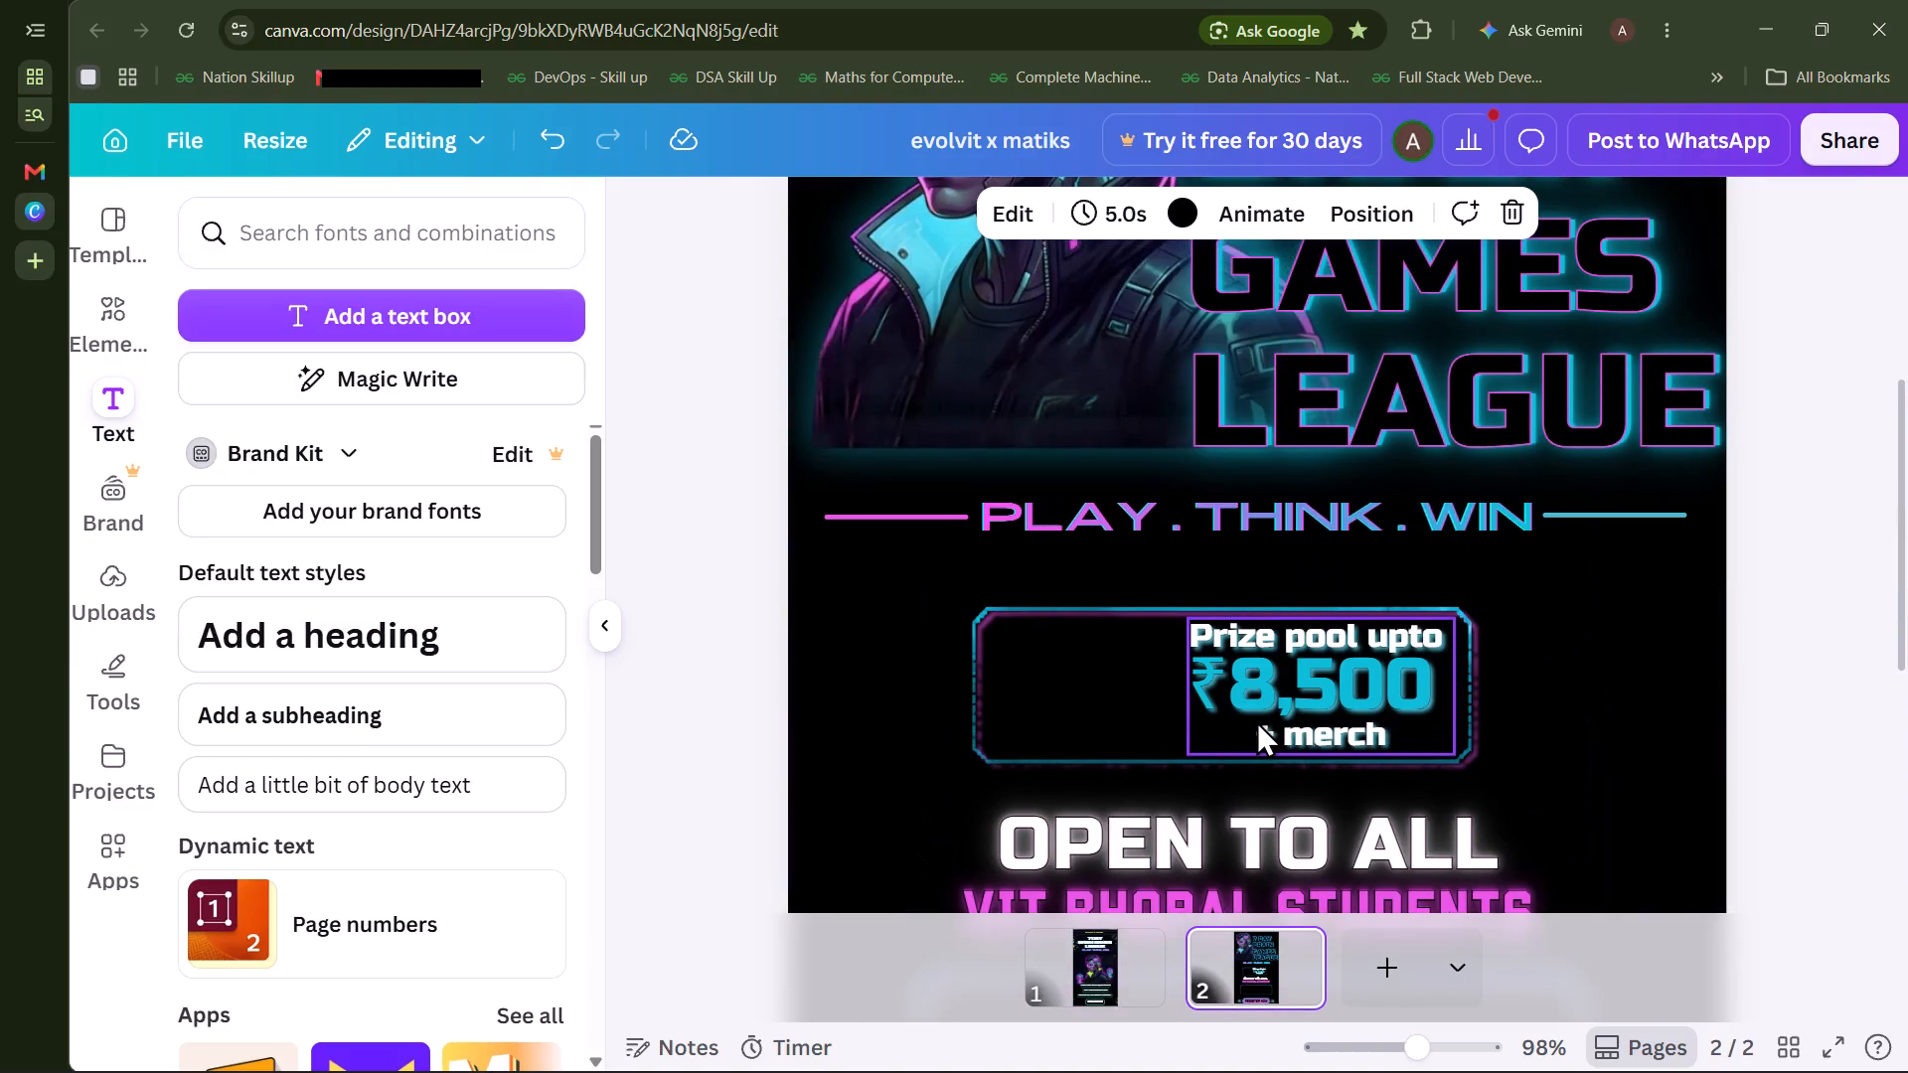
{"action": "scroll", "coordinate": [1256, 720], "scroll_direction": "down", "scroll_amount": 3}
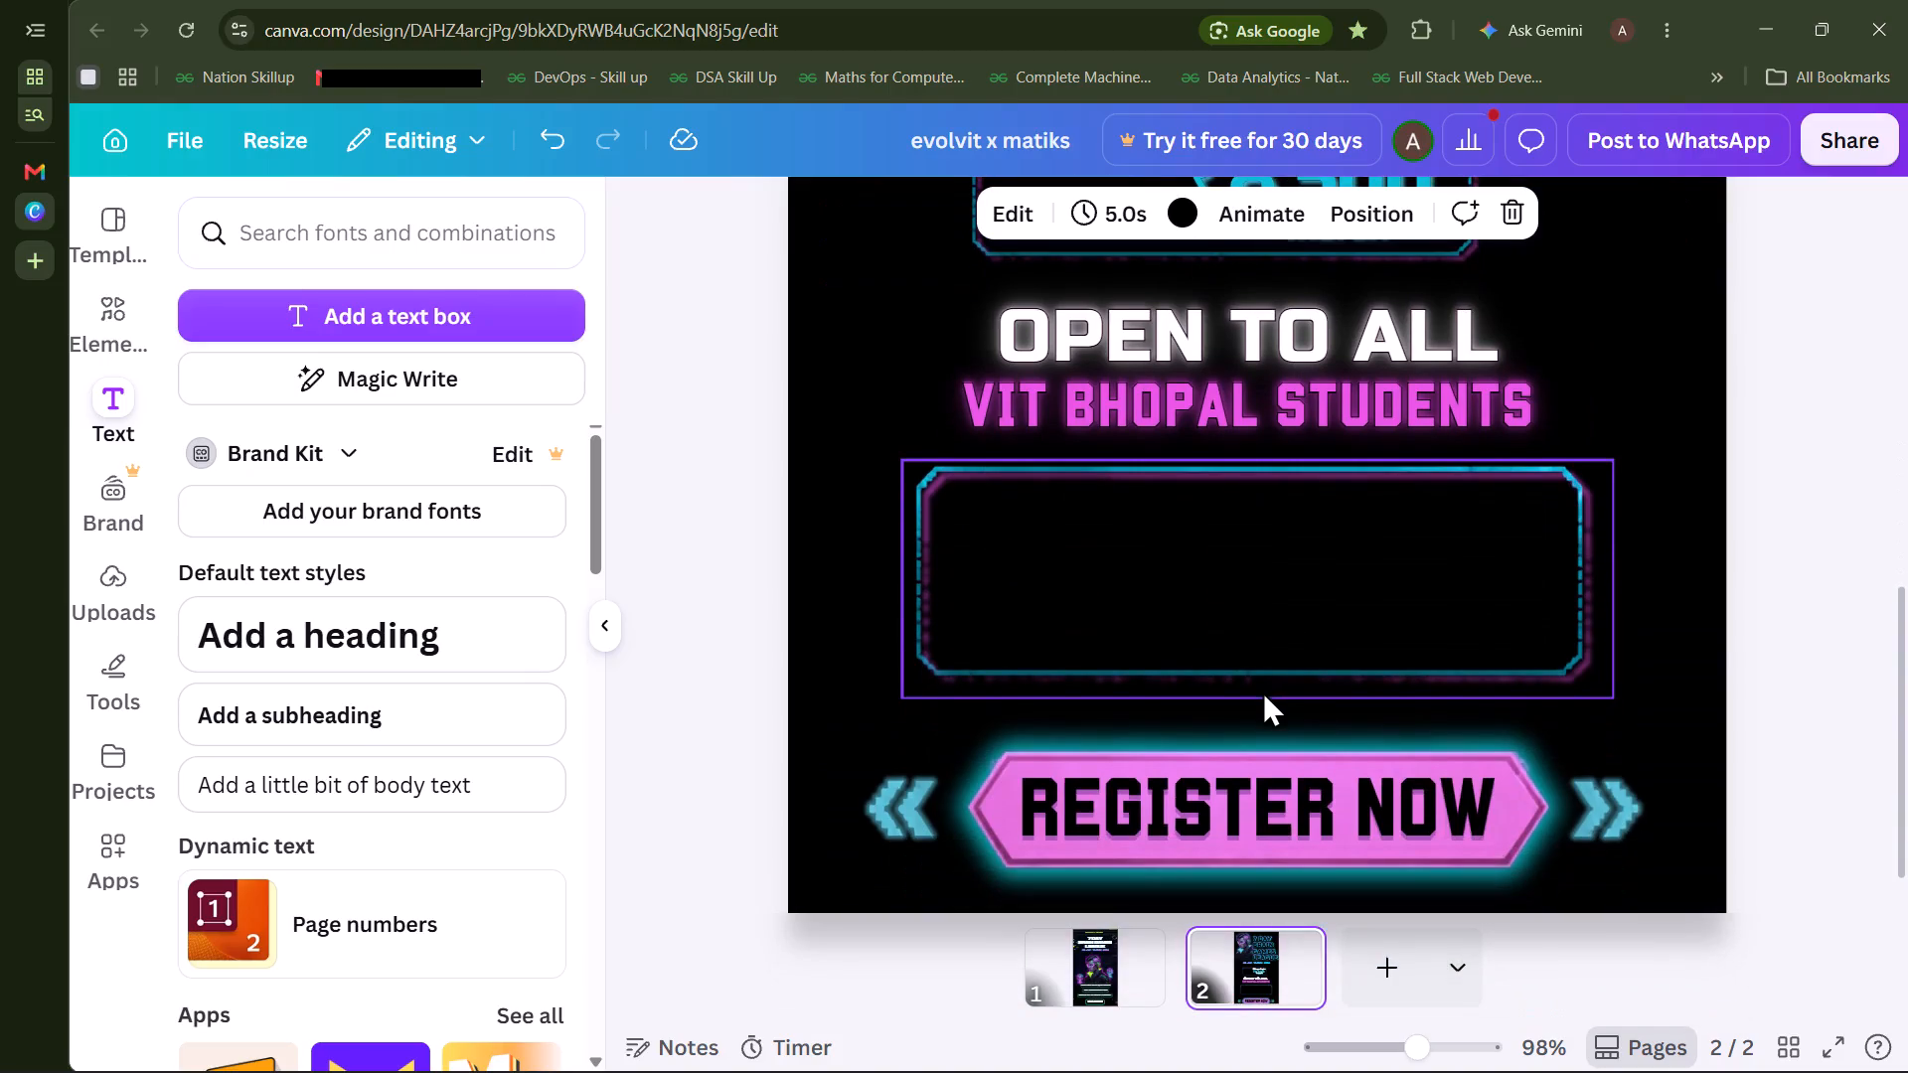
Move both overlapping prize pool text layers from the small frame on page 2 into the large empty frame above the Register Now banner.
{"action": "scroll", "coordinate": [1262, 690], "scroll_direction": "up", "scroll_amount": 2}
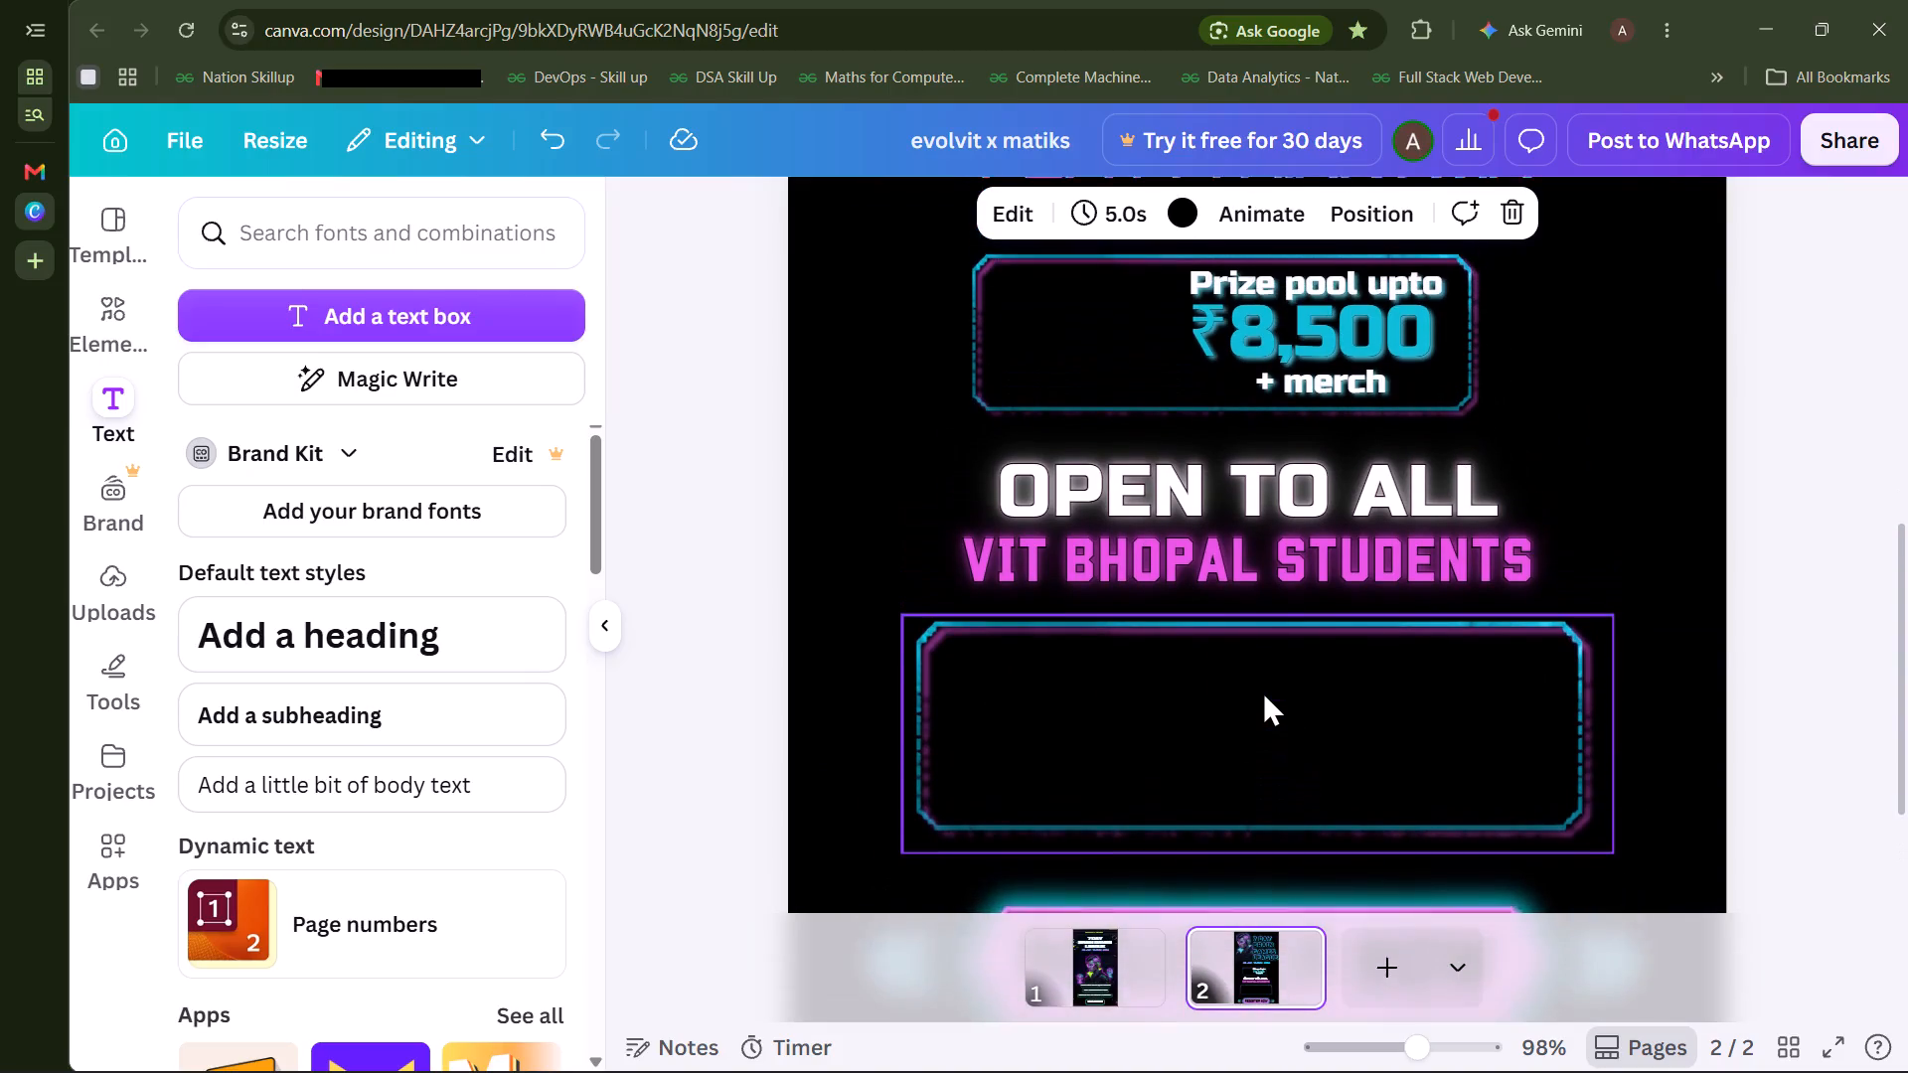
{"action": "scroll", "coordinate": [1262, 690], "scroll_direction": "up", "scroll_amount": 1}
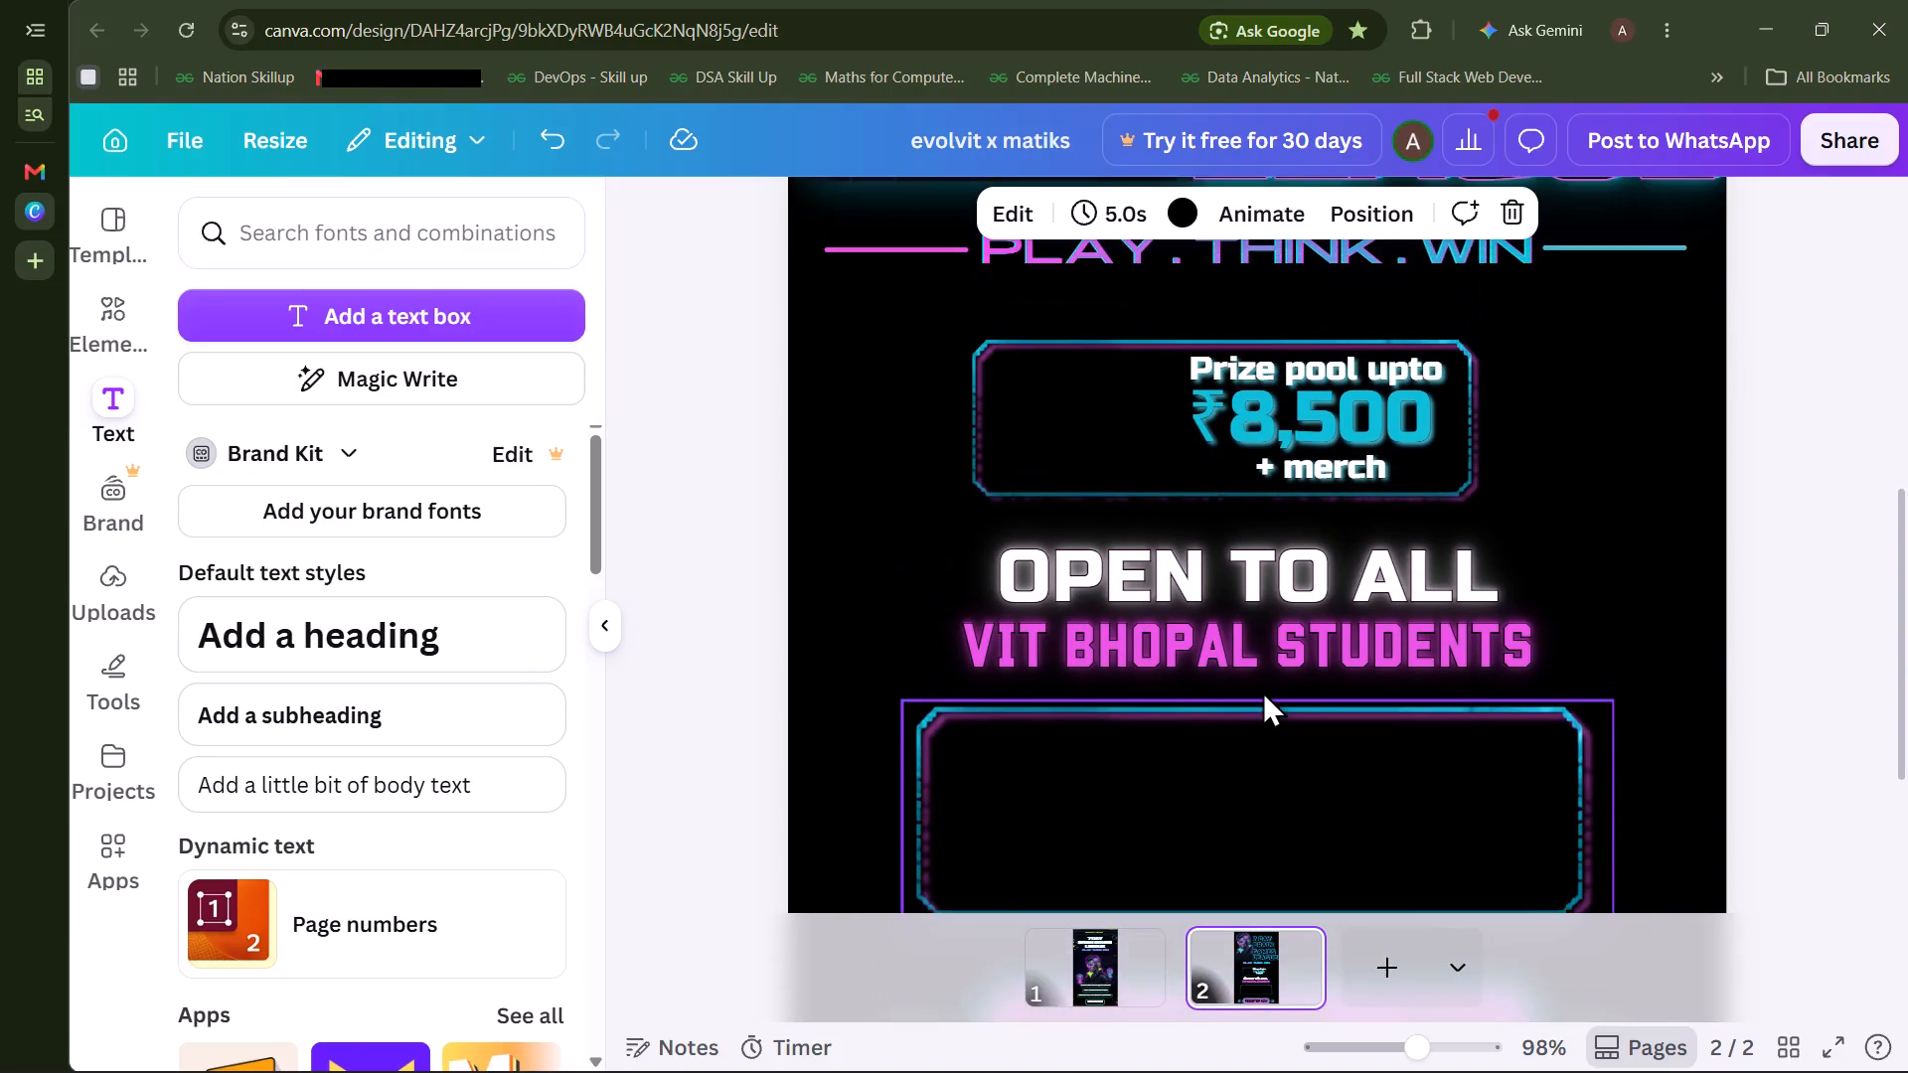
{"action": "scroll", "coordinate": [1262, 690], "scroll_direction": "up", "scroll_amount": 1}
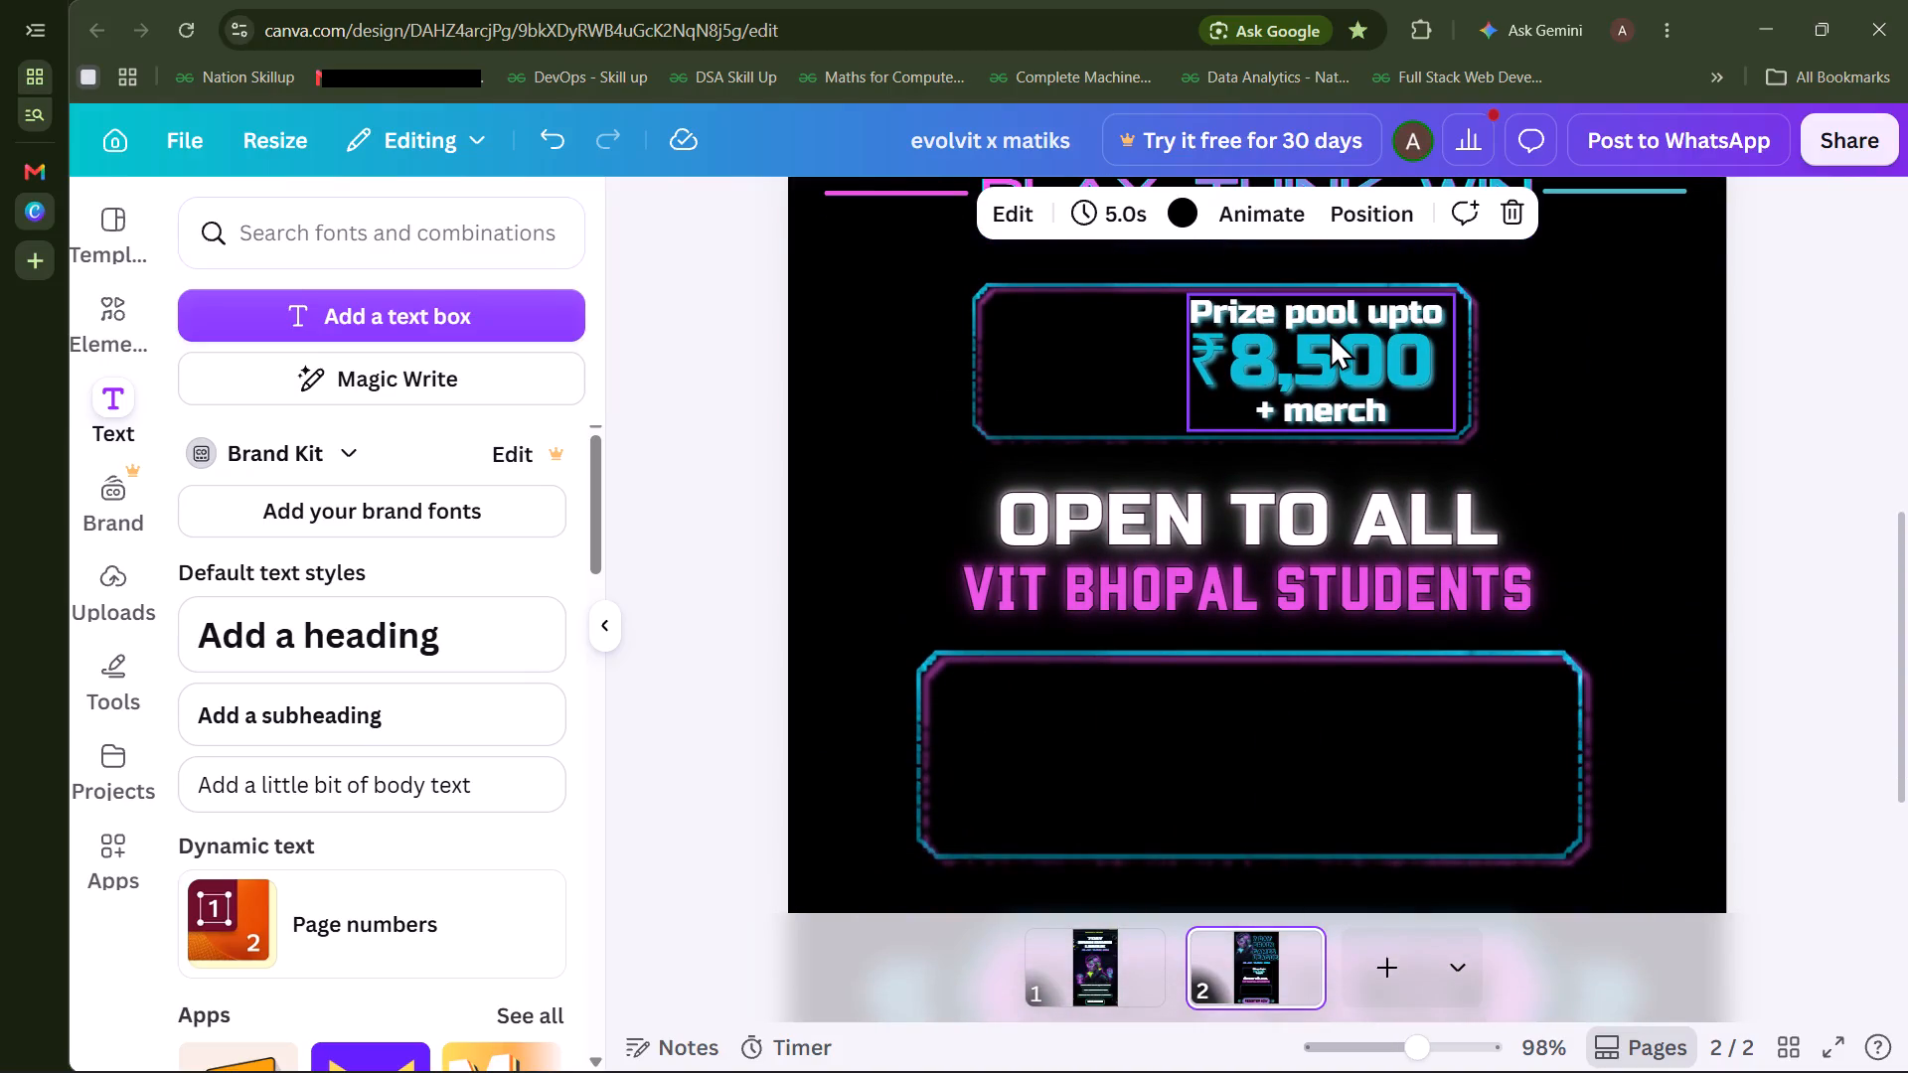
{"action": "left_click_drag", "start_coordinate": [1330, 333], "coordinate": [1438, 725]}
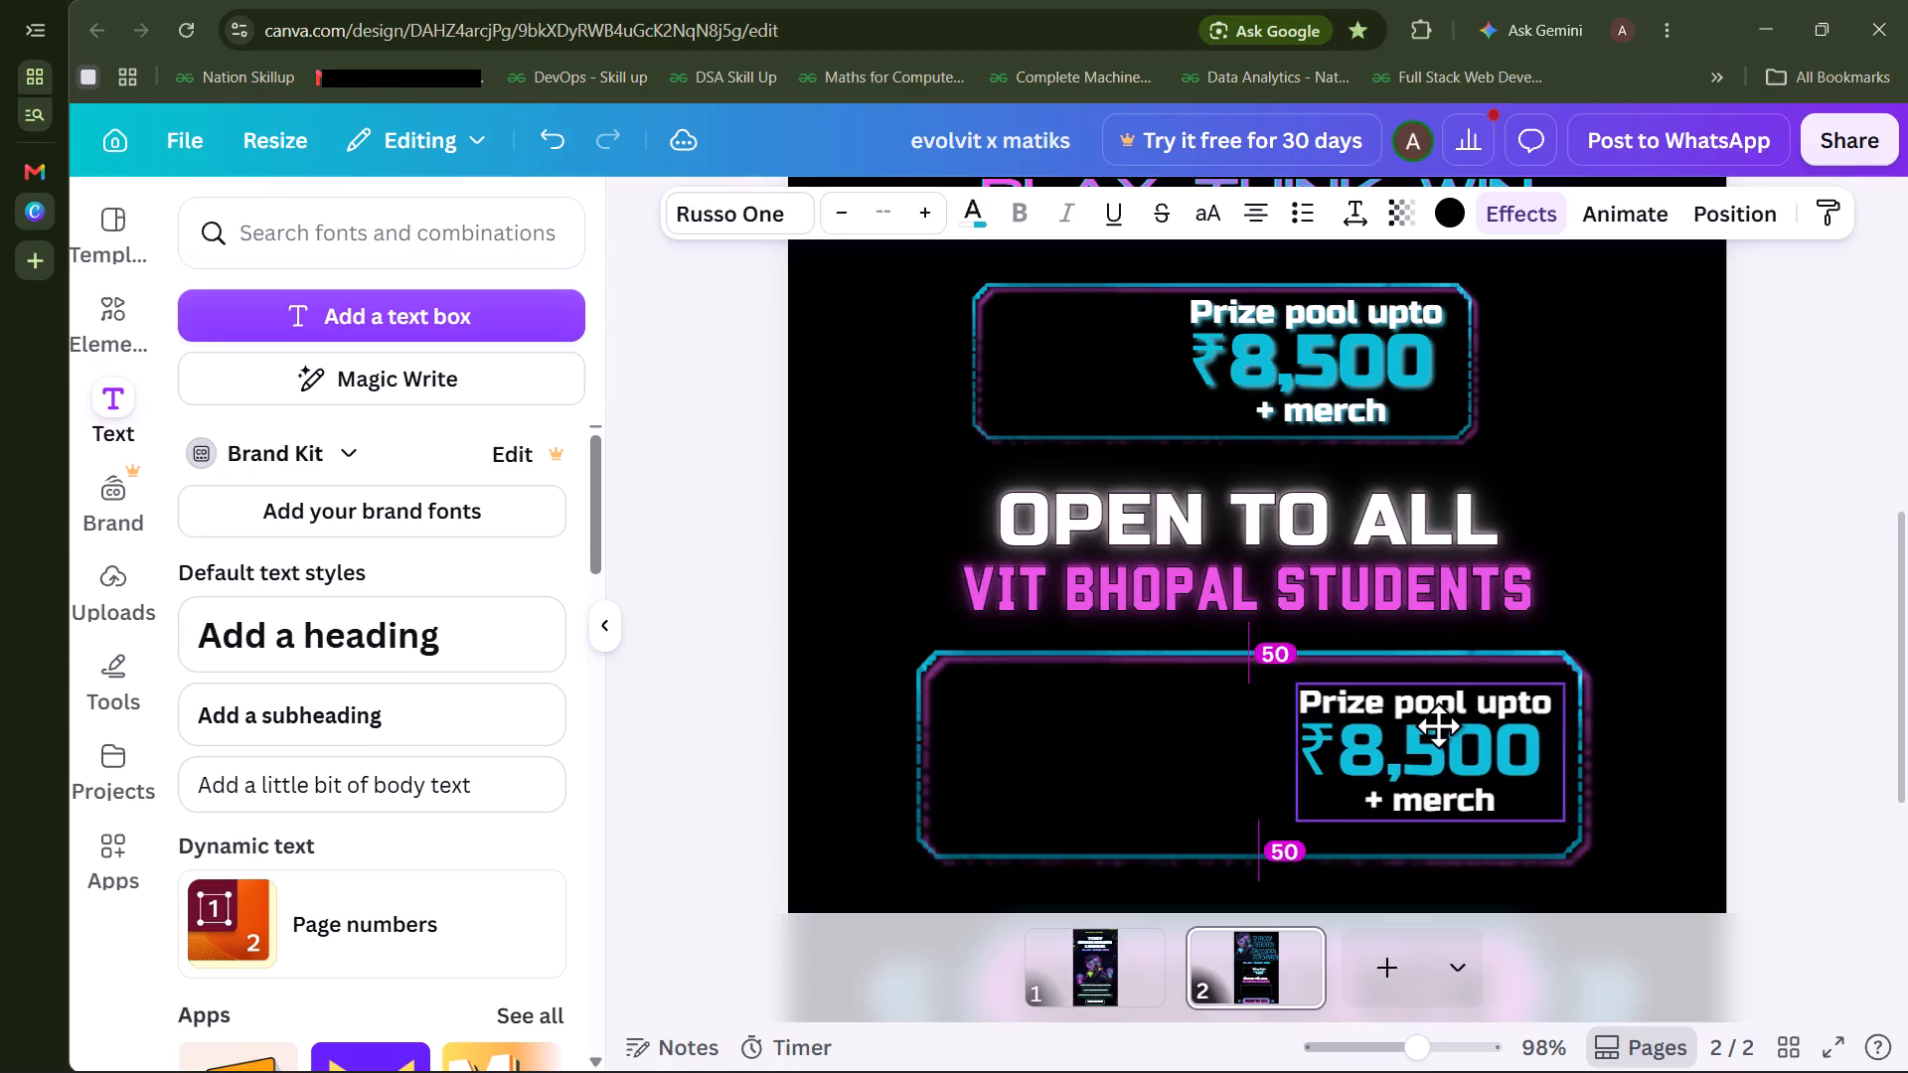
{"action": "left_click_drag", "start_coordinate": [1438, 725], "coordinate": [1412, 730]}
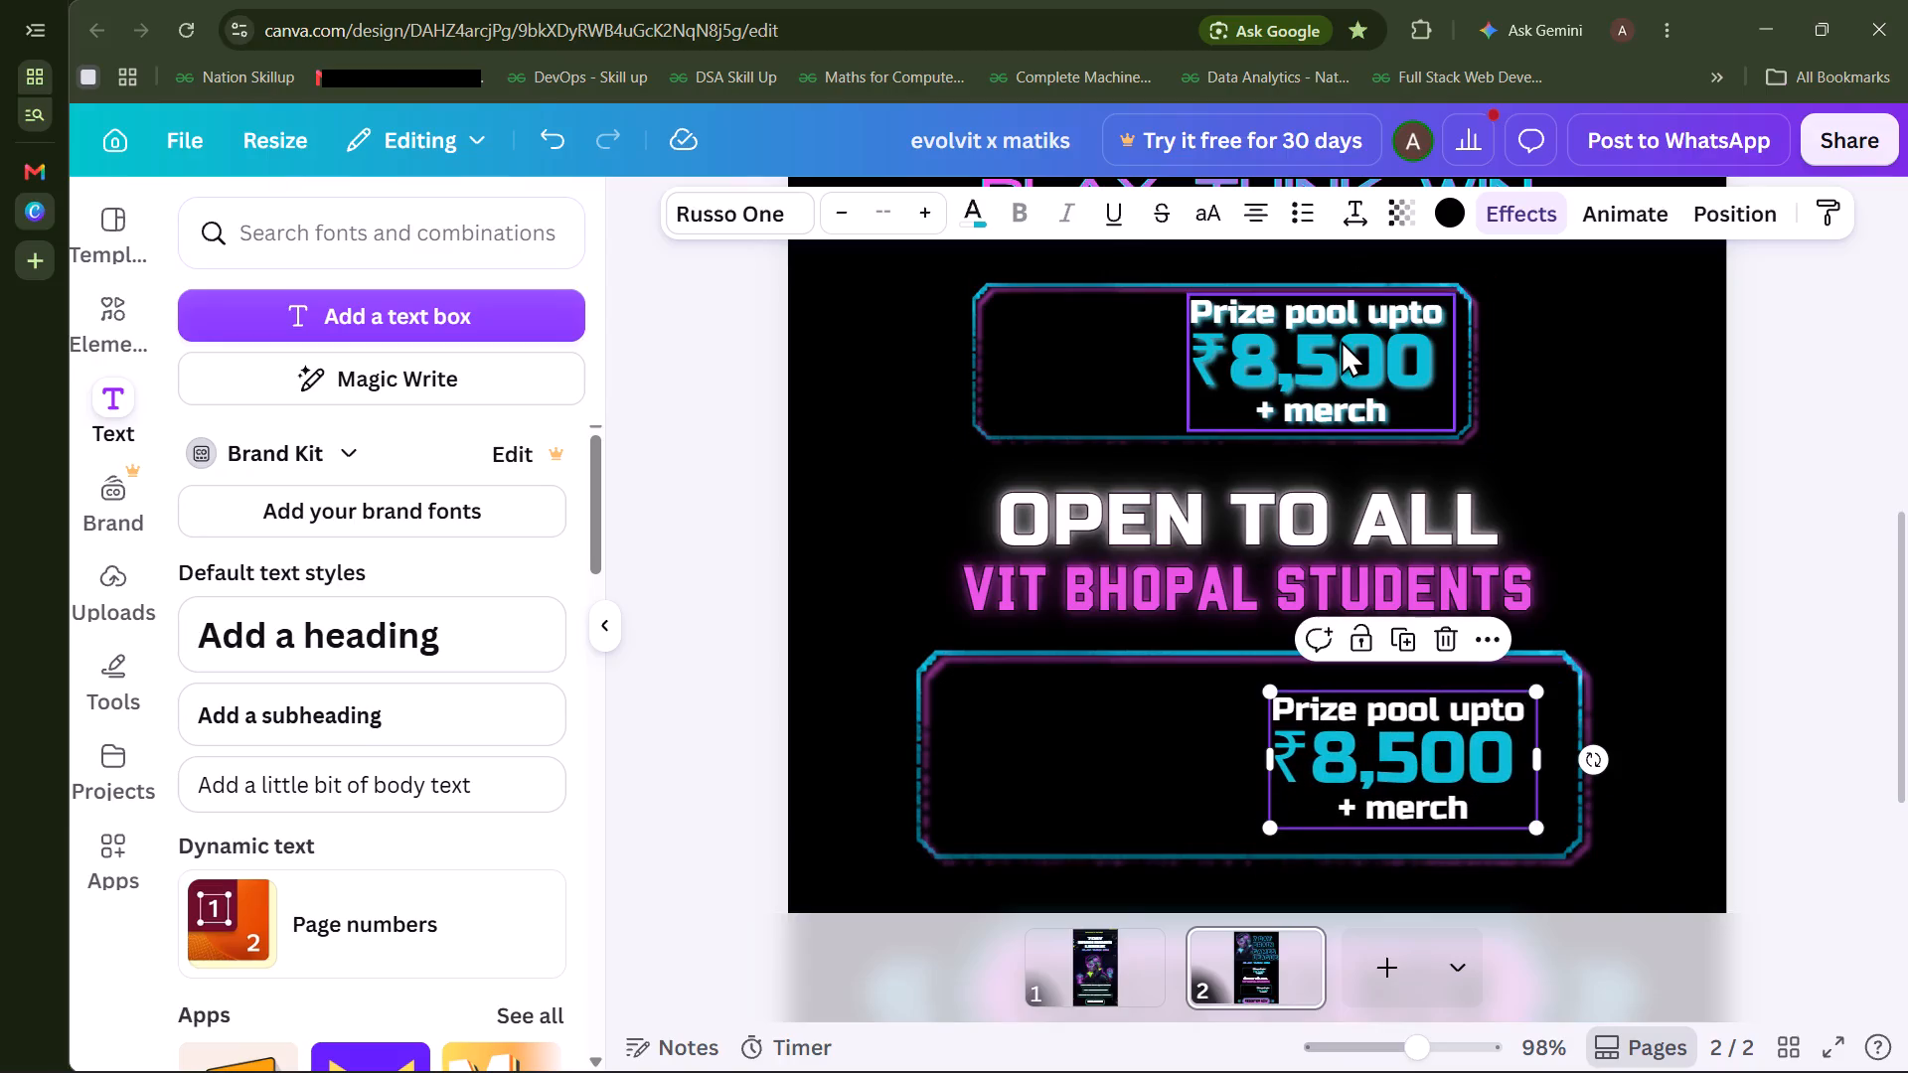
{"action": "left_click_drag", "start_coordinate": [1341, 340], "coordinate": [1396, 737]}
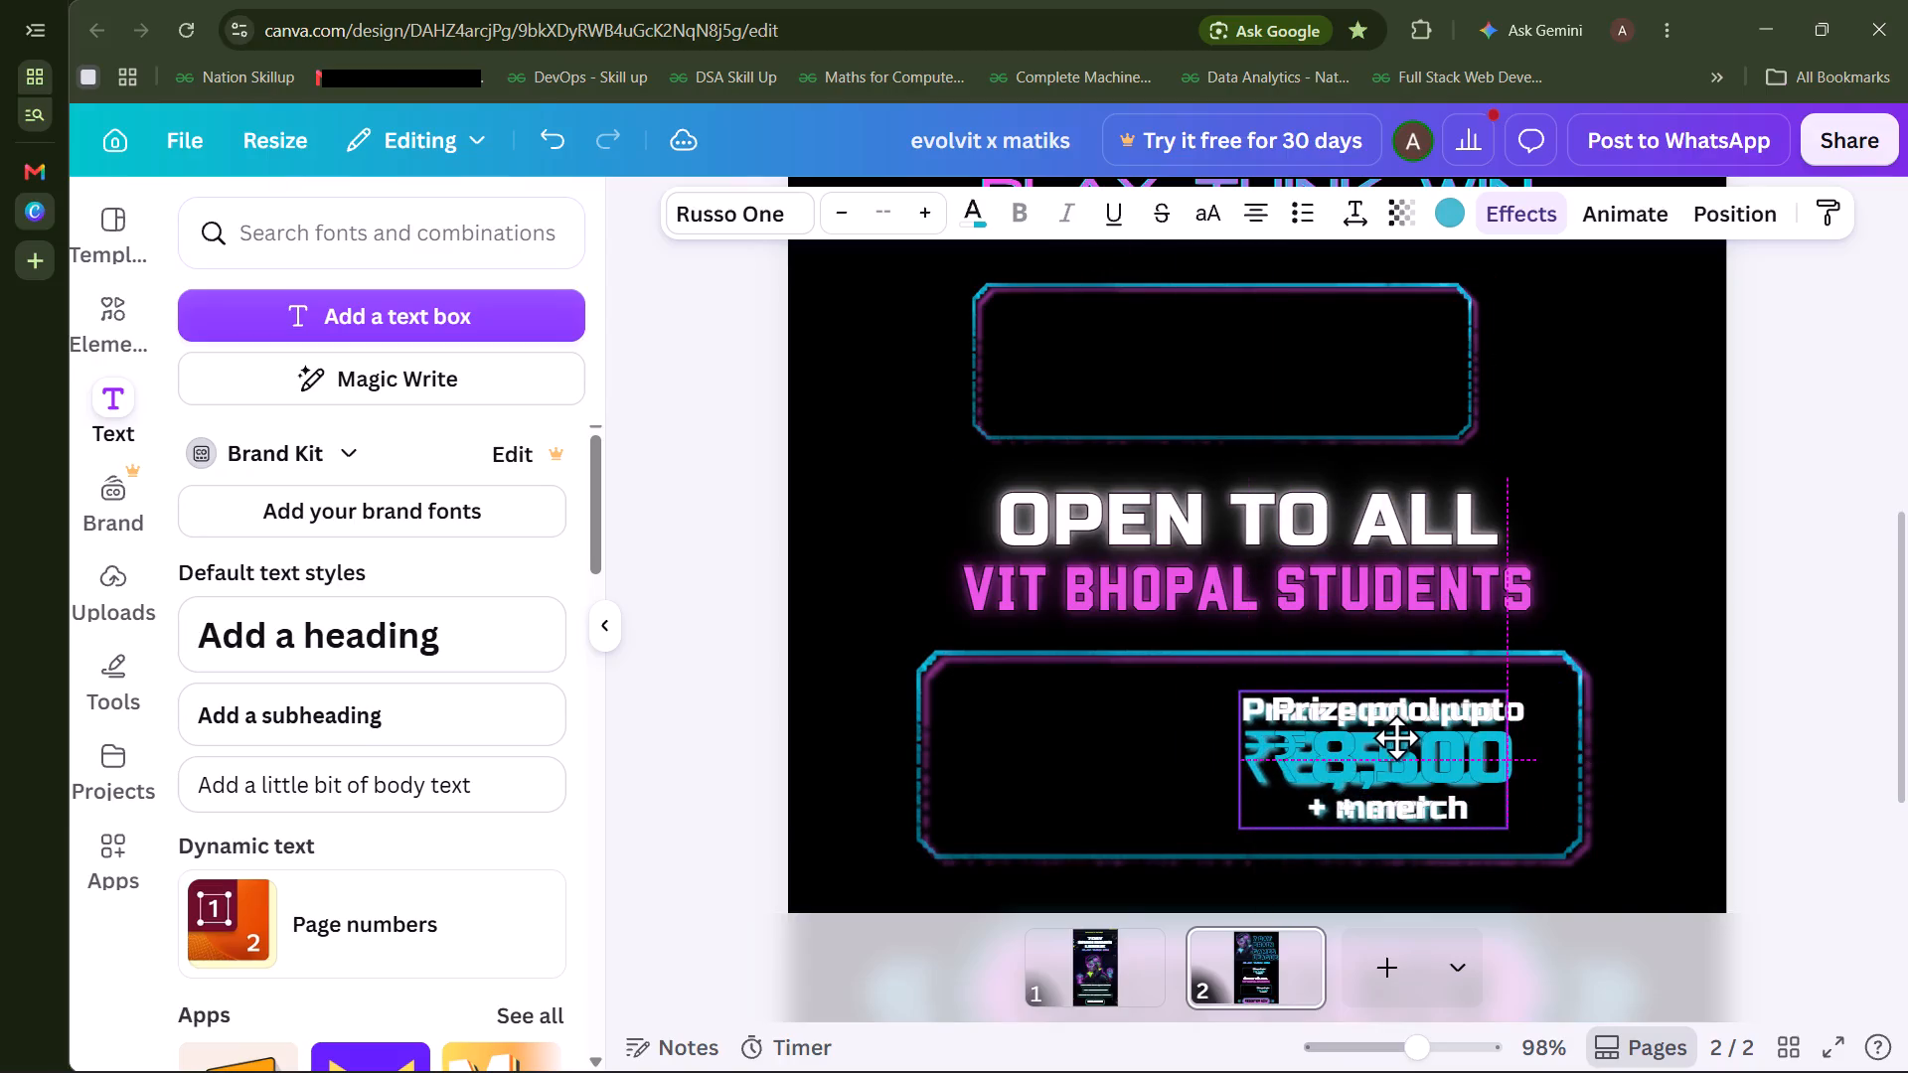
{"action": "left_click_drag", "start_coordinate": [1396, 737], "coordinate": [1422, 739]}
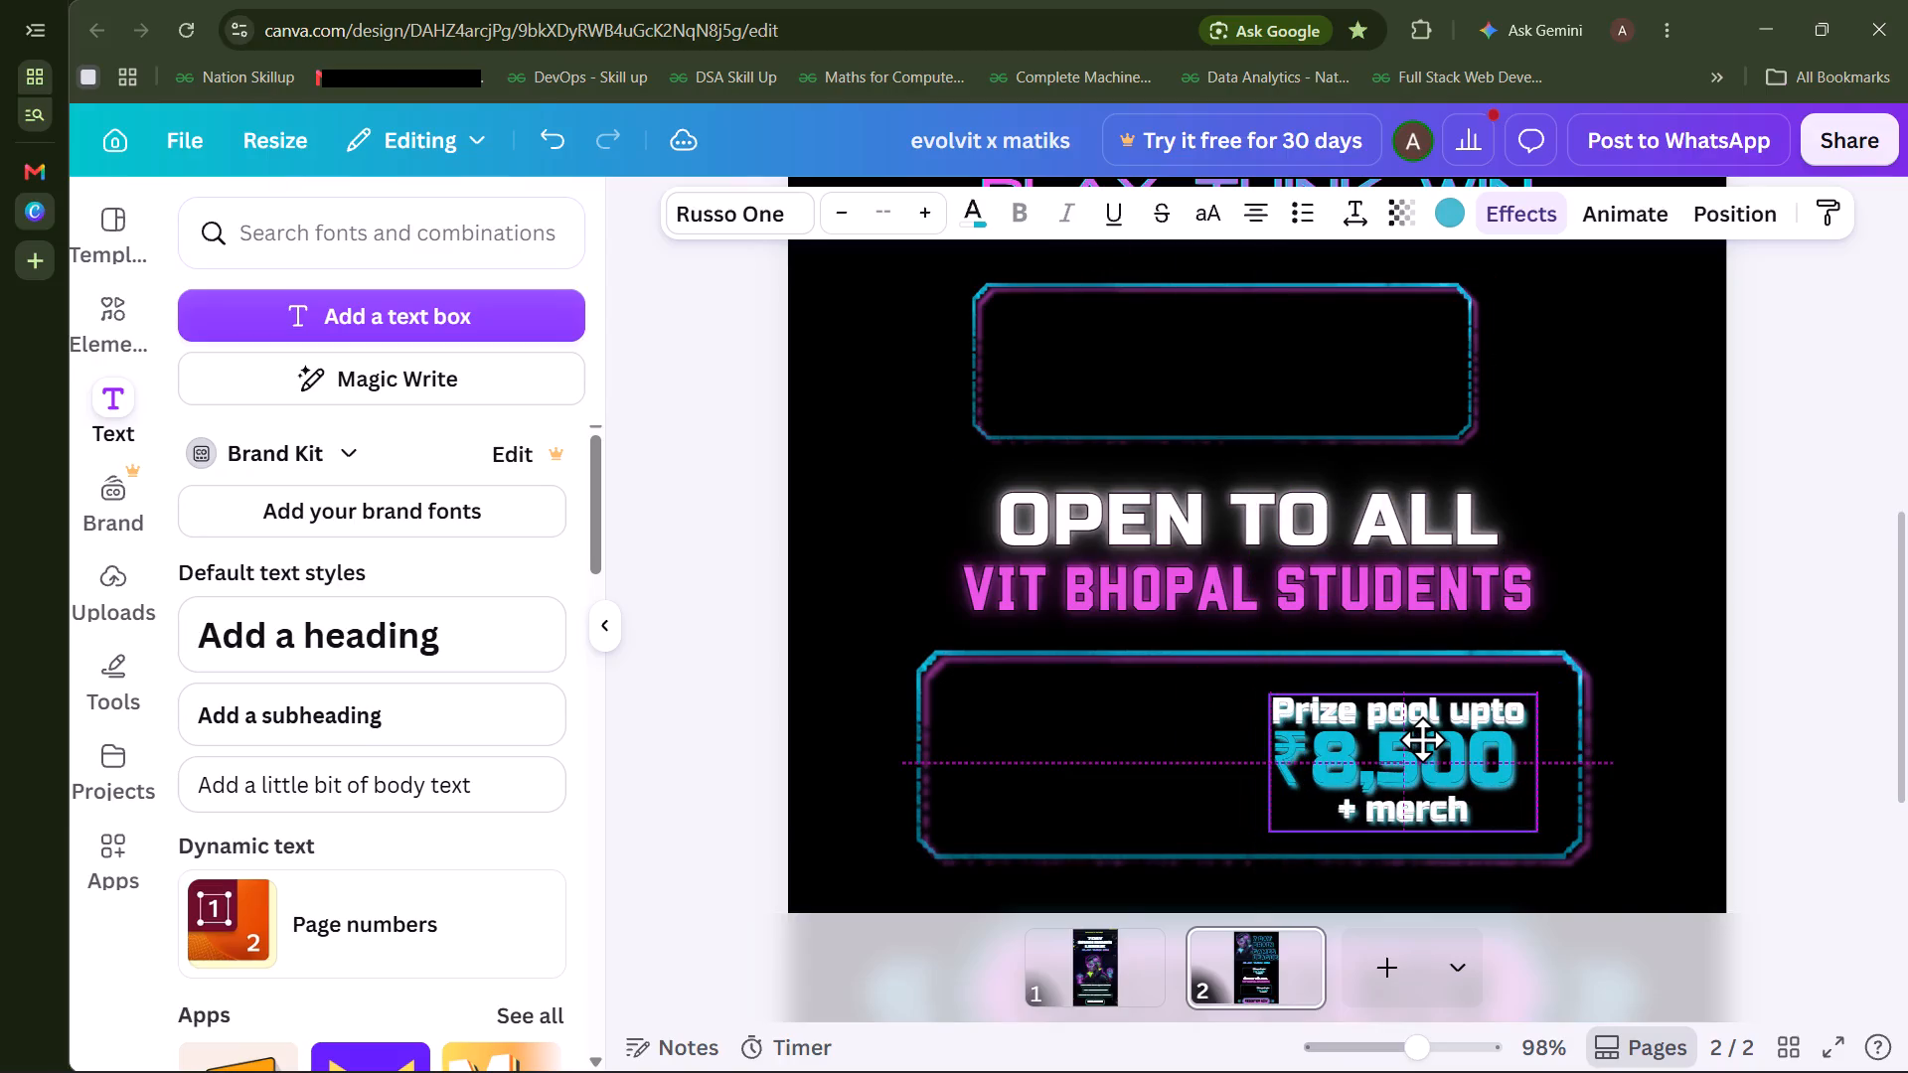
{"action": "left_click_drag", "start_coordinate": [1422, 739], "coordinate": [1420, 739]}
Zoom in and nudge the shadowed prize pool text until it lines up exactly over the plain copy beneath it.
{"action": "scroll", "coordinate": [1420, 739], "scroll_direction": "down", "scroll_amount": 1}
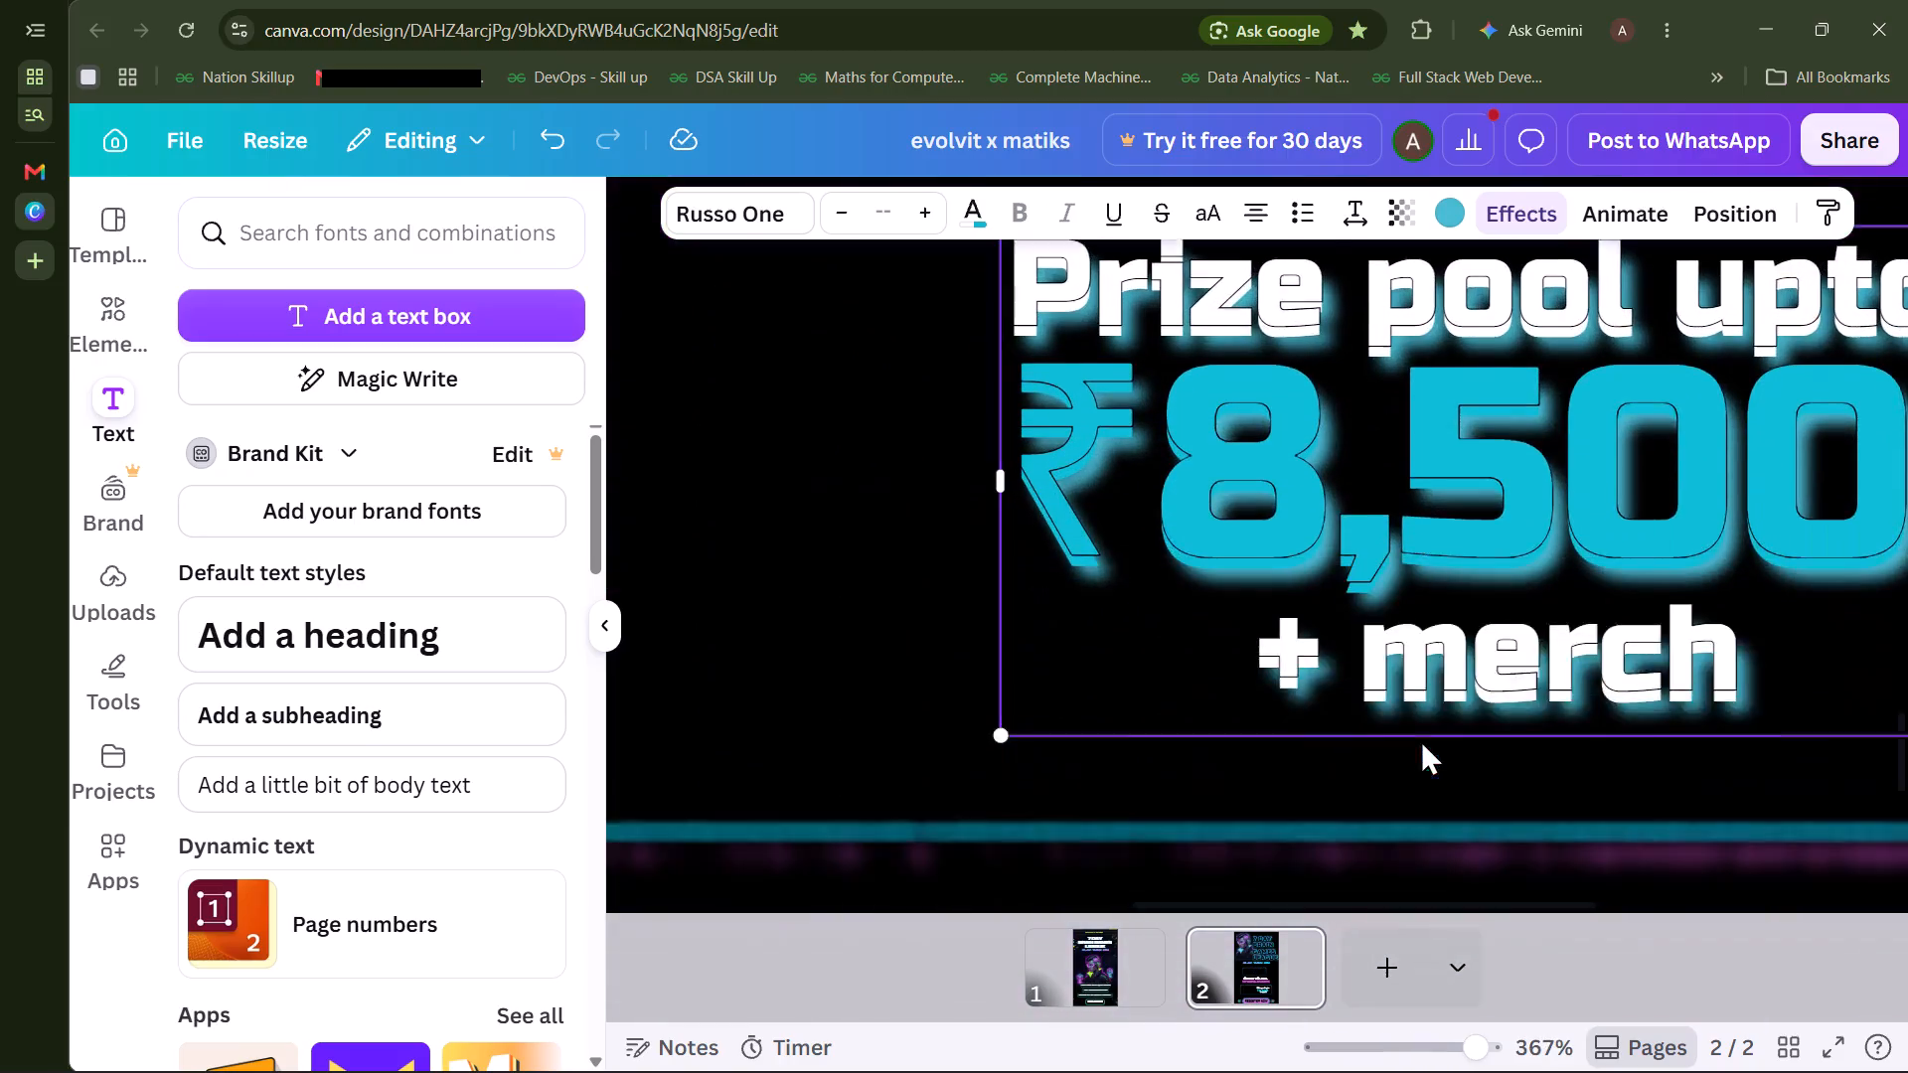
{"action": "scroll", "coordinate": [1420, 739], "scroll_direction": "down", "scroll_amount": 1}
{"action": "scroll", "coordinate": [1420, 739], "scroll_direction": "up", "scroll_amount": 1}
{"action": "left_click_drag", "start_coordinate": [1420, 739], "coordinate": [1419, 730]}
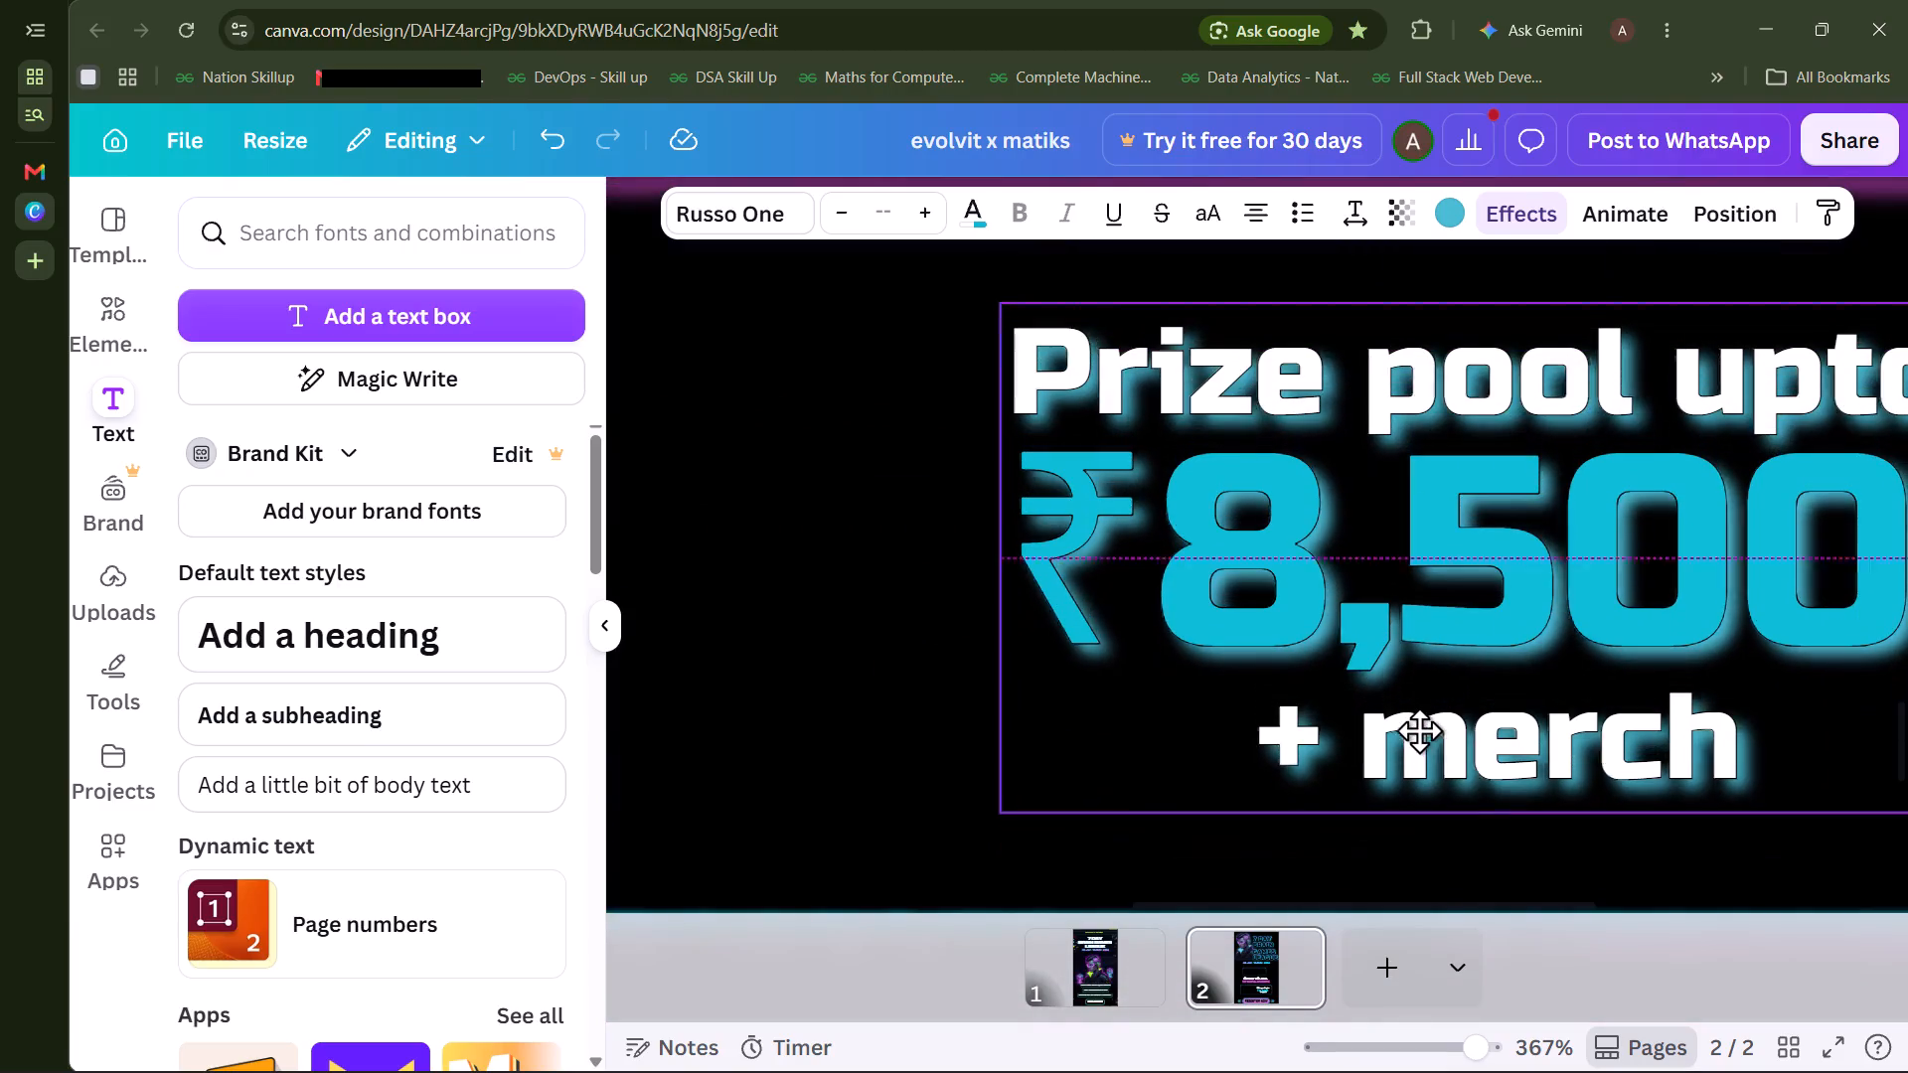
{"action": "left_click_drag", "start_coordinate": [1419, 730], "coordinate": [1419, 721]}
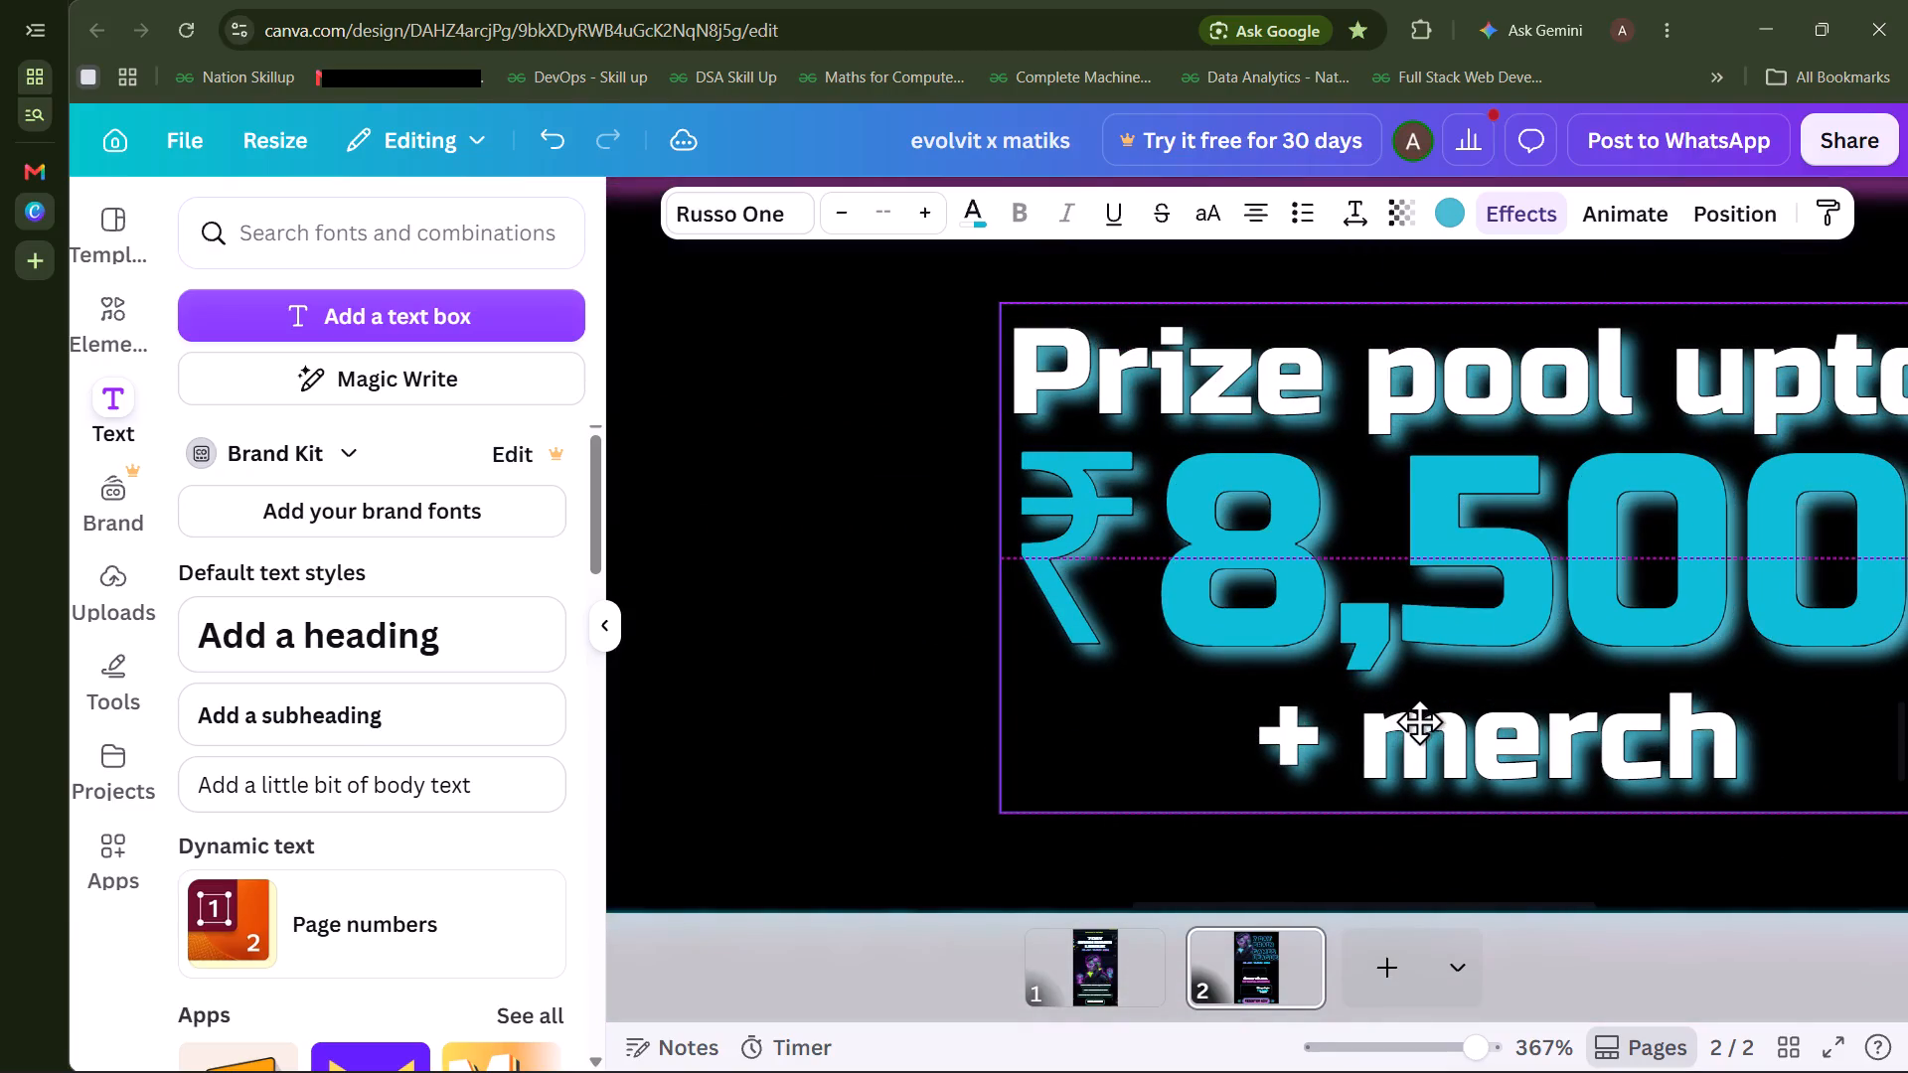
{"action": "left_click_drag", "start_coordinate": [1419, 721], "coordinate": [1418, 722]}
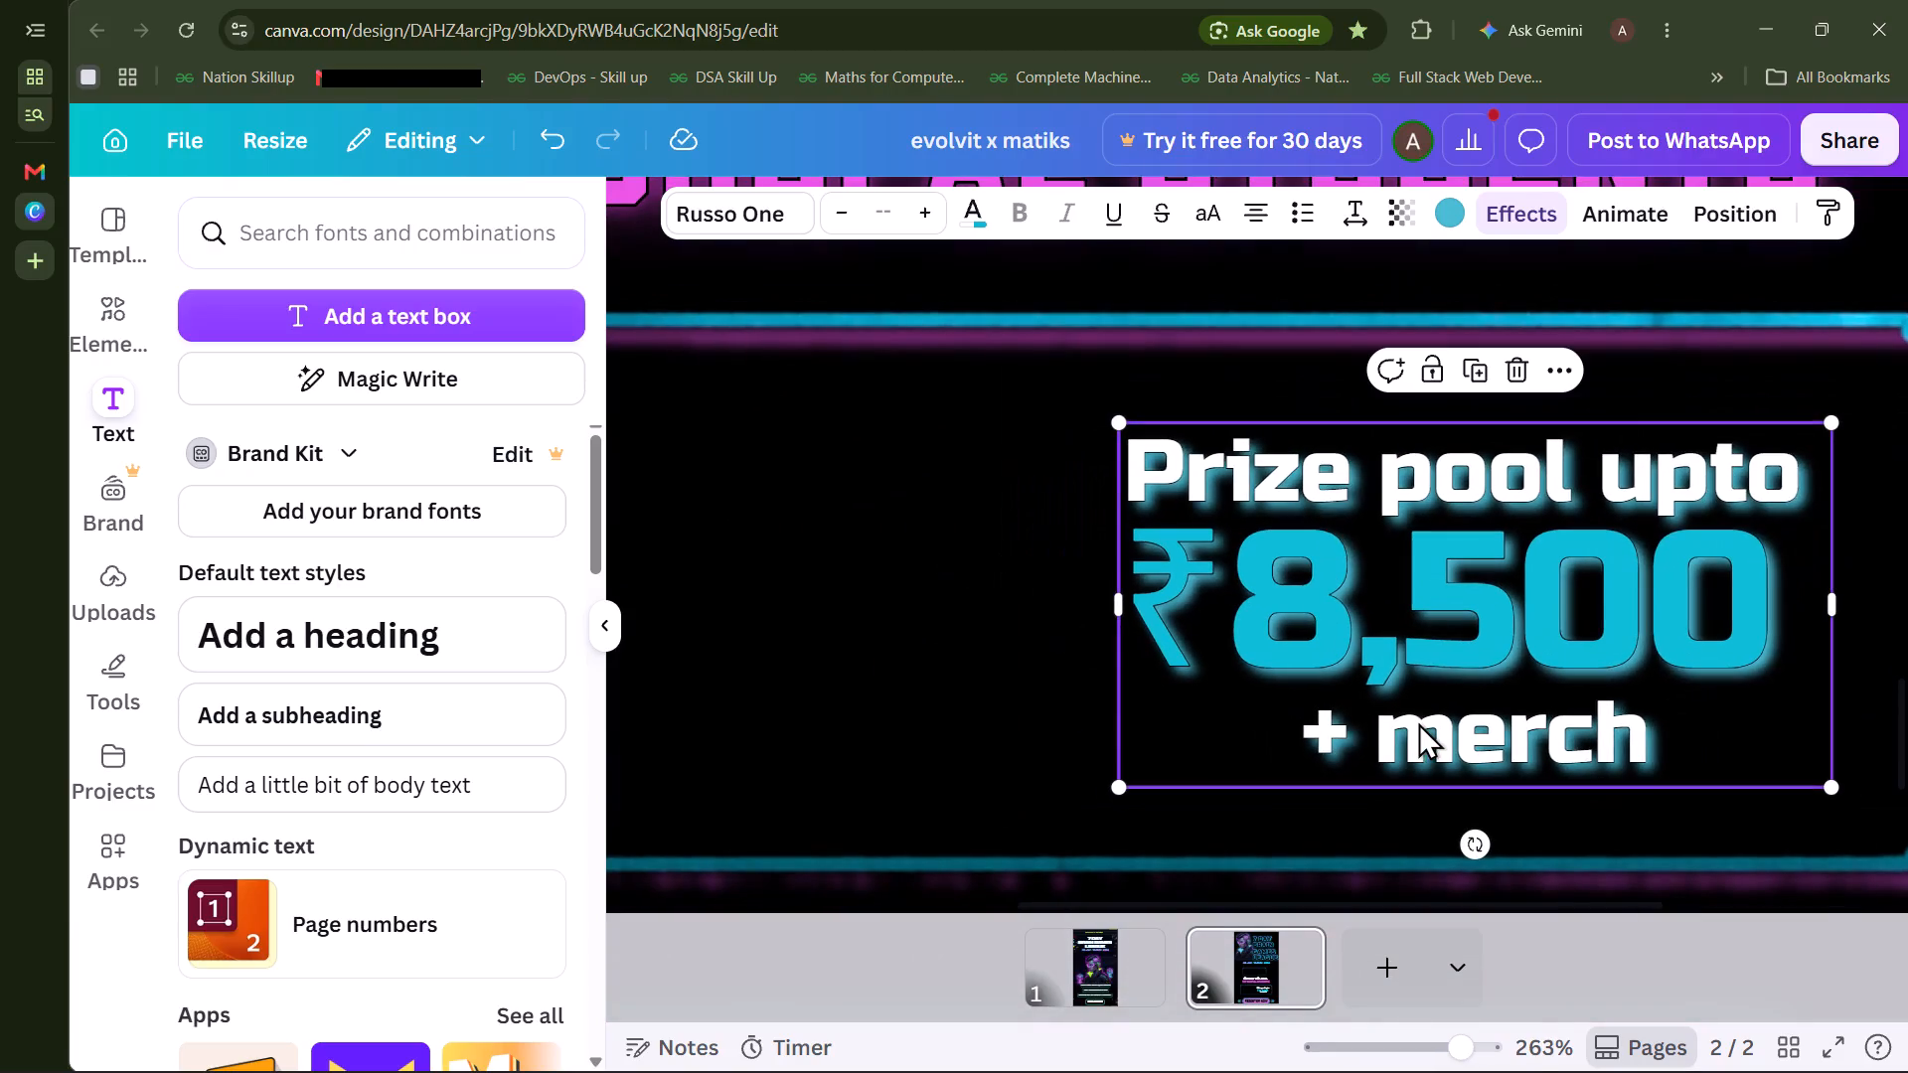
Move the large frame up out of the way and group the two overlapping prize pool text layers.
{"action": "left_click", "coordinate": [1070, 529]}
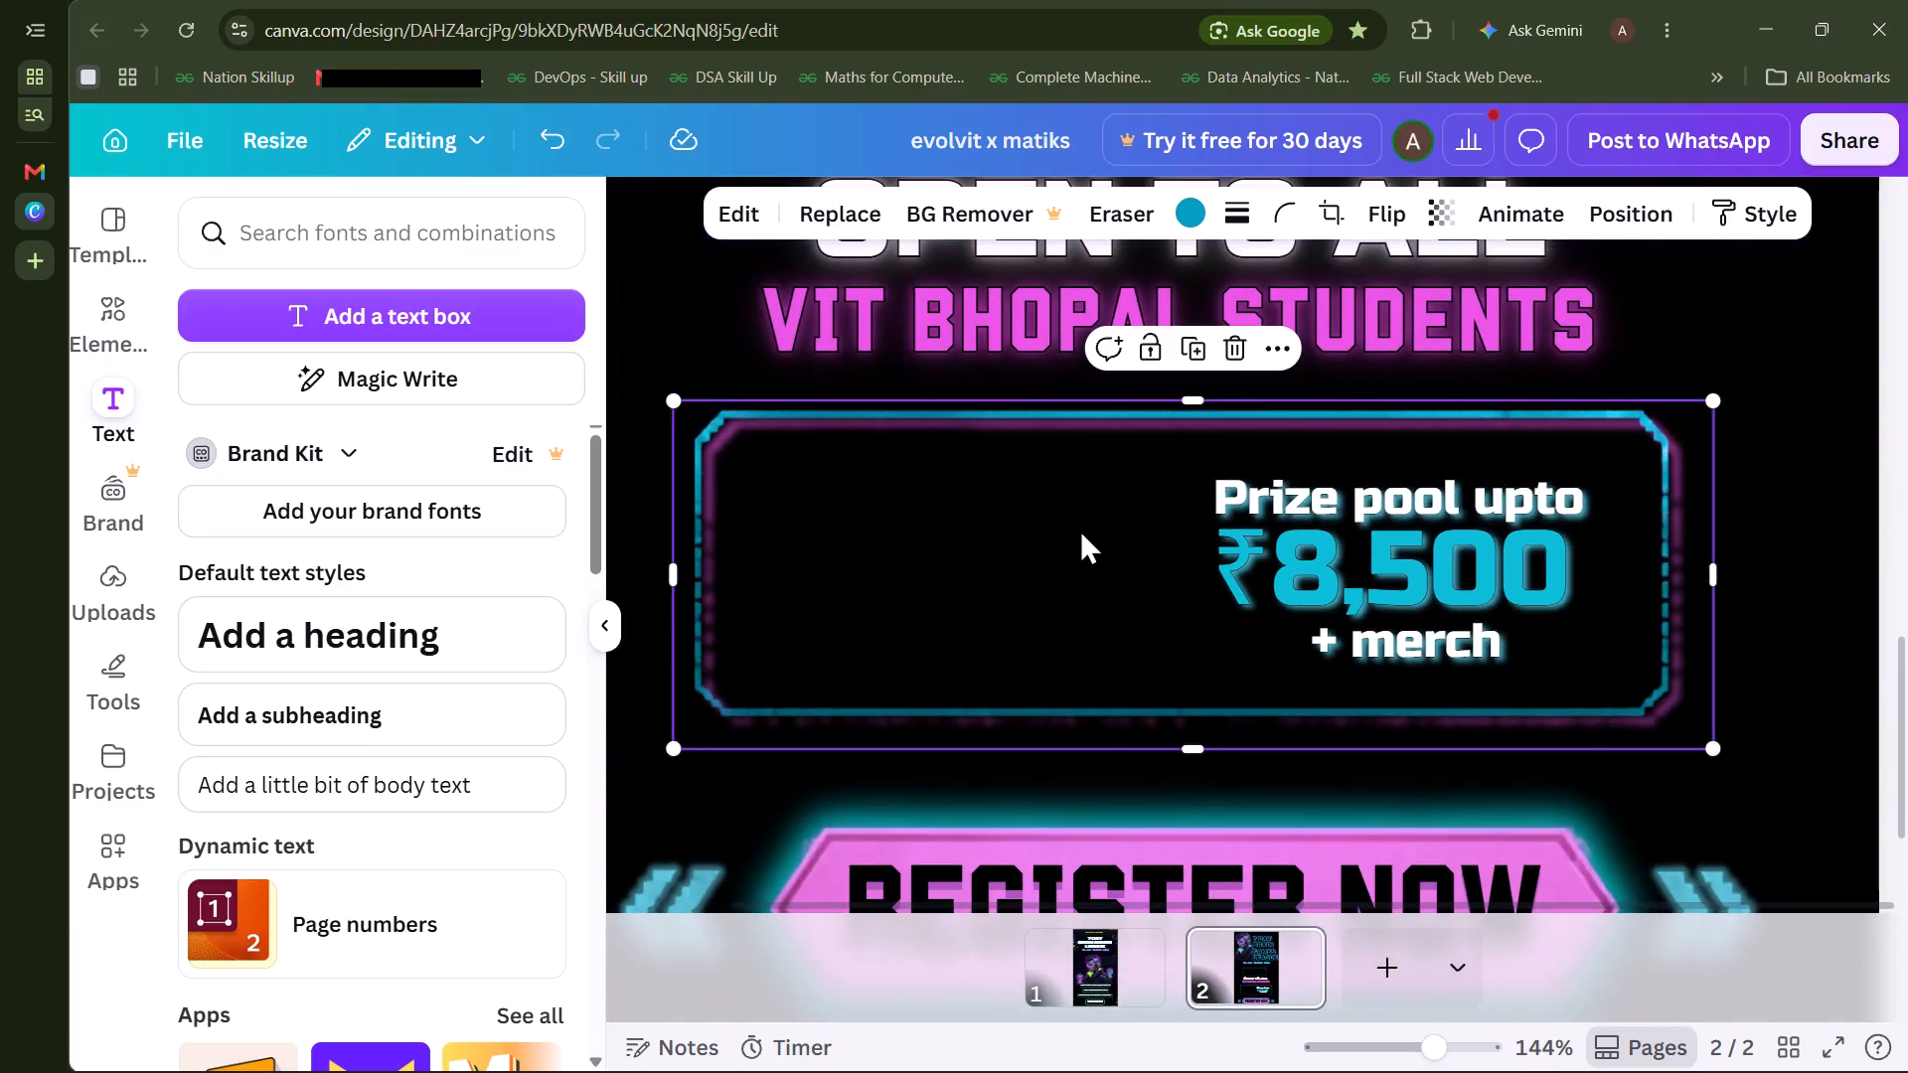
{"action": "left_click_drag", "start_coordinate": [1089, 528], "coordinate": [1114, 189]}
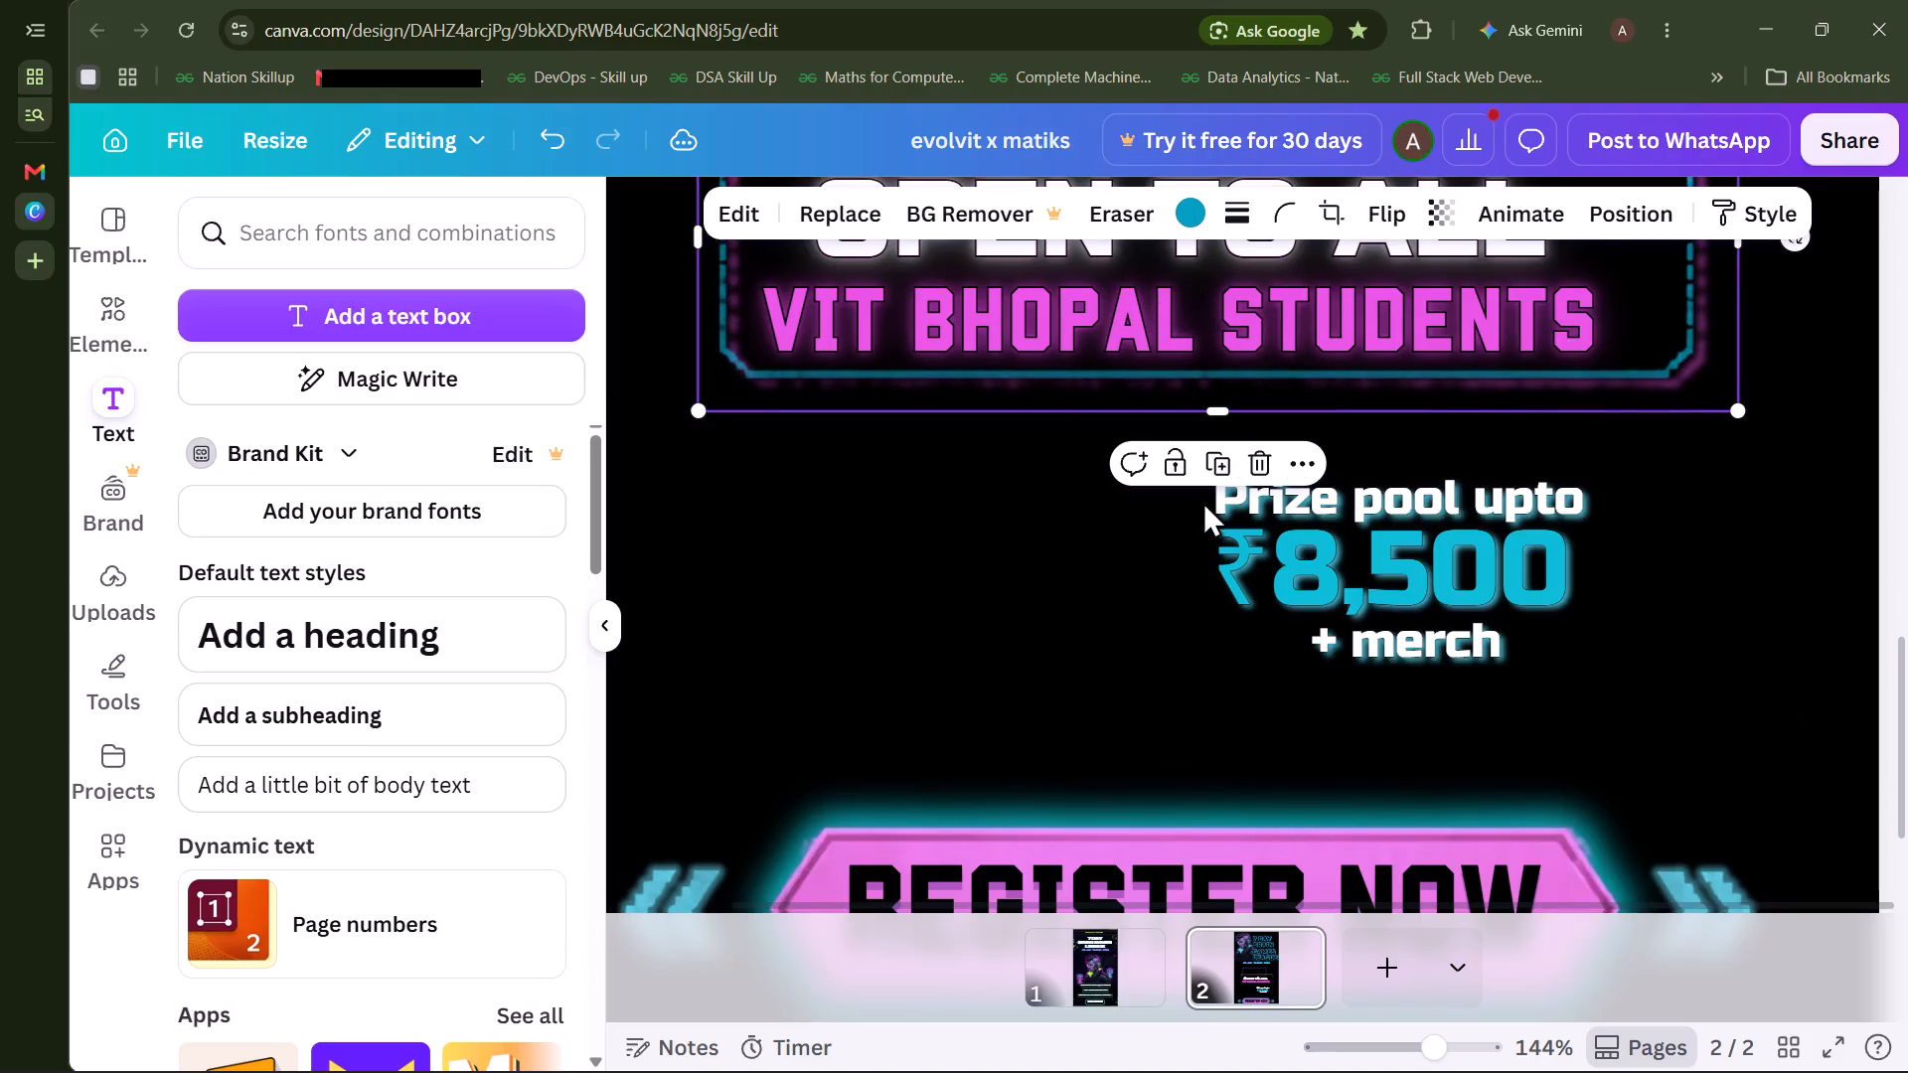
{"action": "left_click_drag", "start_coordinate": [1132, 647], "coordinate": [1433, 556]}
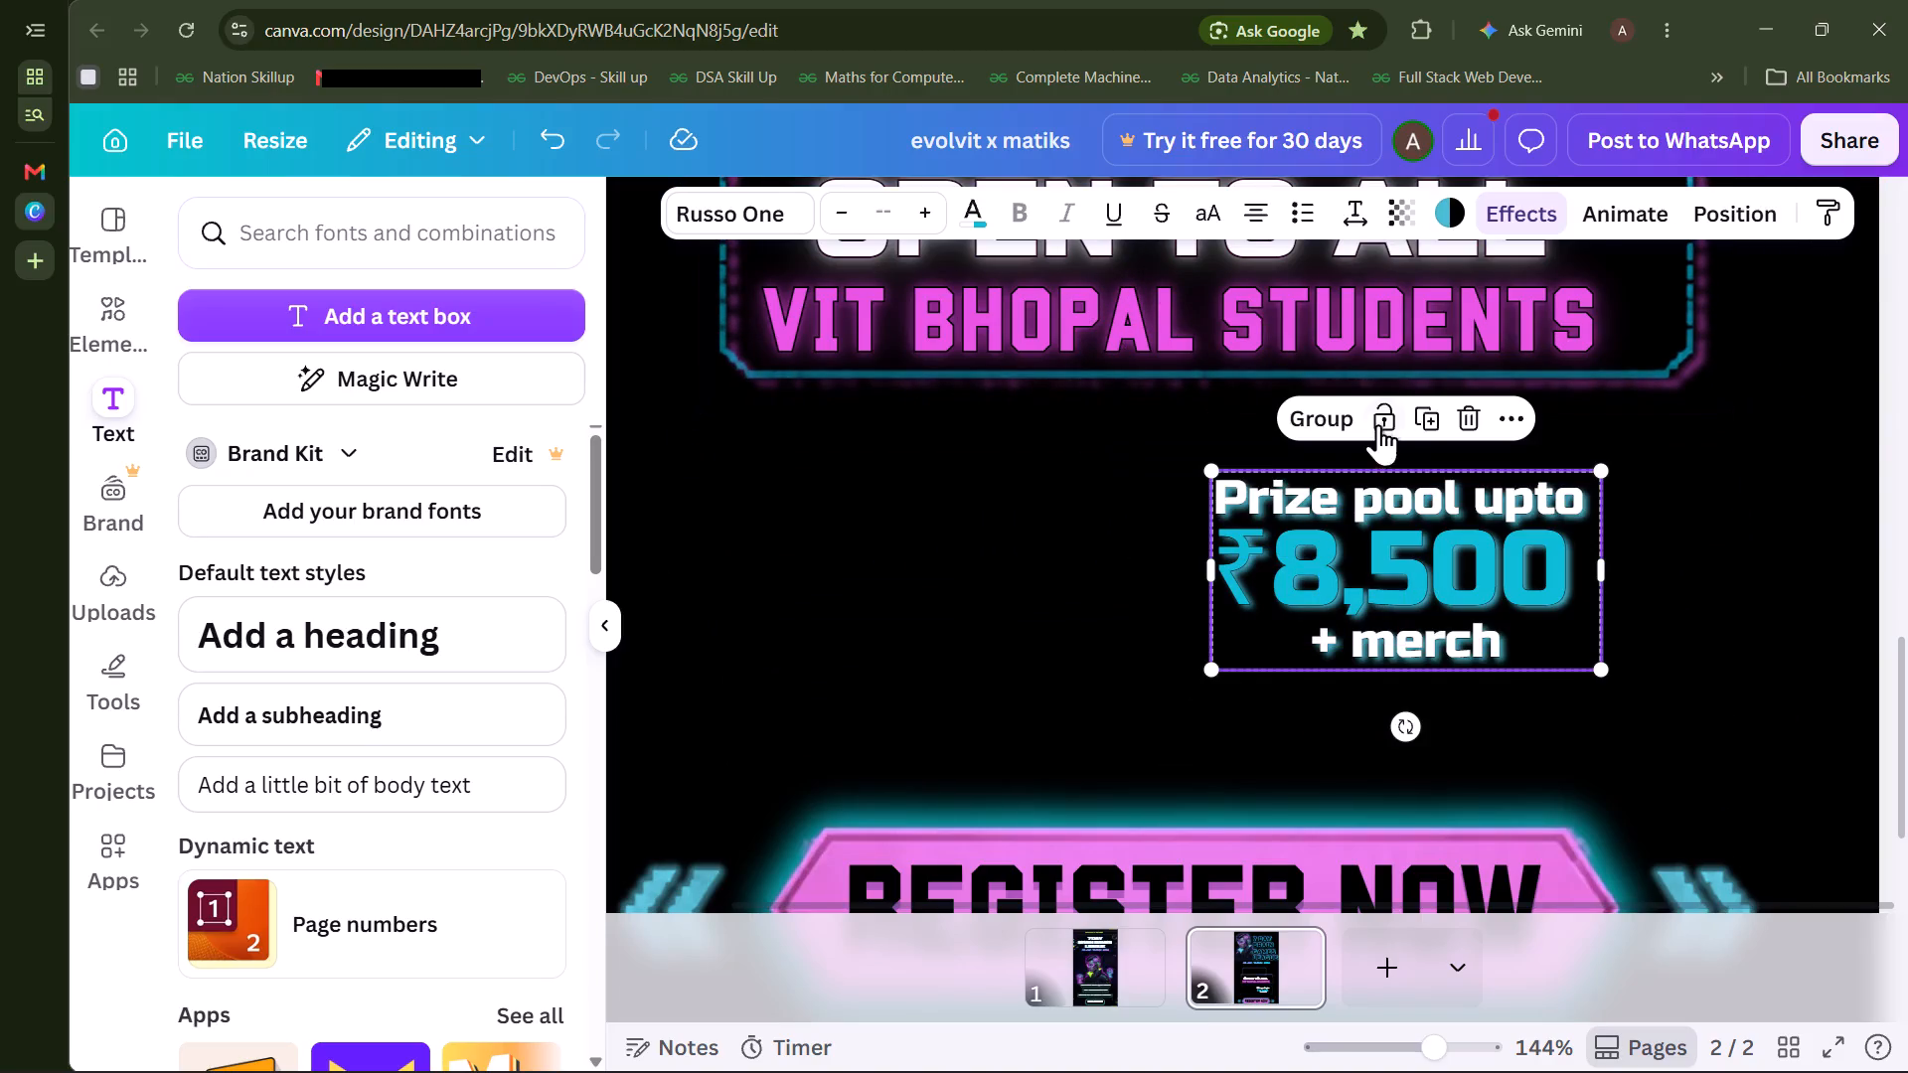
{"action": "left_click", "coordinate": [1347, 413]}
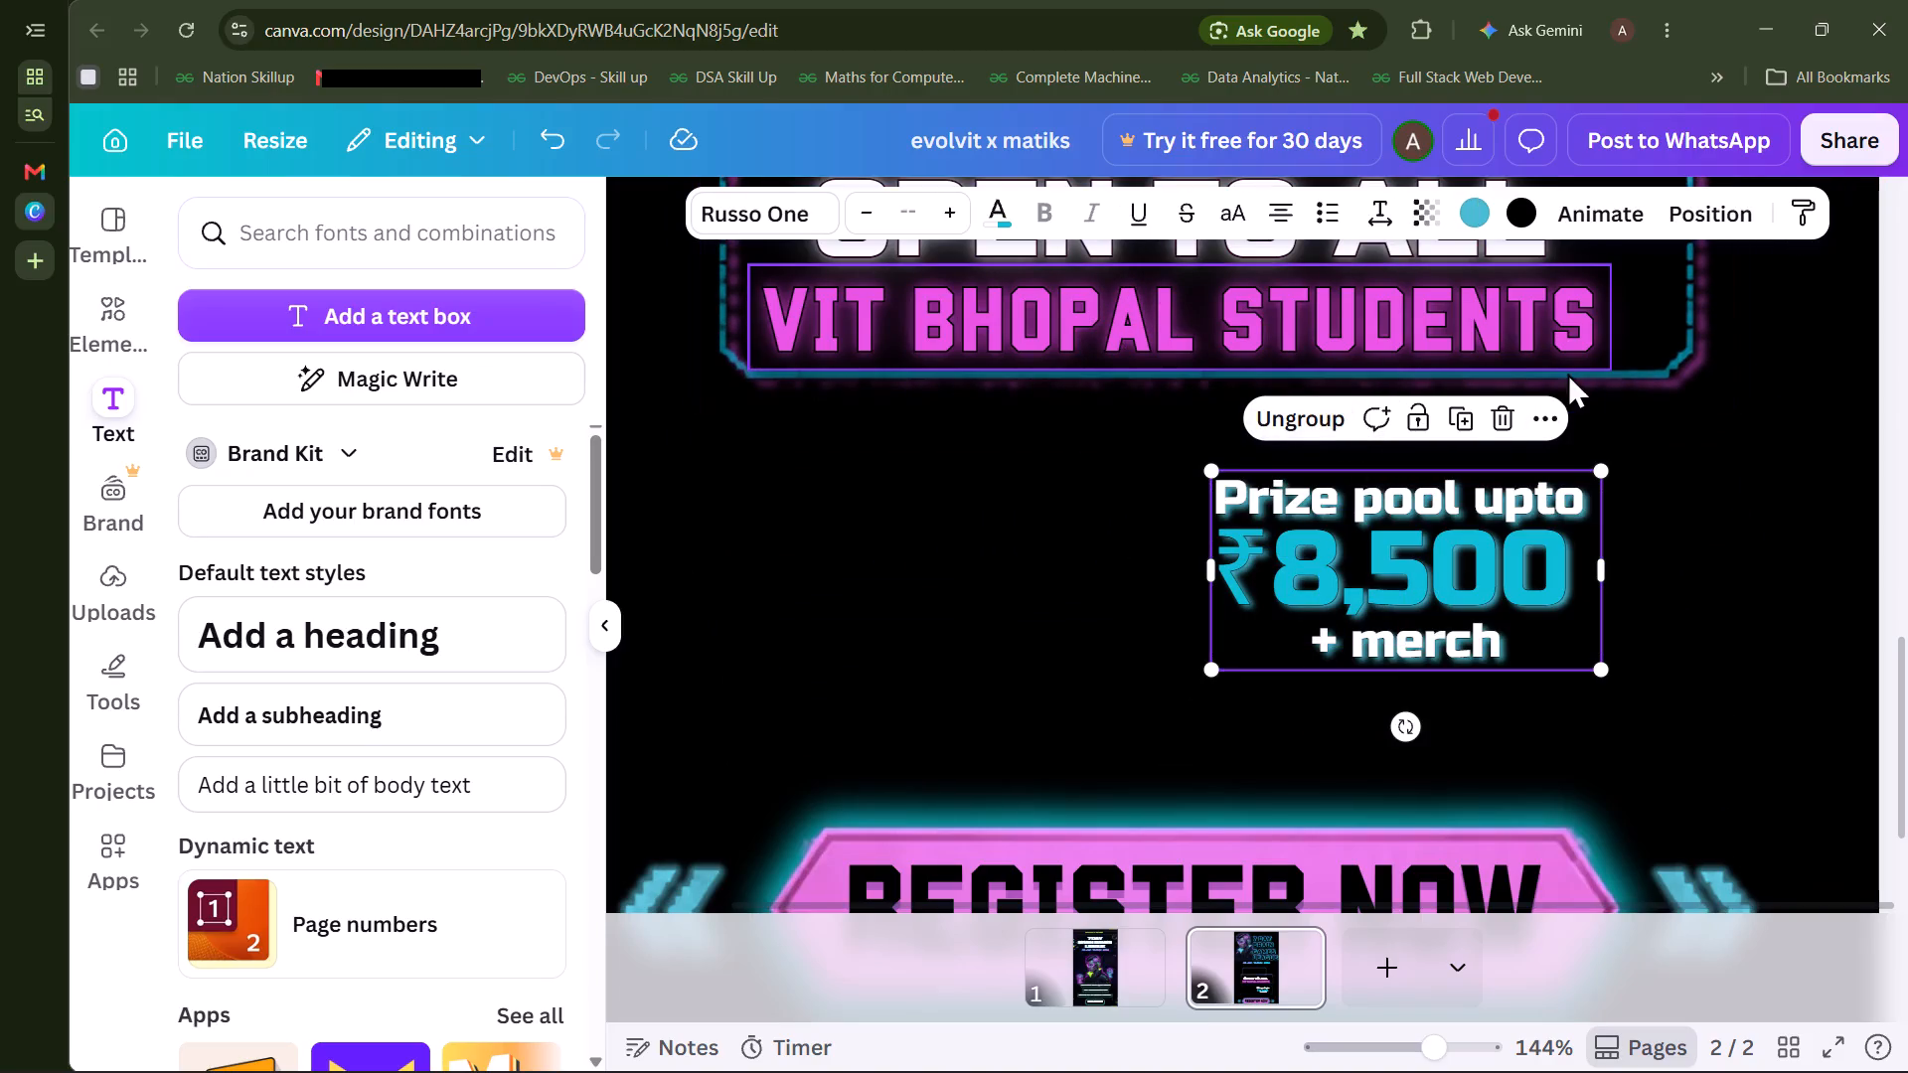
Return the large frame to just above the Register Now banner and reposition the grouped prize pool text inside it.
{"action": "left_click_drag", "start_coordinate": [1654, 370], "coordinate": [1593, 748]}
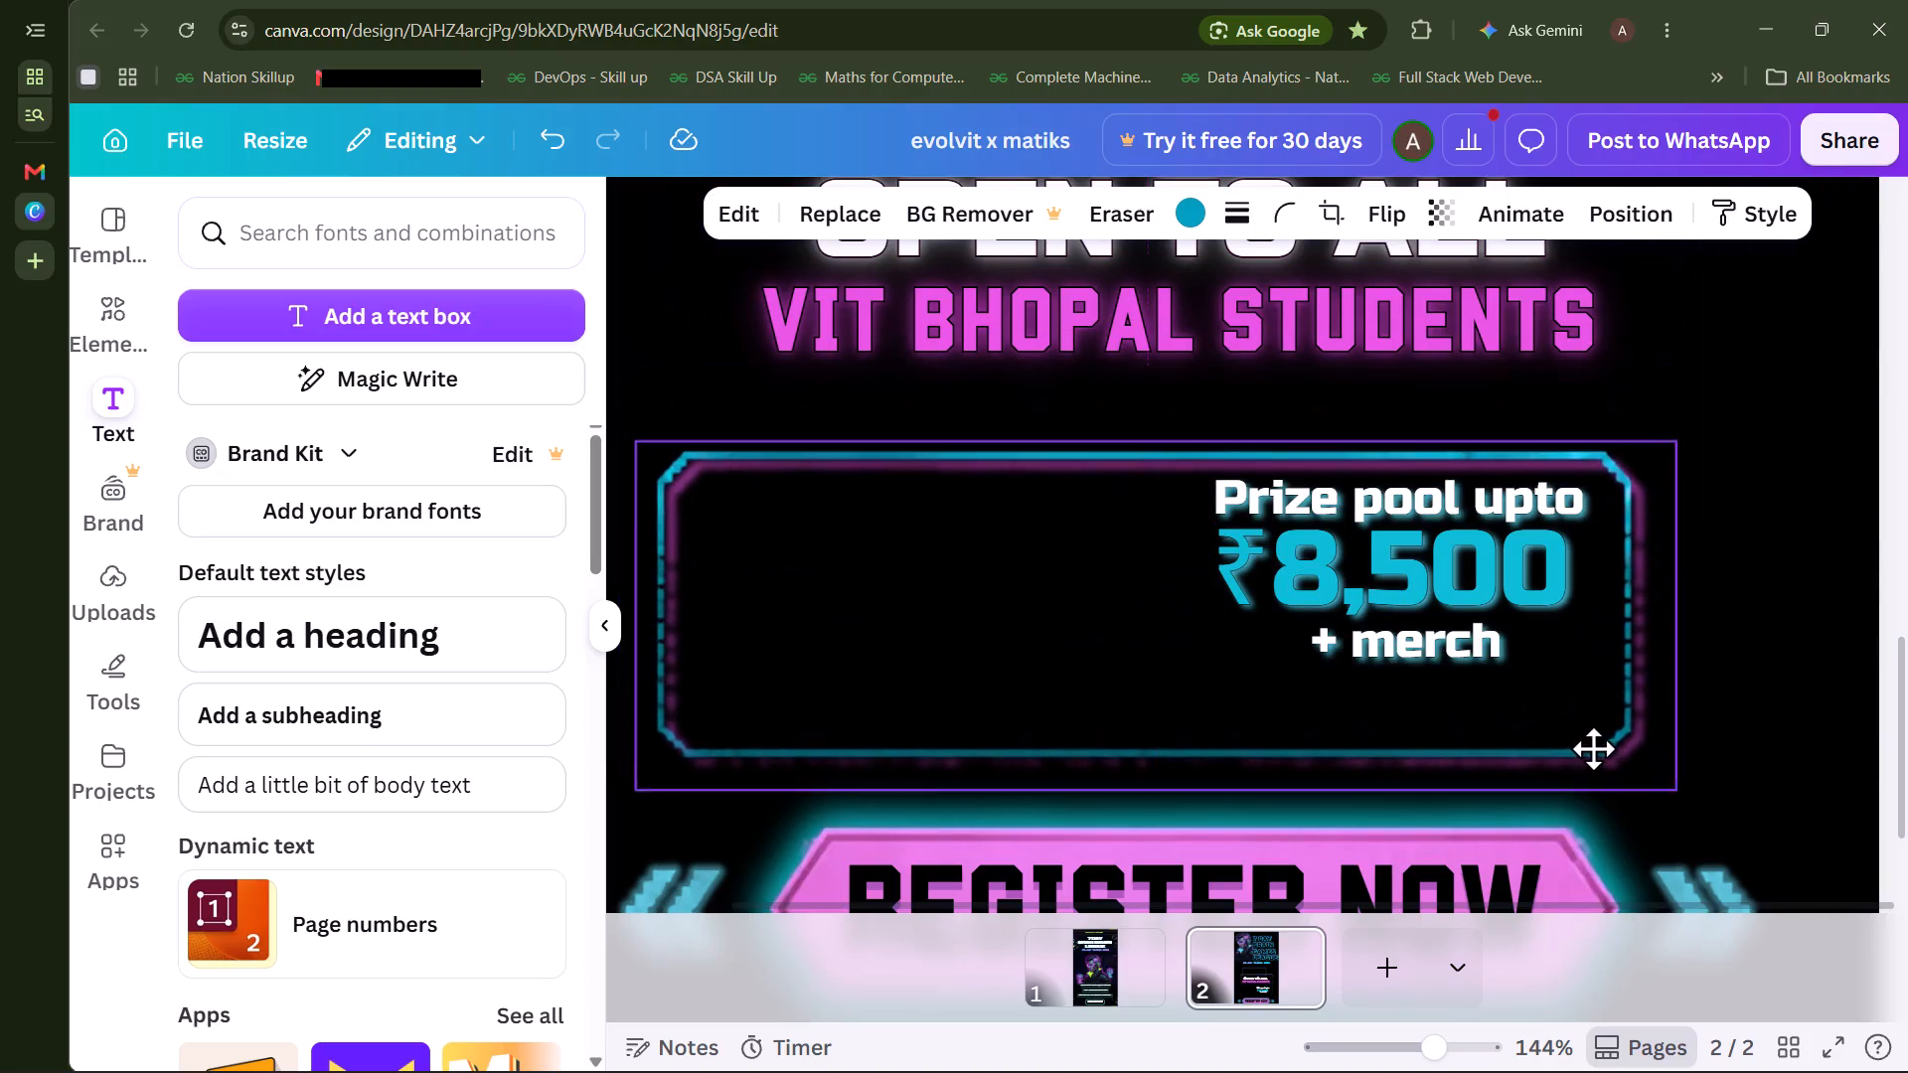
{"action": "left_click_drag", "start_coordinate": [1593, 748], "coordinate": [1608, 744]}
{"action": "left_click_drag", "start_coordinate": [1508, 606], "coordinate": [1510, 640]}
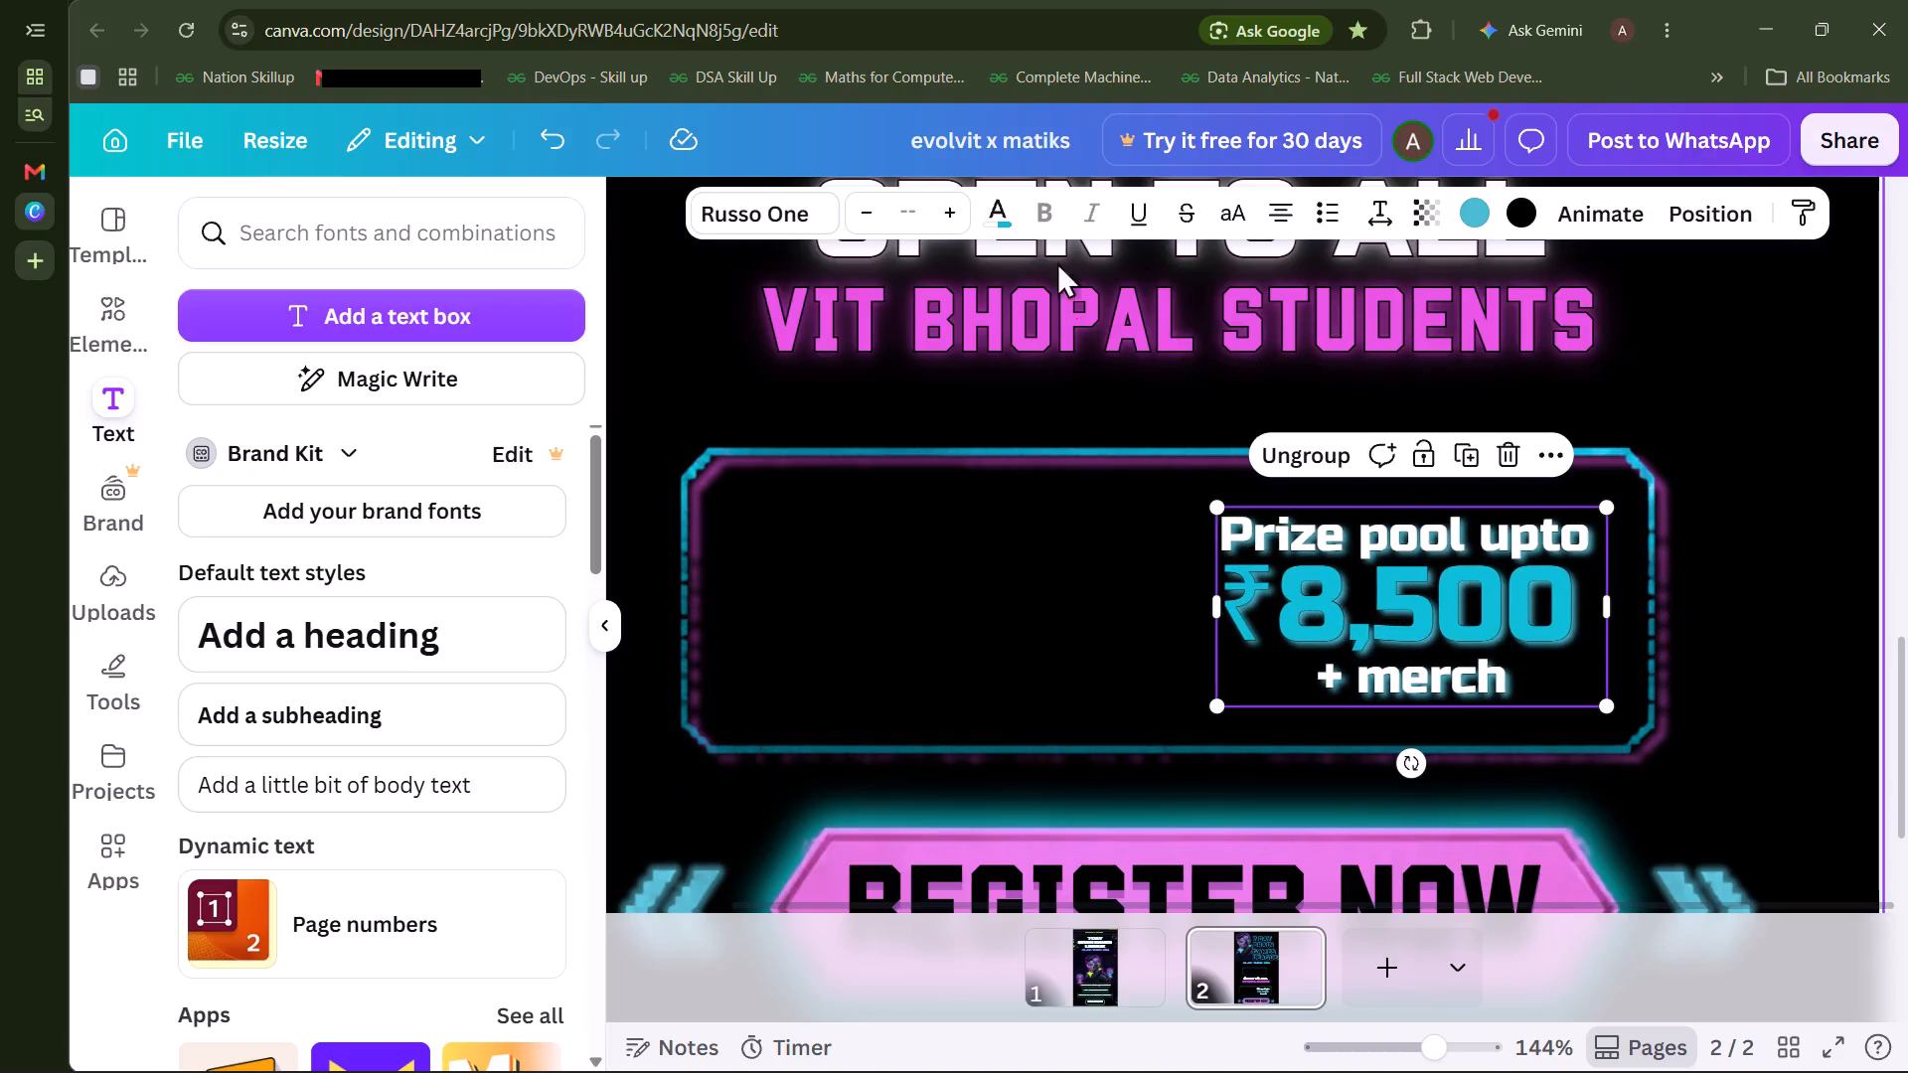
Enlarge the grouped prize pool text until the ₹8,500 line is size 52, widening its box so each line stays on one row.
{"action": "triple_click", "coordinate": [940, 221]}
{"action": "triple_click", "coordinate": [940, 221]}
{"action": "double_click", "coordinate": [940, 221]}
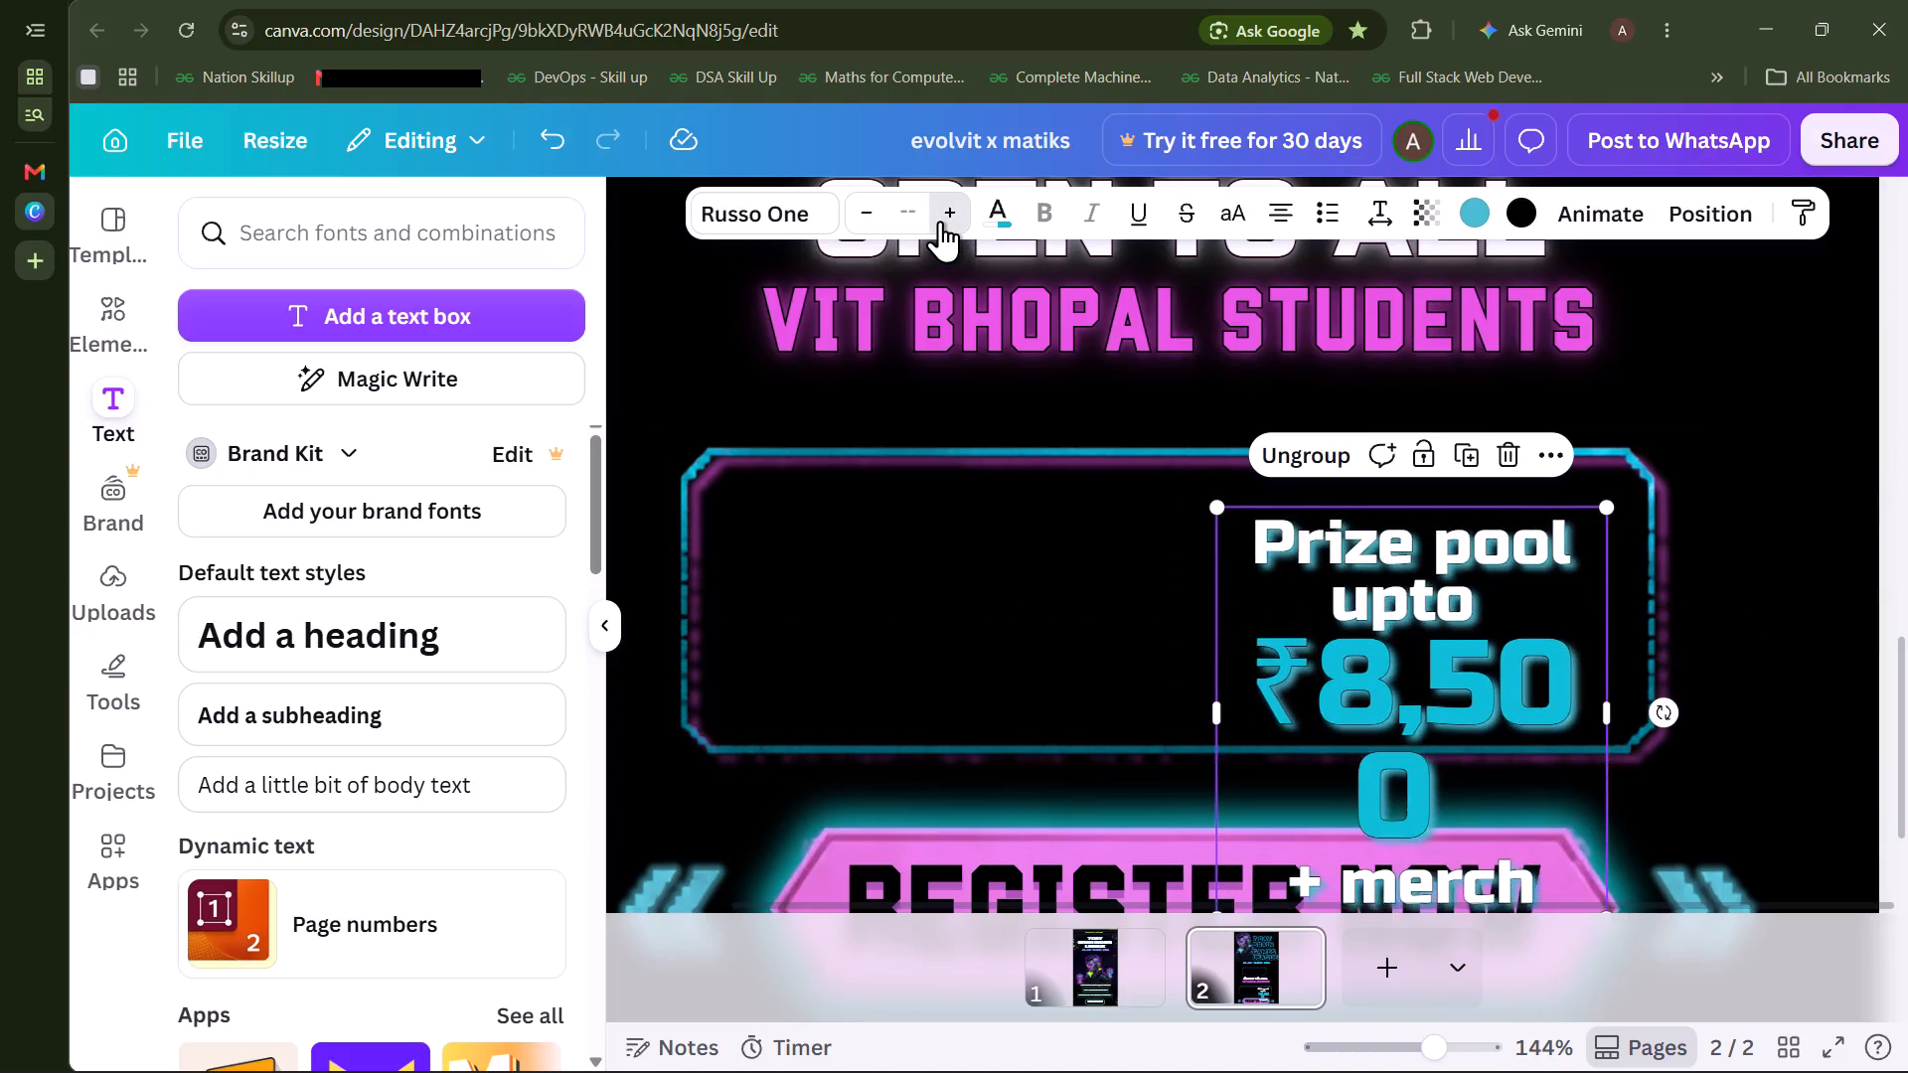
{"action": "left_click_drag", "start_coordinate": [940, 221], "coordinate": [1466, 829]}
{"action": "left_click_drag", "start_coordinate": [1212, 718], "coordinate": [949, 734]}
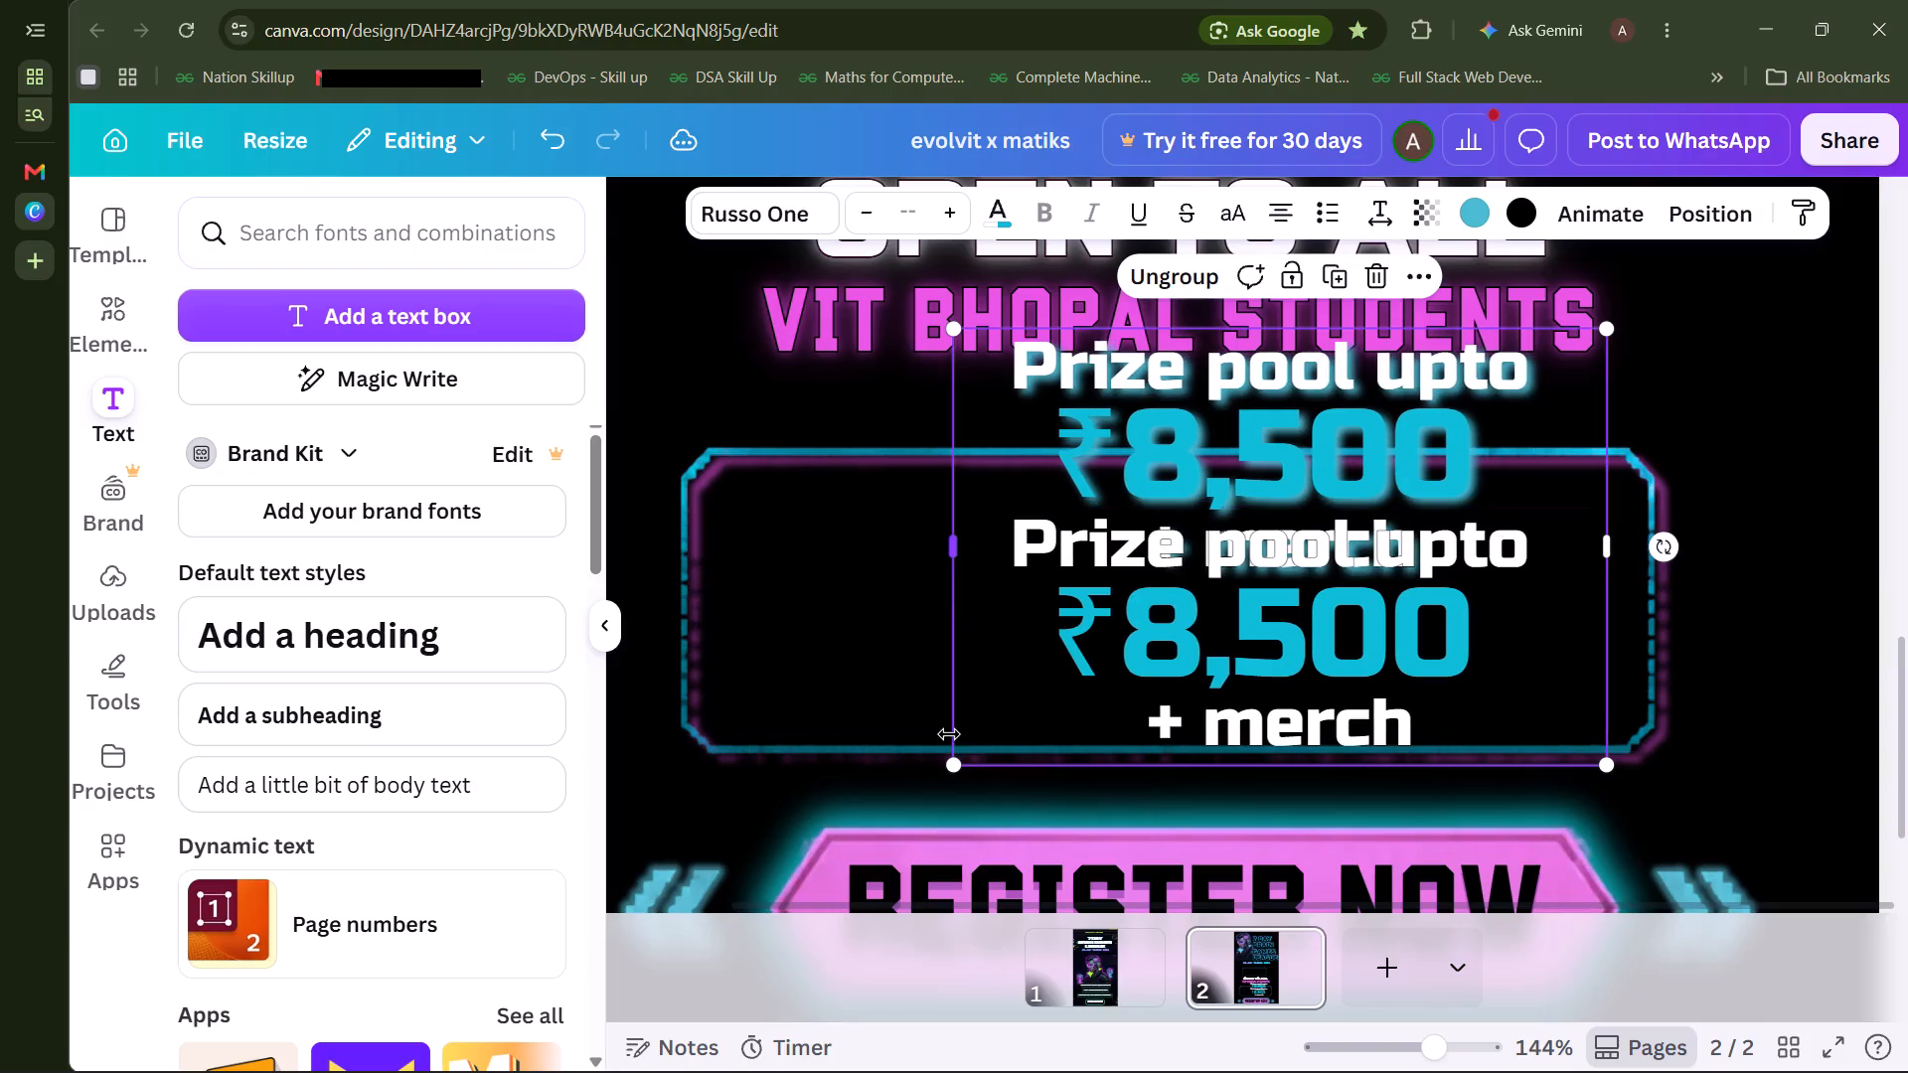
{"action": "left_click", "coordinate": [1844, 638]}
{"action": "left_click", "coordinate": [1200, 631]}
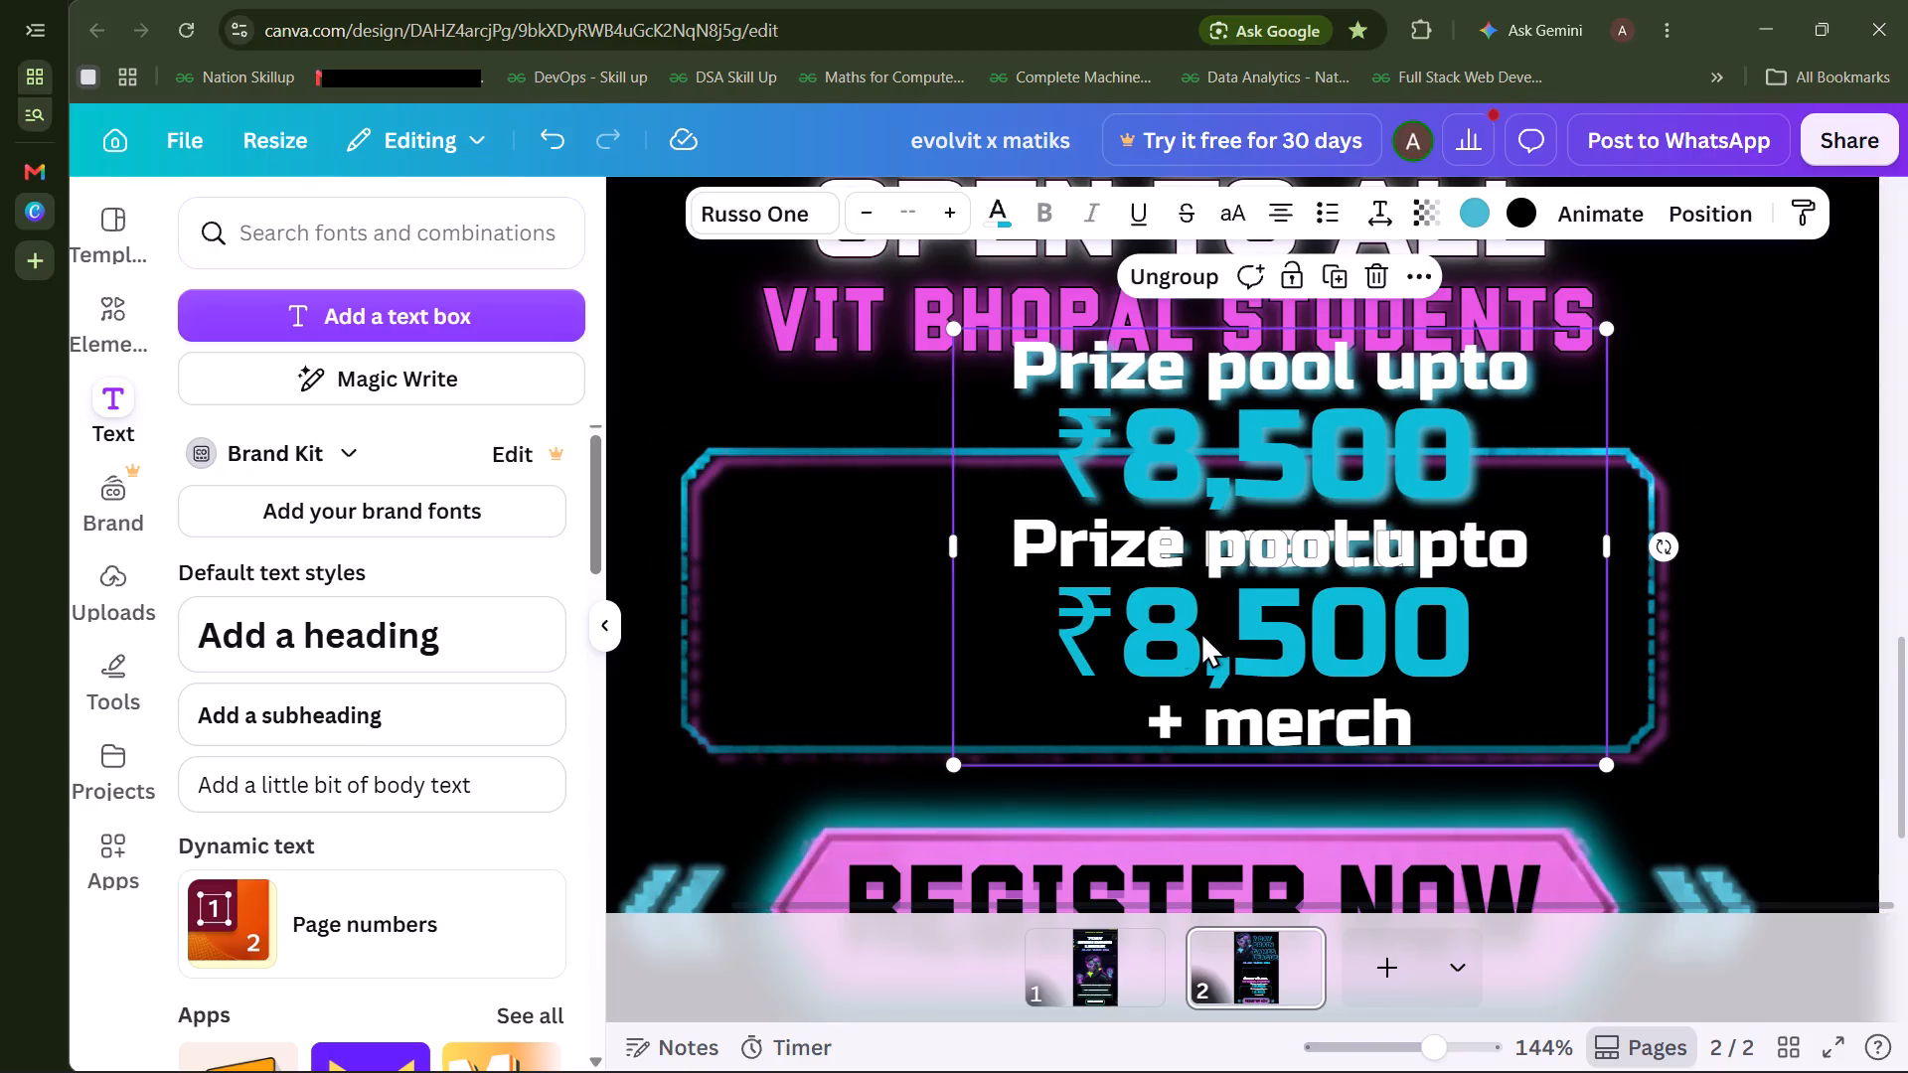
{"action": "left_click_drag", "start_coordinate": [951, 547], "coordinate": [767, 602]}
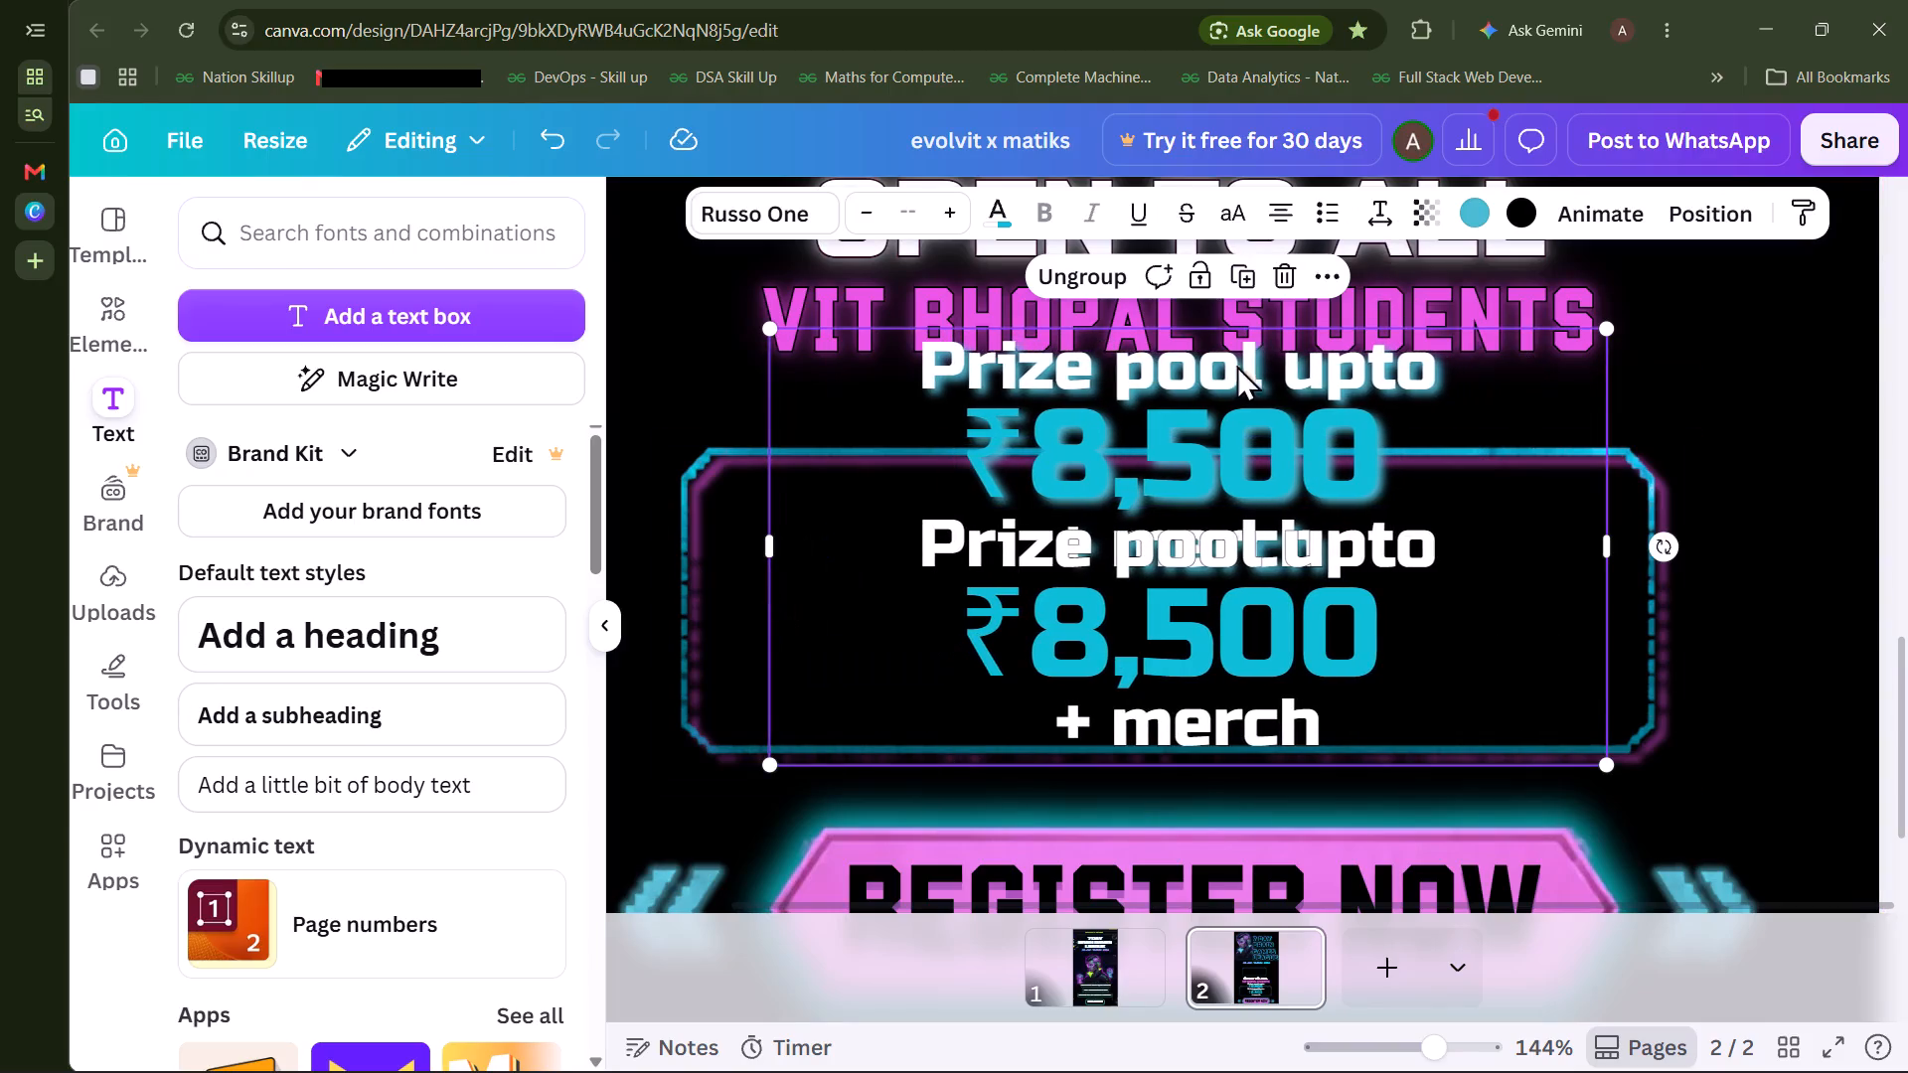
{"action": "left_click_drag", "start_coordinate": [1230, 457], "coordinate": [1309, 464]}
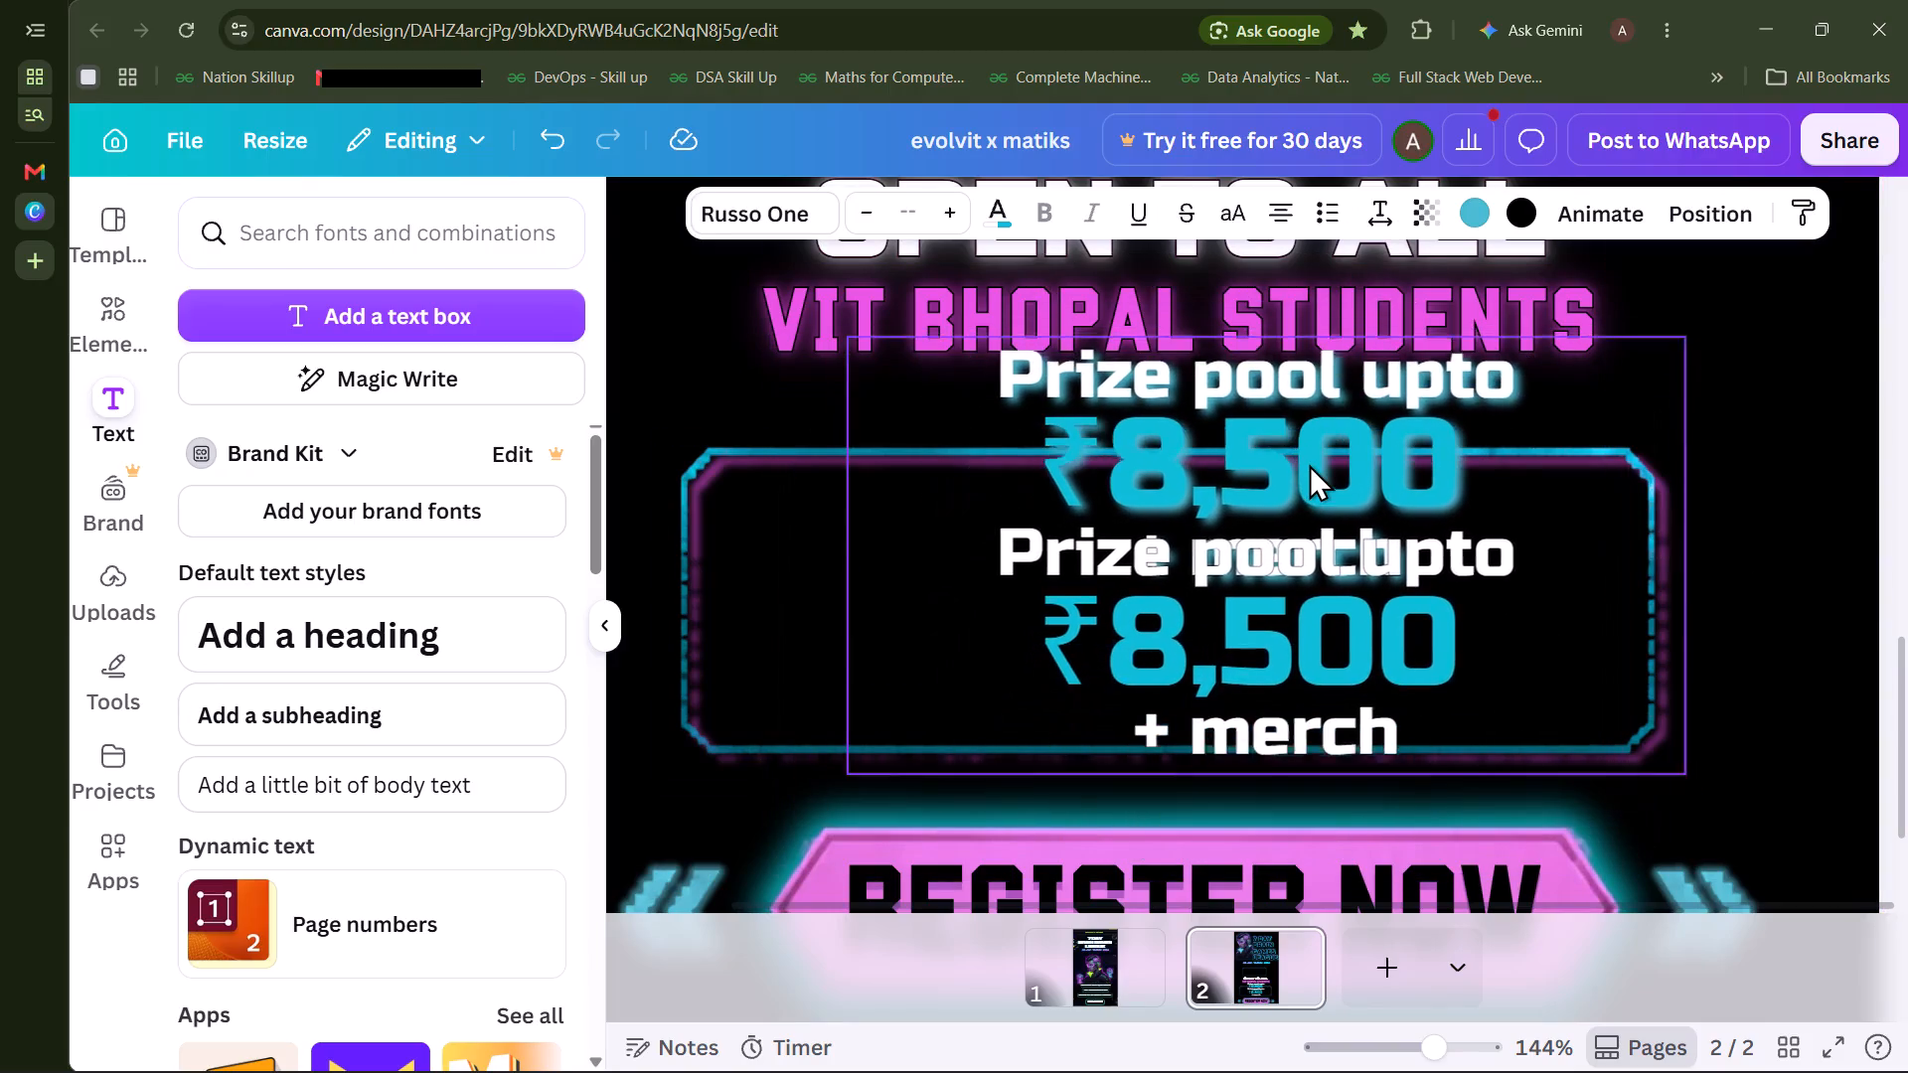
Ungroup the two prize pool text layers and move the shadowed copy down so it overlaps the plain copy exactly.
{"action": "triple_click", "coordinate": [1309, 464]}
{"action": "double_click", "coordinate": [1309, 464]}
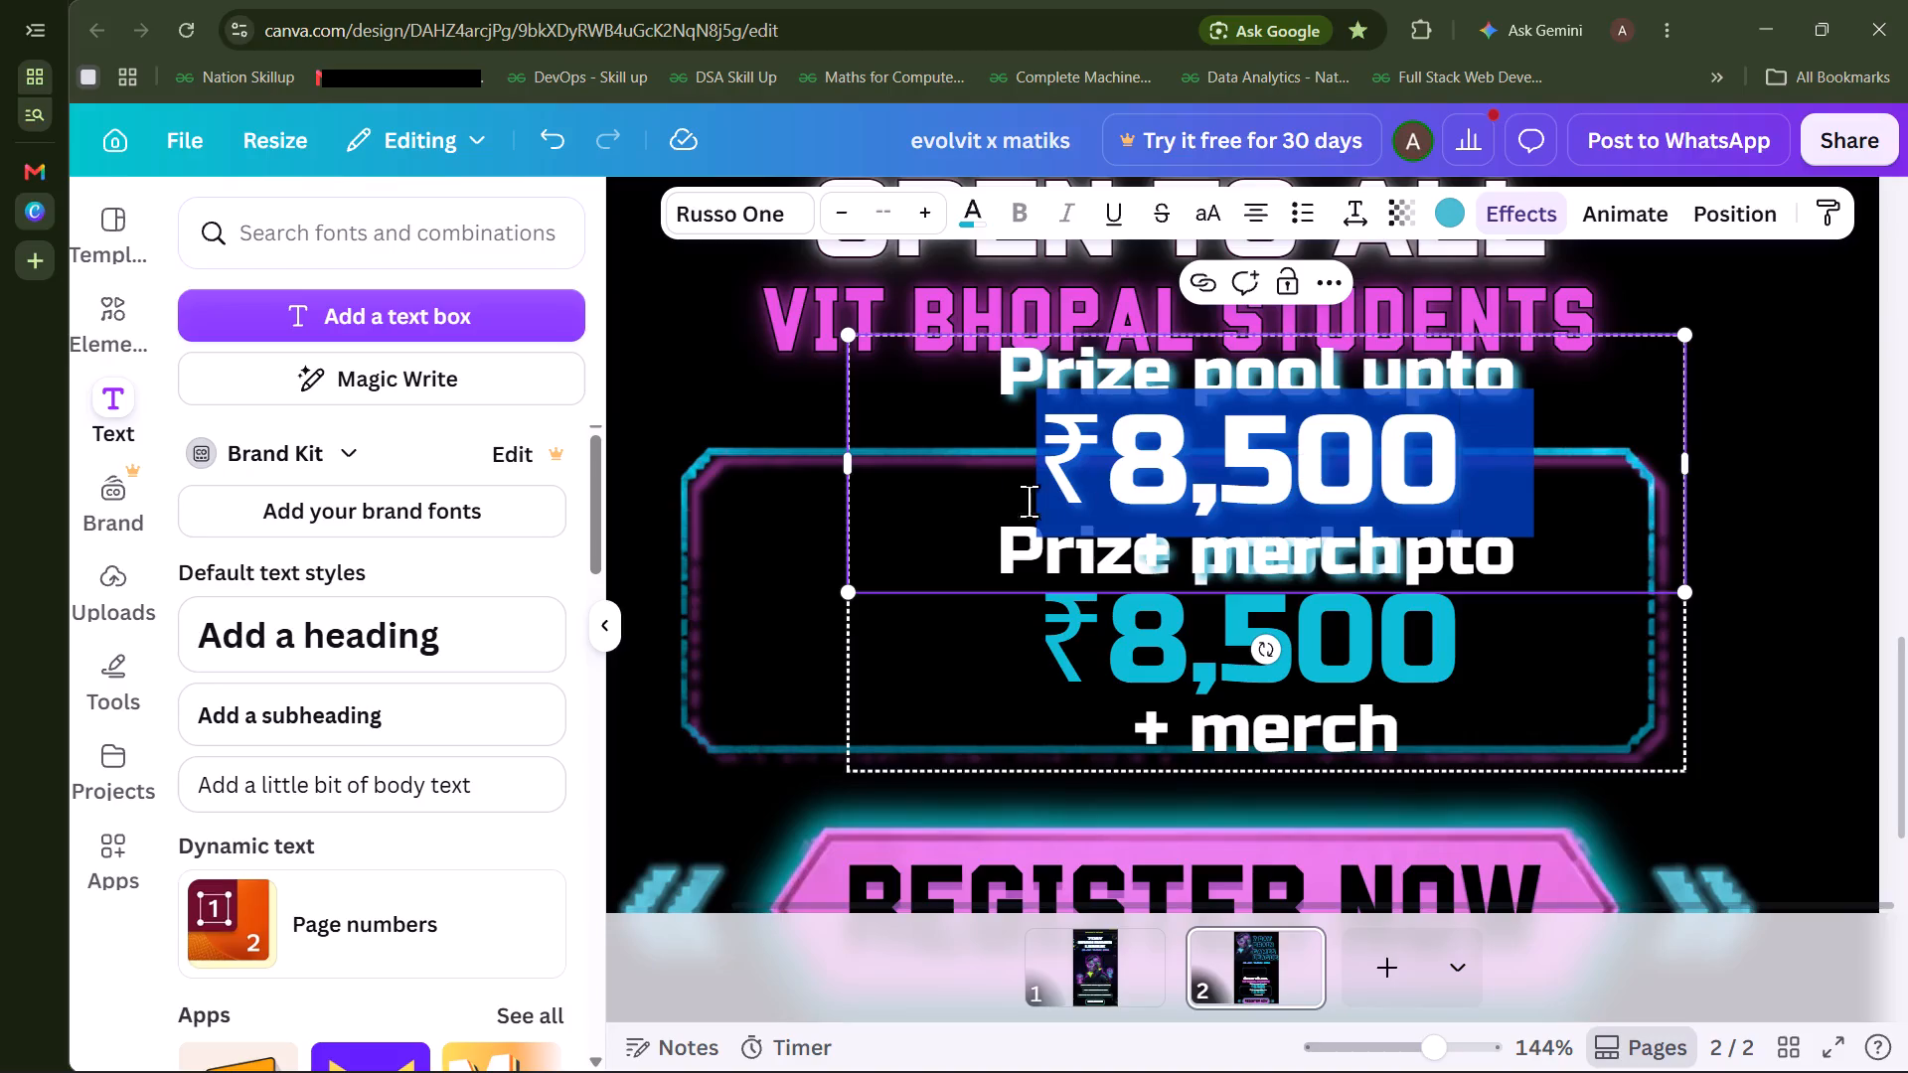
{"action": "left_click", "coordinate": [991, 492]}
{"action": "left_click", "coordinate": [1144, 470]}
{"action": "left_click", "coordinate": [704, 365]}
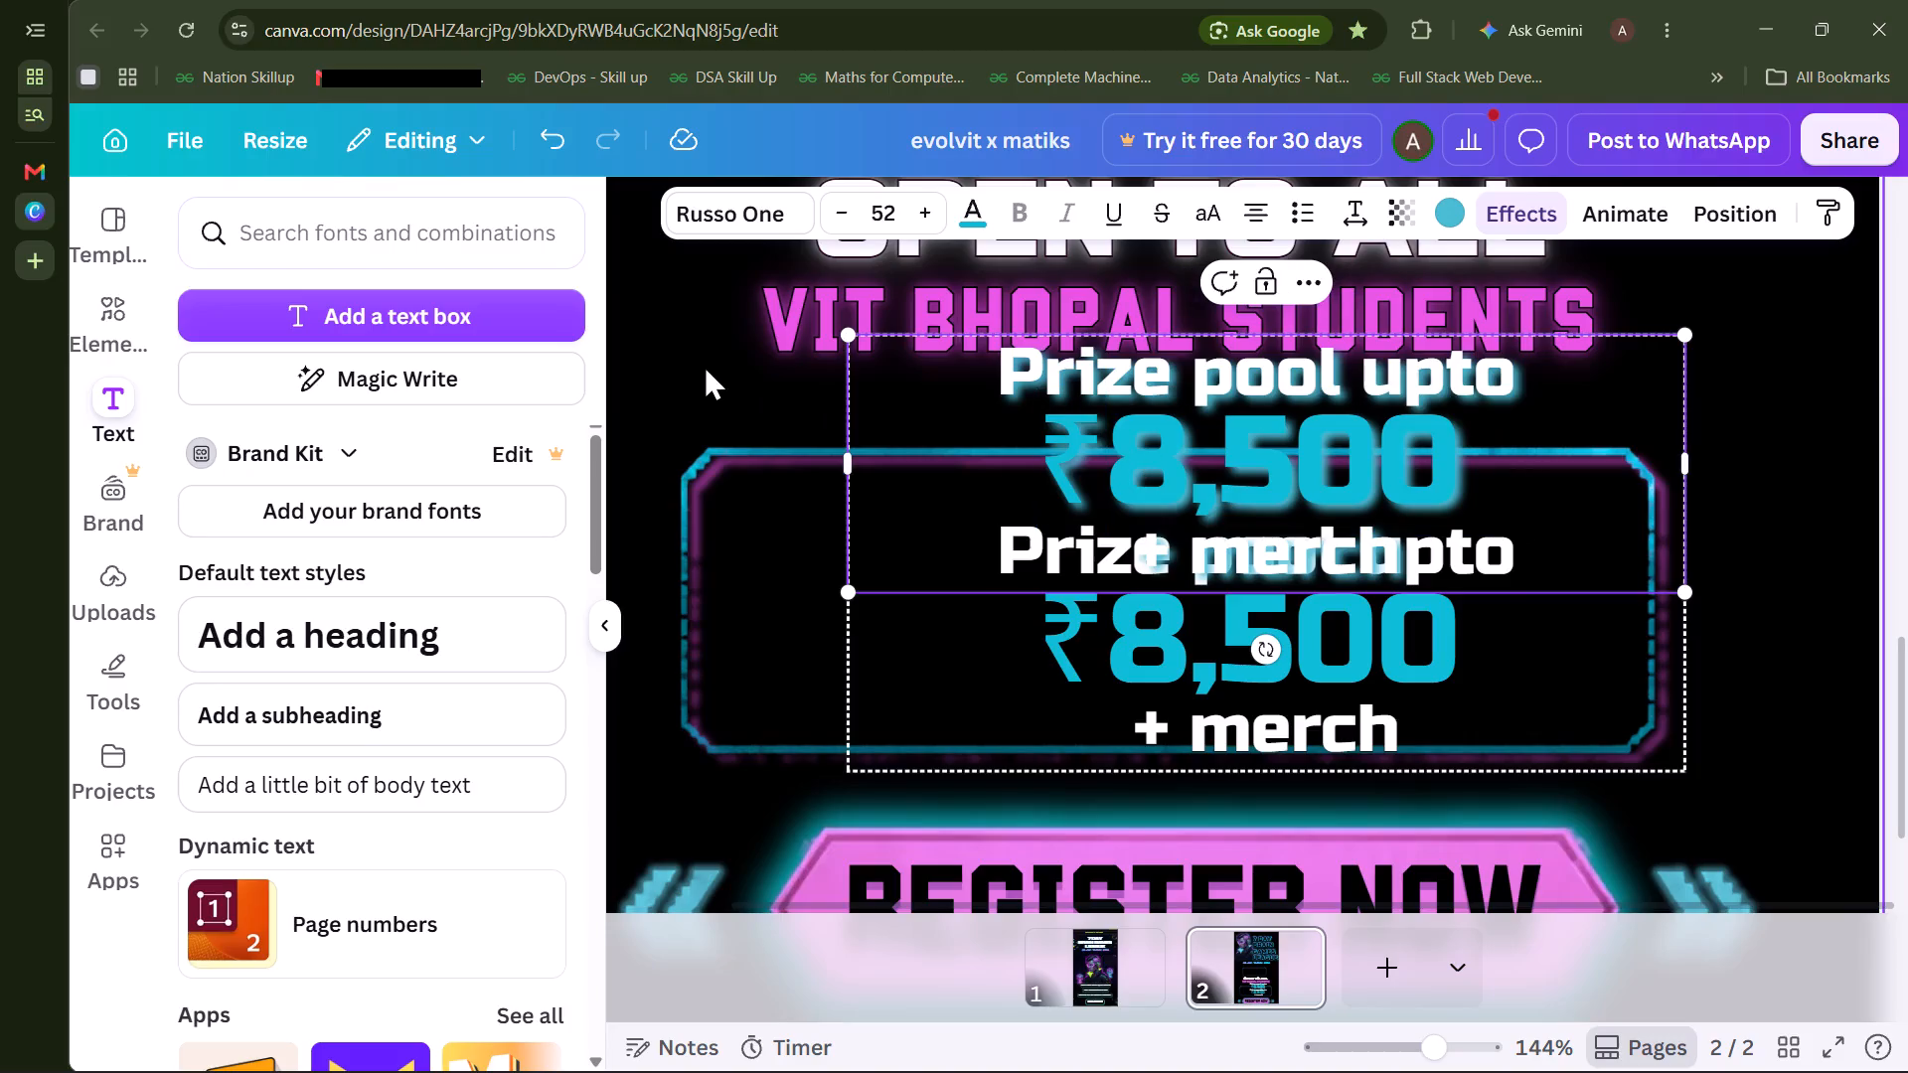
{"action": "left_click", "coordinate": [1135, 481]}
{"action": "left_click", "coordinate": [1166, 270]}
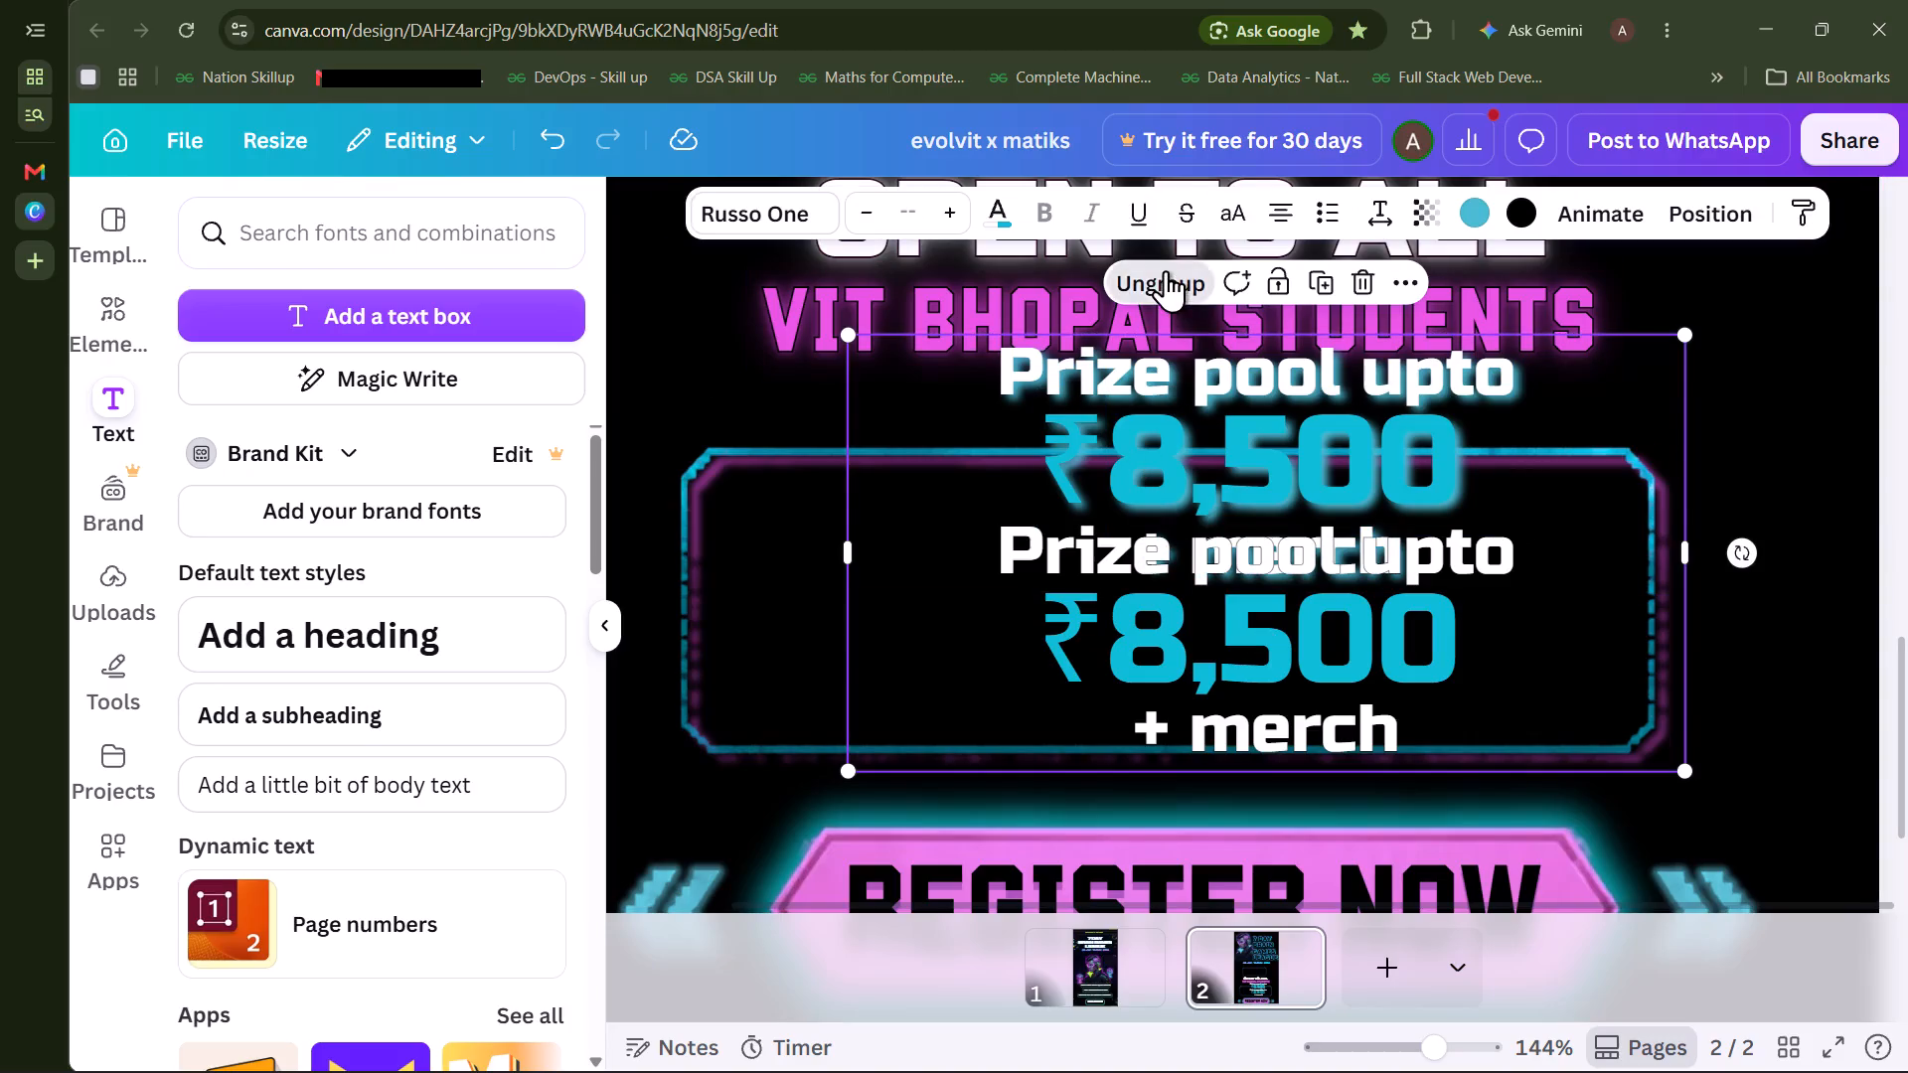
{"action": "left_click_drag", "start_coordinate": [1192, 473], "coordinate": [1194, 521]}
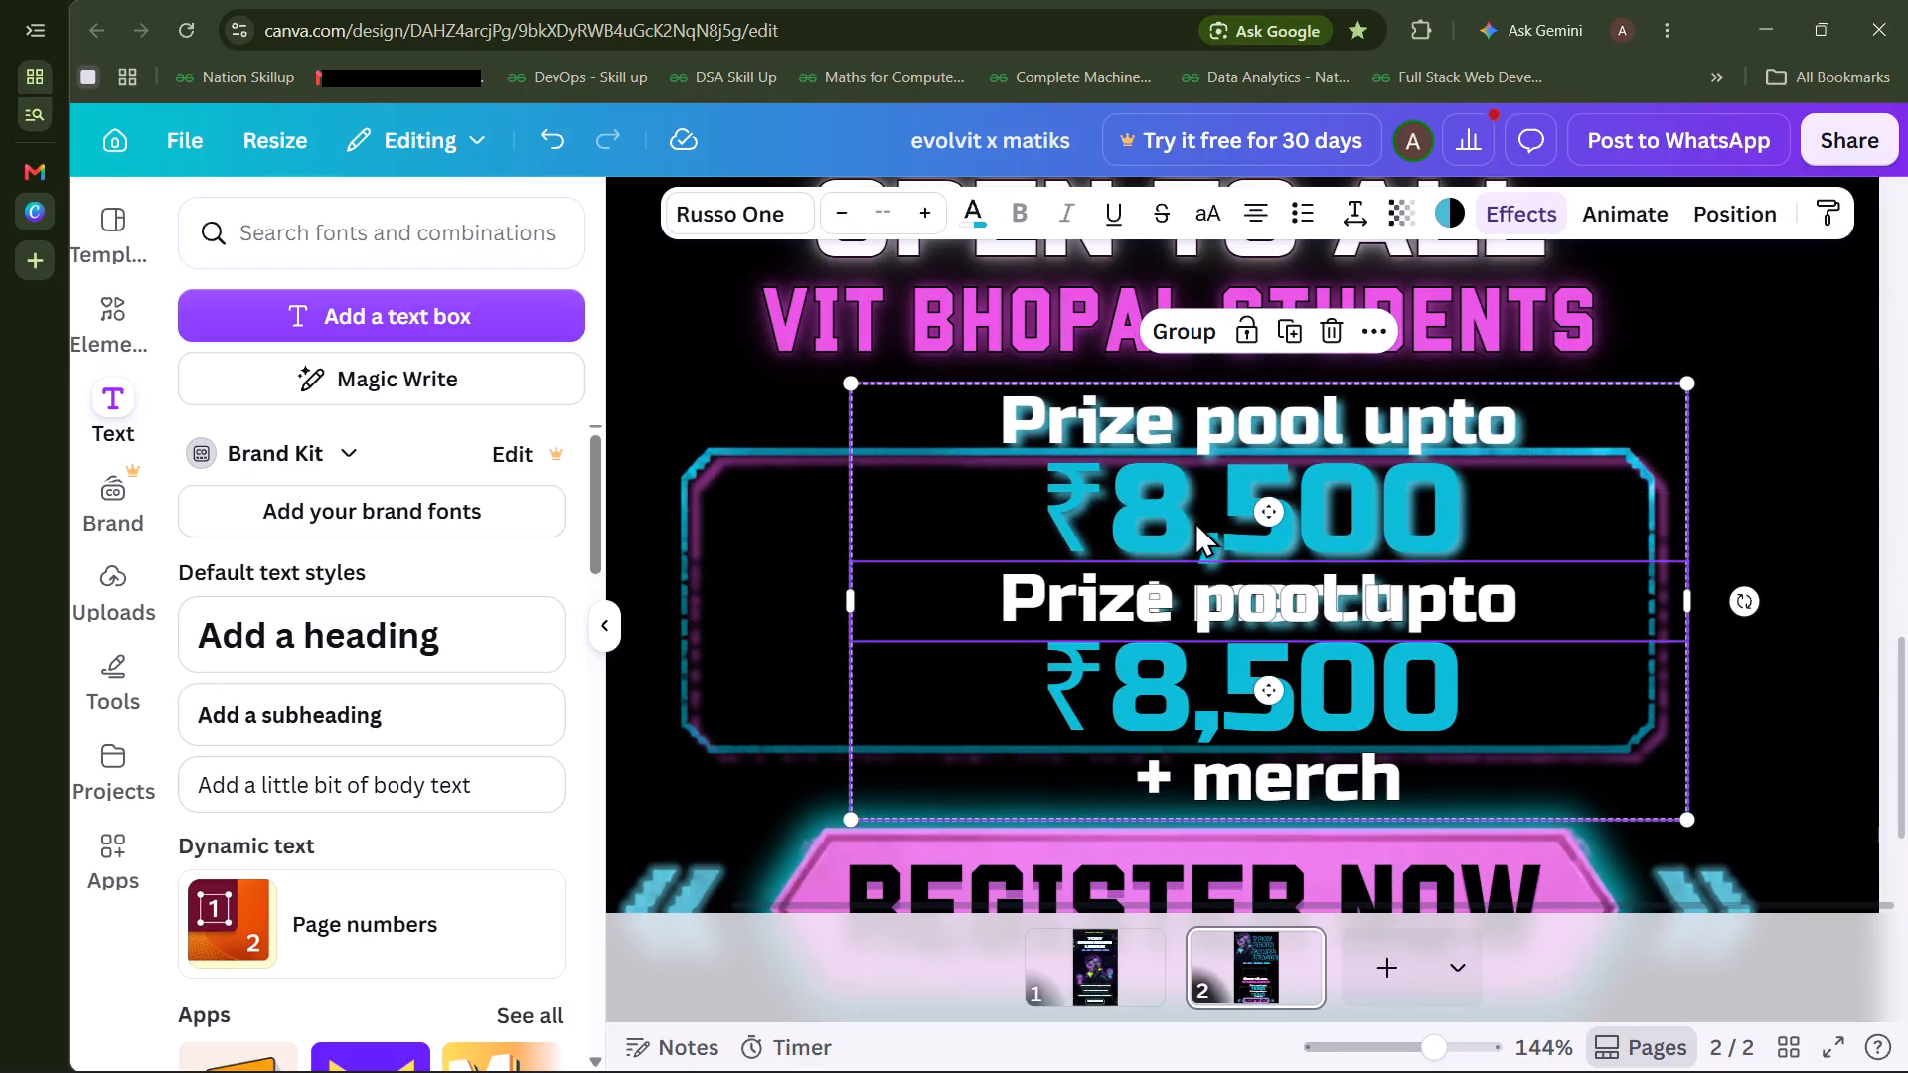
{"action": "left_click", "coordinate": [1758, 458]}
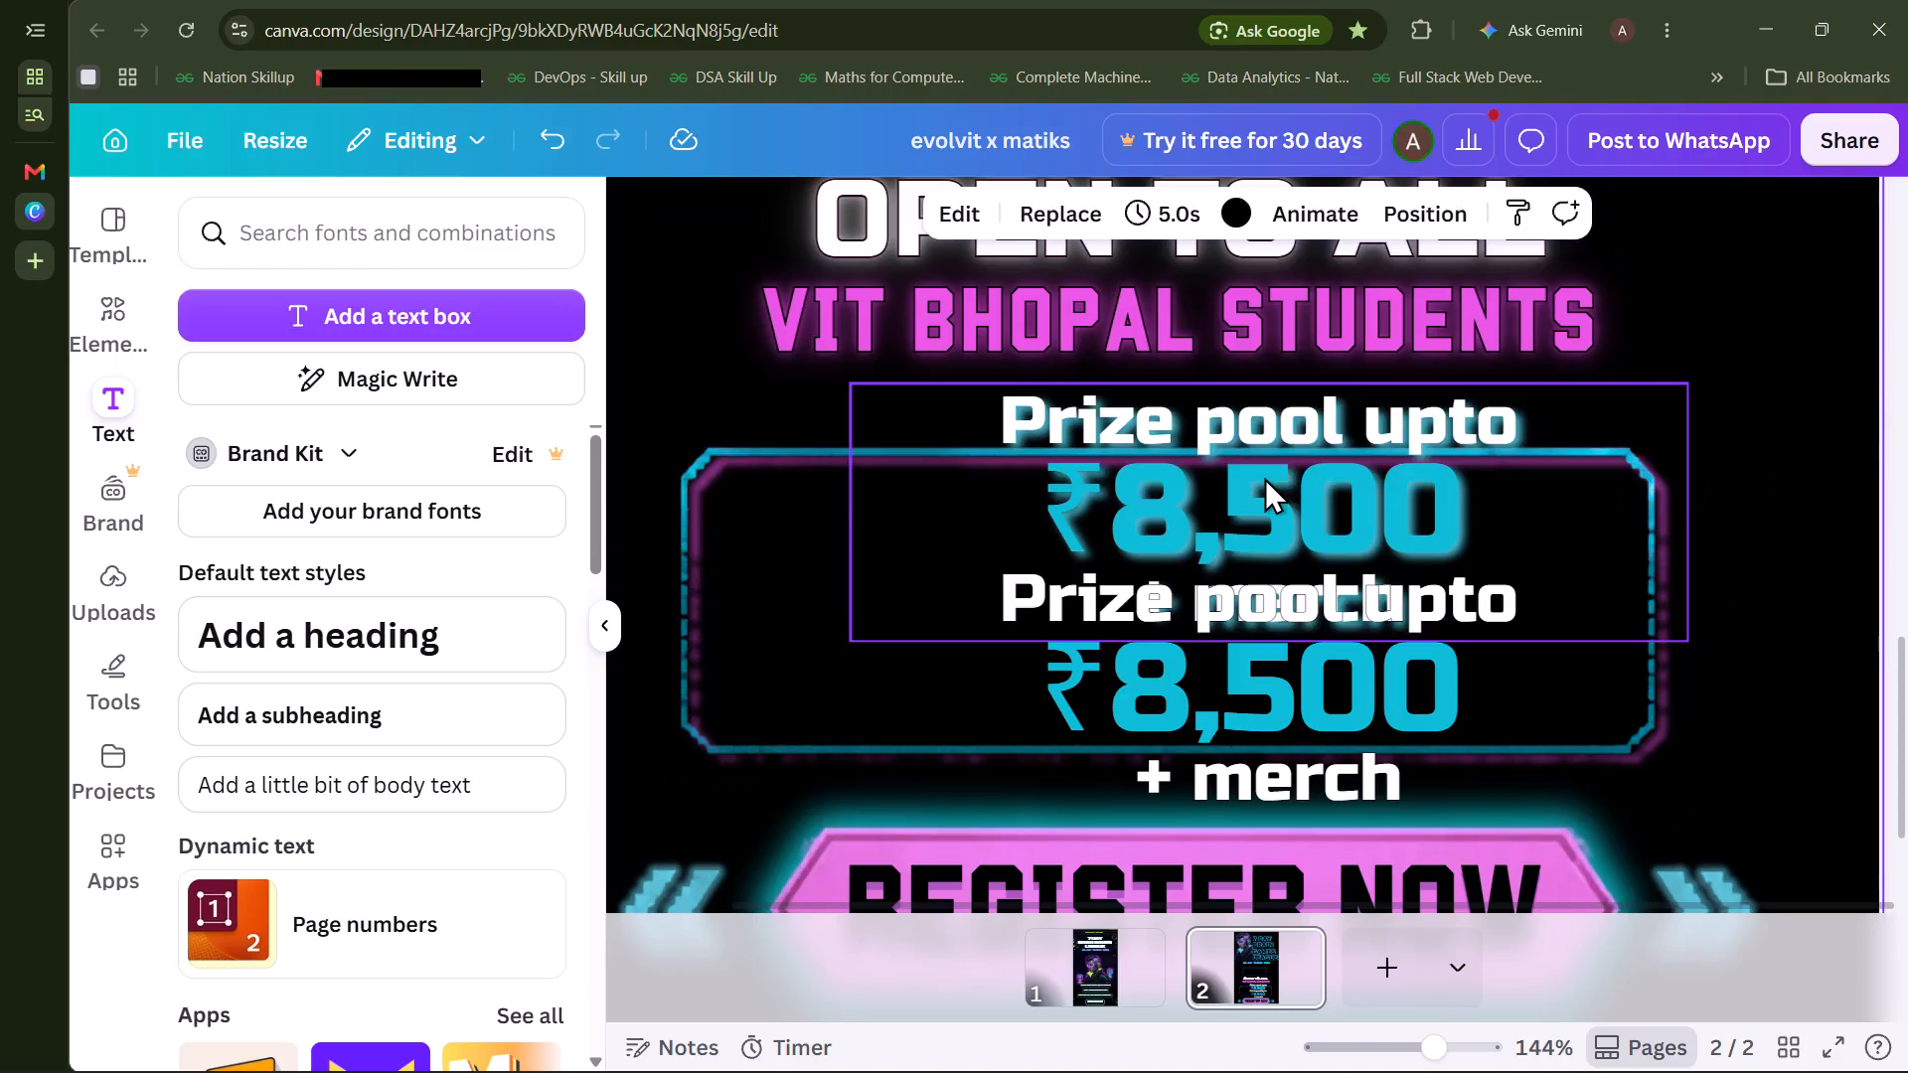
{"action": "left_click_drag", "start_coordinate": [1264, 477], "coordinate": [1263, 663]}
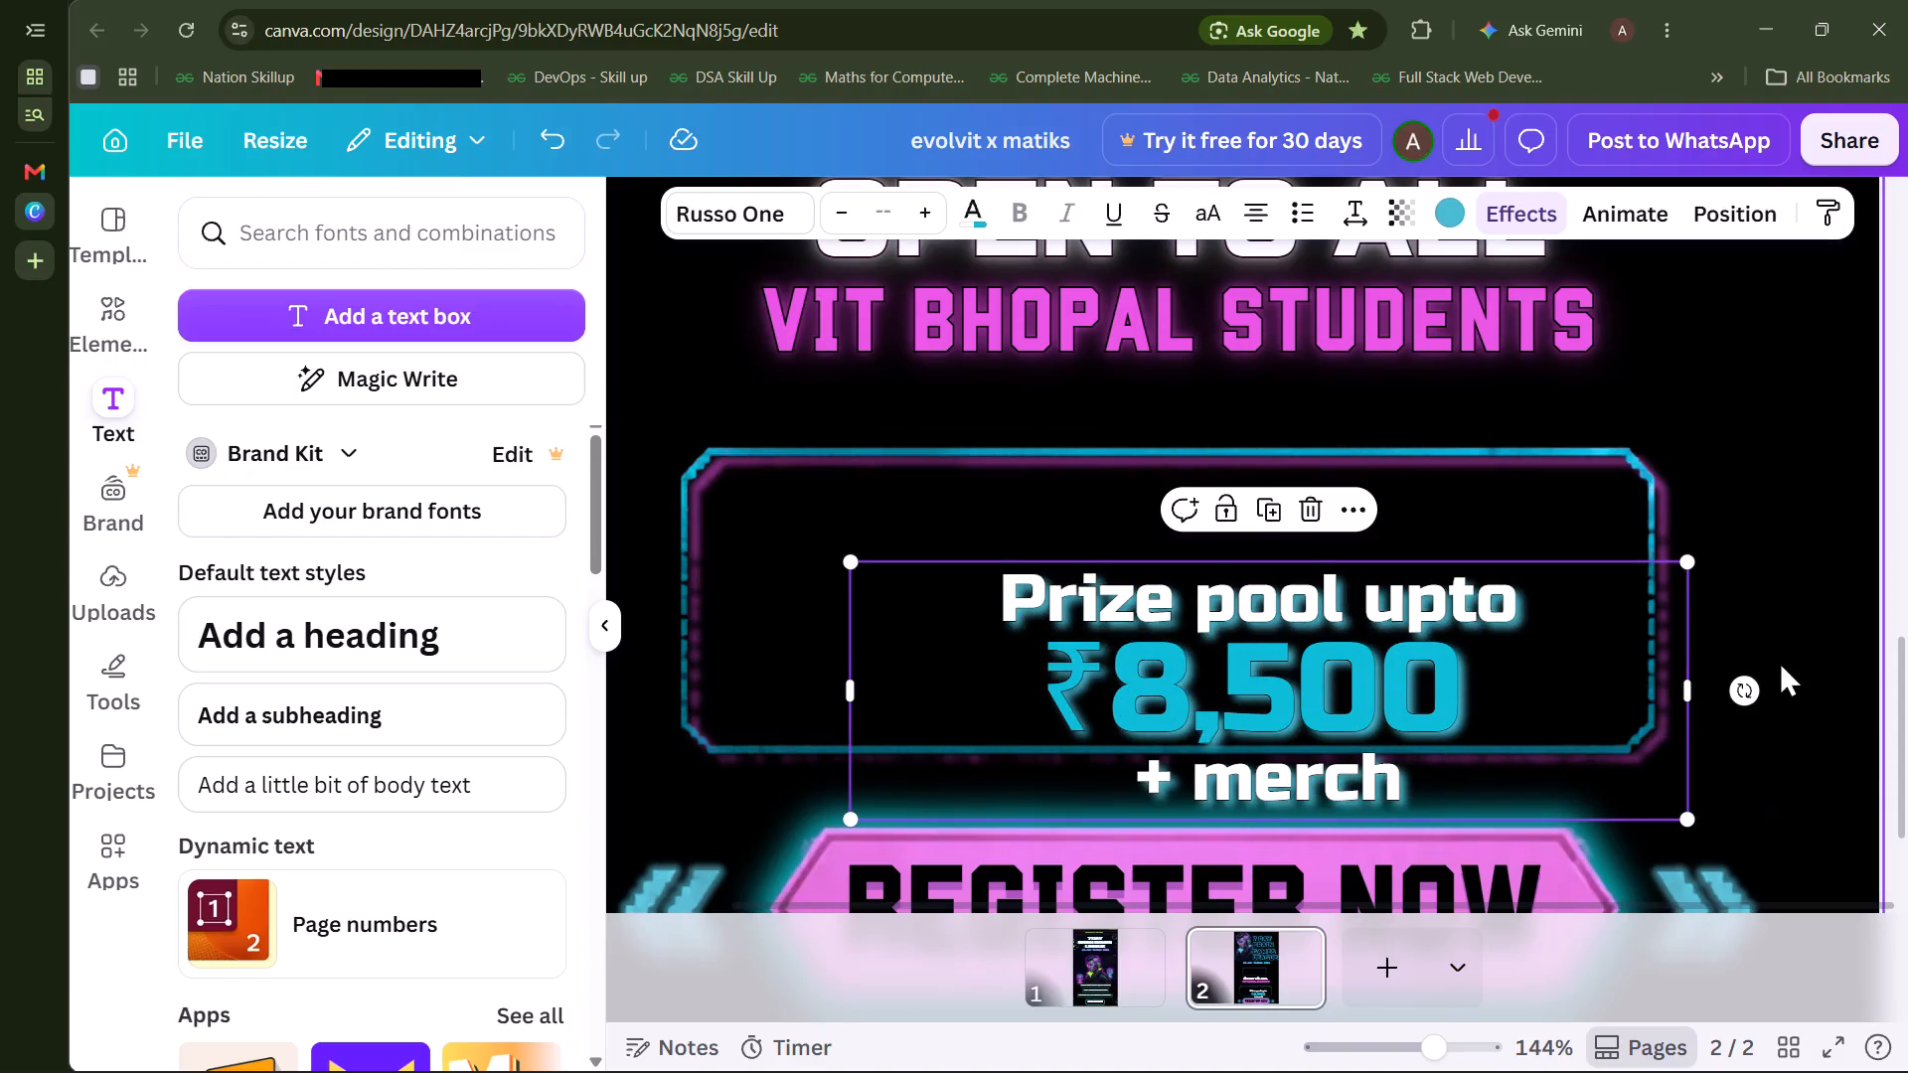
Move the large frame up clear of the prize pool text and group the two overlapping text layers.
{"action": "left_click_drag", "start_coordinate": [1739, 605], "coordinate": [1808, 594]}
{"action": "left_click_drag", "start_coordinate": [1634, 487], "coordinate": [1361, 144]}
{"action": "left_click", "coordinate": [1580, 583]}
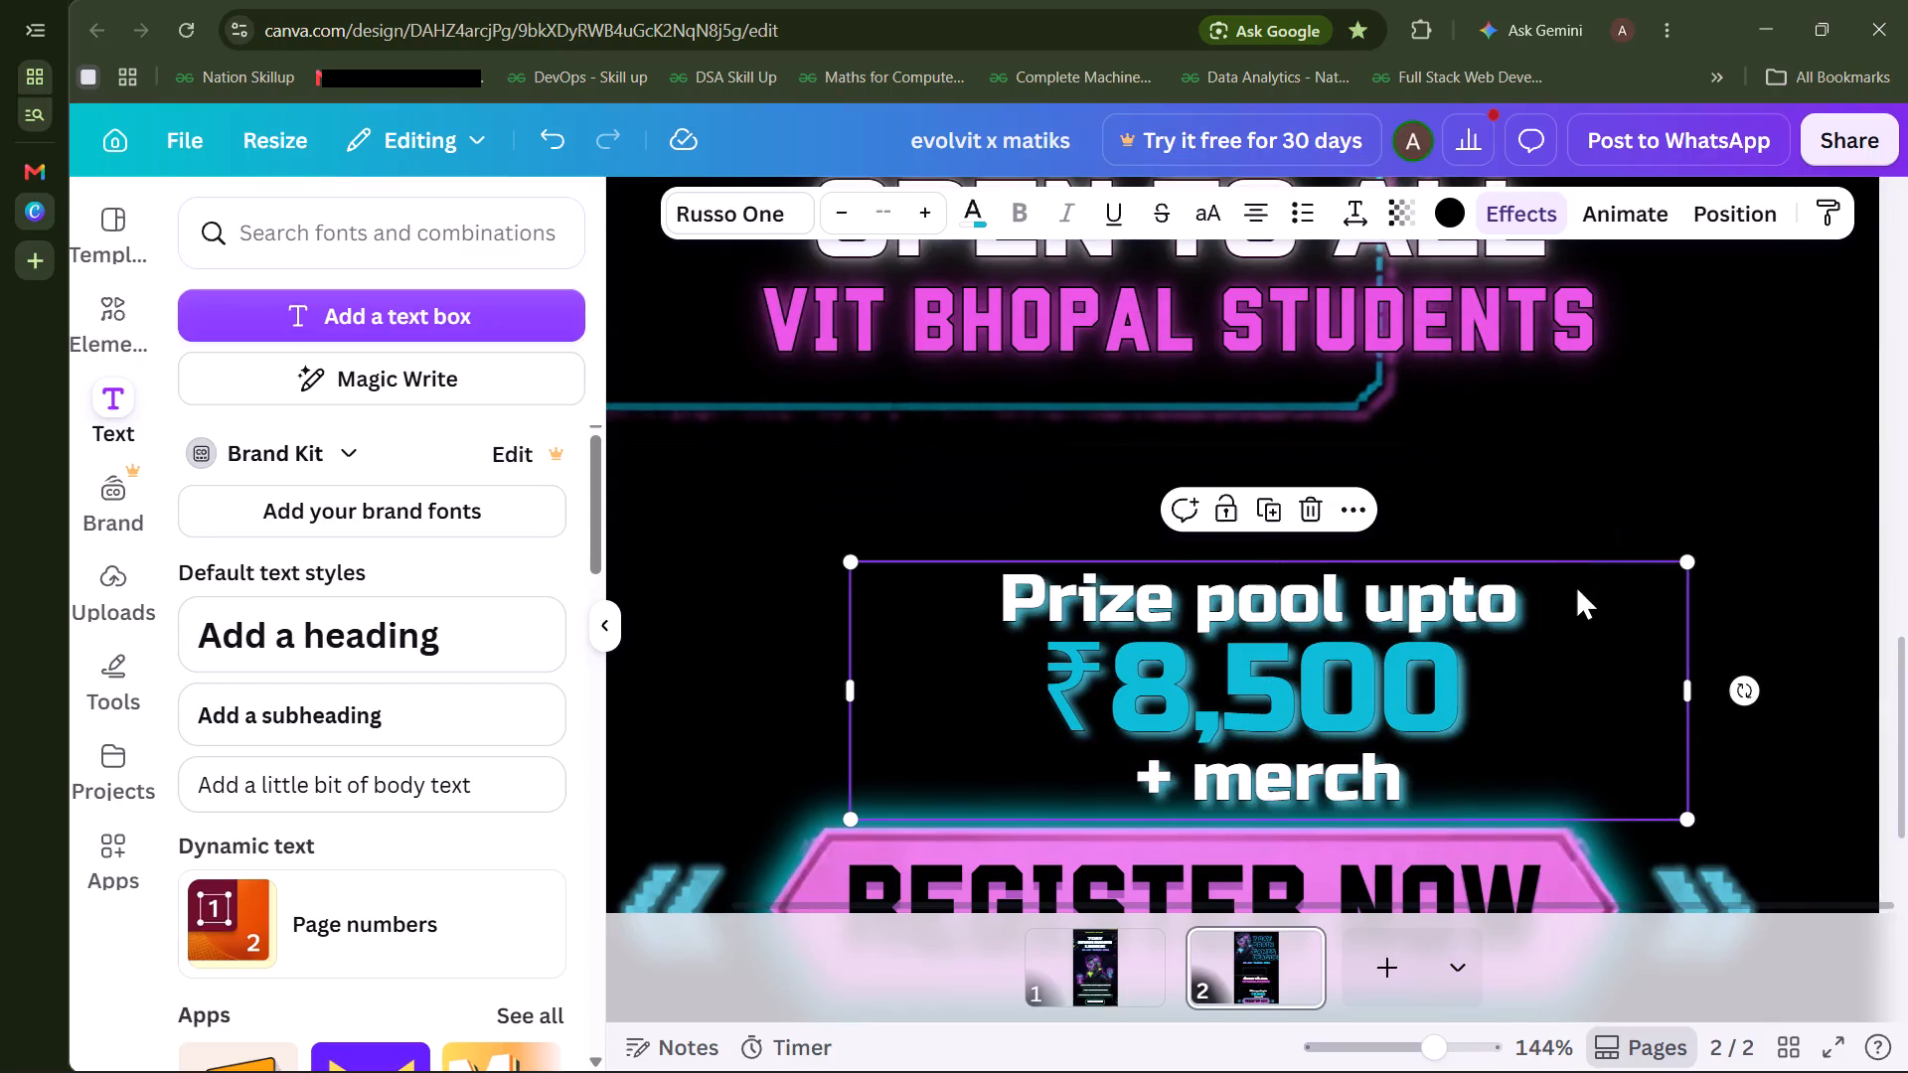
{"action": "left_click_drag", "start_coordinate": [1568, 513], "coordinate": [1462, 643]}
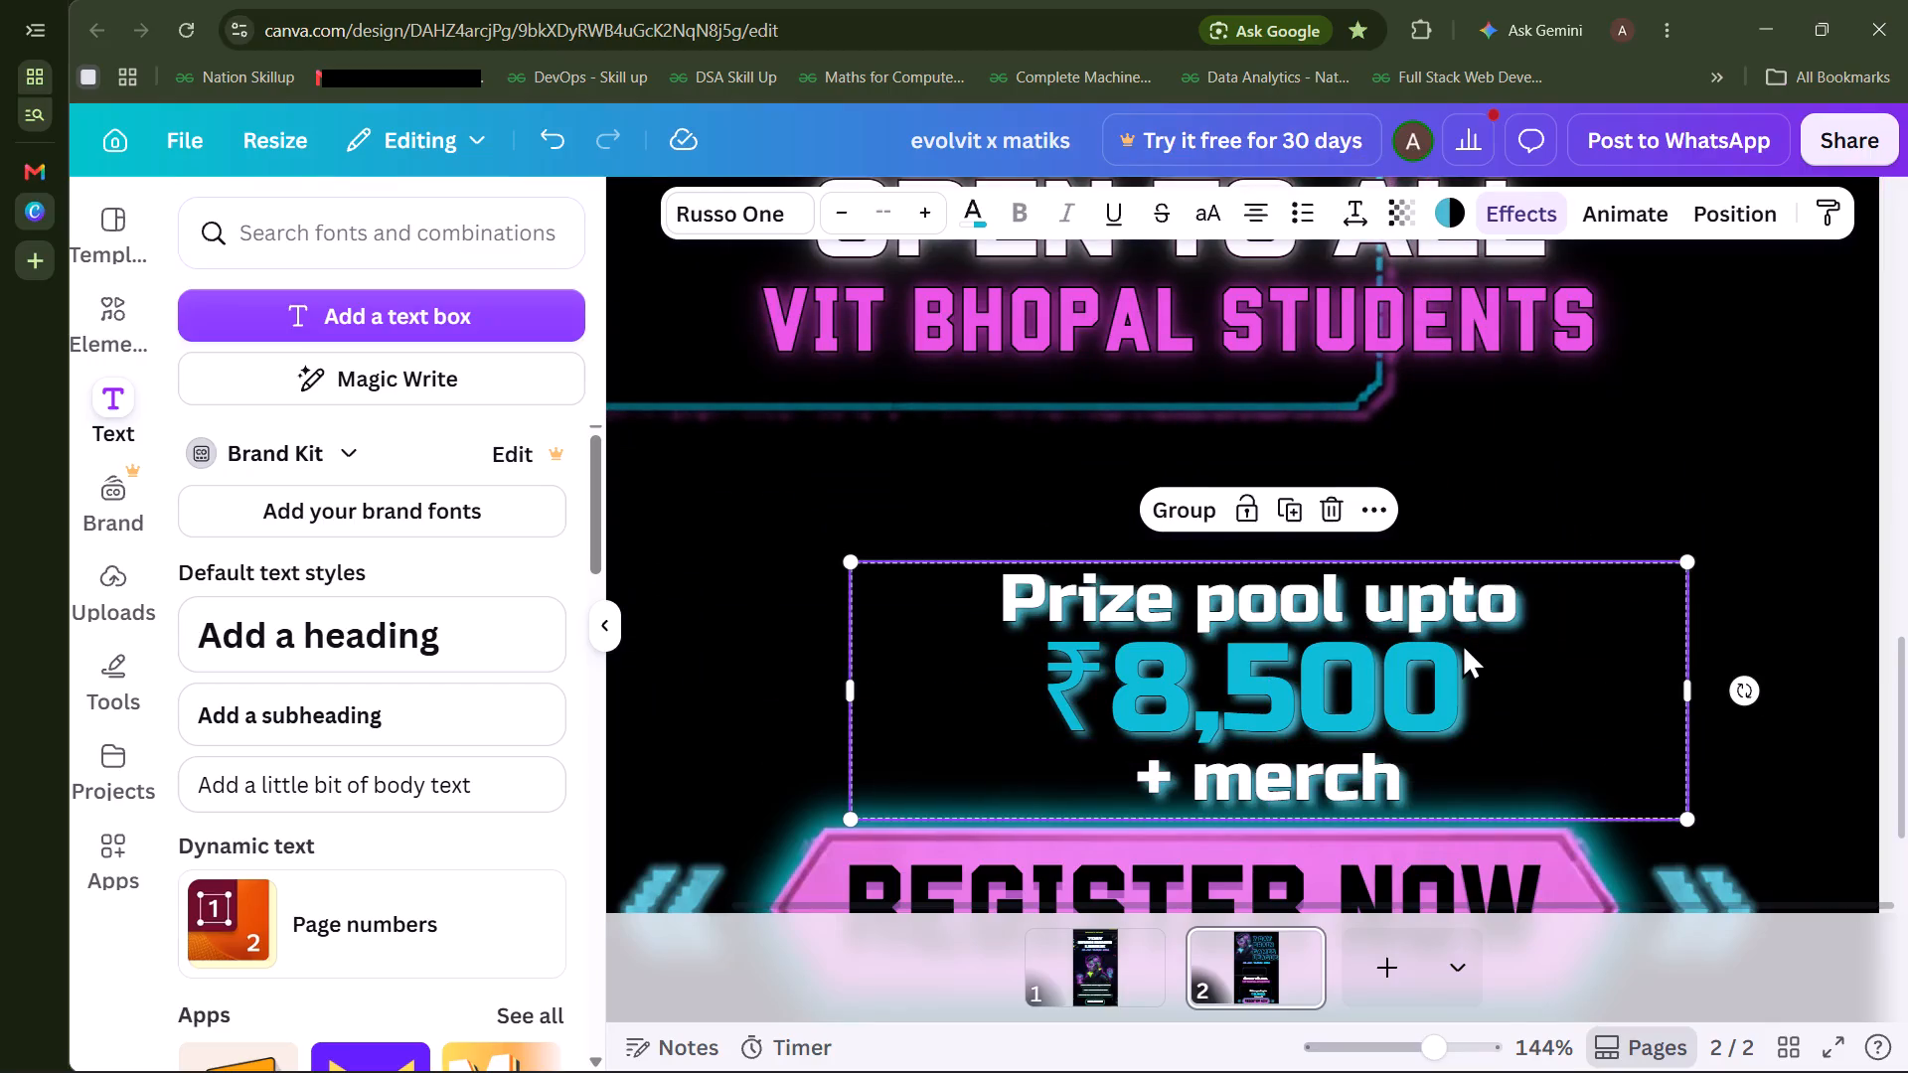
{"action": "left_click", "coordinate": [1189, 517]}
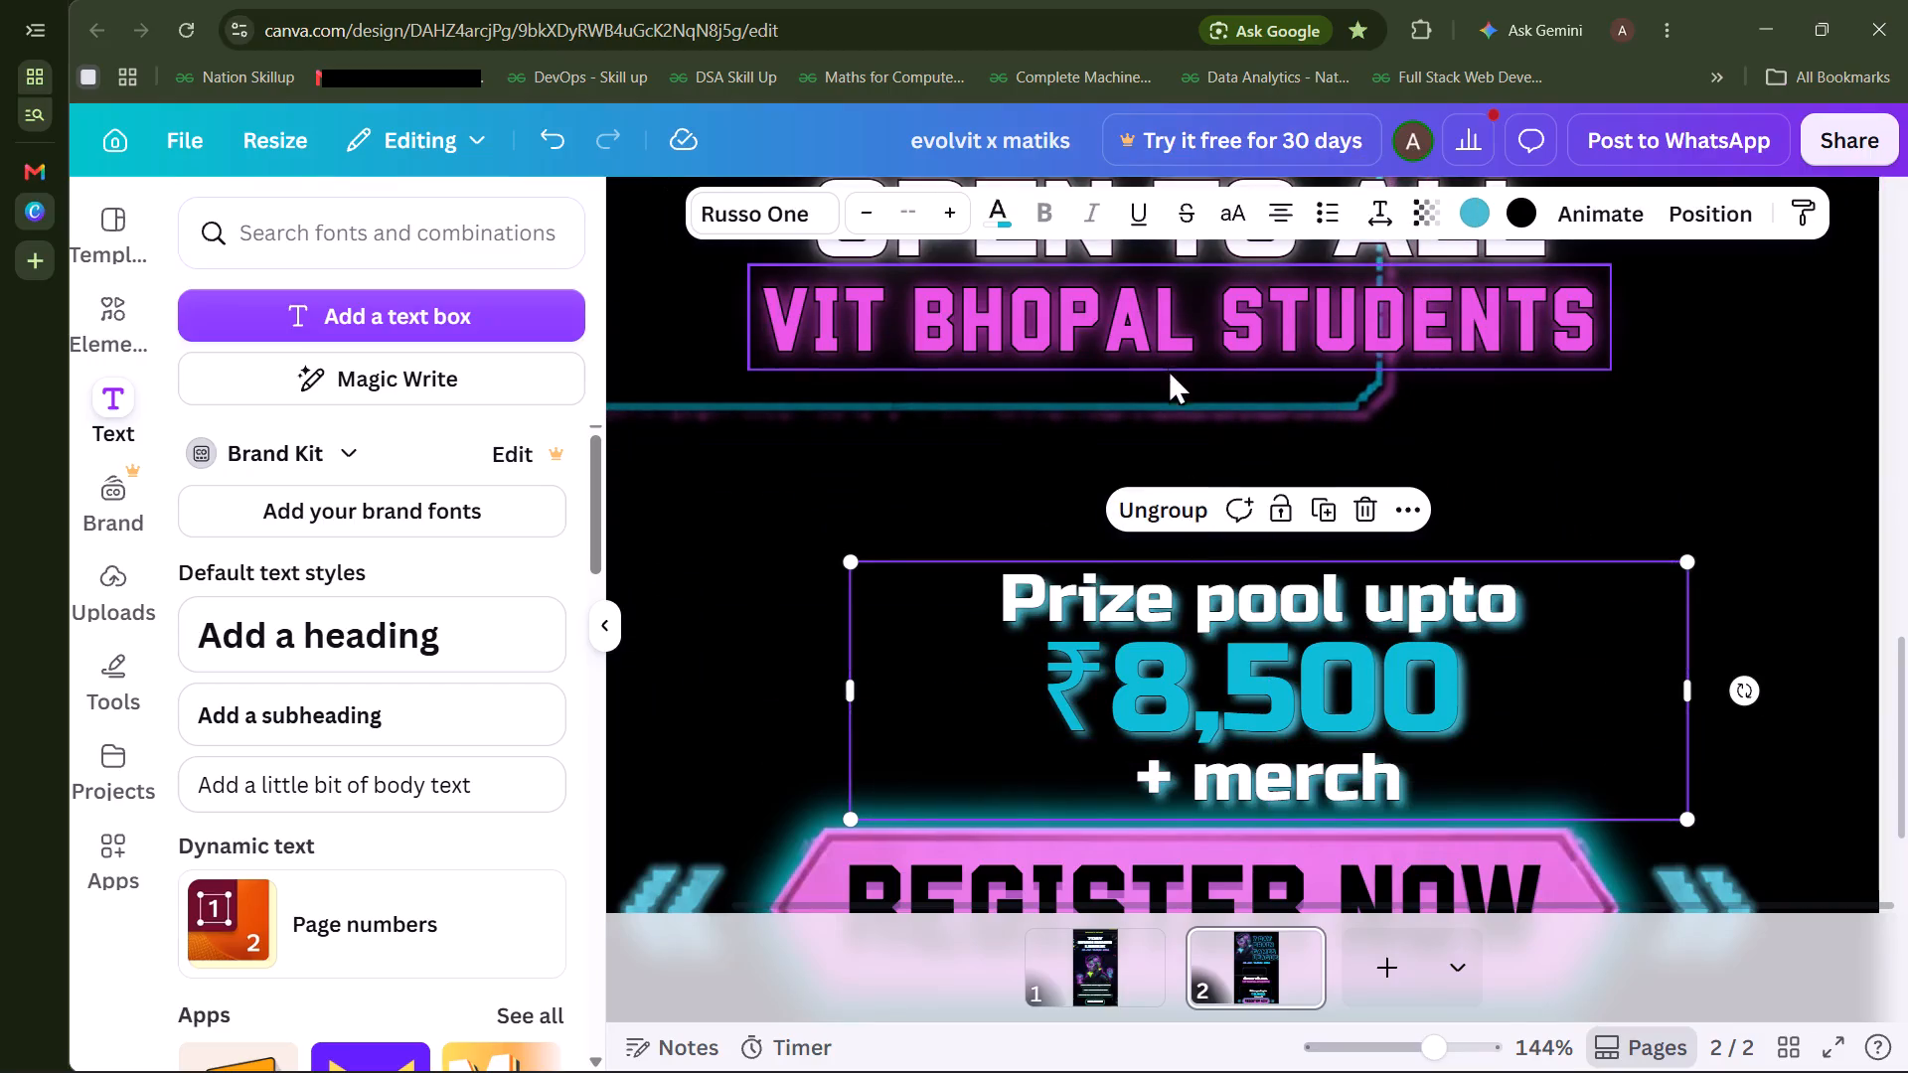
Bring the large frame back down between the VIT Bhopal Students line and the Register Now banner.
{"action": "left_click_drag", "start_coordinate": [1170, 387], "coordinate": [1459, 711]}
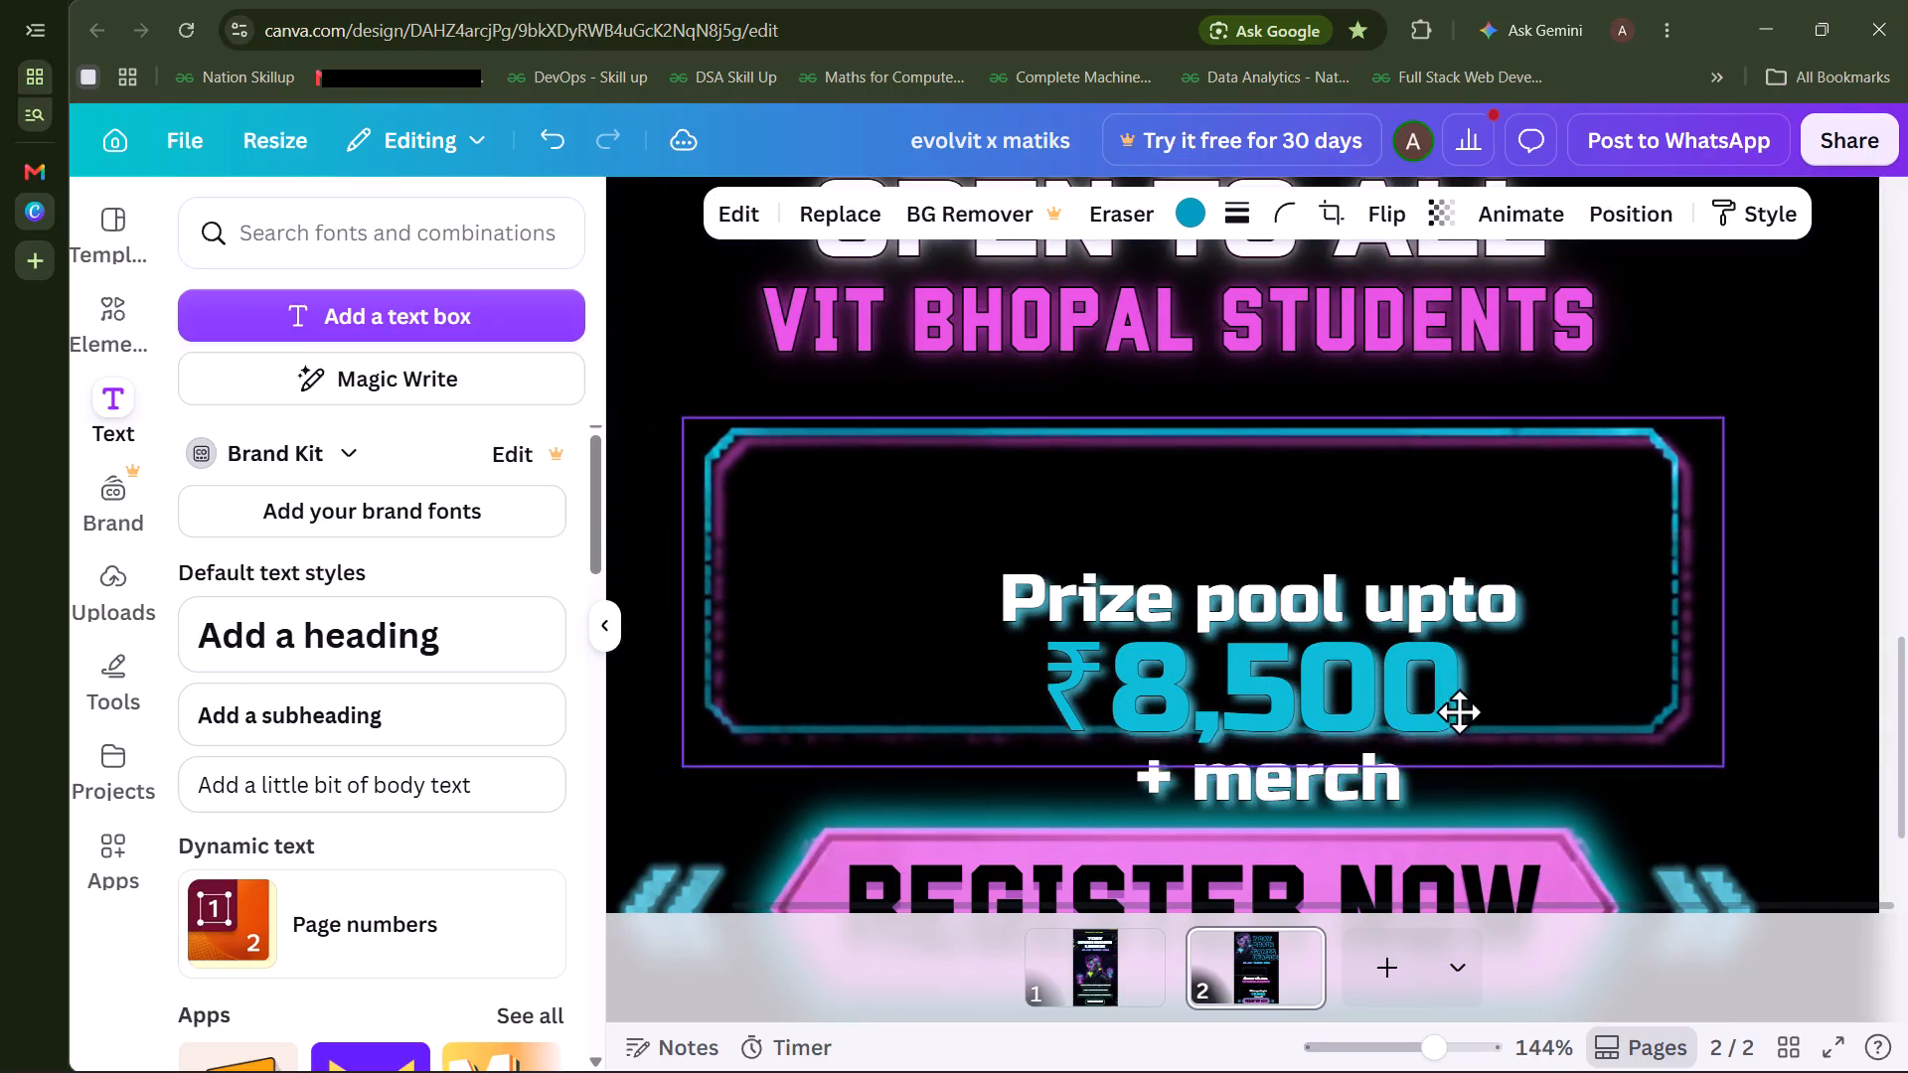
{"action": "left_click_drag", "start_coordinate": [1459, 711], "coordinate": [1460, 720]}
{"action": "left_click_drag", "start_coordinate": [1303, 720], "coordinate": [1304, 719]}
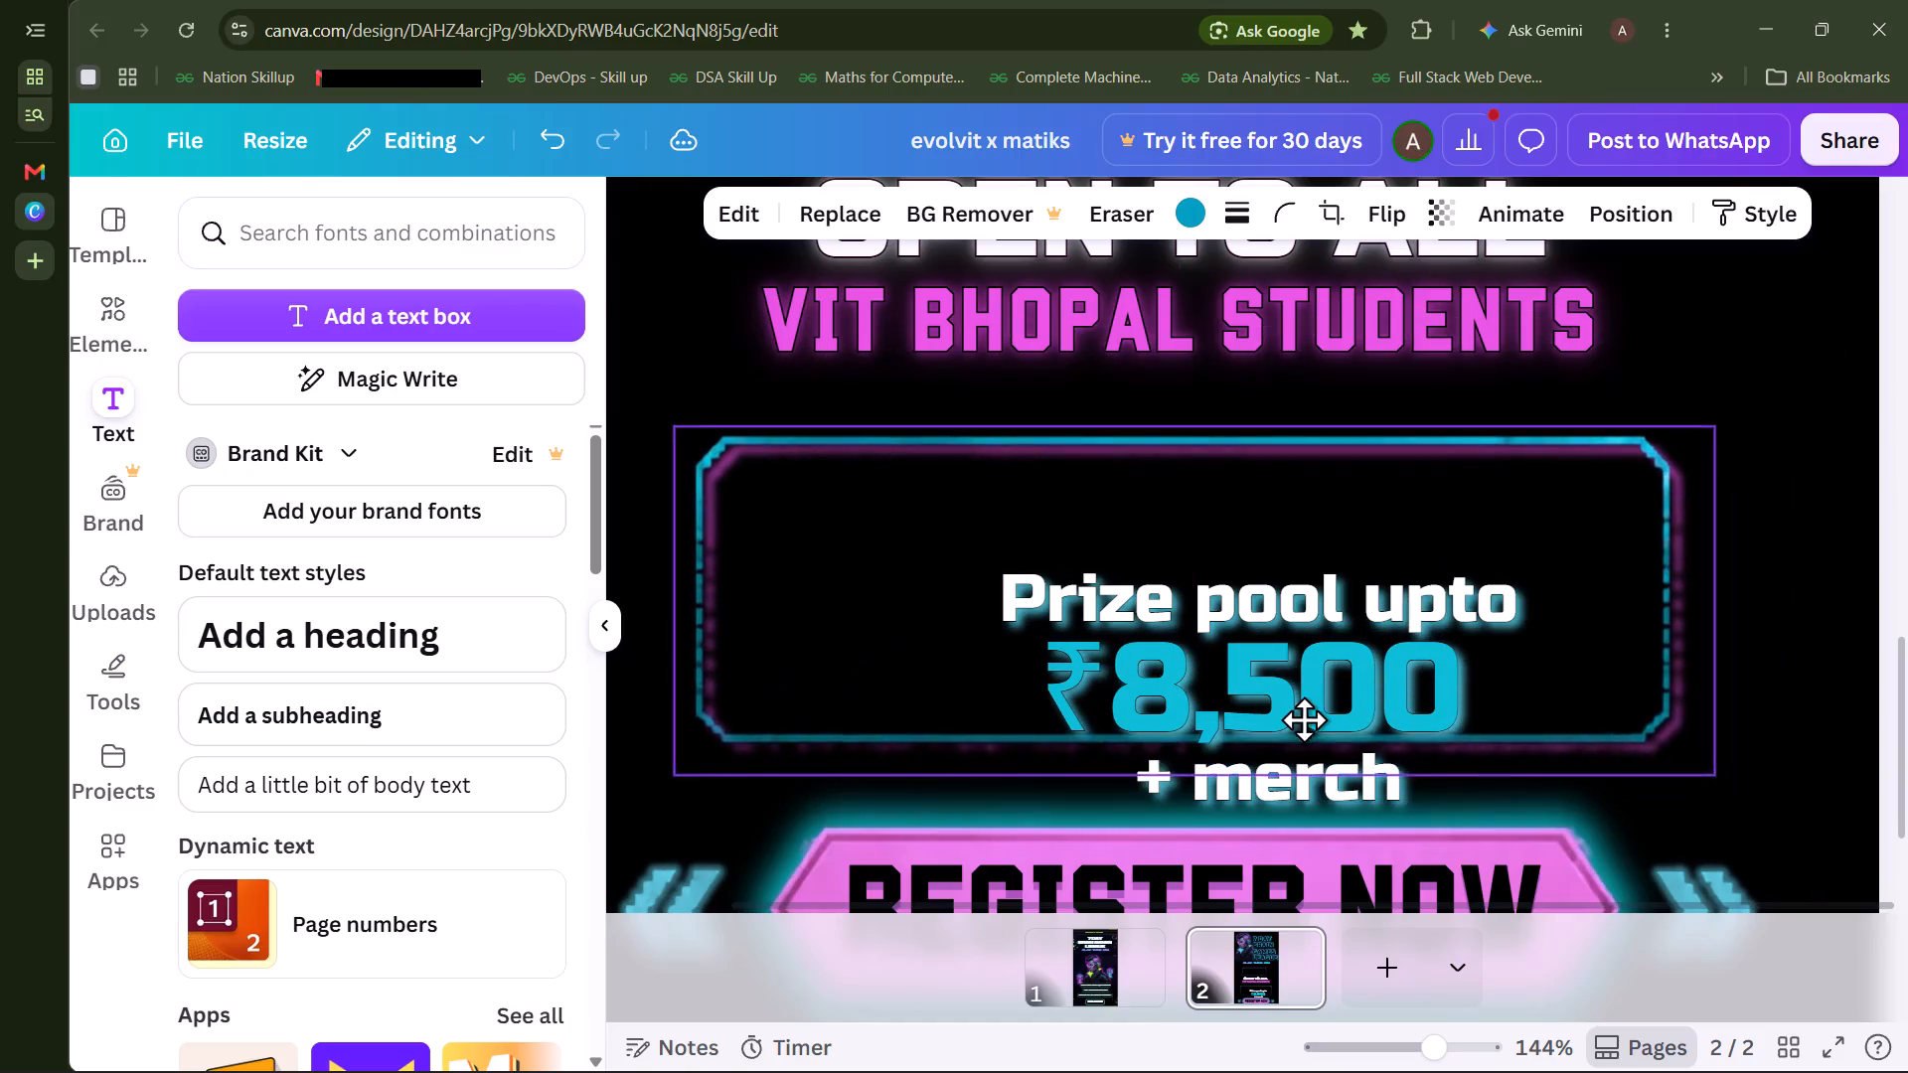
{"action": "left_click_drag", "start_coordinate": [1304, 719], "coordinate": [1311, 702]}
Move the grouped prize pool text up so all three lines sit inside the right half of the large frame.
{"action": "left_click", "coordinate": [1311, 702]}
{"action": "left_click_drag", "start_coordinate": [1311, 702], "coordinate": [1426, 584]}
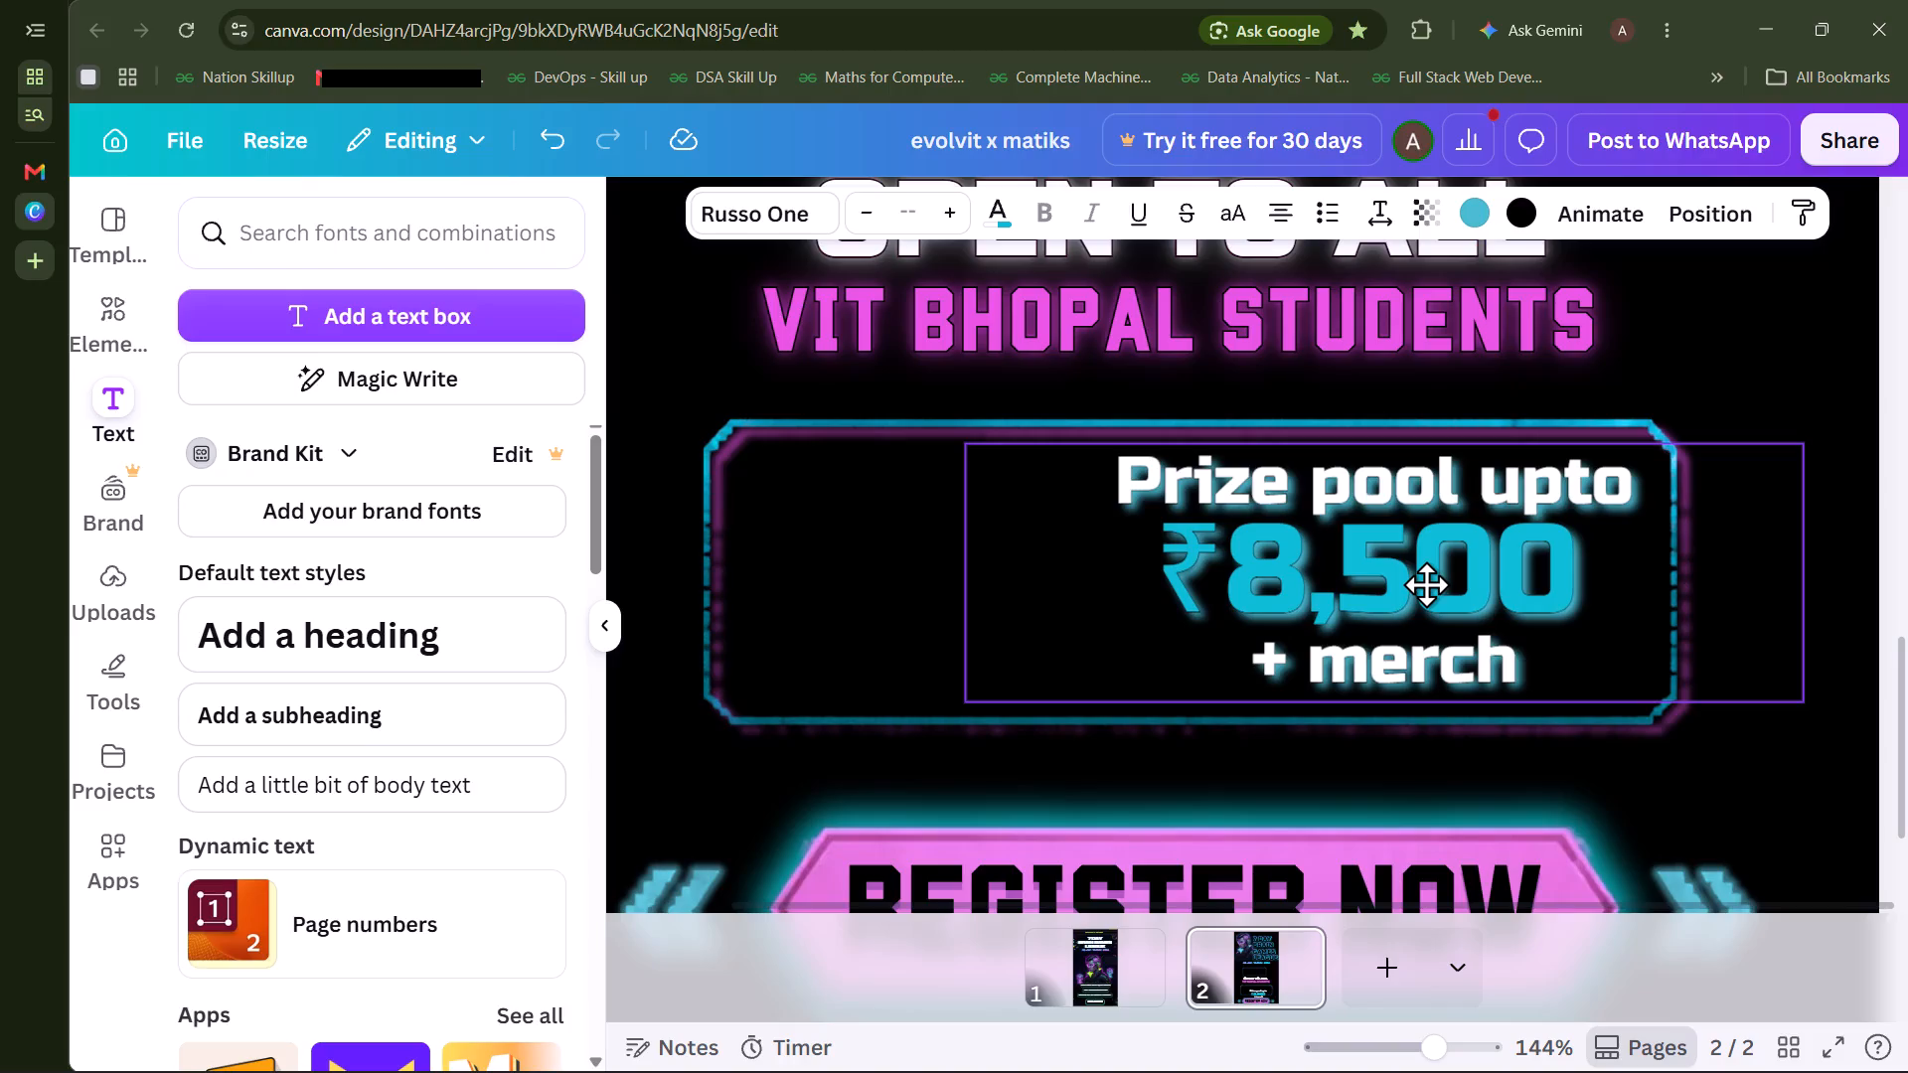
{"action": "left_click_drag", "start_coordinate": [1426, 584], "coordinate": [1395, 568]}
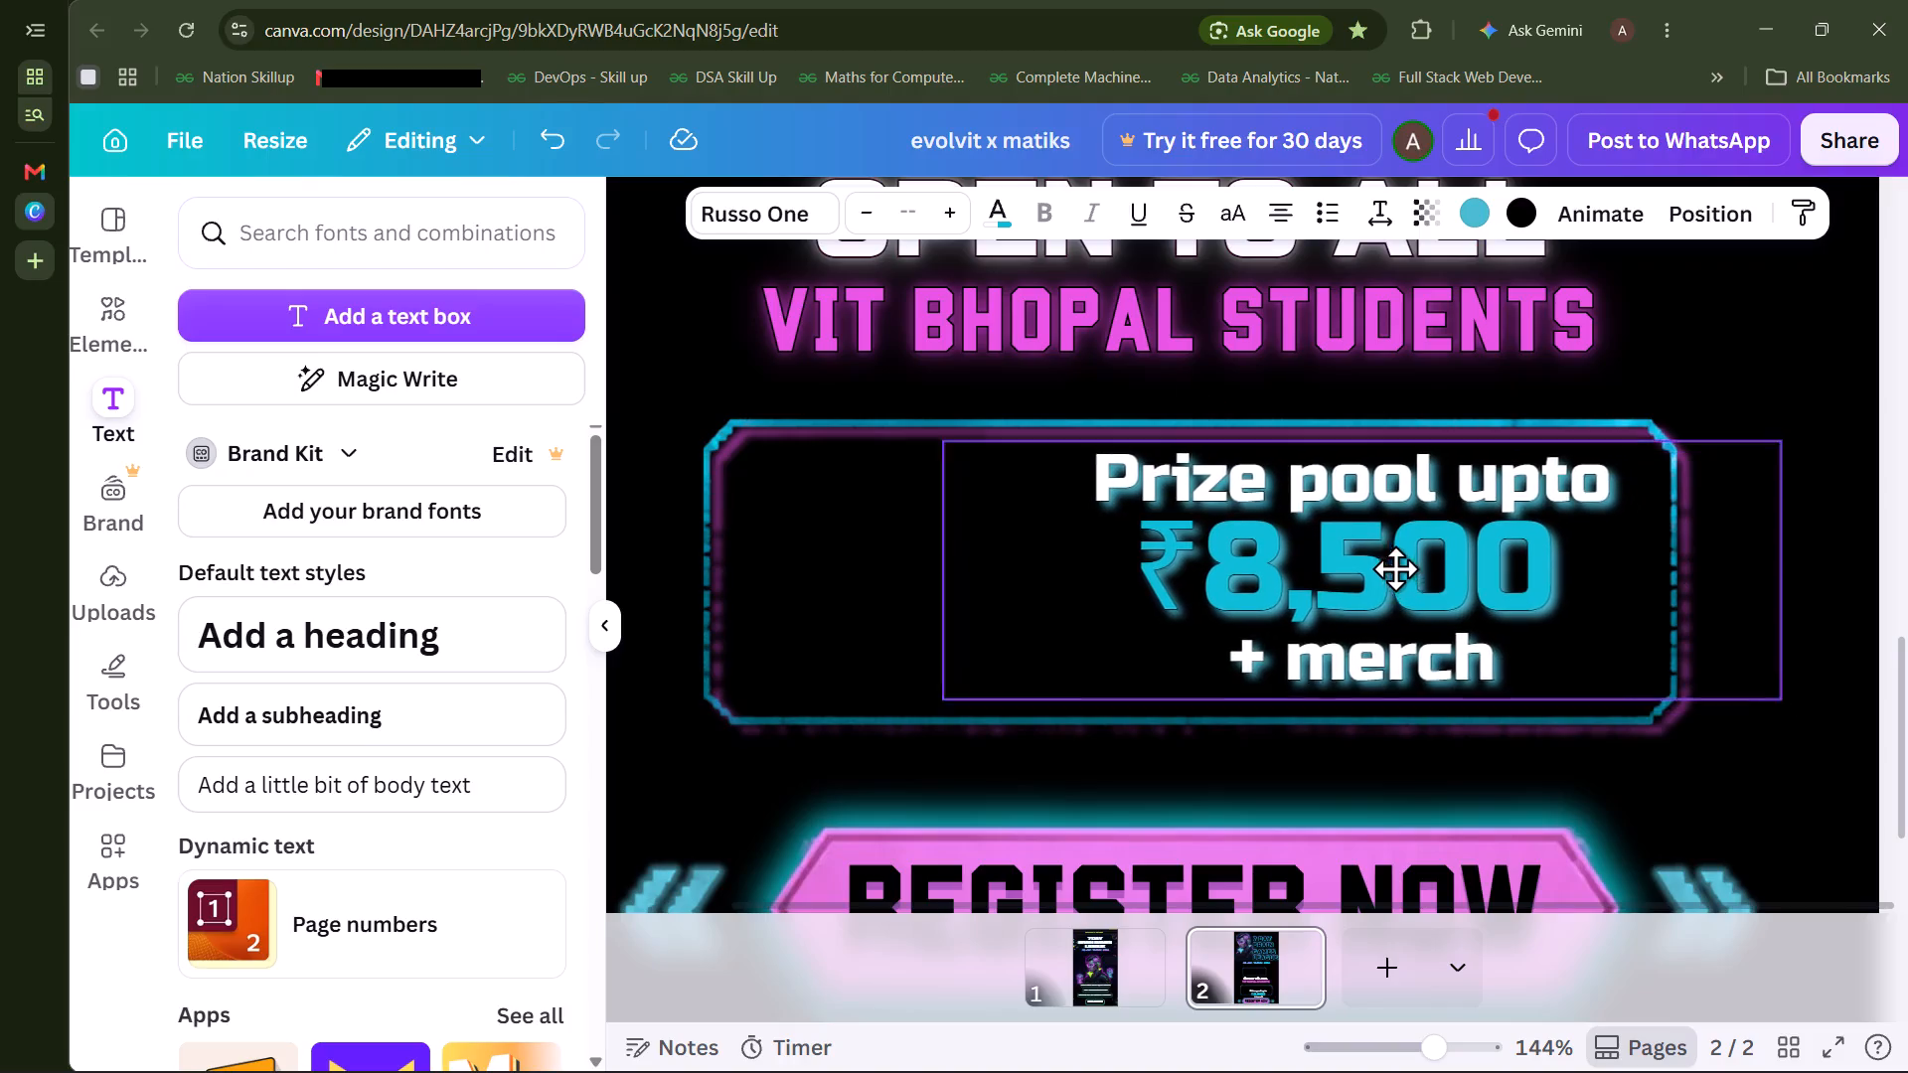
{"action": "left_click_drag", "start_coordinate": [1395, 568], "coordinate": [1404, 584]}
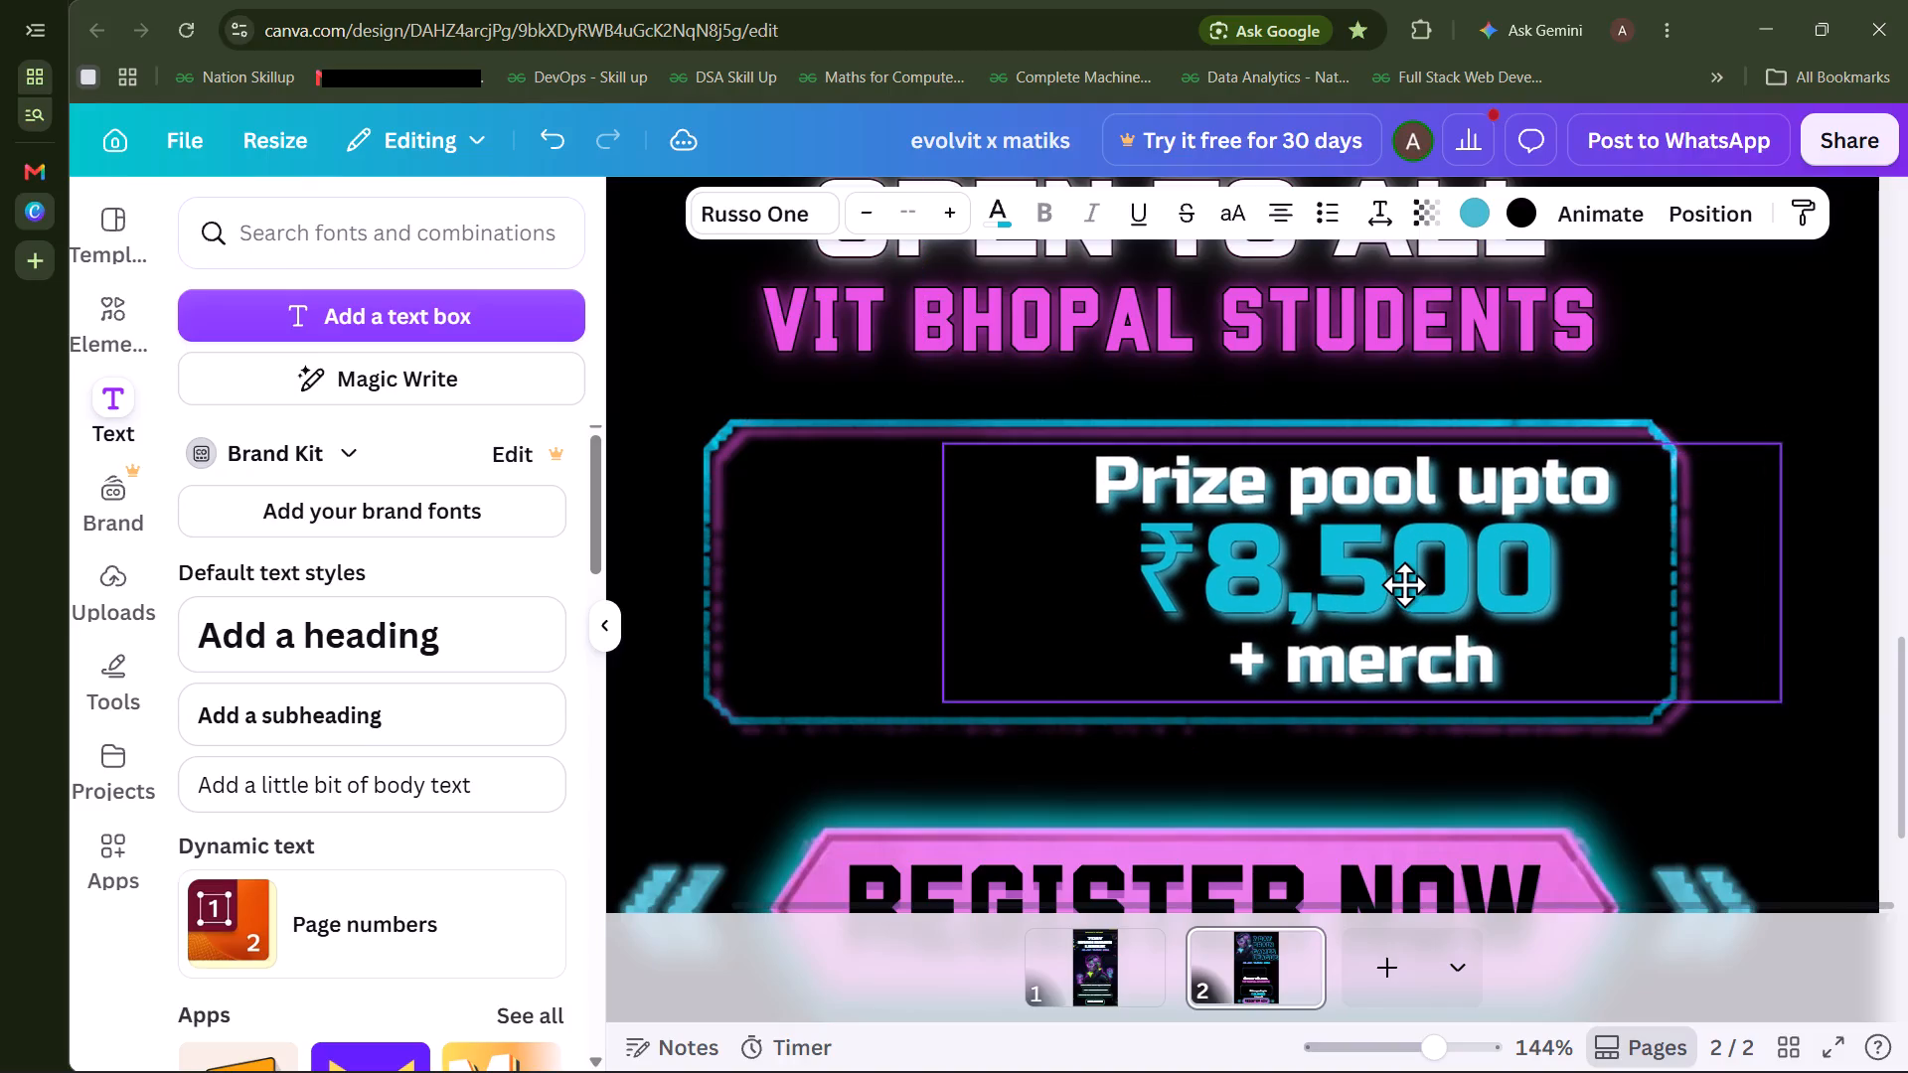
{"action": "left_click_drag", "start_coordinate": [1404, 584], "coordinate": [1405, 587]}
Shrink the large frame proportionally to just under 520 wide, keeping its lower-left corner in place.
{"action": "left_click", "coordinate": [887, 581]}
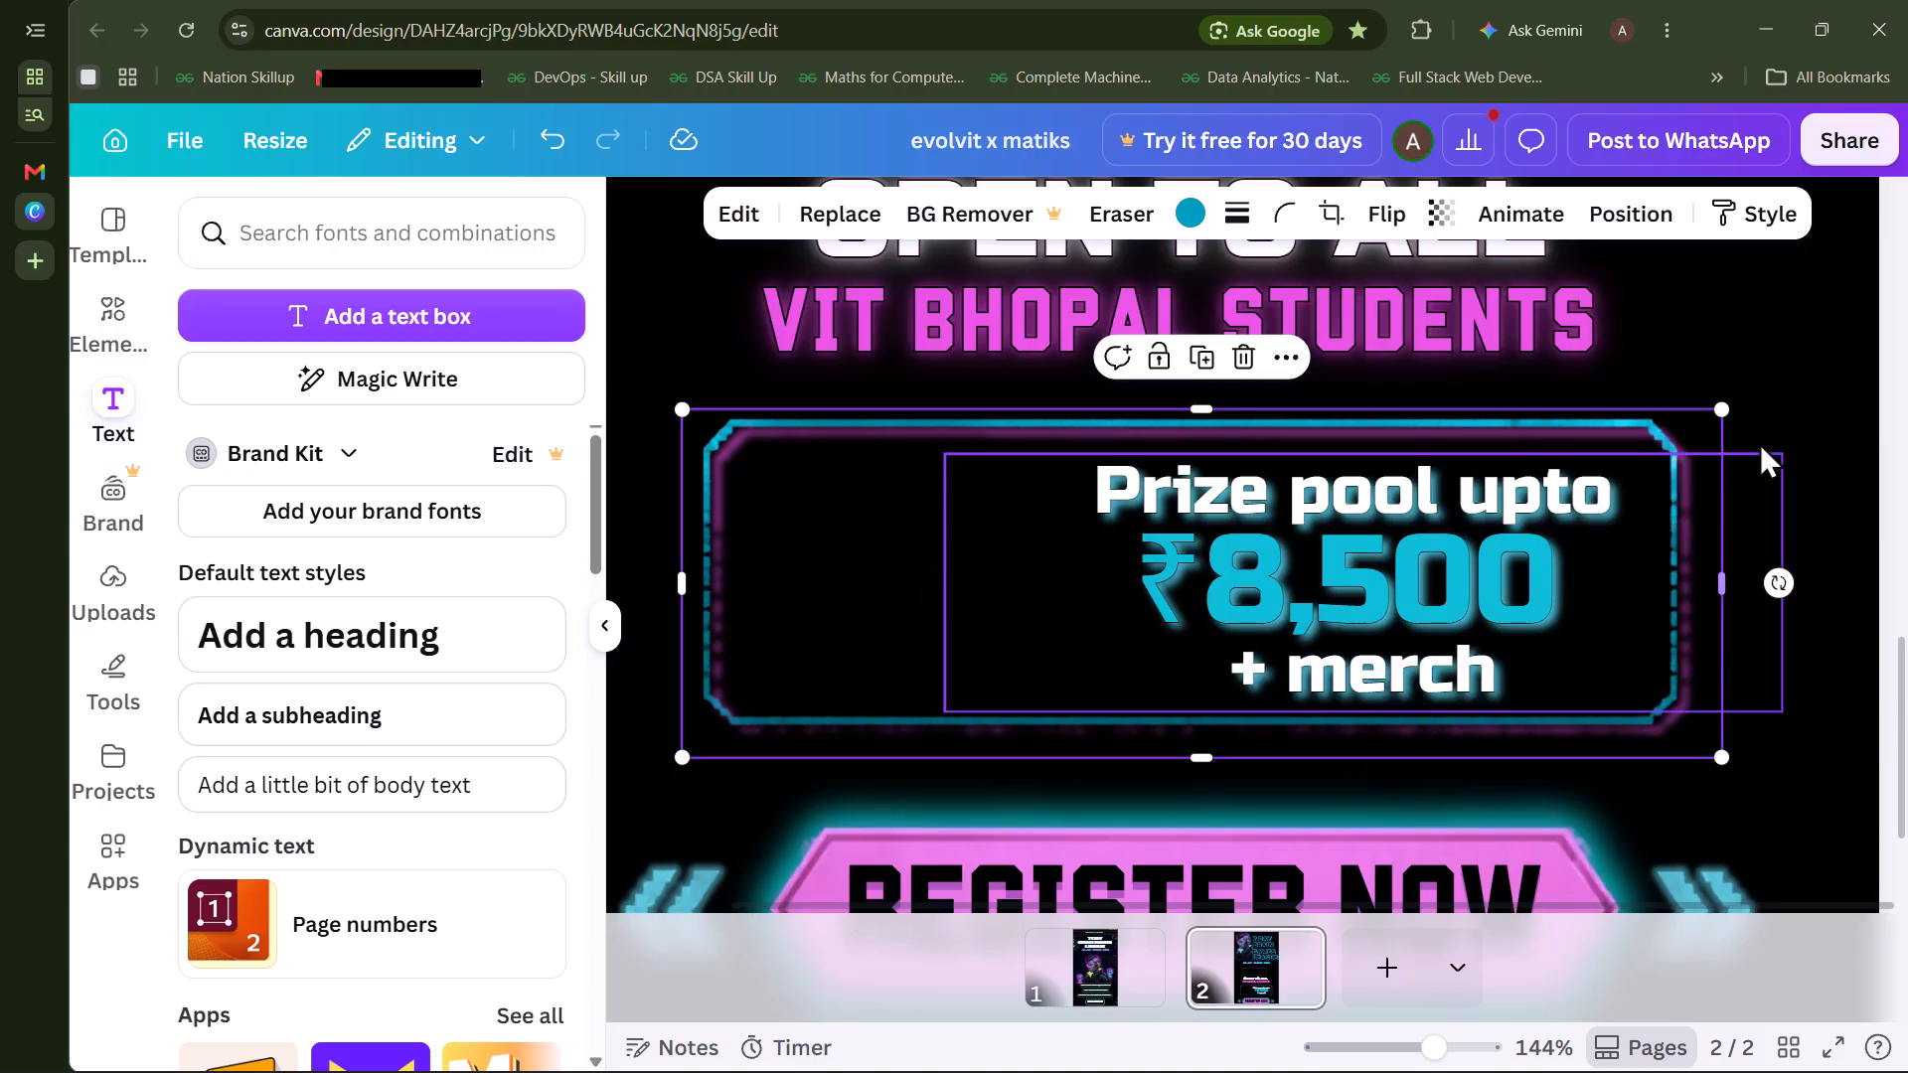
{"action": "left_click", "coordinate": [1723, 414]}
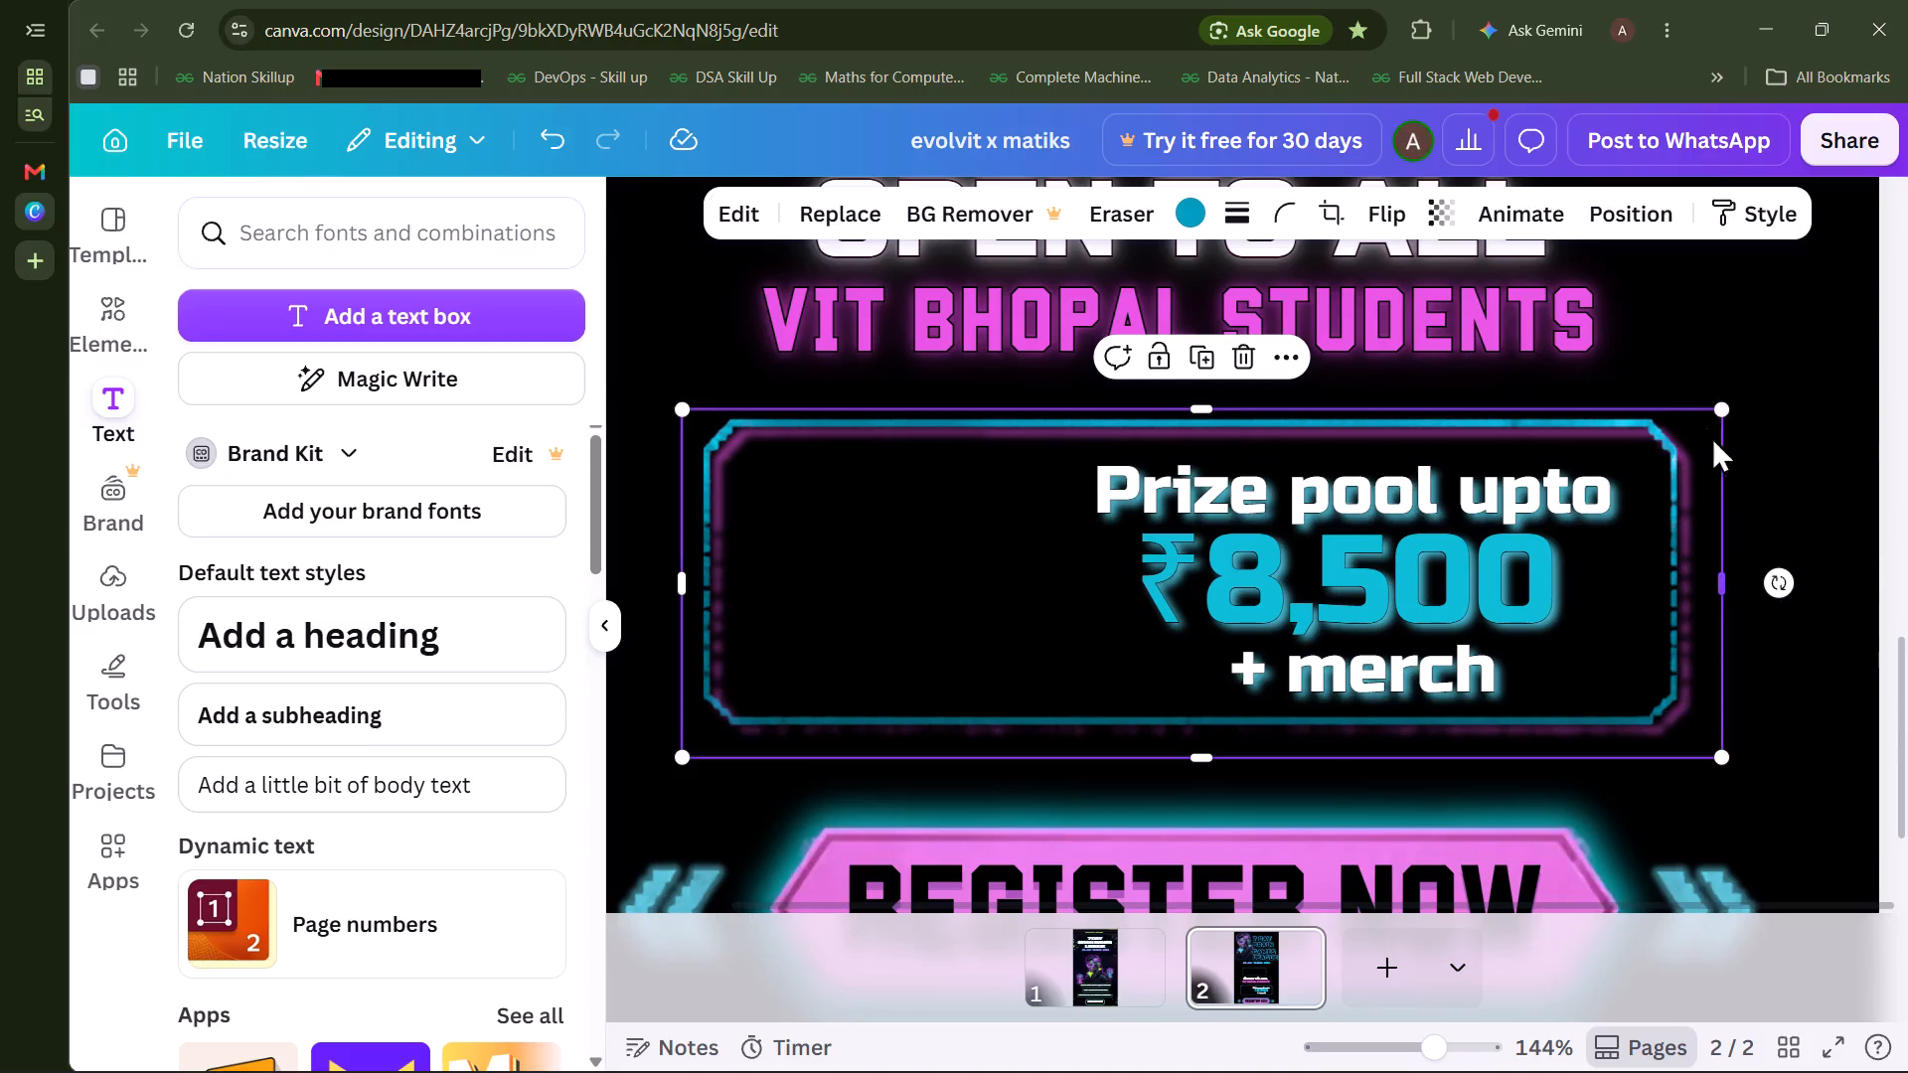
{"action": "left_click_drag", "start_coordinate": [1716, 417], "coordinate": [1710, 418]}
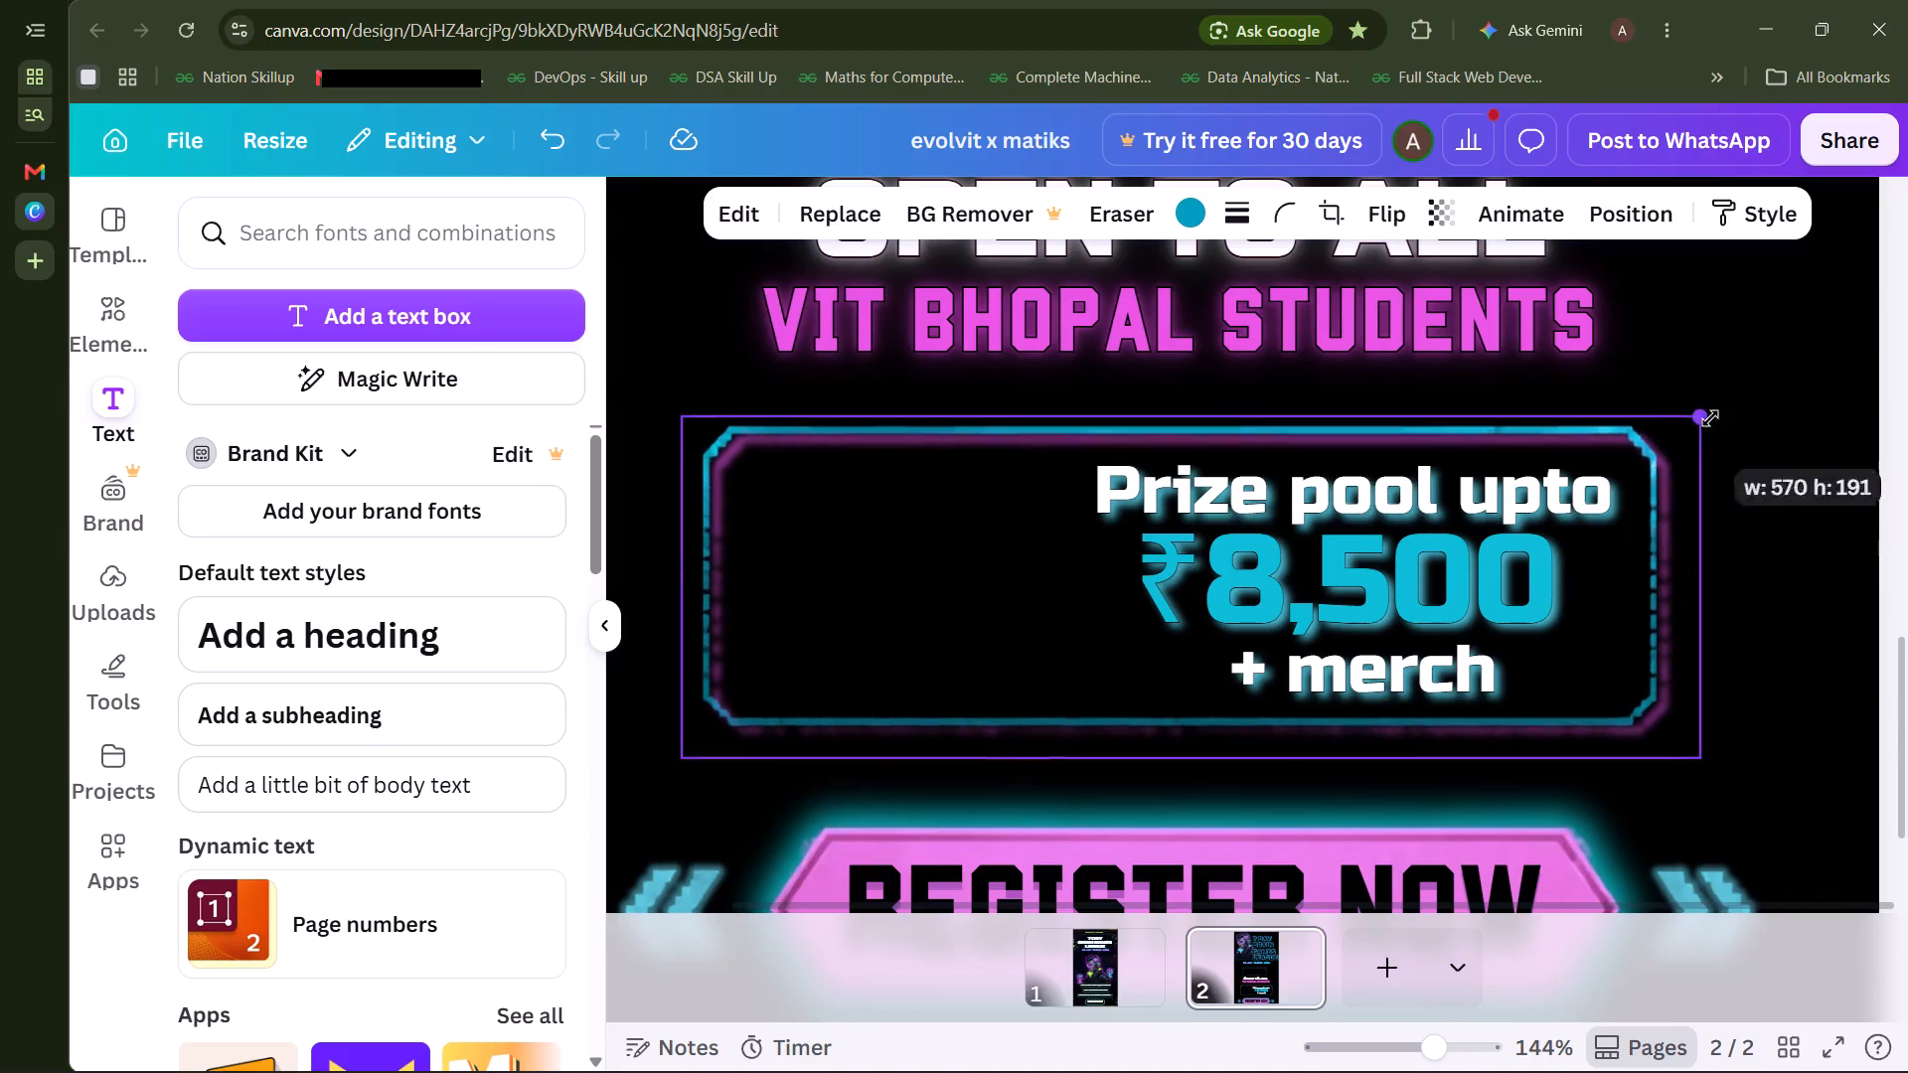
{"action": "left_click_drag", "start_coordinate": [1710, 418], "coordinate": [1659, 443]}
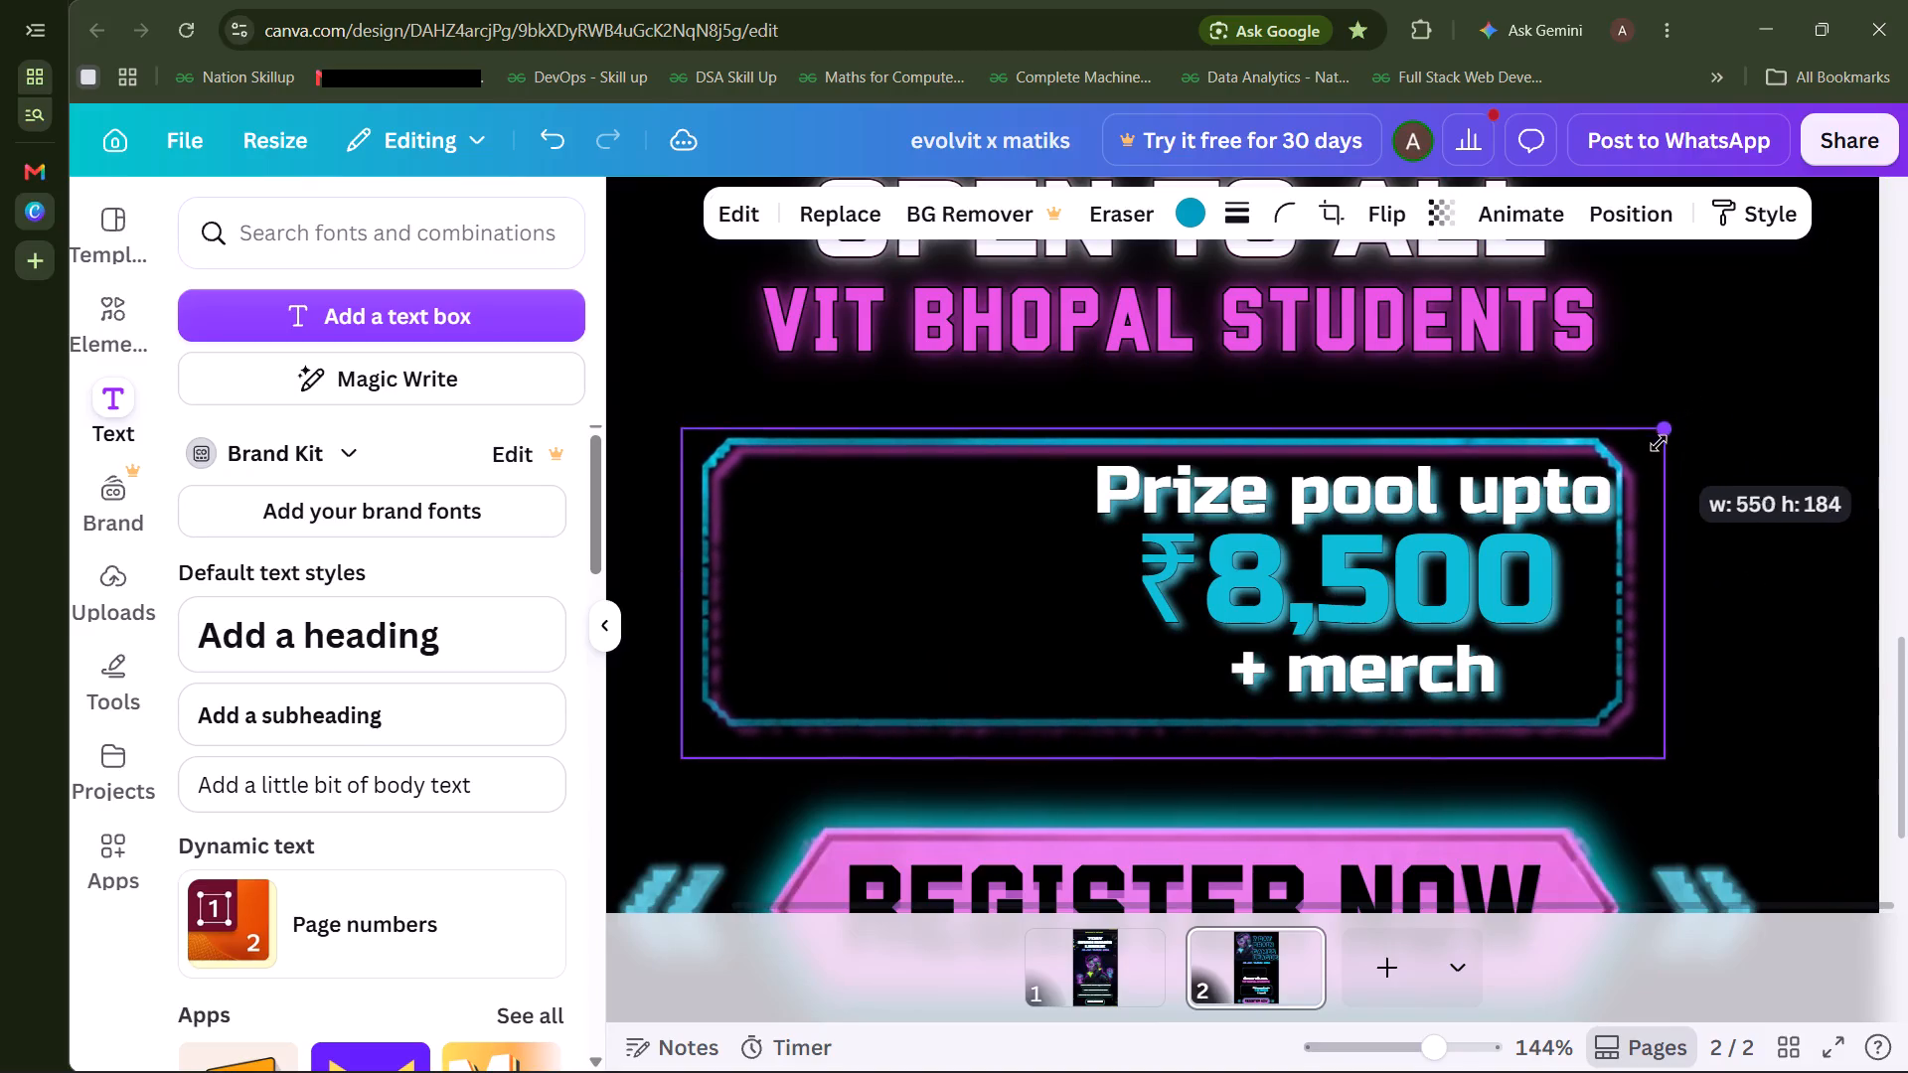
{"action": "left_click_drag", "start_coordinate": [1659, 443], "coordinate": [1606, 465]}
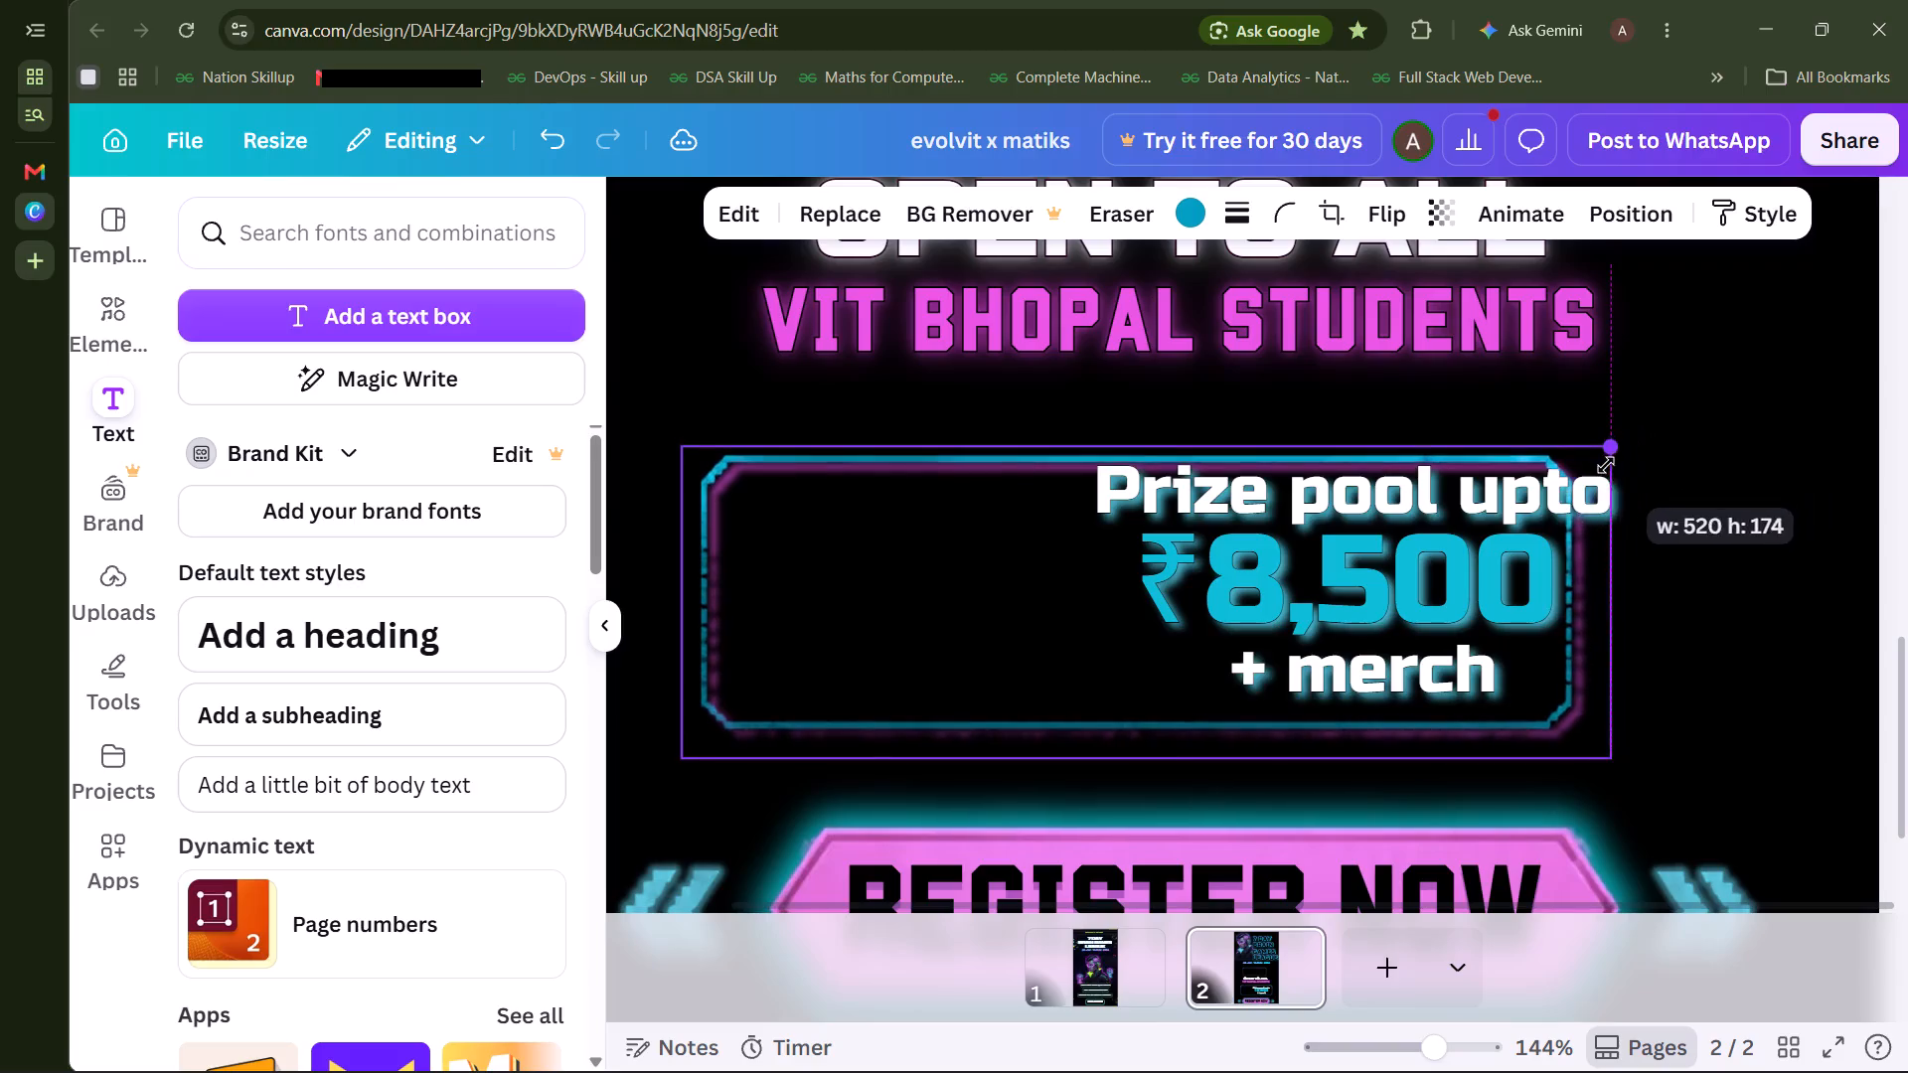
{"action": "left_click_drag", "start_coordinate": [1606, 465], "coordinate": [1598, 470]}
Shift the grouped prize pool text left and slightly down so it fits within the smaller frame.
{"action": "left_click", "coordinate": [1435, 565]}
{"action": "left_click_drag", "start_coordinate": [1435, 565], "coordinate": [1365, 588]}
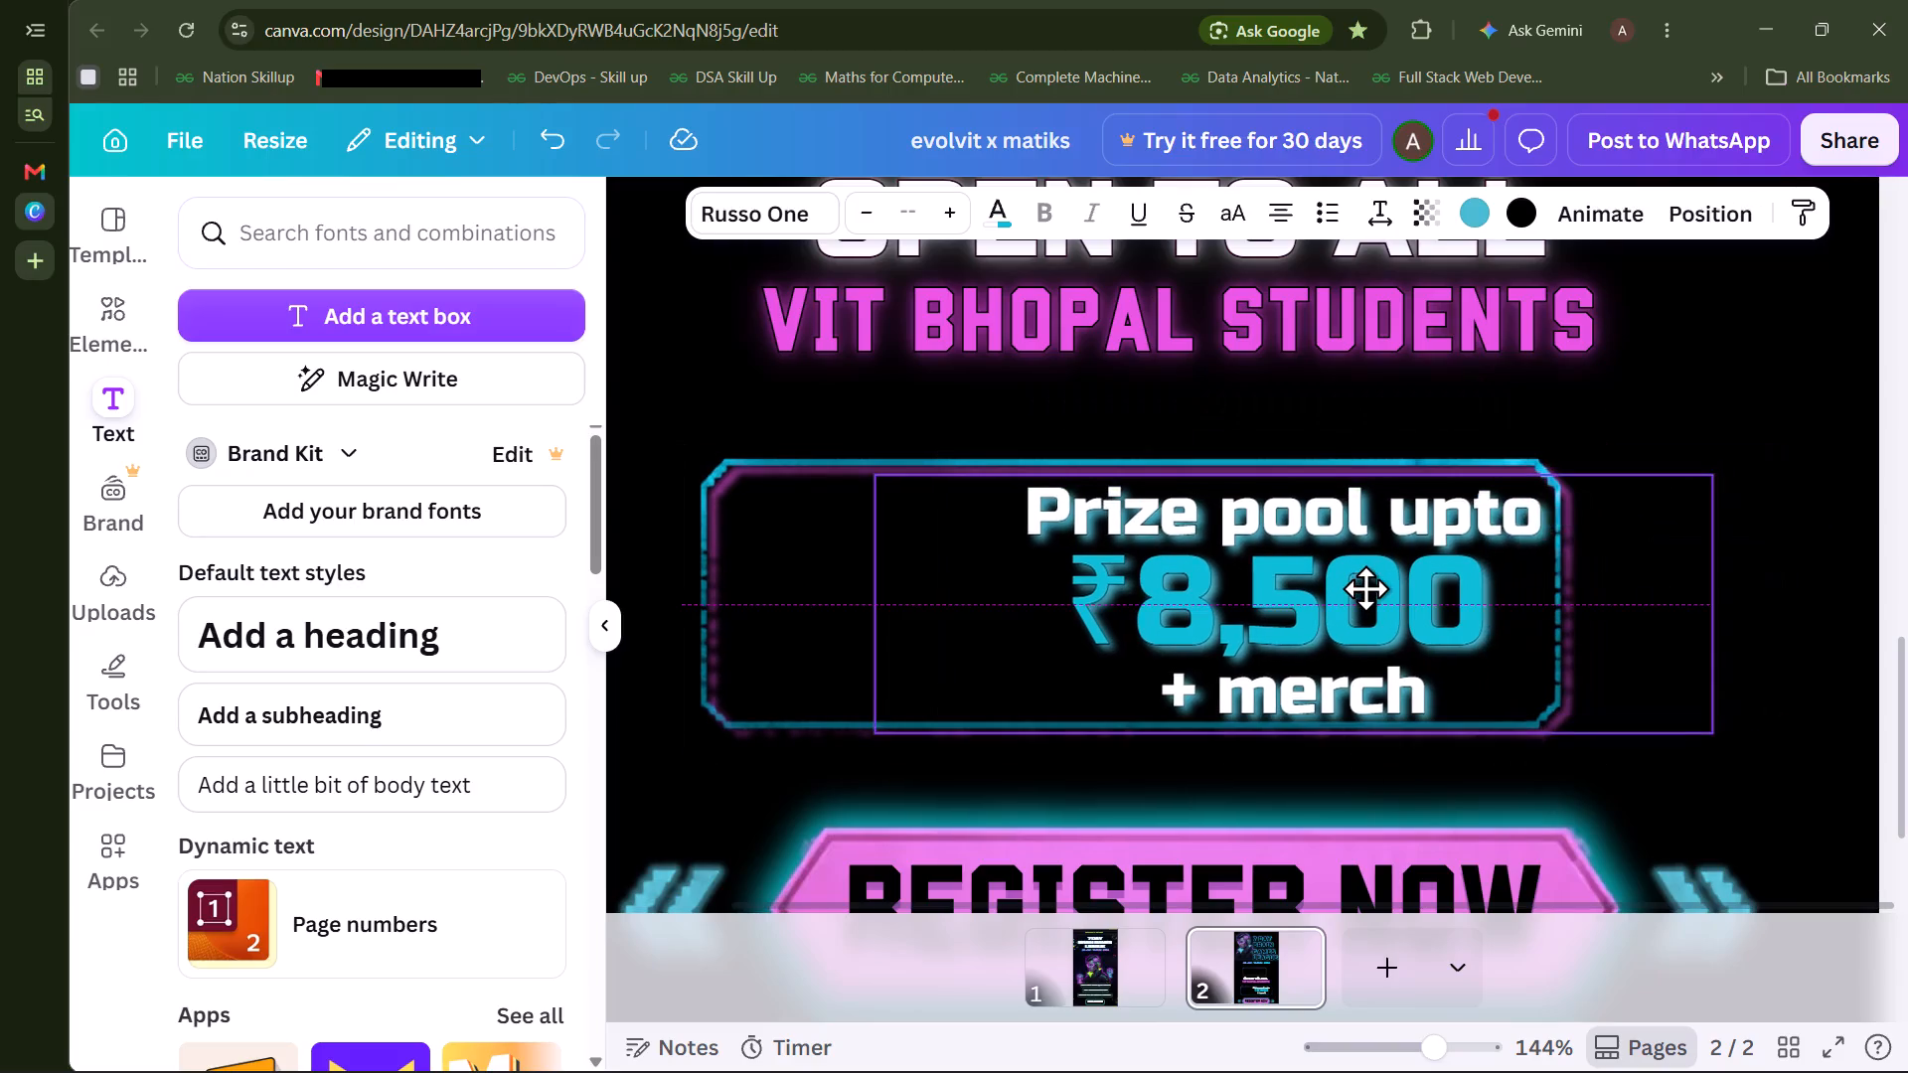
{"action": "left_click_drag", "start_coordinate": [1365, 588], "coordinate": [1360, 575]}
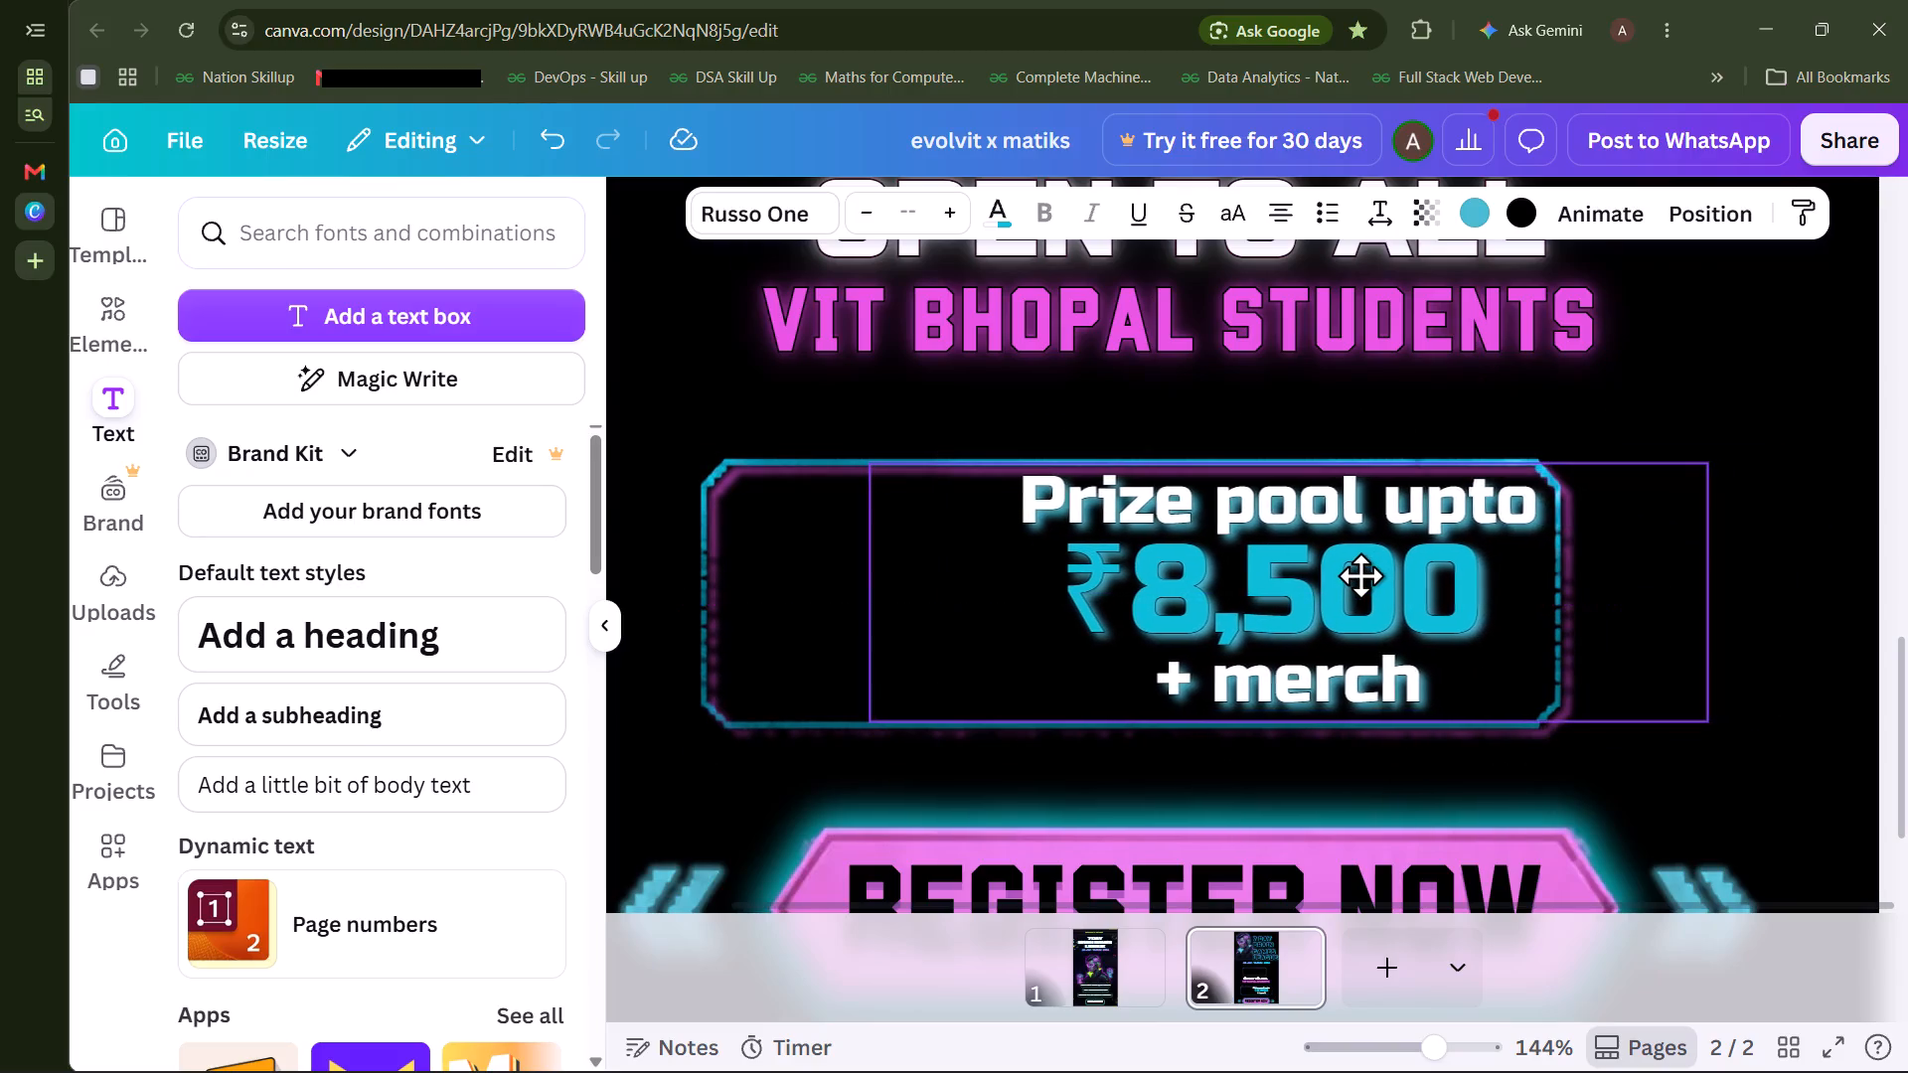
{"action": "left_click_drag", "start_coordinate": [1360, 575], "coordinate": [1351, 579]}
{"action": "left_click", "coordinate": [1739, 435]}
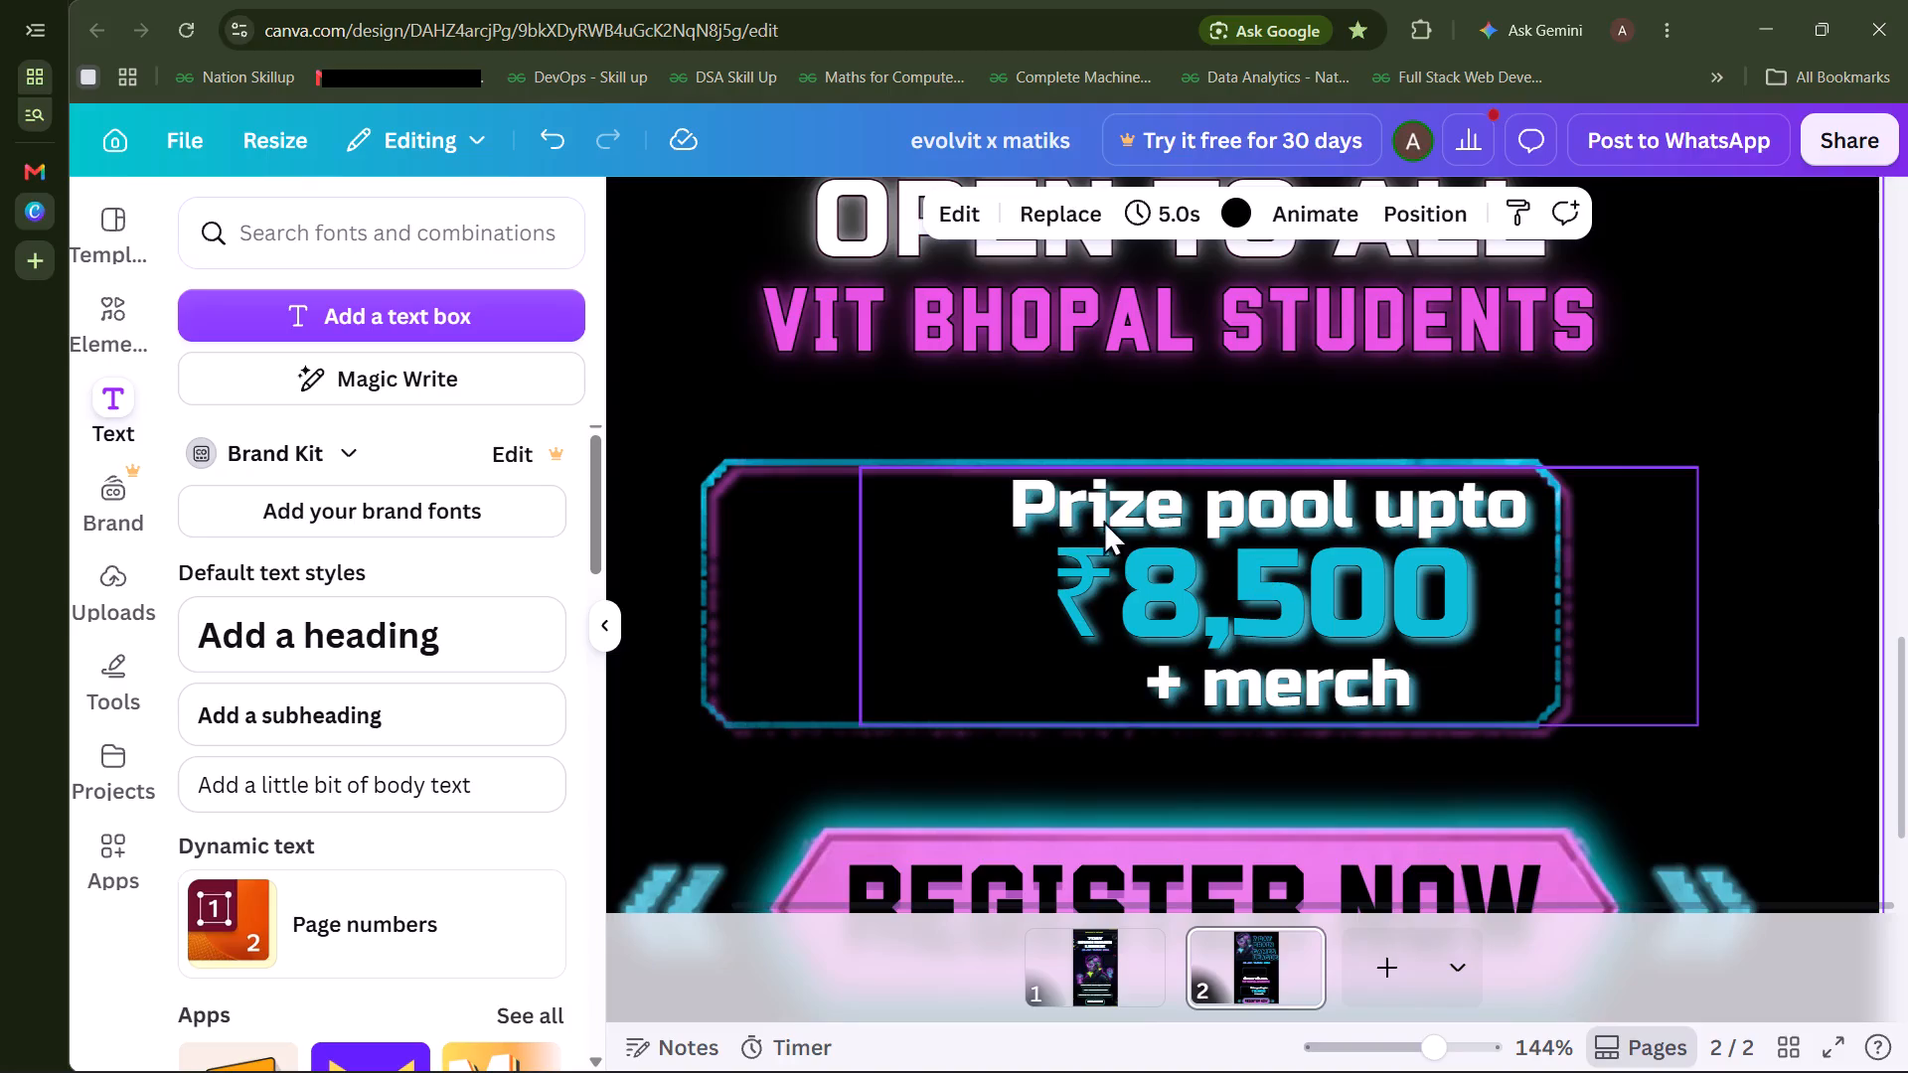
Enlarge the prize pool frame slightly from its upper-right corner to leave more room around the text.
{"action": "left_click", "coordinate": [745, 500]}
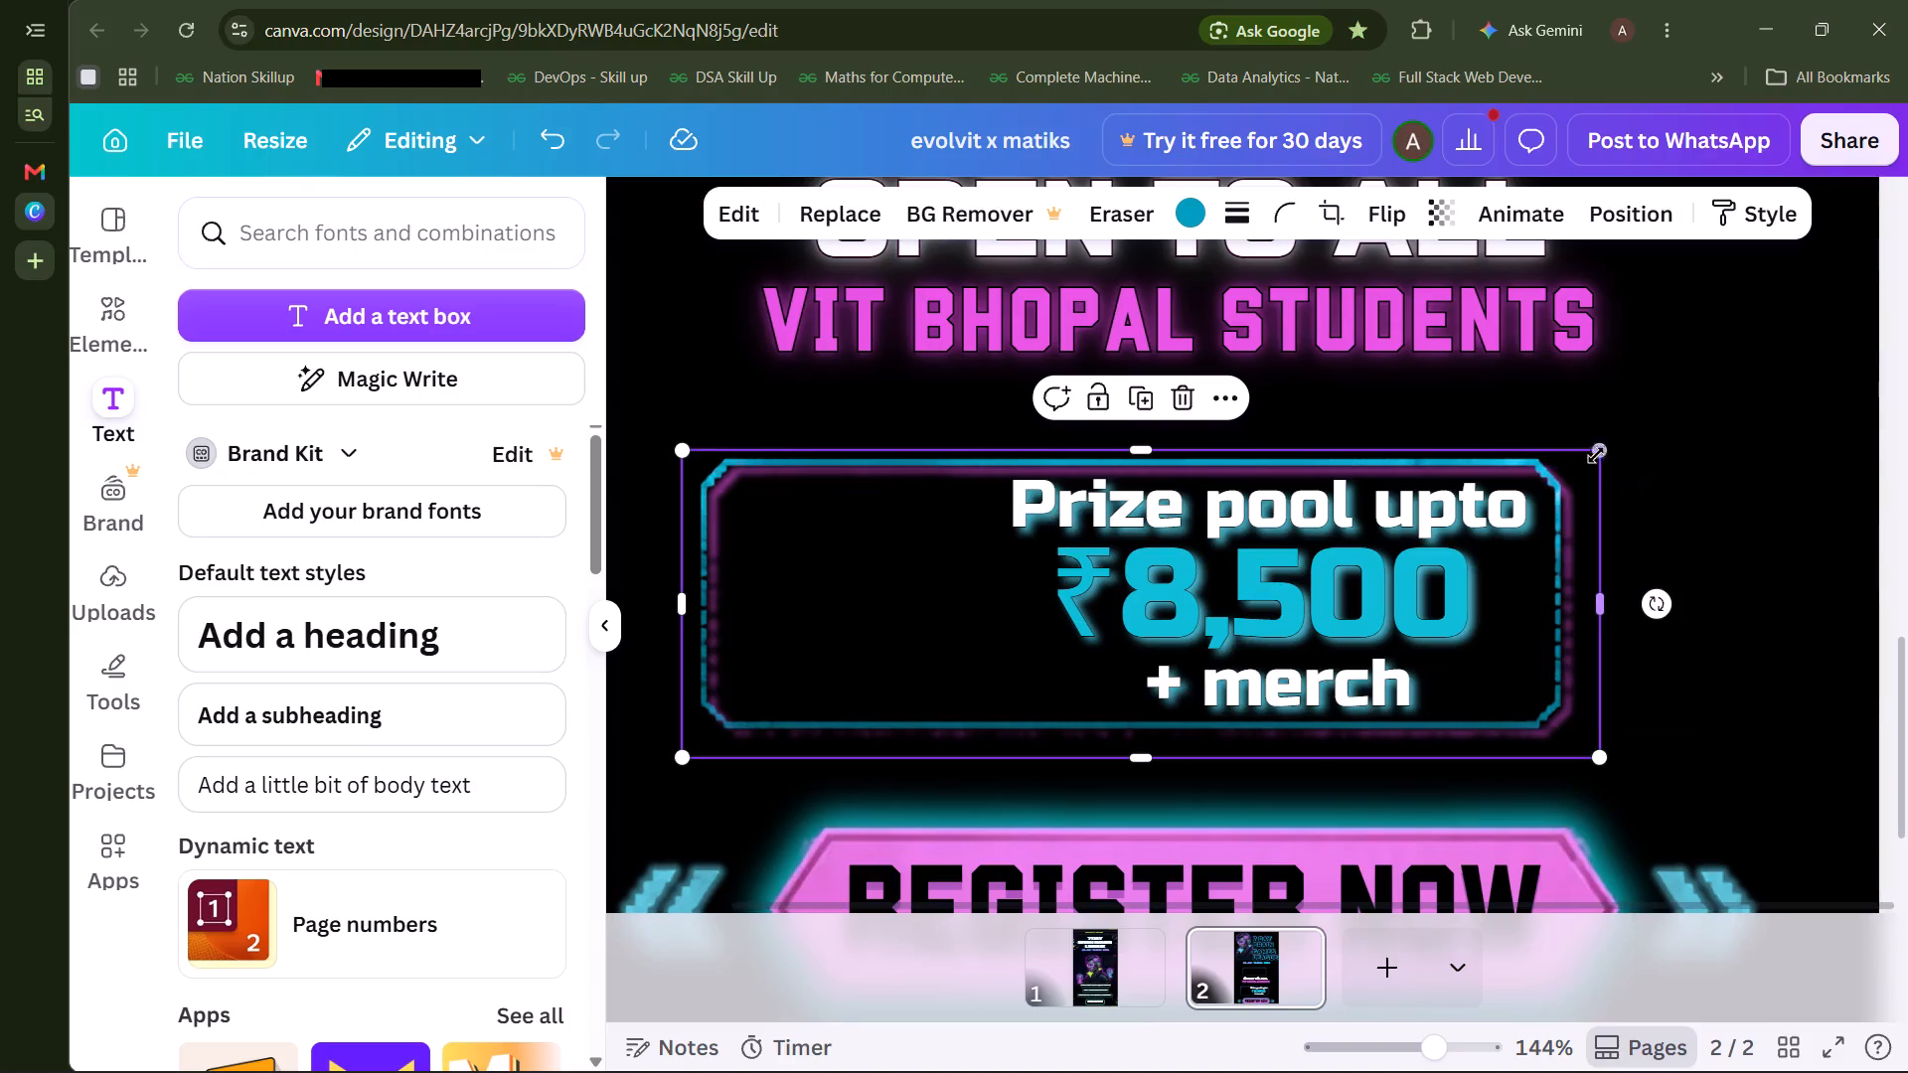
{"action": "left_click_drag", "start_coordinate": [1601, 445], "coordinate": [1629, 440]}
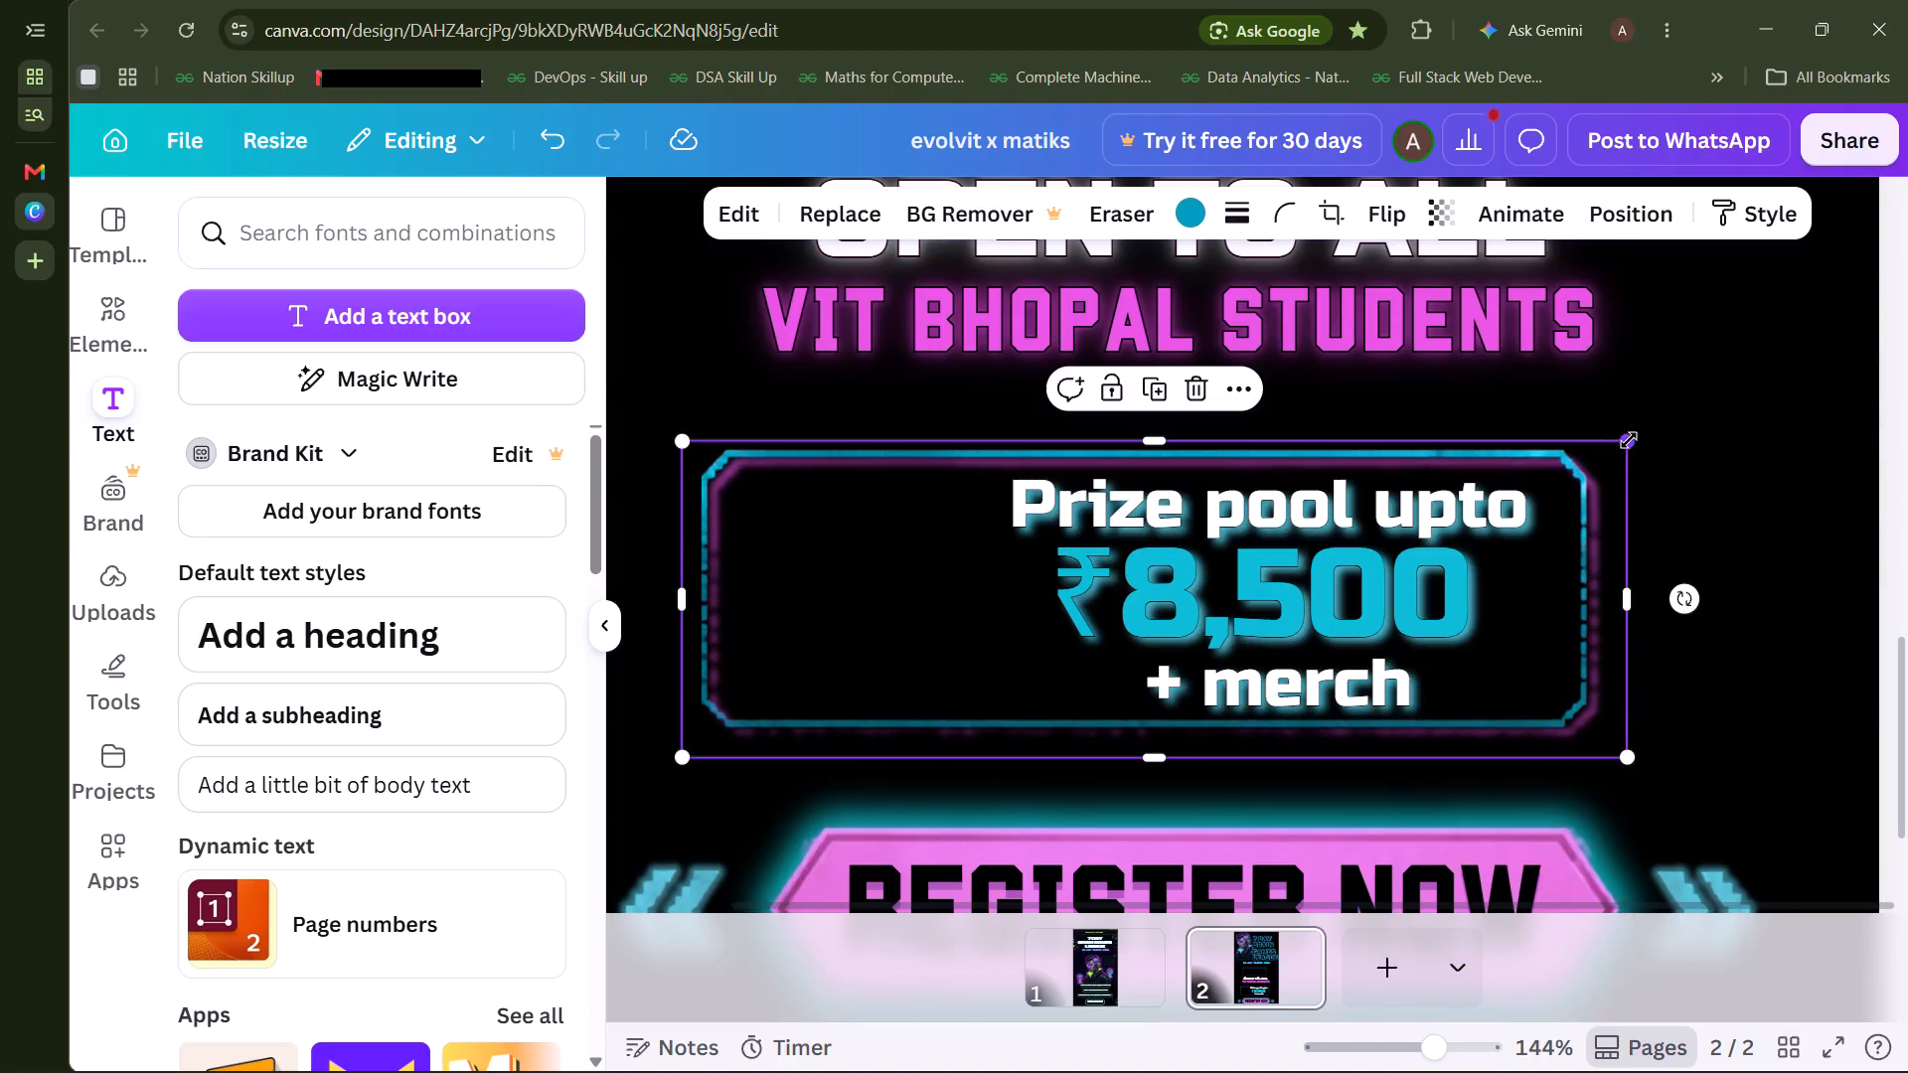
Fine-tune the grouped prize pool text so it is vertically centred in the frame's right half, clear of the right border.
{"action": "left_click", "coordinate": [1268, 559]}
{"action": "left_click_drag", "start_coordinate": [1268, 559], "coordinate": [1302, 541]}
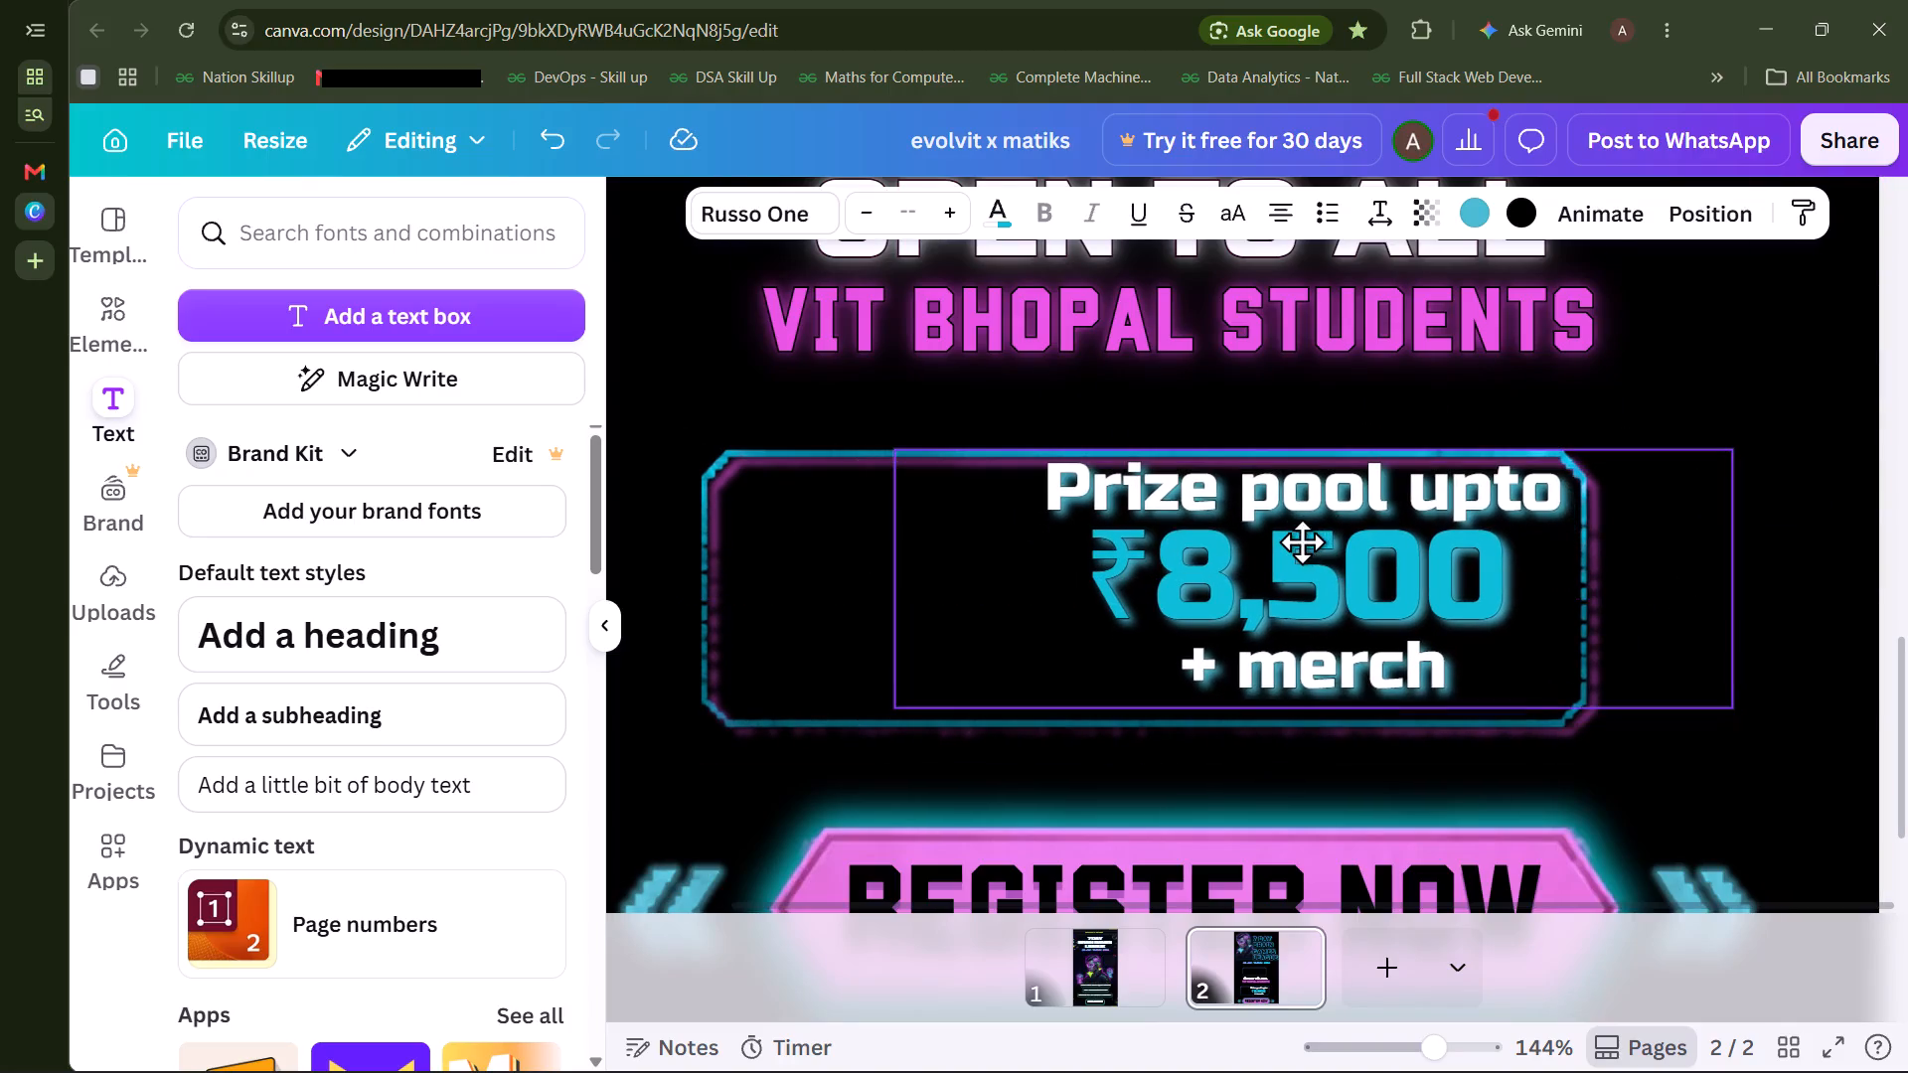
{"action": "left_click_drag", "start_coordinate": [1302, 541], "coordinate": [1302, 555]}
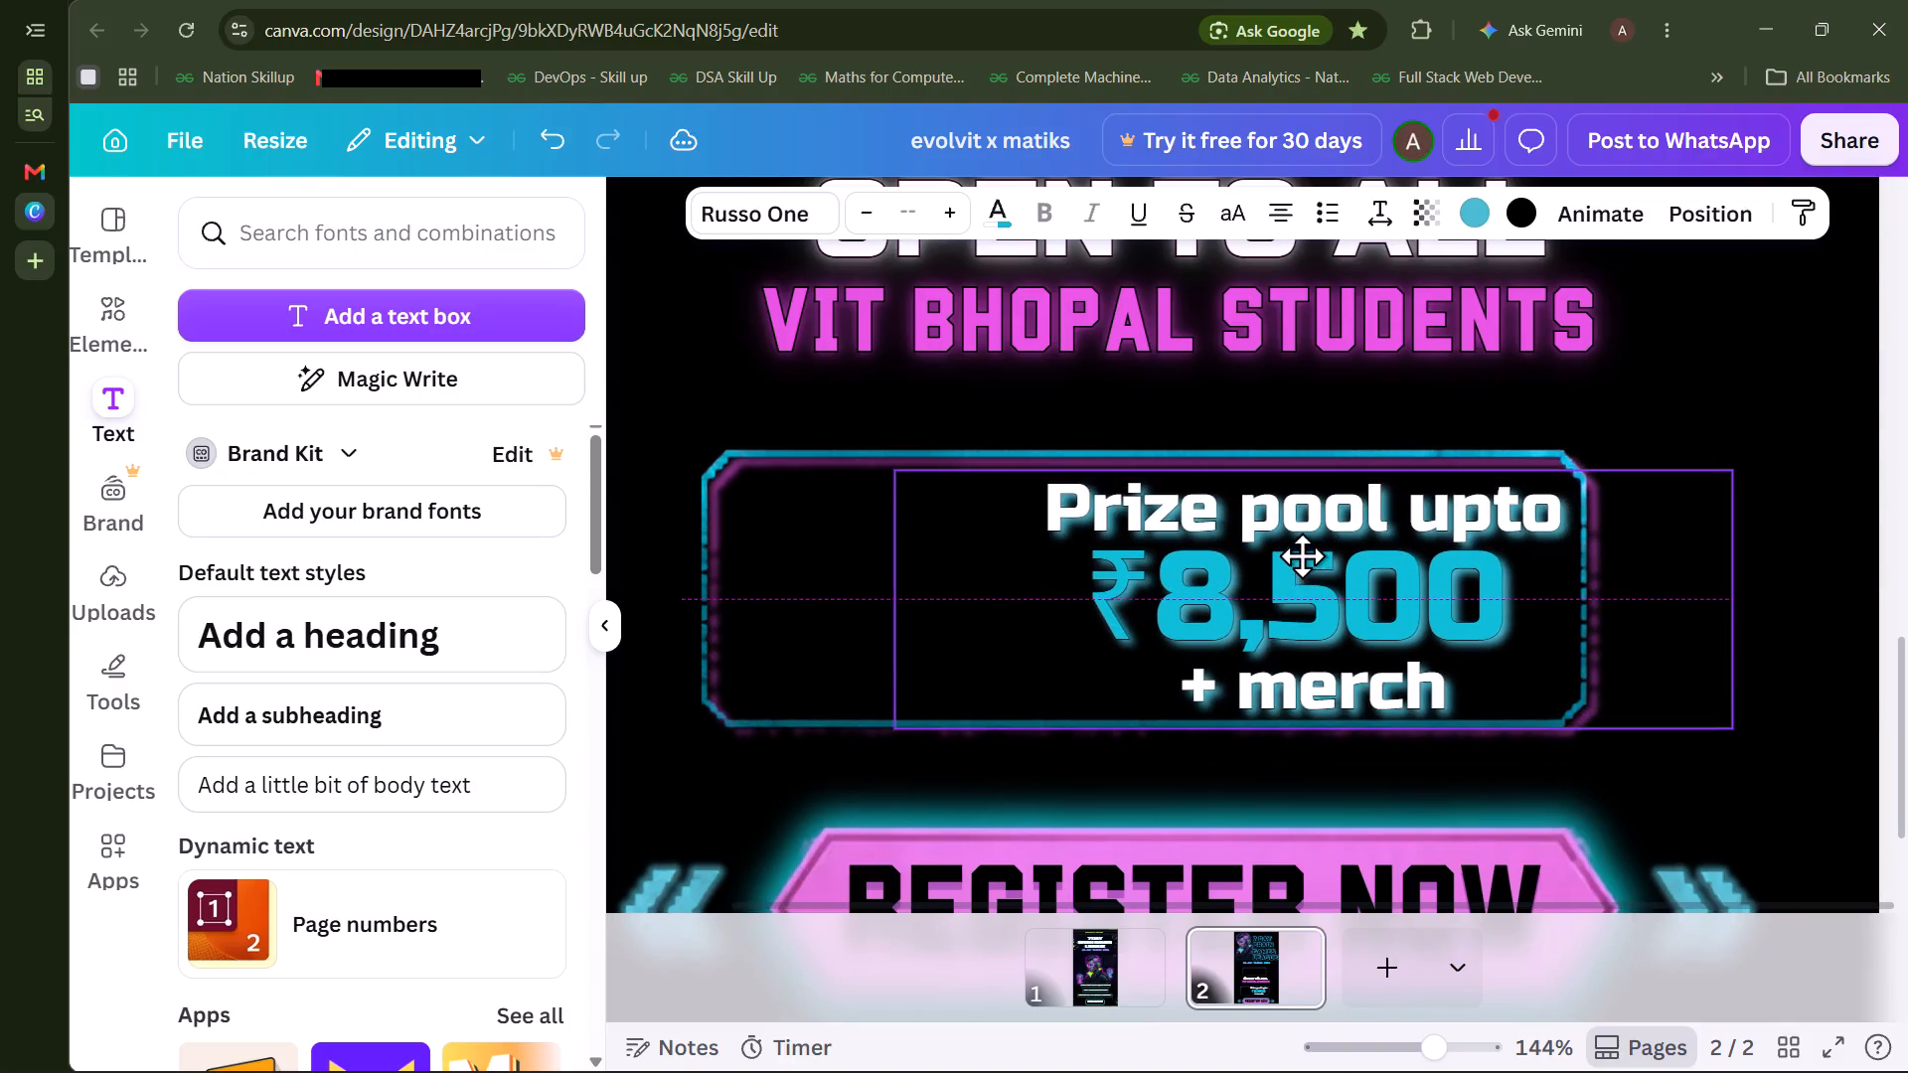
{"action": "left_click_drag", "start_coordinate": [1302, 555], "coordinate": [1302, 554]}
{"action": "left_click", "coordinate": [1302, 554]}
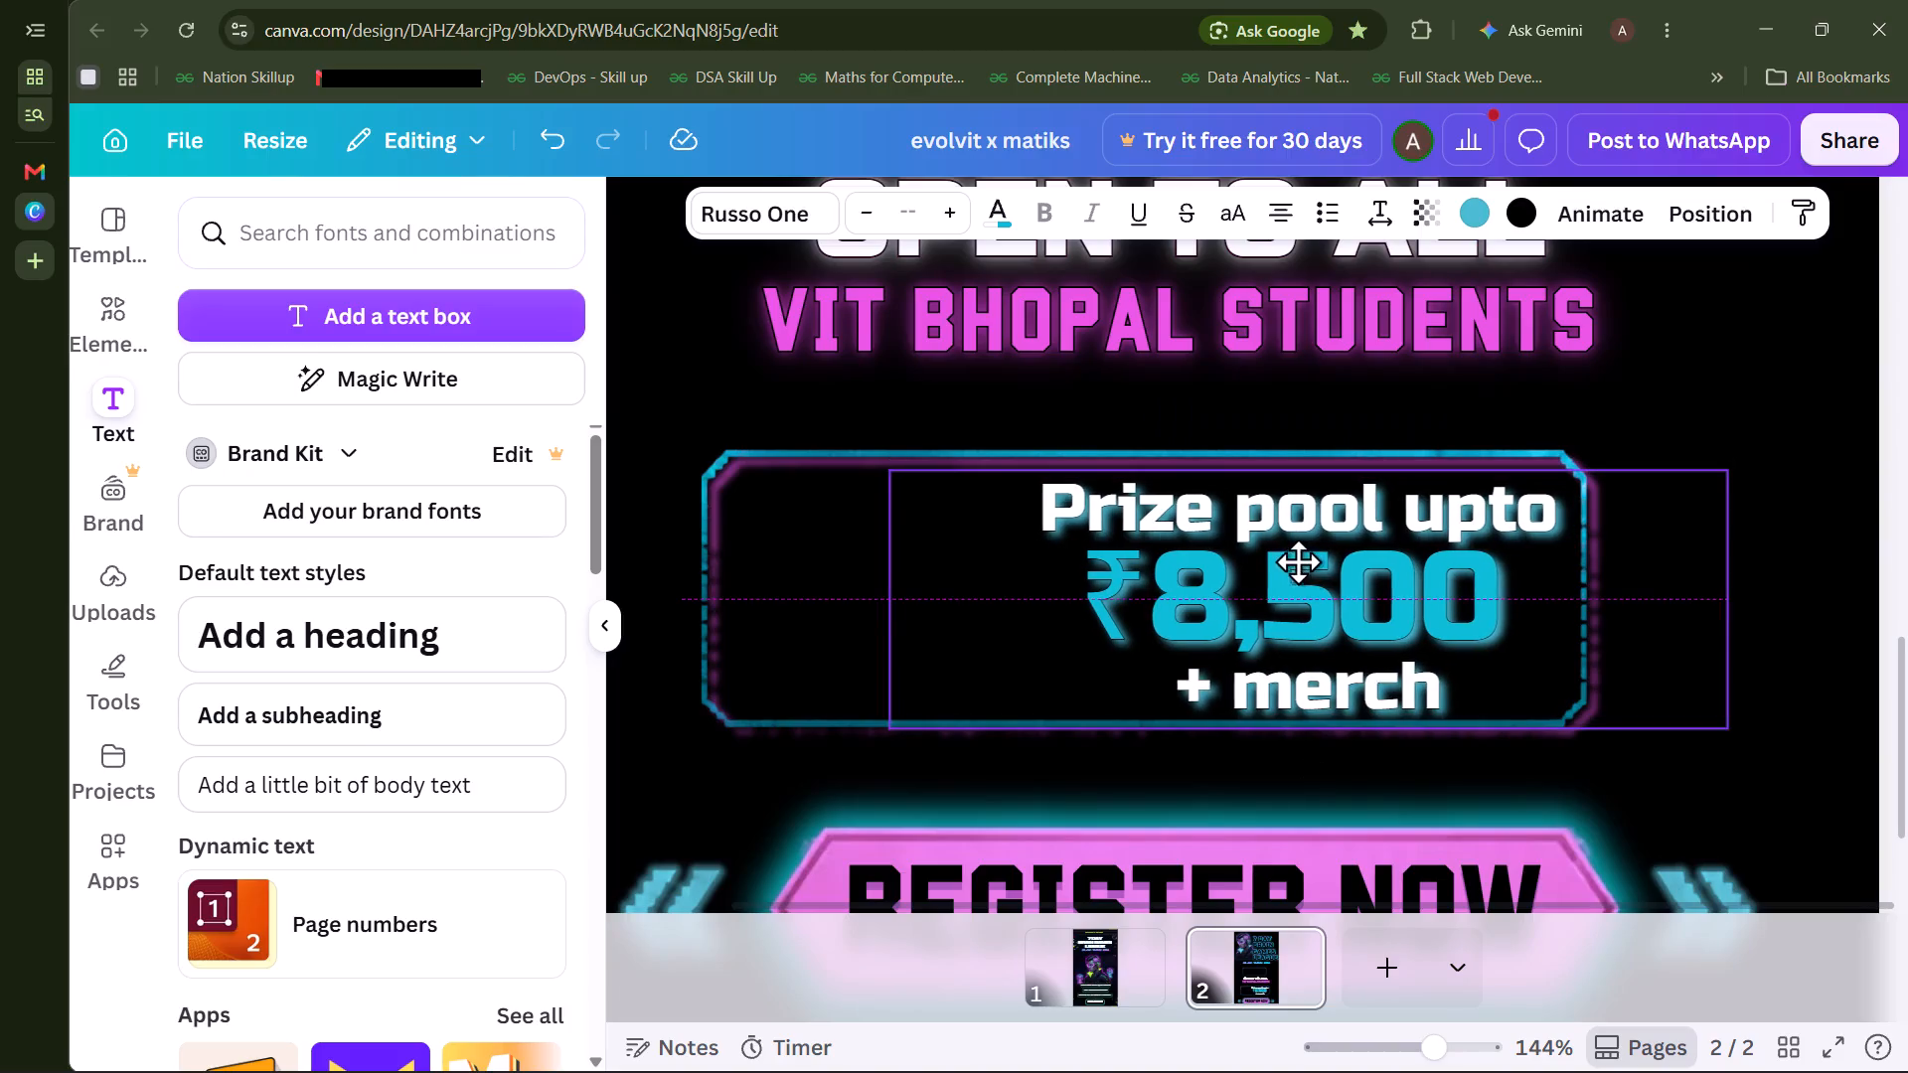
{"action": "left_click", "coordinate": [1669, 387]}
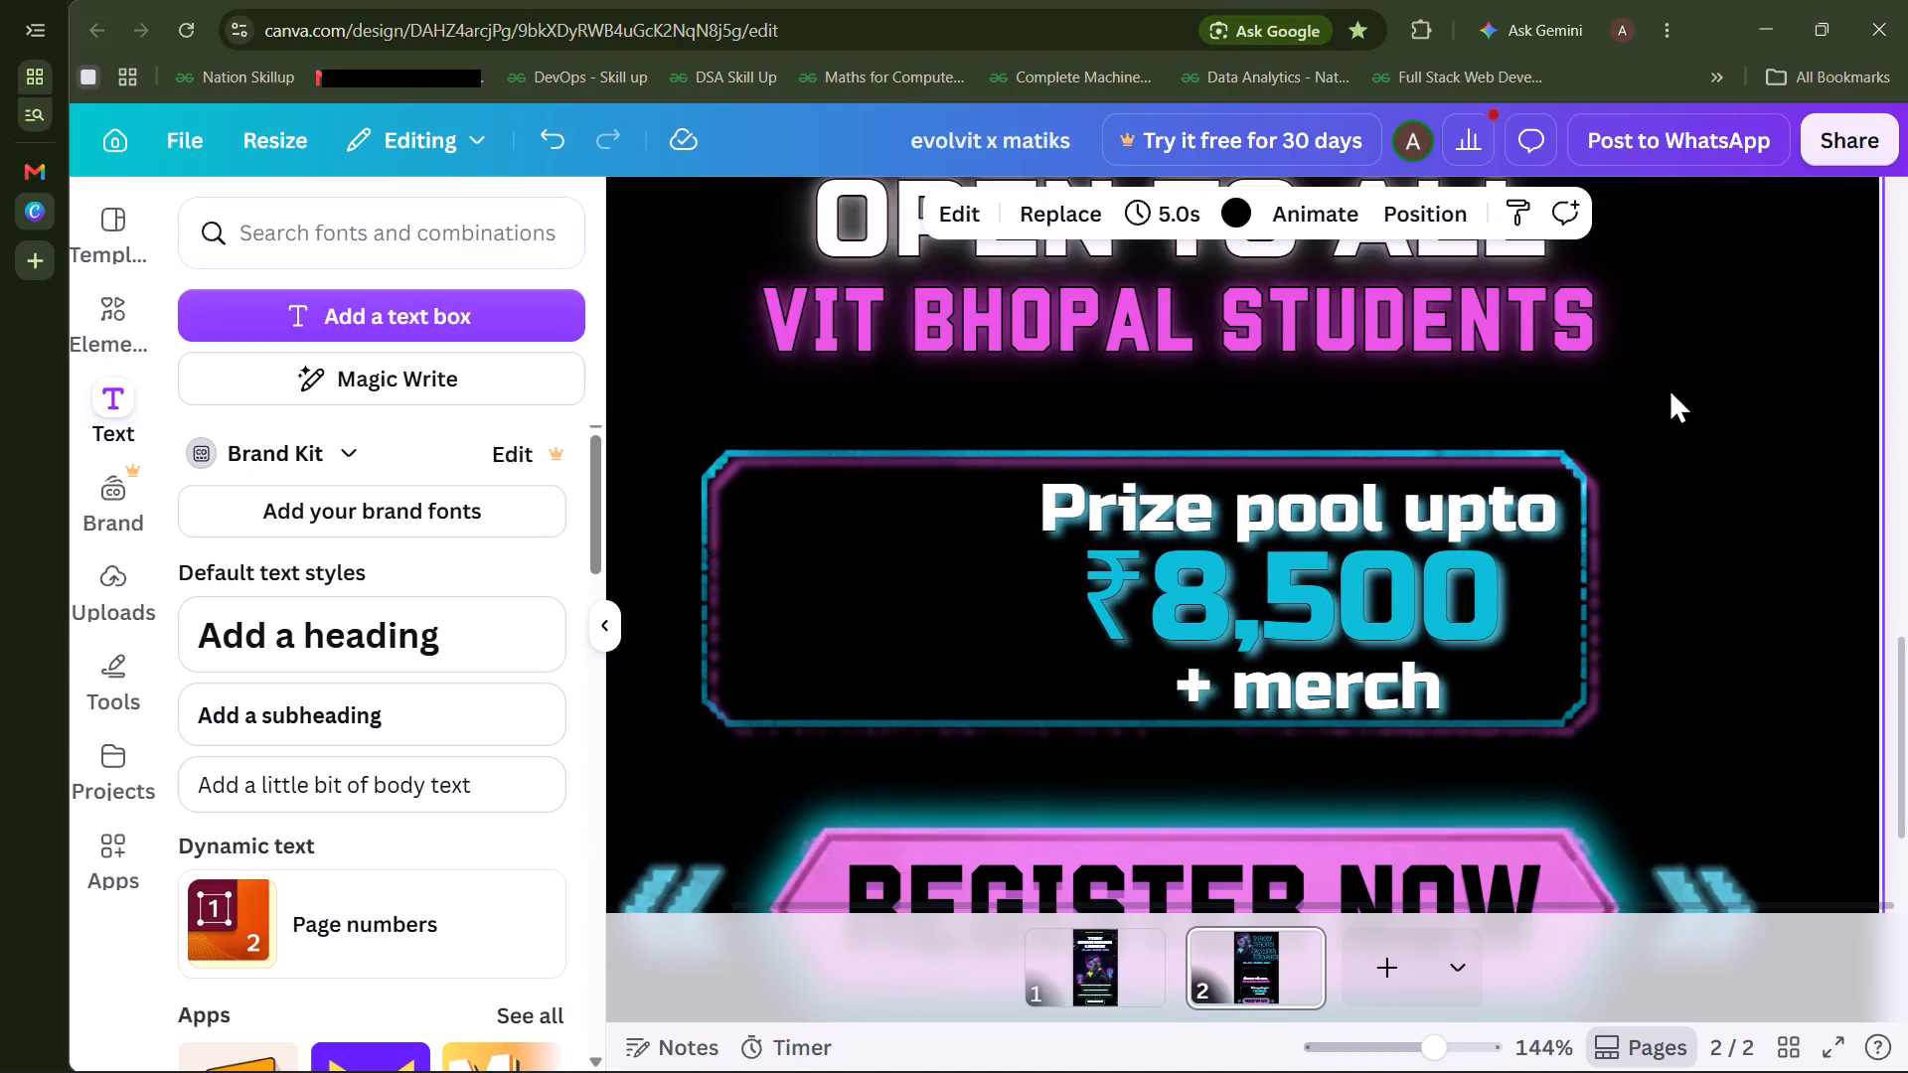
{"action": "left_click", "coordinate": [1373, 607]}
{"action": "left_click_drag", "start_coordinate": [1373, 607], "coordinate": [1342, 606]}
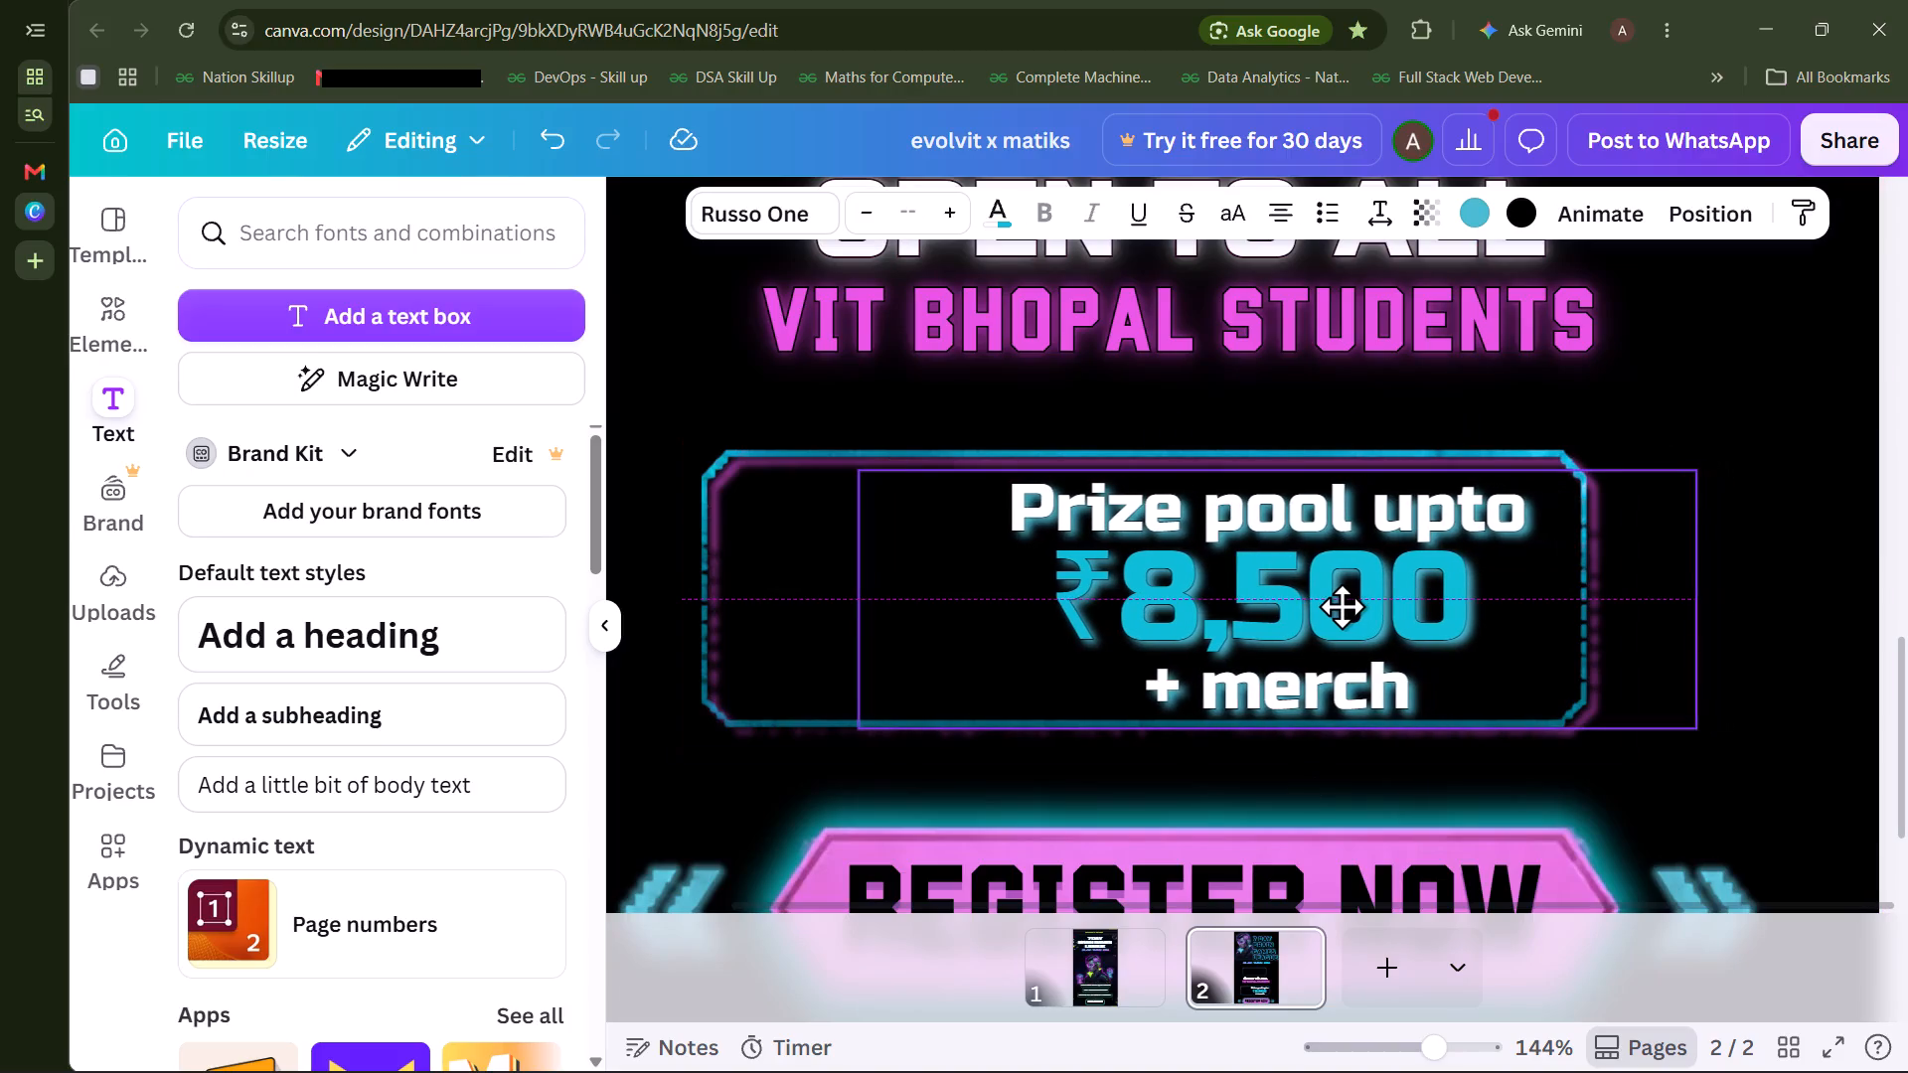
{"action": "left_click_drag", "start_coordinate": [1342, 606], "coordinate": [1344, 605]}
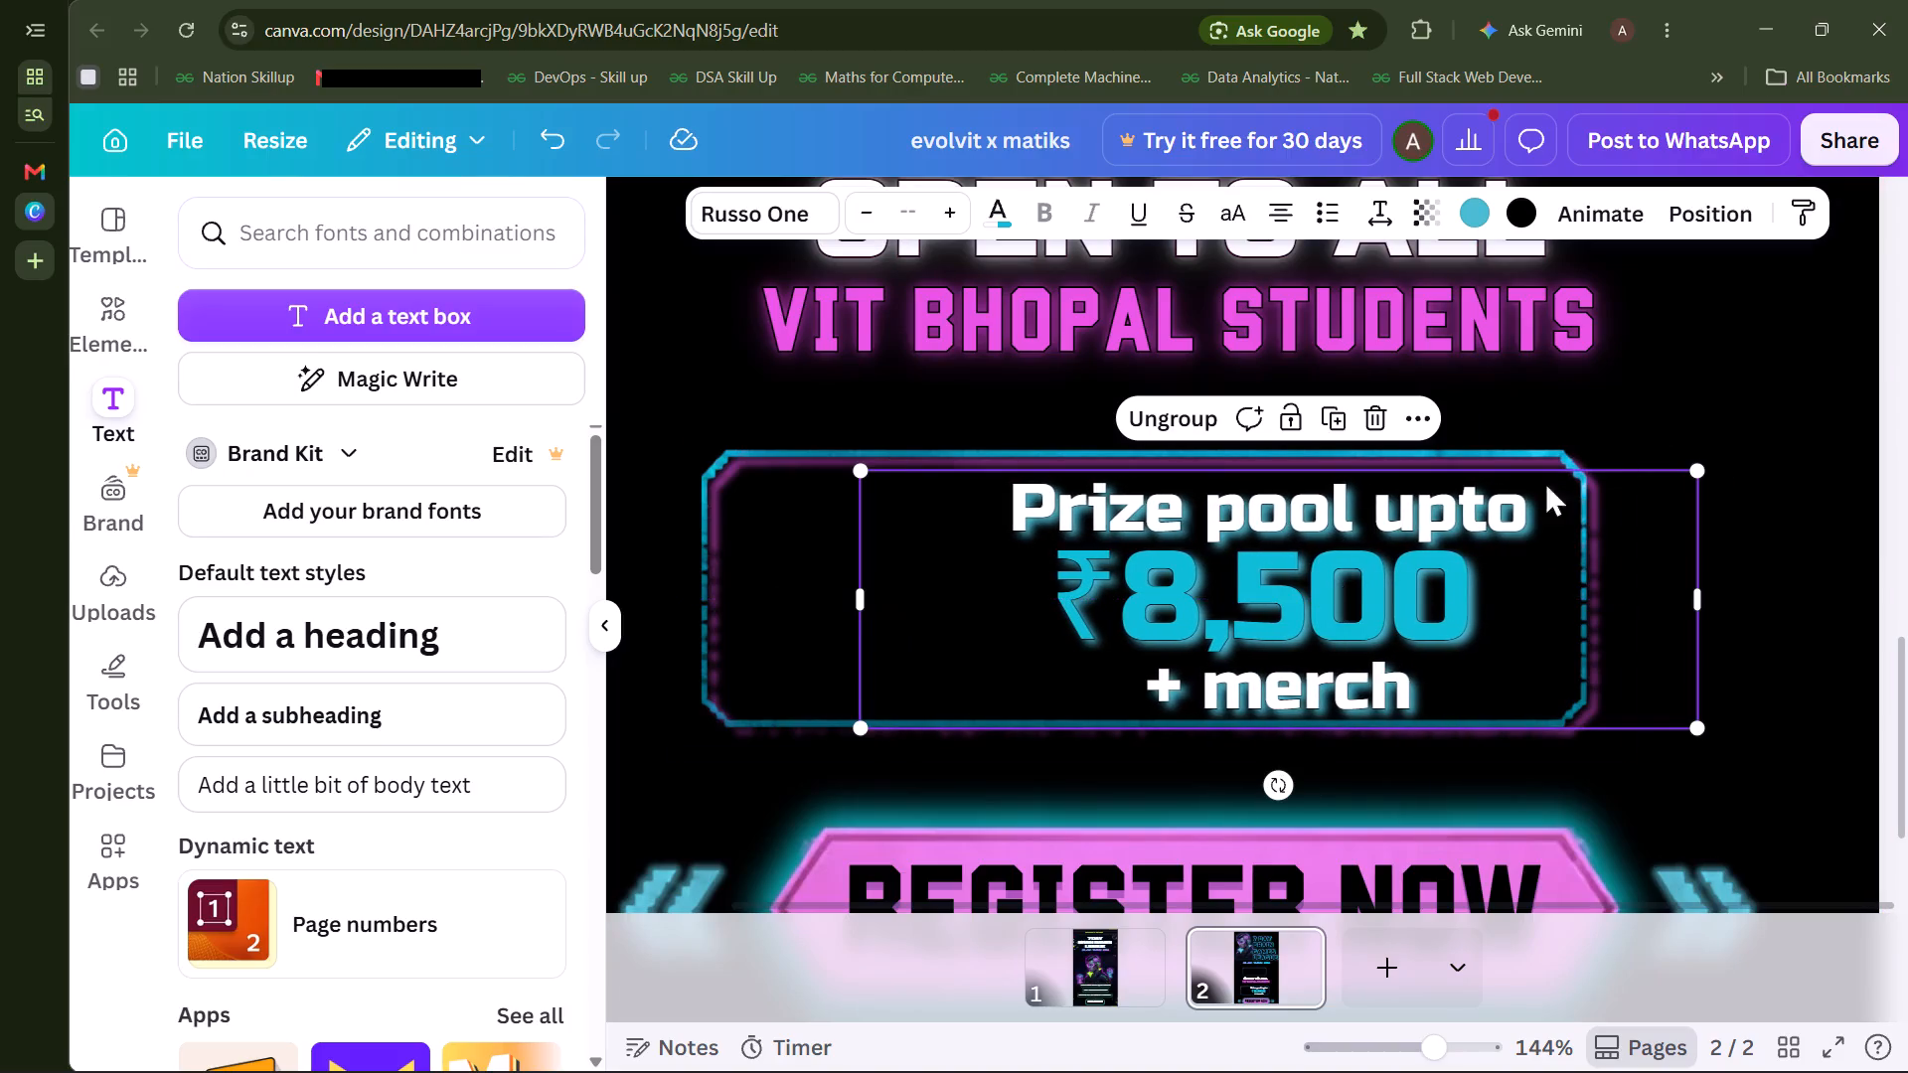
{"action": "left_click", "coordinate": [1665, 394]}
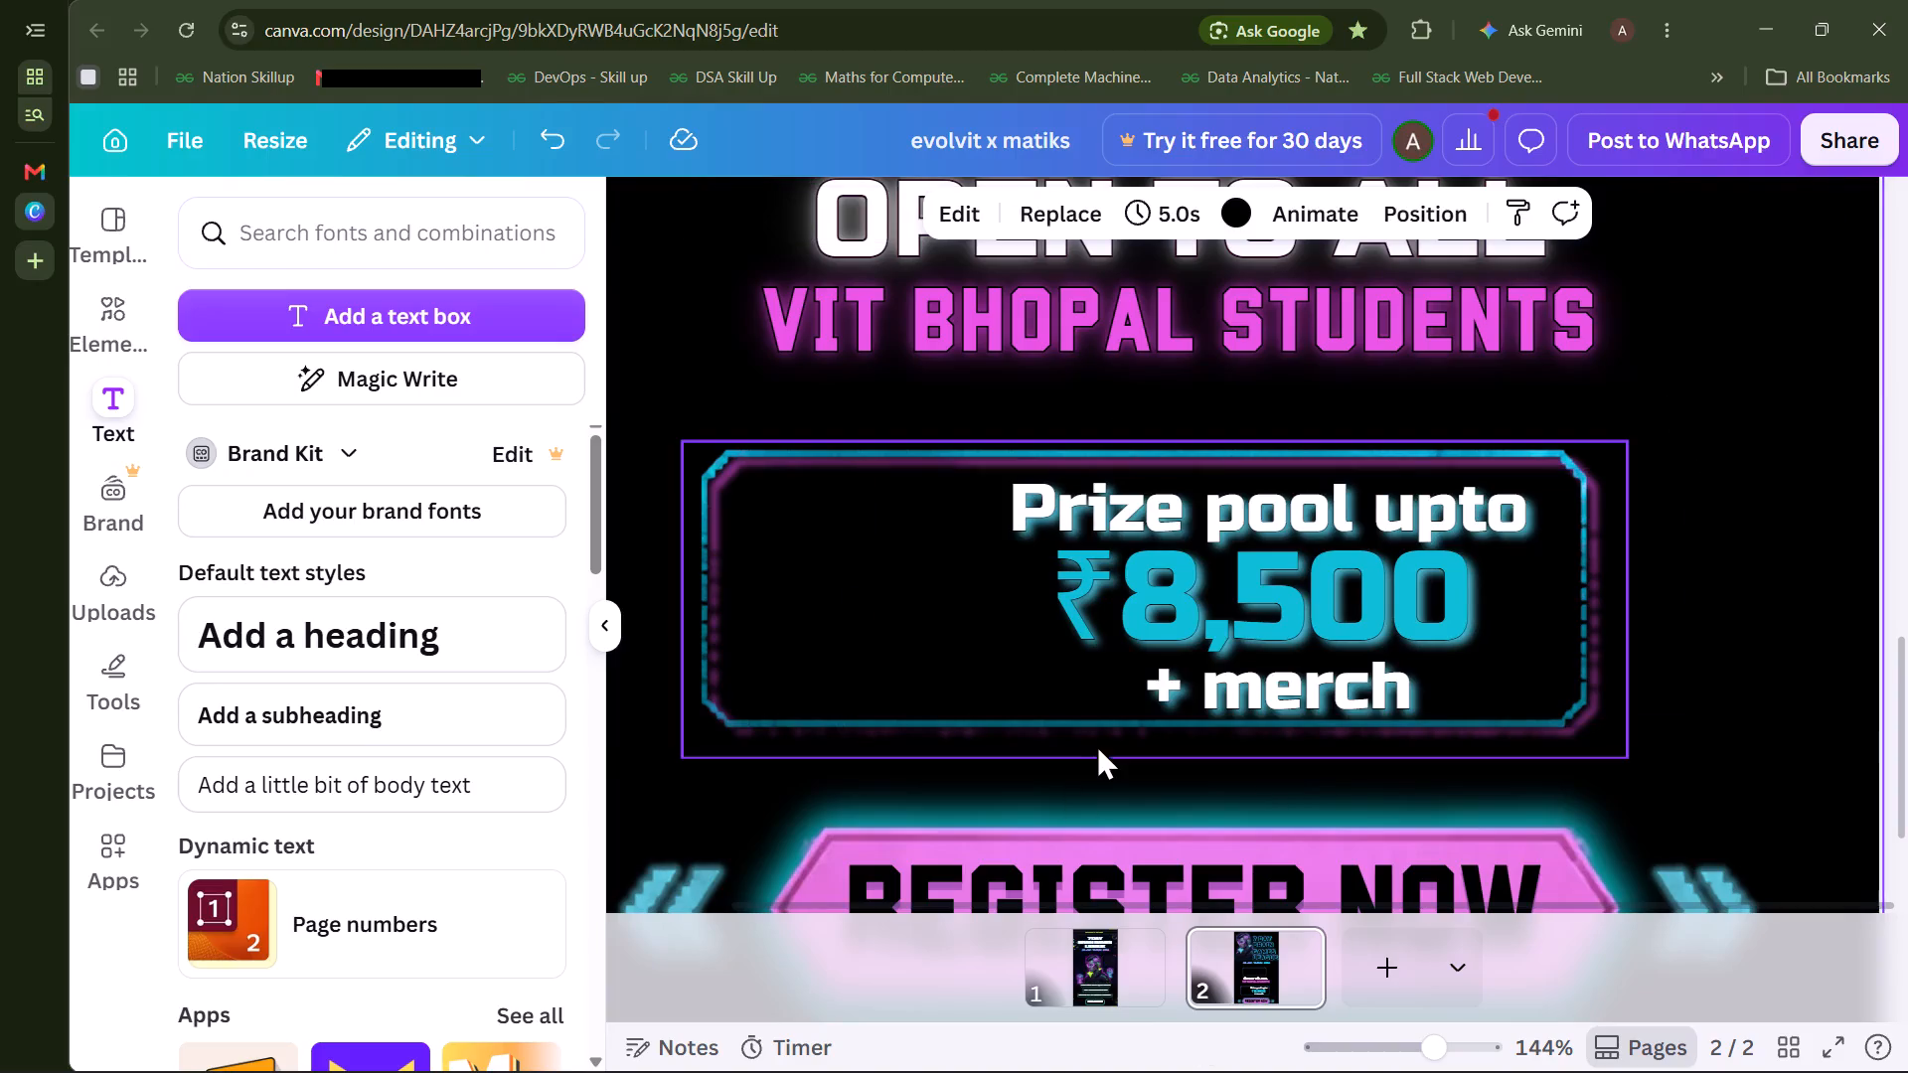
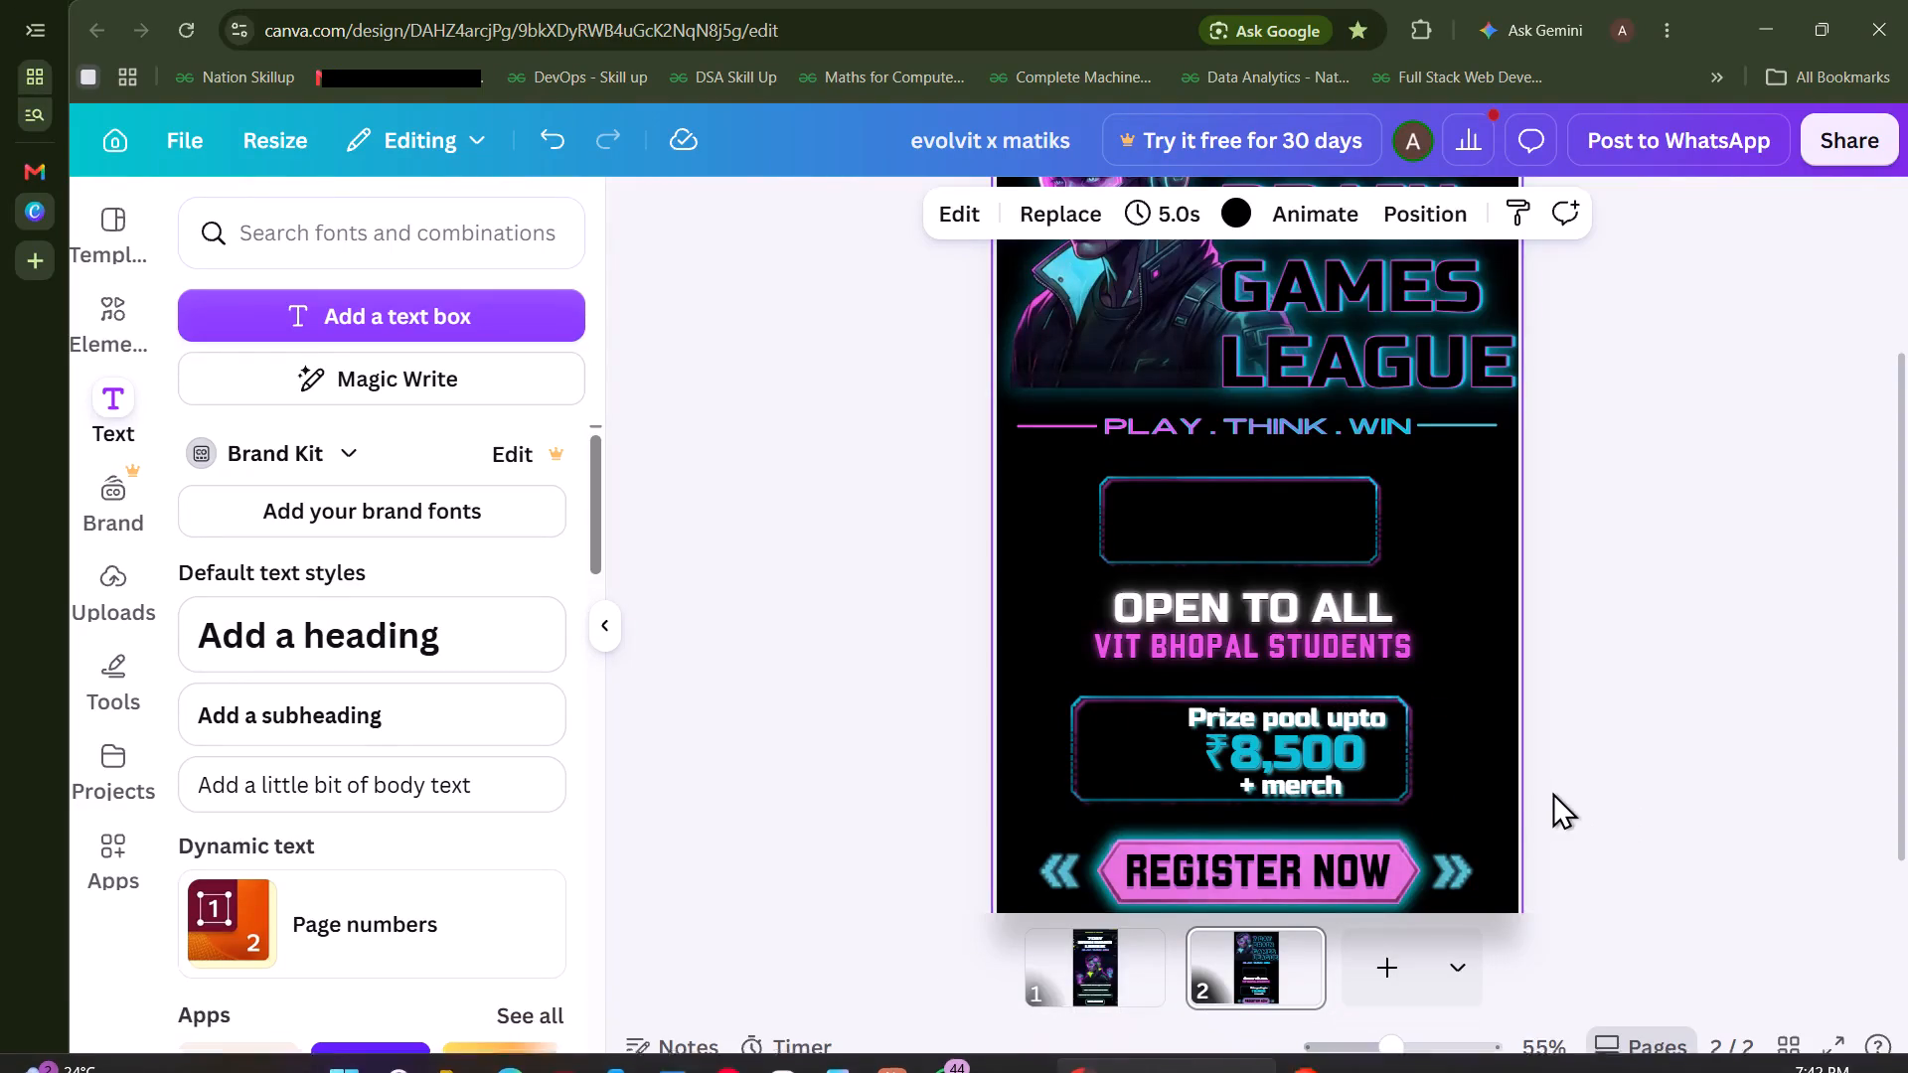
Nudge the character image slightly to the left at the top of page 2.
{"action": "scroll", "coordinate": [1327, 659], "scroll_direction": "down", "scroll_amount": 2}
{"action": "scroll", "coordinate": [1327, 659], "scroll_direction": "up", "scroll_amount": 4}
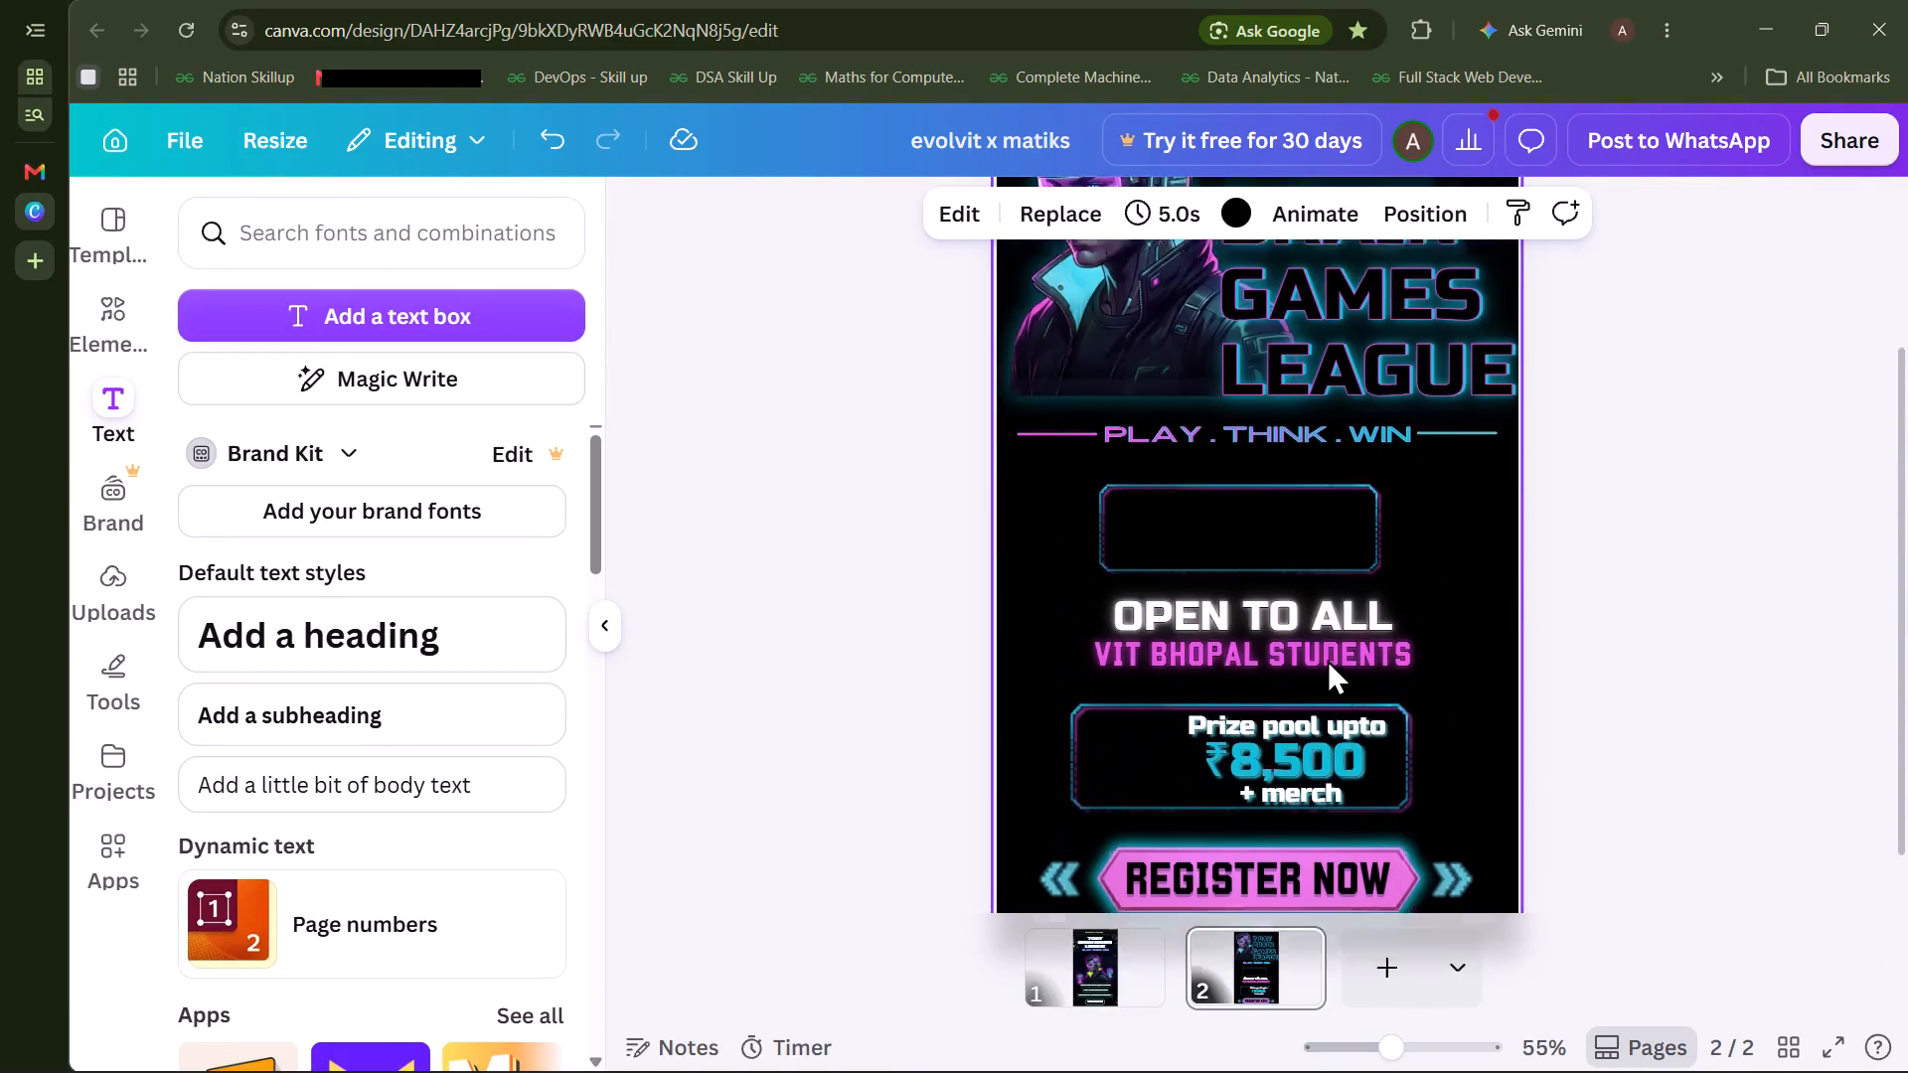
{"action": "scroll", "coordinate": [1327, 659], "scroll_direction": "up", "scroll_amount": 1}
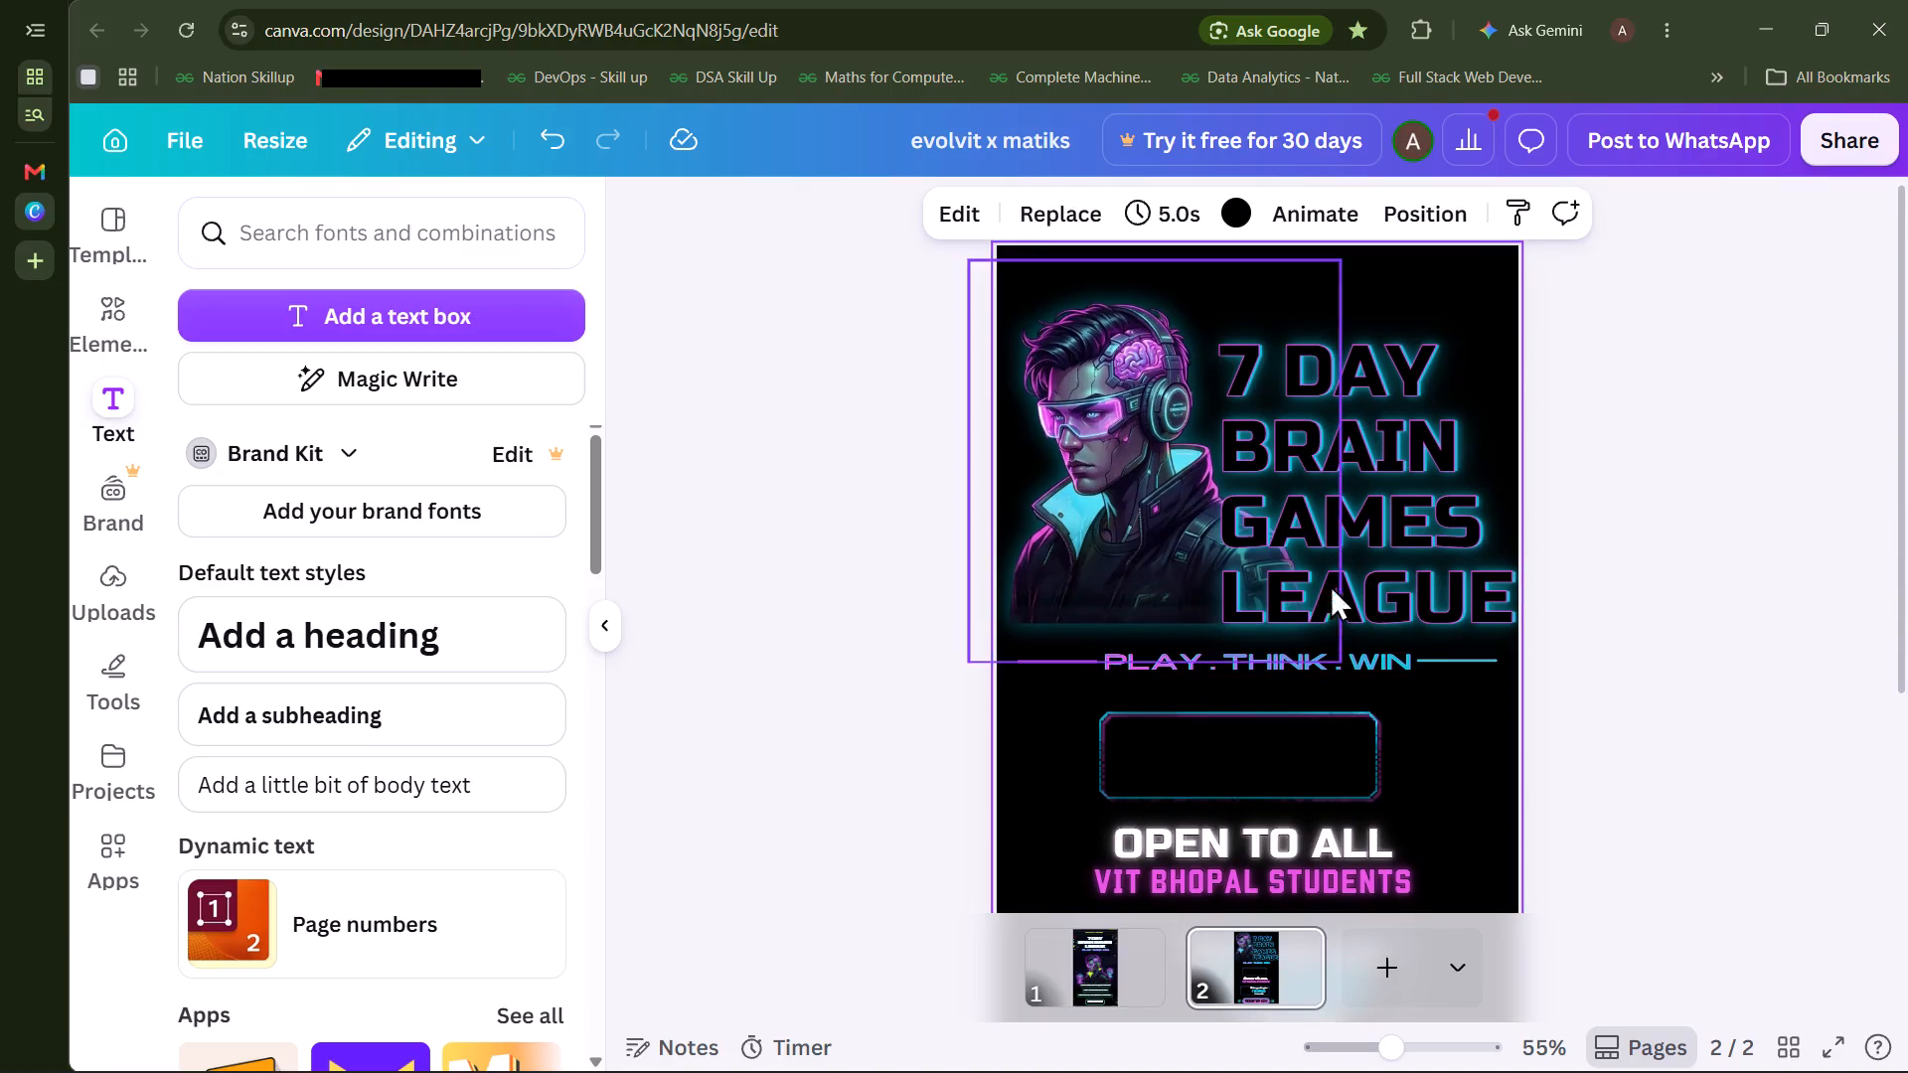
{"action": "left_click", "coordinate": [1125, 540]}
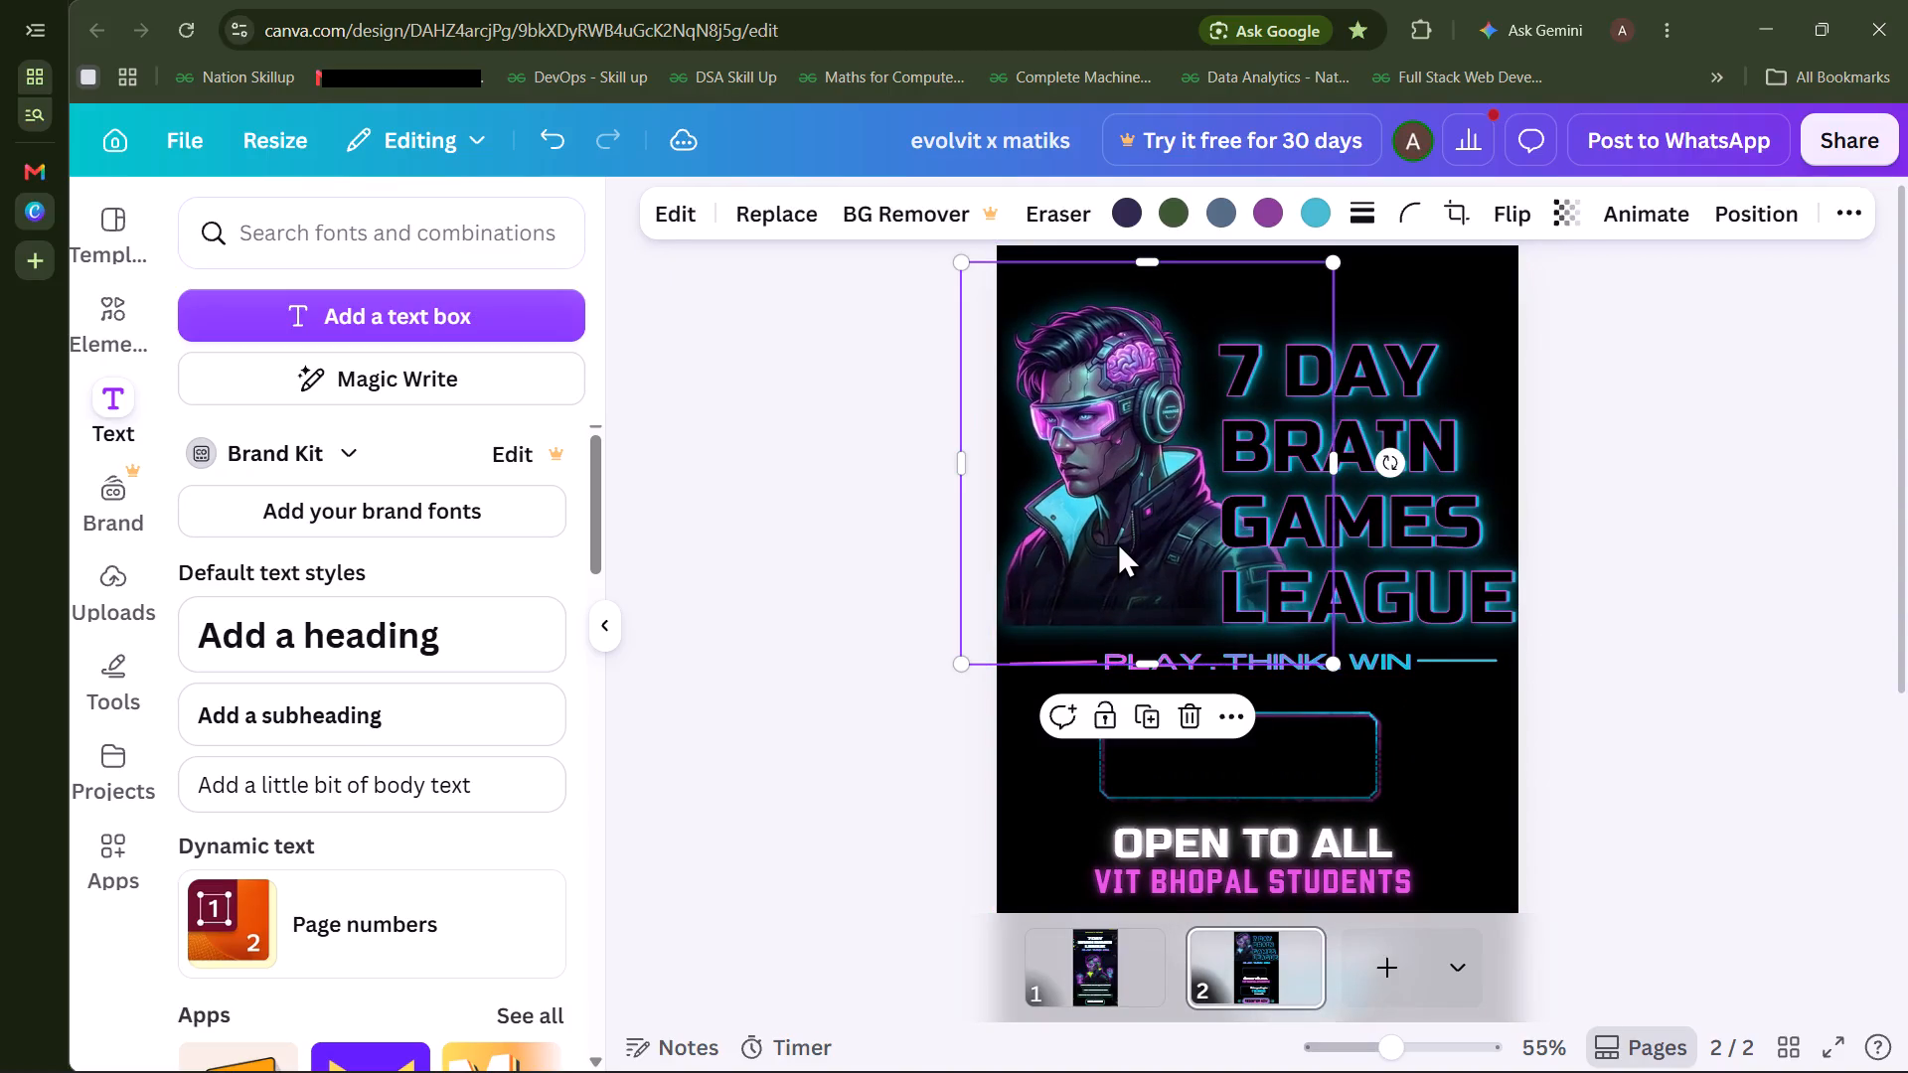
Shift the "7 Day Brain Games League" title slightly left and enlarge it from its upper-right corner to font size 83.9.
{"action": "left_click_drag", "start_coordinate": [1424, 502], "coordinate": [1407, 504]}
{"action": "left_click_drag", "start_coordinate": [1600, 332], "coordinate": [1628, 311]}
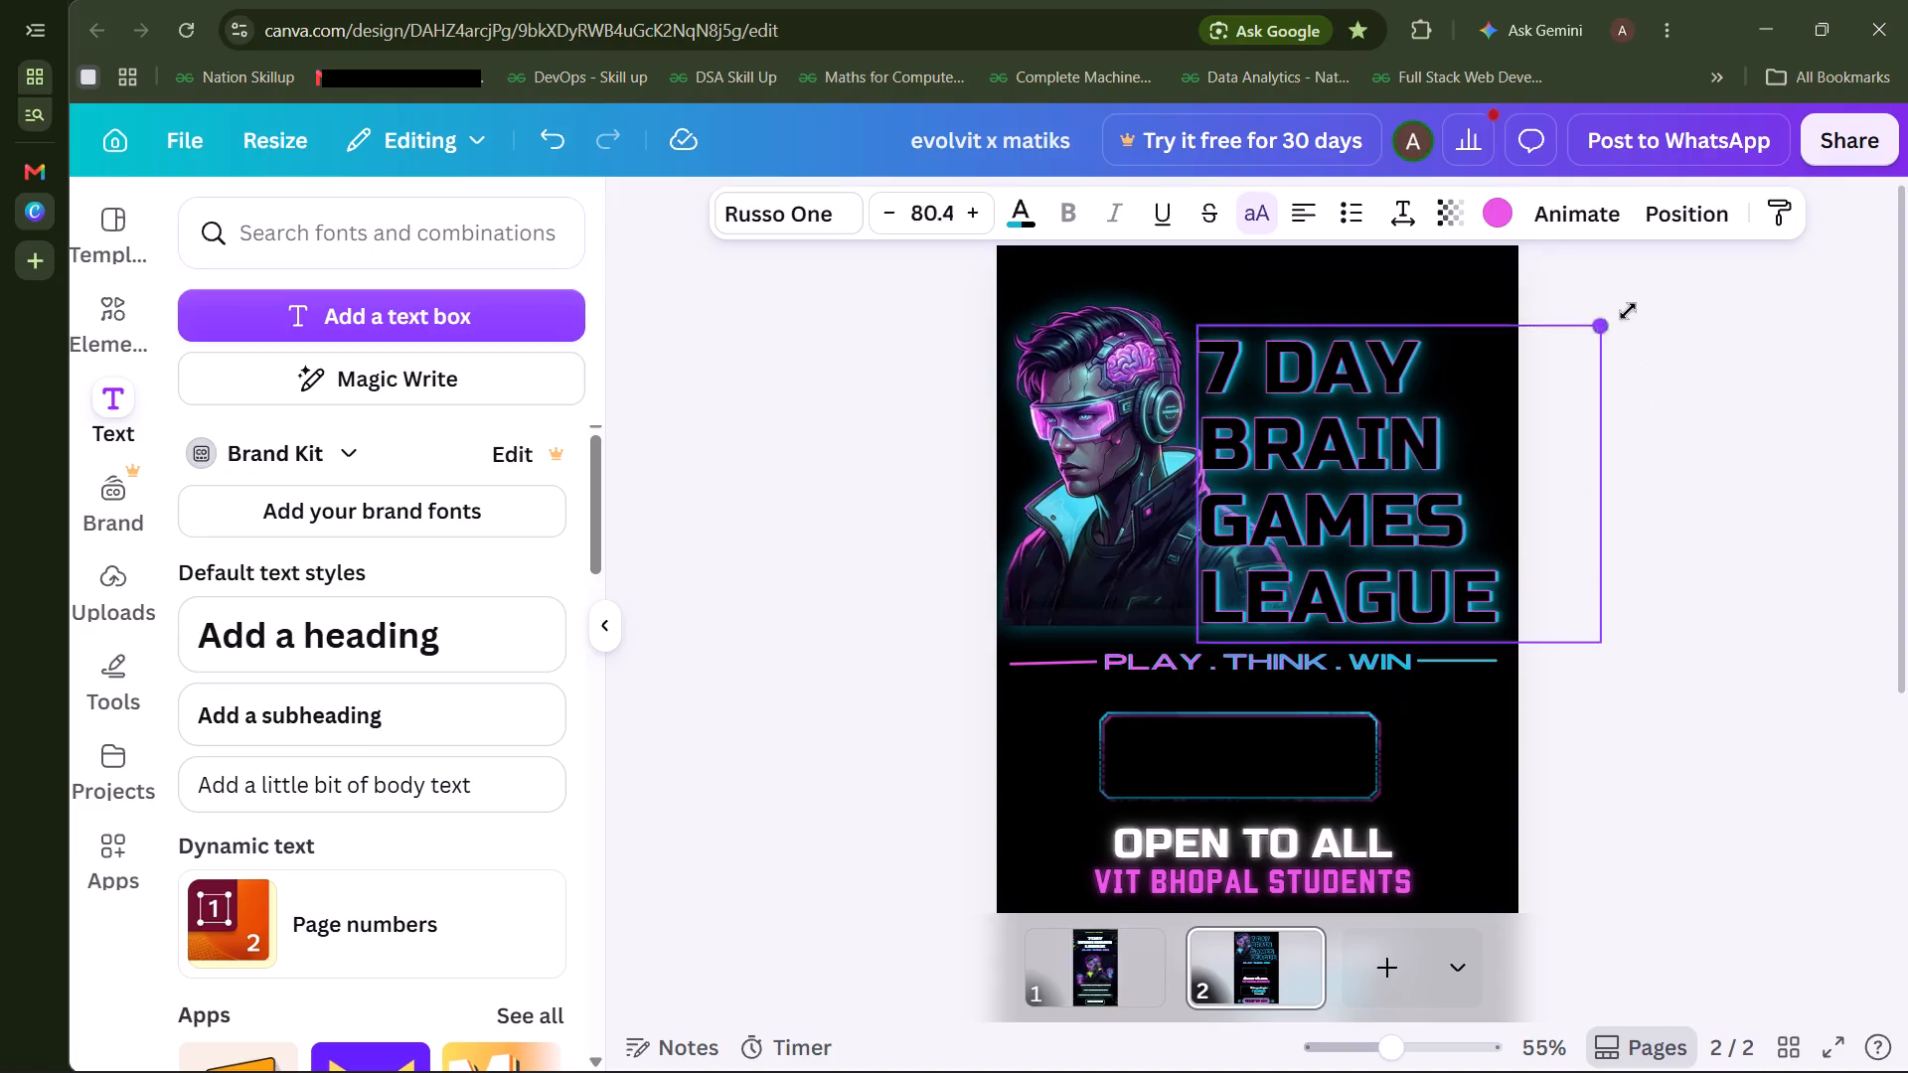
{"action": "left_click_drag", "start_coordinate": [1628, 311], "coordinate": [1622, 312]}
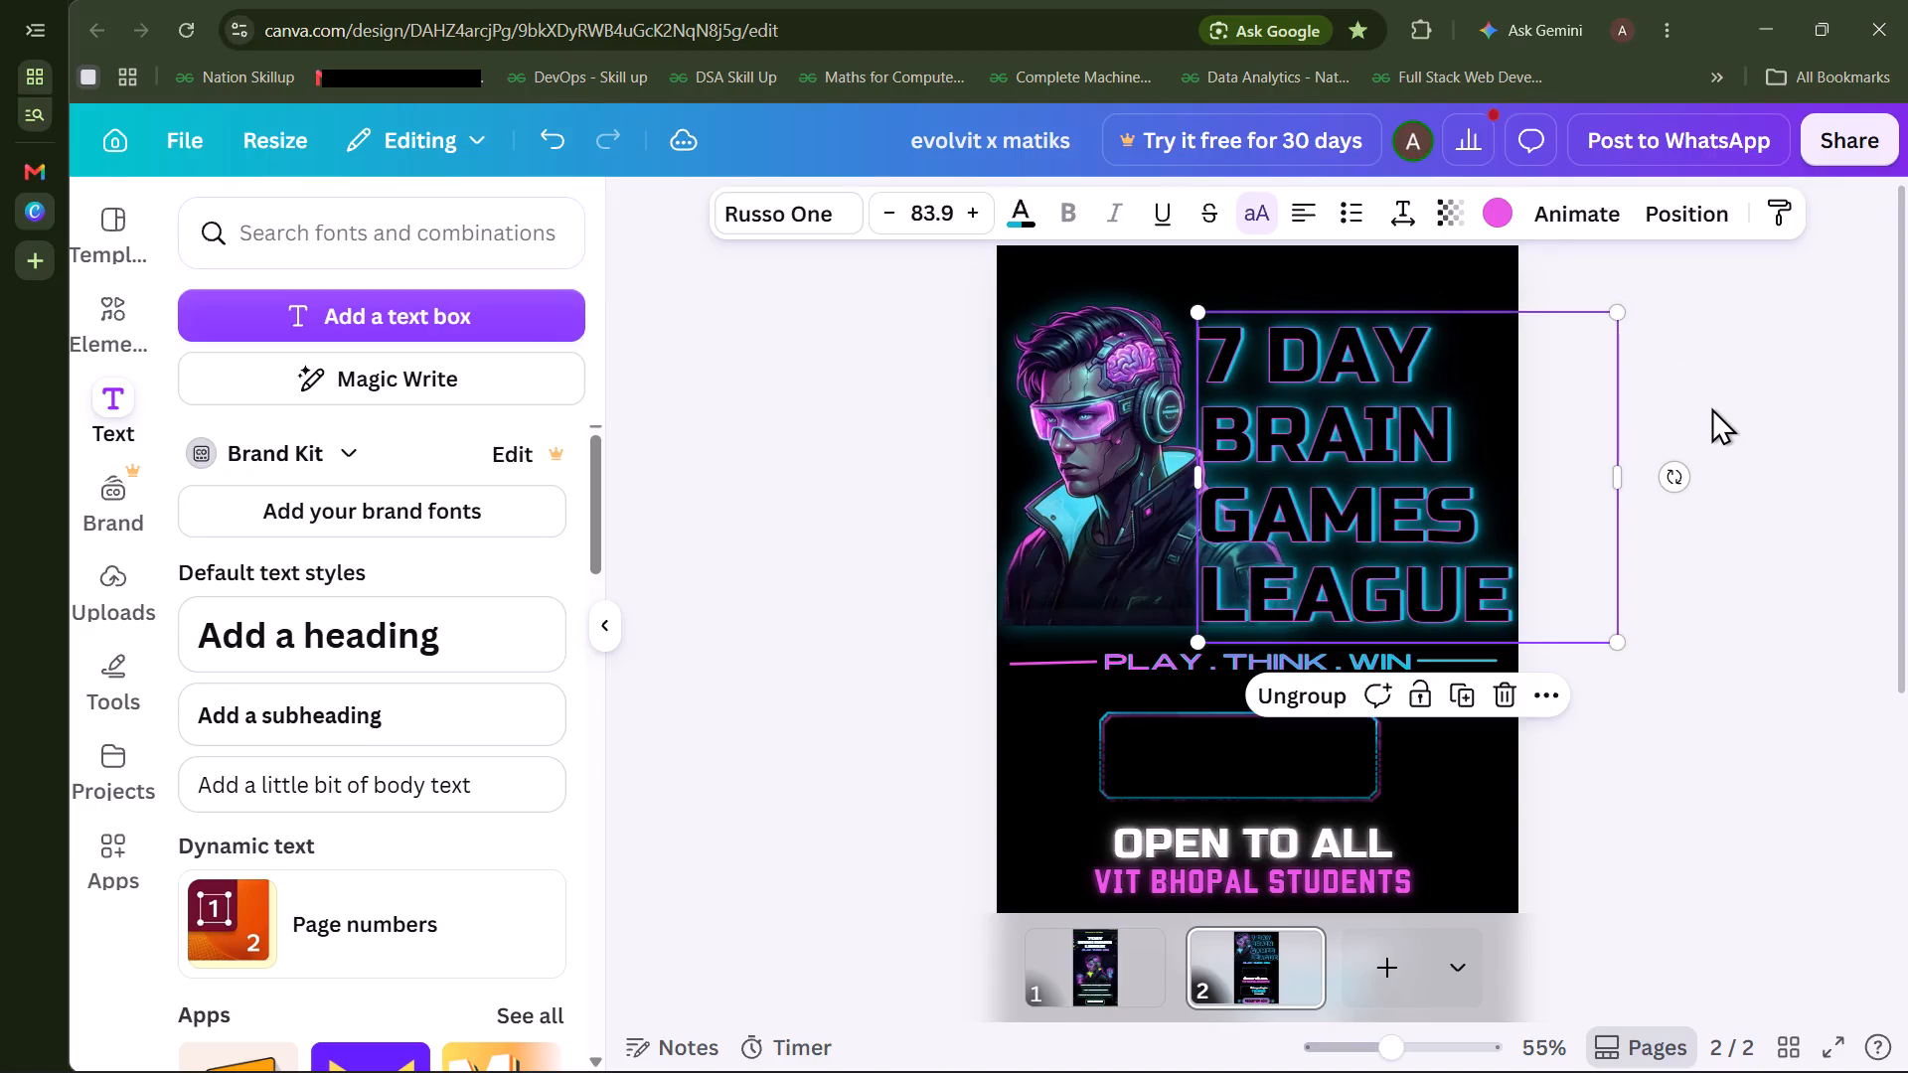
{"action": "left_click", "coordinate": [1711, 407]}
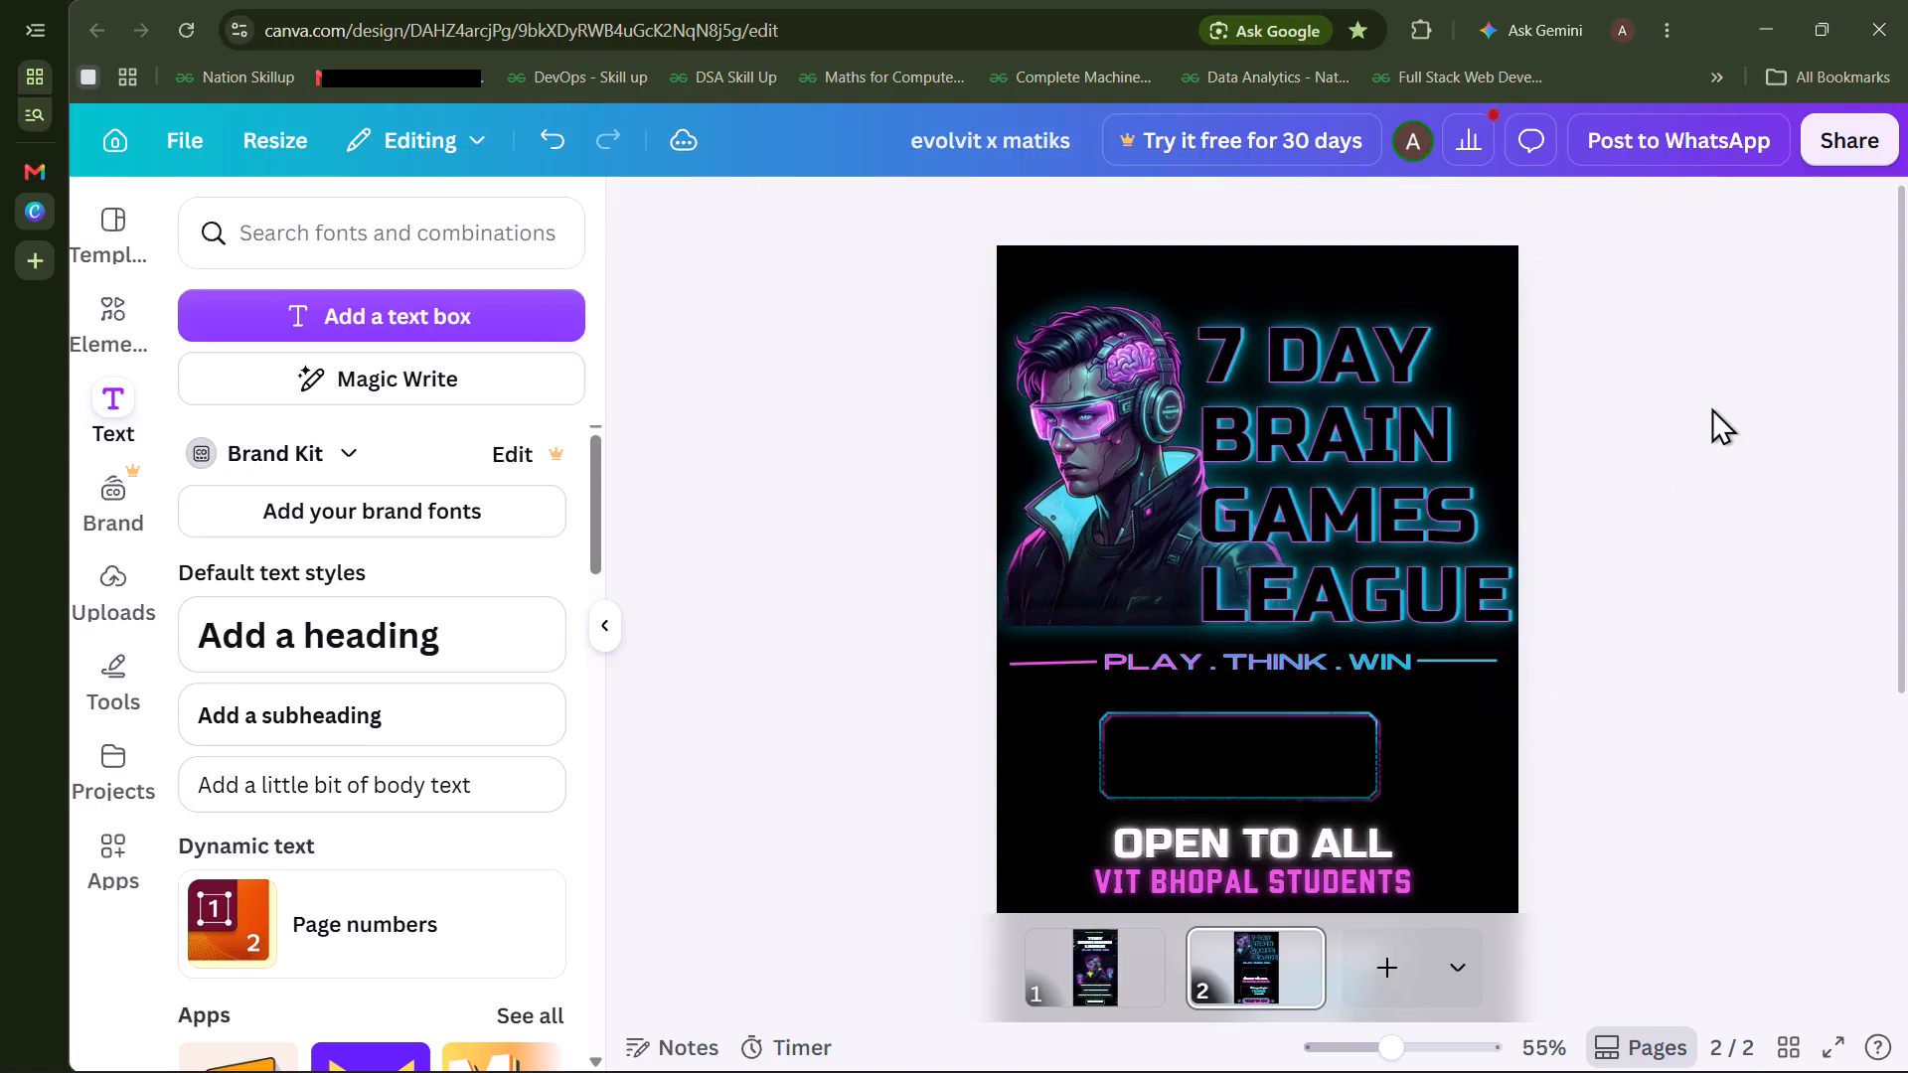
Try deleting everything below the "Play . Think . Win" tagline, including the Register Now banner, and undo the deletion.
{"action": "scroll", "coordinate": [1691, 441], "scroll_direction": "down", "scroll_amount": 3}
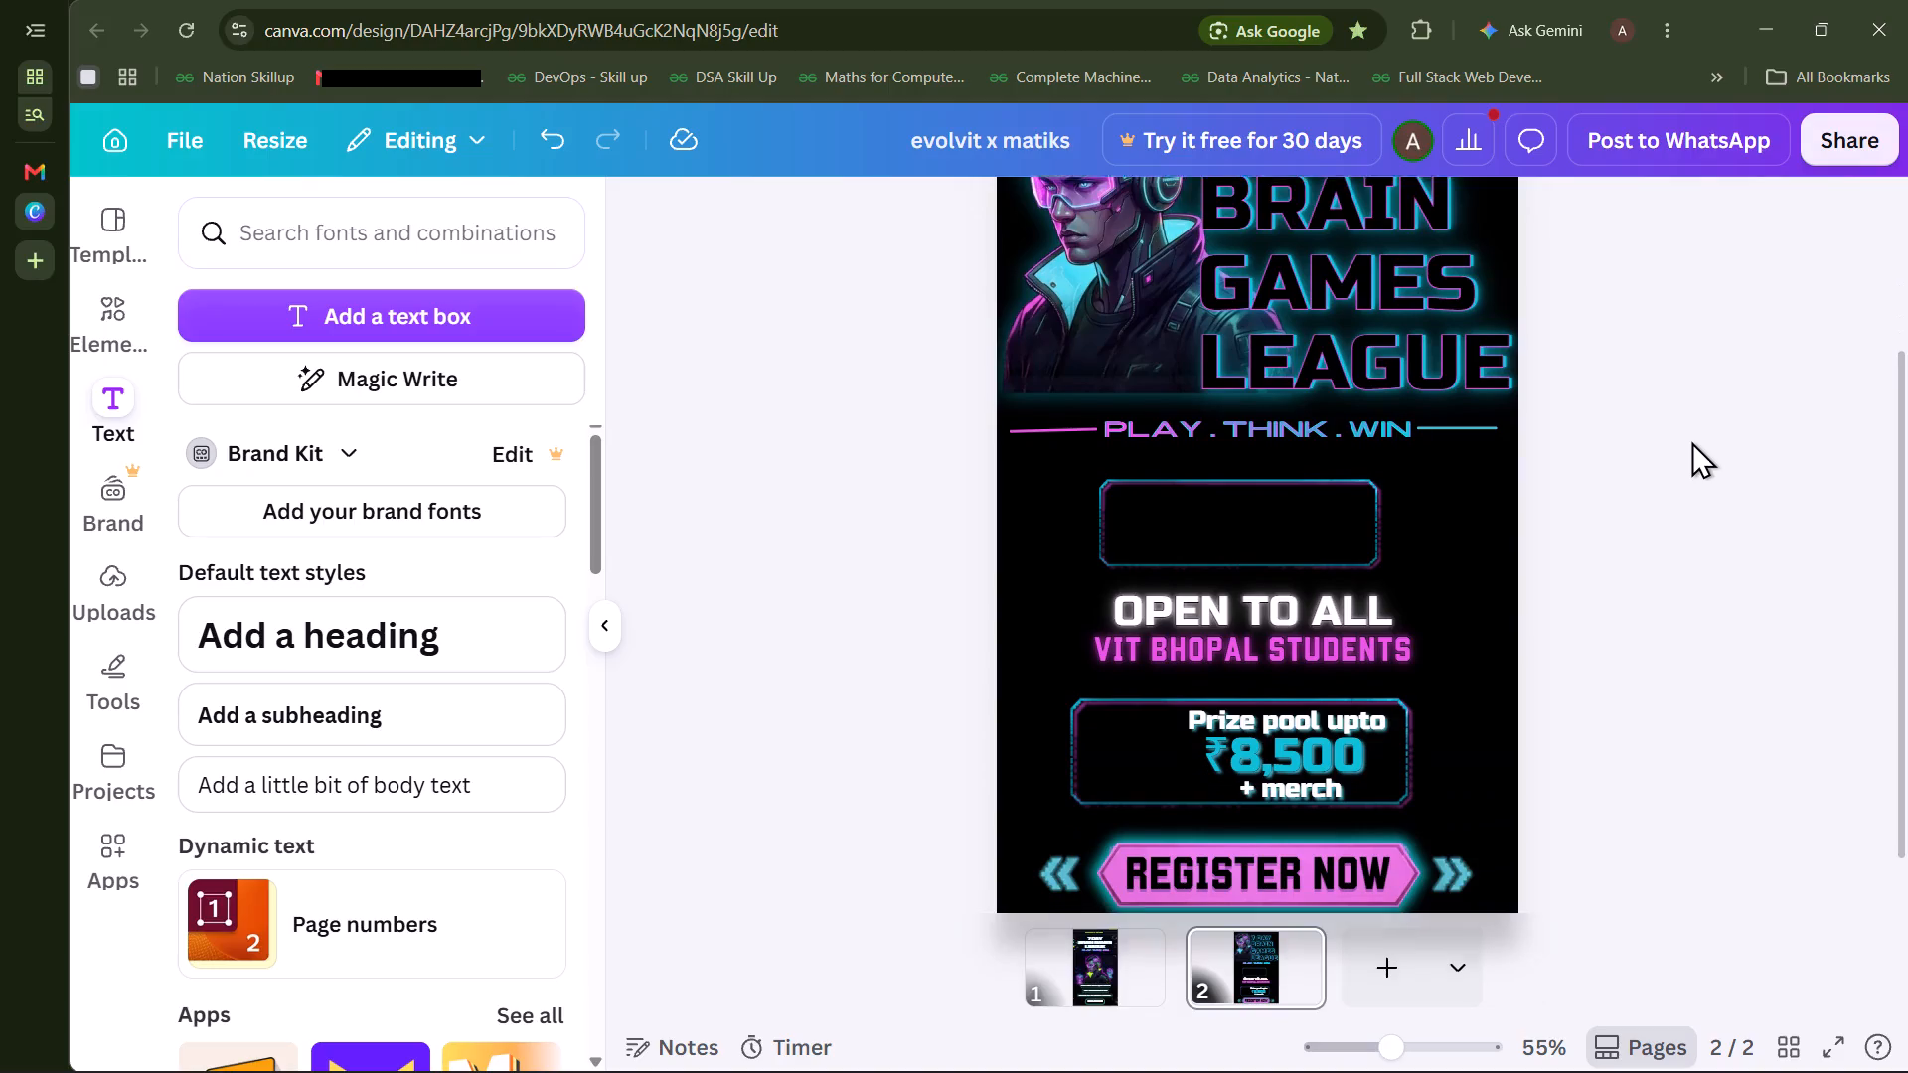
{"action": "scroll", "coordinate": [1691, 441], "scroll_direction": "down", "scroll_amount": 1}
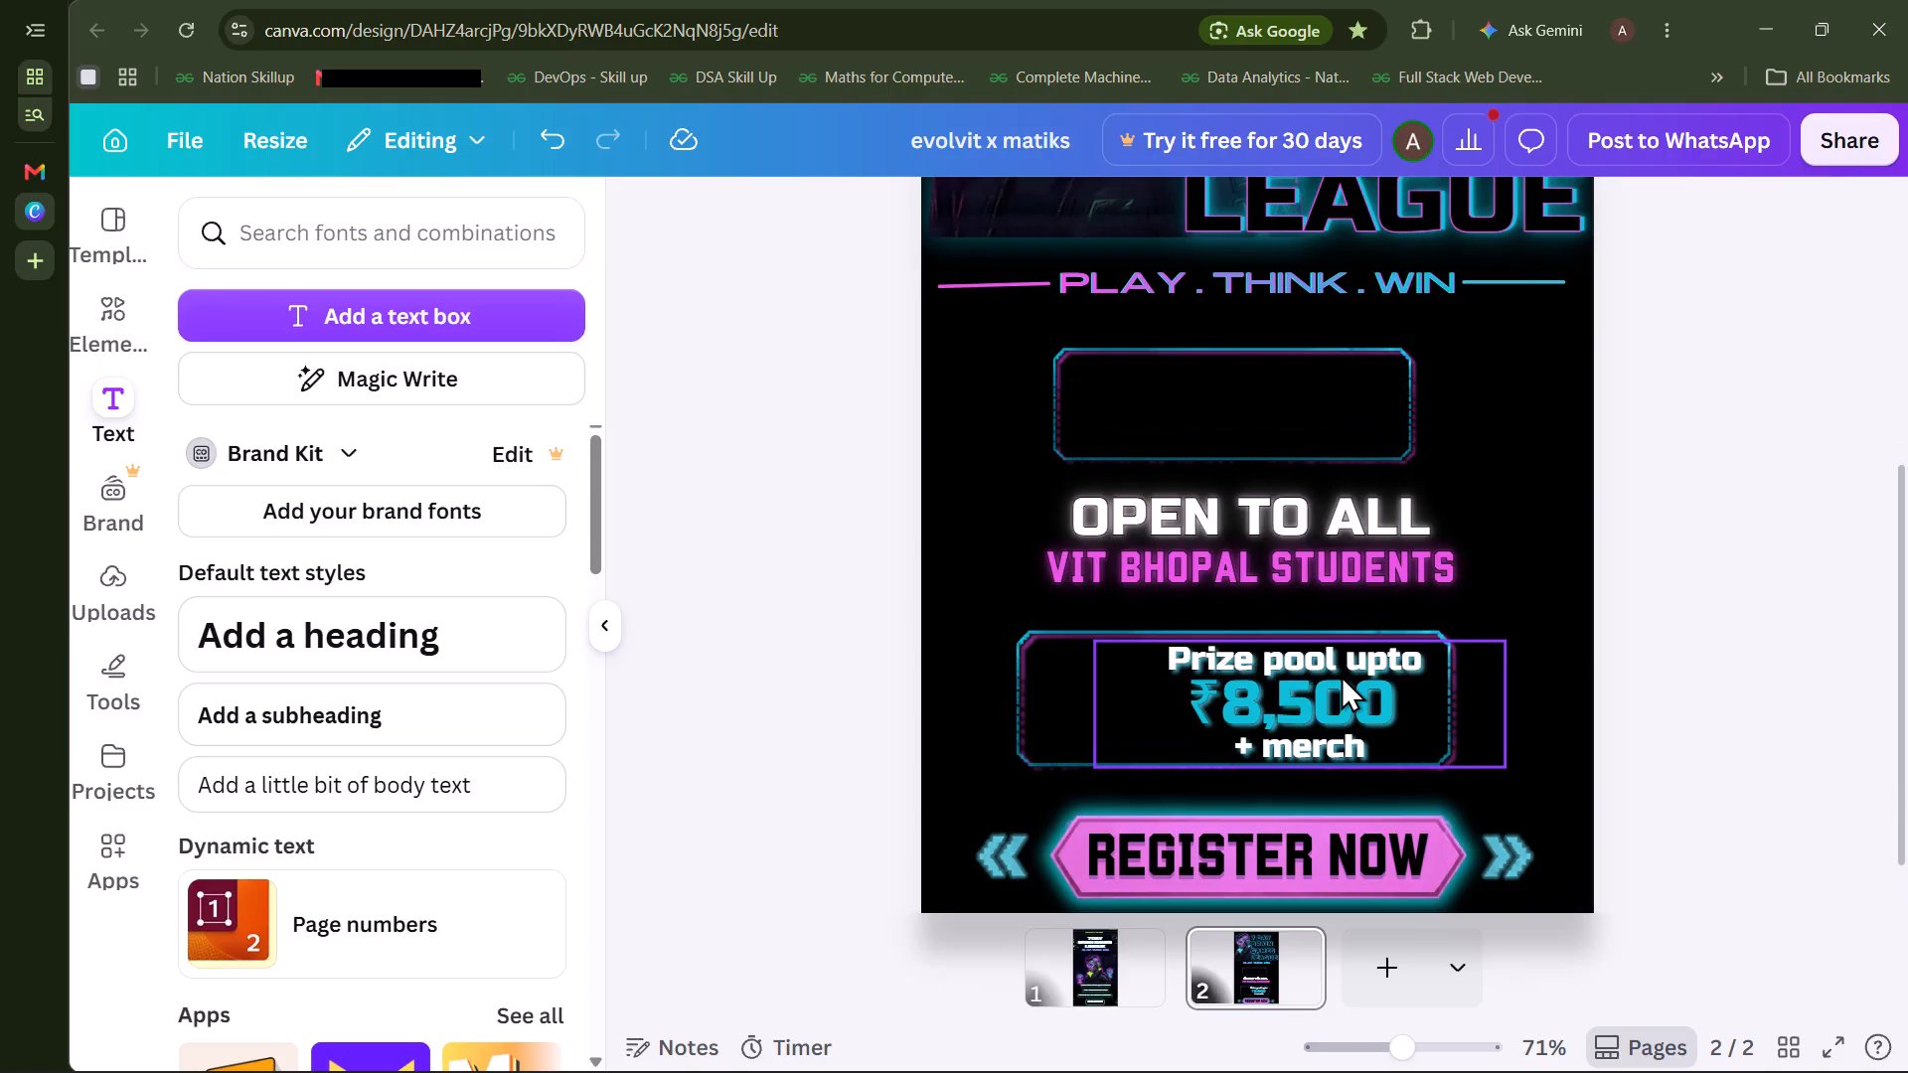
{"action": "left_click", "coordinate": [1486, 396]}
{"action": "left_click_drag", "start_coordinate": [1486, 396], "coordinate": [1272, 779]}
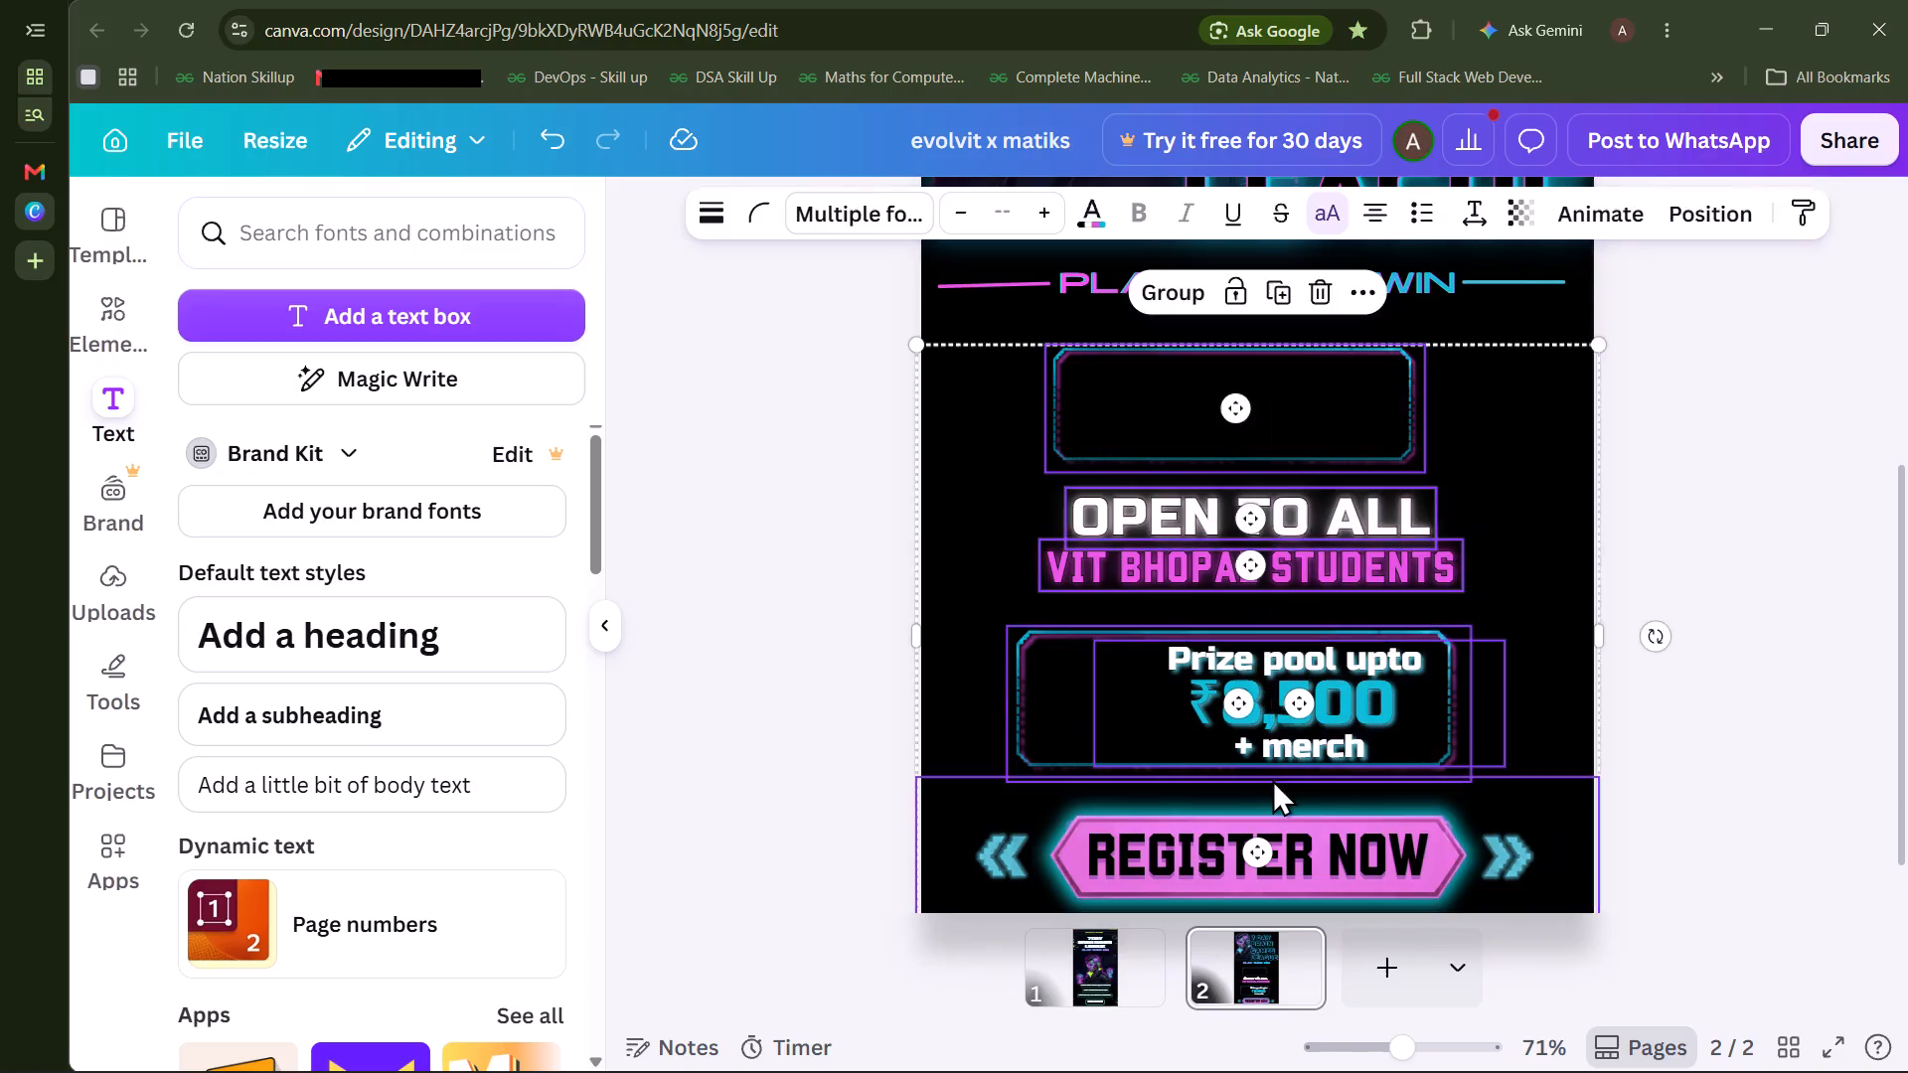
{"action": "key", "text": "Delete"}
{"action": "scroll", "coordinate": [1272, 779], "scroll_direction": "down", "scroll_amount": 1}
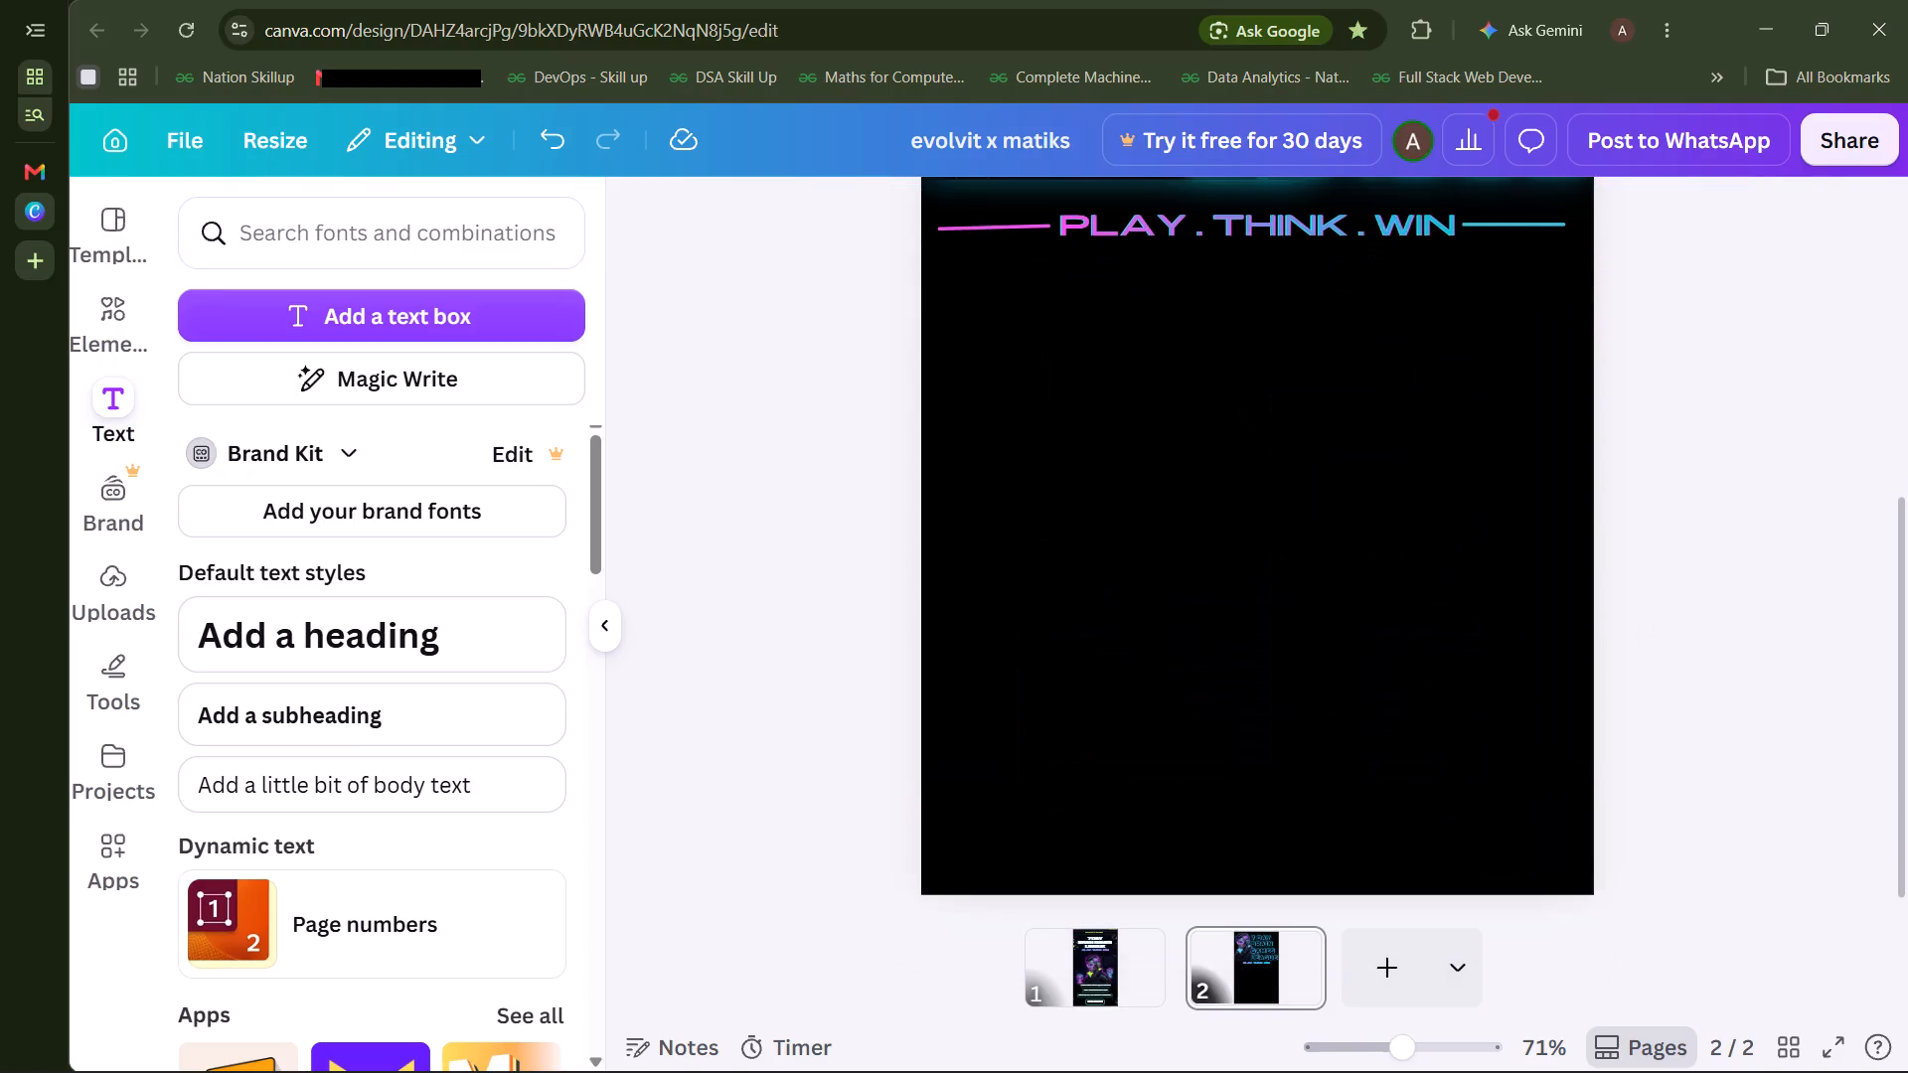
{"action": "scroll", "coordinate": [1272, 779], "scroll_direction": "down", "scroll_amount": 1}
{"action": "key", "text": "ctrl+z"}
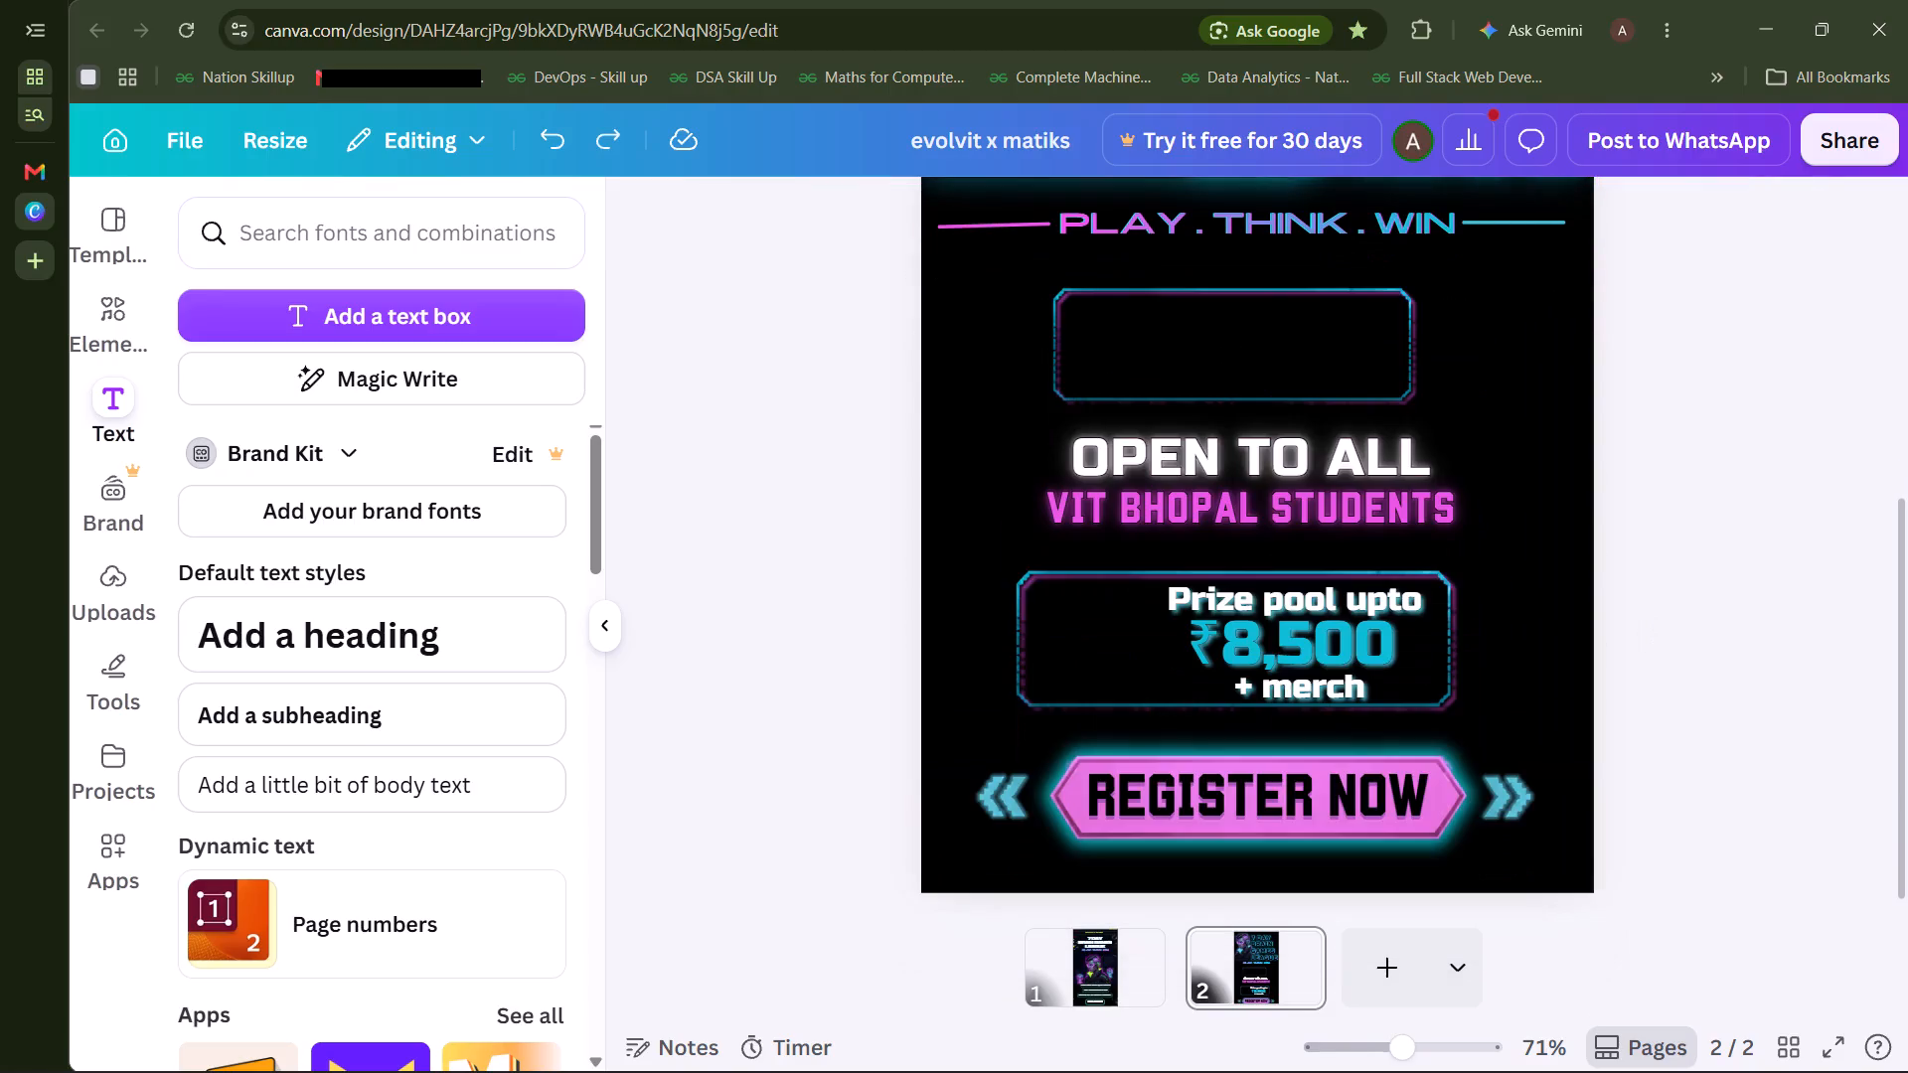
Delete both frames, the "Open to all VIT Bhopal students" text and the prize pool text, keeping the Register Now banner.
{"action": "left_click_drag", "start_coordinate": [1443, 300], "coordinate": [1319, 515]}
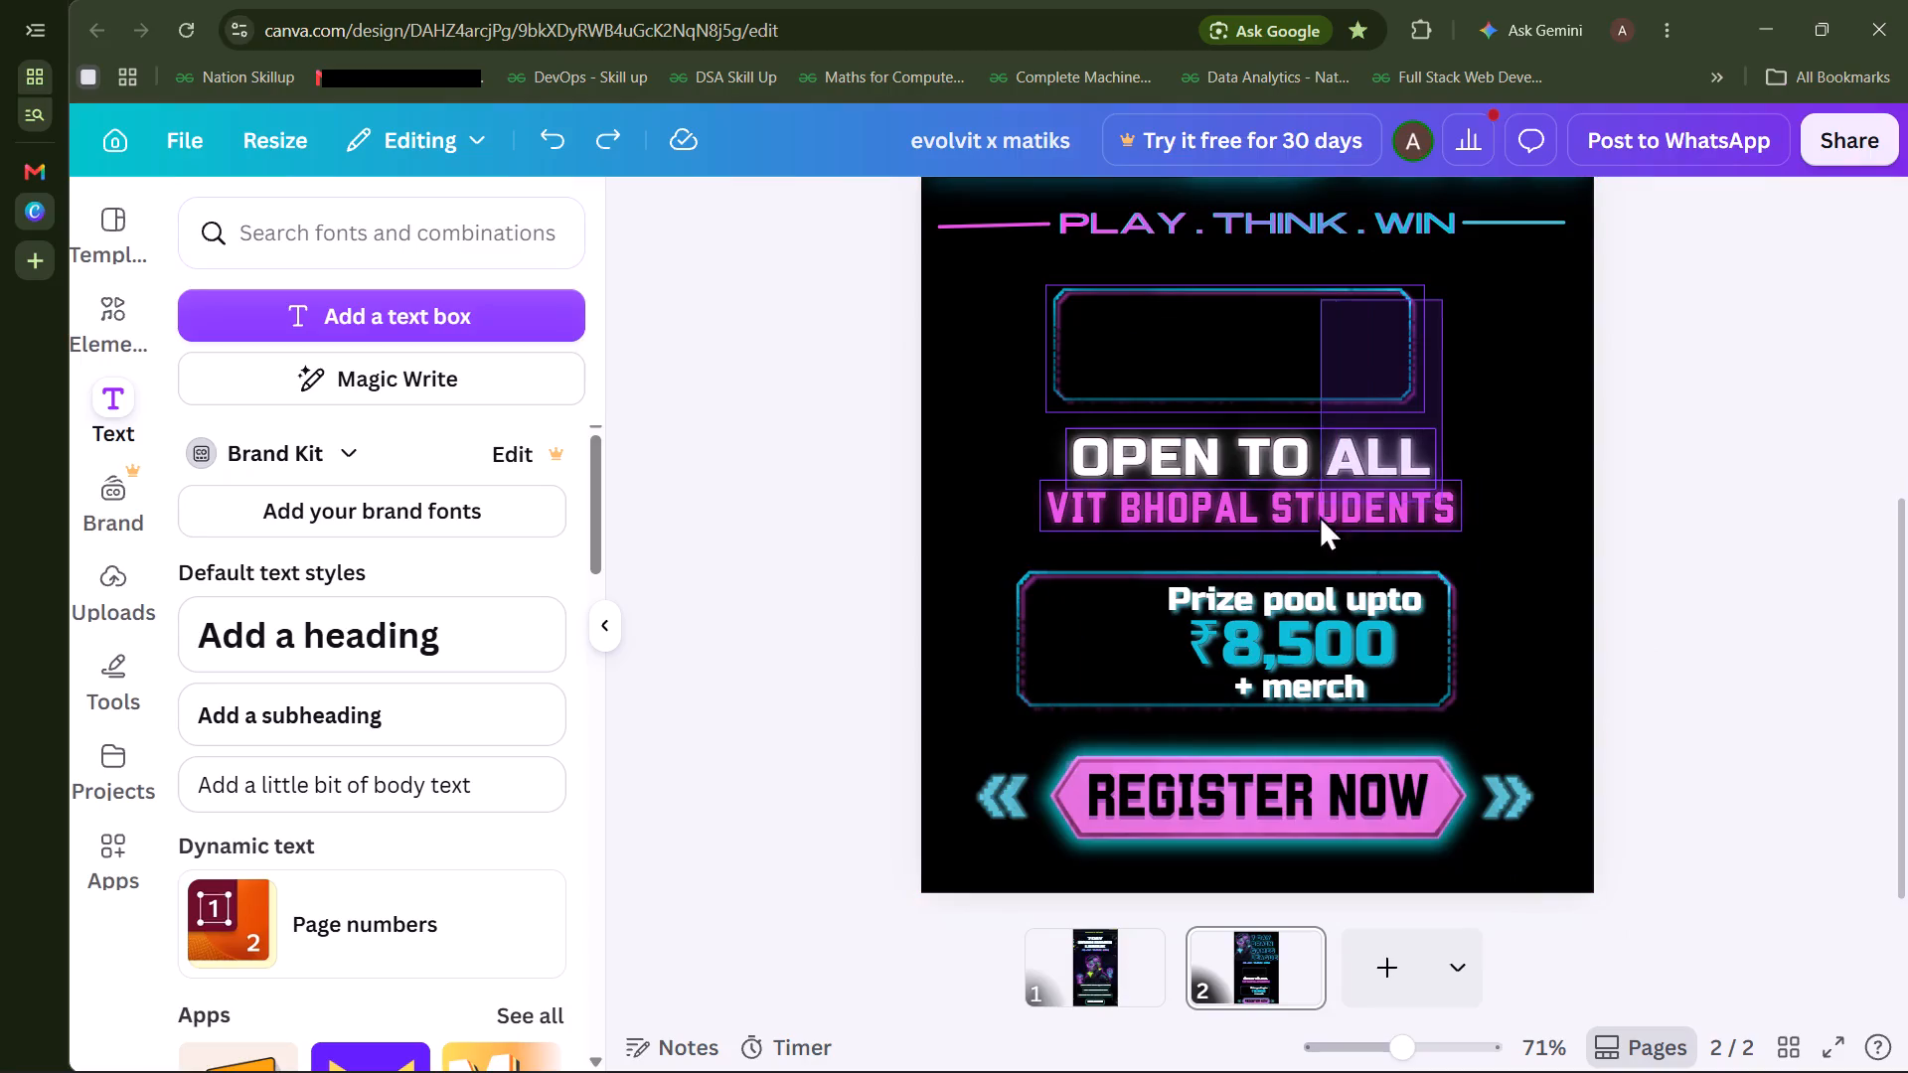
{"action": "left_click_drag", "start_coordinate": [1319, 515], "coordinate": [1292, 621]}
{"action": "key", "text": "Delete"}
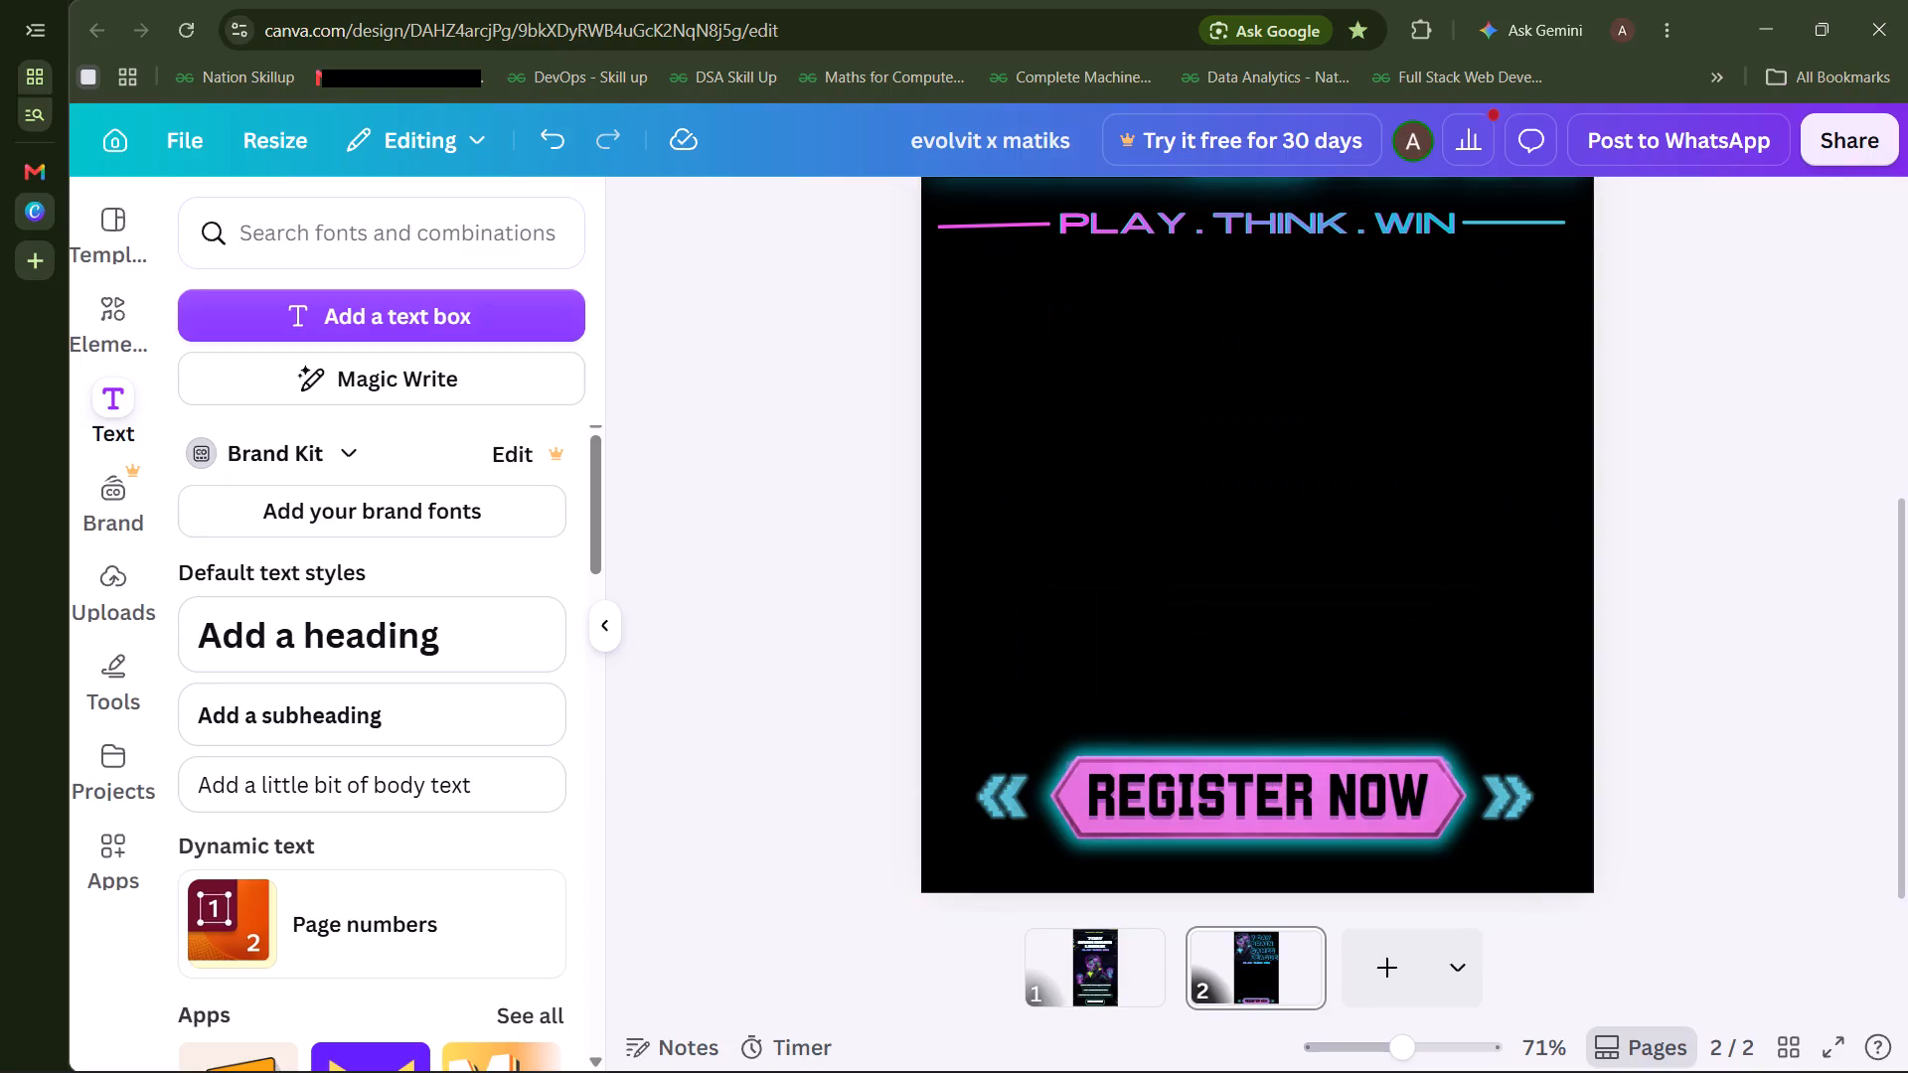
Tilt the grouped Register Now banner and its chevrons slightly counter-clockwise at the bottom of page 2.
{"action": "left_click_drag", "start_coordinate": [996, 691], "coordinate": [1047, 789]}
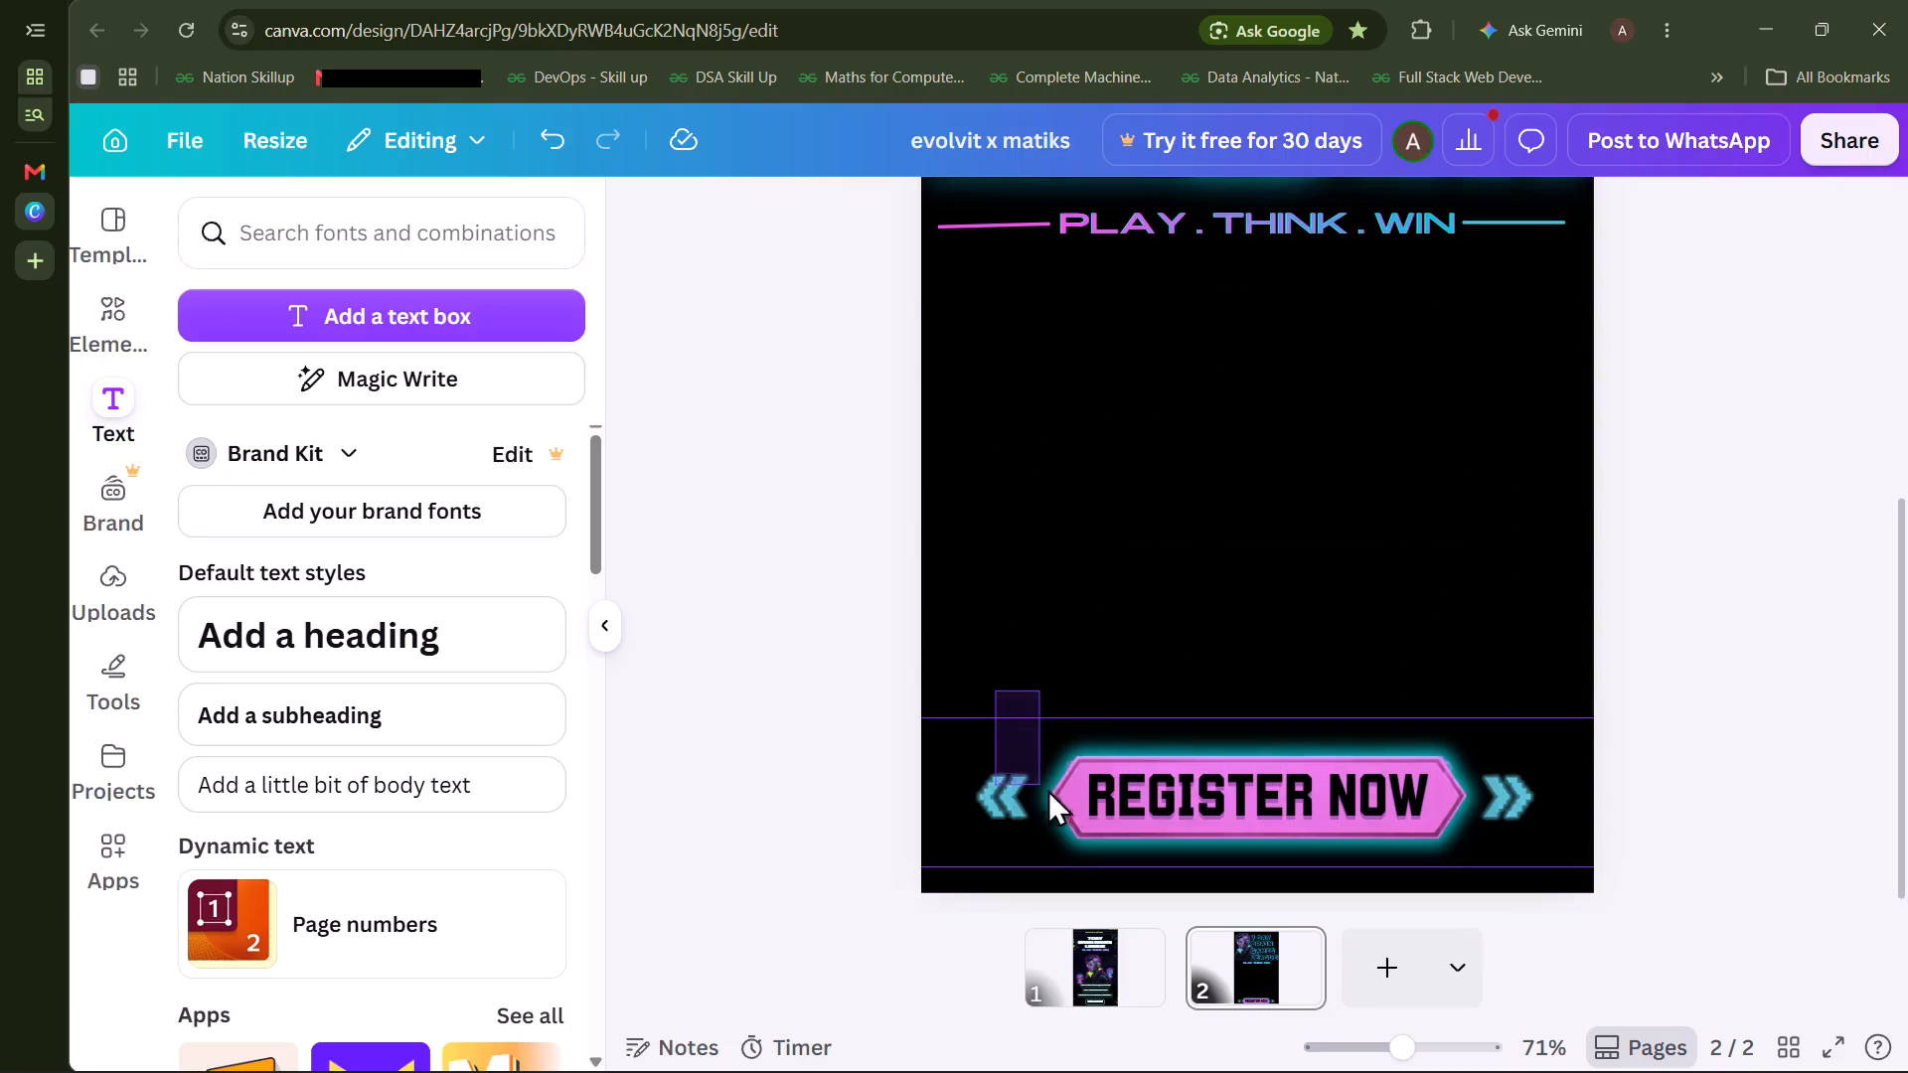
{"action": "left_click_drag", "start_coordinate": [1047, 789], "coordinate": [1506, 804]}
{"action": "left_click", "coordinate": [1310, 495]}
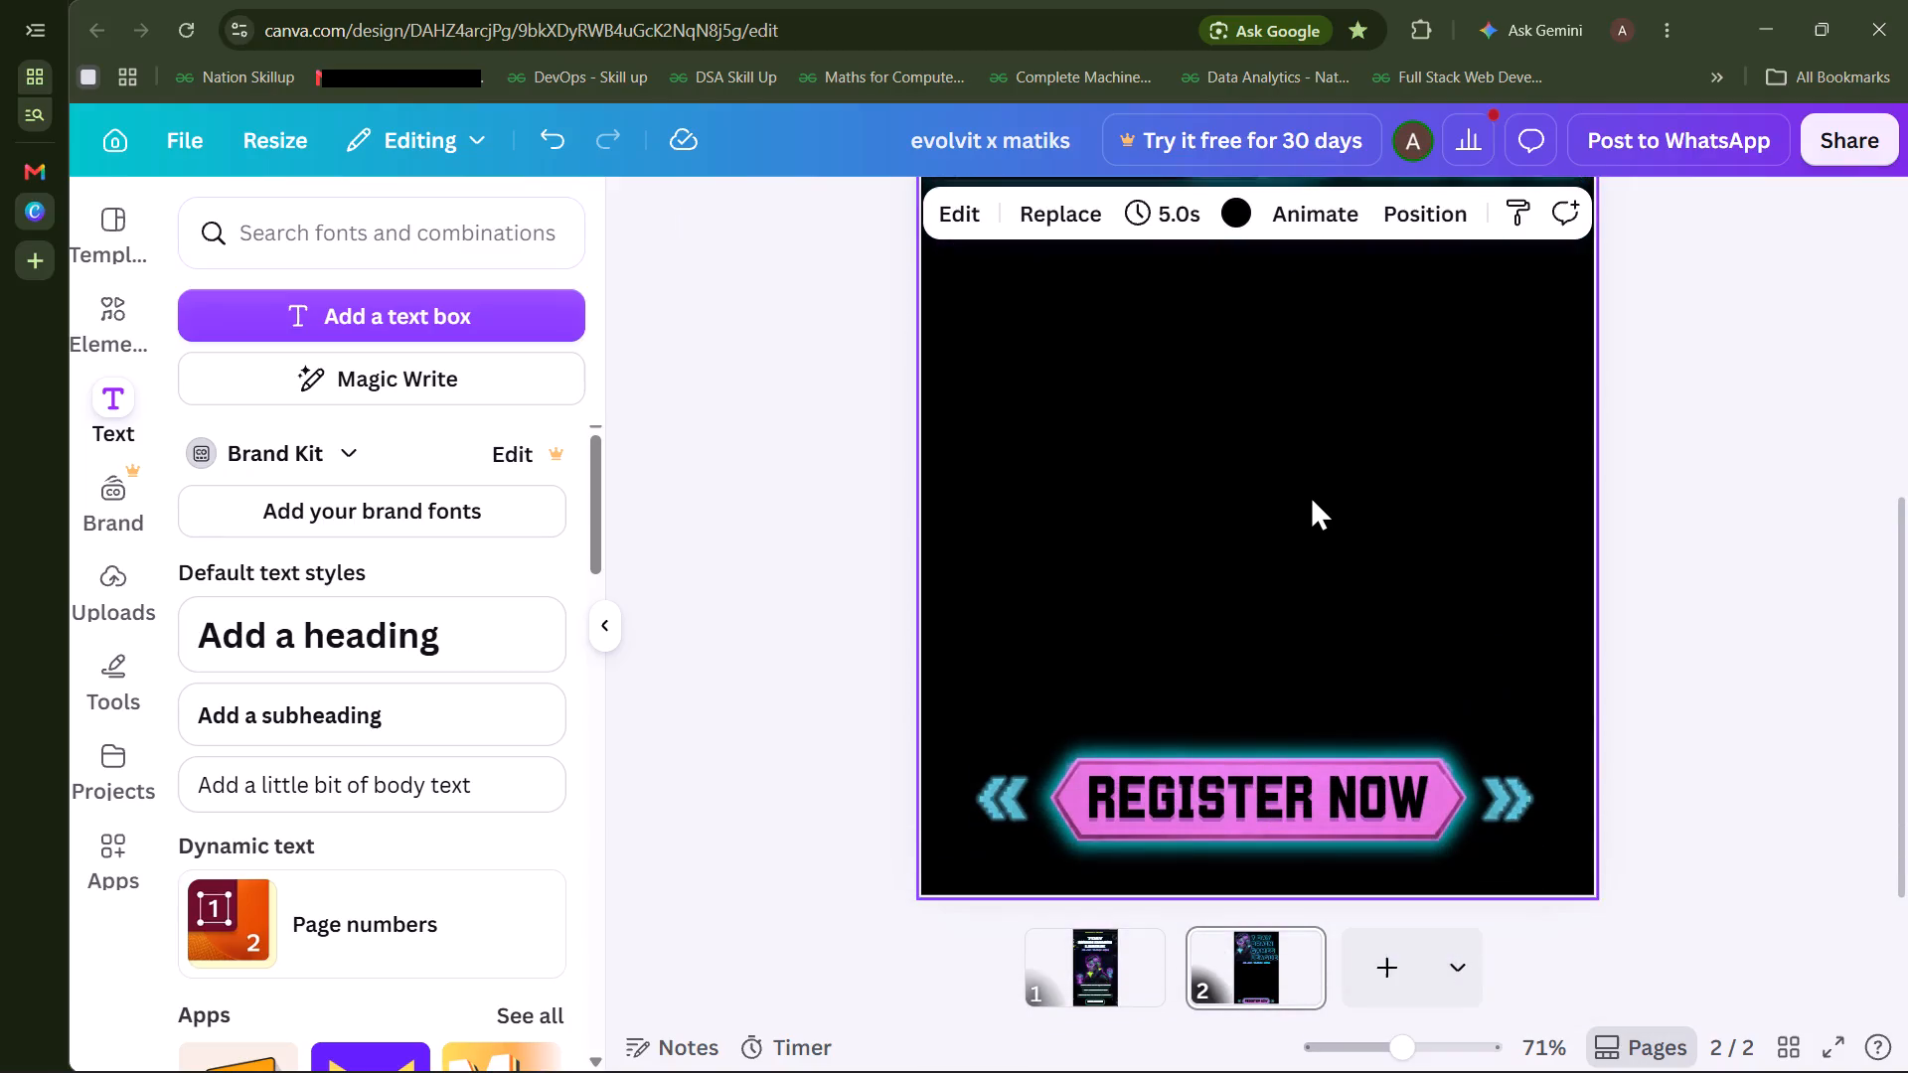
{"action": "left_click", "coordinate": [1230, 784]}
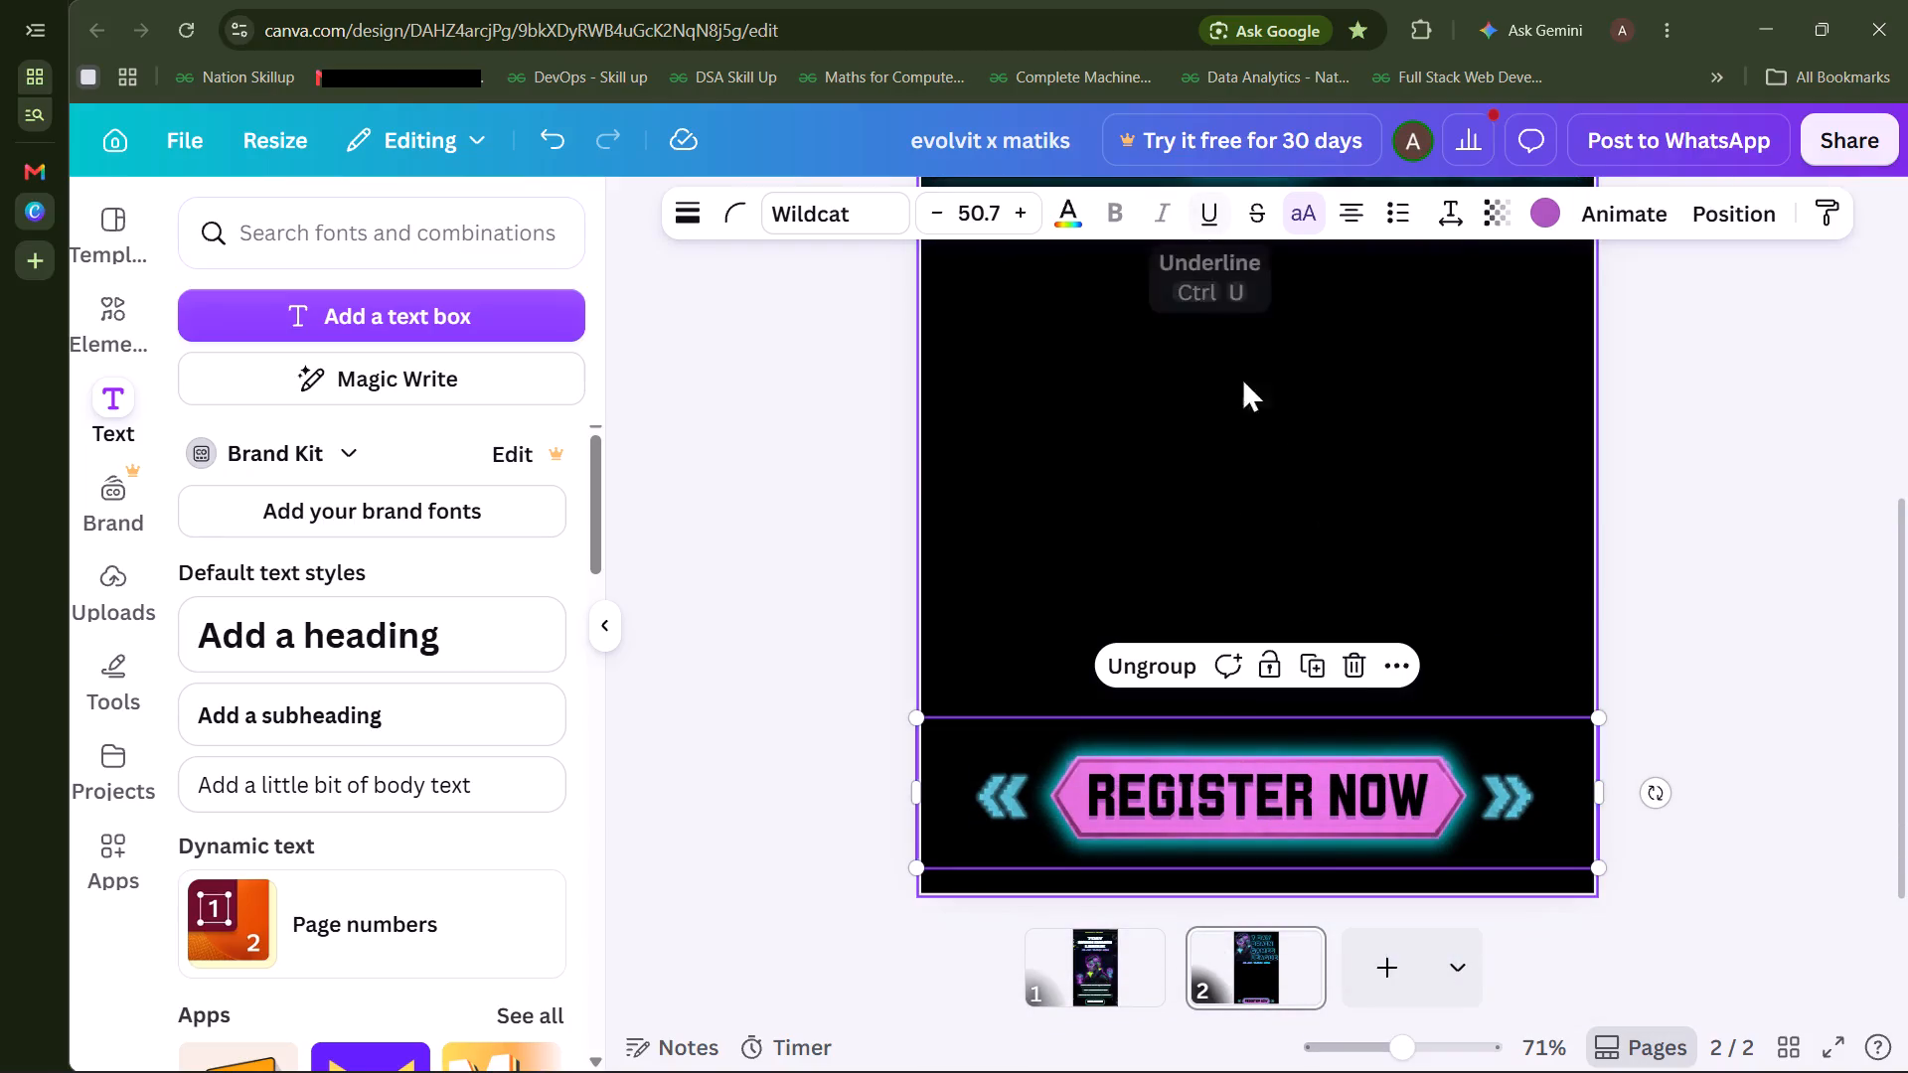
{"action": "left_click", "coordinate": [1330, 787]}
{"action": "left_click", "coordinate": [1305, 640]}
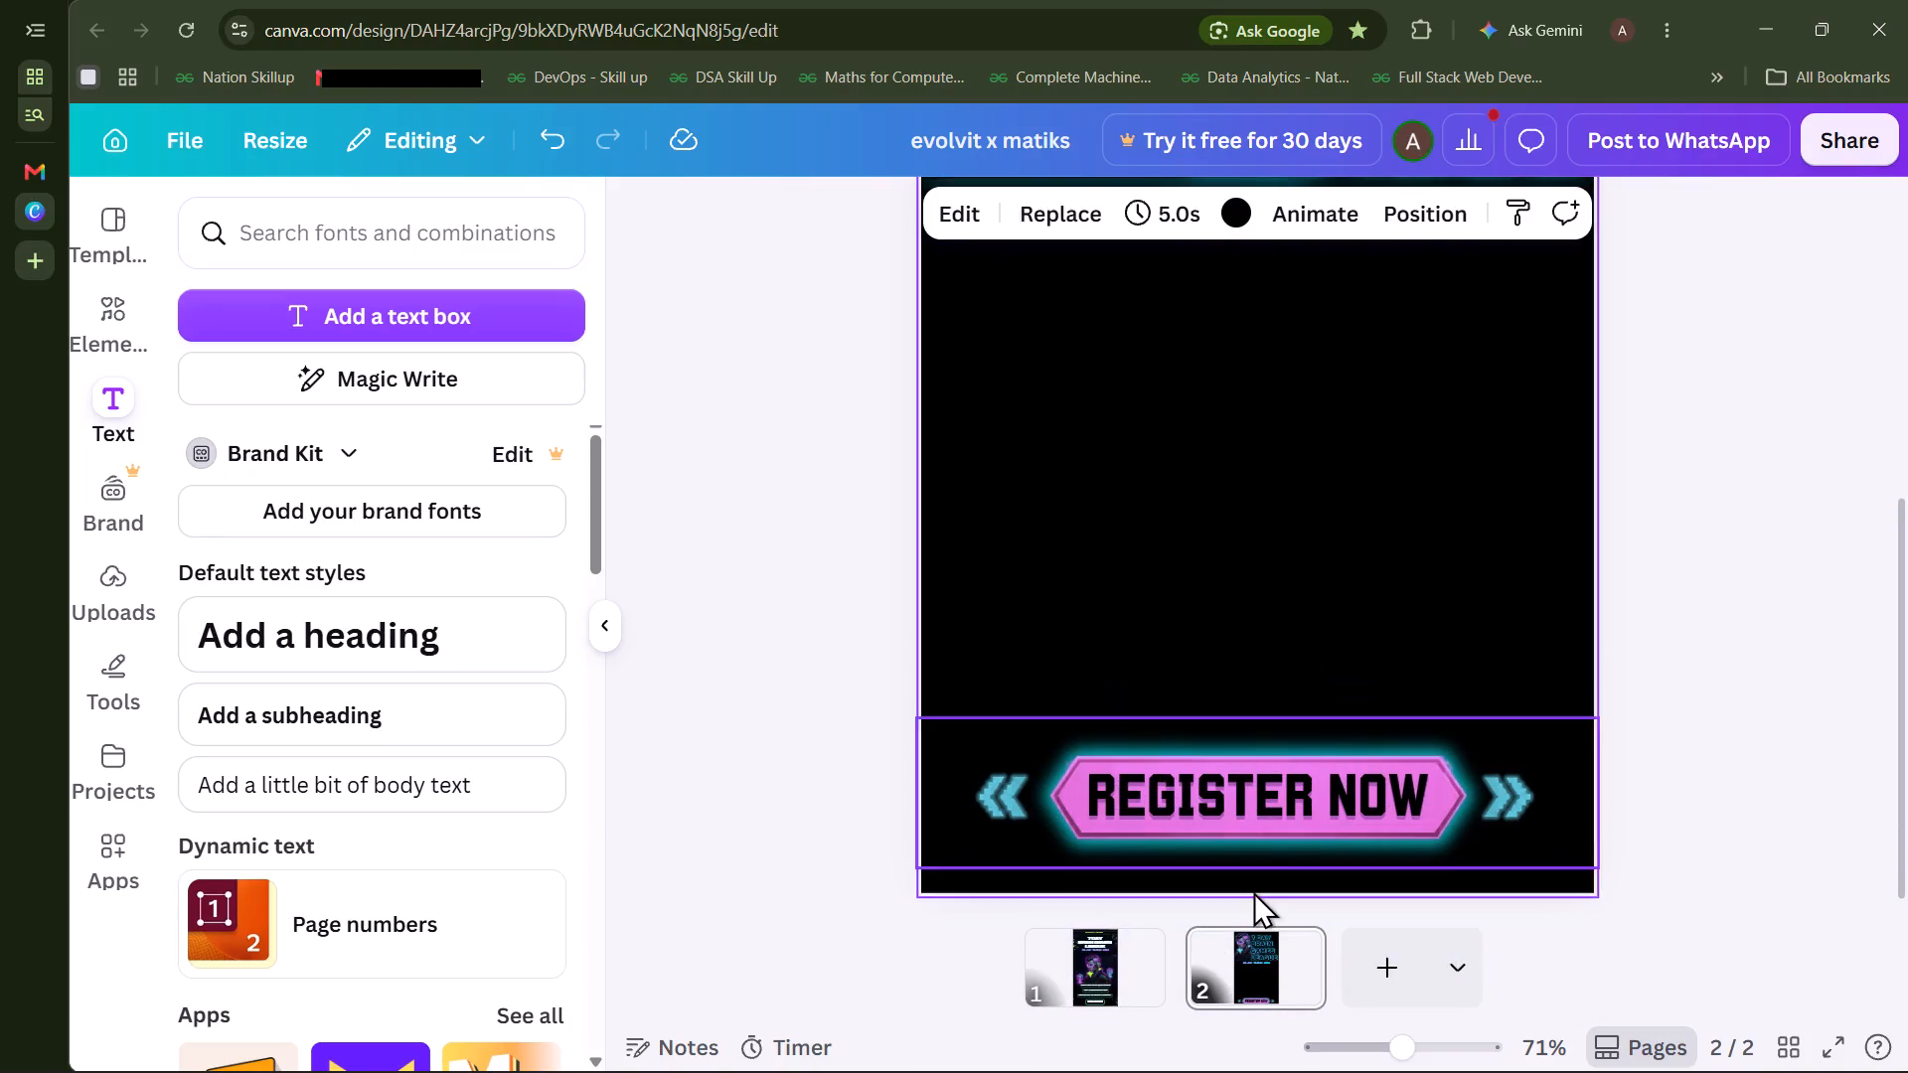
{"action": "left_click_drag", "start_coordinate": [1253, 891], "coordinate": [1272, 829]}
{"action": "left_click", "coordinate": [1272, 829]}
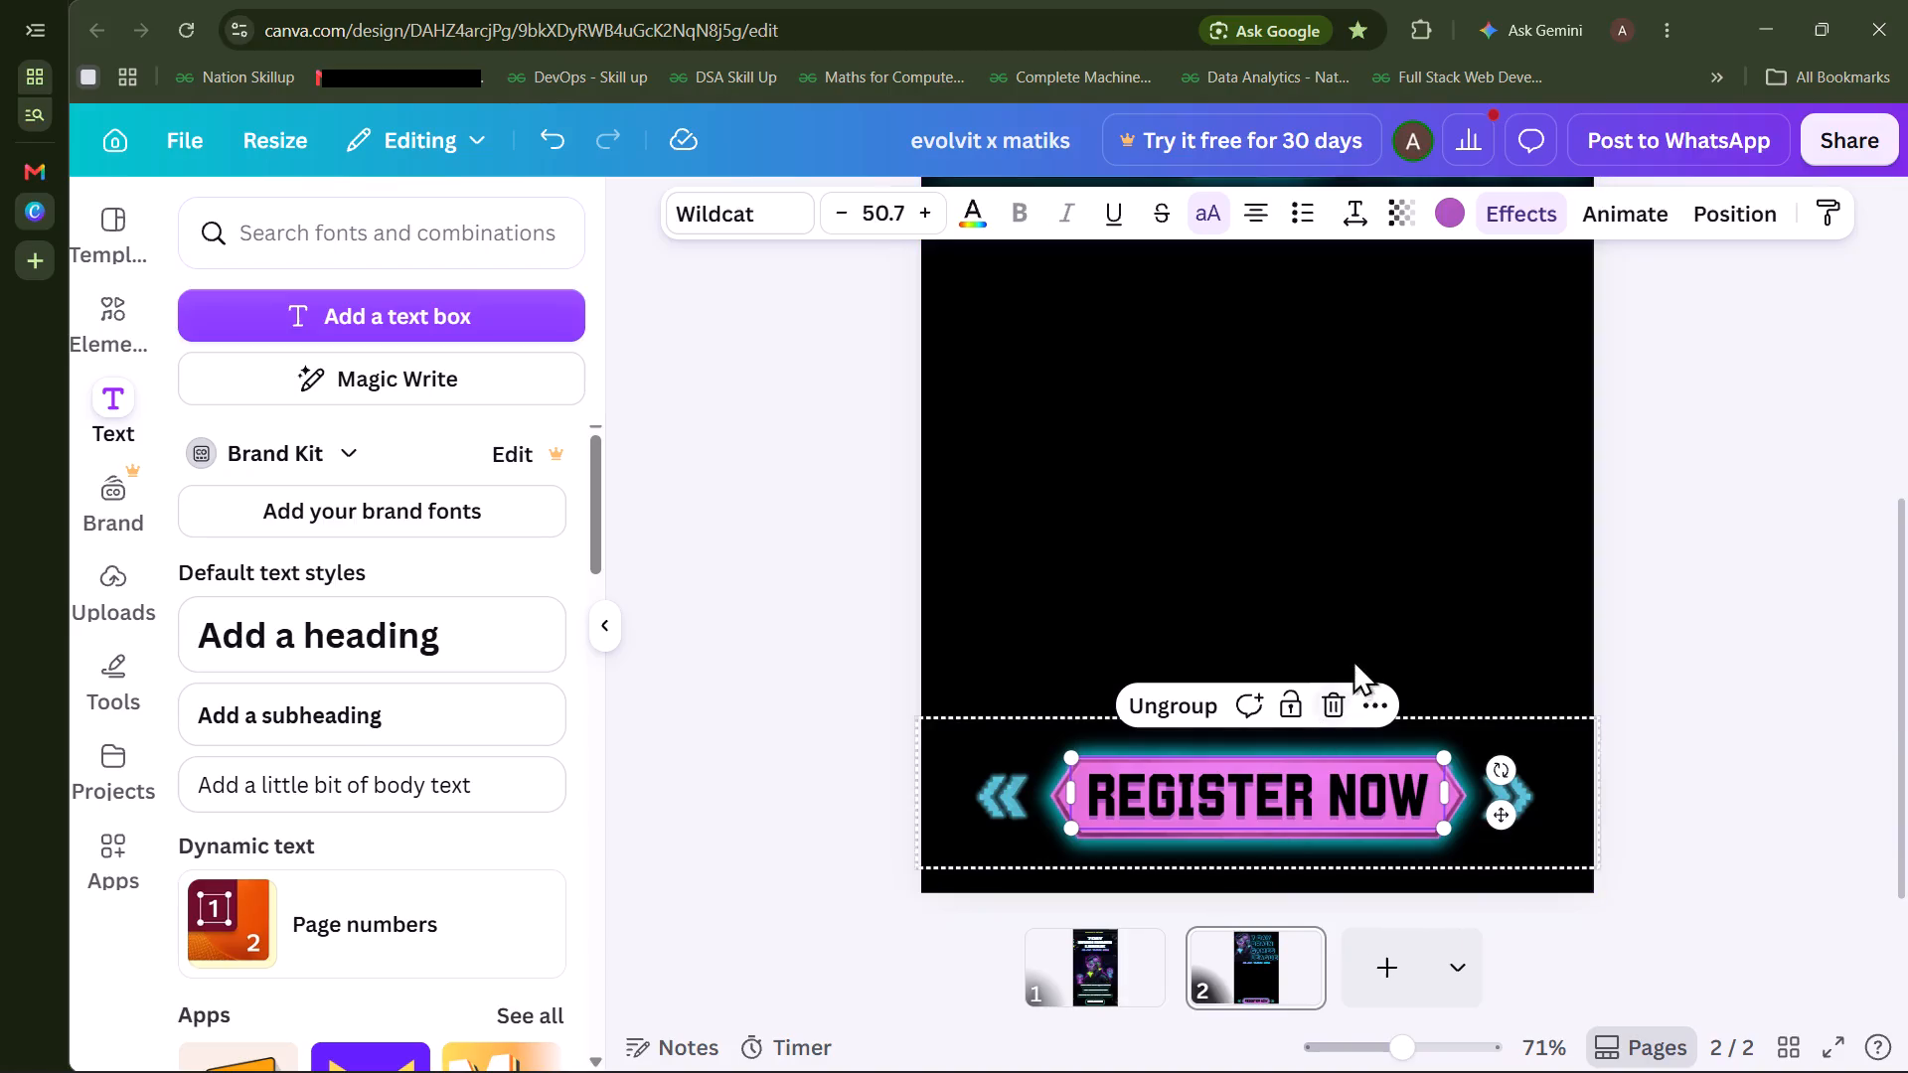
{"action": "left_click", "coordinate": [1371, 587]}
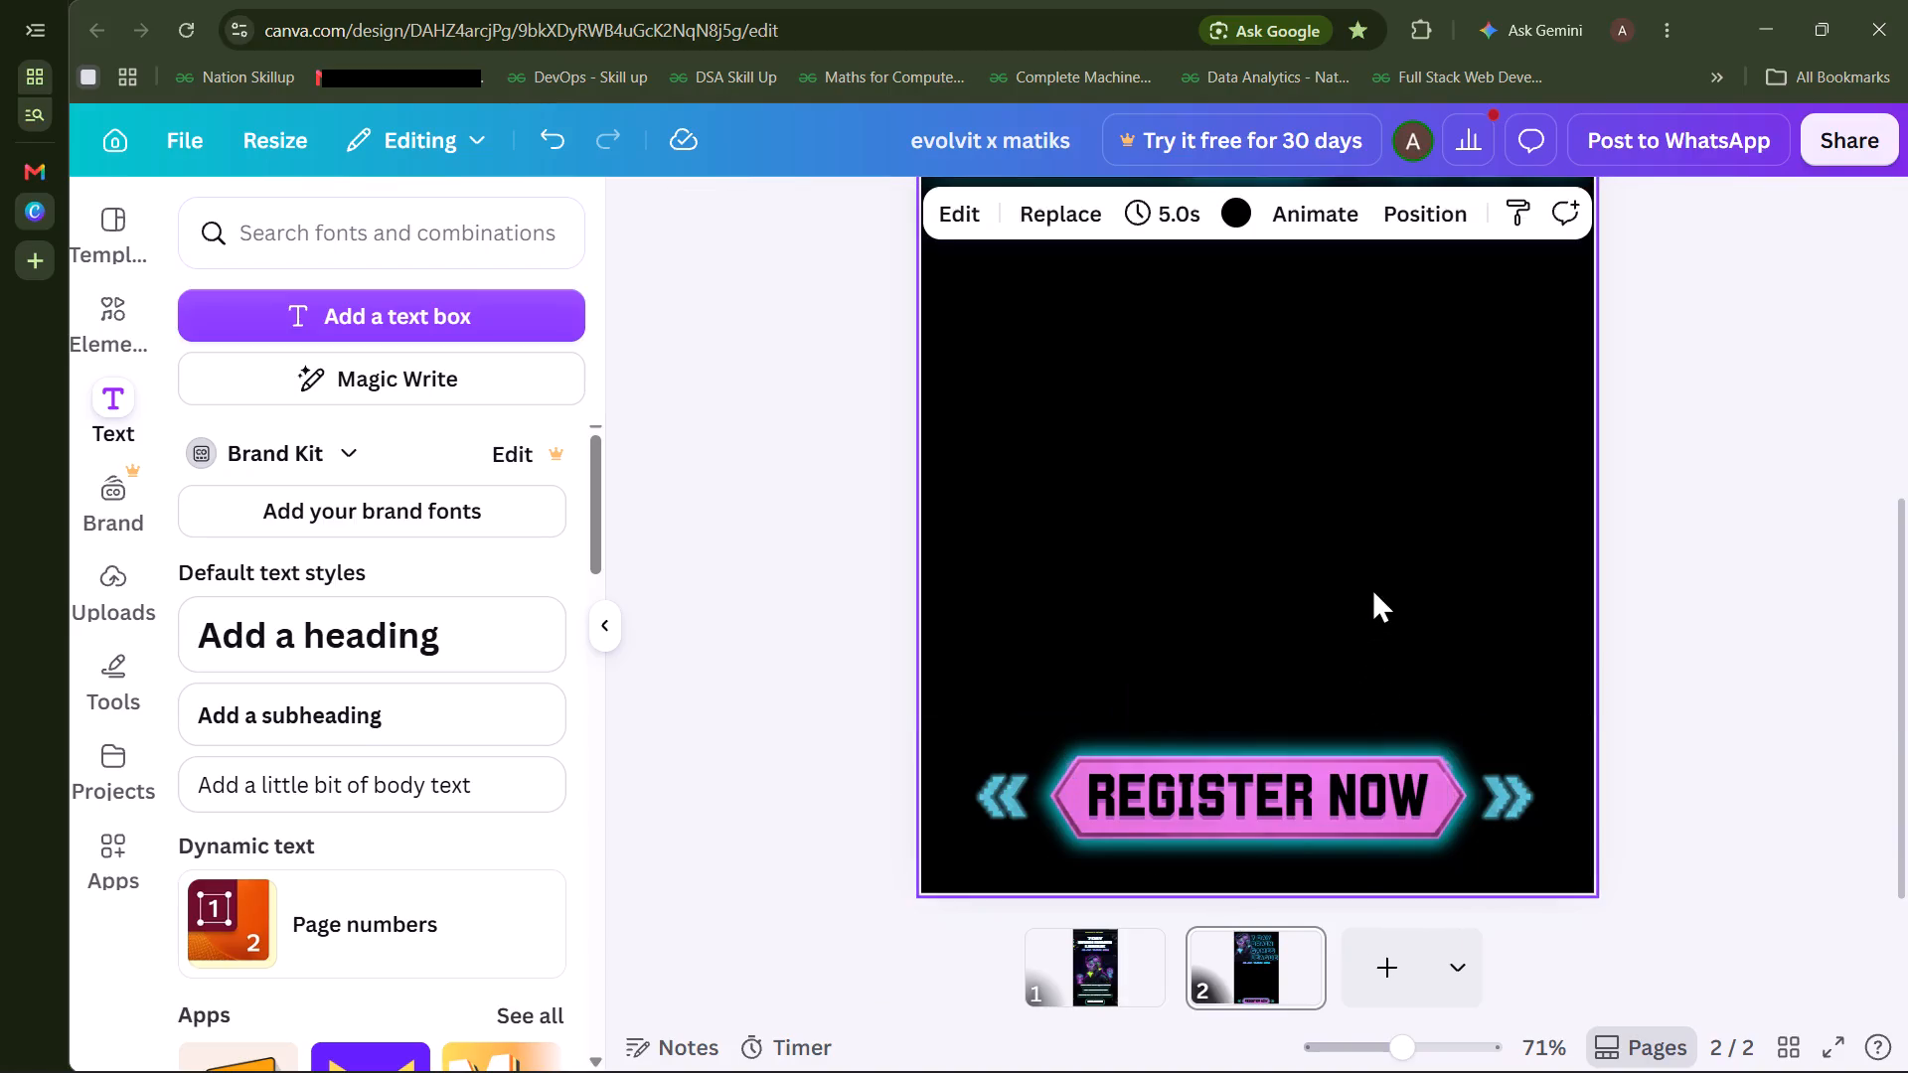
{"action": "left_click", "coordinate": [1451, 792]}
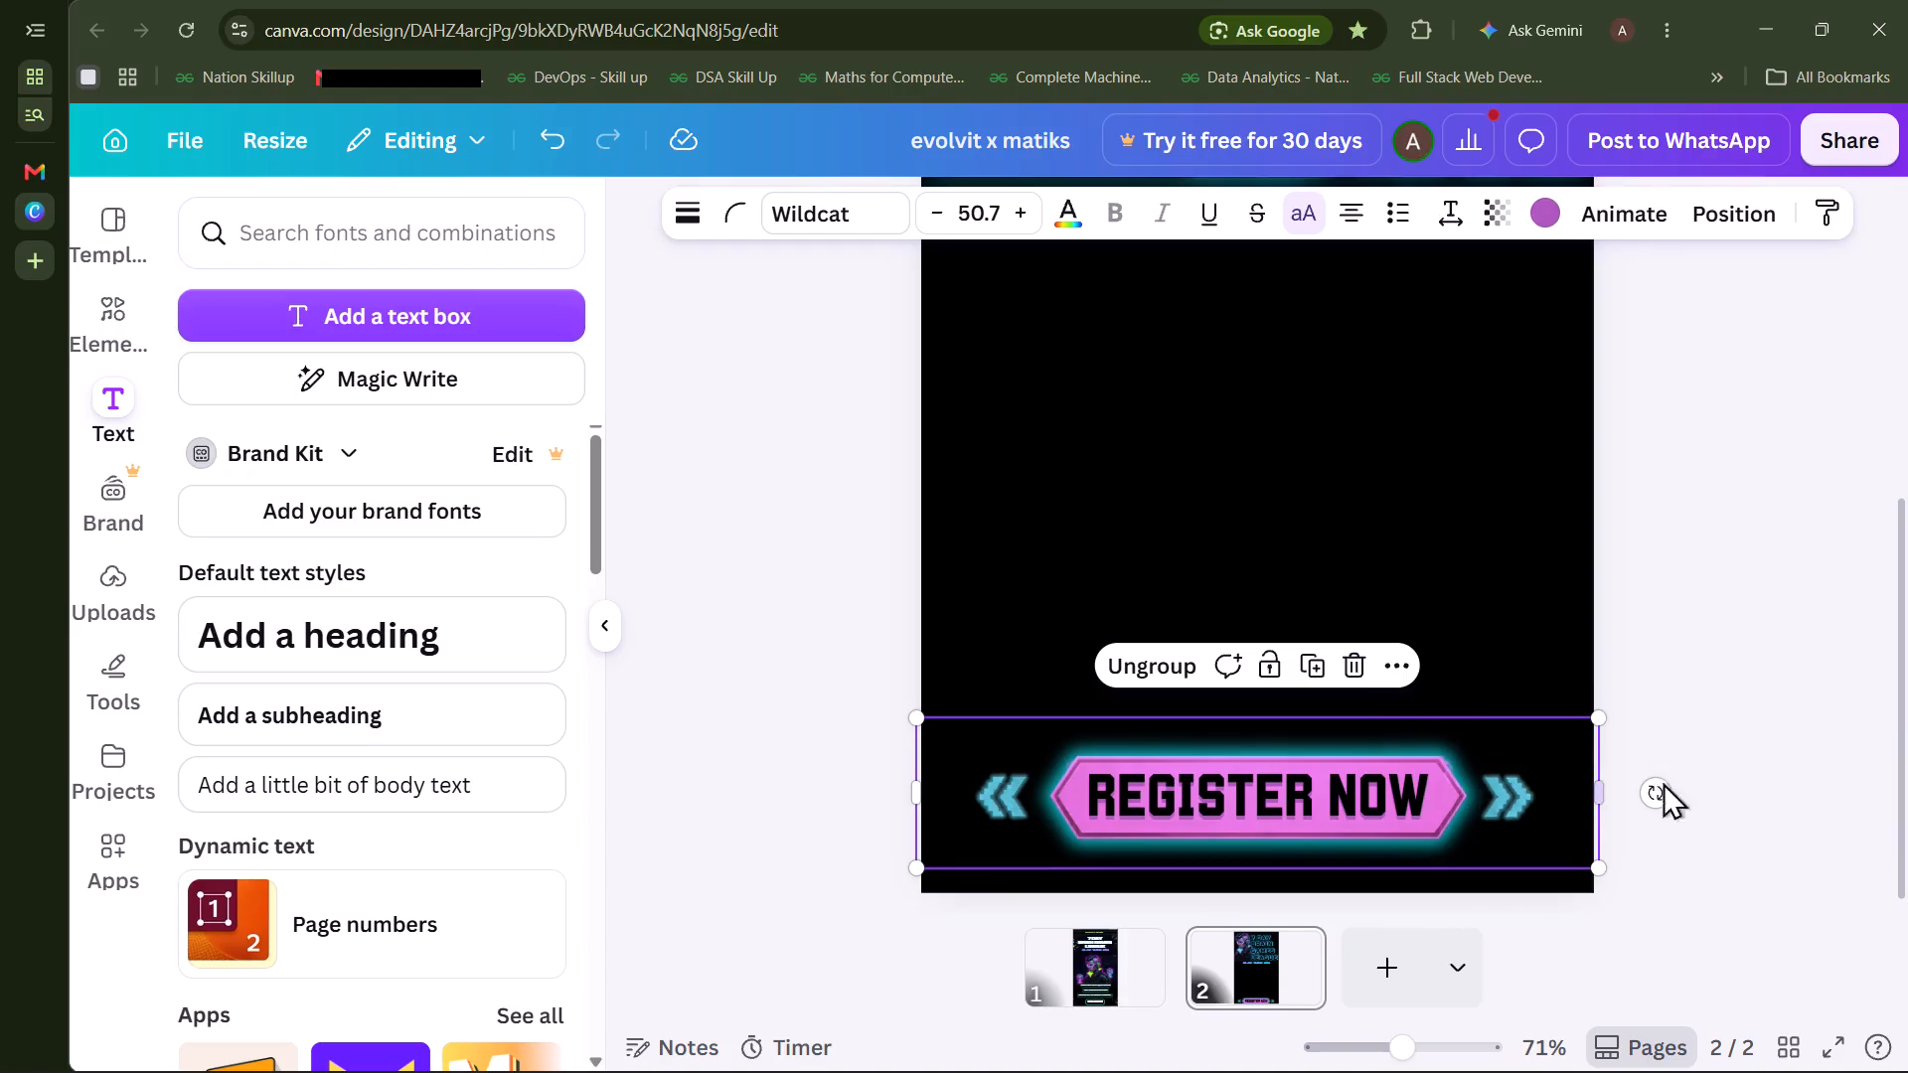
{"action": "left_click_drag", "start_coordinate": [1658, 806], "coordinate": [1657, 785]}
{"action": "left_click", "coordinate": [1732, 608]}
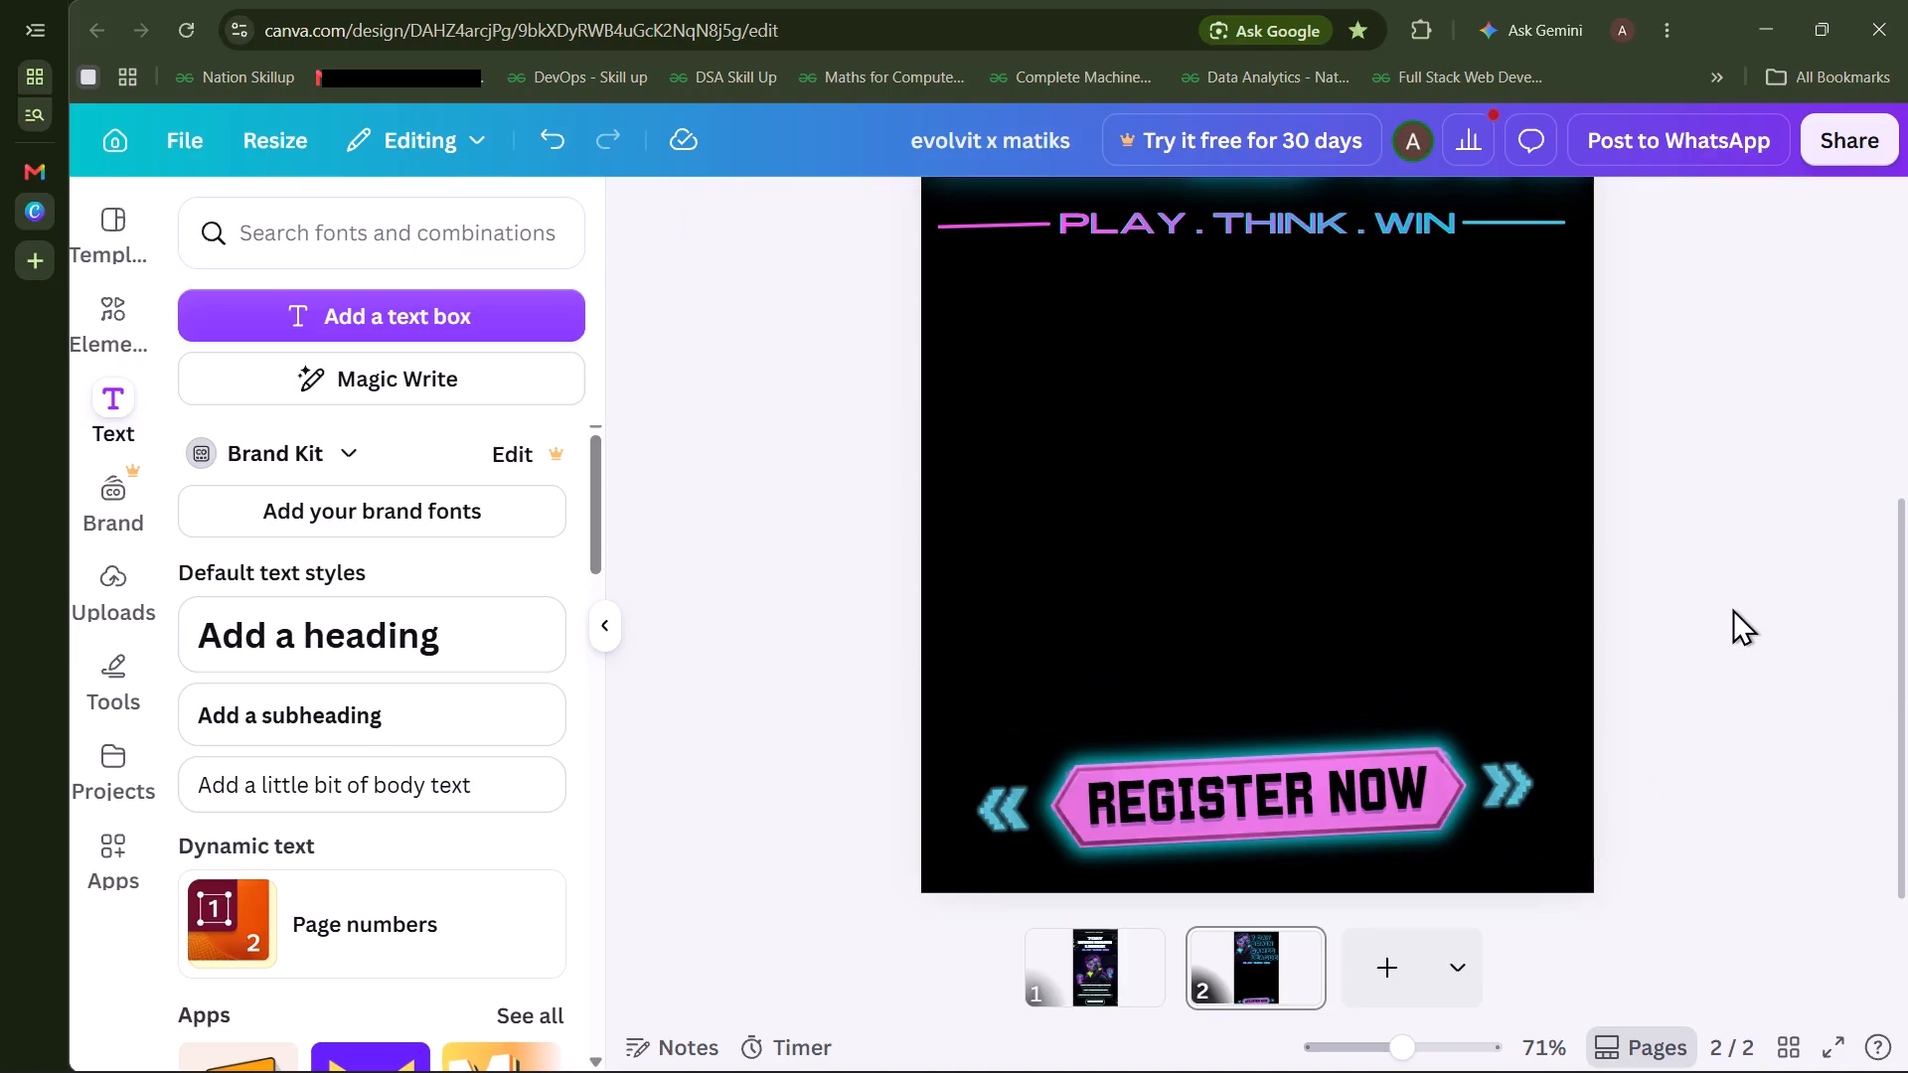
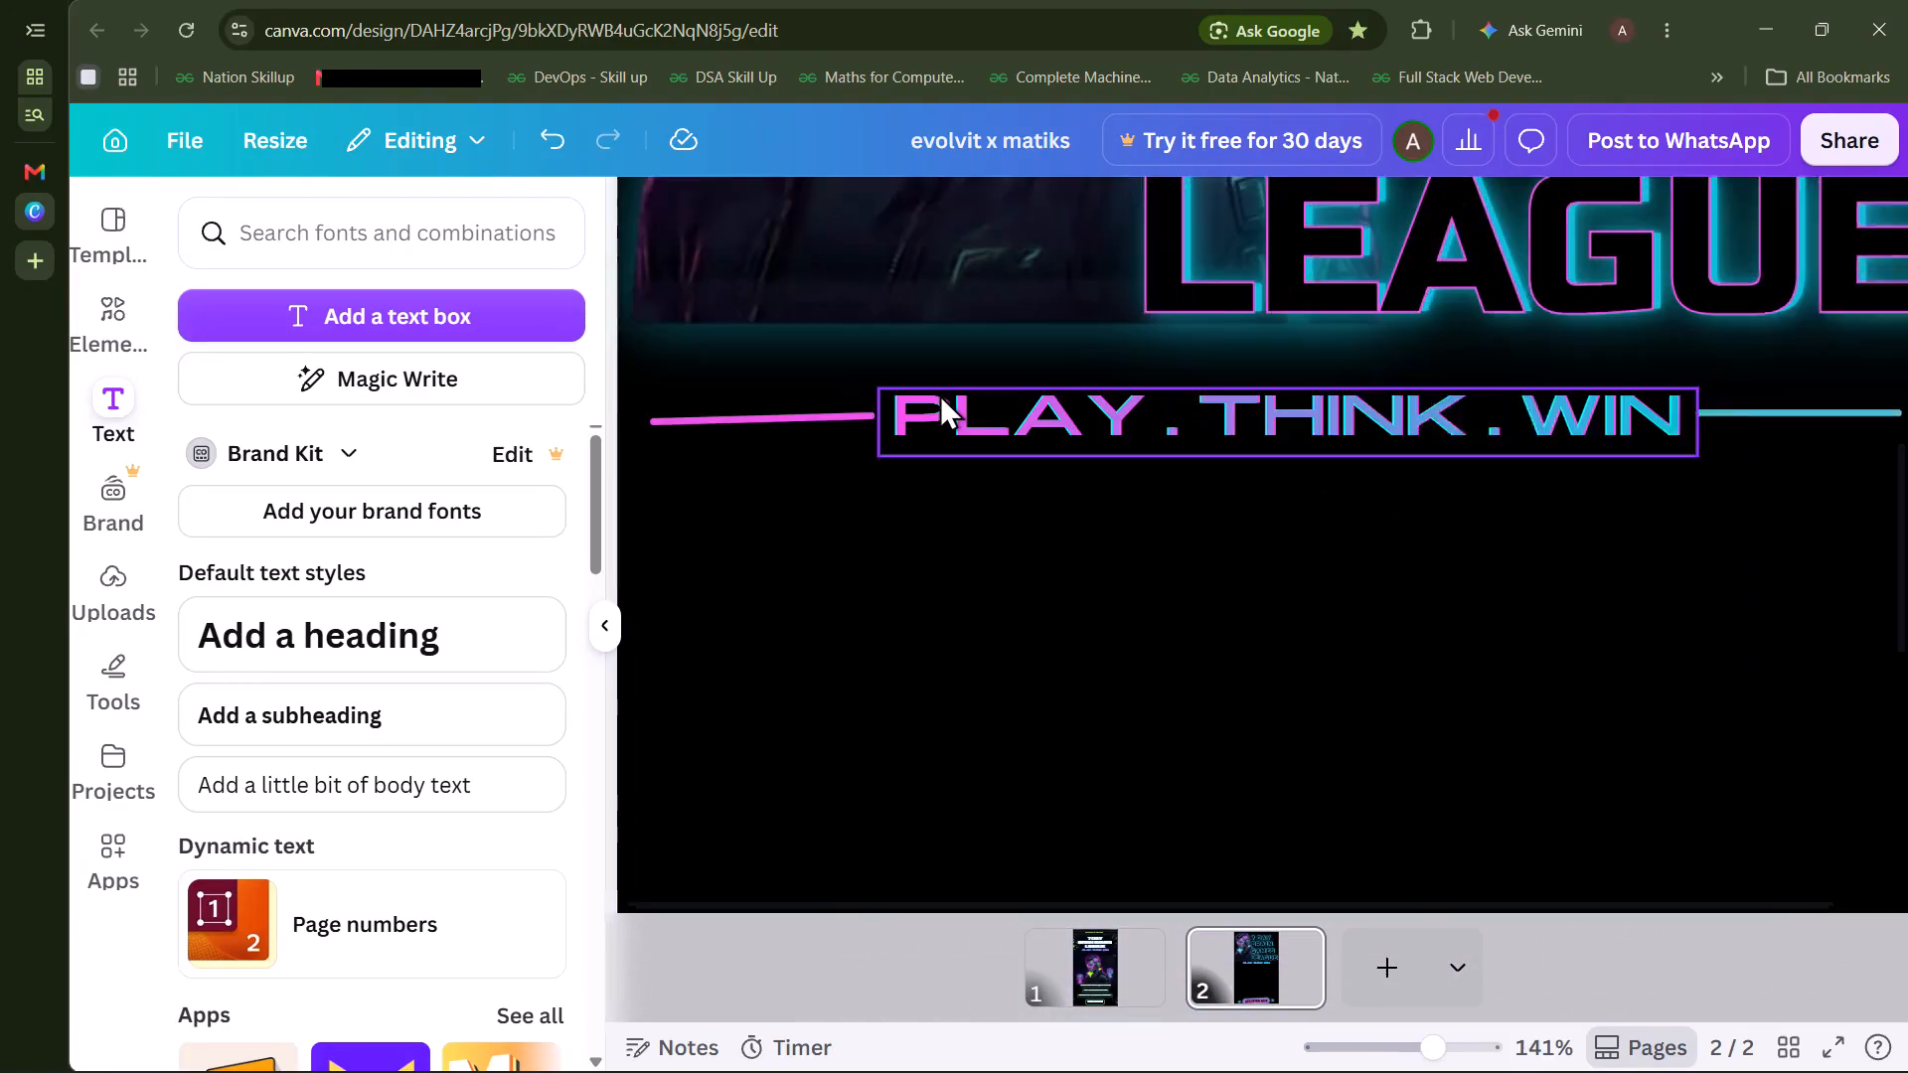
Level the pink line beside the "Play . Think . Win" tagline to 0° and shorten it to a length of about 118.
{"action": "scroll", "coordinate": [939, 393], "scroll_direction": "right", "scroll_amount": 4}
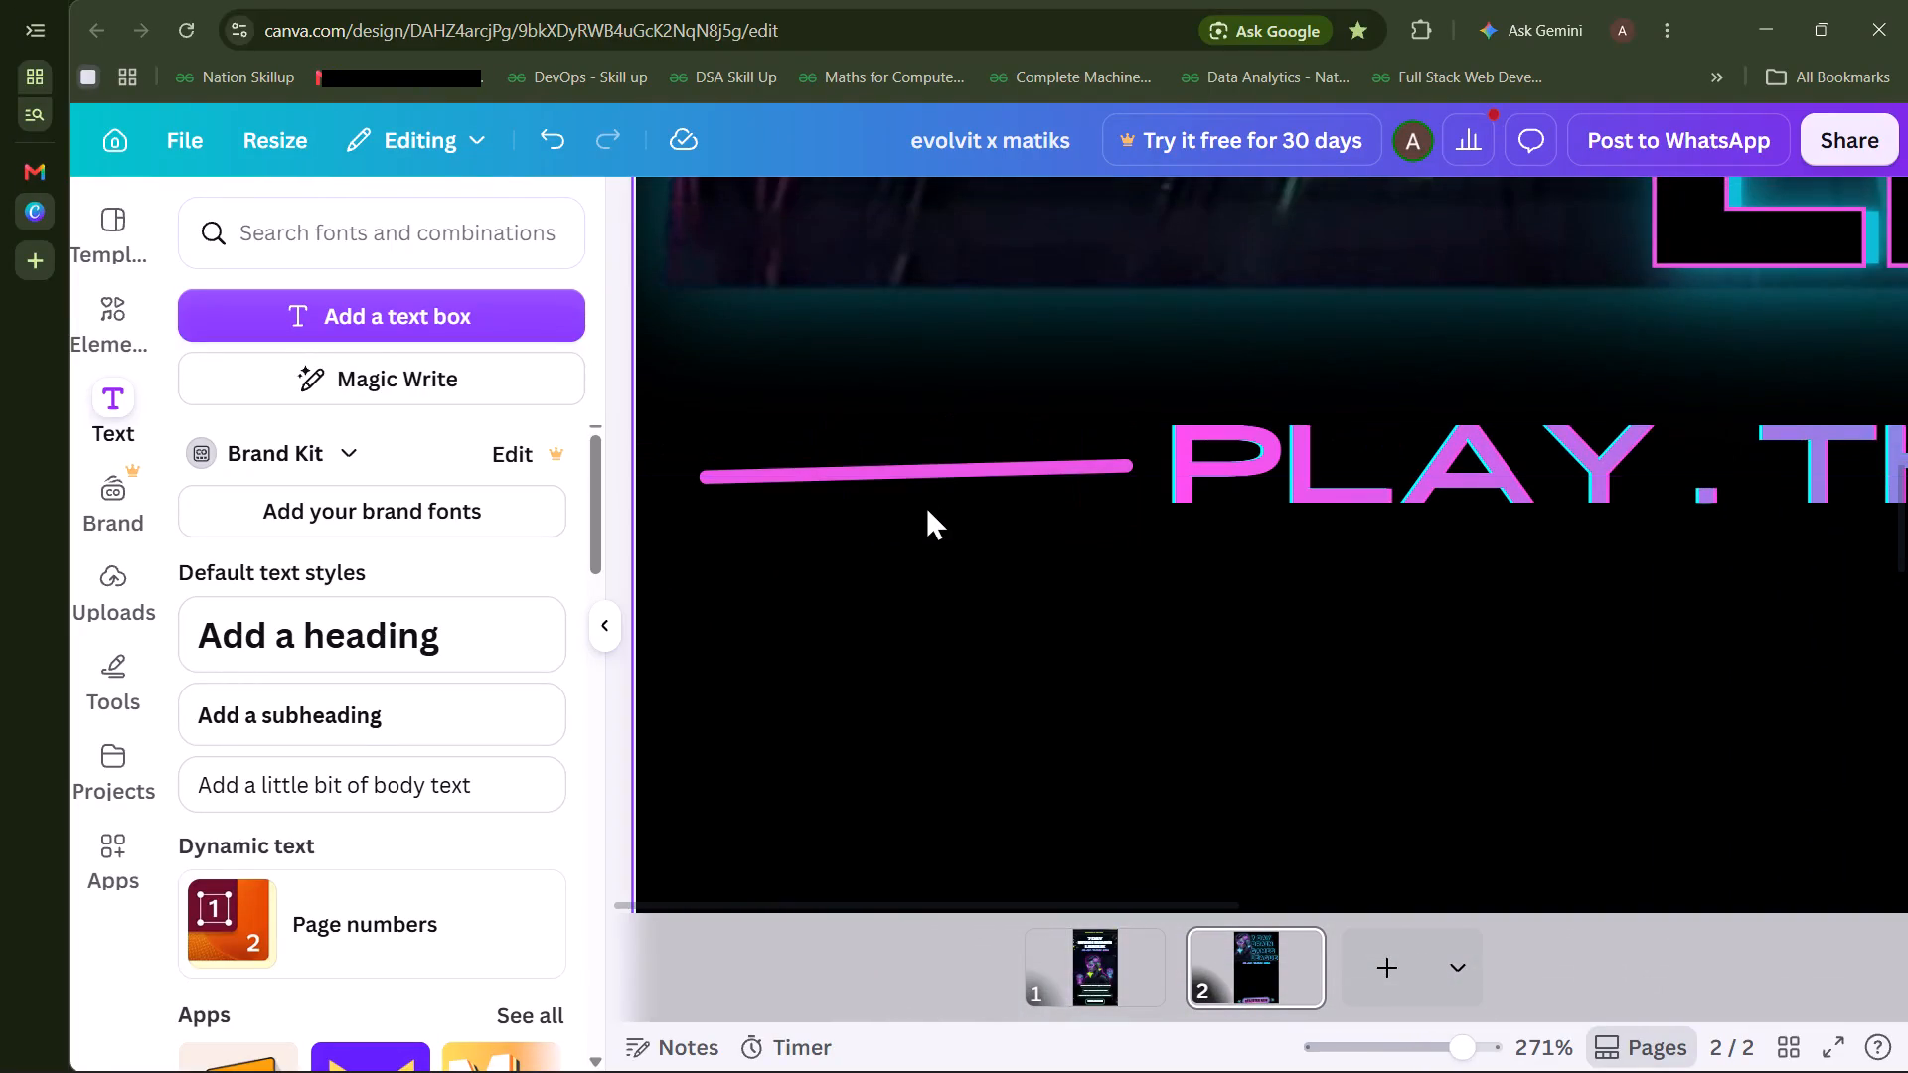
{"action": "left_click", "coordinate": [934, 461]}
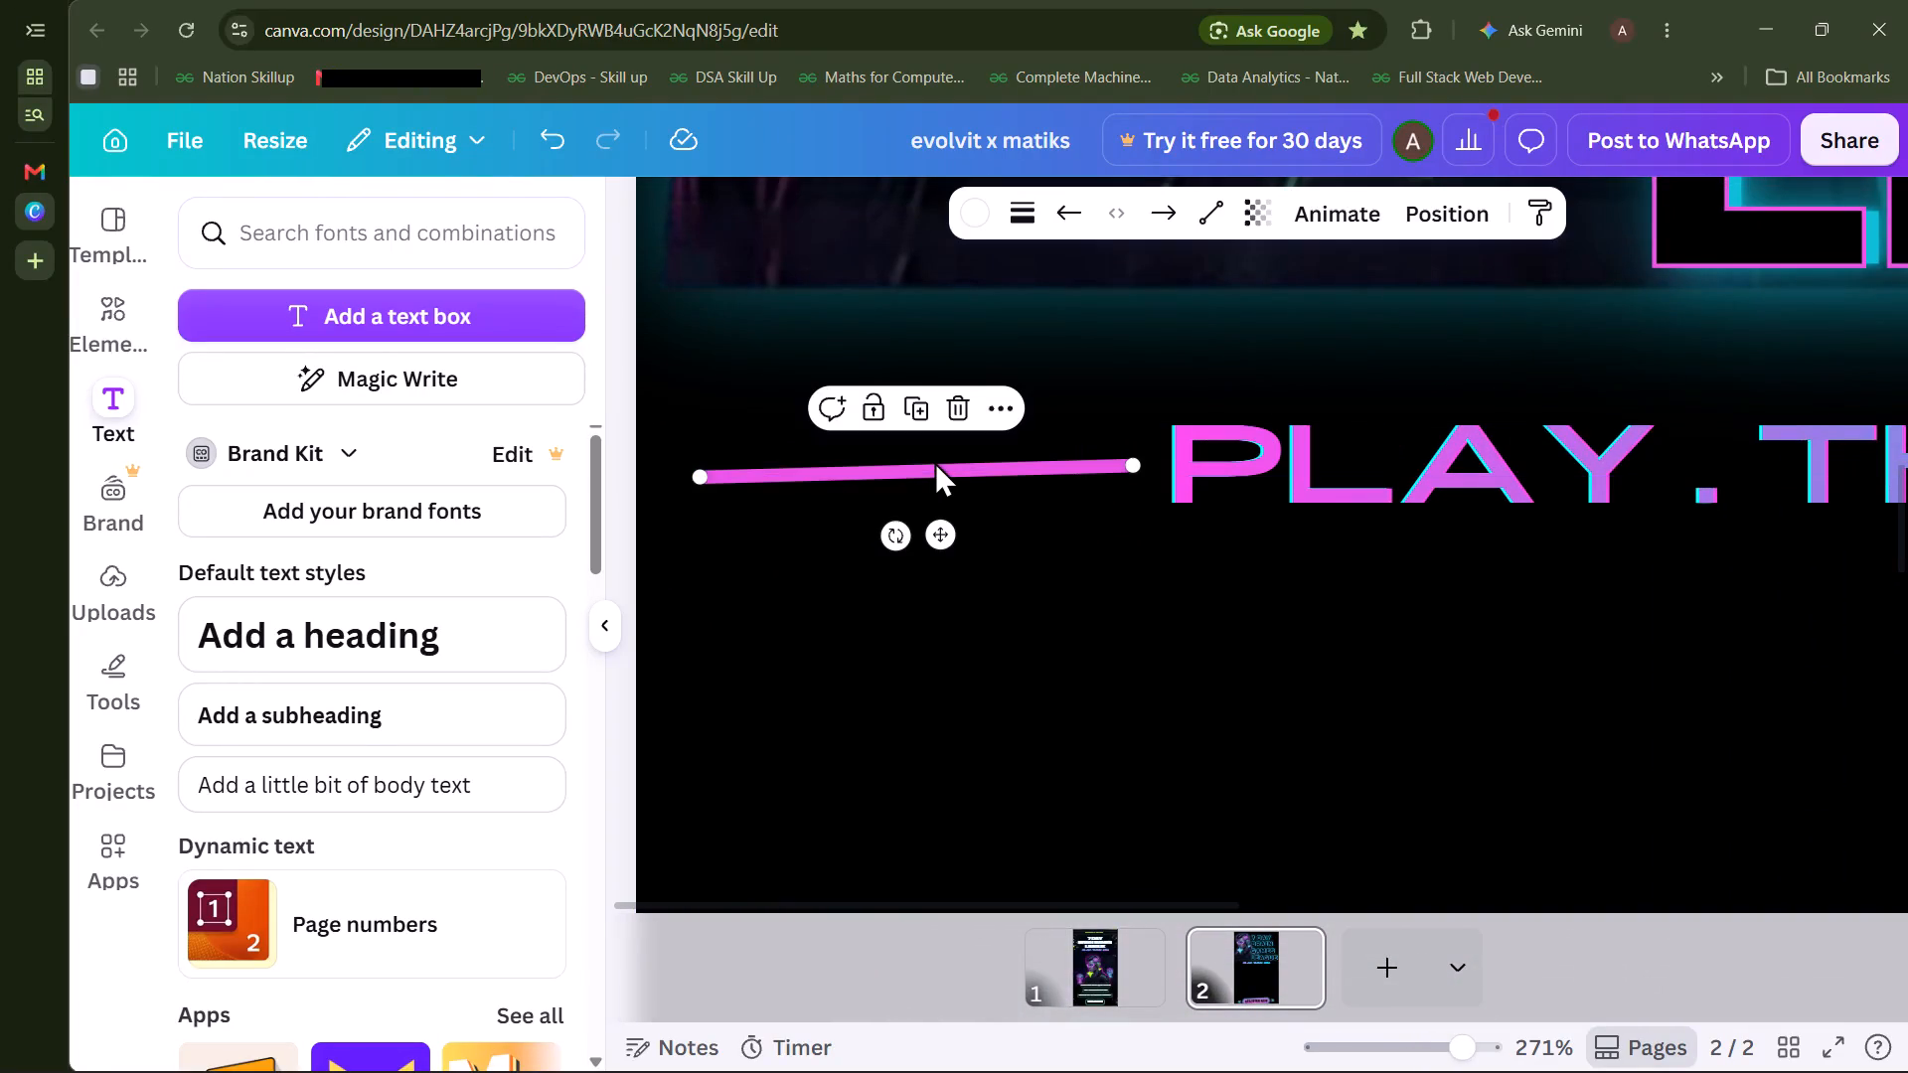
{"action": "left_click_drag", "start_coordinate": [694, 472], "coordinate": [694, 466]}
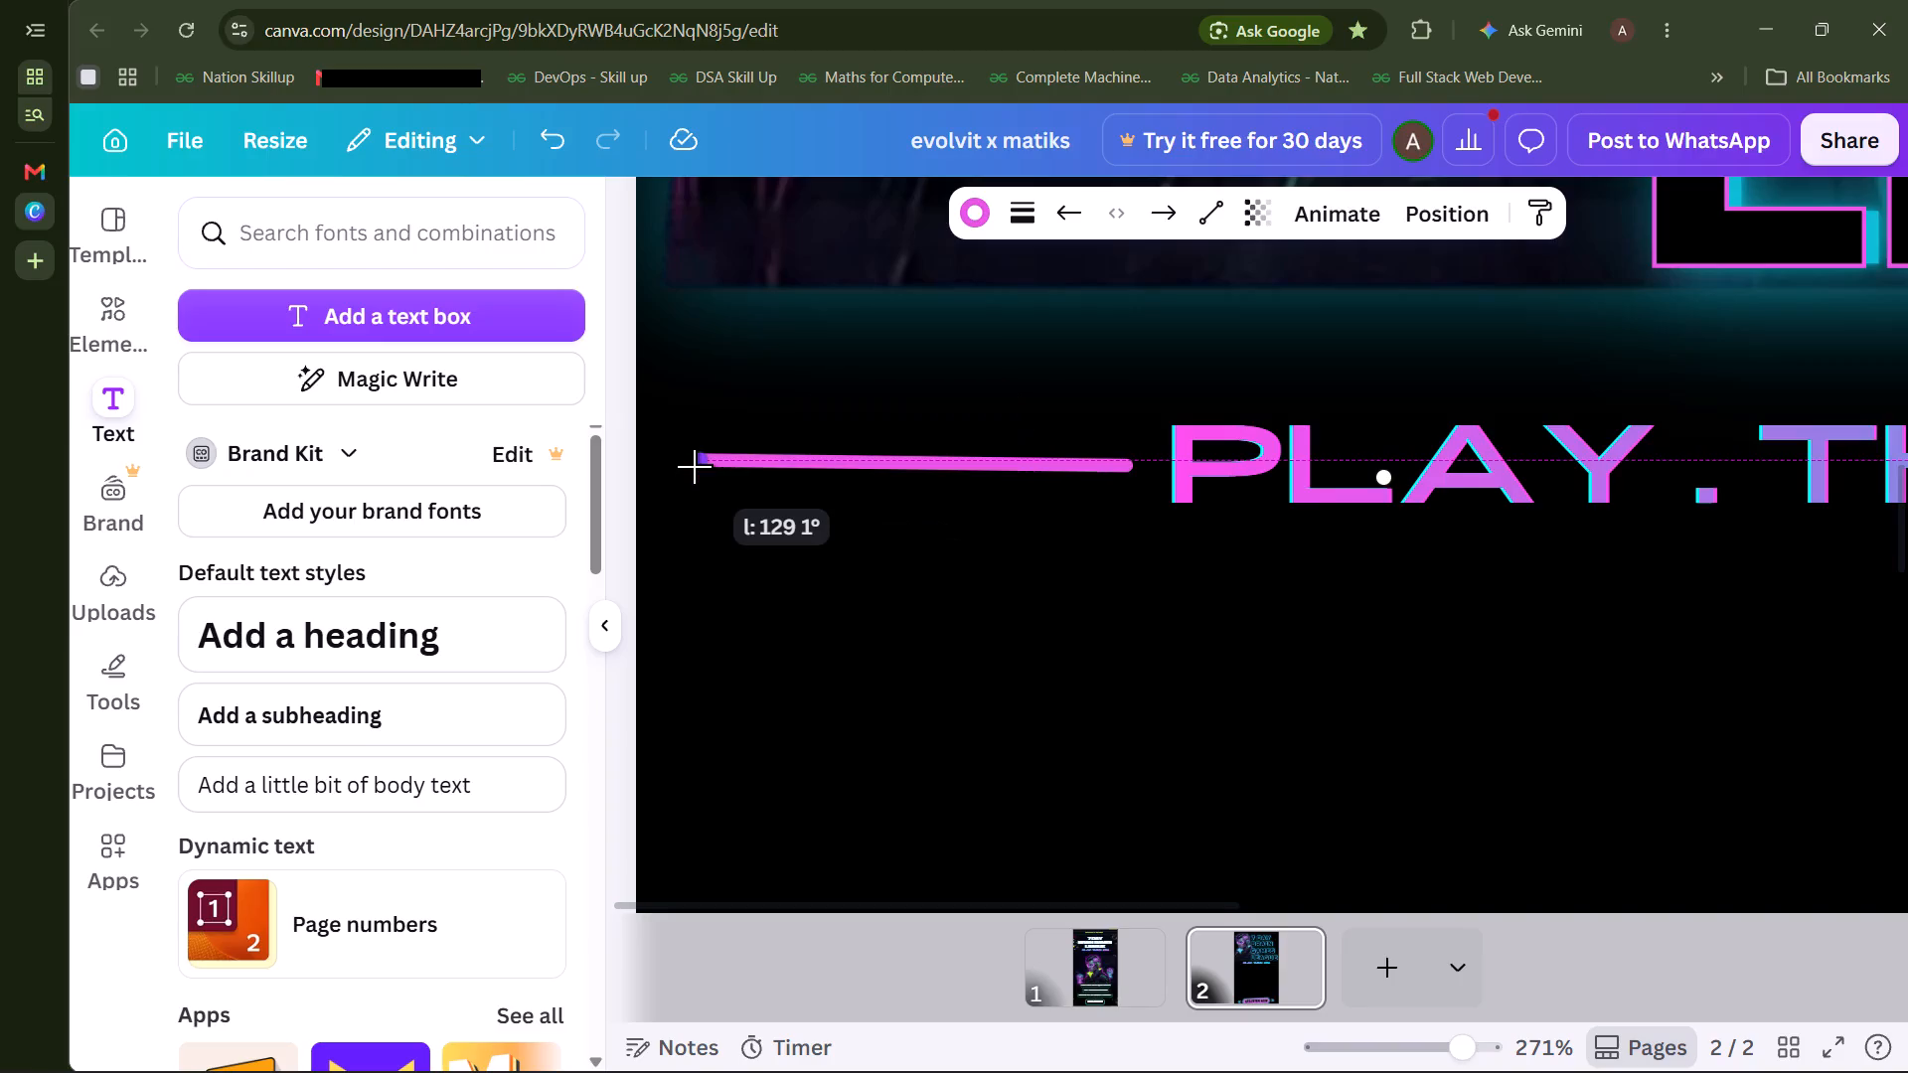
{"action": "left_click_drag", "start_coordinate": [694, 466], "coordinate": [721, 456]}
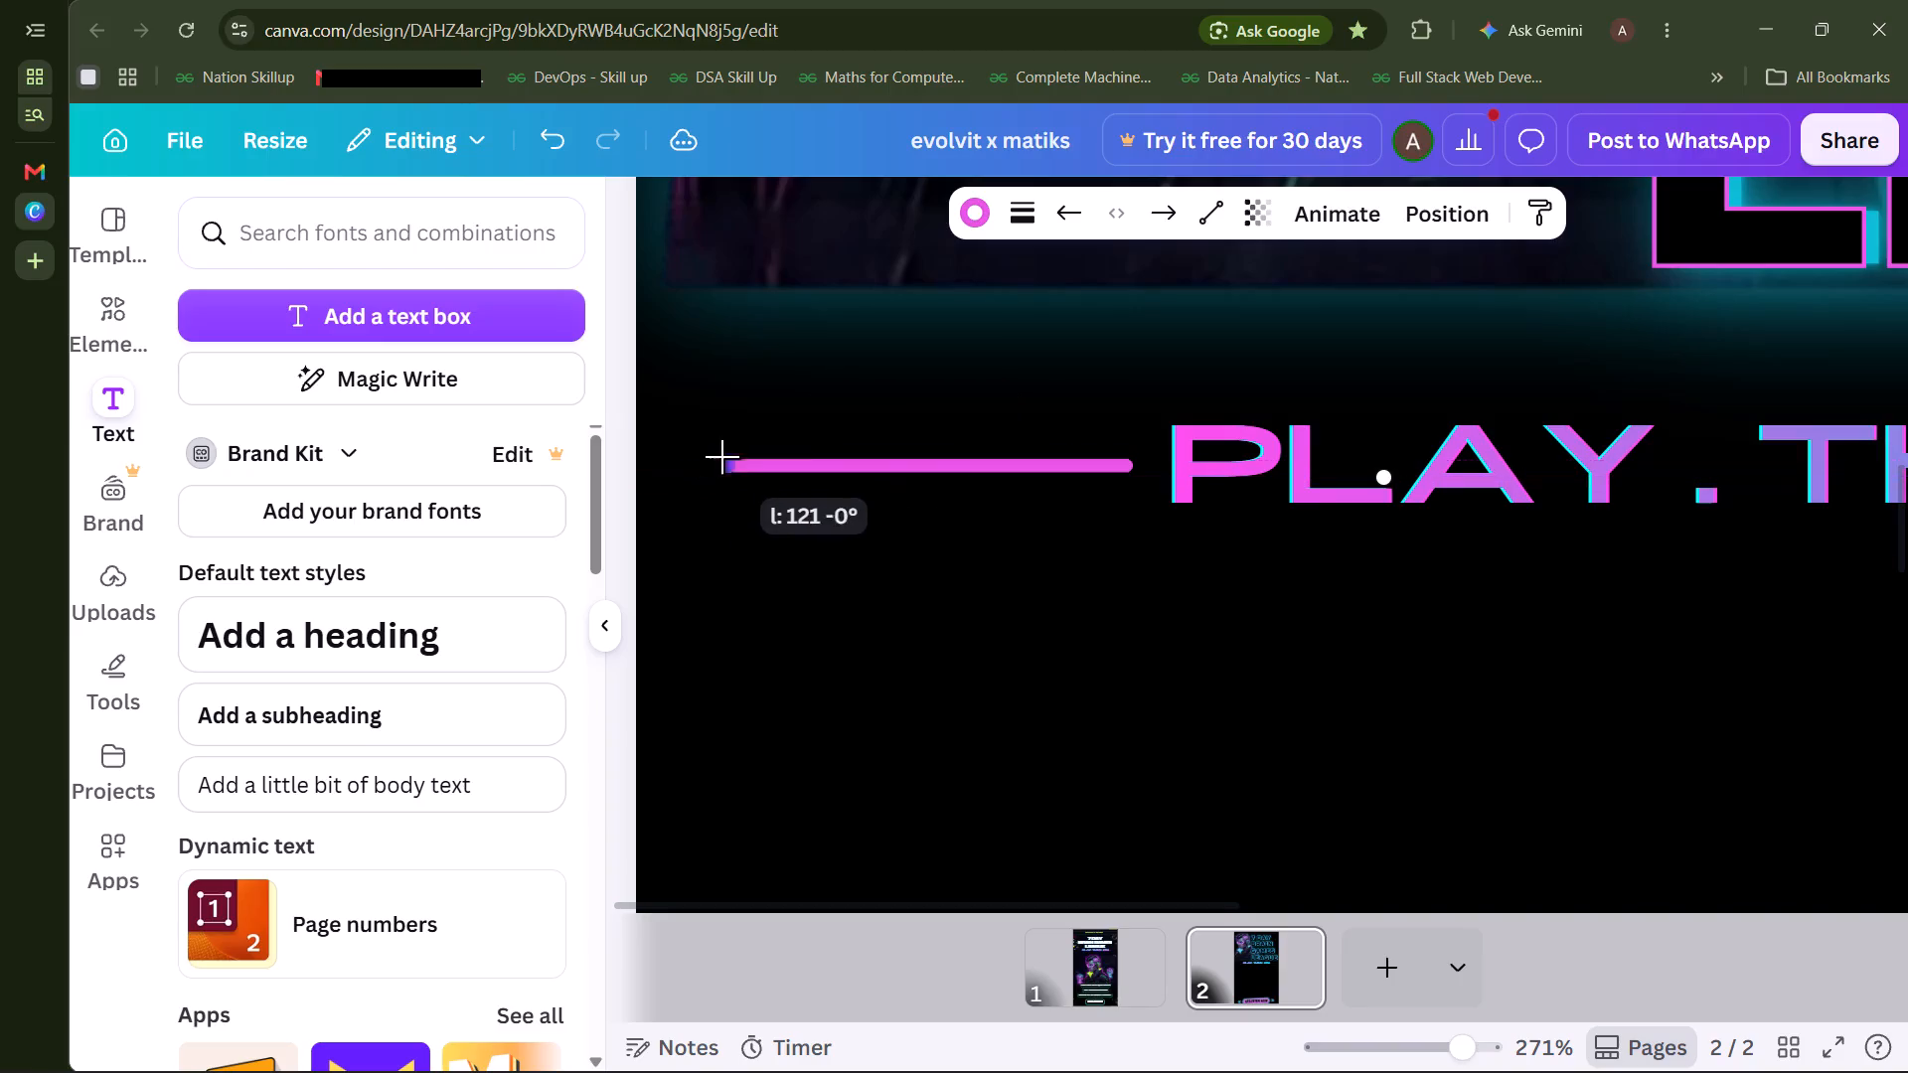
{"action": "left_click_drag", "start_coordinate": [721, 456], "coordinate": [703, 463]}
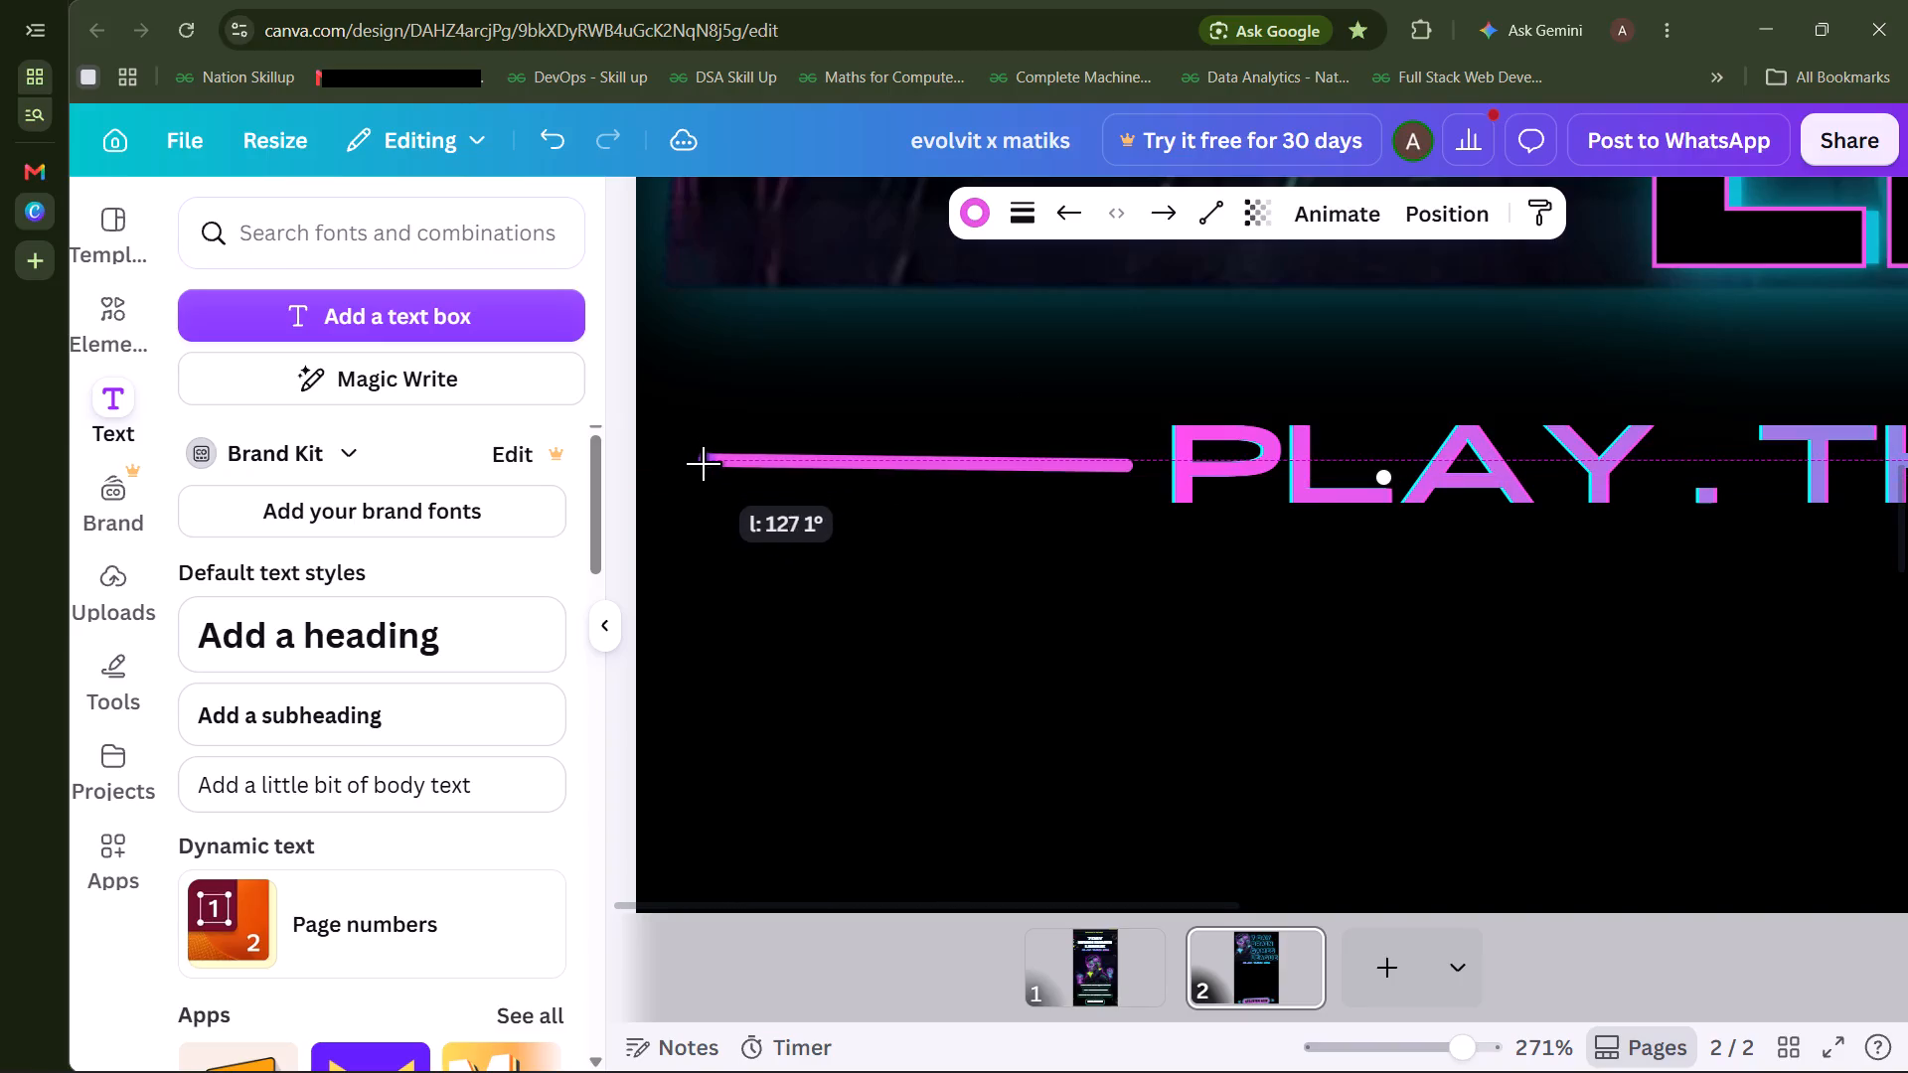
{"action": "left_click_drag", "start_coordinate": [703, 463], "coordinate": [726, 469]}
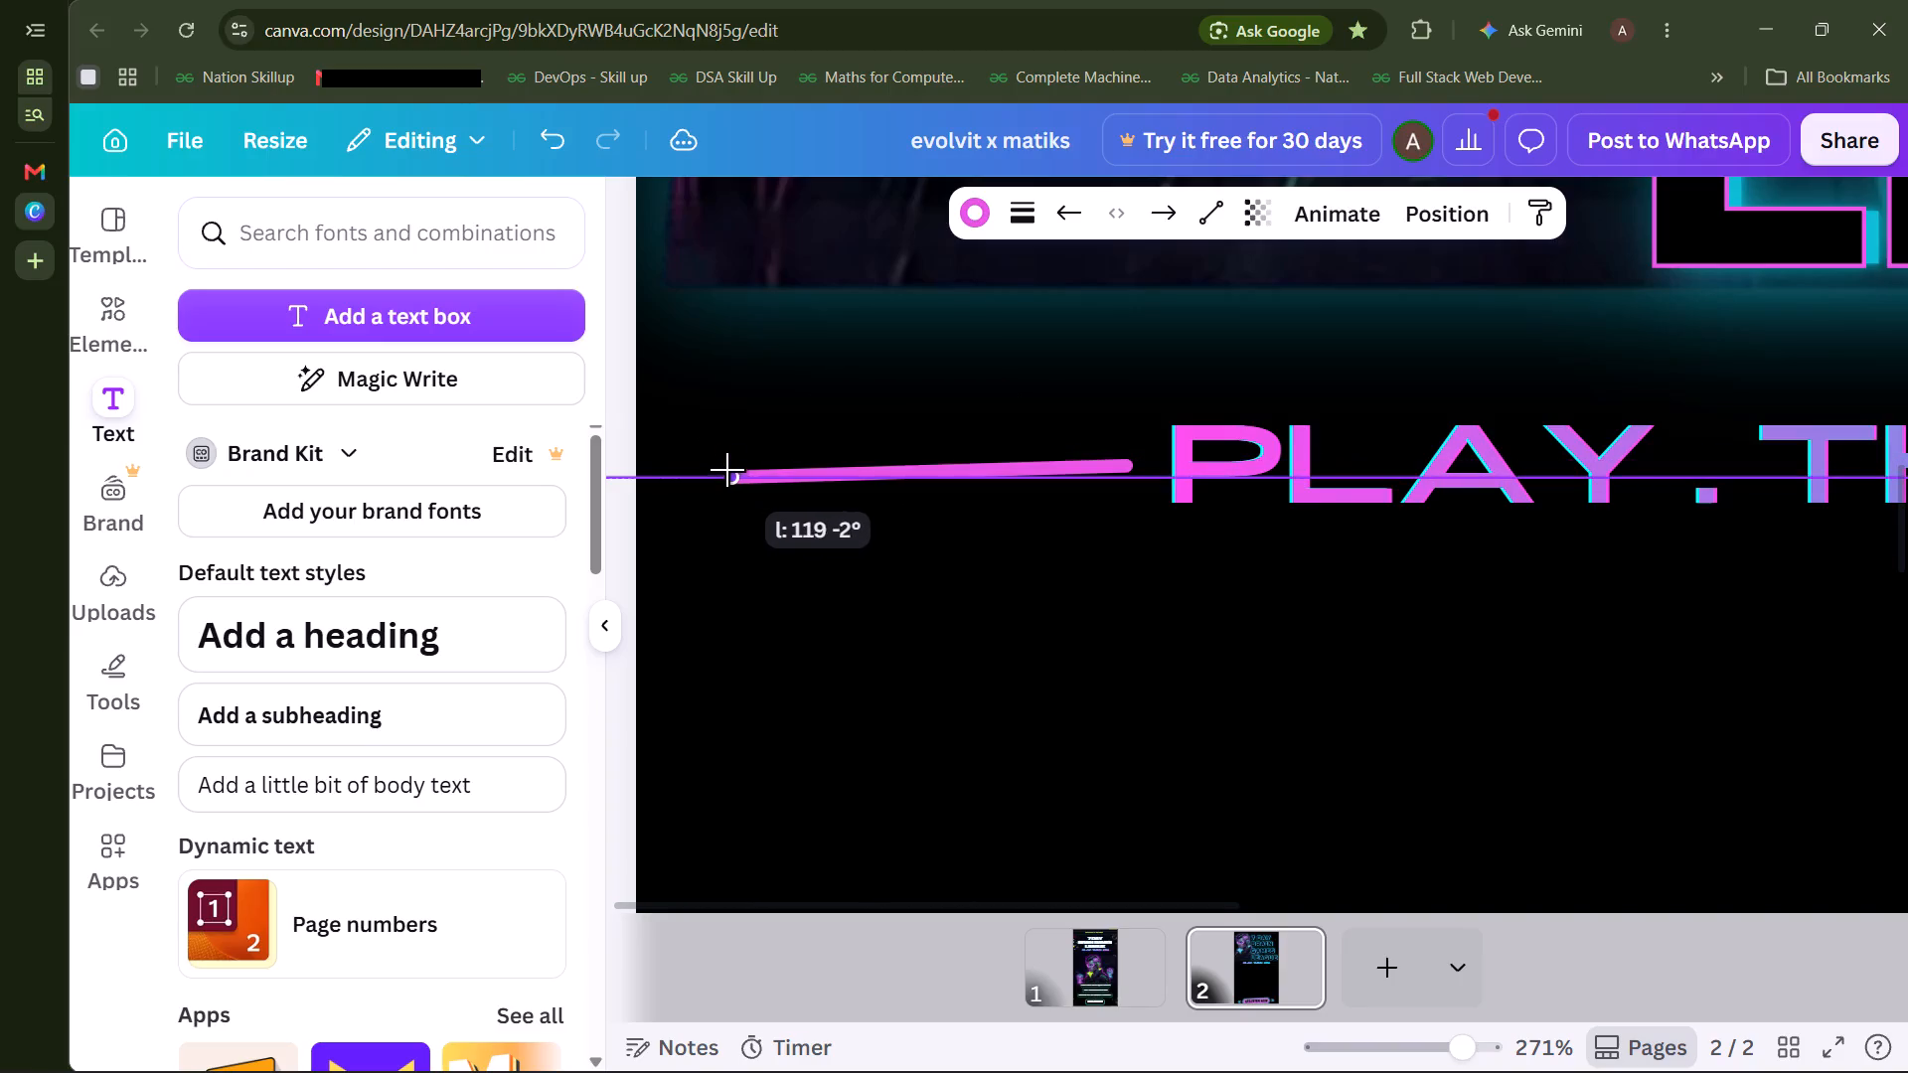
{"action": "left_click_drag", "start_coordinate": [726, 469], "coordinate": [728, 464]}
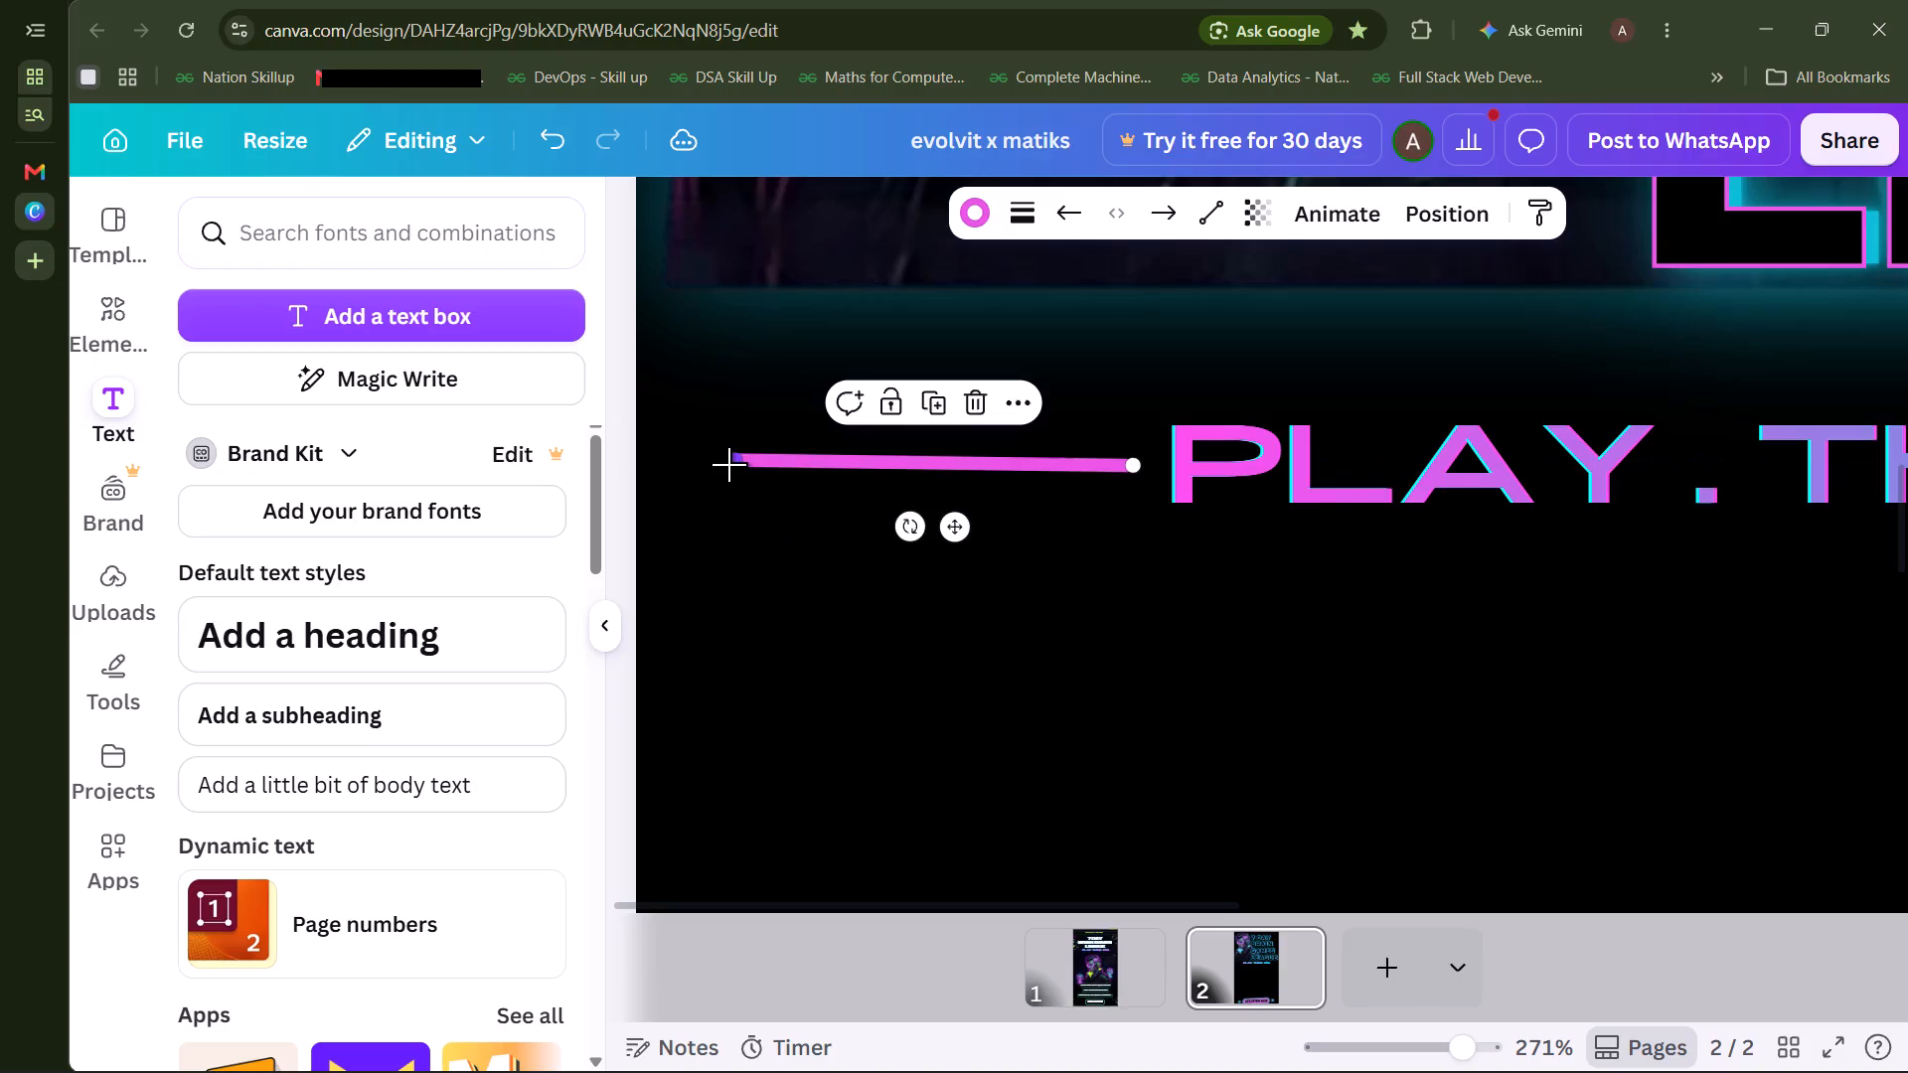
{"action": "left_click", "coordinate": [807, 590]}
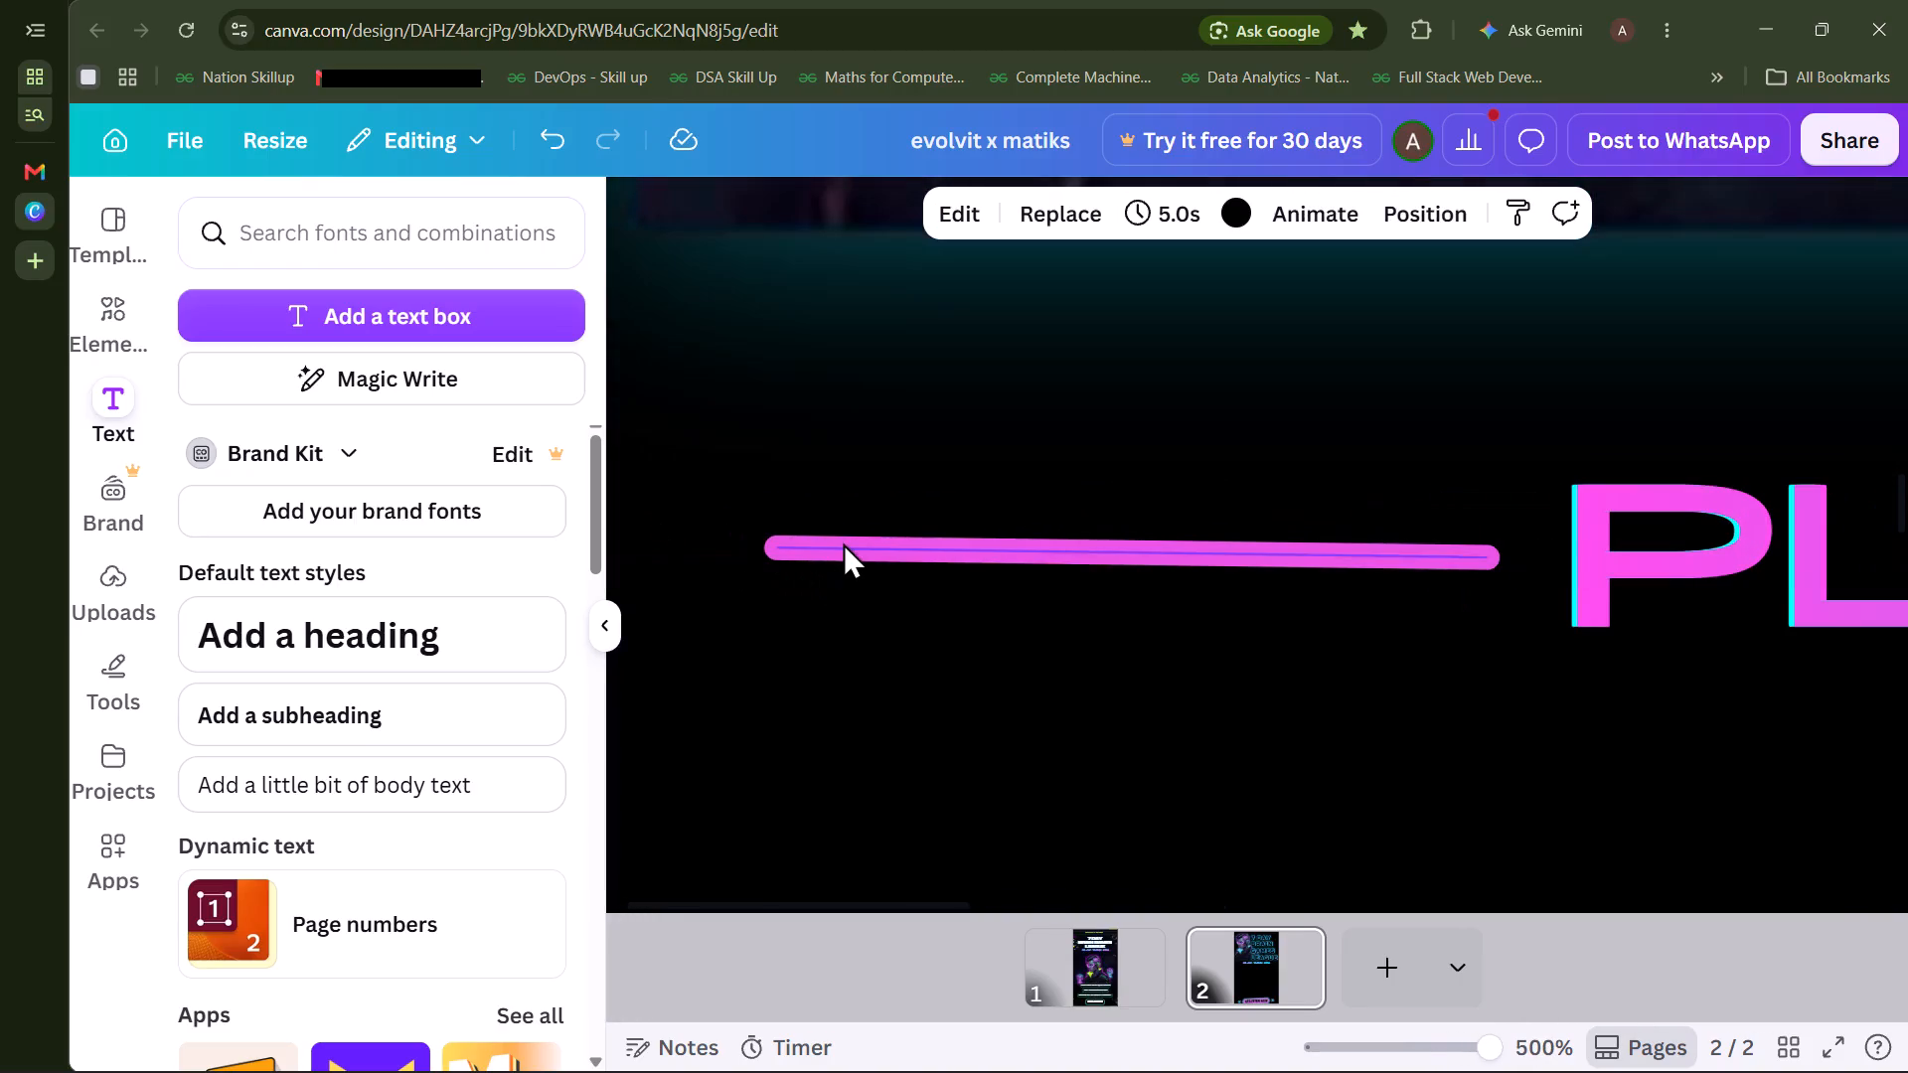
{"action": "left_click", "coordinate": [843, 542]}
{"action": "left_click_drag", "start_coordinate": [762, 544], "coordinate": [762, 552]}
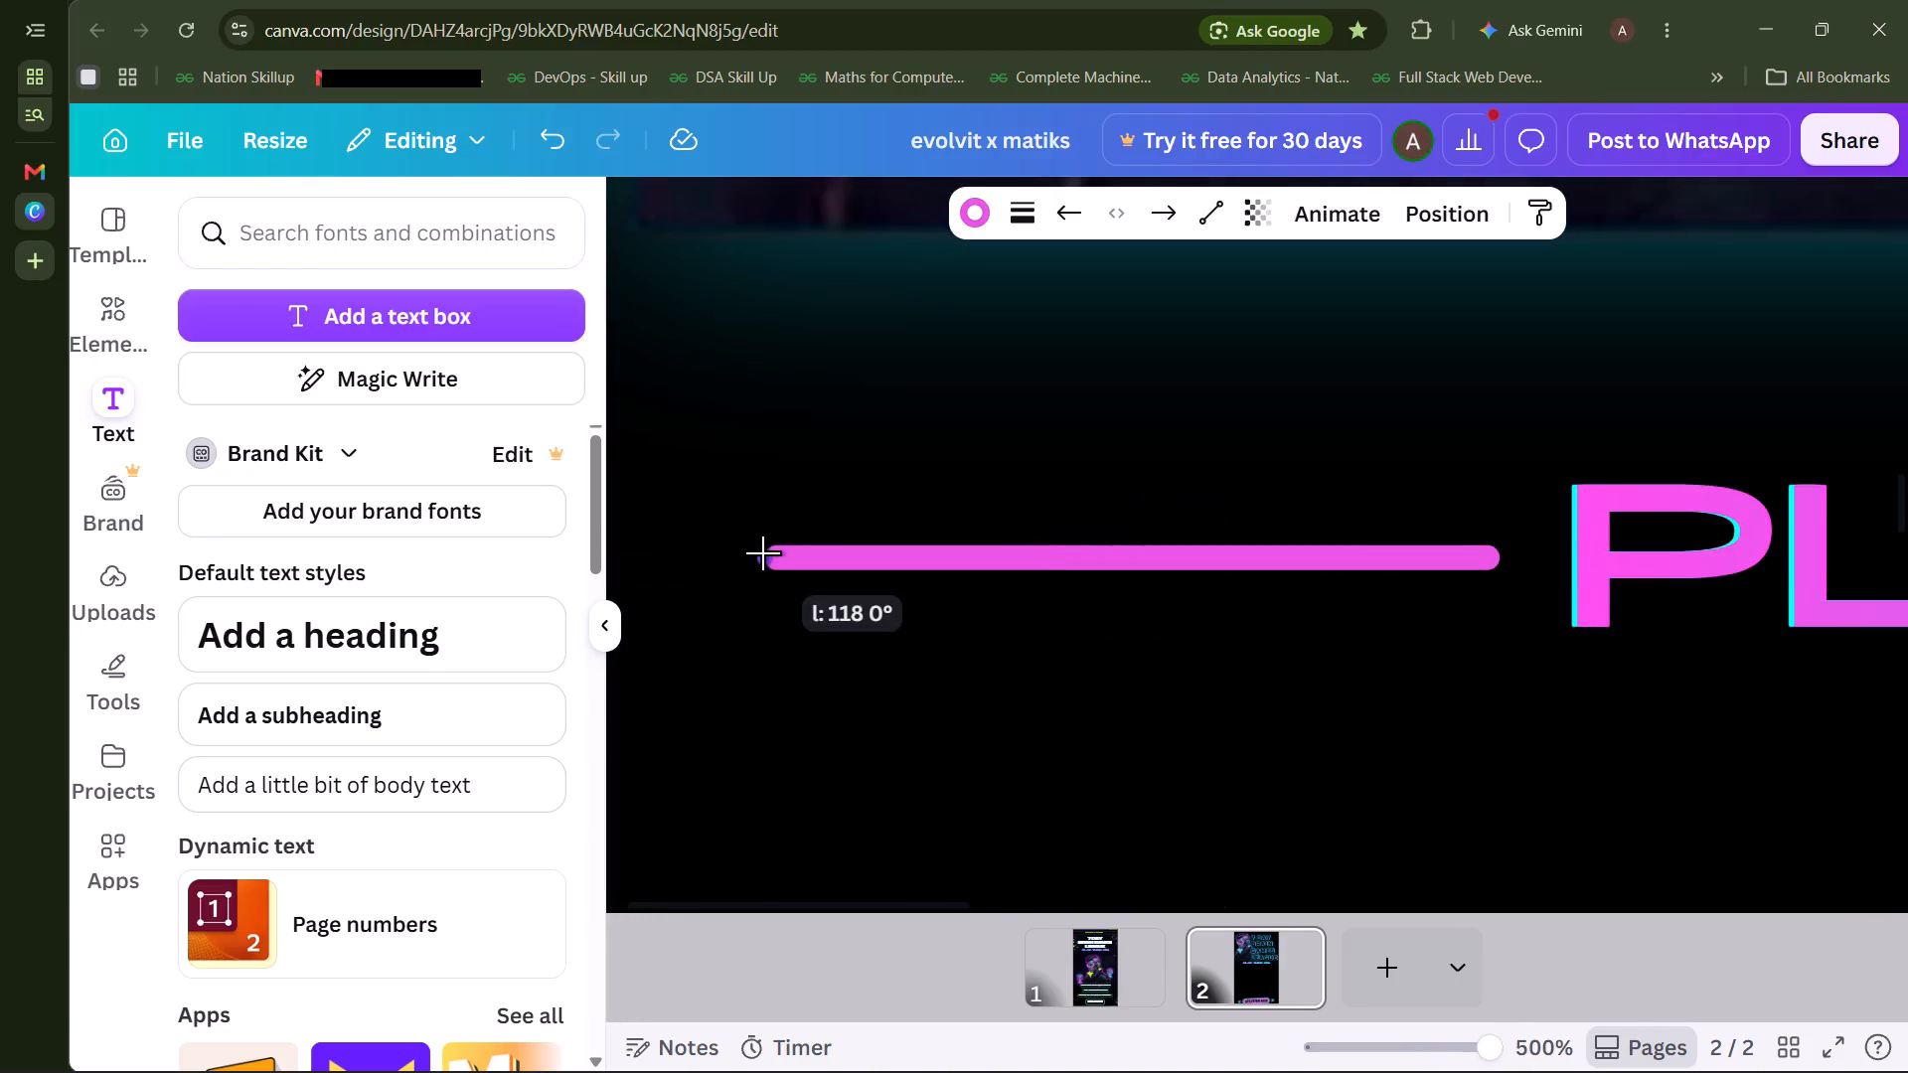
{"action": "left_click_drag", "start_coordinate": [762, 552], "coordinate": [762, 553]}
{"action": "left_click", "coordinate": [829, 702]}
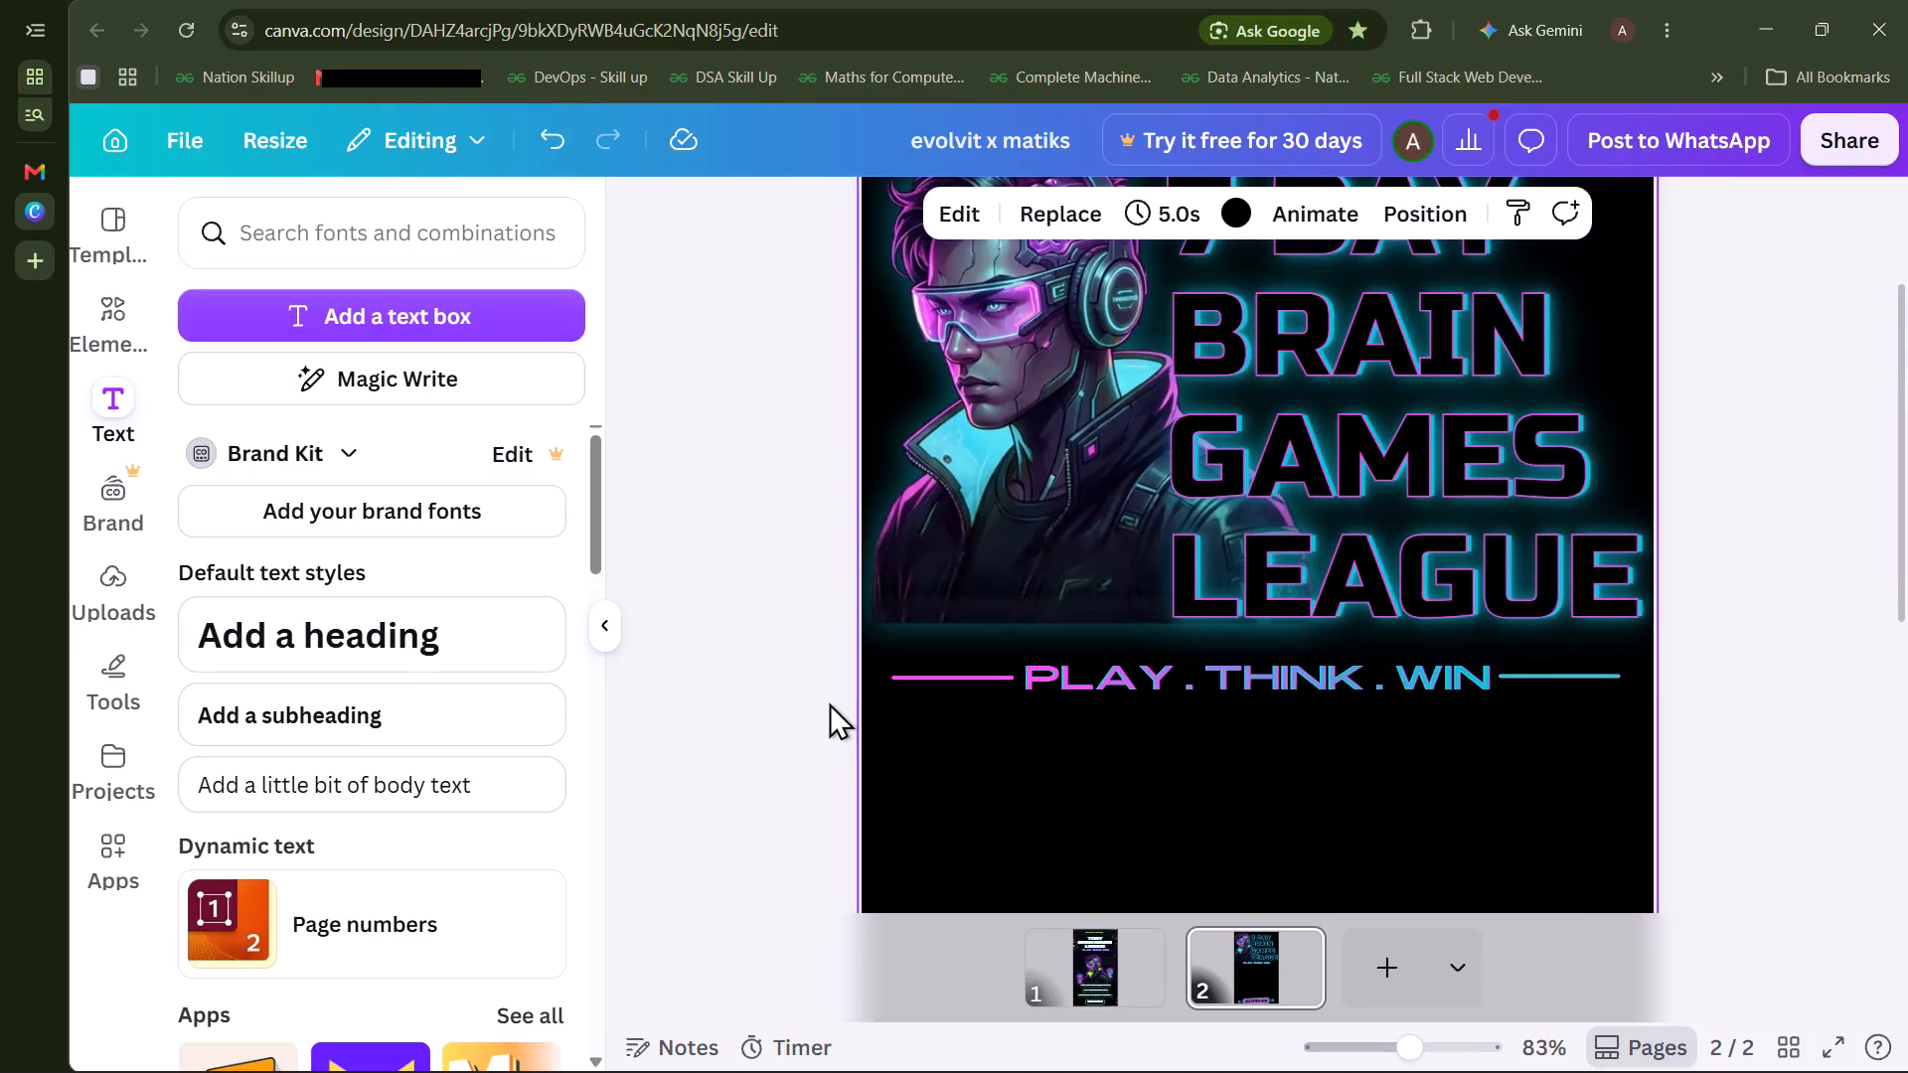
Draw a right-leaning parallelogram shape in the empty area below the "Play . Think . Win" tagline.
{"action": "scroll", "coordinate": [829, 702], "scroll_direction": "down", "scroll_amount": 2}
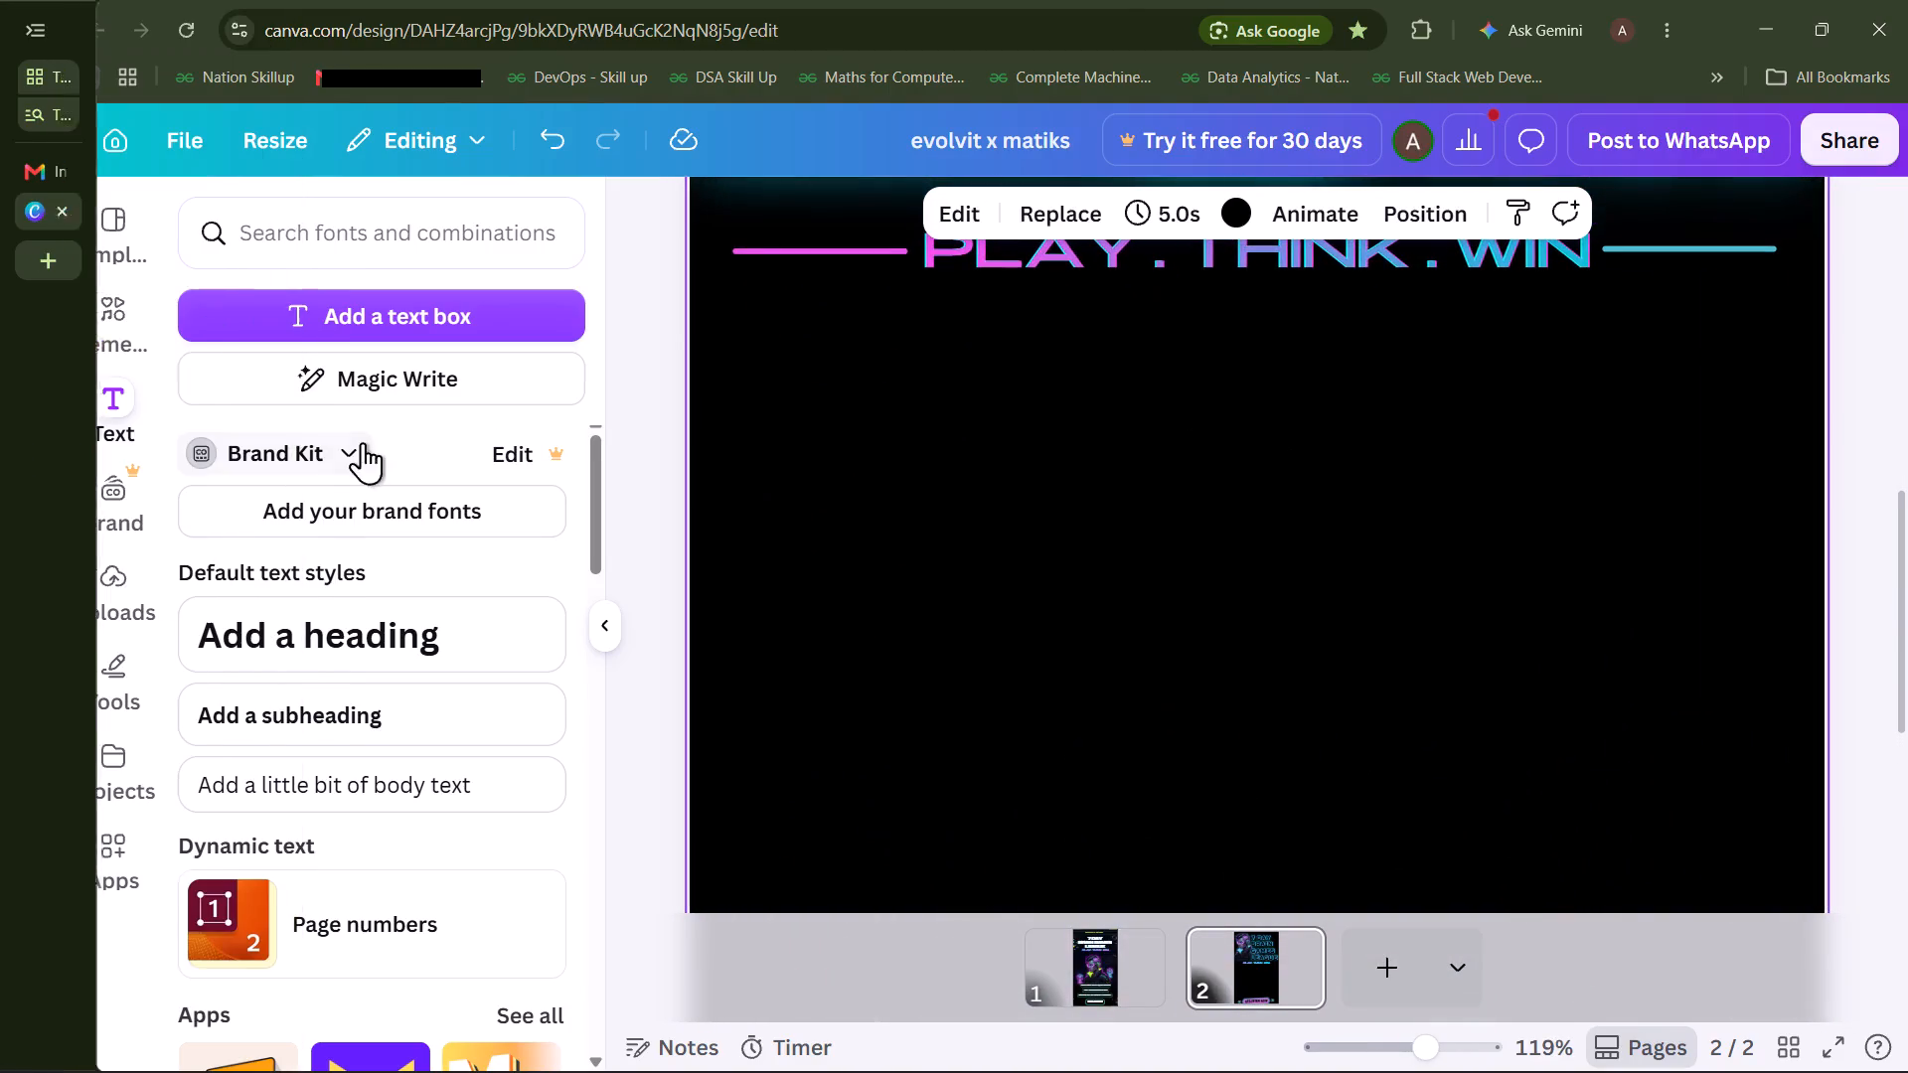
{"action": "left_click", "coordinate": [144, 687]}
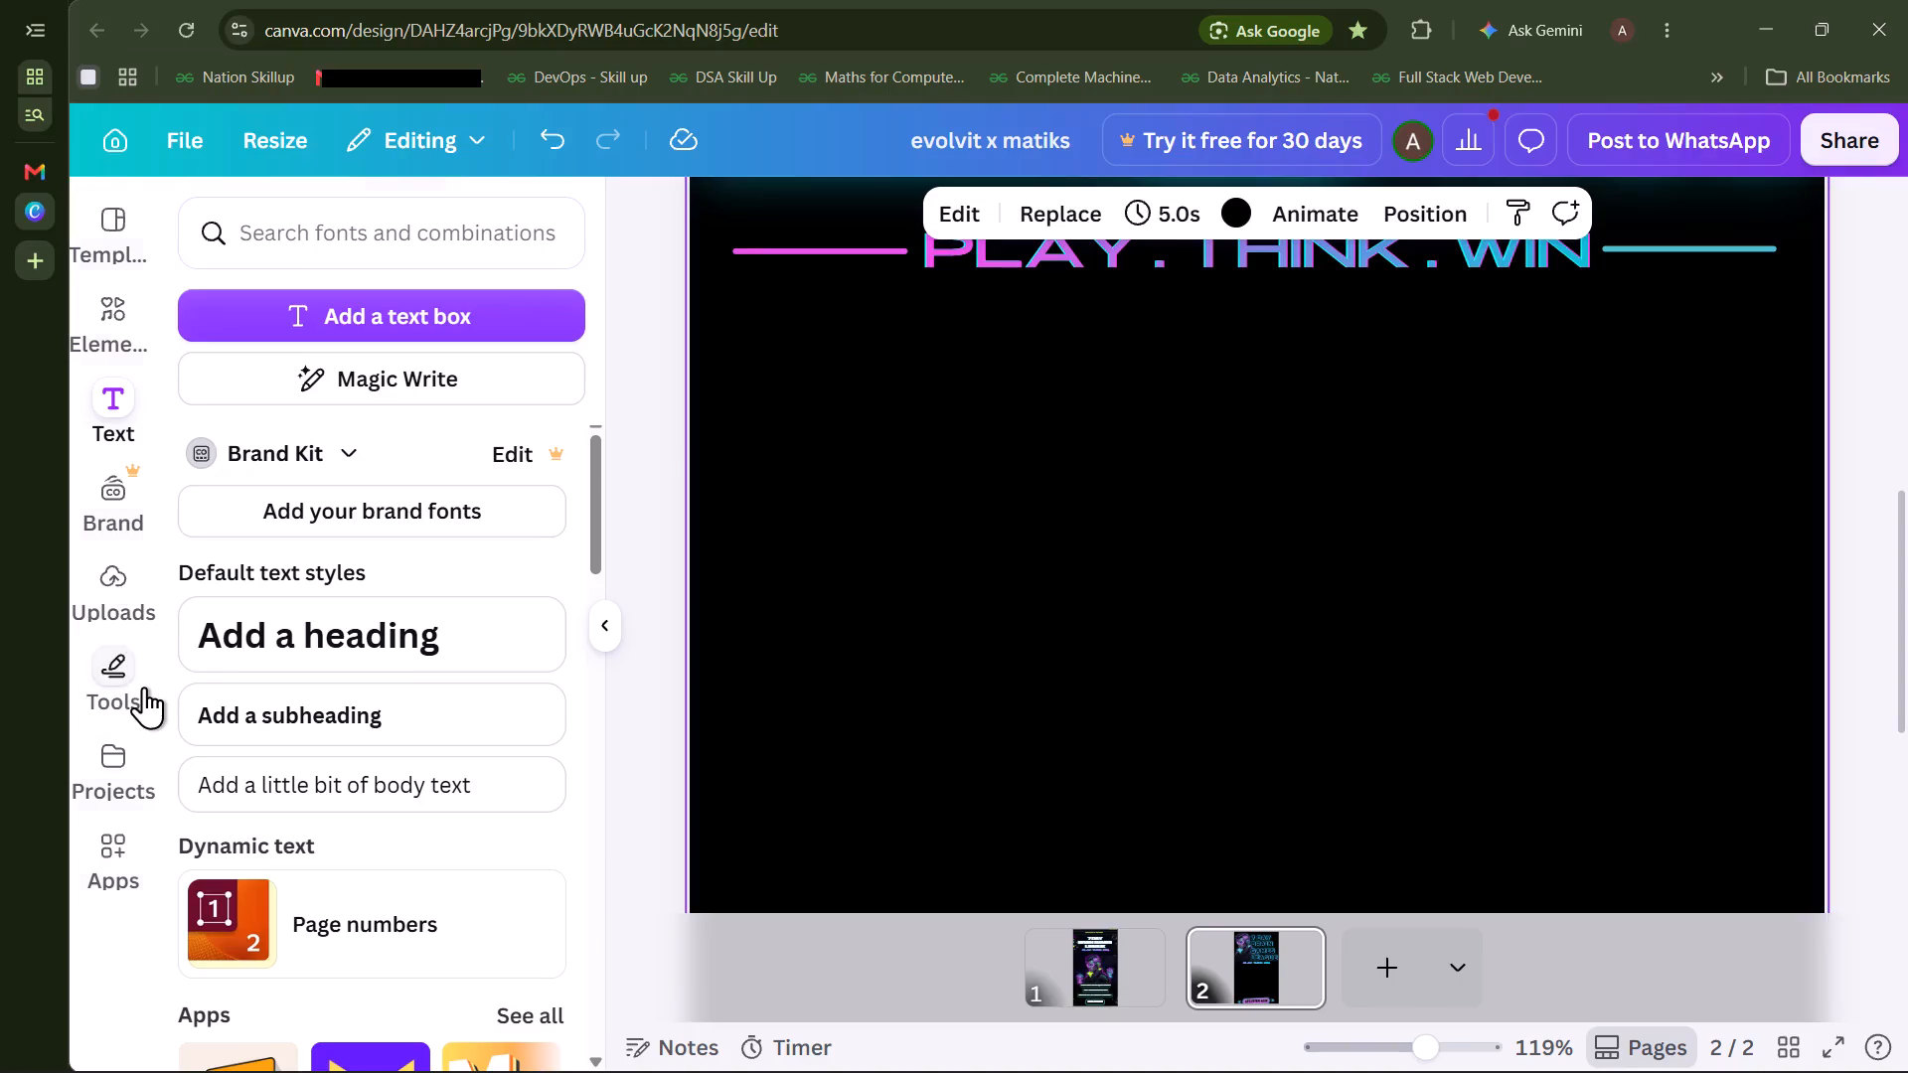
{"action": "left_click", "coordinate": [202, 497]}
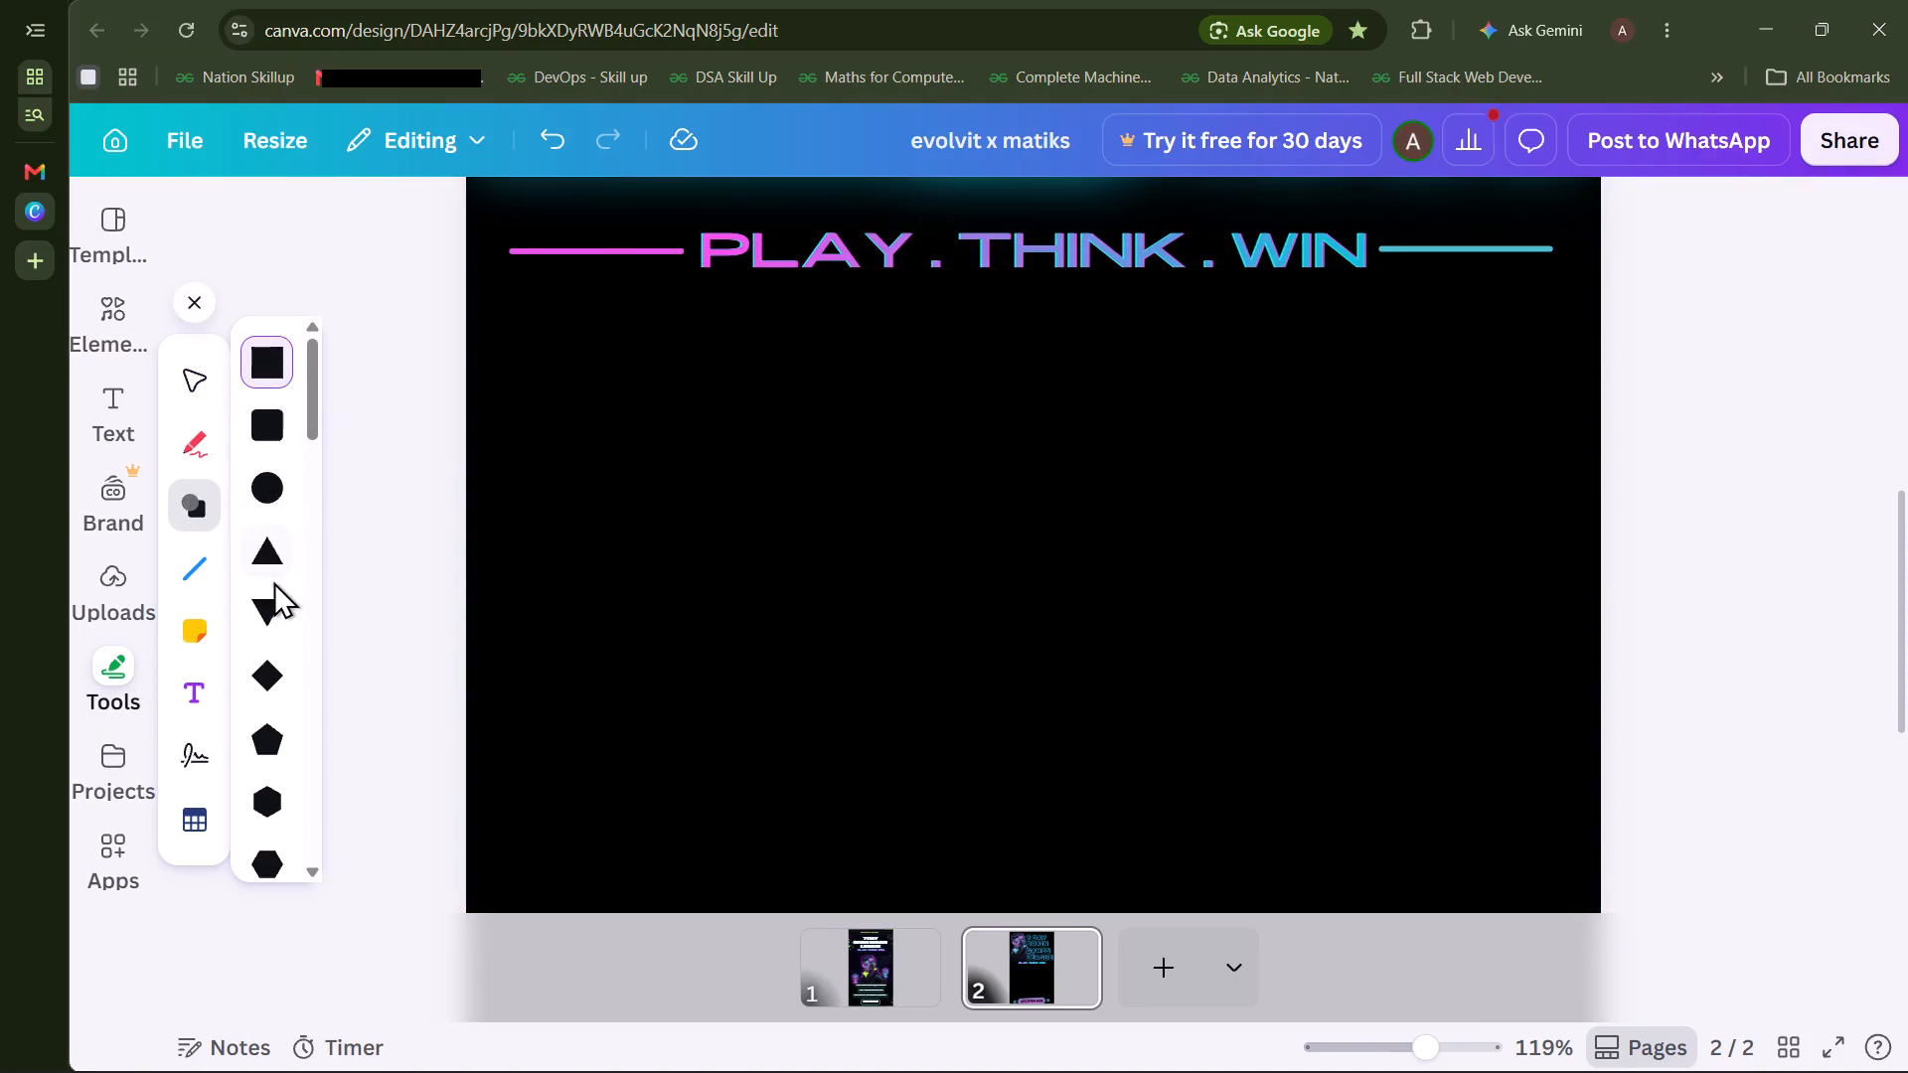
{"action": "scroll", "coordinate": [273, 582], "scroll_direction": "down", "scroll_amount": 5}
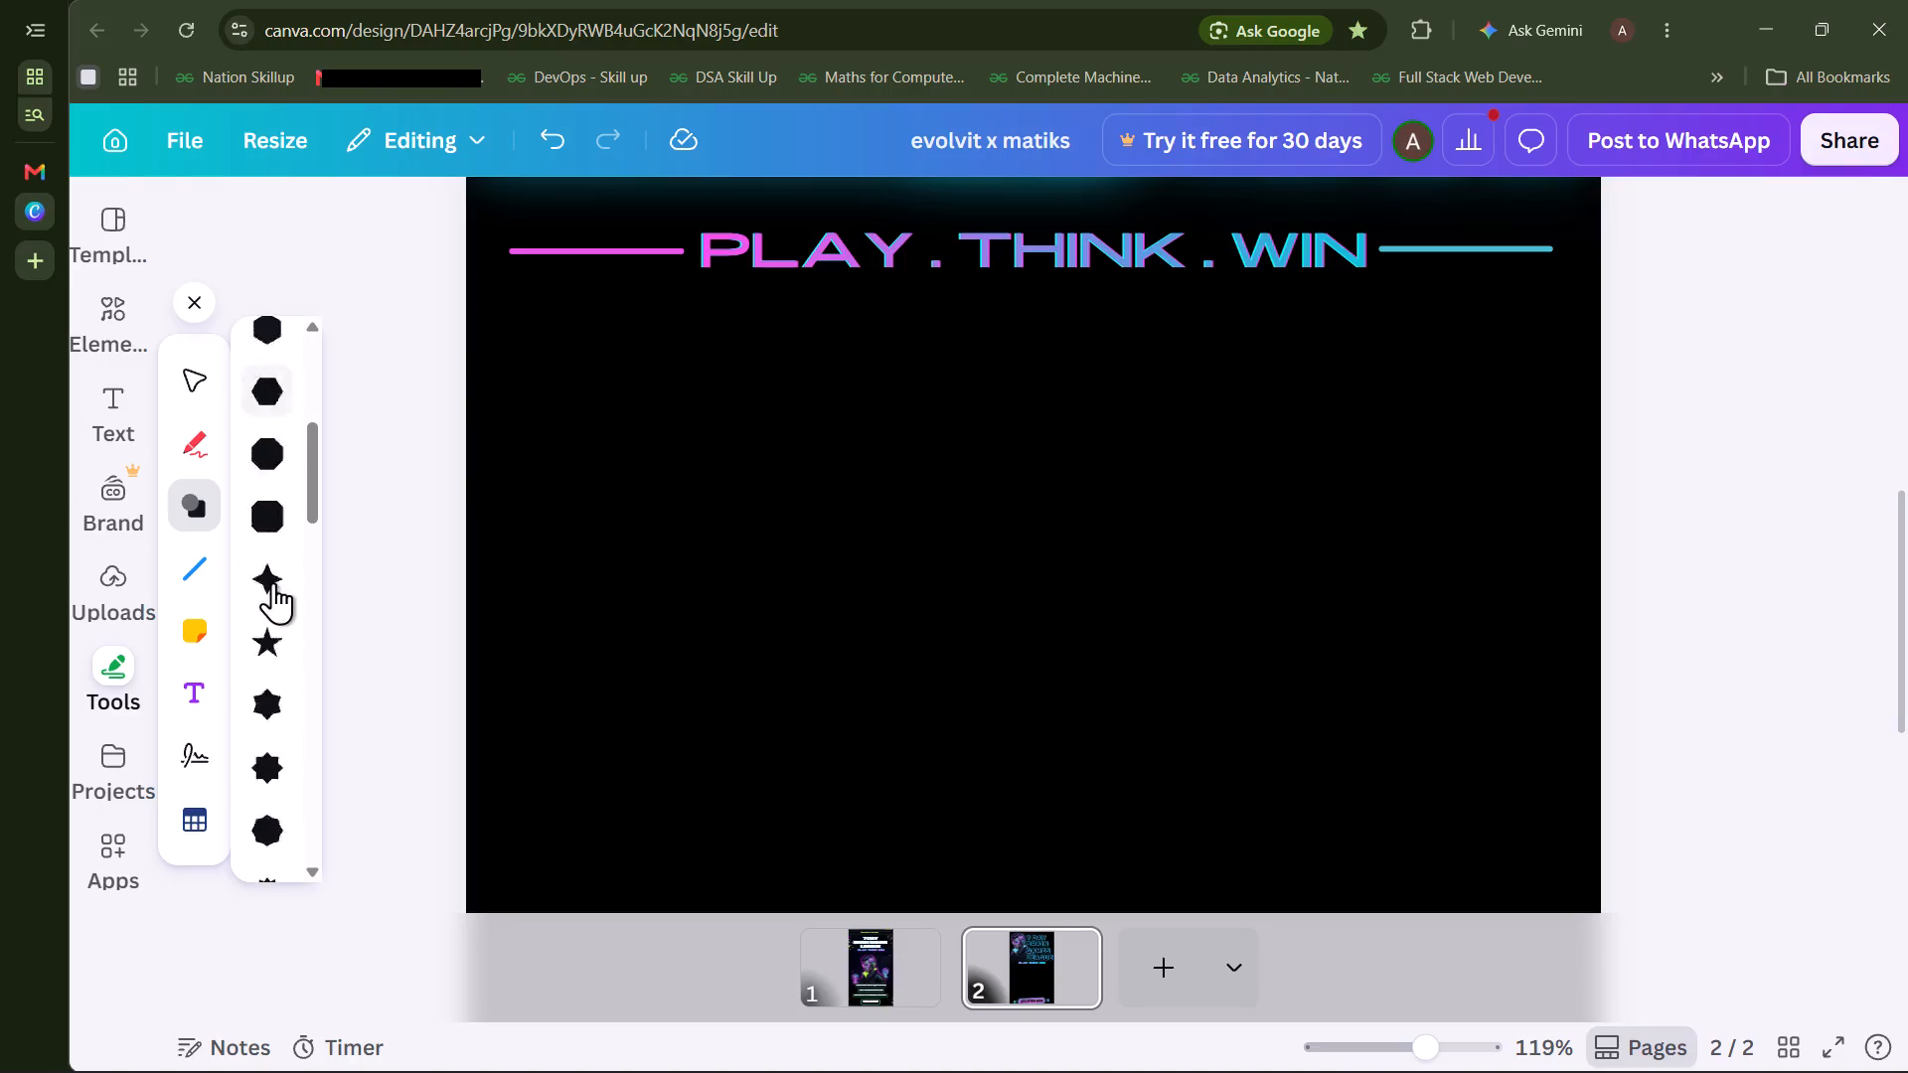
{"action": "scroll", "coordinate": [273, 582], "scroll_direction": "down", "scroll_amount": 7}
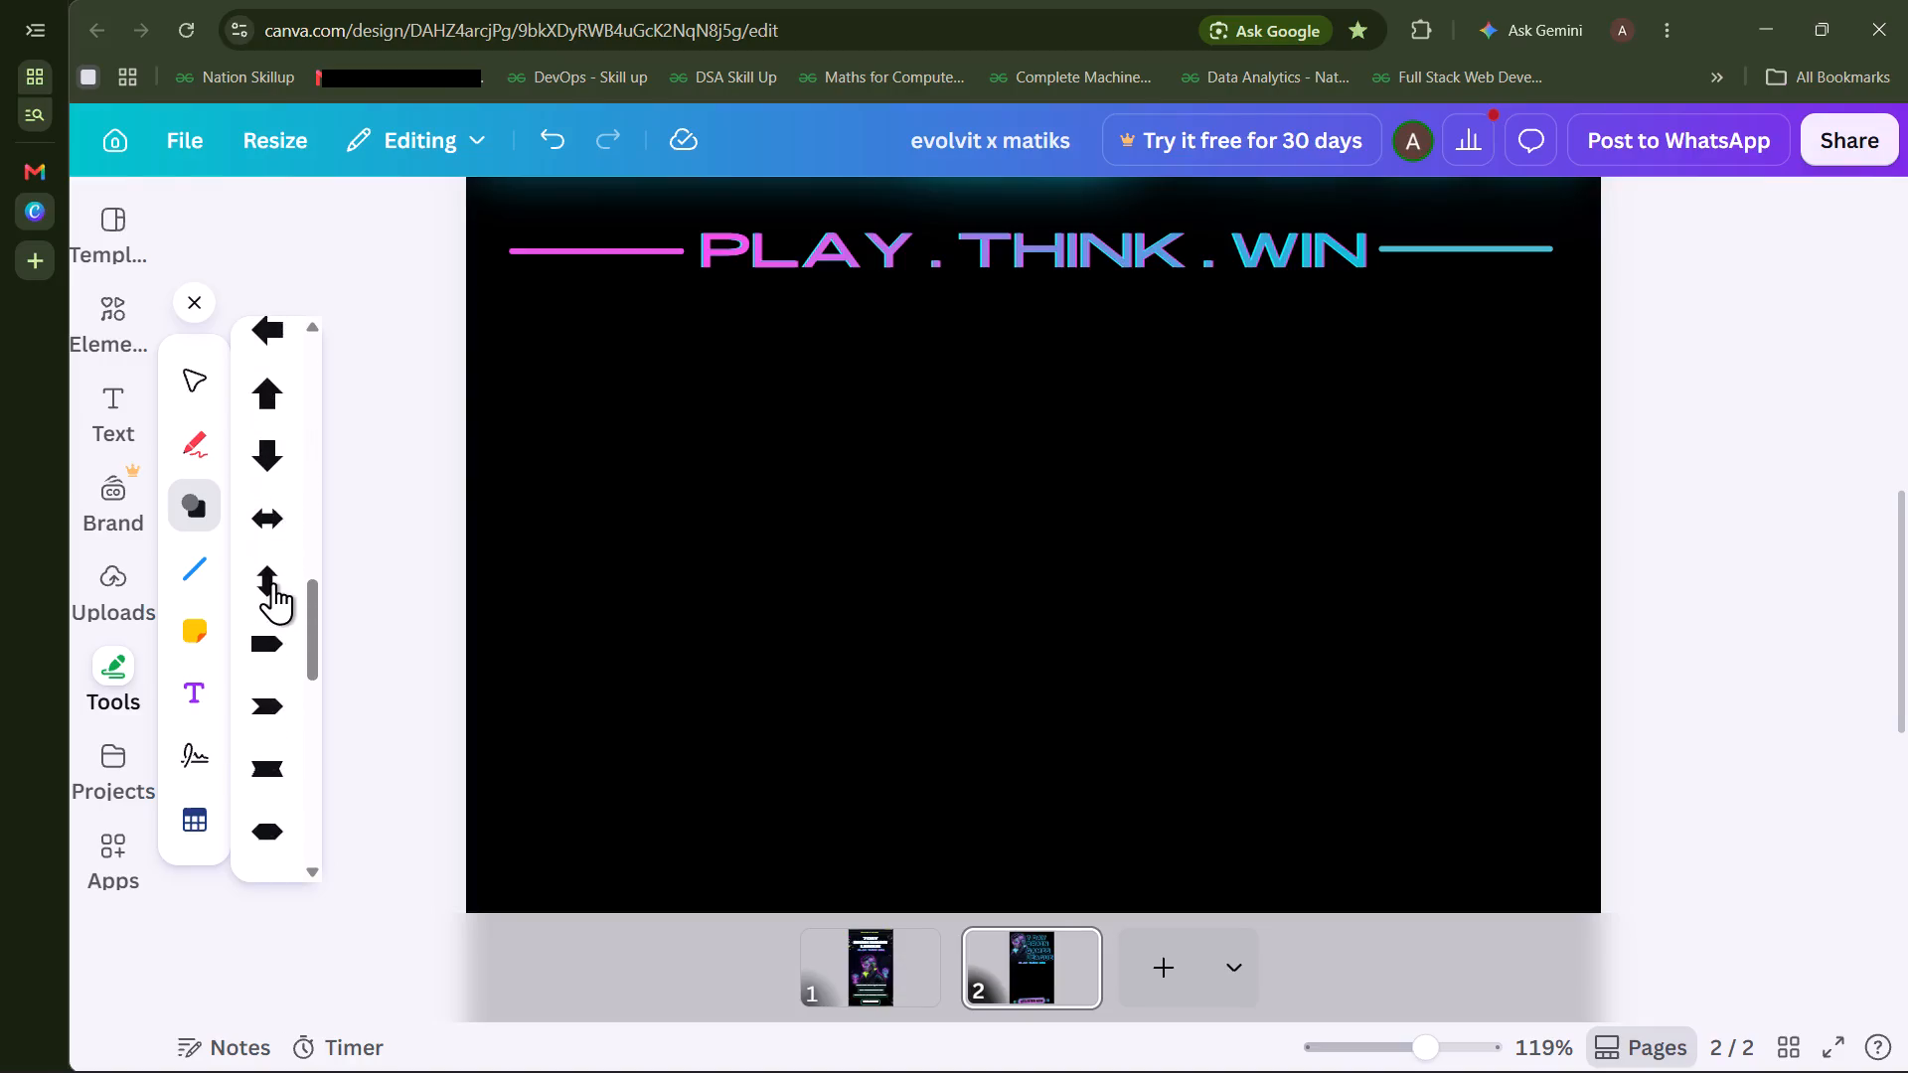
{"action": "scroll", "coordinate": [255, 700], "scroll_direction": "down", "scroll_amount": 1}
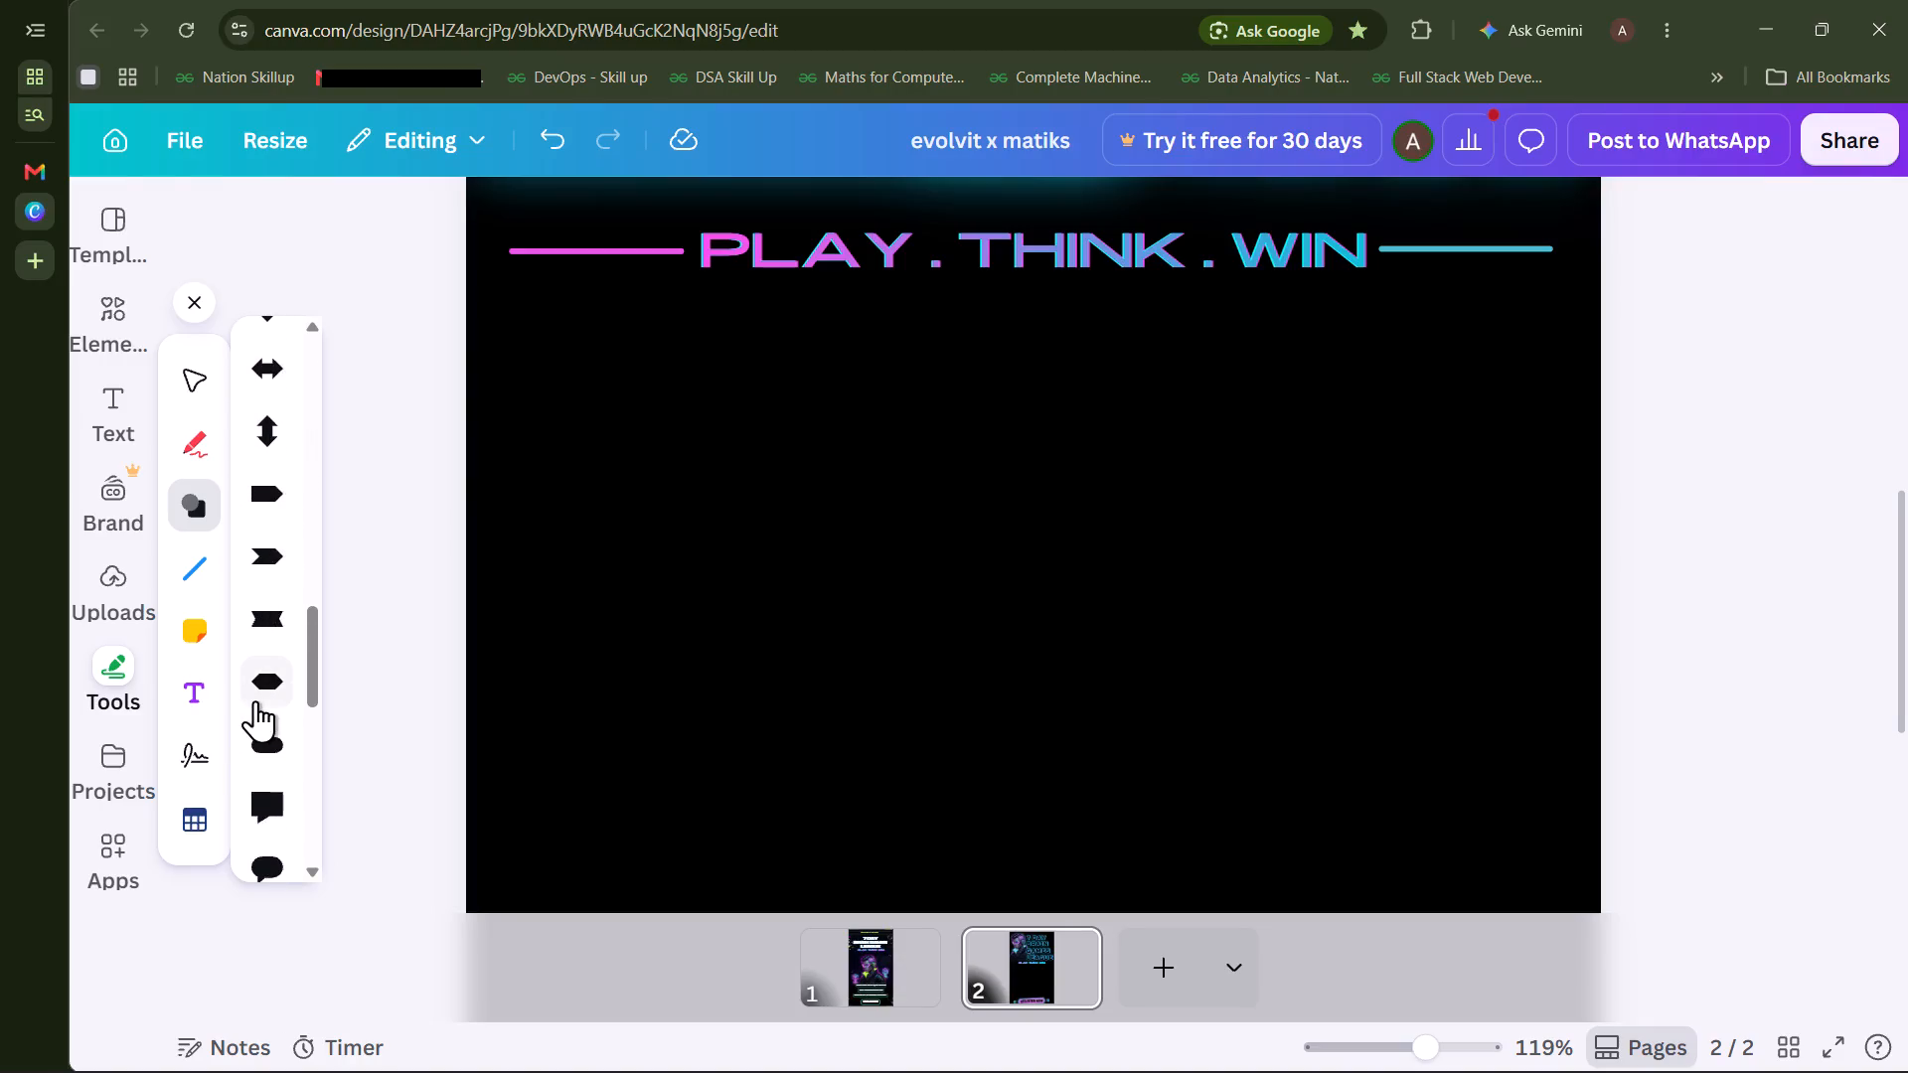
{"action": "scroll", "coordinate": [255, 700], "scroll_direction": "down", "scroll_amount": 5}
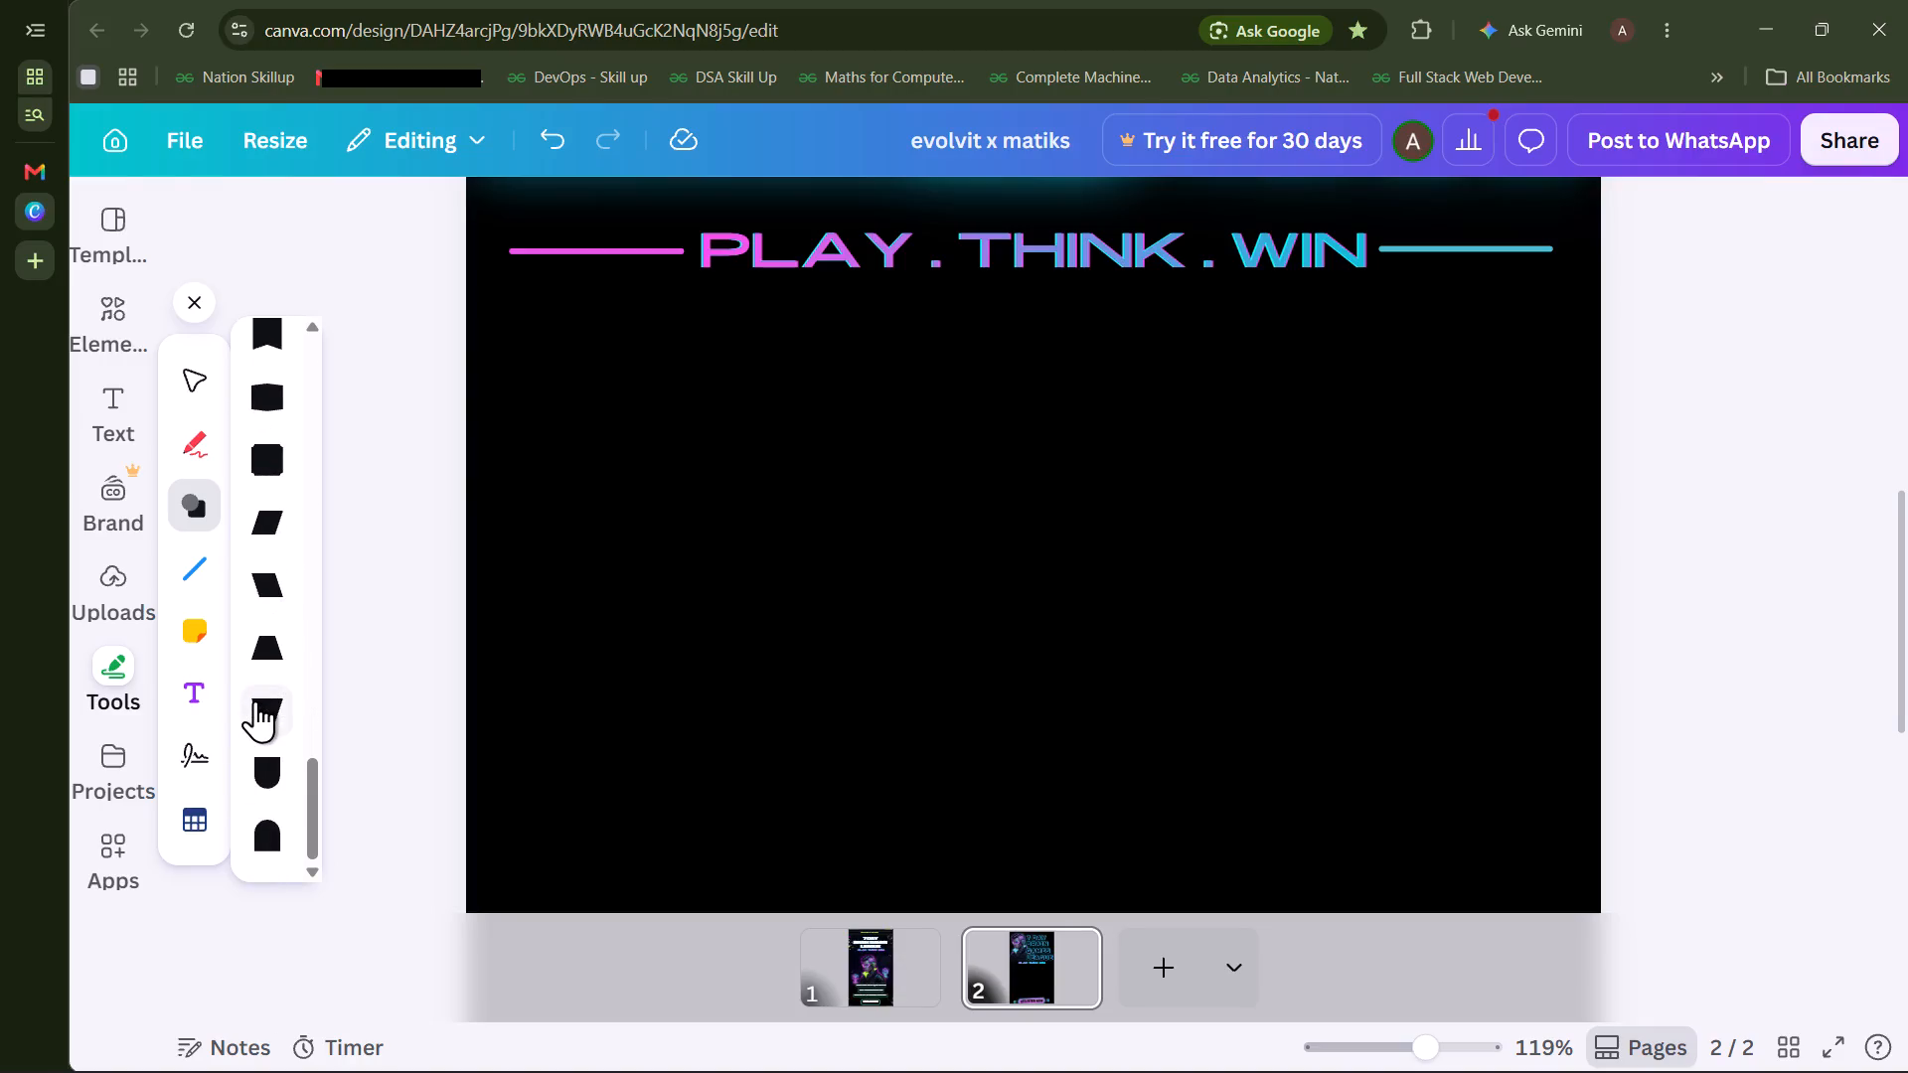
{"action": "left_click", "coordinate": [266, 519]}
{"action": "left_click", "coordinate": [584, 350]}
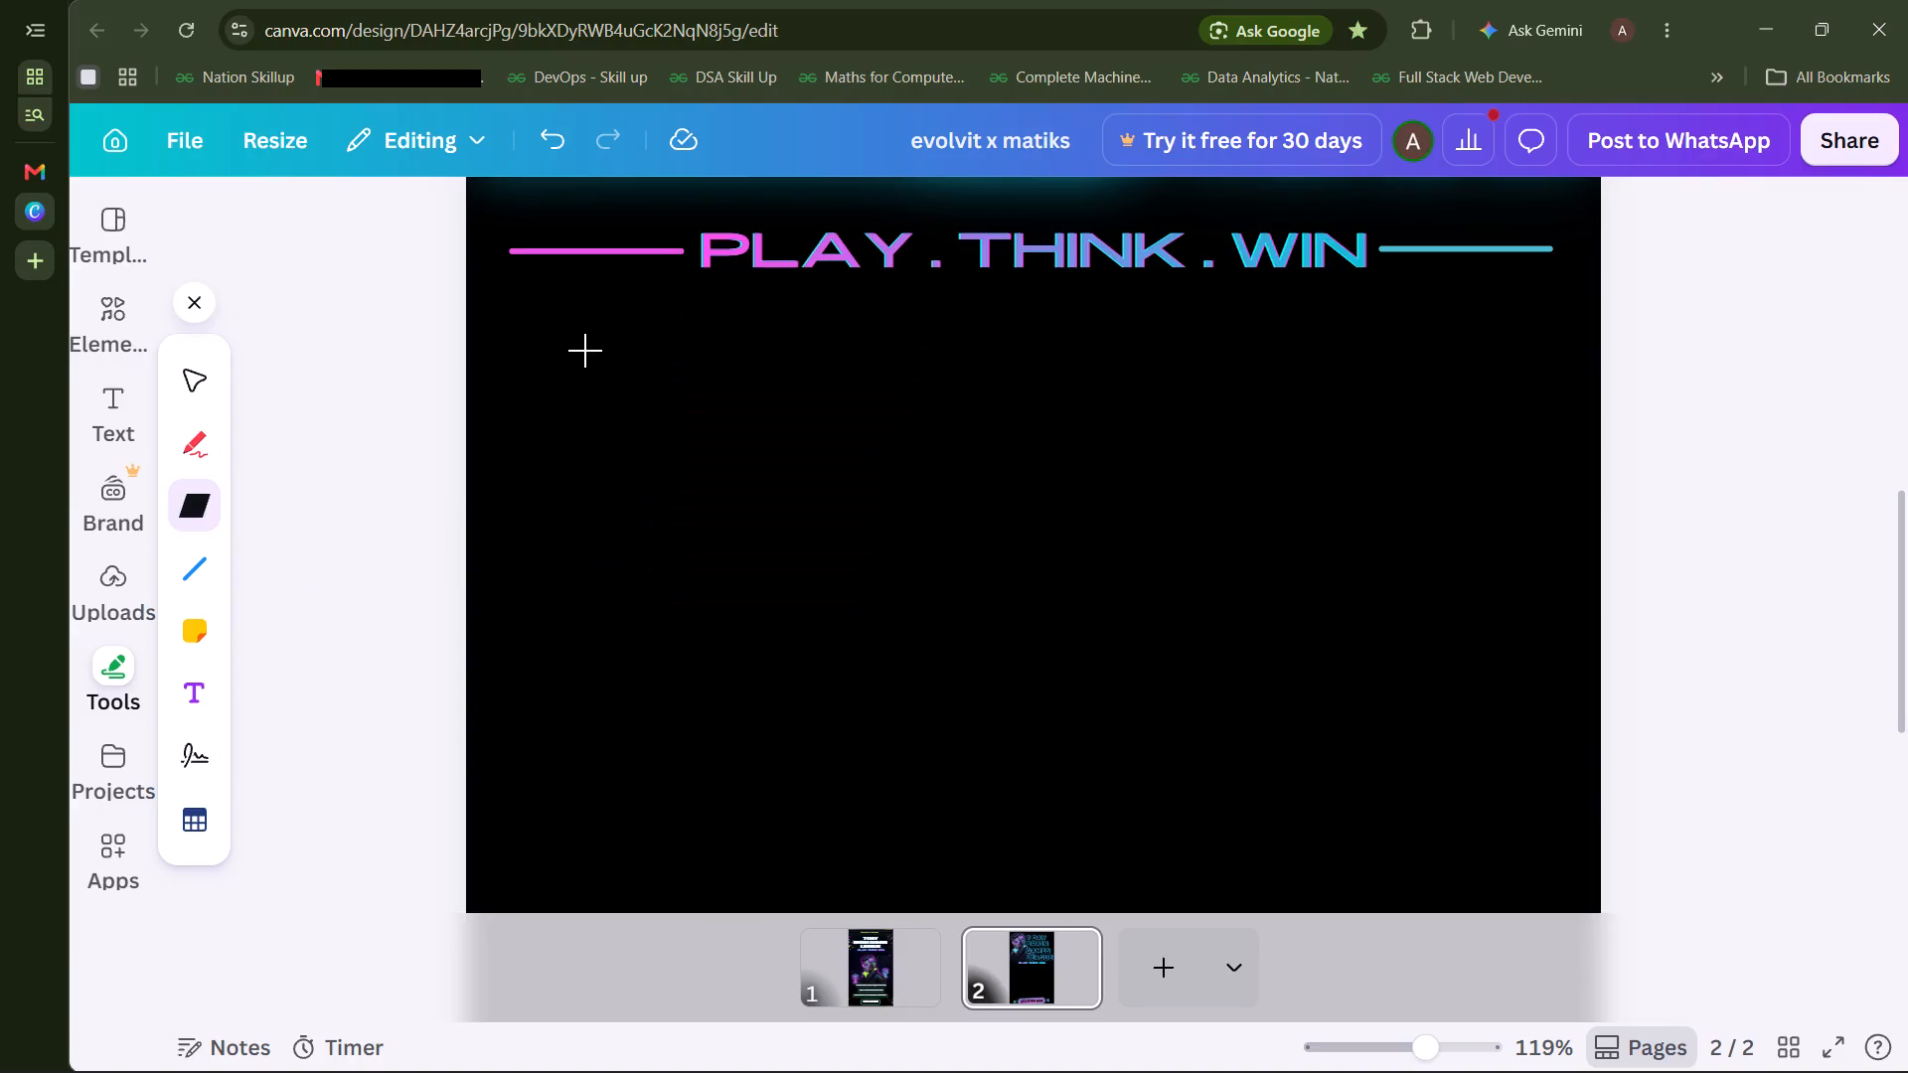
{"action": "left_click", "coordinate": [928, 479]}
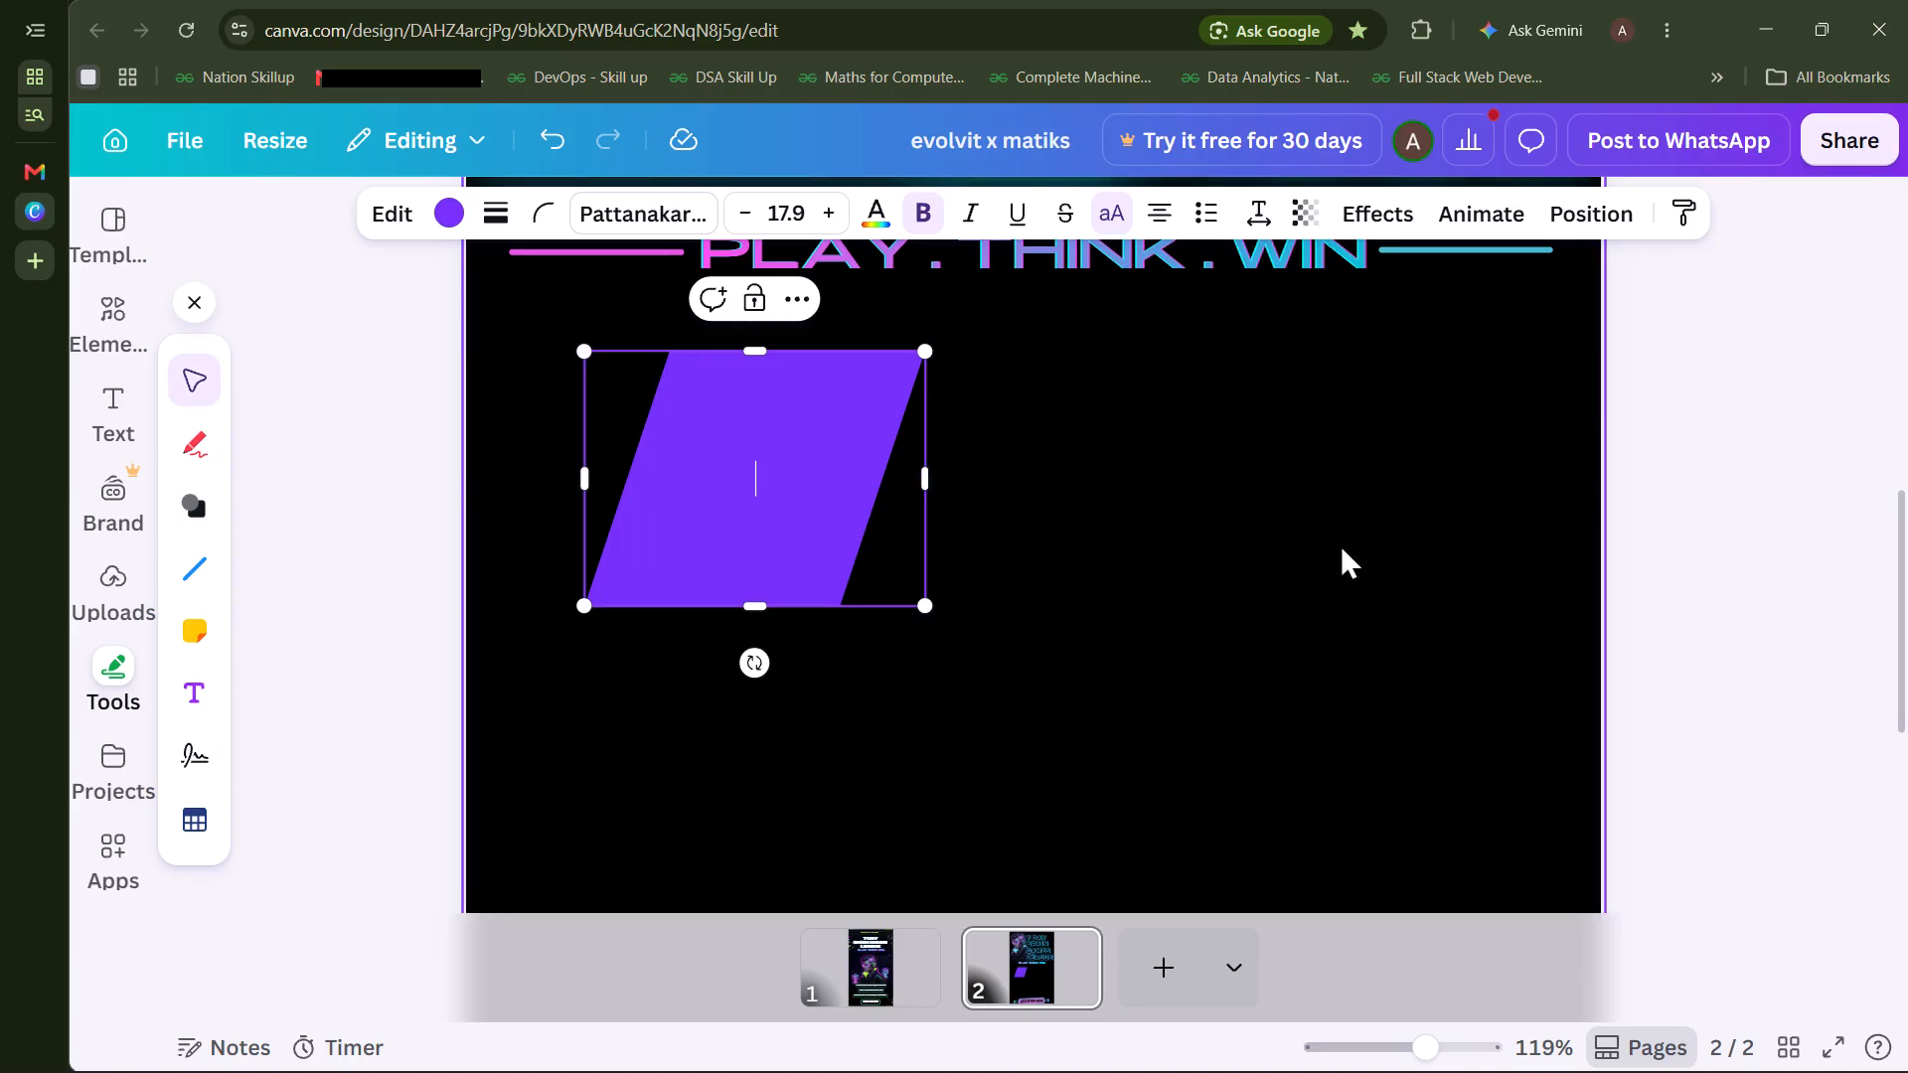
Widen the purple parallelogram across most of the page and cut its height to about half, forming a flat banner.
{"action": "left_click_drag", "start_coordinate": [925, 475], "coordinate": [1385, 503]}
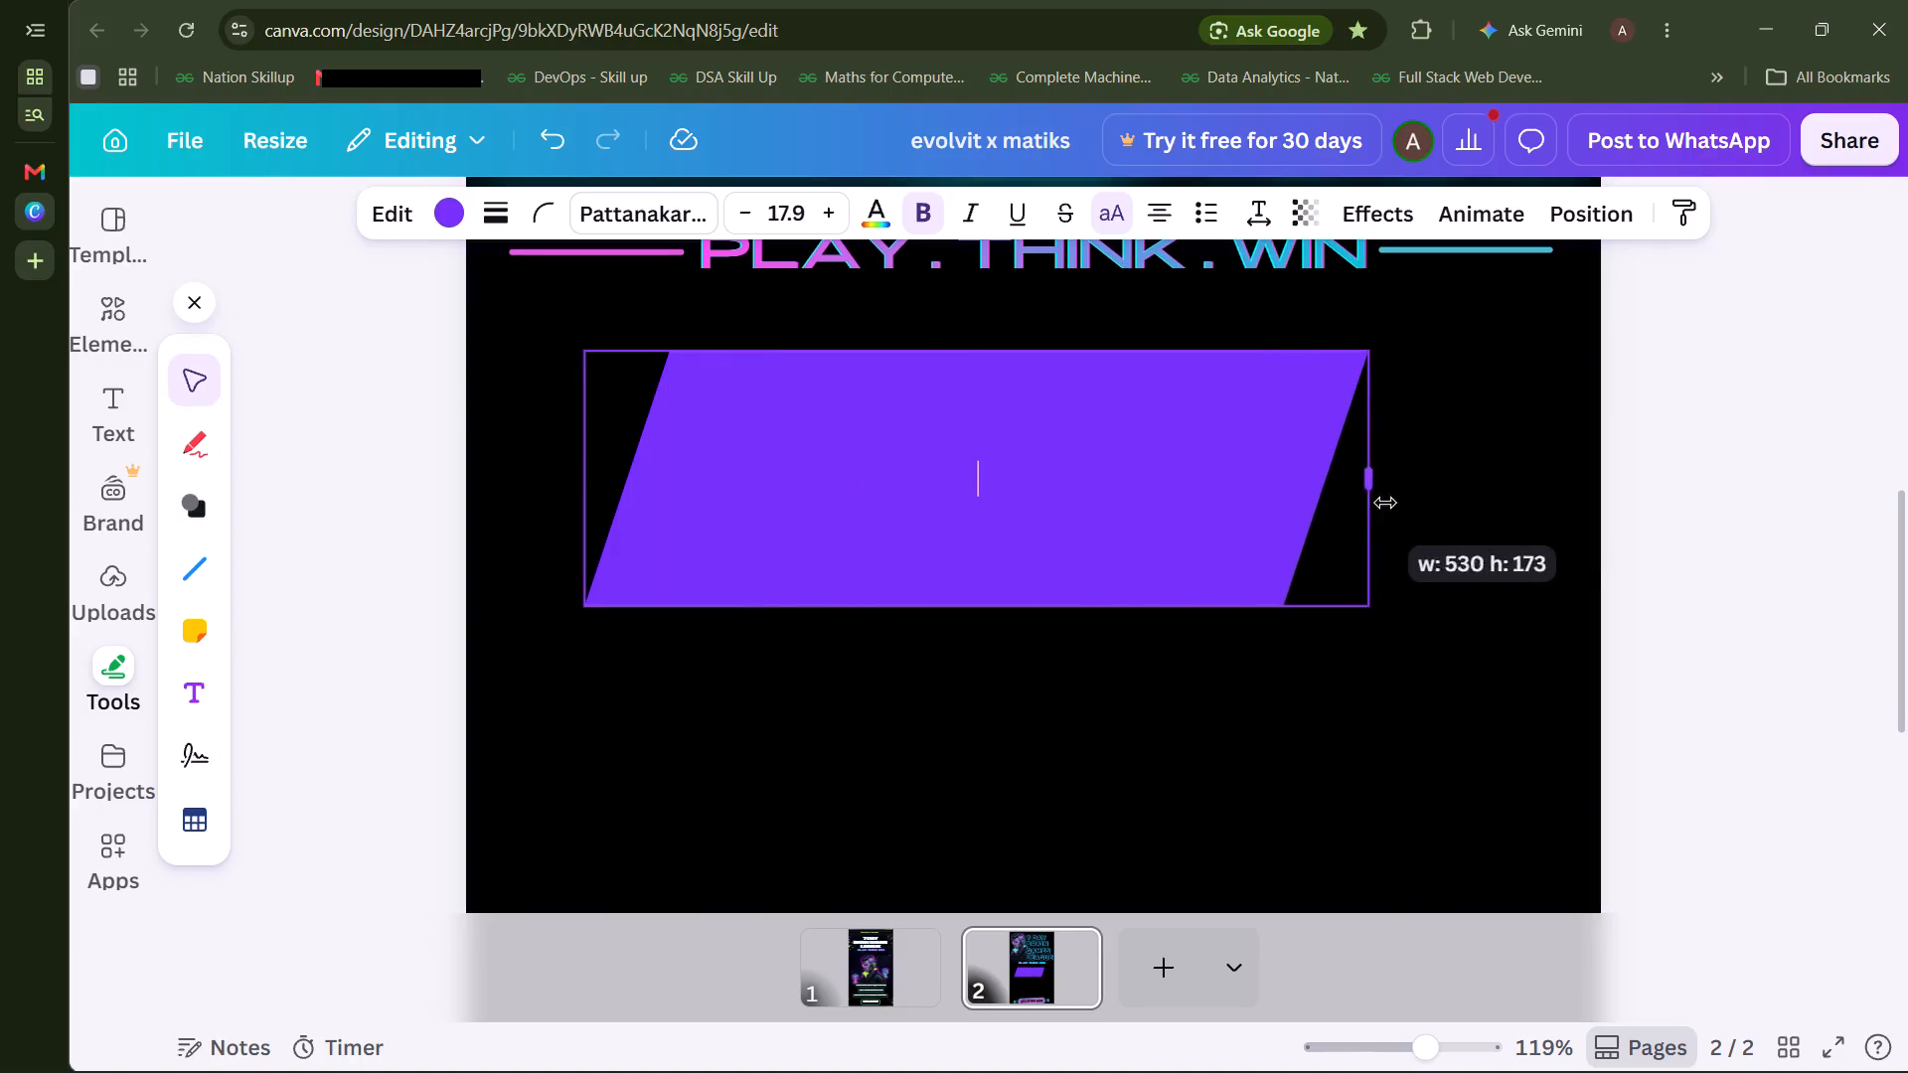
{"action": "left_click_drag", "start_coordinate": [1385, 503], "coordinate": [1446, 498]}
{"action": "left_click_drag", "start_coordinate": [1019, 606], "coordinate": [1023, 483]}
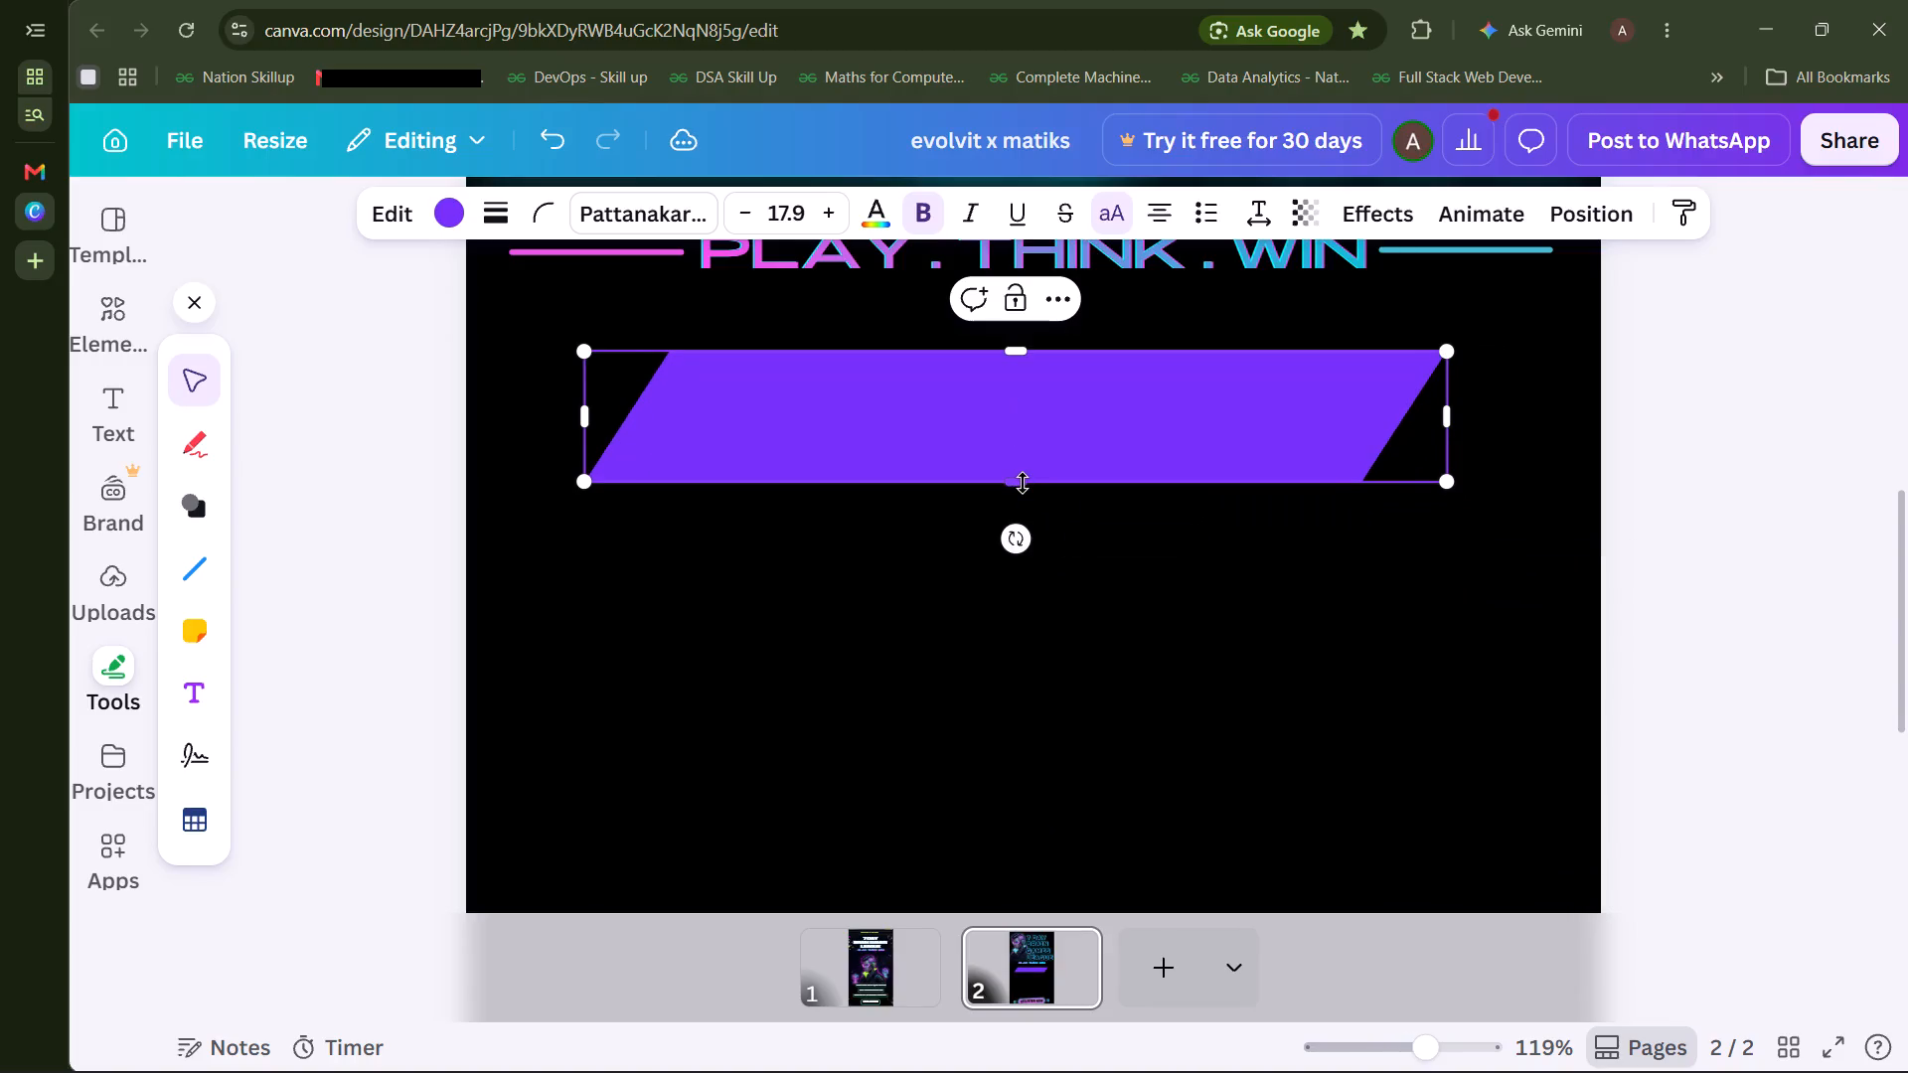
{"action": "left_click", "coordinate": [1031, 528]}
Duplicate the purple parallelogram banner below the tagline.
{"action": "left_click", "coordinate": [1066, 444]}
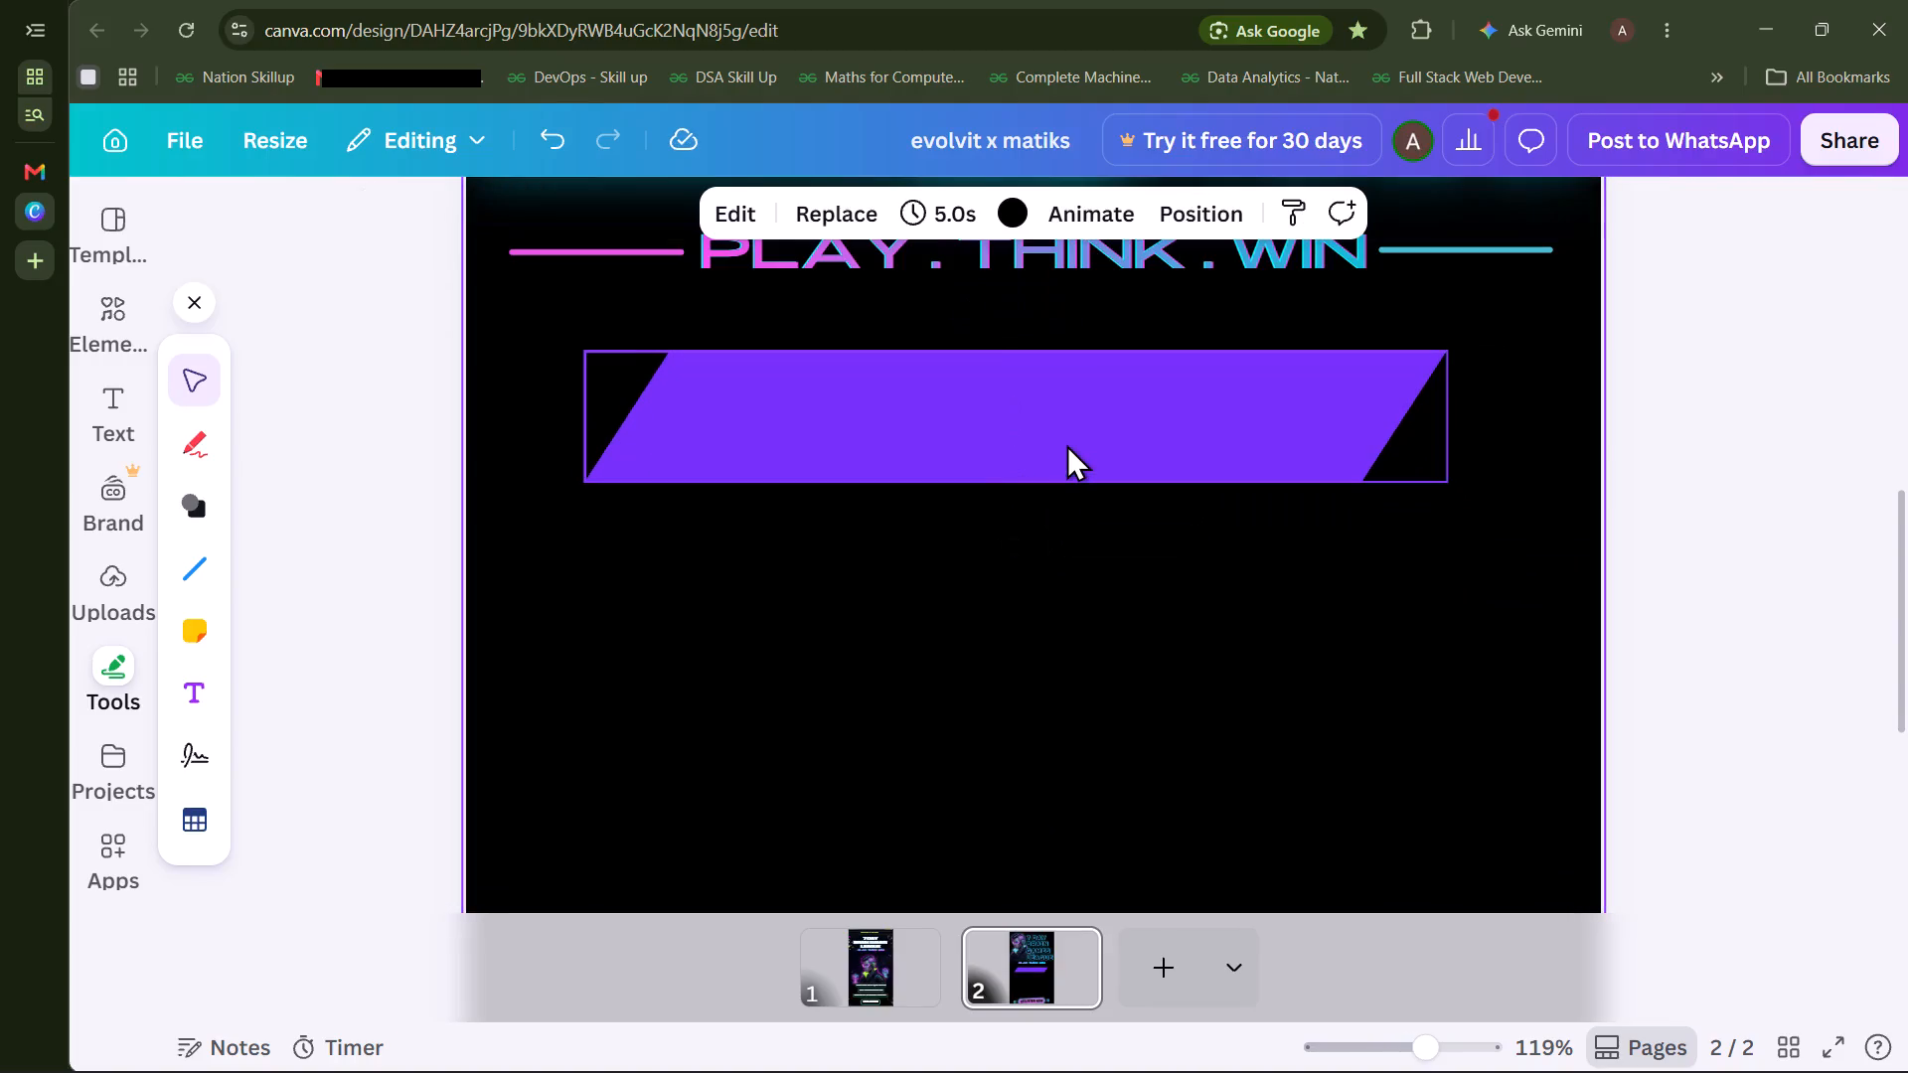
{"action": "key", "text": "ctrl+d"}
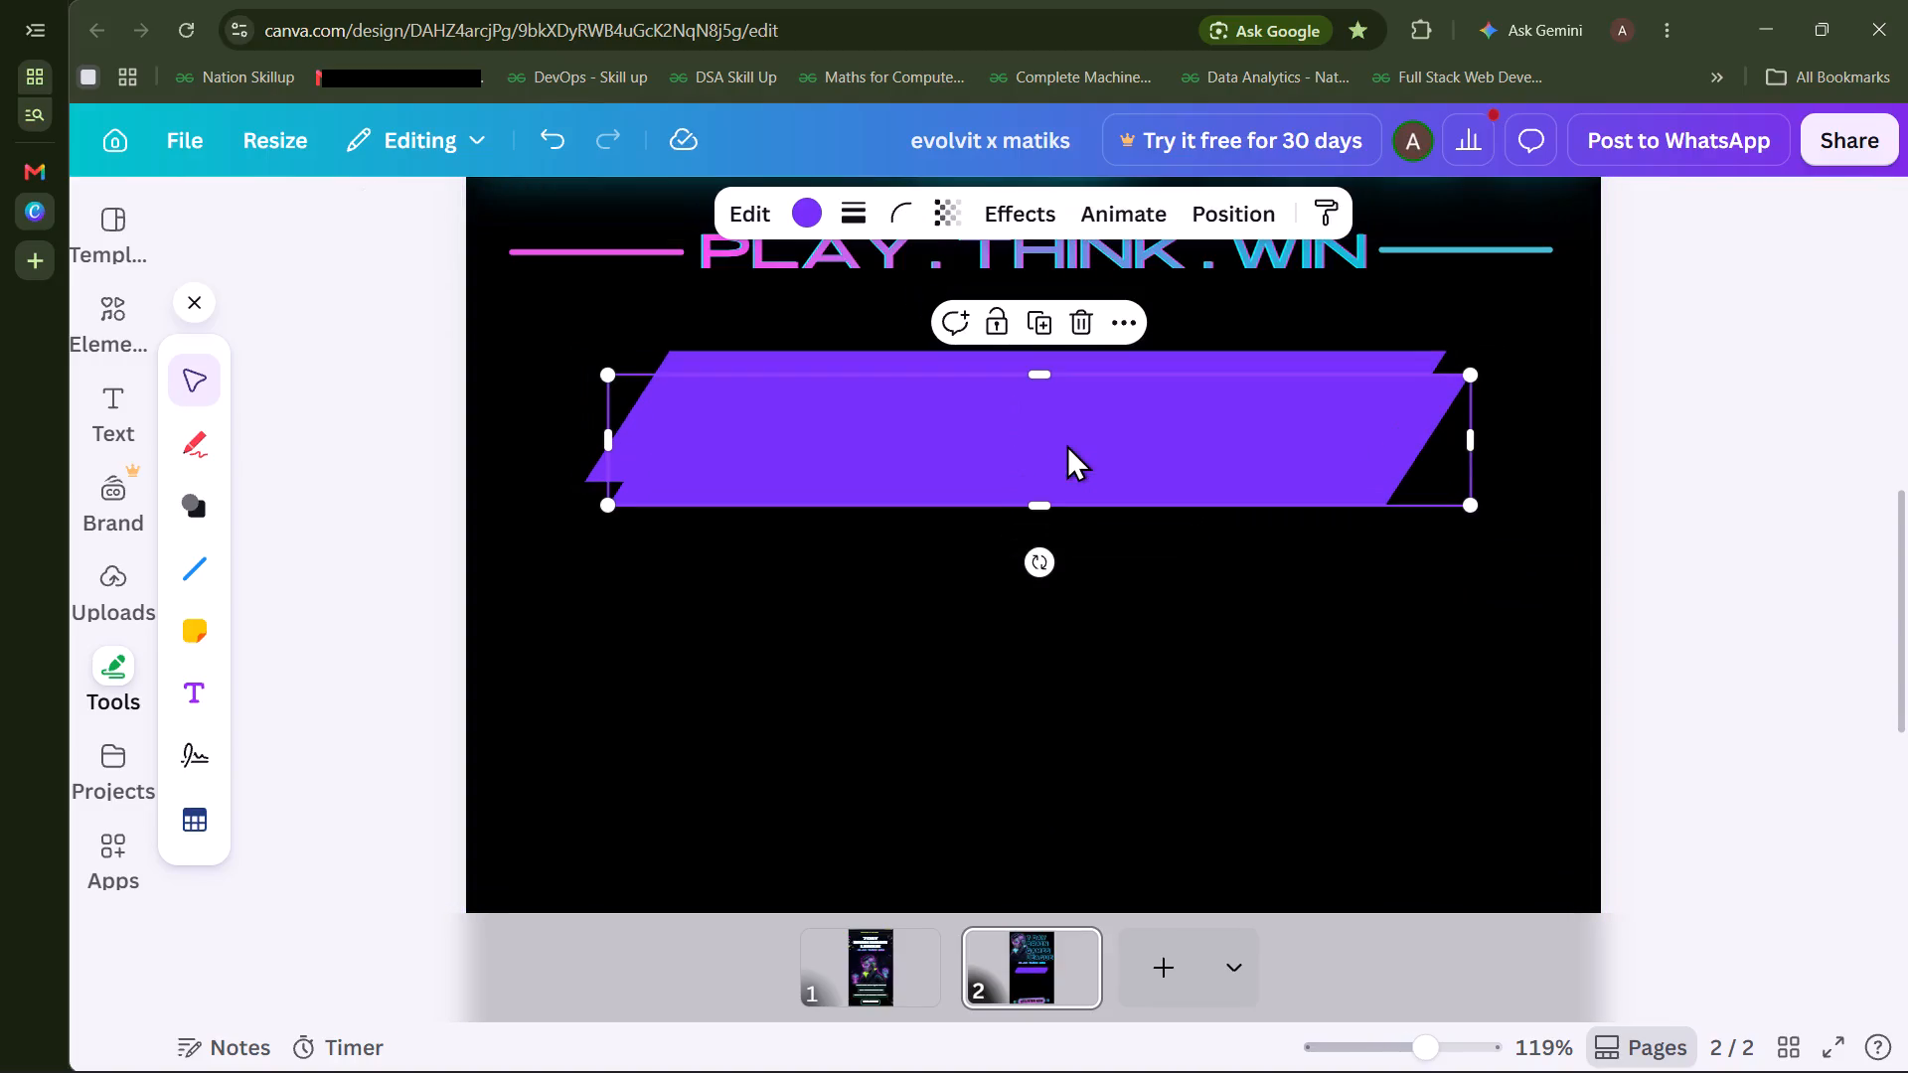
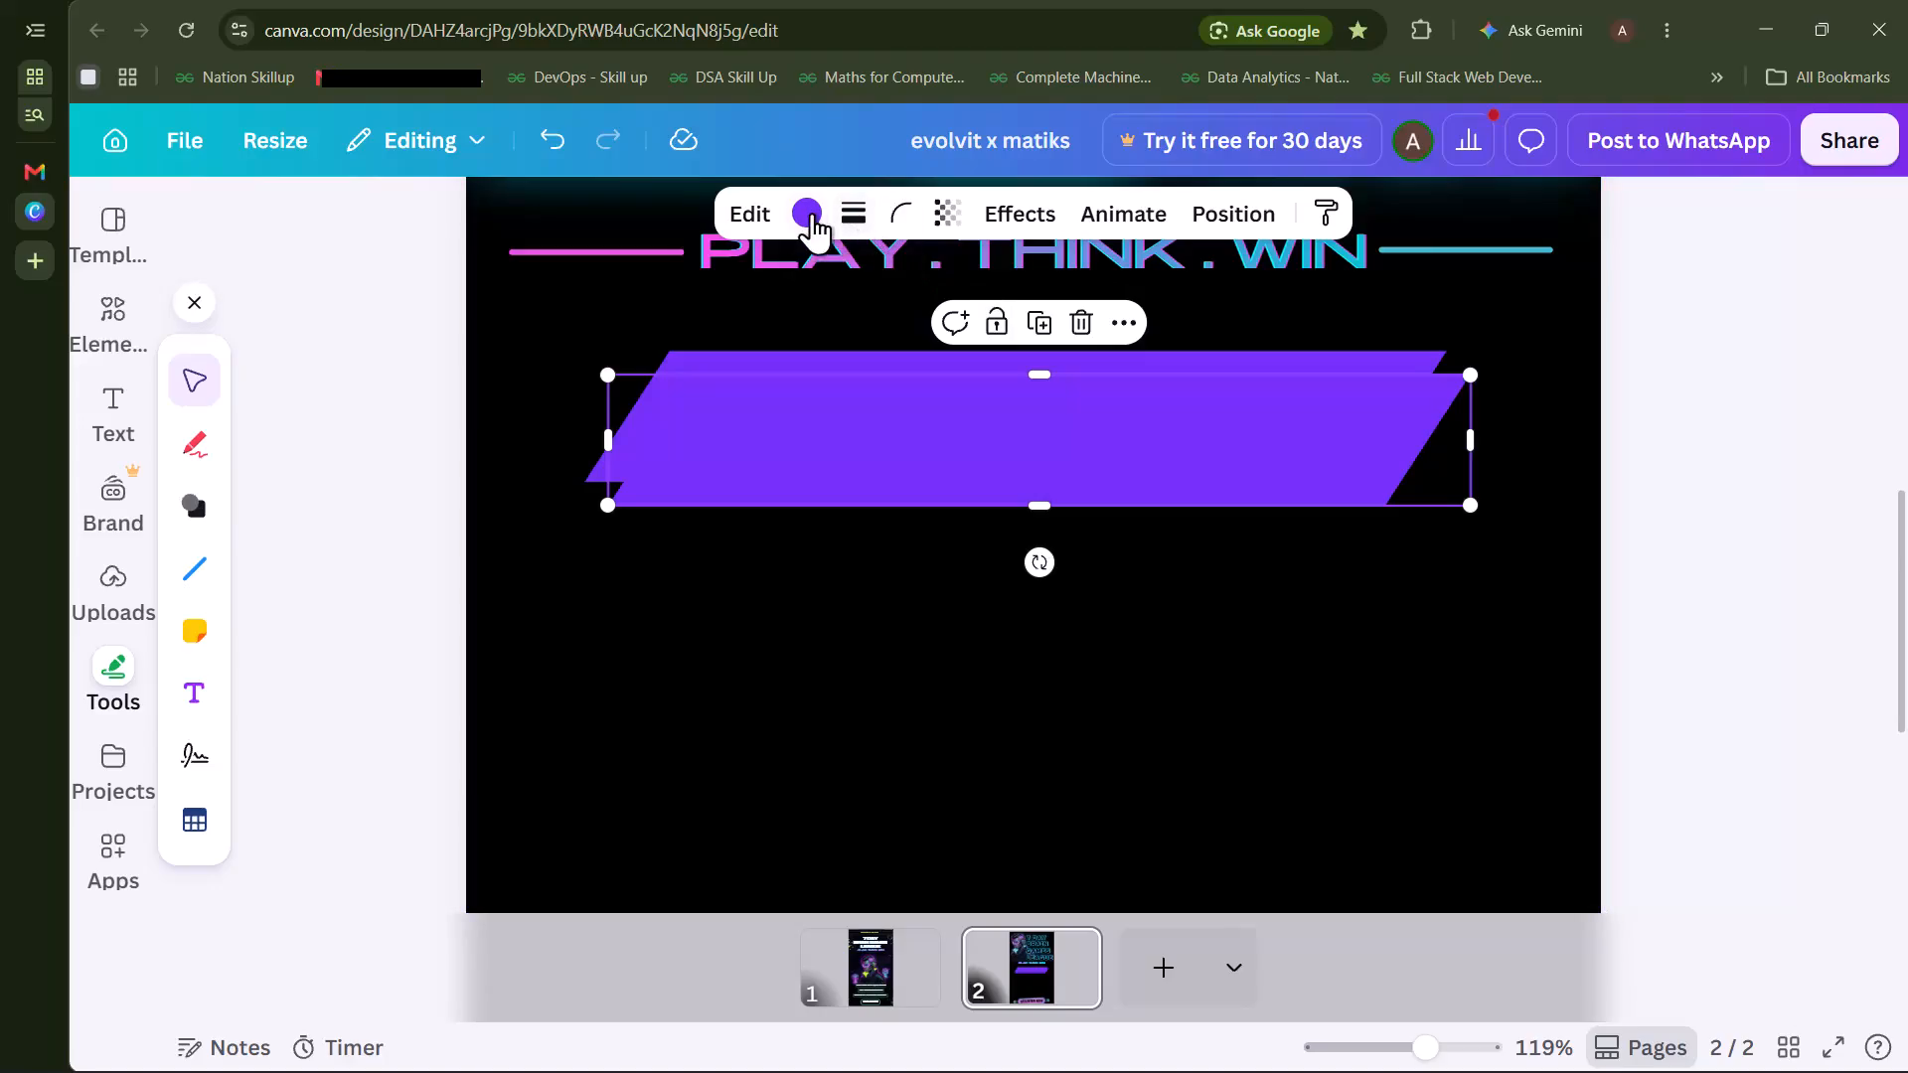
Remove the duplicate parallelogram's fill and give it a solid neon pink #e955e5 outline with stroke weight 5.
{"action": "left_click", "coordinate": [811, 213]}
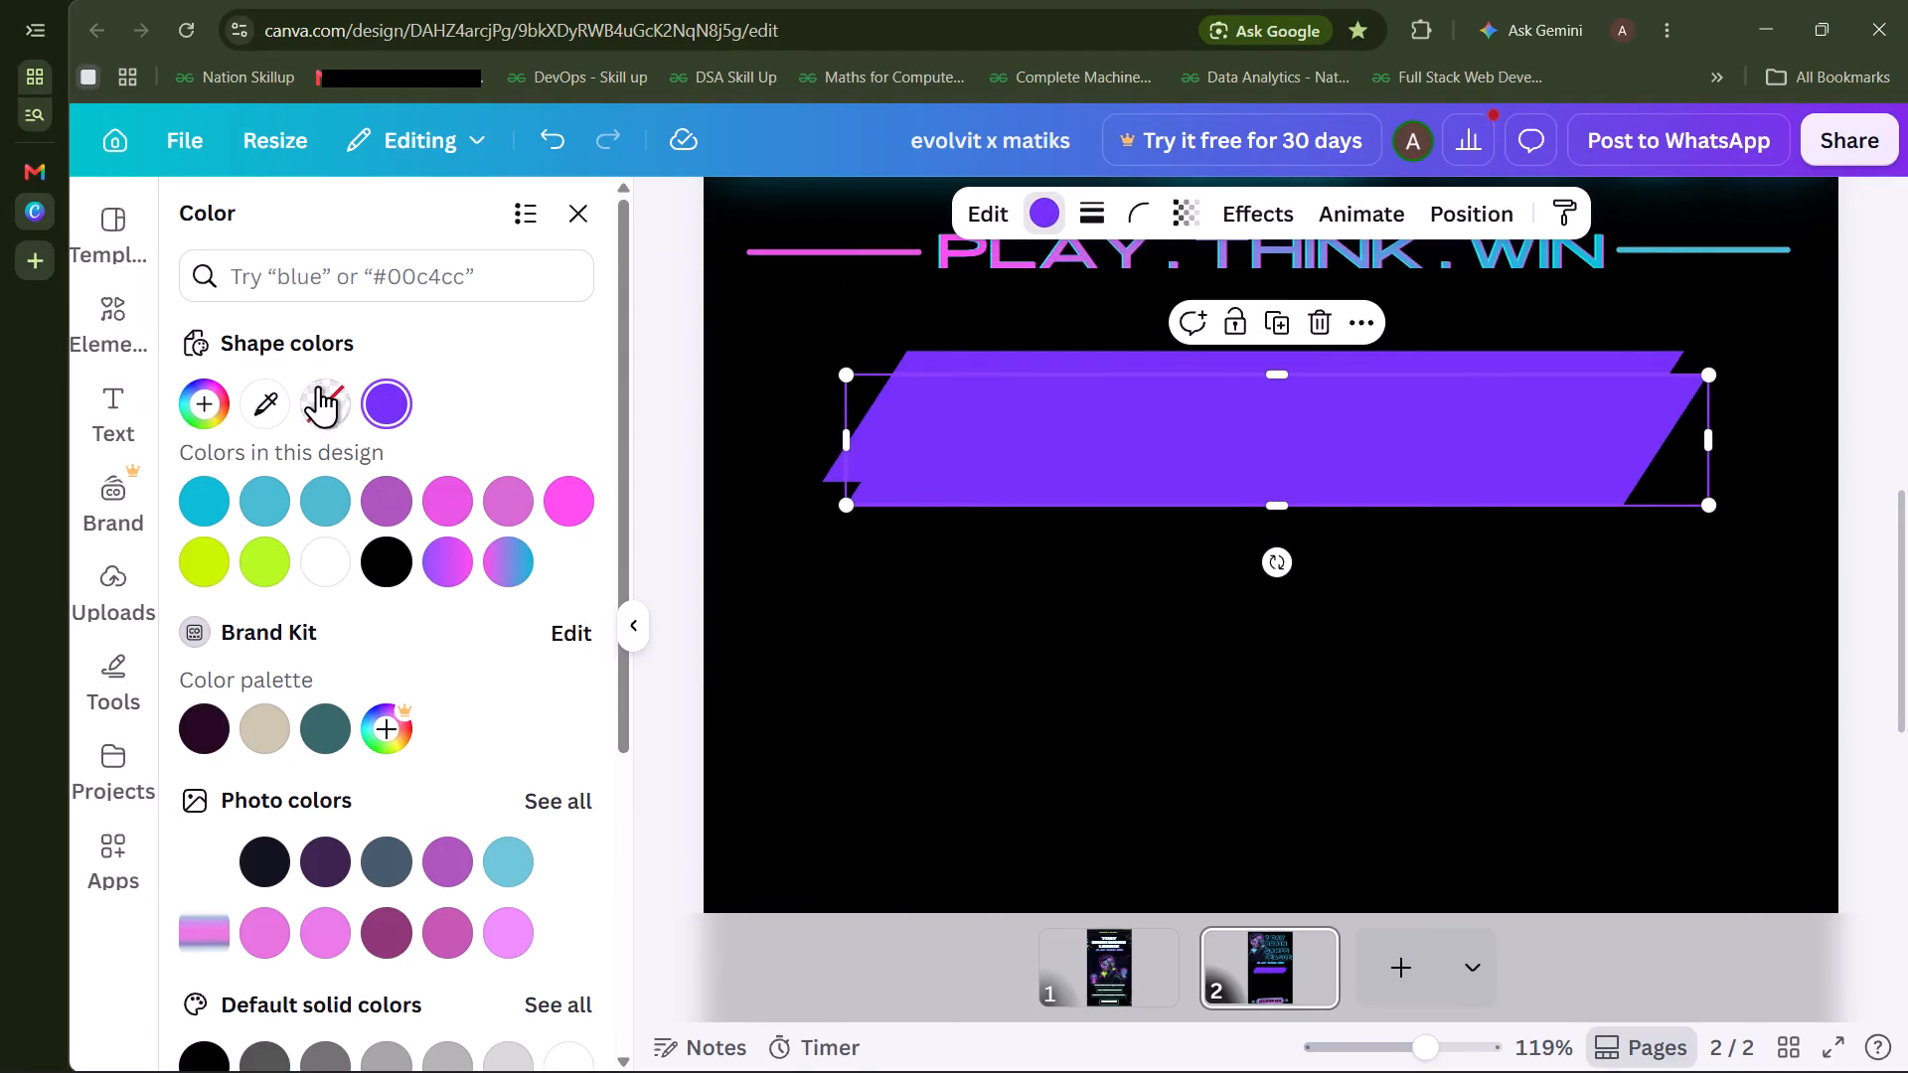
{"action": "left_click", "coordinate": [317, 383]}
{"action": "left_click", "coordinate": [1088, 202]}
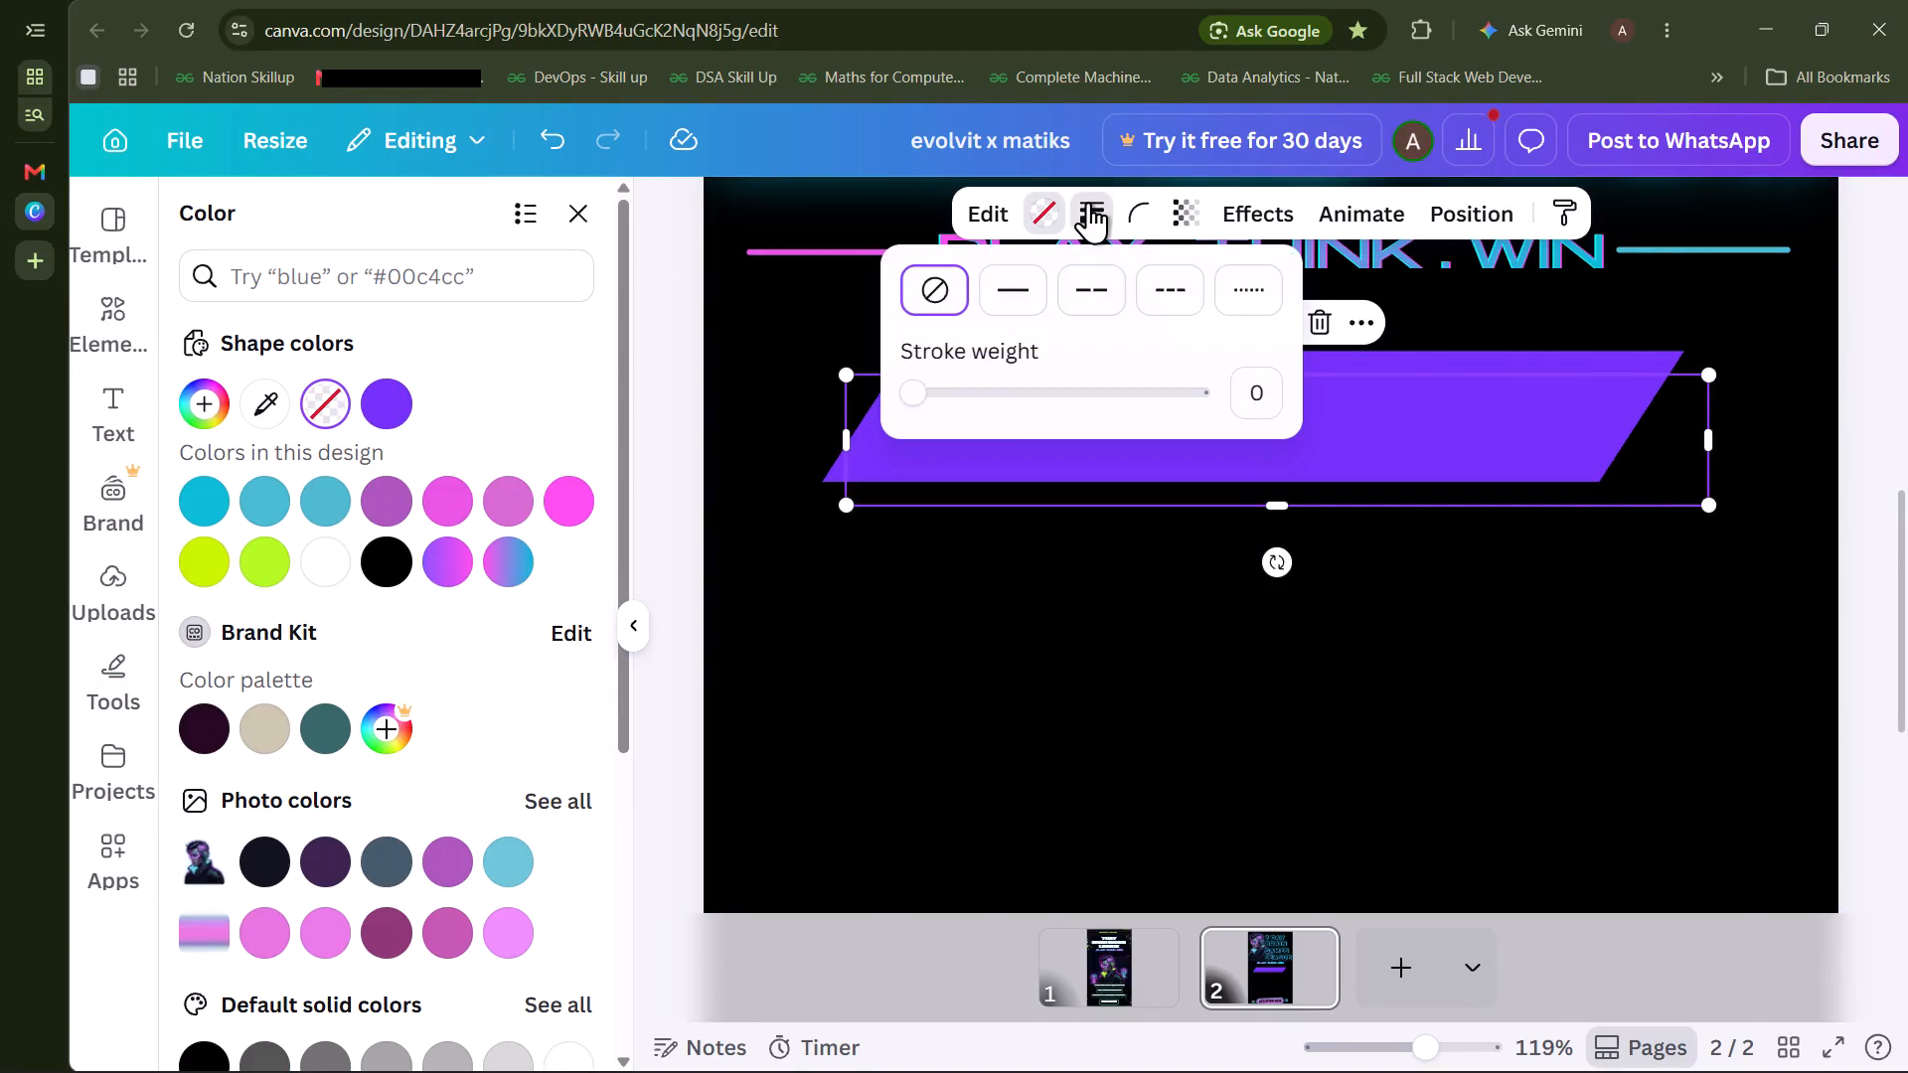
{"action": "left_click", "coordinate": [919, 385]}
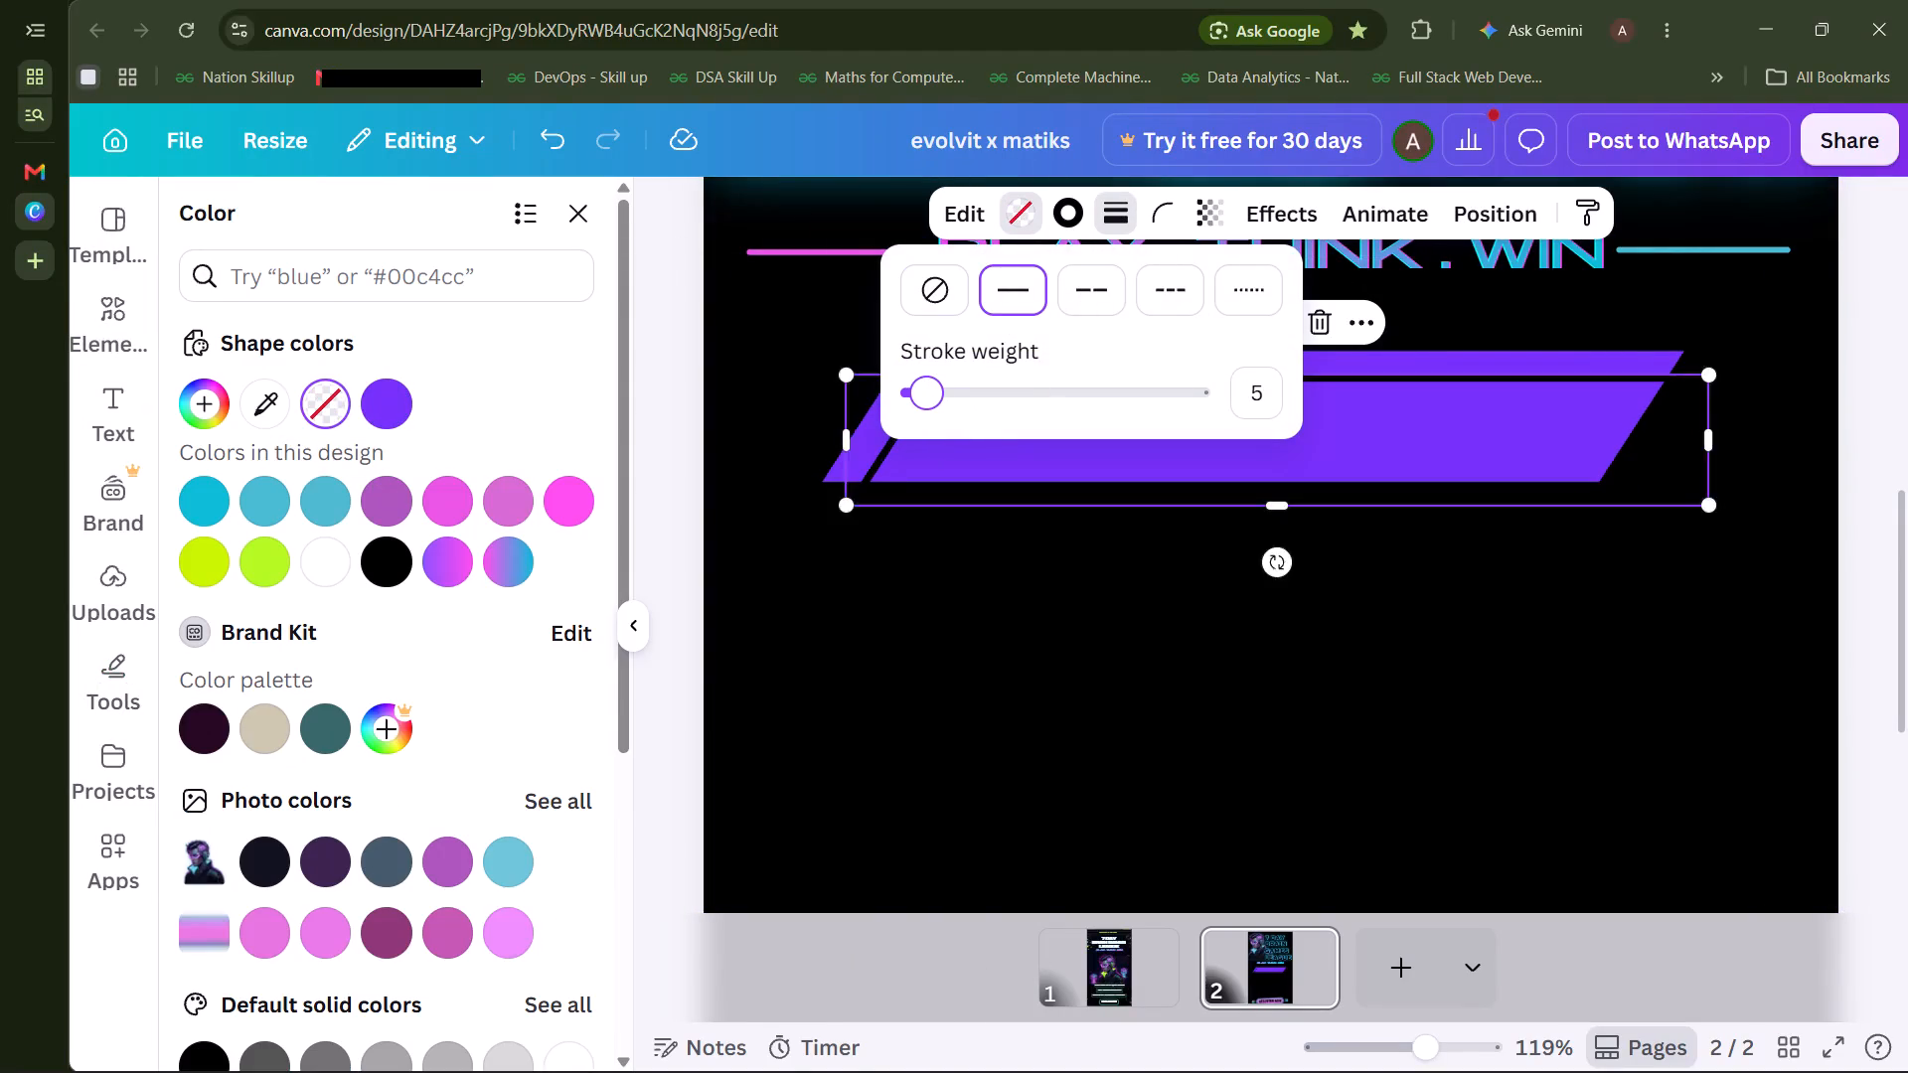
{"action": "left_click", "coordinate": [1077, 211]}
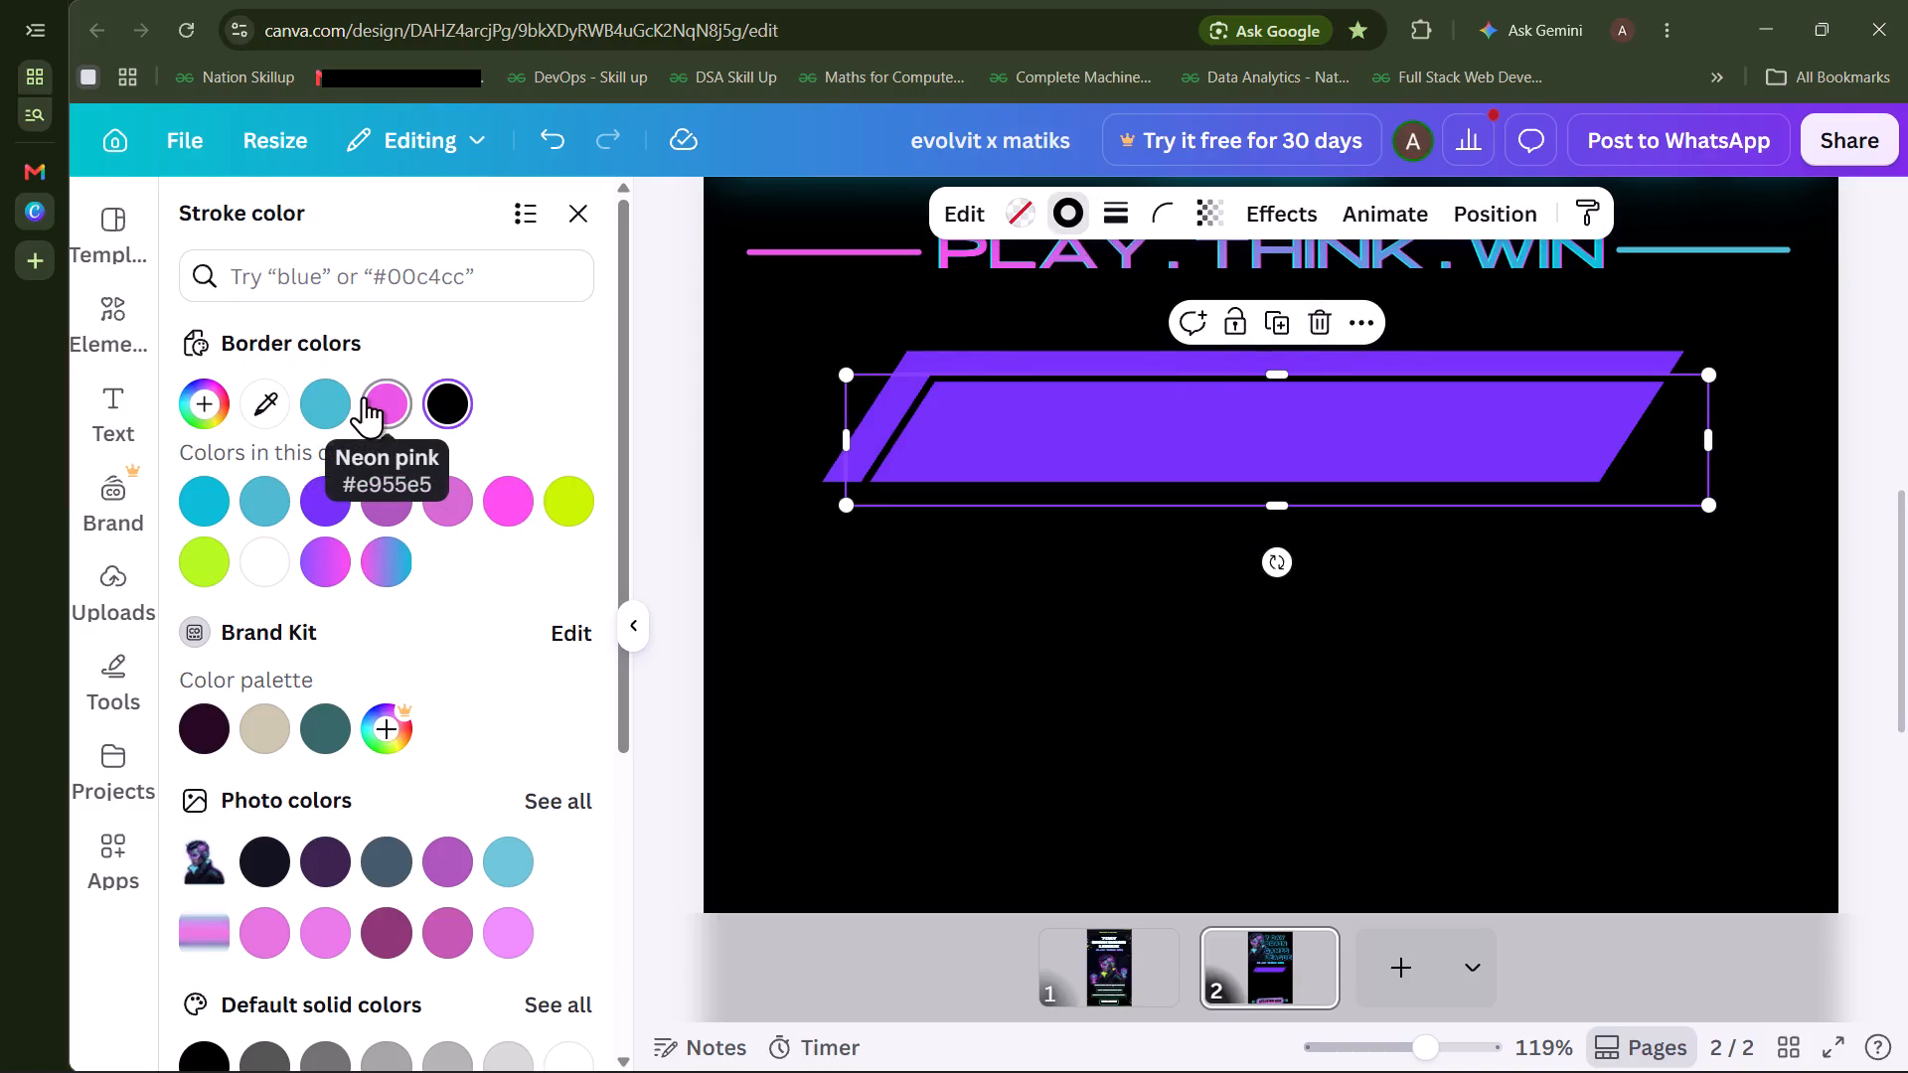
{"action": "left_click", "coordinate": [379, 400]}
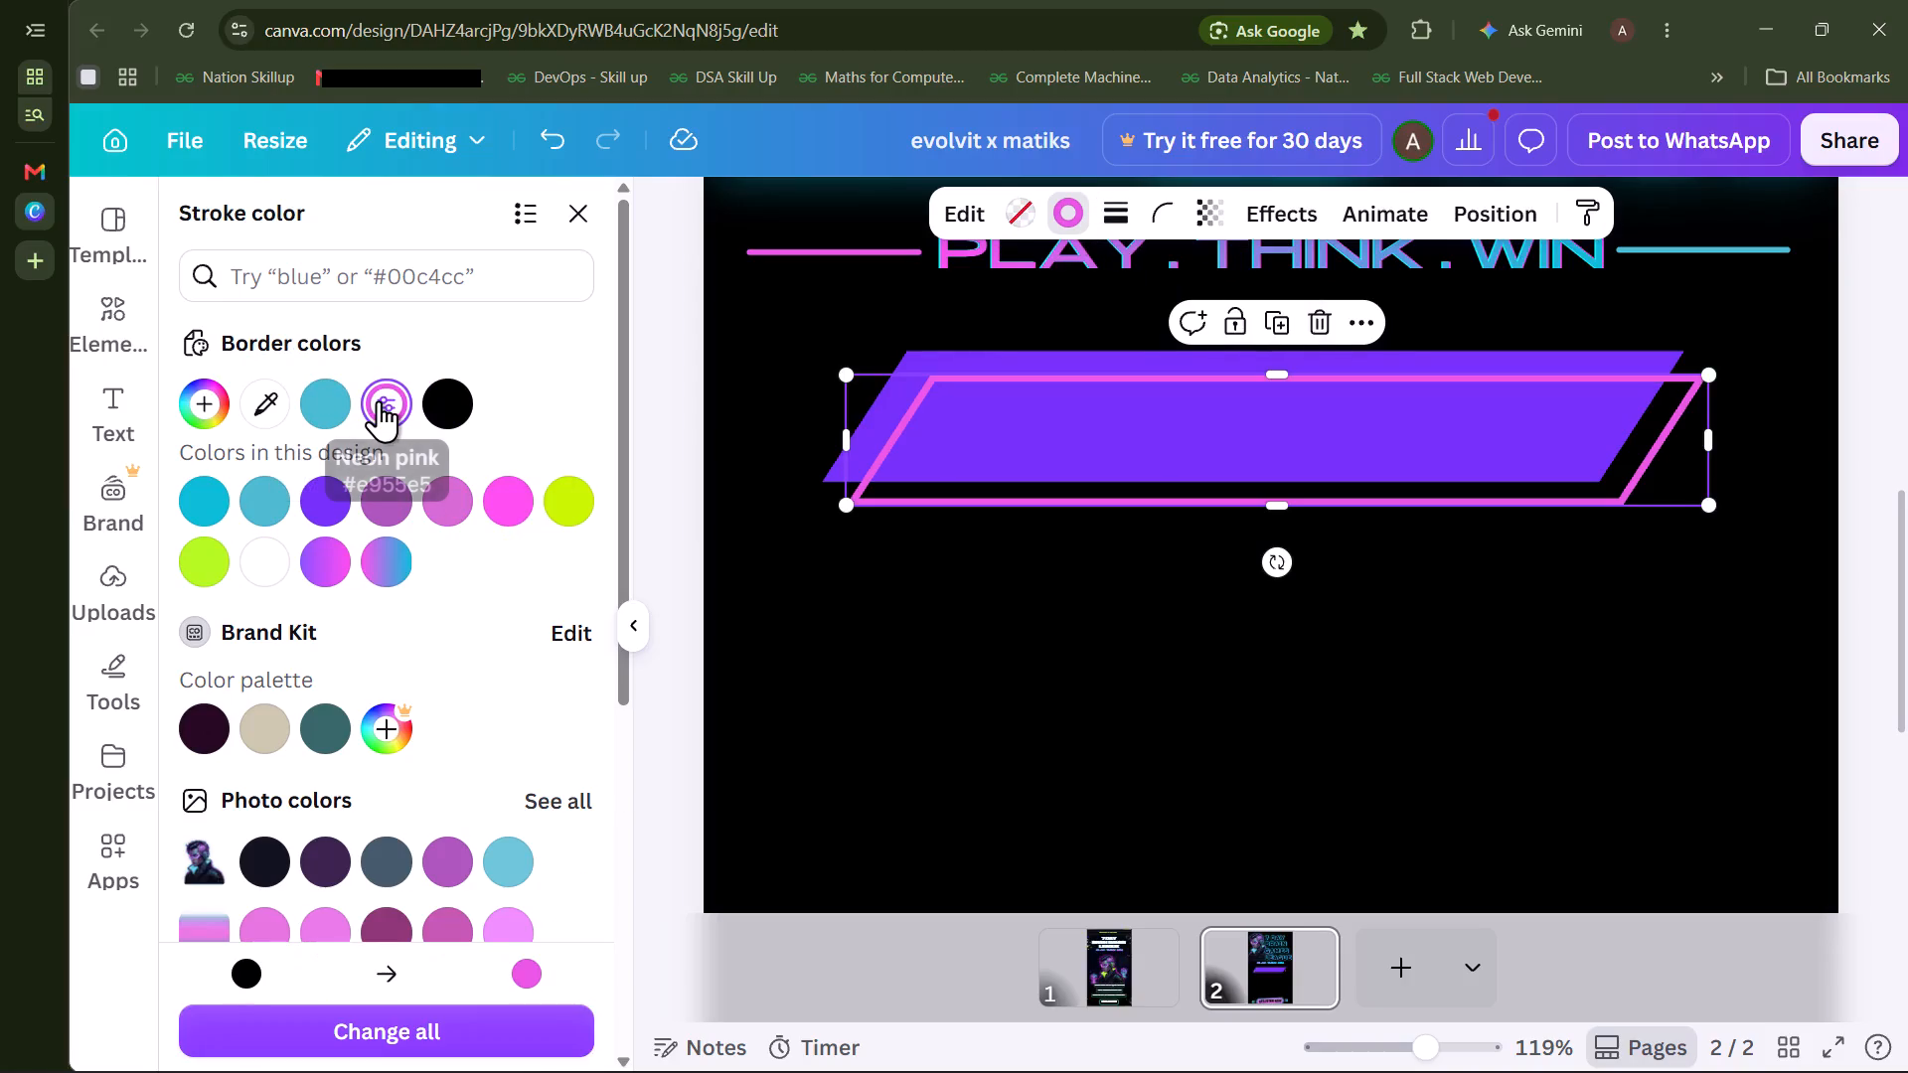
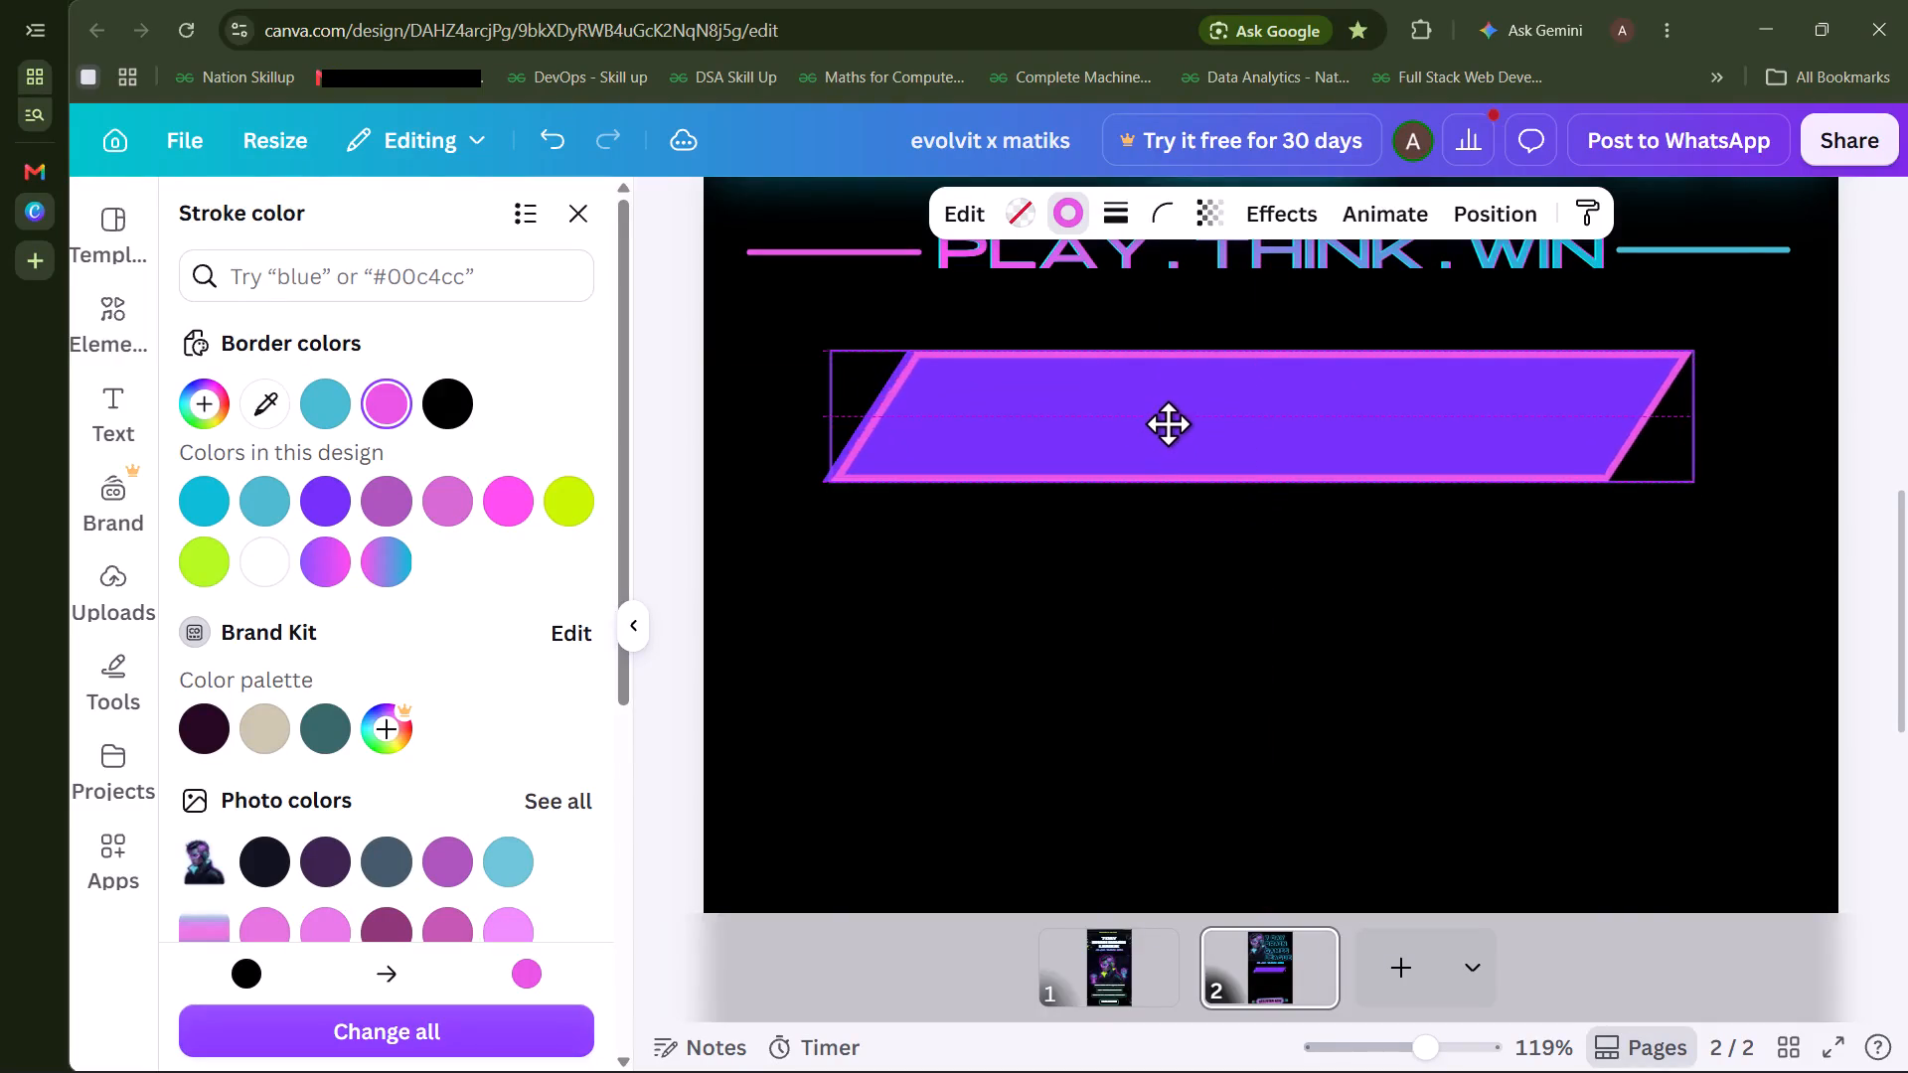
Offset the pink outlined parallelogram slightly down and to the right of the filled purple one, centred horizontally on the page.
{"action": "left_click_drag", "start_coordinate": [1164, 422], "coordinate": [1158, 403]}
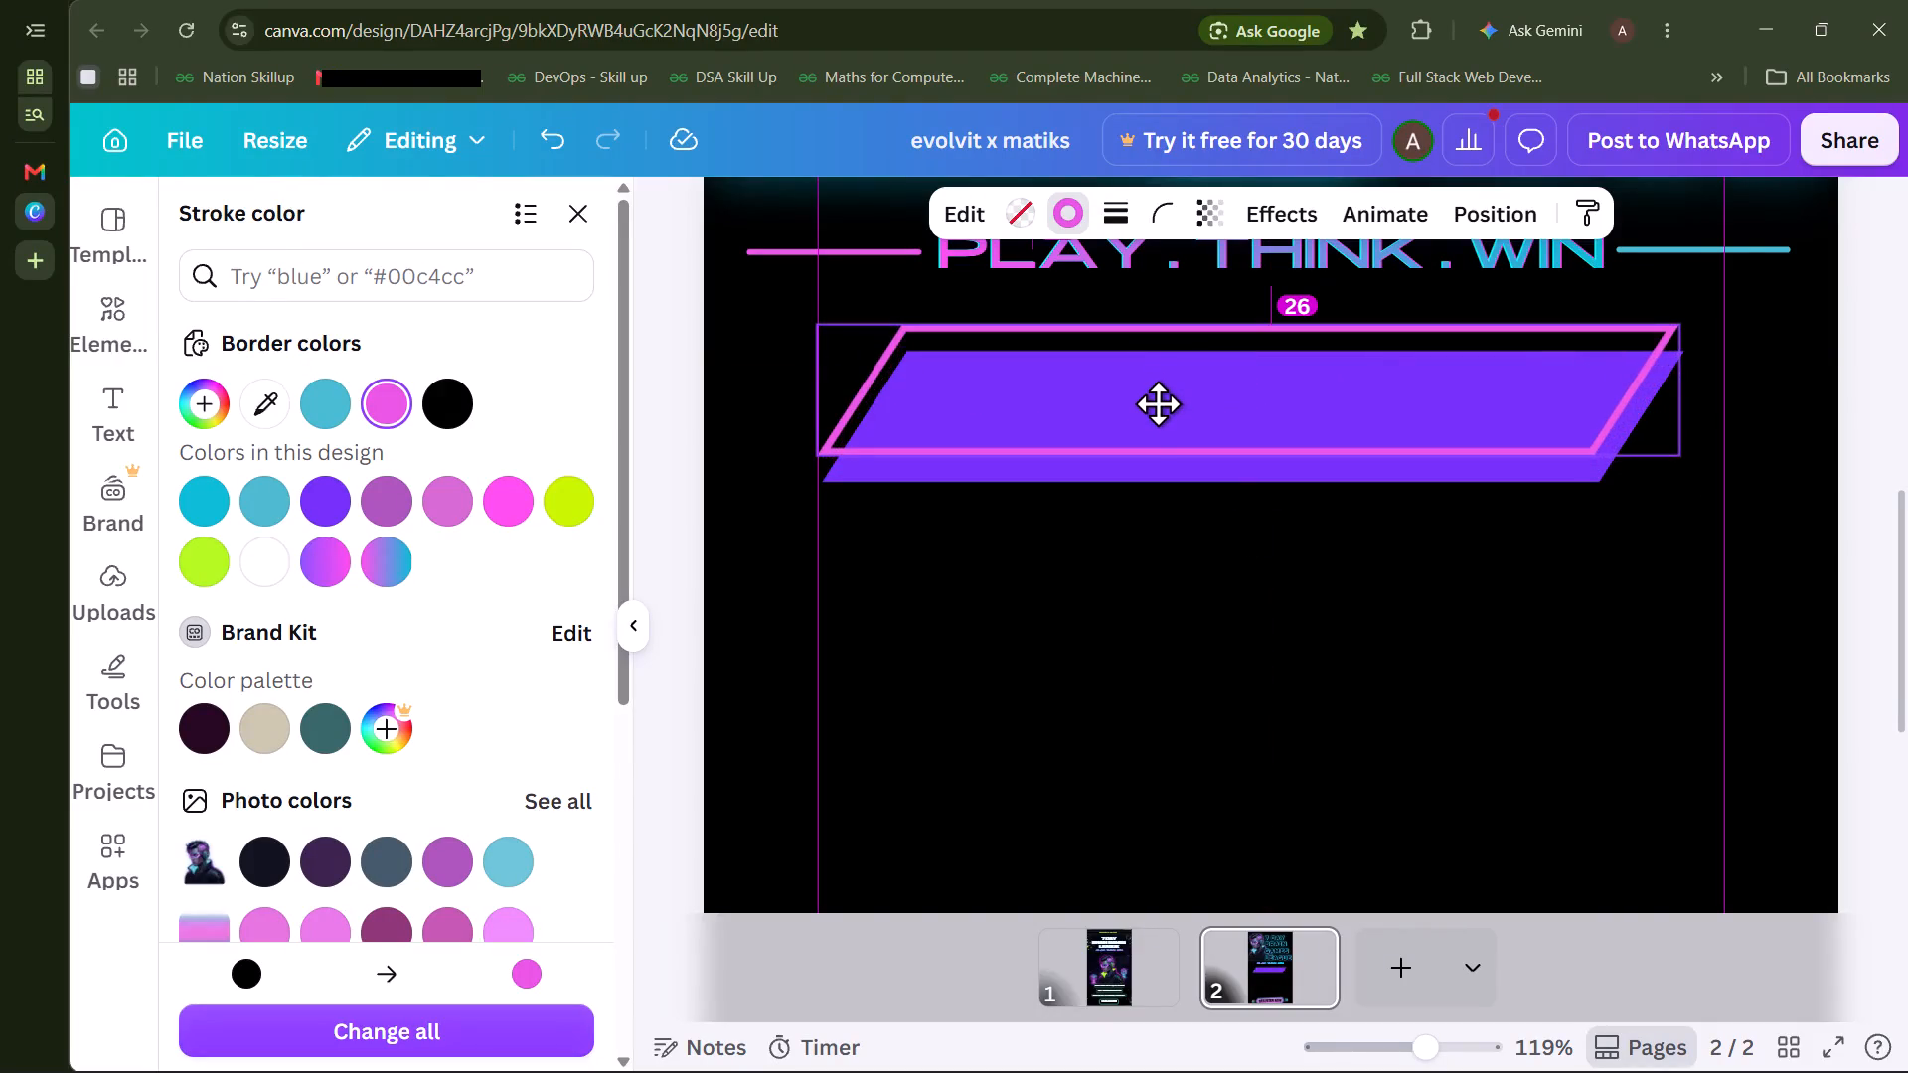
{"action": "left_click_drag", "start_coordinate": [1158, 403], "coordinate": [1171, 436]}
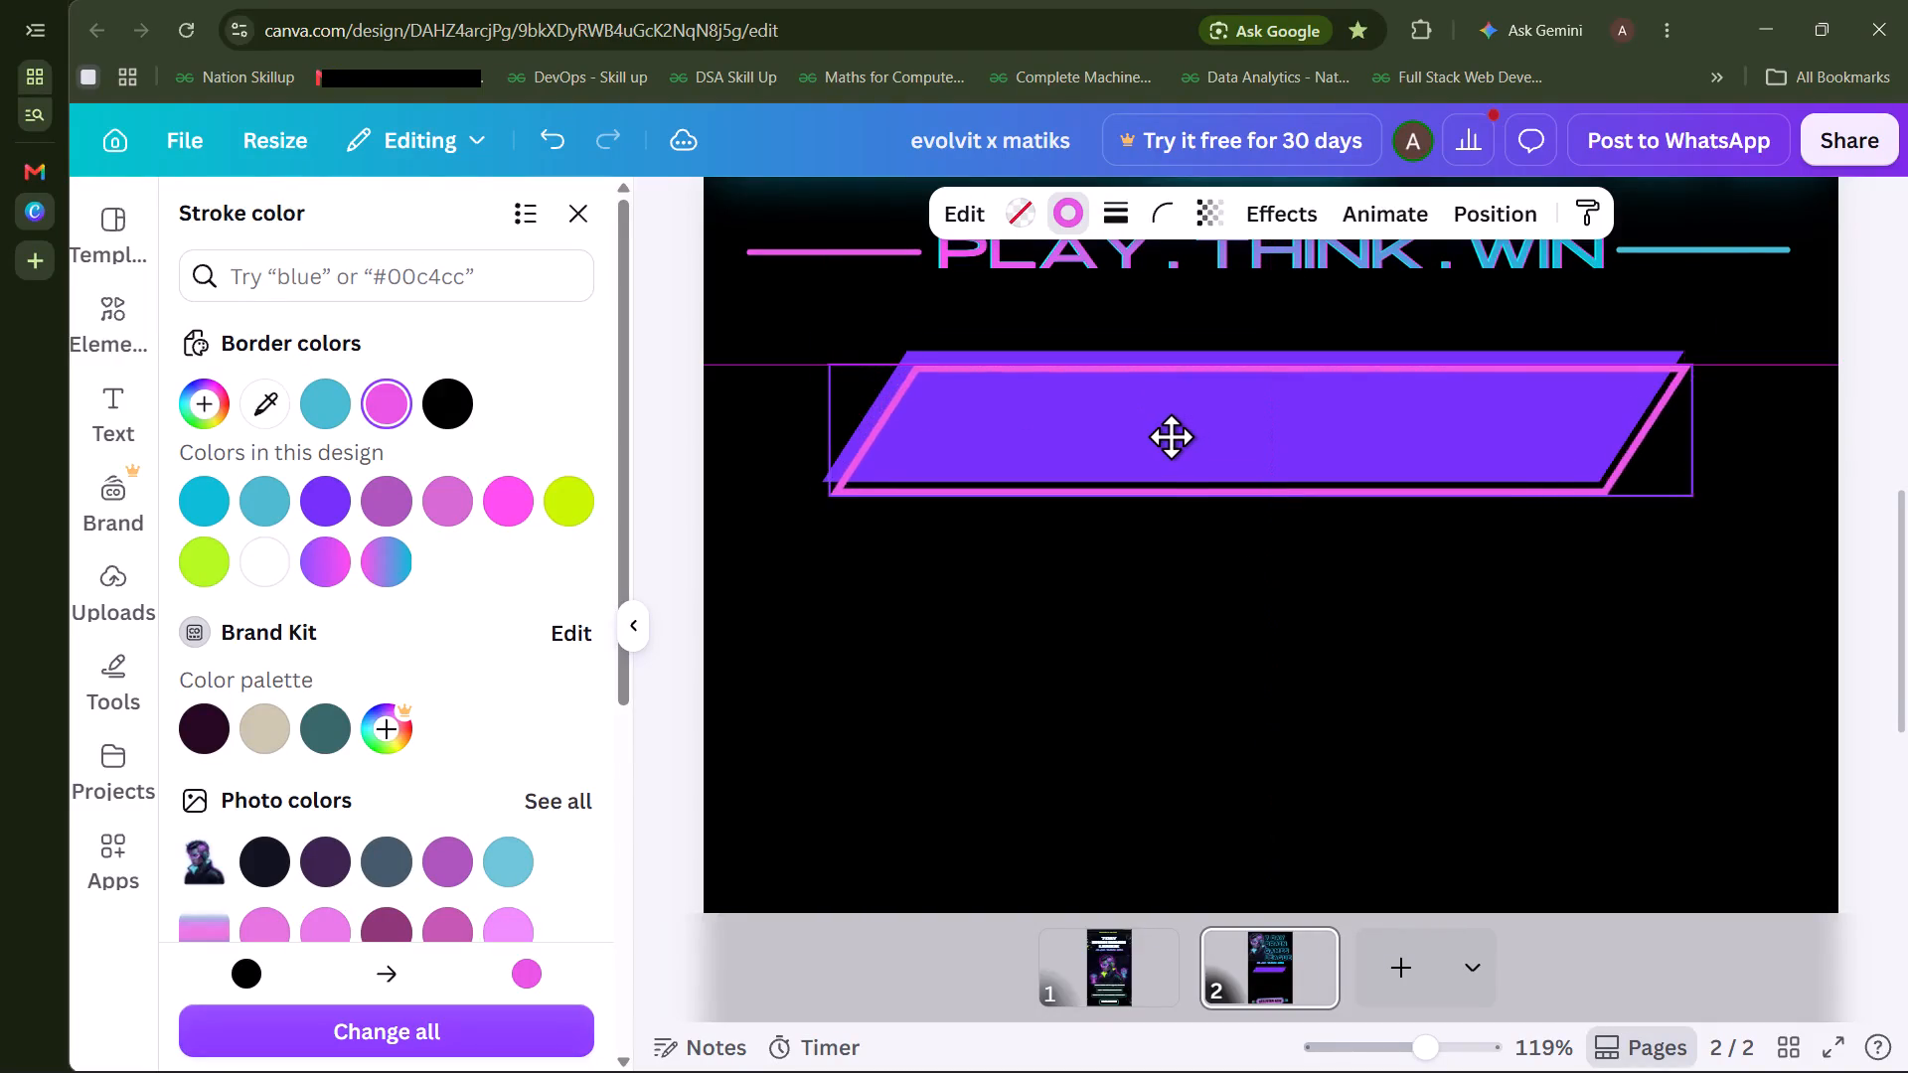
{"action": "left_click_drag", "start_coordinate": [1171, 436], "coordinate": [1174, 436]}
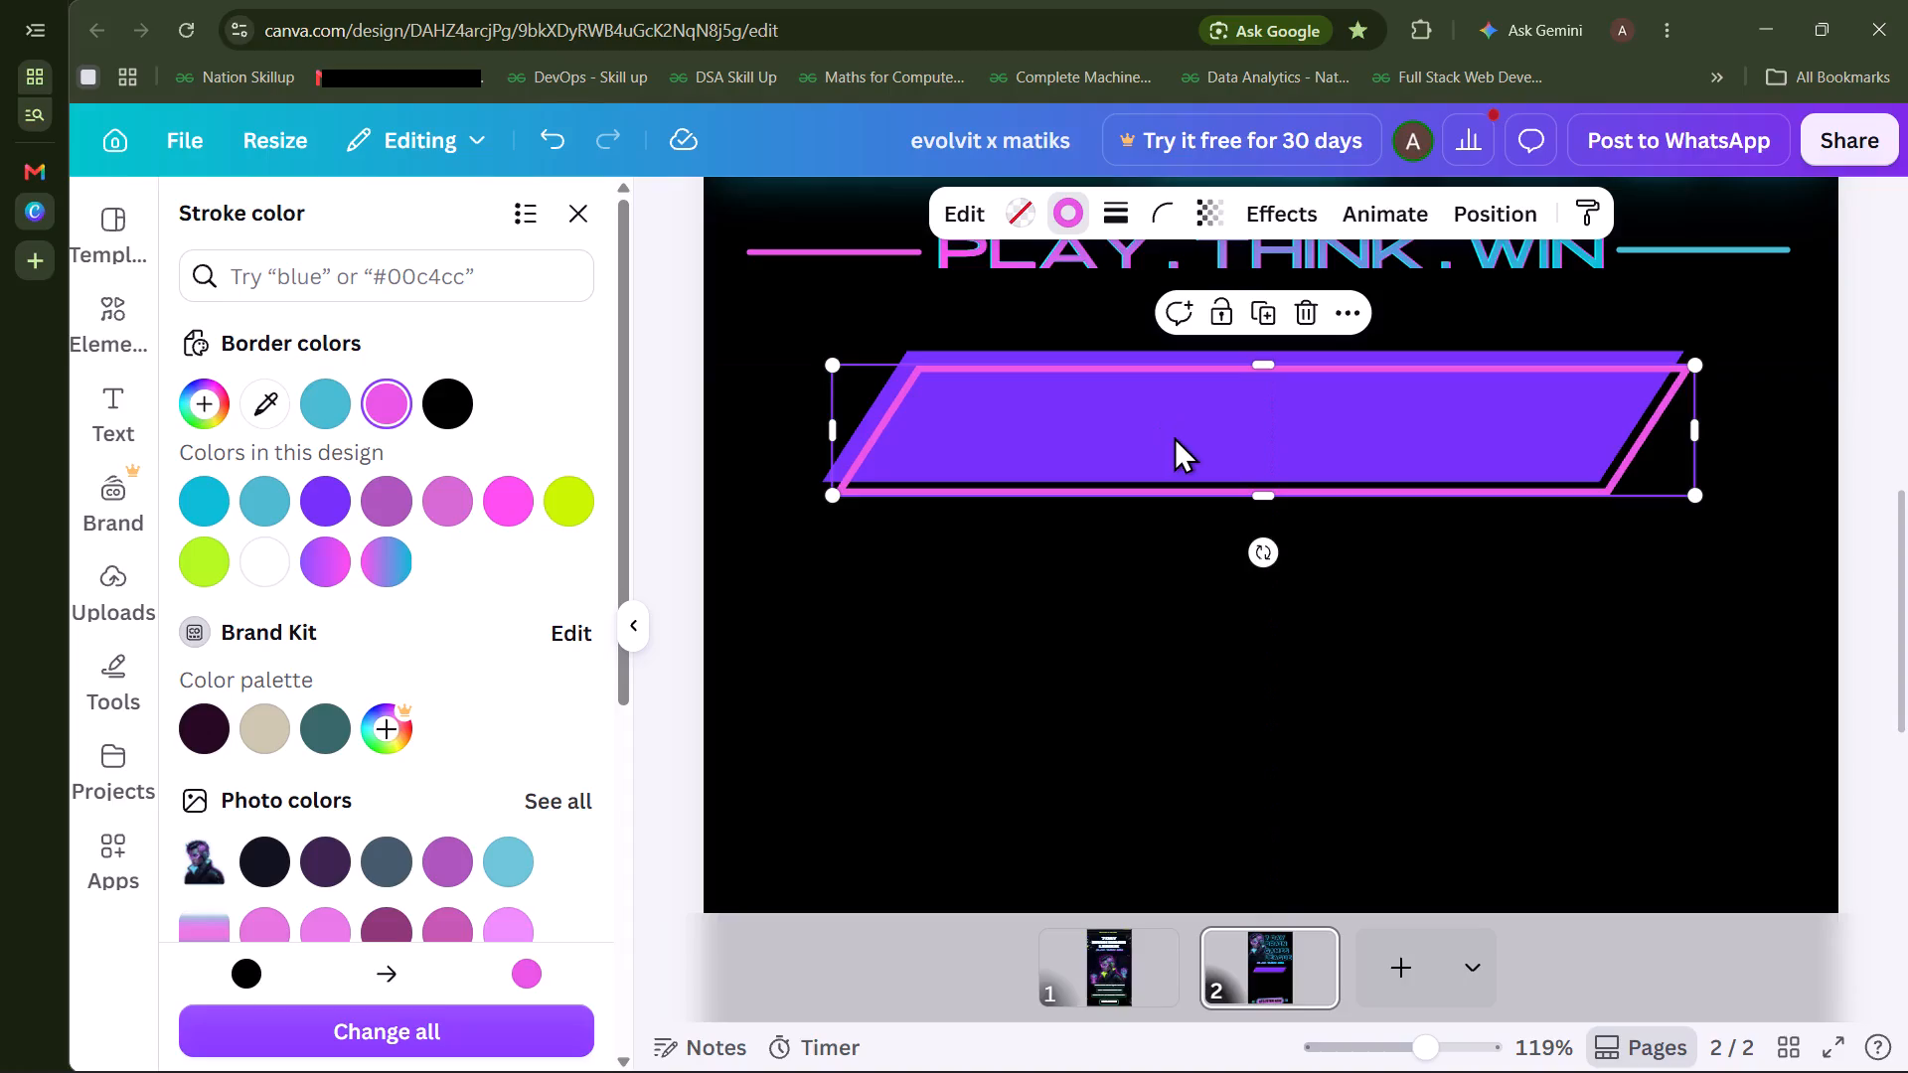
{"action": "left_click", "coordinate": [1174, 436]}
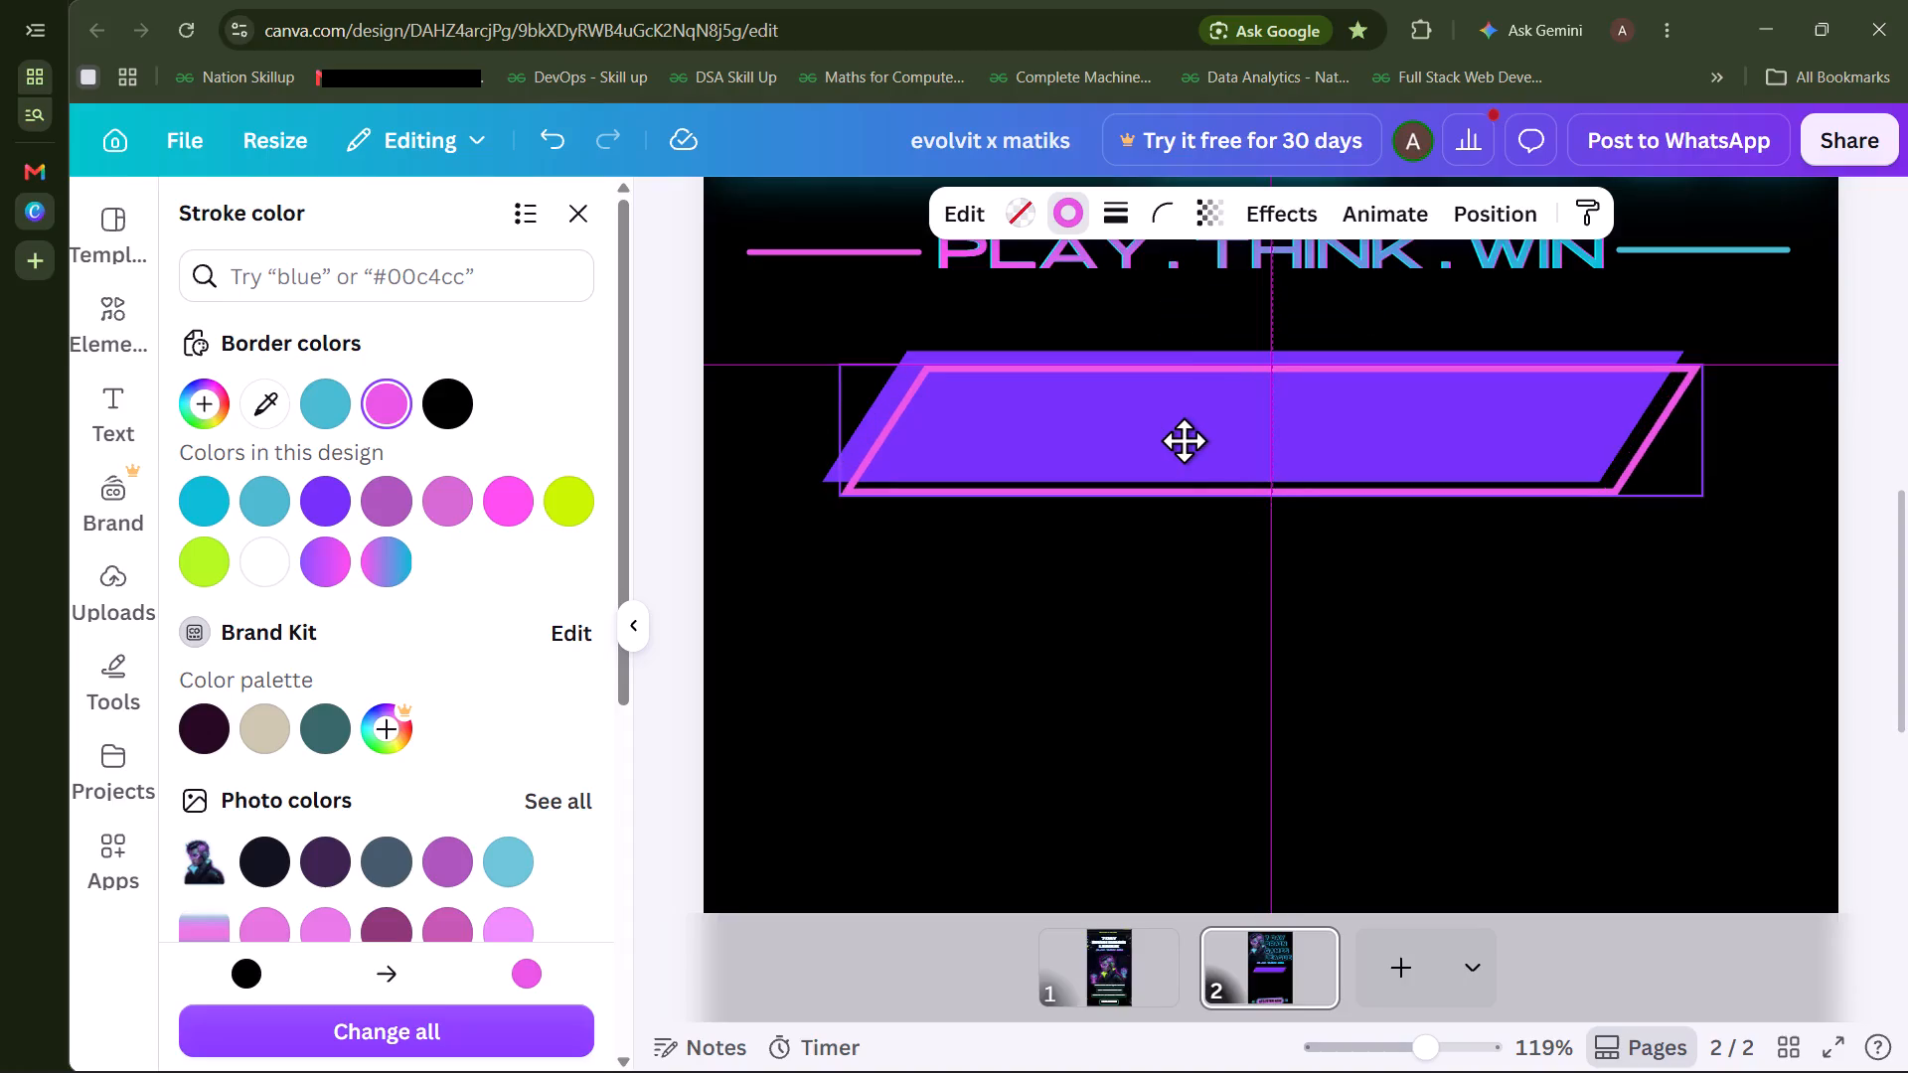
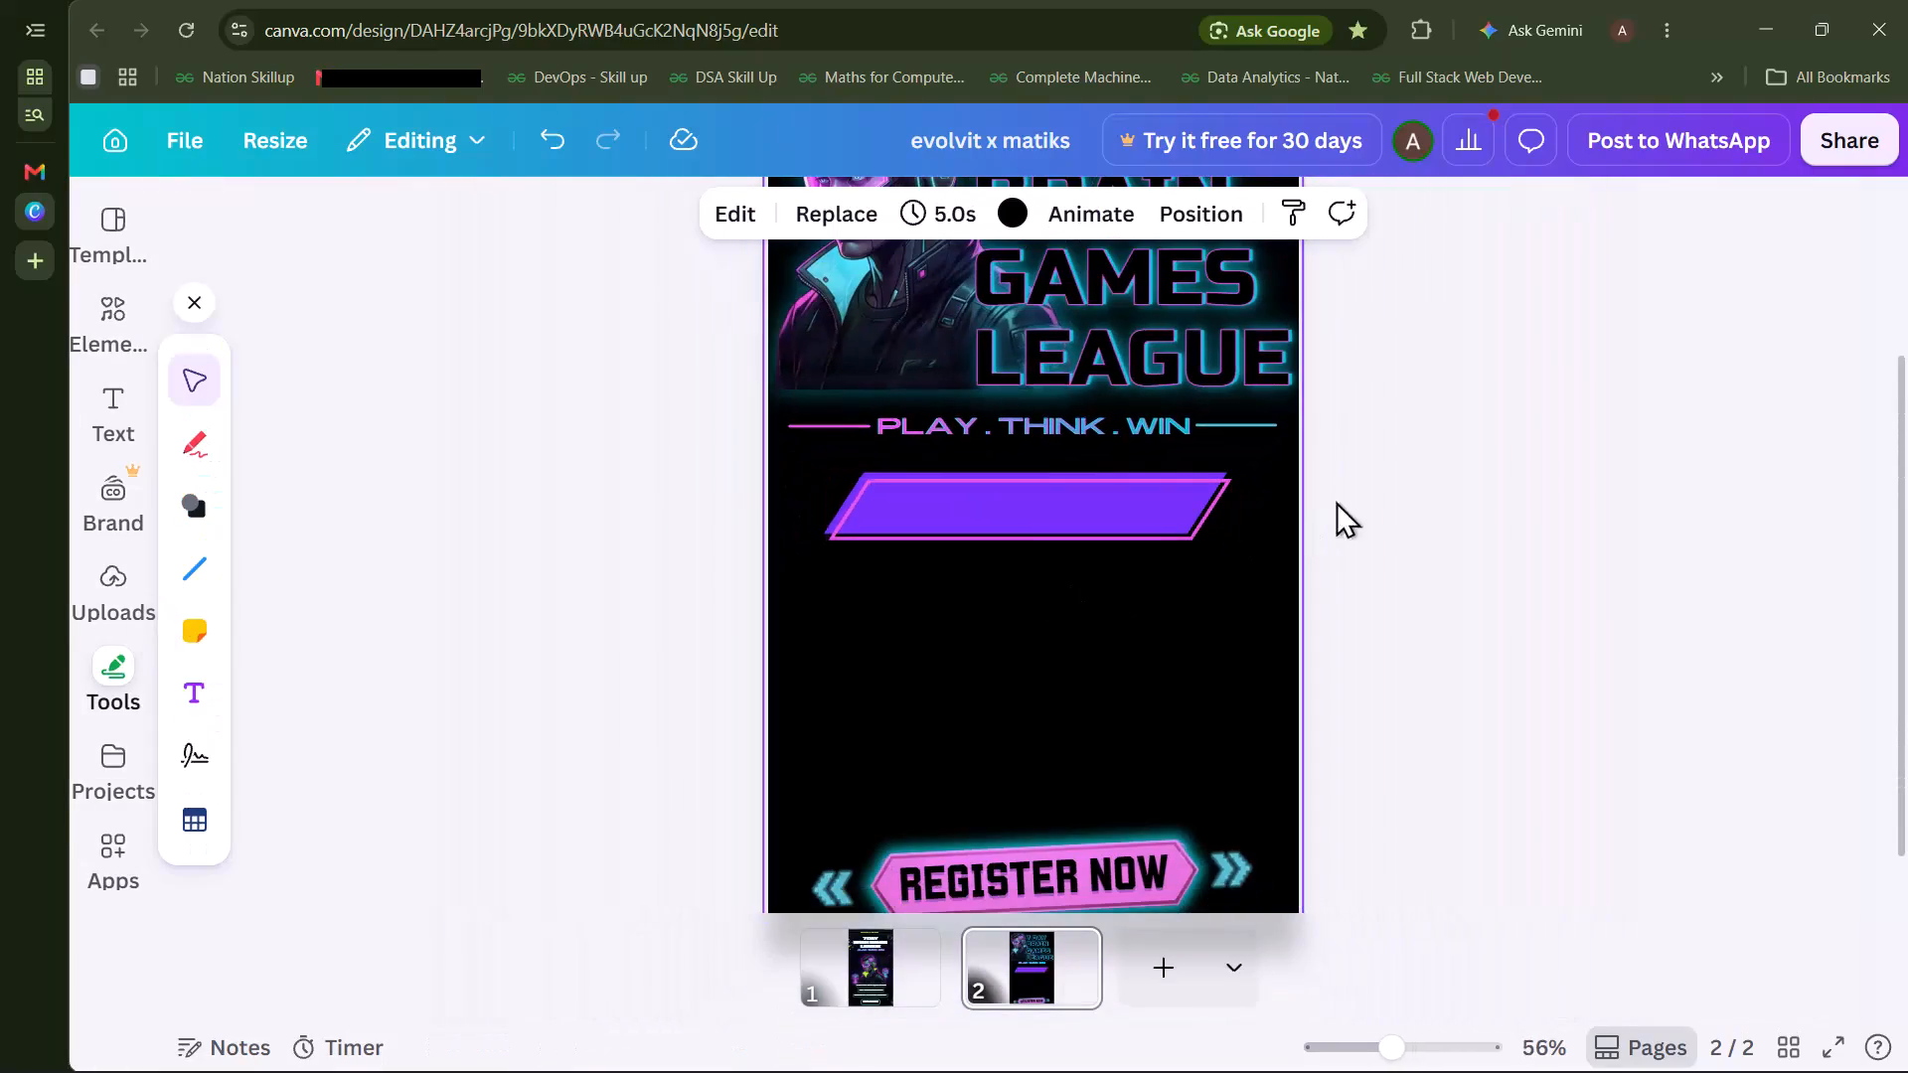
Duplicate the pink outlined parallelogram and place the copy exactly over the original.
{"action": "left_click", "coordinate": [1343, 487]}
{"action": "scroll", "coordinate": [1343, 487], "scroll_direction": "up", "scroll_amount": 1}
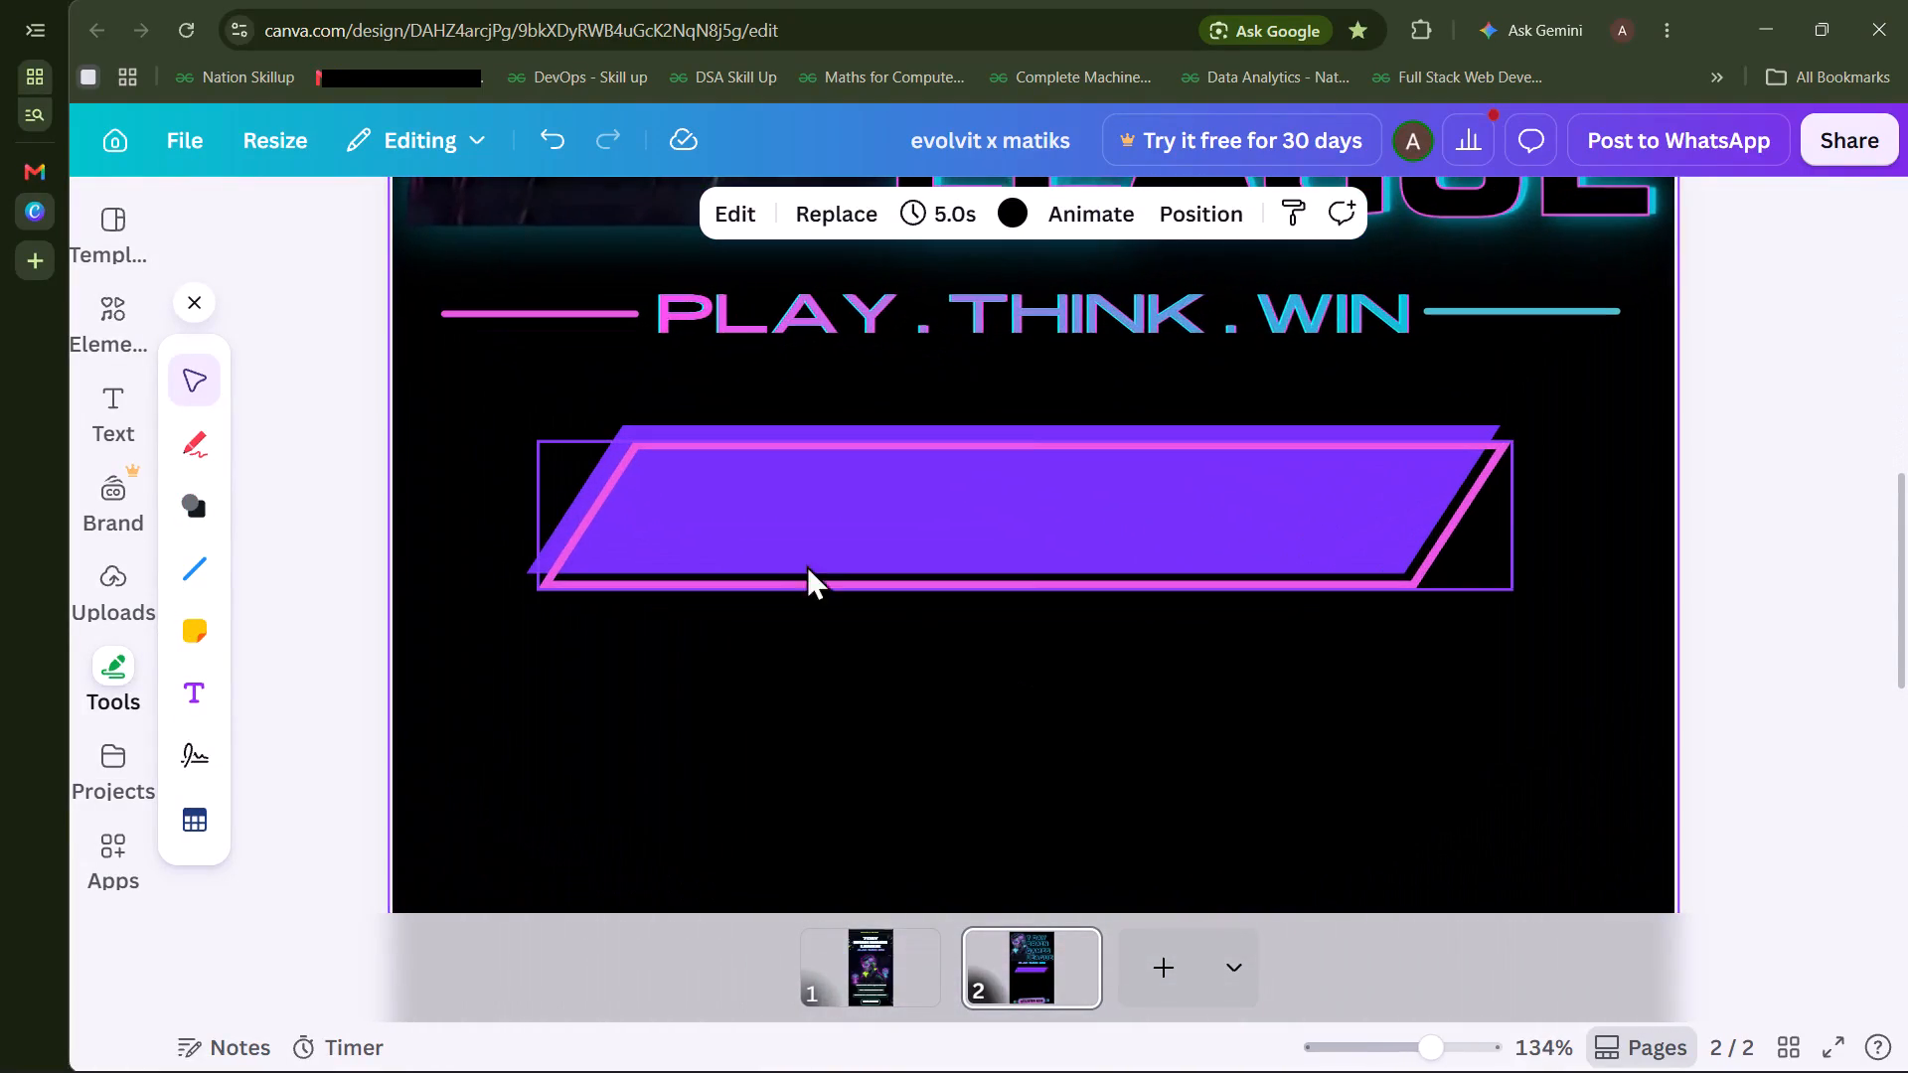
{"action": "left_click", "coordinate": [640, 491]}
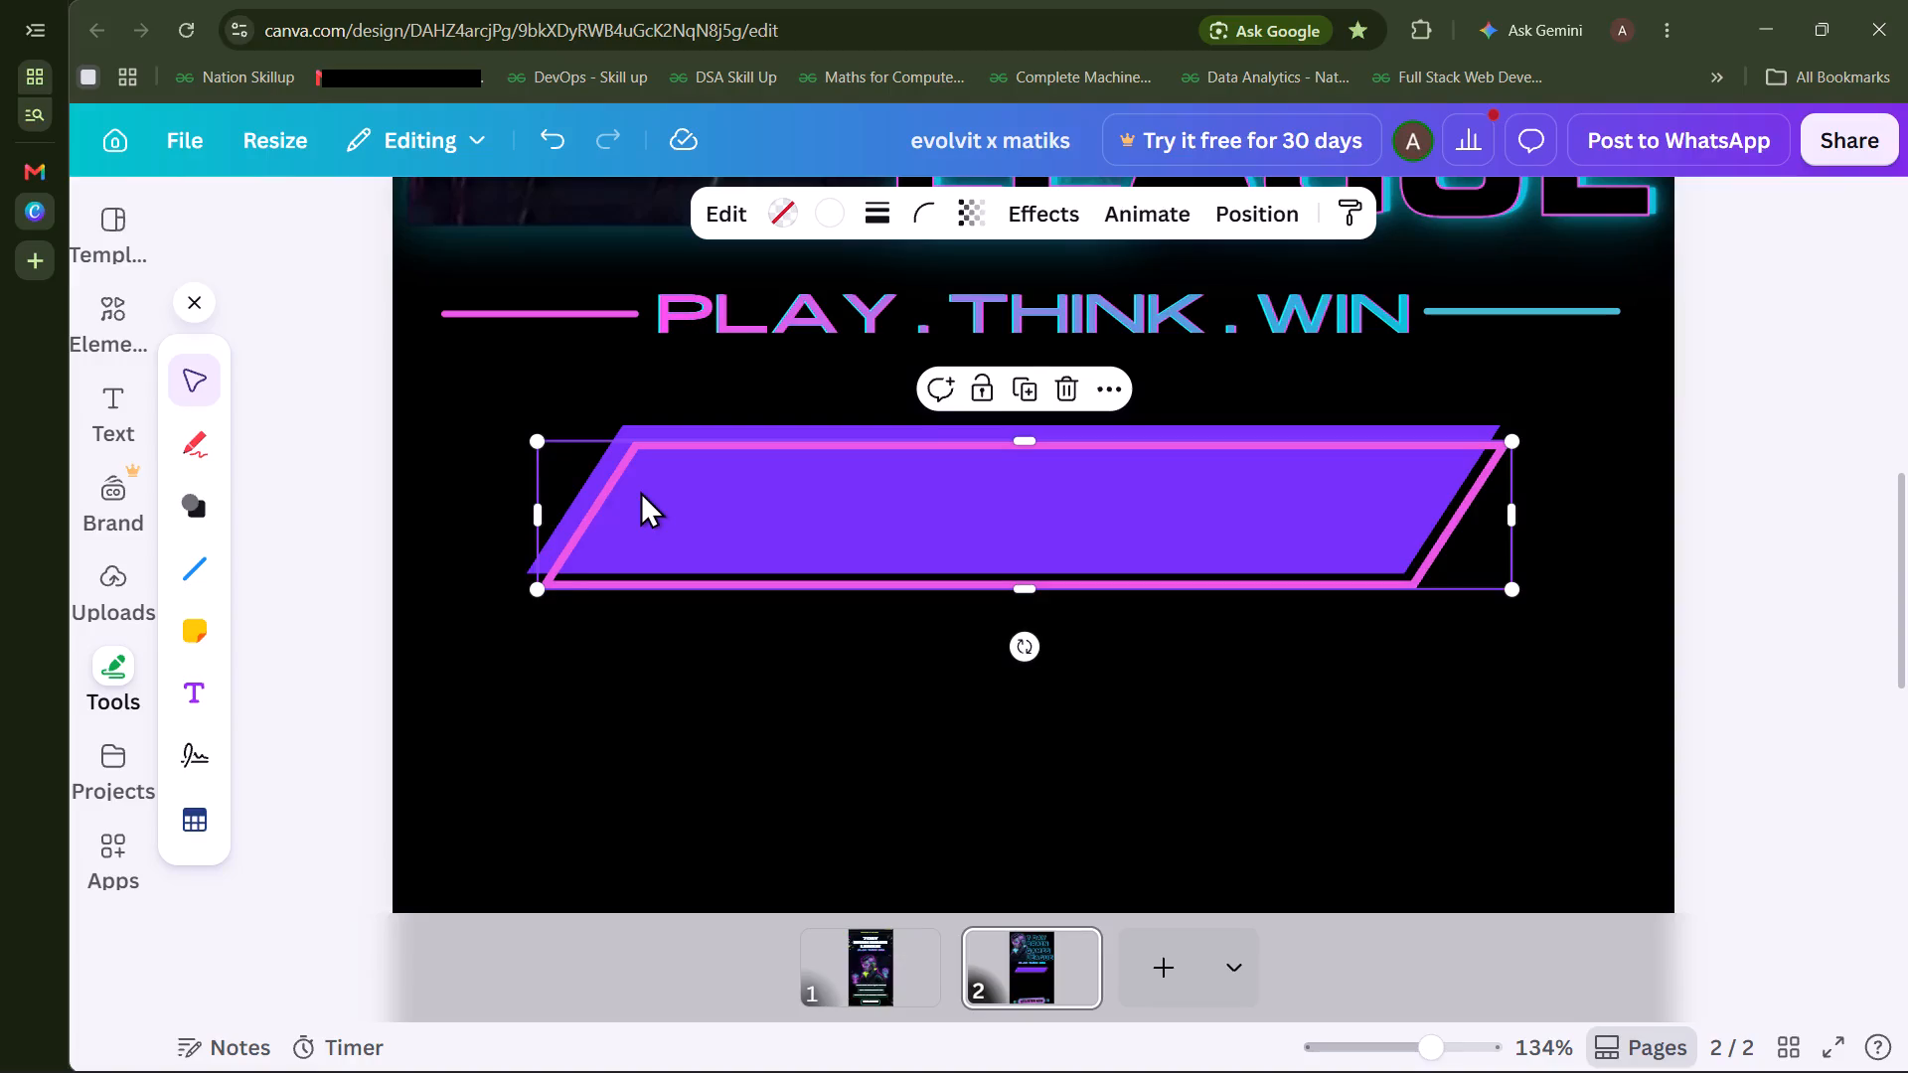
{"action": "key", "text": "ctrl+d"}
{"action": "left_click_drag", "start_coordinate": [640, 491], "coordinate": [633, 477]}
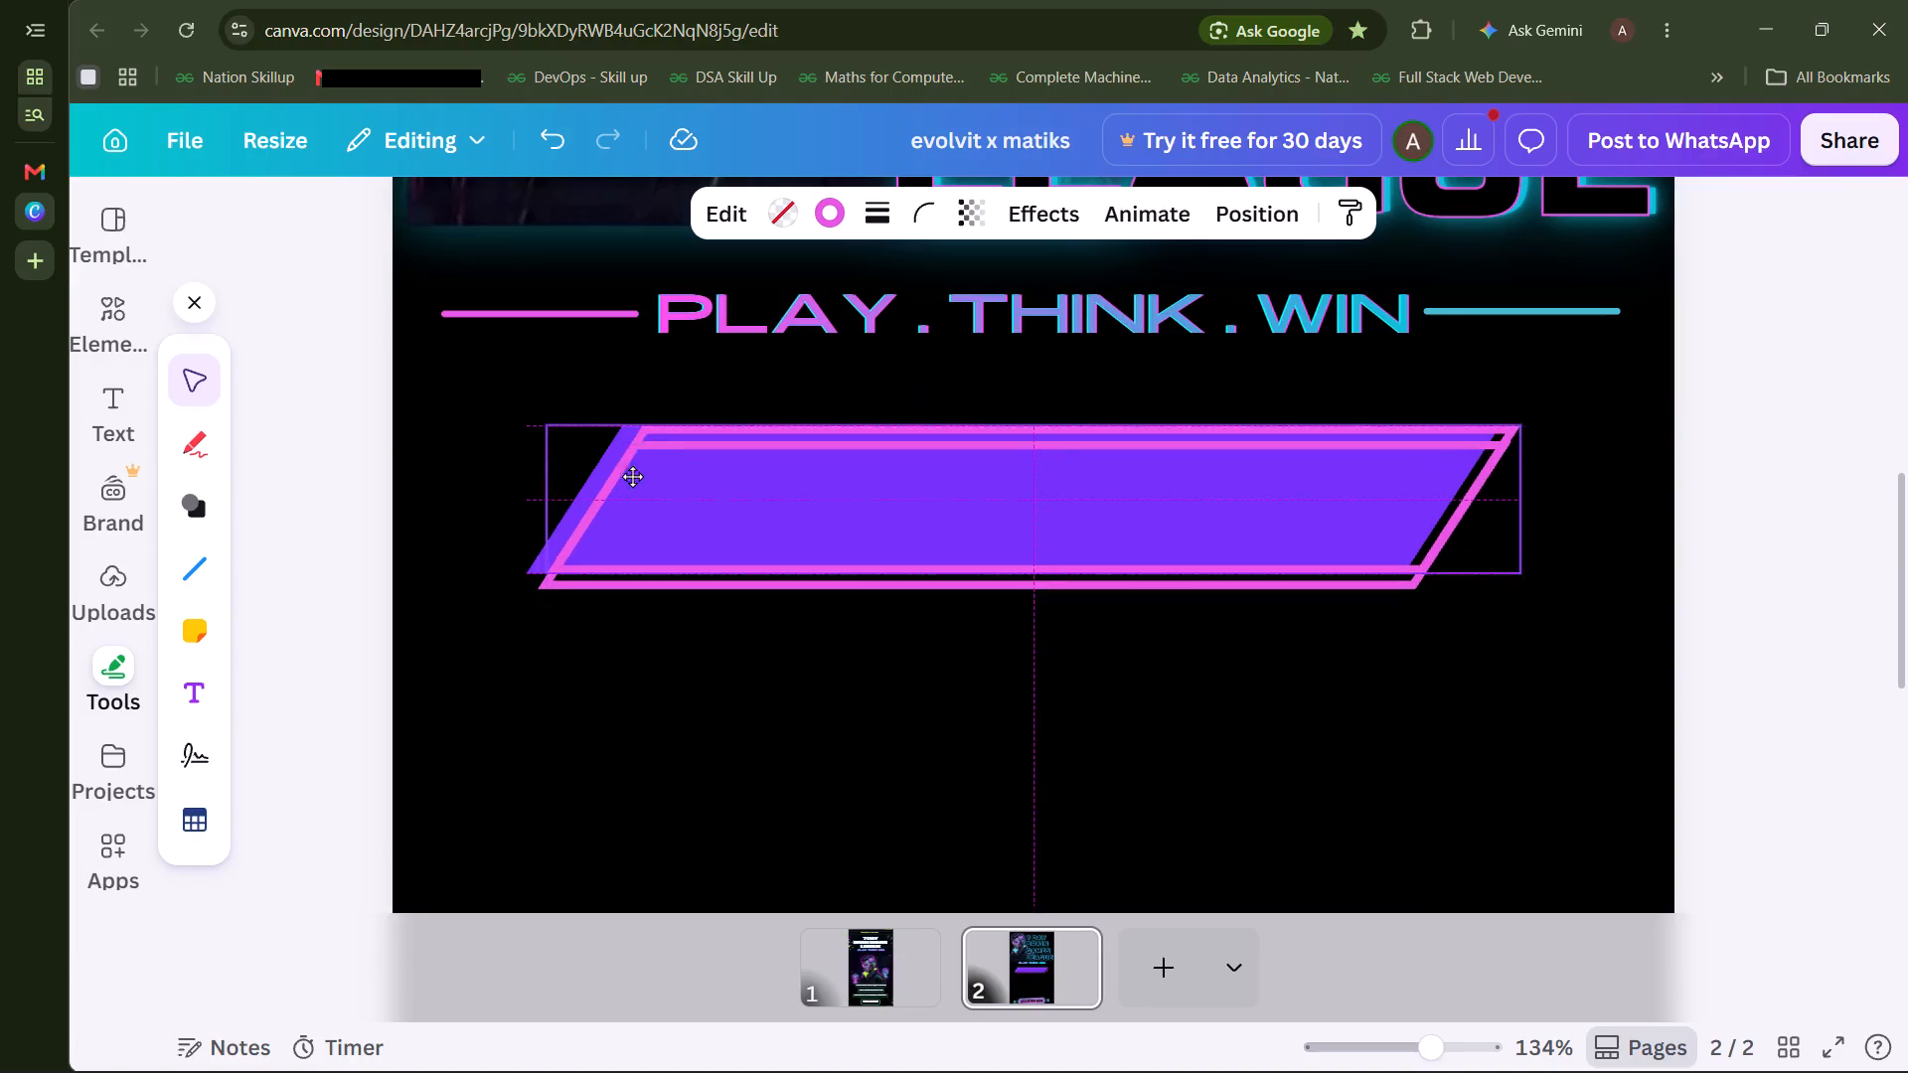
{"action": "left_click_drag", "start_coordinate": [633, 477], "coordinate": [632, 481]}
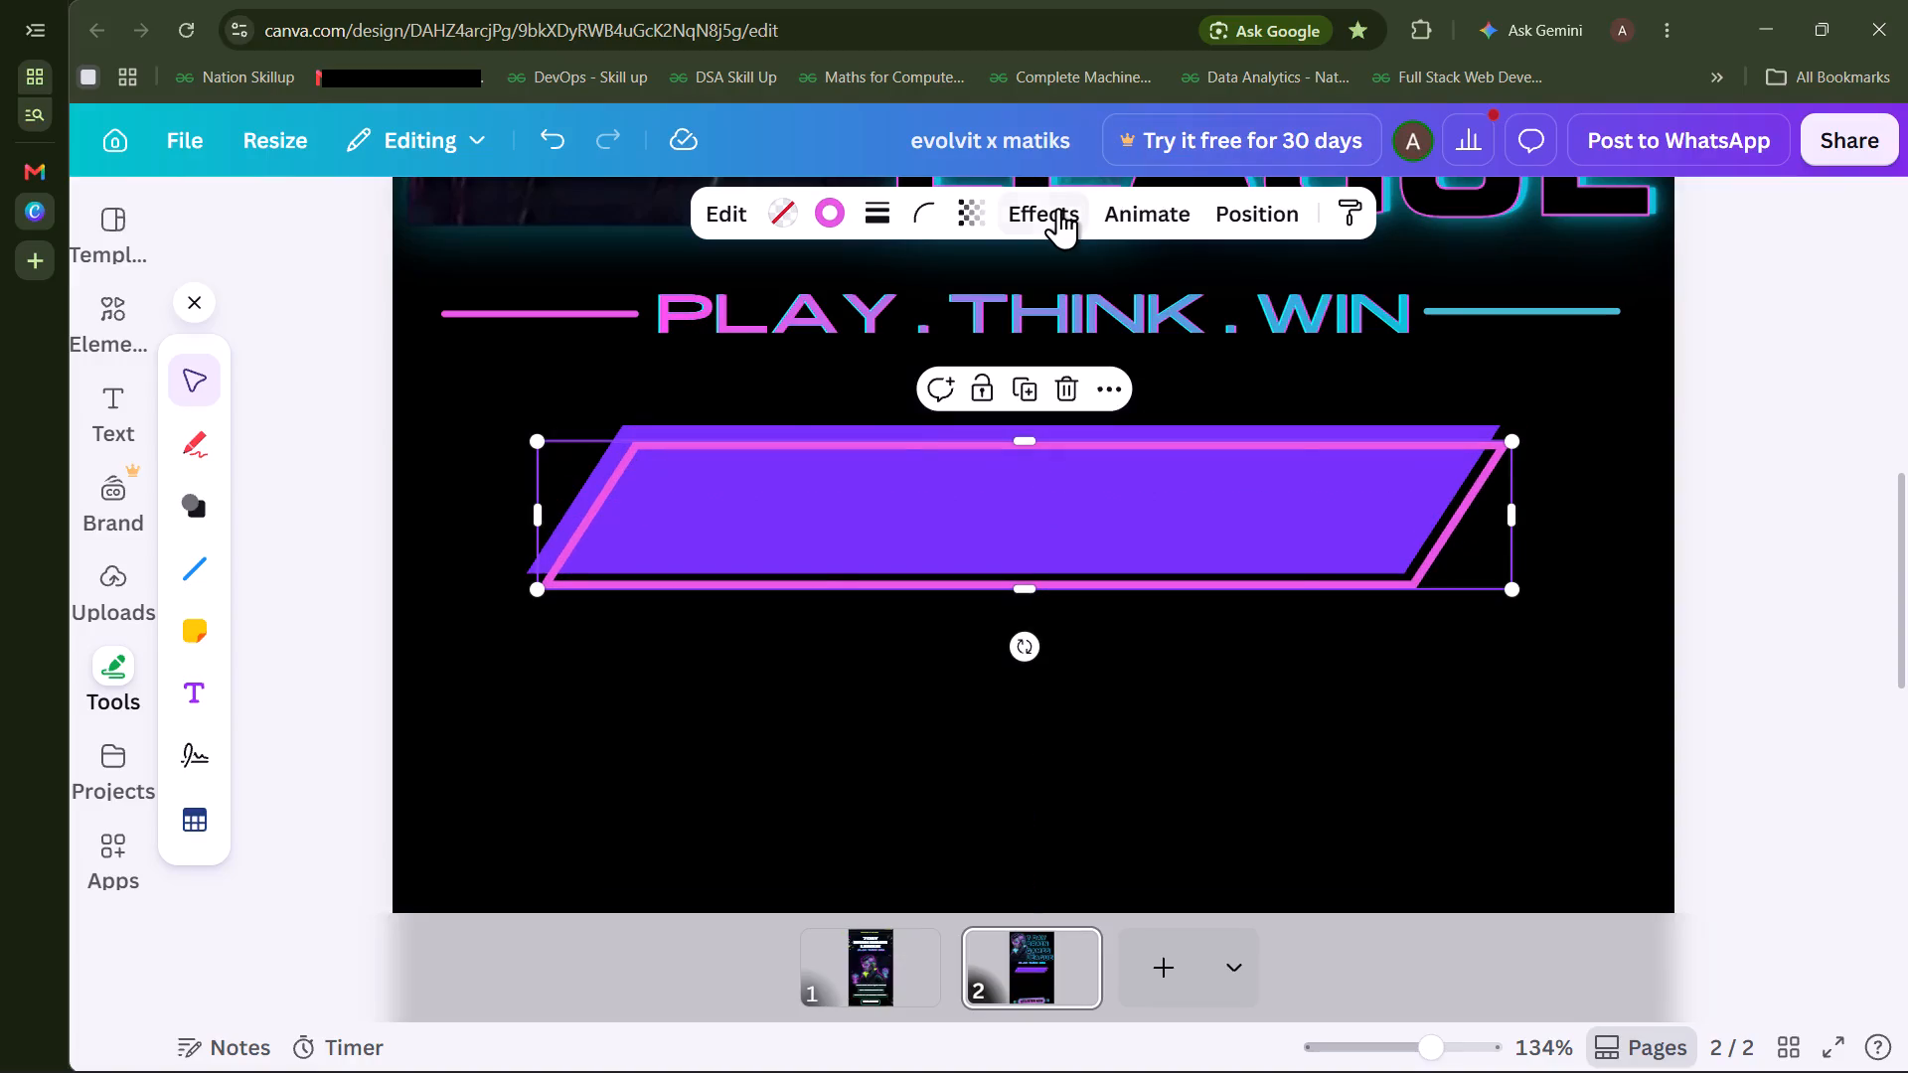
Apply the Echo effect to the top outlined parallelogram, coloured with the light blue already used in the design.
{"action": "left_click", "coordinate": [1058, 208]}
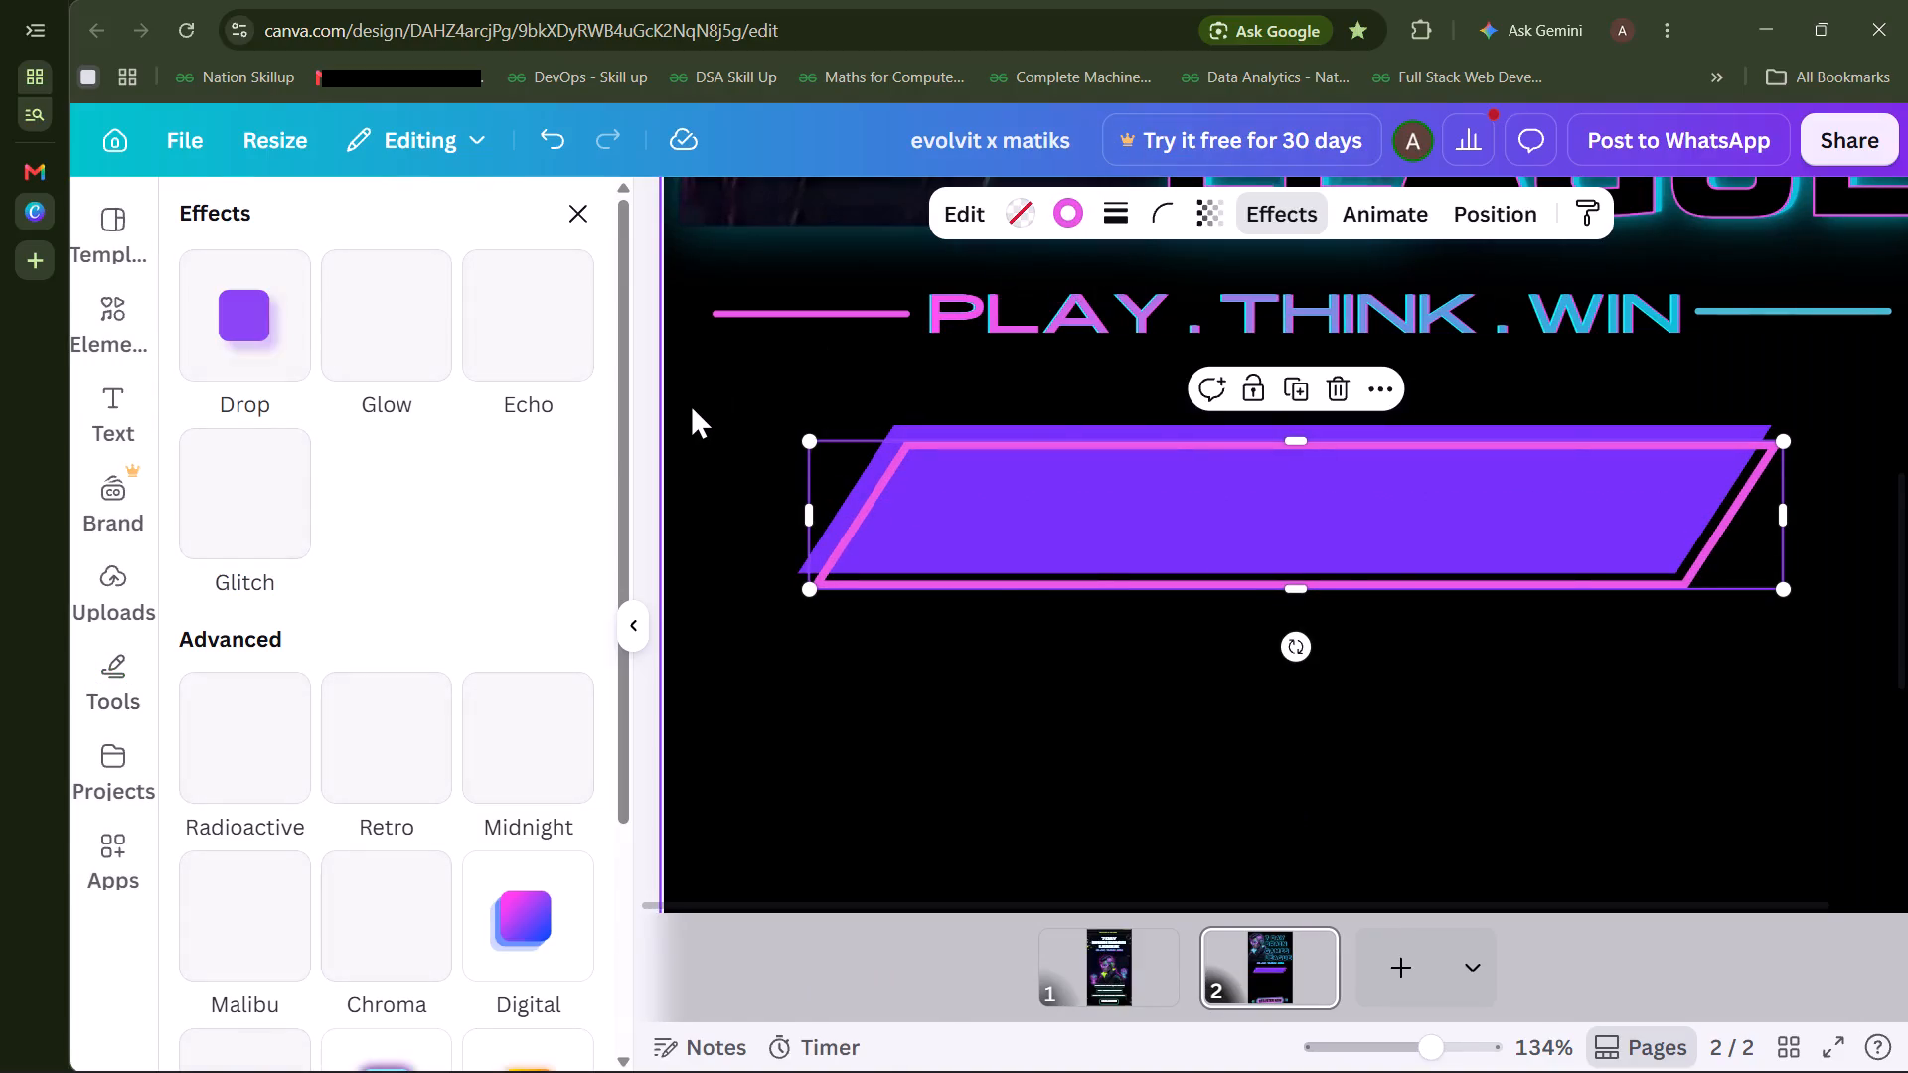
{"action": "scroll", "coordinate": [488, 681], "scroll_direction": "down", "scroll_amount": 4}
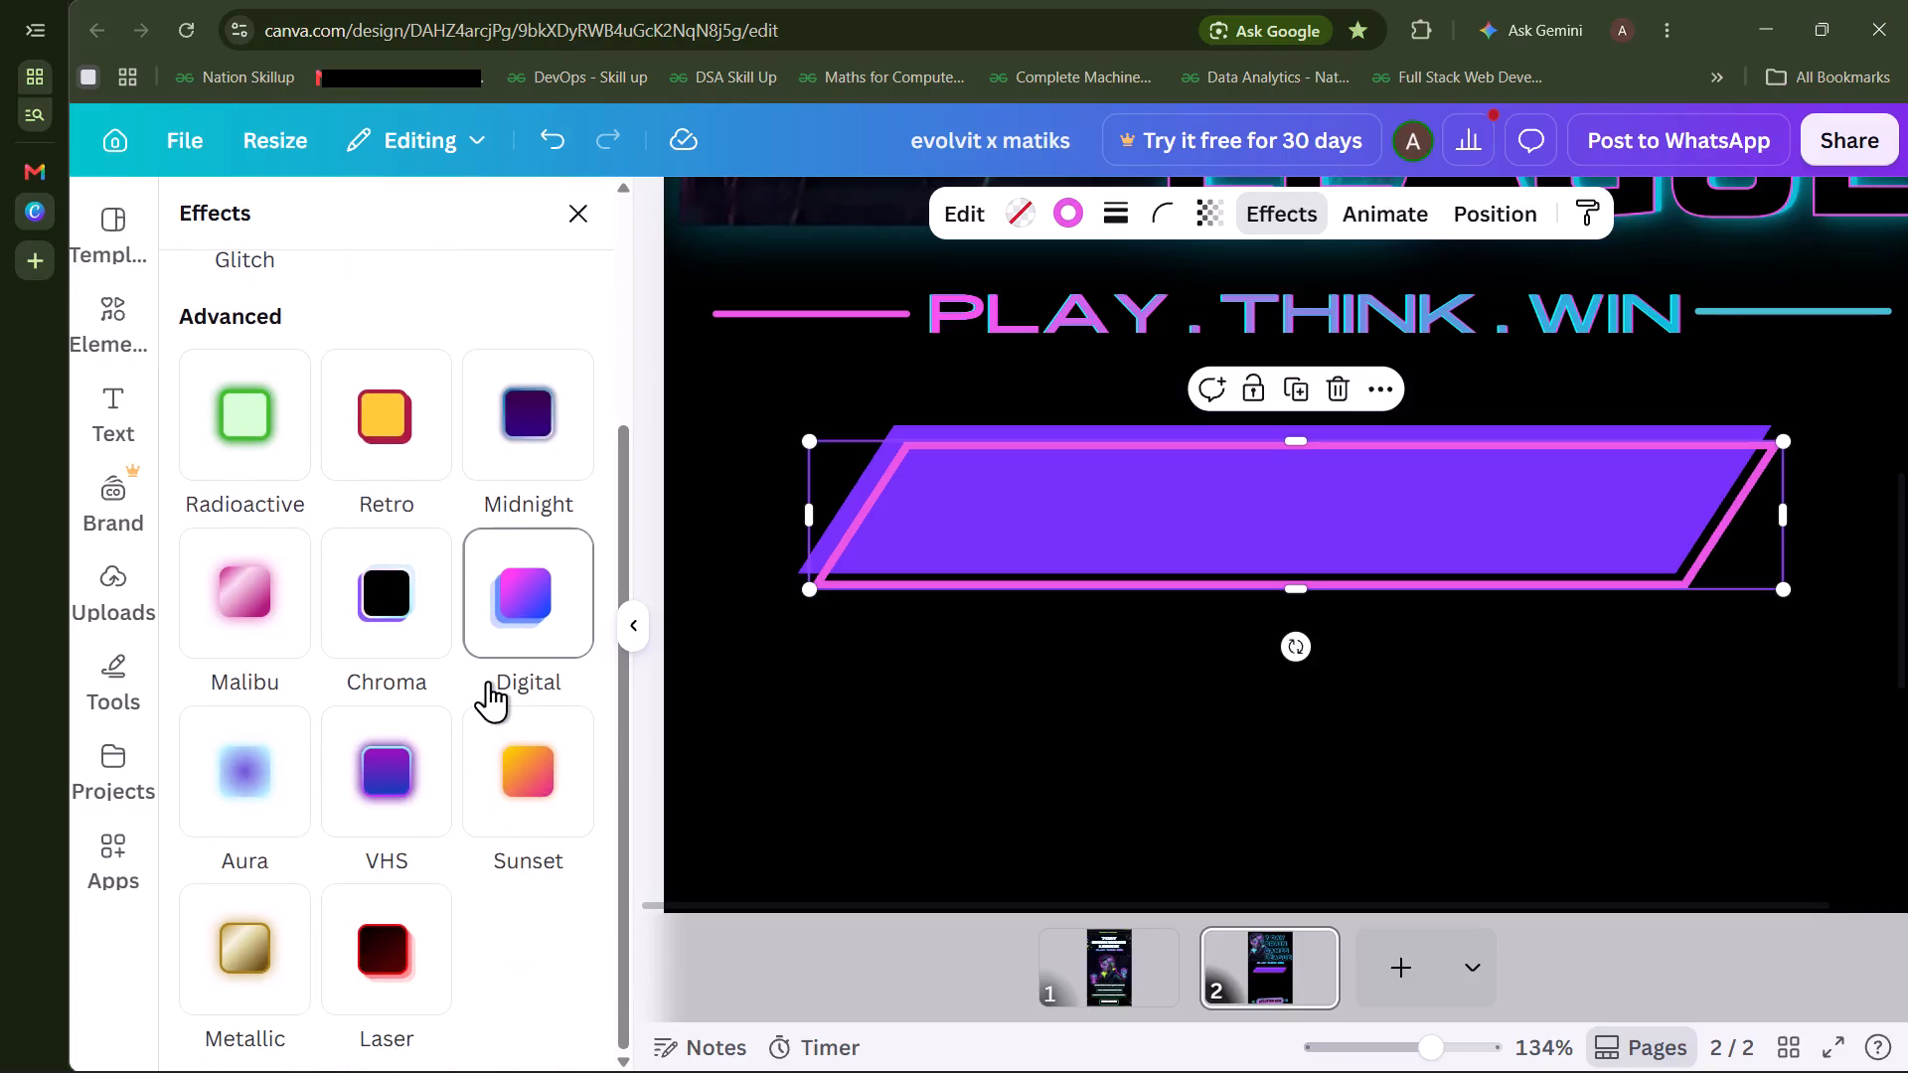
{"action": "scroll", "coordinate": [488, 681], "scroll_direction": "down", "scroll_amount": 3}
{"action": "scroll", "coordinate": [488, 681], "scroll_direction": "up", "scroll_amount": 3}
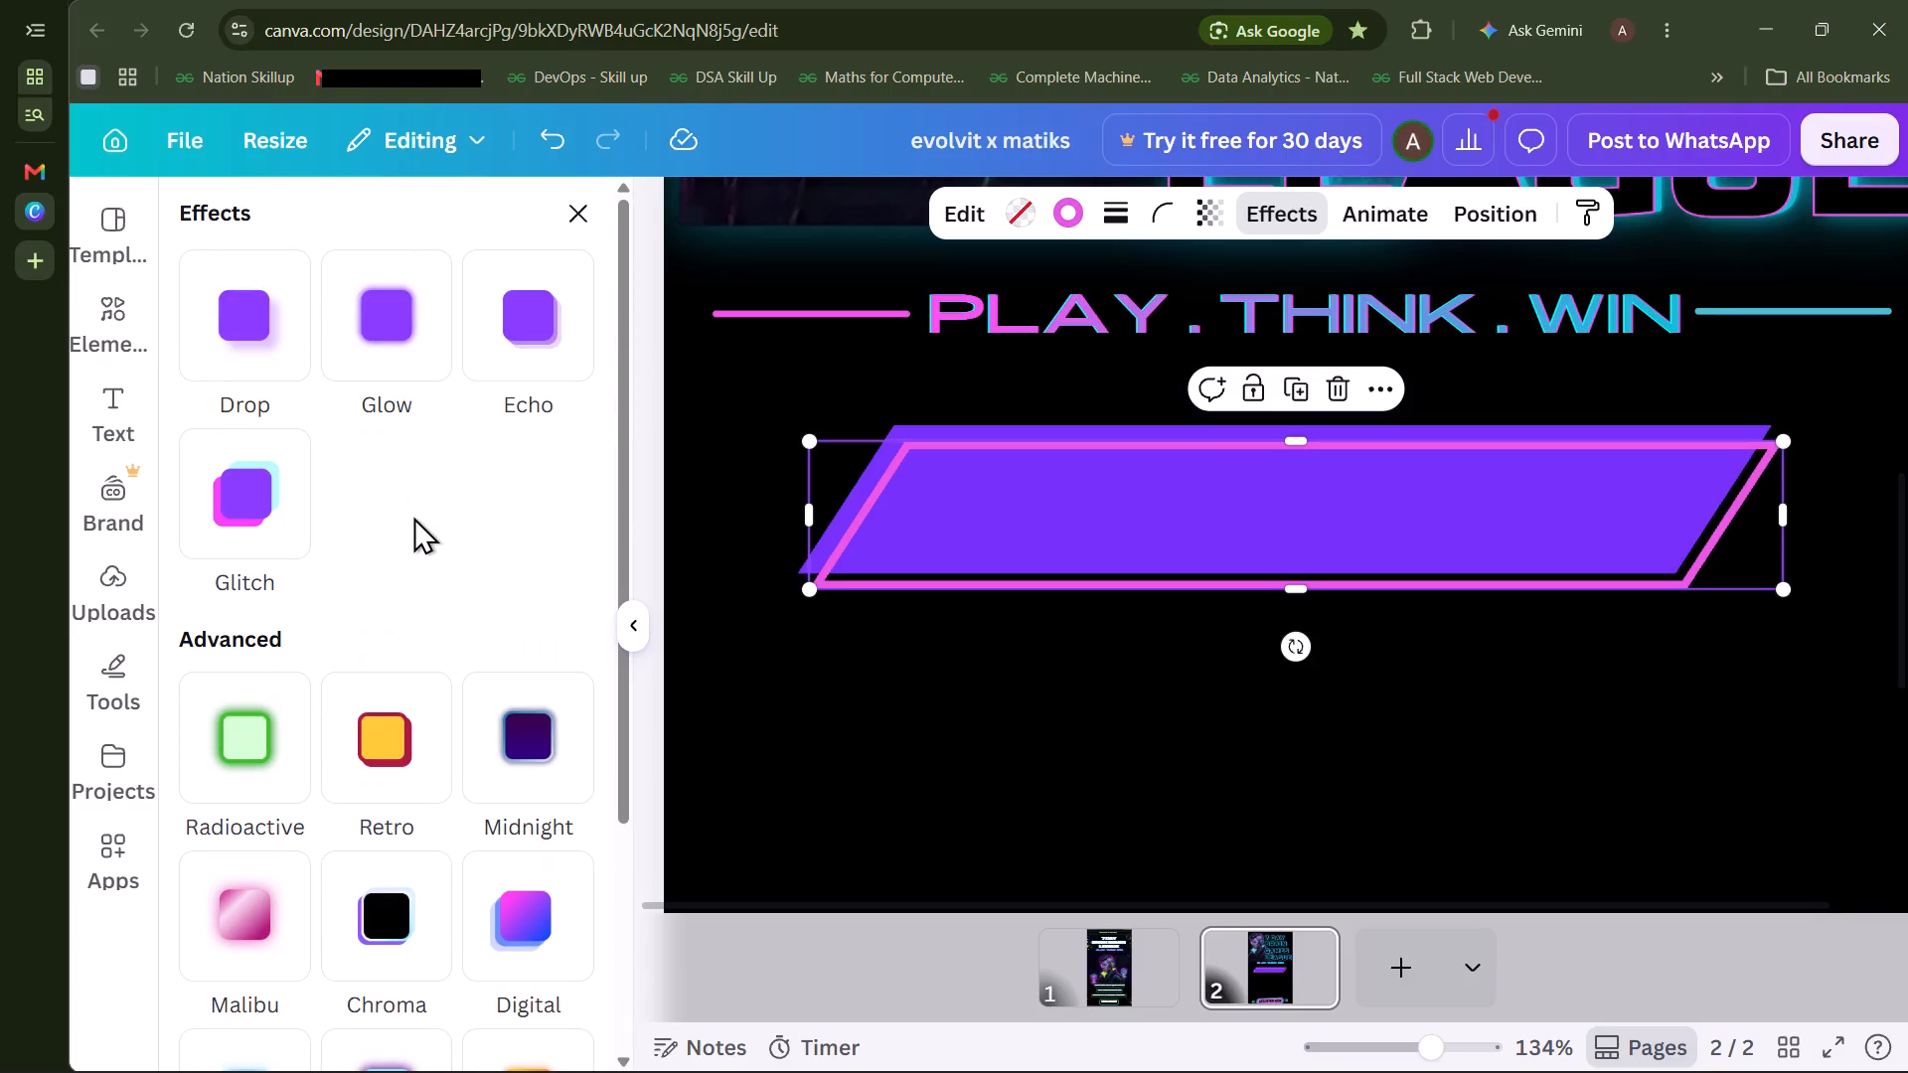
{"action": "scroll", "coordinate": [413, 517], "scroll_direction": "up", "scroll_amount": 1}
{"action": "left_click", "coordinate": [530, 360]}
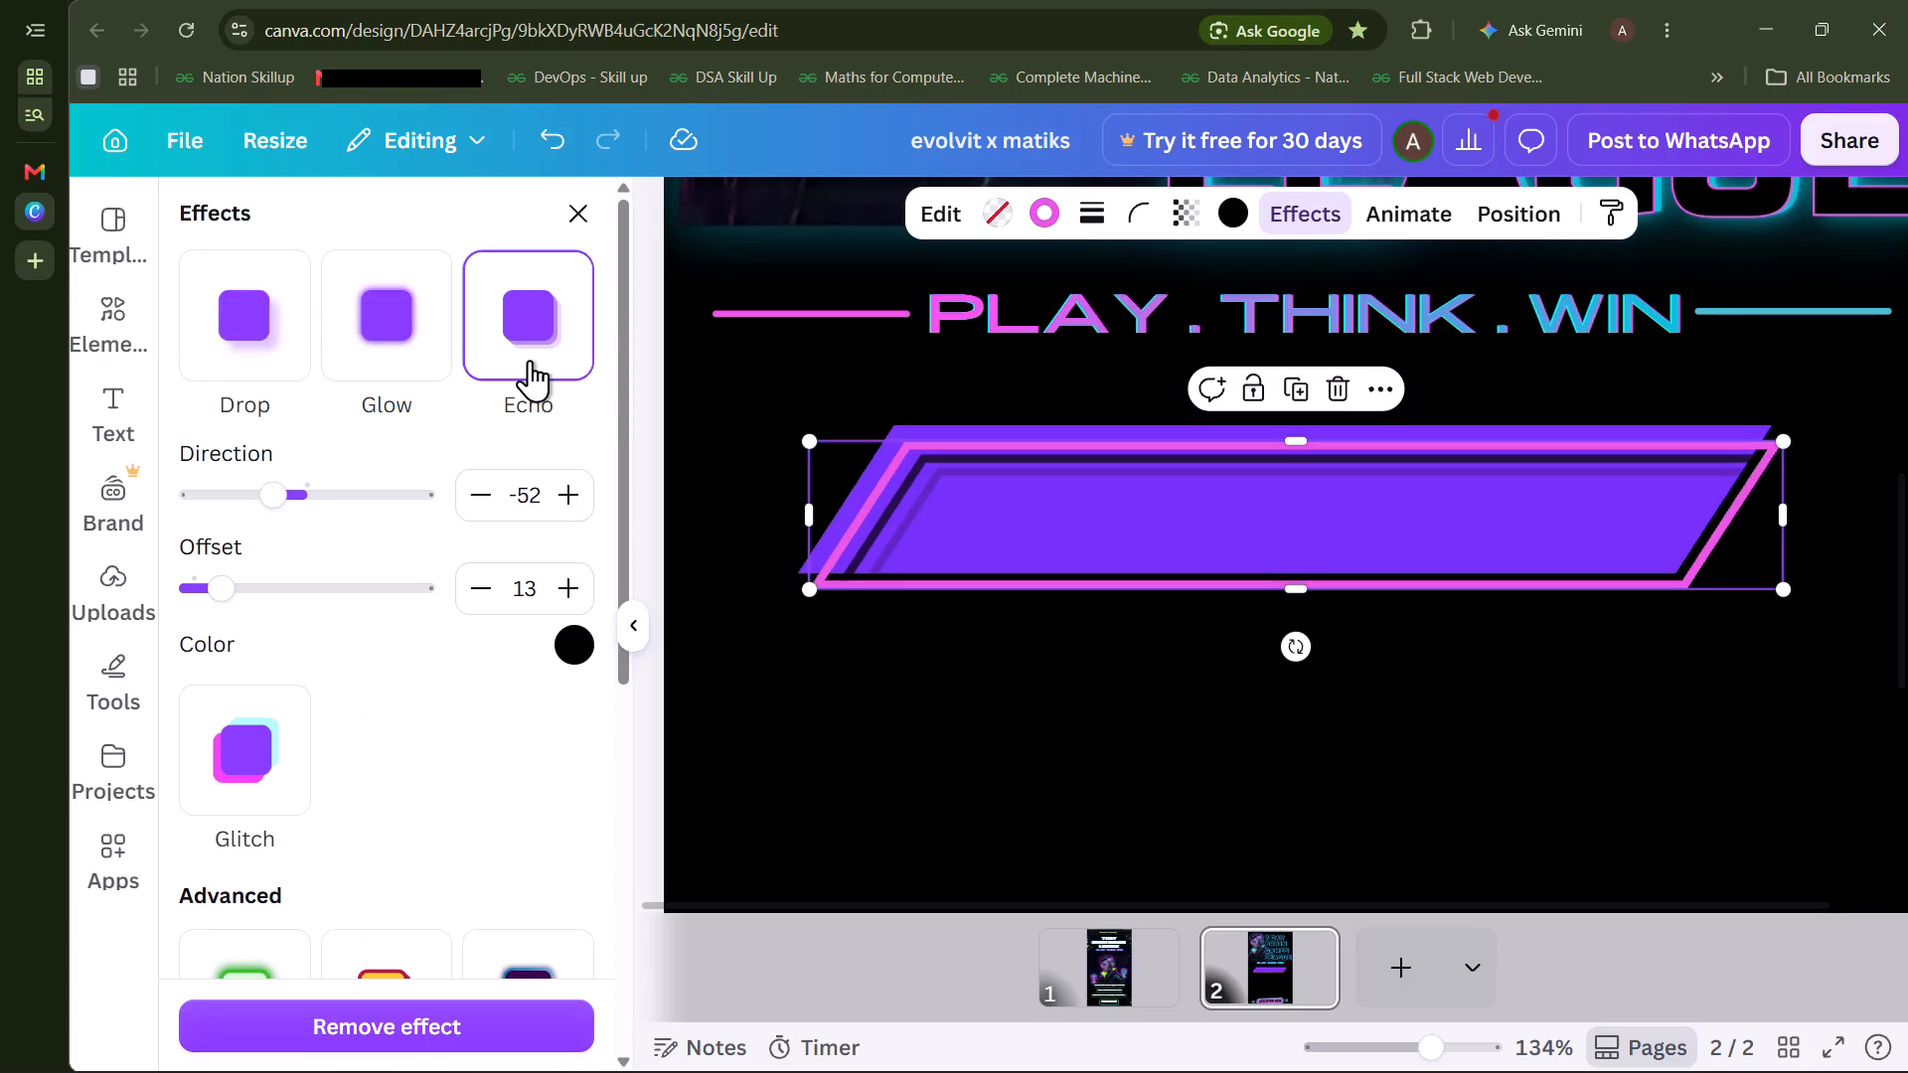
{"action": "left_click", "coordinate": [577, 641]}
{"action": "left_click", "coordinate": [393, 311]}
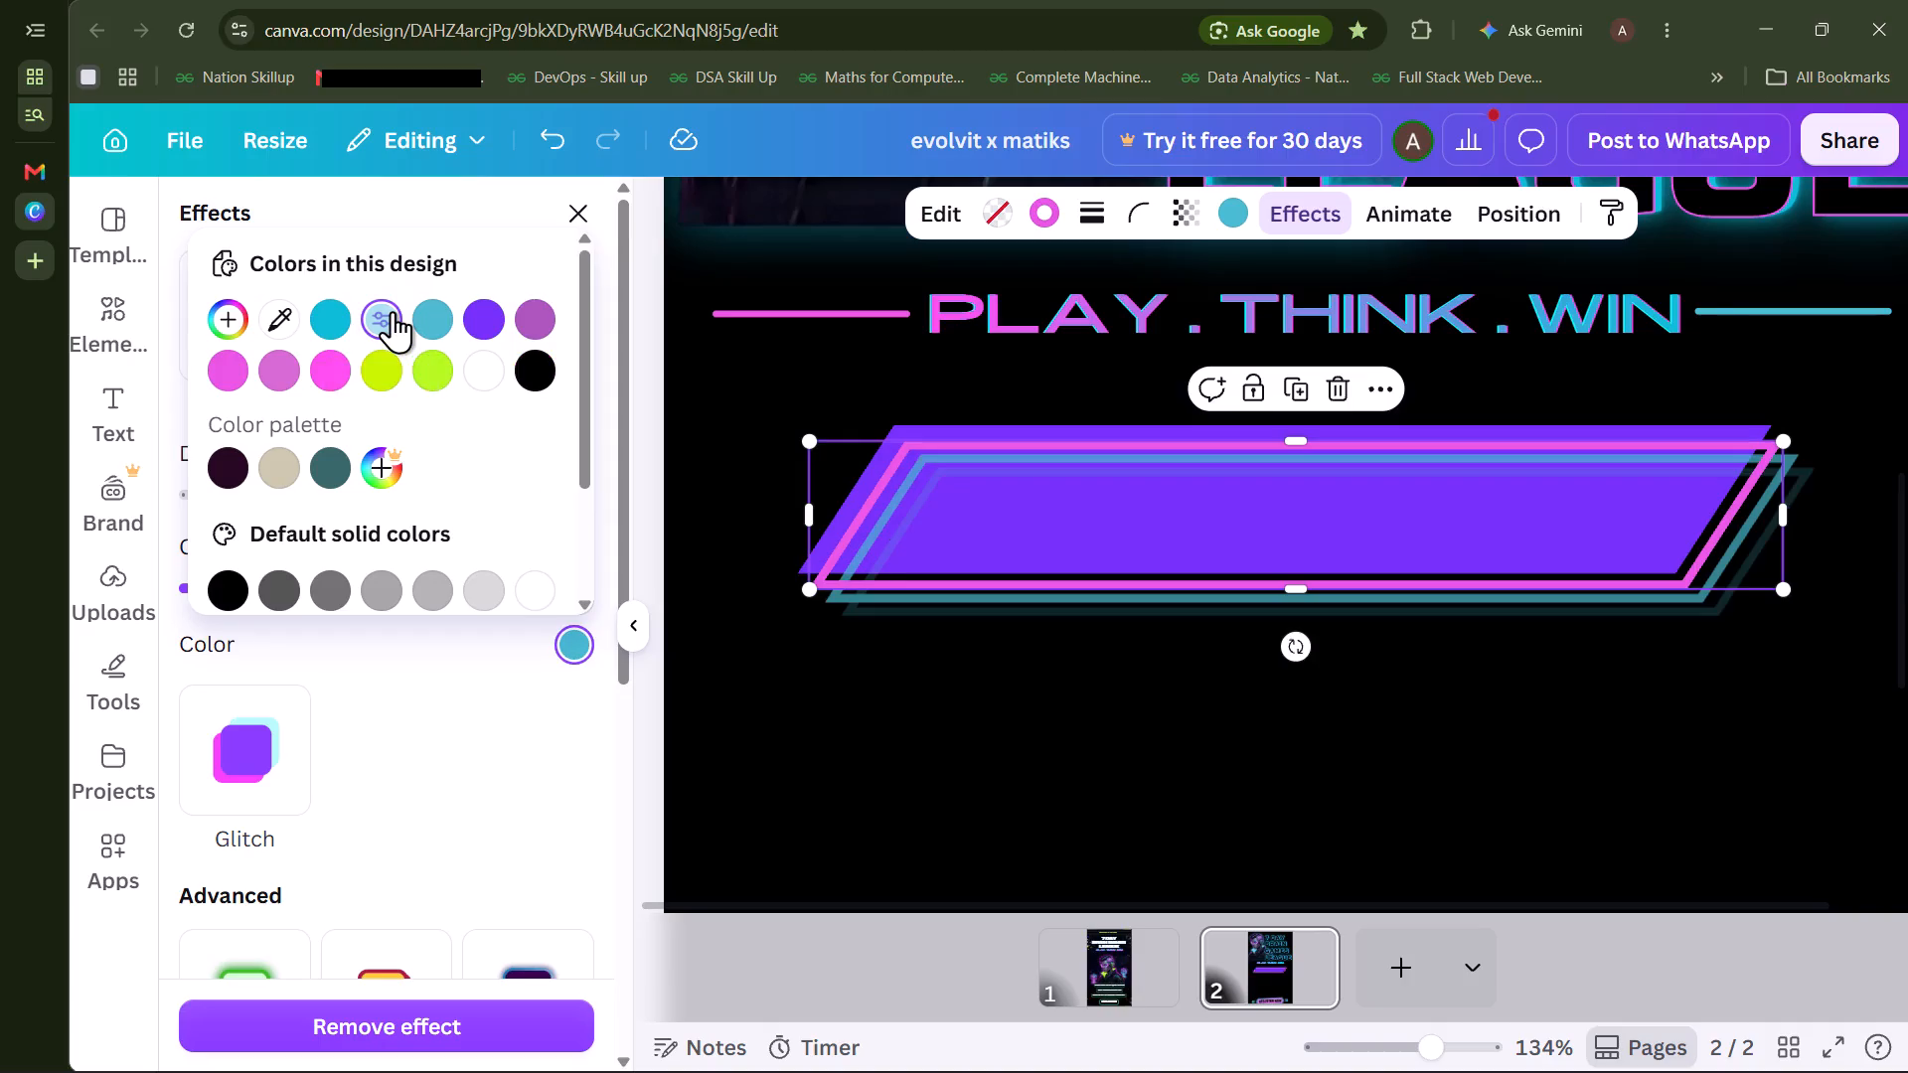
{"action": "left_click", "coordinate": [376, 723]}
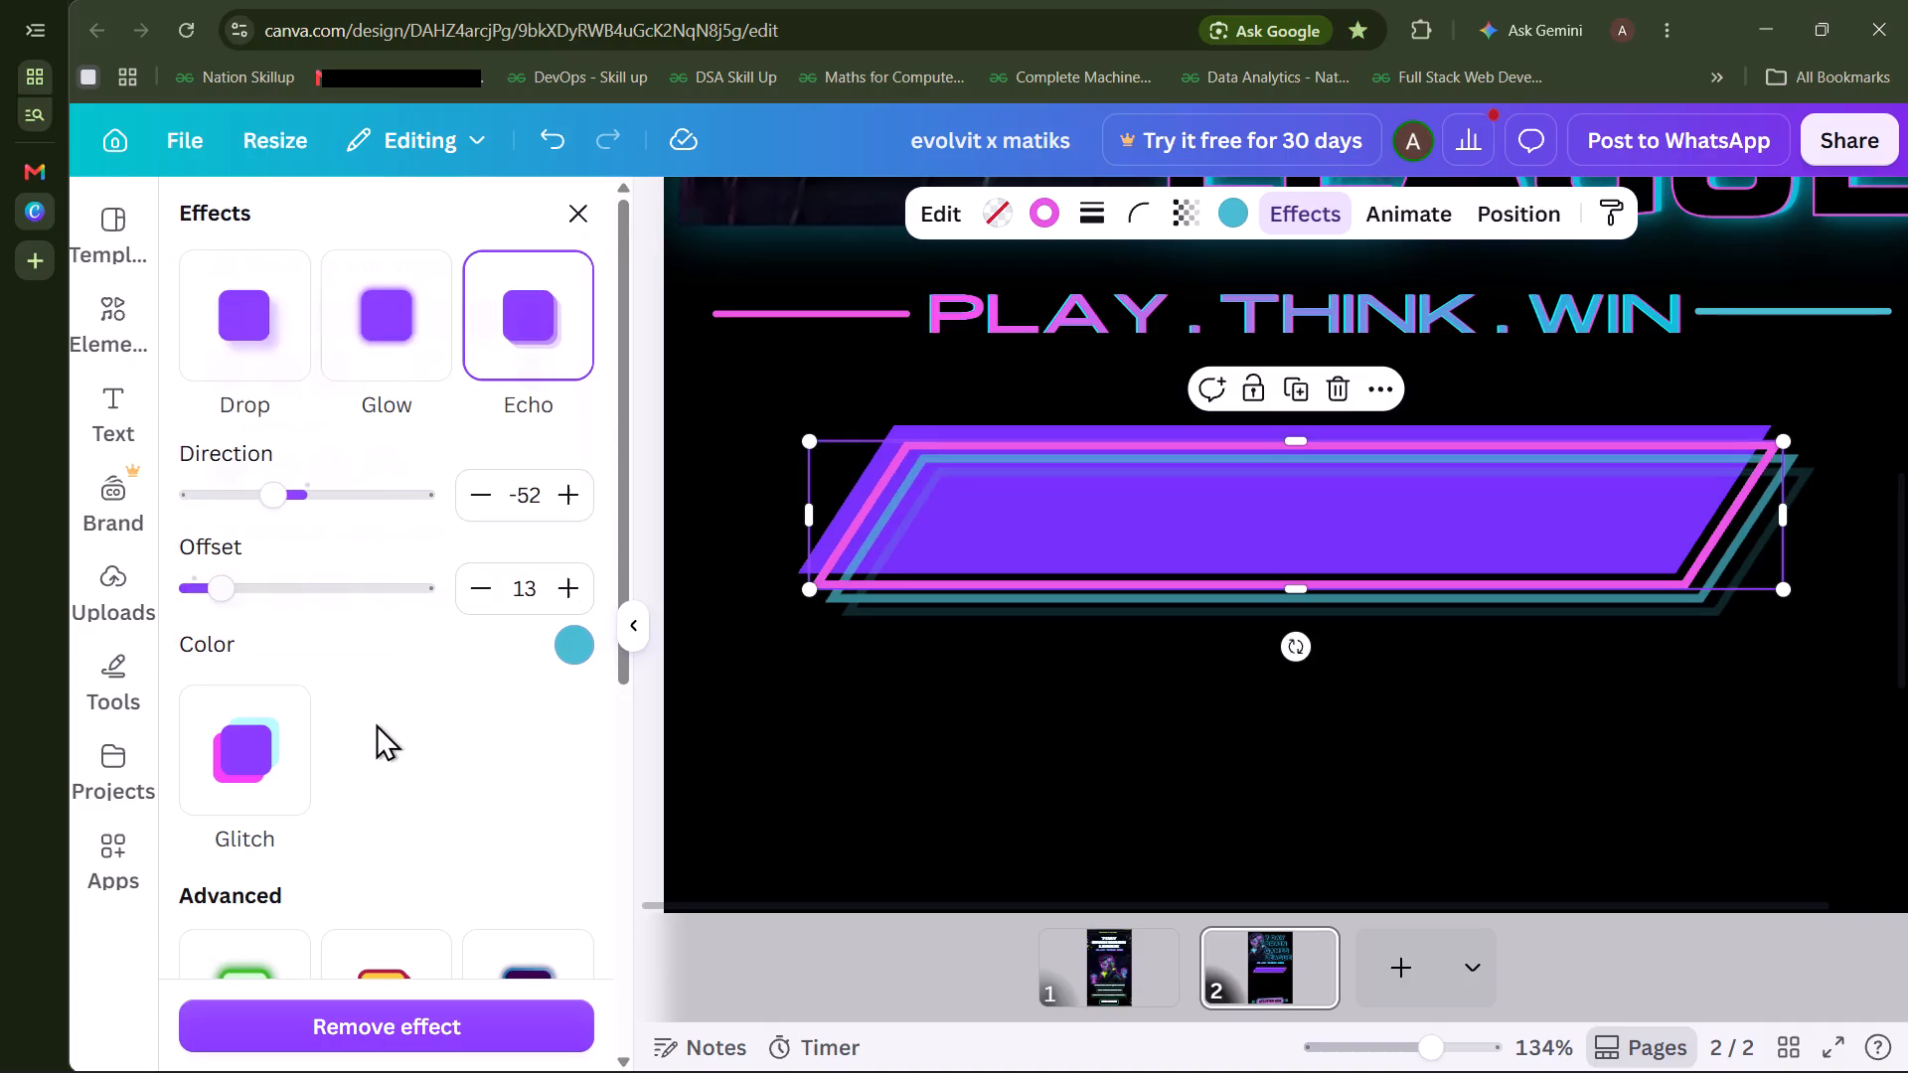
Set the outline's echo offset to 8 and its direction to 138.
{"action": "left_click_drag", "start_coordinate": [217, 600], "coordinate": [199, 604]}
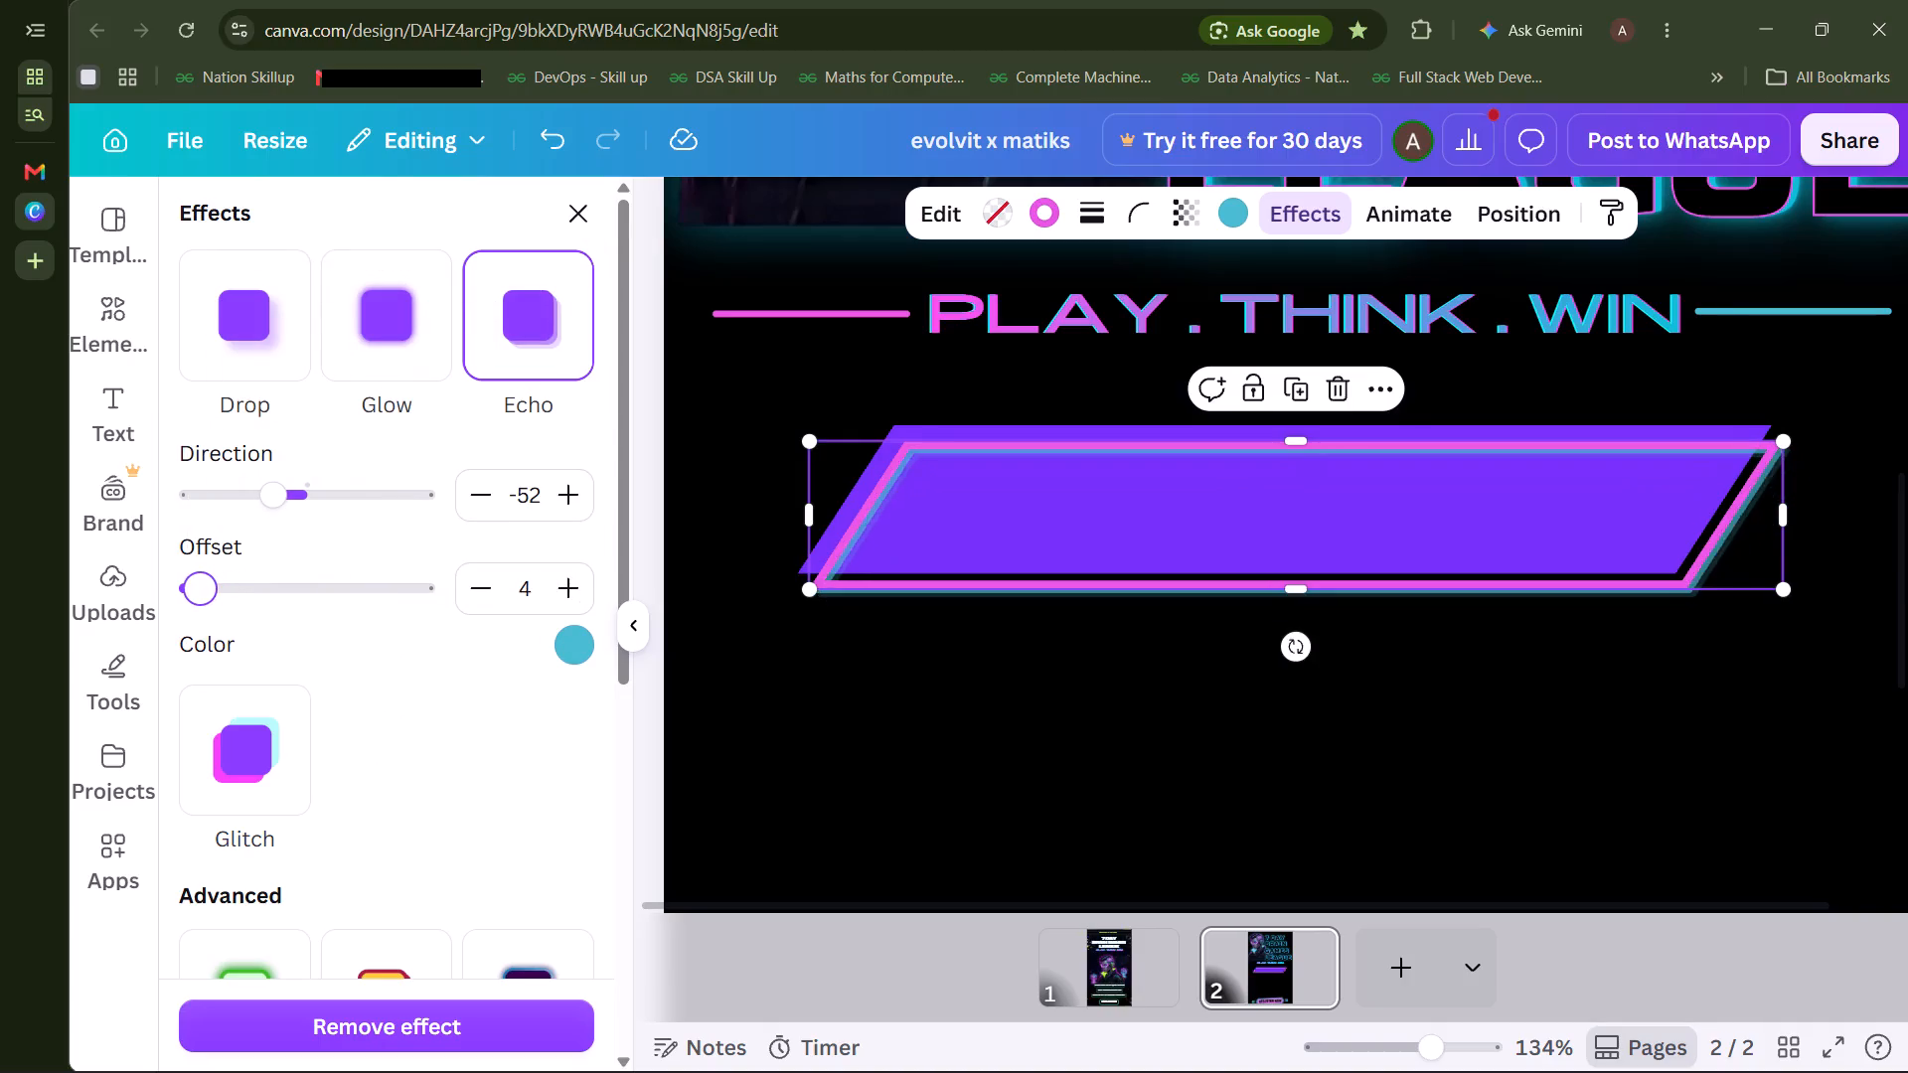
{"action": "left_click_drag", "start_coordinate": [199, 604], "coordinate": [207, 608]}
{"action": "left_click_drag", "start_coordinate": [261, 493], "coordinate": [413, 517]}
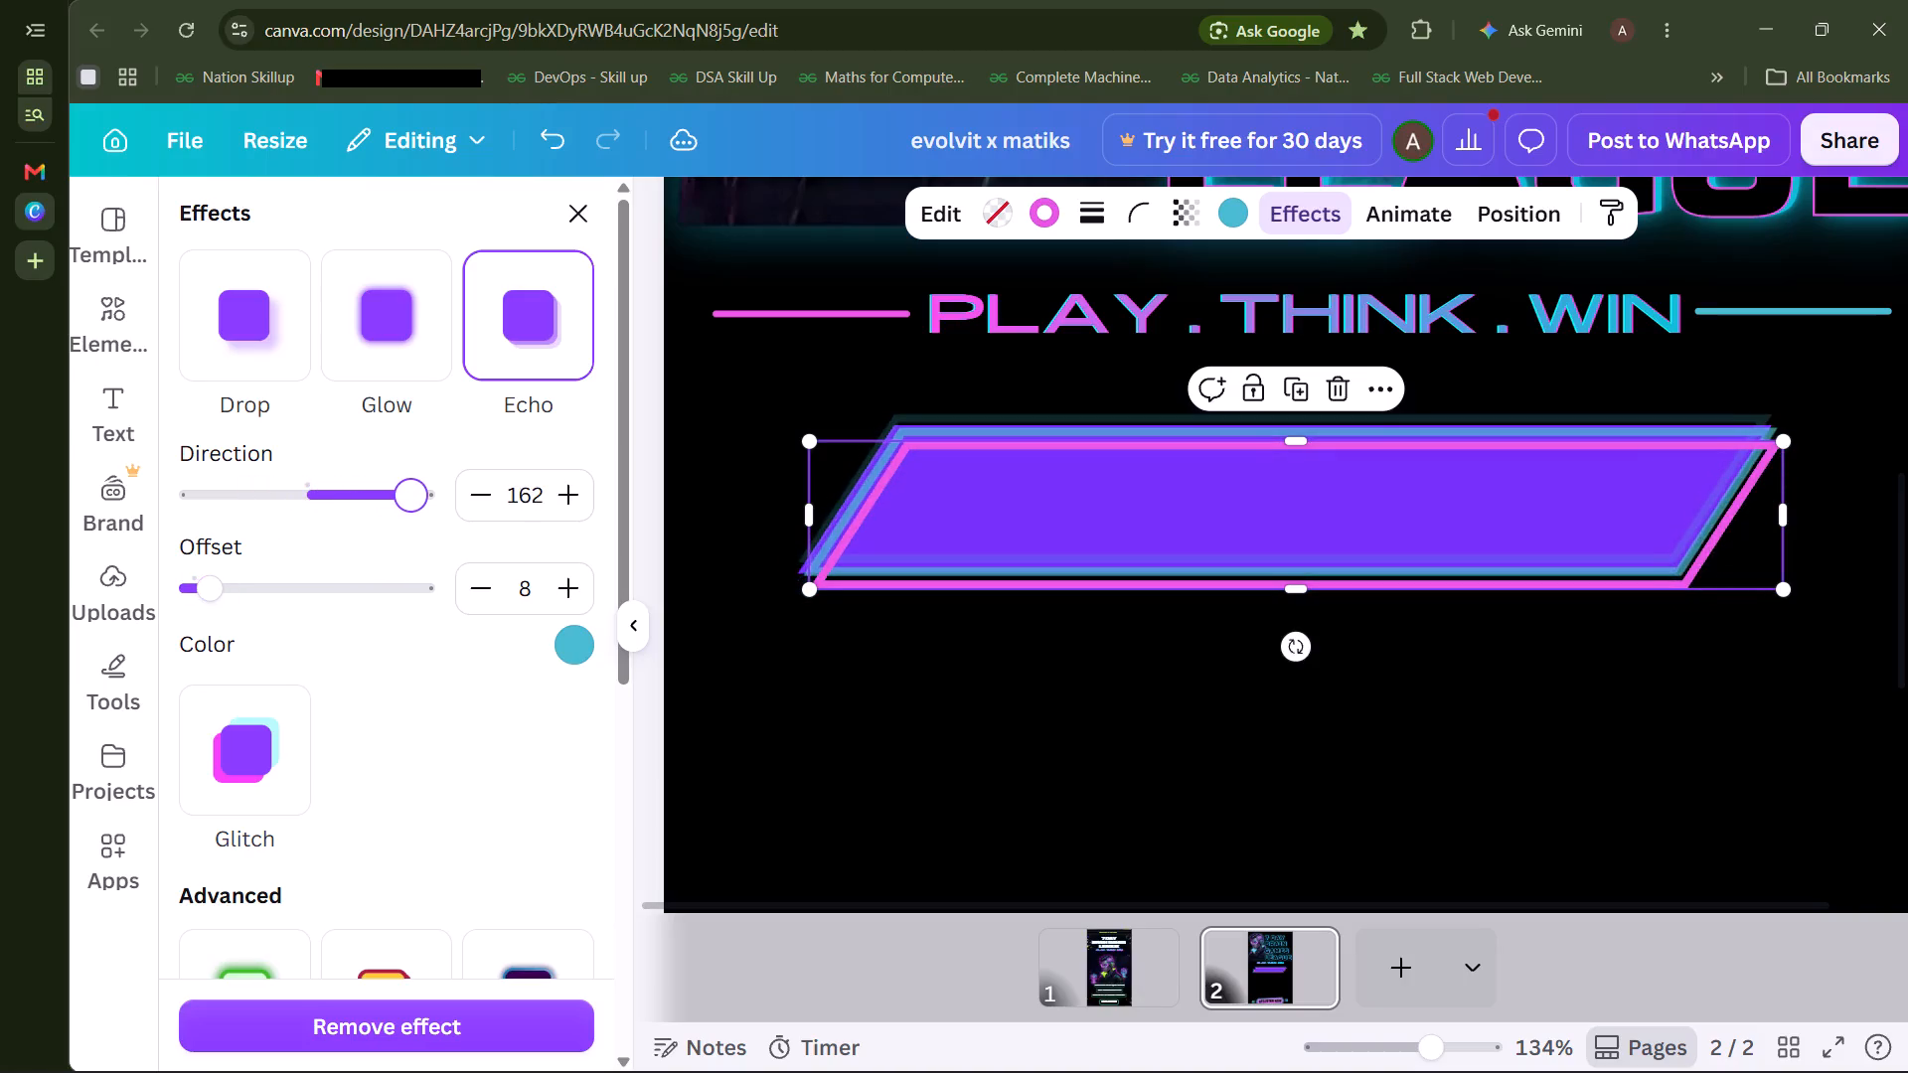
{"action": "left_click_drag", "start_coordinate": [413, 517], "coordinate": [397, 521]}
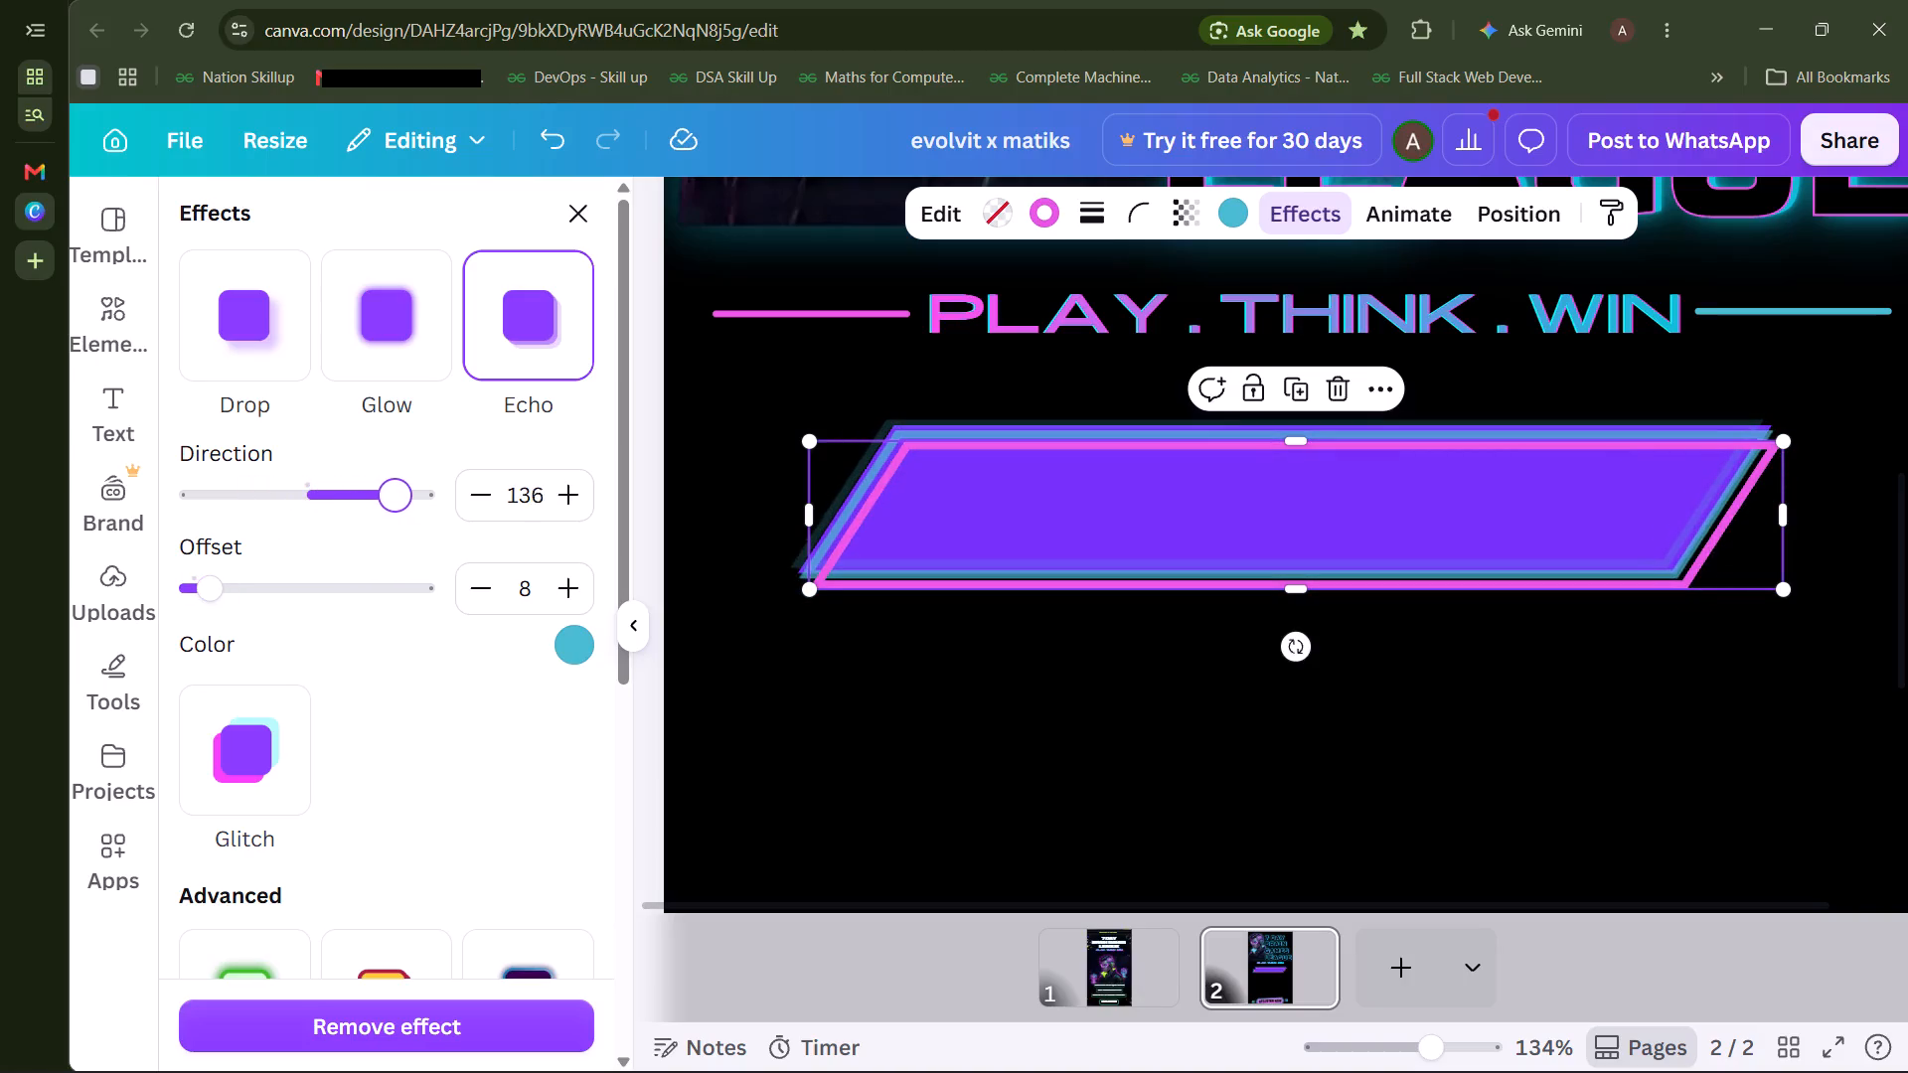
{"action": "left_click_drag", "start_coordinate": [397, 521], "coordinate": [397, 522]}
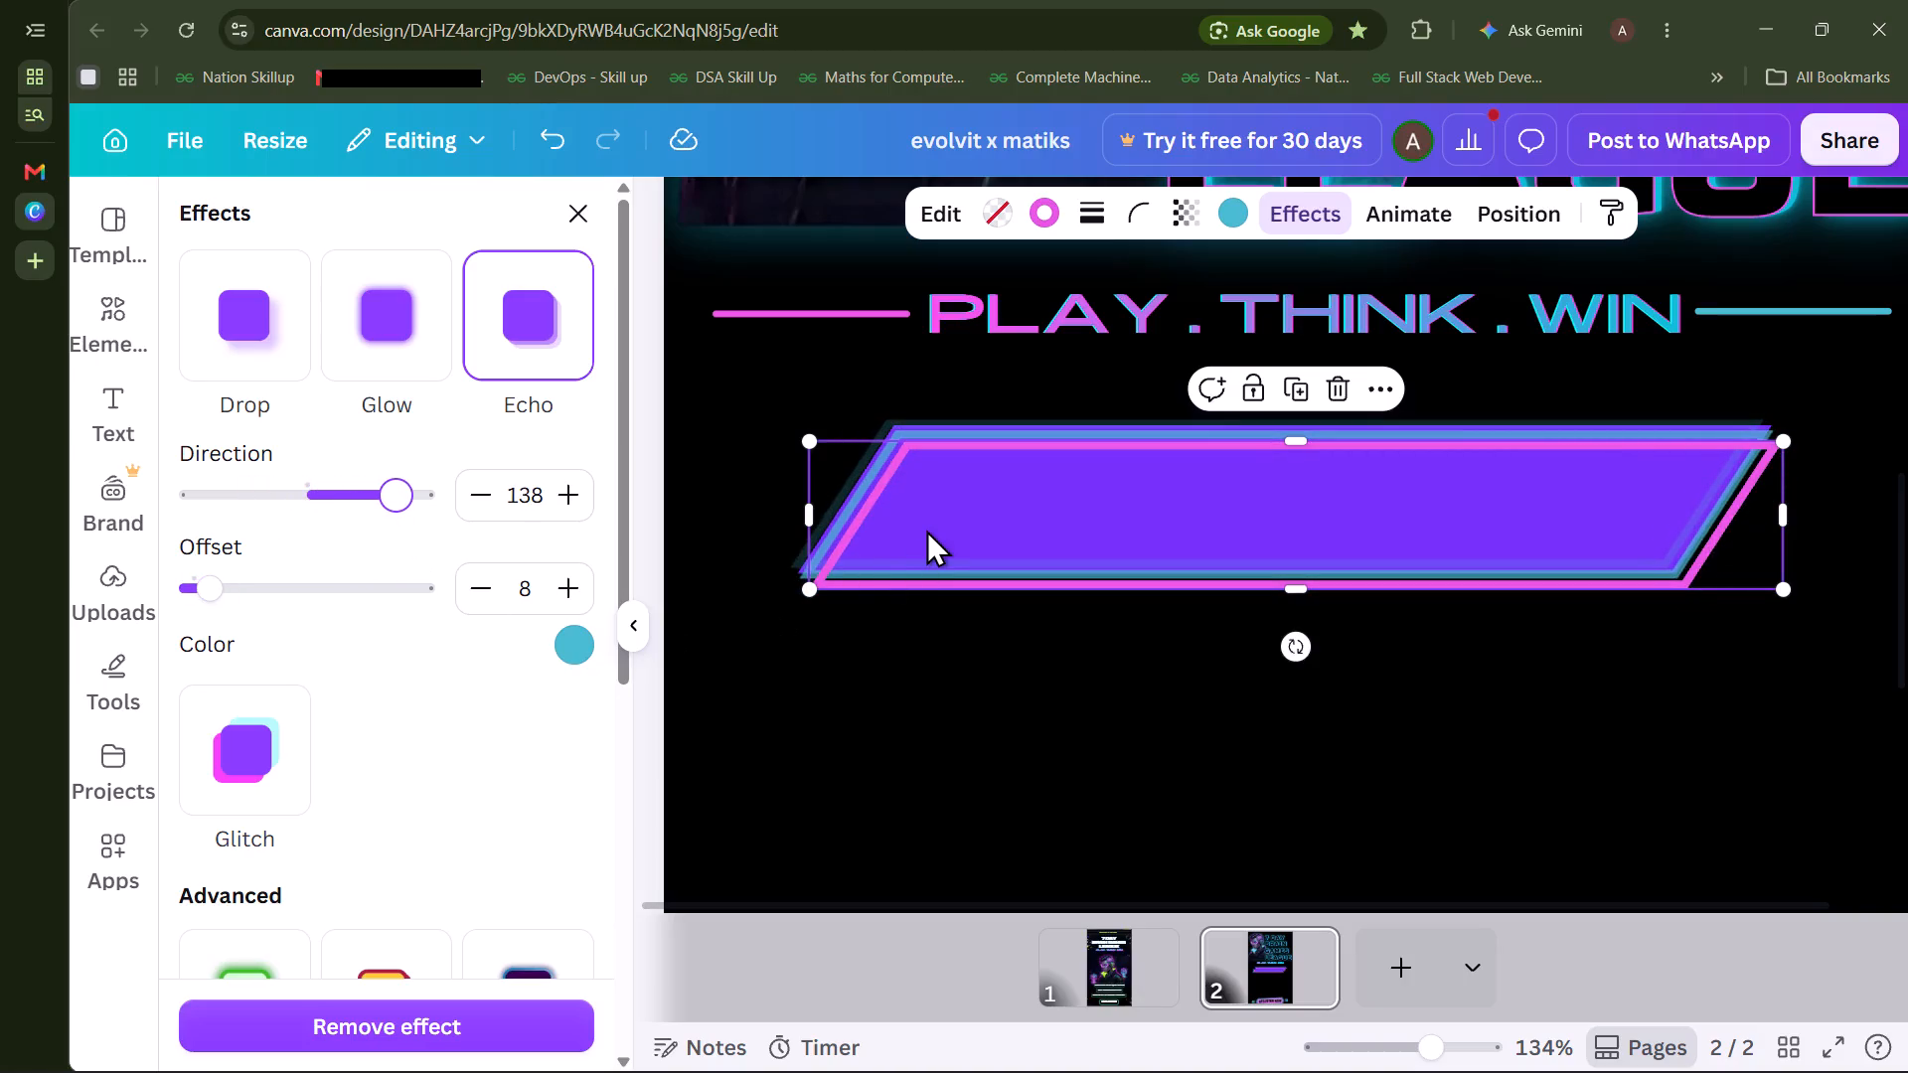
Recolour the filled purple parallelogram with the pink-to-blue gradient already used in the design.
{"action": "left_click", "coordinate": [926, 530]}
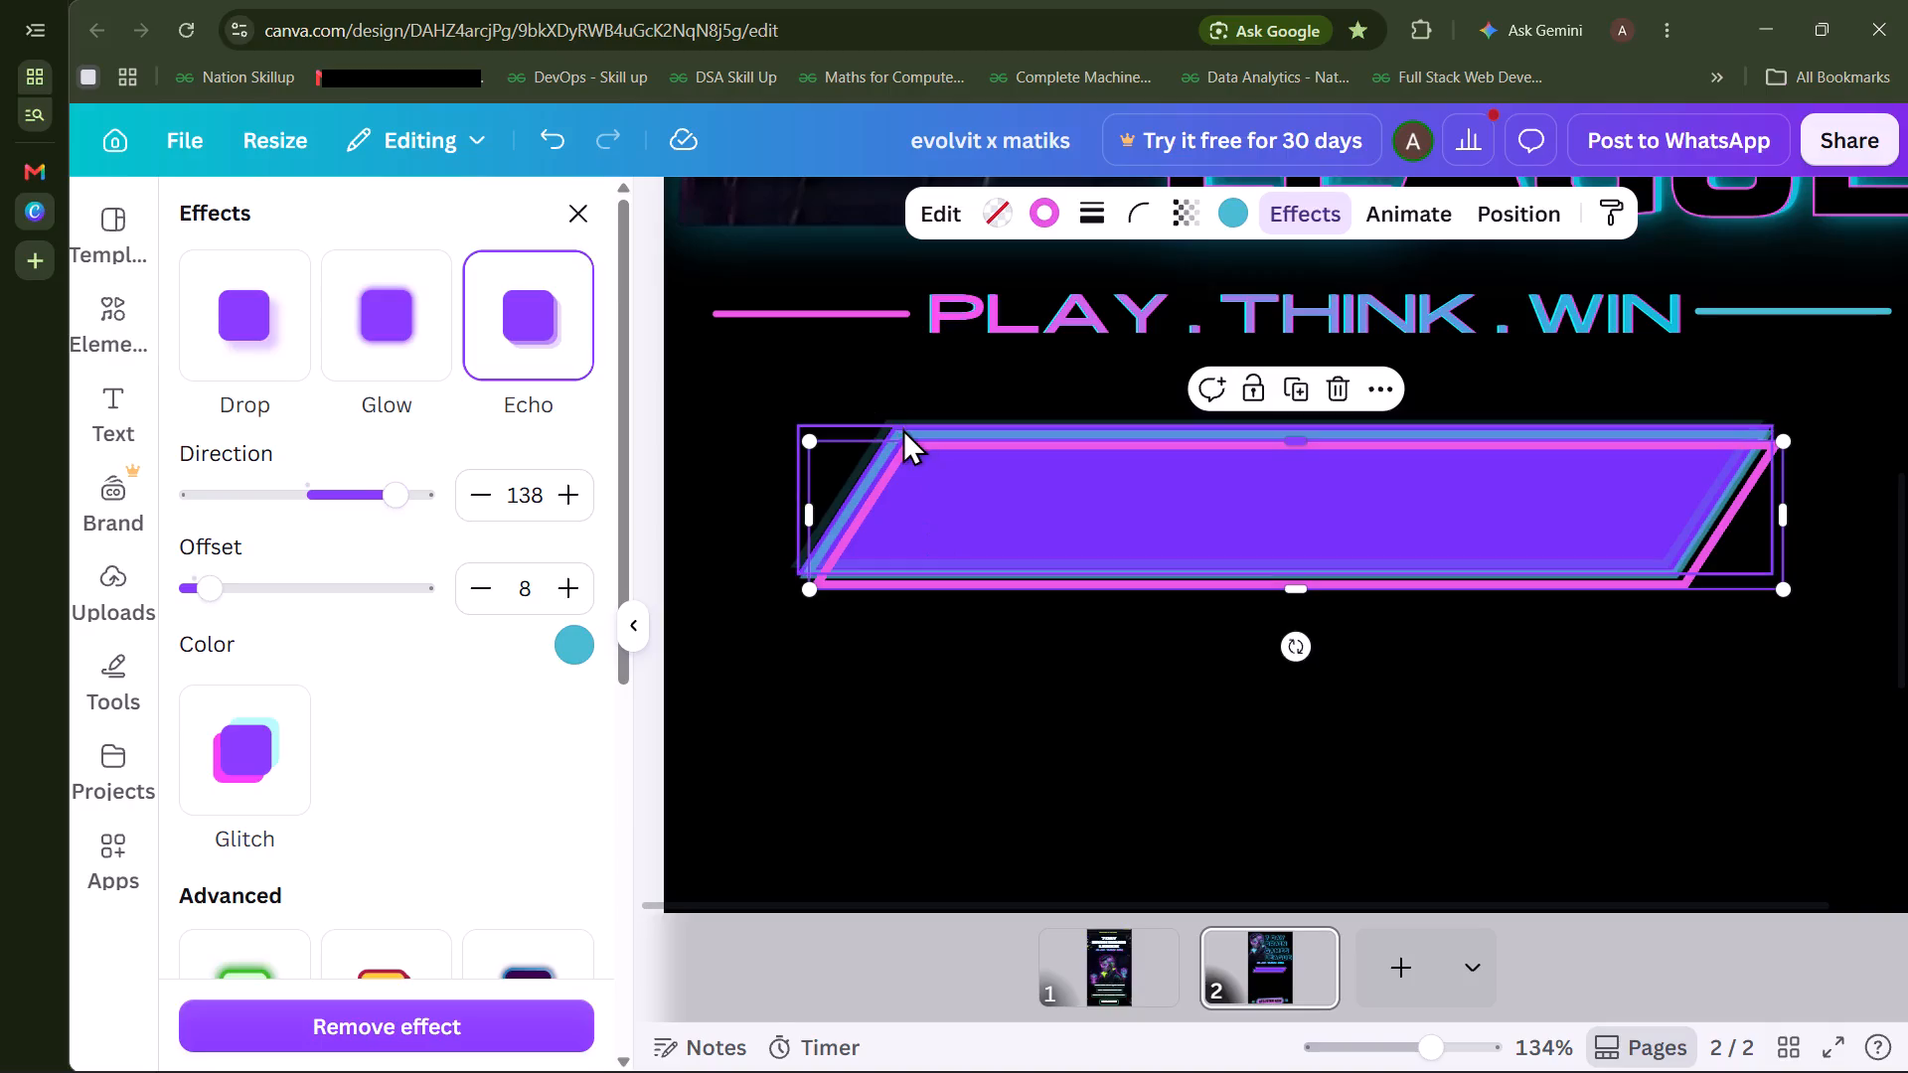
{"action": "left_click", "coordinate": [885, 428]}
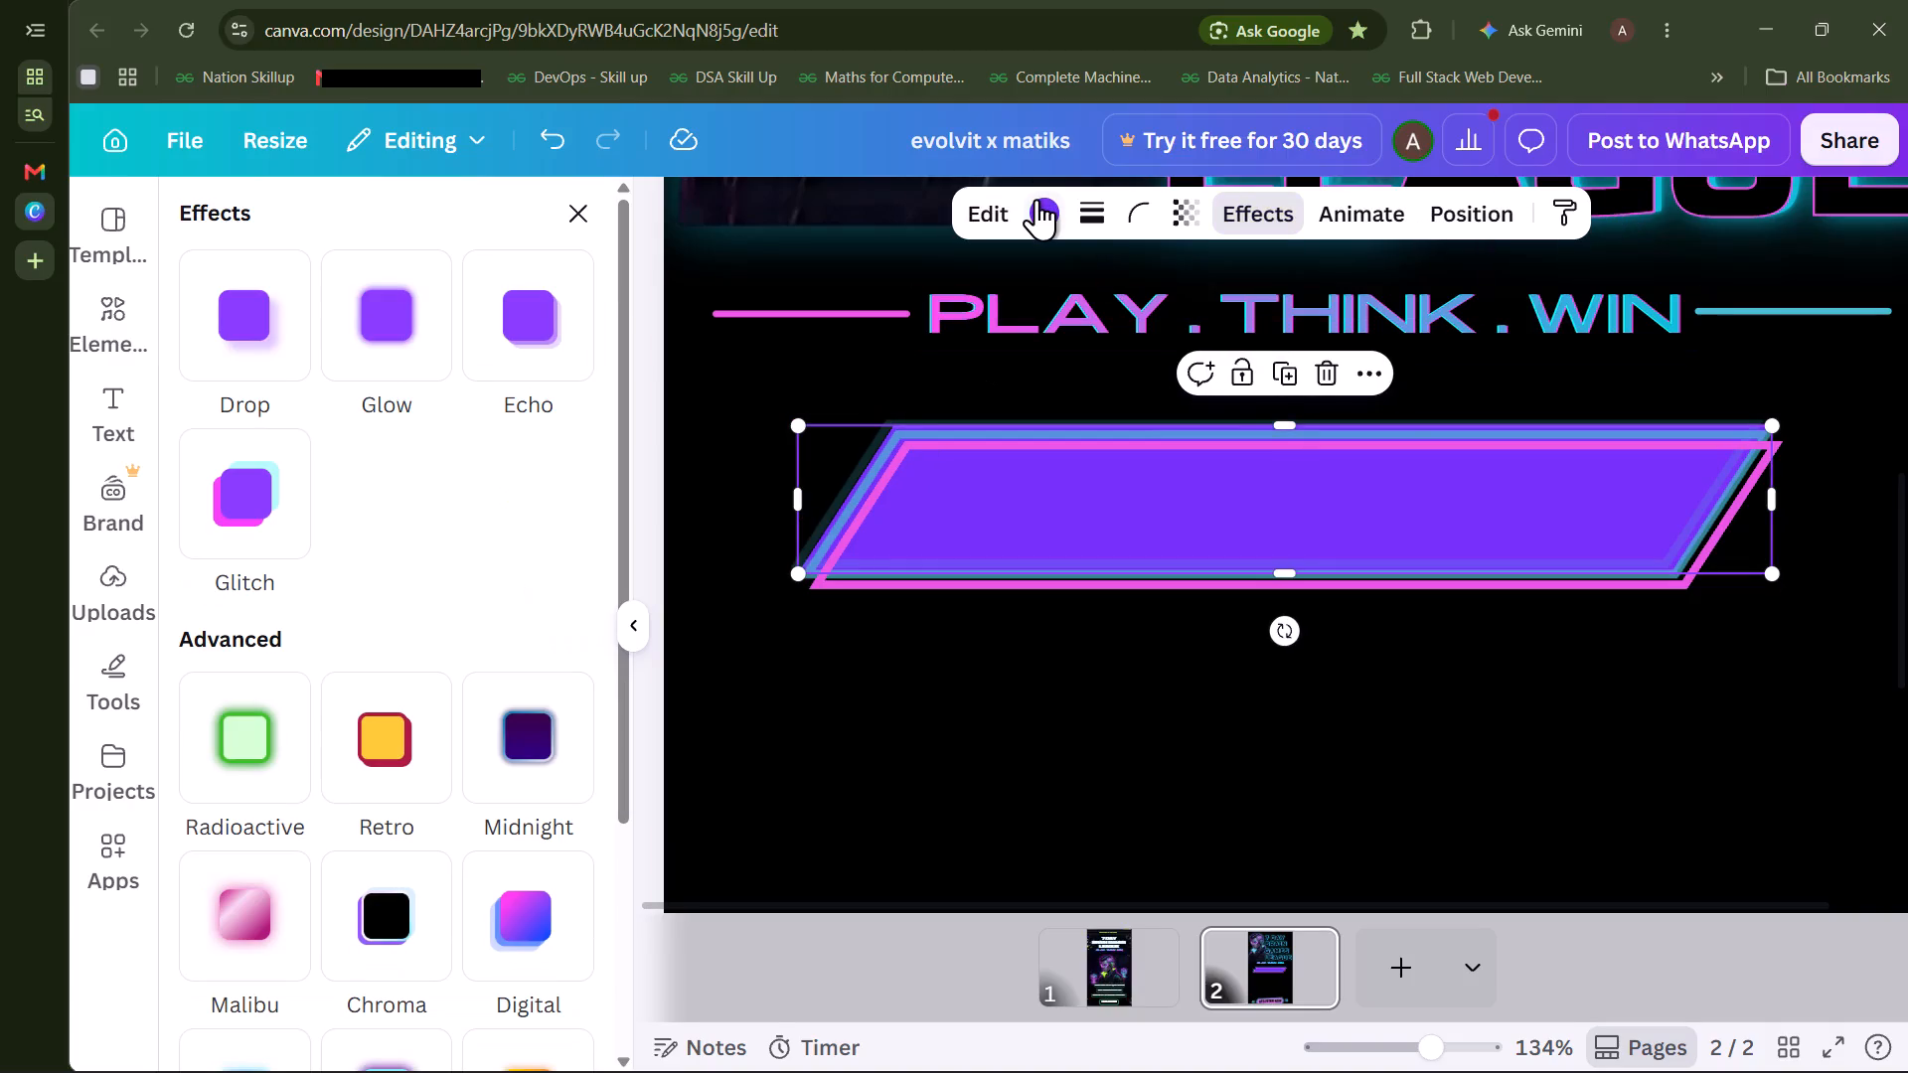
{"action": "left_click", "coordinate": [1036, 199]}
{"action": "left_click", "coordinate": [340, 495]}
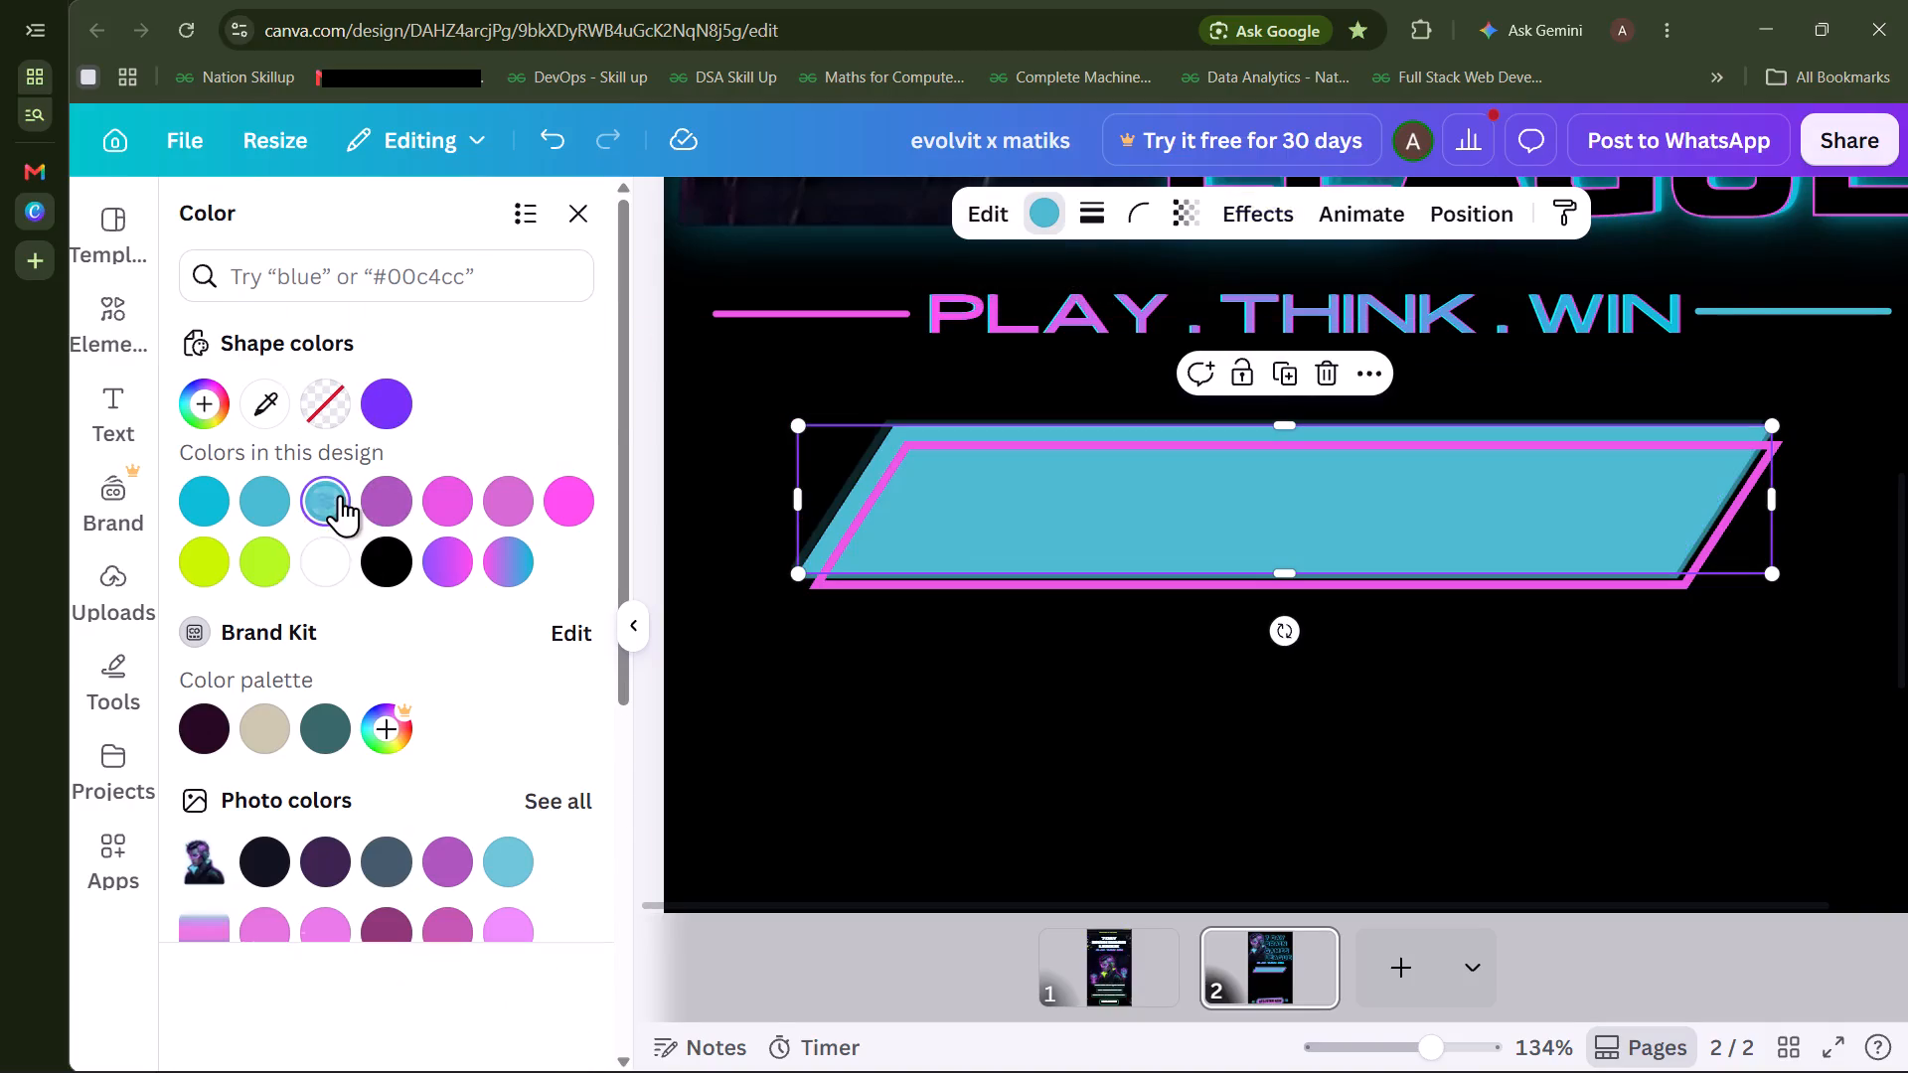
{"action": "left_click", "coordinate": [509, 573]}
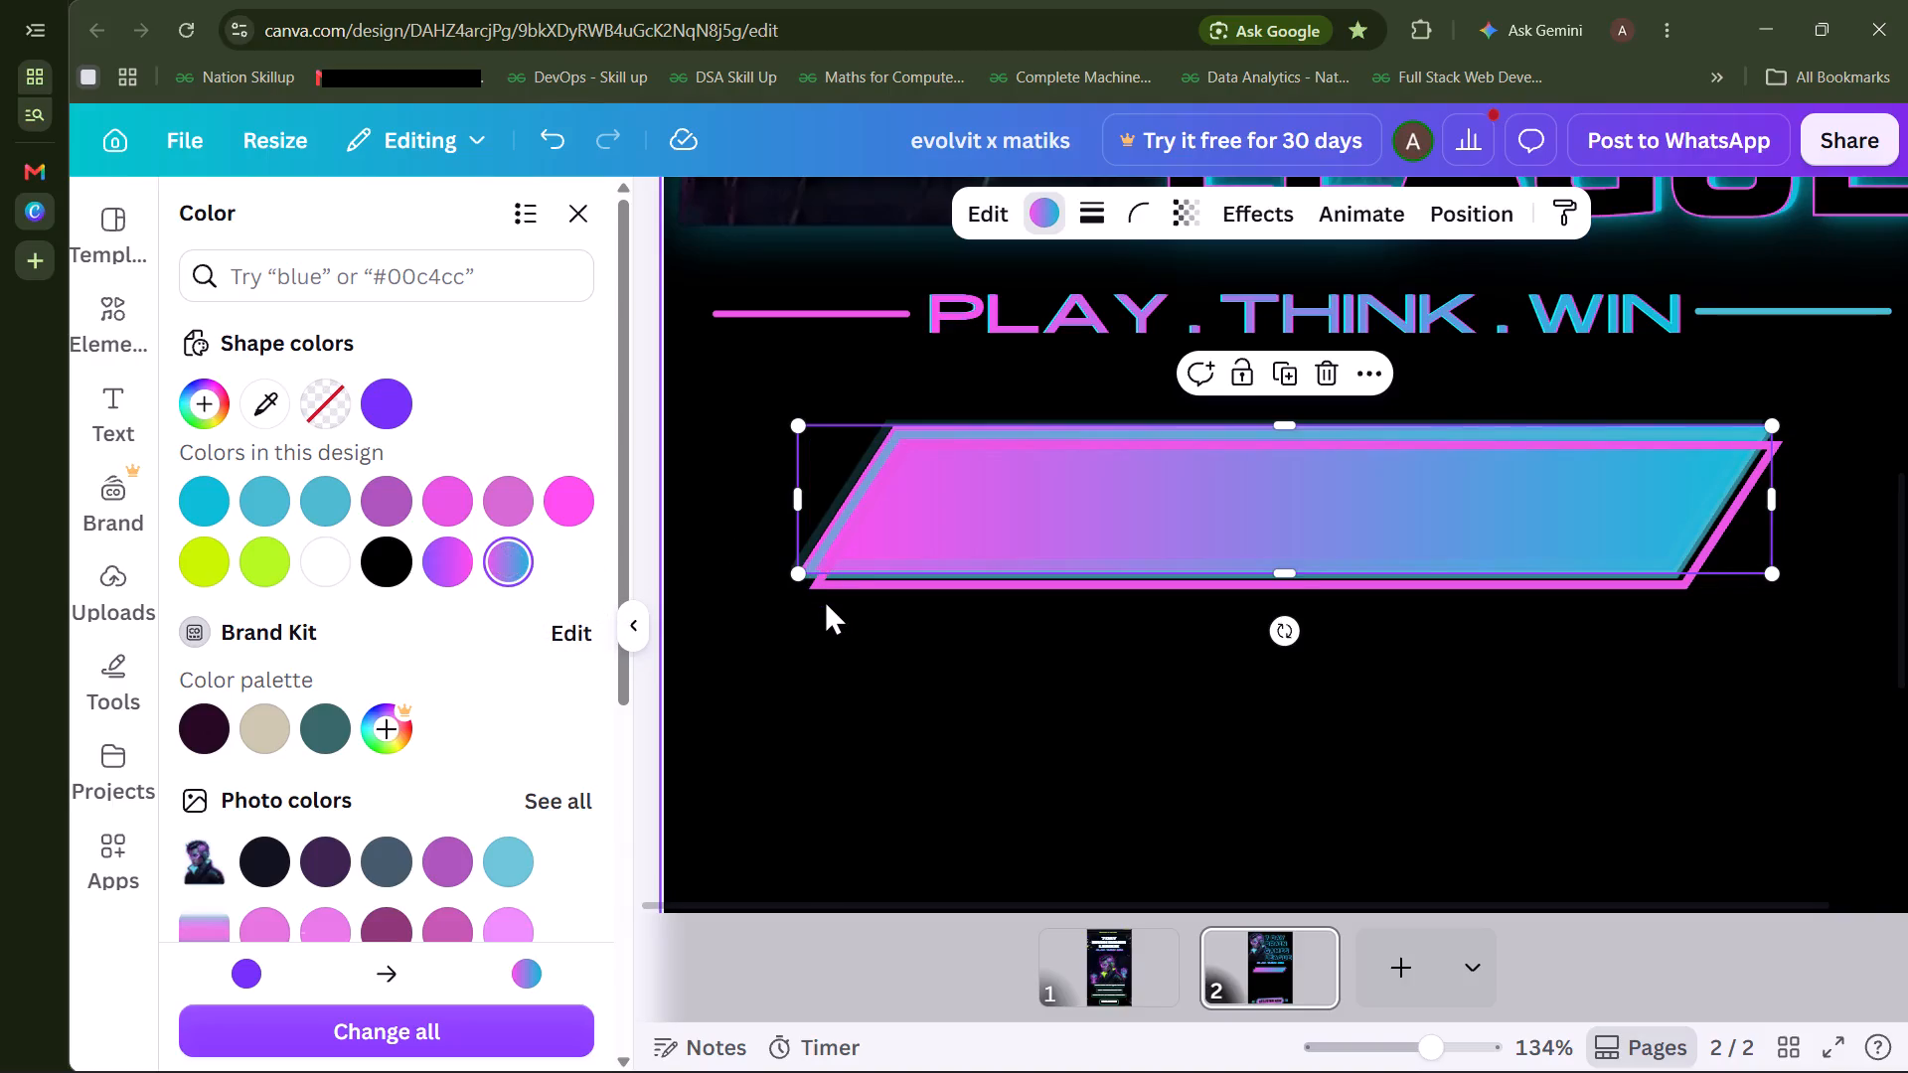
Set the outlined parallelogram's stroke to the 90° linear gradient from #fe4eee to #0cbdd7.
{"action": "left_click", "coordinate": [846, 584]}
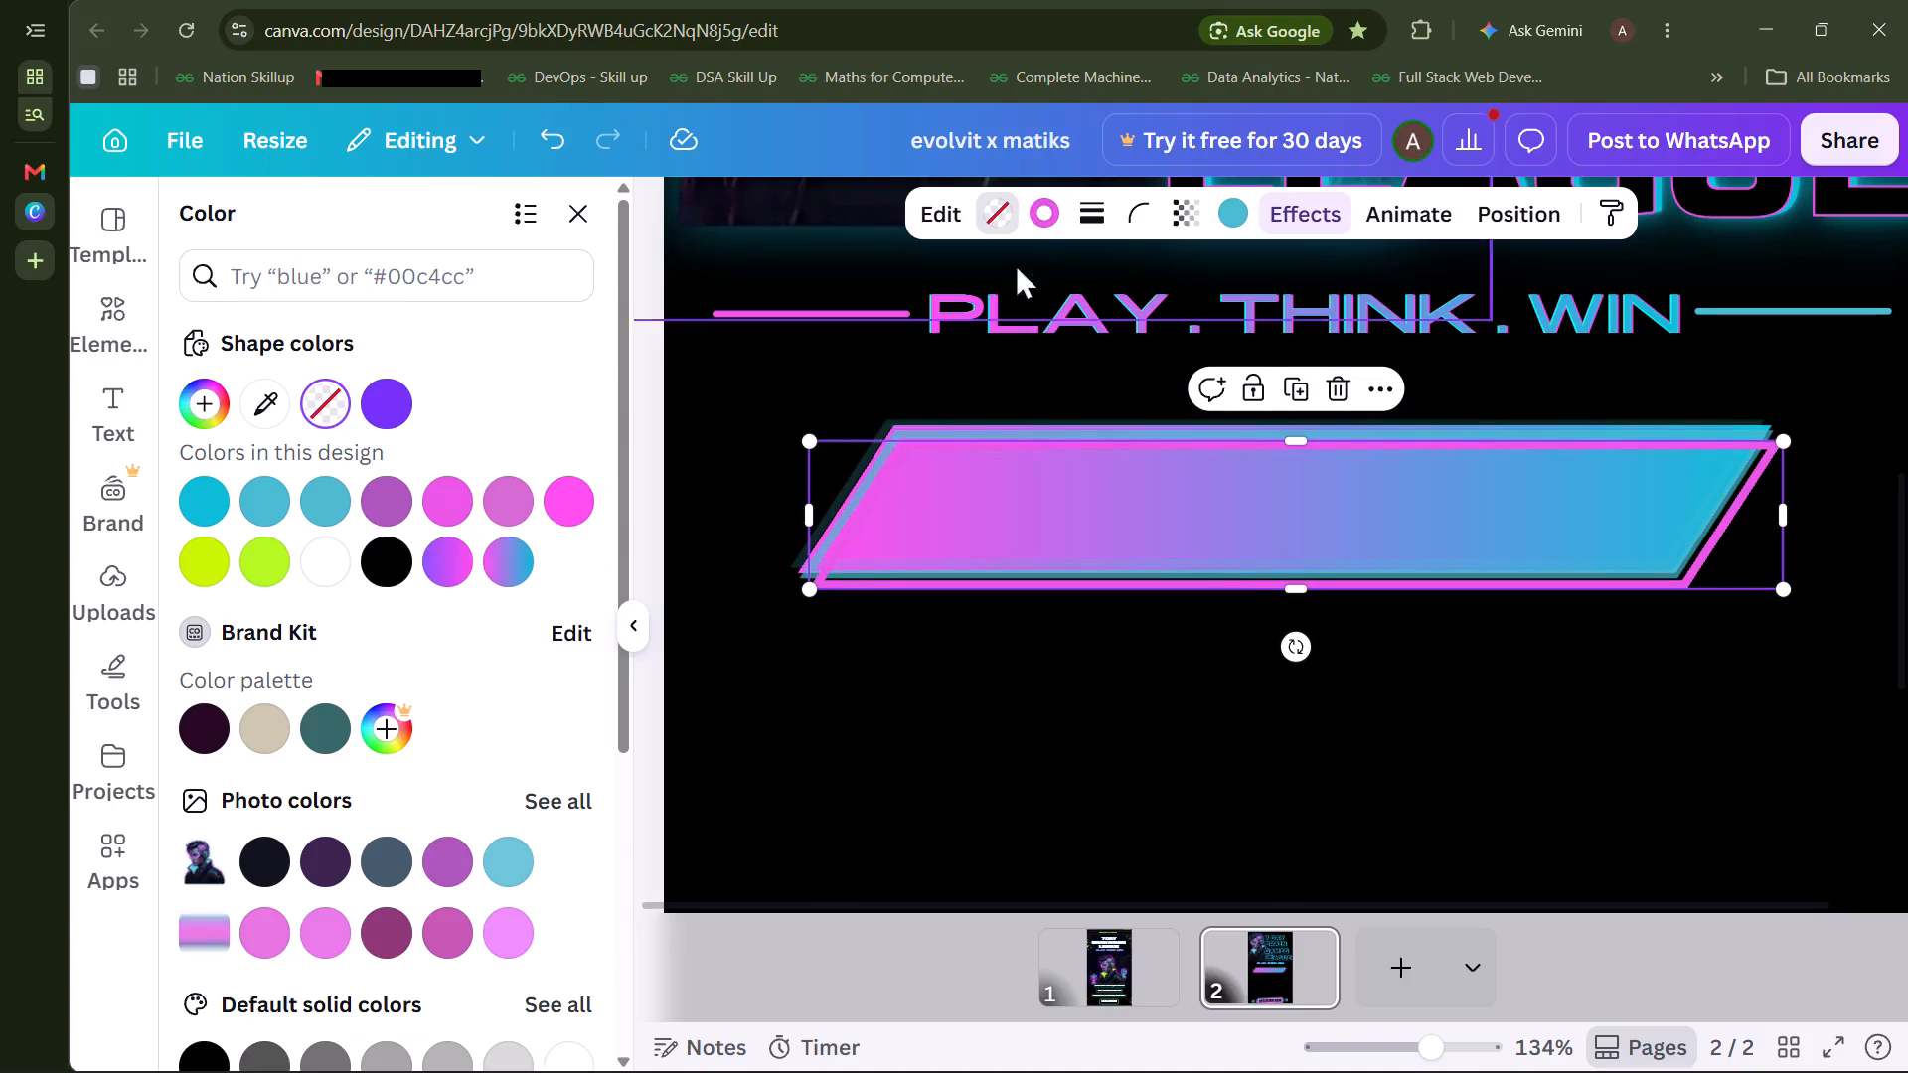
{"action": "left_click", "coordinate": [1043, 214]}
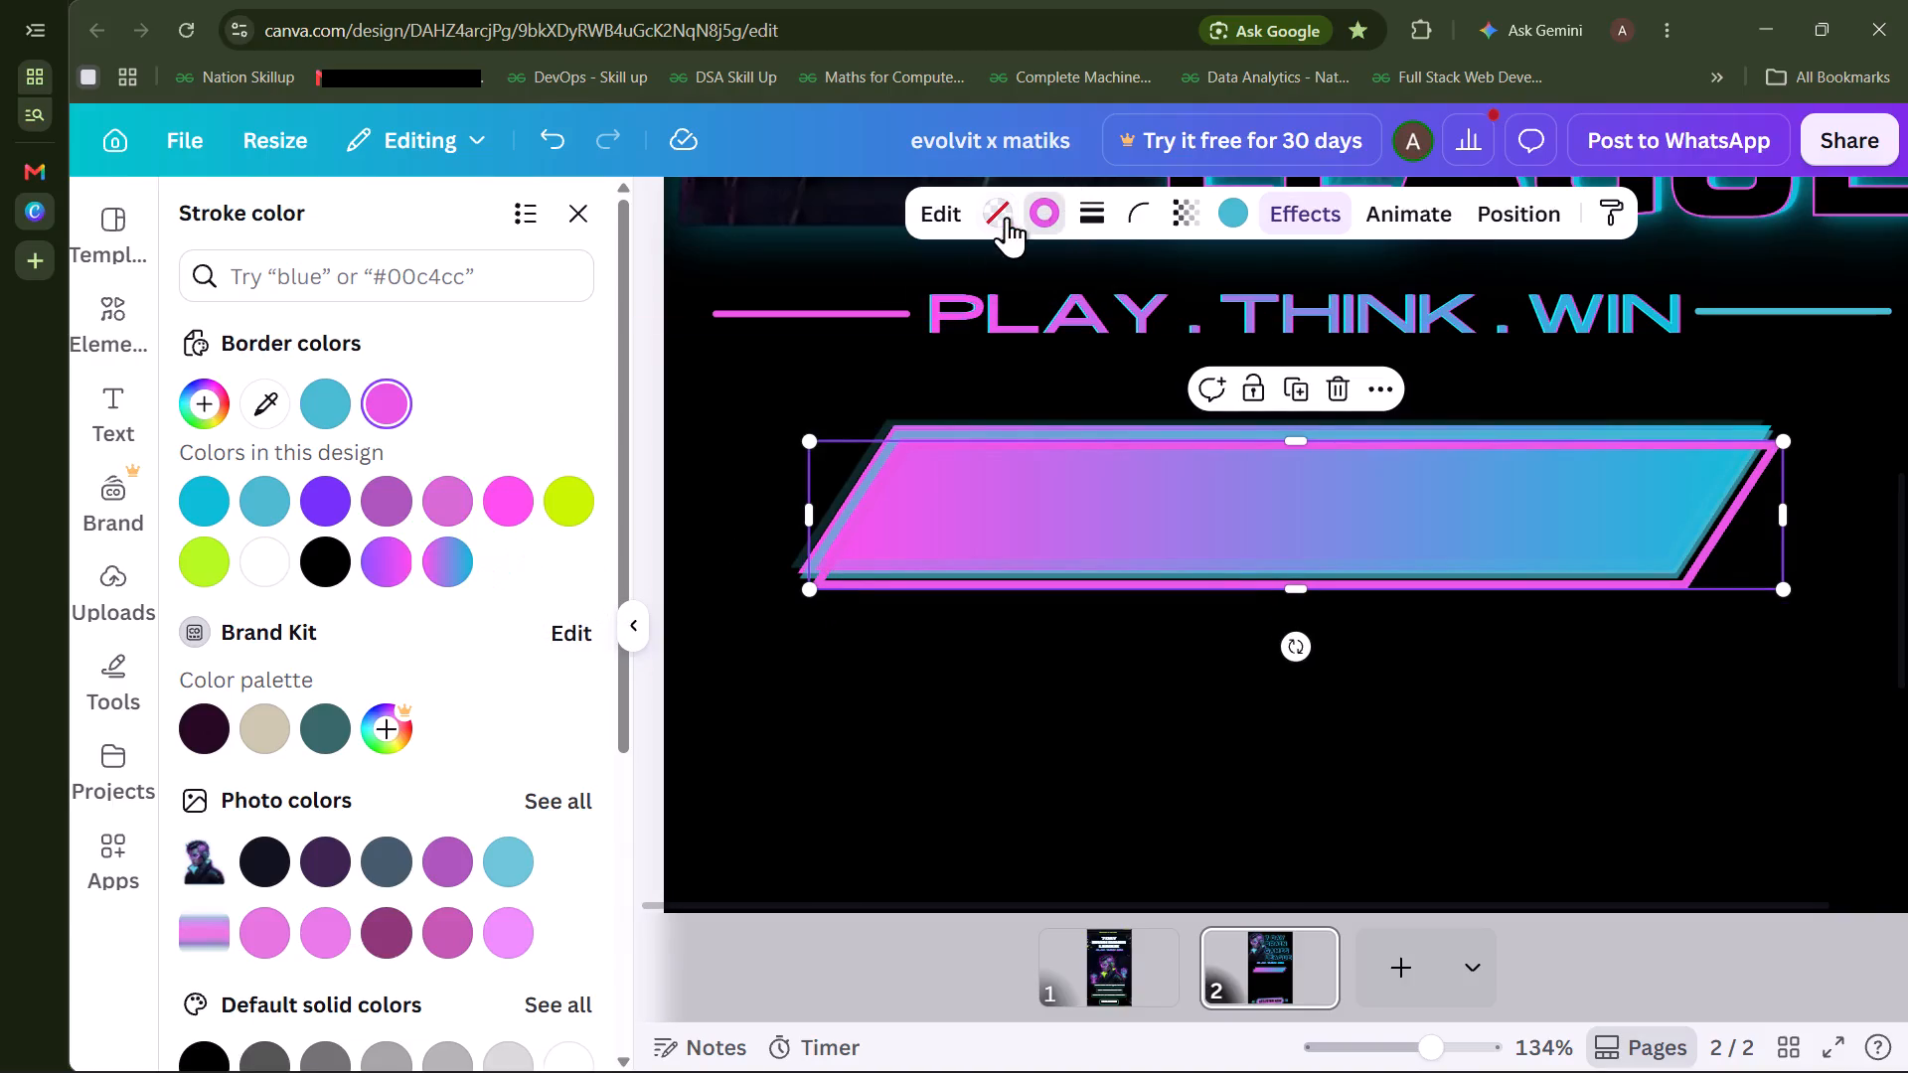
{"action": "left_click", "coordinate": [449, 554]}
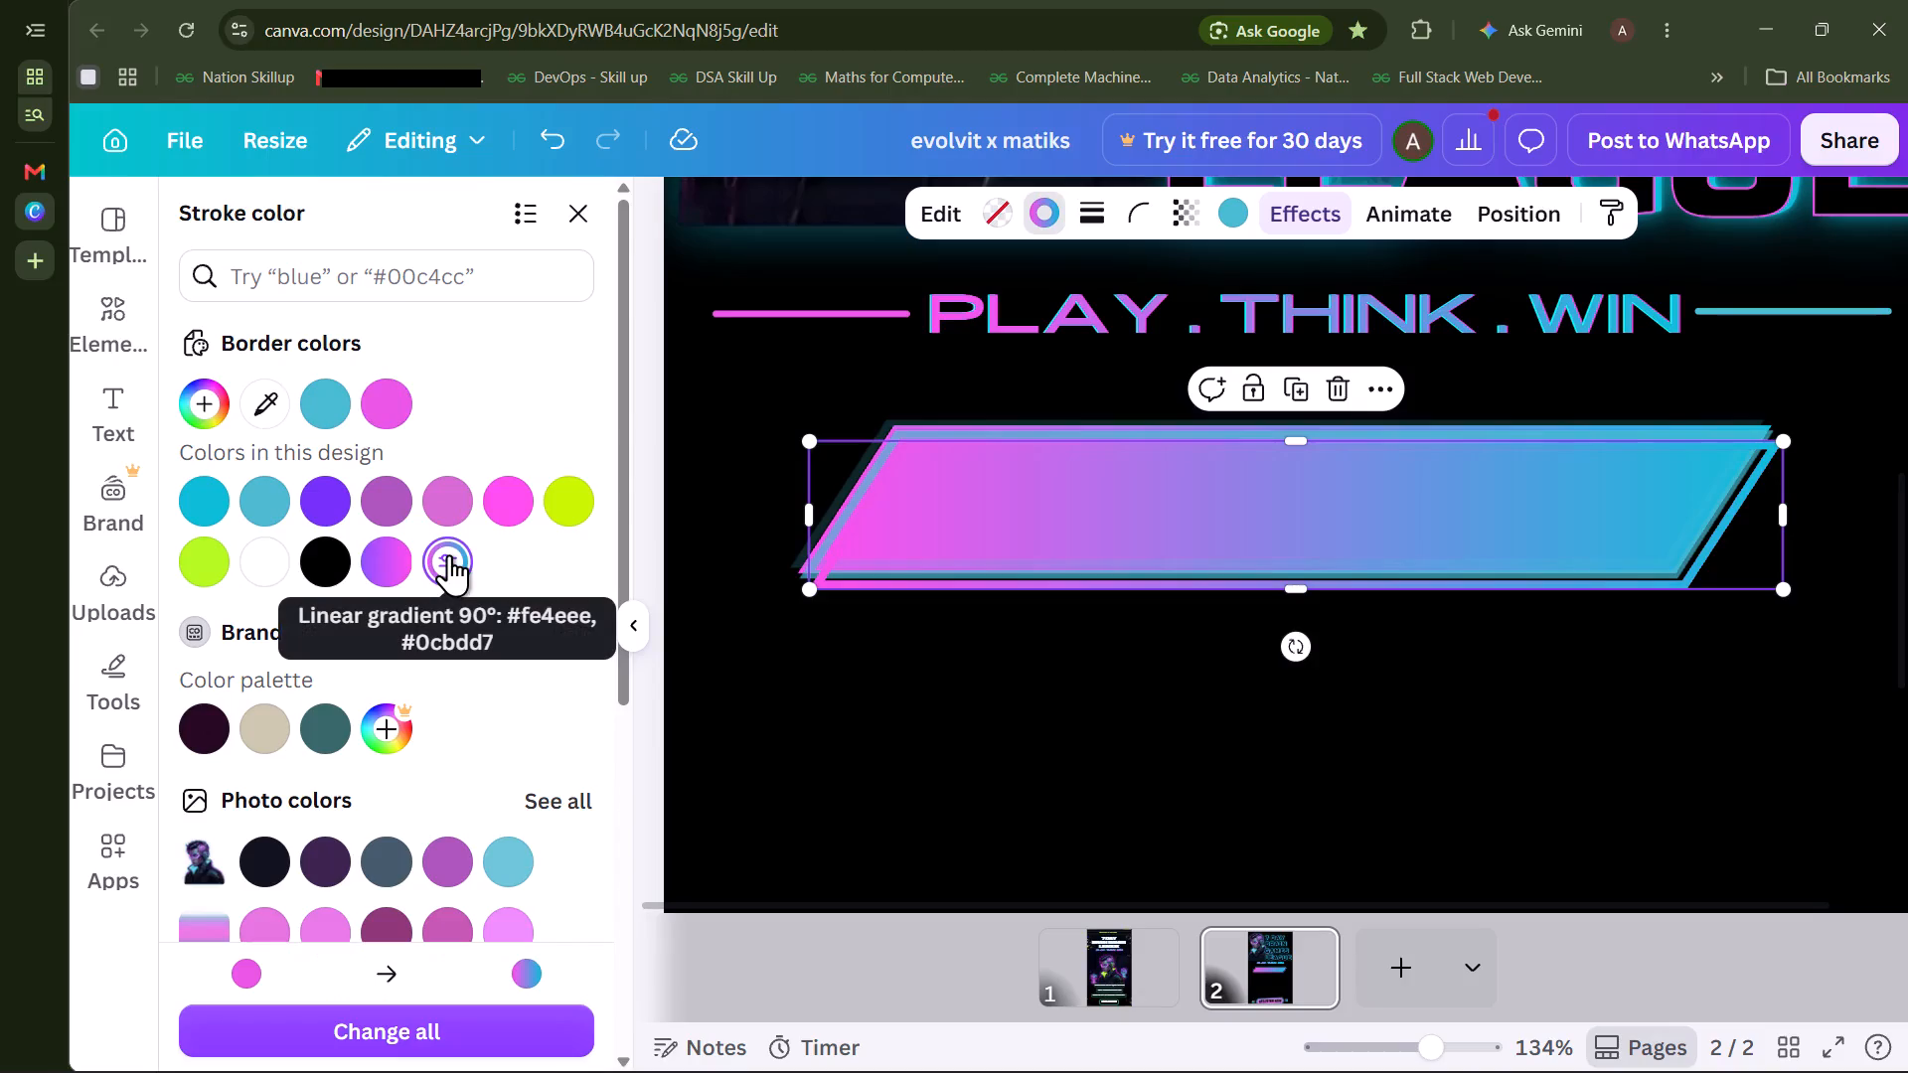
Reverse the outline's gradient by sampling the banner fill's blue for the first colour and its pink for the second.
{"action": "left_click", "coordinate": [449, 554]}
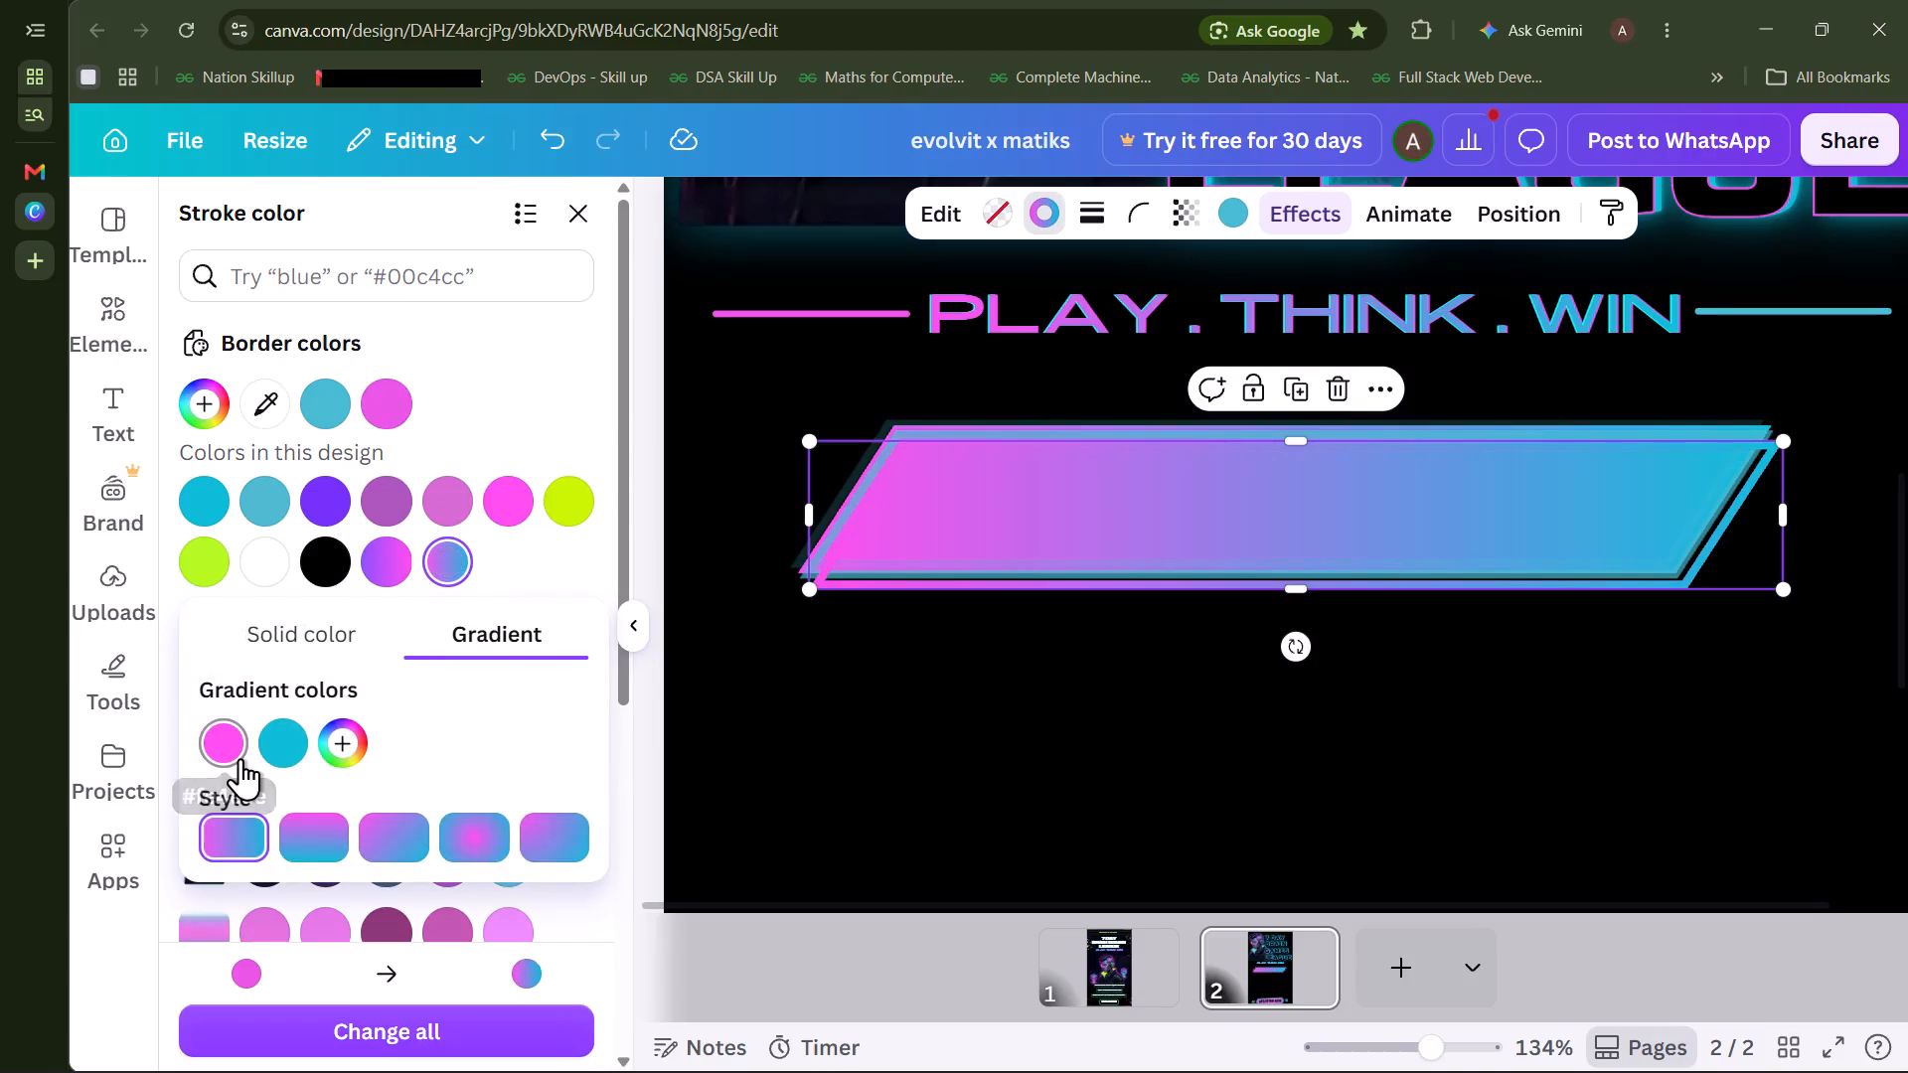
{"action": "left_click", "coordinate": [240, 758]}
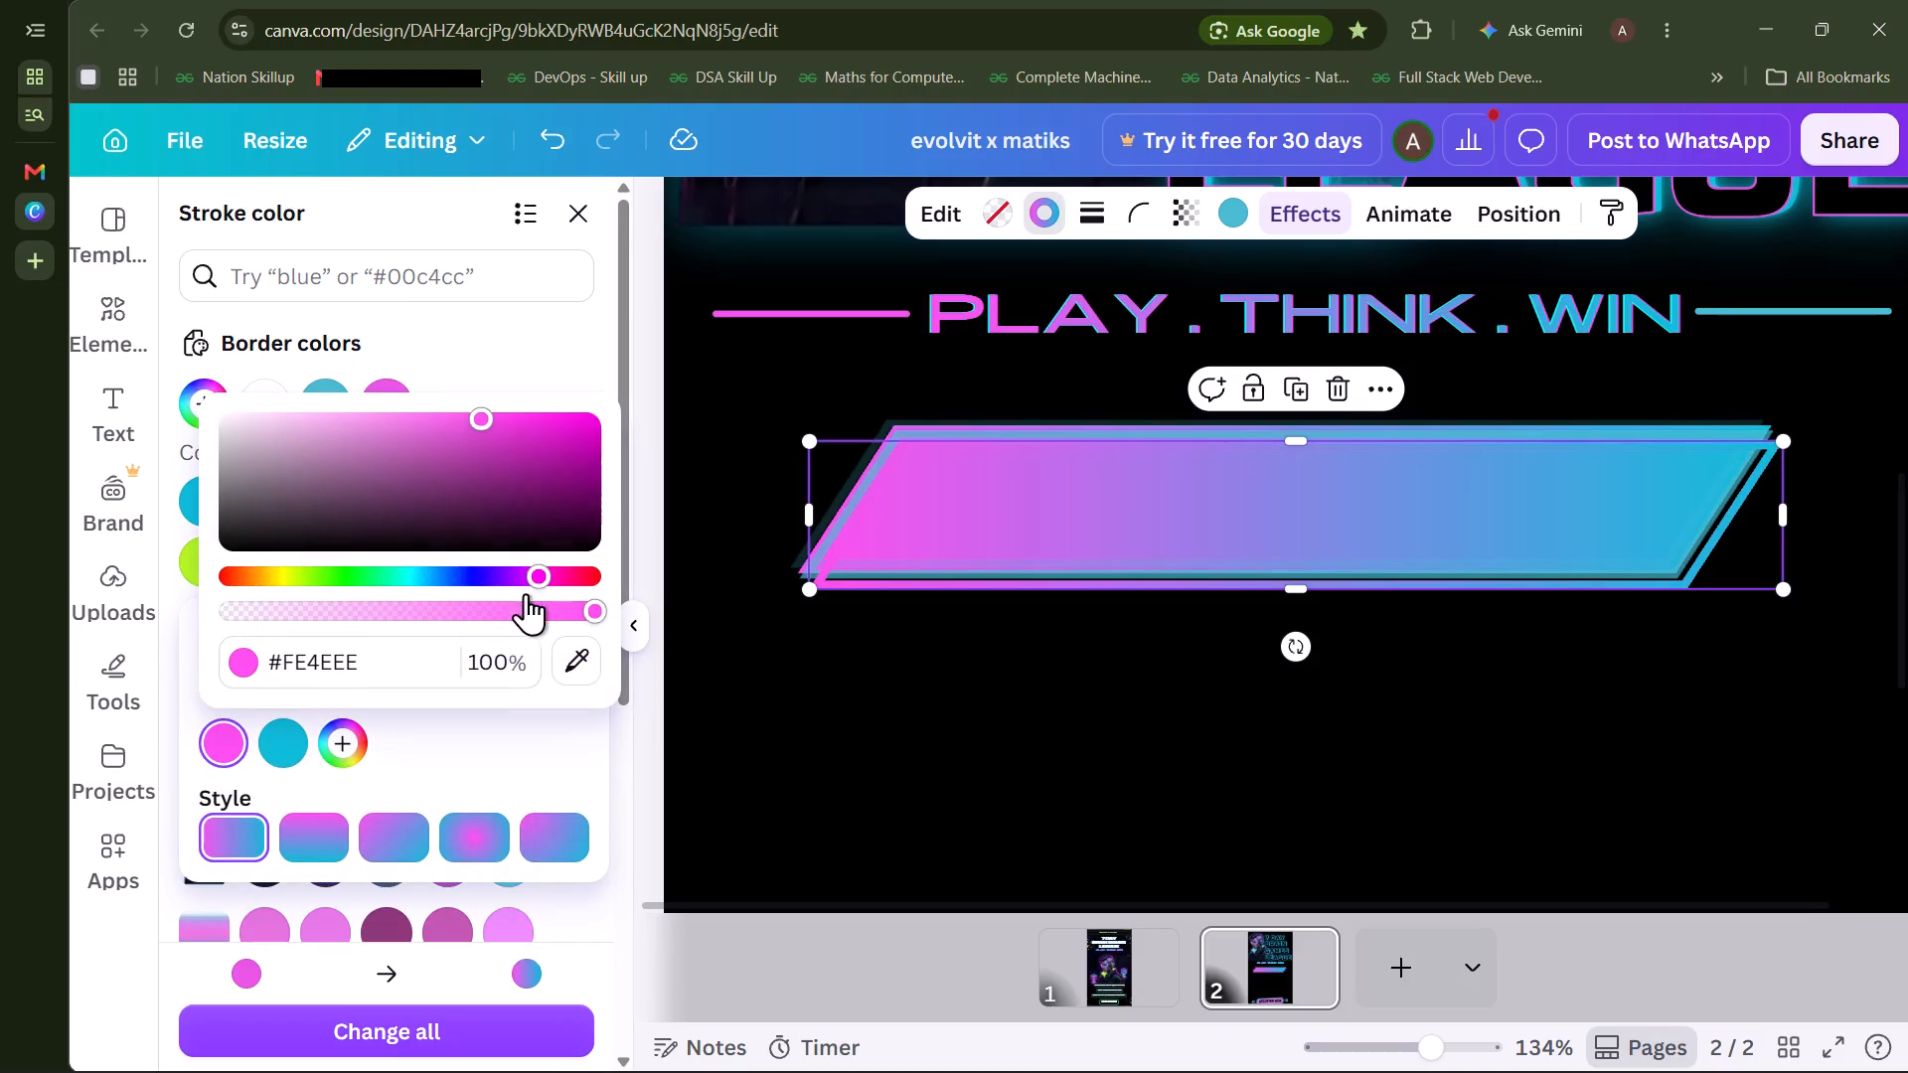
{"action": "left_click", "coordinate": [565, 667]}
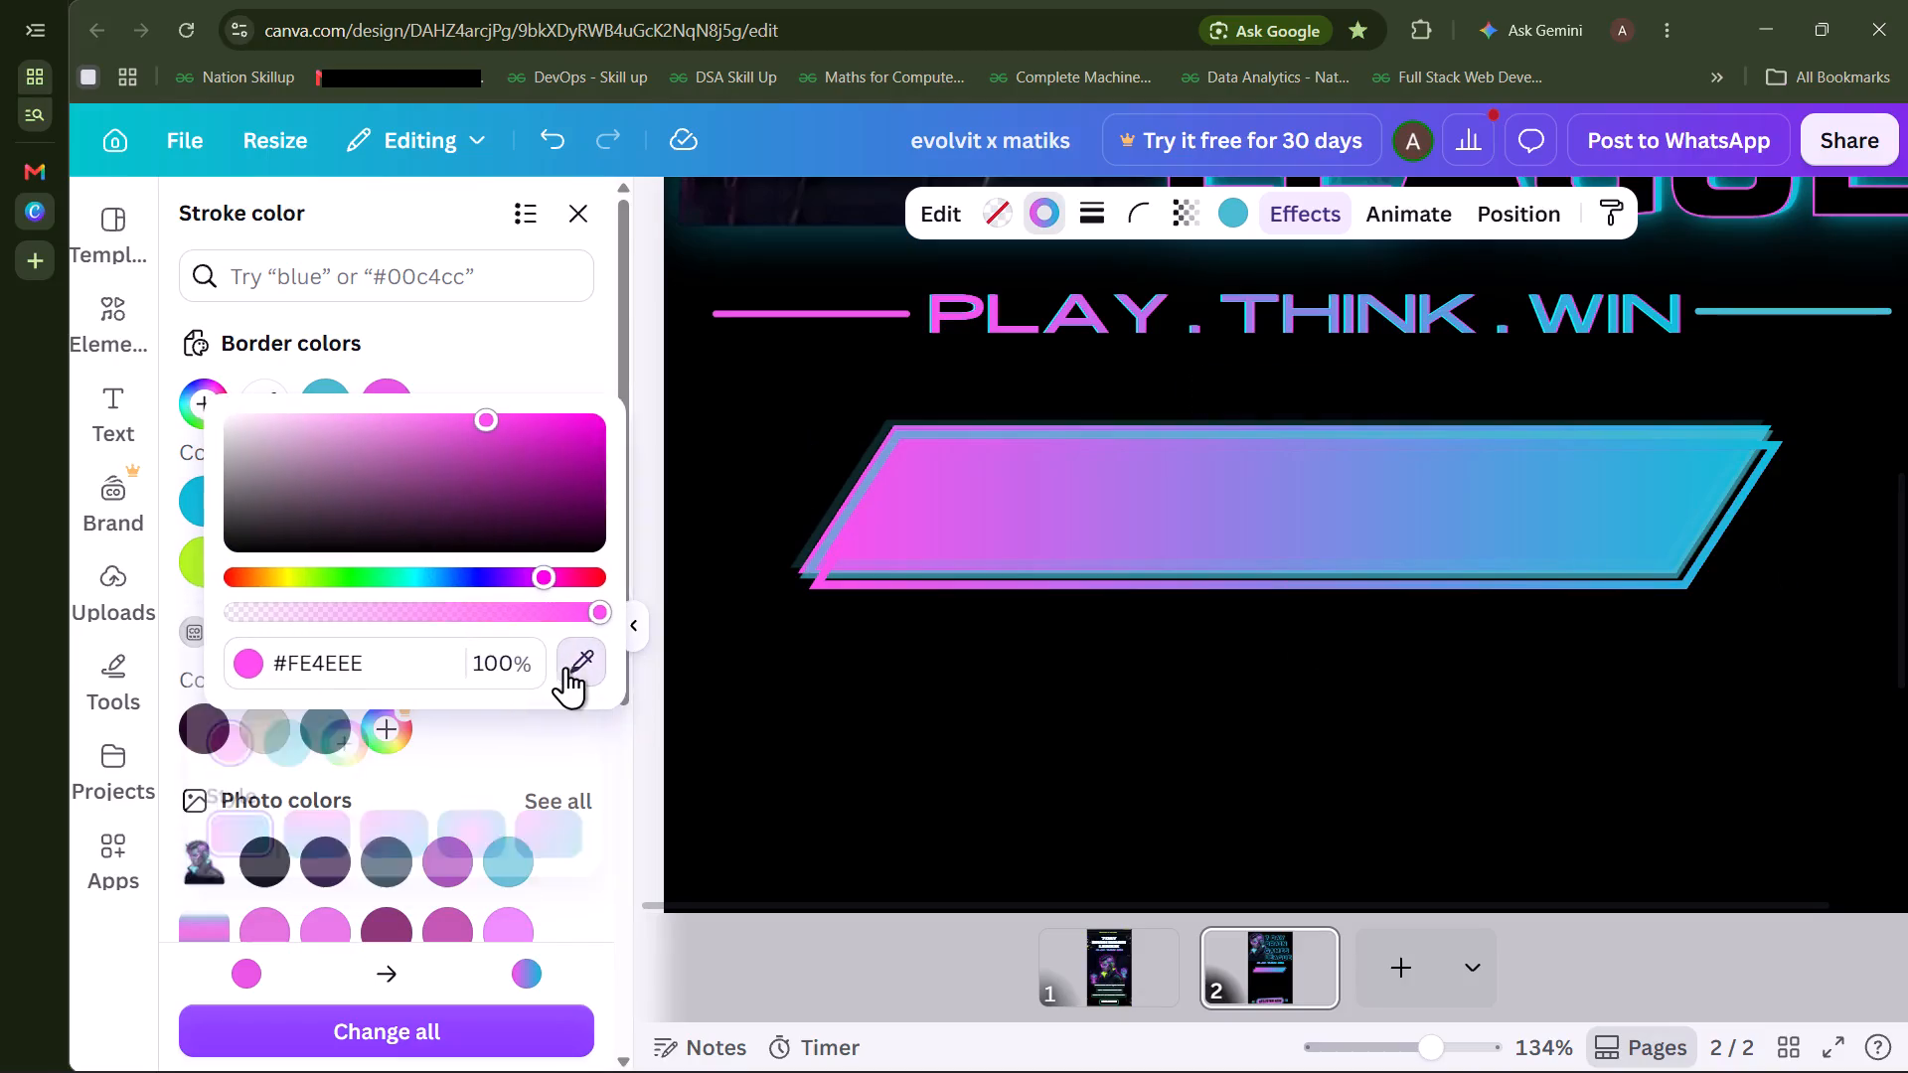
{"action": "left_click", "coordinate": [1590, 498]}
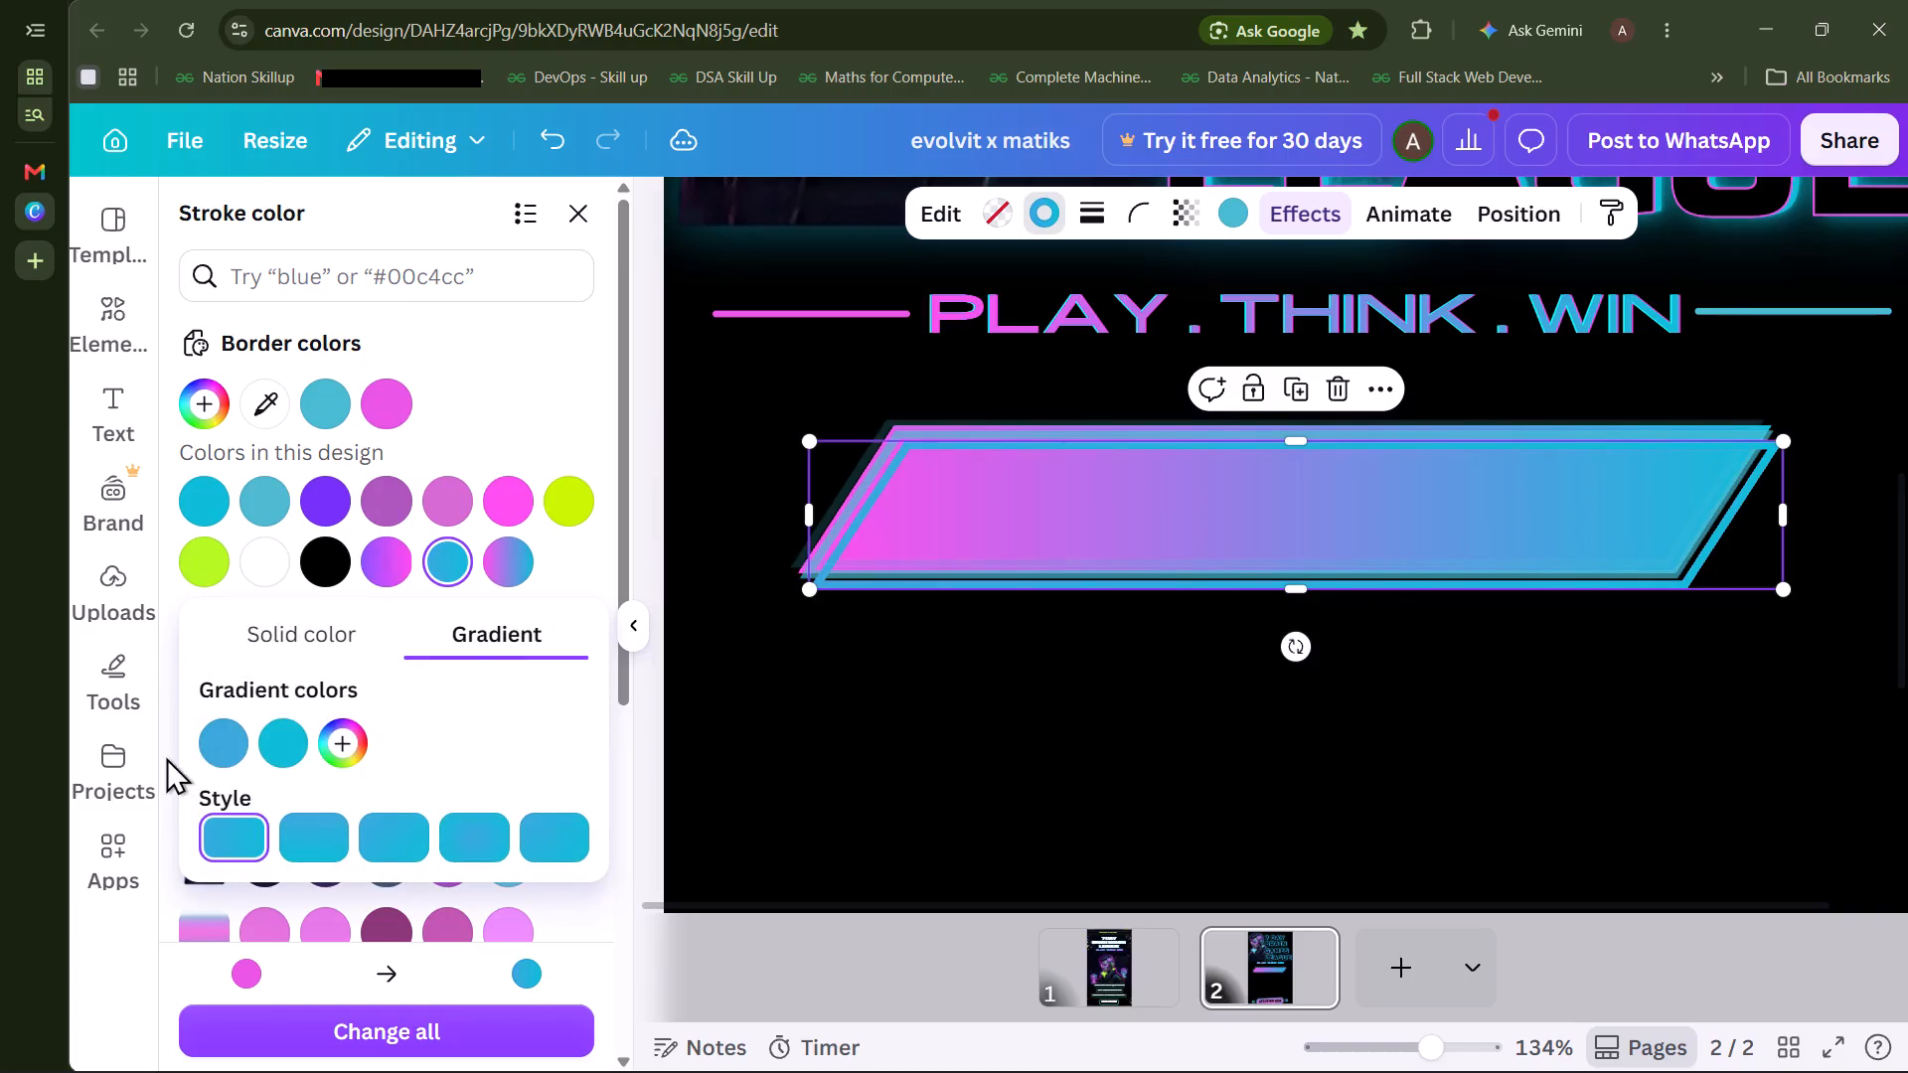
{"action": "left_click", "coordinate": [233, 742]}
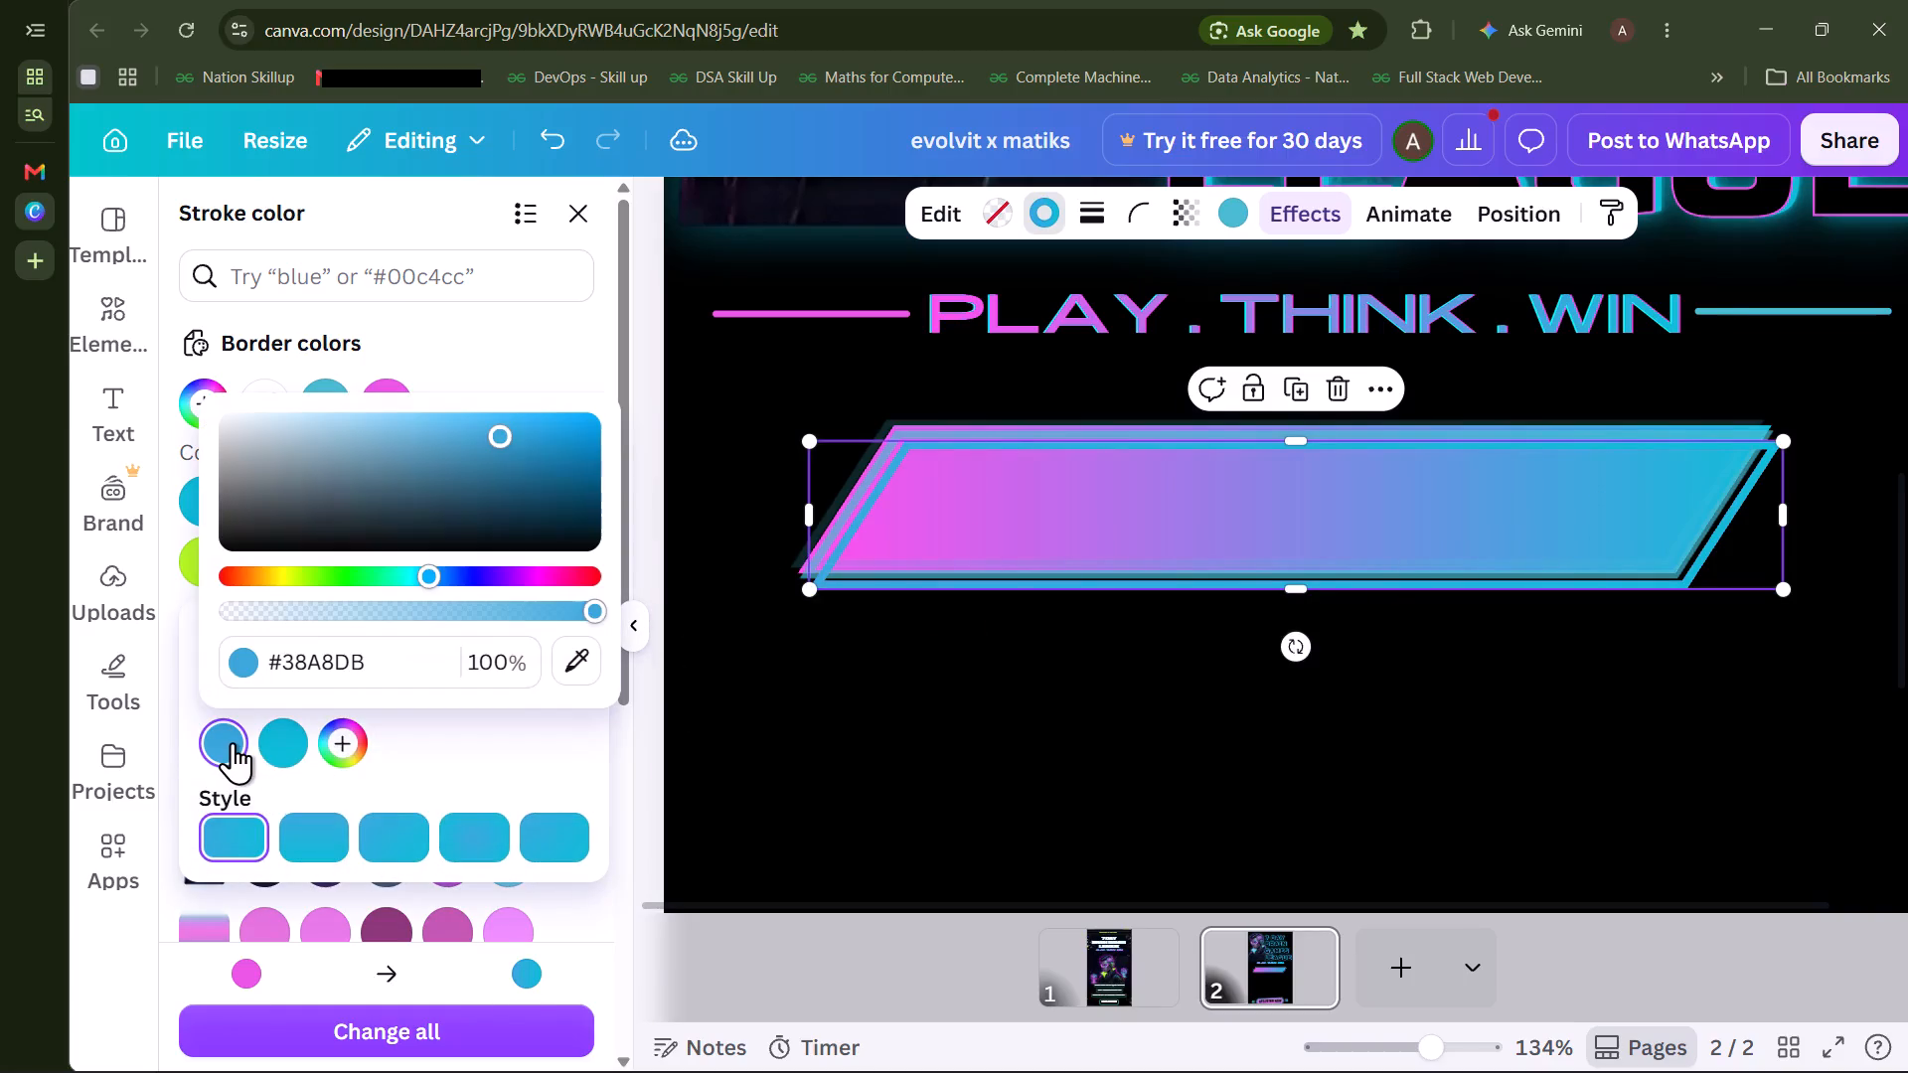
{"action": "left_click", "coordinate": [576, 659]}
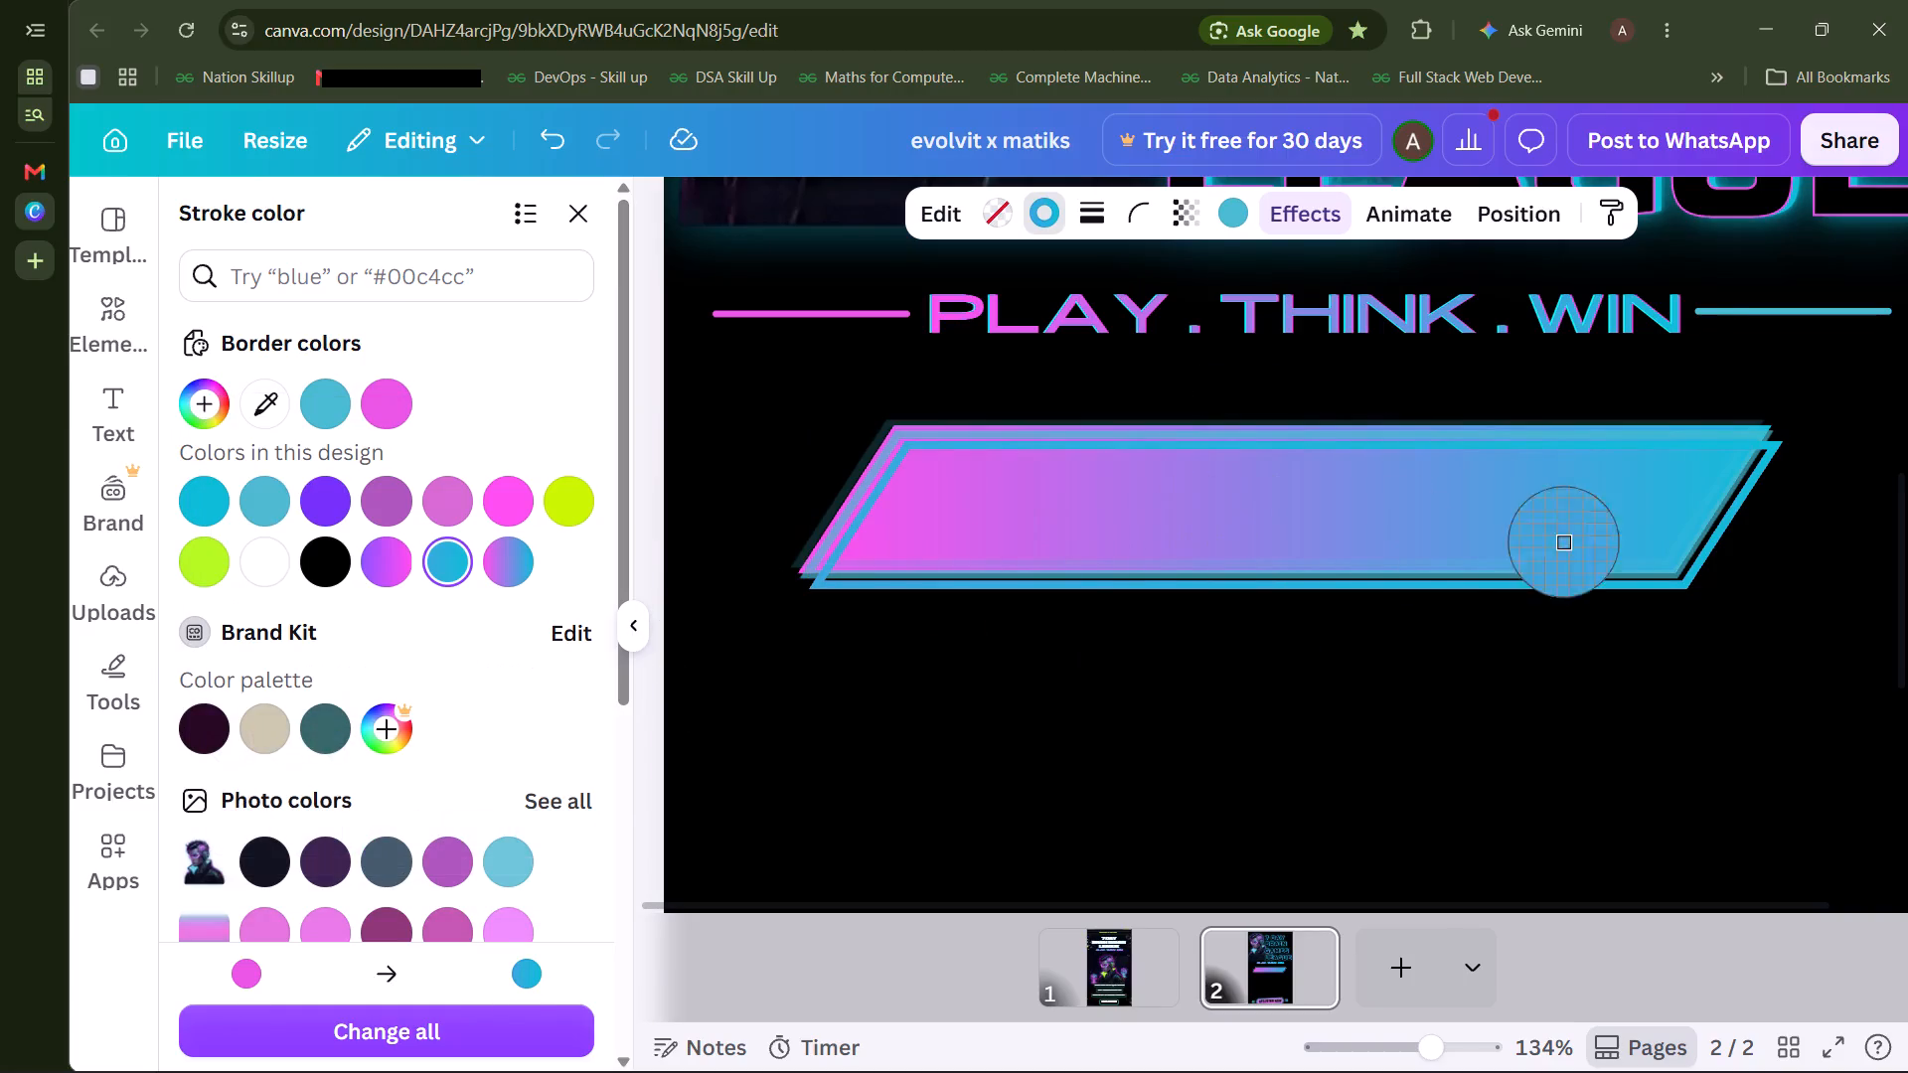
{"action": "left_click", "coordinate": [1680, 539]}
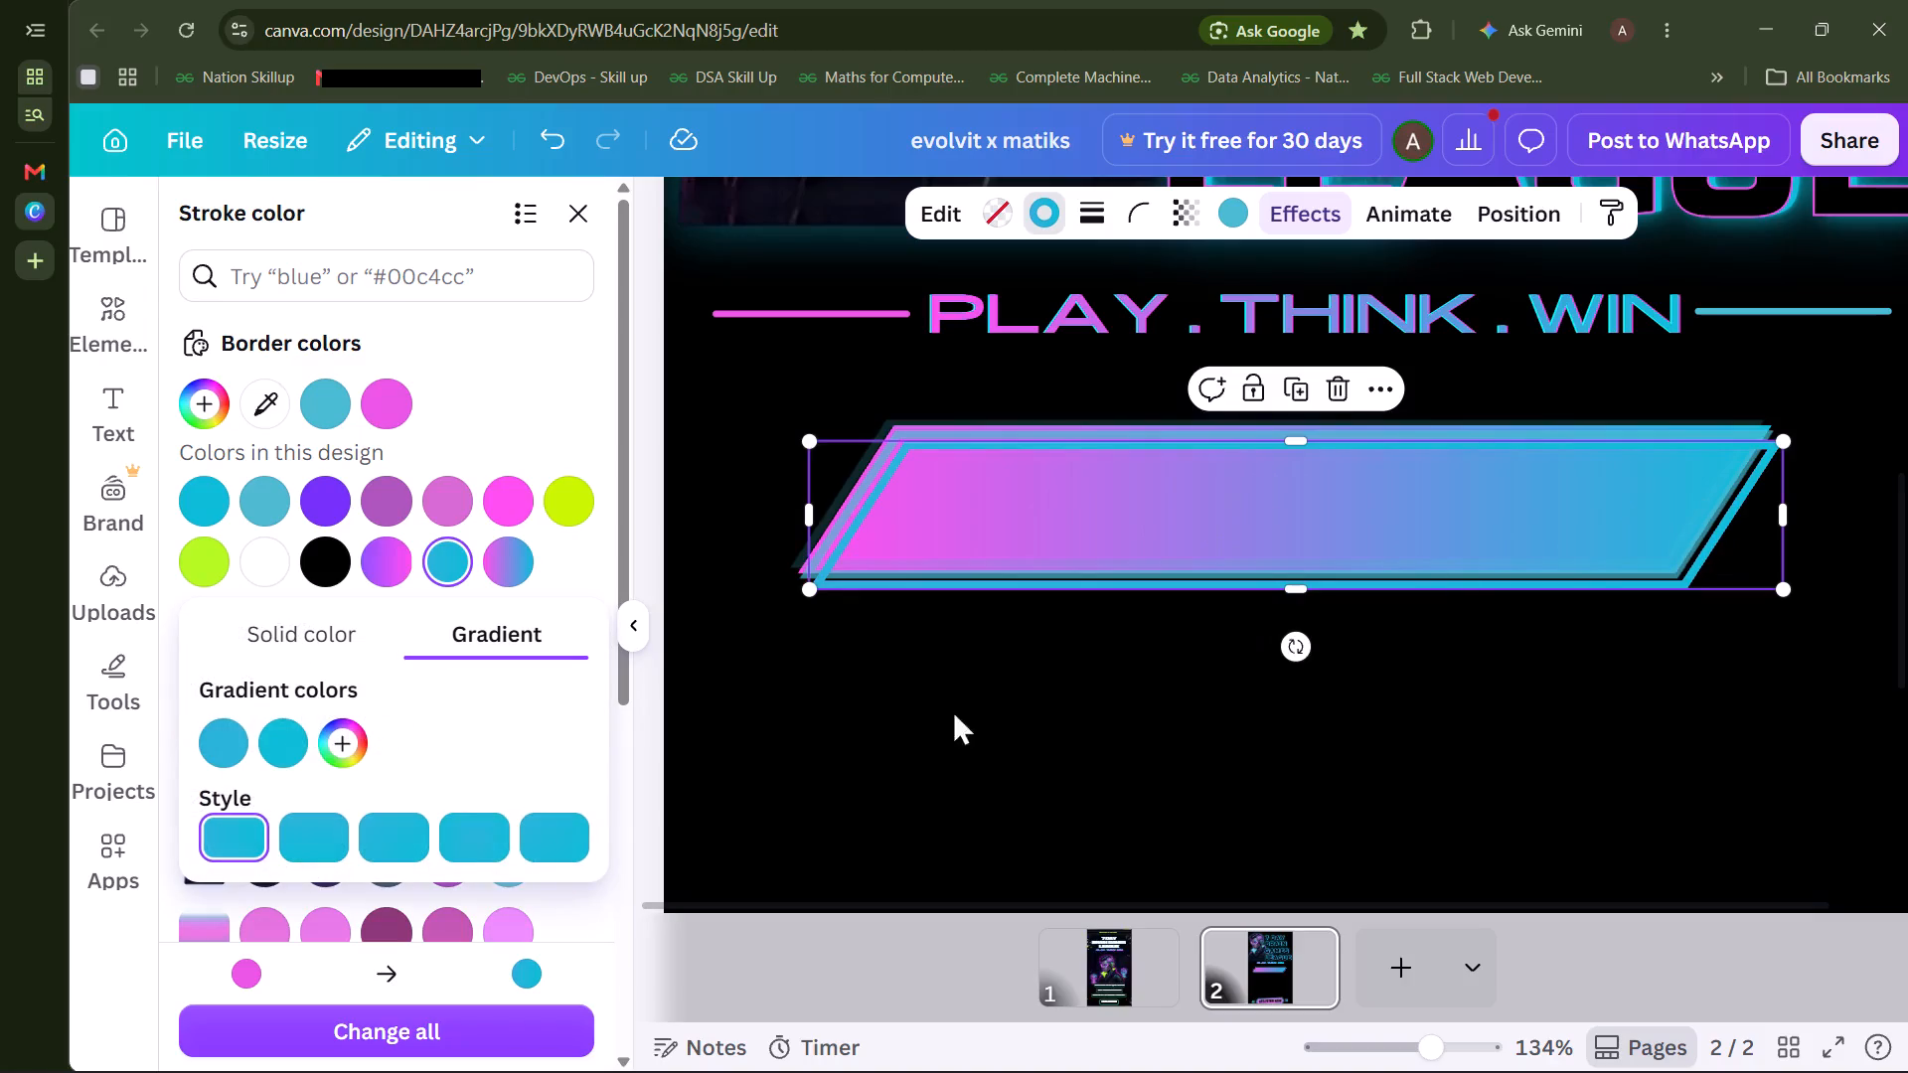
{"action": "left_click", "coordinate": [289, 736]}
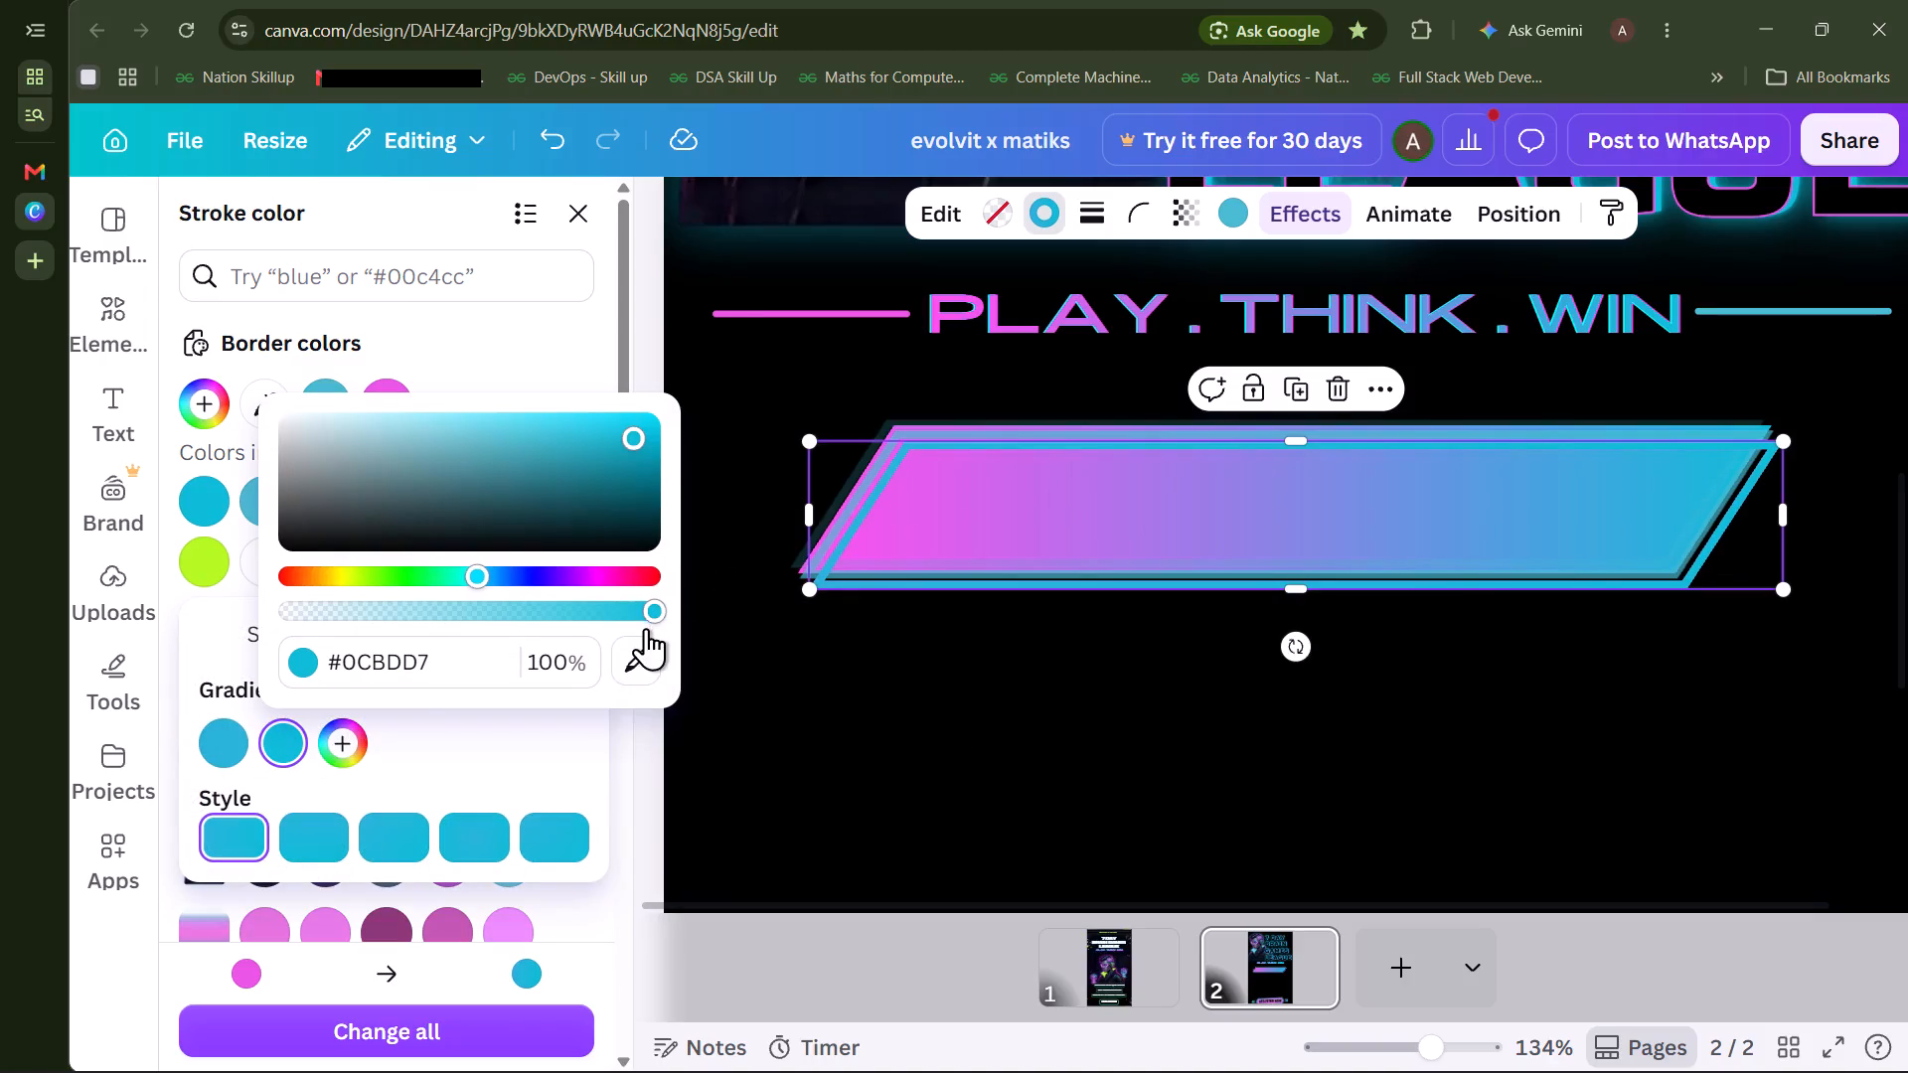
{"action": "left_click", "coordinate": [645, 657]}
{"action": "left_click", "coordinate": [884, 521]}
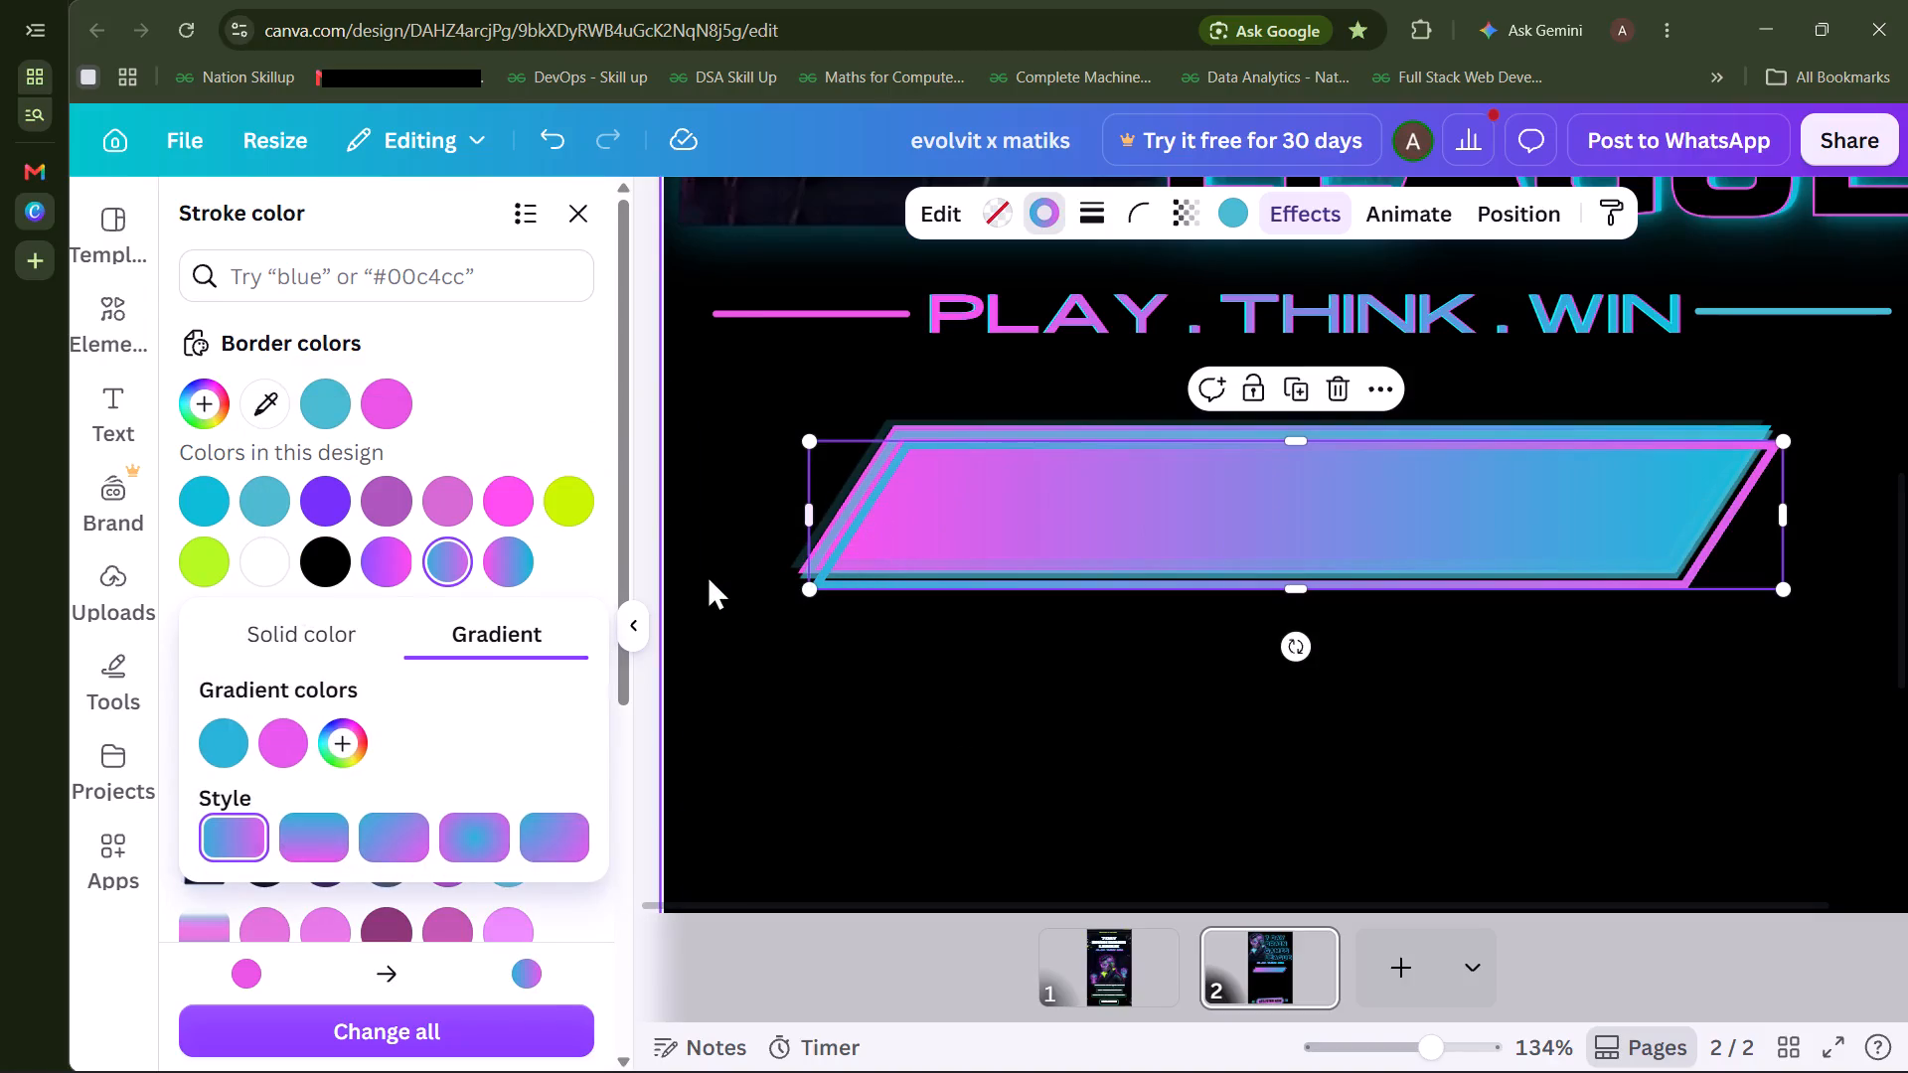
{"action": "left_click", "coordinate": [761, 651]}
{"action": "left_click", "coordinate": [761, 651]}
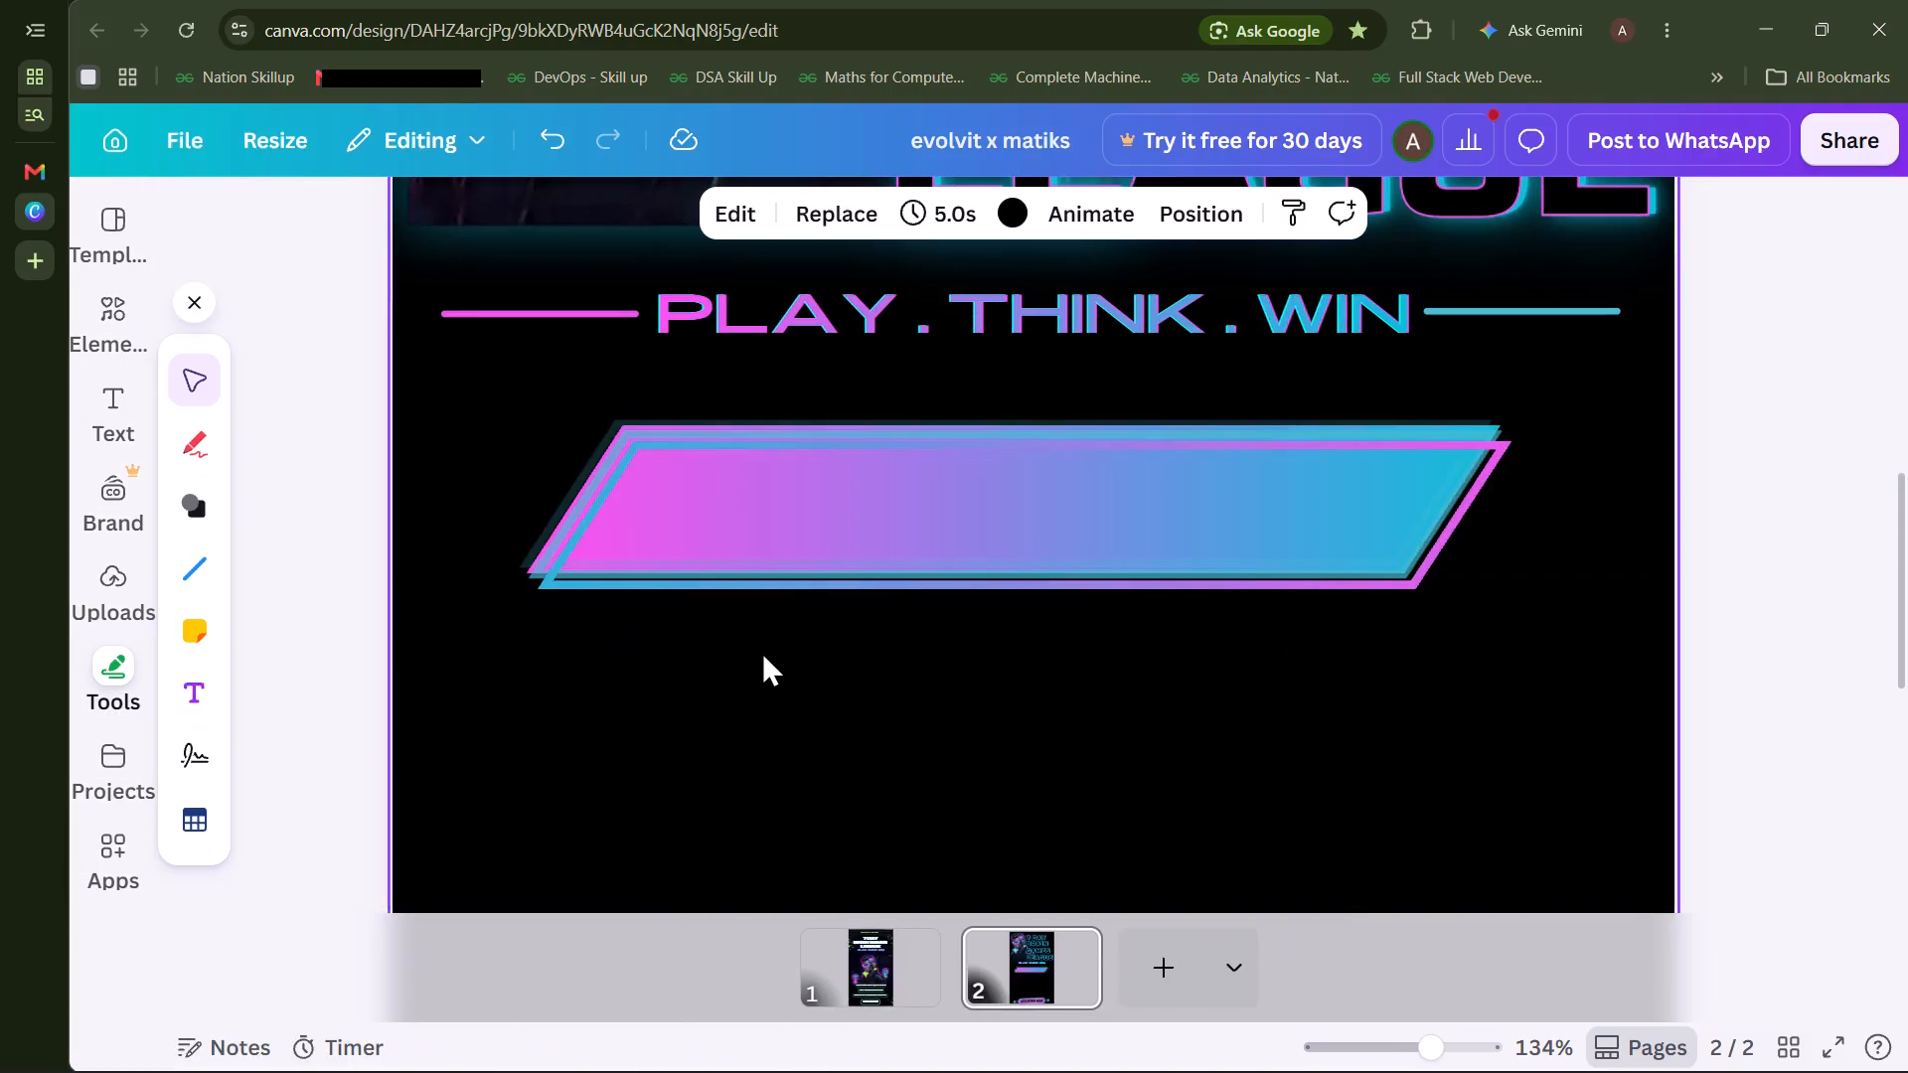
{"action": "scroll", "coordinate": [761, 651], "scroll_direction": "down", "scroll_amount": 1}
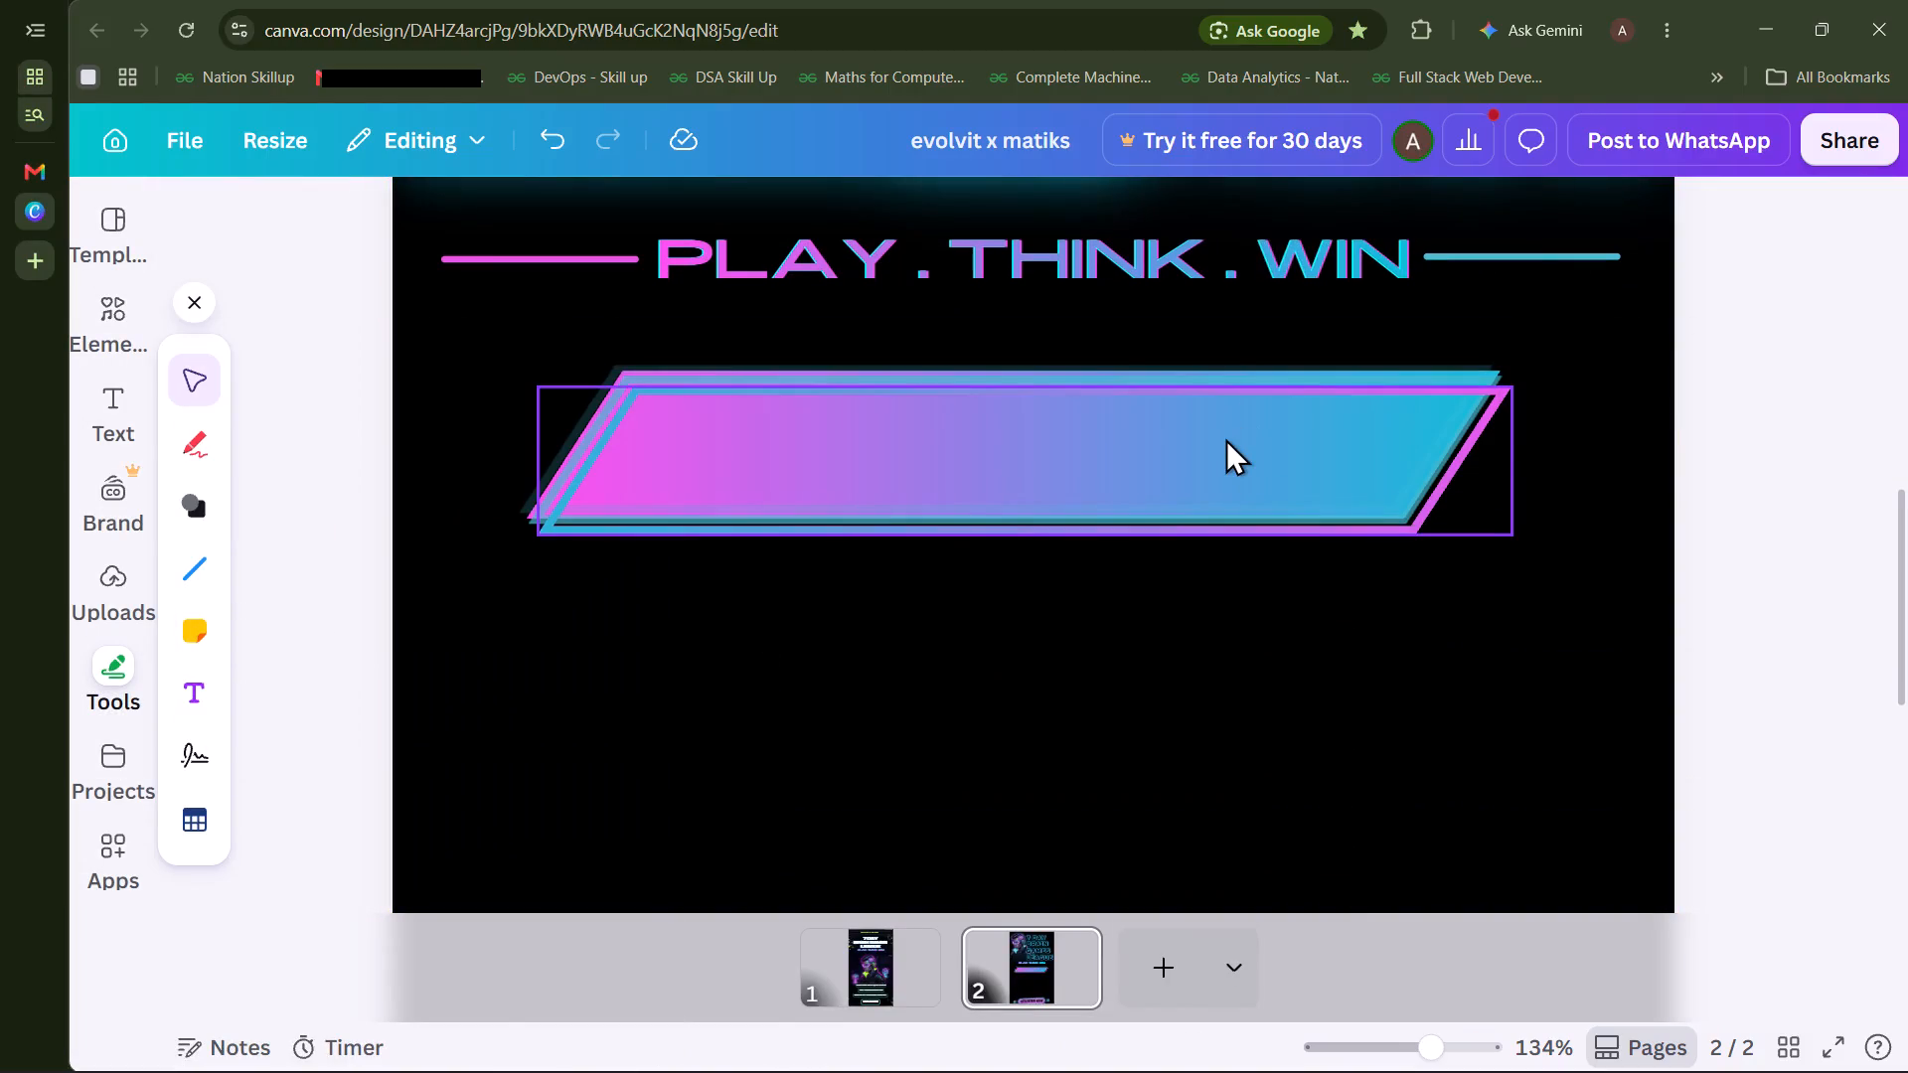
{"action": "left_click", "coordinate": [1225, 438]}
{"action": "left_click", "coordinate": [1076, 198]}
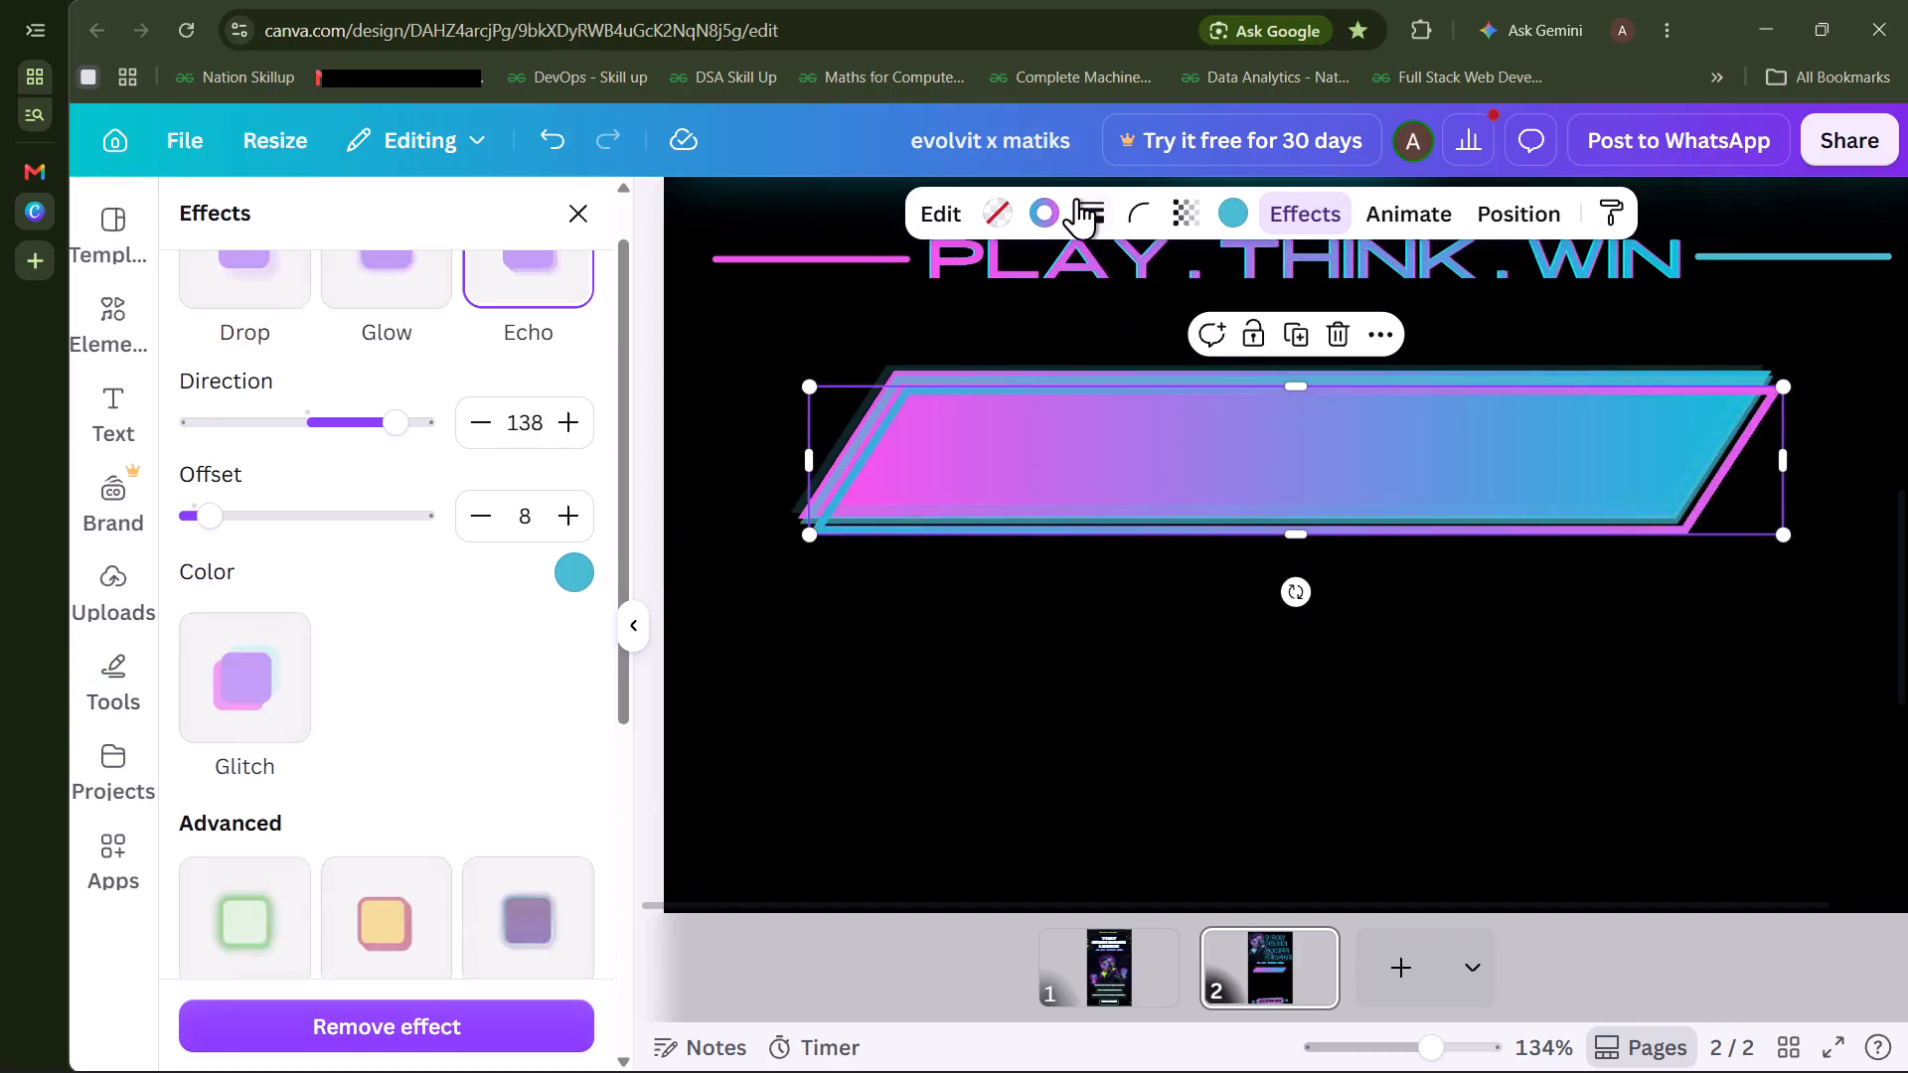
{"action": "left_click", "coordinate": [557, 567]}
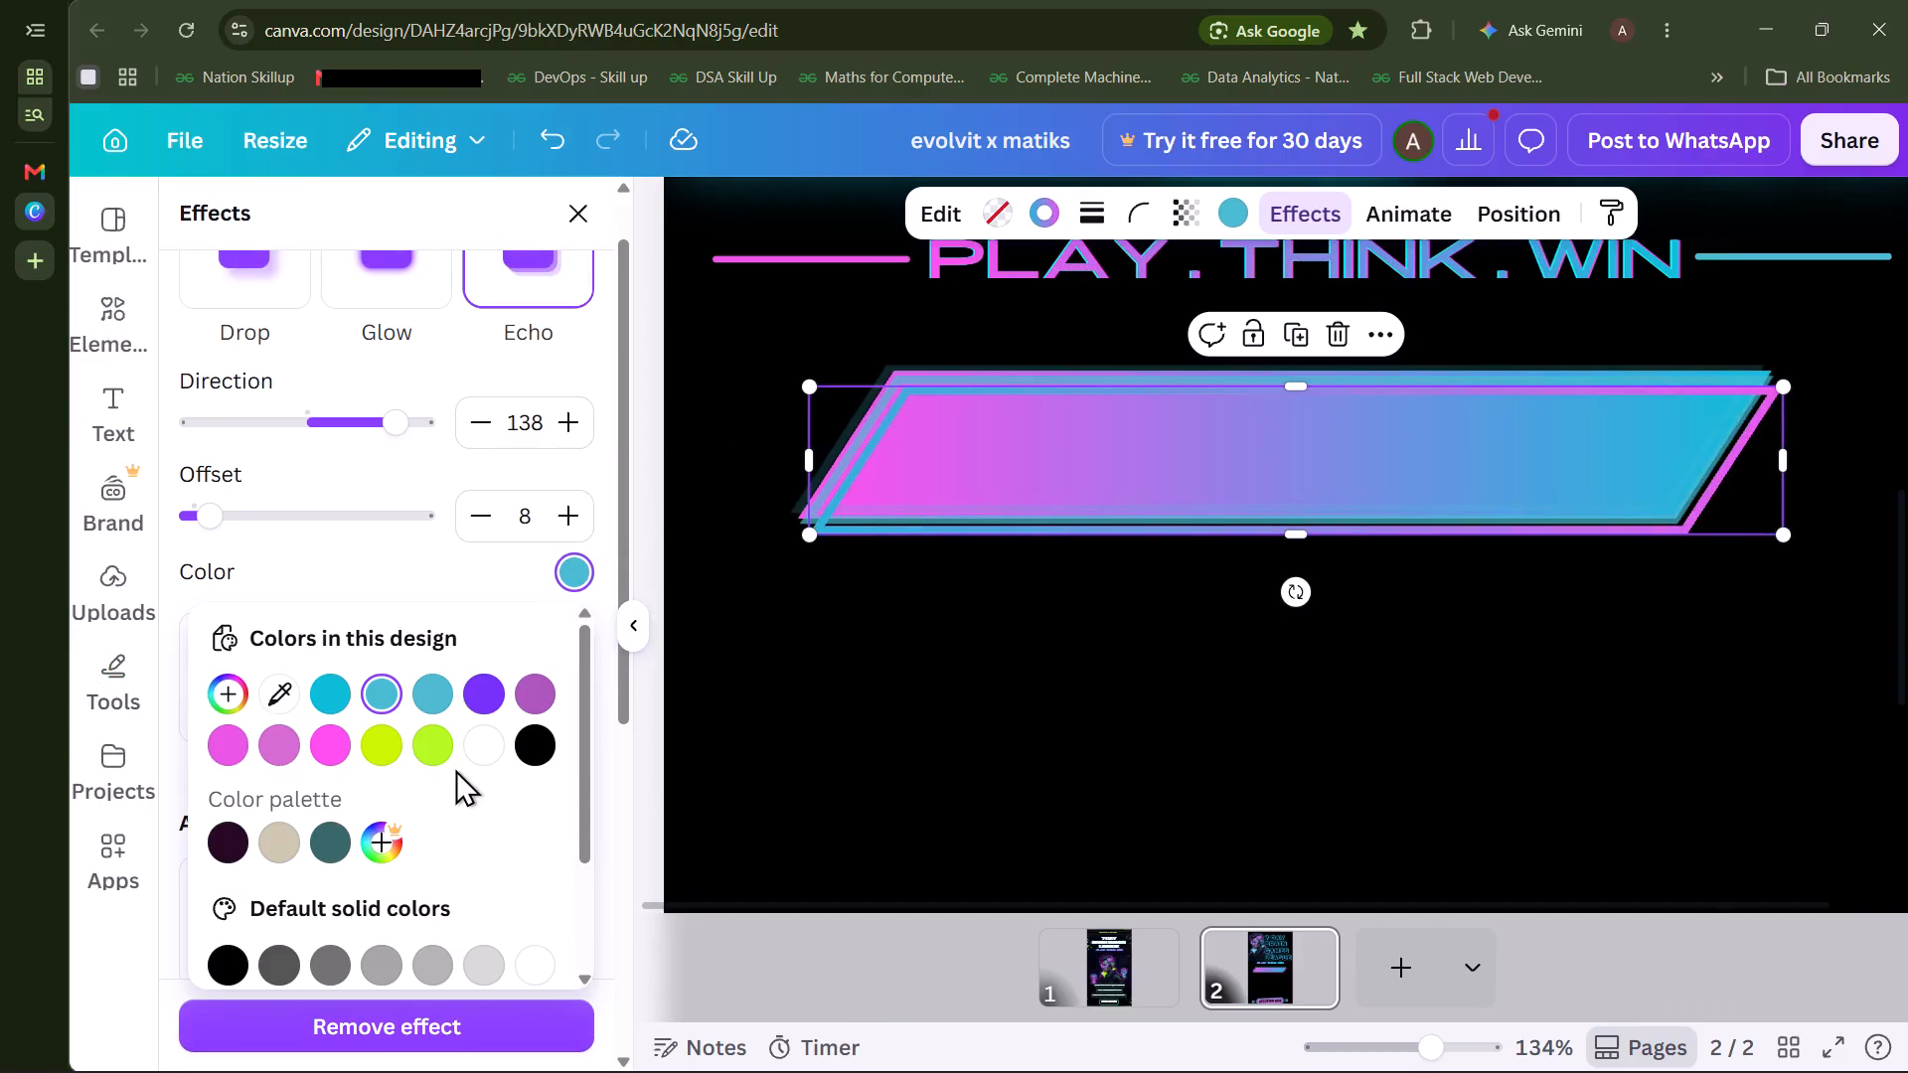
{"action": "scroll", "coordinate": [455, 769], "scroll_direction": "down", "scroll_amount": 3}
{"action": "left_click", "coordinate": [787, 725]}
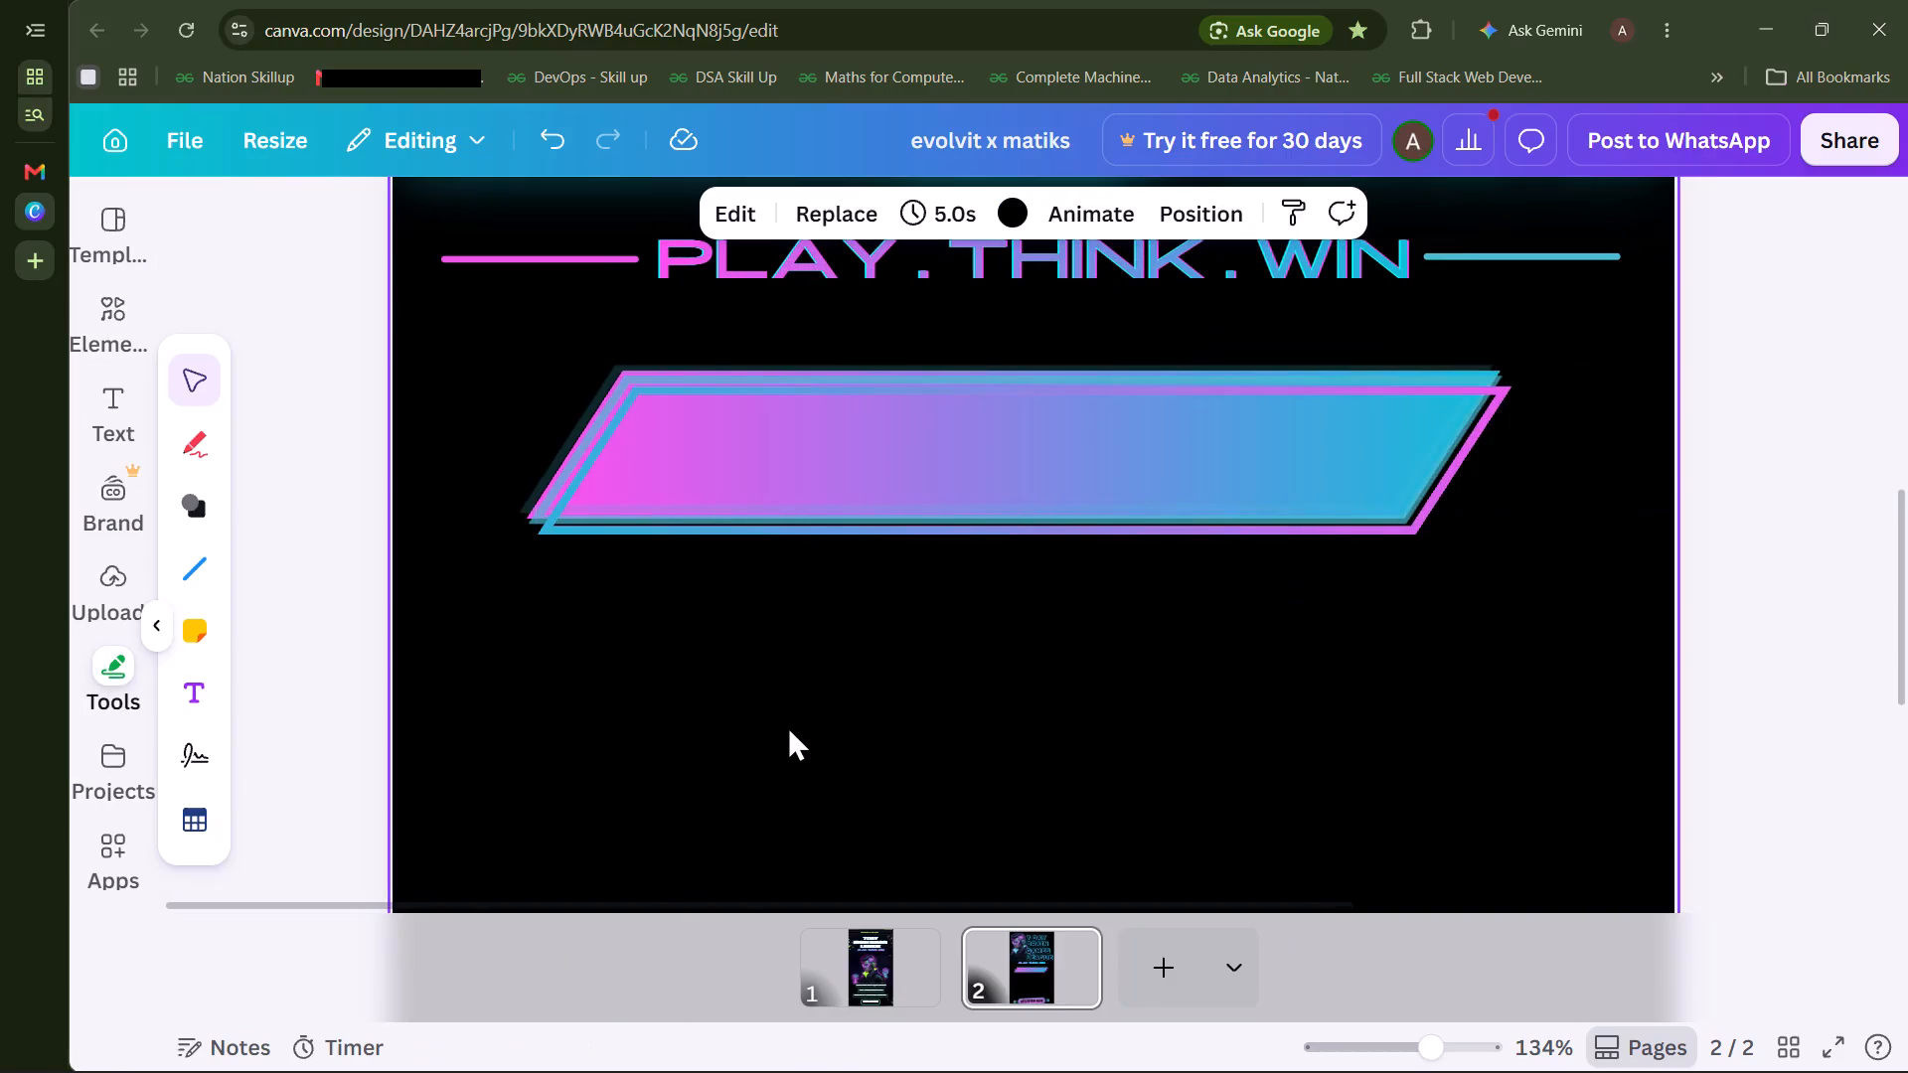
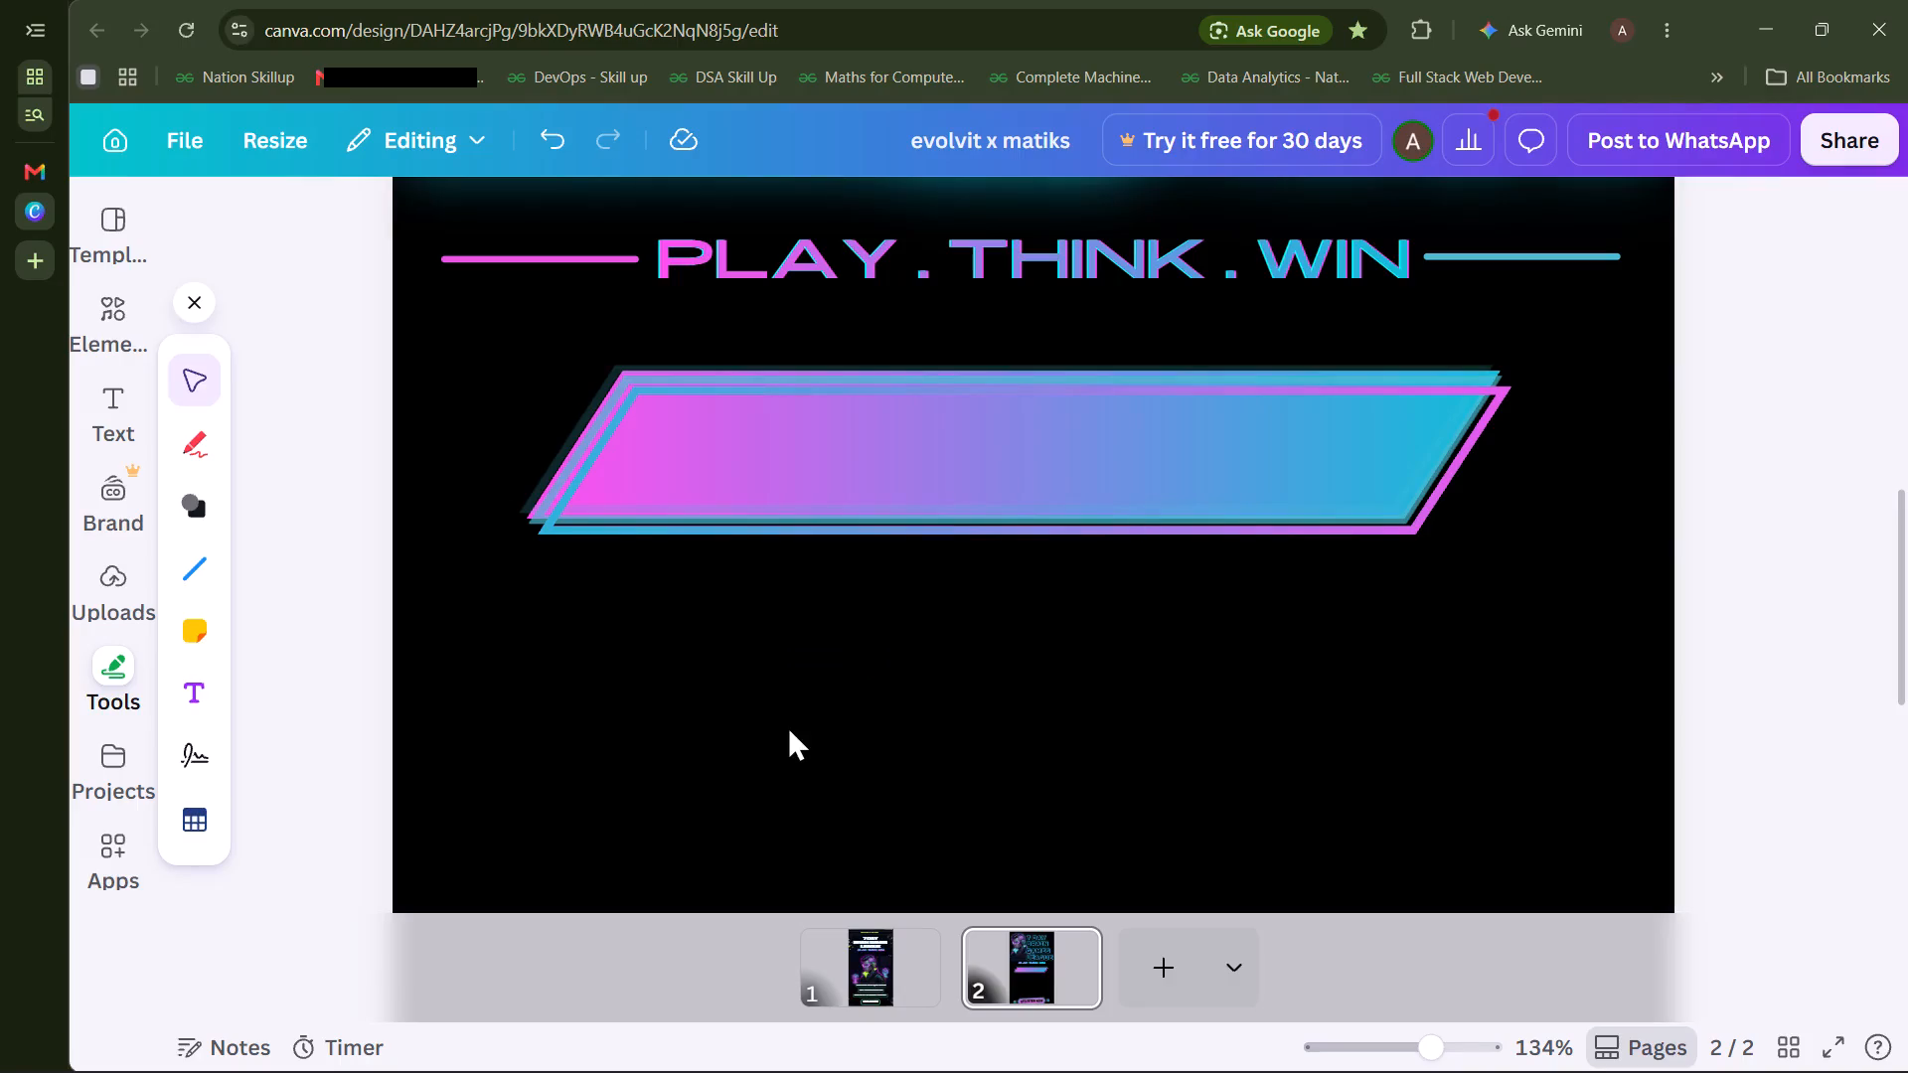
Group the filled gradient parallelogram with its offset outline into one banner.
{"action": "left_click_drag", "start_coordinate": [1023, 591], "coordinate": [949, 463]}
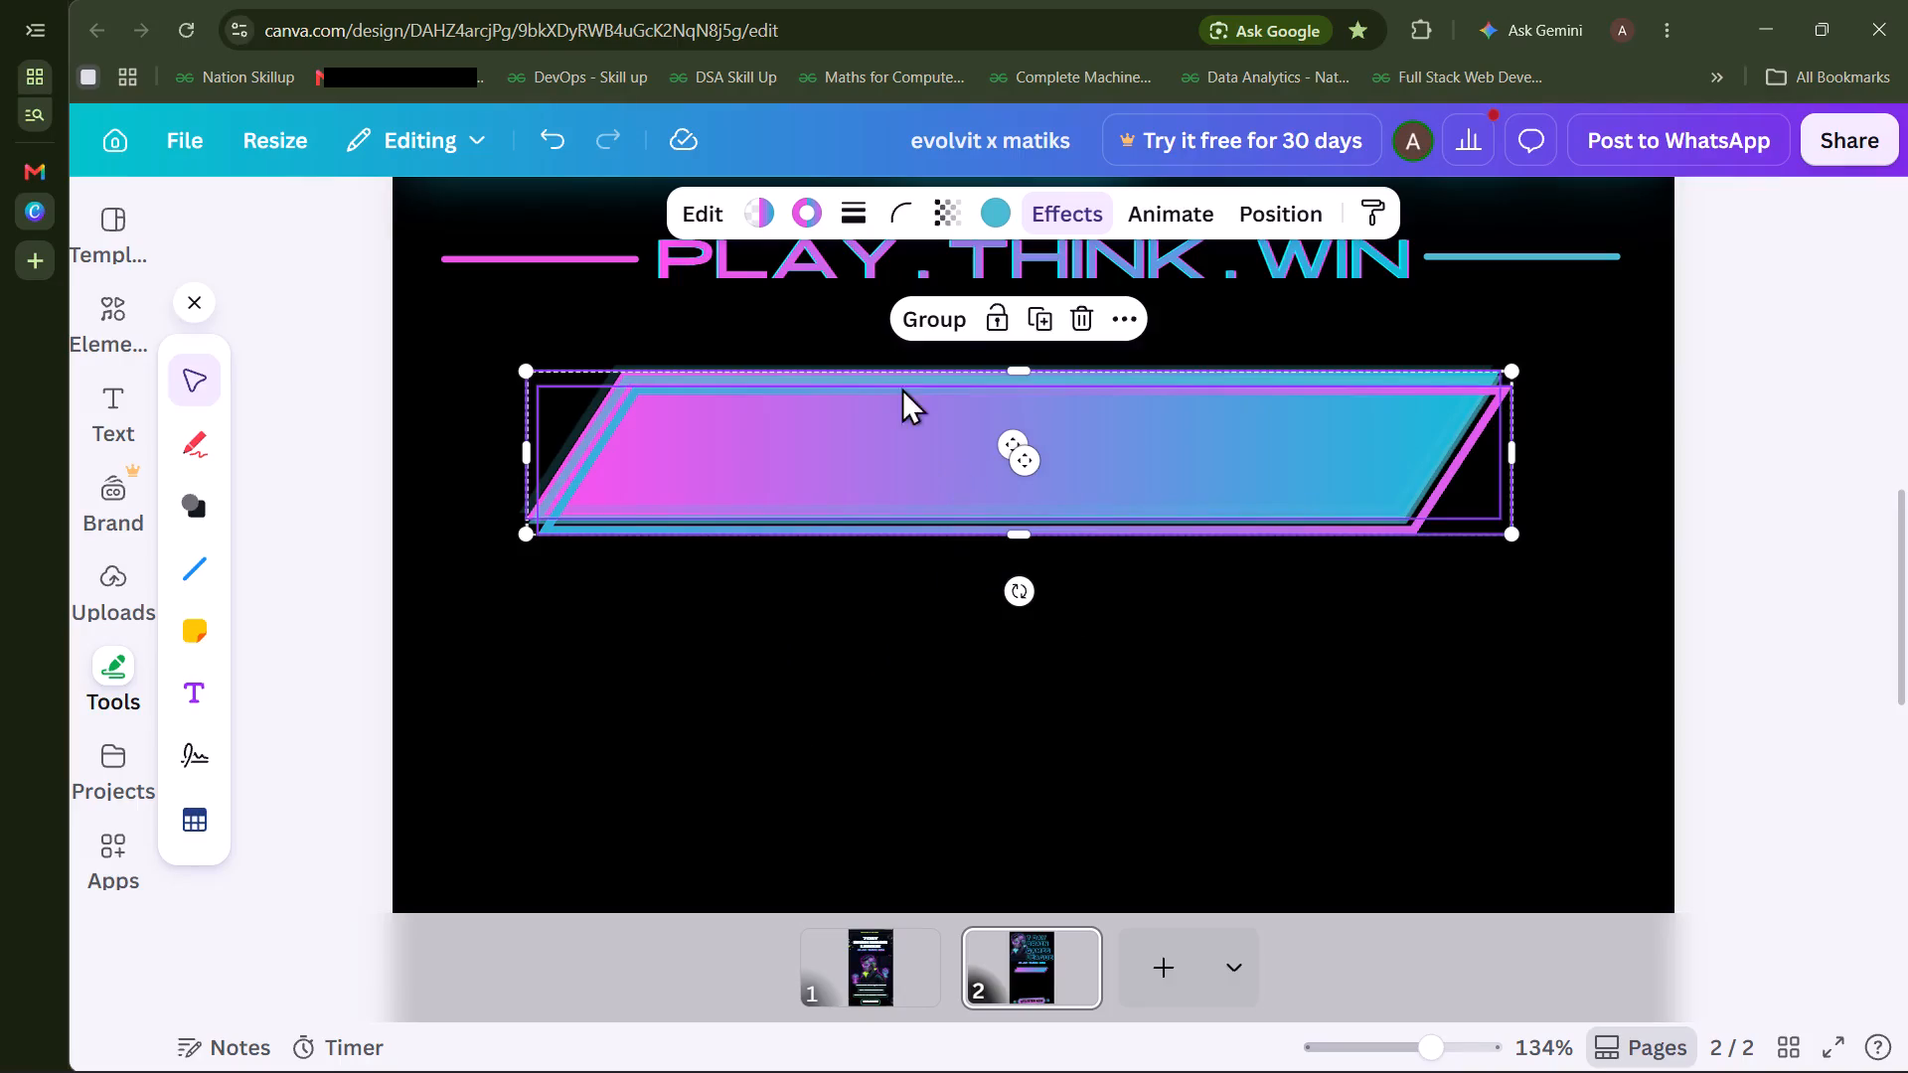
{"action": "left_click", "coordinate": [958, 326]}
{"action": "left_click", "coordinate": [777, 589]}
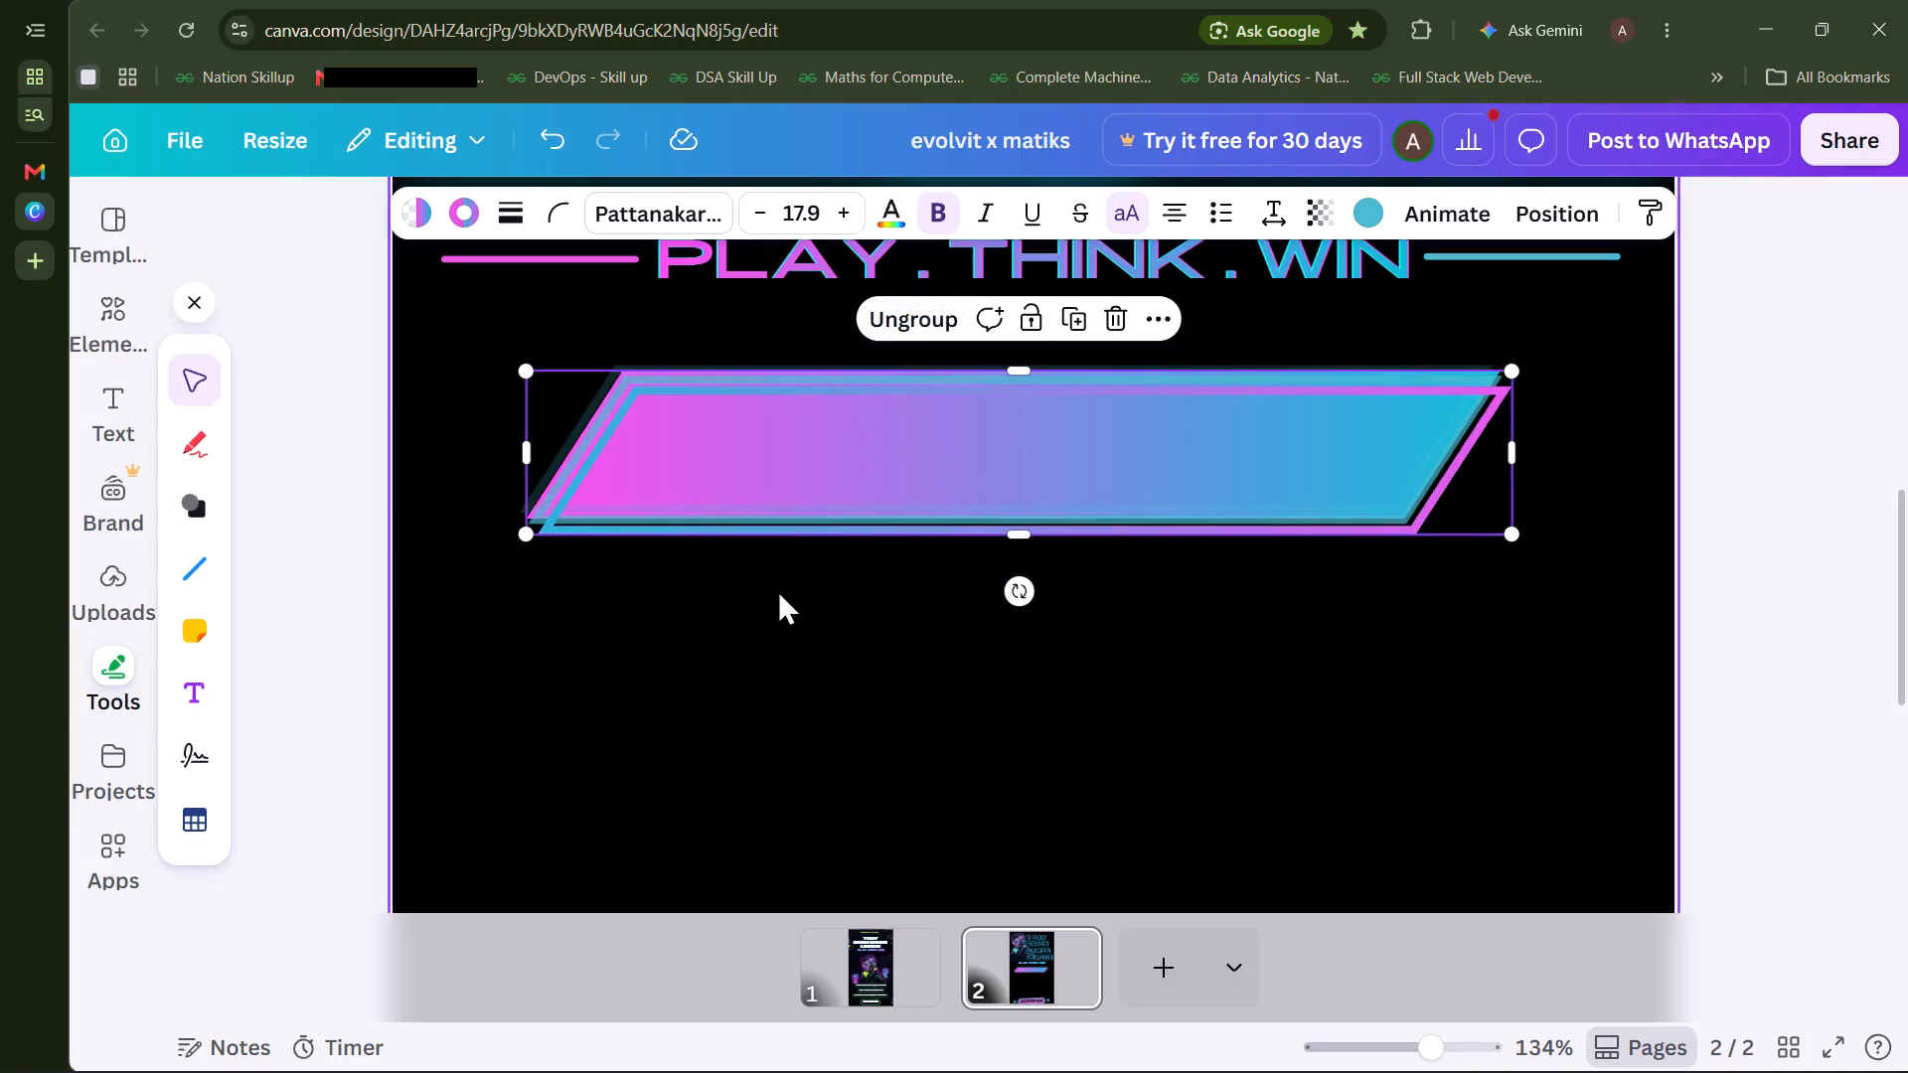
Stretch the grouped banner slightly taller by extending its lower edge downward.
{"action": "left_click", "coordinate": [1364, 526]}
{"action": "left_click_drag", "start_coordinate": [1012, 535], "coordinate": [1016, 537]}
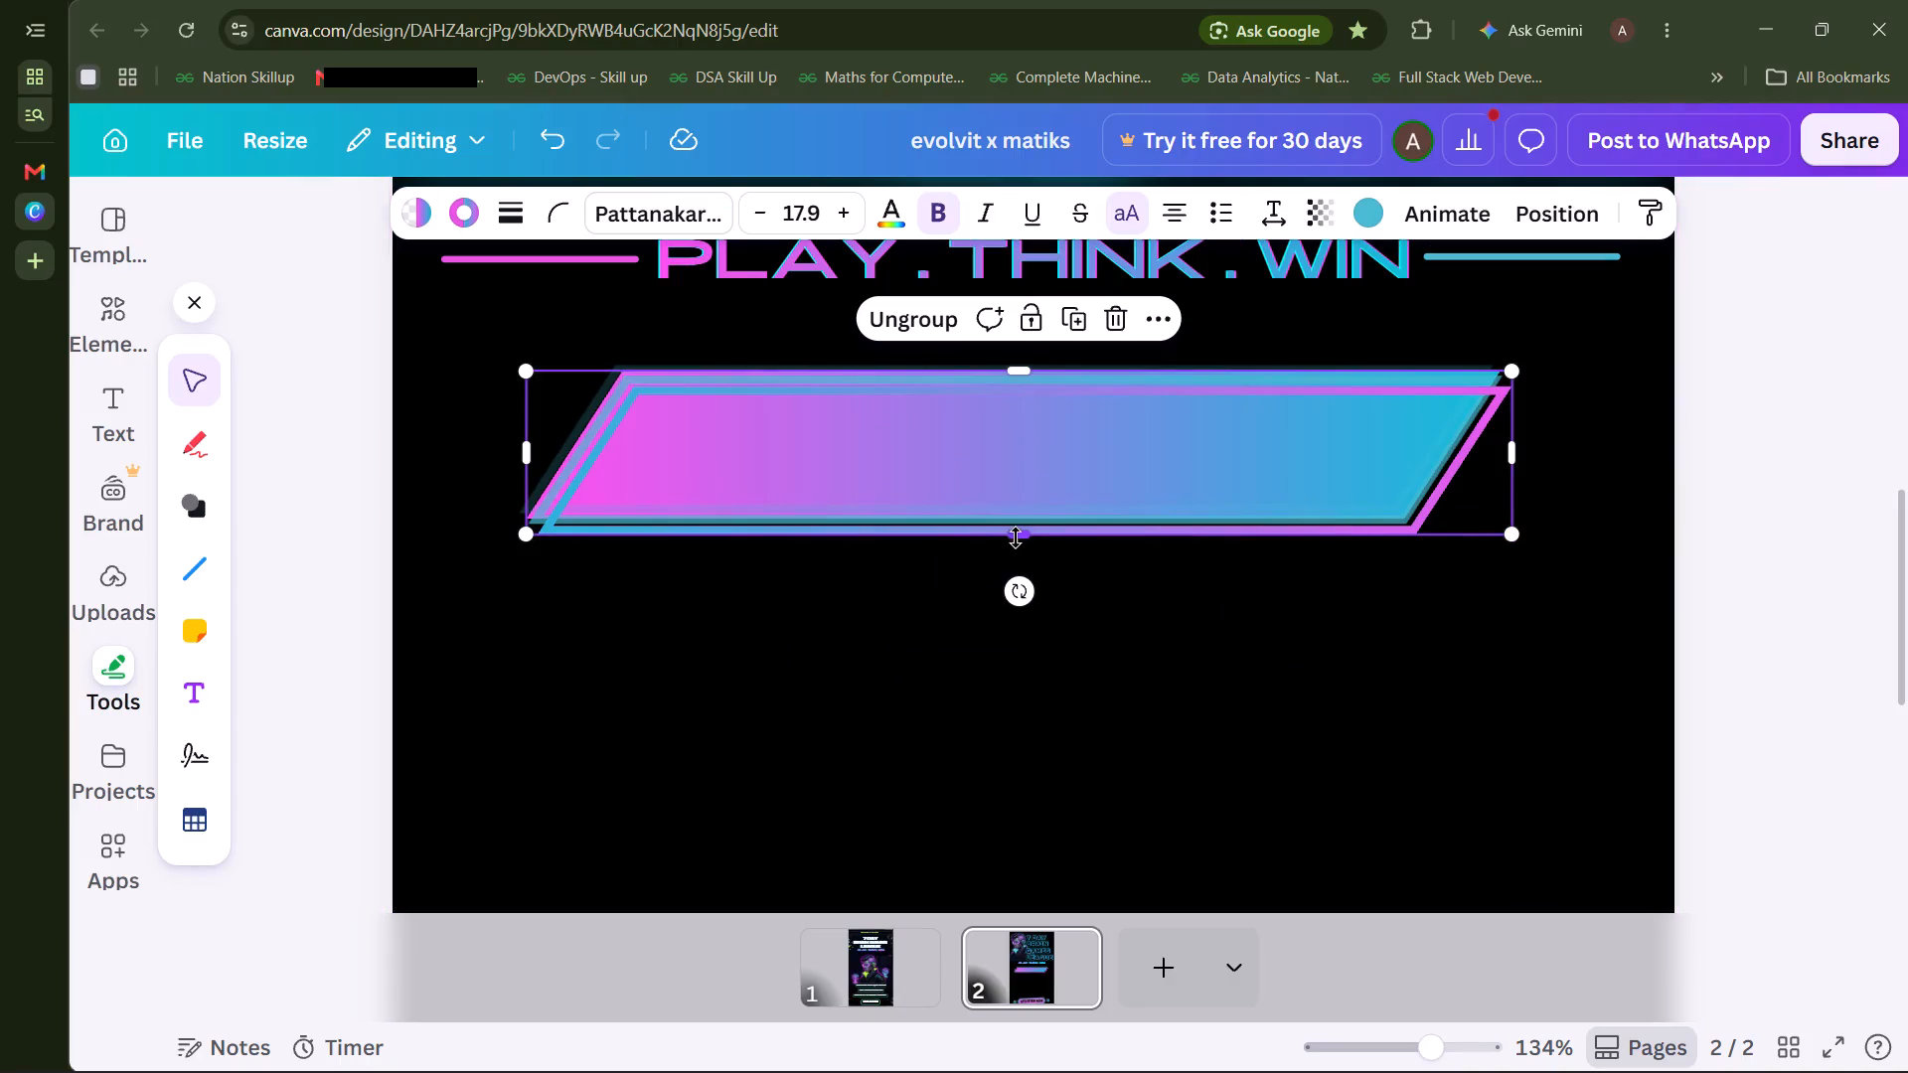
{"action": "left_click_drag", "start_coordinate": [1016, 537], "coordinate": [1004, 552]}
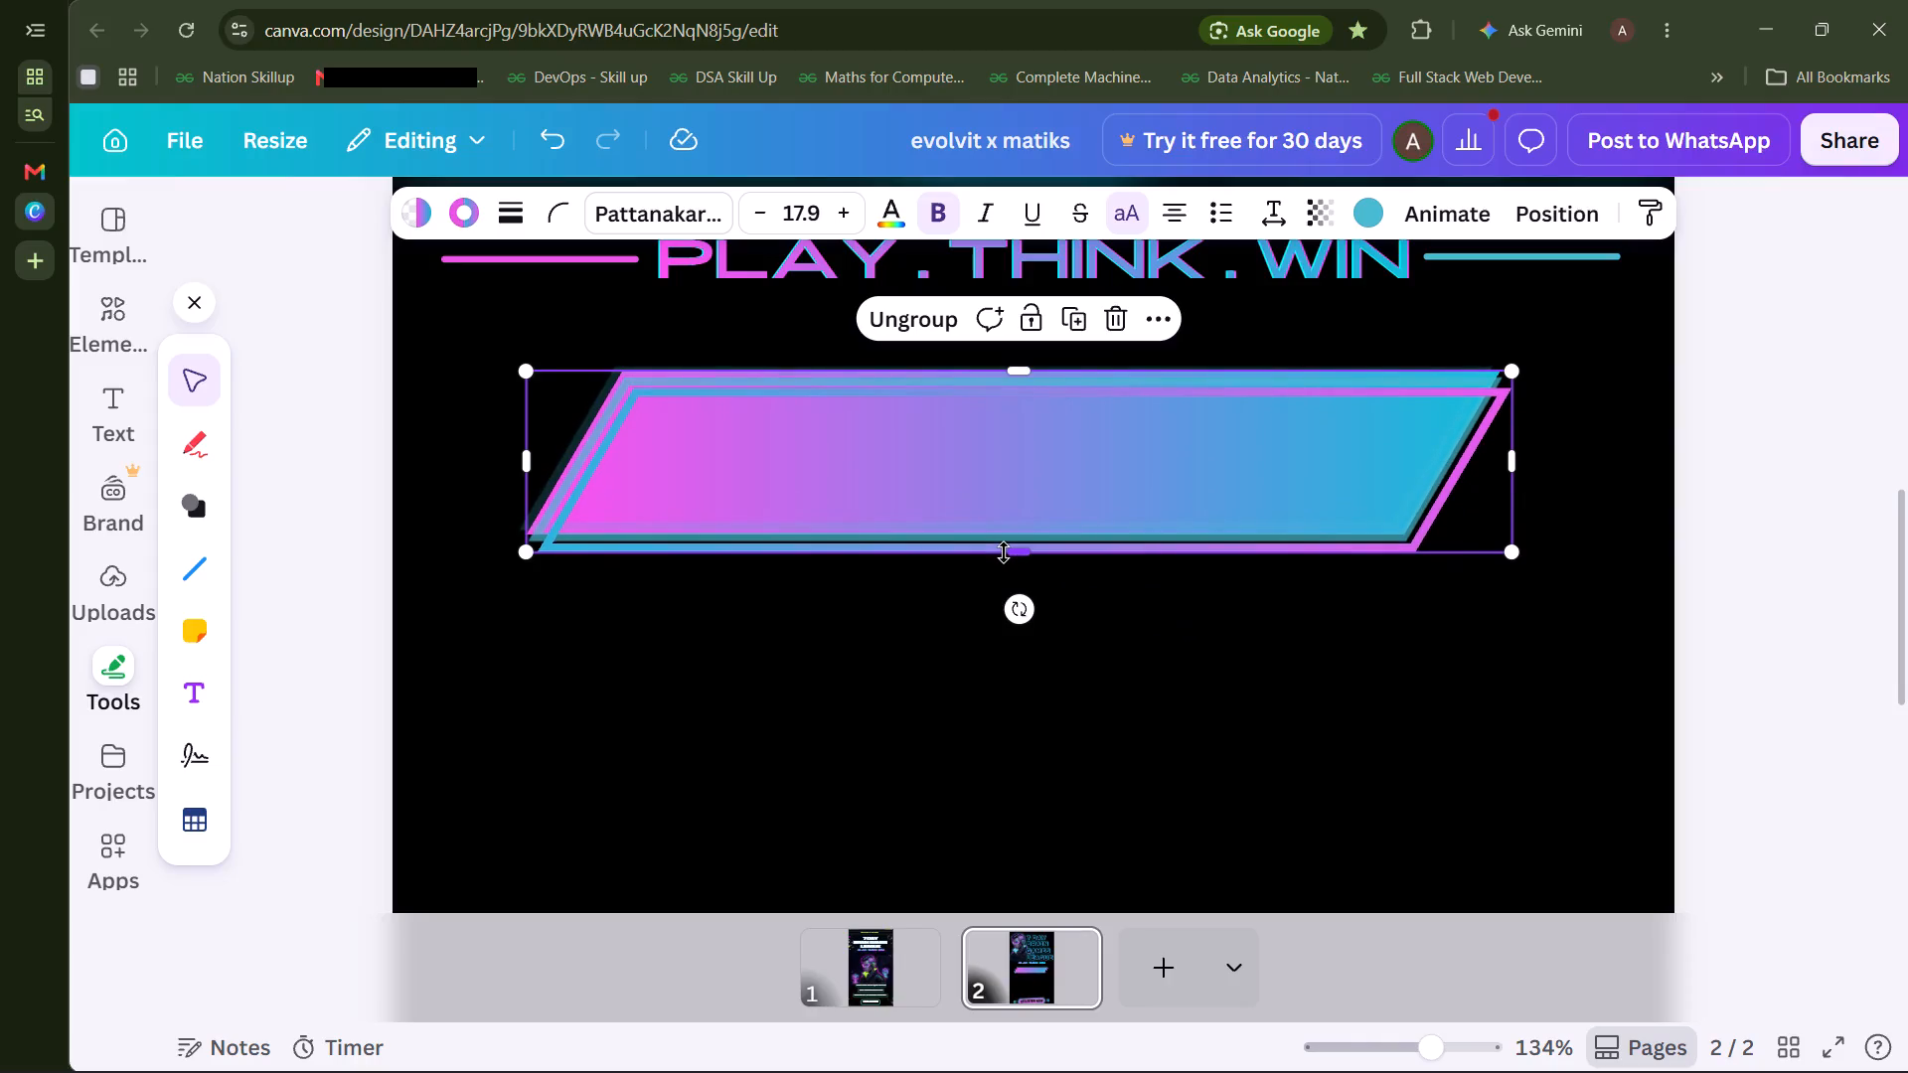
{"action": "left_click", "coordinate": [826, 696]}
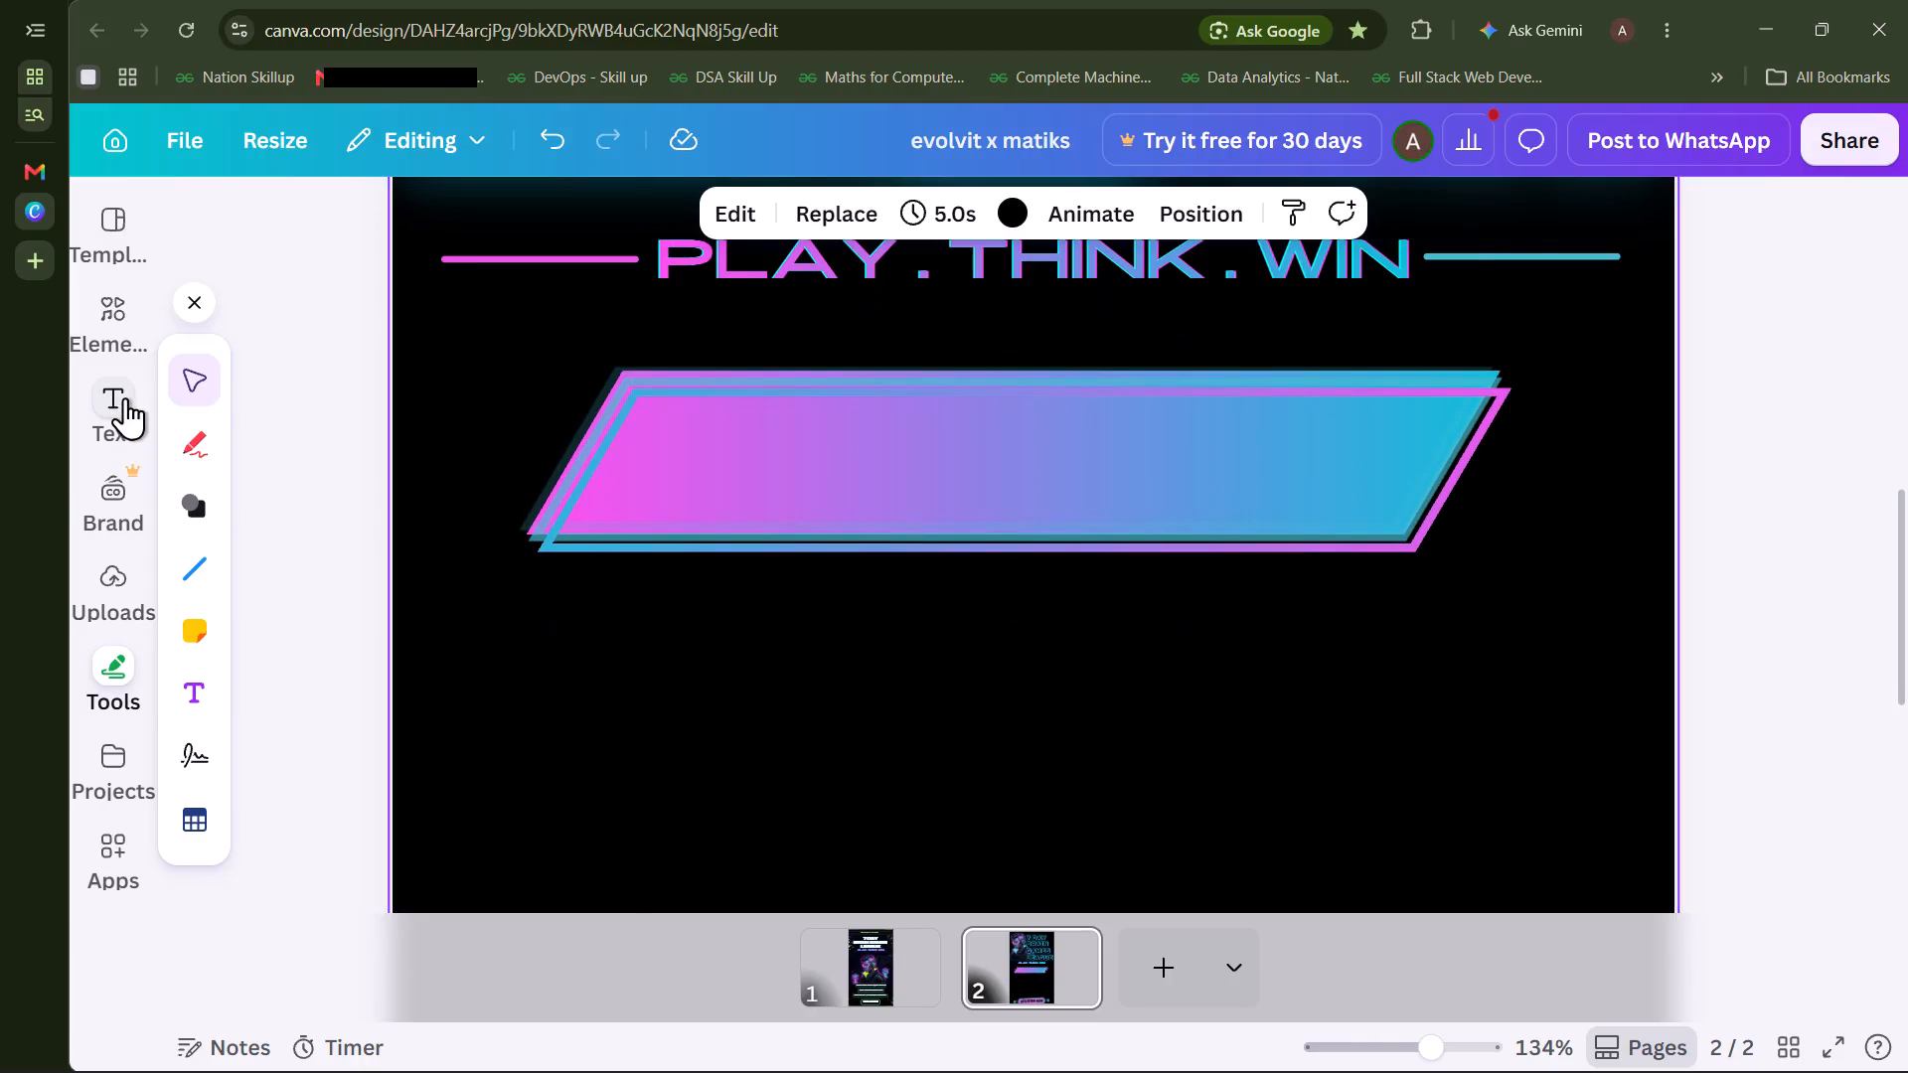
Add a heading reading "21-28 nov 2026" to page 2.
{"action": "left_click", "coordinate": [125, 397]}
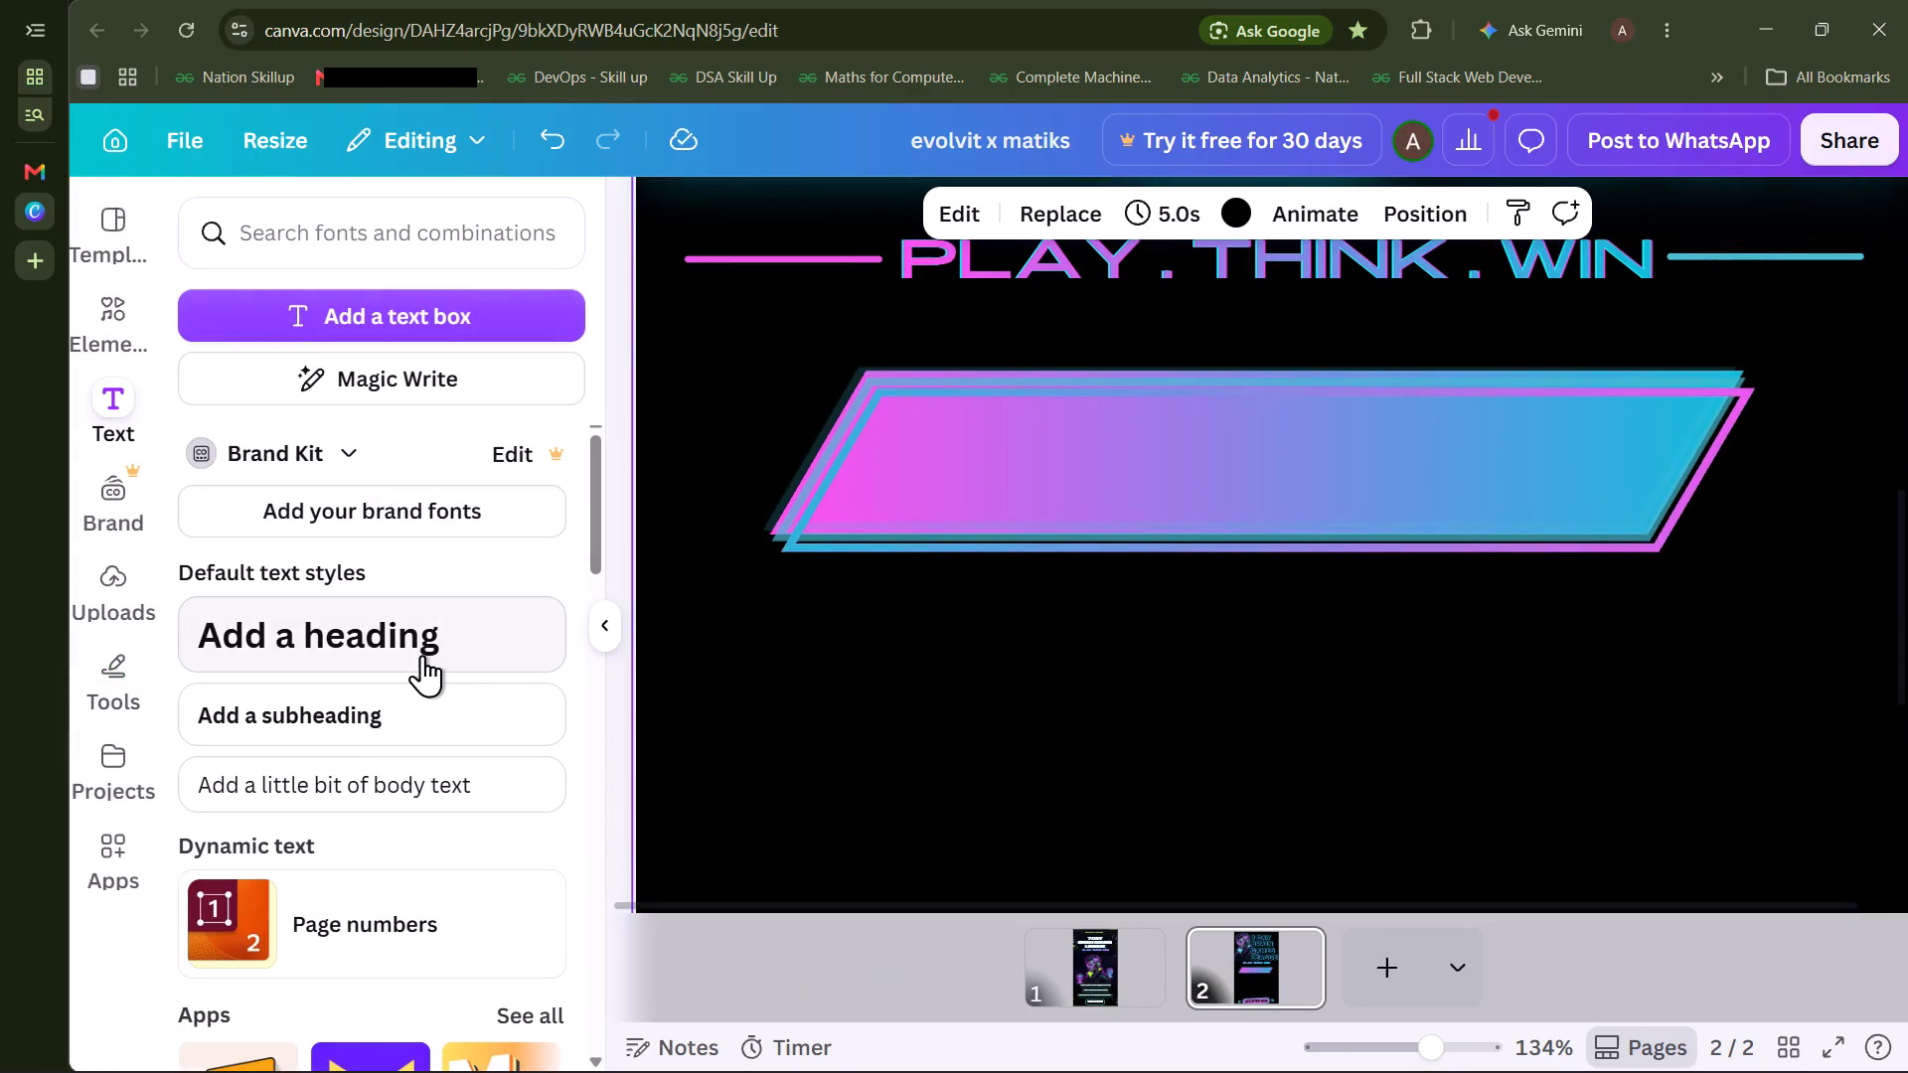
{"action": "left_click", "coordinate": [421, 655]}
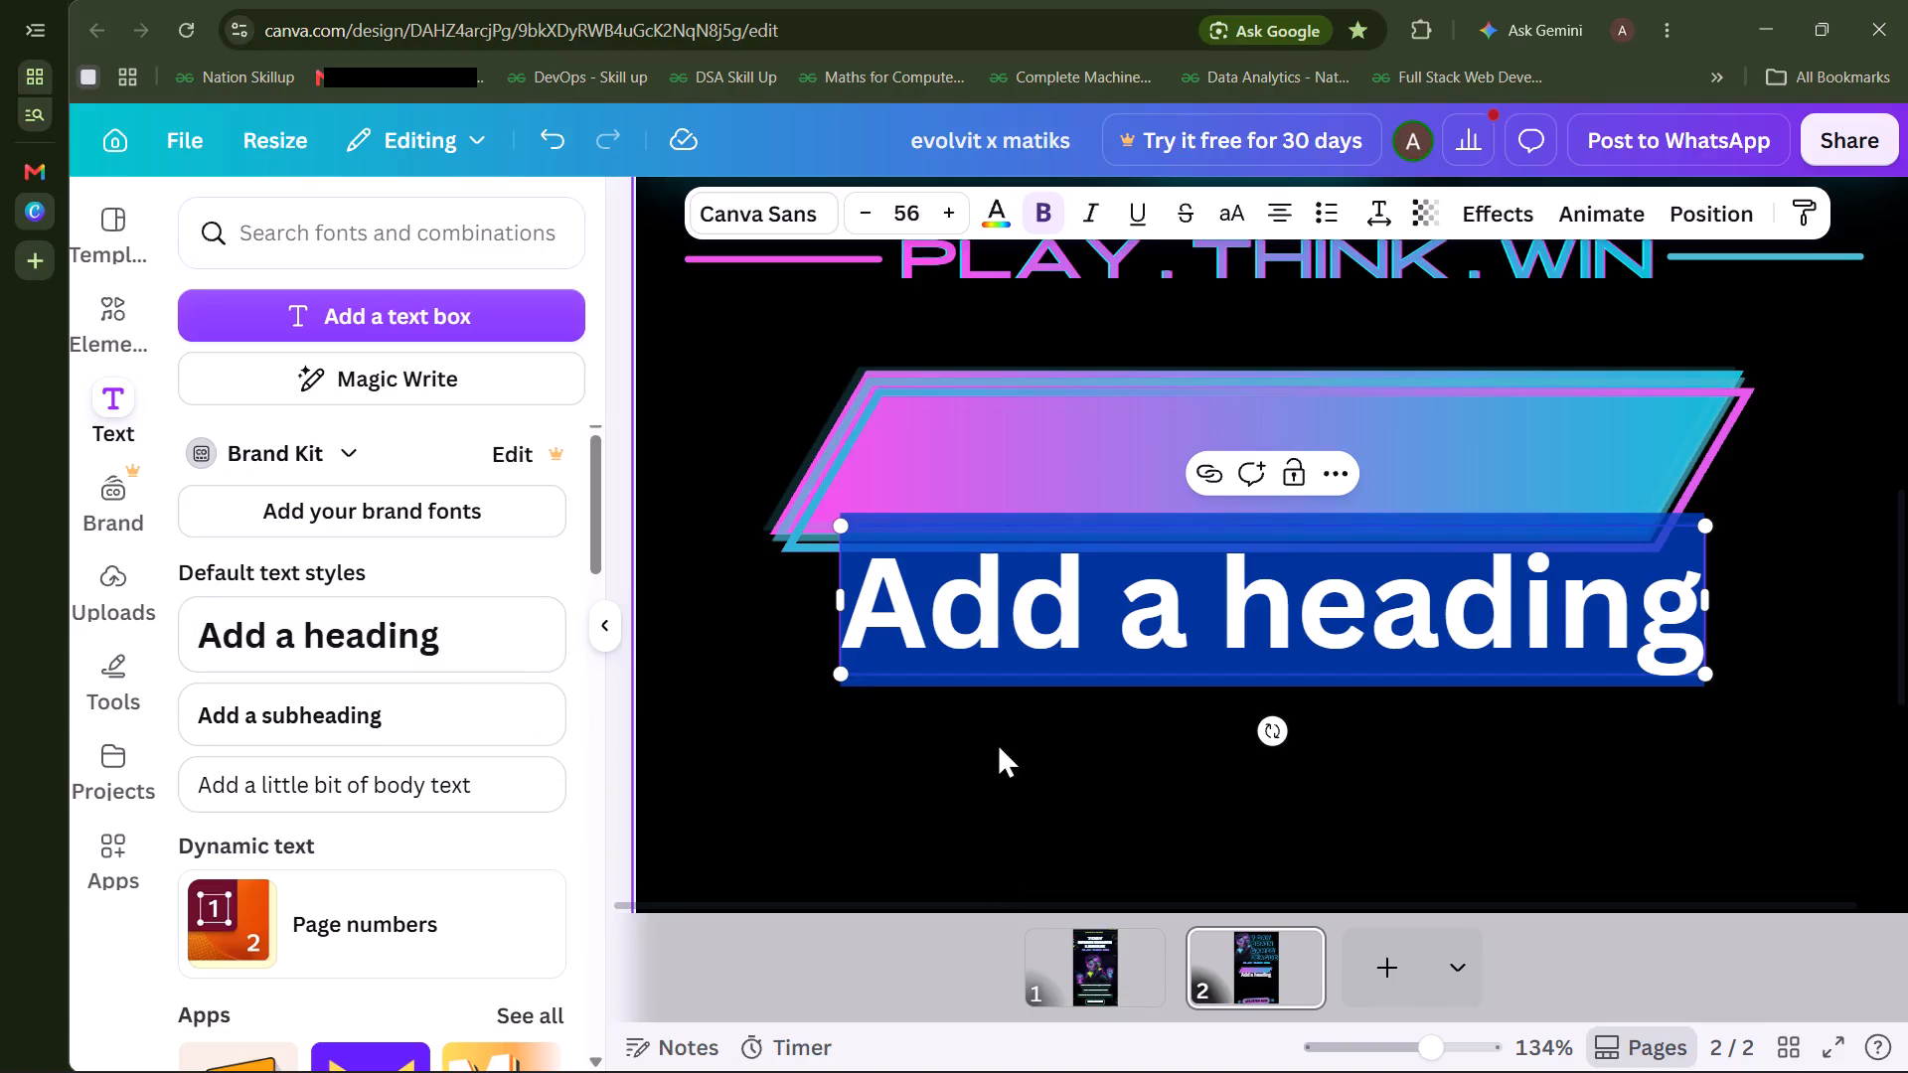
{"action": "type", "text": "21-"}
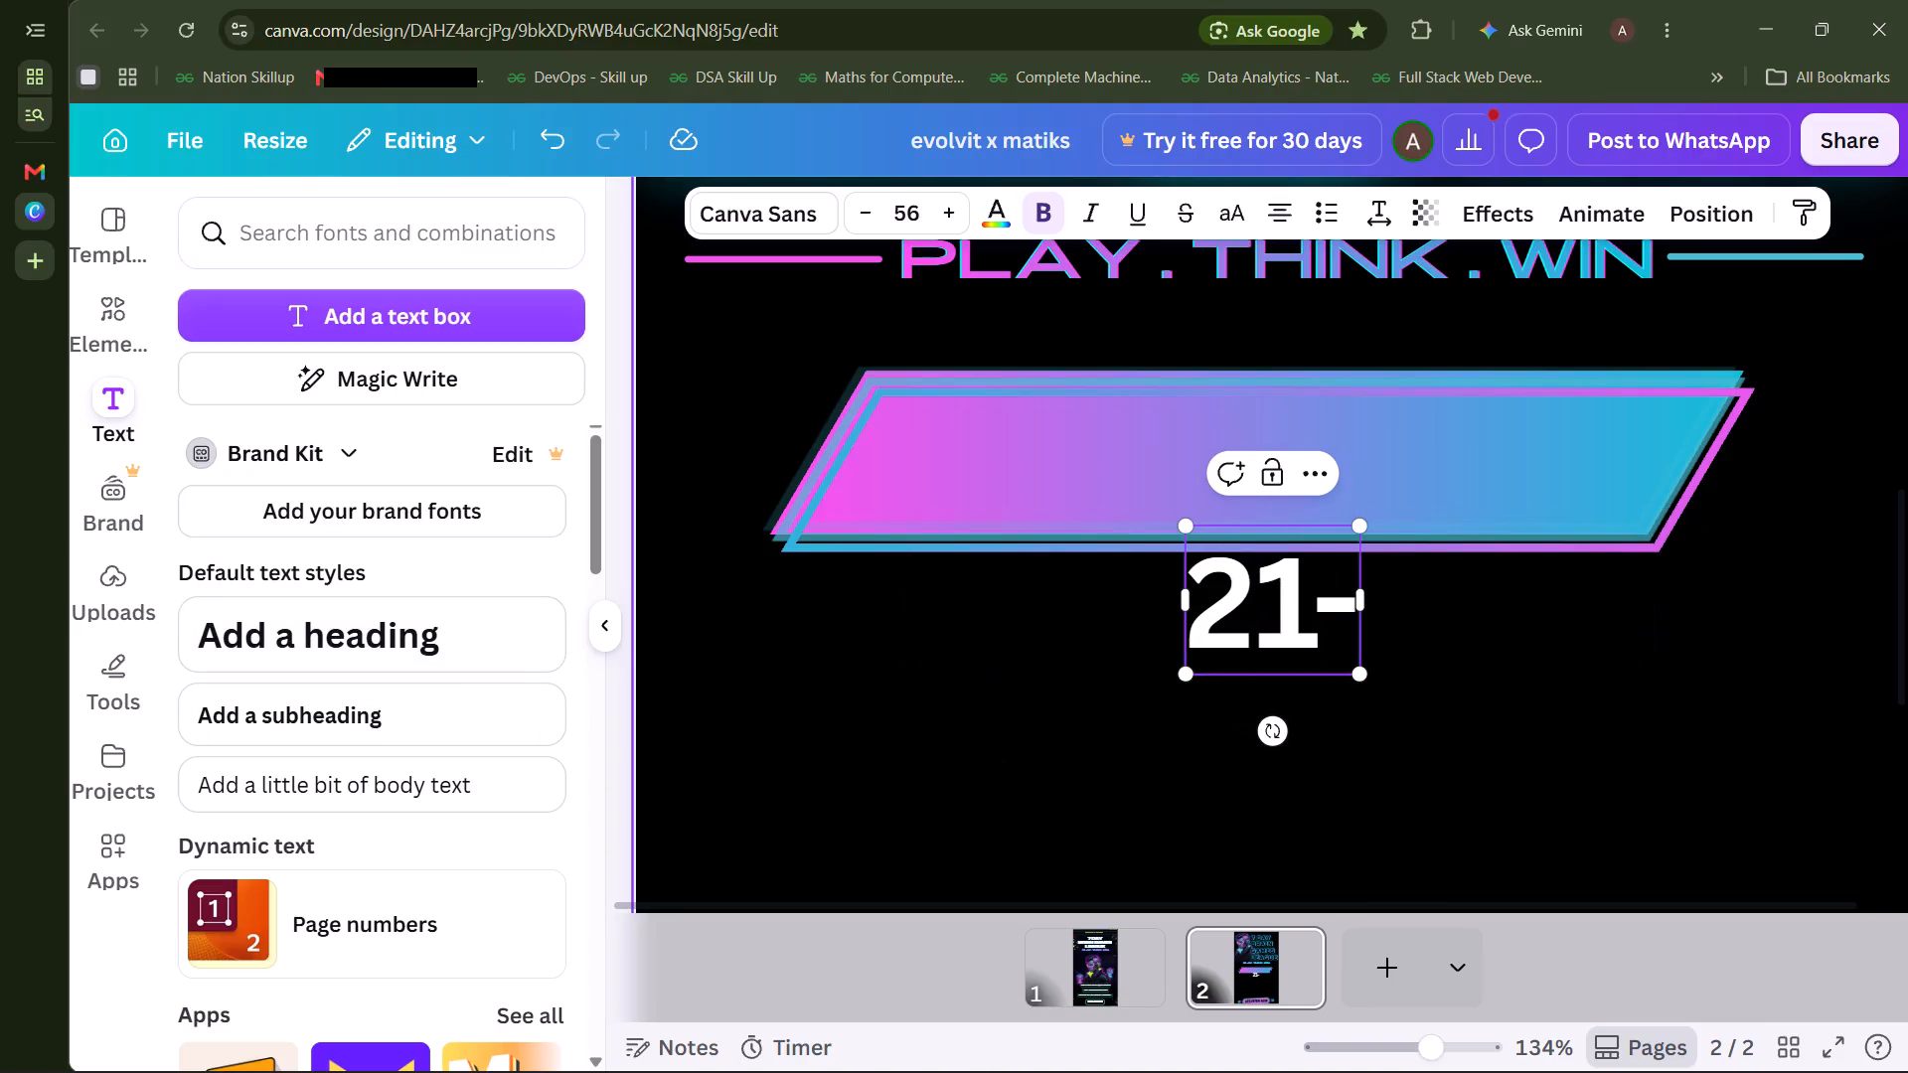
{"action": "type", "text": "28 nov 2026"}
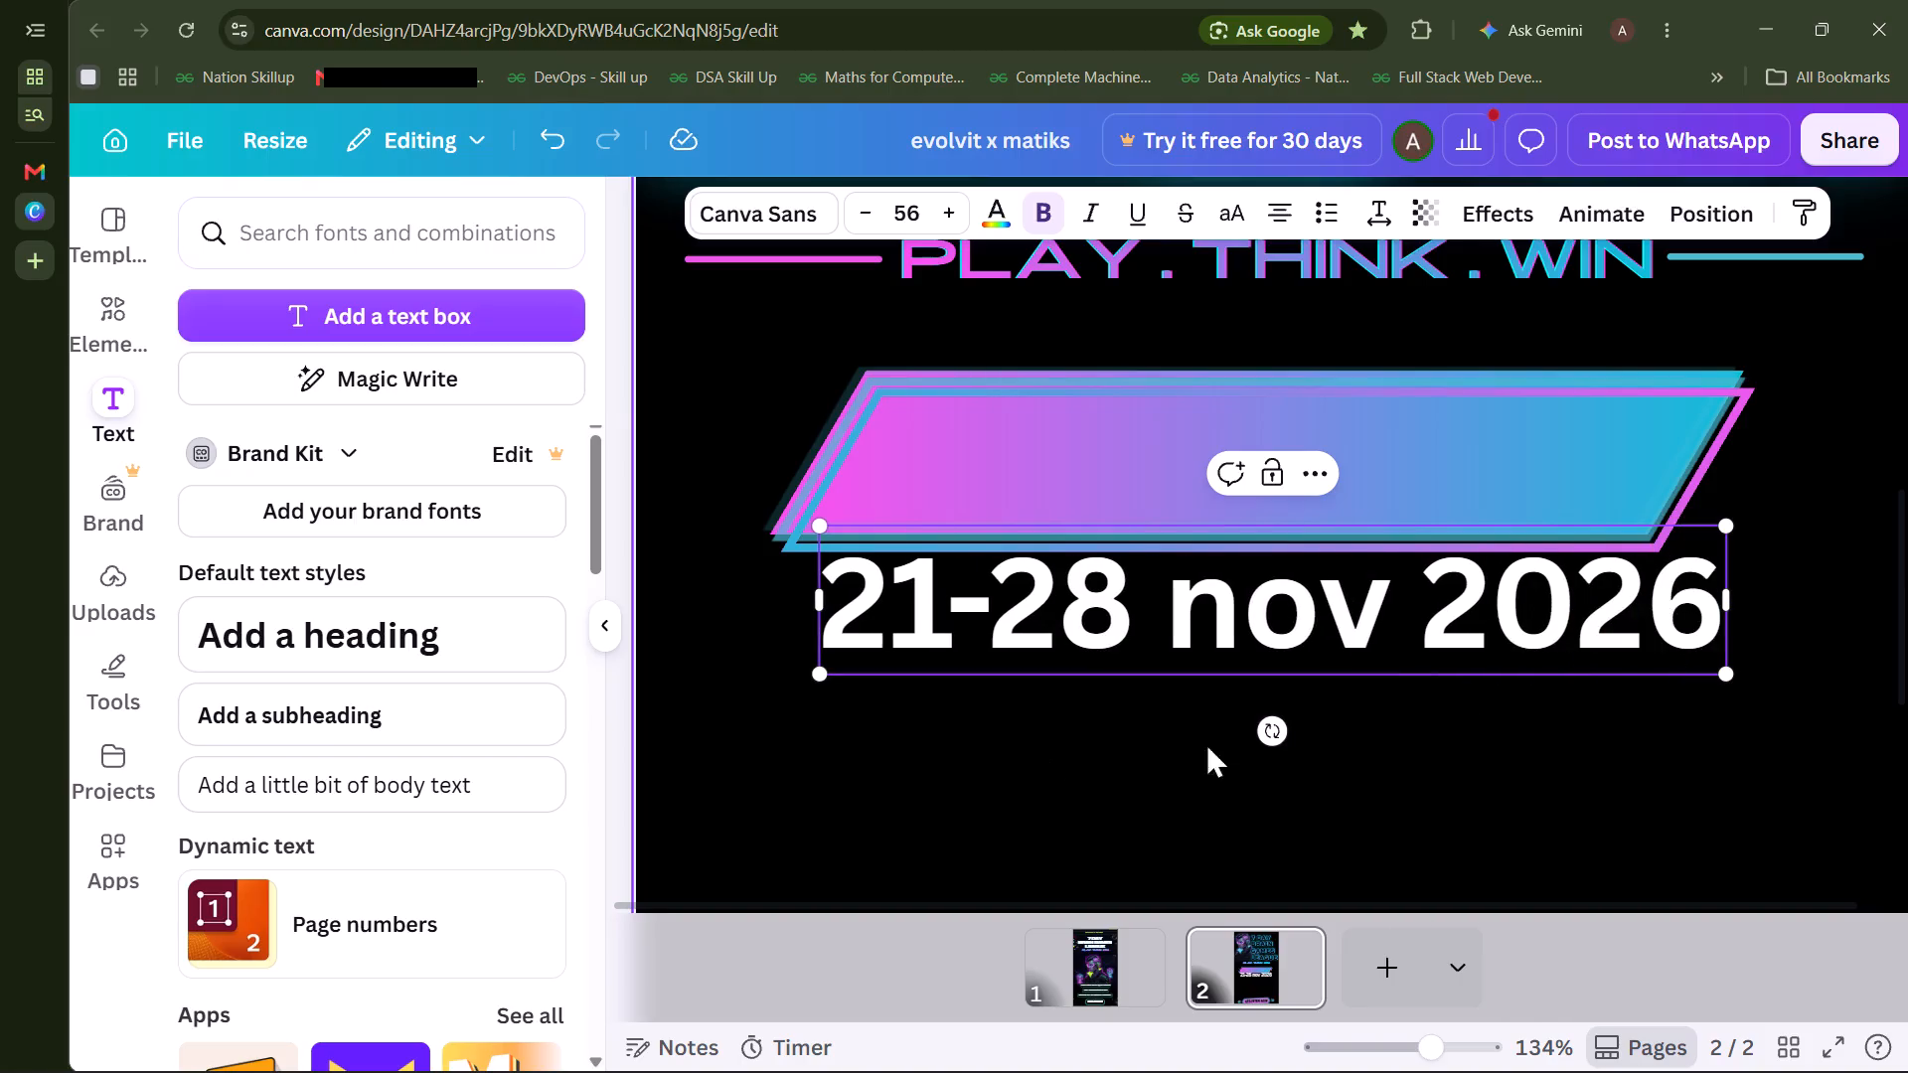
Scale the date heading down to font size 43 and place it centred on the gradient banner.
{"action": "left_click_drag", "start_coordinate": [1732, 675], "coordinate": [1542, 590]}
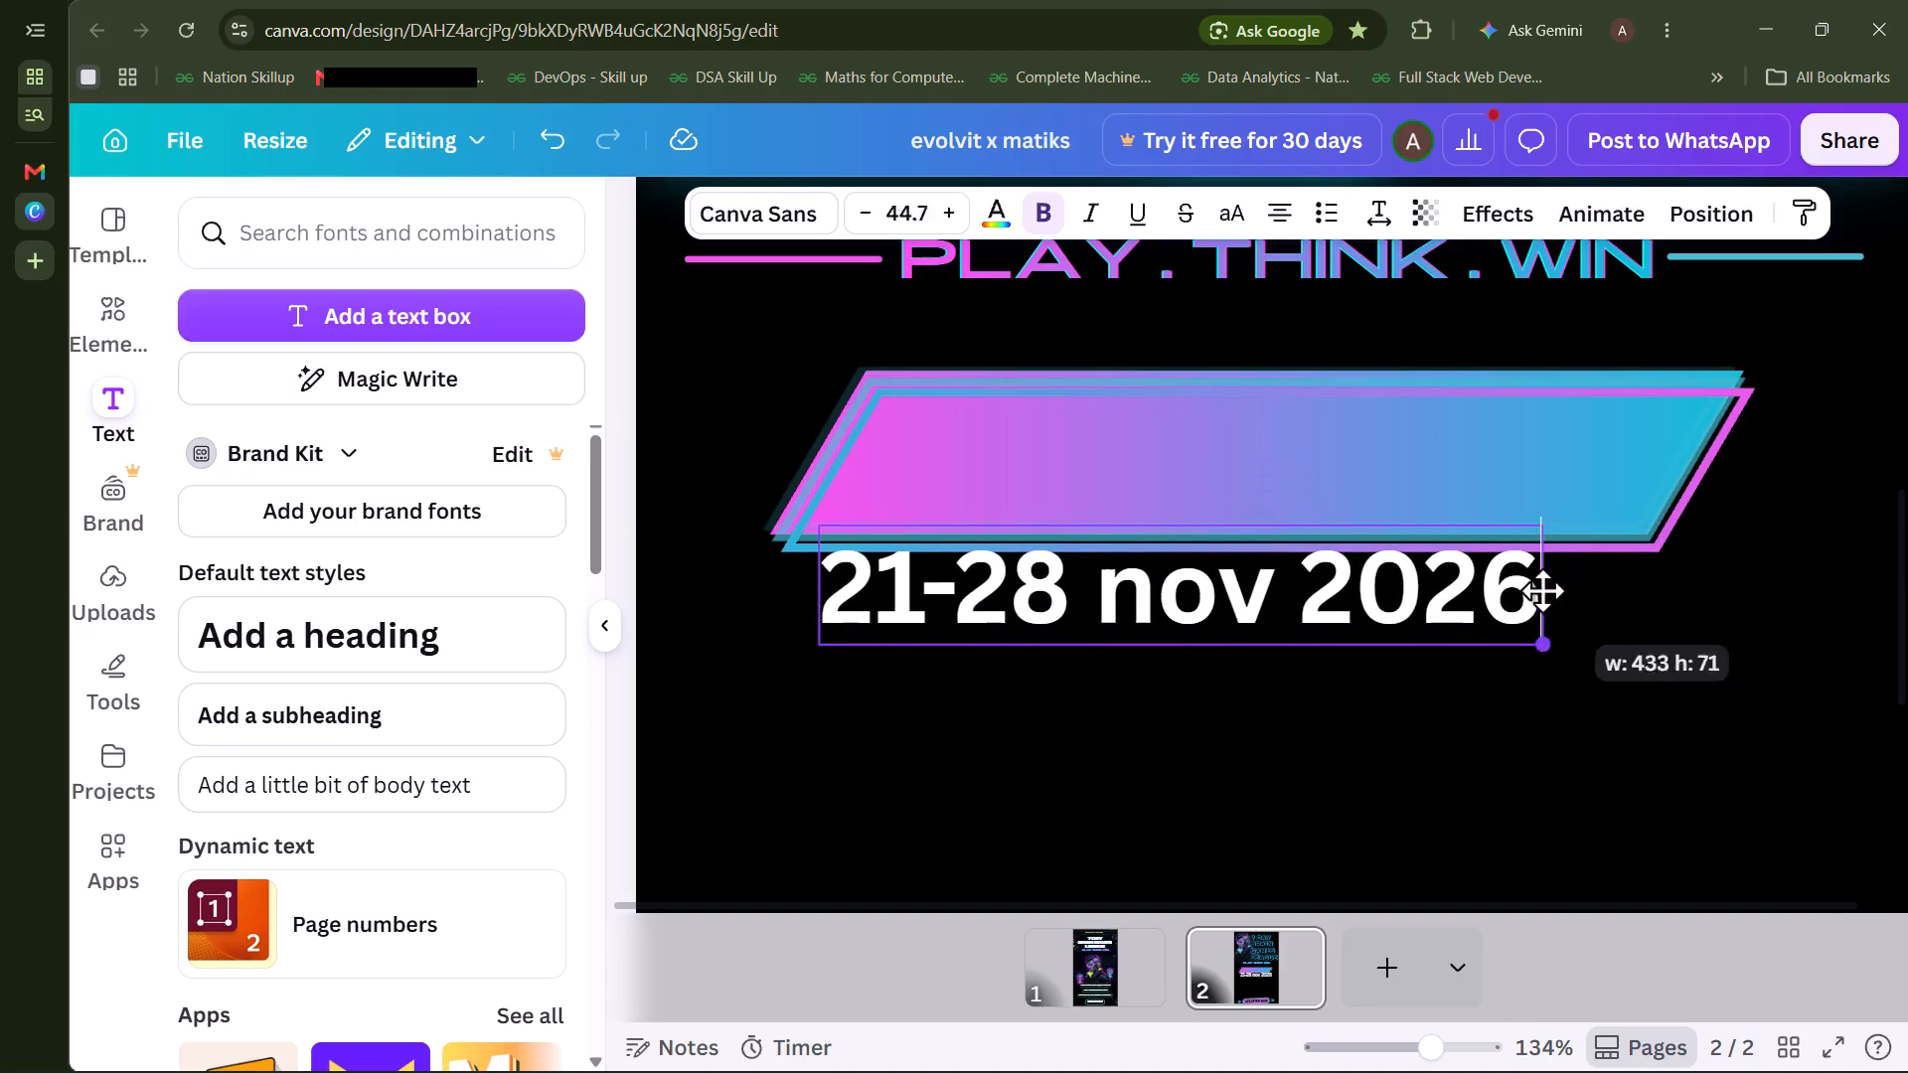
{"action": "left_click_drag", "start_coordinate": [1542, 590], "coordinate": [1532, 572]}
{"action": "double_click", "coordinate": [1372, 591]}
{"action": "left_click", "coordinate": [1372, 747]}
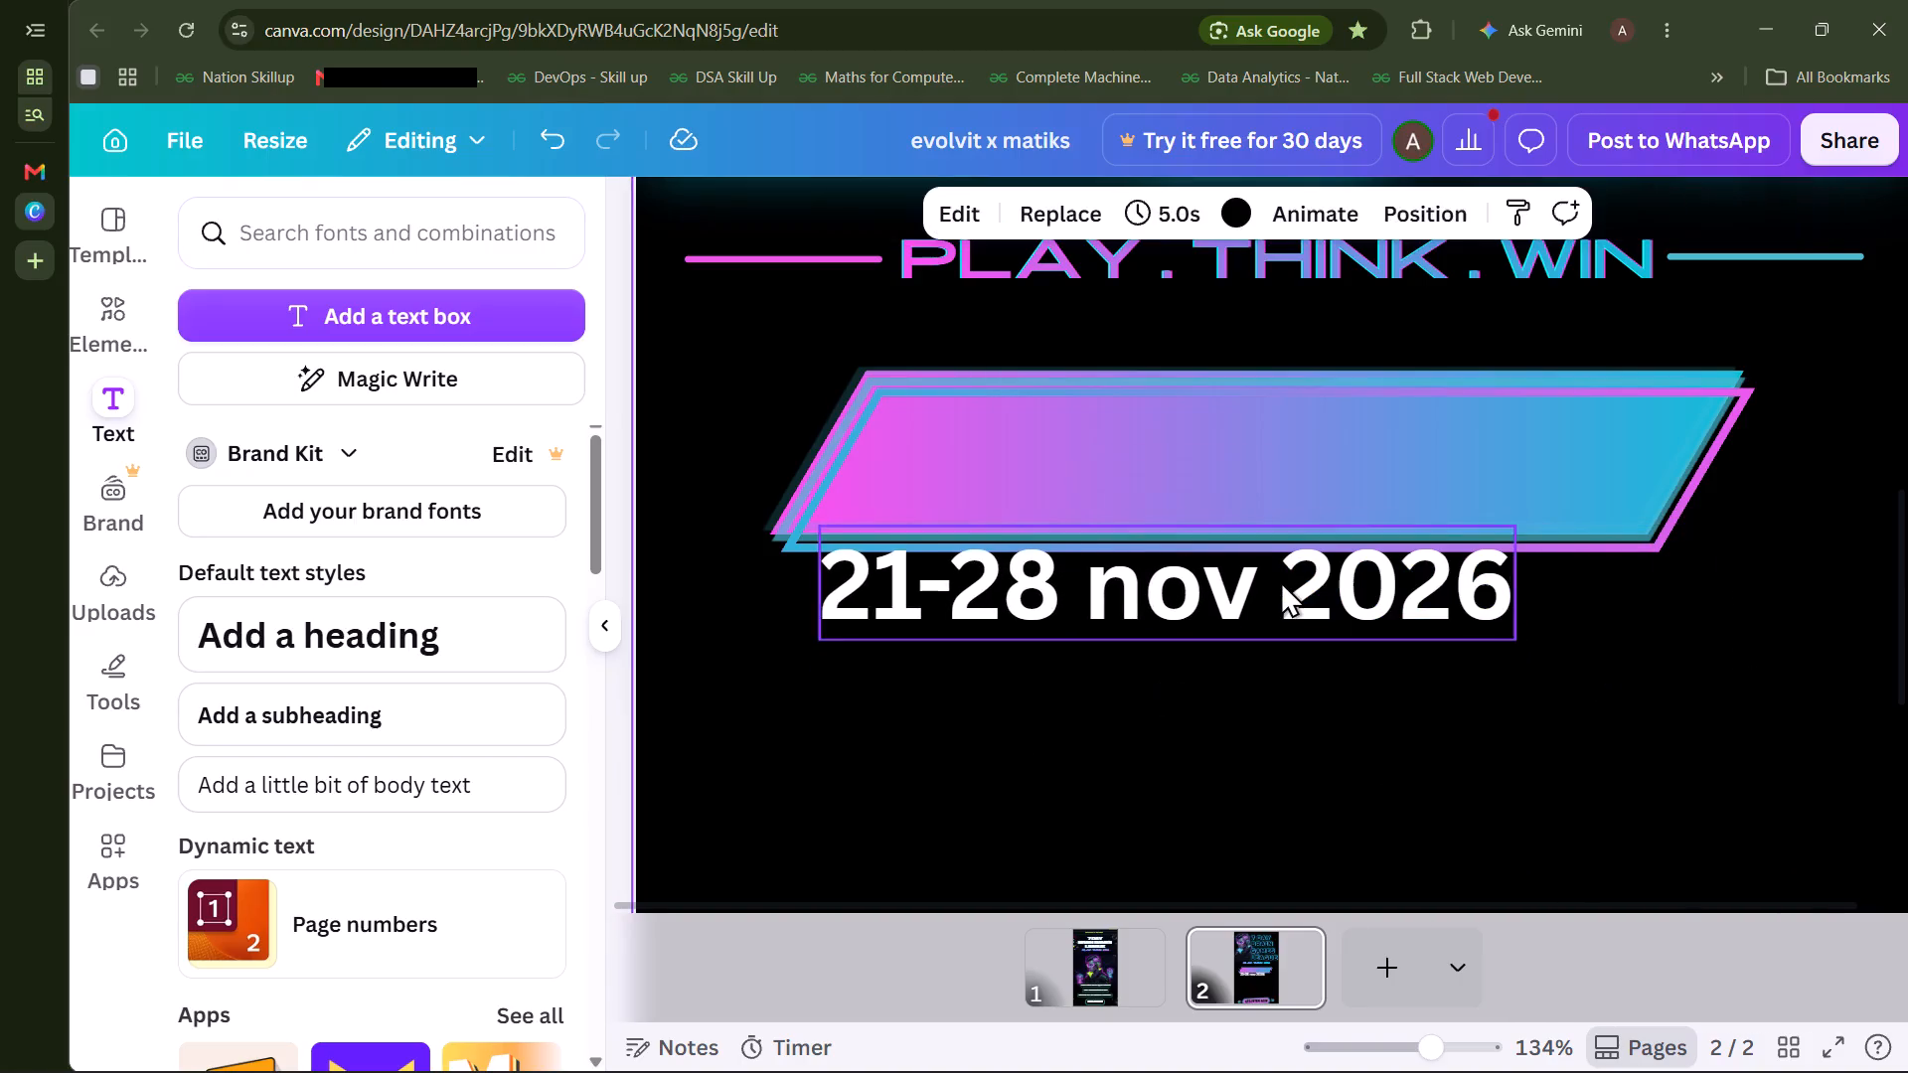
{"action": "left_click_drag", "start_coordinate": [1280, 580], "coordinate": [1366, 460]}
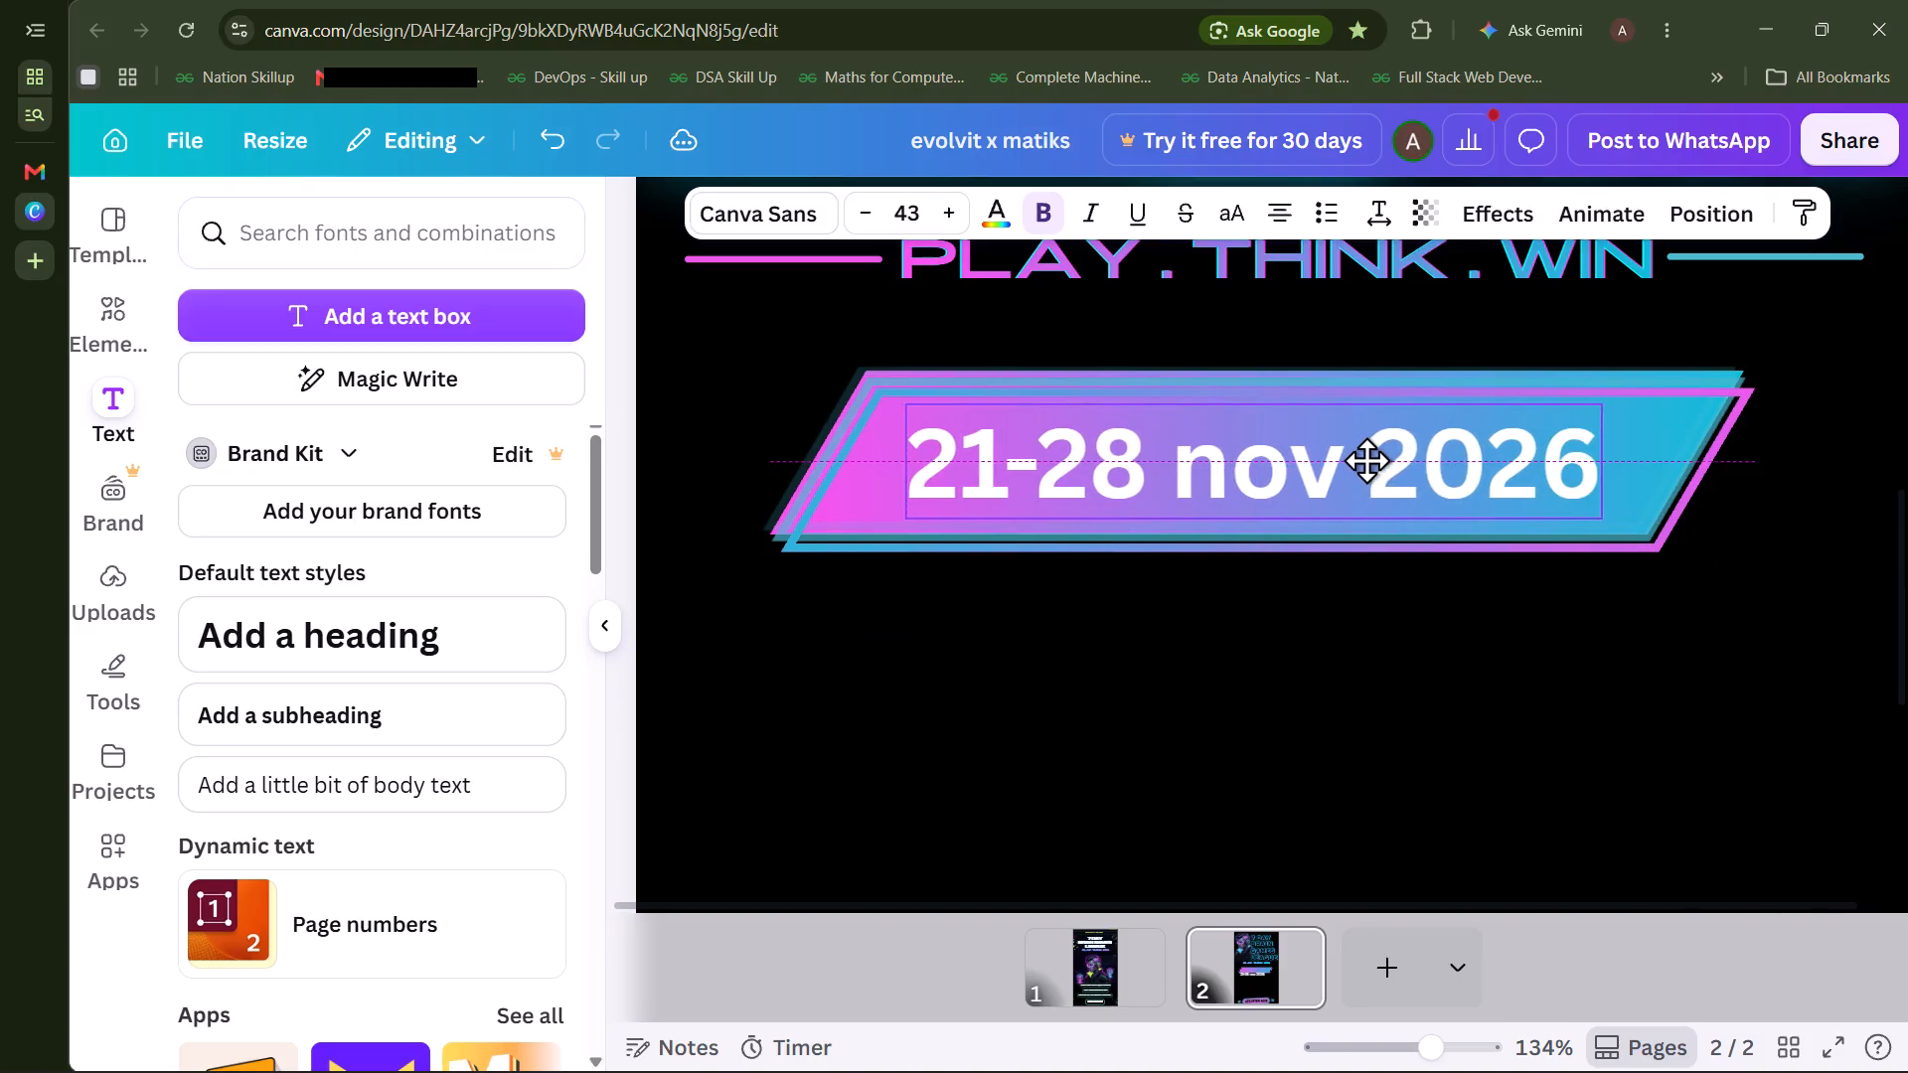
{"action": "left_click_drag", "start_coordinate": [1366, 460], "coordinate": [1366, 459]}
{"action": "scroll", "coordinate": [1366, 459], "scroll_direction": "up", "scroll_amount": 1}
{"action": "scroll", "coordinate": [1366, 459], "scroll_direction": "down", "scroll_amount": 1}
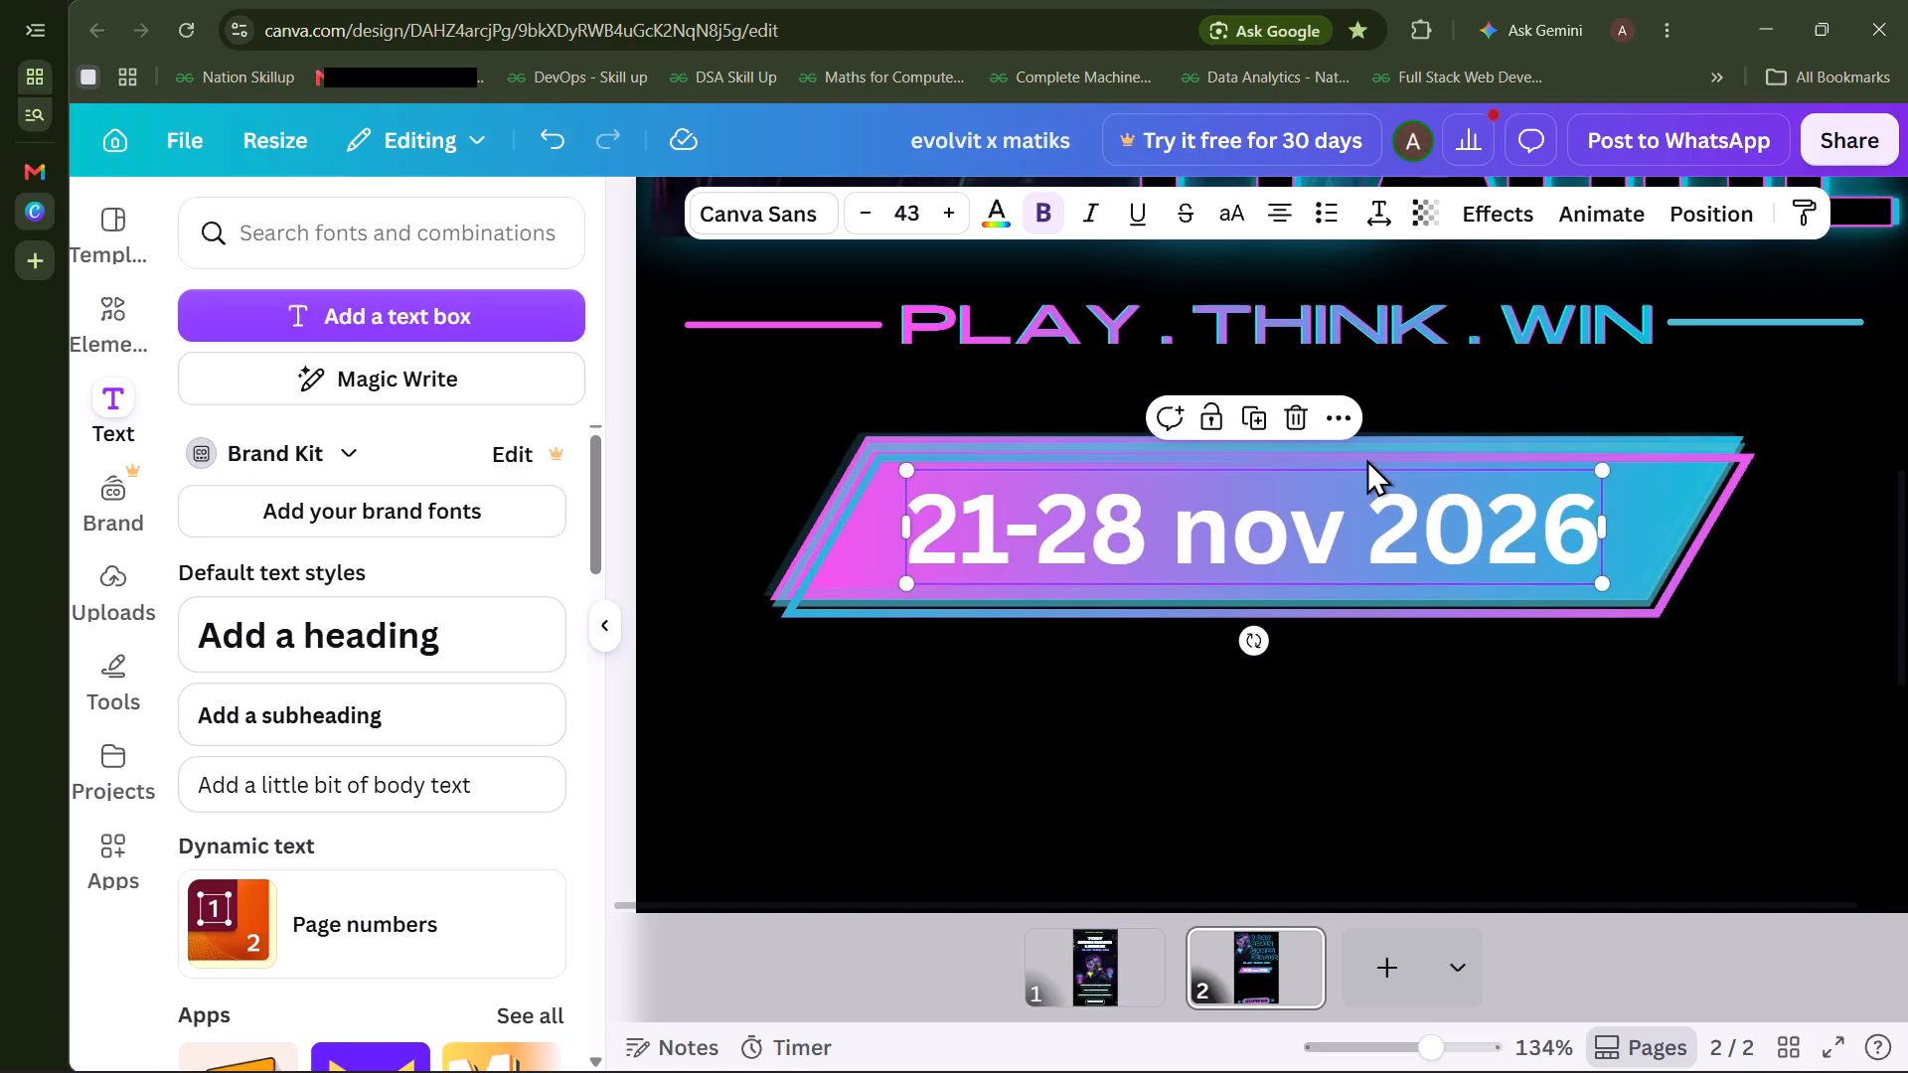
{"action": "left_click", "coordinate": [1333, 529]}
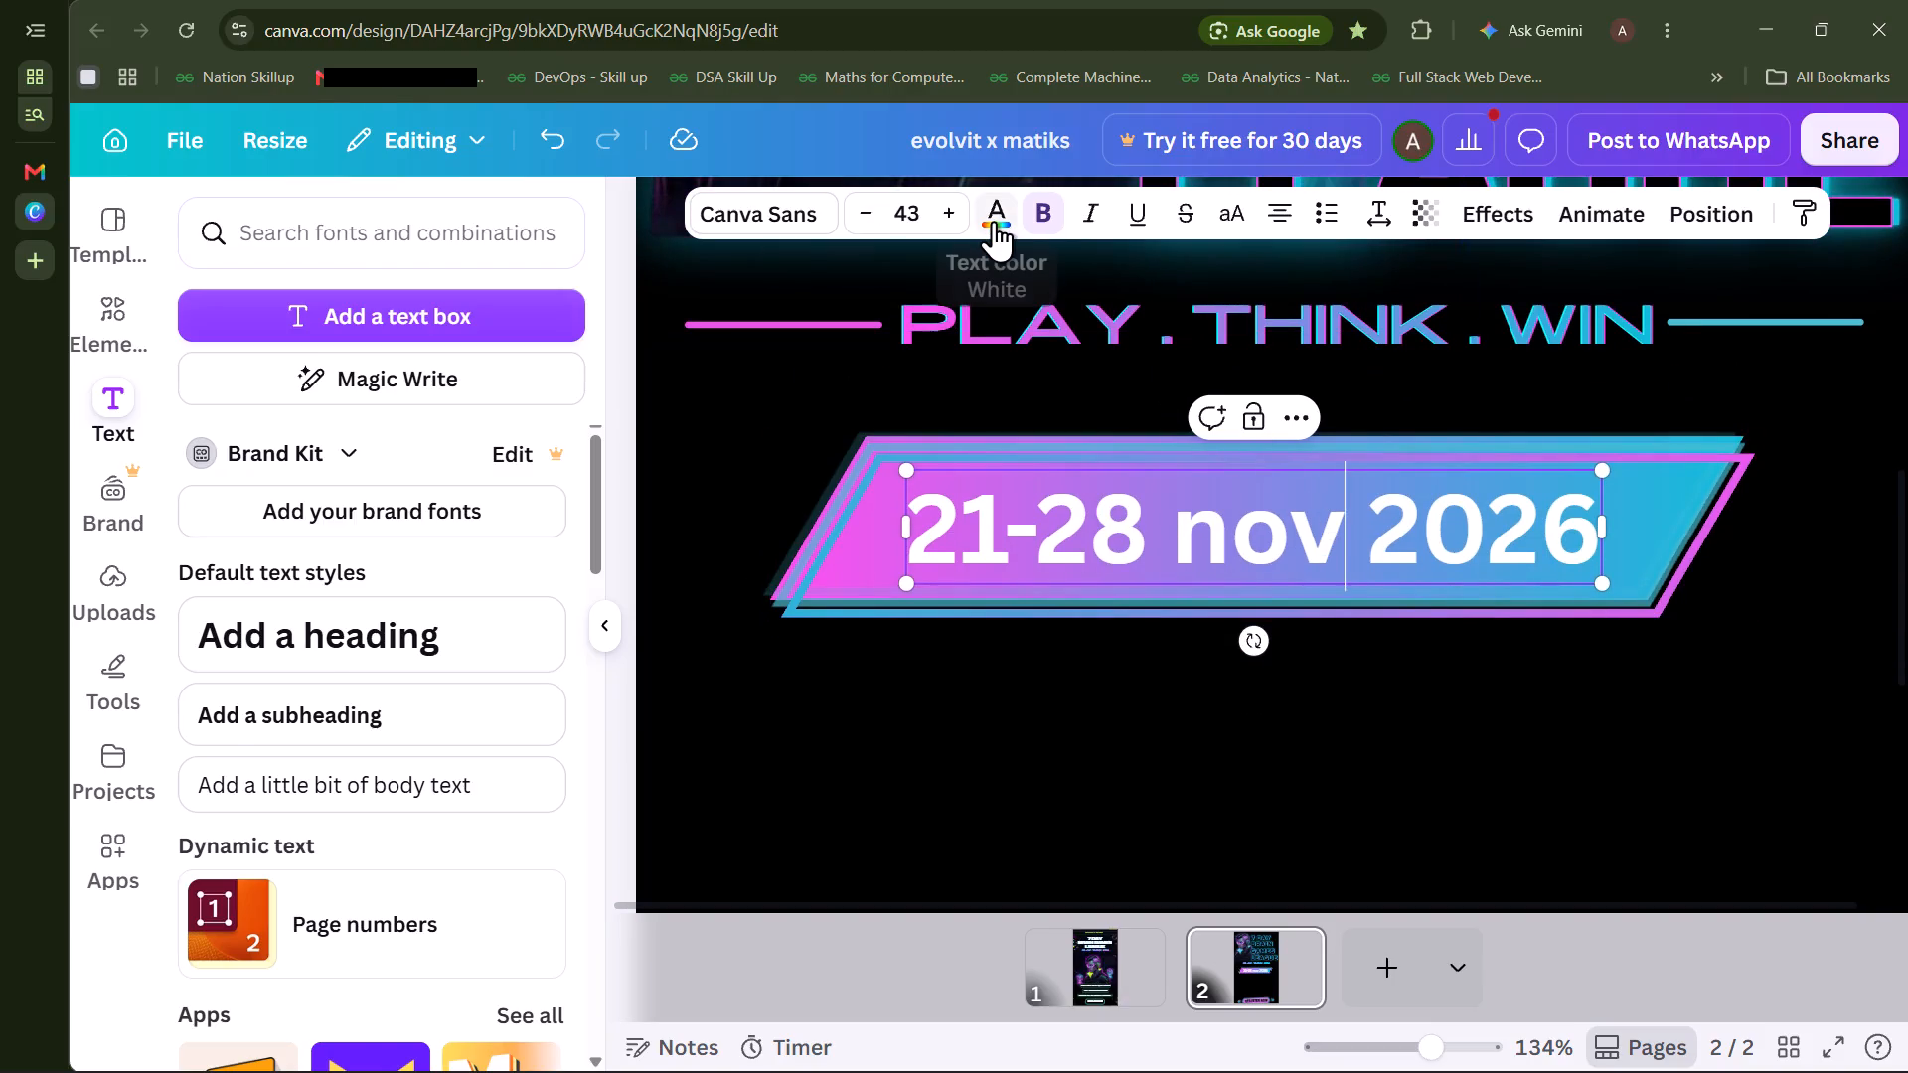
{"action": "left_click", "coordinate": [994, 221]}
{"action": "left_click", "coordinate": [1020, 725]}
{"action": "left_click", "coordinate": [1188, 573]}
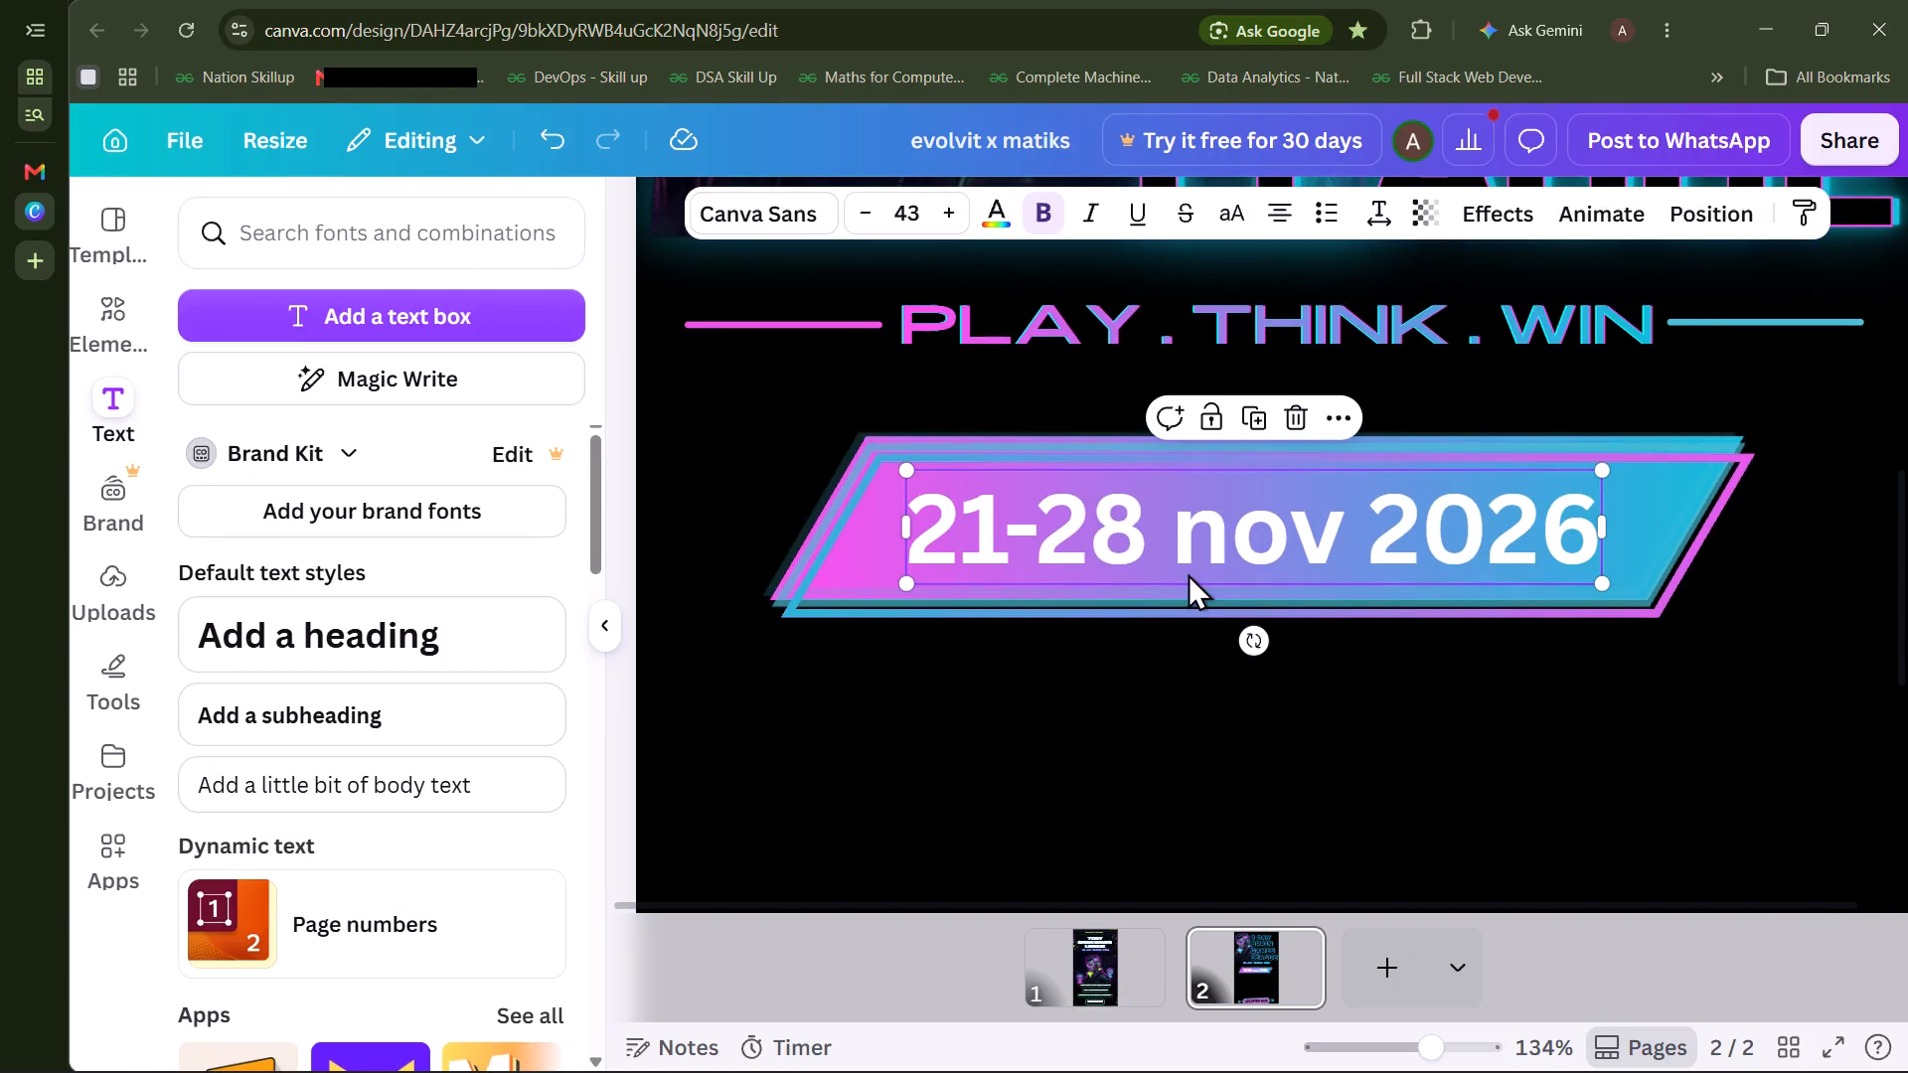
Replace "nov" with uppercase "NOV" in the date heading.
{"action": "left_click", "coordinate": [1344, 526]}
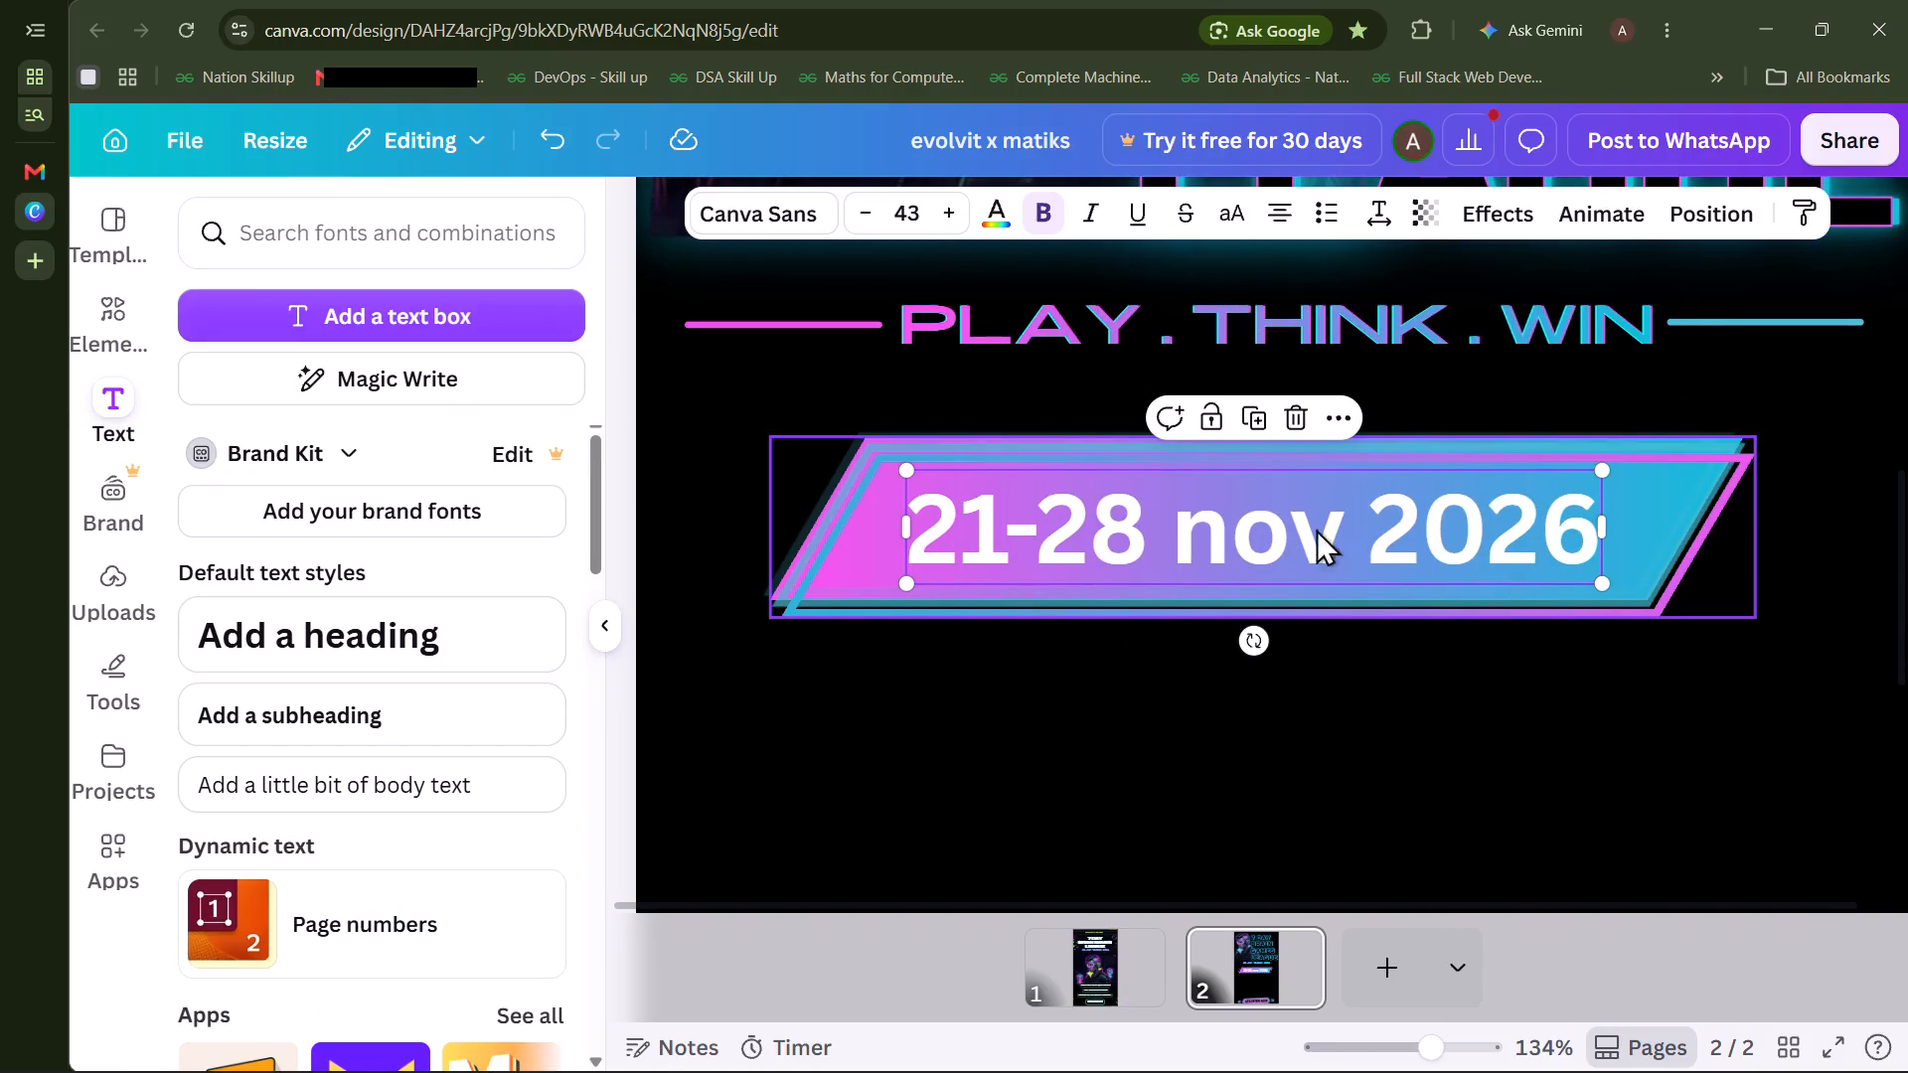
{"action": "left_click", "coordinate": [1337, 523]}
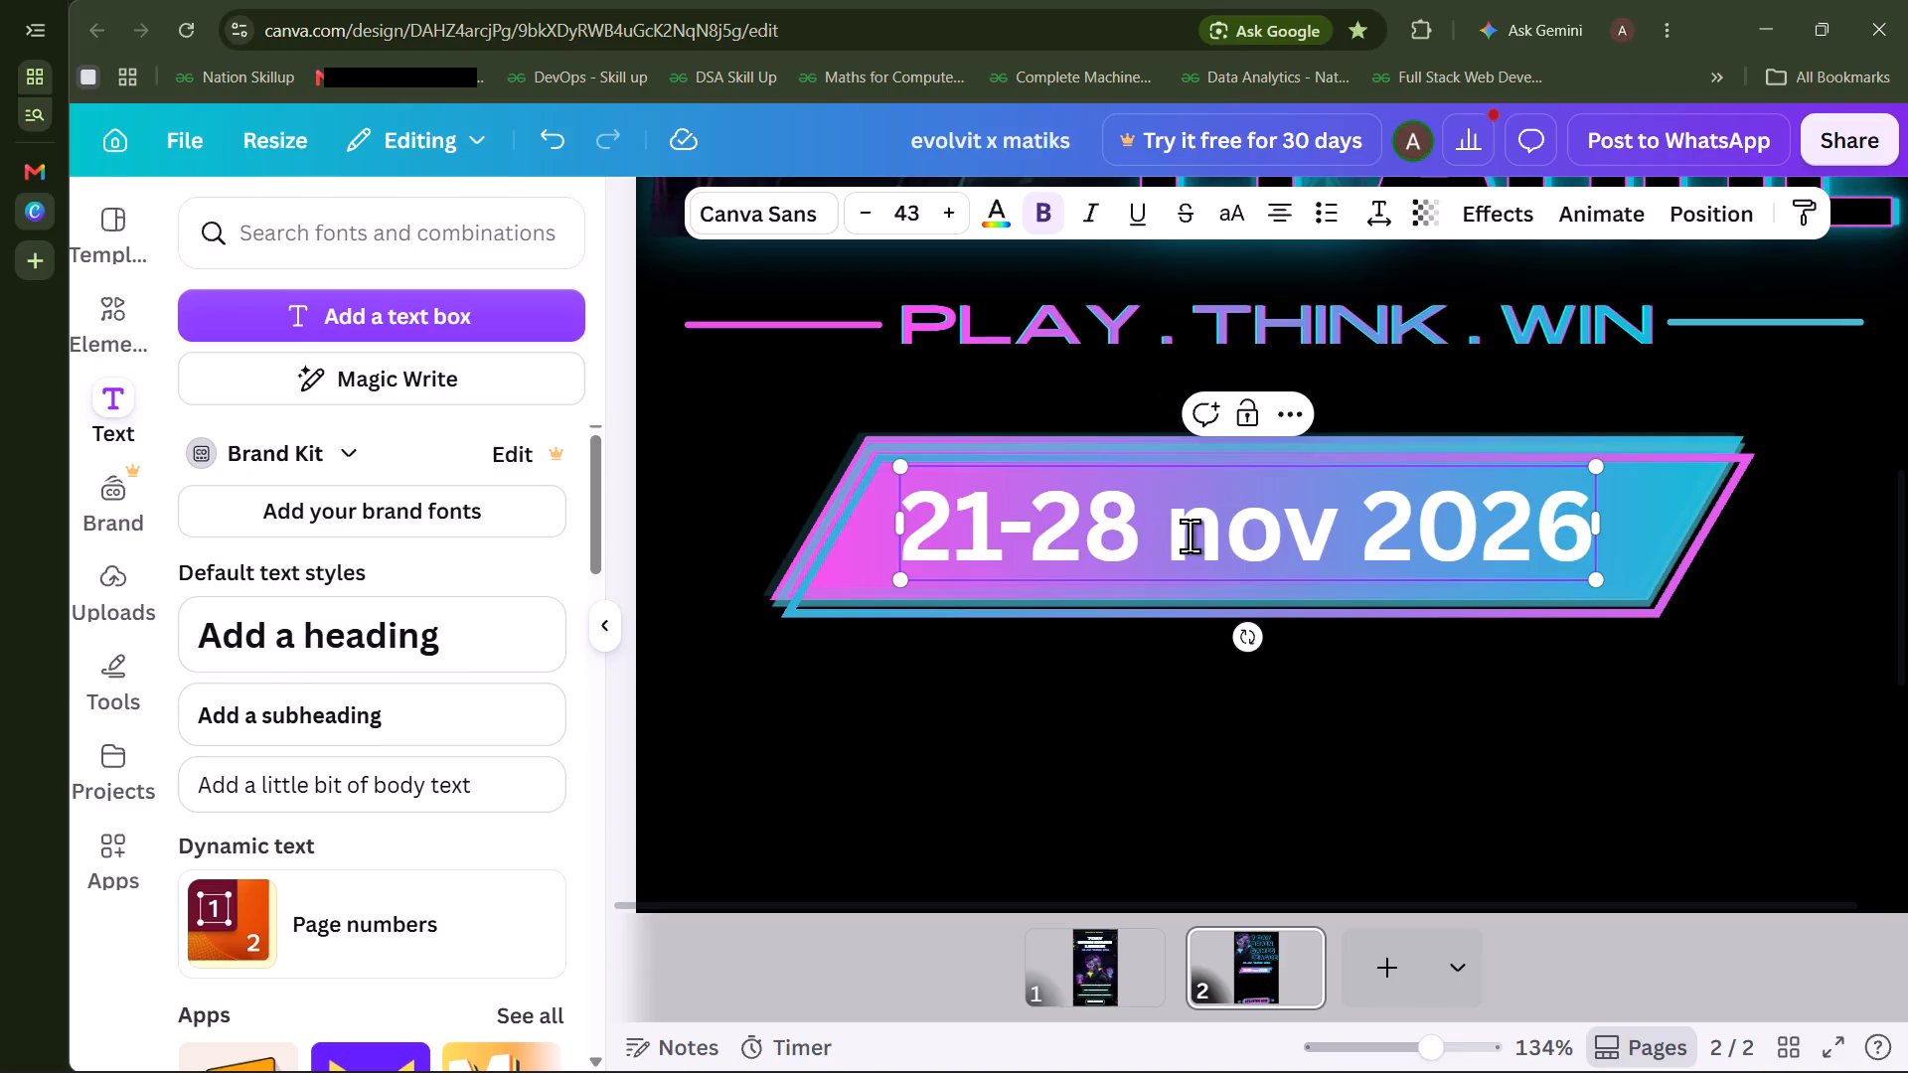
{"action": "left_click_drag", "start_coordinate": [1190, 536], "coordinate": [1324, 537]}
{"action": "type", "text": "NOV"}
{"action": "left_click", "coordinate": [1354, 710]}
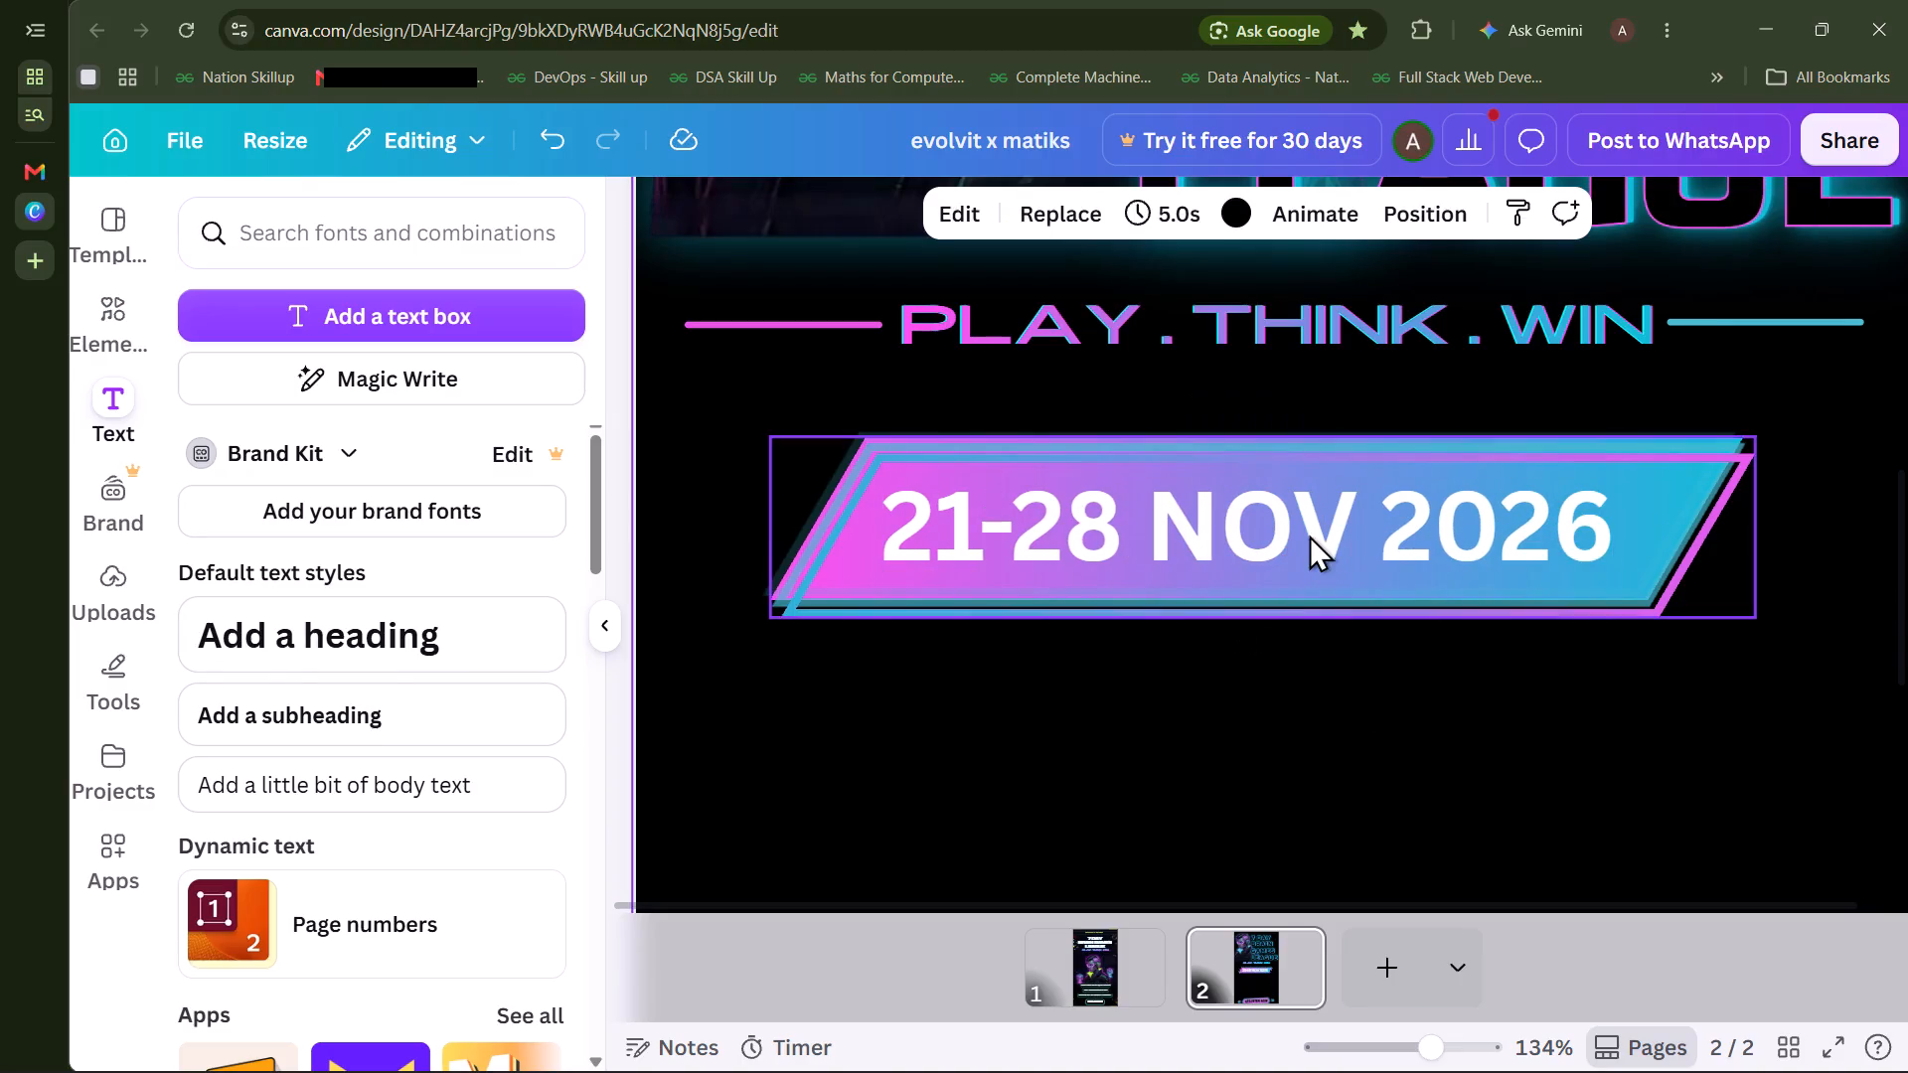
Recolour the date heading black (#000000).
{"action": "left_click", "coordinate": [1306, 517]}
{"action": "left_click", "coordinate": [1002, 219]}
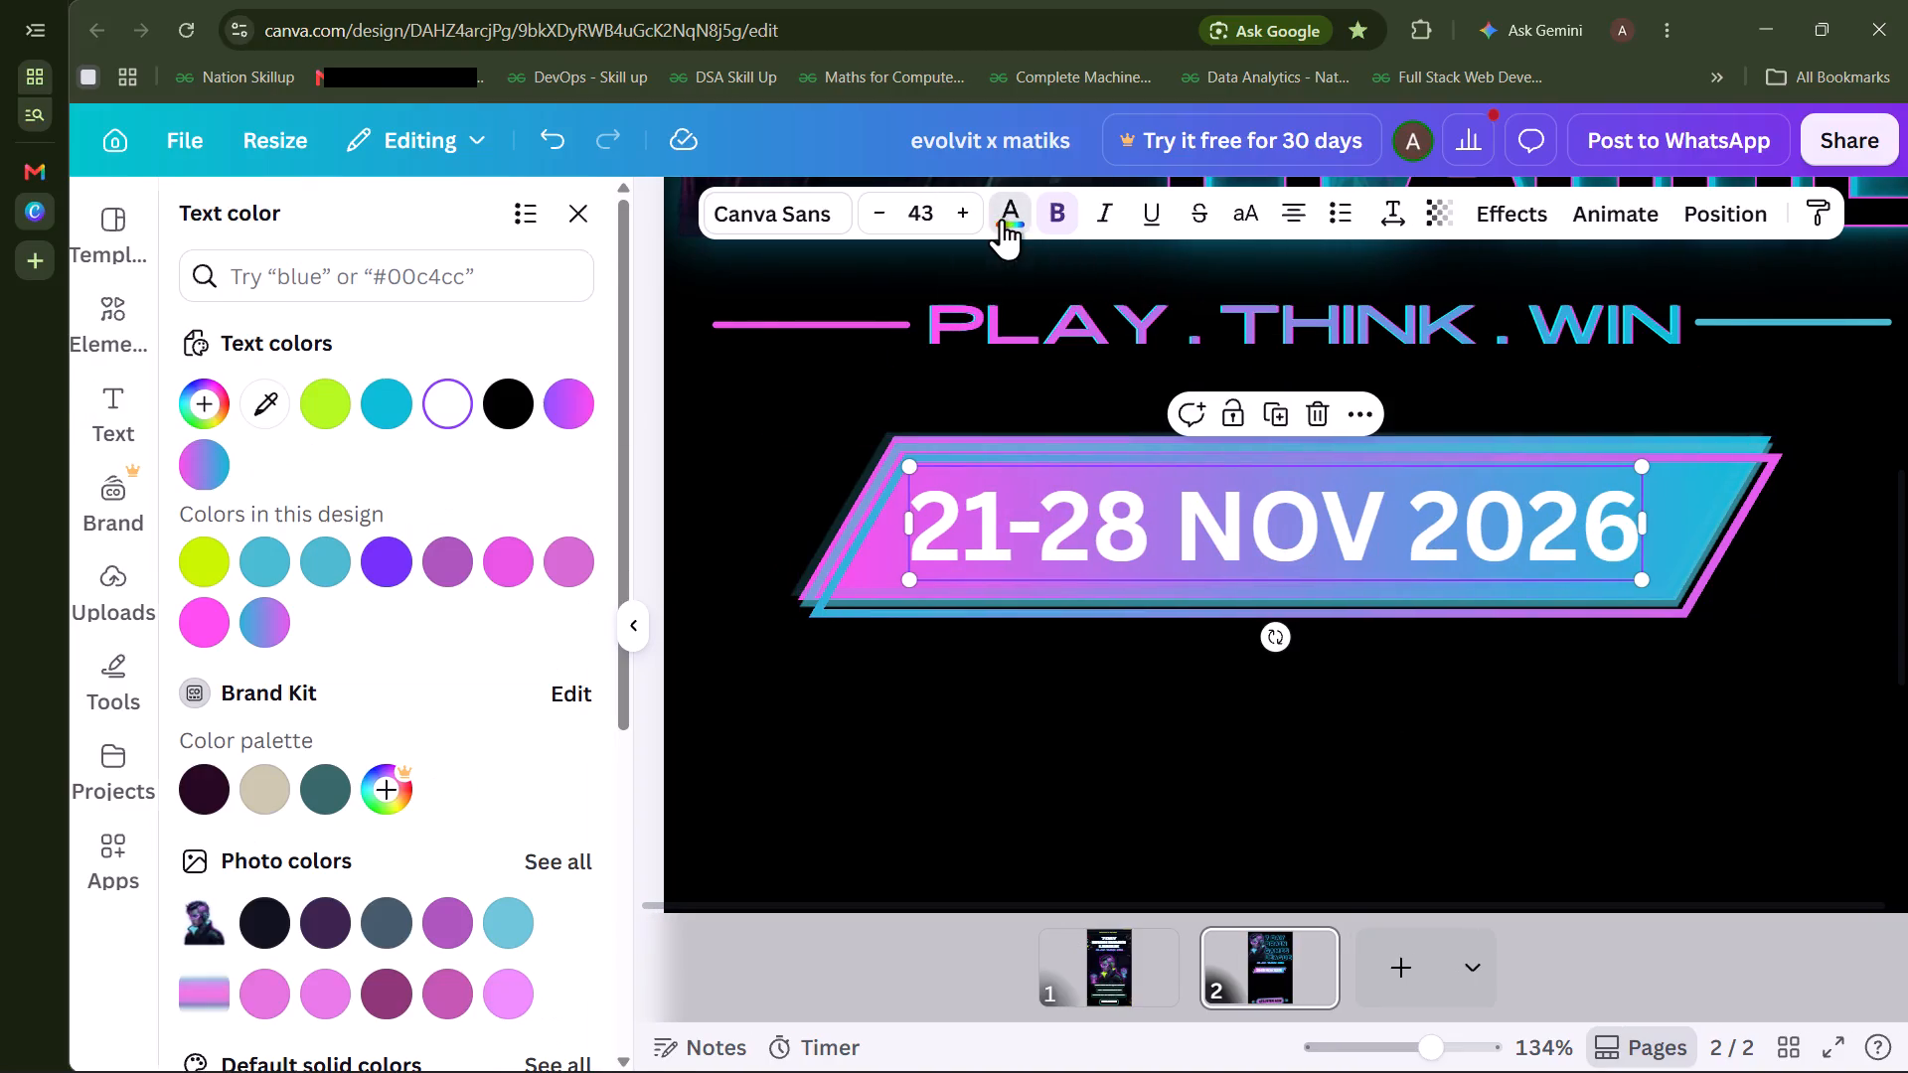
{"action": "left_click", "coordinate": [507, 420]}
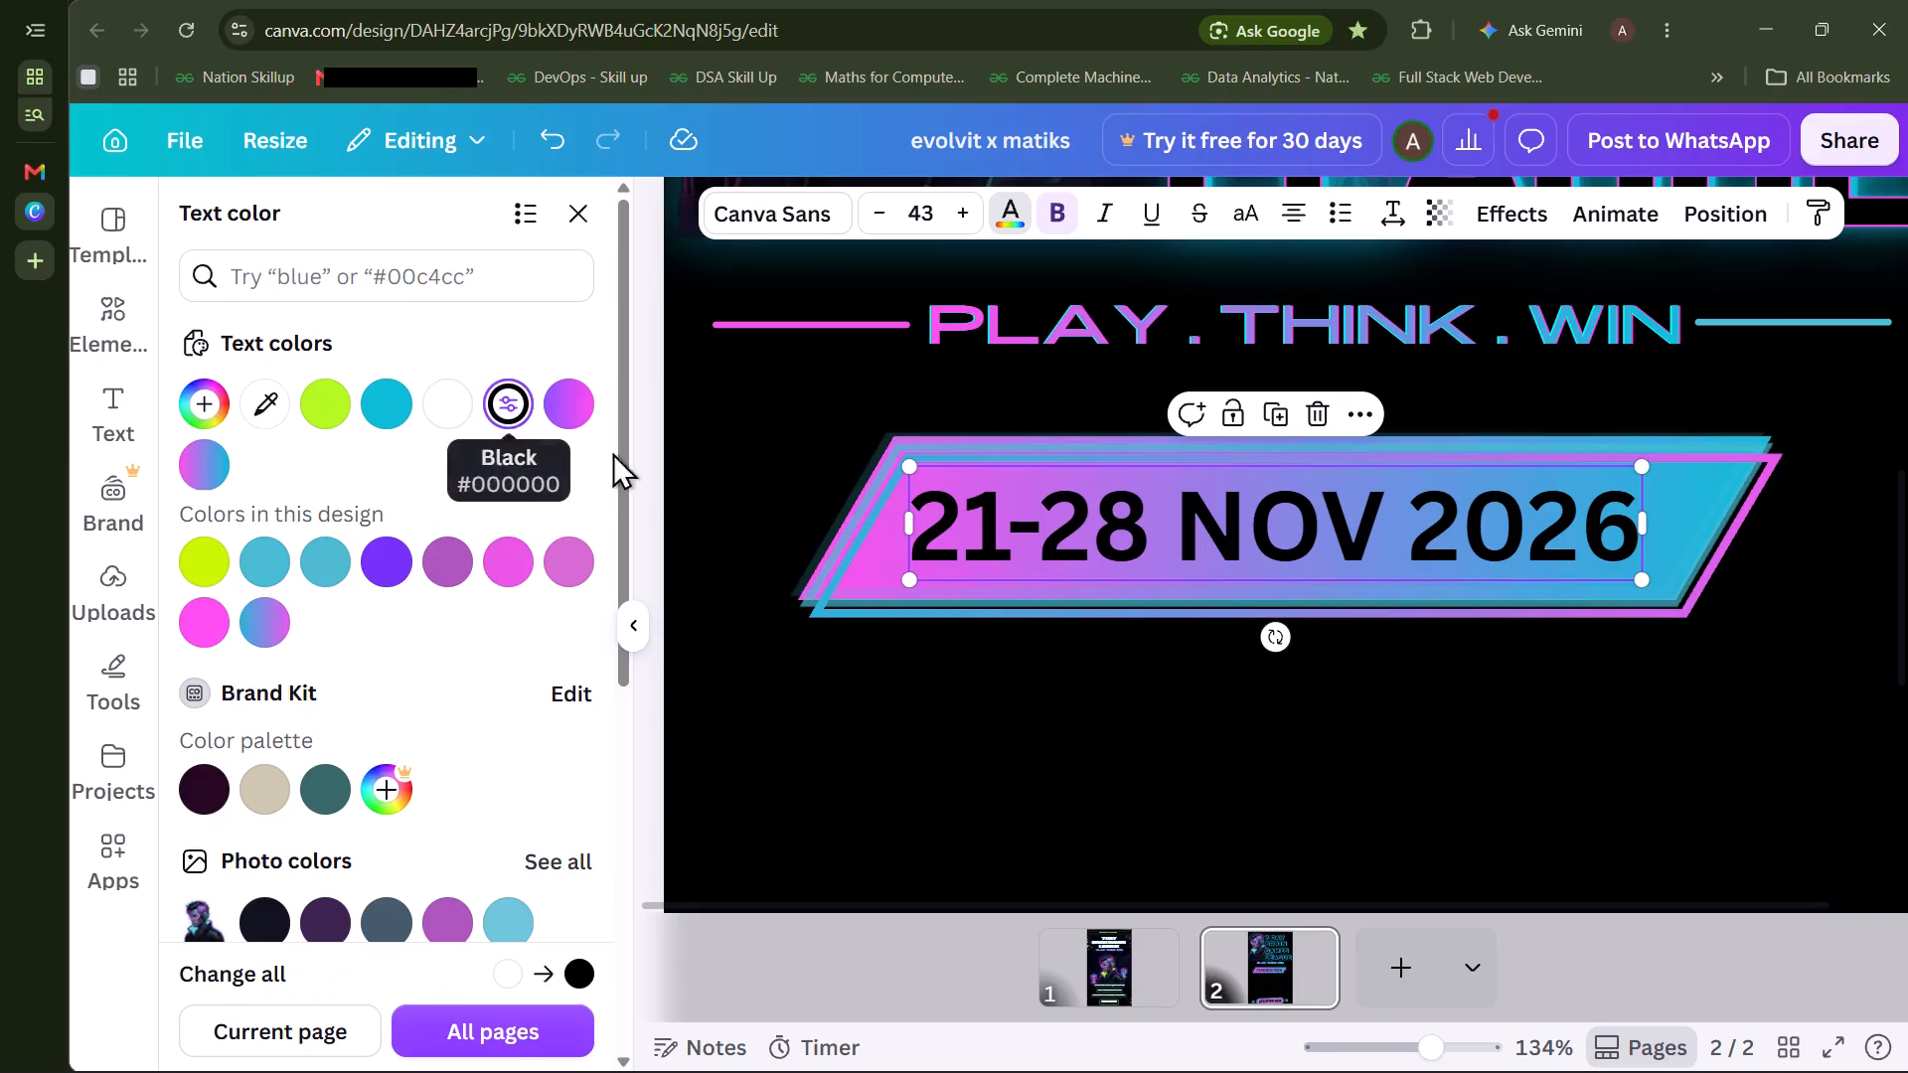
{"action": "left_click", "coordinate": [1240, 729]}
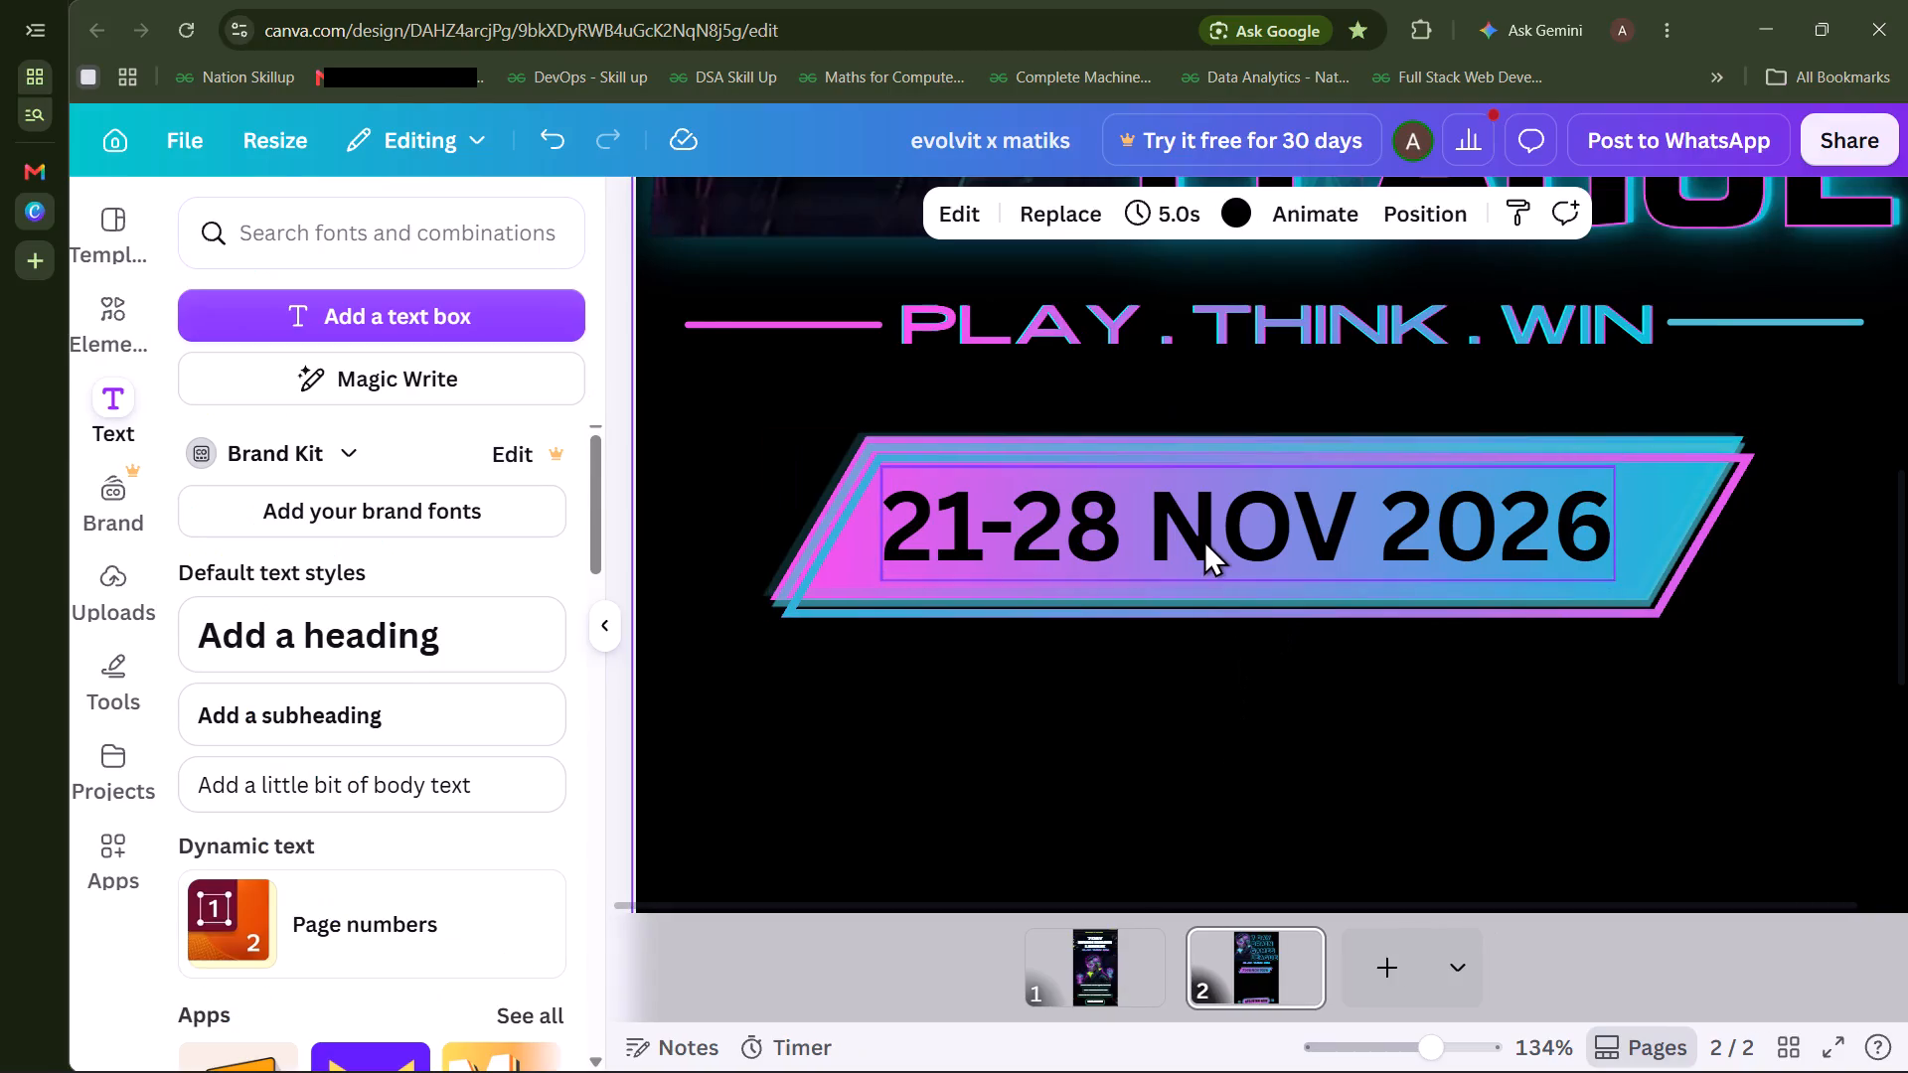
Nudge the date heading sideways to re-centre it within the banner.
{"action": "left_click_drag", "start_coordinate": [1203, 539], "coordinate": [1222, 540]}
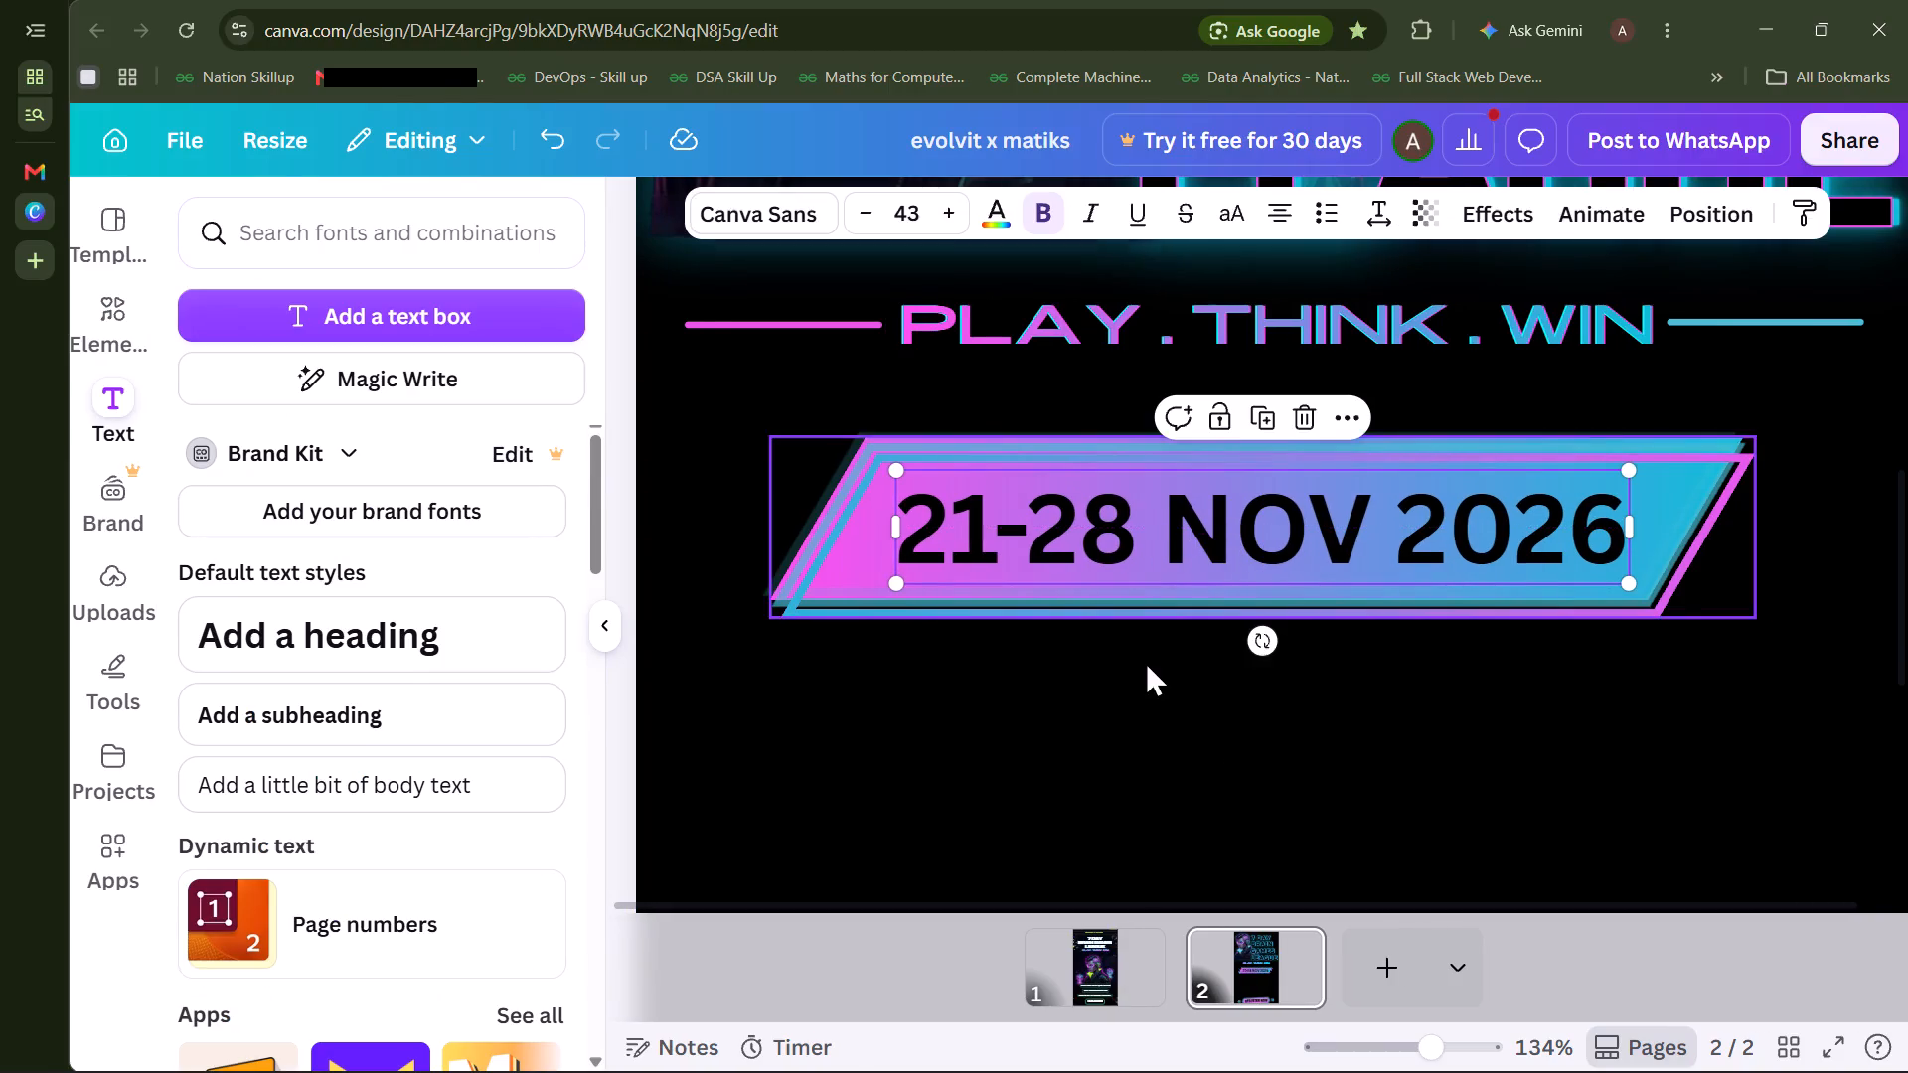
Apply the Hollow effect to the date heading with a thickness of 100, after trying Splice.
{"action": "scroll", "coordinate": [1145, 661], "scroll_direction": "up", "scroll_amount": 1}
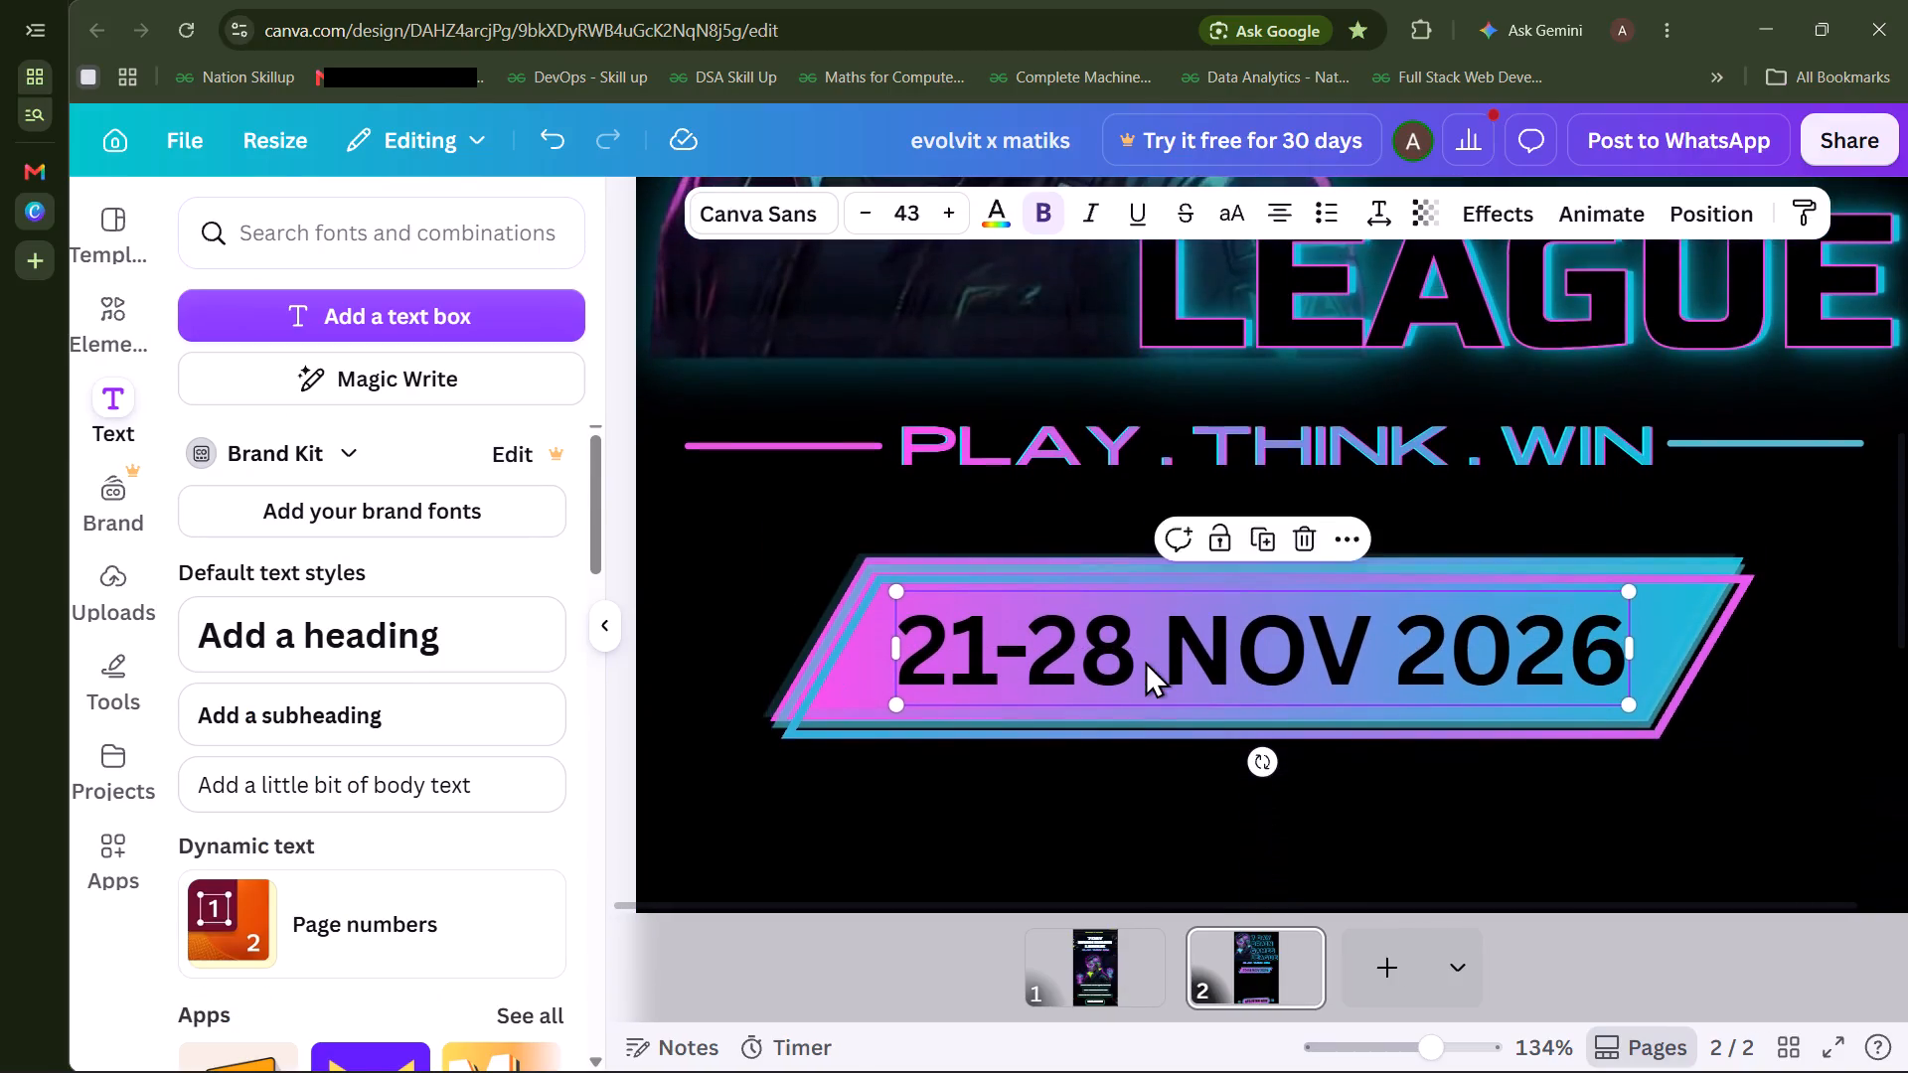
{"action": "scroll", "coordinate": [1145, 661], "scroll_direction": "down", "scroll_amount": 1}
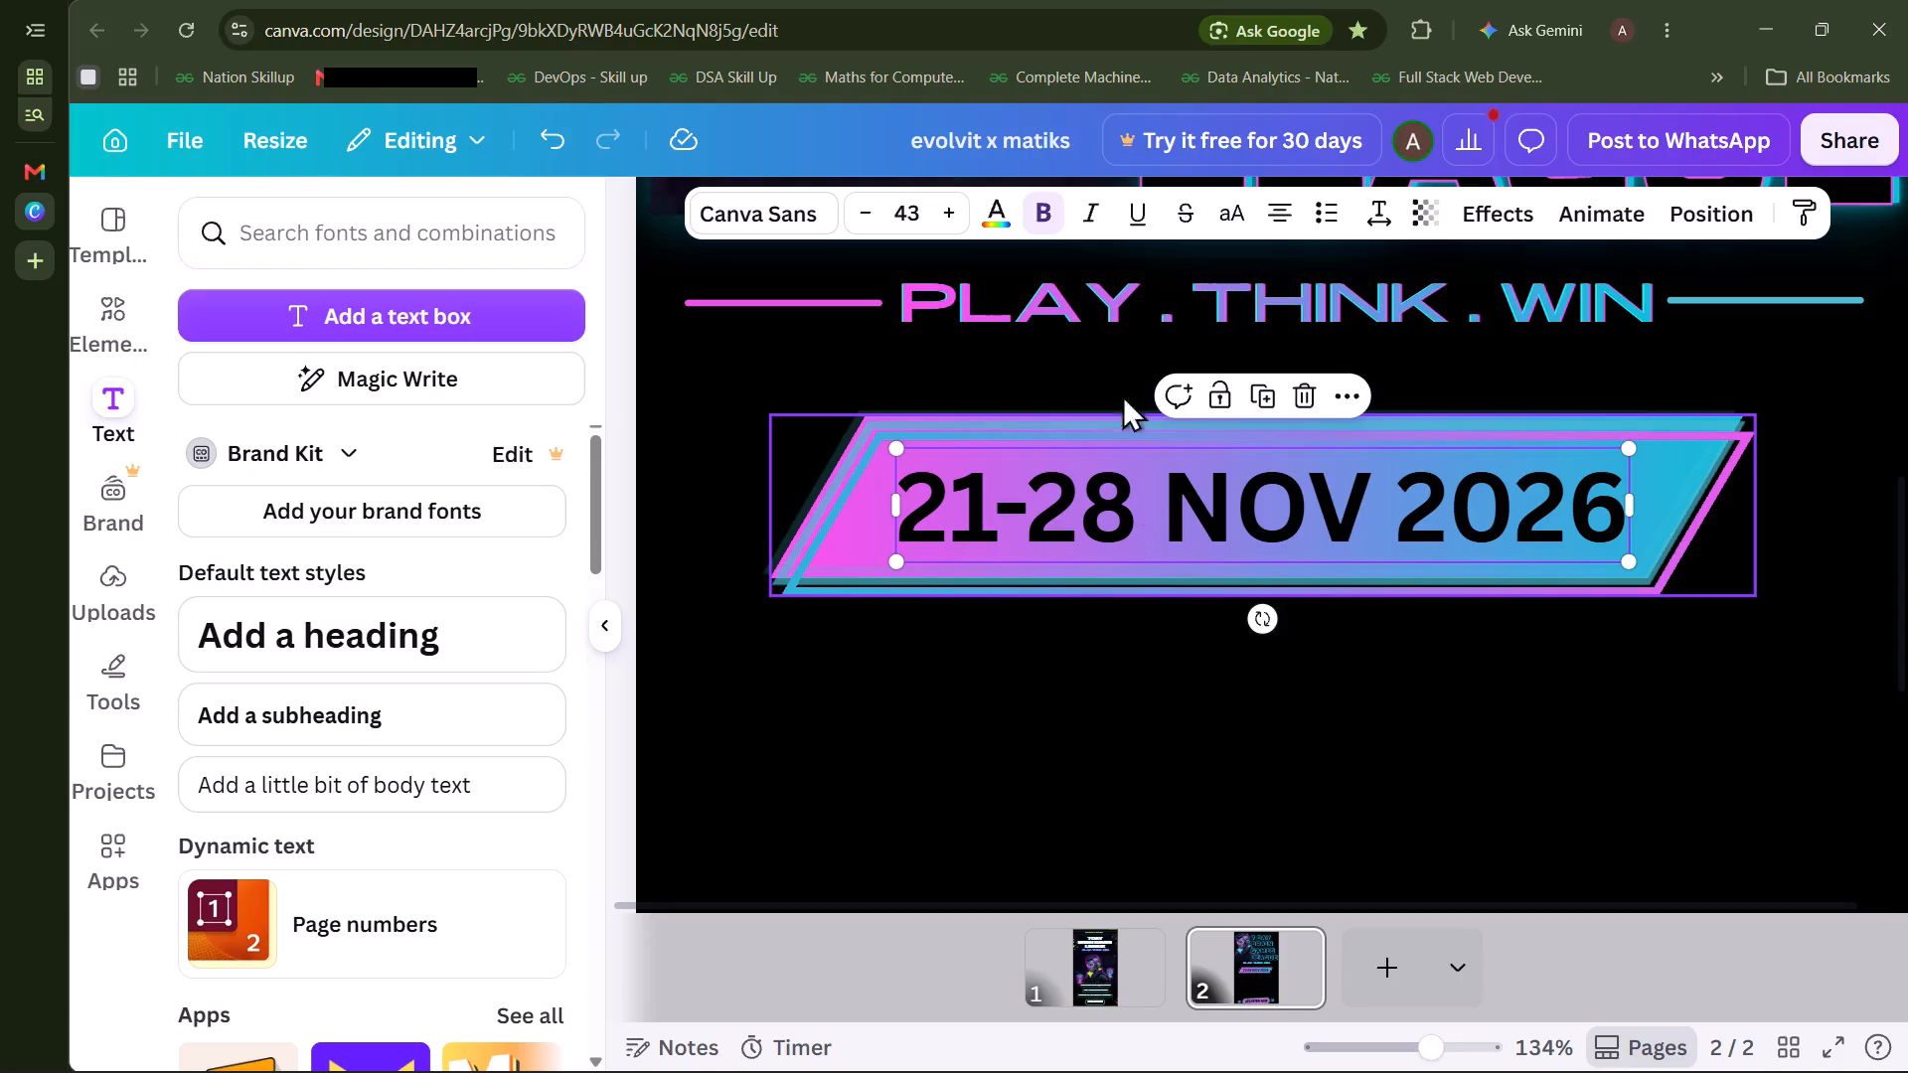
{"action": "left_click", "coordinate": [1503, 211]}
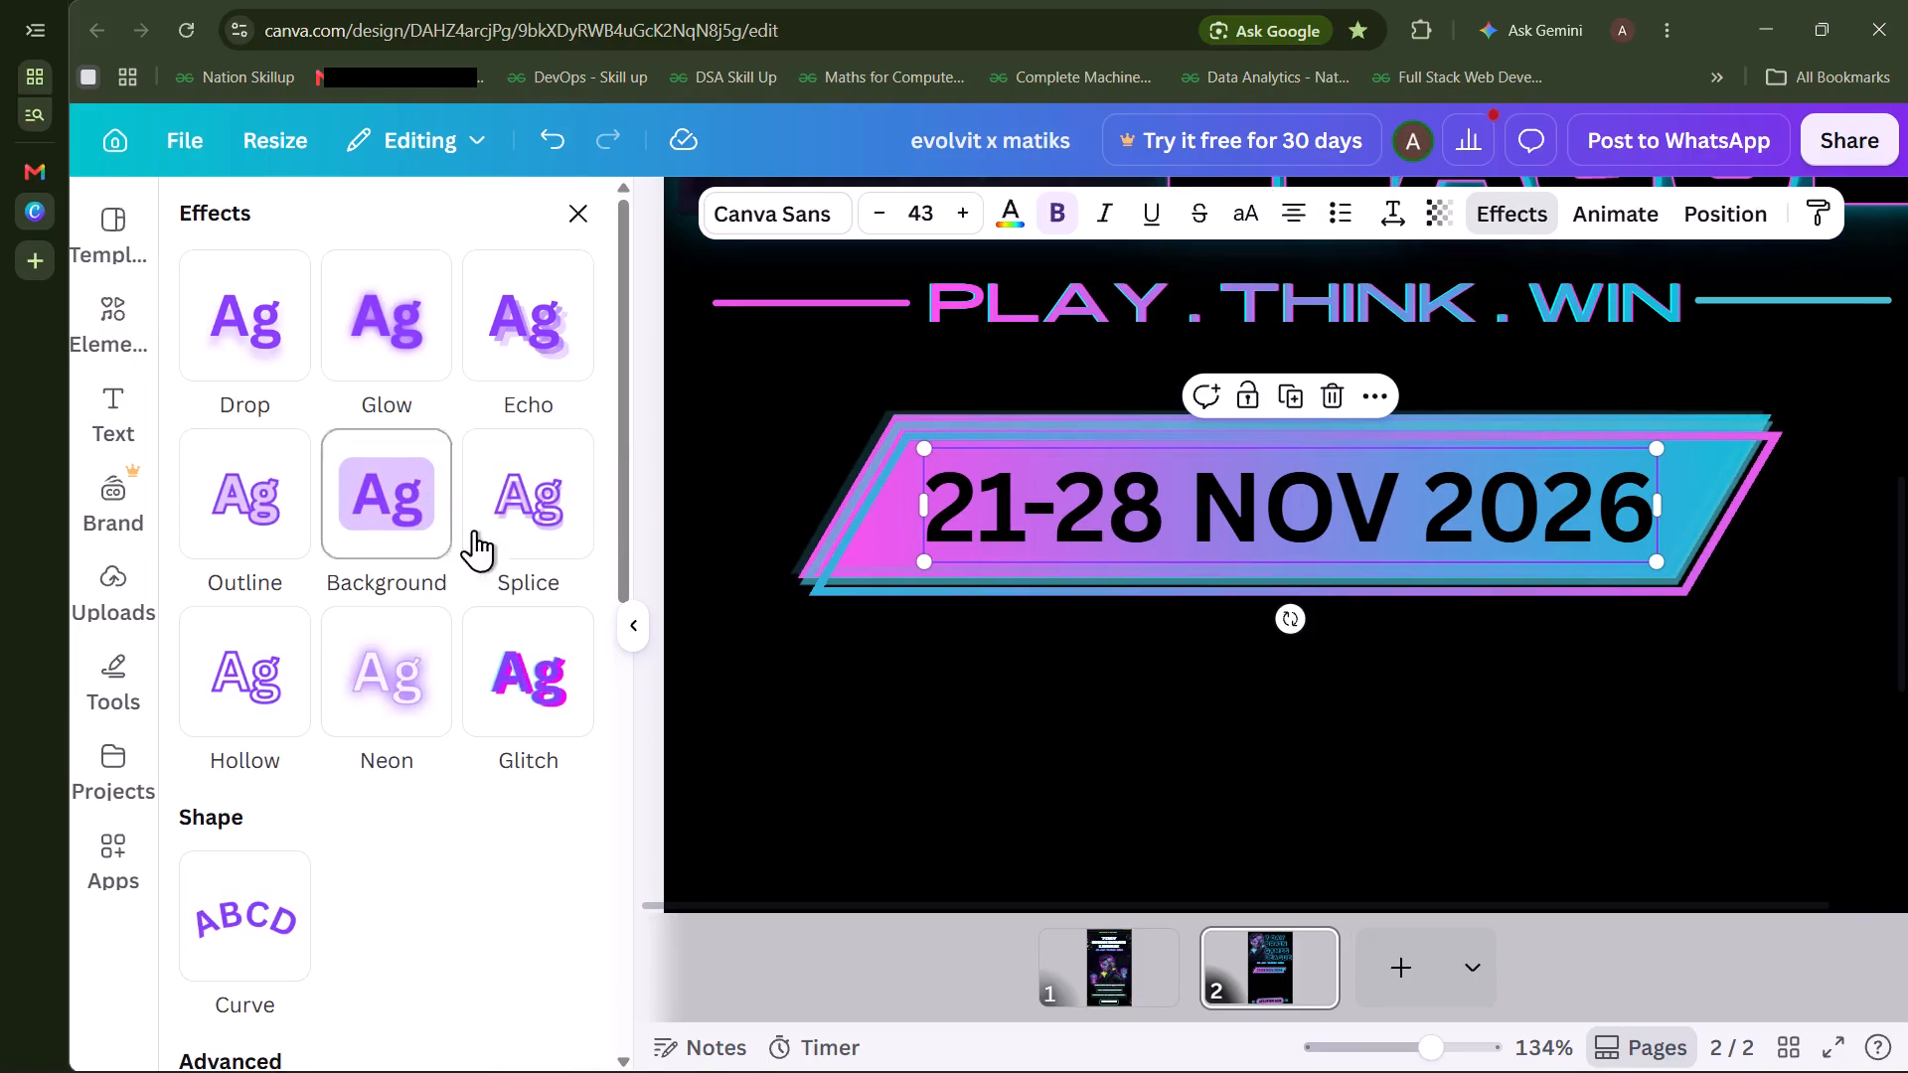
{"action": "left_click", "coordinate": [543, 490]}
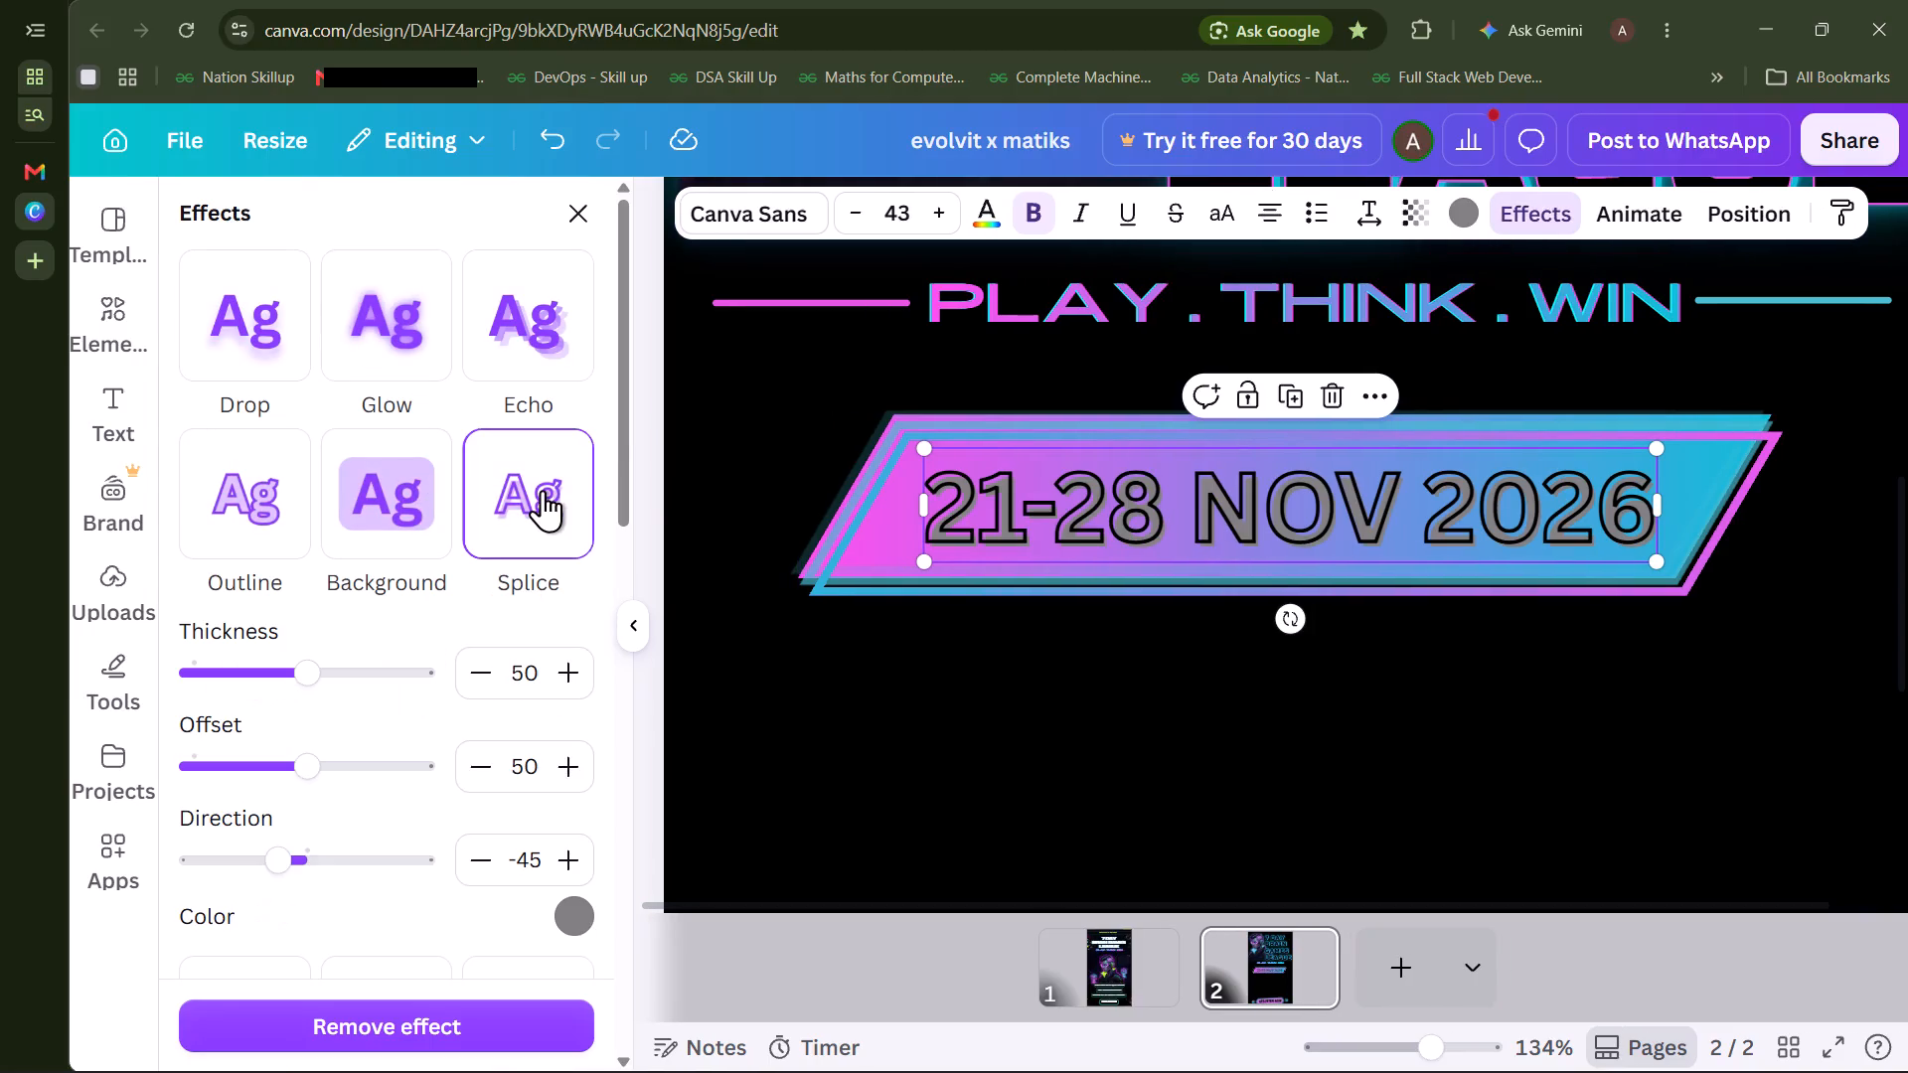
{"action": "left_click", "coordinate": [256, 559]}
{"action": "scroll", "coordinate": [256, 559], "scroll_direction": "down", "scroll_amount": 1}
{"action": "left_click", "coordinate": [238, 809]}
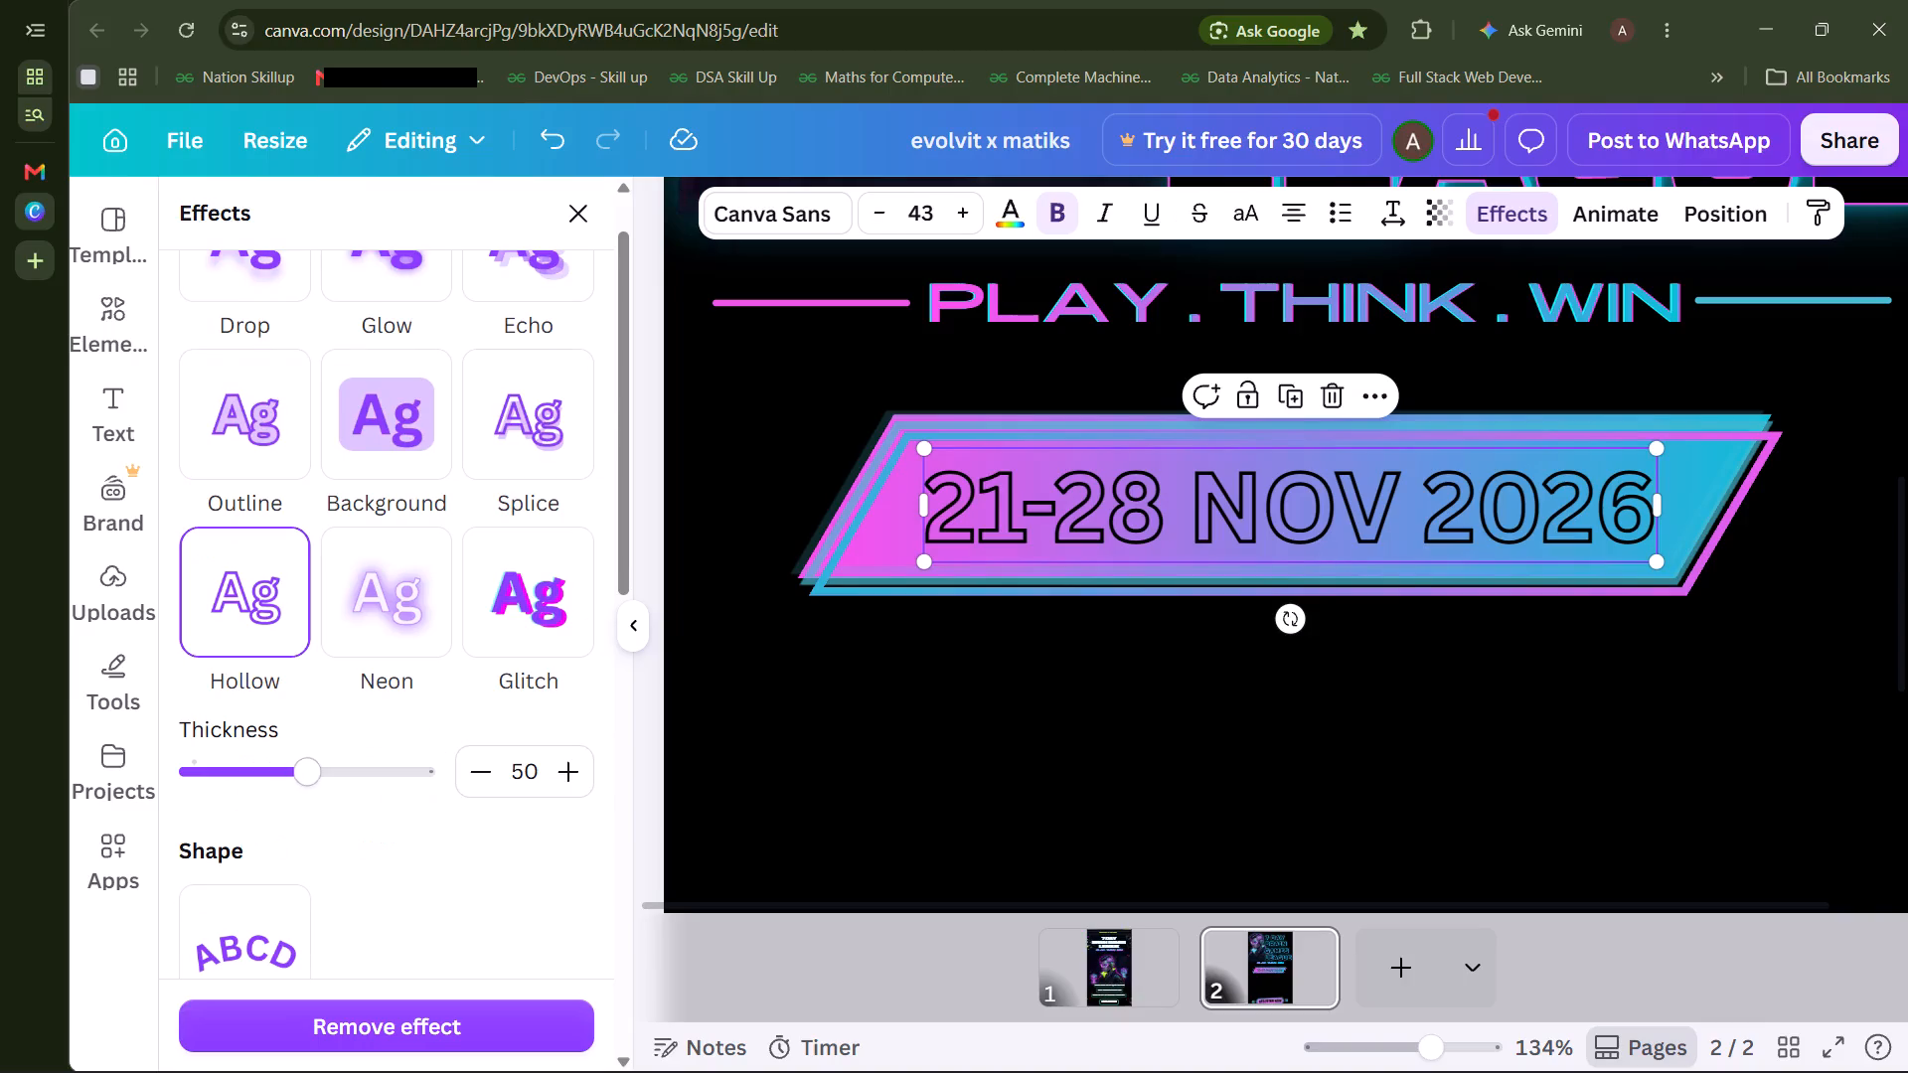
{"action": "left_click_drag", "start_coordinate": [298, 793], "coordinate": [488, 811]}
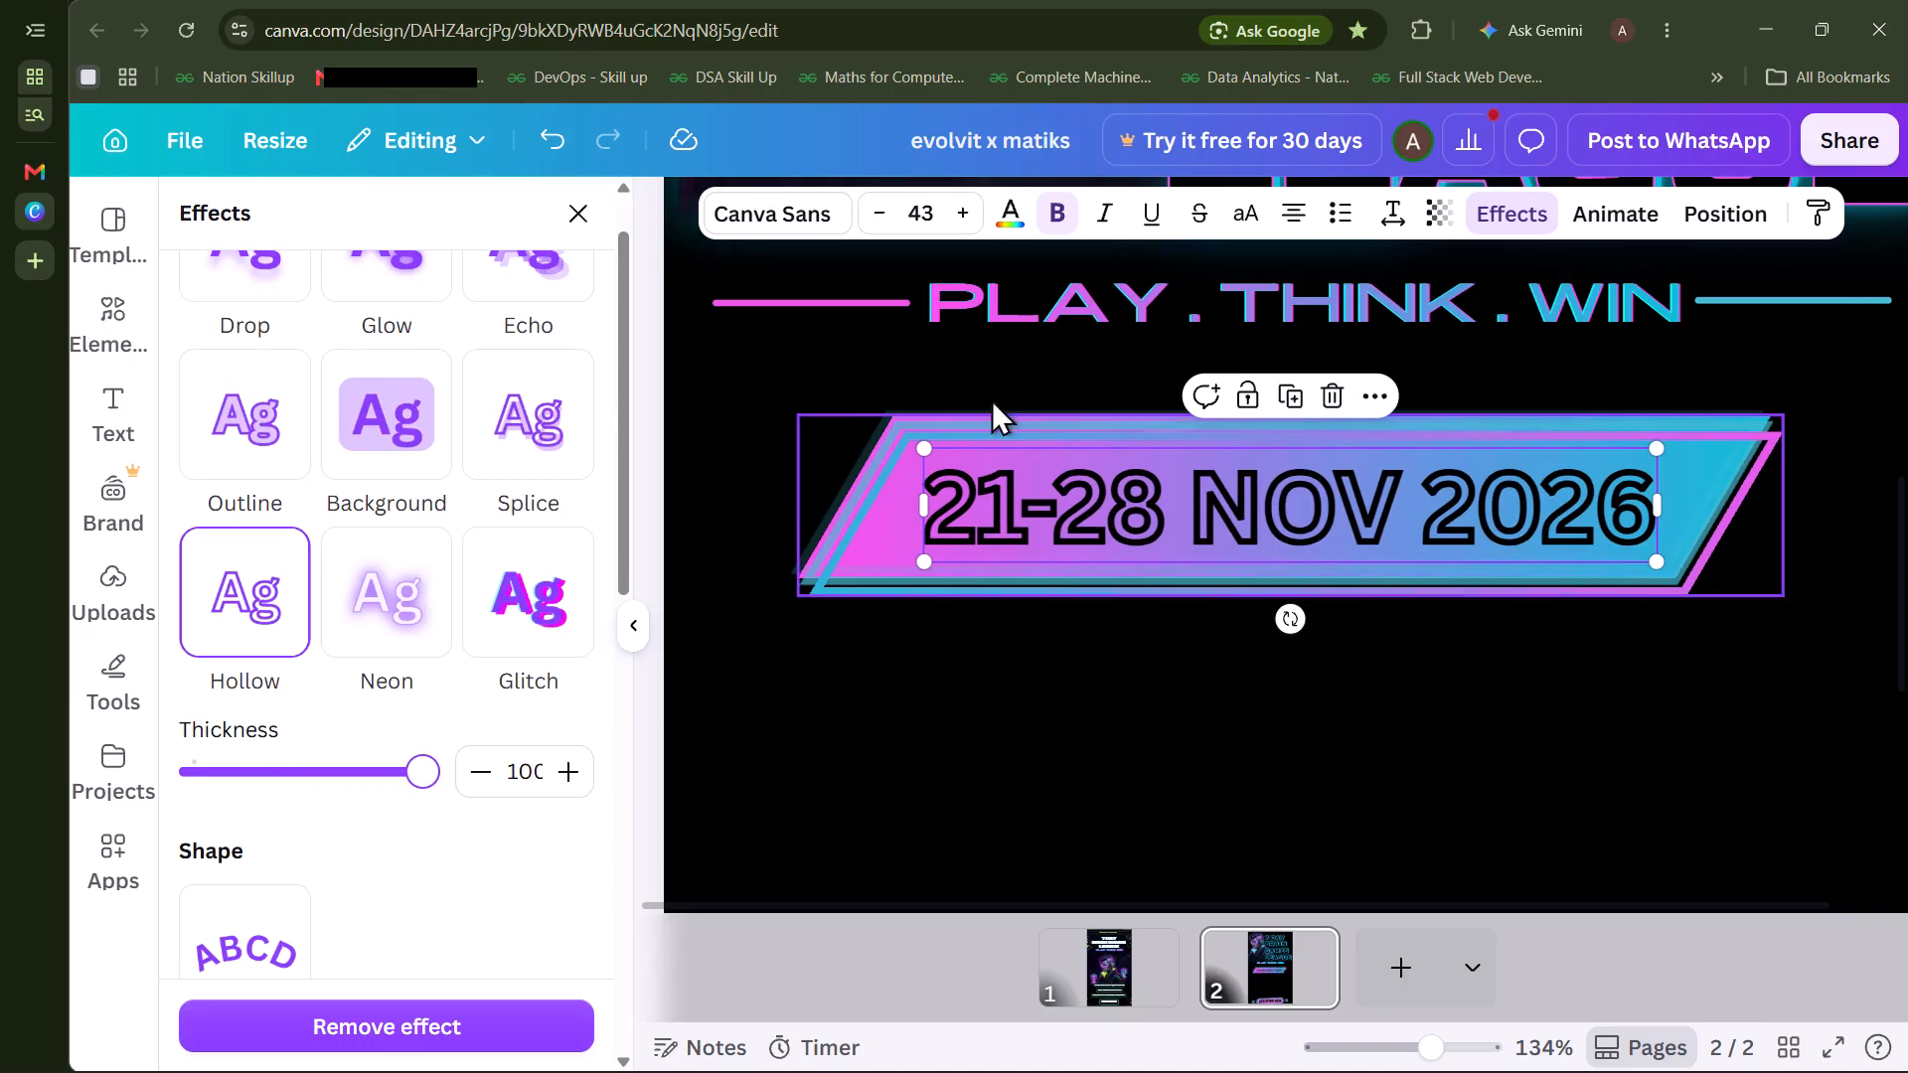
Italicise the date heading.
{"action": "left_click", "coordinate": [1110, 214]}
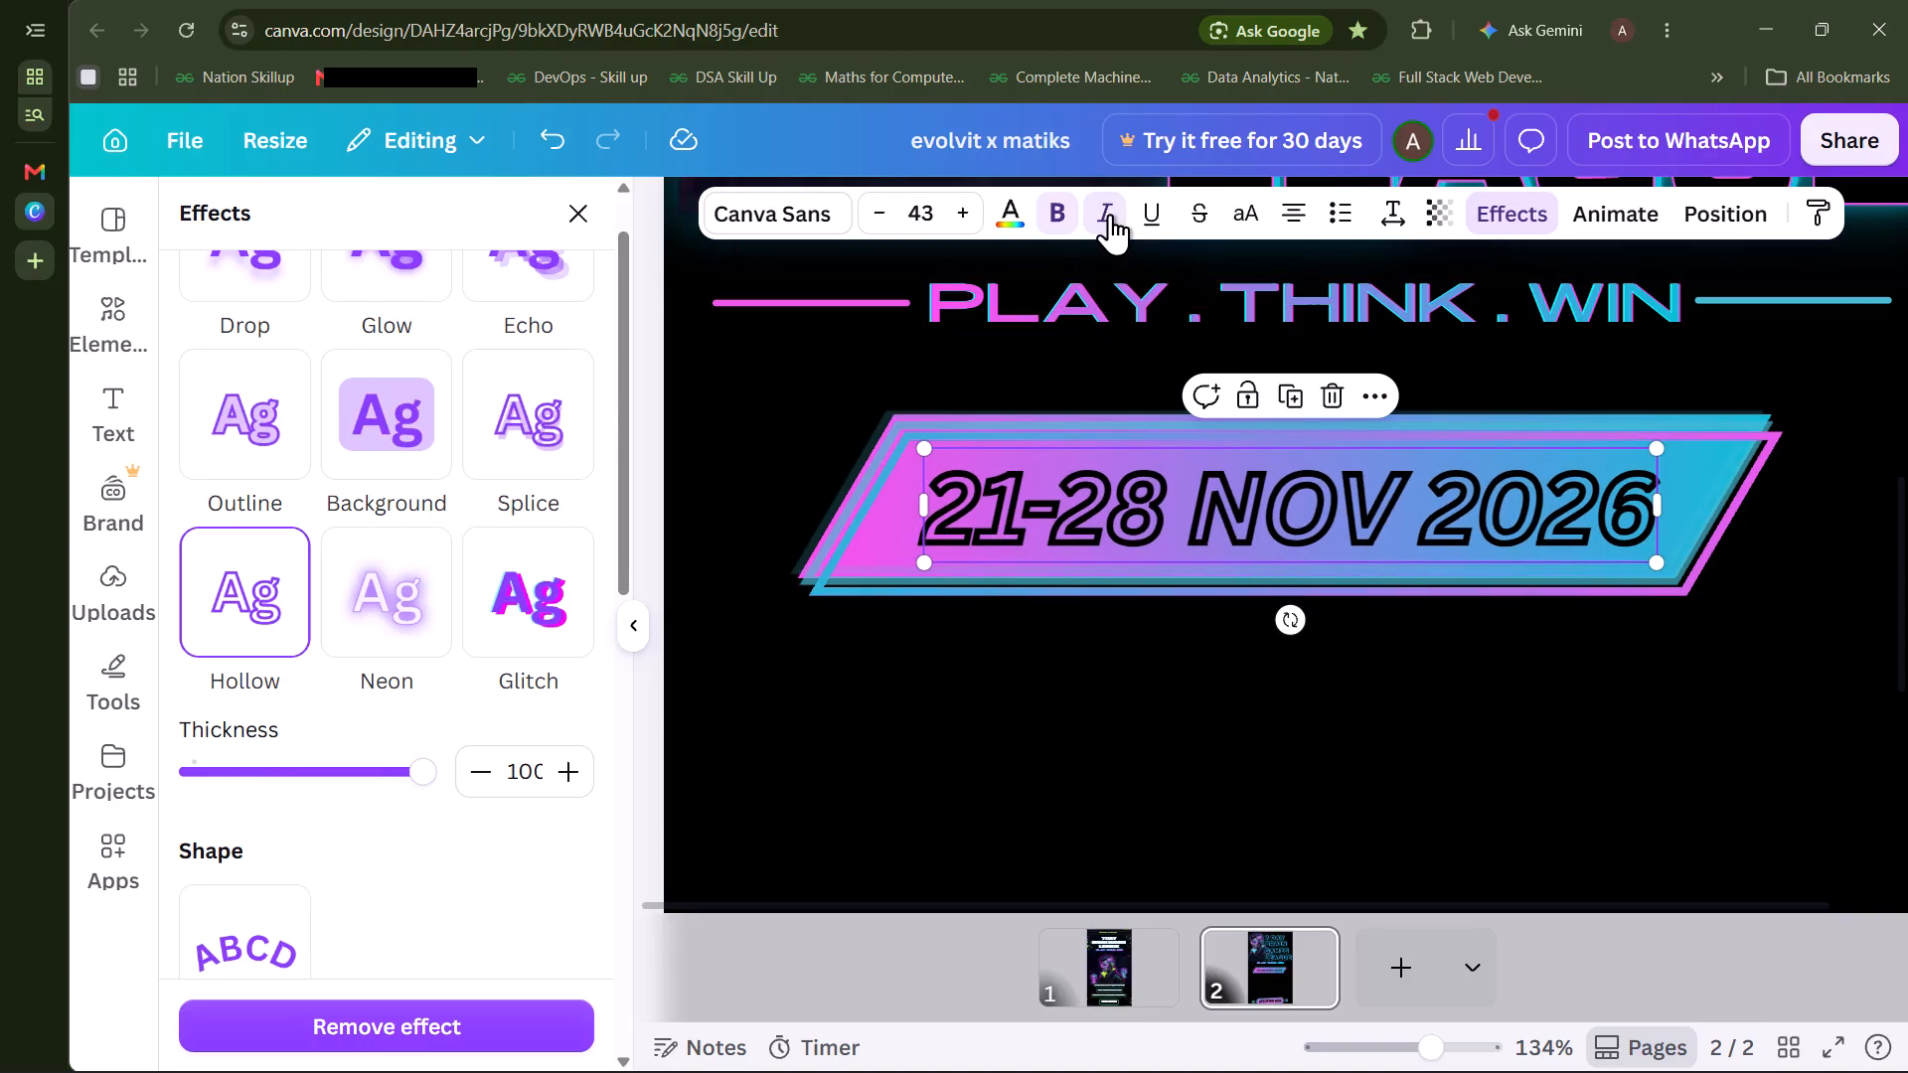
Try Russo One, Brick Sans and HK Modular on the date heading, and set its font to Gulfs Display.
{"action": "left_click", "coordinate": [825, 197]}
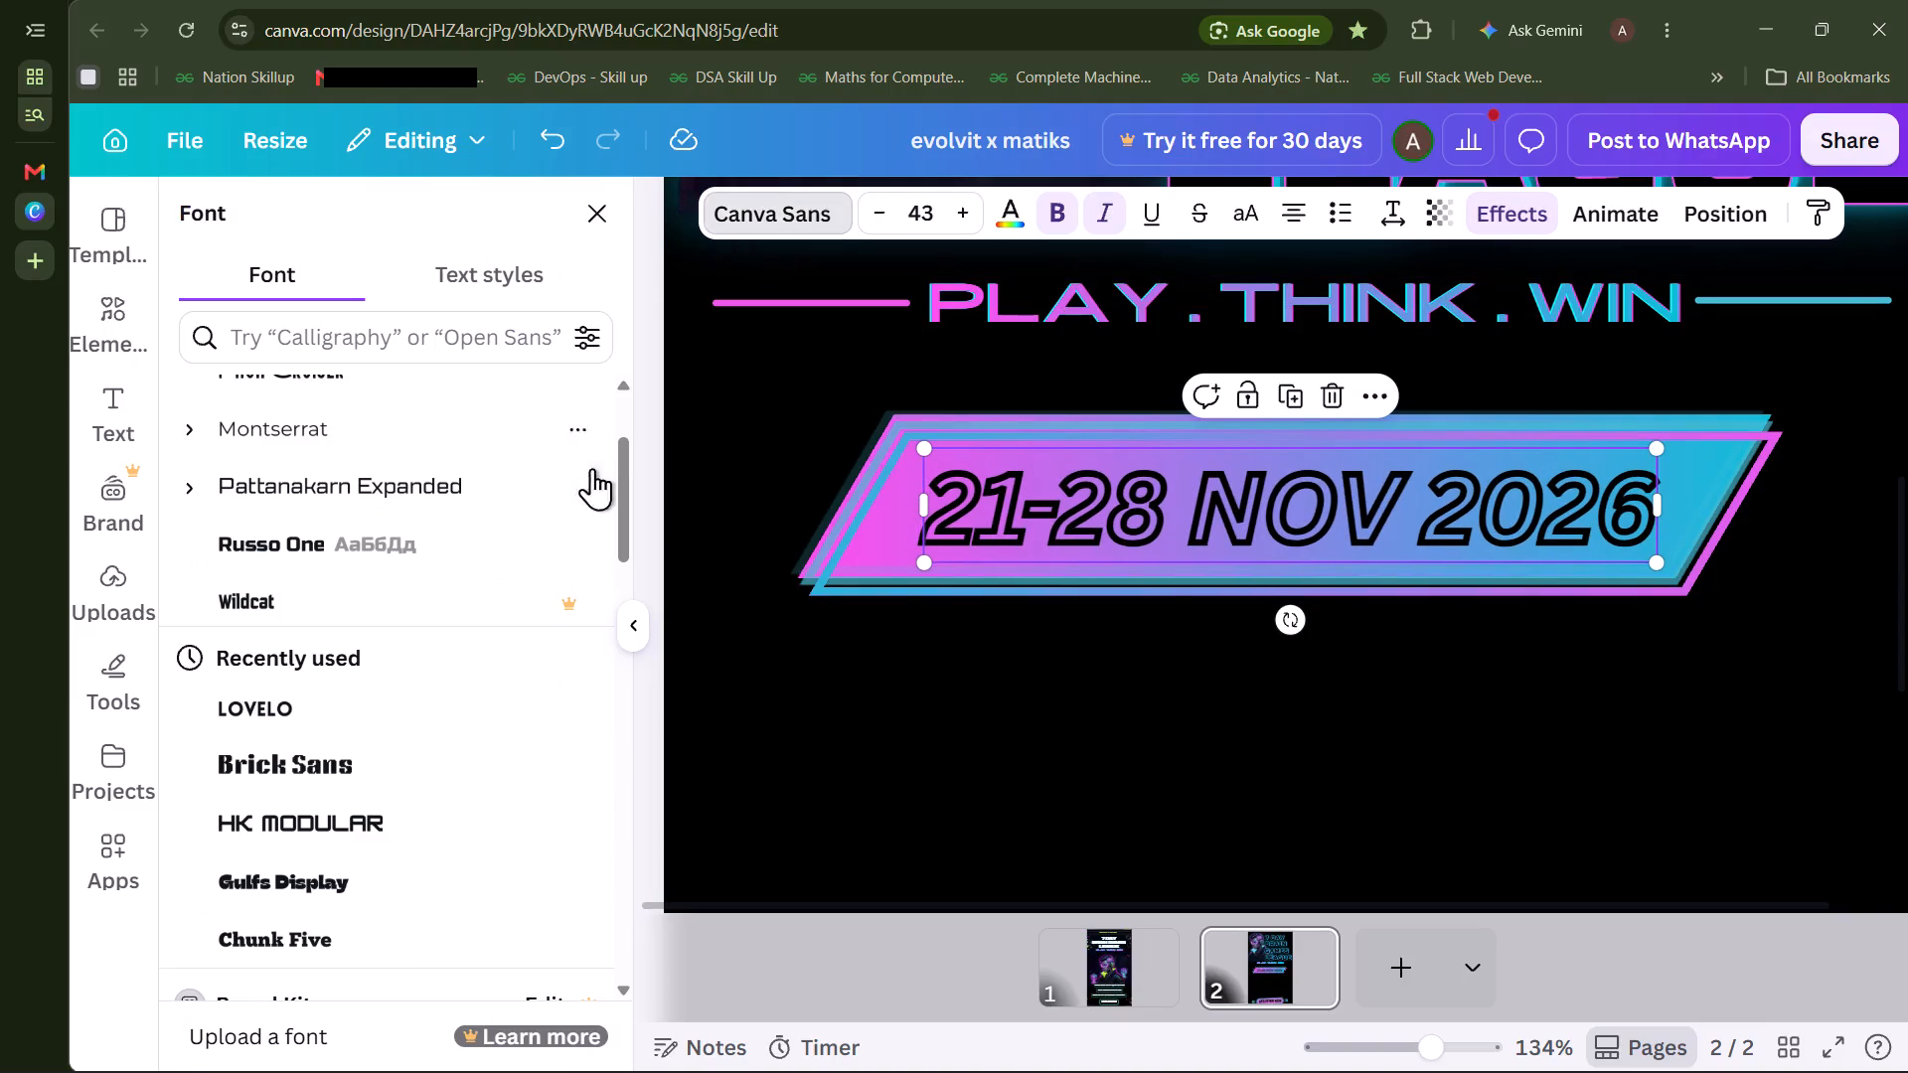
{"action": "left_click", "coordinate": [489, 546]}
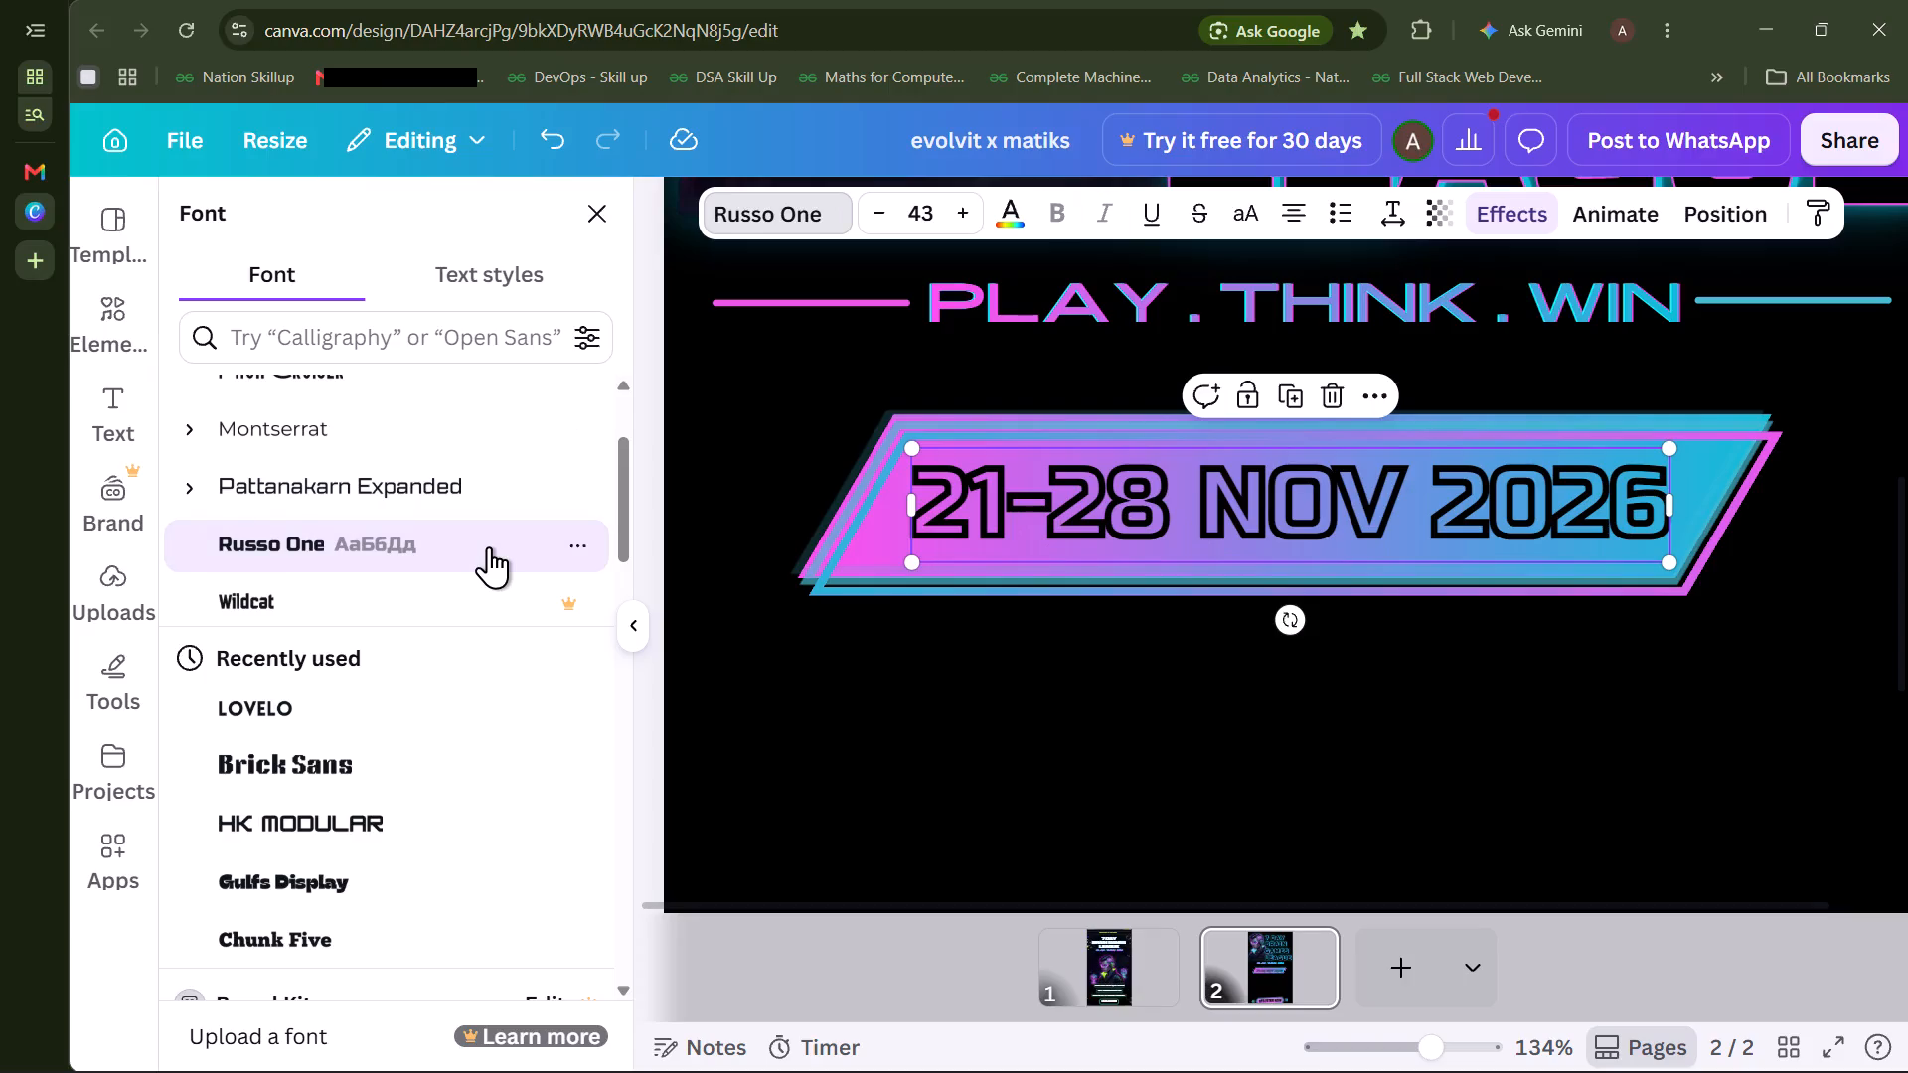
{"action": "scroll", "coordinate": [489, 546], "scroll_direction": "down", "scroll_amount": 1}
{"action": "left_click", "coordinate": [401, 680]}
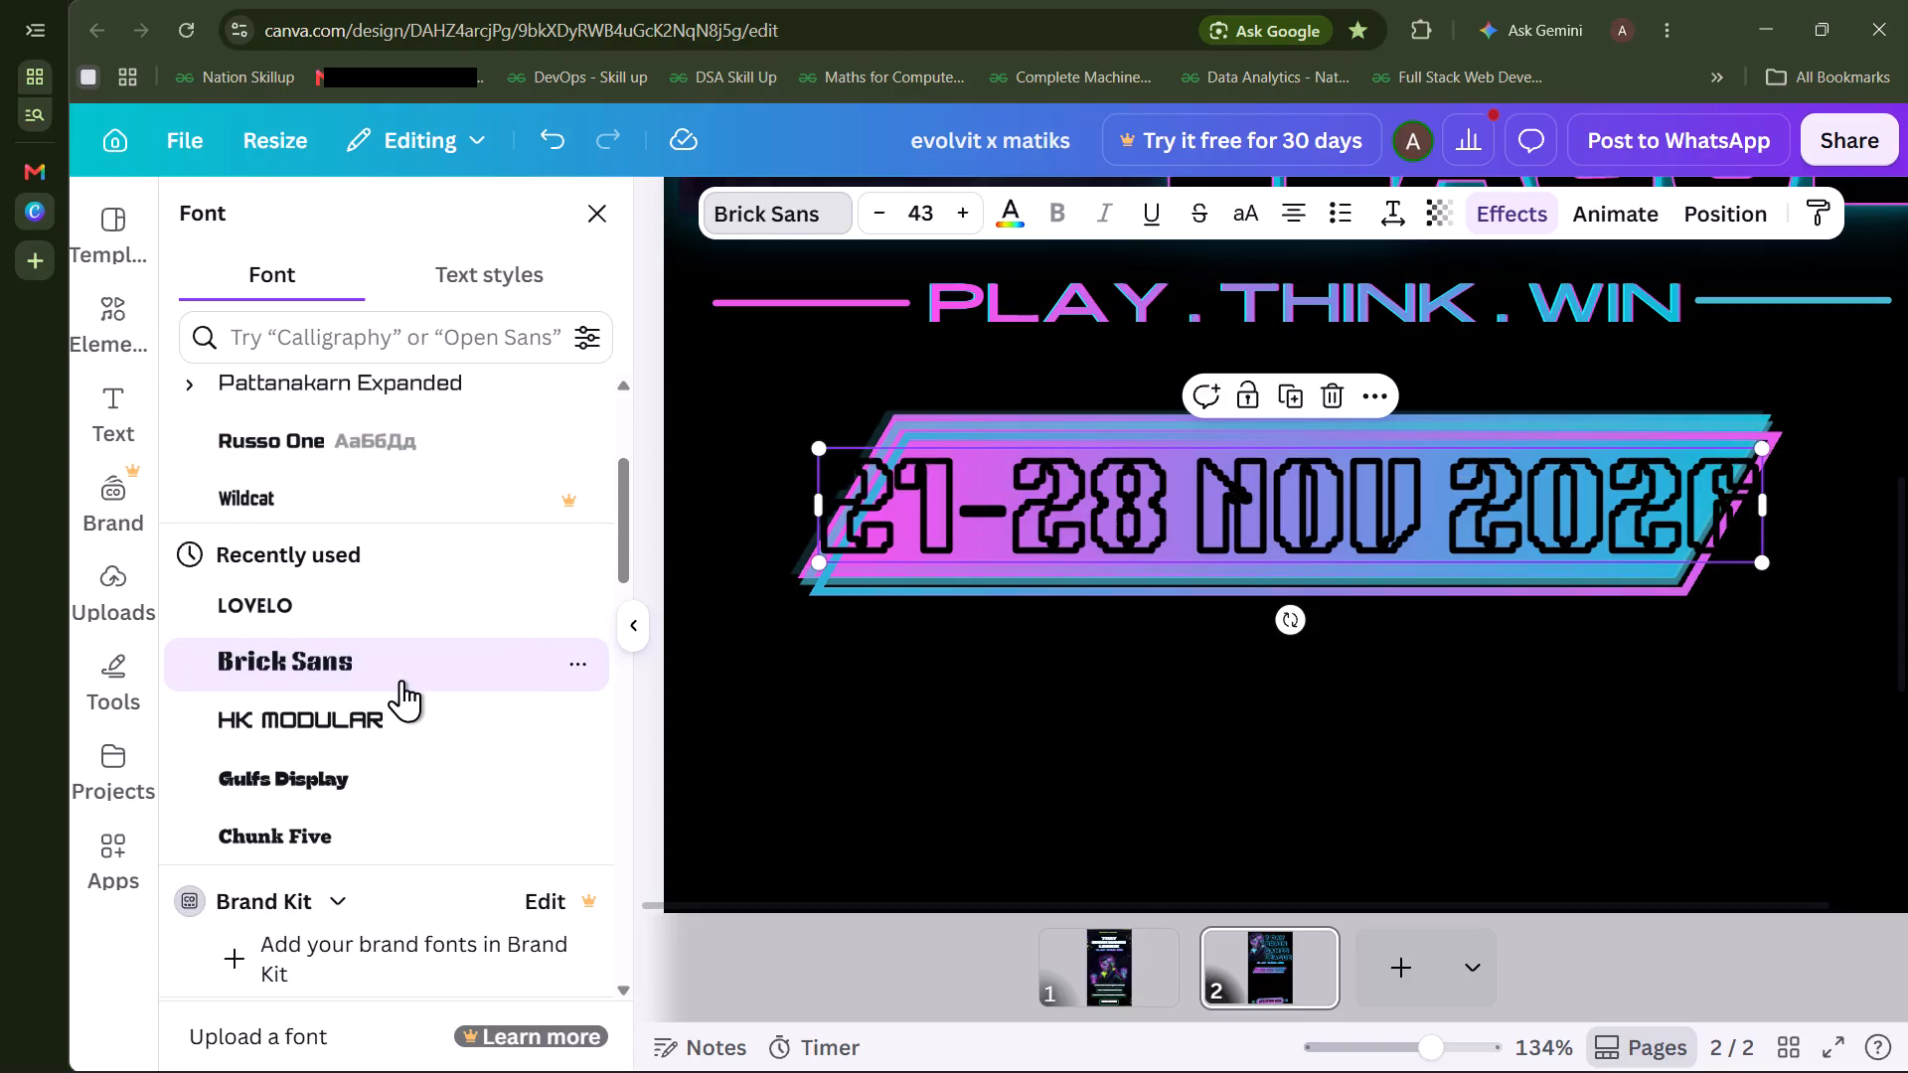
{"action": "left_click", "coordinate": [381, 714]}
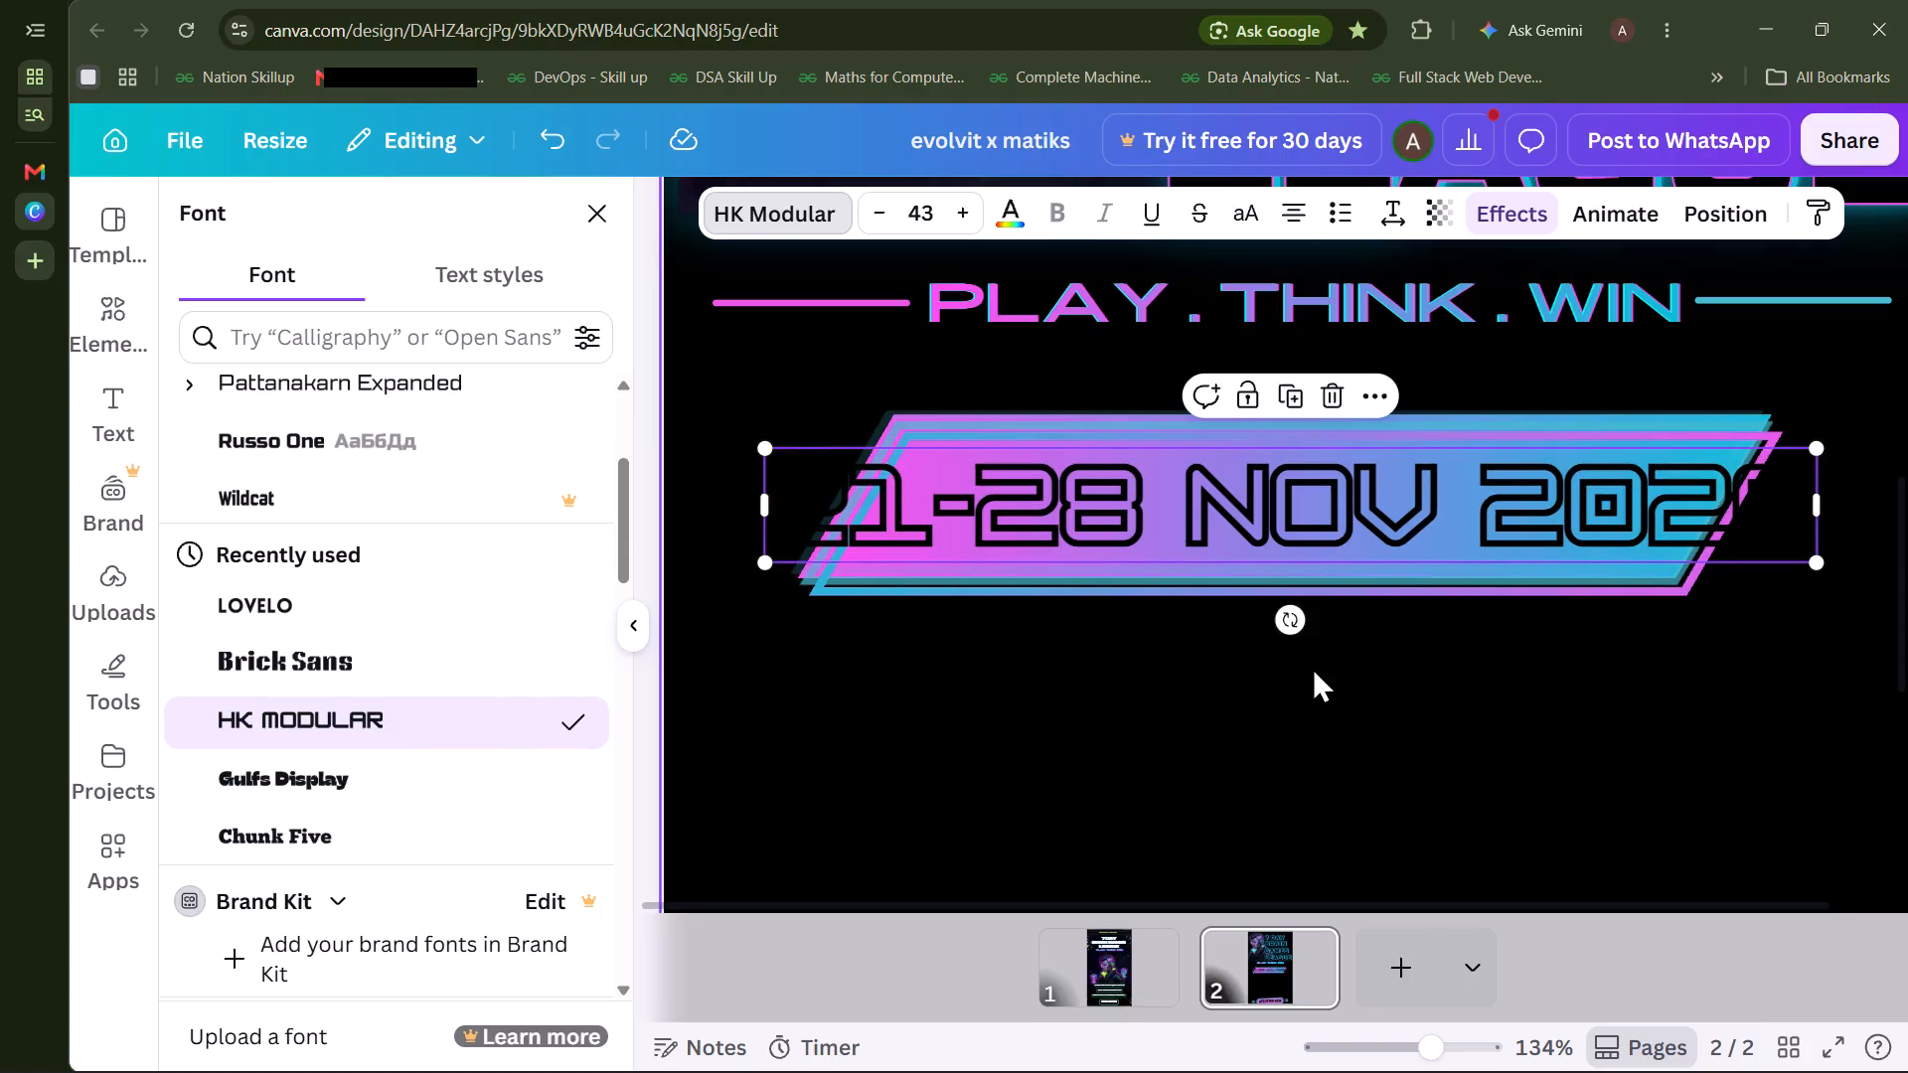
{"action": "left_click", "coordinate": [374, 783]}
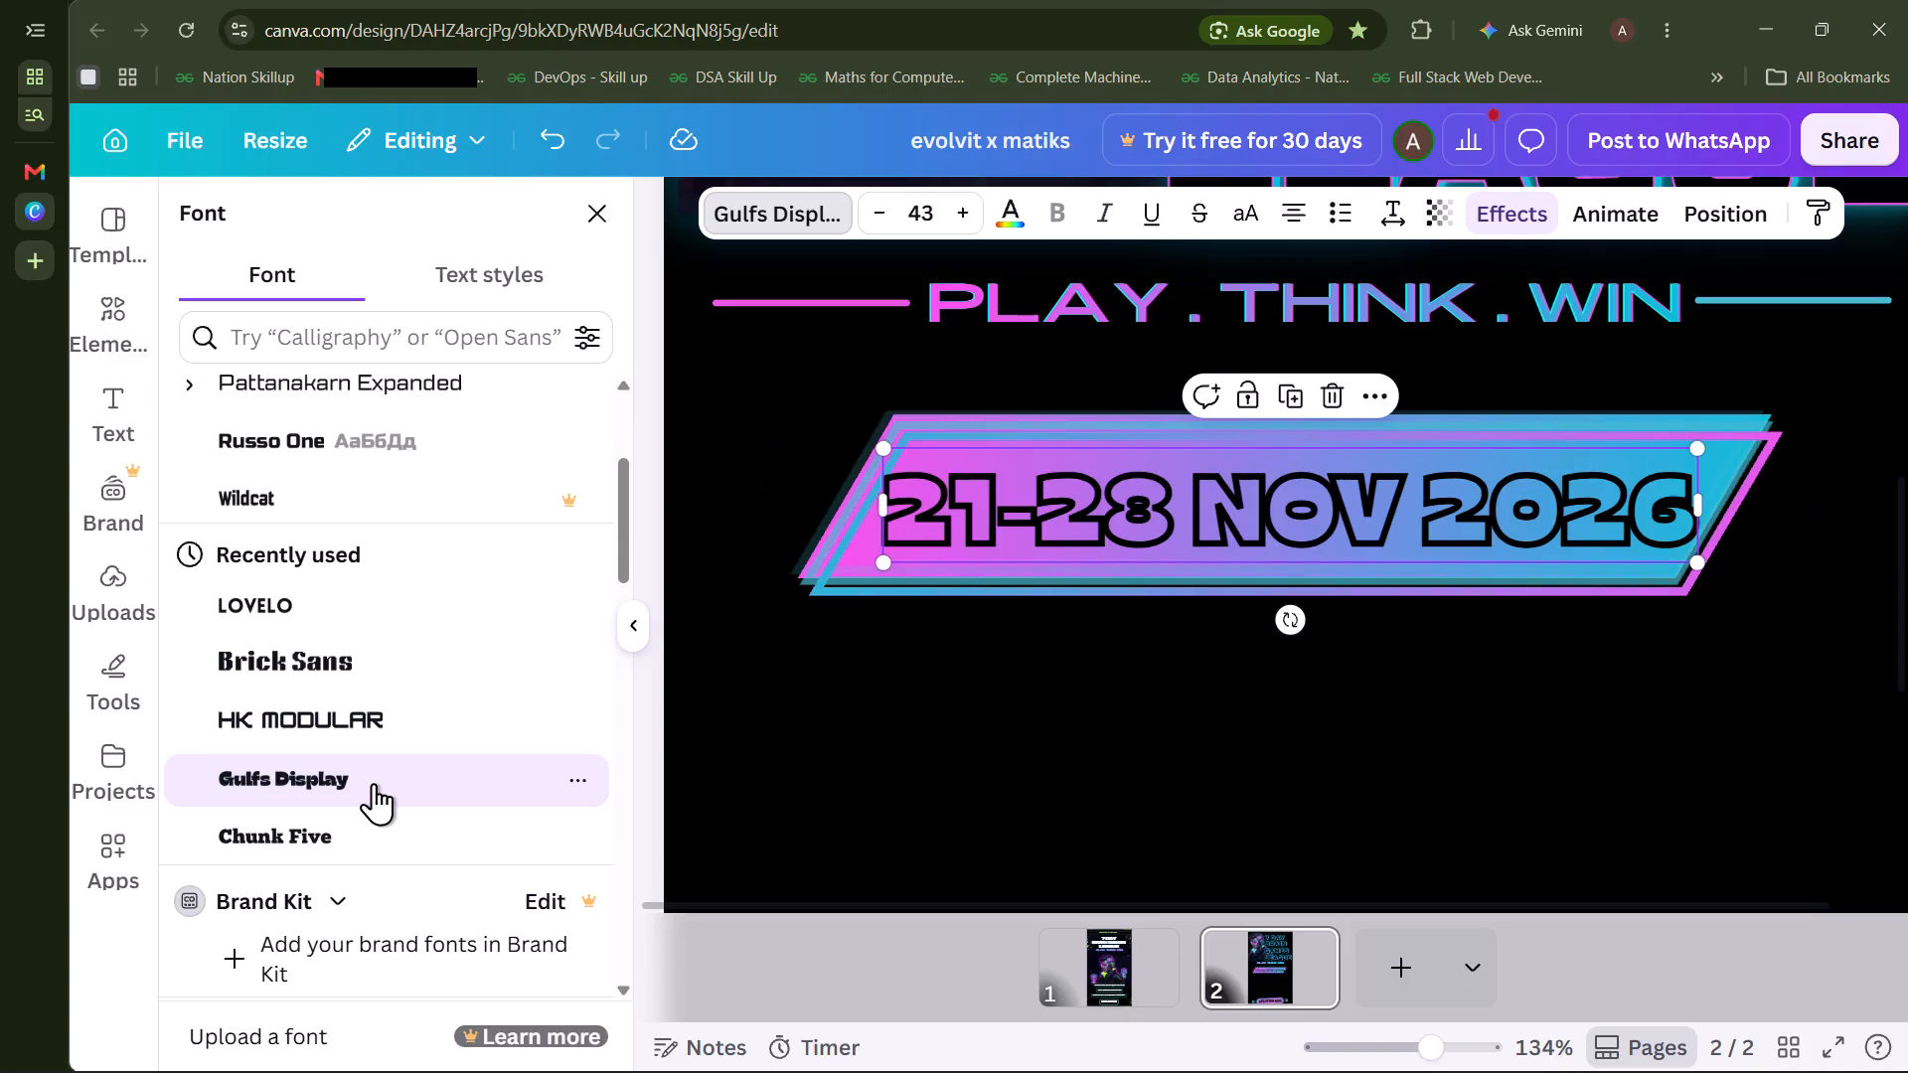
Reduce the date heading's font size to 42.
{"action": "left_click", "coordinate": [859, 756]}
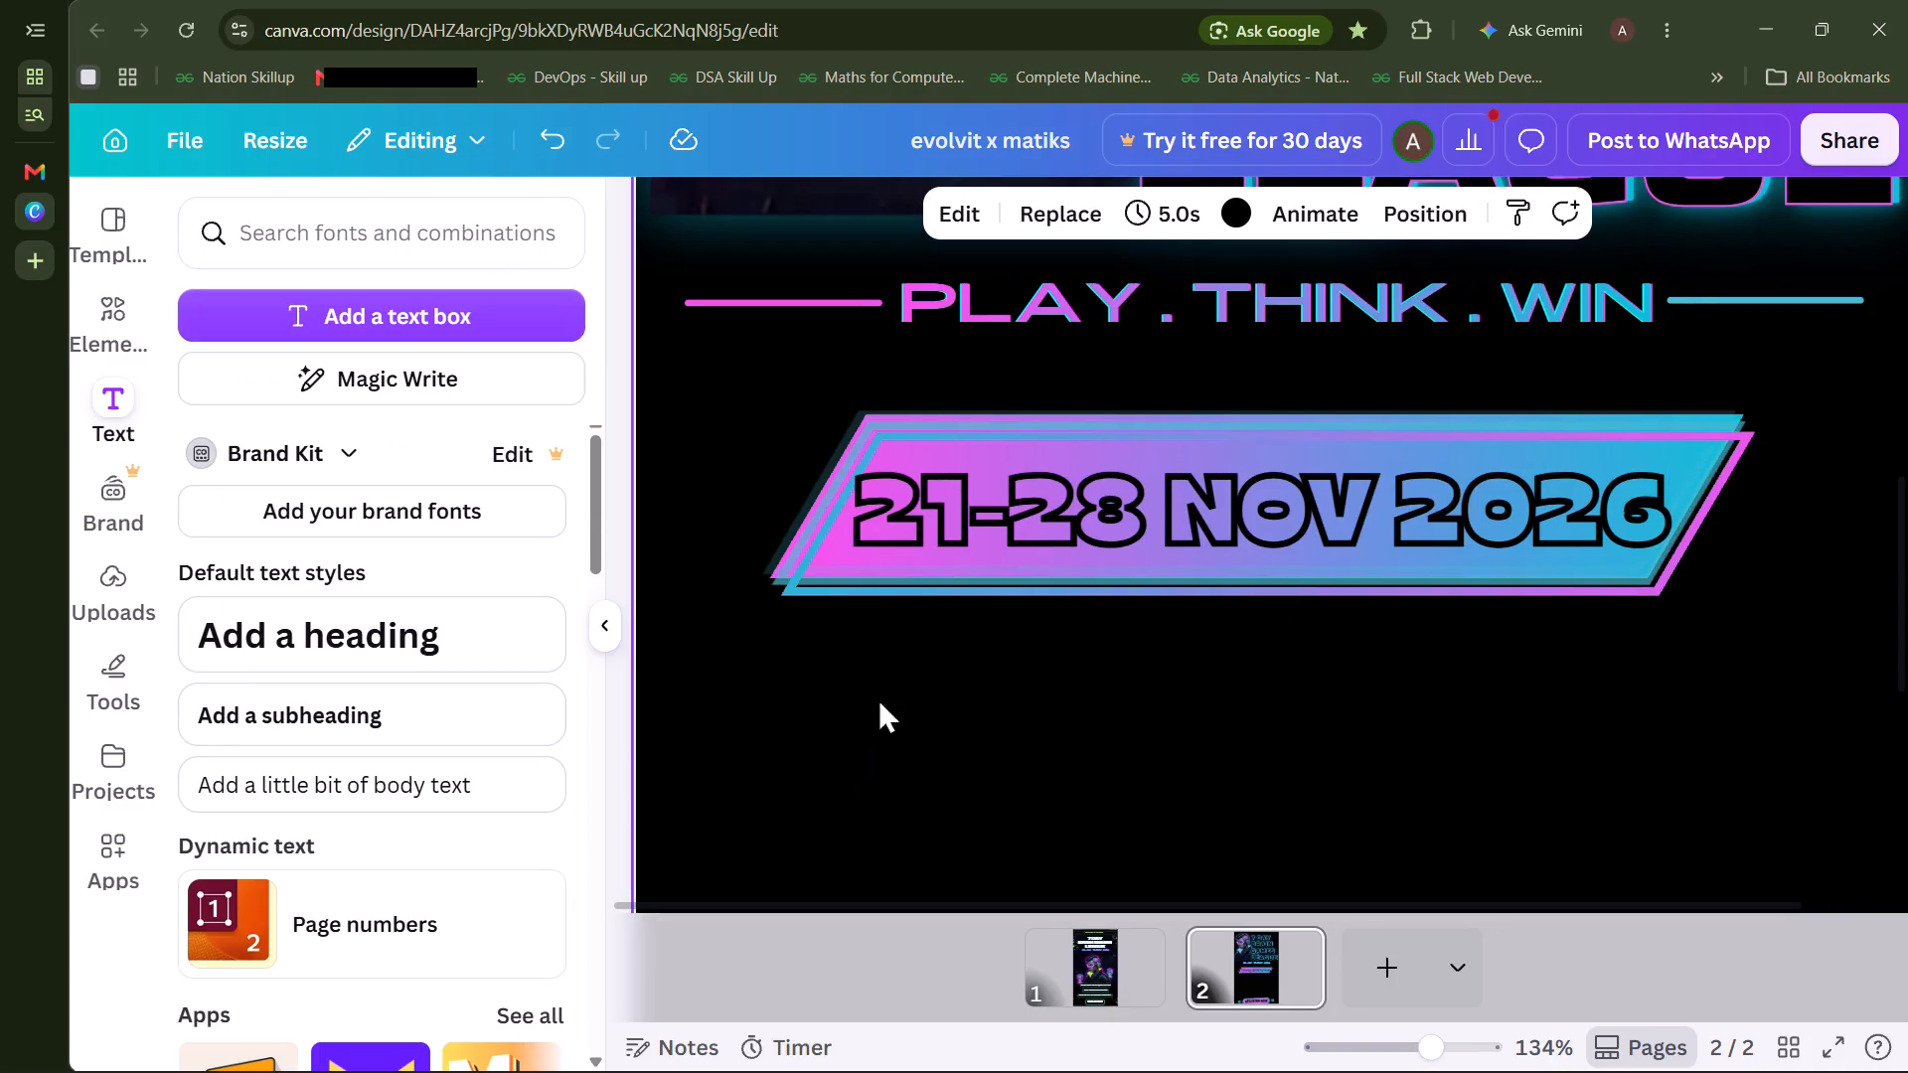
{"action": "left_click", "coordinate": [1010, 515]}
{"action": "left_click", "coordinate": [864, 213]}
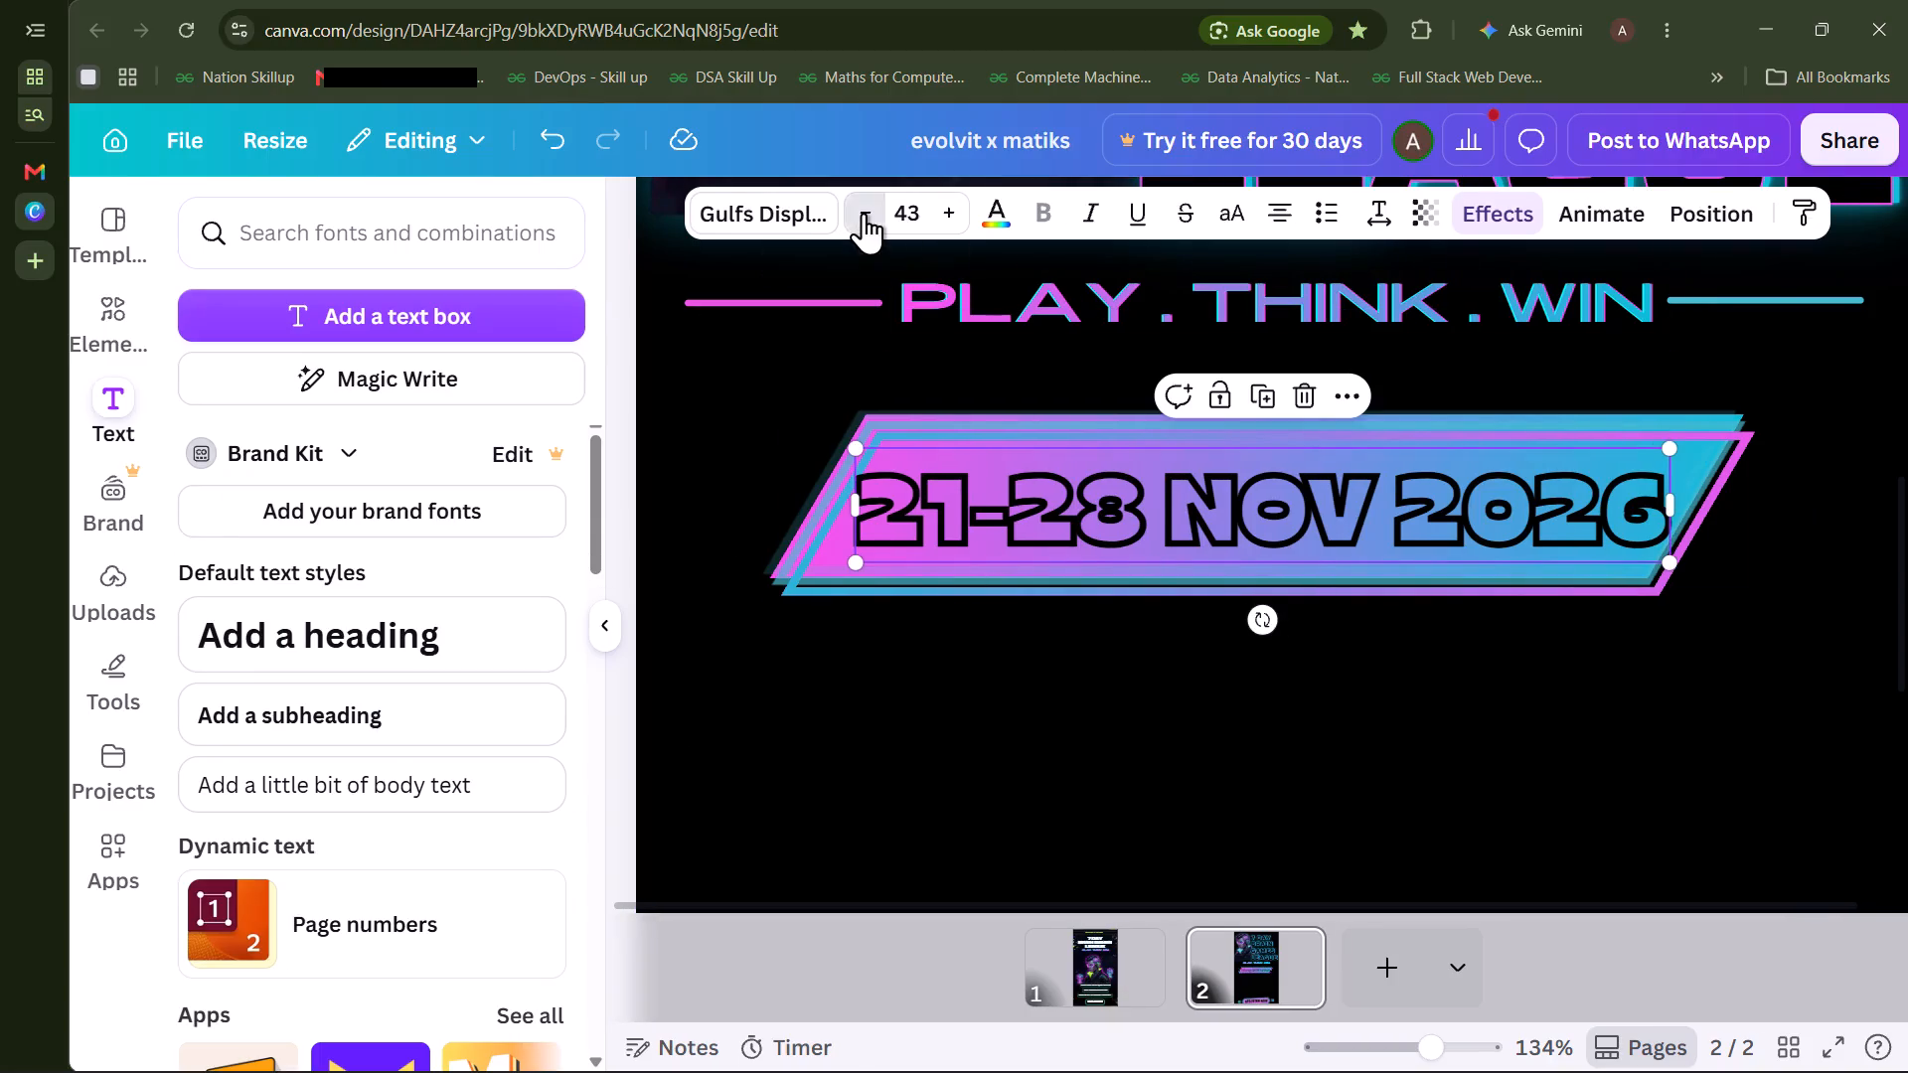
{"action": "left_click", "coordinate": [920, 689]}
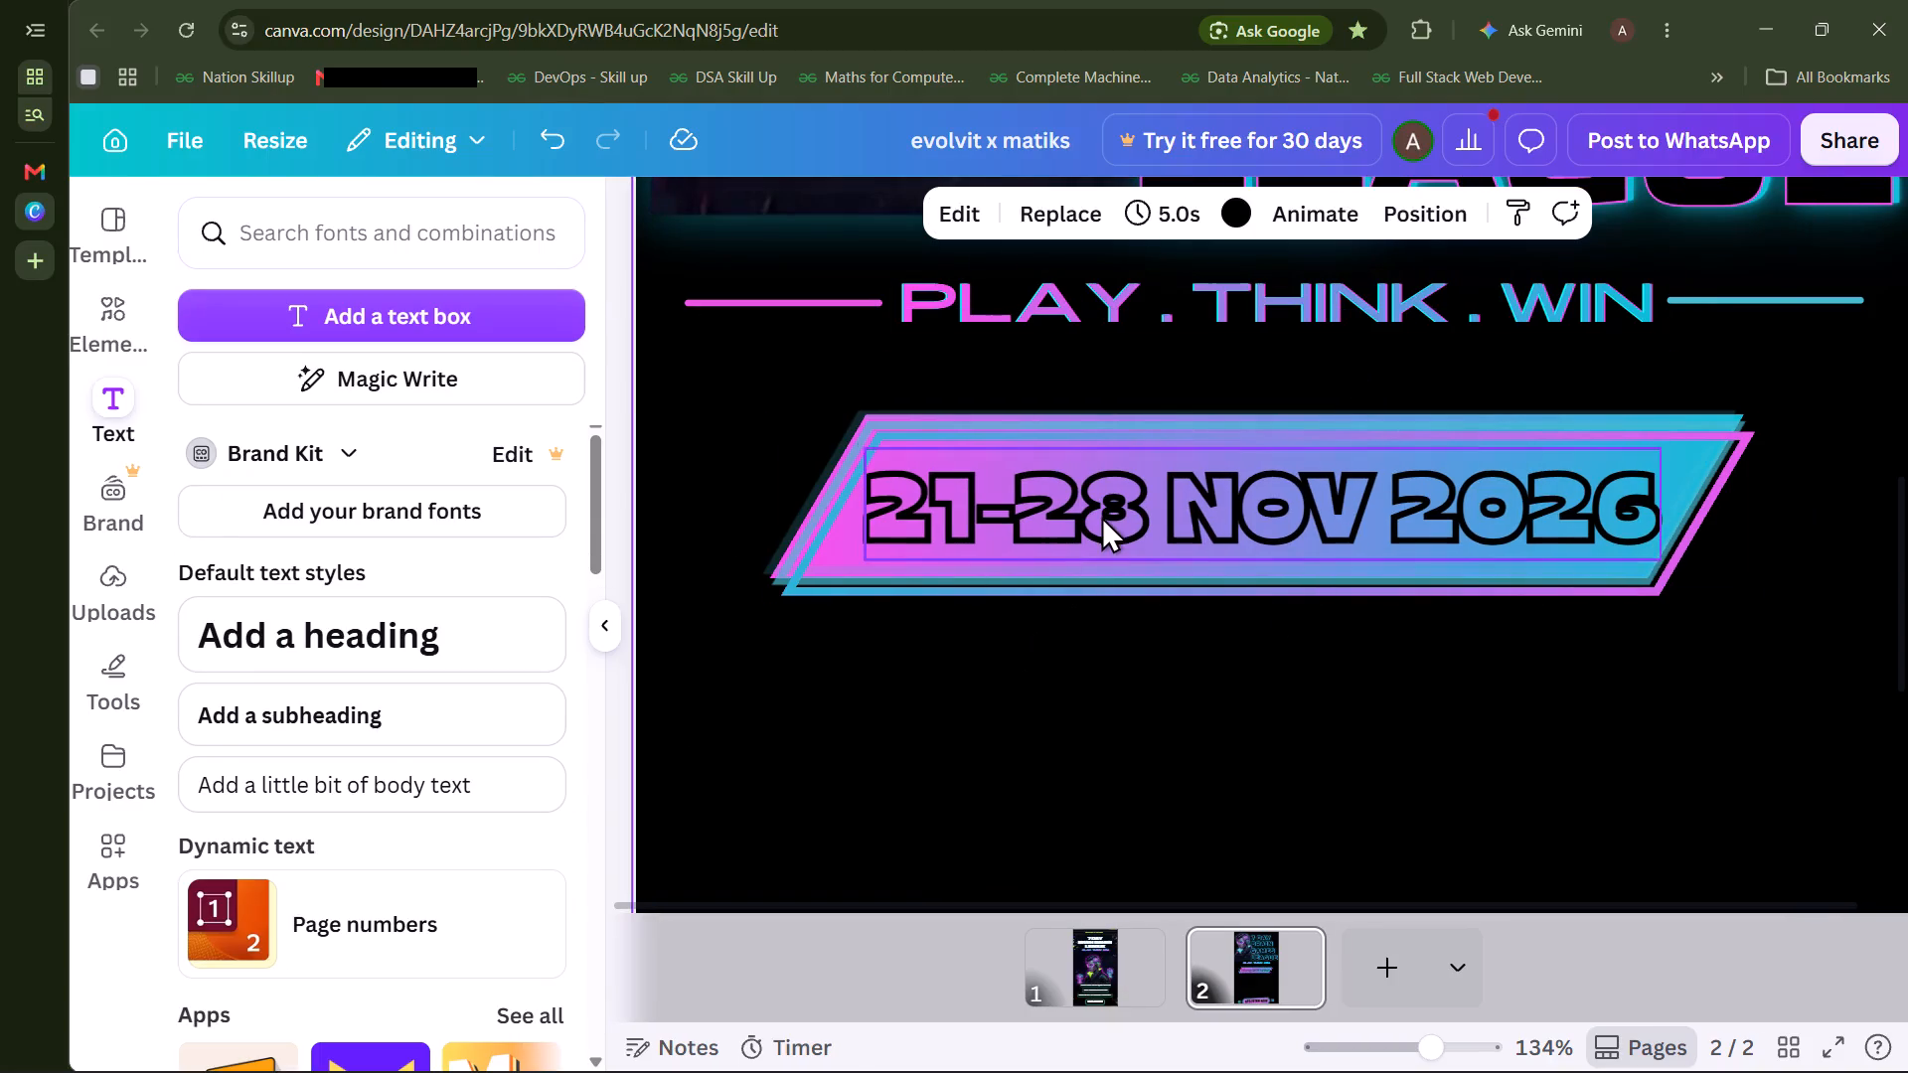
{"action": "left_click", "coordinate": [1101, 515]}
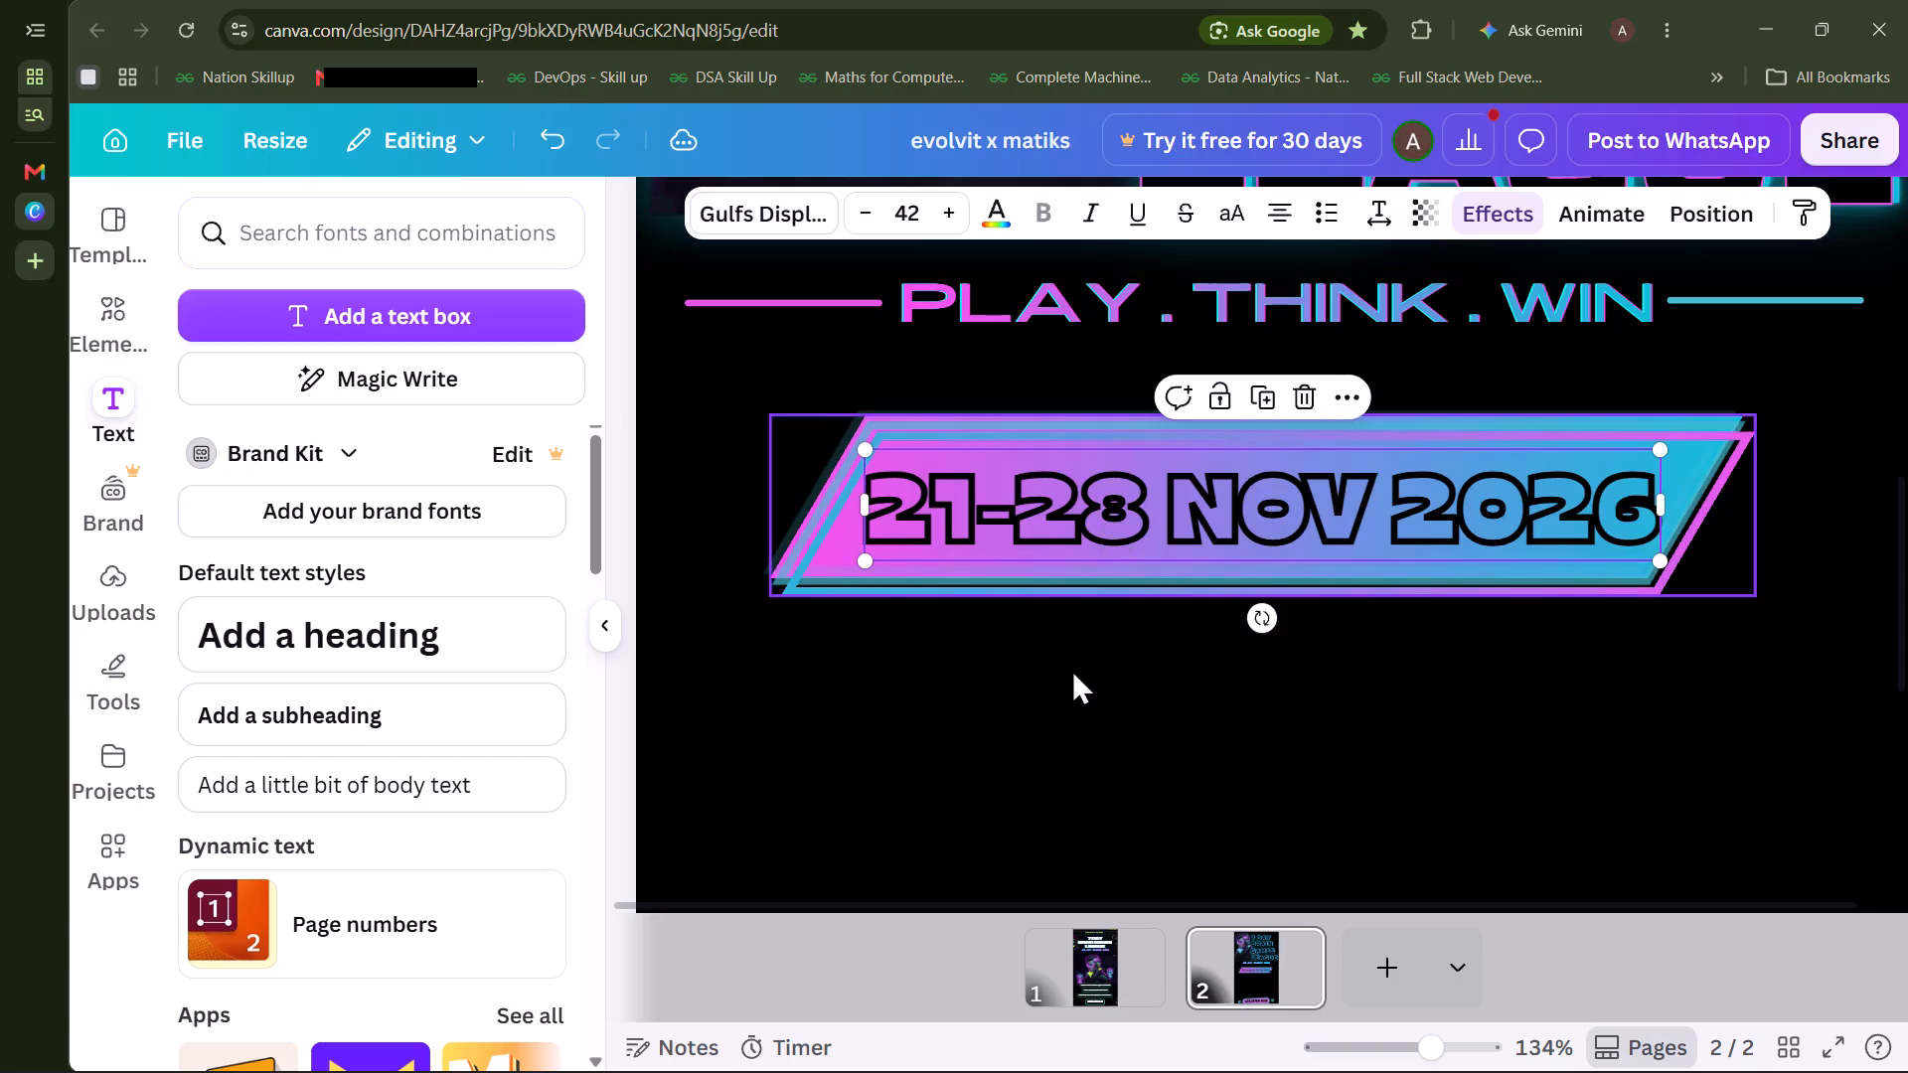
{"action": "left_click", "coordinate": [1071, 669]}
Duplicate the whole date banner with its heading and place the copy directly below the original.
{"action": "left_click_drag", "start_coordinate": [759, 448], "coordinate": [976, 583]}
{"action": "key", "text": "ctrl+d"}
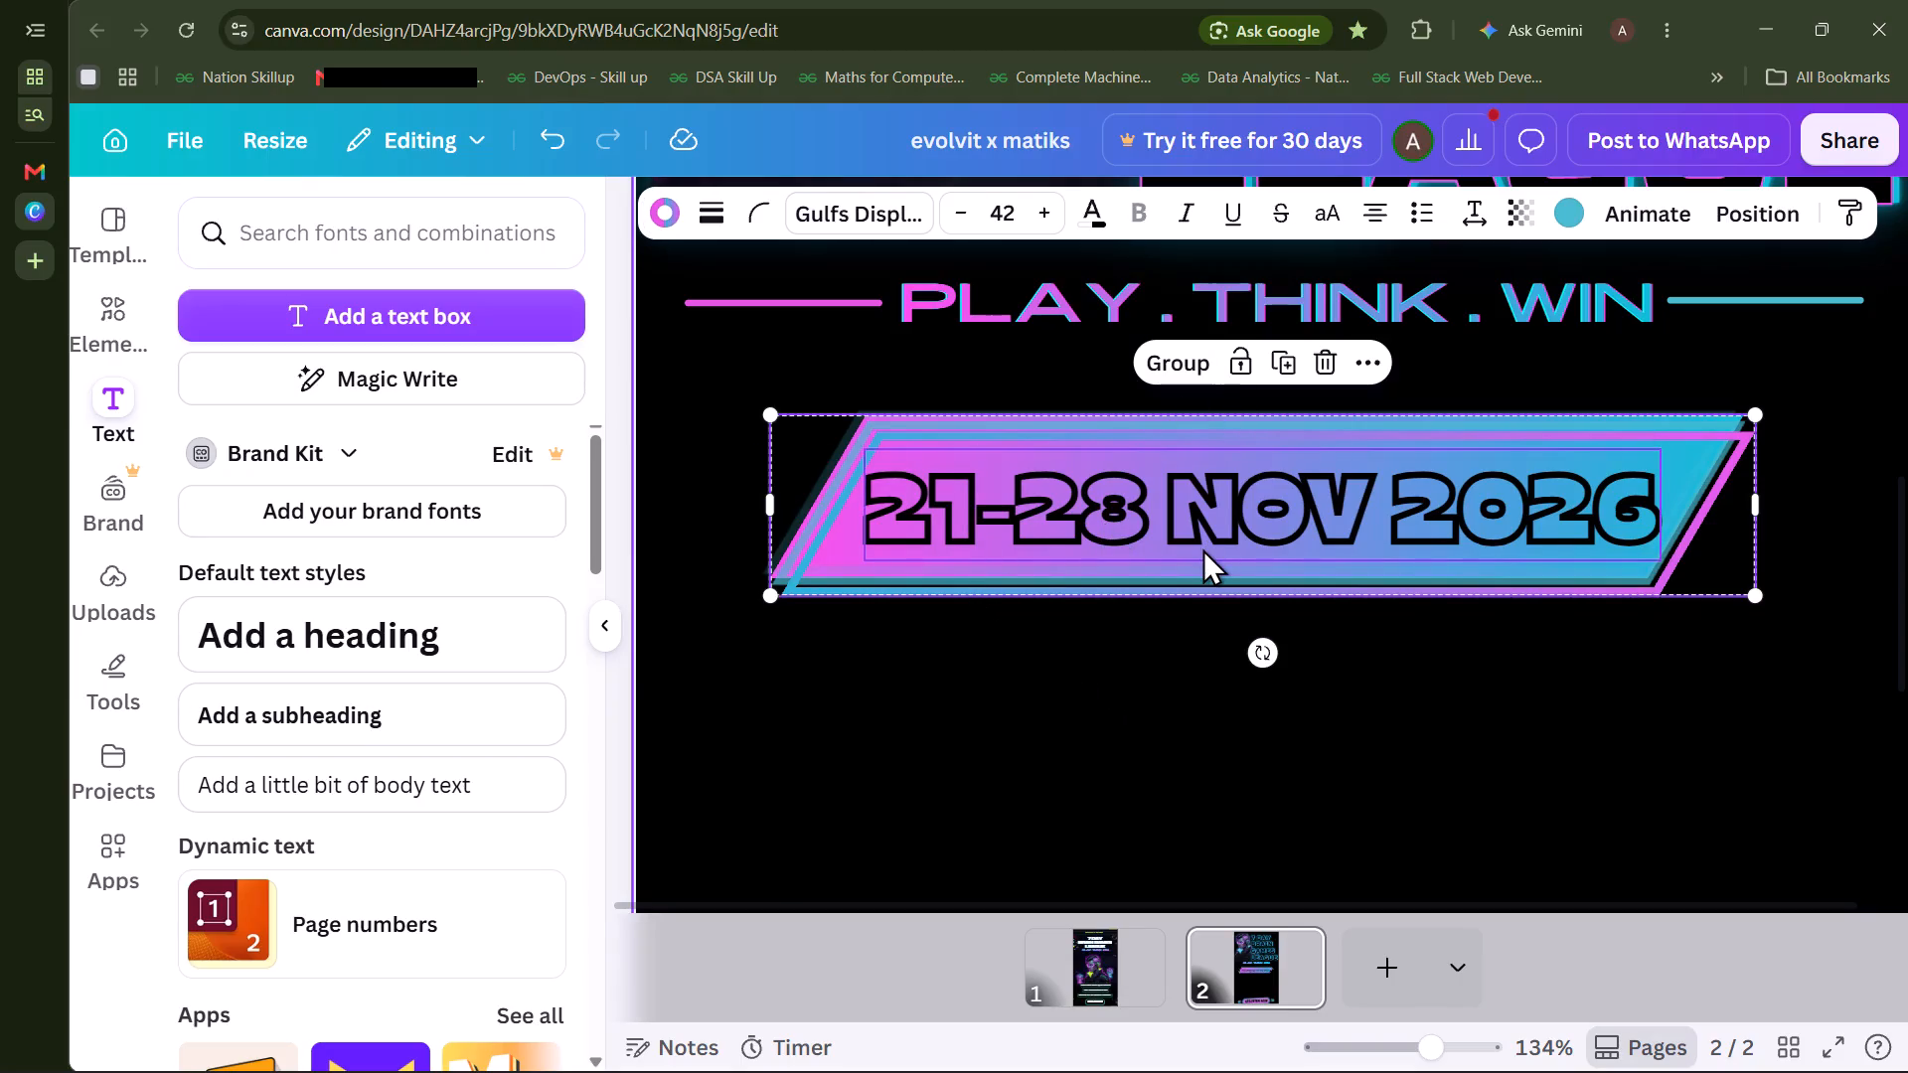
{"action": "left_click_drag", "start_coordinate": [1202, 548], "coordinate": [1144, 764]}
{"action": "scroll", "coordinate": [1144, 764], "scroll_direction": "down", "scroll_amount": 3}
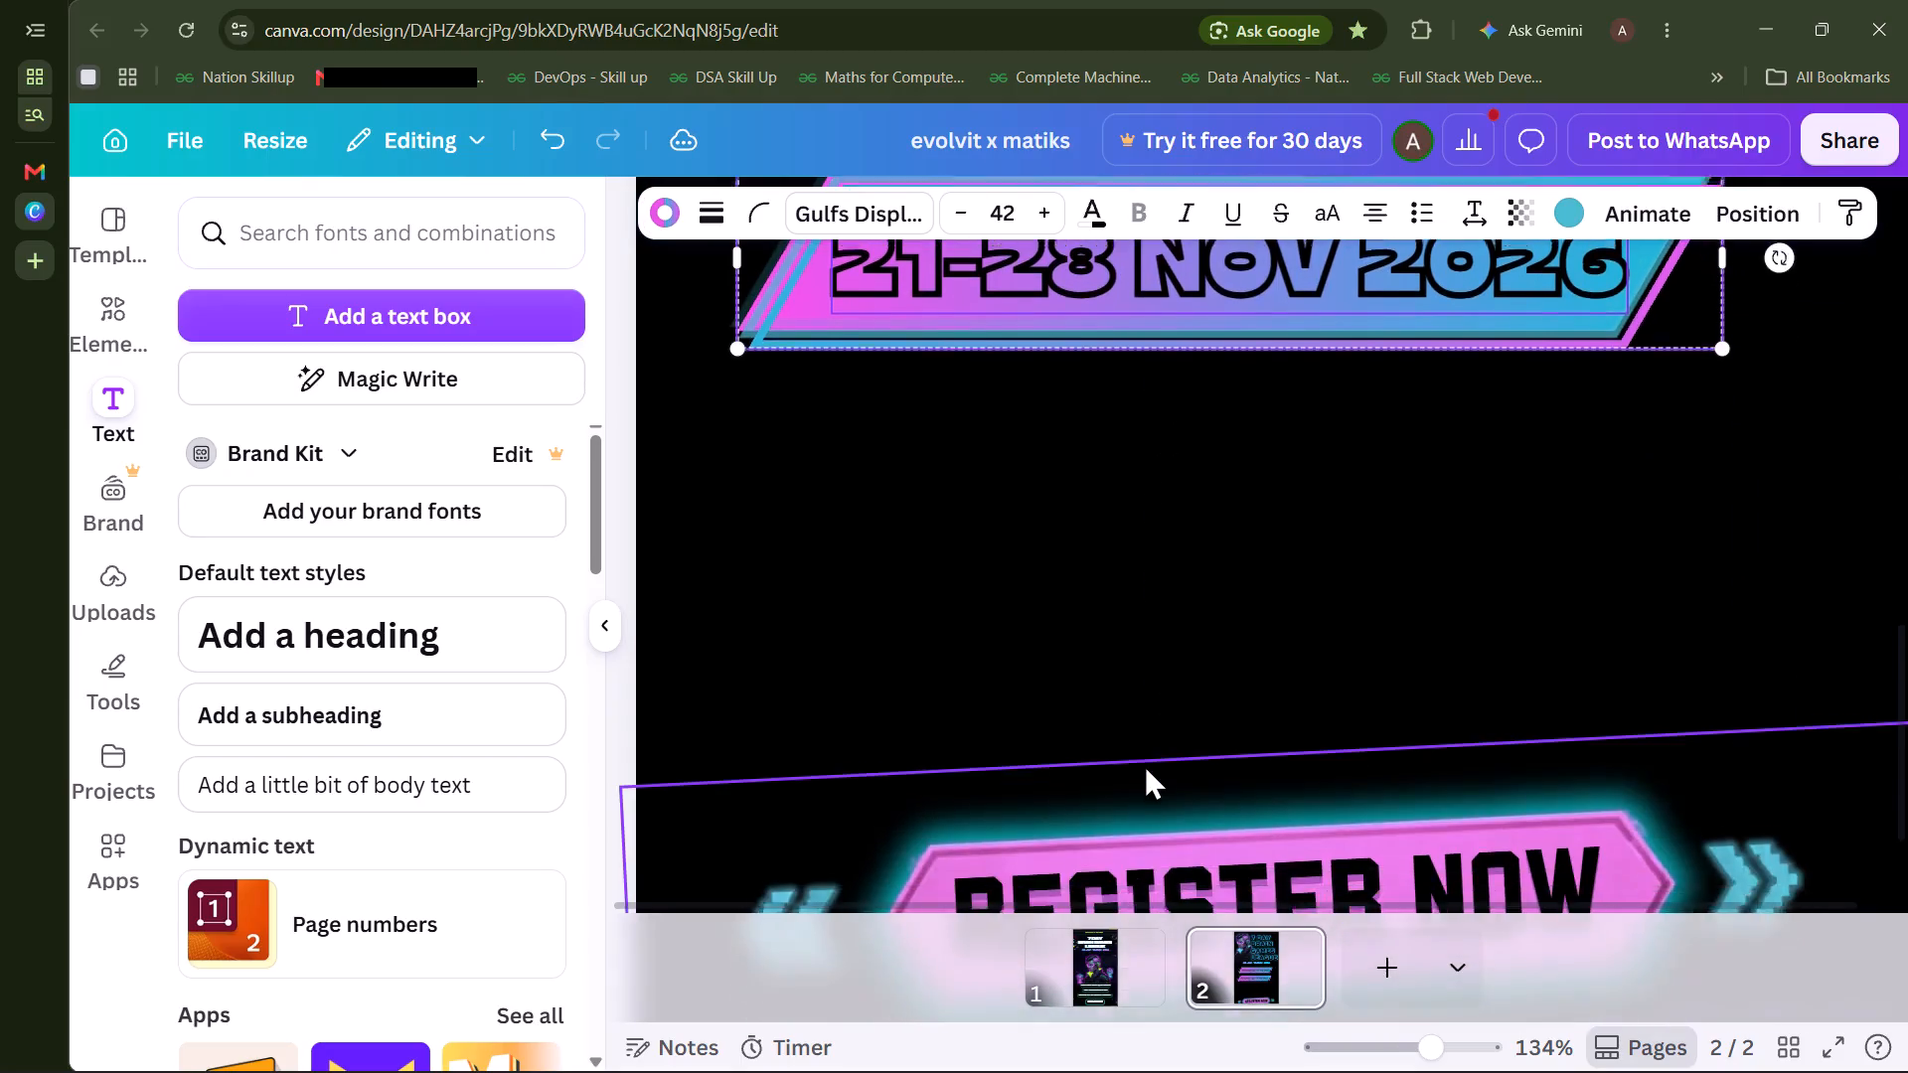
{"action": "scroll", "coordinate": [1144, 764], "scroll_direction": "up", "scroll_amount": 1}
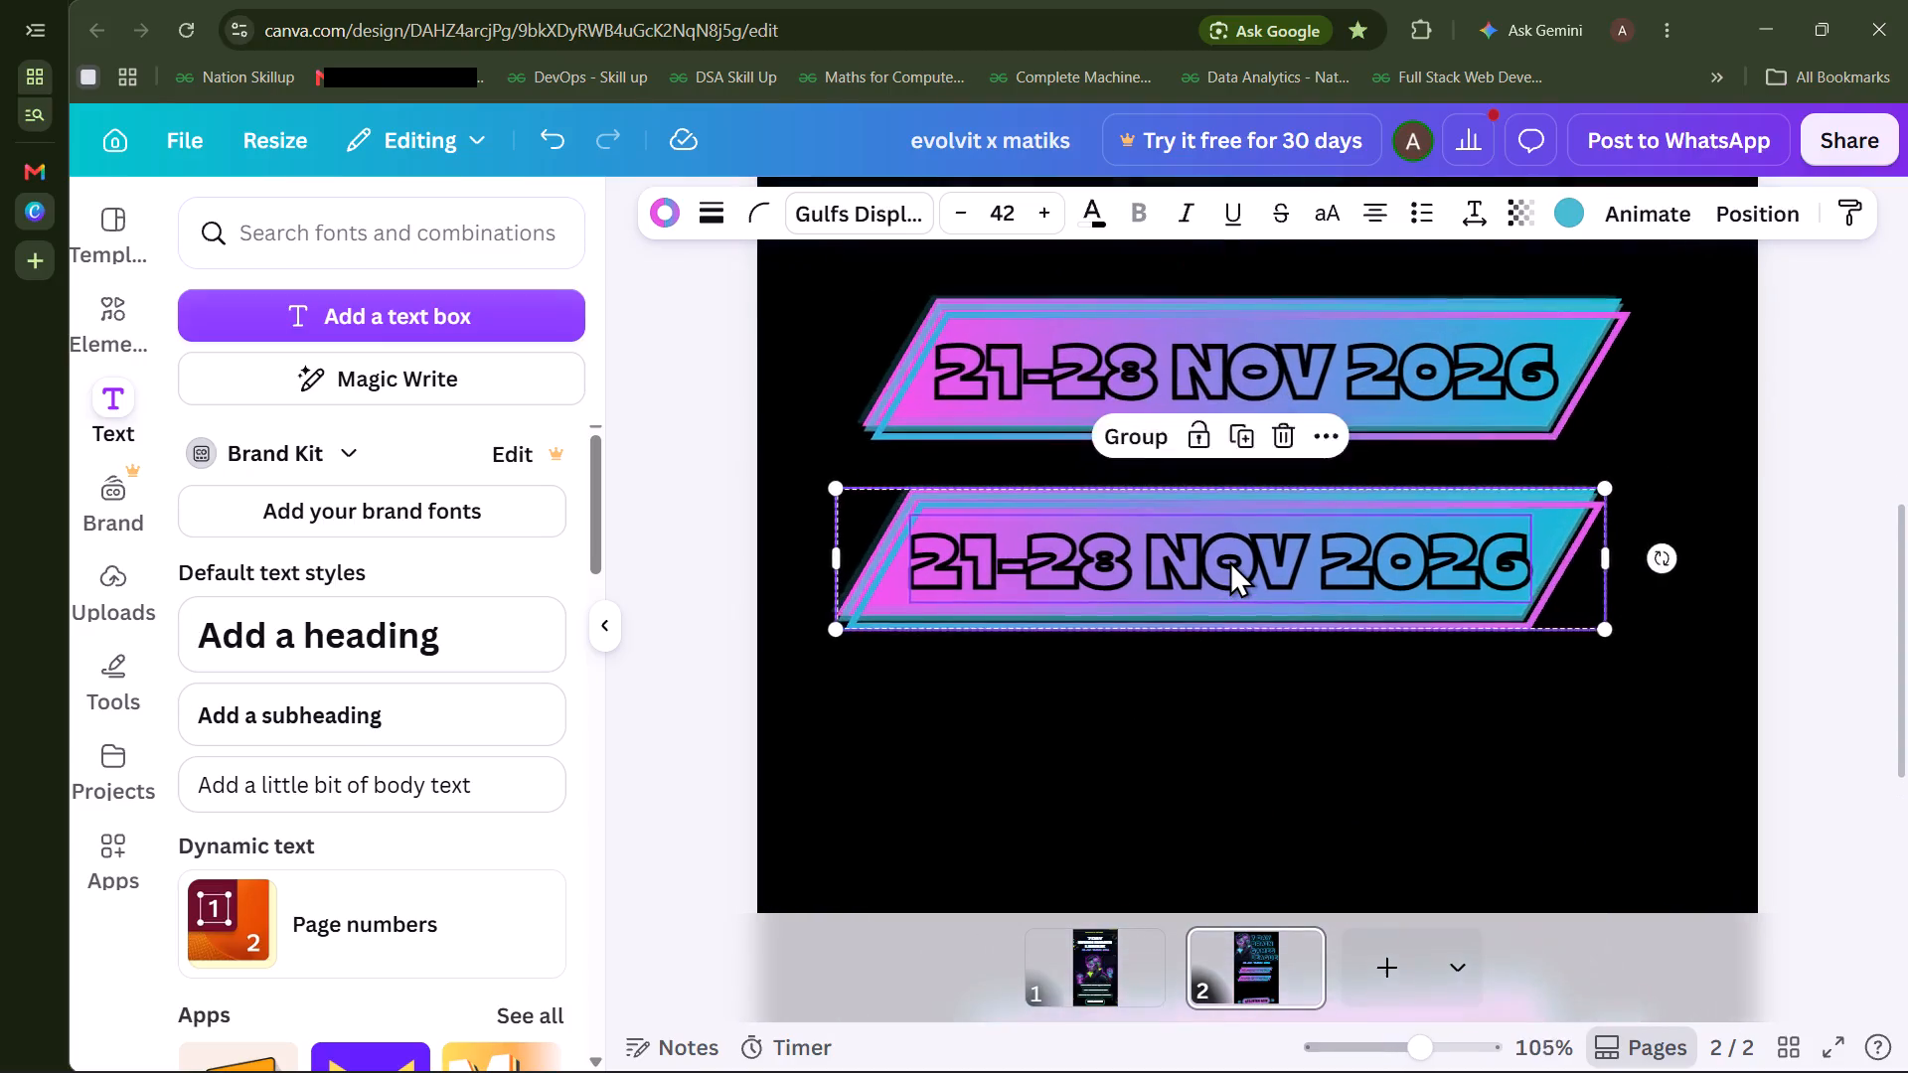
Replace the date text in the second banner with "Open to all VIT Bhopal students".
{"action": "left_click", "coordinate": [1229, 560]}
{"action": "double_click", "coordinate": [1229, 560]}
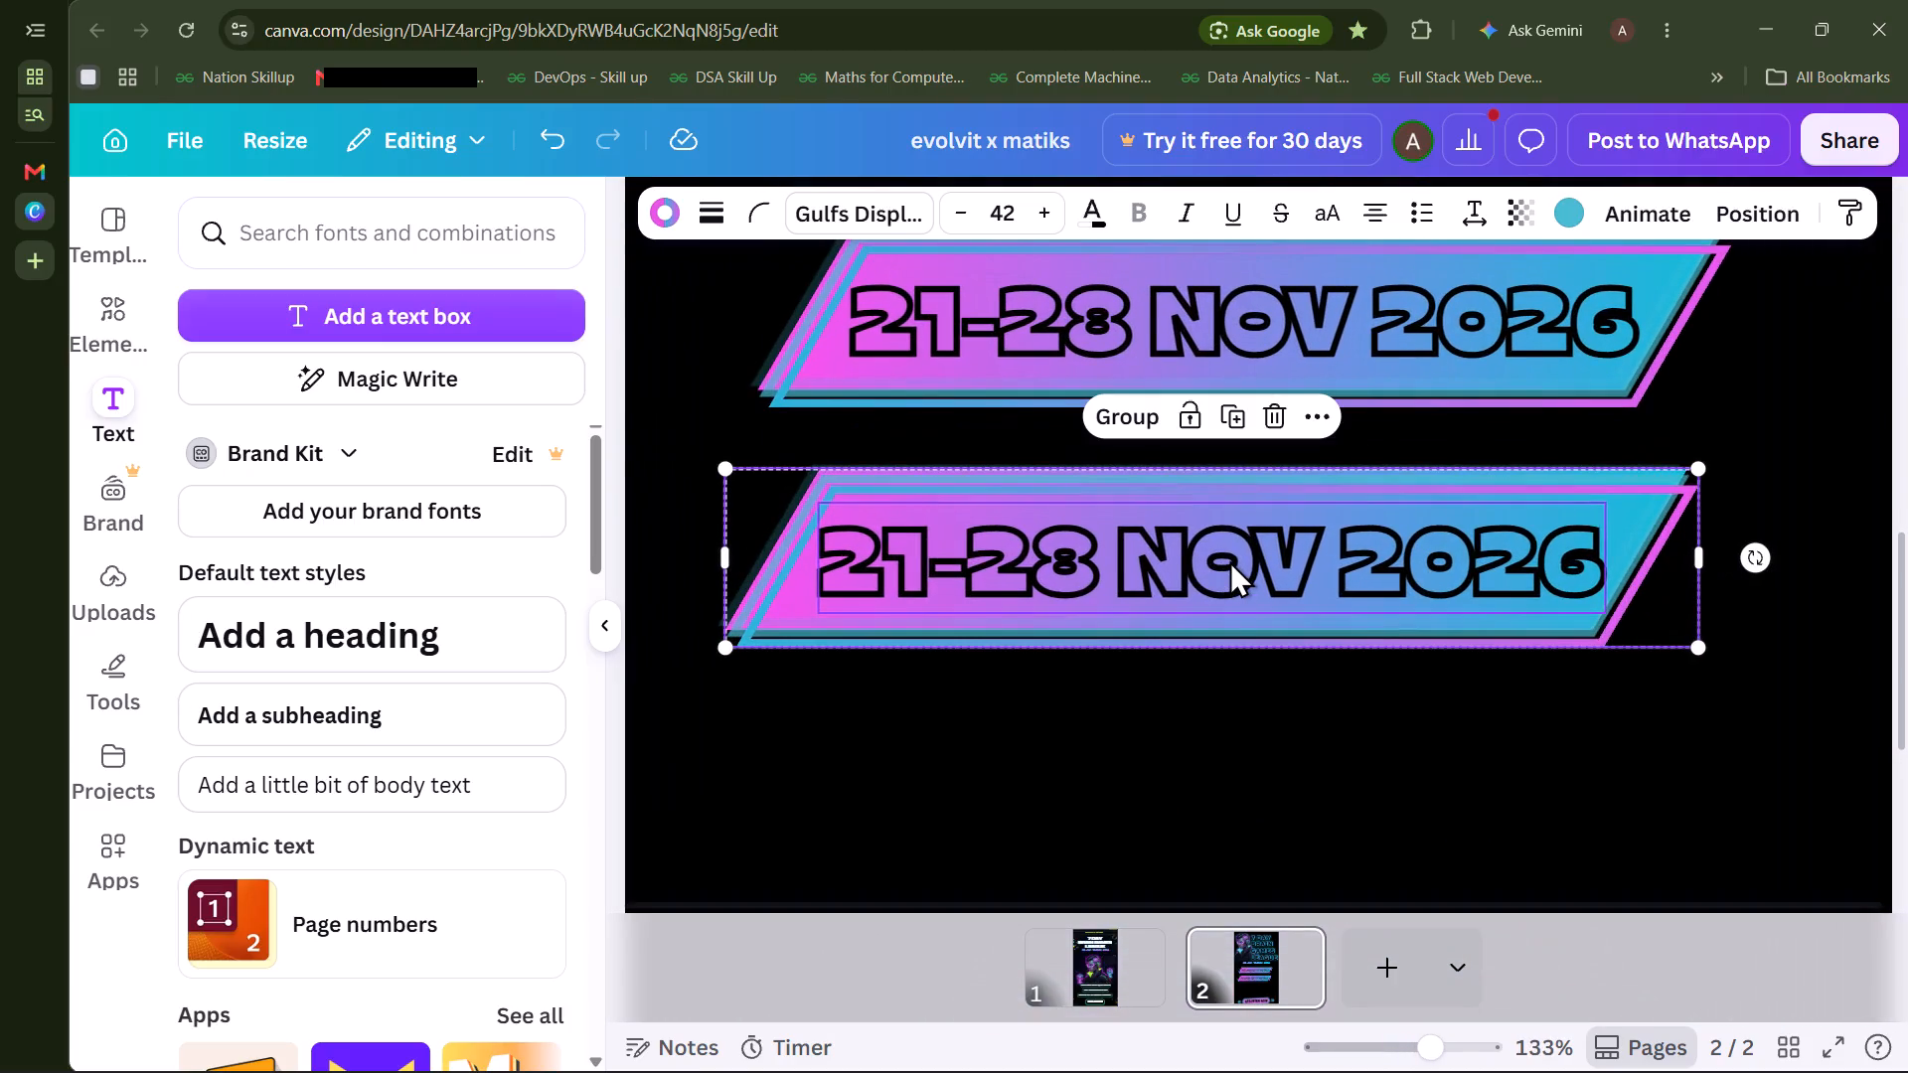
{"action": "double_click", "coordinate": [1229, 560]}
{"action": "left_click", "coordinate": [1308, 537]}
{"action": "left_click", "coordinate": [1313, 718]}
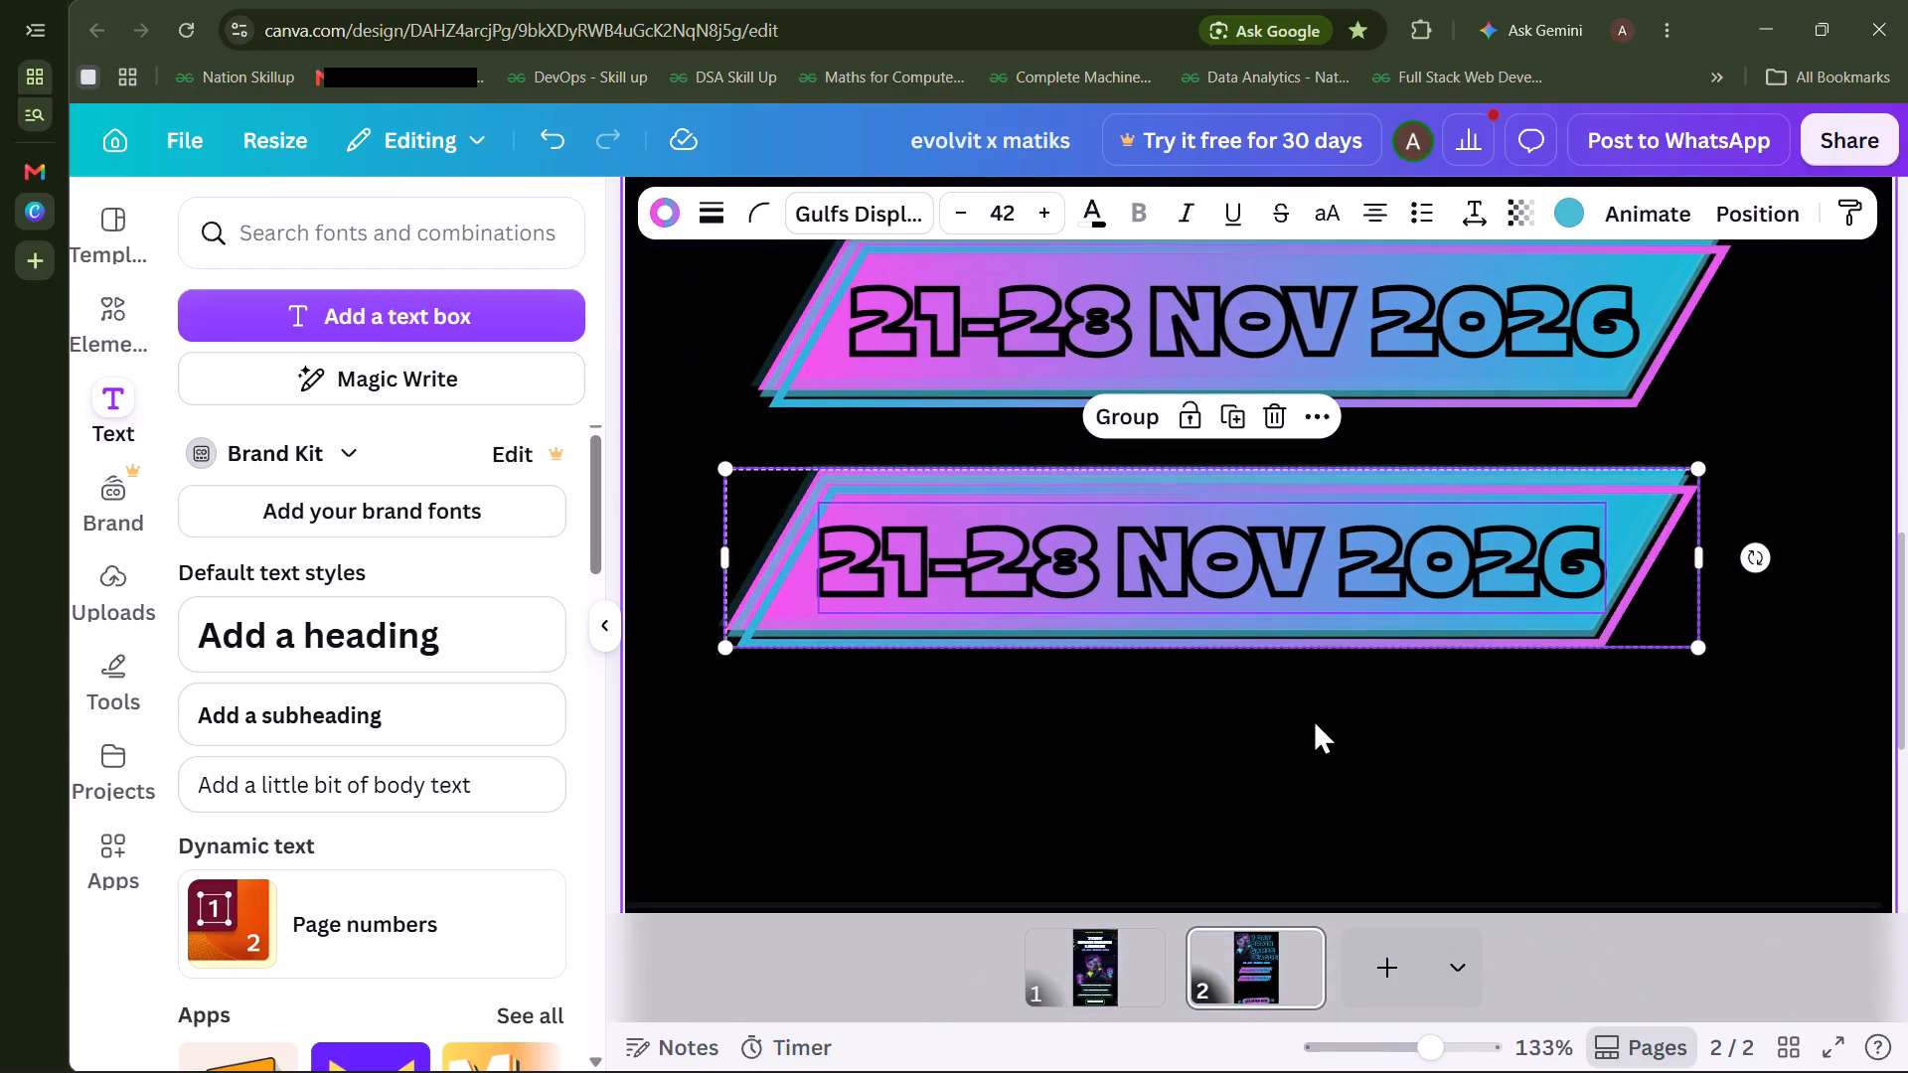
{"action": "left_click", "coordinate": [1313, 718]}
{"action": "left_click", "coordinate": [1330, 565]}
{"action": "double_click", "coordinate": [1330, 565]}
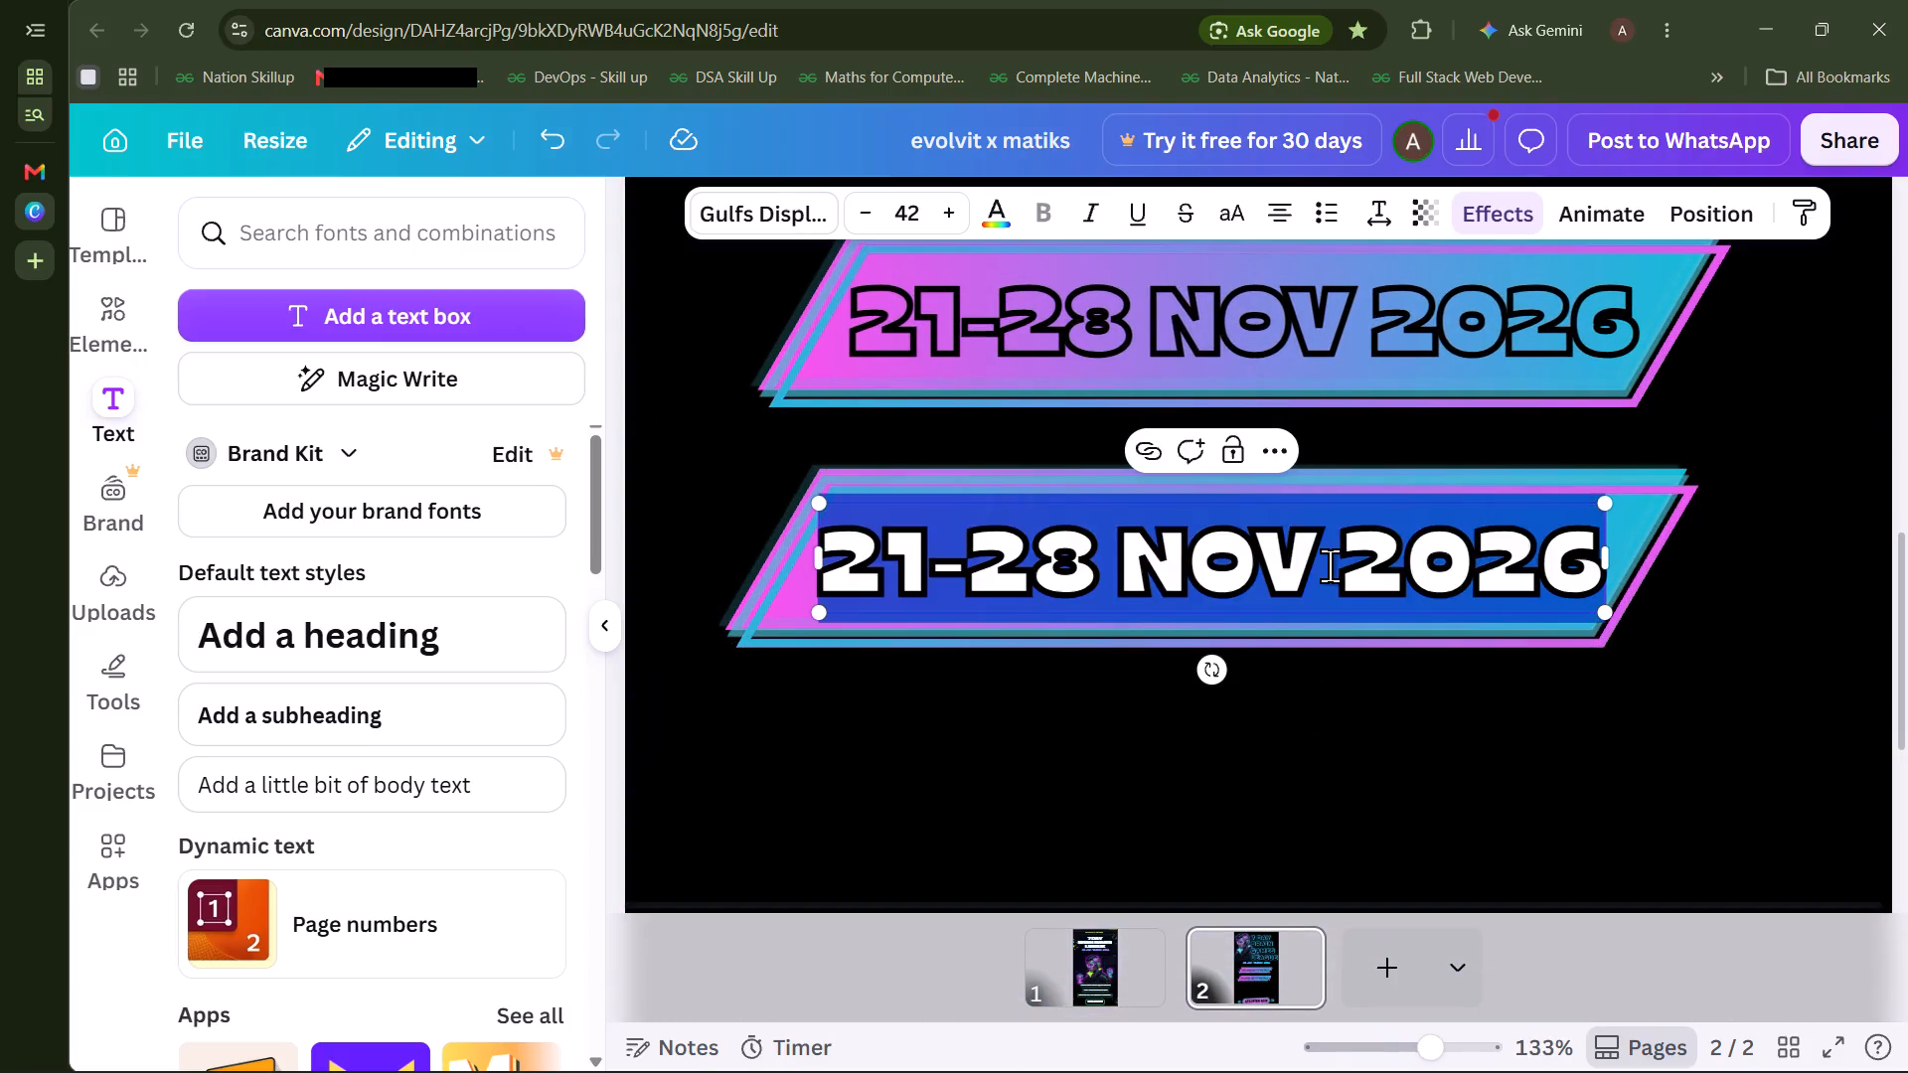
{"action": "type", "text": "Open to"}
{"action": "key", "text": "space"}
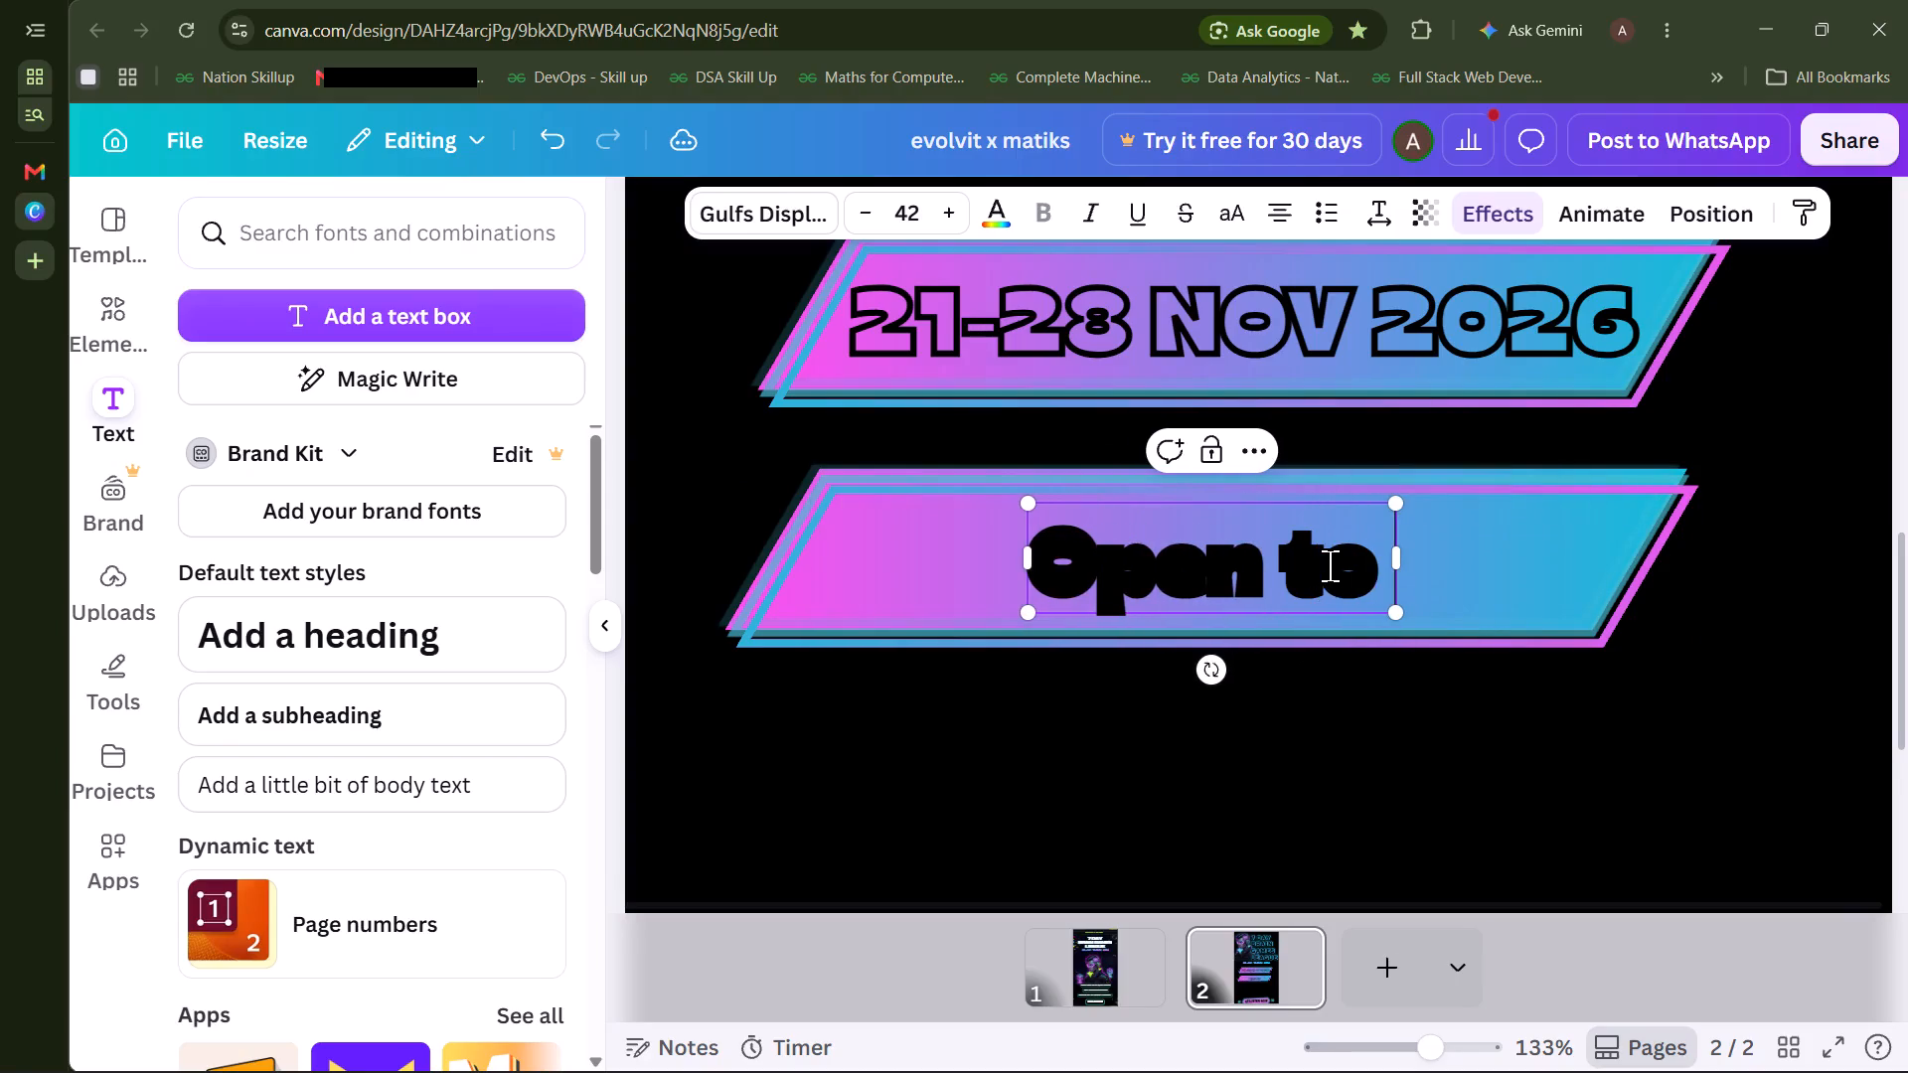
{"action": "type", "text": "all VIT bh"}
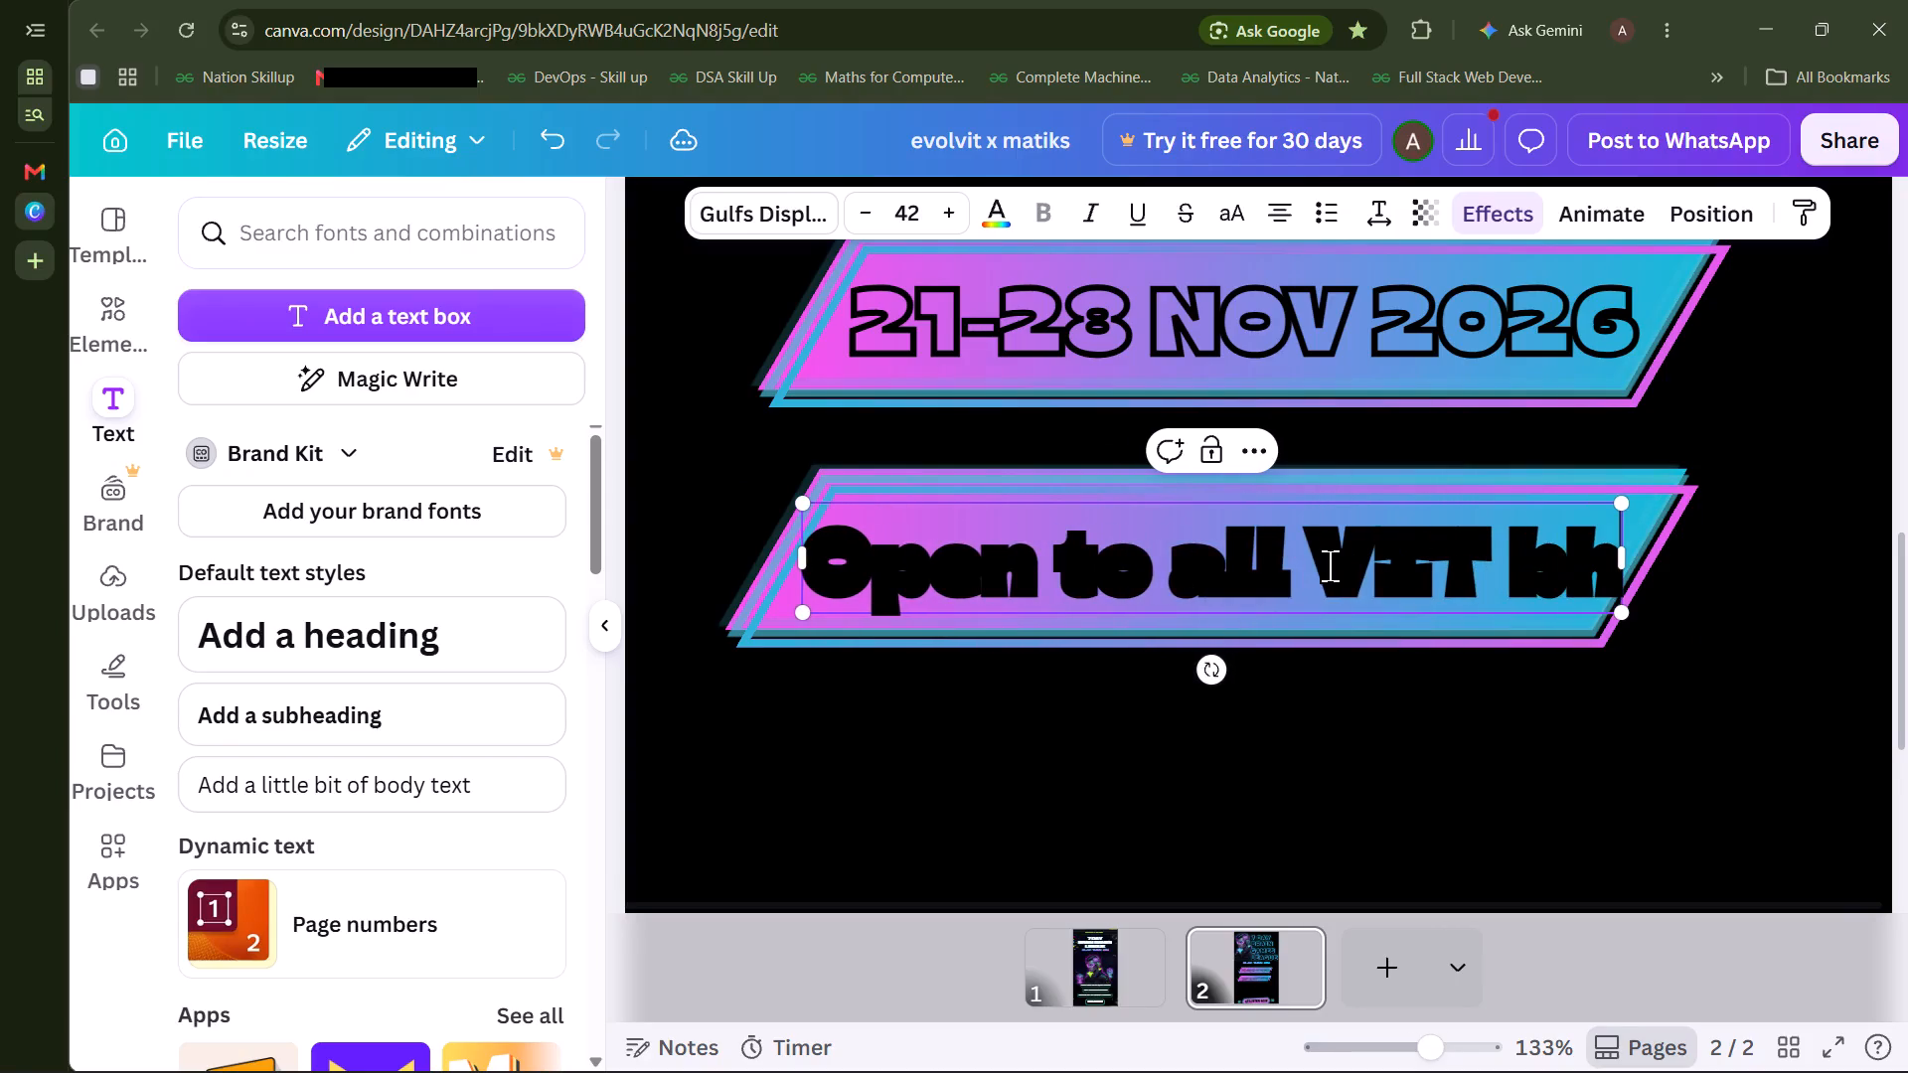
{"action": "key", "text": "BackSpace"}
{"action": "key", "text": "BackSpace"}
{"action": "type", "text": "Bhopal students"}
Reposition and resize the new text box to fit within the banner's width, wrapping the wording onto two lines.
{"action": "left_click_drag", "start_coordinate": [1805, 625], "coordinate": [1761, 624]}
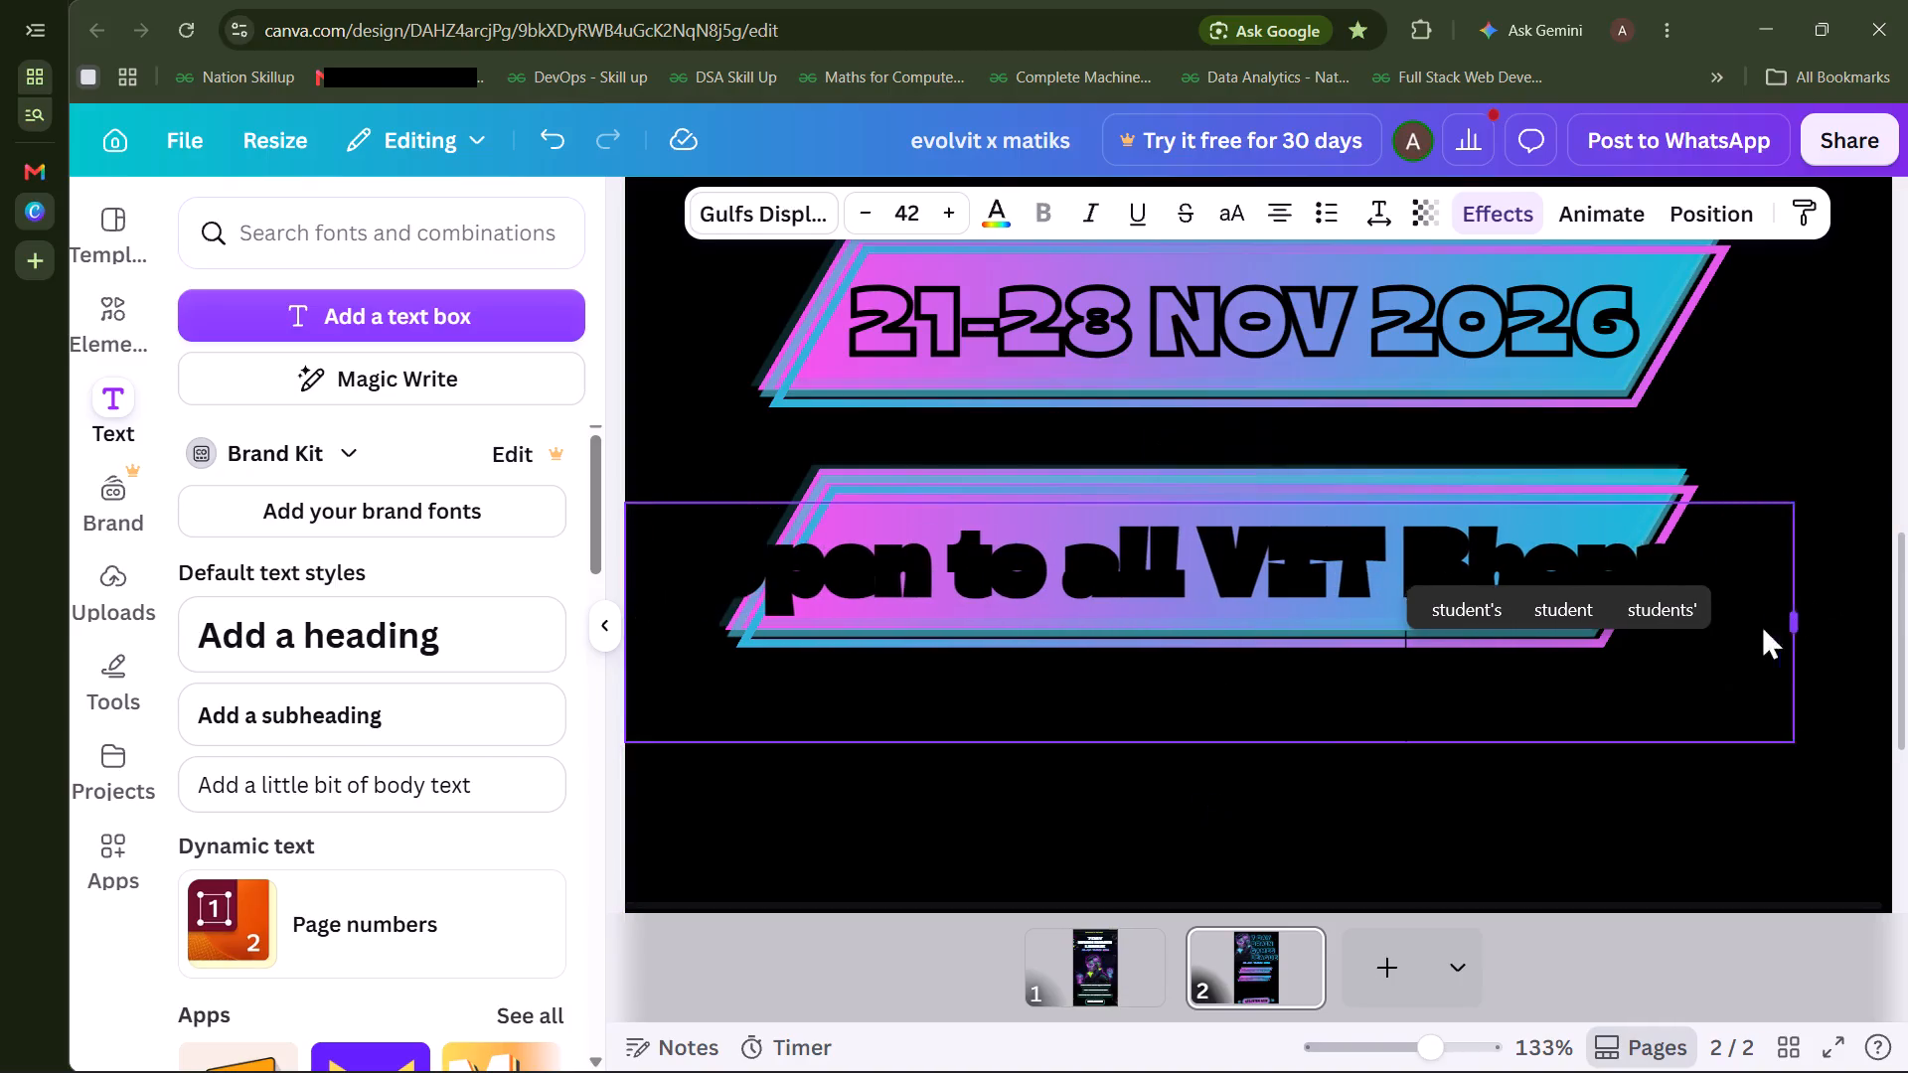
{"action": "left_click_drag", "start_coordinate": [1761, 624], "coordinate": [1258, 664]}
{"action": "left_click", "coordinate": [1478, 757]}
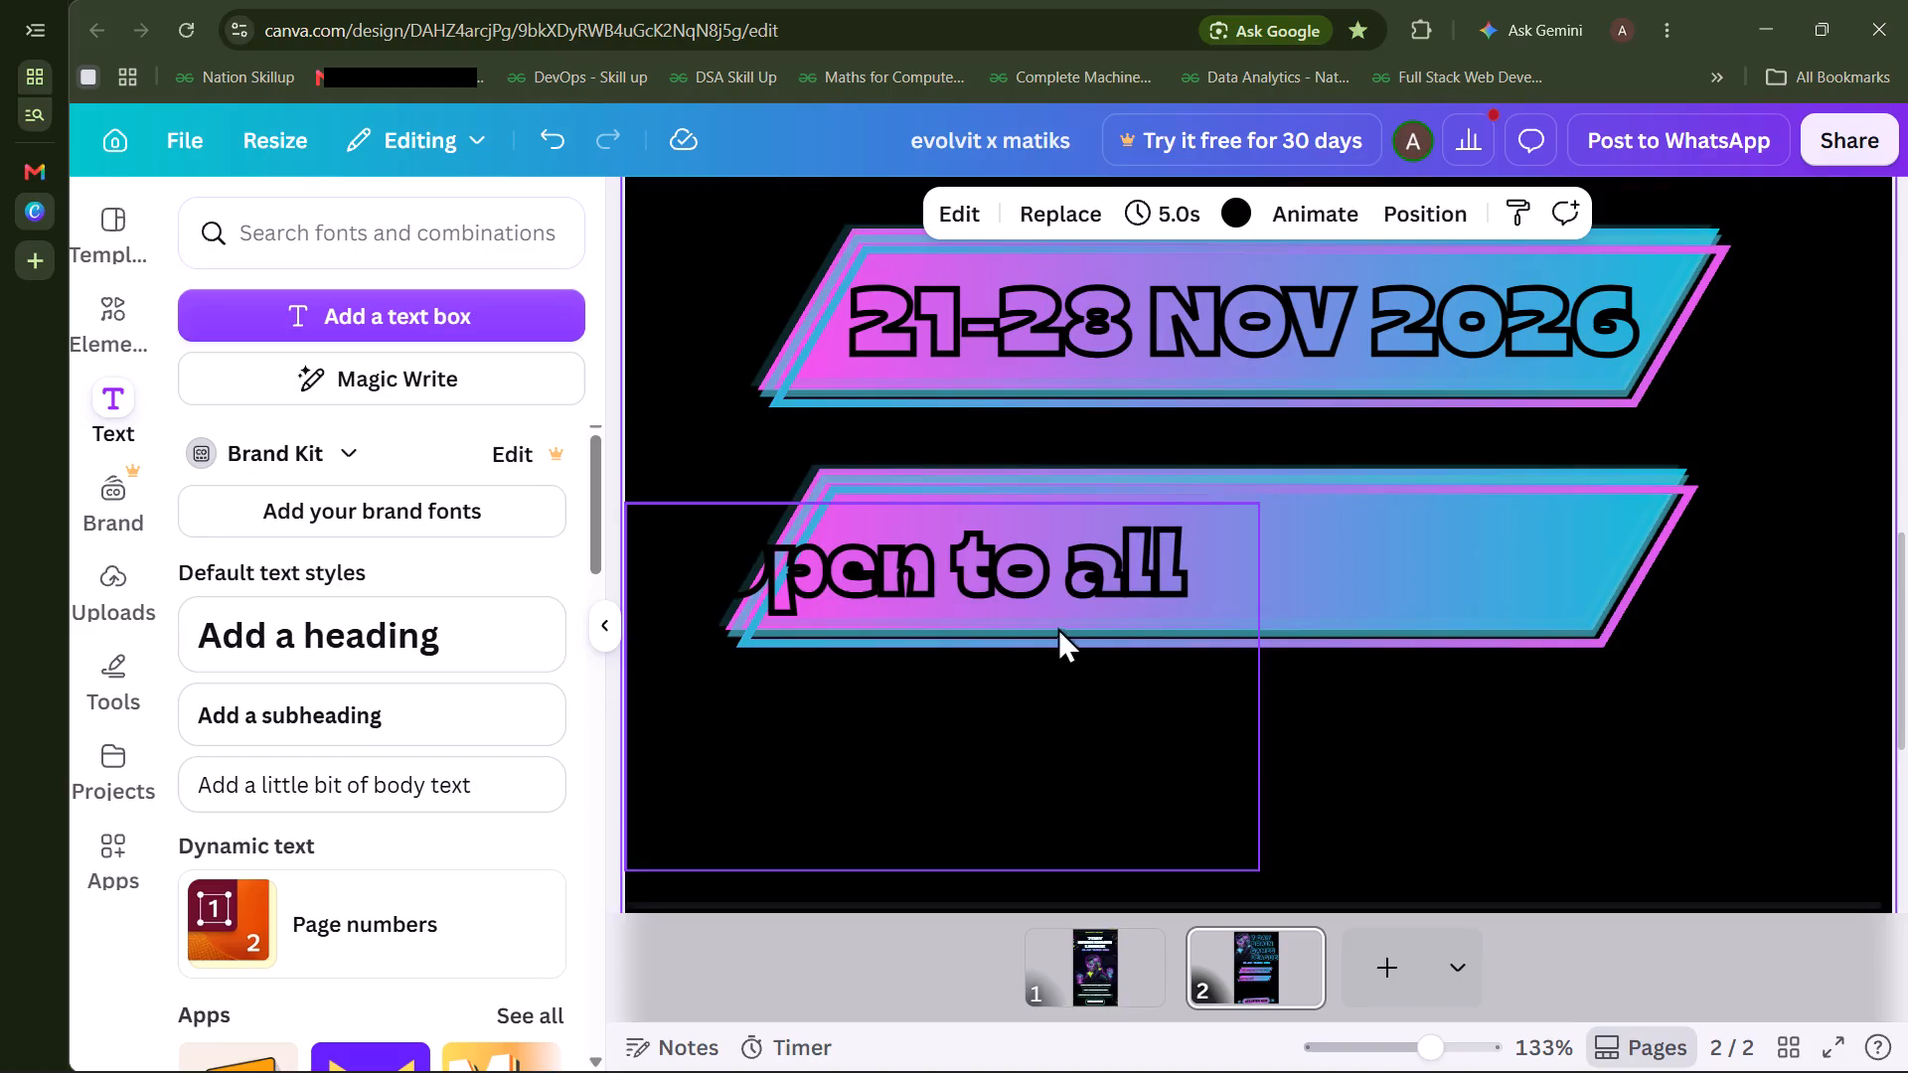
{"action": "left_click_drag", "start_coordinate": [1044, 629], "coordinate": [1306, 466]}
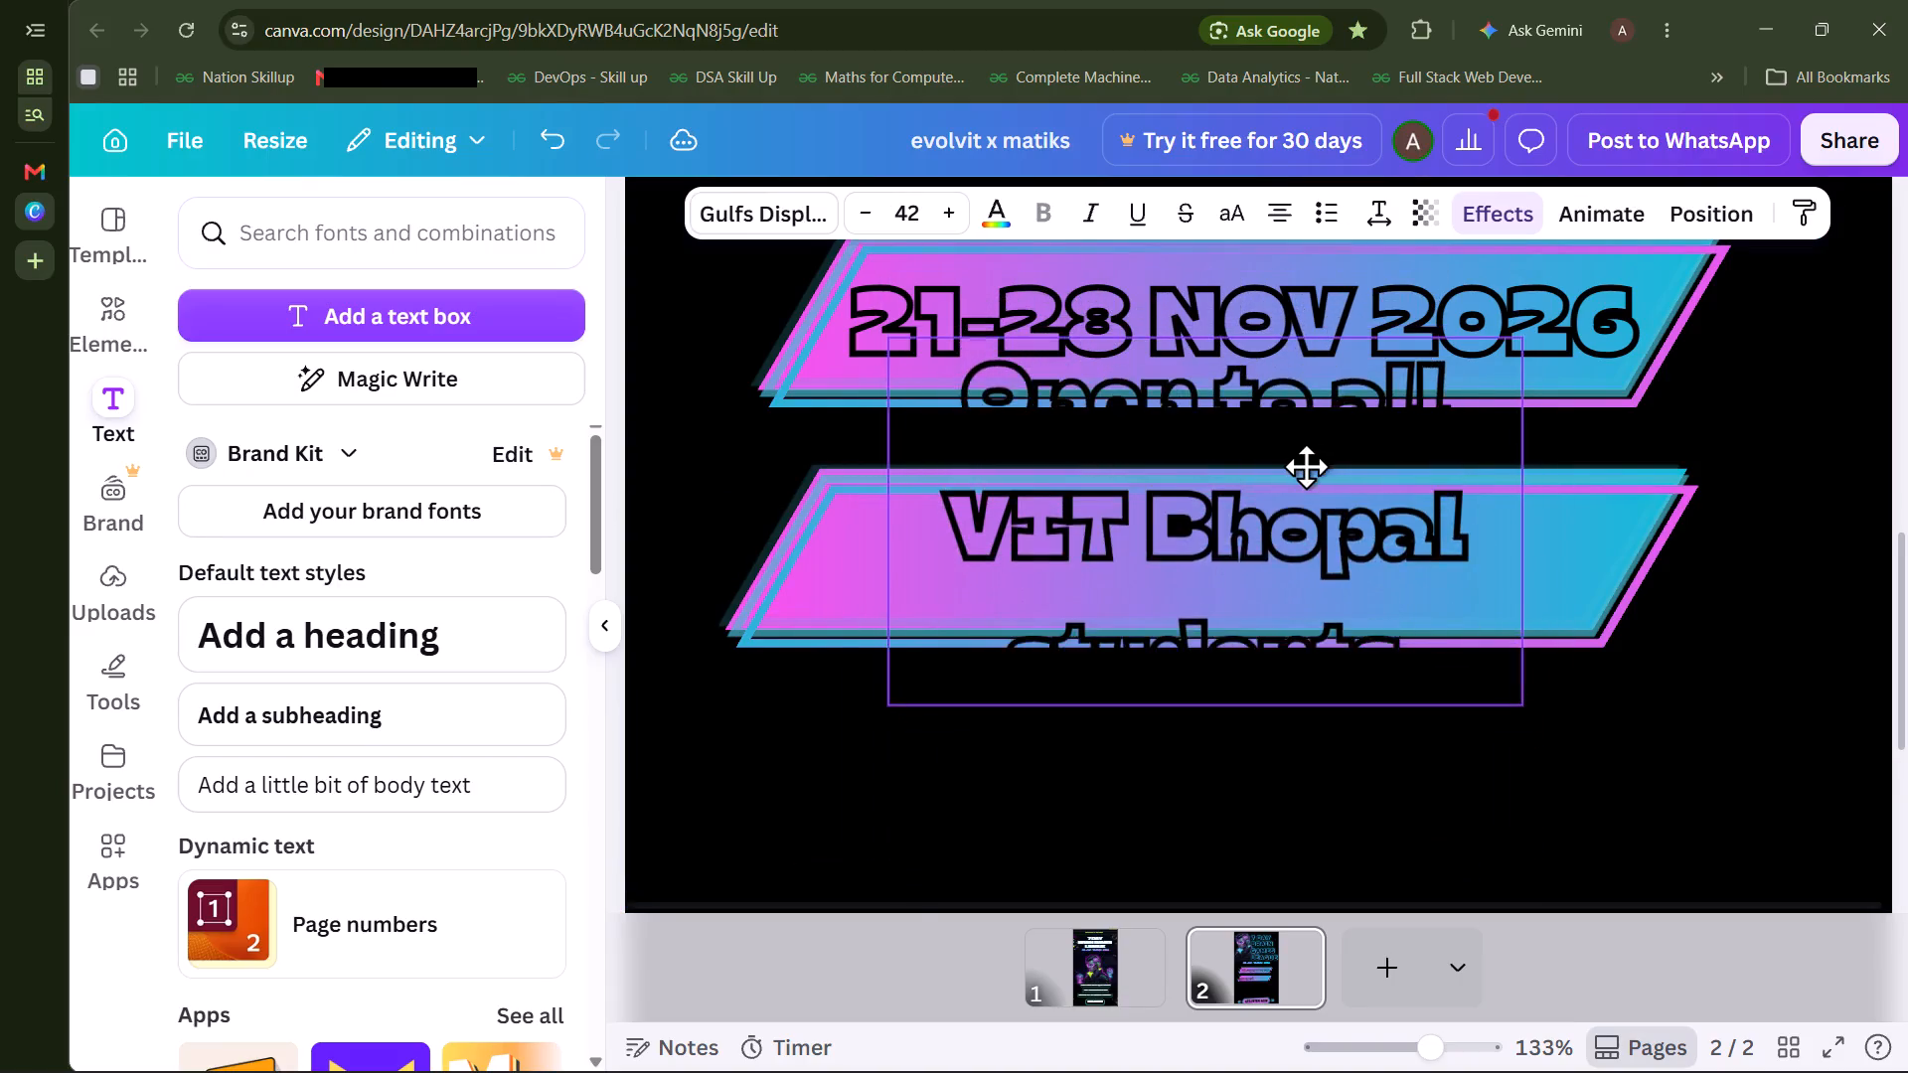
{"action": "left_click_drag", "start_coordinate": [1306, 466], "coordinate": [1241, 469]}
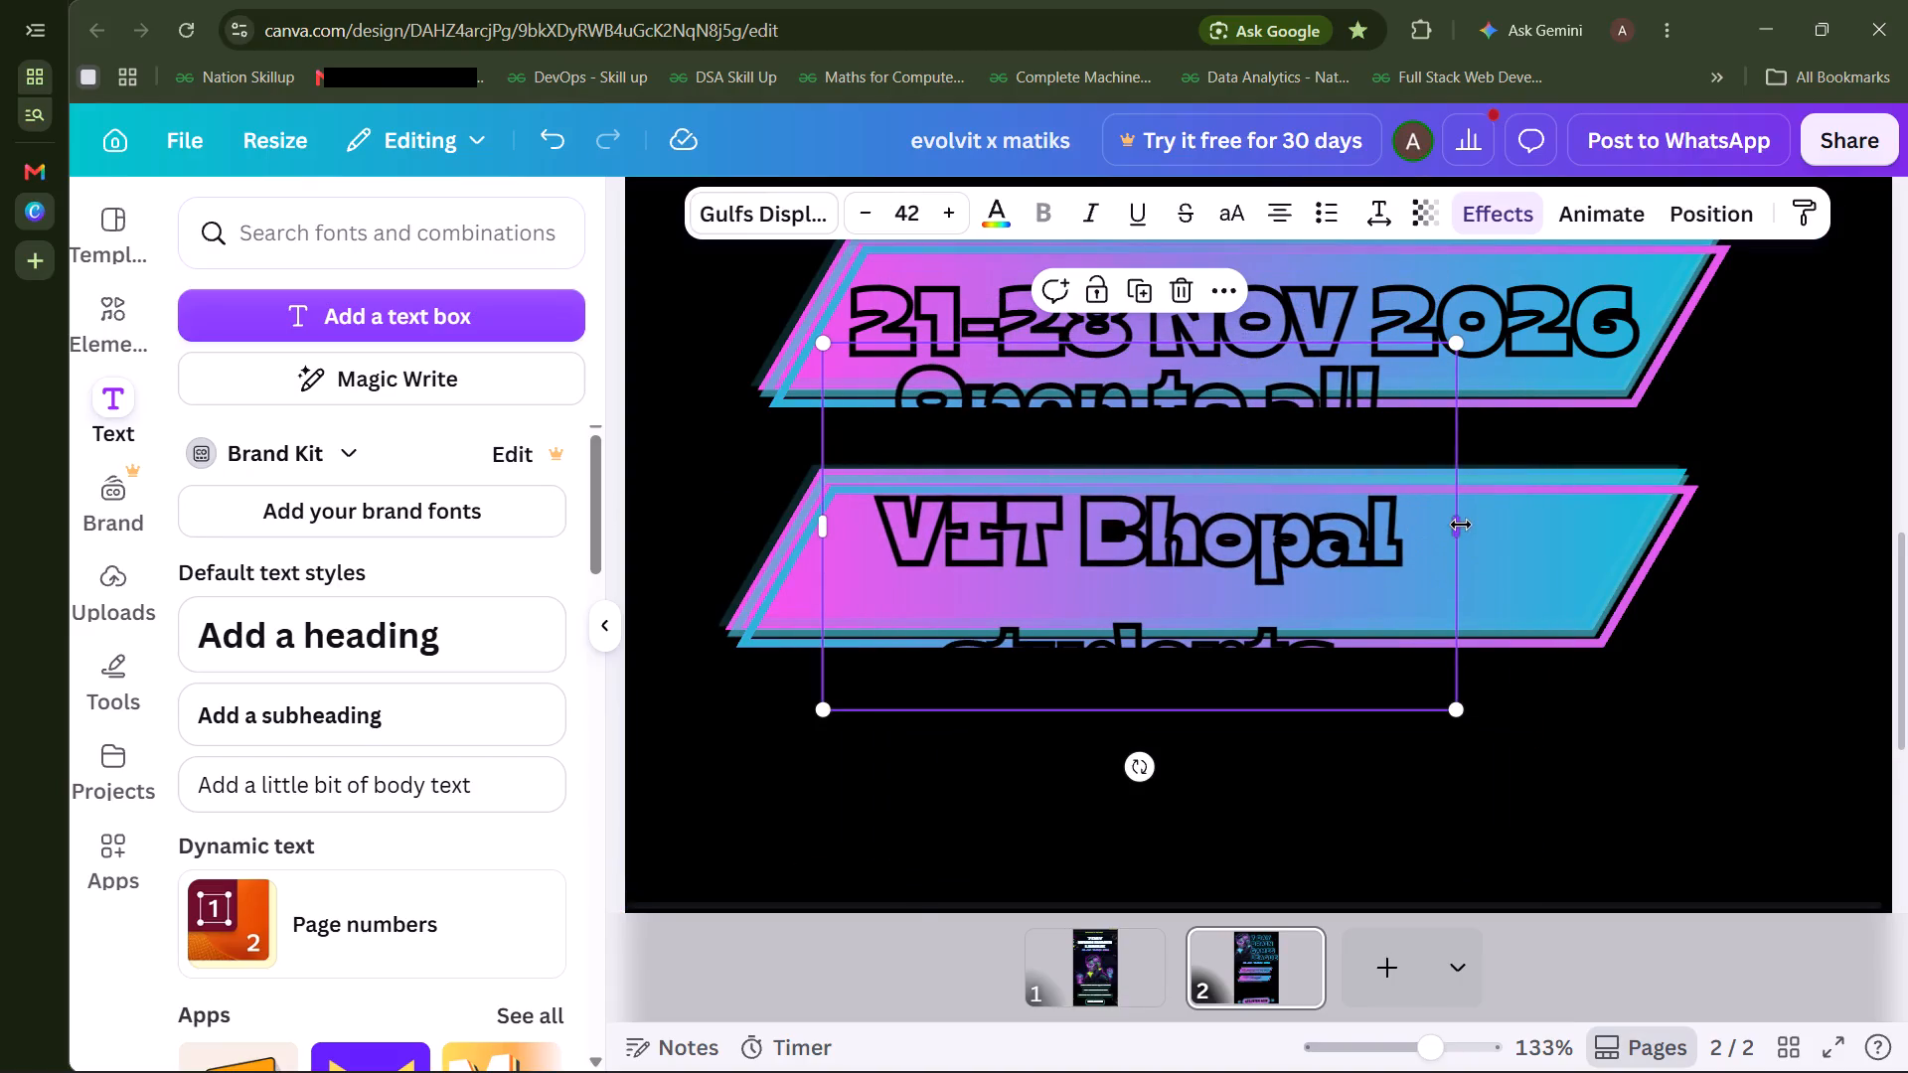
{"action": "left_click_drag", "start_coordinate": [1461, 525], "coordinate": [1587, 521]}
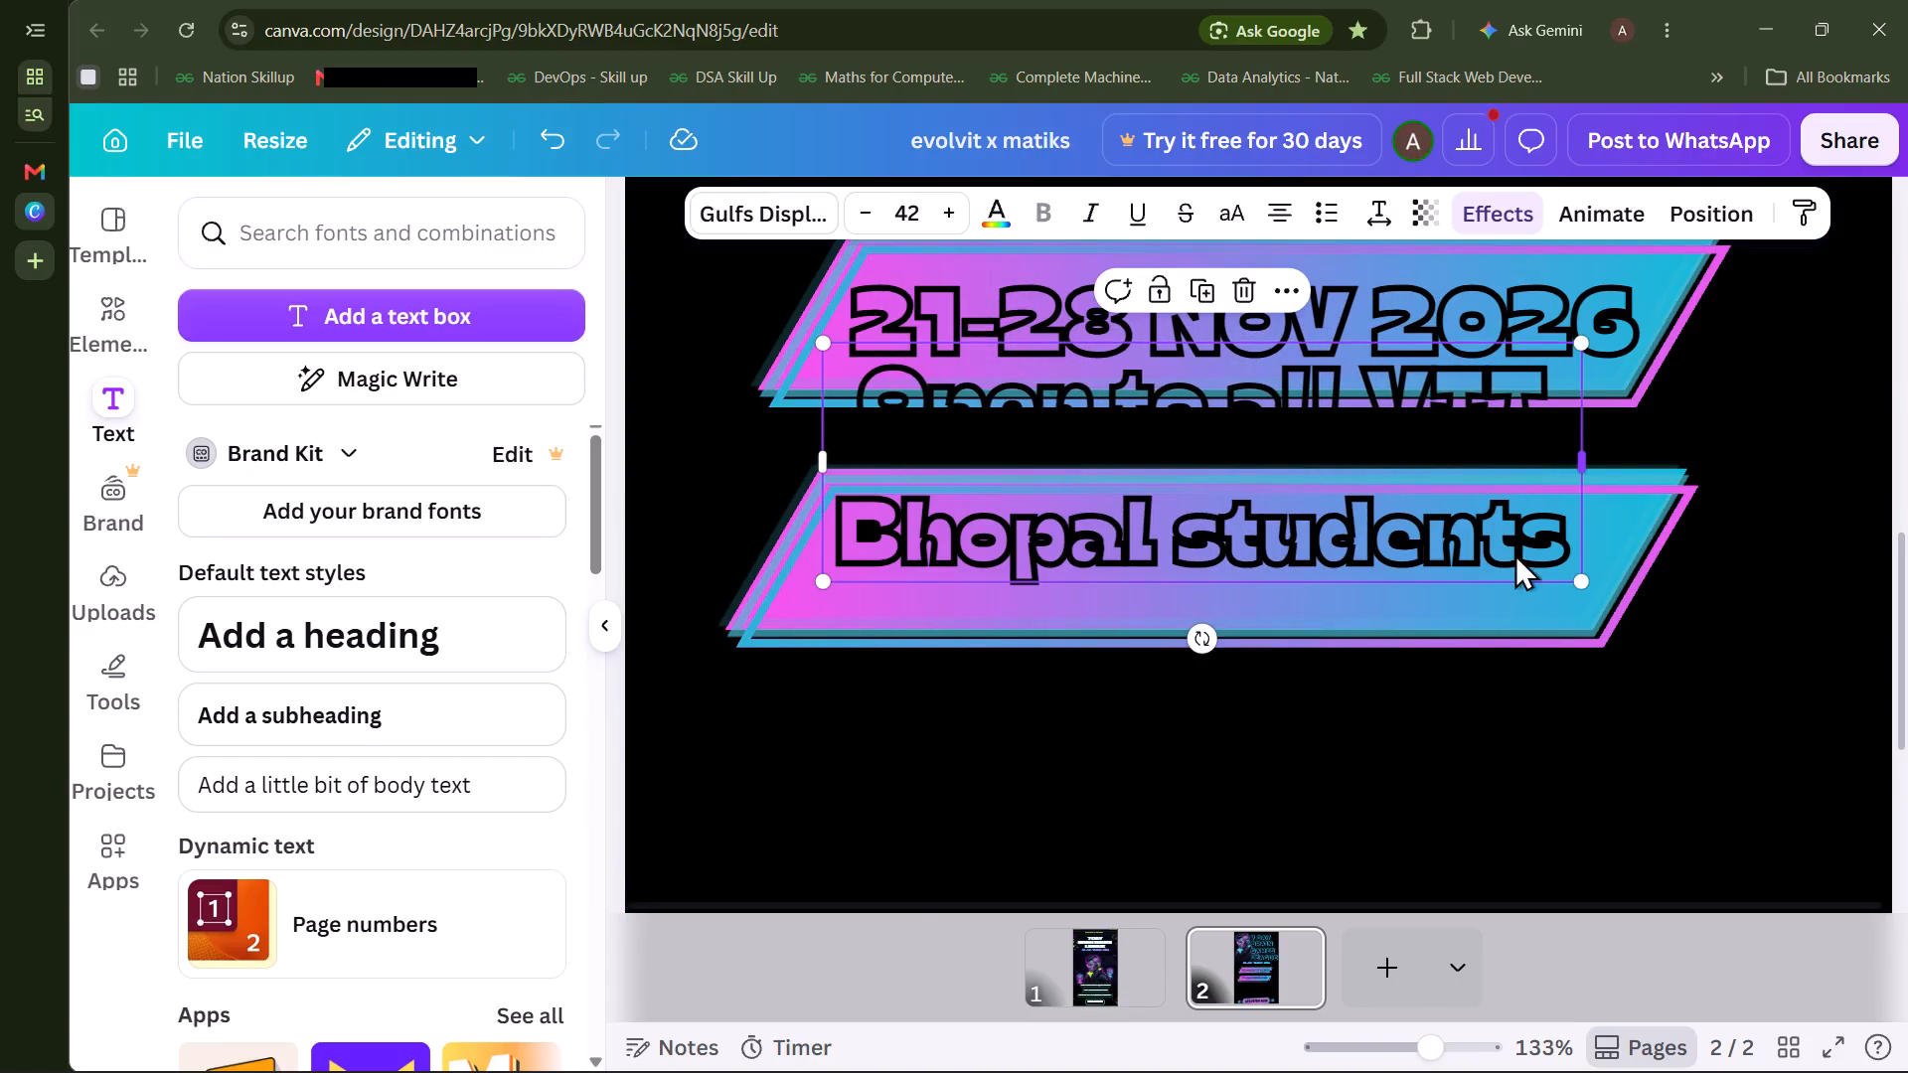
Tighten the line spacing of the "Open to all VIT Bhopal students" text to 0.87.
{"action": "left_click", "coordinate": [1383, 215]}
{"action": "left_click_drag", "start_coordinate": [1322, 427], "coordinate": [1287, 436]}
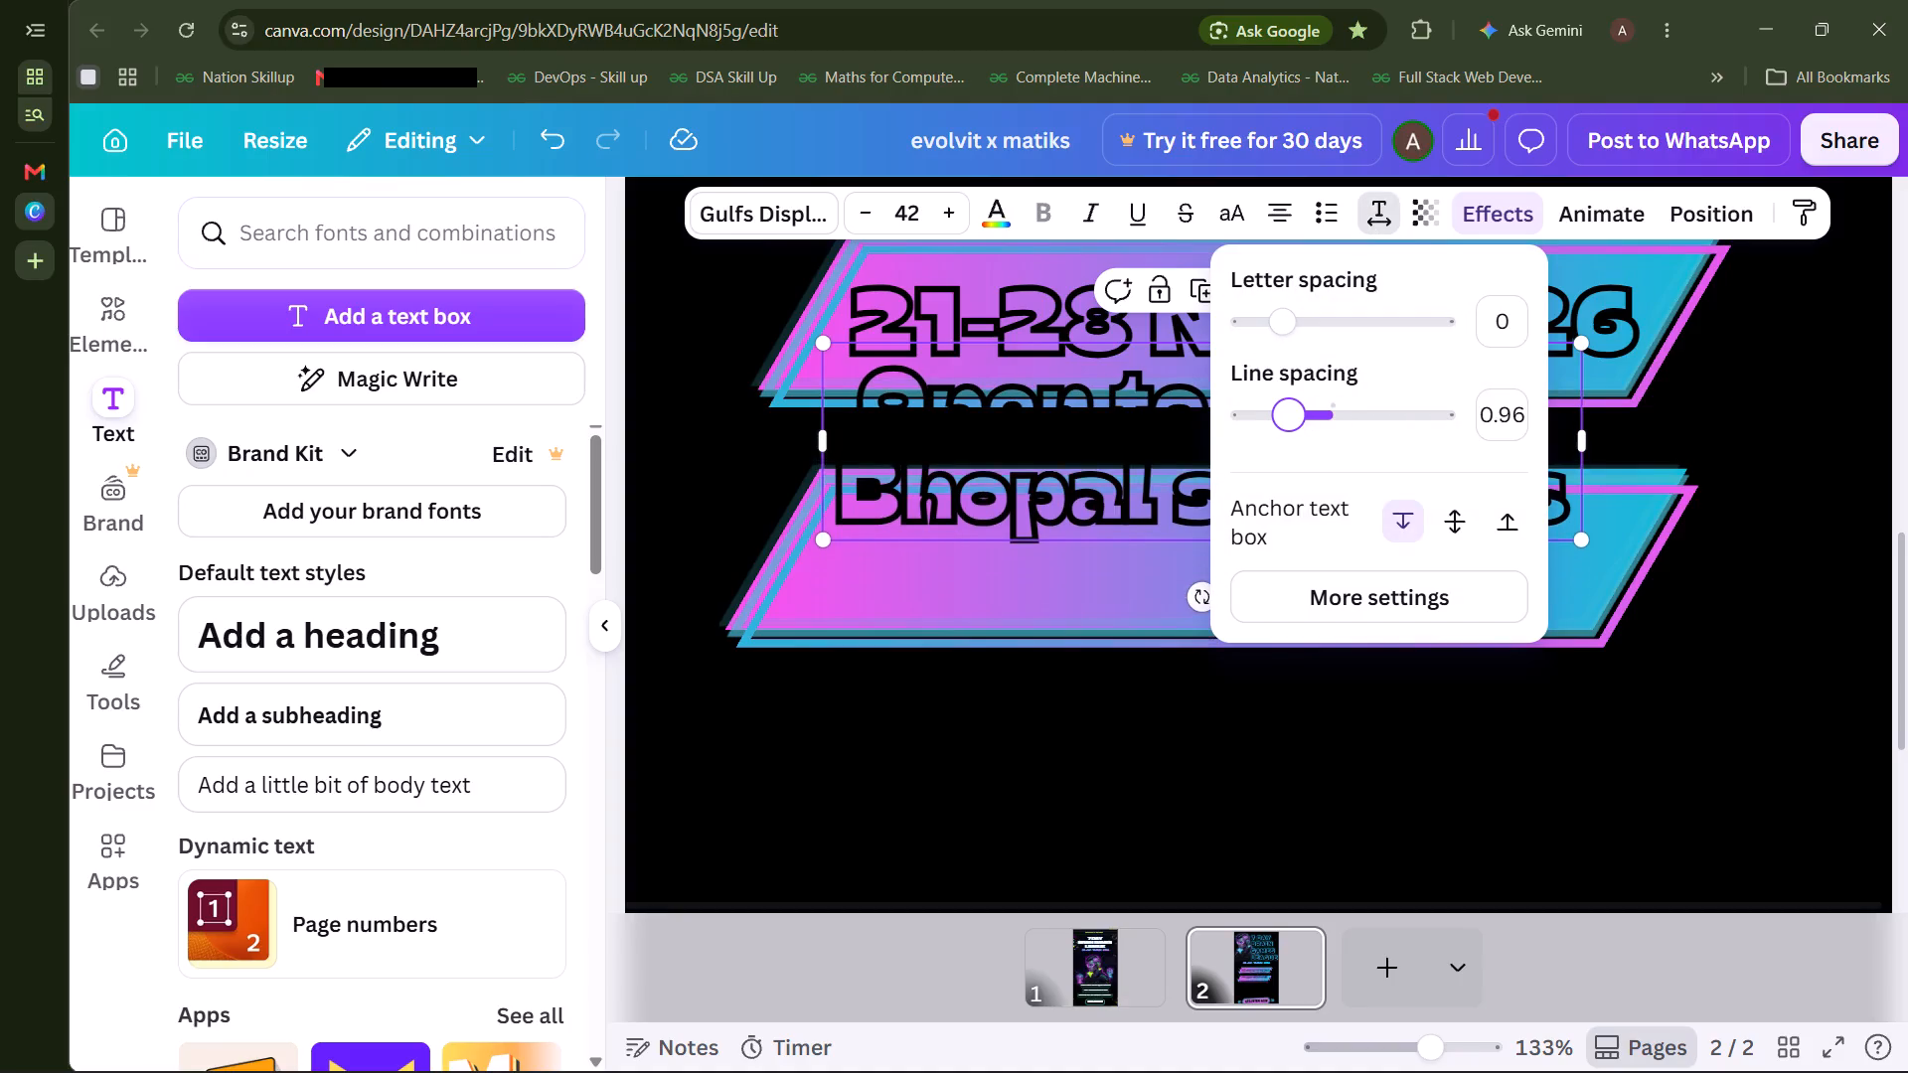
{"action": "left_click_drag", "start_coordinate": [1287, 436], "coordinate": [1278, 435]}
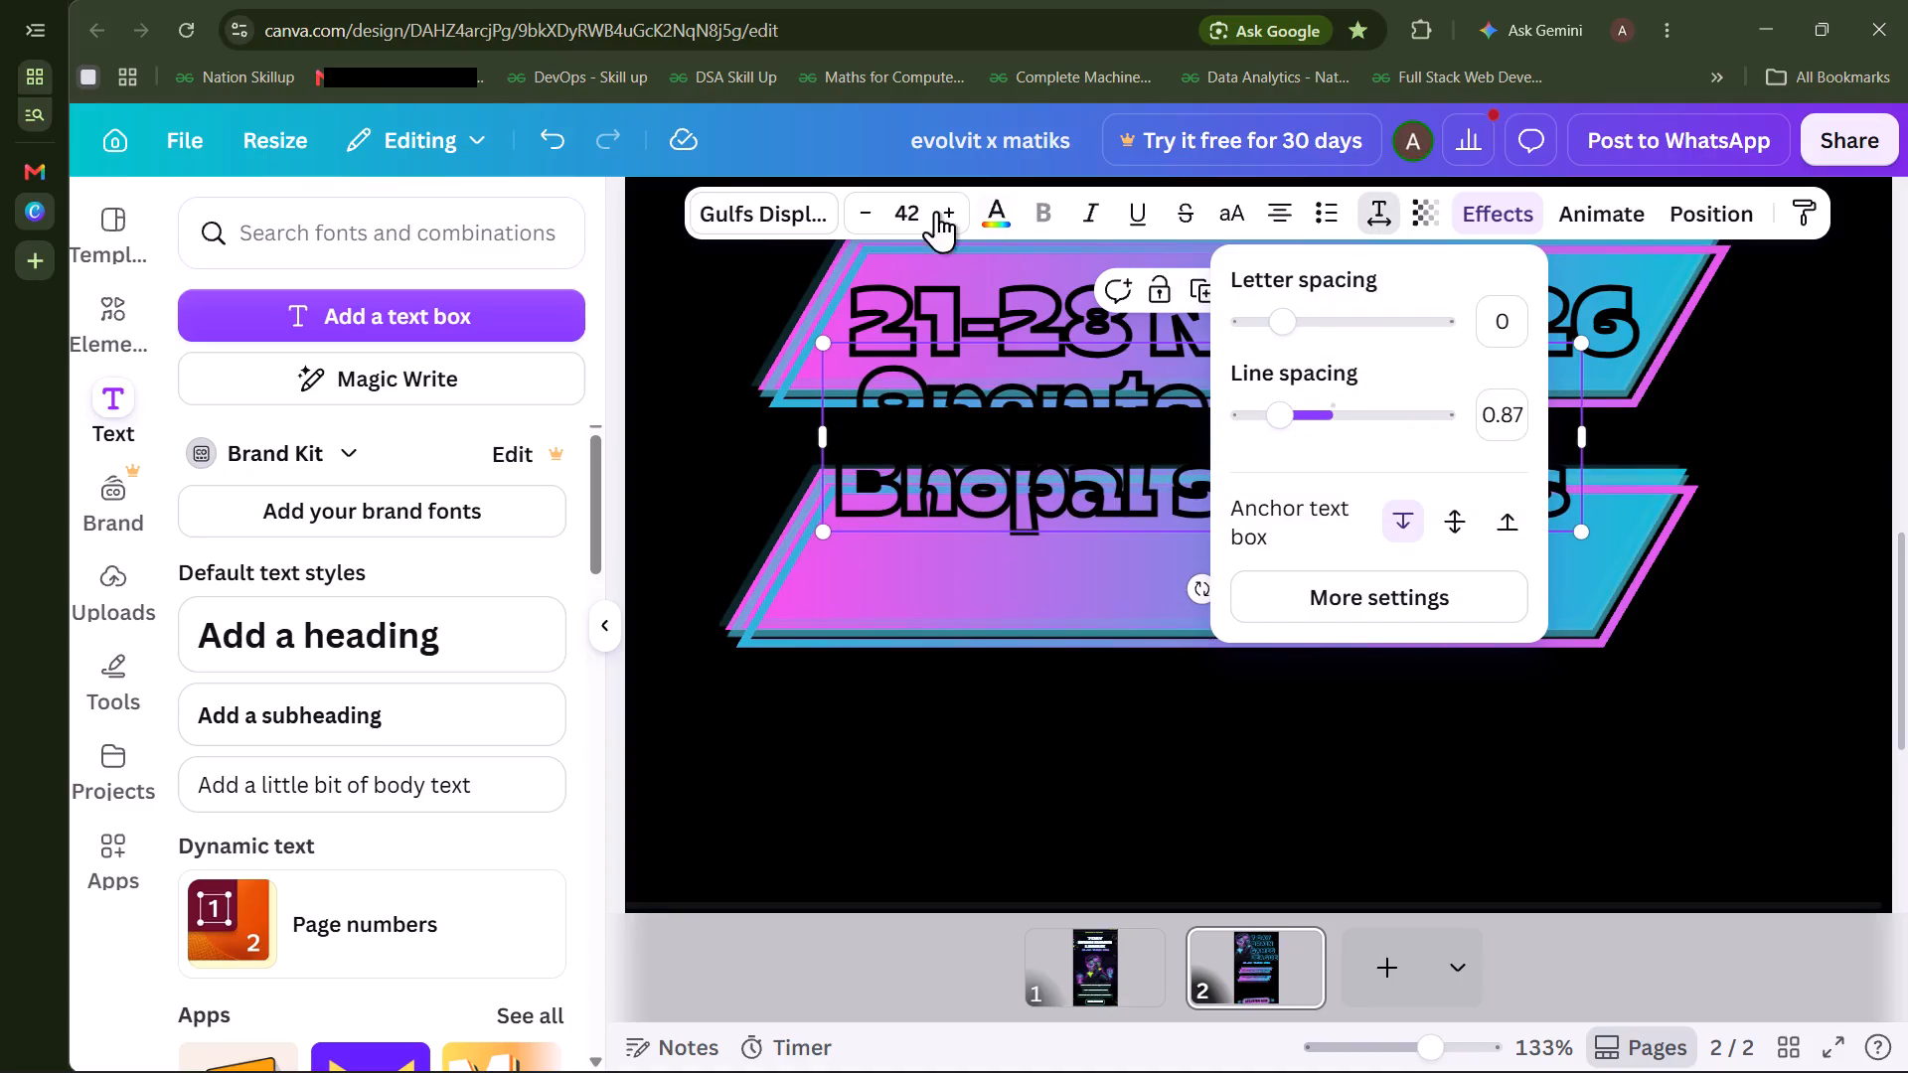
Reduce the font size of the "Open to all VIT Bhopal students" text to 36.
{"action": "left_click", "coordinate": [870, 222]}
{"action": "triple_click", "coordinate": [870, 222]}
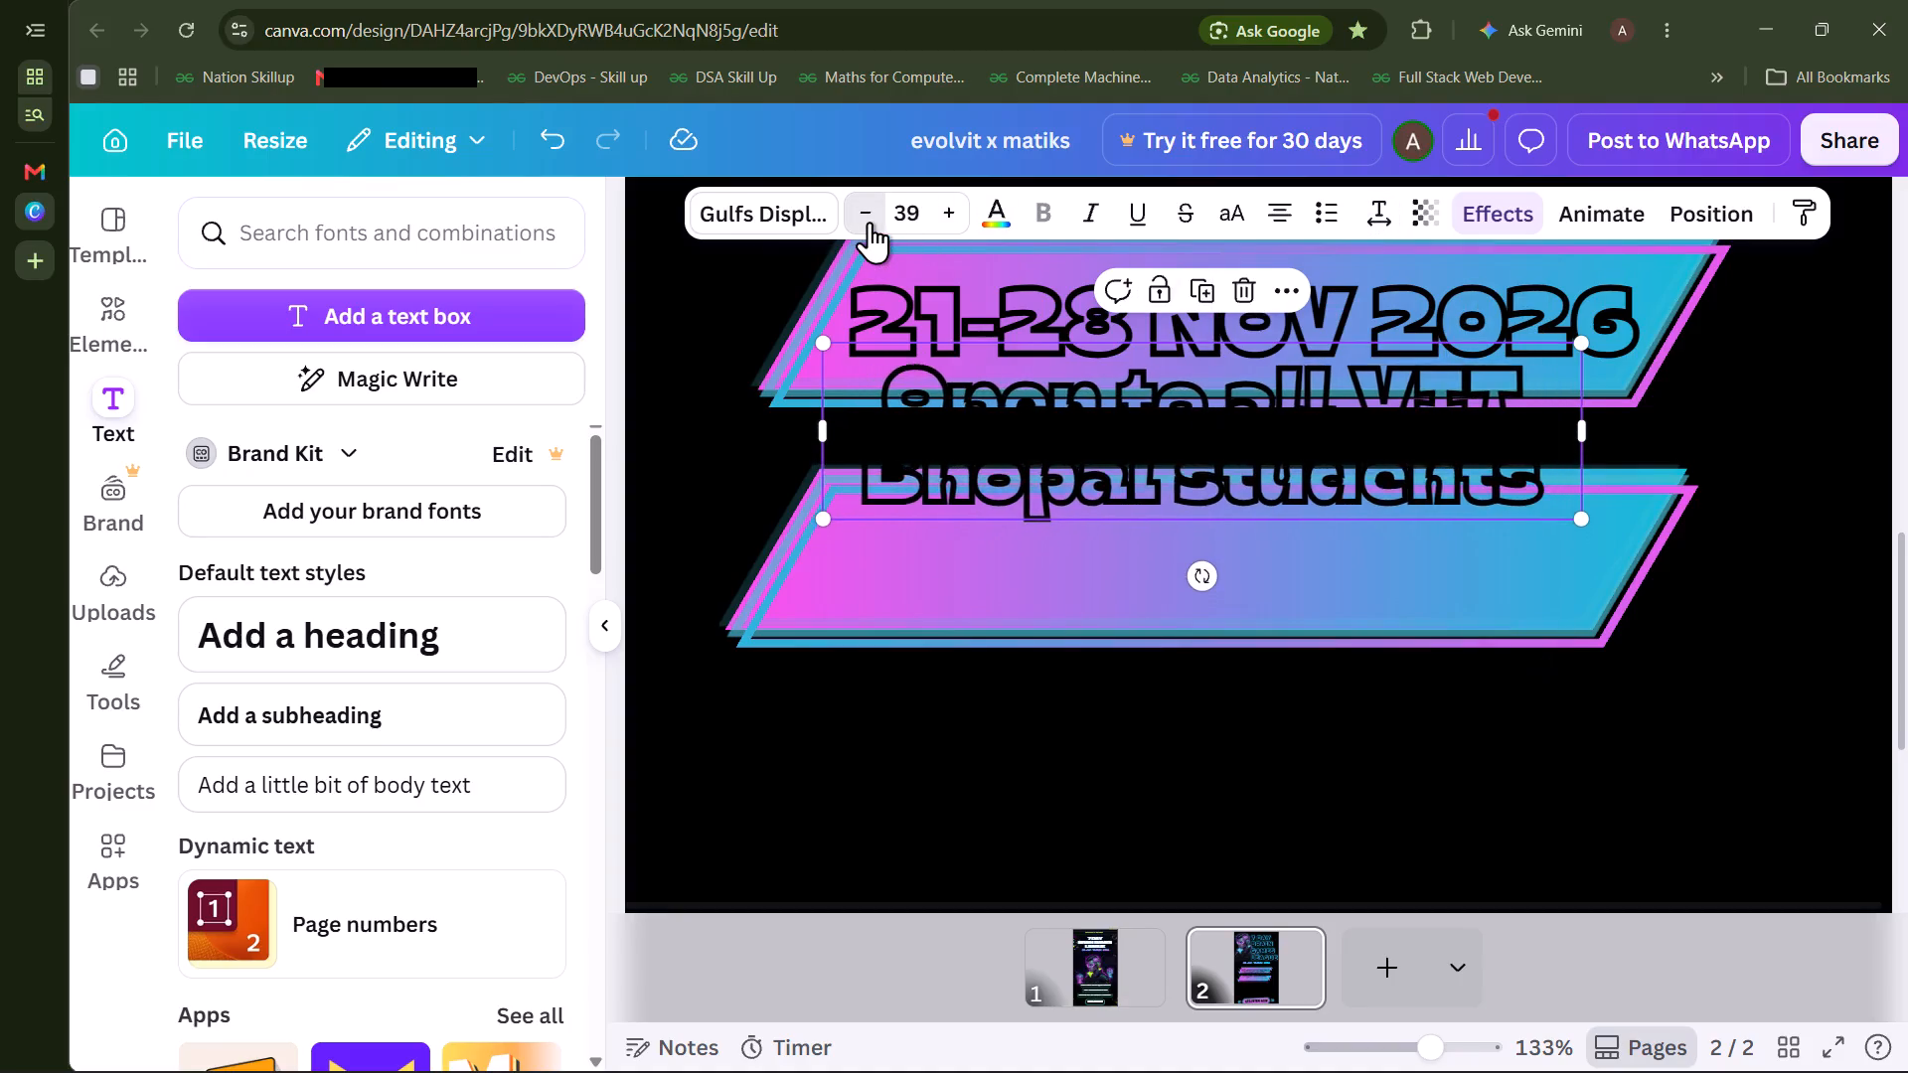
{"action": "double_click", "coordinate": [870, 222]}
{"action": "left_click", "coordinate": [901, 752]}
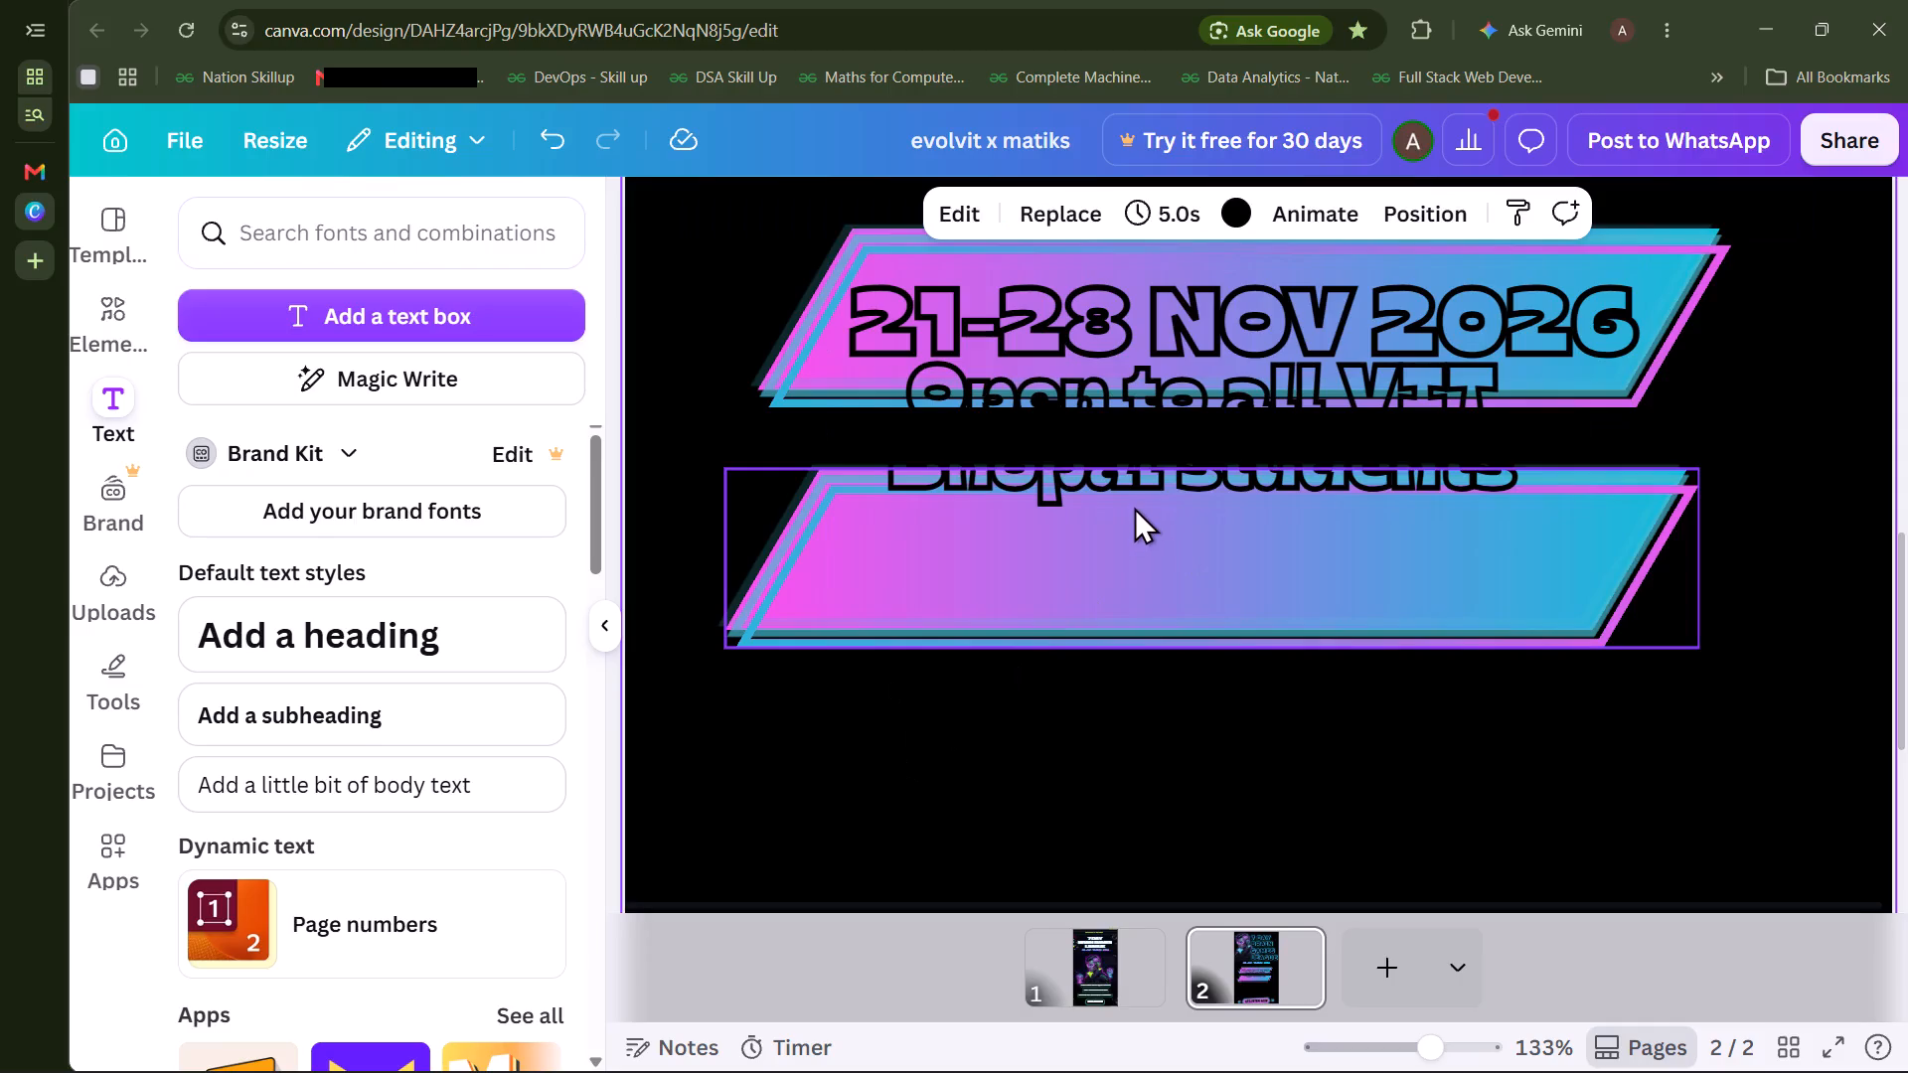
Move the two-line "Open to all VIT Bhopal students" text down and centre it inside the second banner.
{"action": "left_click", "coordinate": [1151, 412]}
{"action": "left_click_drag", "start_coordinate": [1151, 412], "coordinate": [1144, 539]}
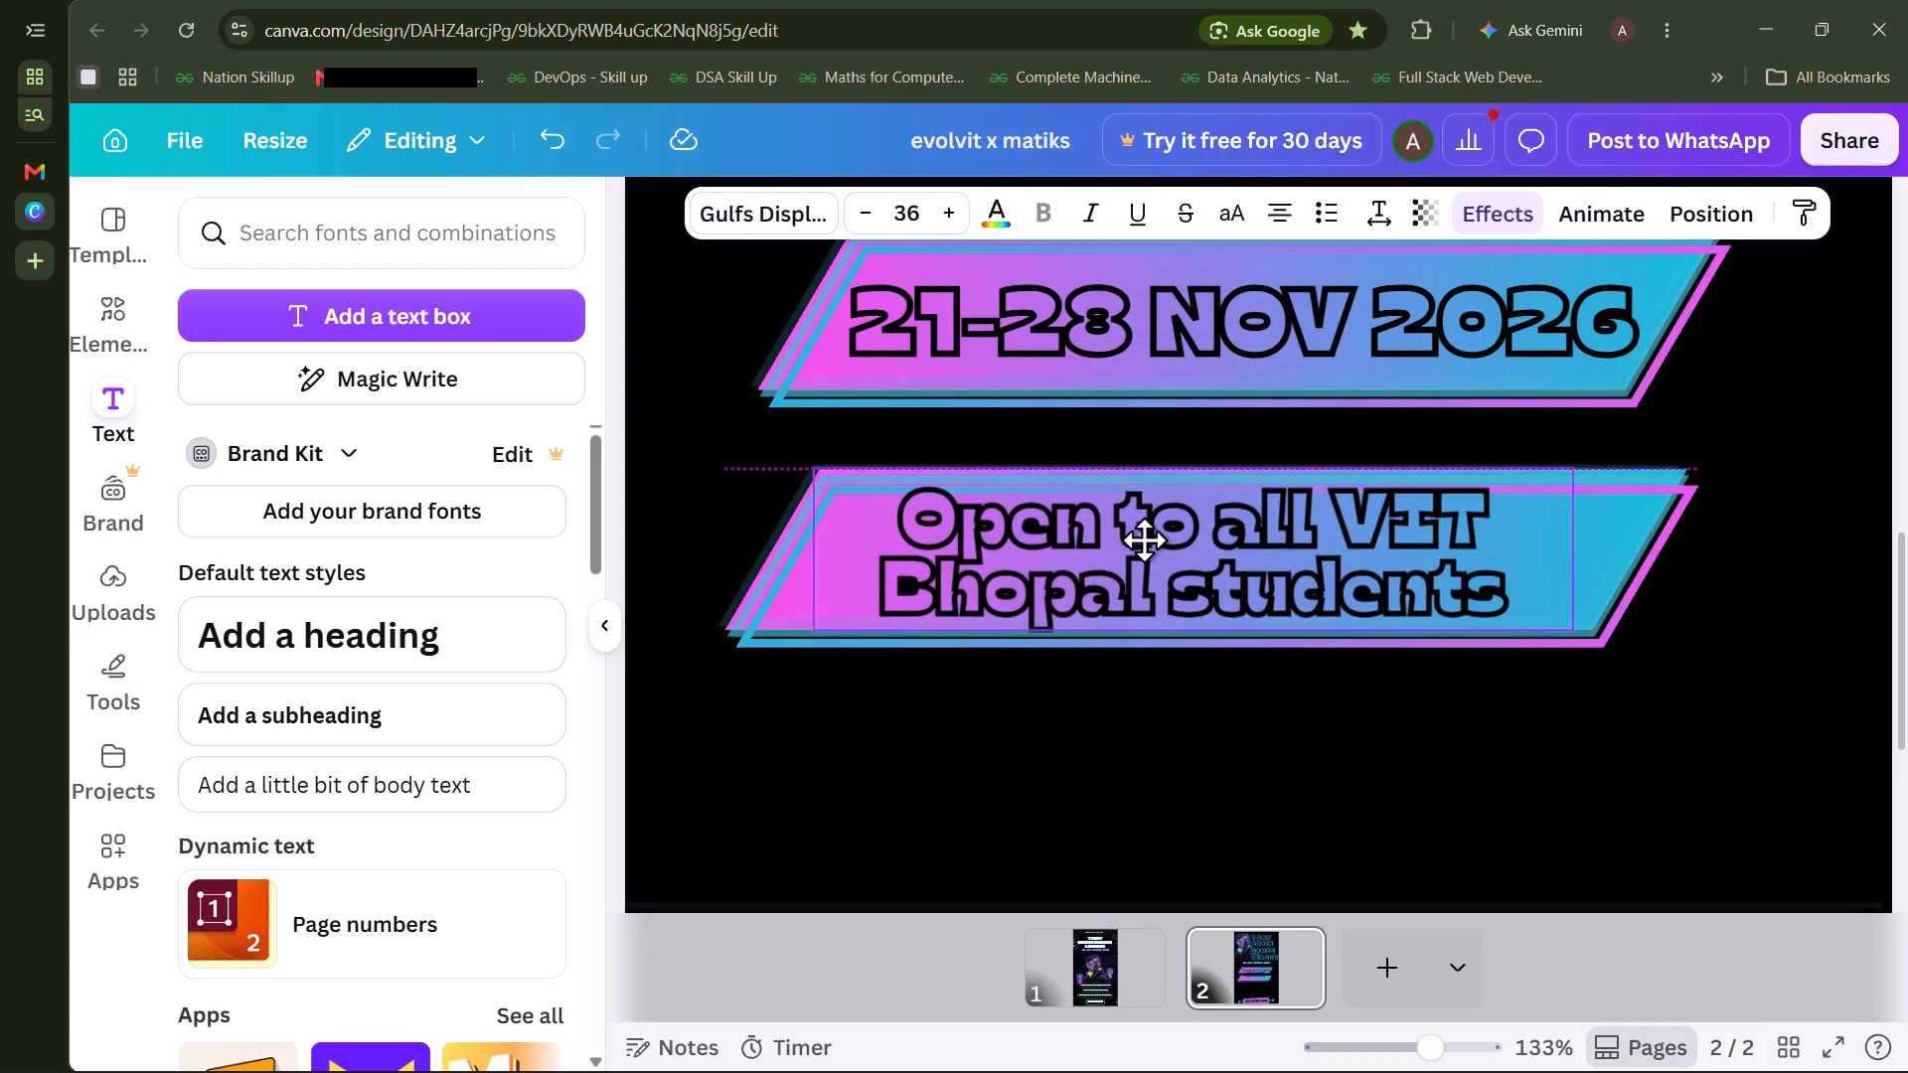
{"action": "left_click_drag", "start_coordinate": [1144, 539], "coordinate": [1179, 552]}
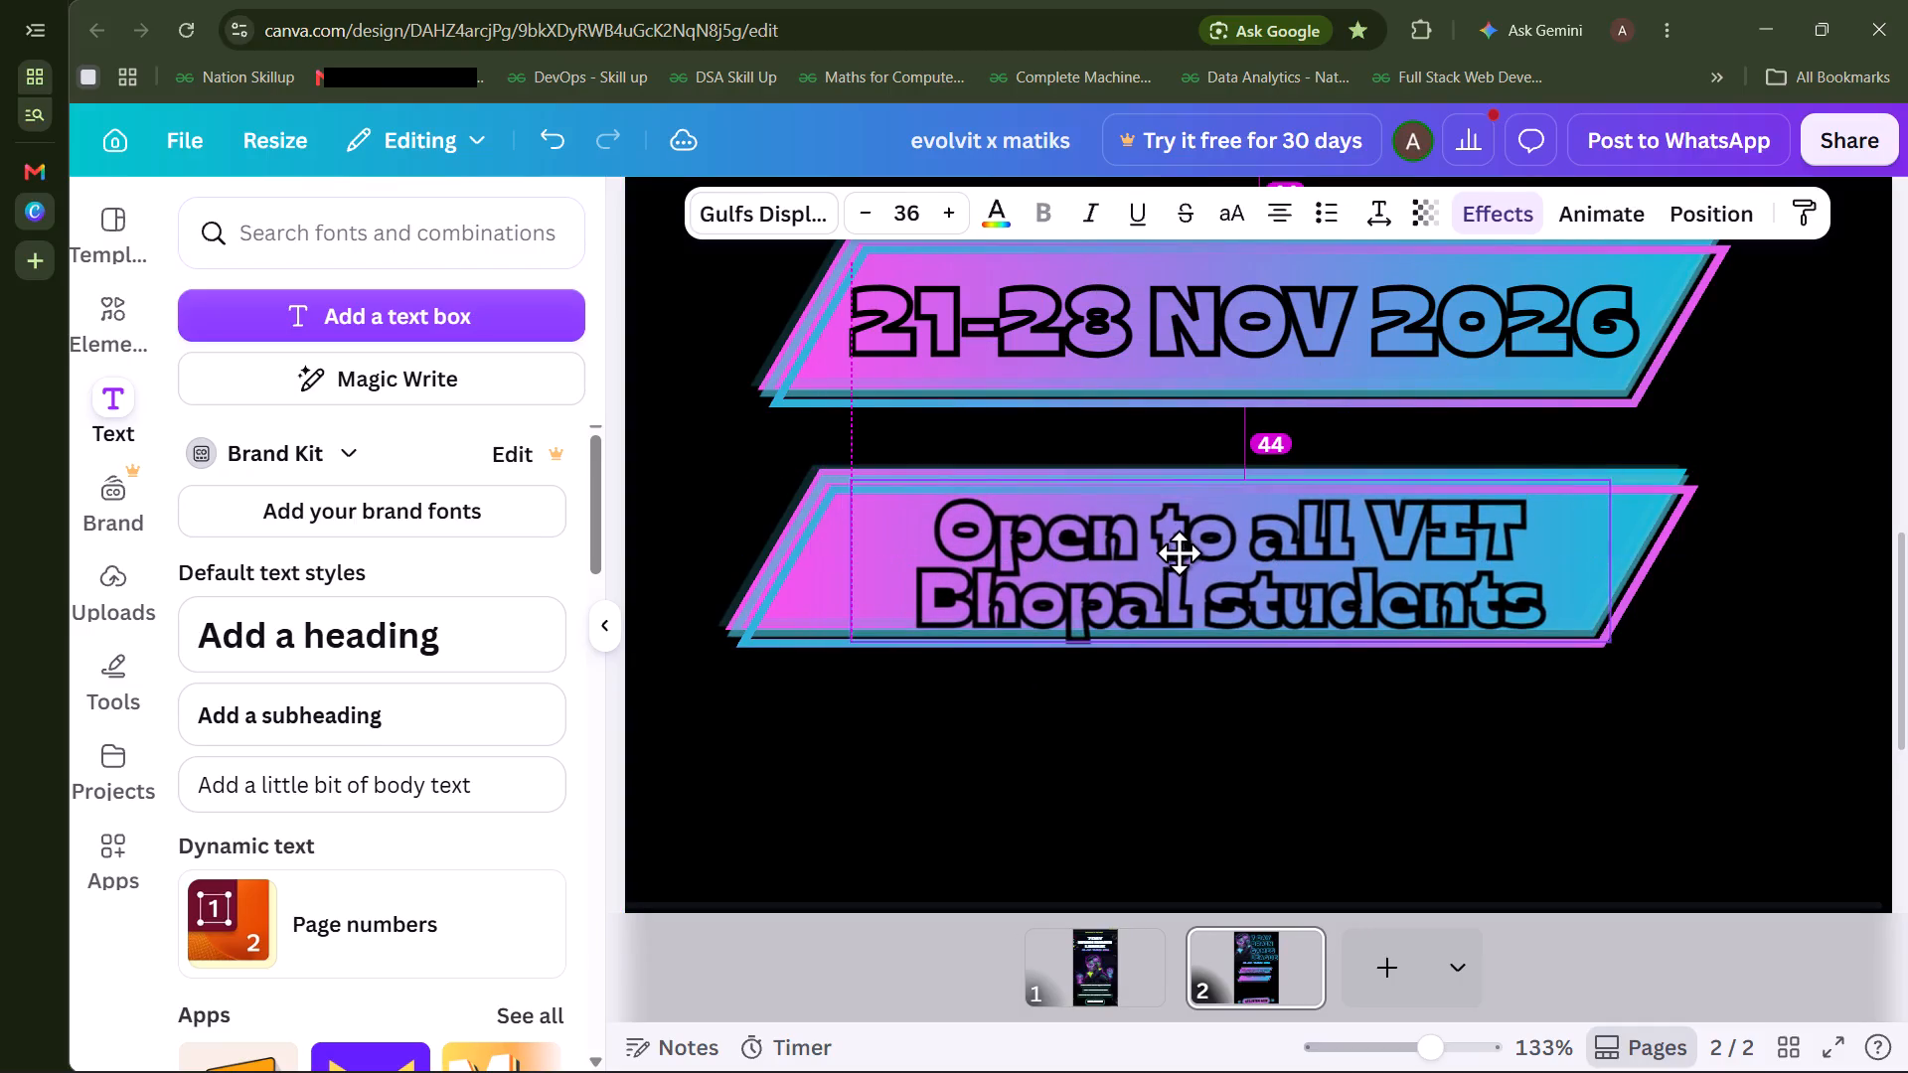
{"action": "left_click_drag", "start_coordinate": [1179, 552], "coordinate": [1168, 548]}
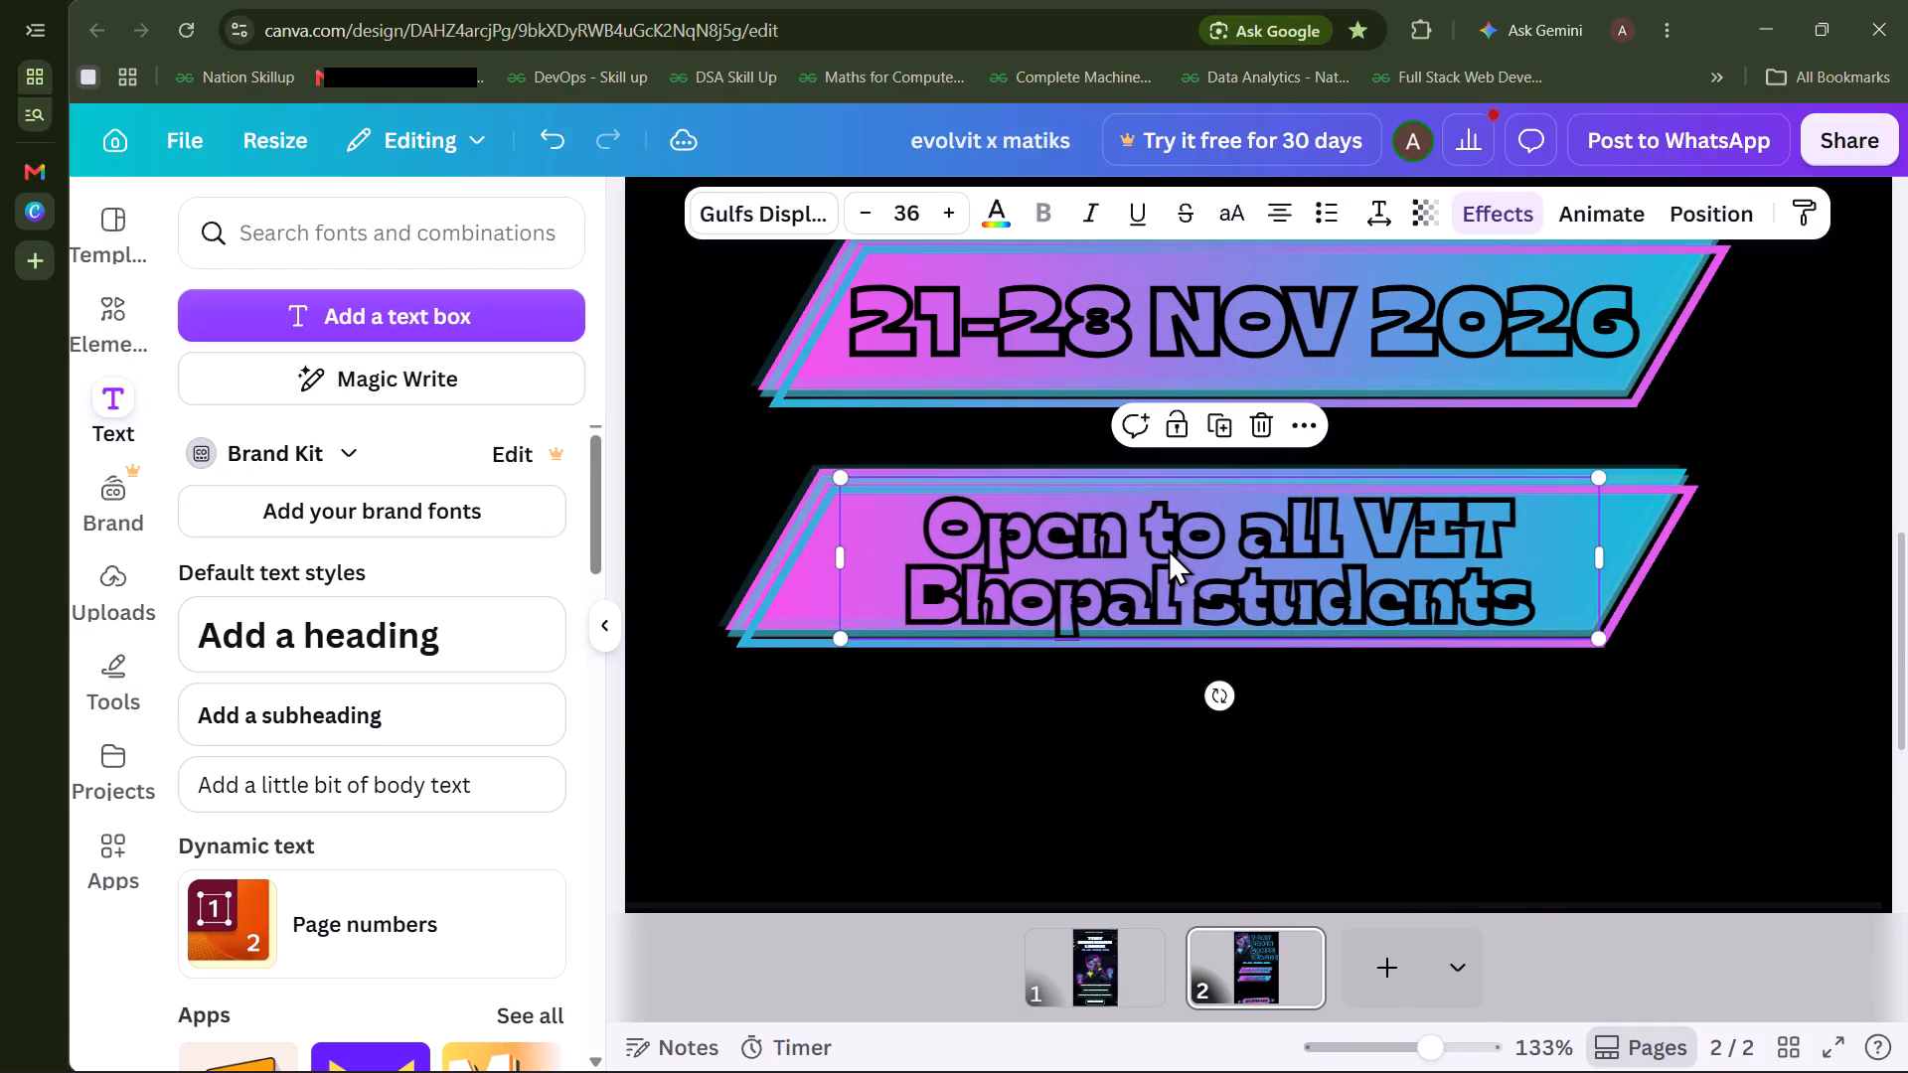
{"action": "left_click", "coordinate": [1255, 742]}
Duplicate the second banner together with its text to form a third banner below it.
{"action": "scroll", "coordinate": [1255, 742], "scroll_direction": "down", "scroll_amount": 1}
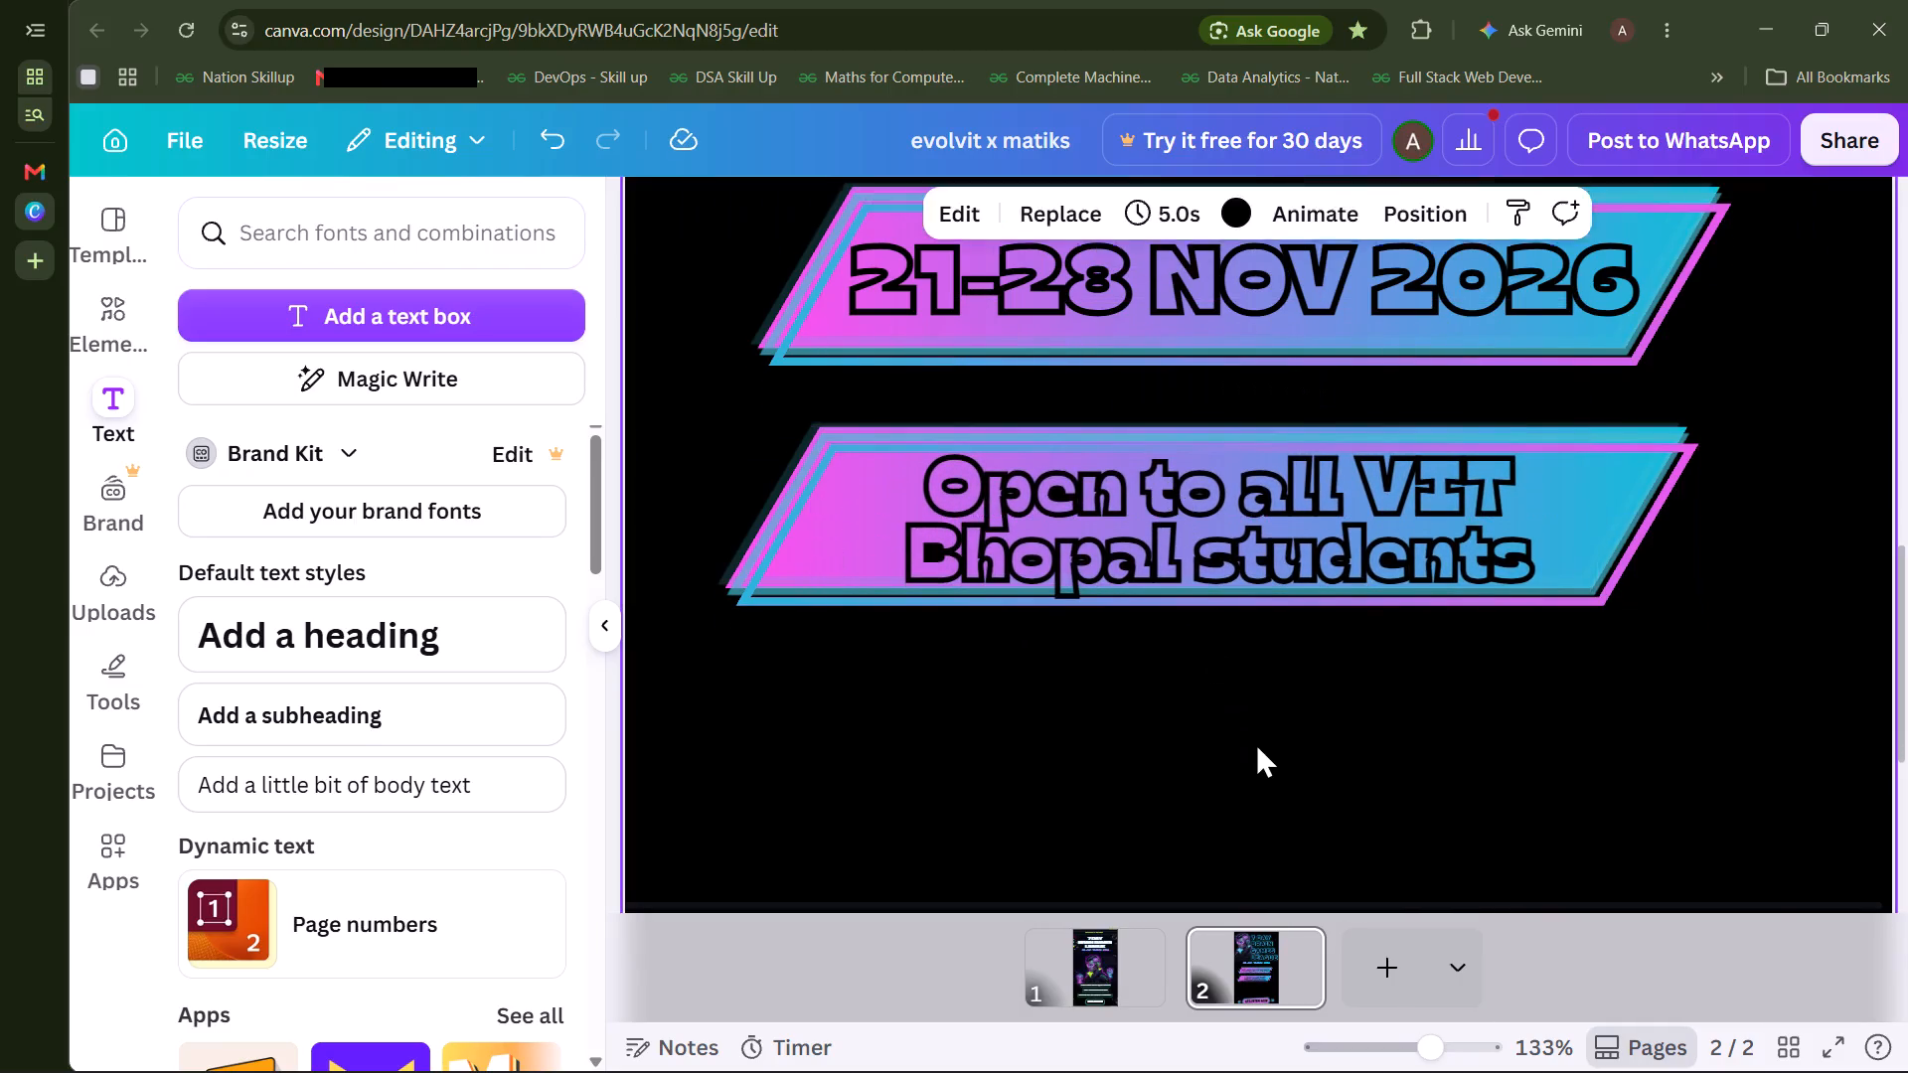
{"action": "scroll", "coordinate": [1255, 742], "scroll_direction": "down", "scroll_amount": 1}
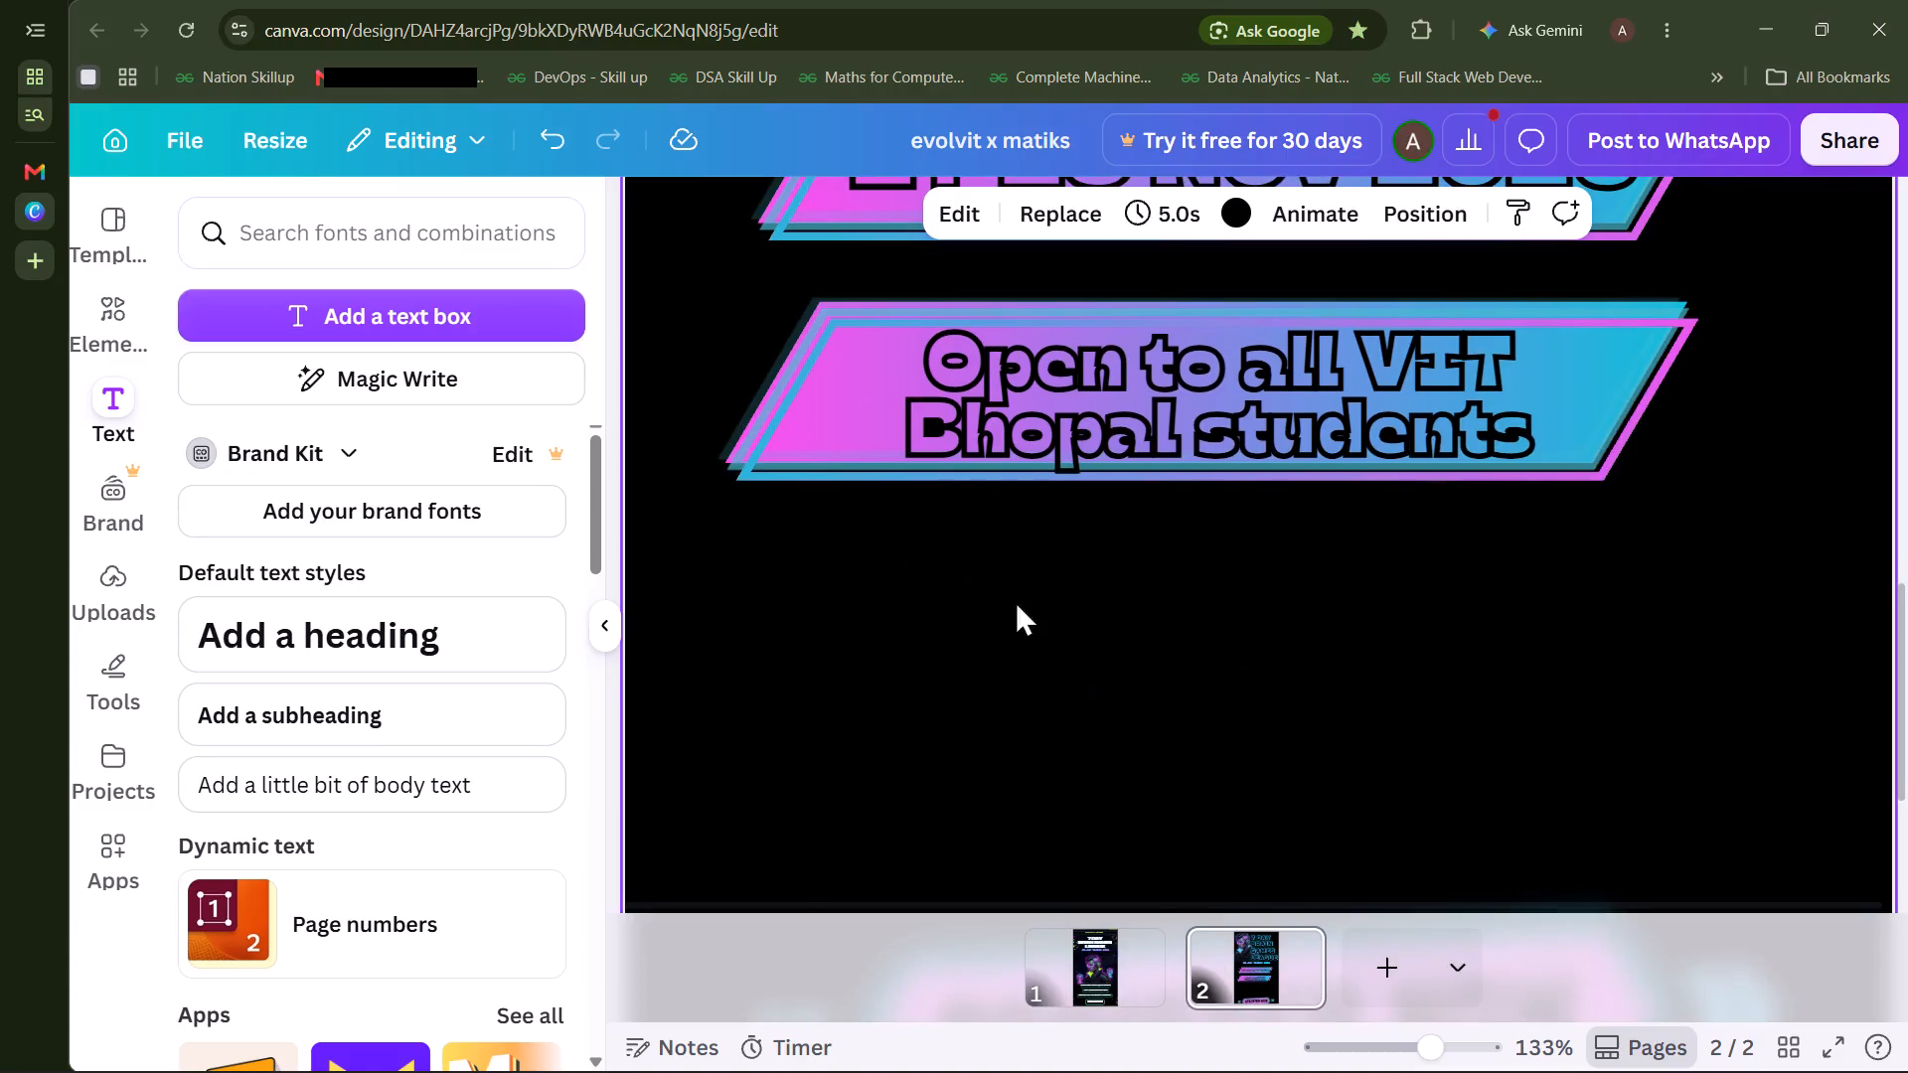
{"action": "left_click_drag", "start_coordinate": [695, 358], "coordinate": [1029, 510]}
{"action": "key", "text": "ctrl+d"}
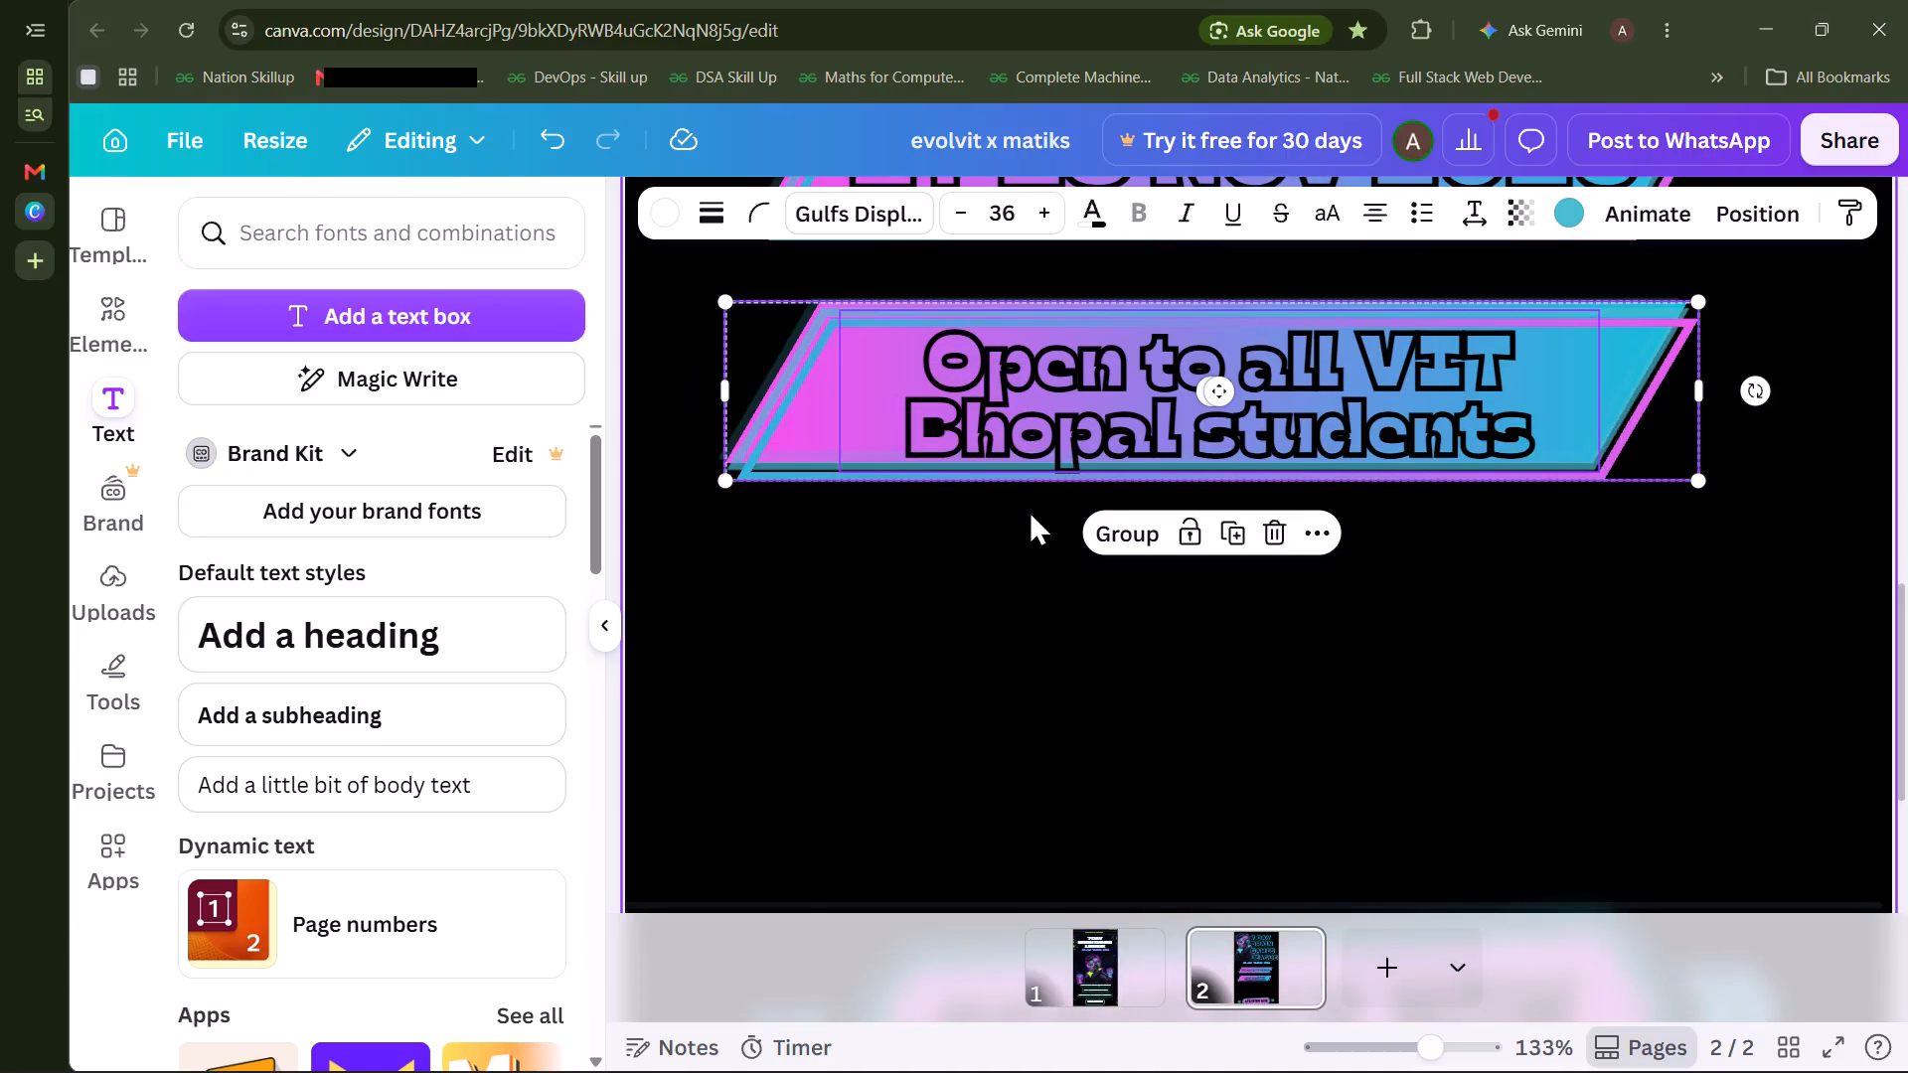
{"action": "left_click", "coordinate": [1187, 689]}
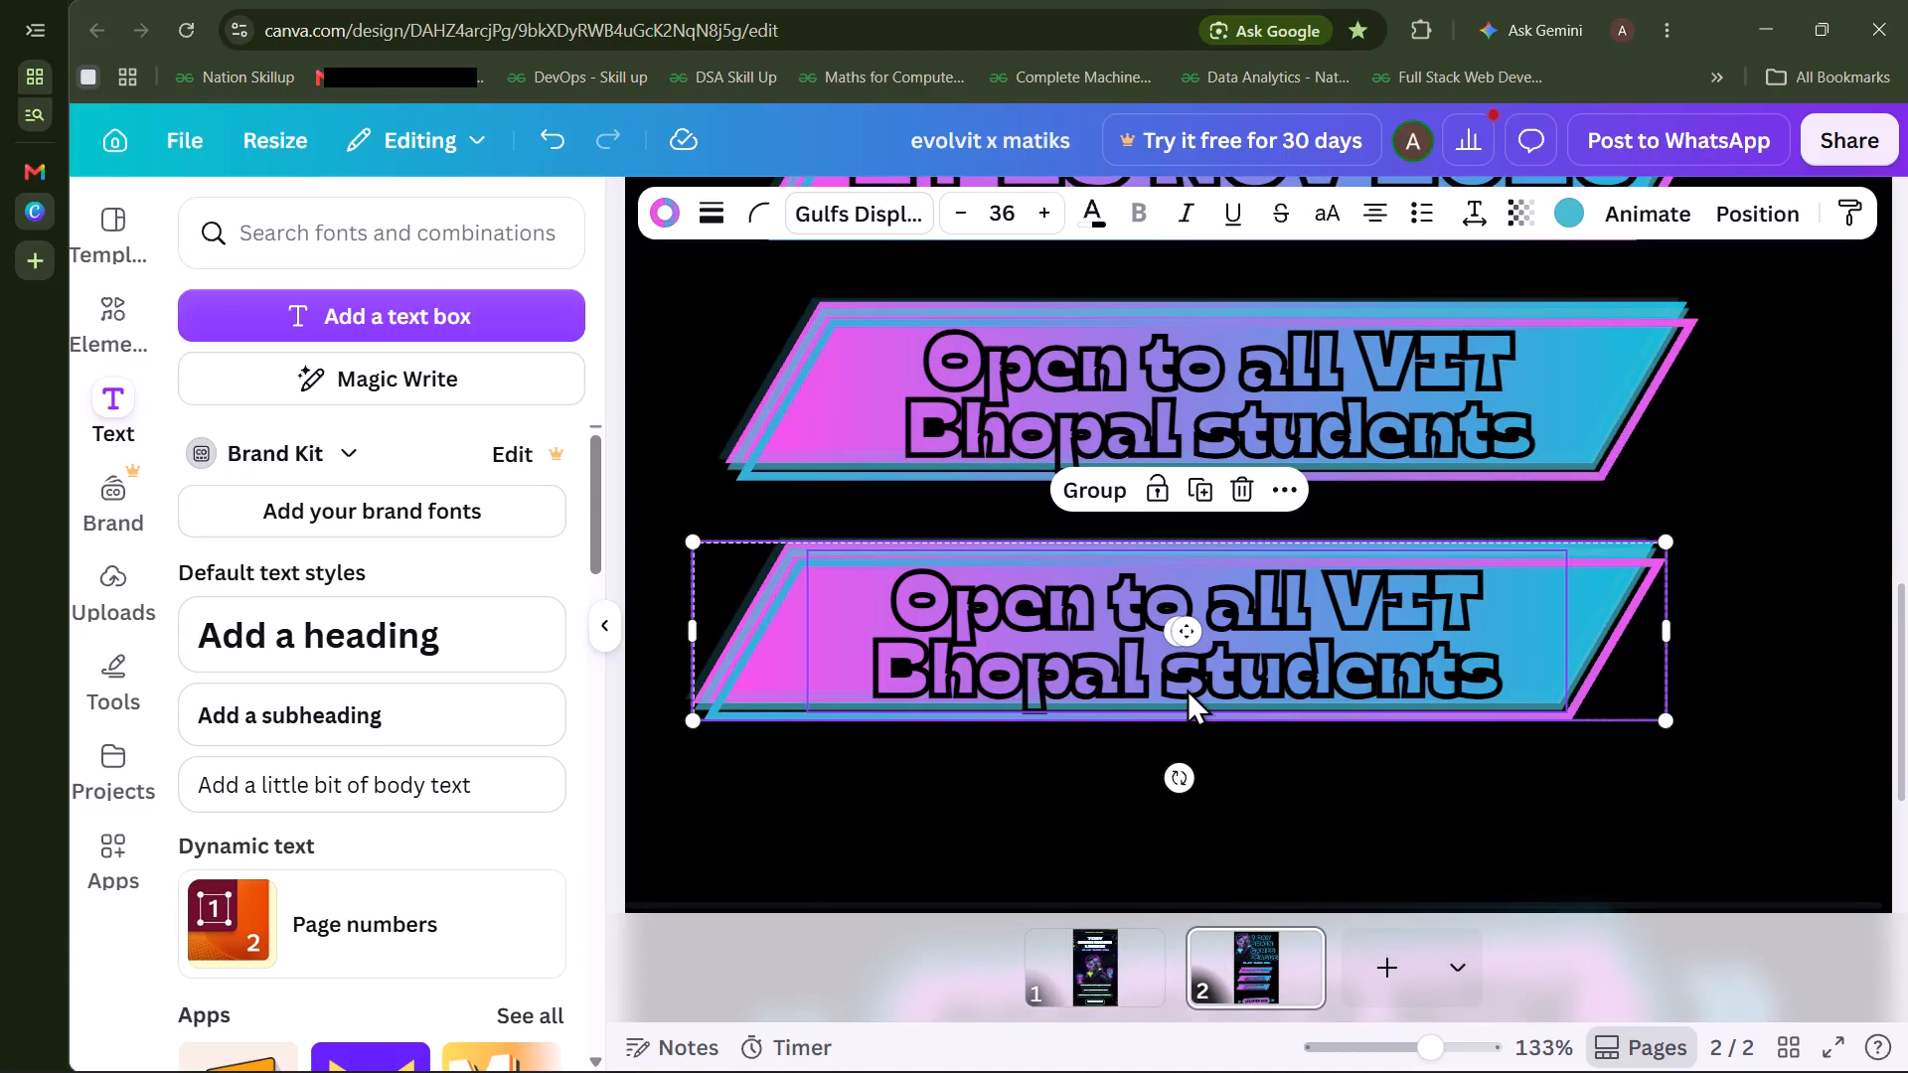
{"action": "left_click", "coordinate": [1284, 644]}
{"action": "left_click", "coordinate": [1319, 794]}
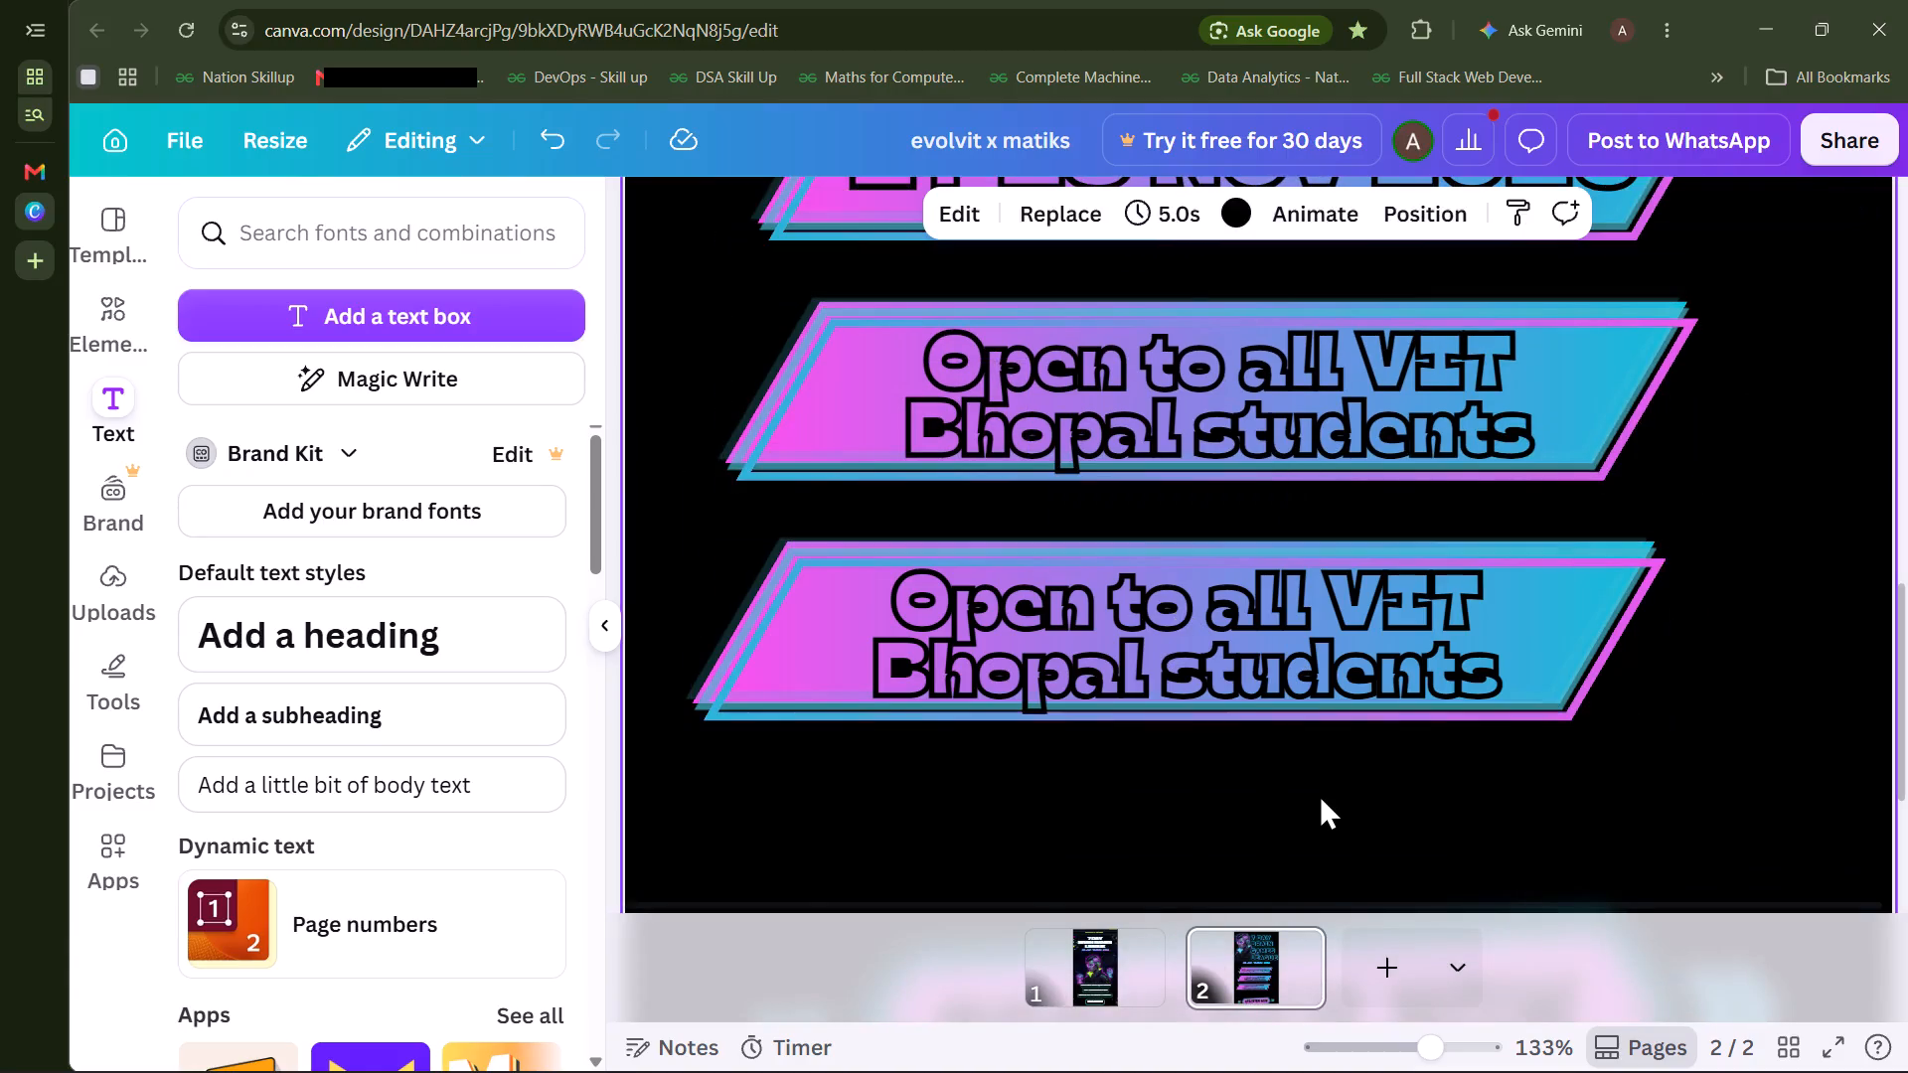
Replace the text in the third banner with "Prize pool upto 8500 +merch".
{"action": "left_click", "coordinate": [1318, 654]}
{"action": "double_click", "coordinate": [1318, 654]}
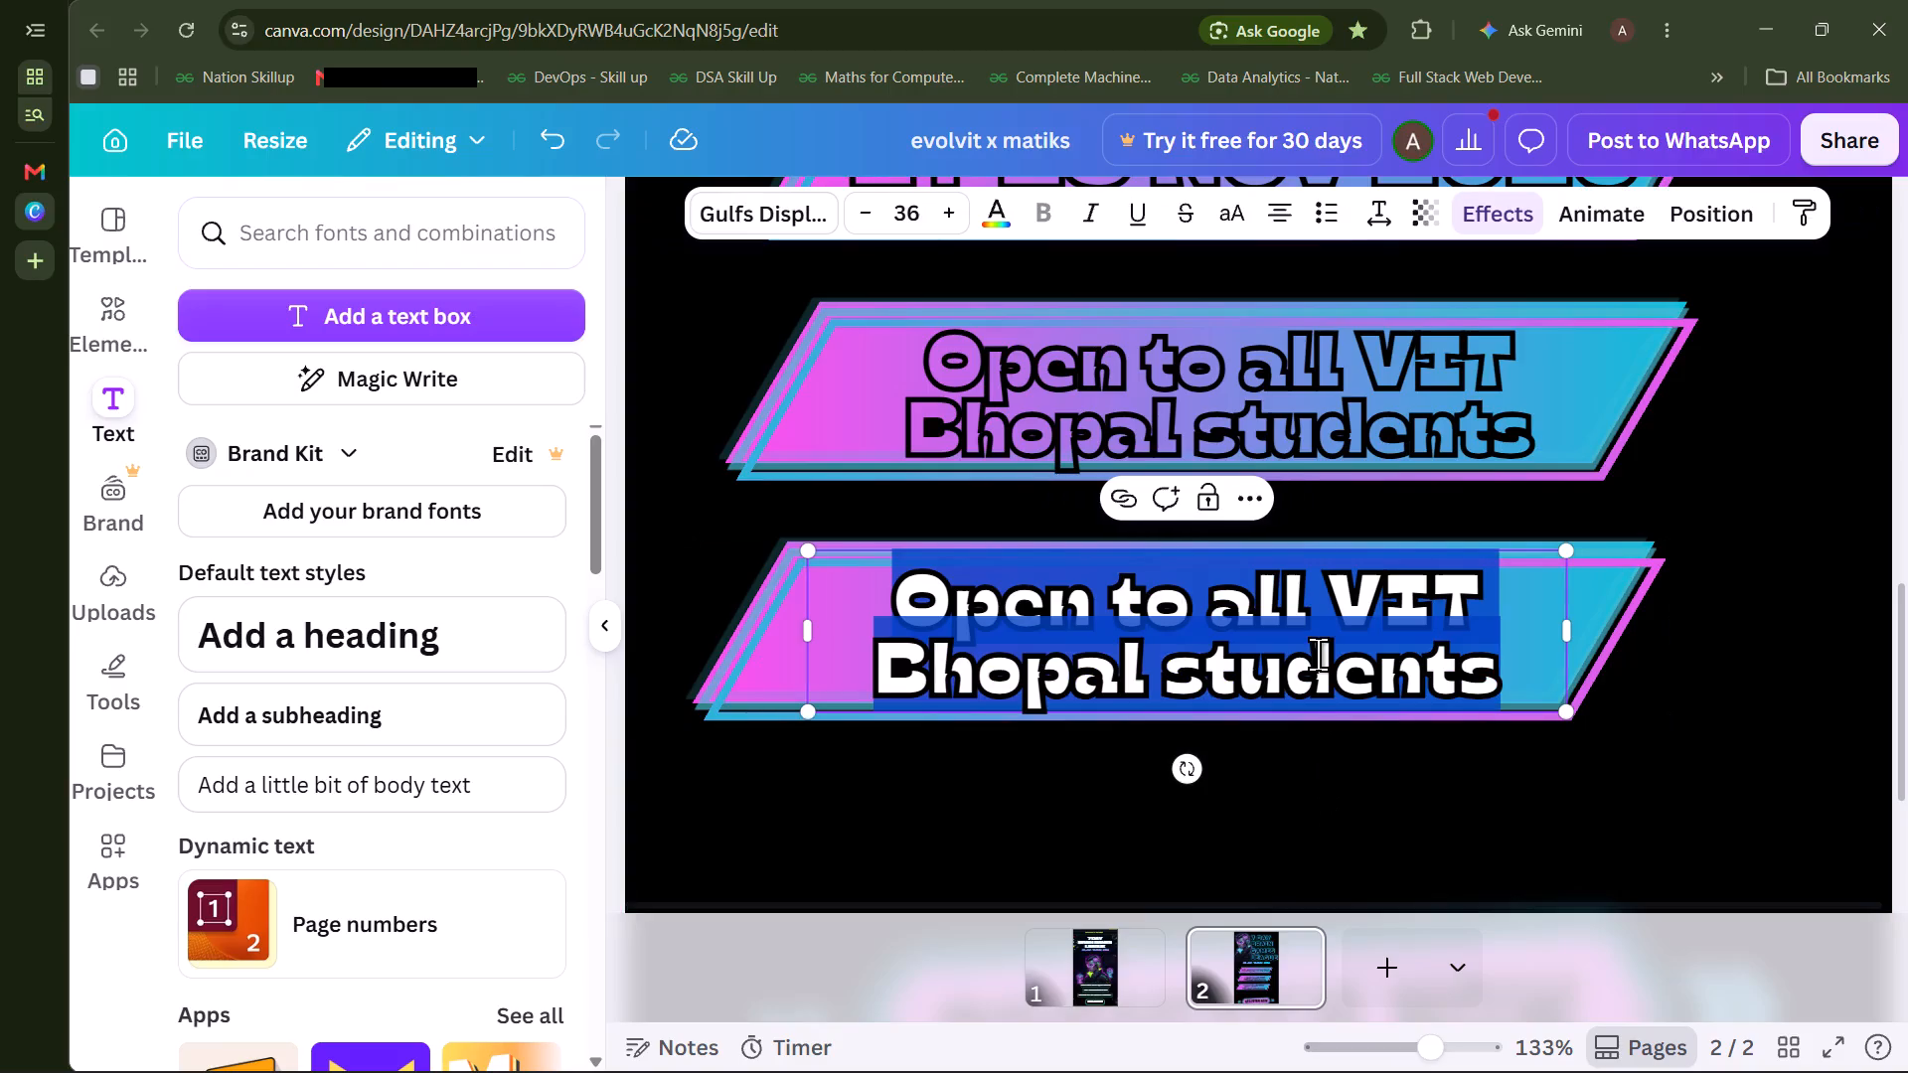
{"action": "type", "text": "Poop"}
{"action": "key", "text": "space"}
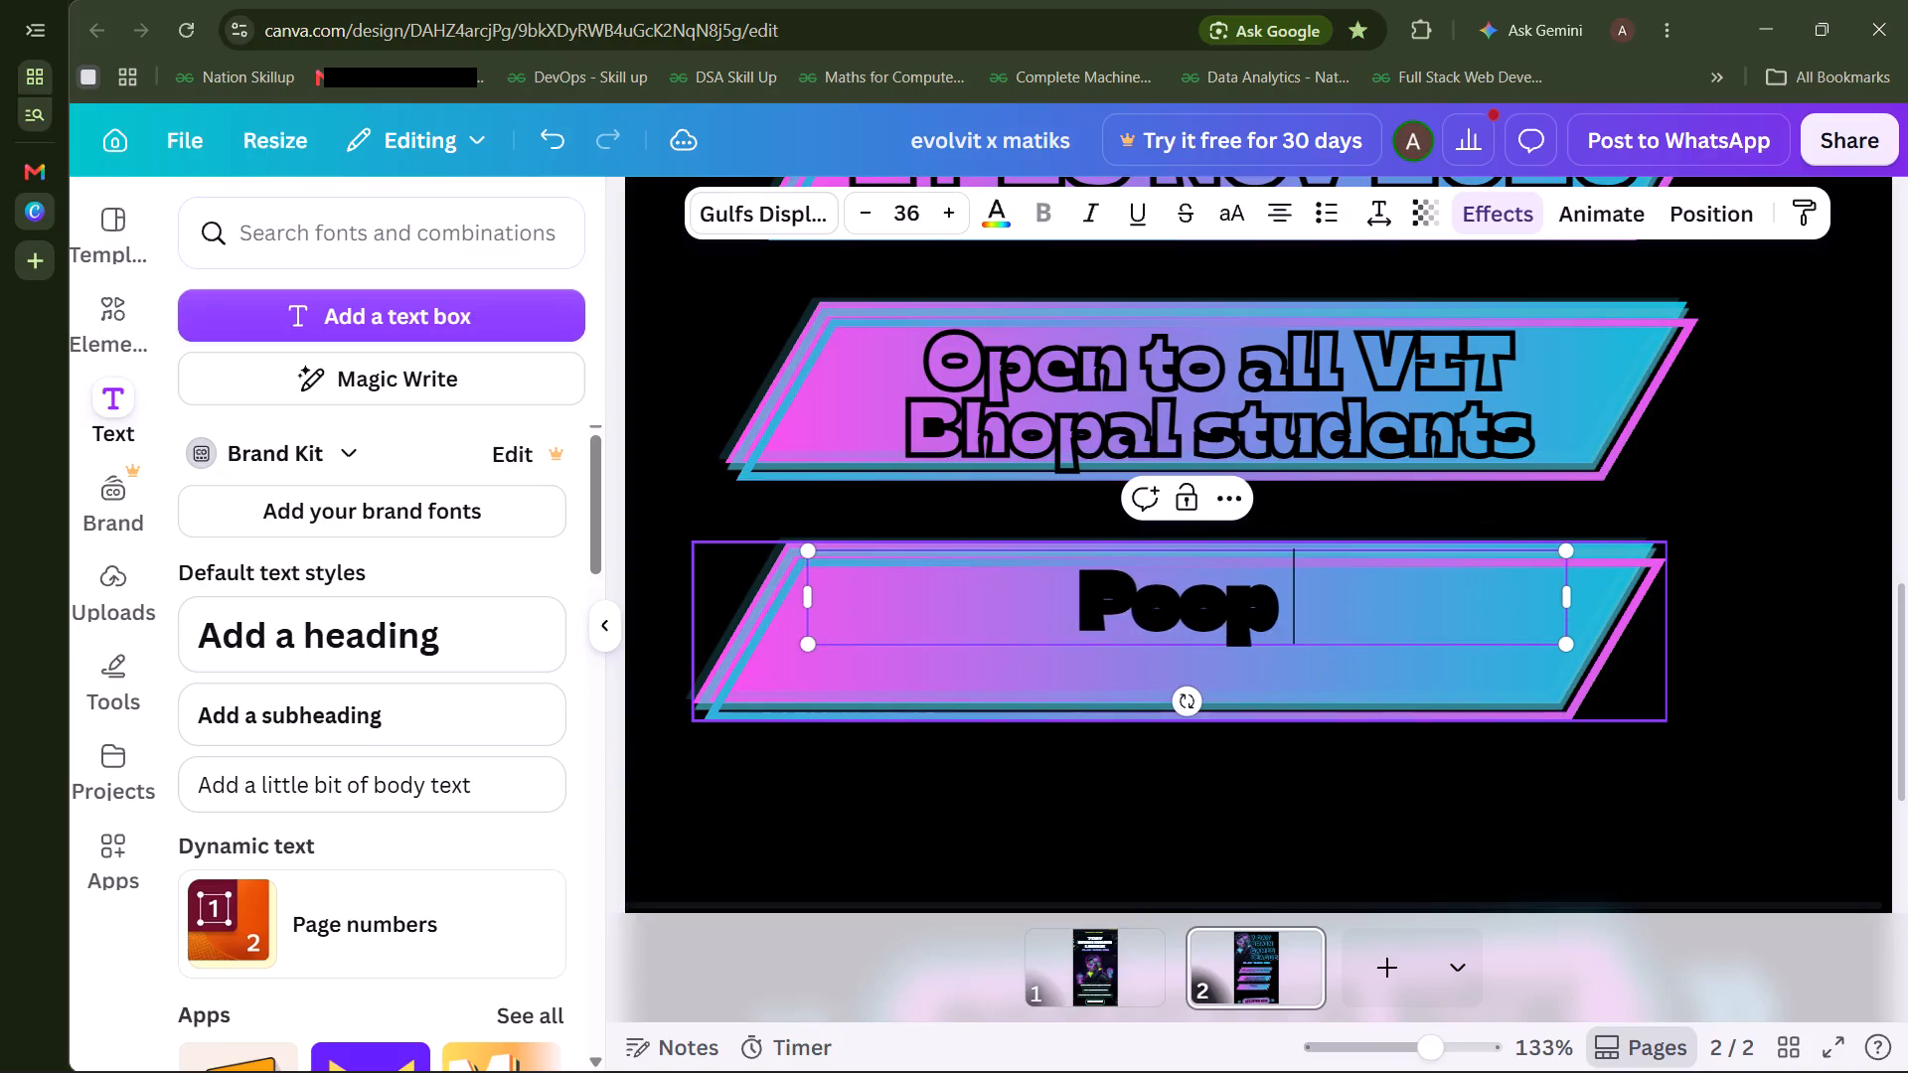
{"action": "key", "text": "BackSpace"}
{"action": "key", "text": "BackSpace"}
{"action": "type", "text": "l pri"}
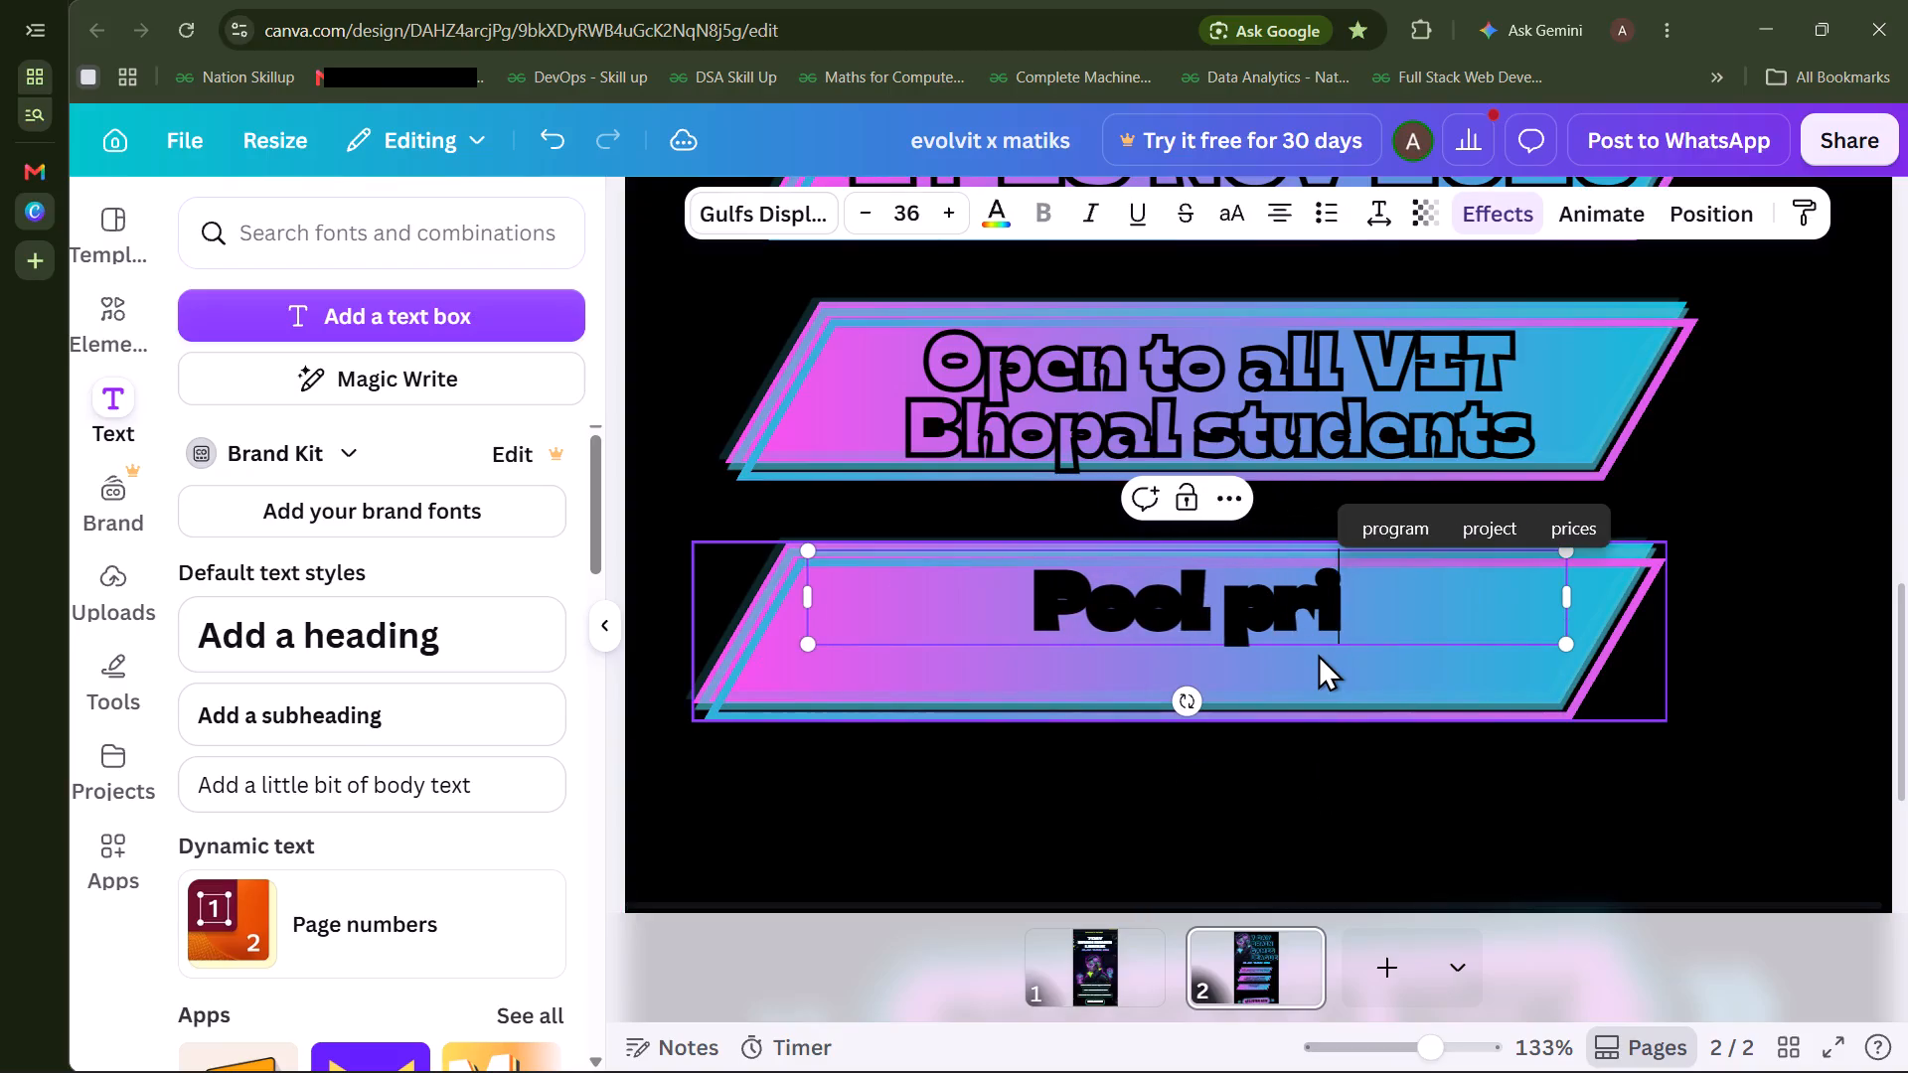
{"action": "key", "text": "BackSpace"}
{"action": "key", "text": "BackSpace"}
{"action": "key", "text": "BackSpace"}
{"action": "key", "text": "BackSpace"}
{"action": "key", "text": "BackSpace"}
{"action": "key", "text": "BackSpace"}
{"action": "key", "text": "BackSpace"}
{"action": "key", "text": "BackSpace"}
{"action": "key", "text": "BackSpace"}
{"action": "key", "text": "BackSpace"}
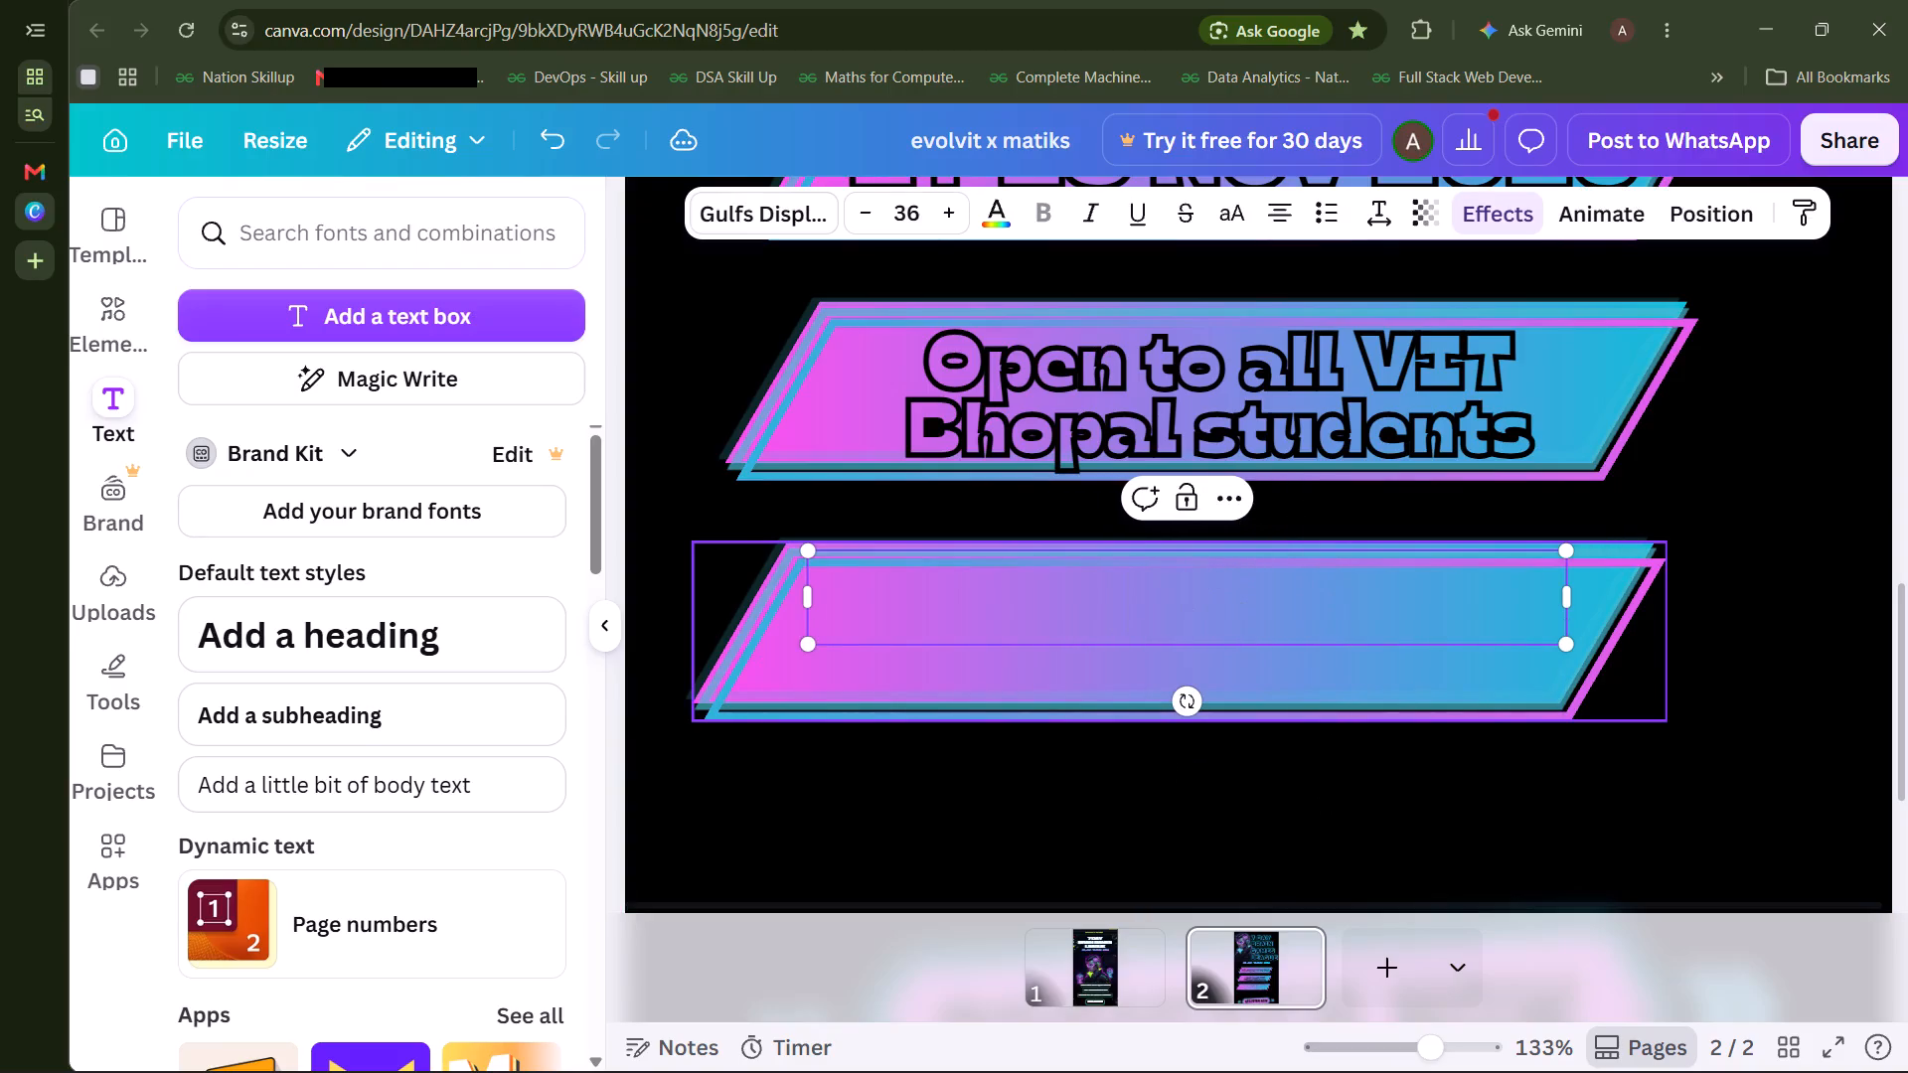
{"action": "type", "text": "Pri"}
{"action": "type", "text": "ze Po"}
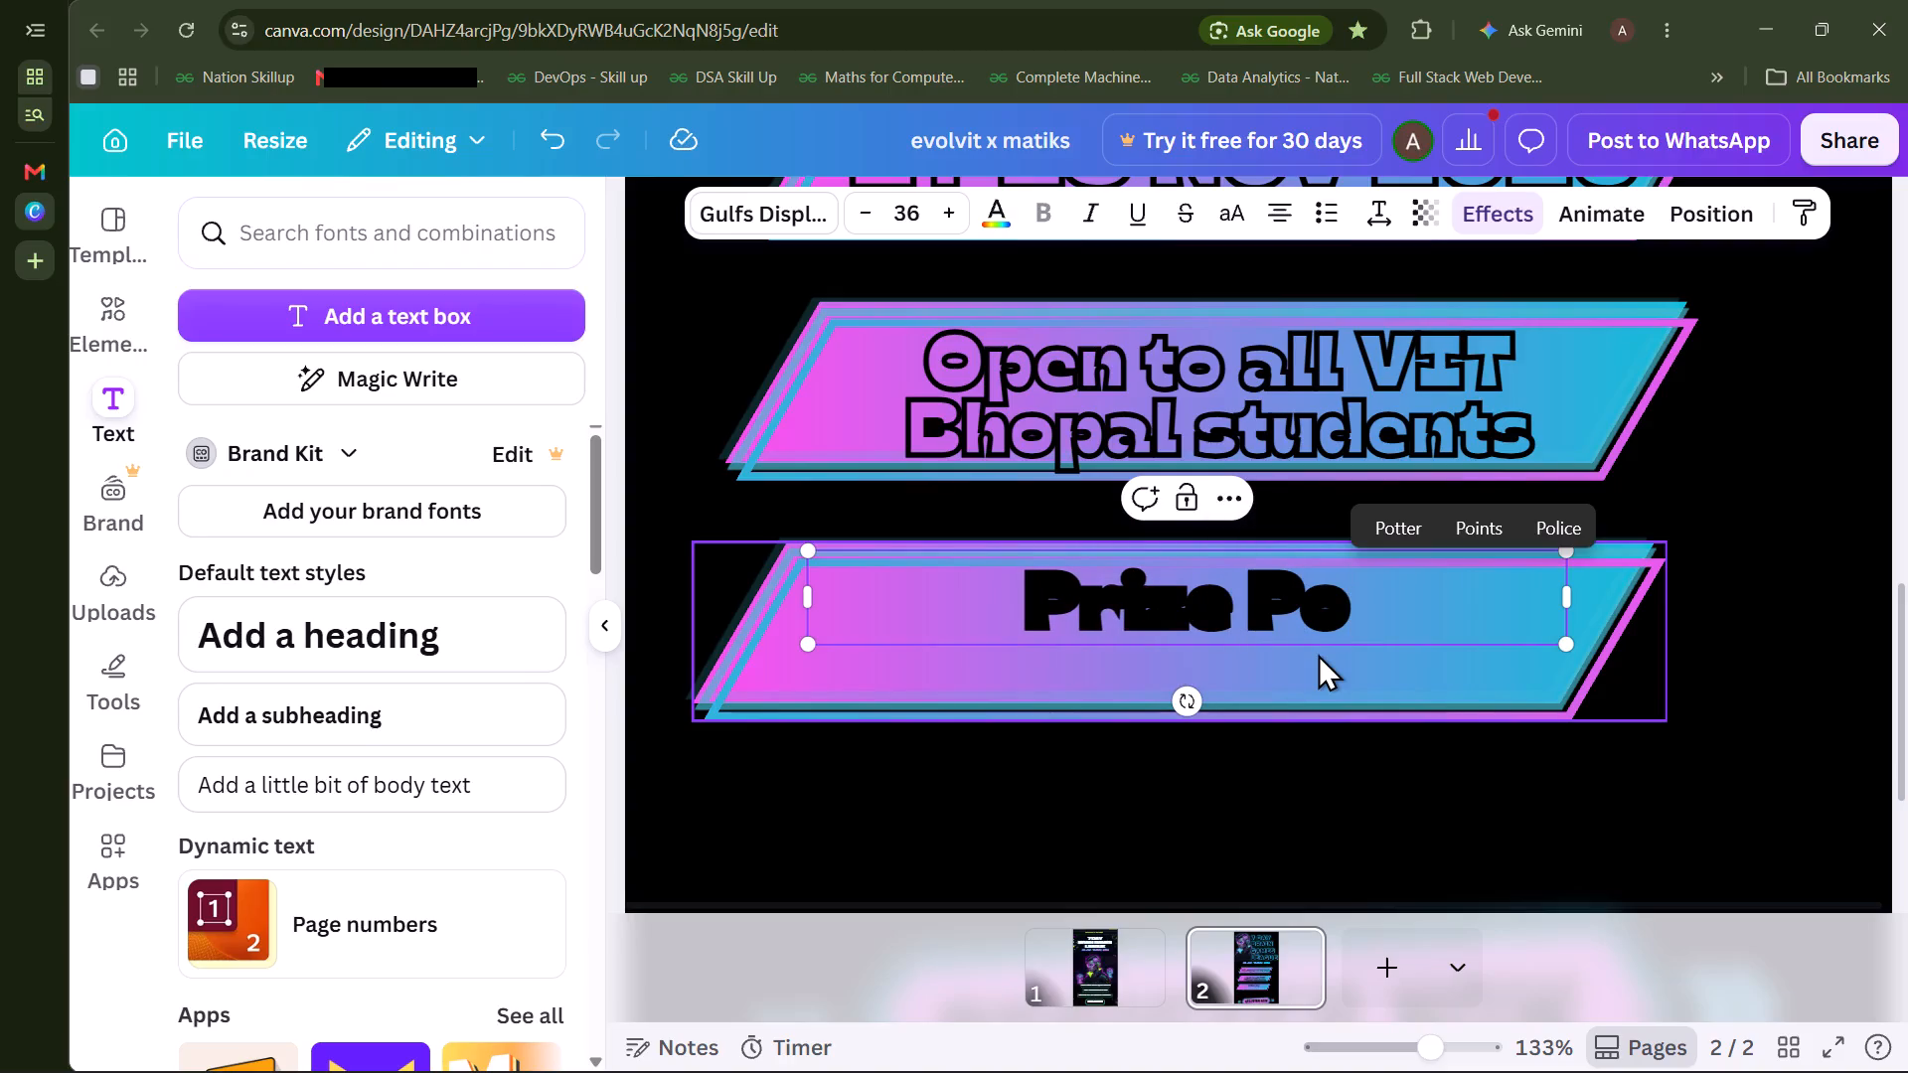
{"action": "key", "text": "BackSpace"}
{"action": "key", "text": "BackSpace"}
{"action": "type", "text": "pool upto"}
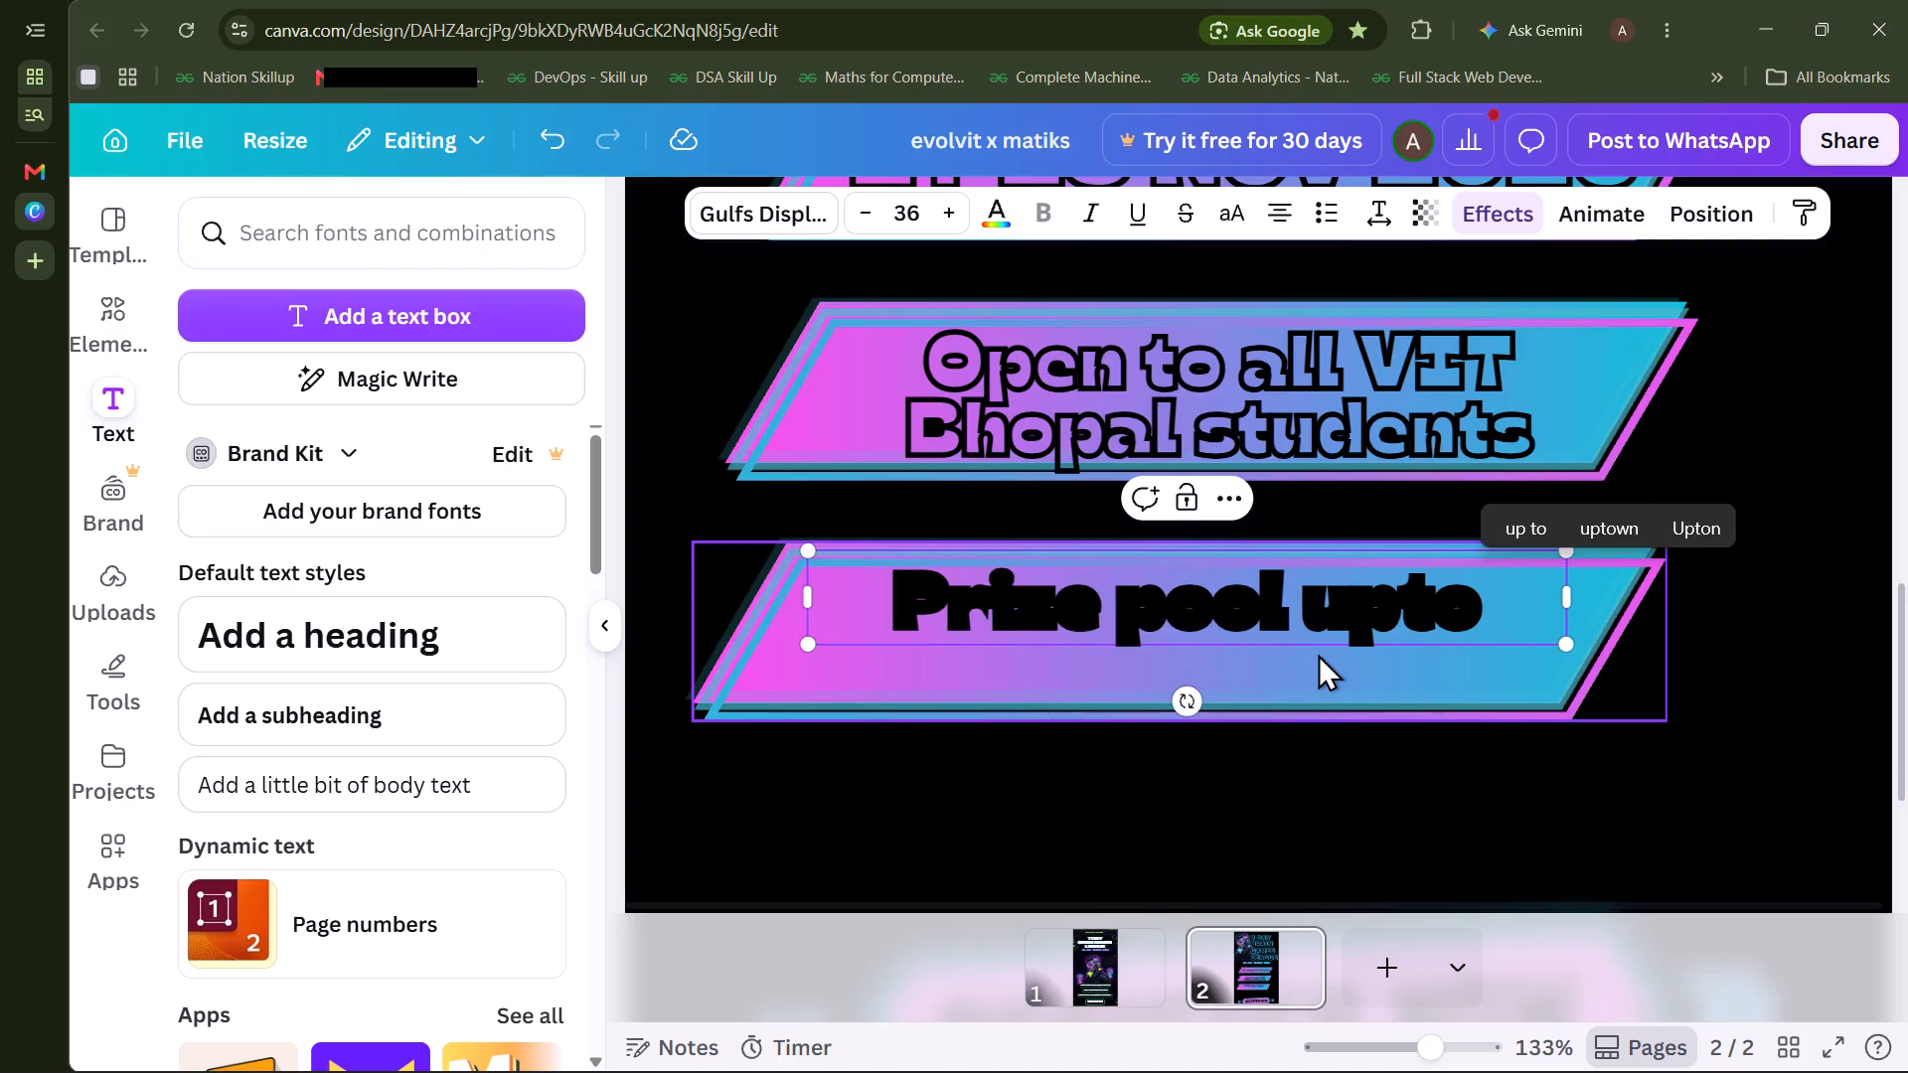
{"action": "key", "text": "space"}
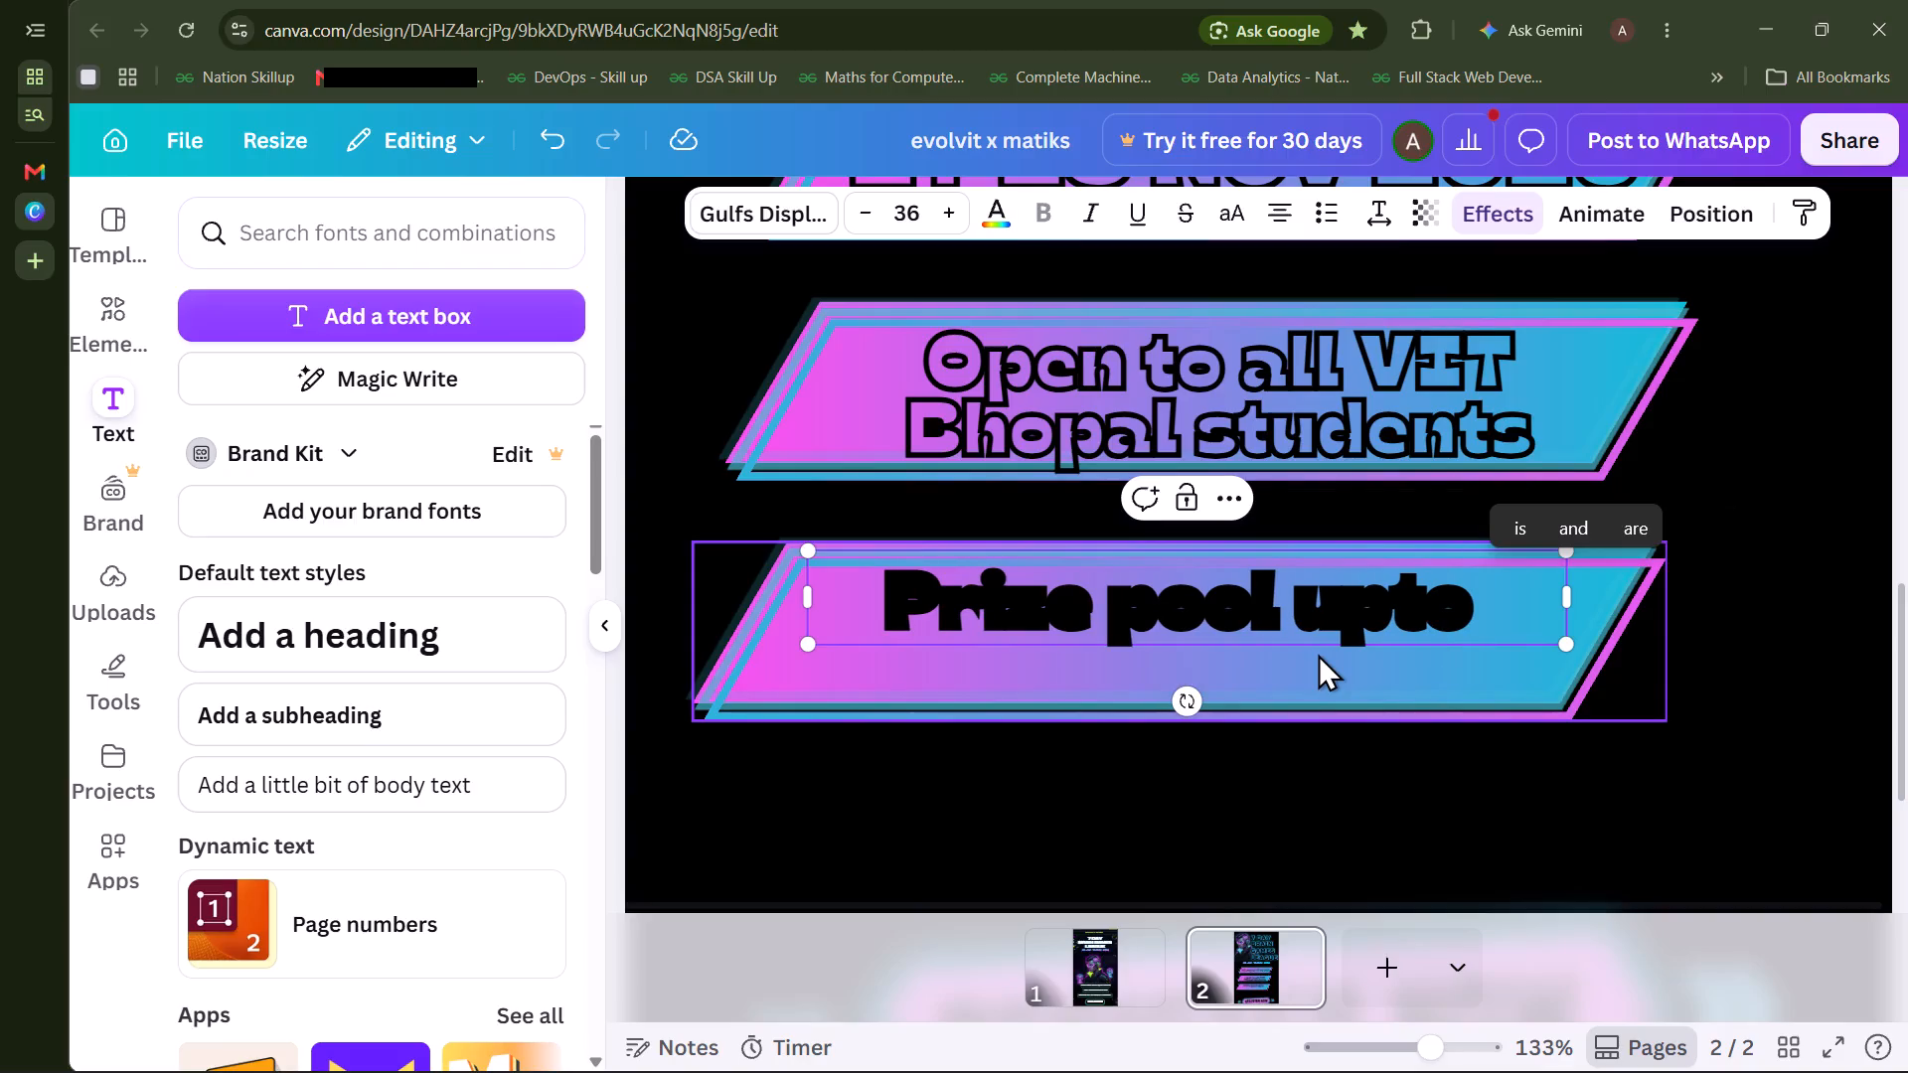
{"action": "type", "text": "8500"}
{"action": "key", "text": "space"}
{"action": "type", "text": "+"}
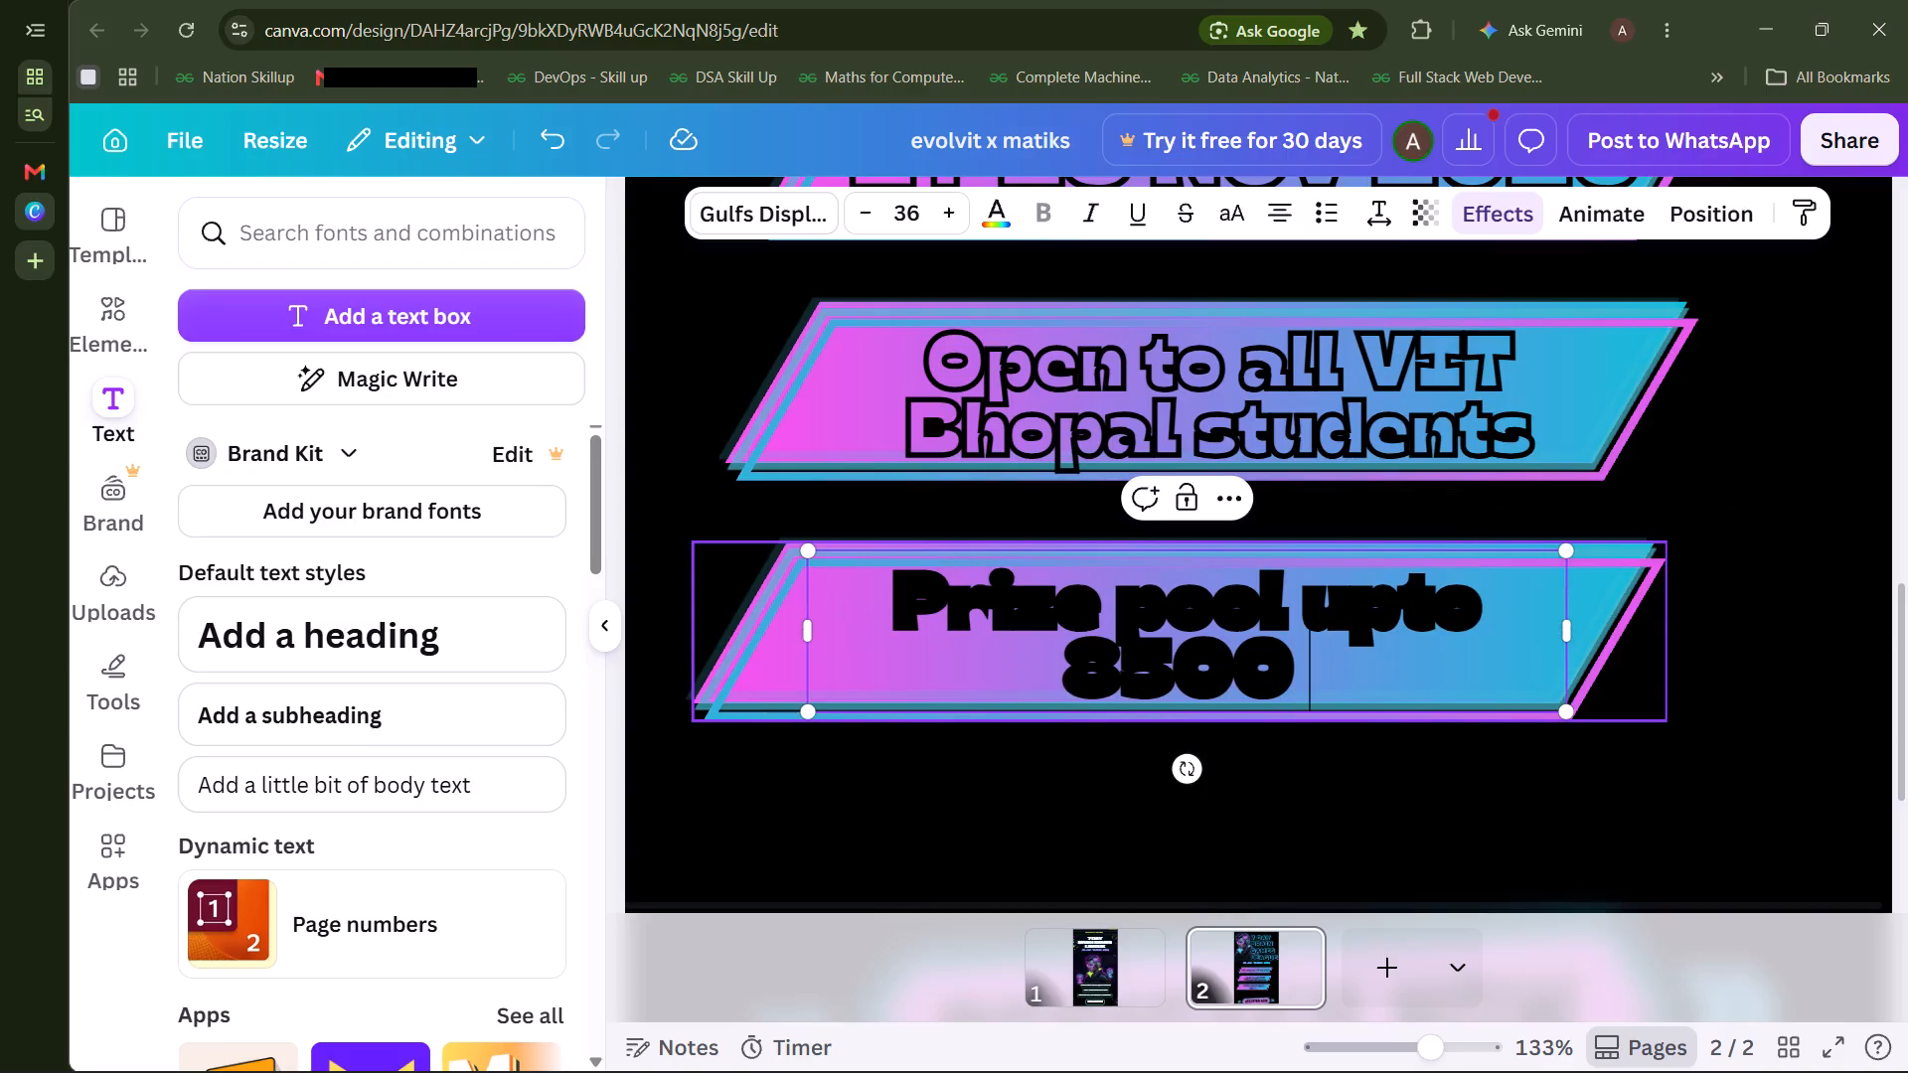
{"action": "type", "text": "merch"}
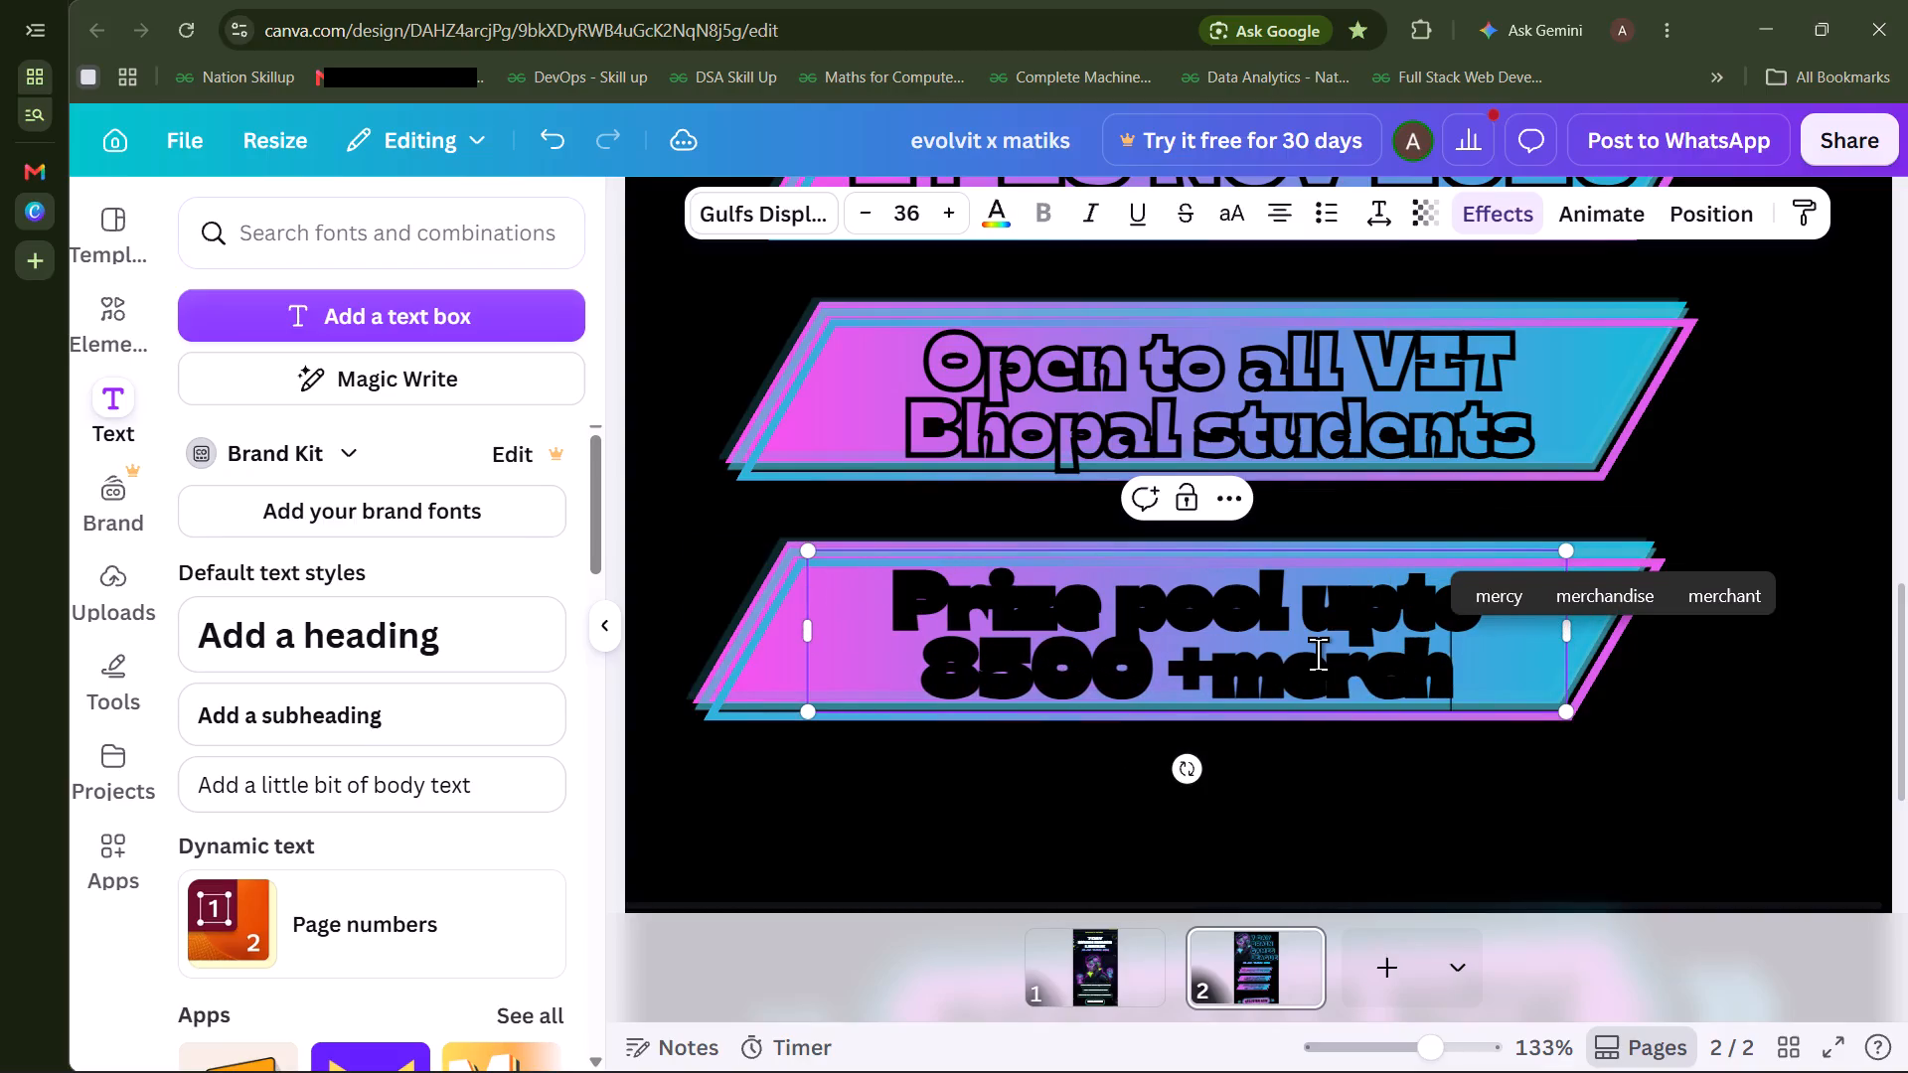
{"action": "left_click", "coordinate": [1422, 767]}
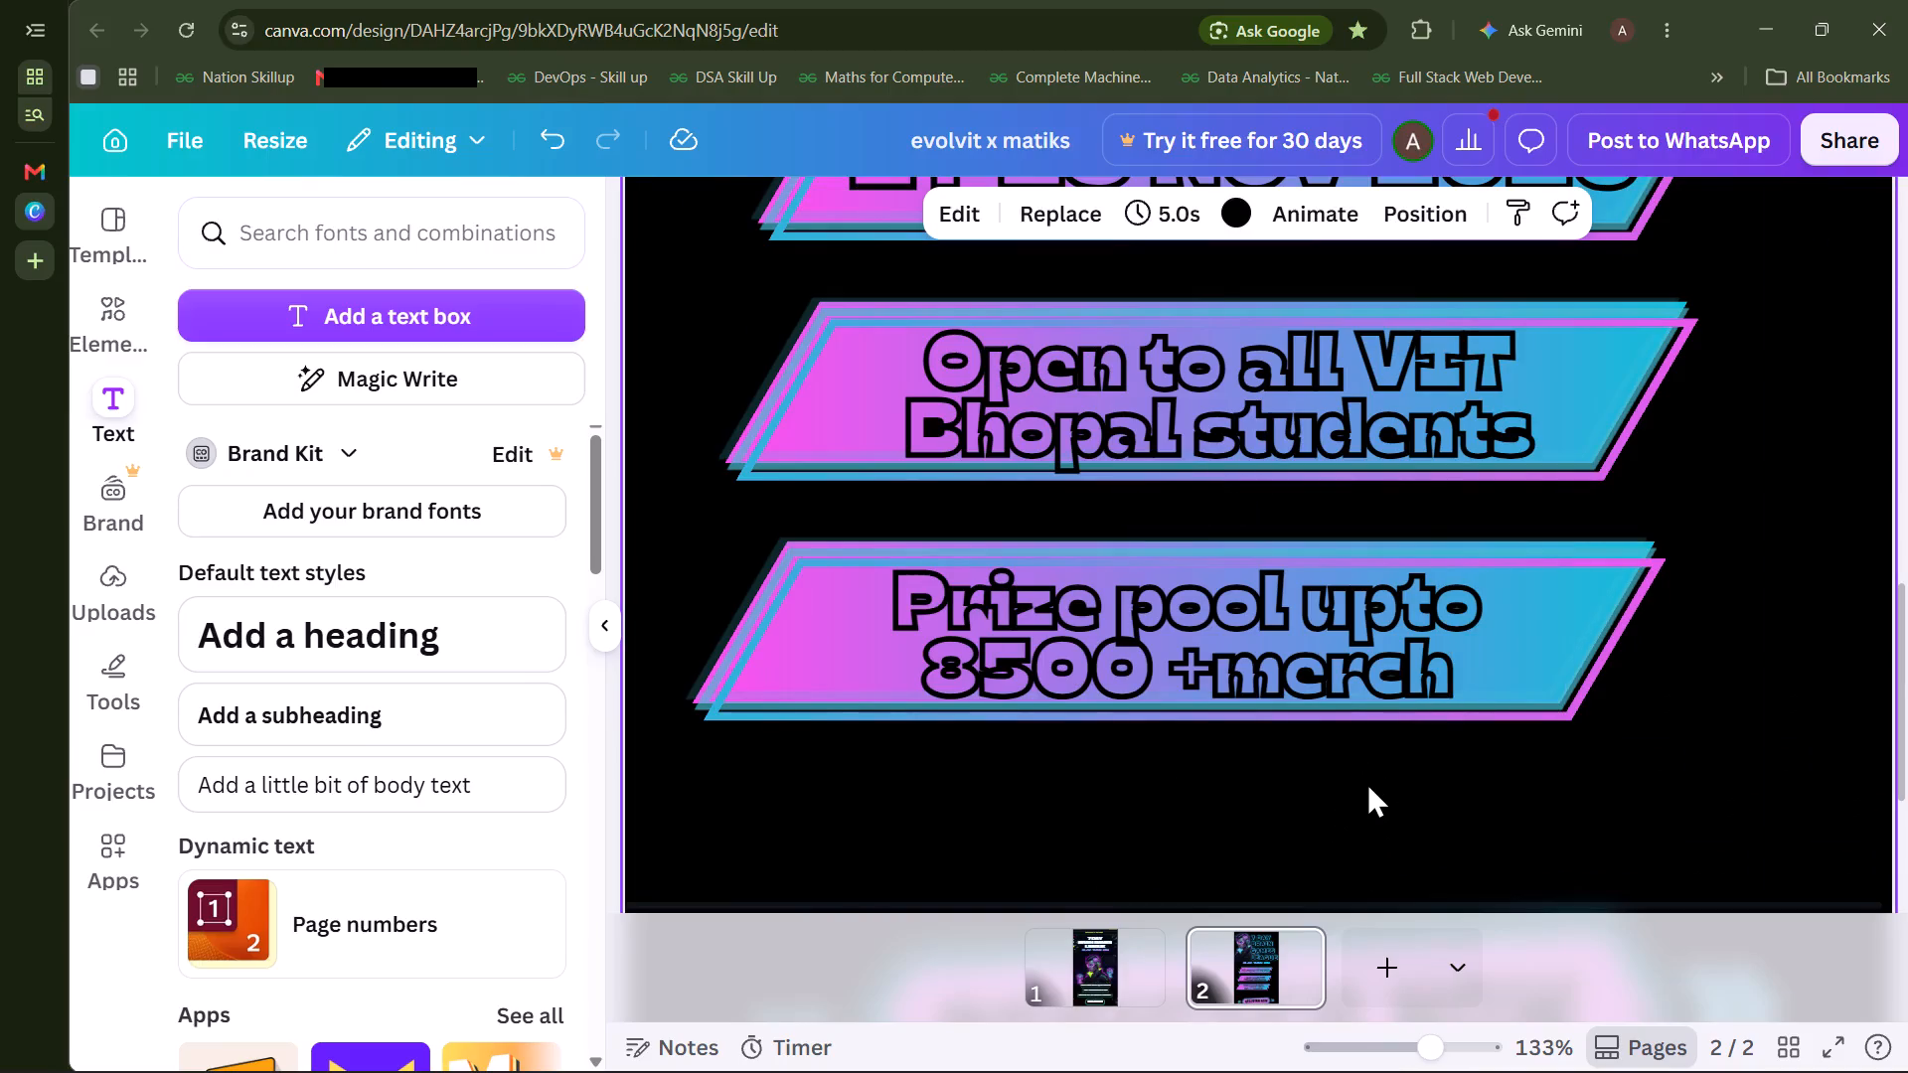
Move all three banners together slightly down and right, centring them horizontally between the "PLAY . THINK . WIN" line and the "REGISTER NOW" graphic.
{"action": "scroll", "coordinate": [1624, 618], "scroll_direction": "down", "scroll_amount": 1}
{"action": "left_click_drag", "start_coordinate": [1471, 461], "coordinate": [1411, 456]}
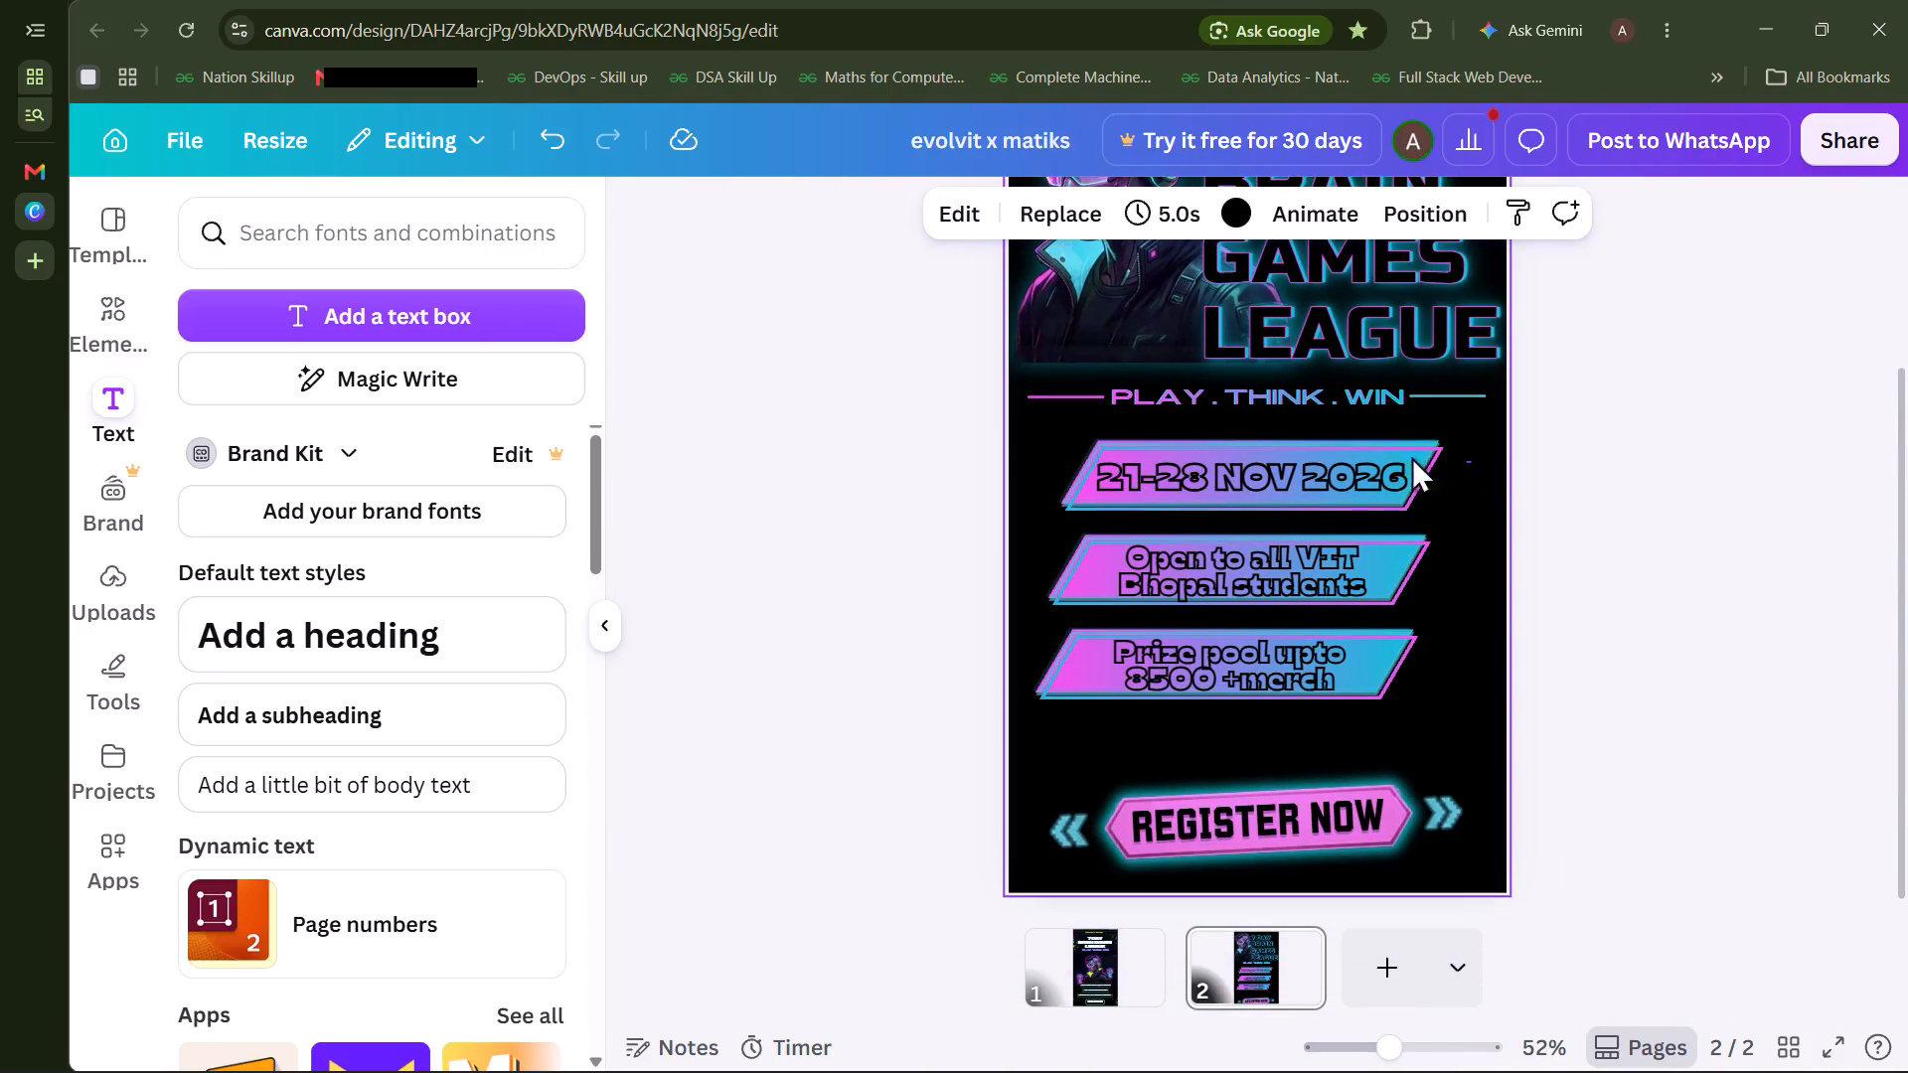
{"action": "left_click_drag", "start_coordinate": [1411, 456], "coordinate": [1293, 673]}
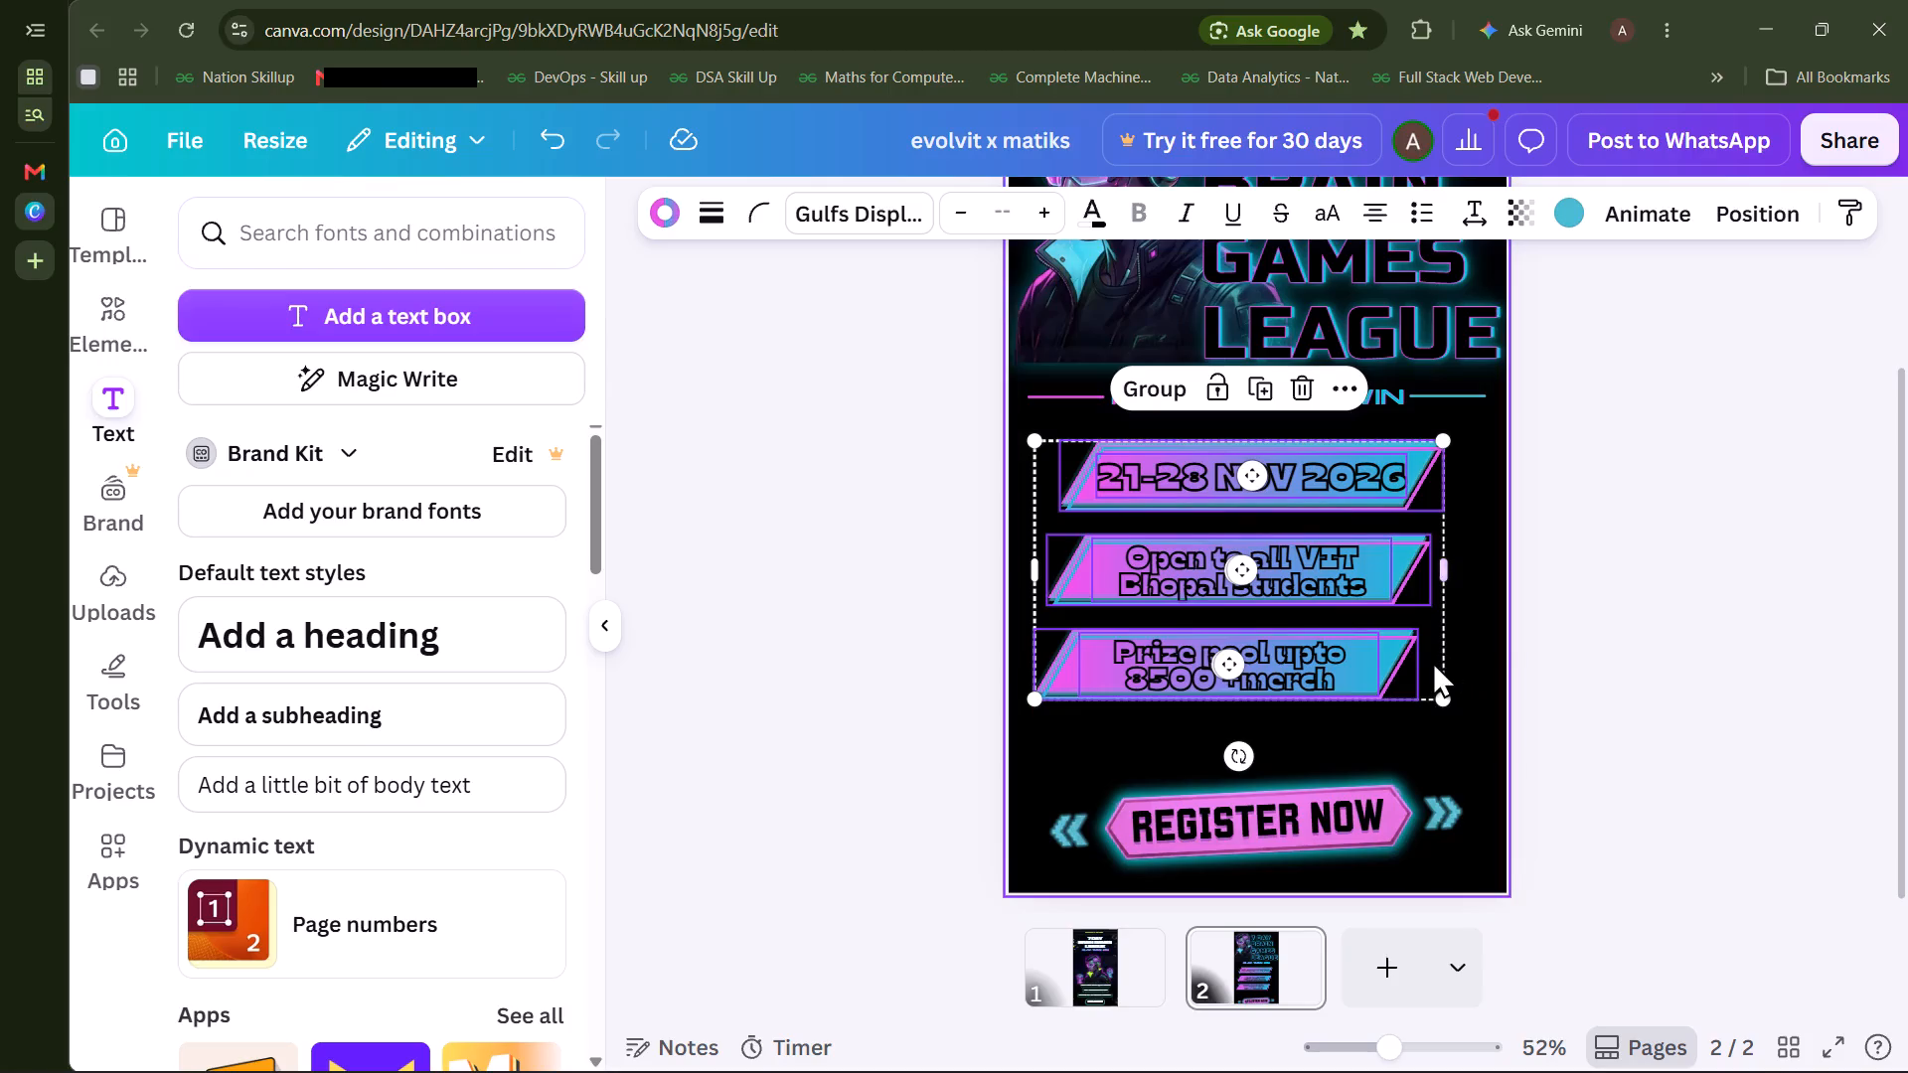
{"action": "left_click_drag", "start_coordinate": [1432, 661], "coordinate": [1450, 690]}
{"action": "left_click", "coordinate": [1564, 624]}
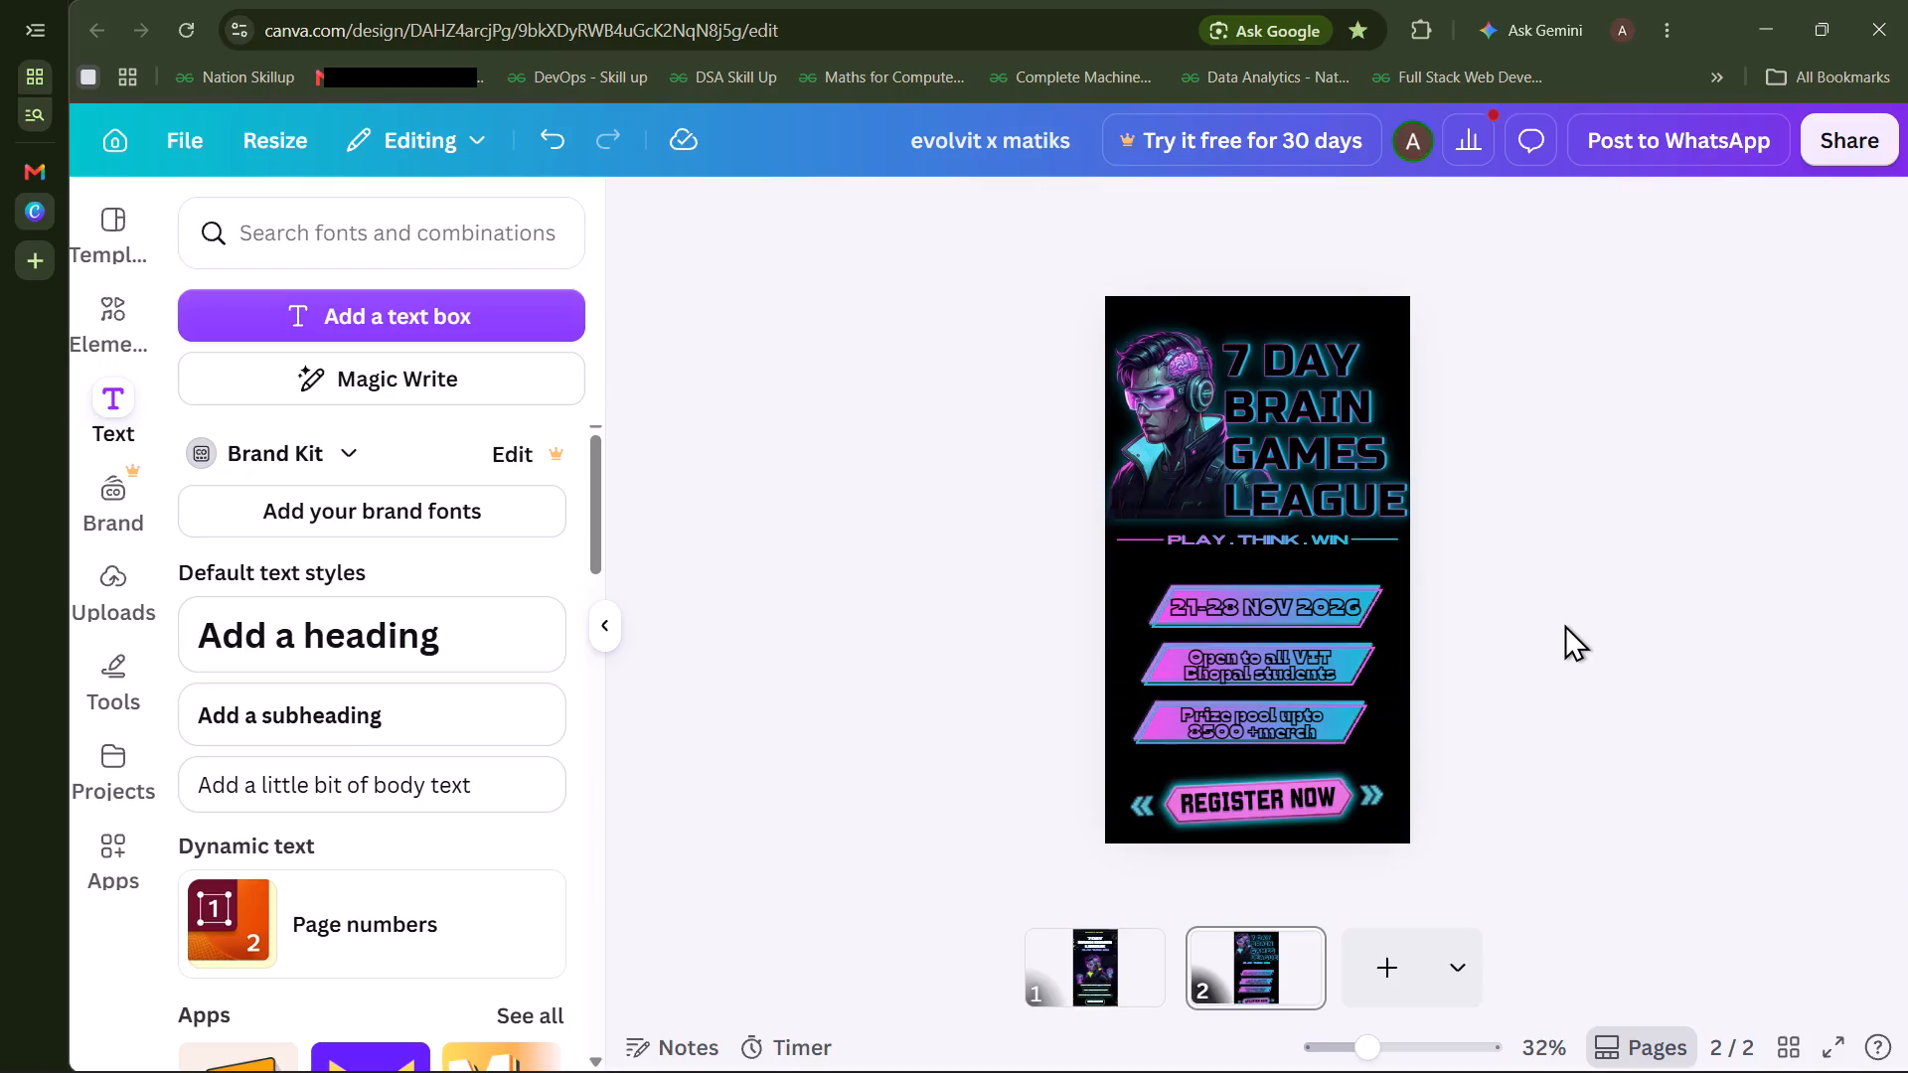
Download all pages of the poster design as PNG files at size 1.
{"action": "left_click", "coordinate": [1841, 130]}
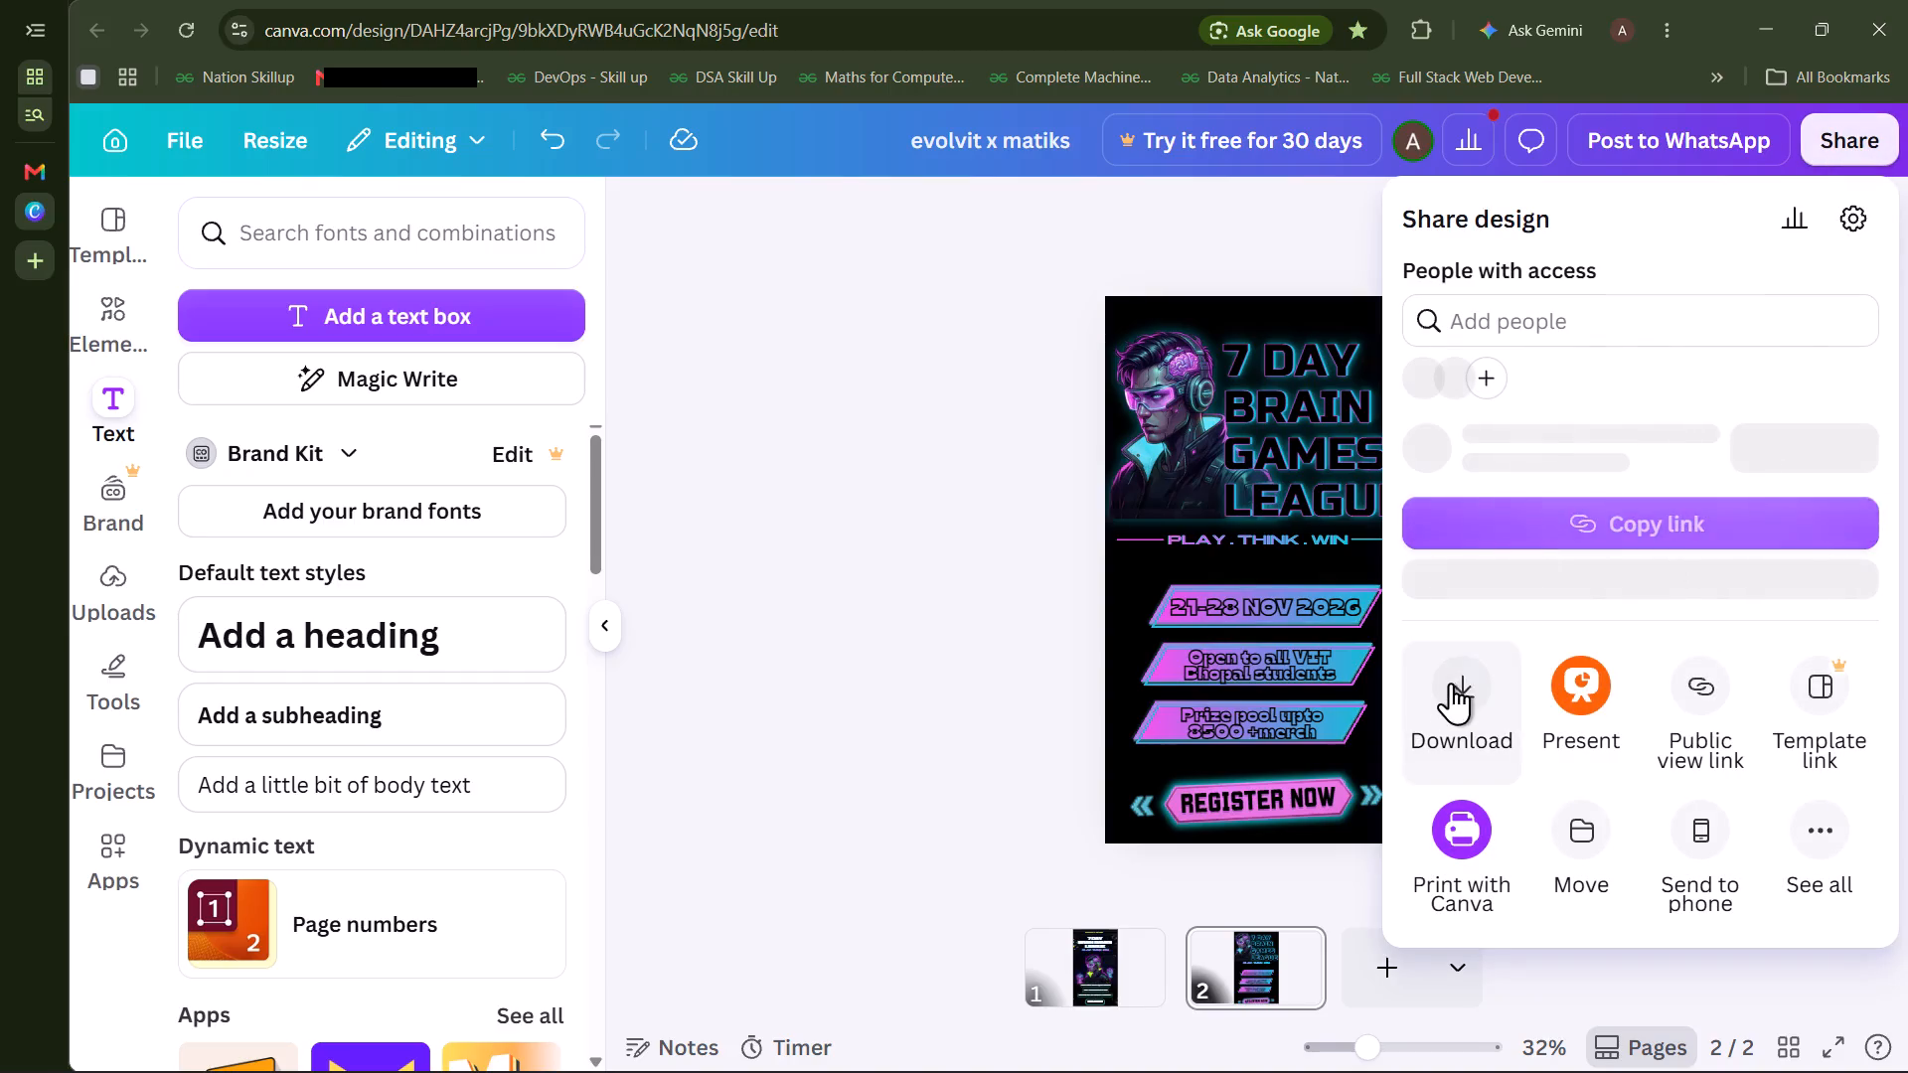
{"action": "left_click", "coordinate": [1451, 683]}
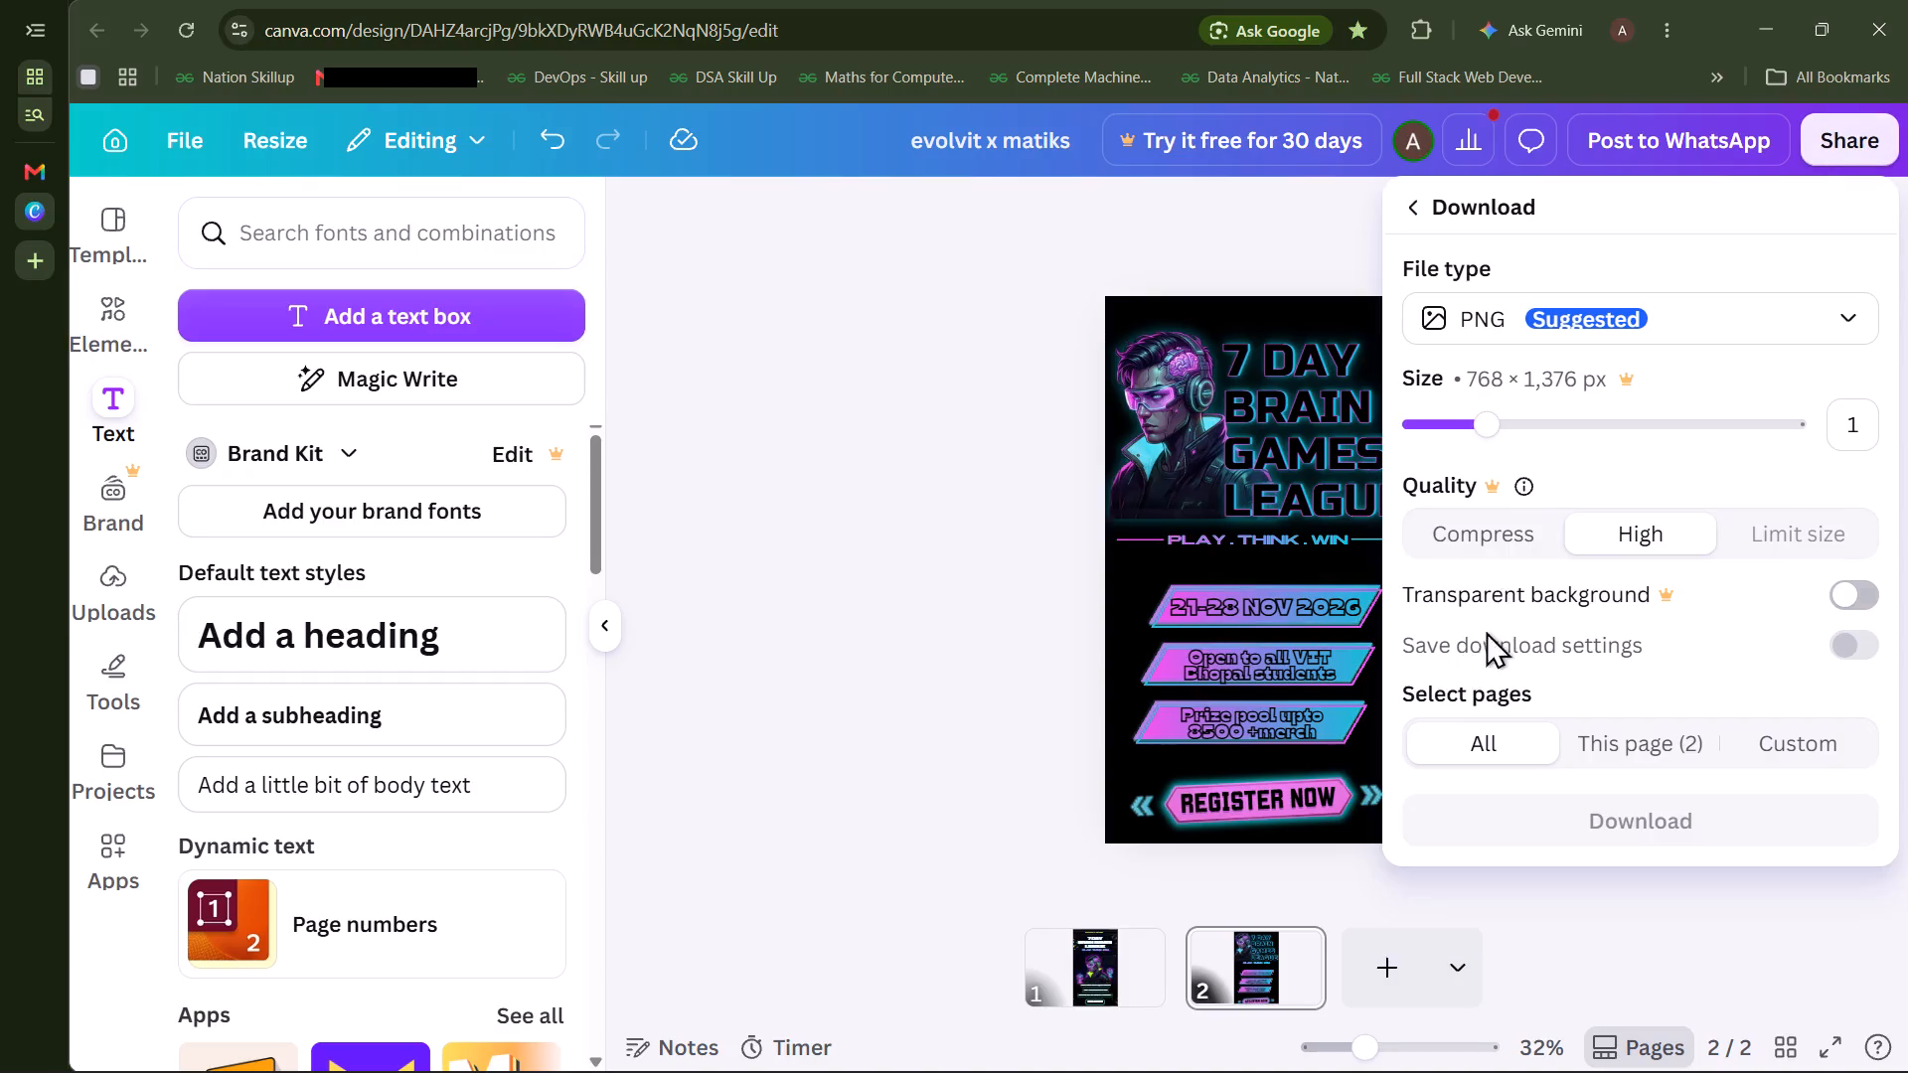
{"action": "scroll", "coordinate": [1758, 581], "scroll_direction": "down", "scroll_amount": 4}
{"action": "left_click", "coordinate": [1723, 301]}
{"action": "left_click", "coordinate": [1629, 501]}
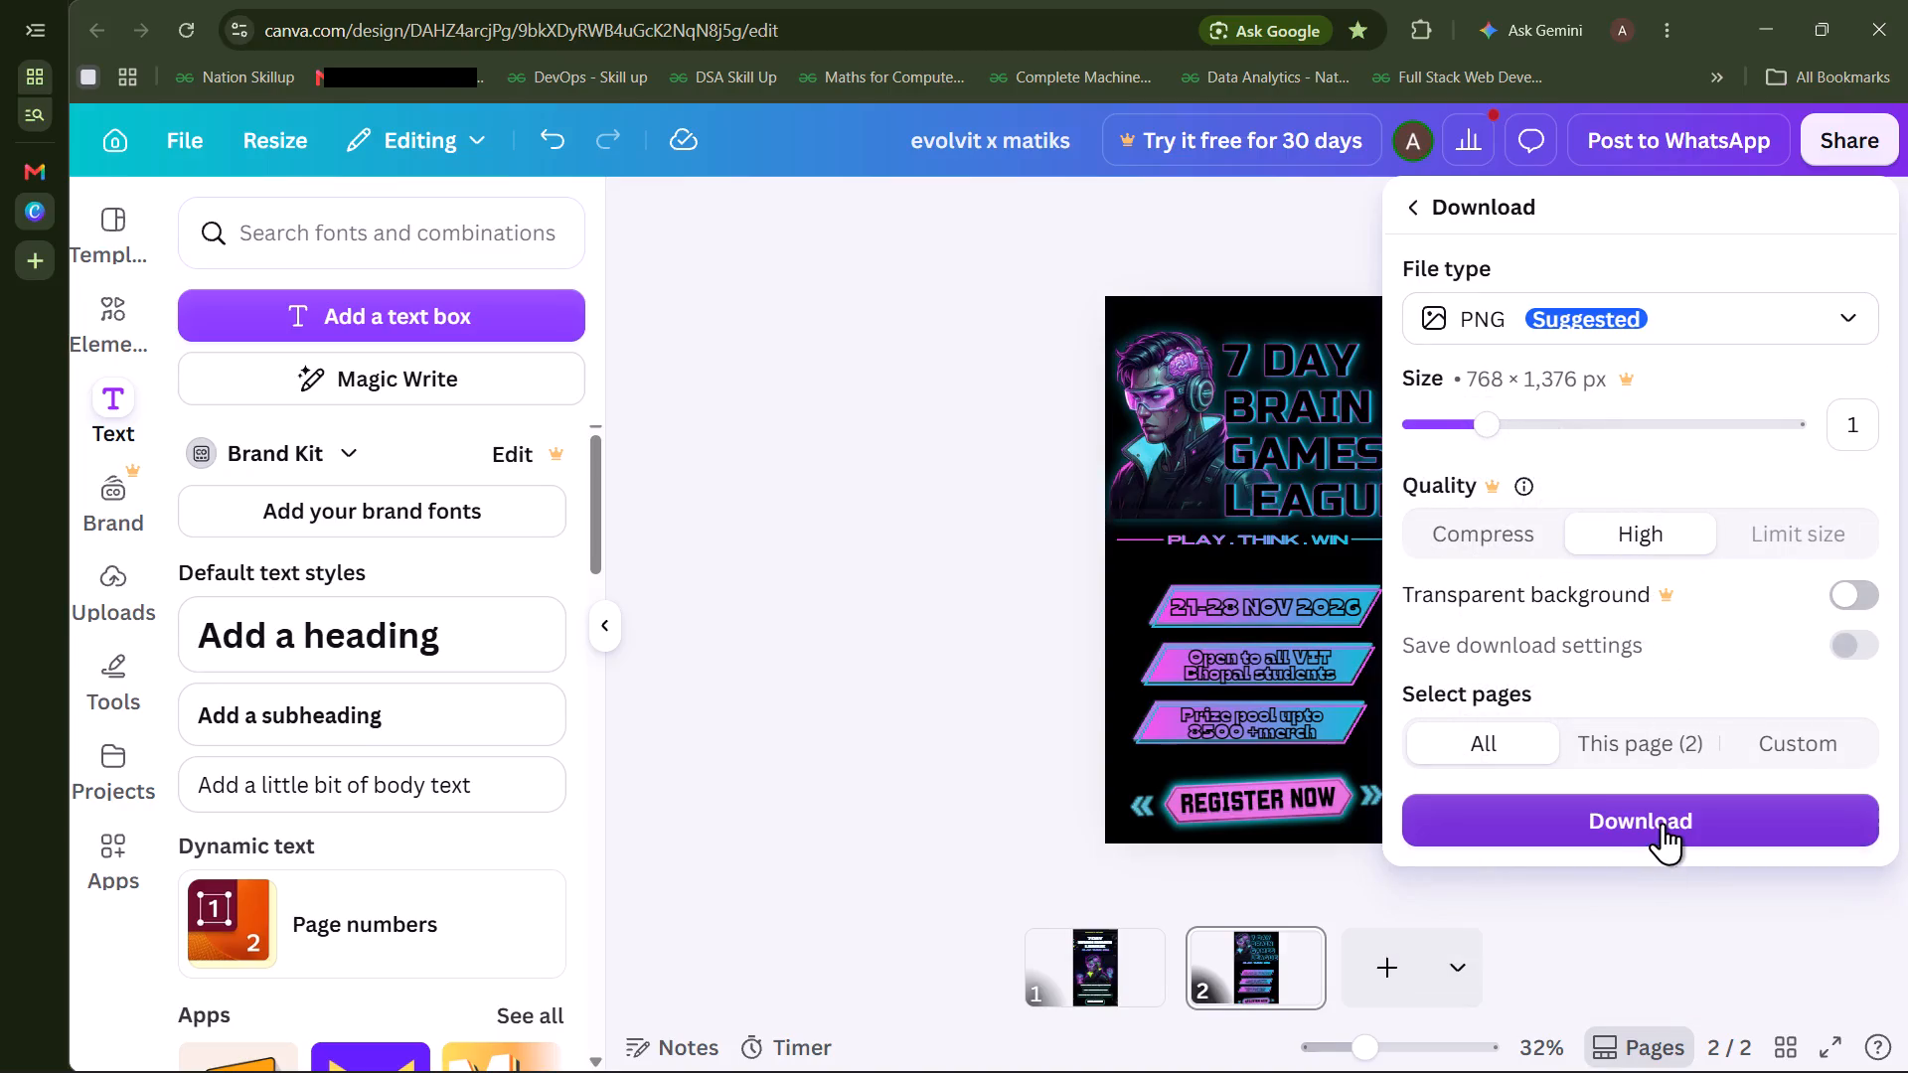
{"action": "left_click", "coordinate": [1663, 823]}
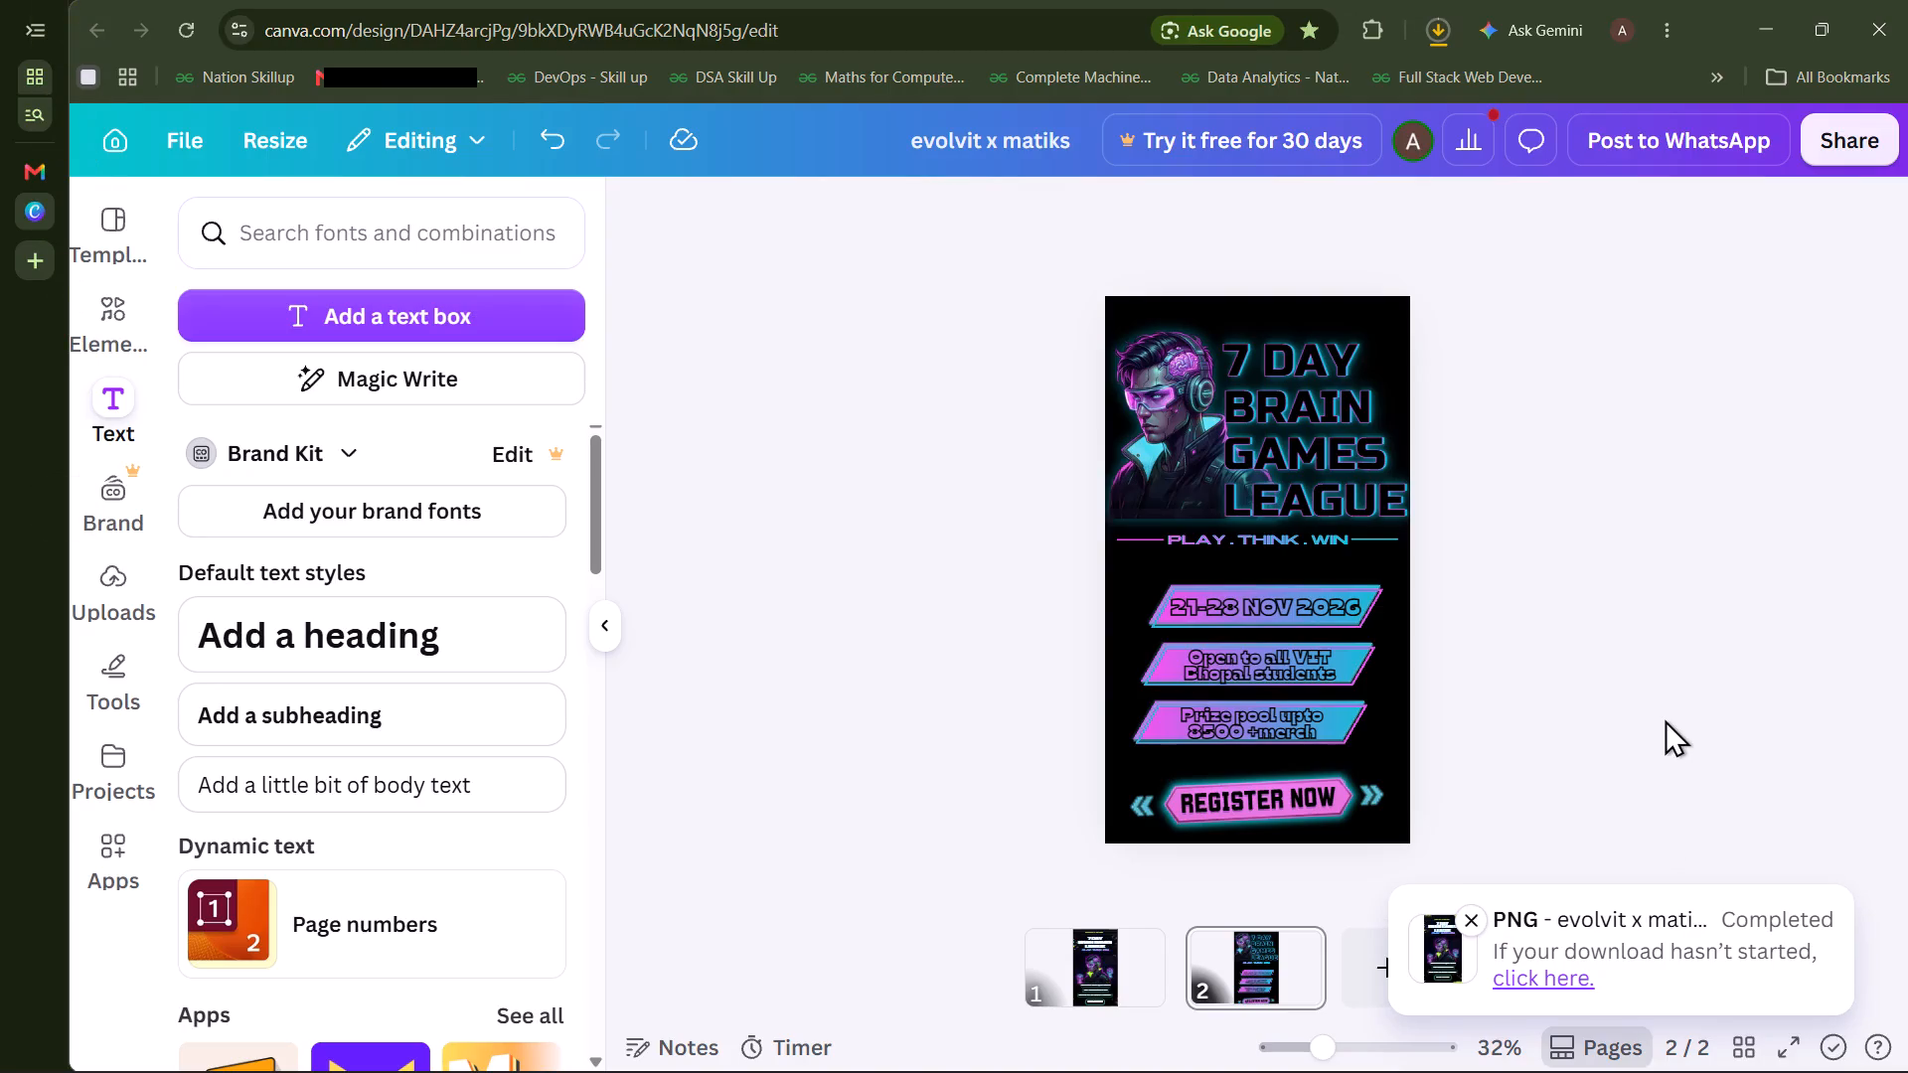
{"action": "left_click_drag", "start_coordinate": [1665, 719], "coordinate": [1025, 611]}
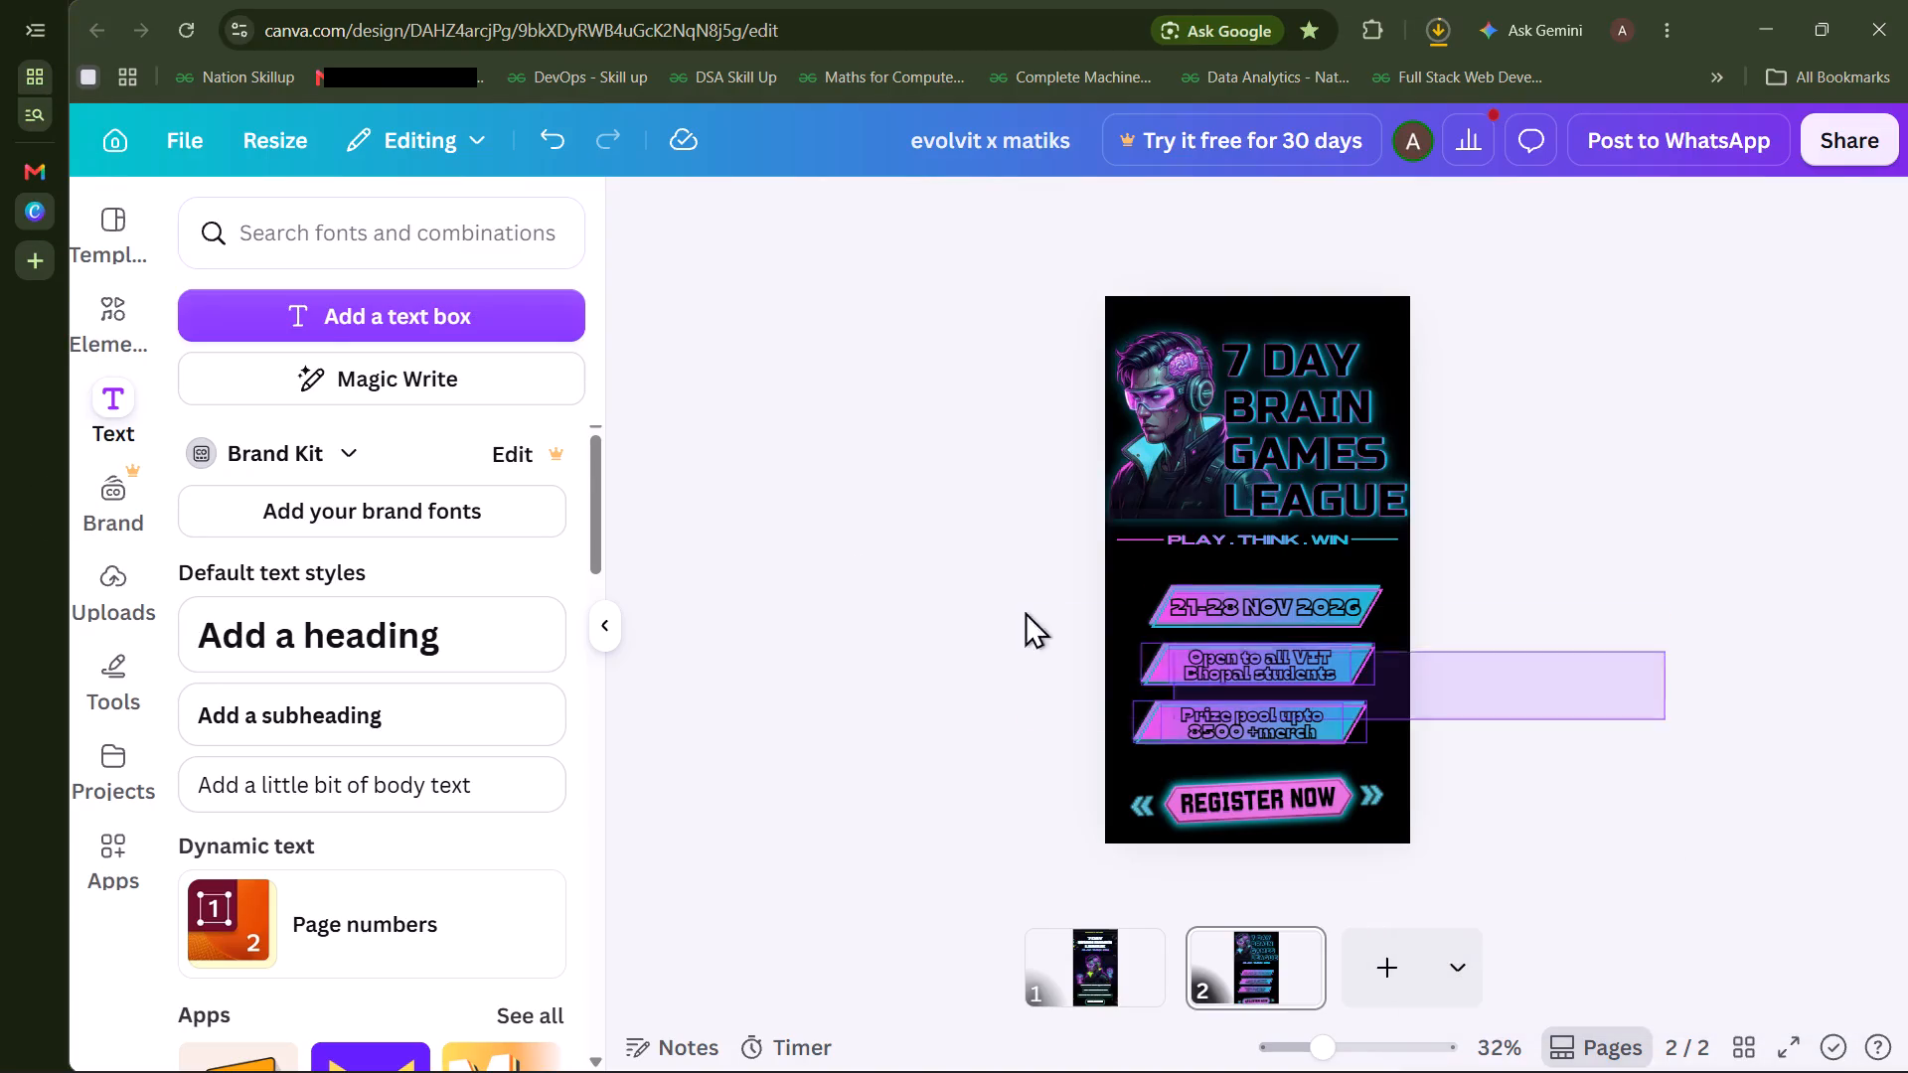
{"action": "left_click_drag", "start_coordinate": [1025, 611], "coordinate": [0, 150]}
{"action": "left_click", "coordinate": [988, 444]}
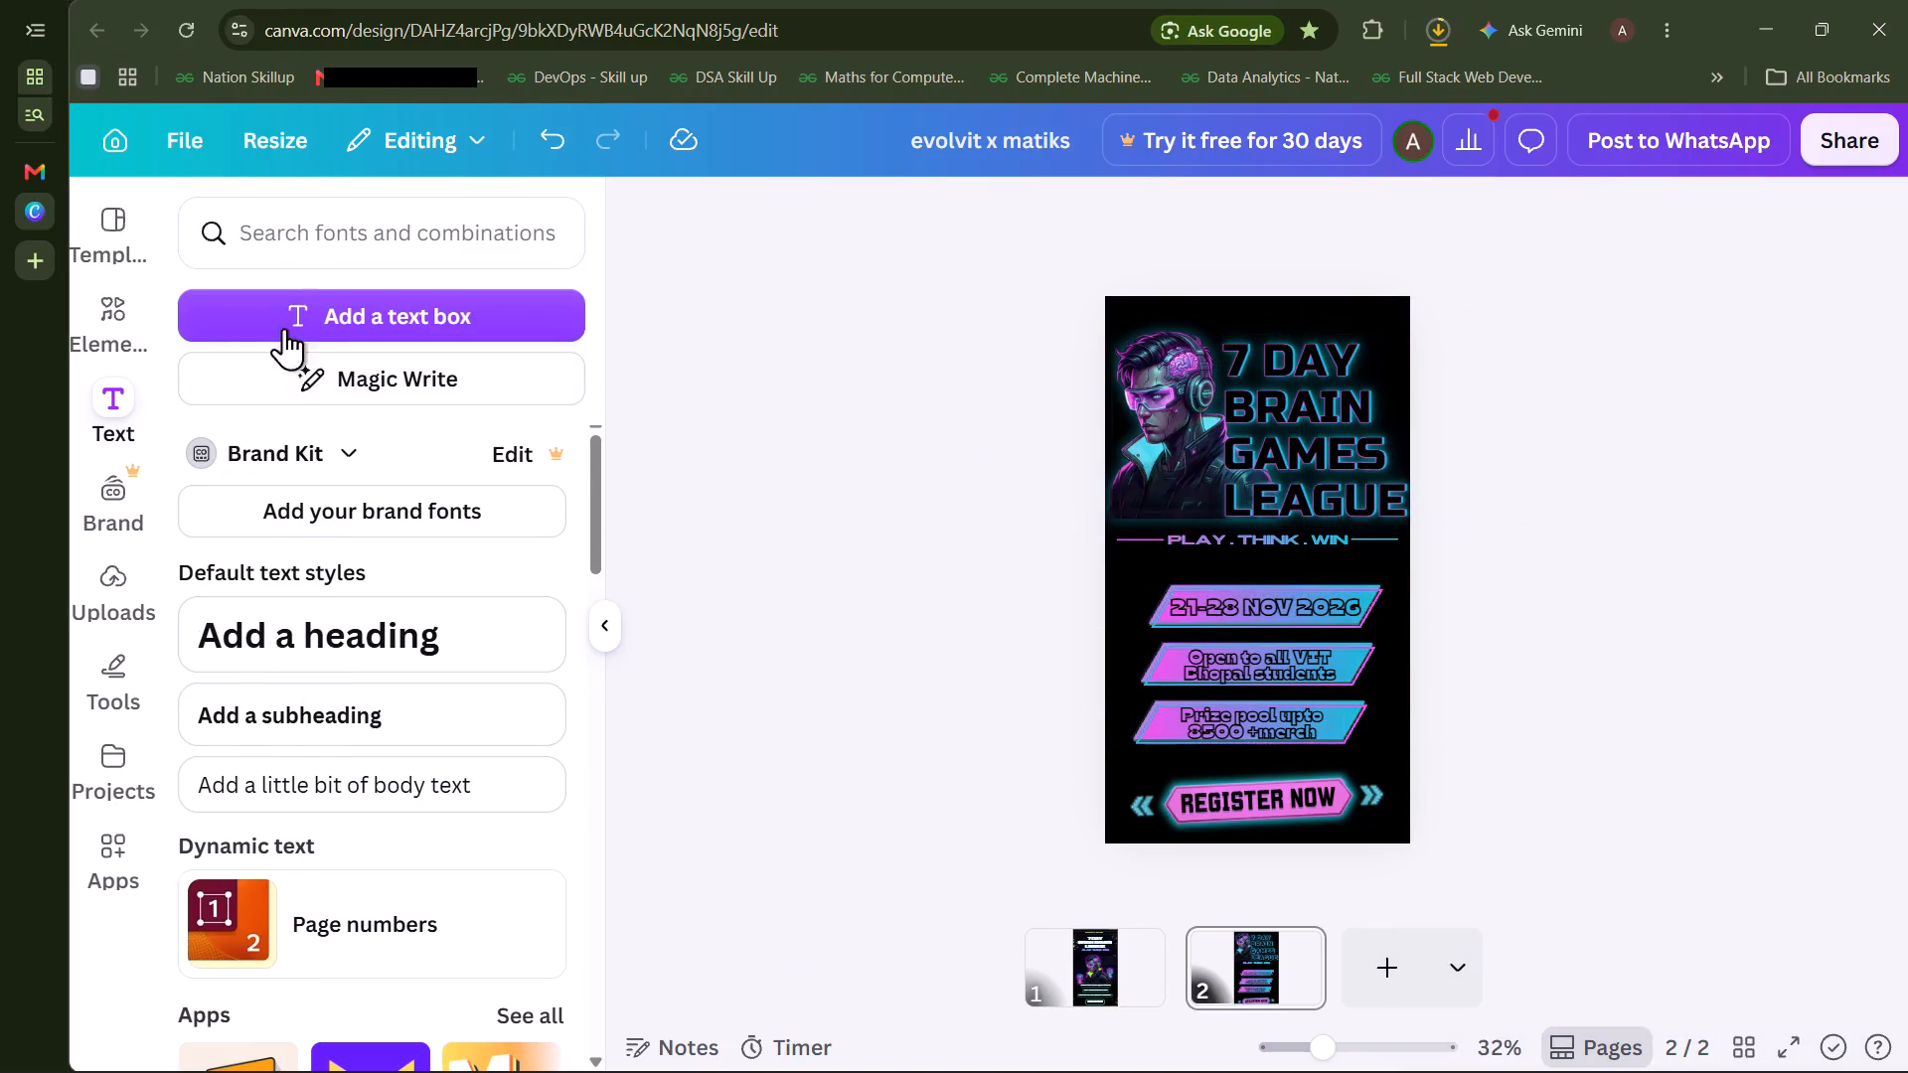
Check the download progress of the exported poster archive in the browser's recent download history.
{"action": "left_click", "coordinate": [1610, 26]}
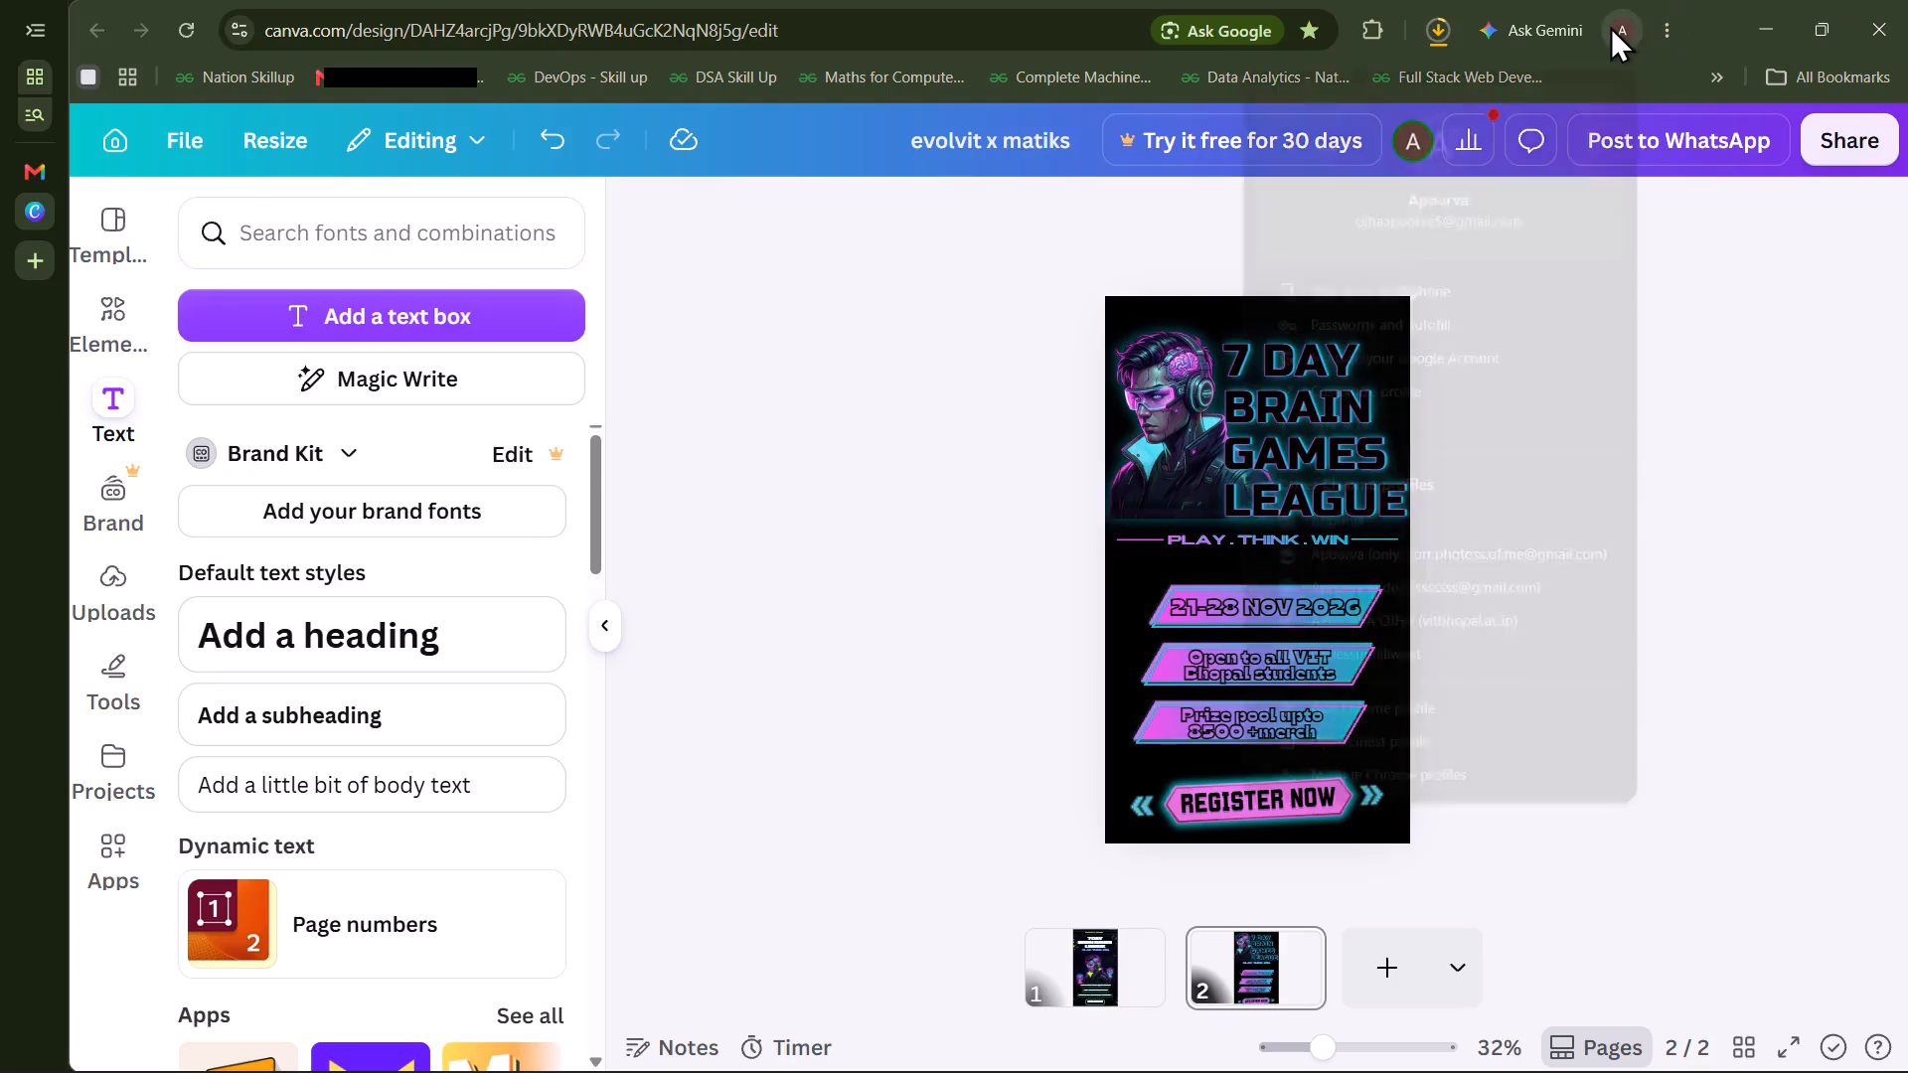
{"action": "left_click", "coordinate": [1438, 40]}
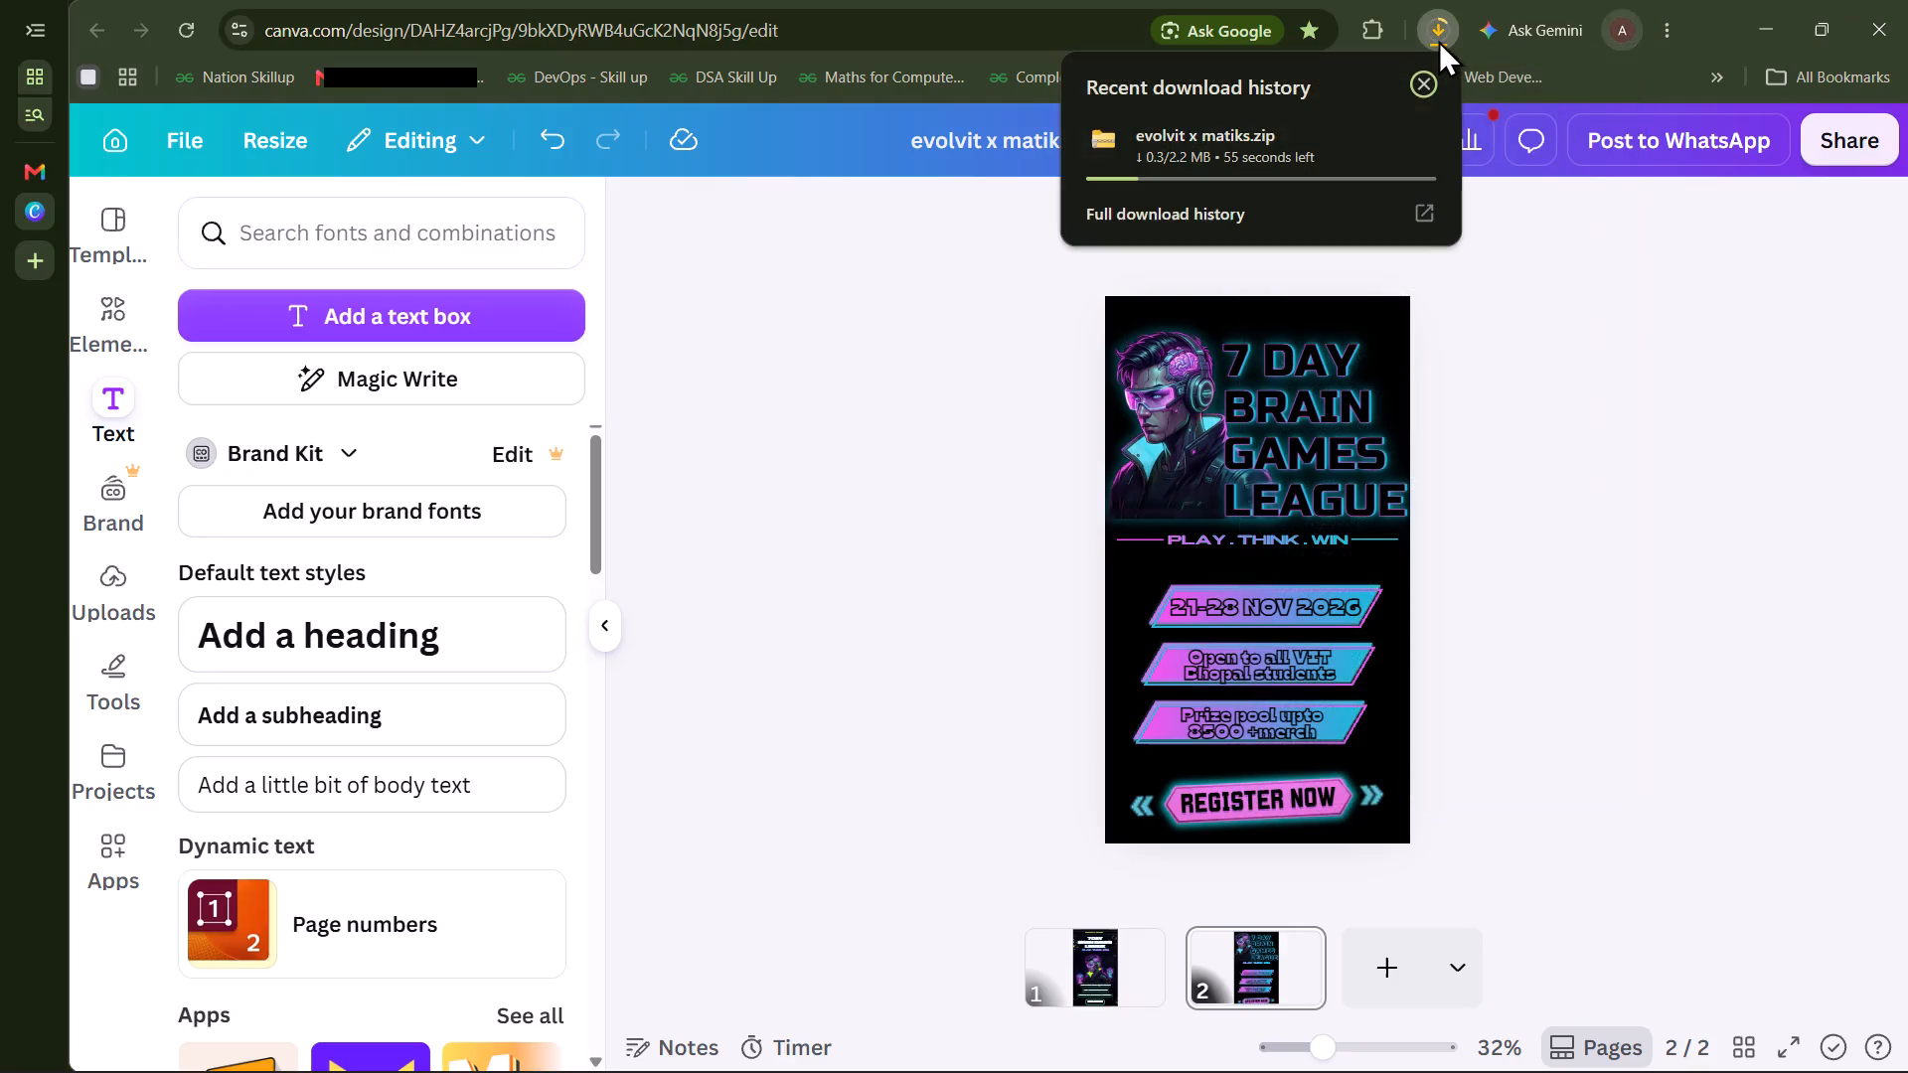
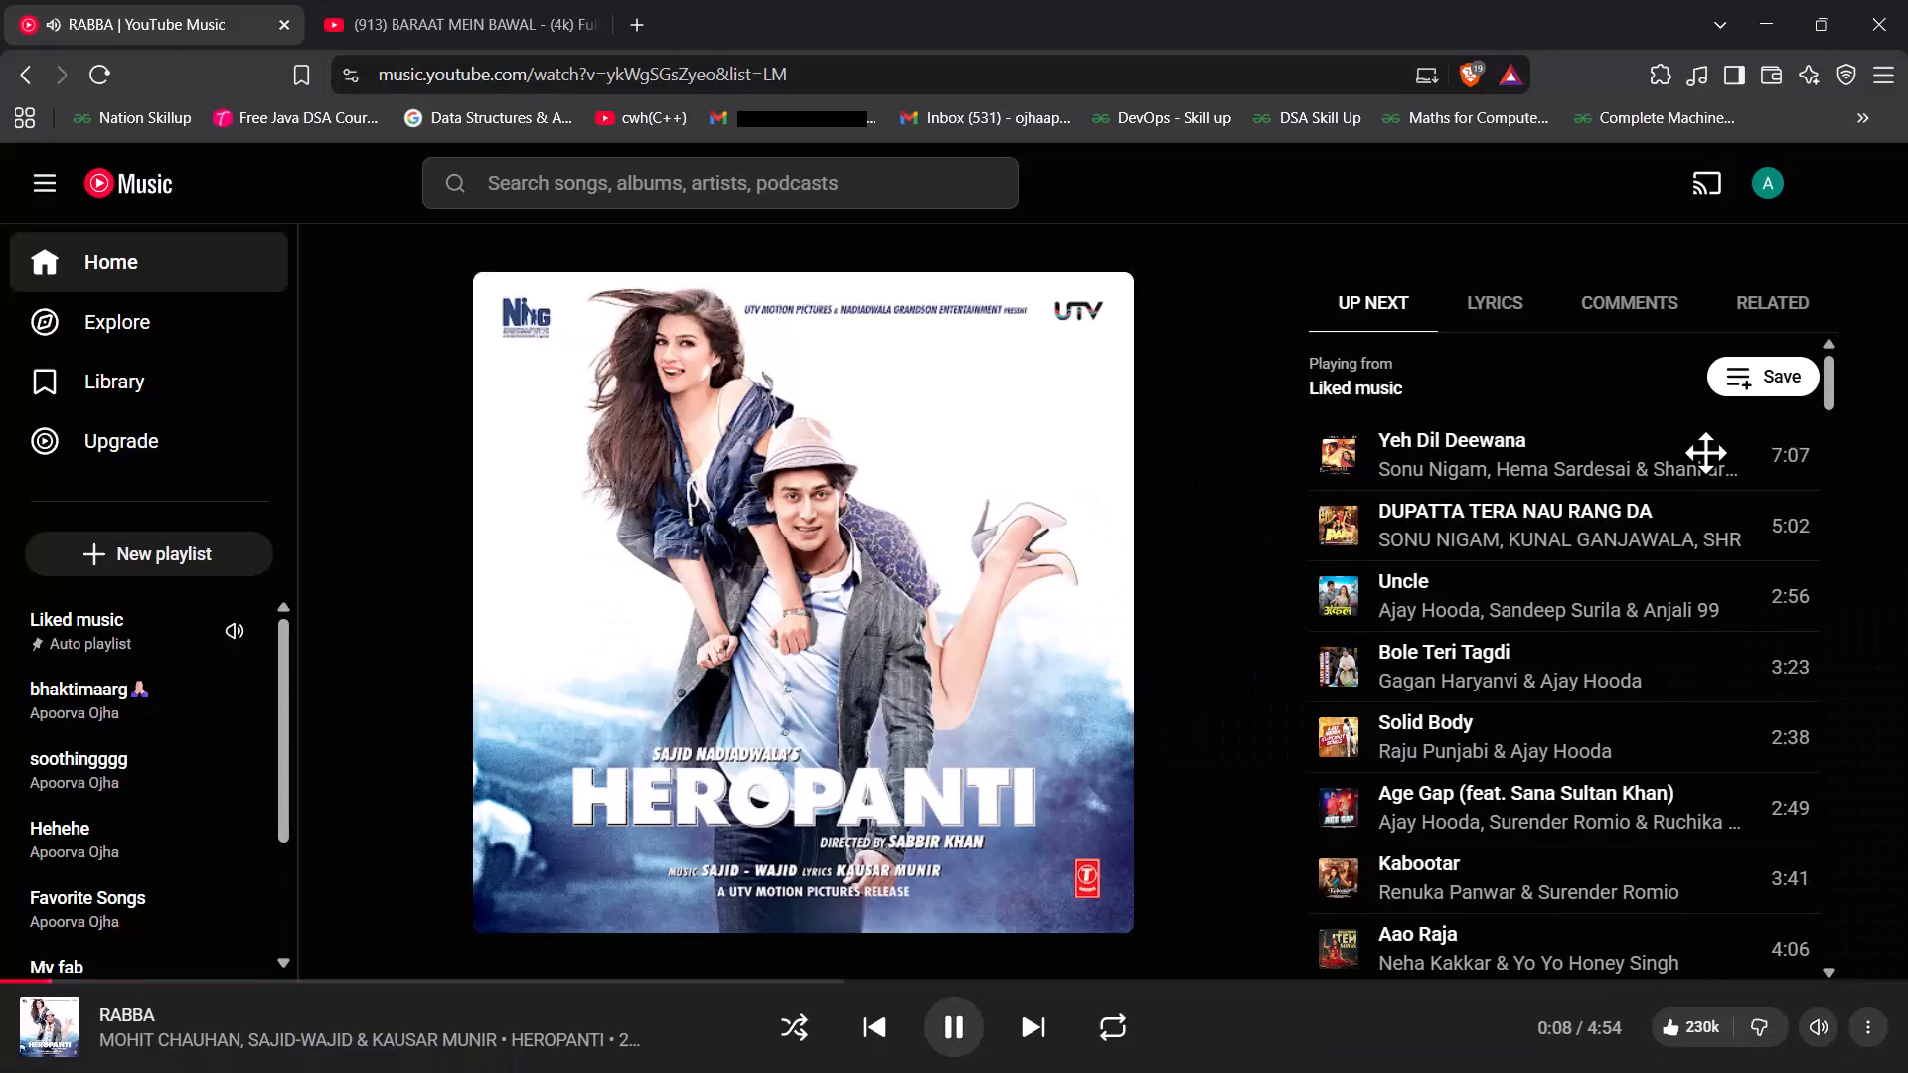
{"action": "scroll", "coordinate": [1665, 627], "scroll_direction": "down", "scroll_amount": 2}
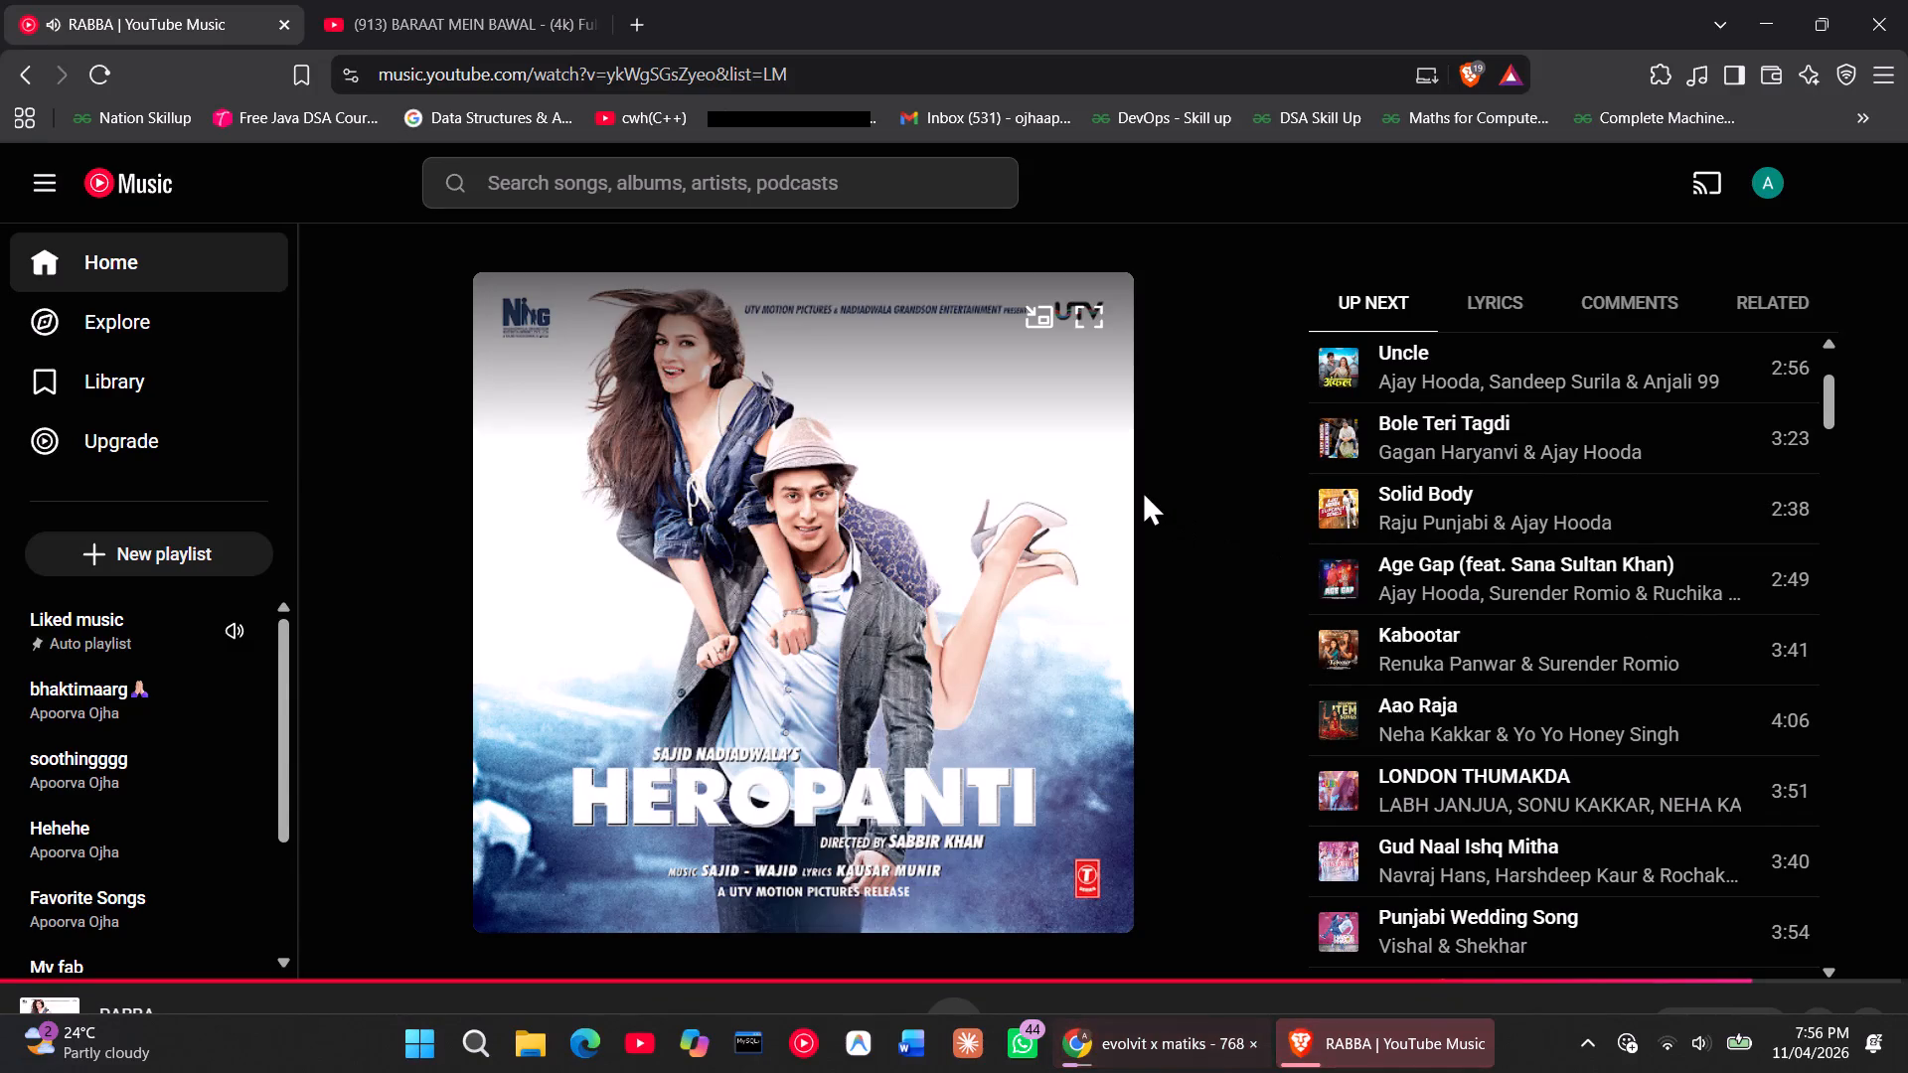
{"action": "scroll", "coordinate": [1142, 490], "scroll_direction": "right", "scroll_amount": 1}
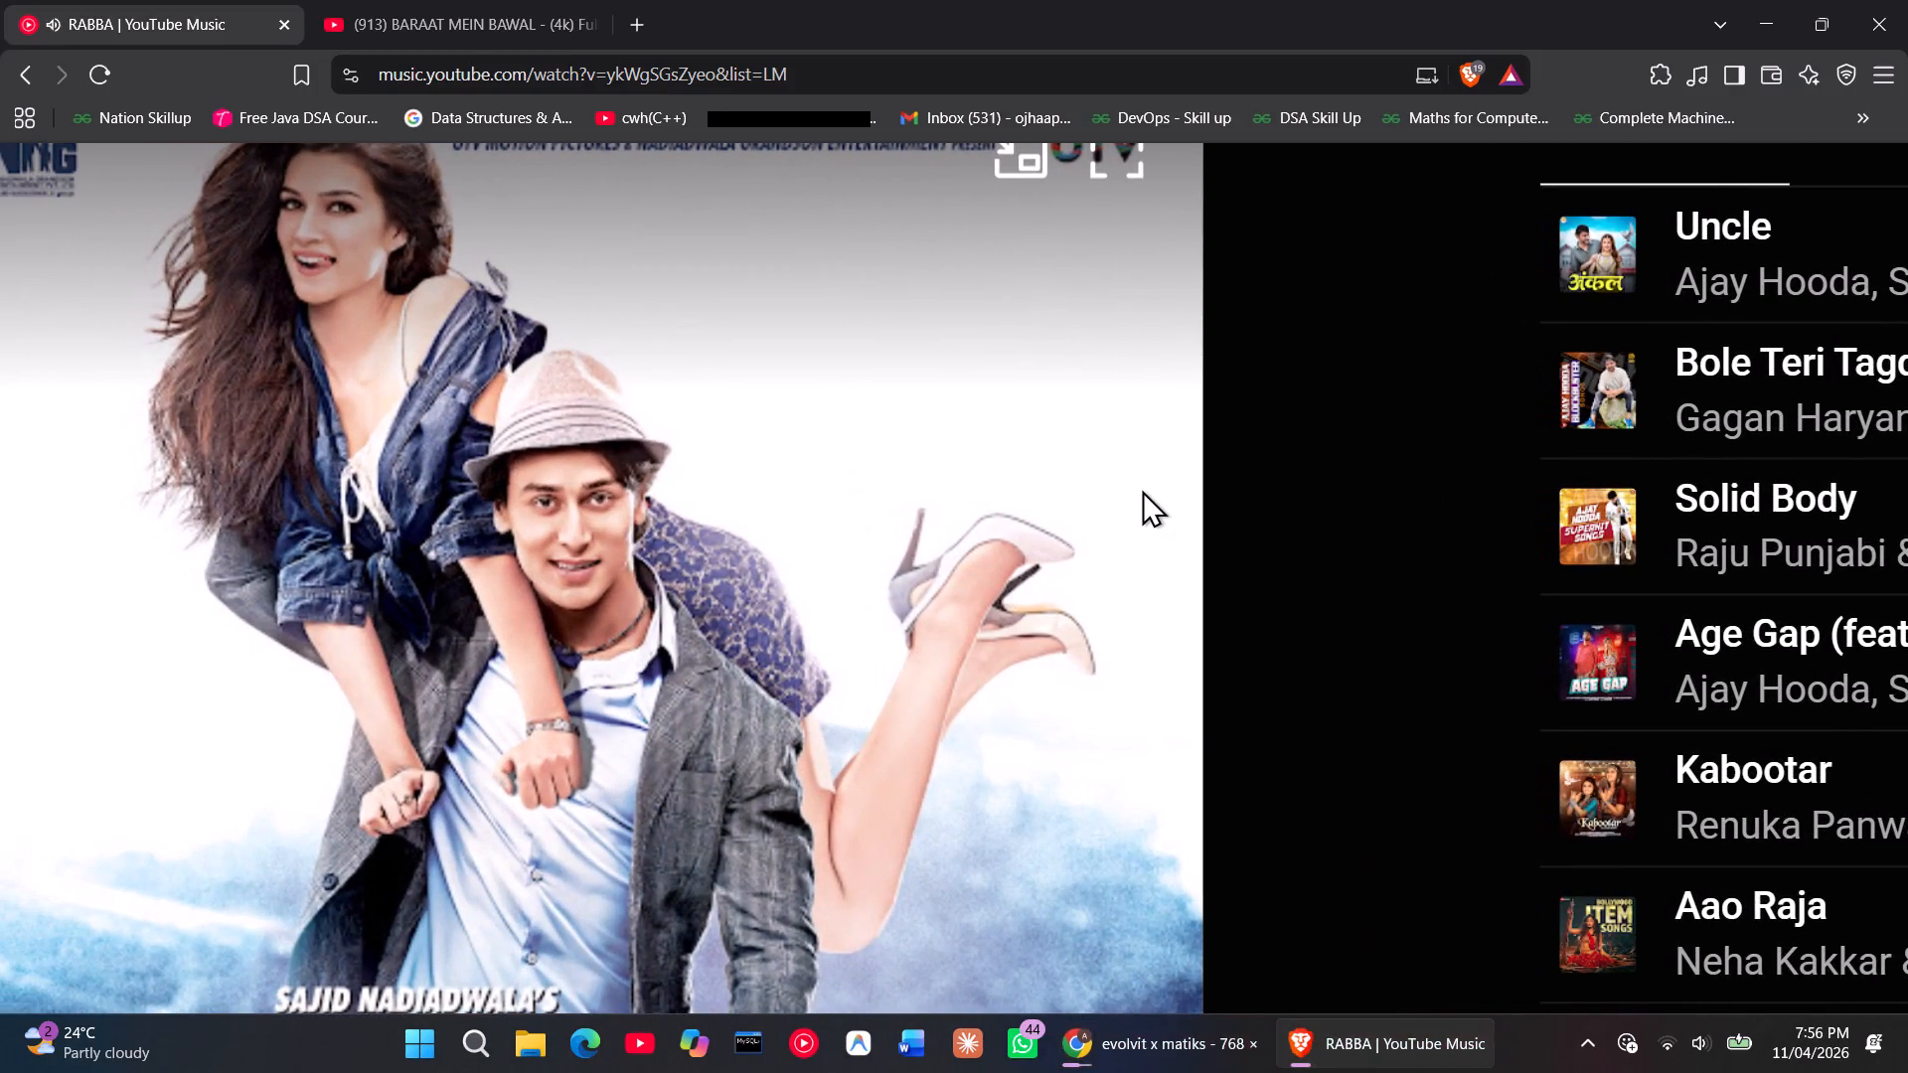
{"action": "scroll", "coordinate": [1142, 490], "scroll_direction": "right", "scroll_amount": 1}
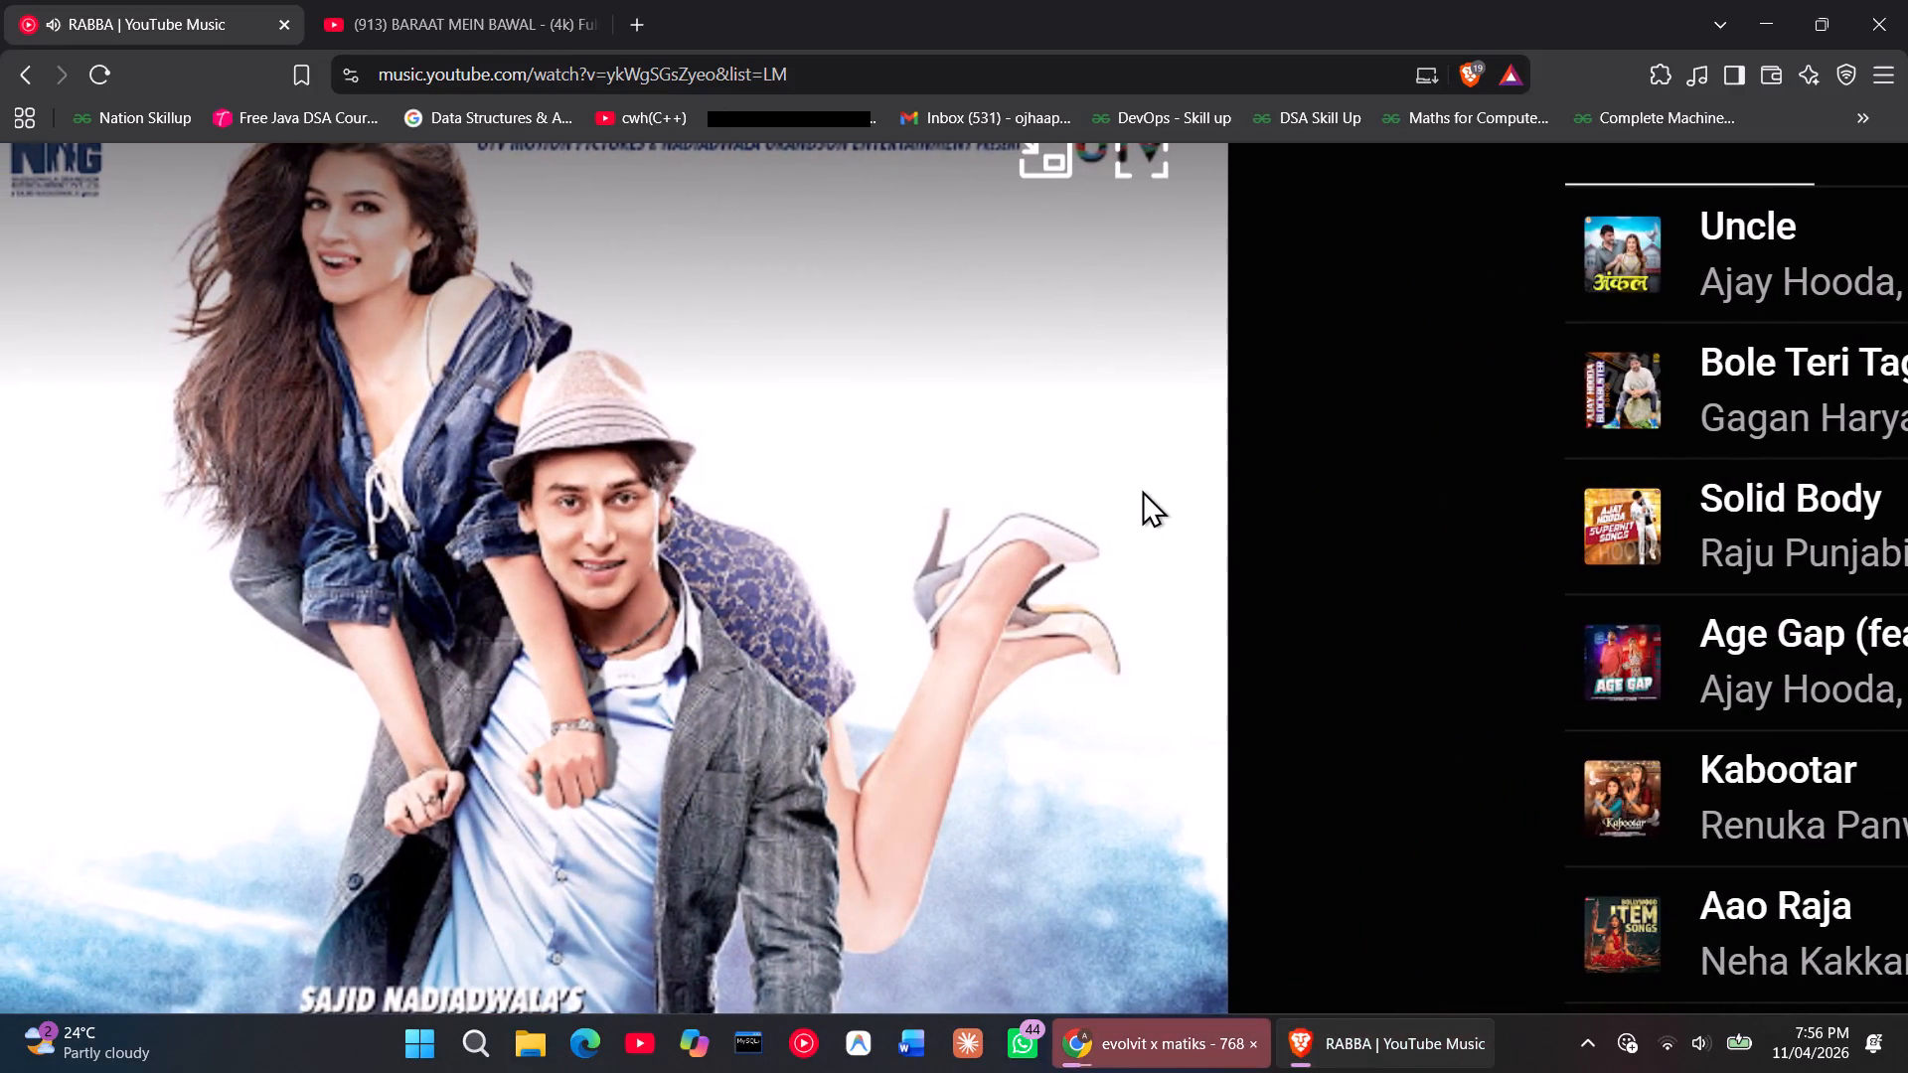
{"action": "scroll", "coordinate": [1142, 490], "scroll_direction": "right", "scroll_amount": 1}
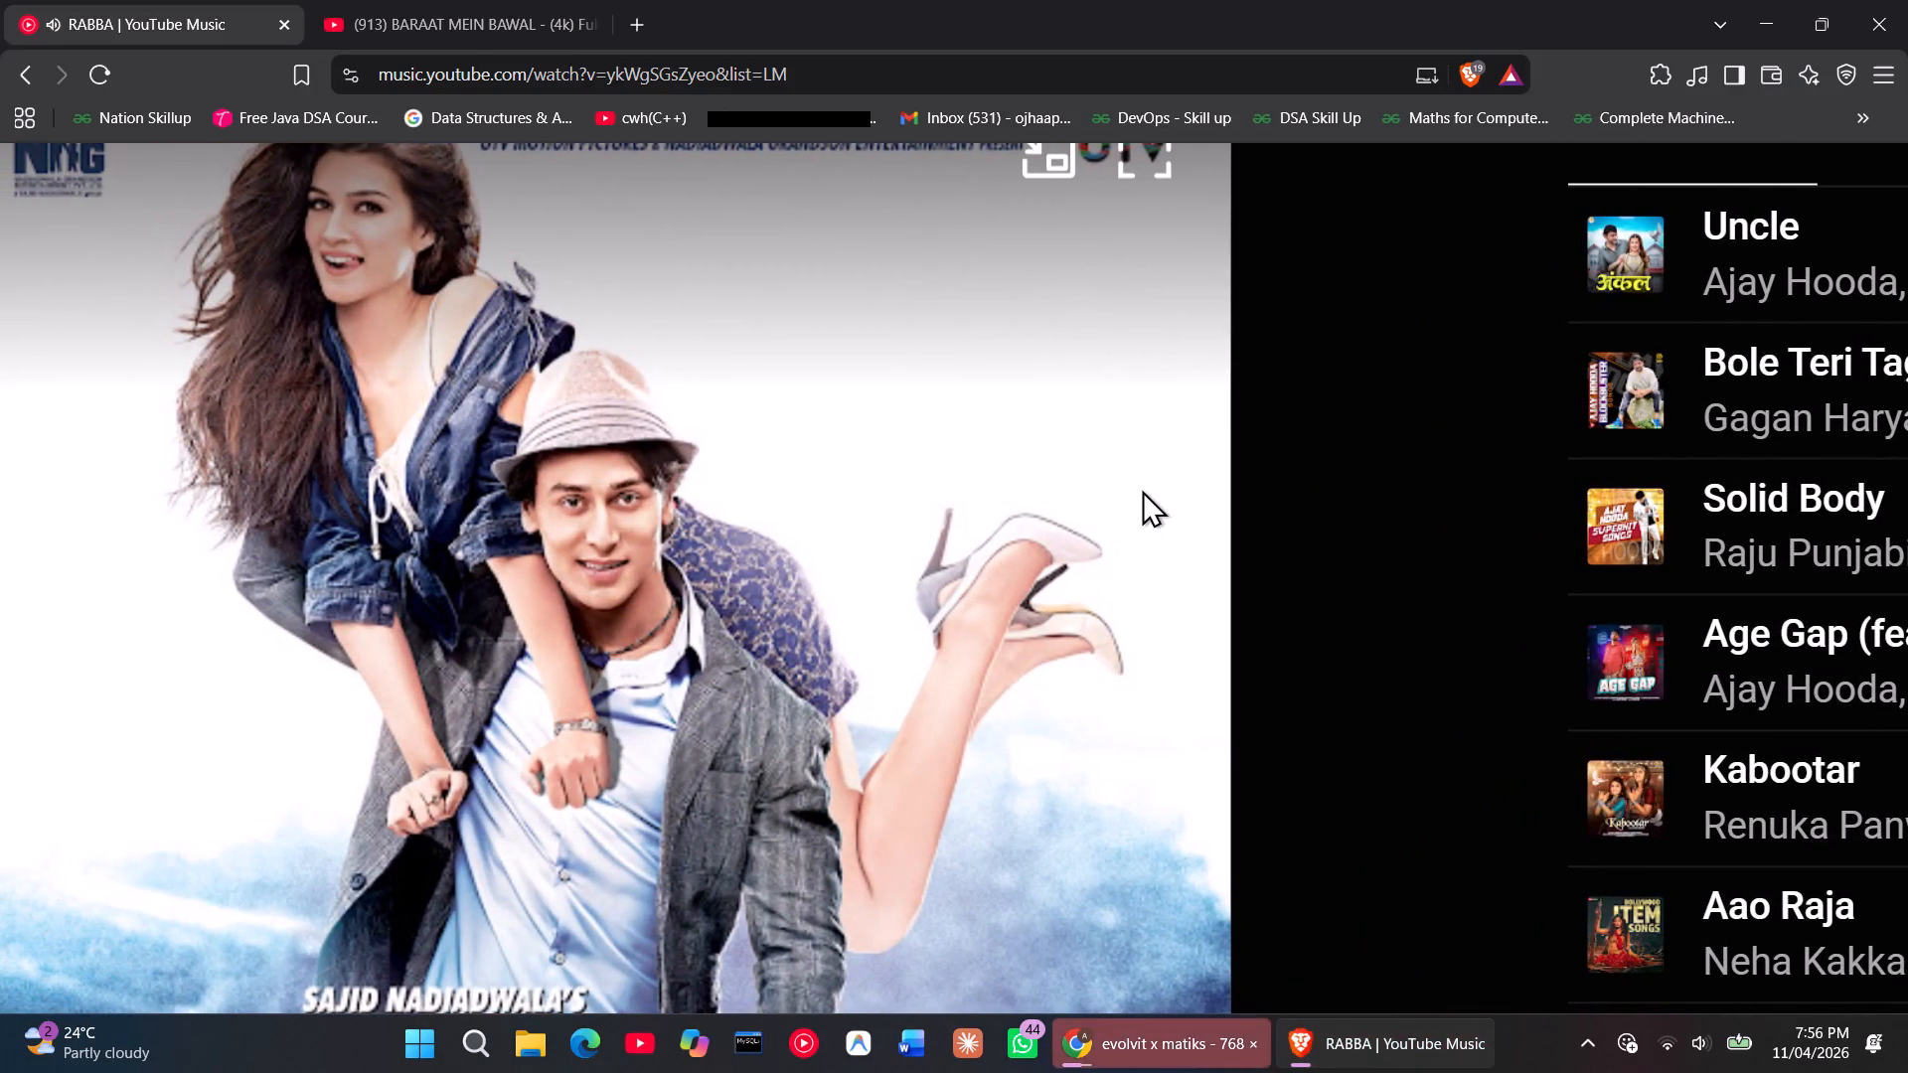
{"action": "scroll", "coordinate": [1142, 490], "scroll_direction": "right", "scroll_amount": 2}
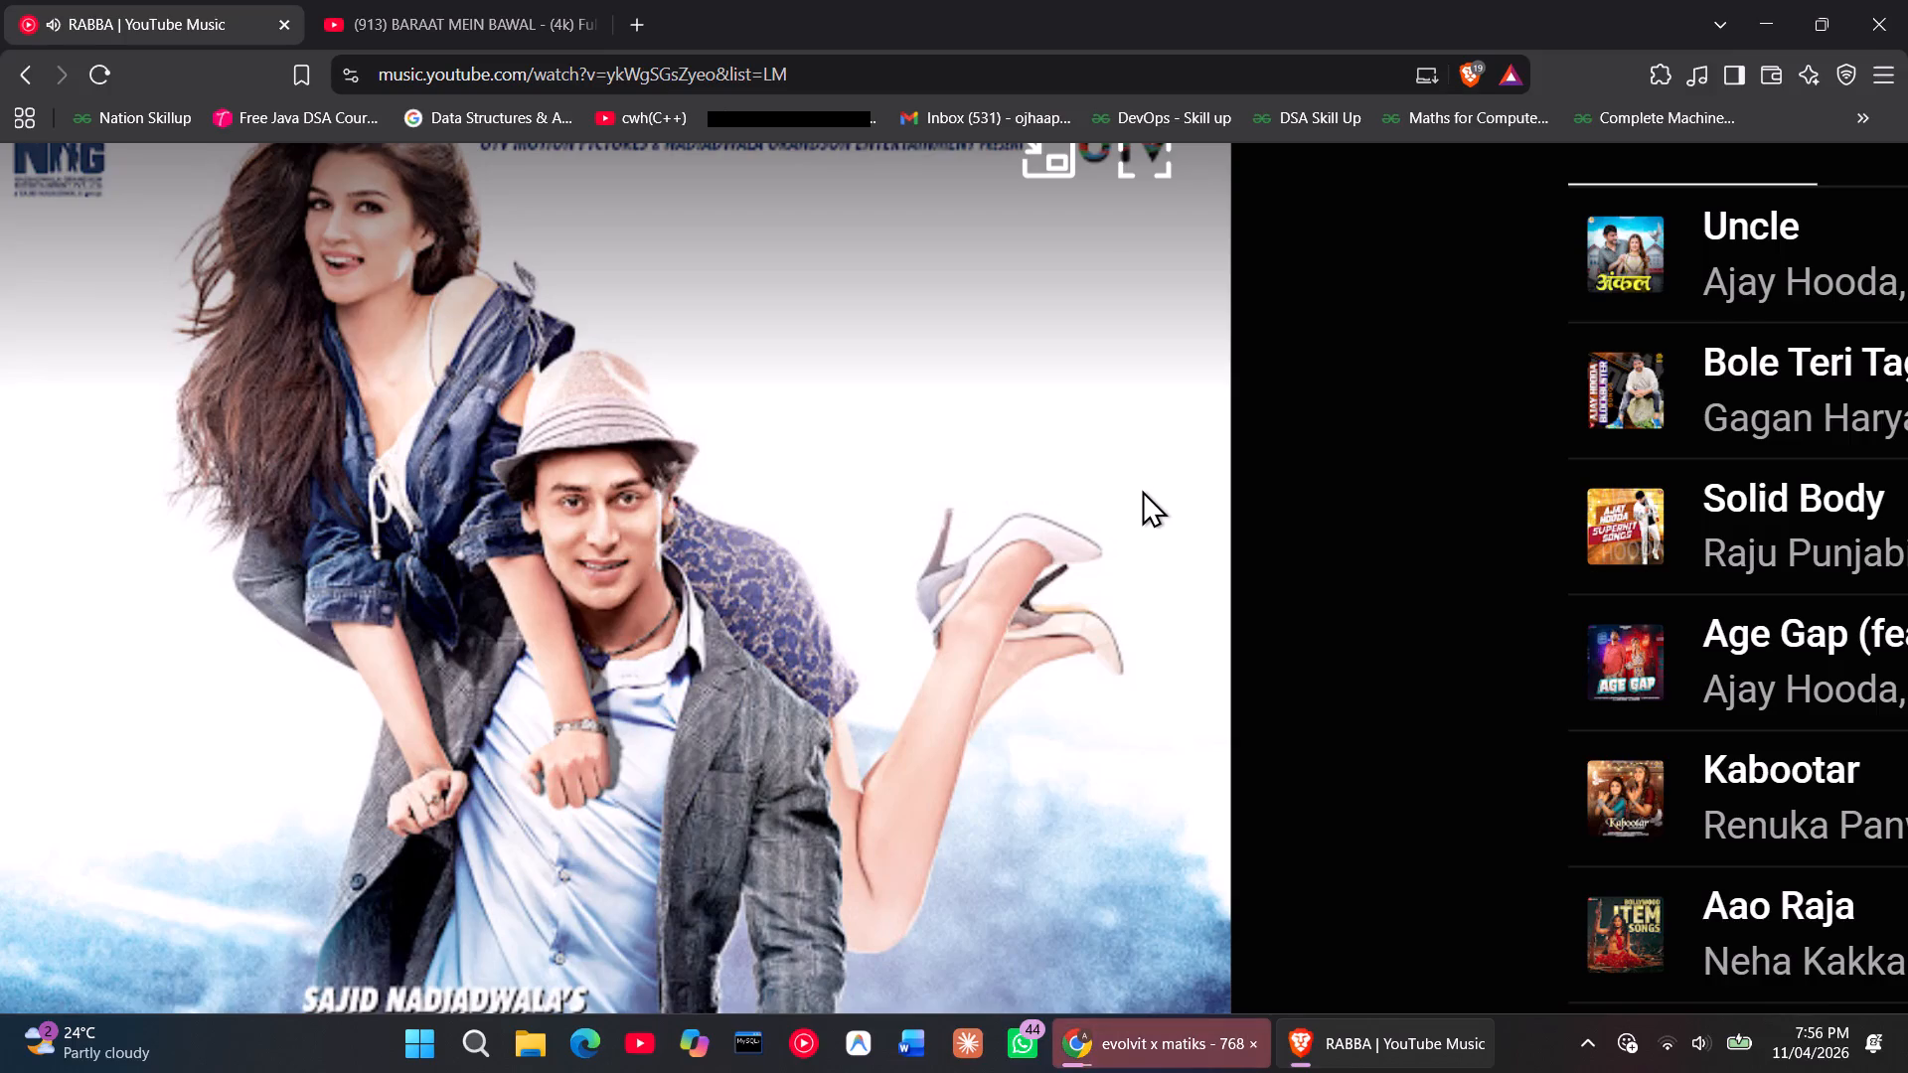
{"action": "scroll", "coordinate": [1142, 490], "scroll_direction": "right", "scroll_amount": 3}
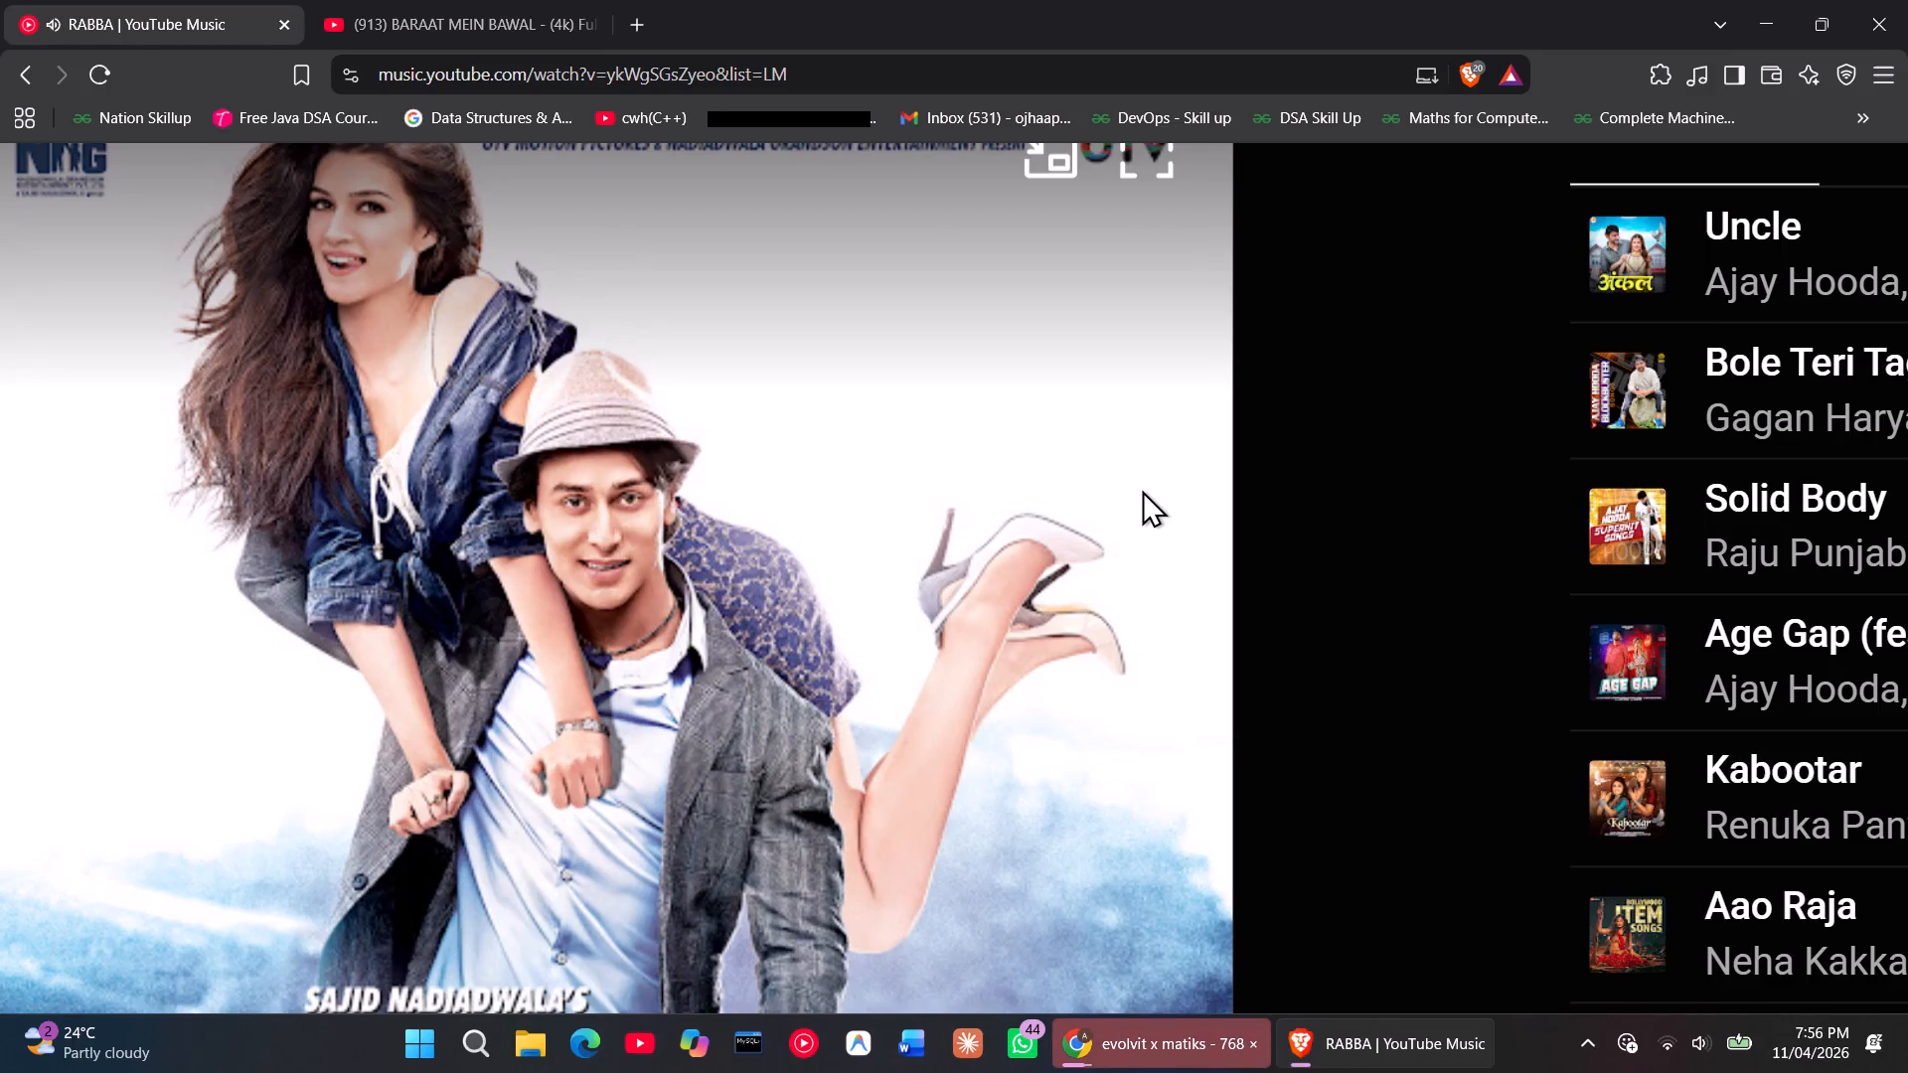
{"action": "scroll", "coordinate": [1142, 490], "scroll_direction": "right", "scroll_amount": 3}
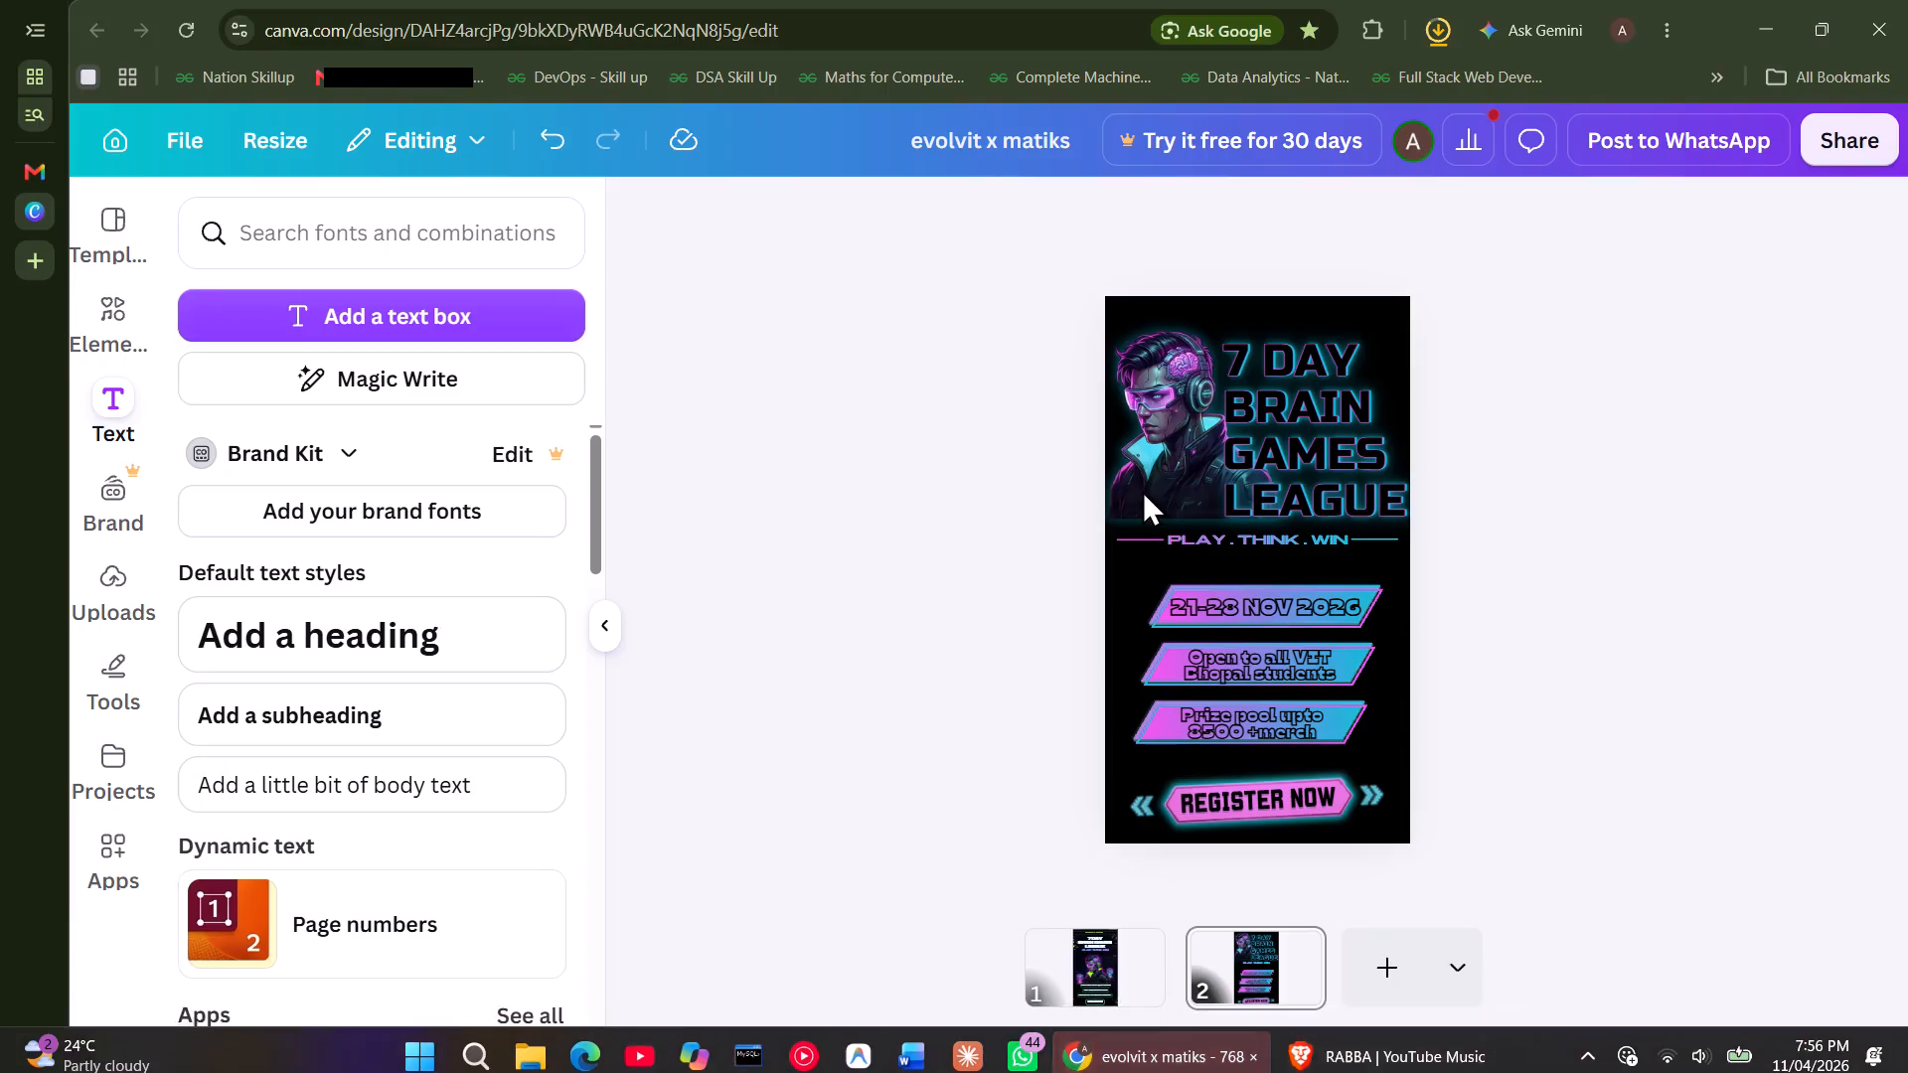
Check the browser's recent downloads for the exported poster file.
{"action": "left_click", "coordinate": [1429, 34]}
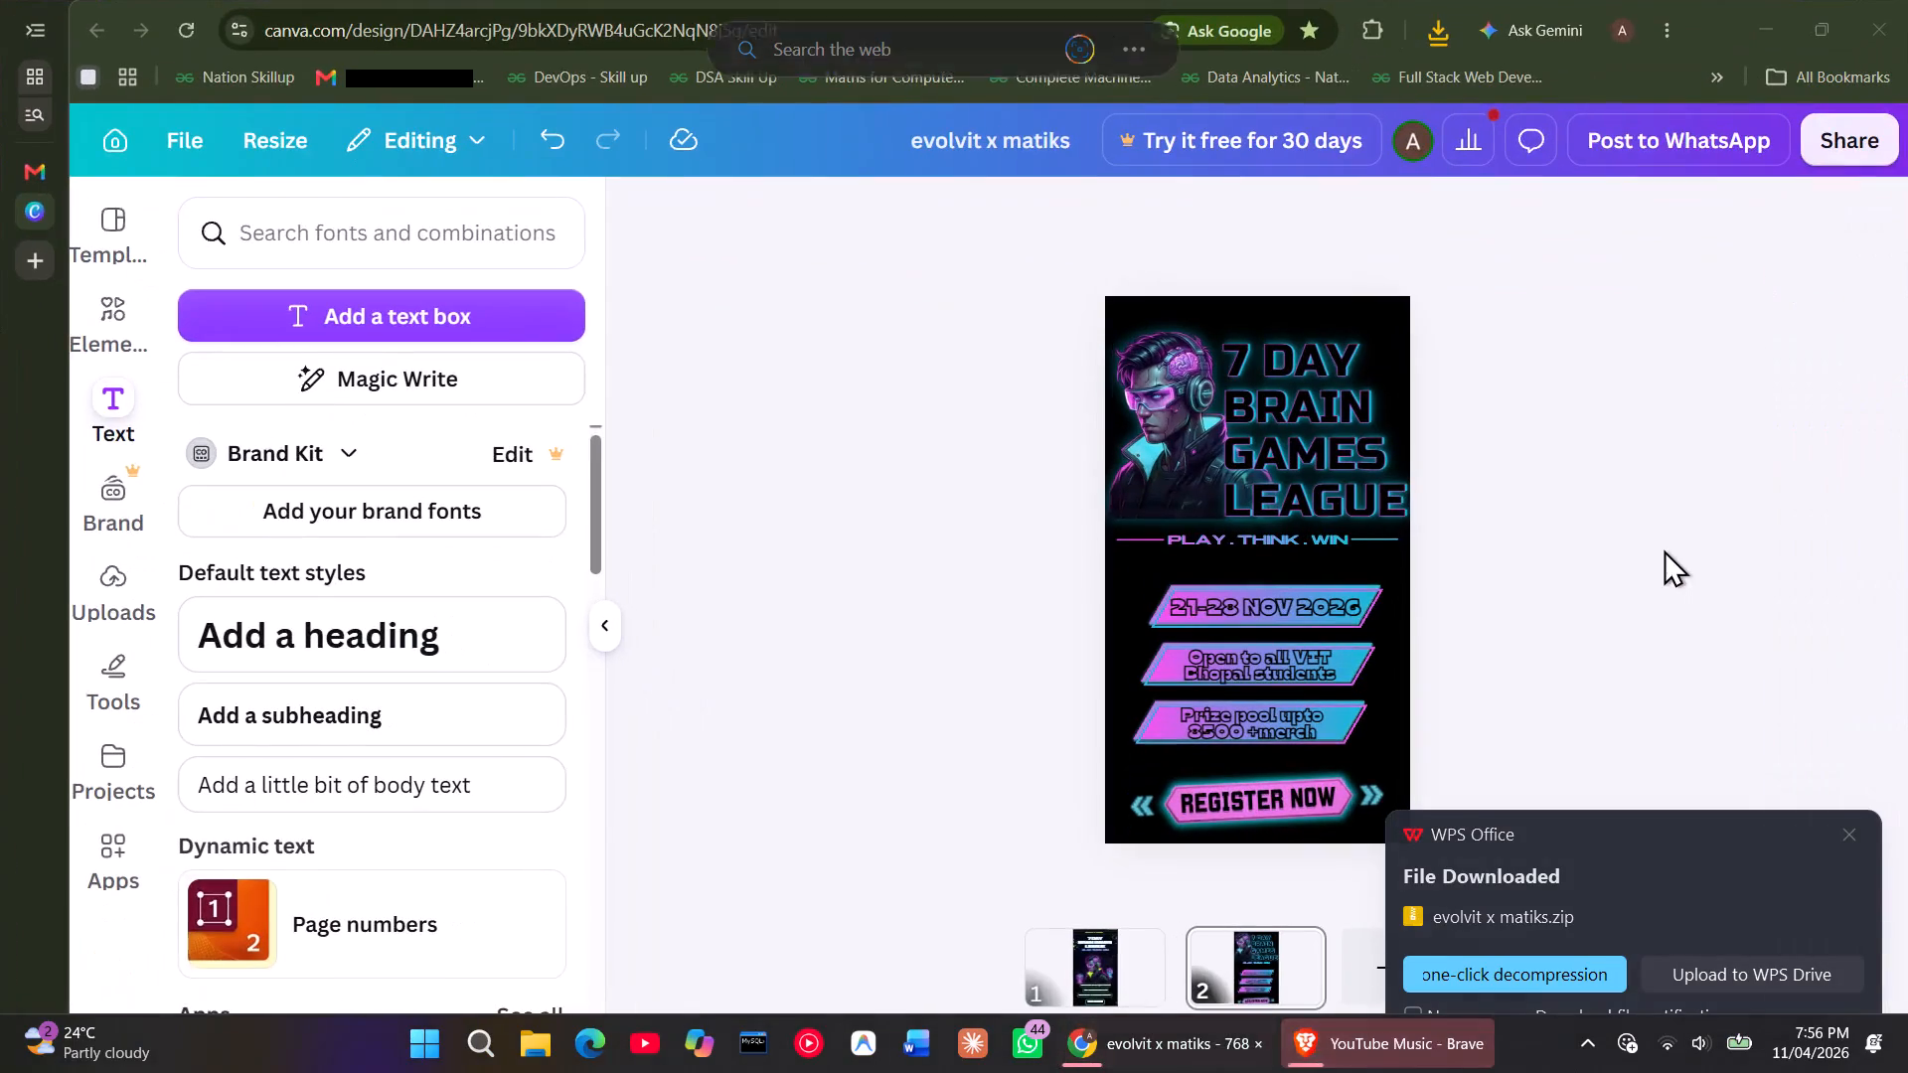
Open a new browser window under the last of the other listed Chrome profiles.
{"action": "left_click", "coordinate": [1616, 9]}
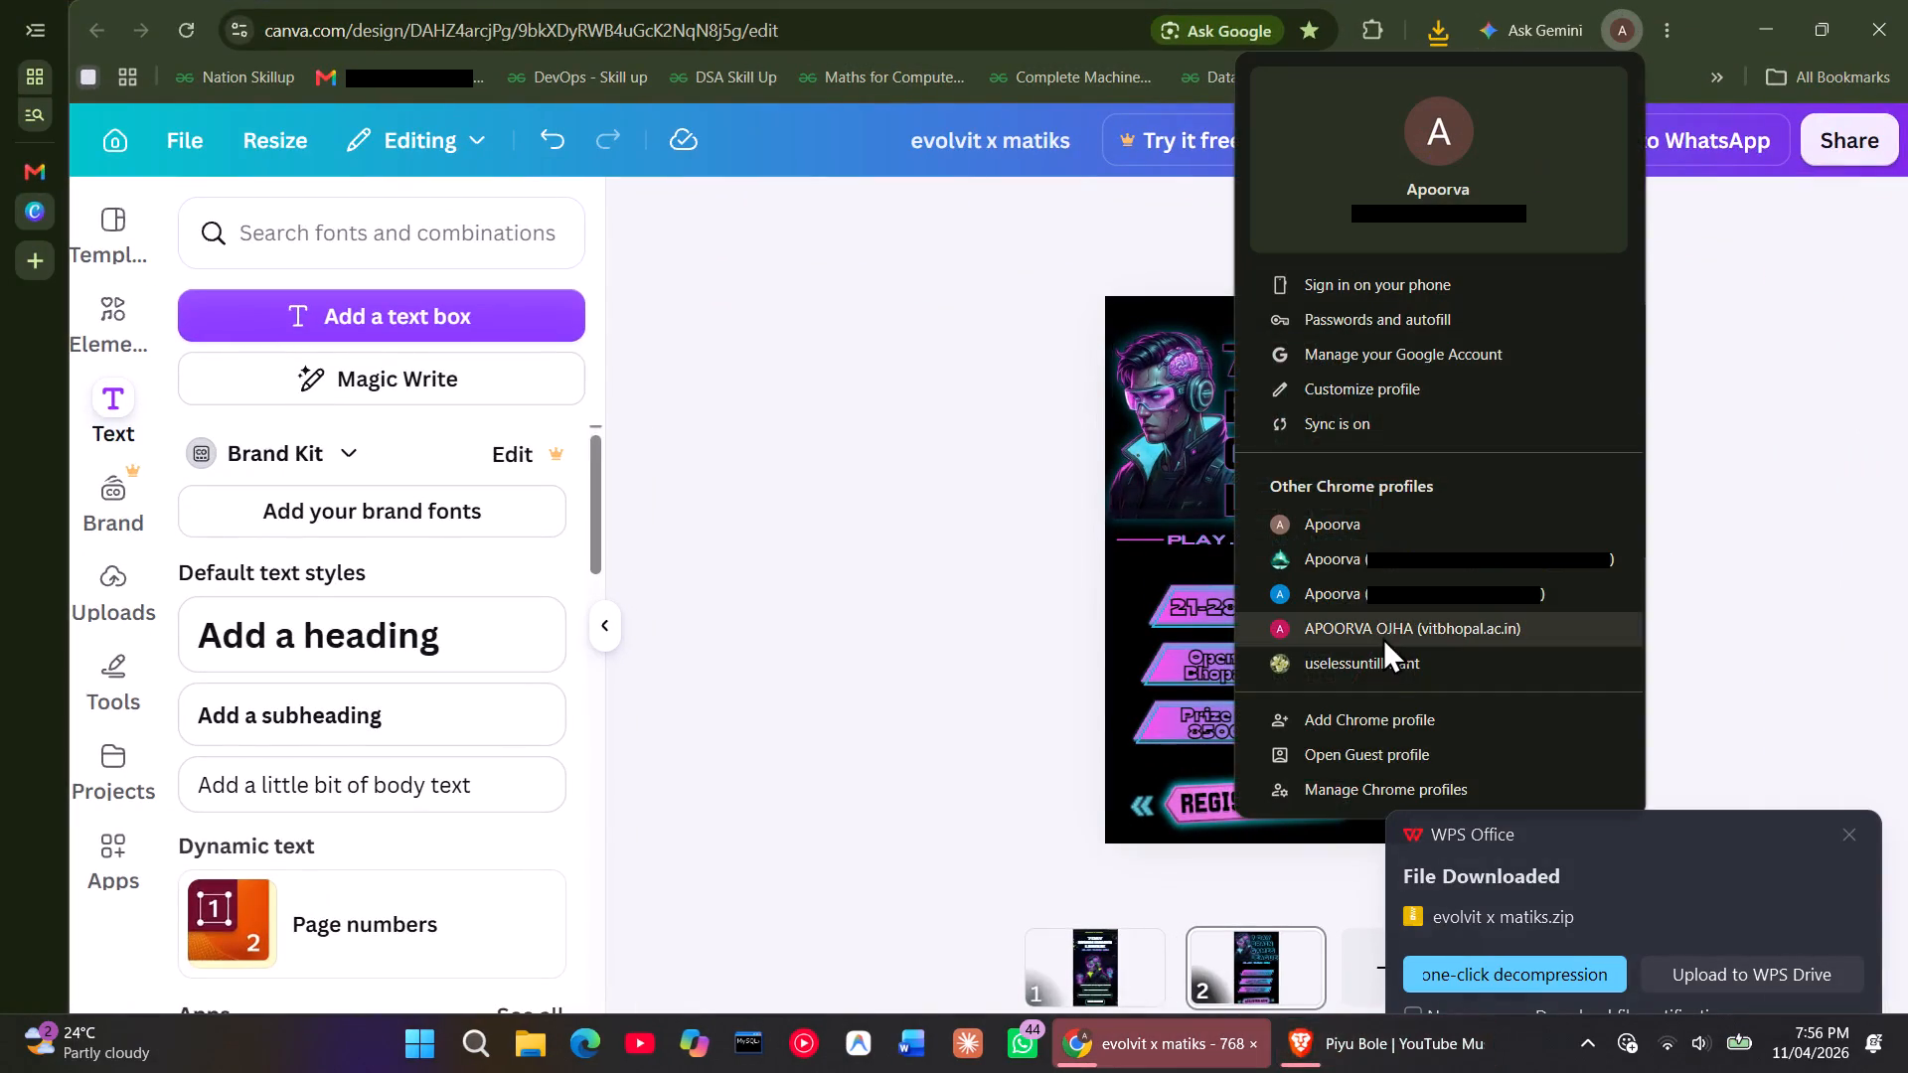
{"action": "left_click", "coordinate": [1377, 680]}
Search Google for Canva in the new profile's window.
{"action": "left_click", "coordinate": [681, 488]}
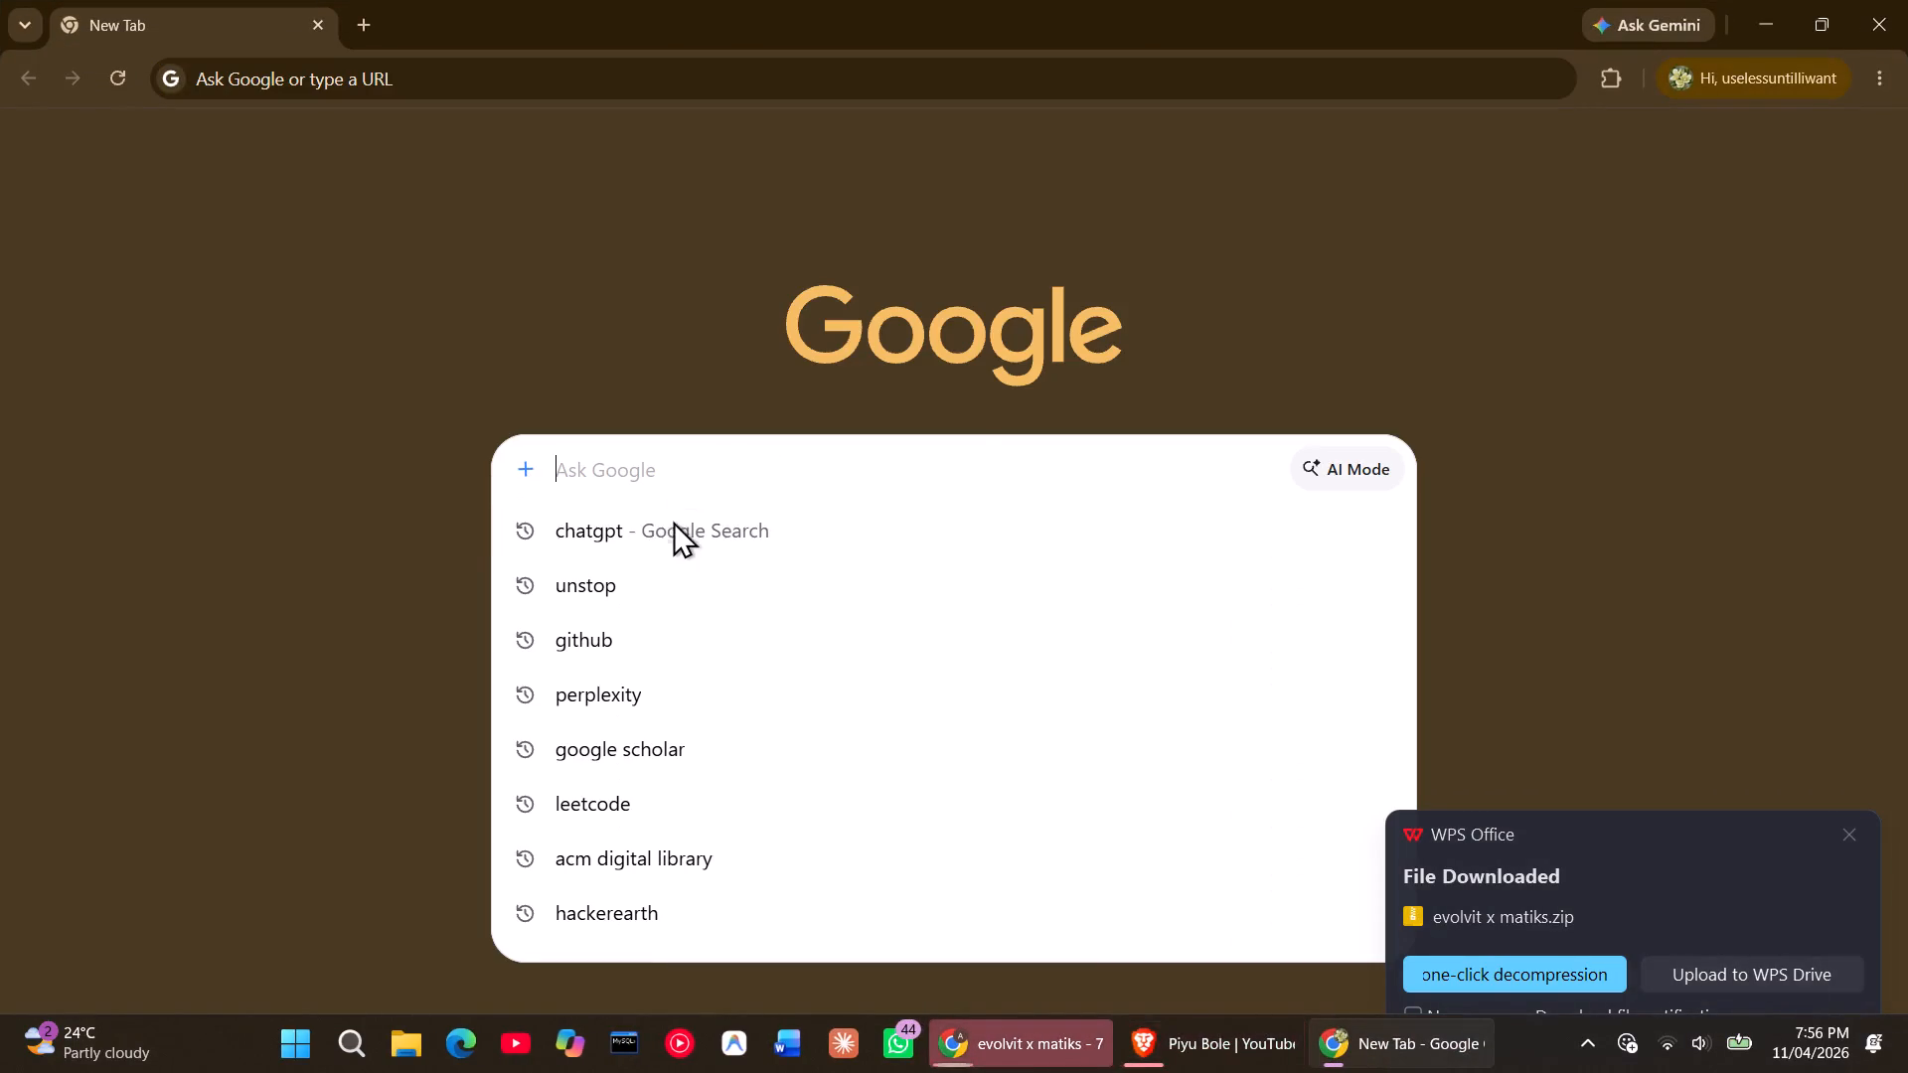
{"action": "type", "text": "ca"}
{"action": "left_click", "coordinate": [676, 601]}
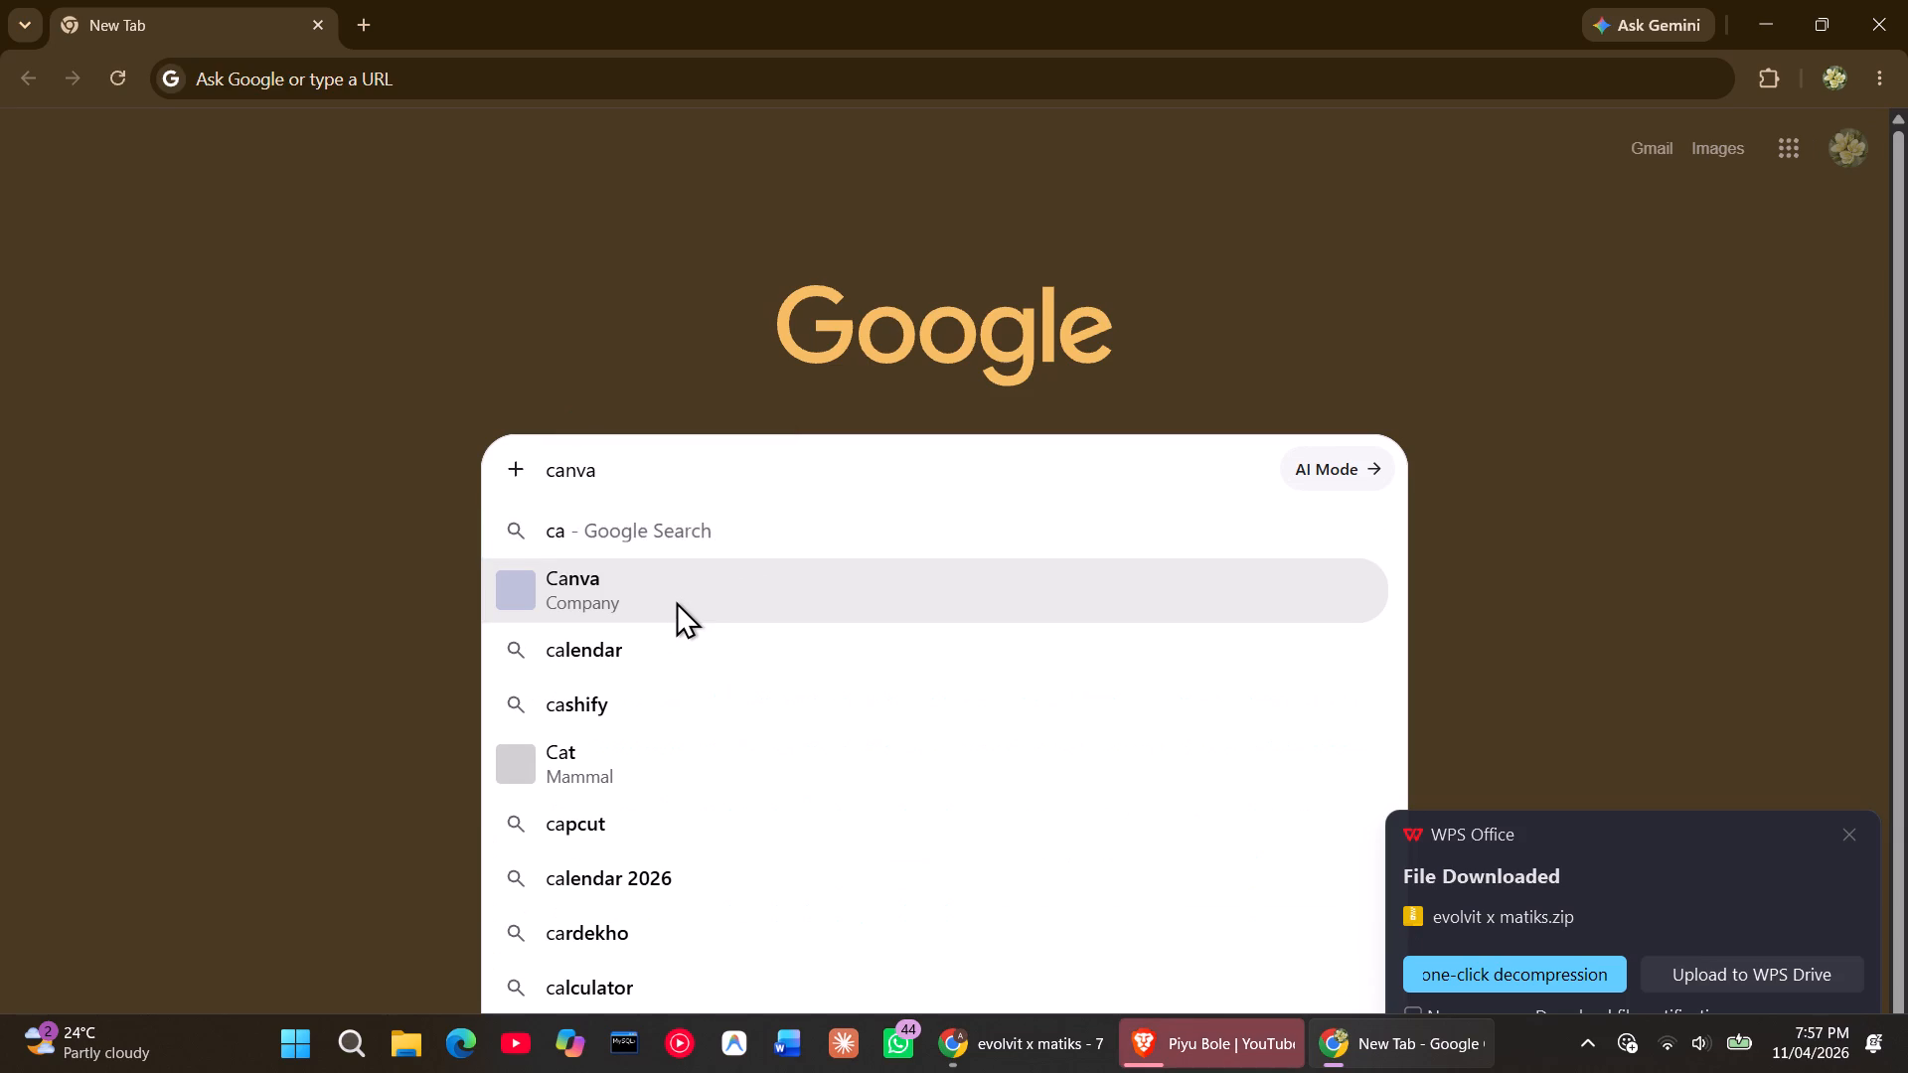
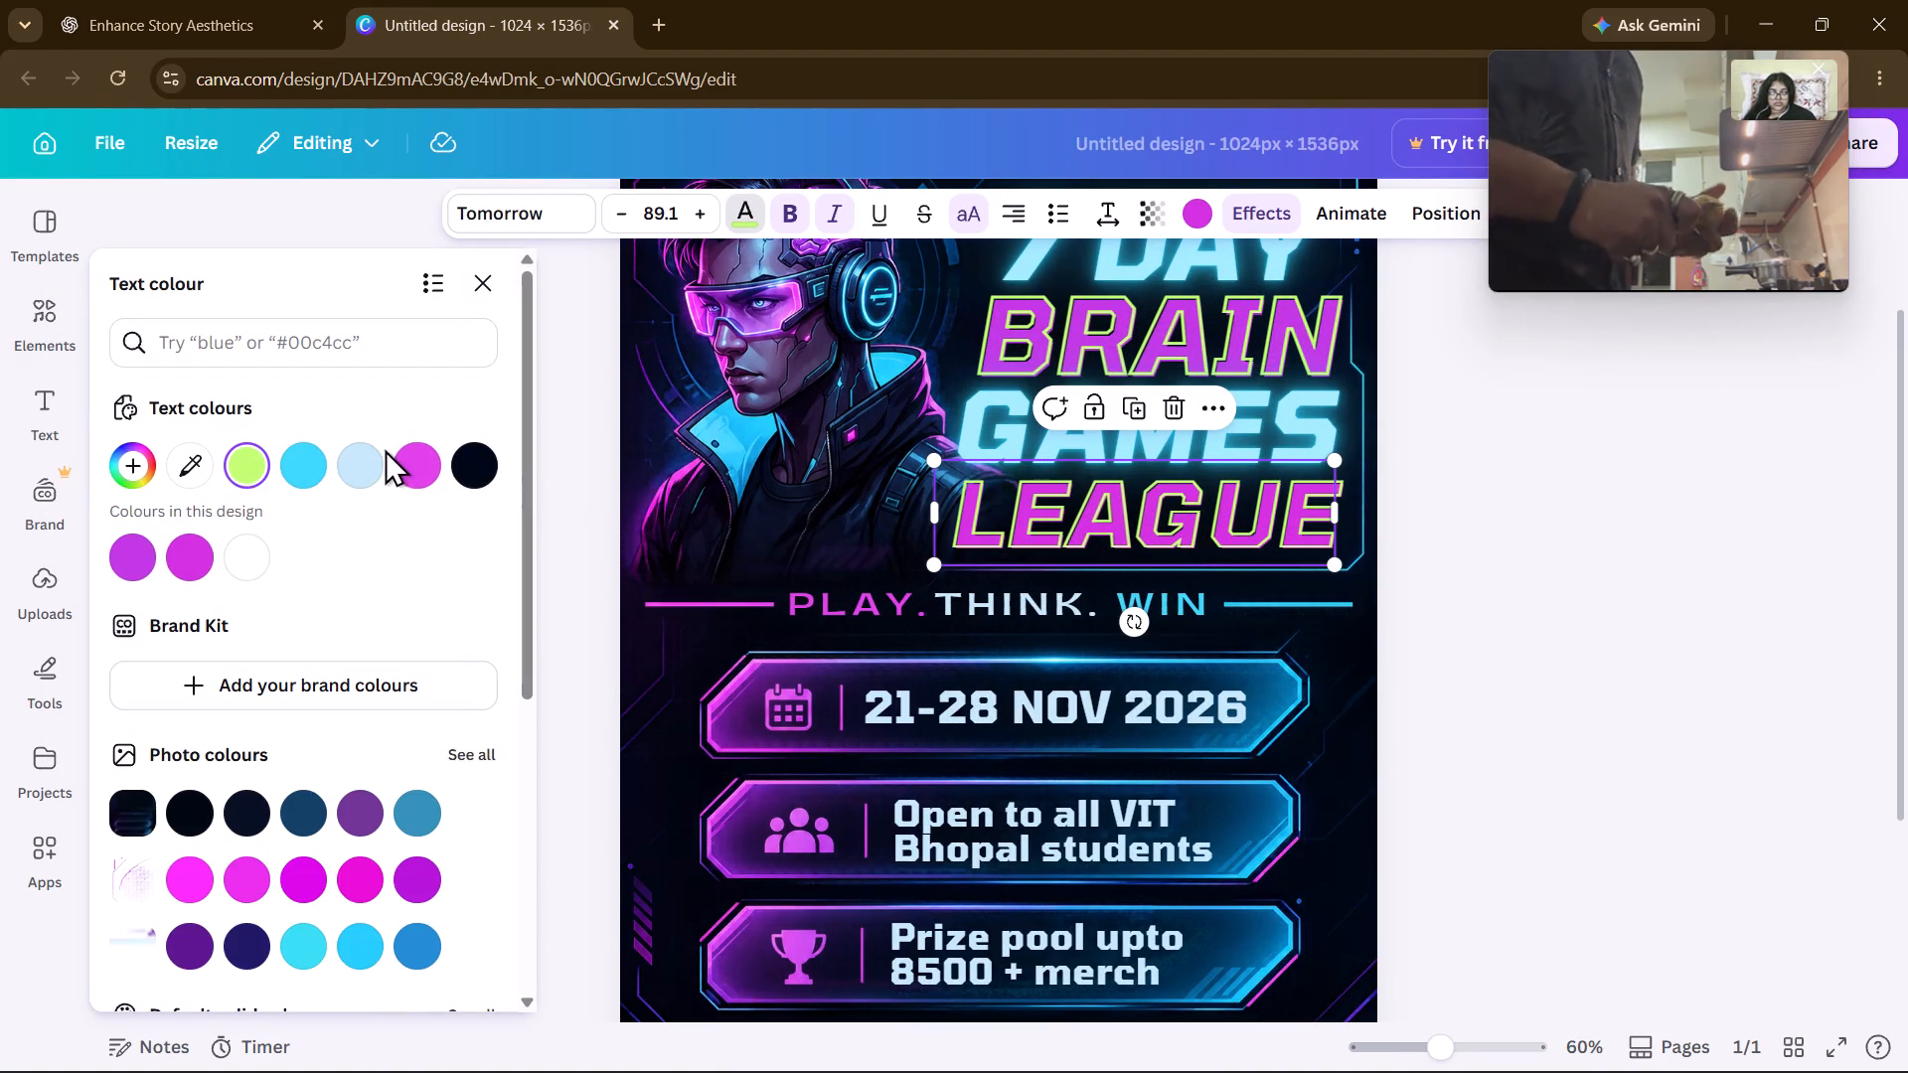
{"action": "left_click", "coordinate": [471, 466]}
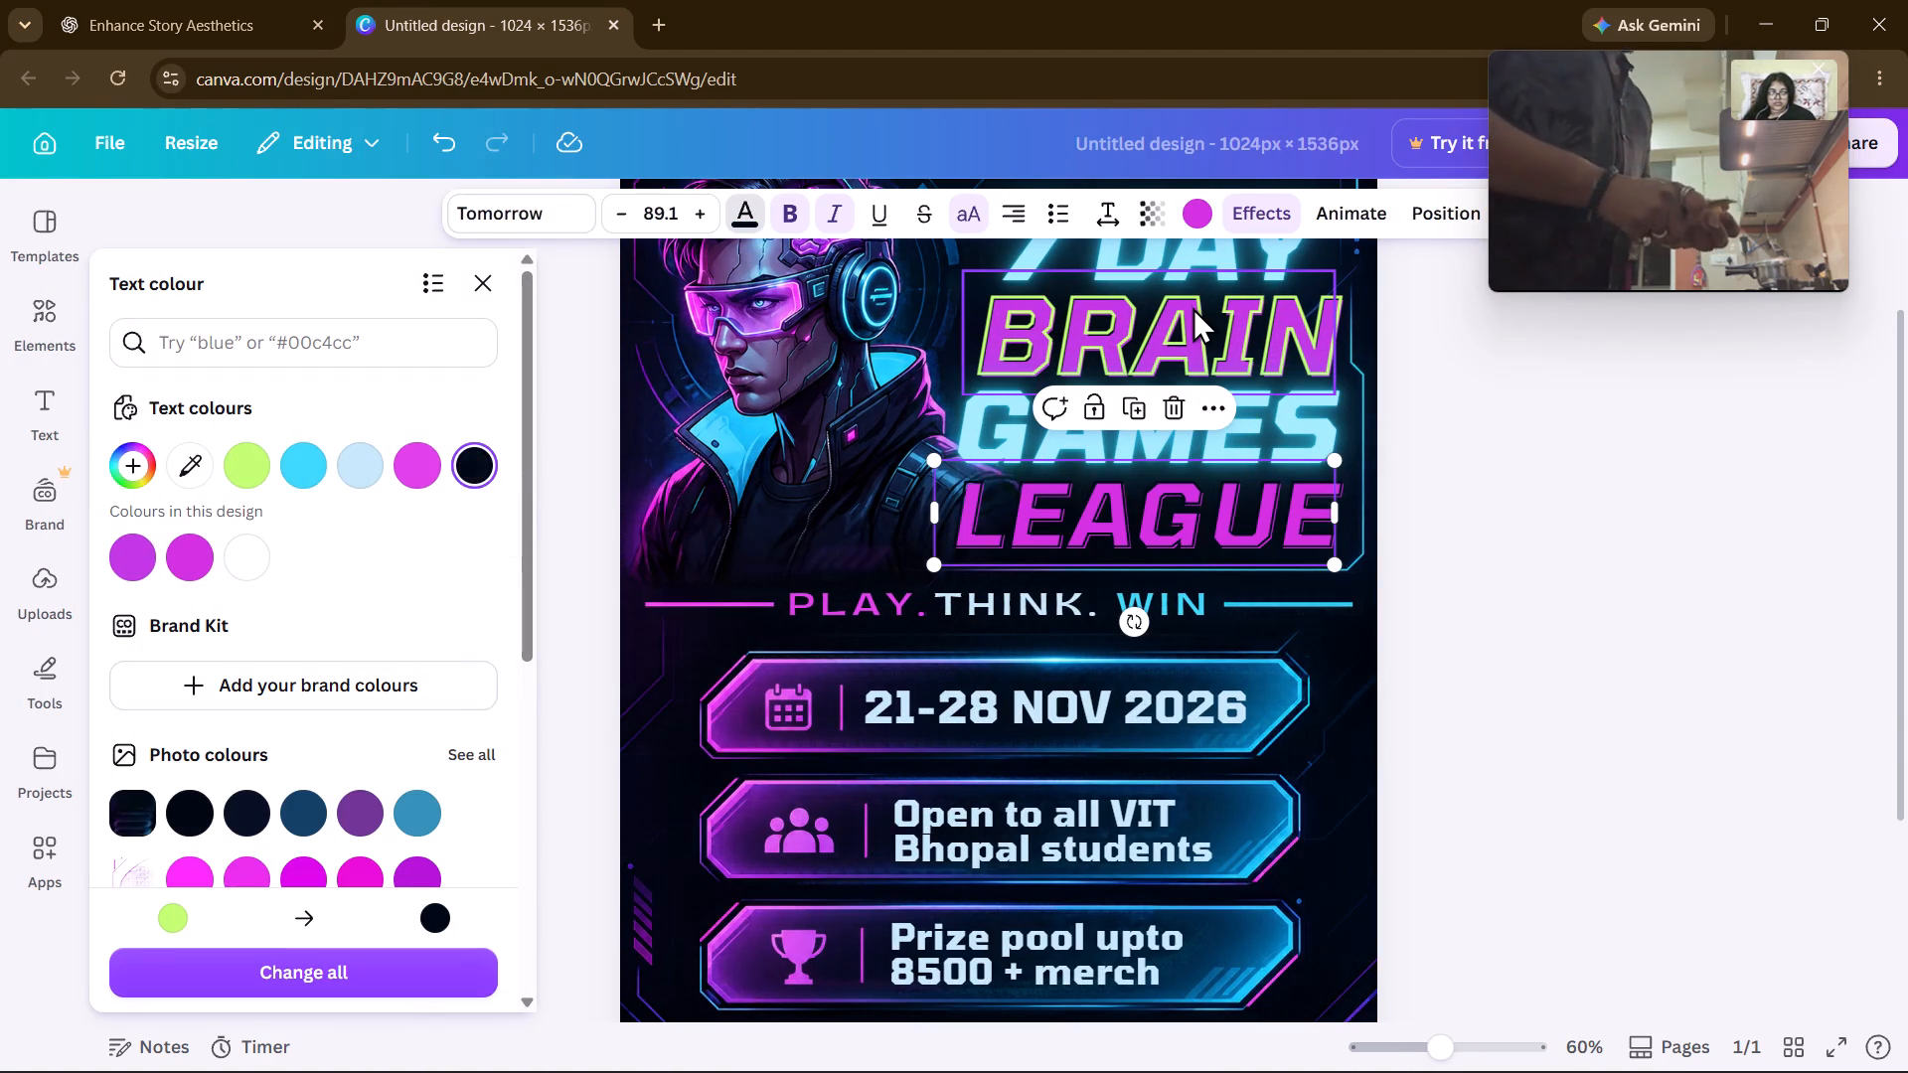
{"action": "left_click", "coordinate": [1191, 304]}
{"action": "left_click", "coordinate": [467, 464]}
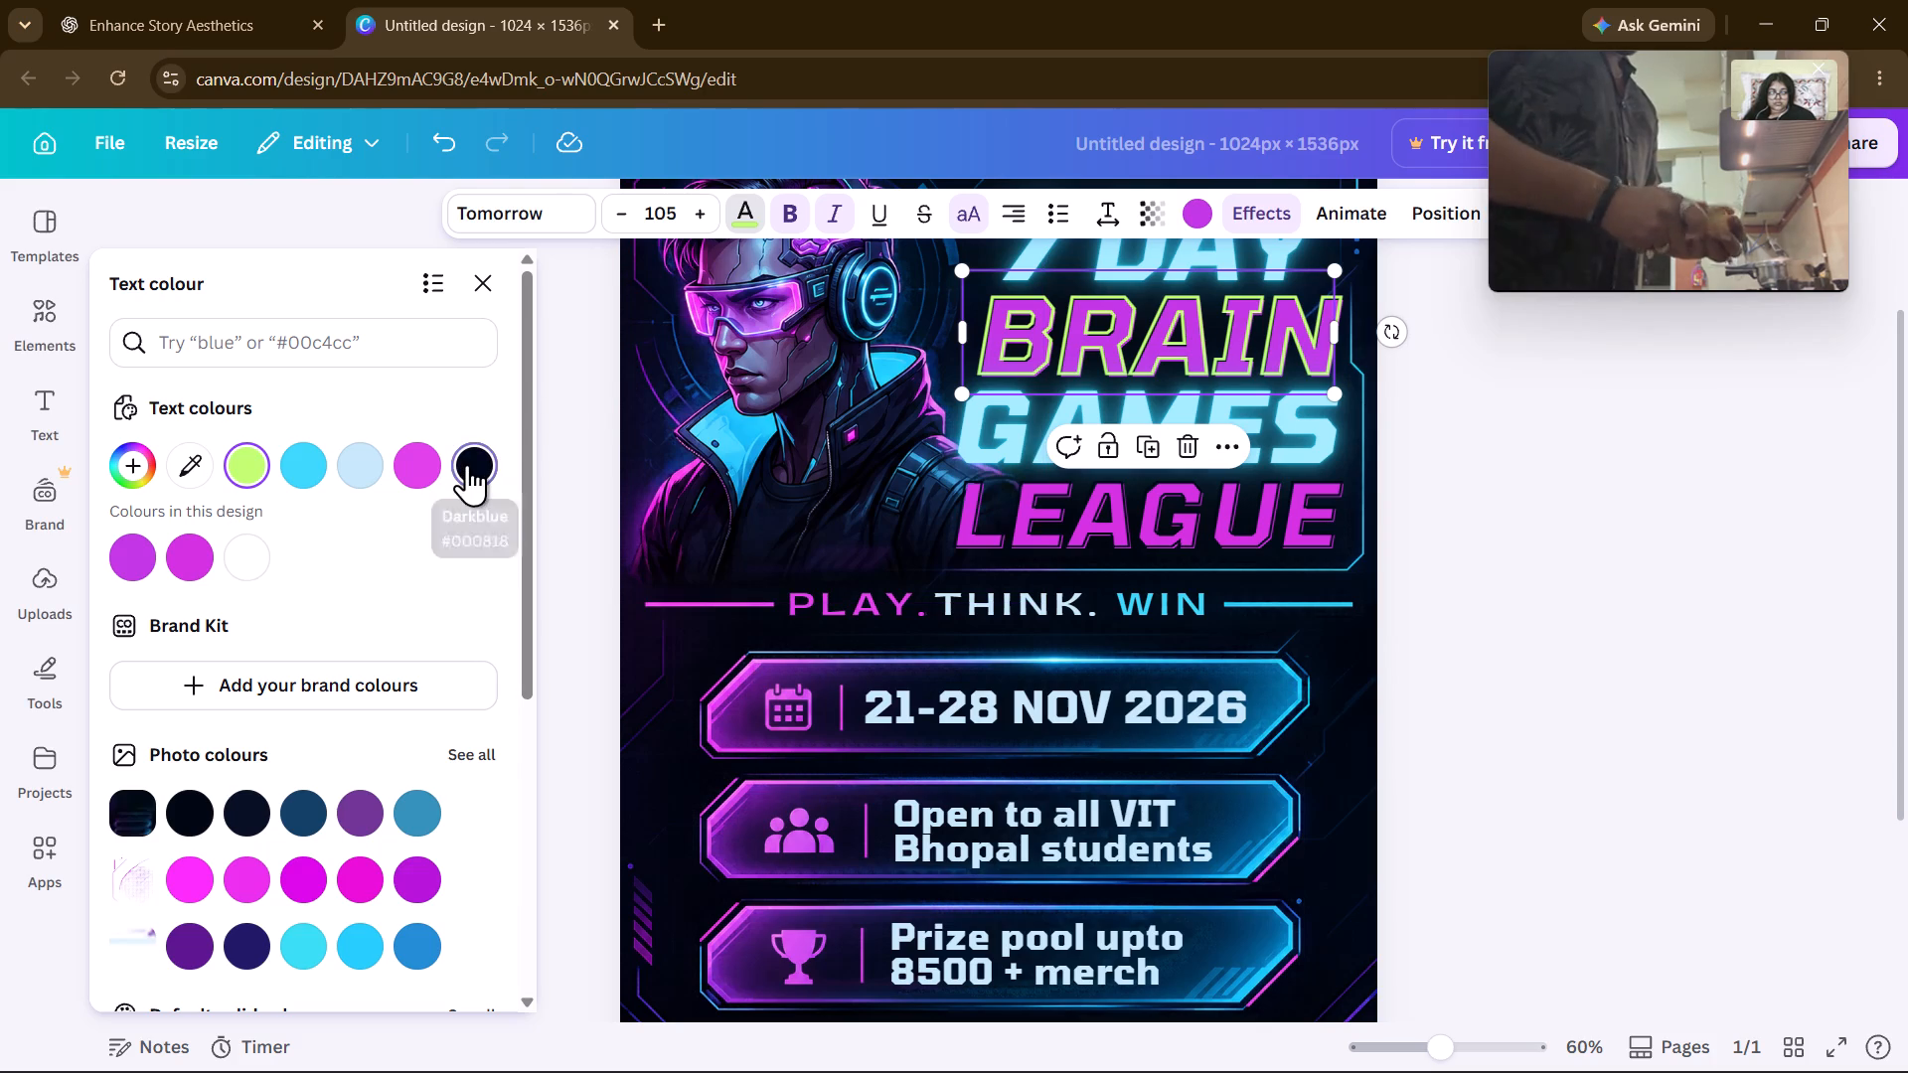
{"action": "left_click", "coordinate": [1585, 454]}
{"action": "scroll", "coordinate": [1585, 454], "scroll_direction": "up", "scroll_amount": 1}
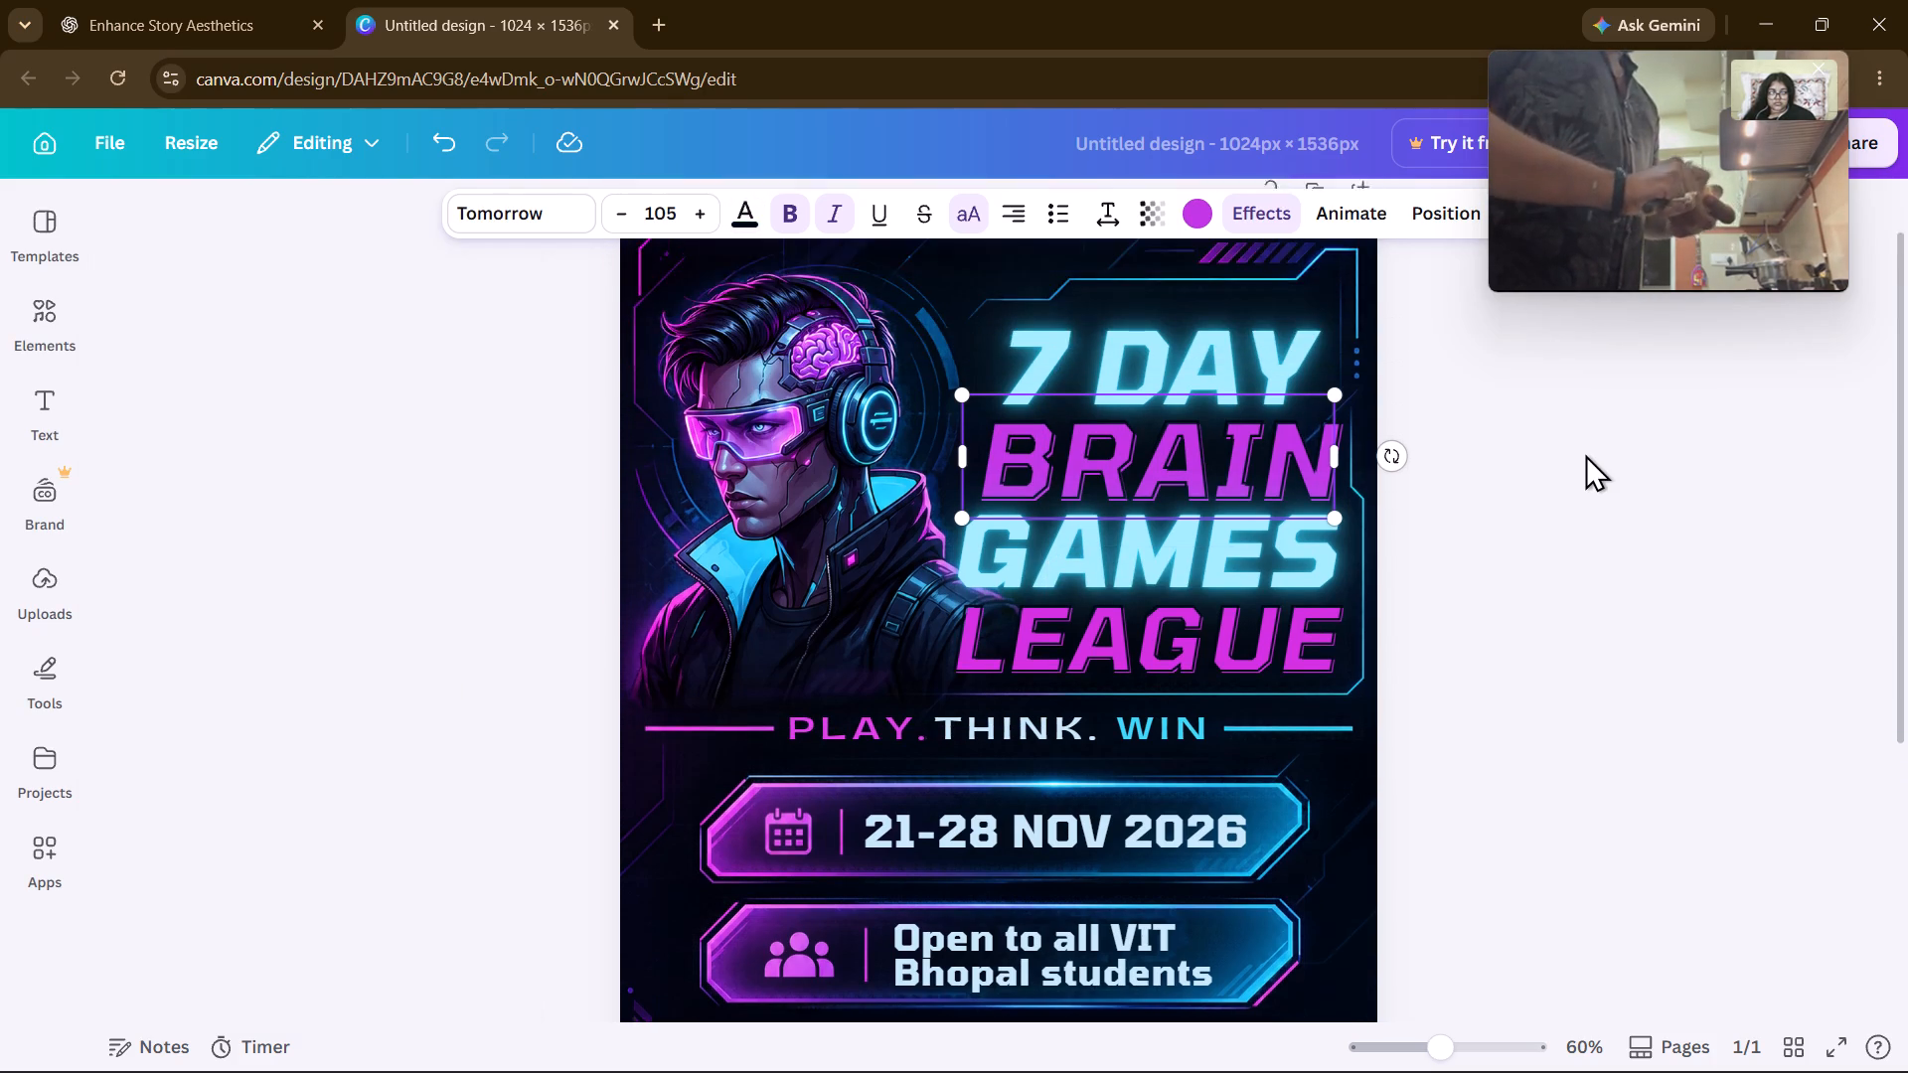
{"action": "scroll", "coordinate": [1585, 454], "scroll_direction": "up", "scroll_amount": 1}
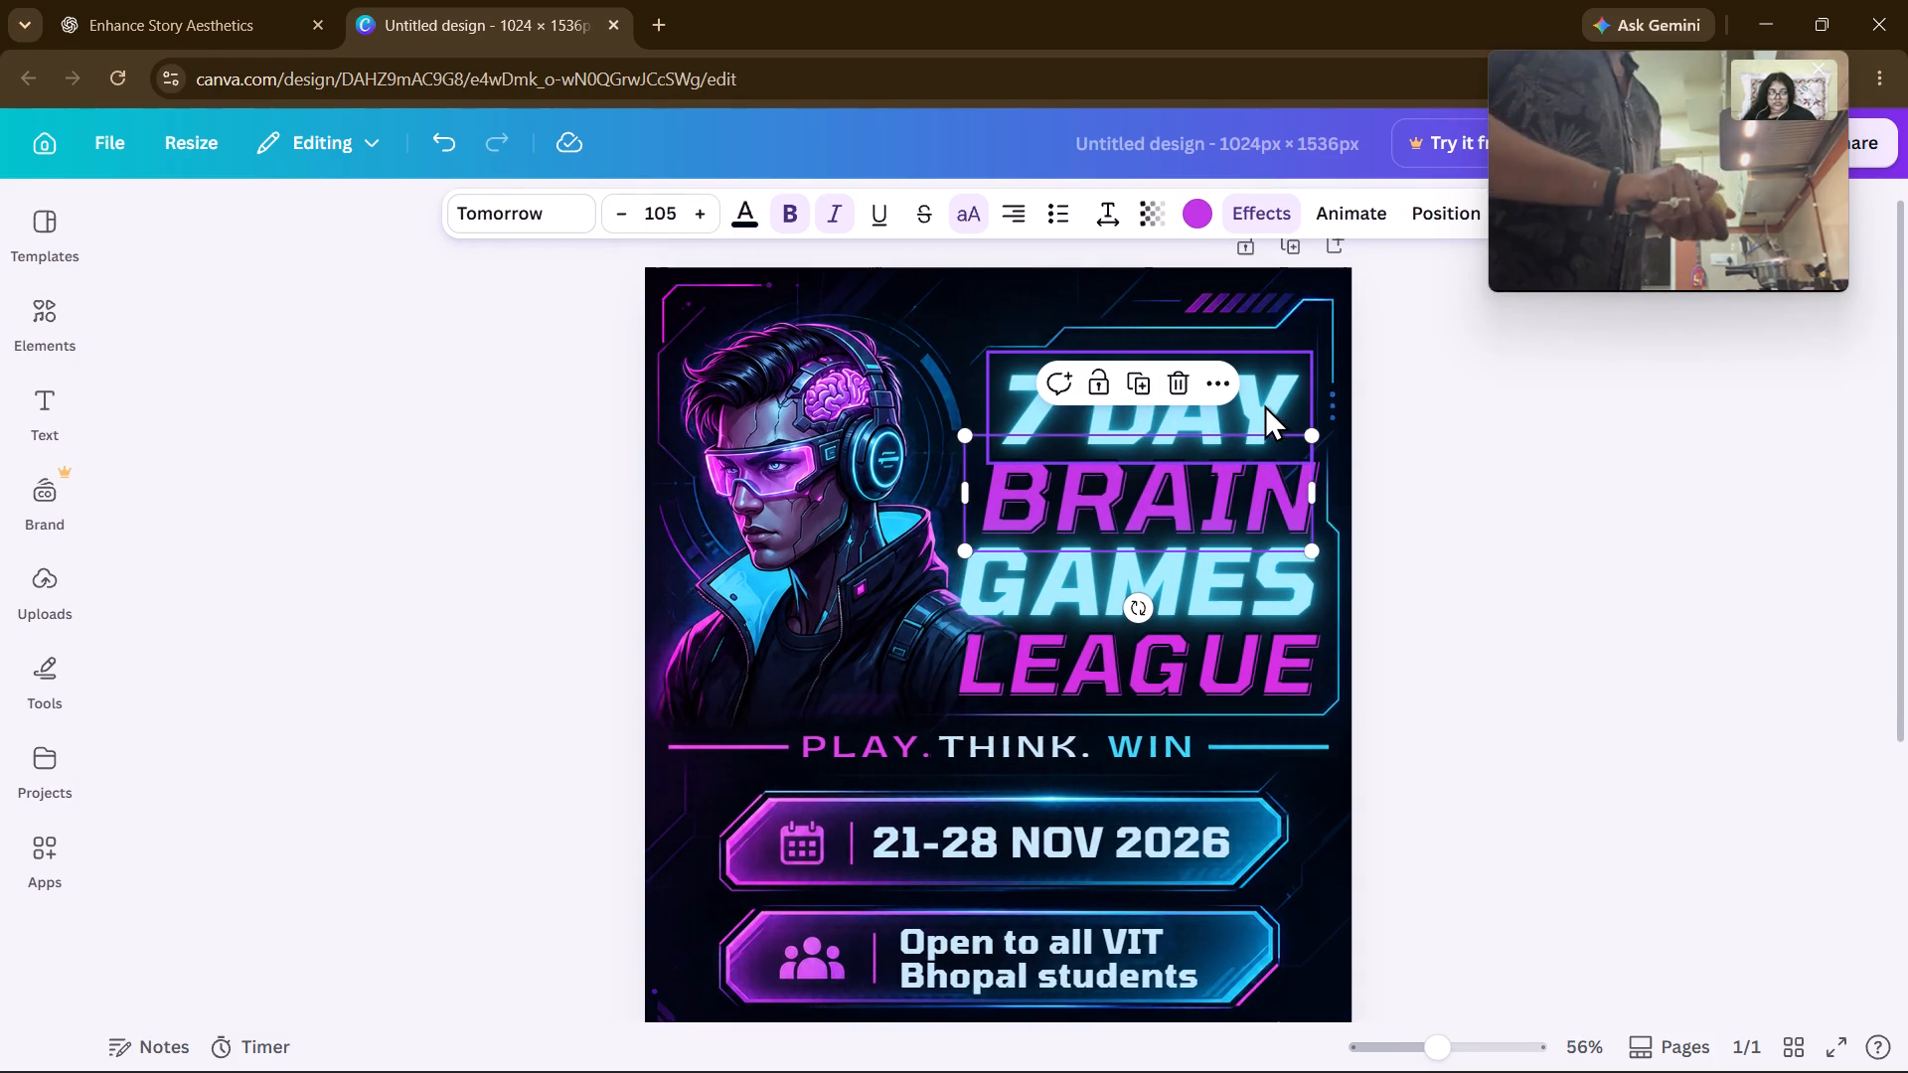
Open the text effects settings for the title line 7 DAY, keeping its uppercase formatting.
{"action": "left_click", "coordinate": [1264, 404]}
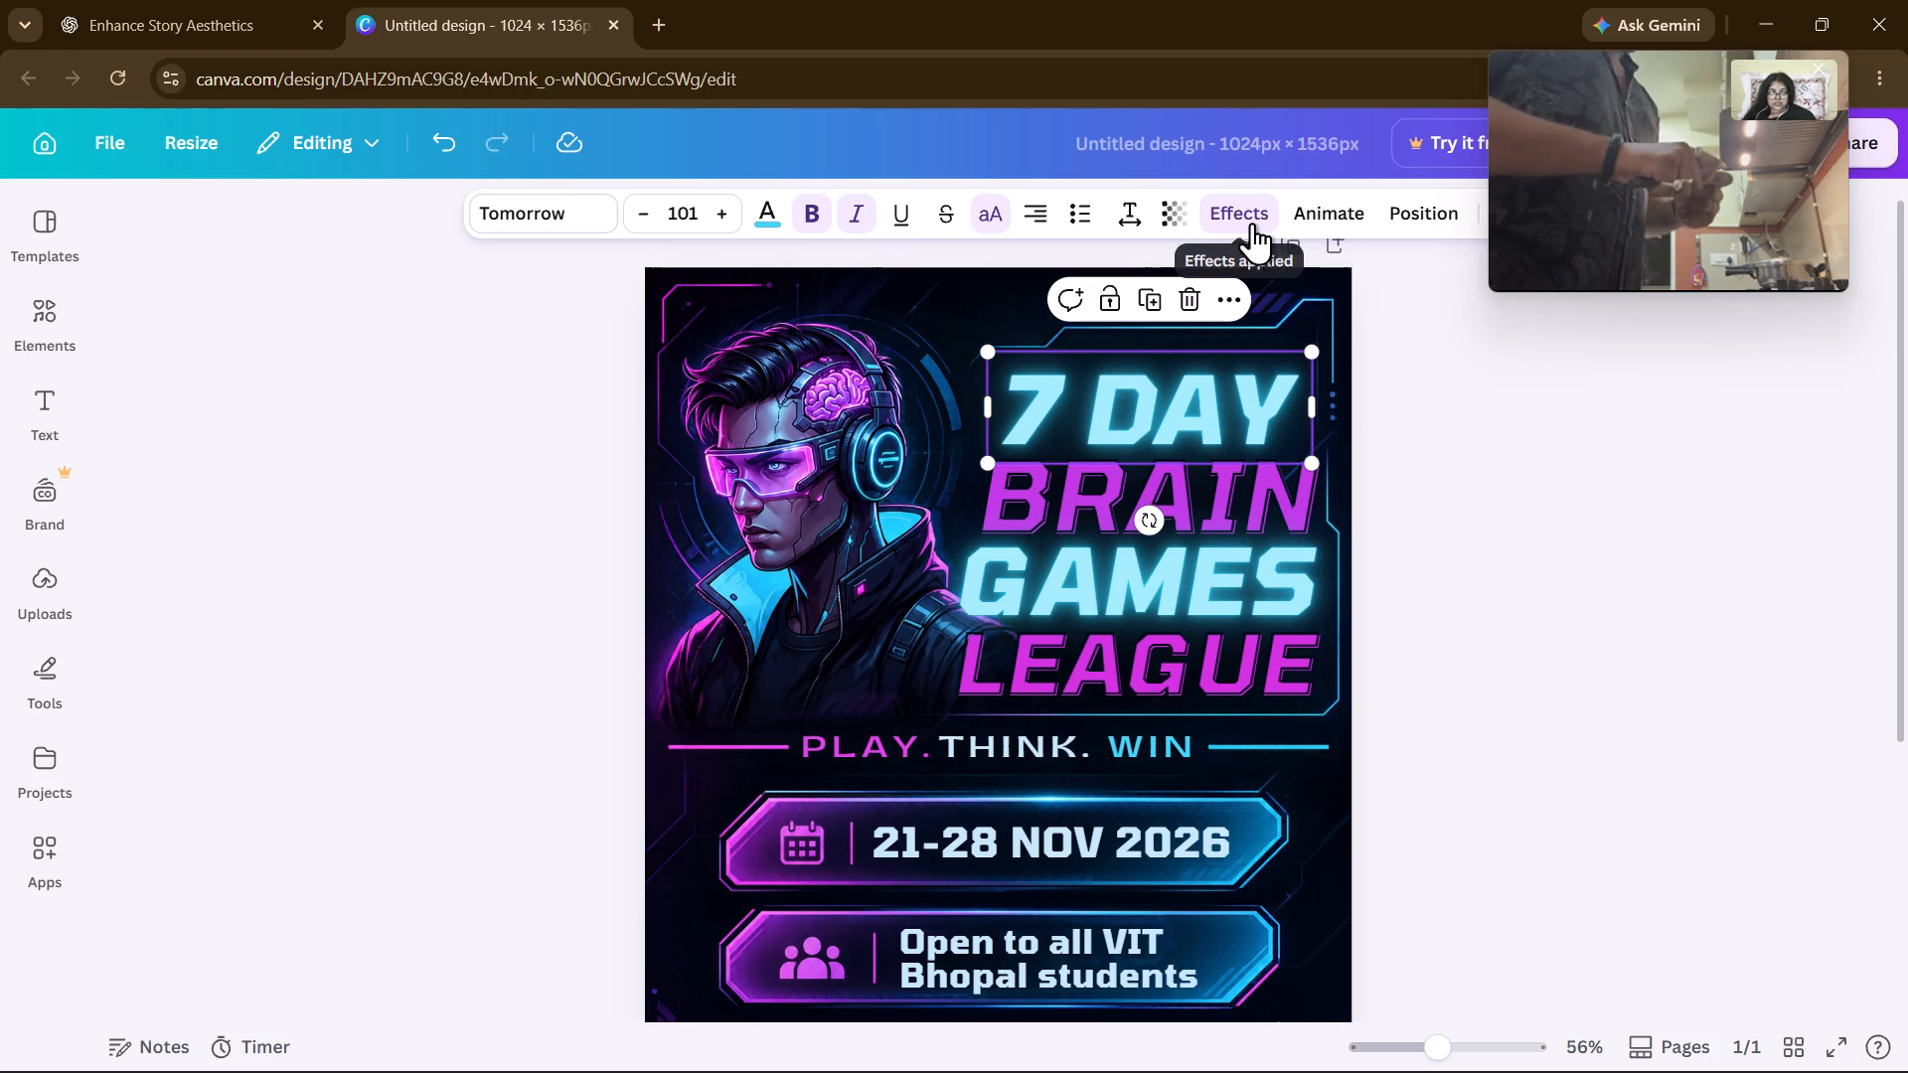
{"action": "left_click", "coordinate": [1001, 217]}
{"action": "left_click", "coordinate": [1001, 217]}
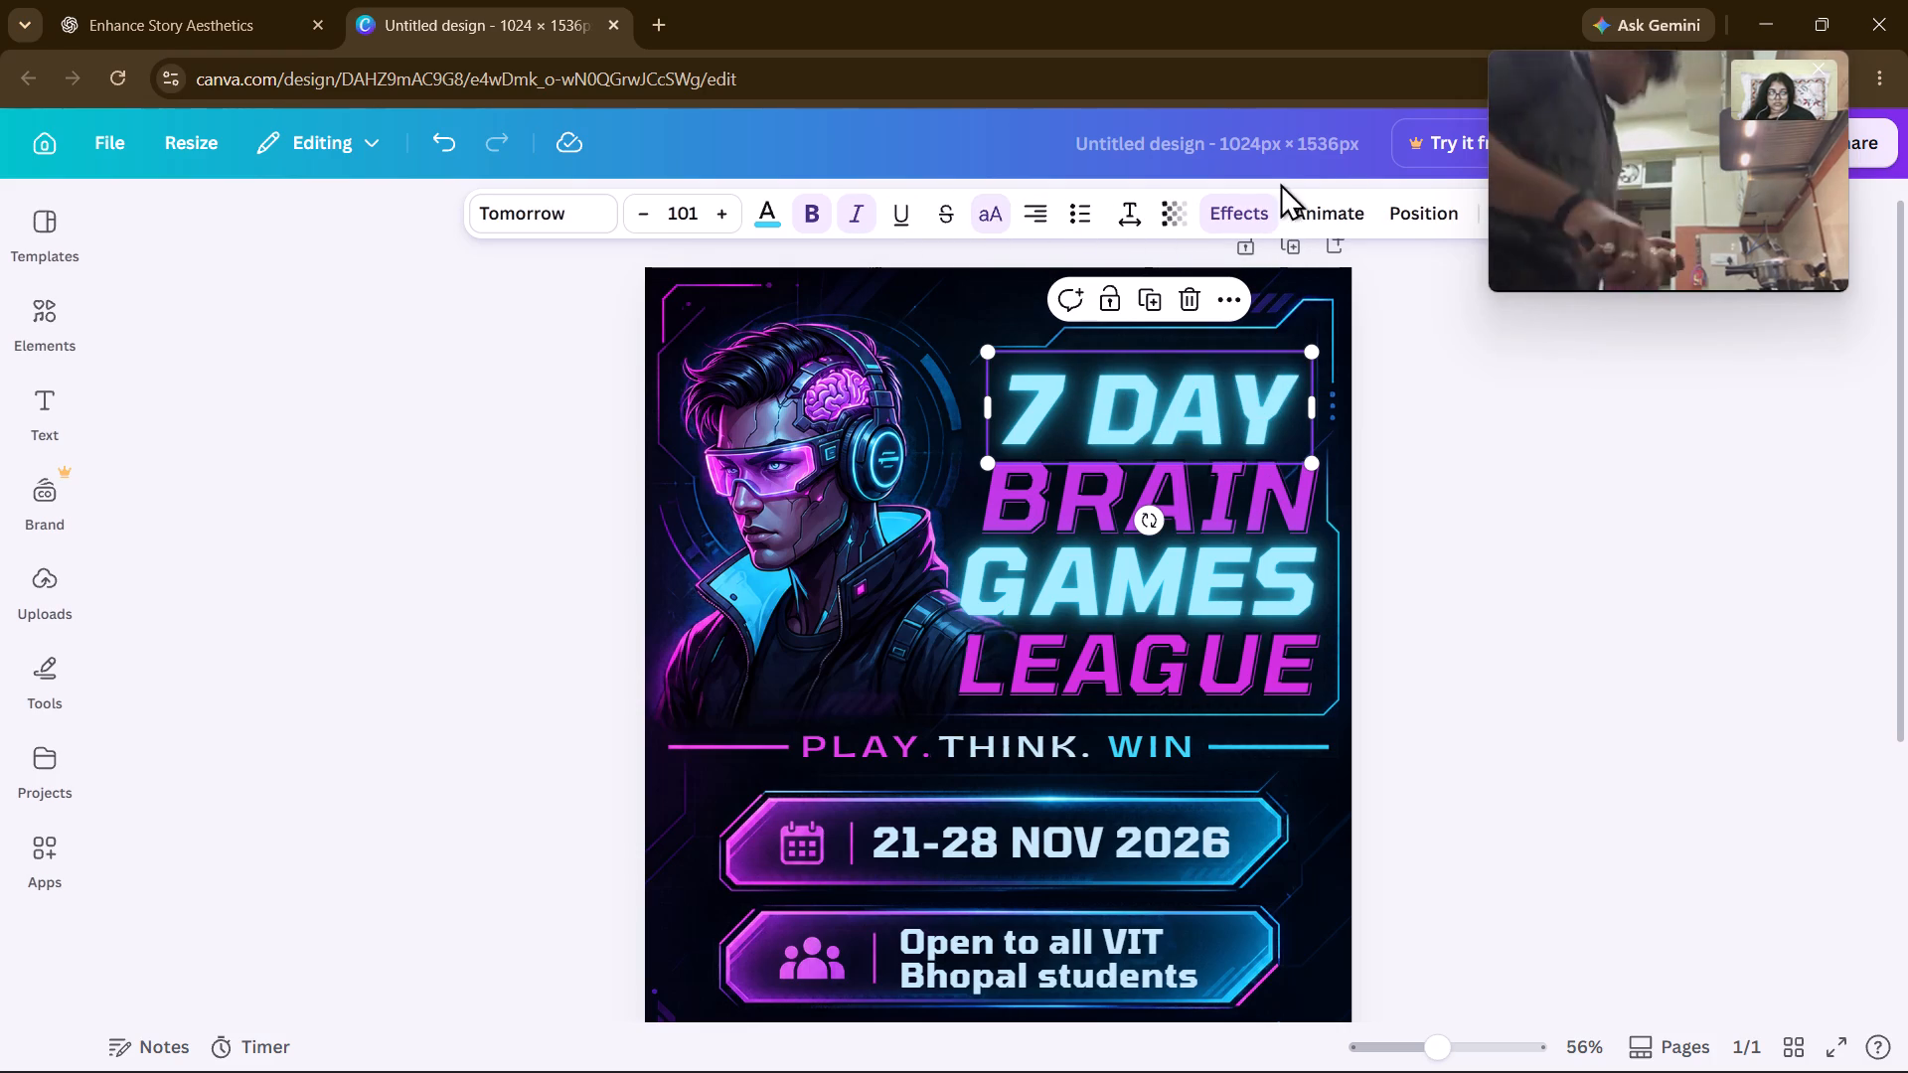
{"action": "left_click", "coordinate": [1233, 207]}
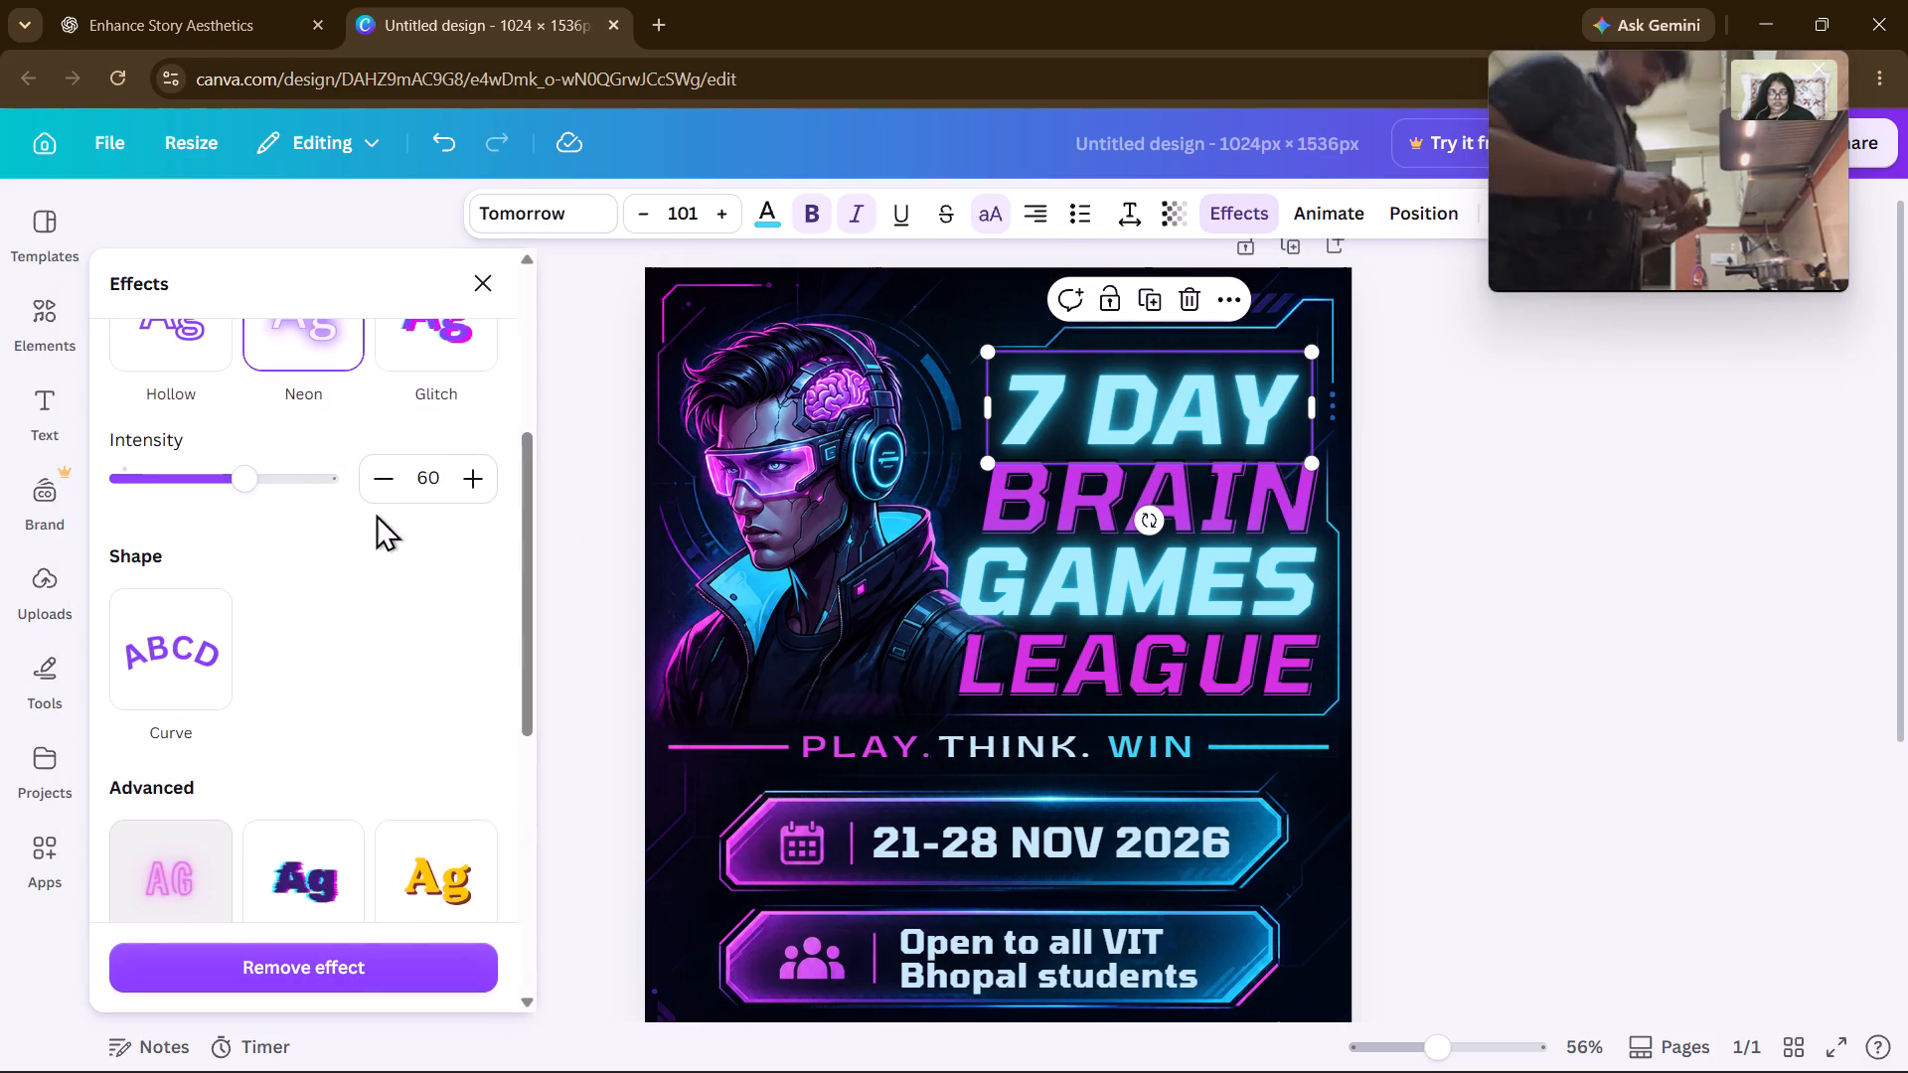
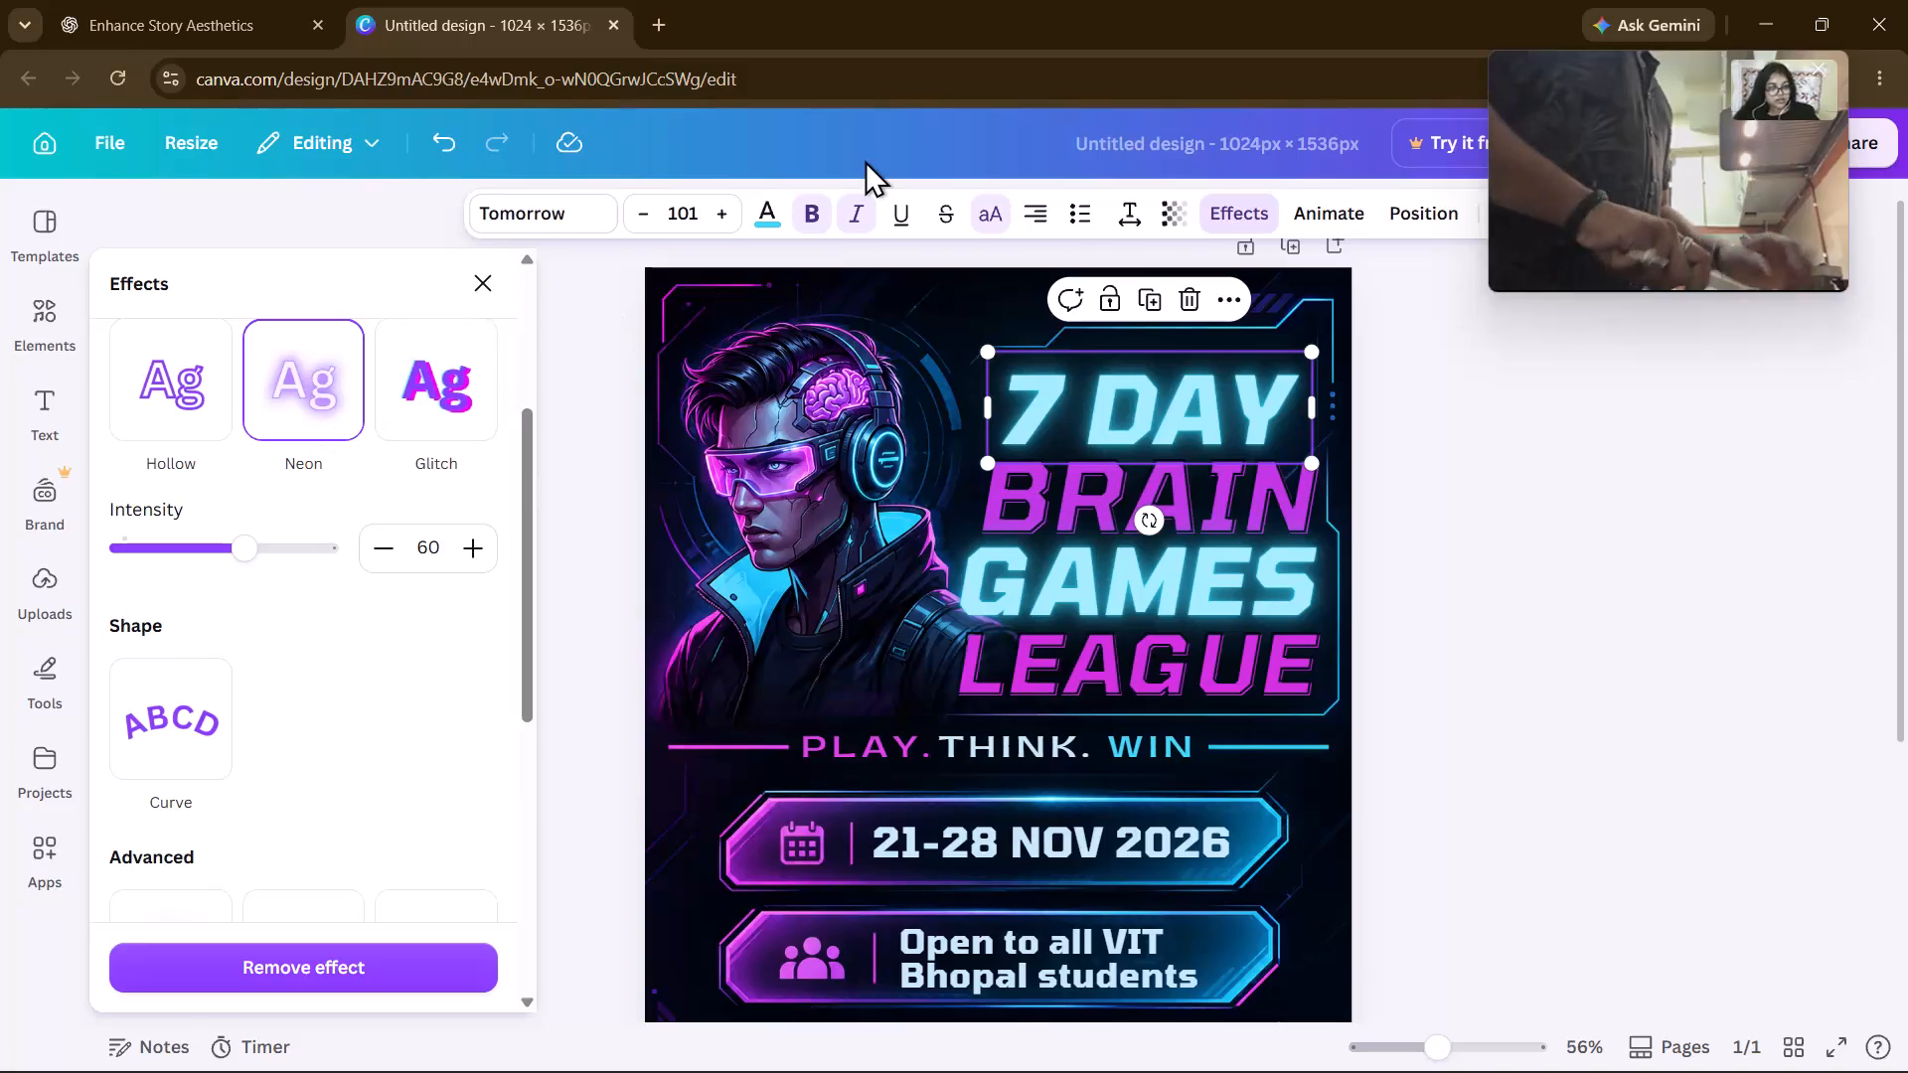
Close the text effects settings for the title line 7 DAY and review the poster down to the REGISTER NOW banner.
{"action": "left_click", "coordinate": [1551, 842]}
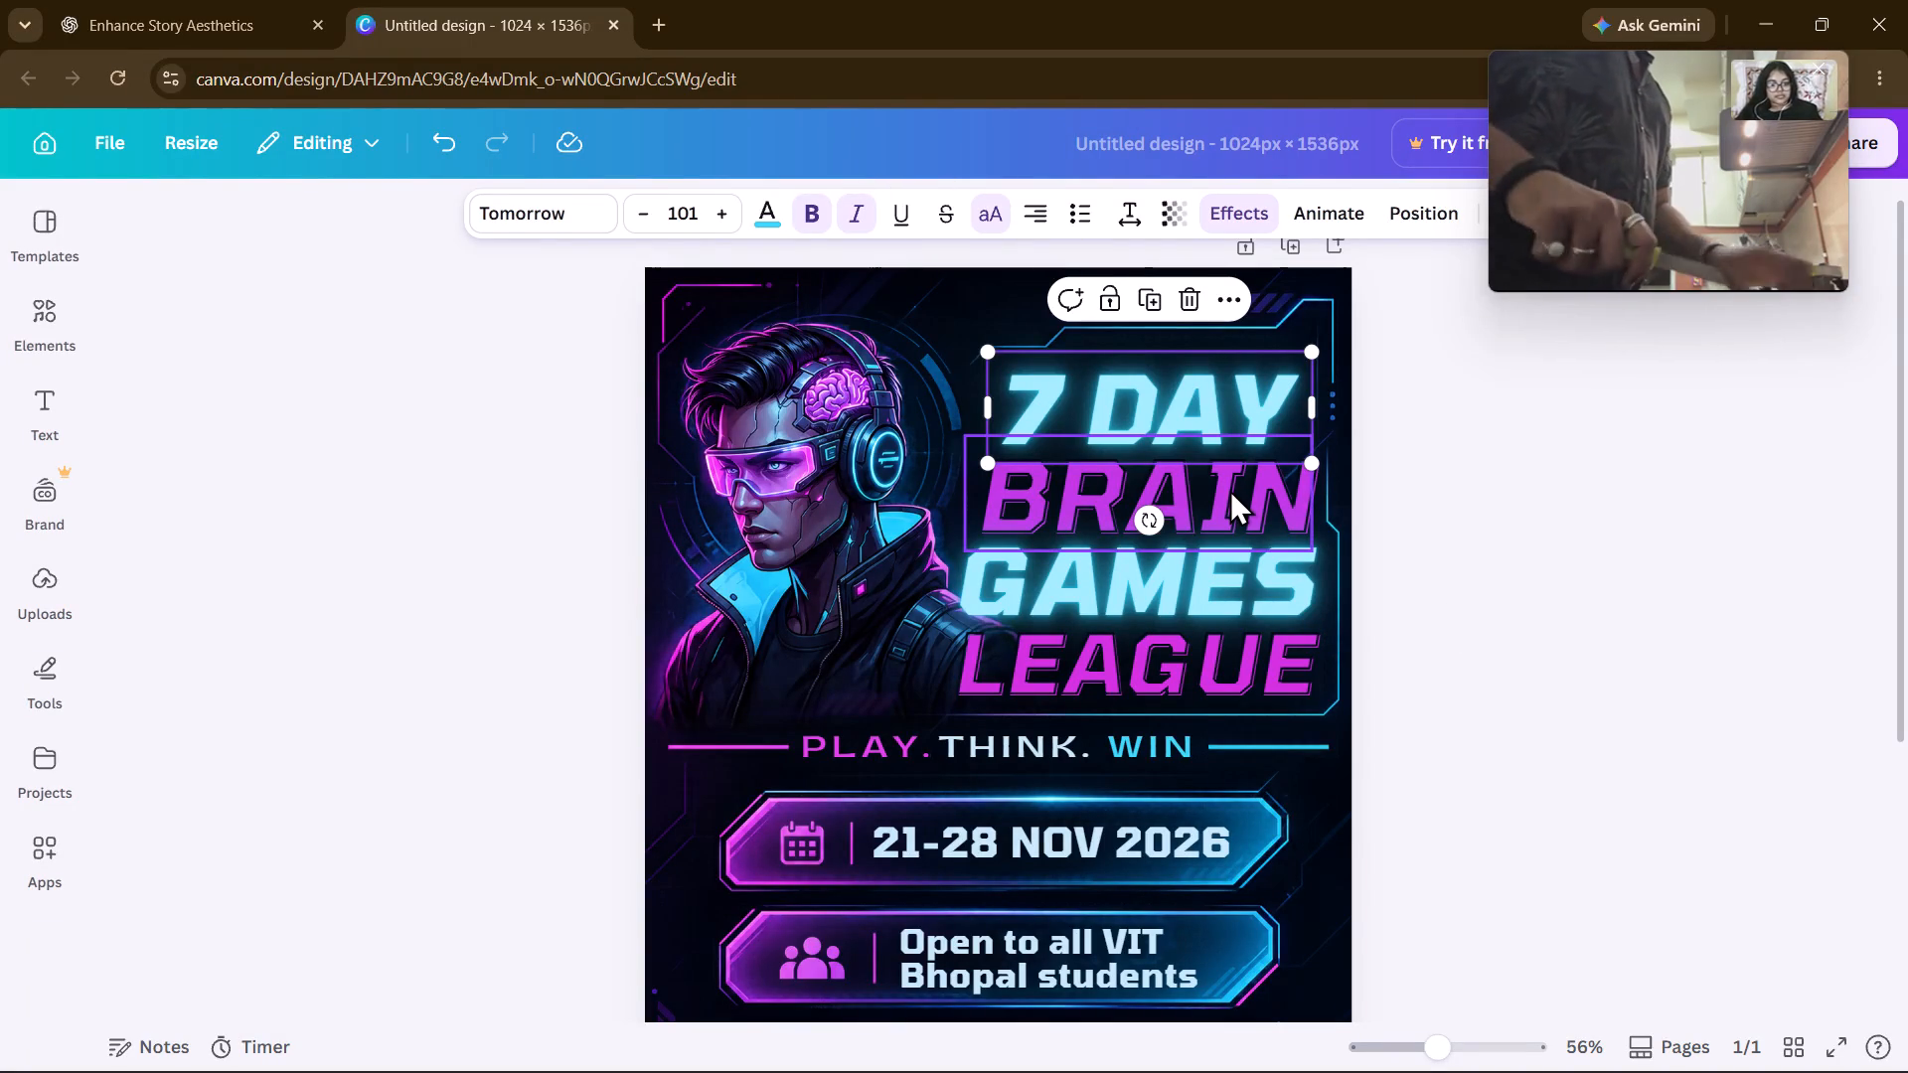
{"action": "scroll", "coordinate": [1415, 850], "scroll_direction": "down", "scroll_amount": 2}
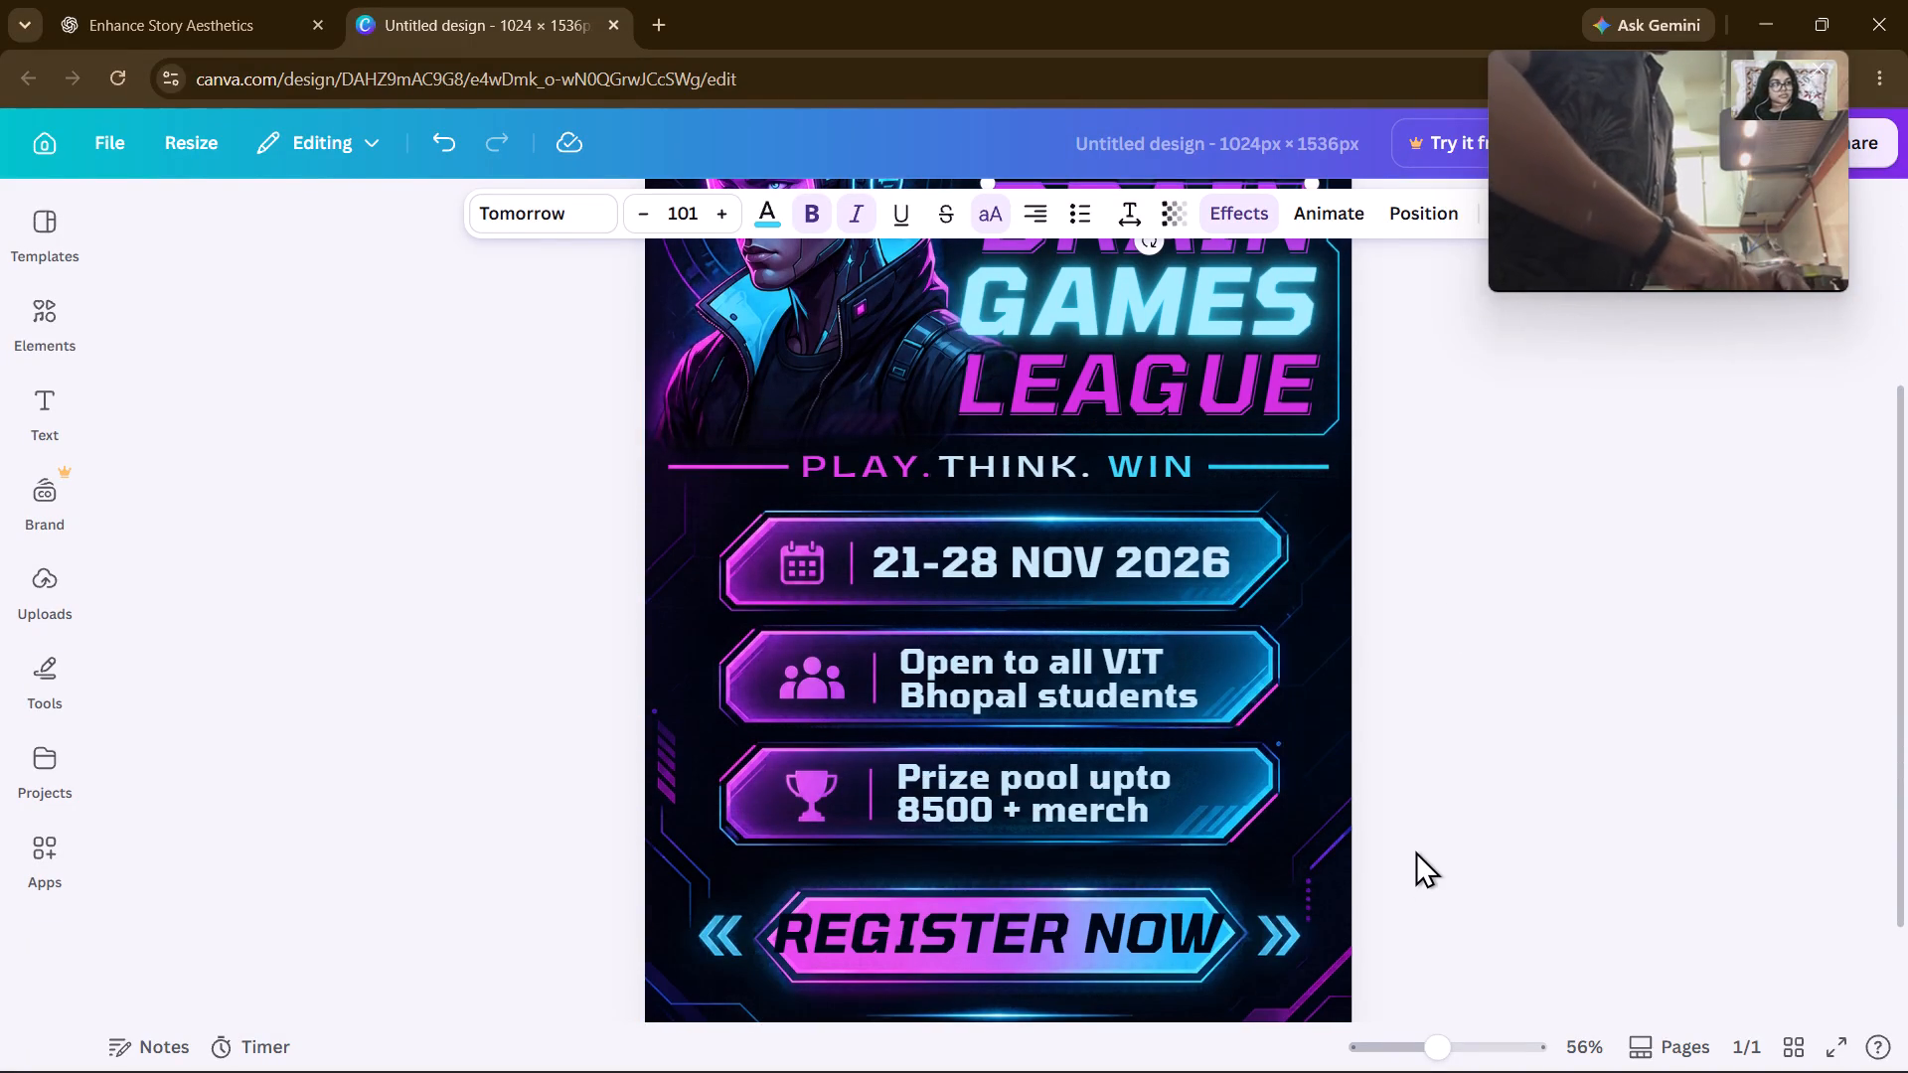
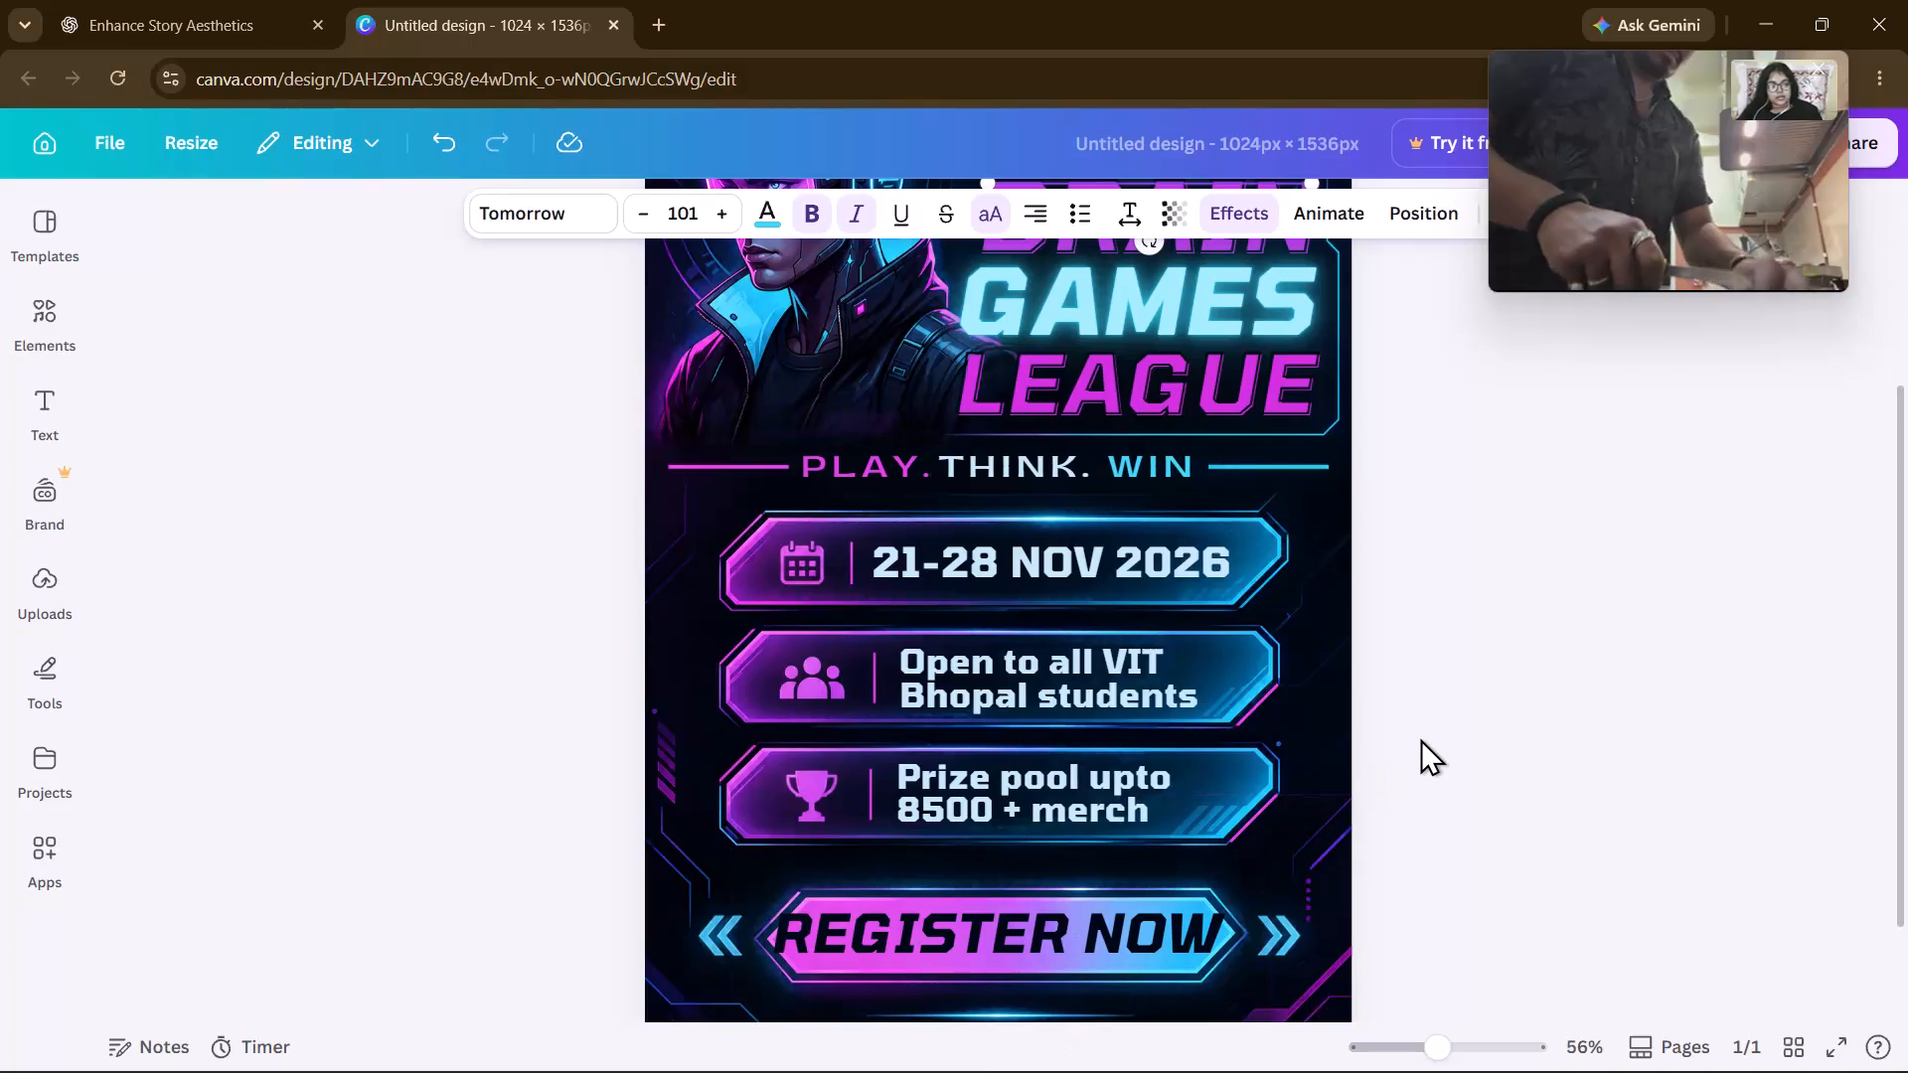
Reduce the REGISTER NOW banner text to font size 52.9.
{"action": "scroll", "coordinate": [1423, 735], "scroll_direction": "down", "scroll_amount": 1}
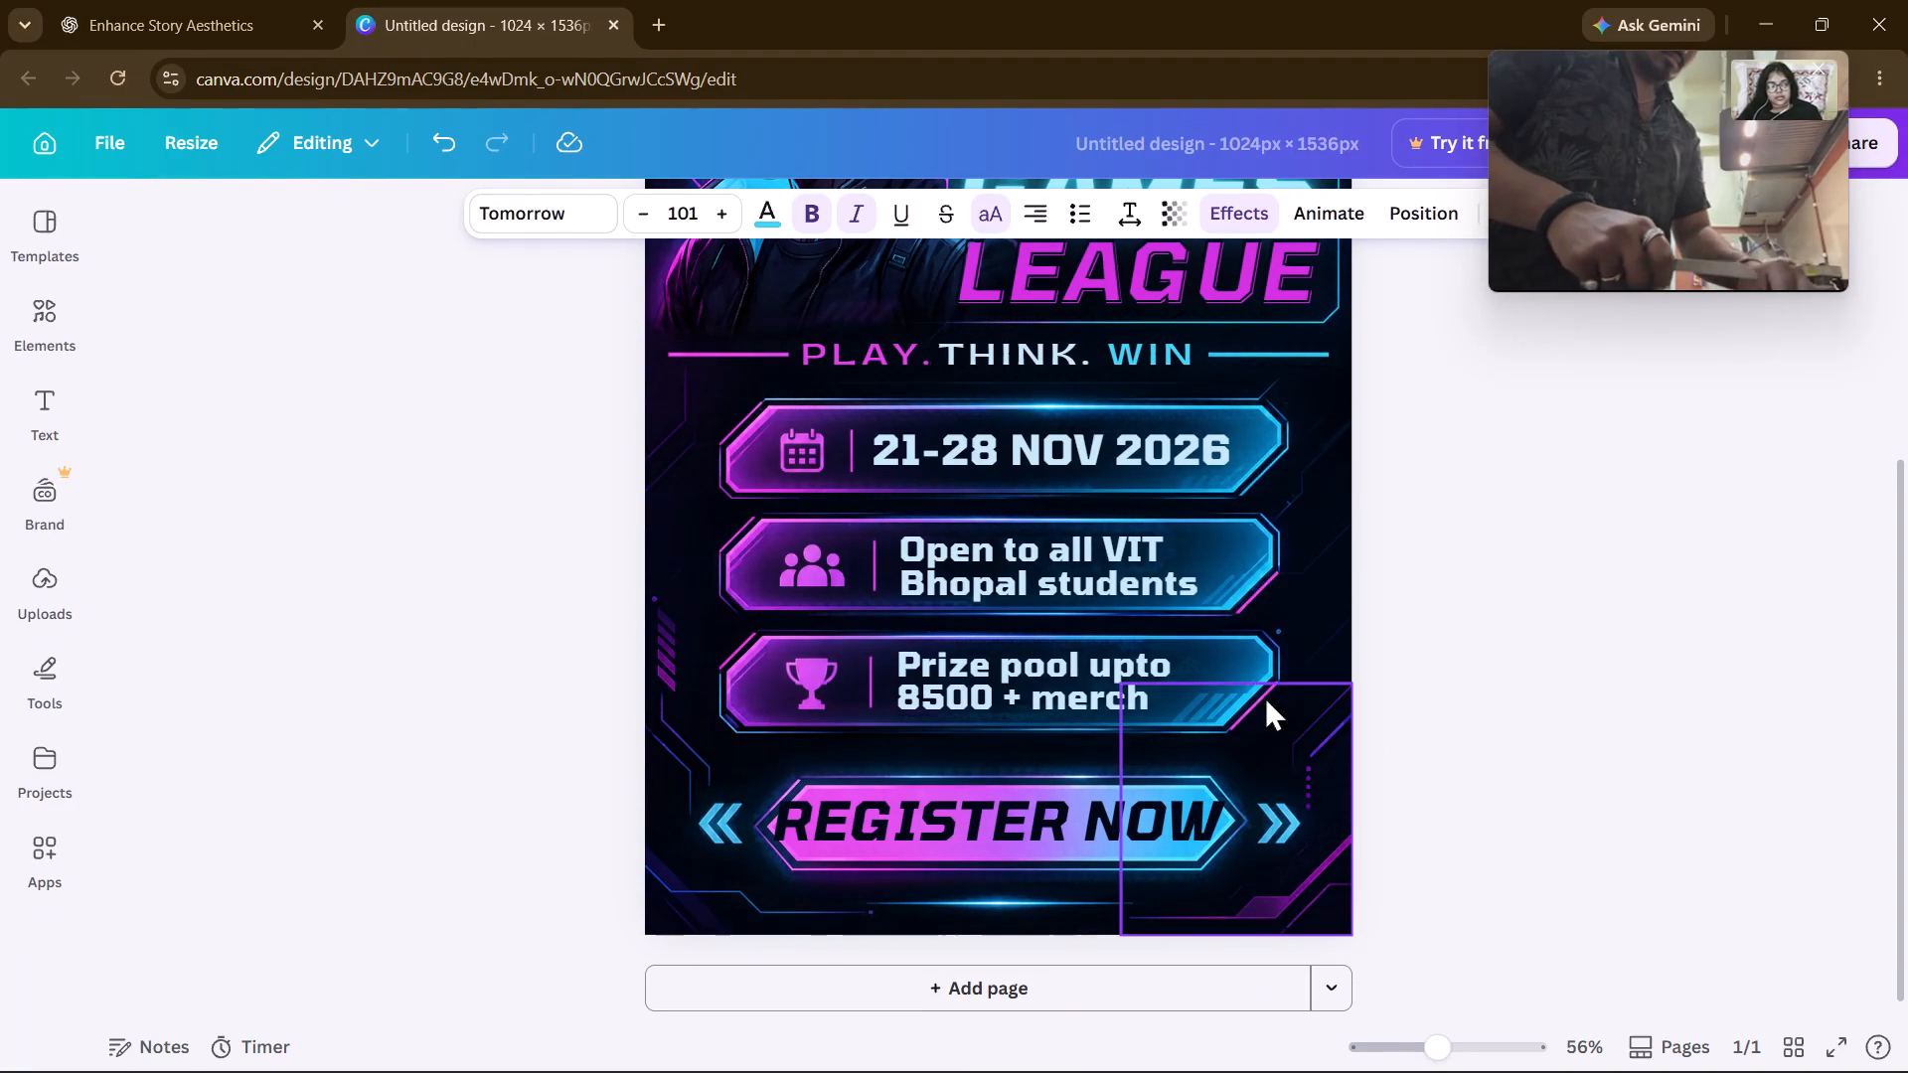
{"action": "left_click", "coordinate": [1039, 803]}
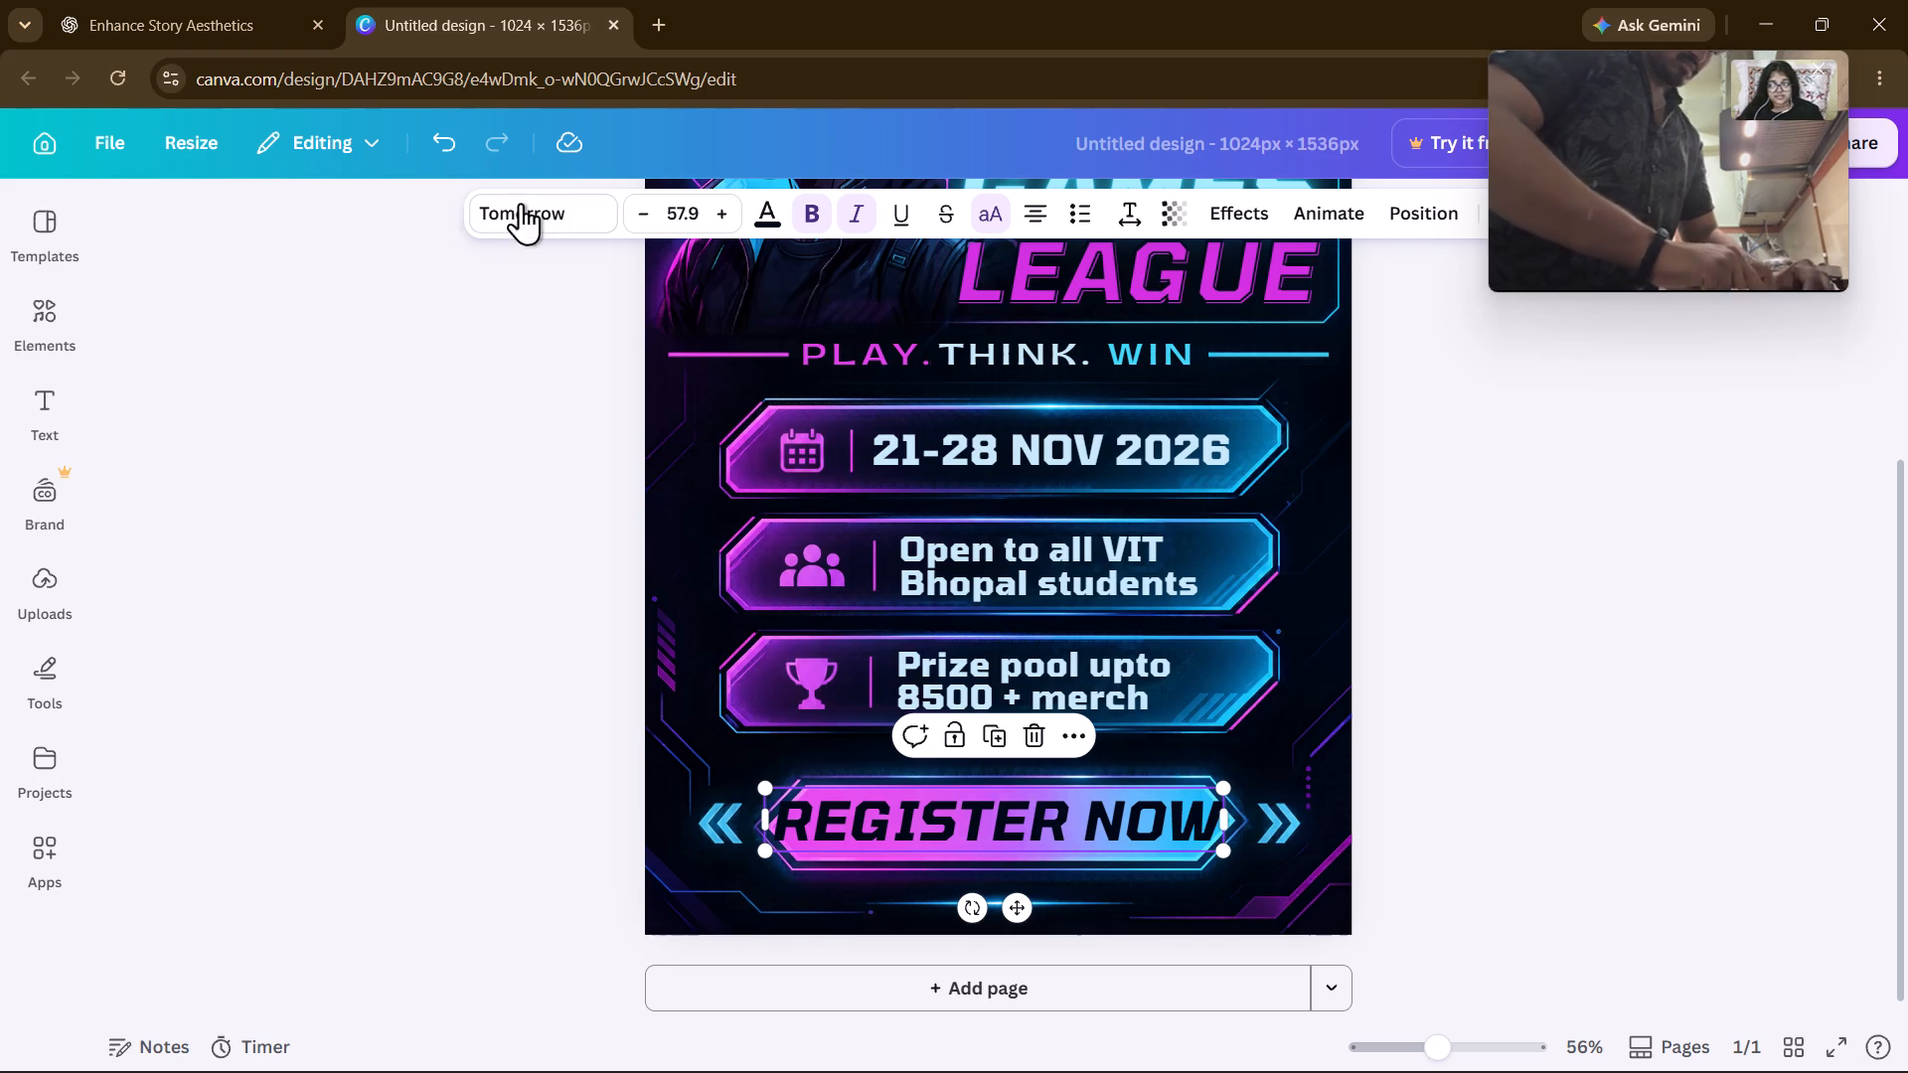
{"action": "left_click", "coordinate": [636, 227]}
{"action": "double_click", "coordinate": [636, 227]}
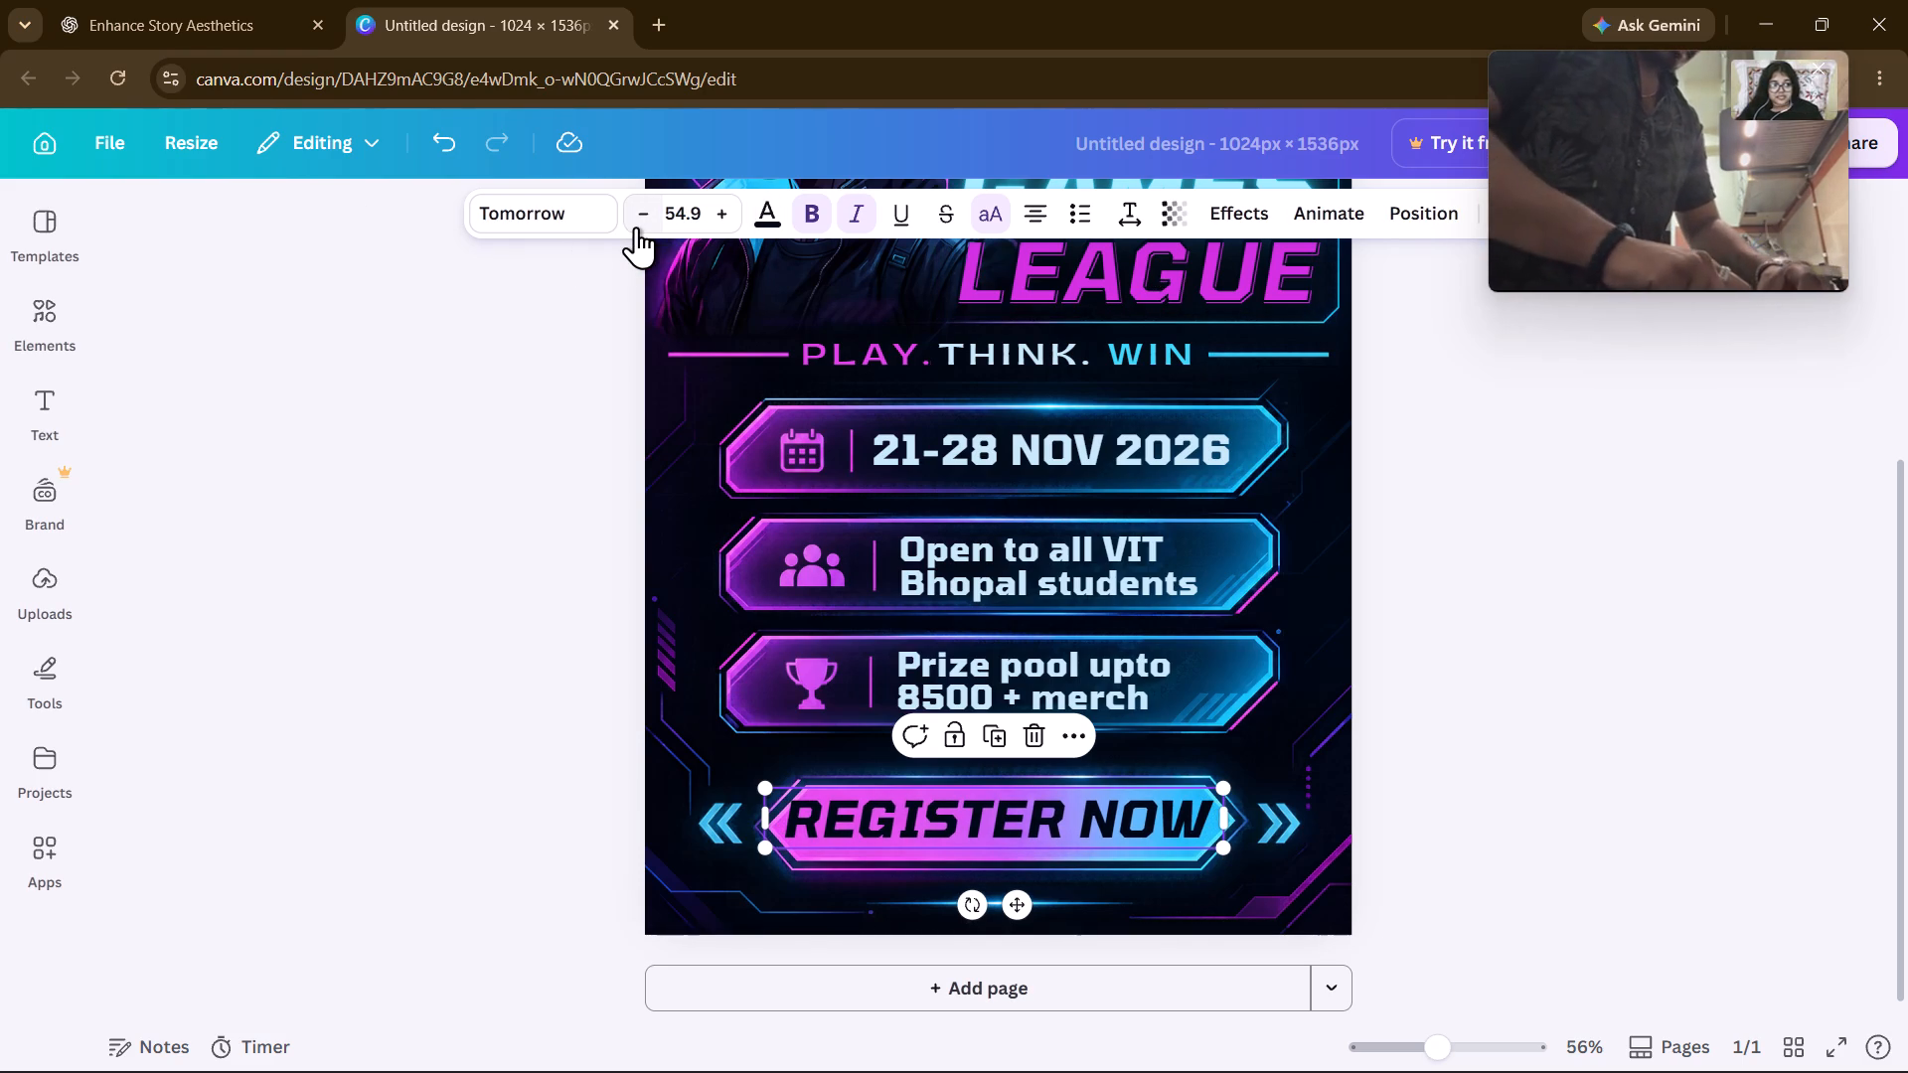
{"action": "left_click", "coordinate": [650, 211]}
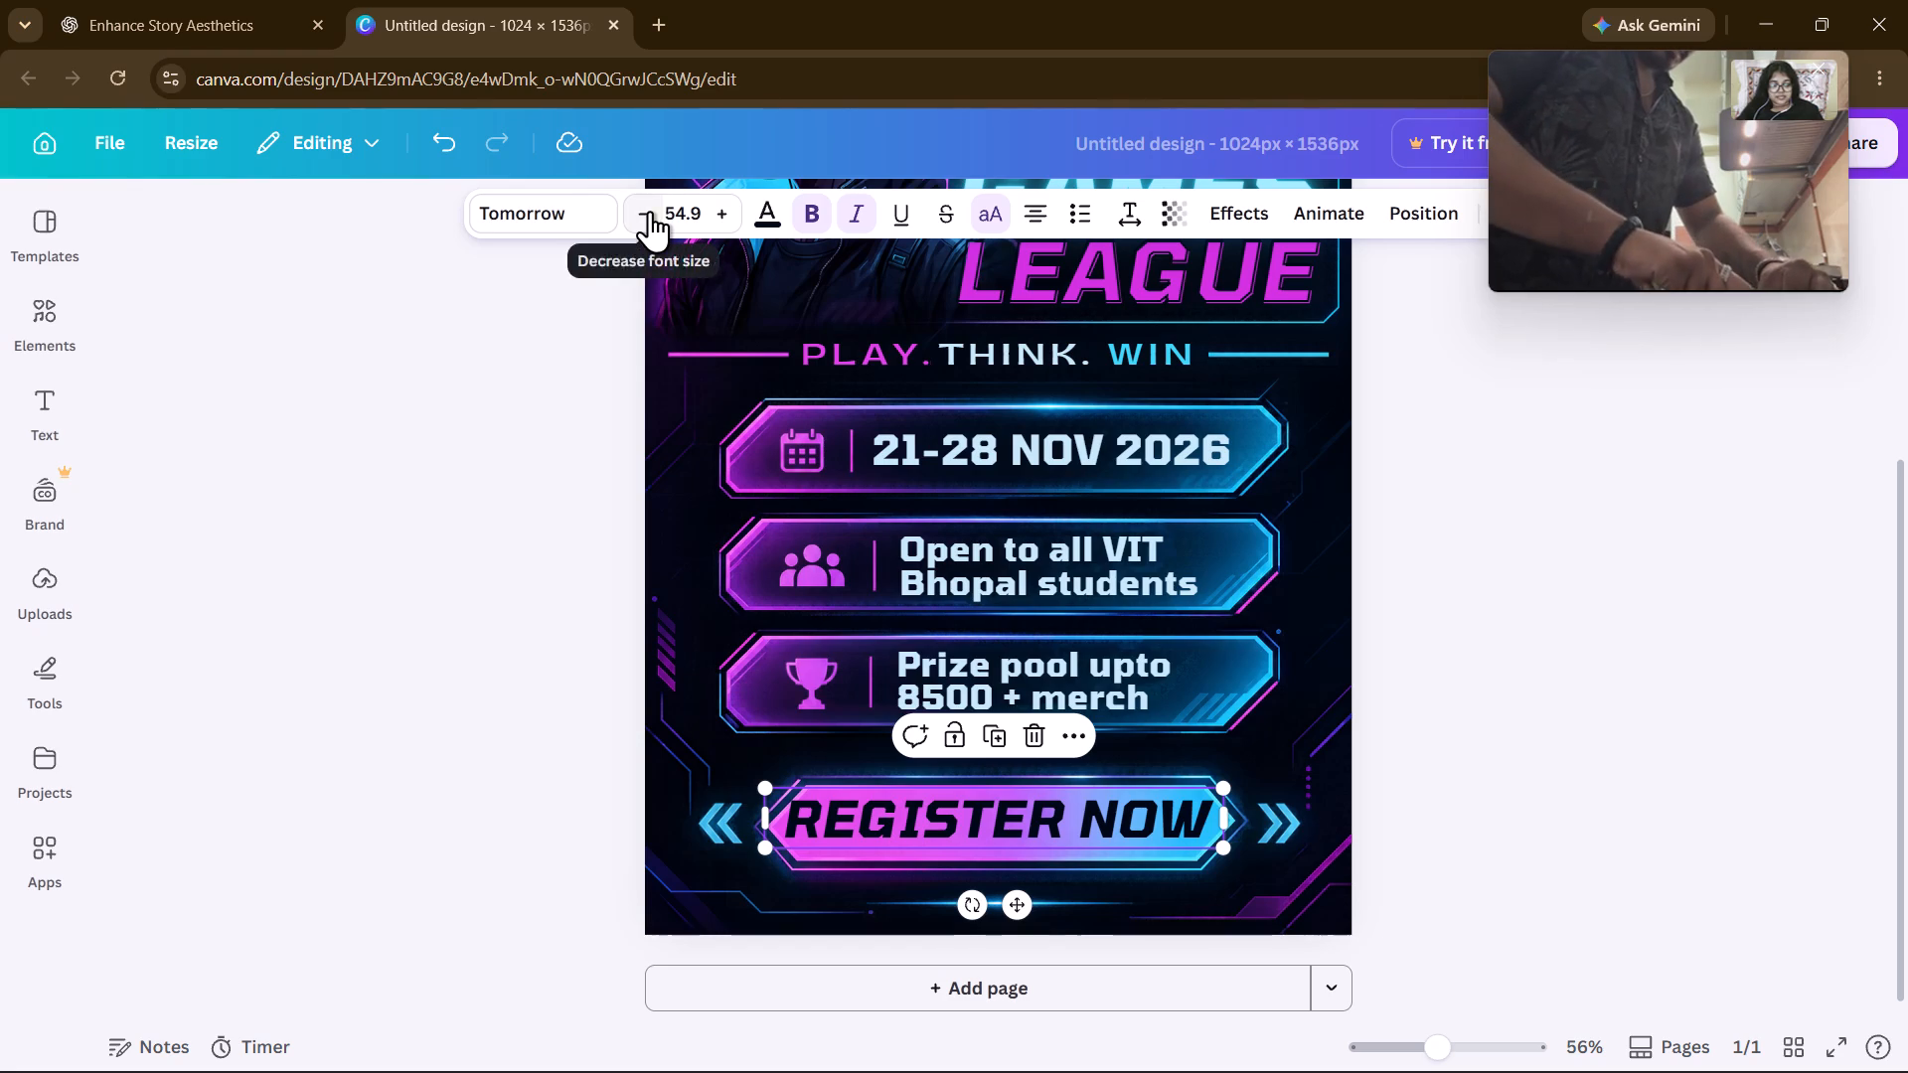
{"action": "left_click", "coordinate": [650, 211]}
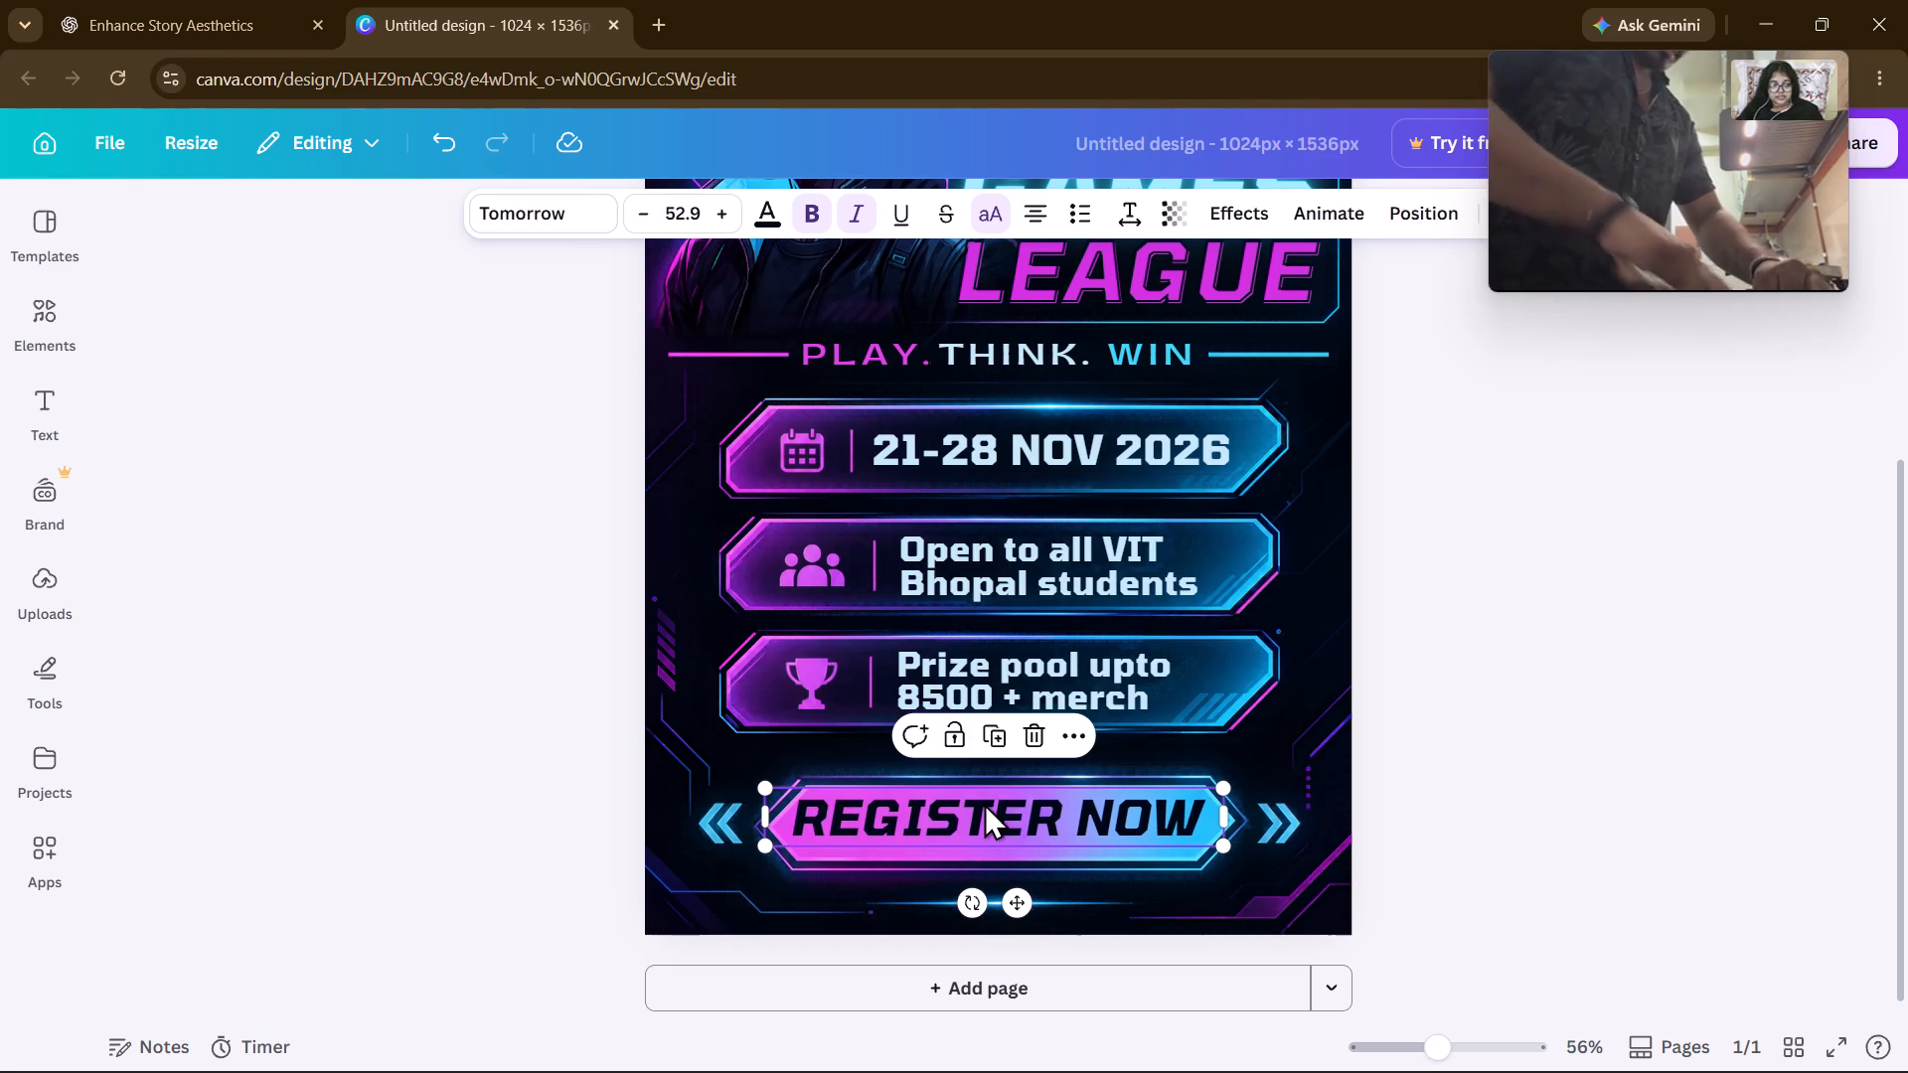
Reposition the REGISTER NOW text so it sits centred inside its banner.
{"action": "left_click", "coordinate": [984, 803]}
{"action": "left_click_drag", "start_coordinate": [984, 803], "coordinate": [990, 814]}
{"action": "left_click", "coordinate": [1484, 821]}
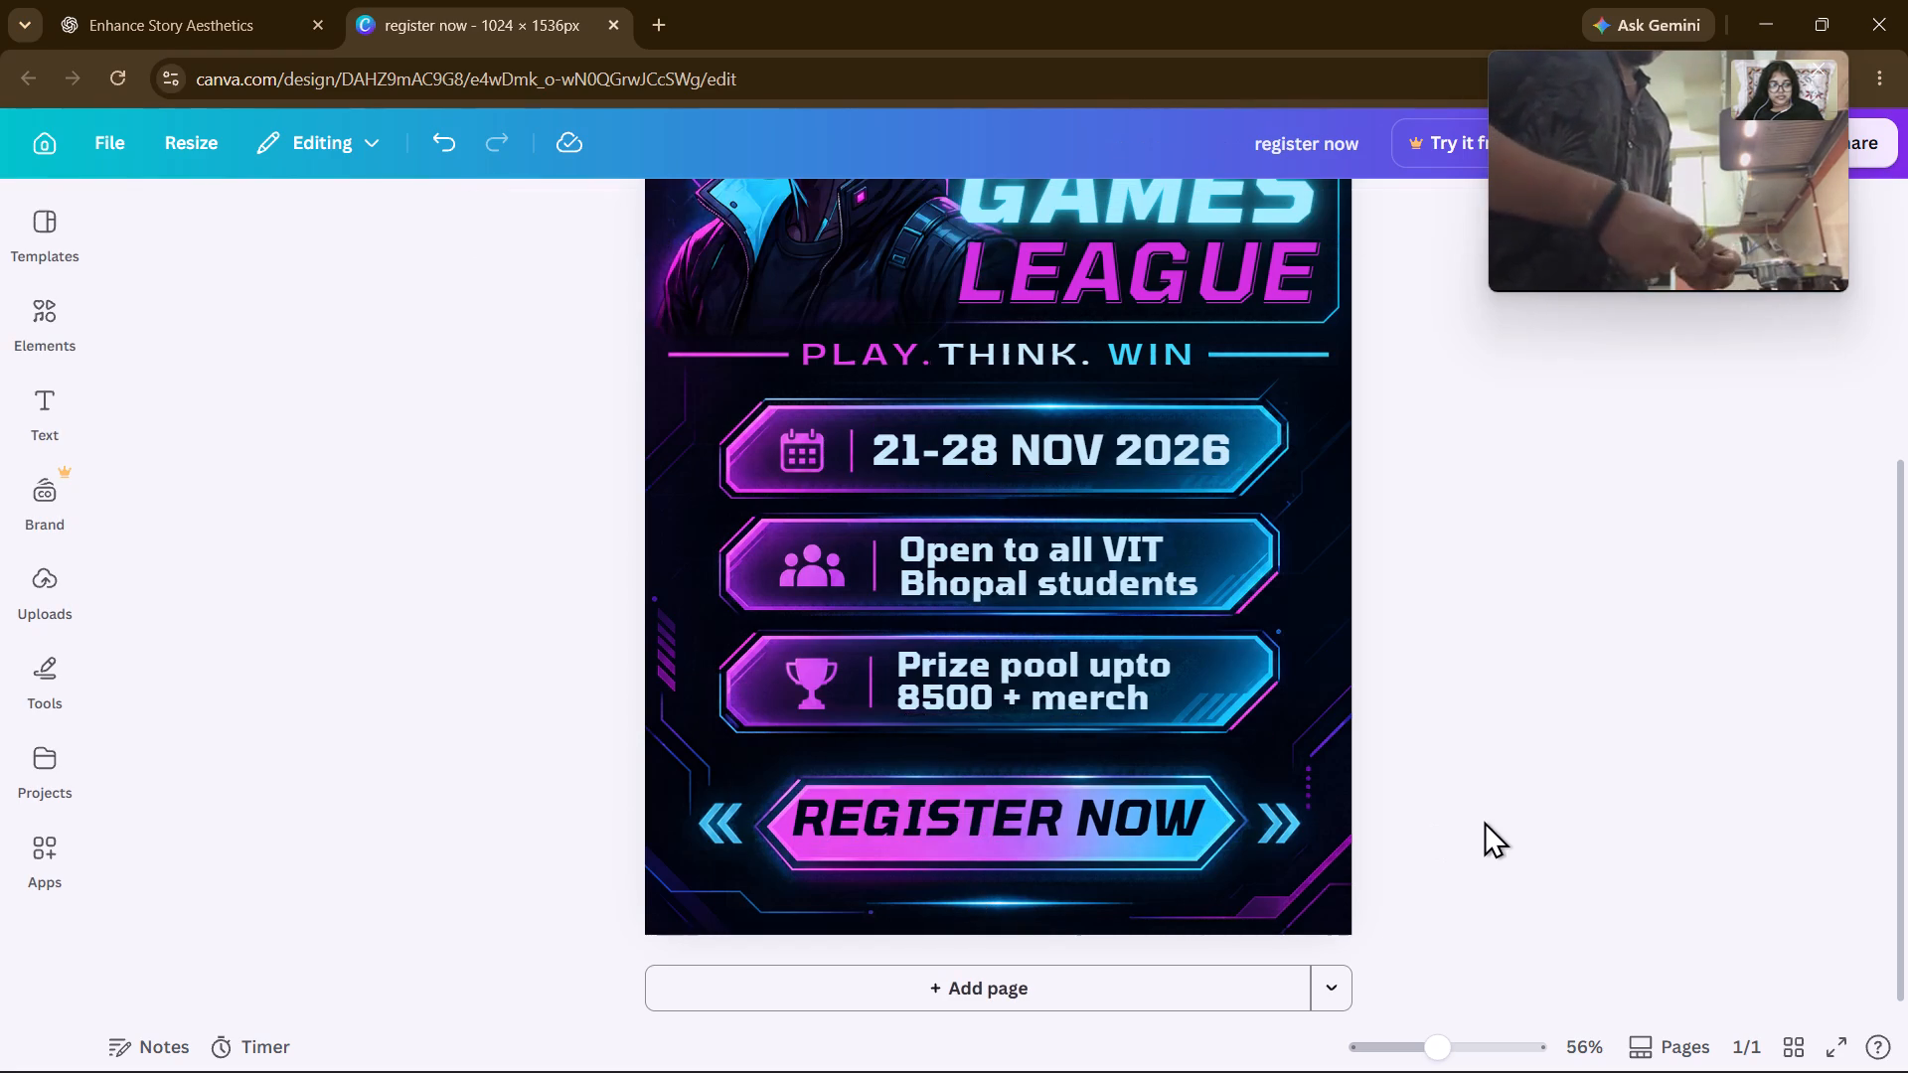
{"action": "left_click", "coordinate": [1131, 832]}
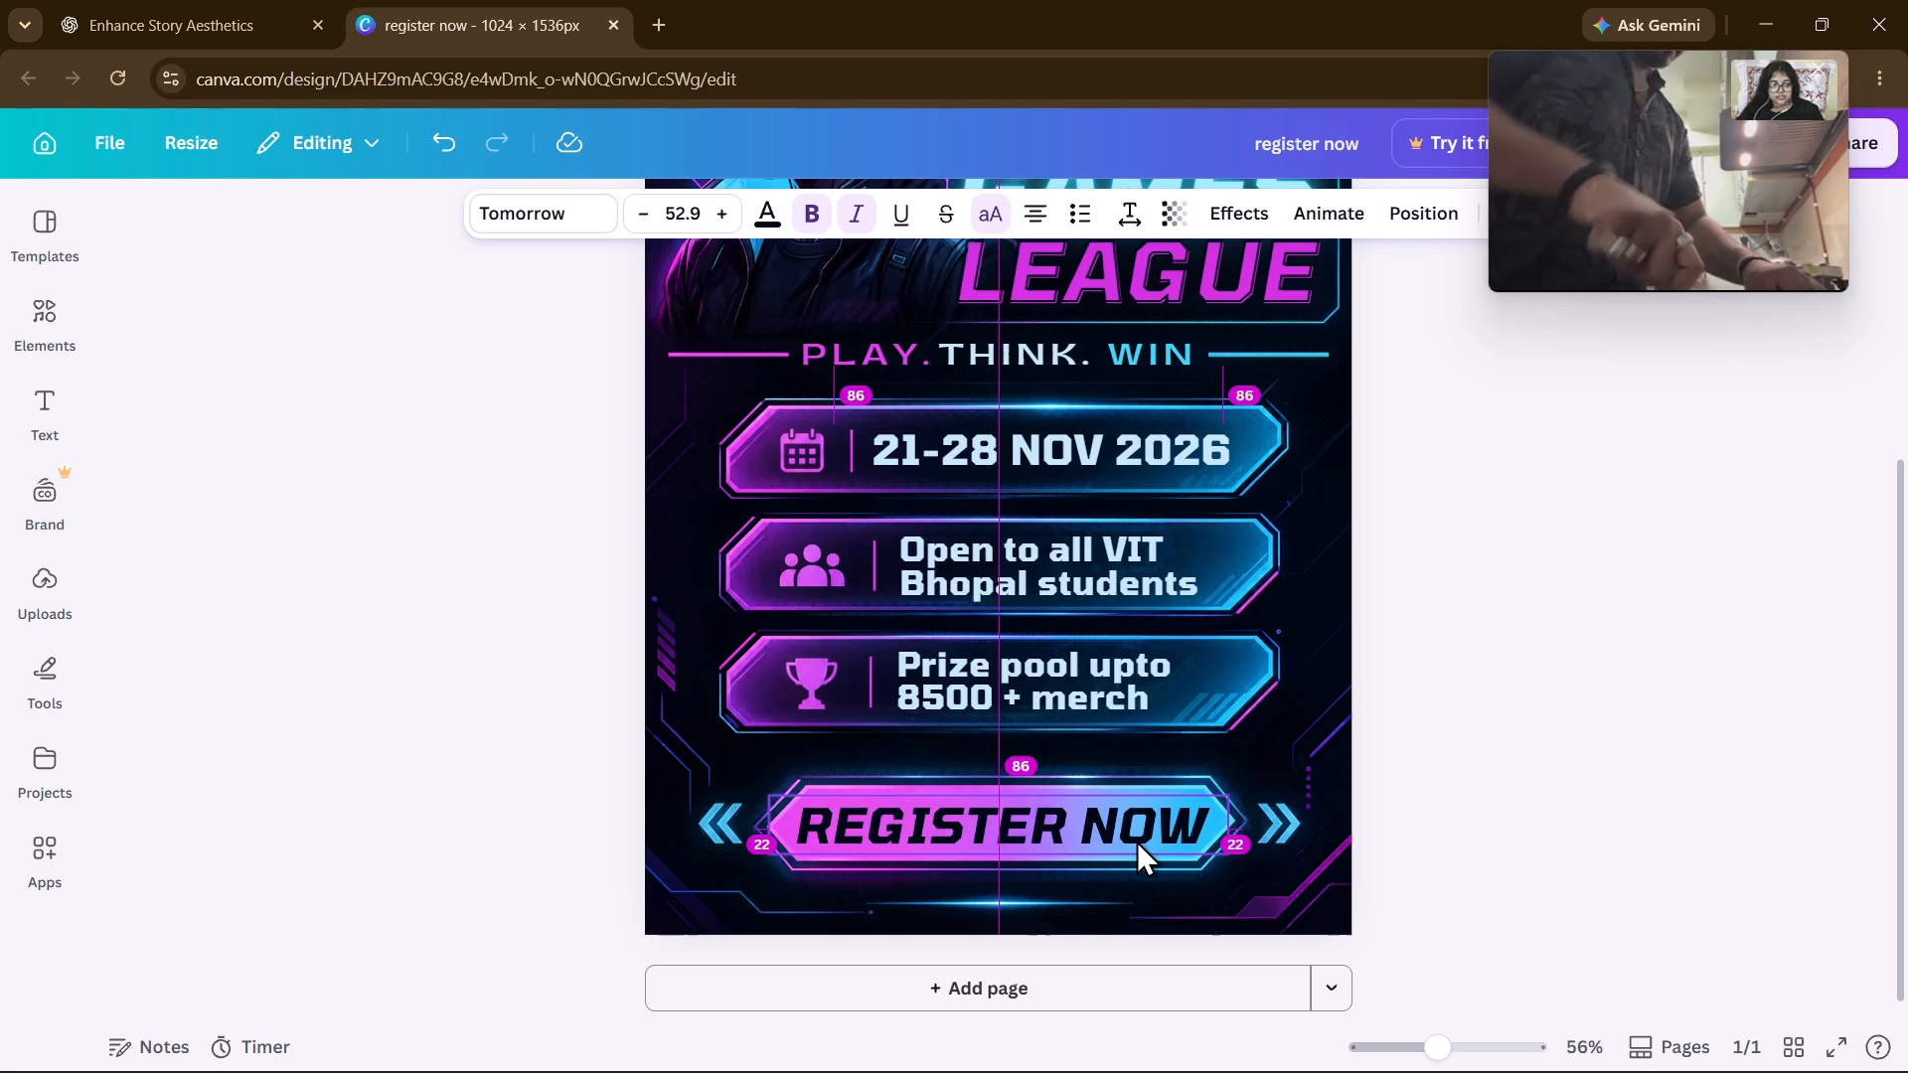
{"action": "left_click", "coordinate": [1136, 840]}
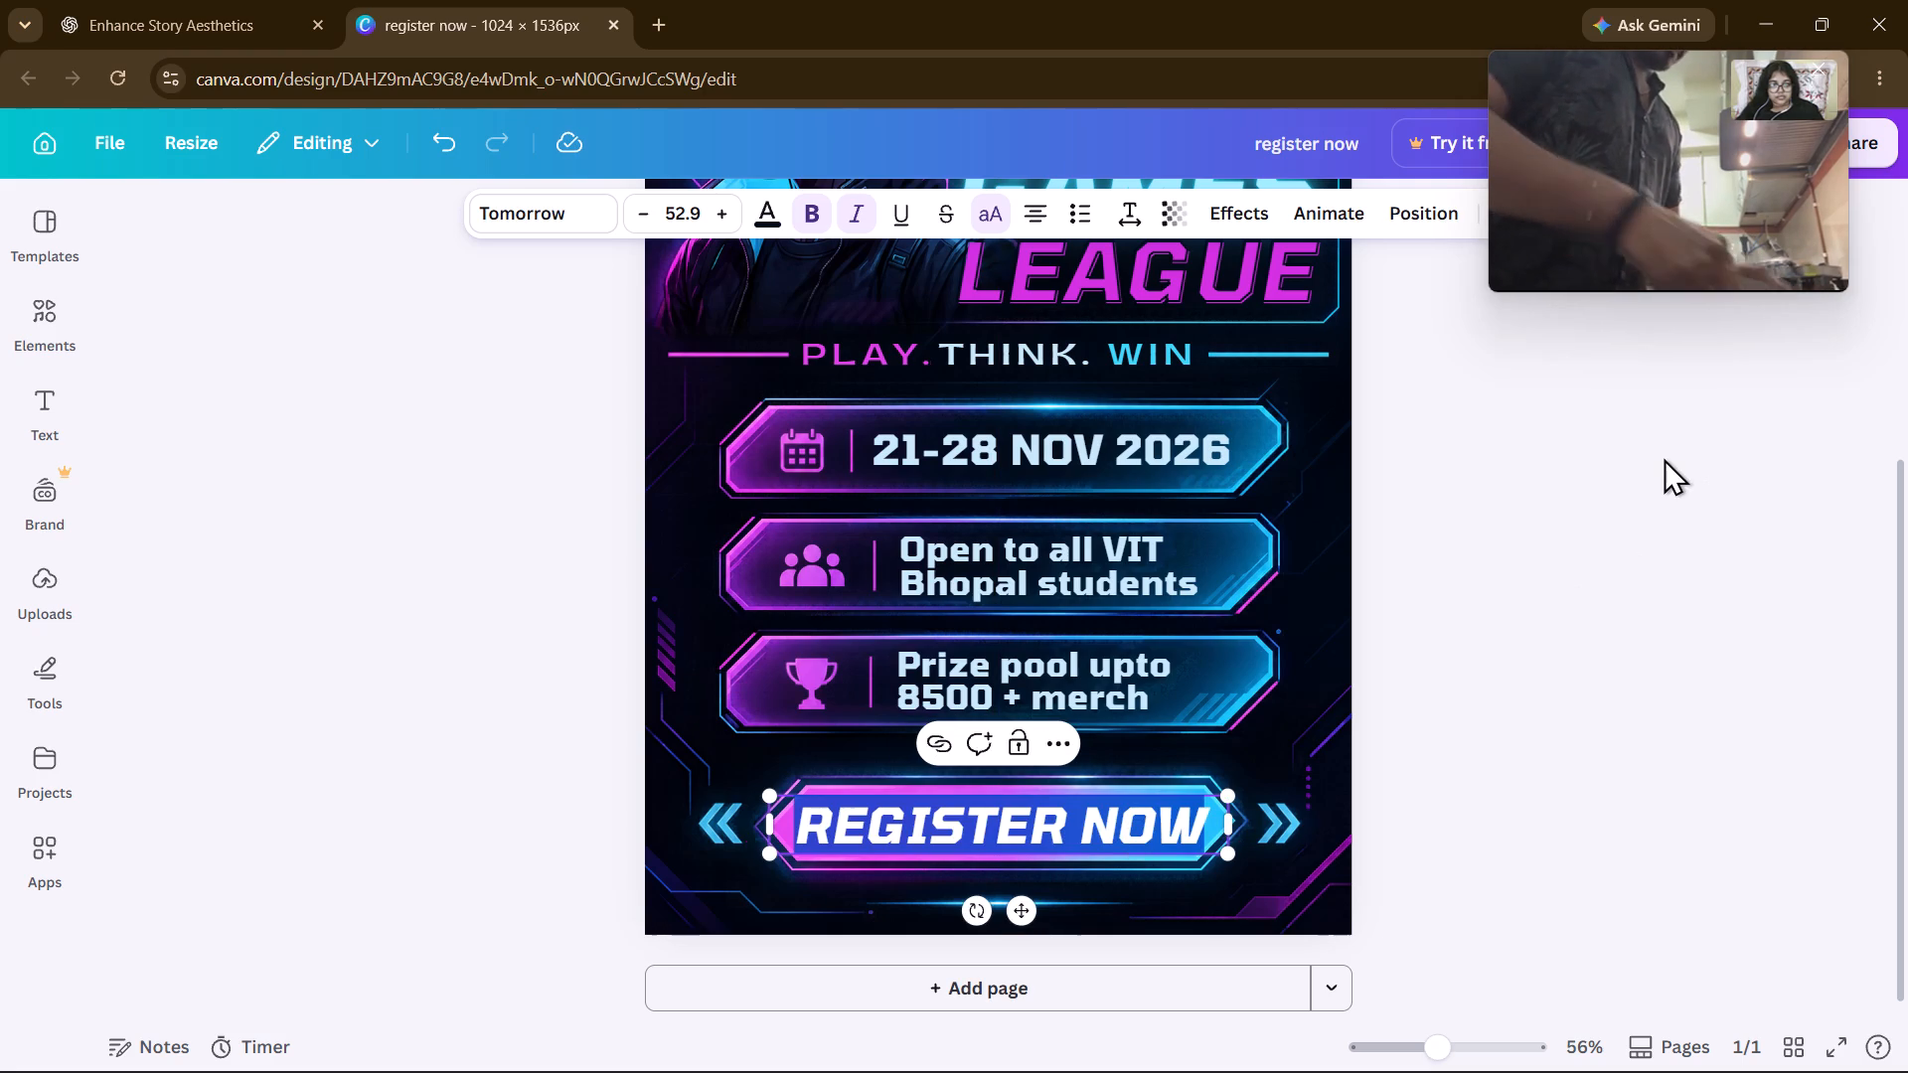
{"action": "left_click", "coordinate": [1571, 502]}
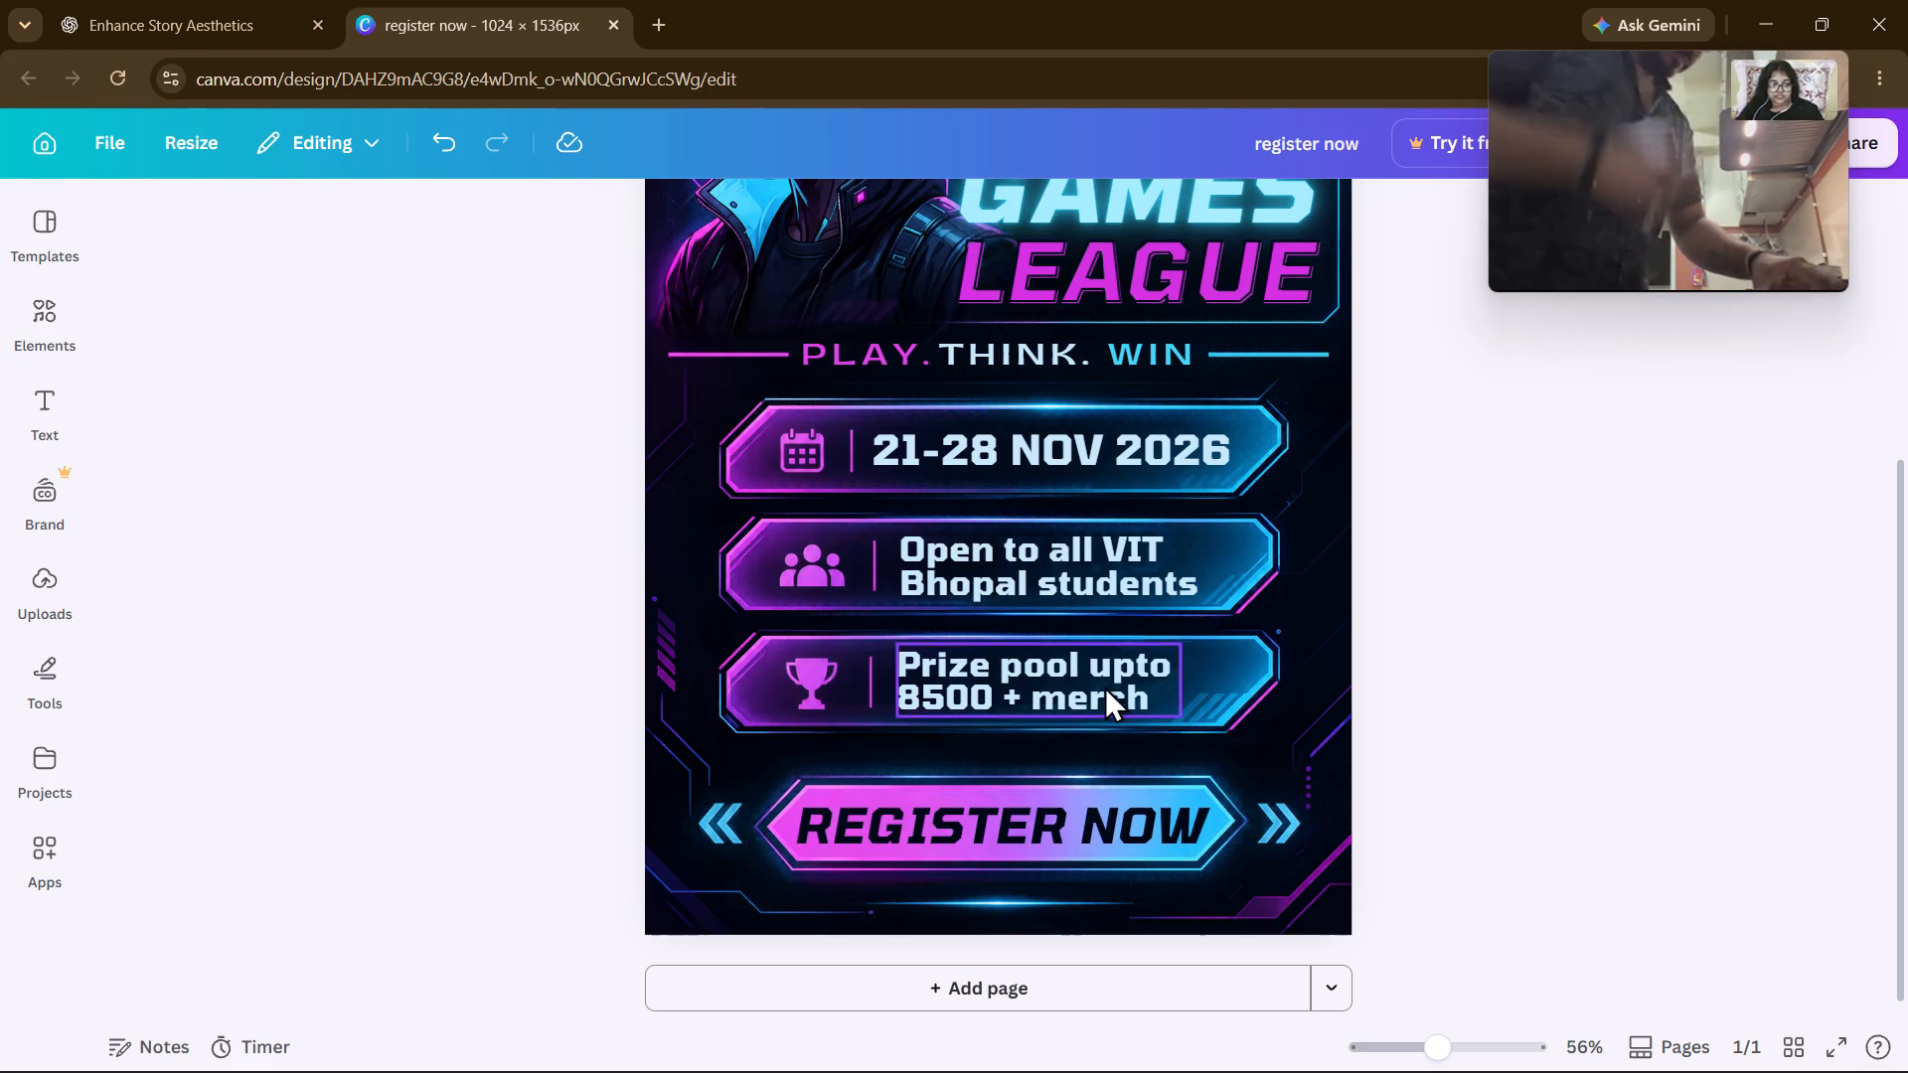
Apply the Splice text effect to REGISTER NOW and open the effect's colour choices.
{"action": "left_click", "coordinate": [1106, 804]}
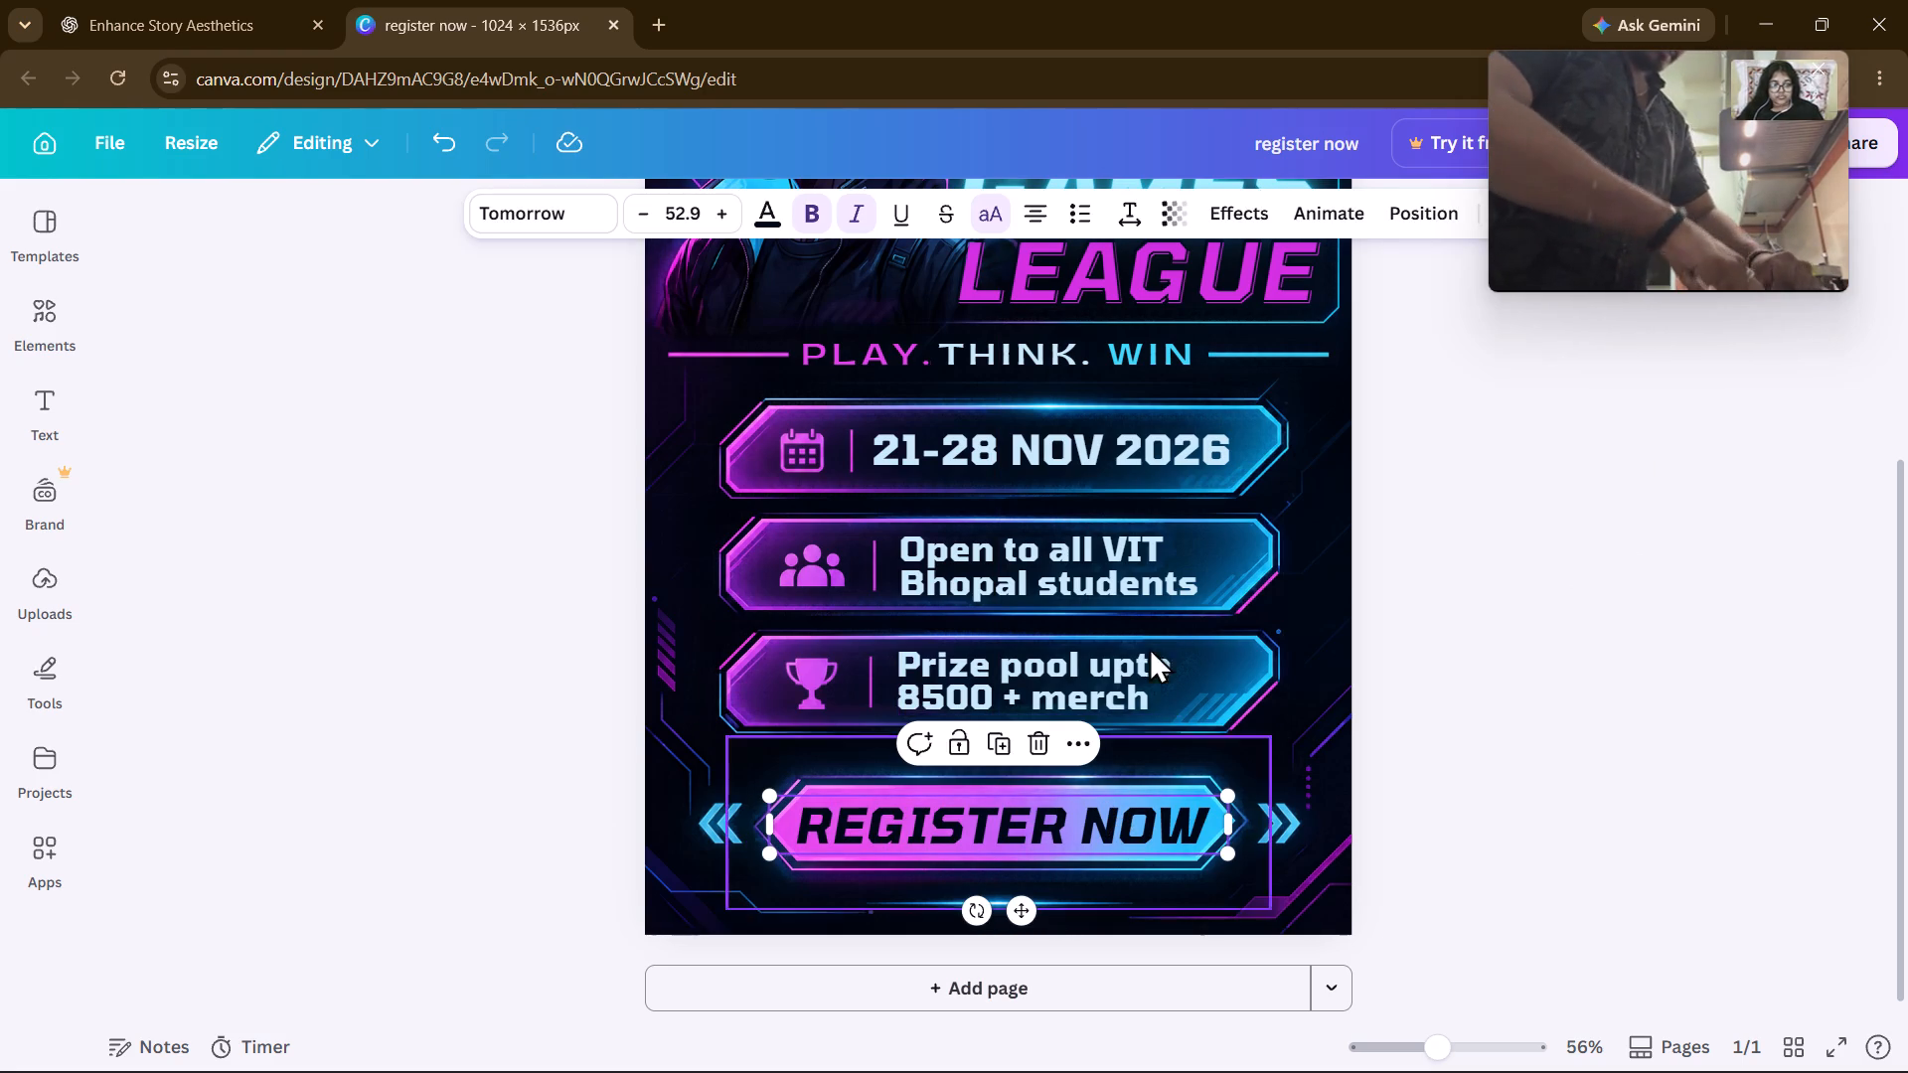
{"action": "left_click", "coordinate": [1218, 214]}
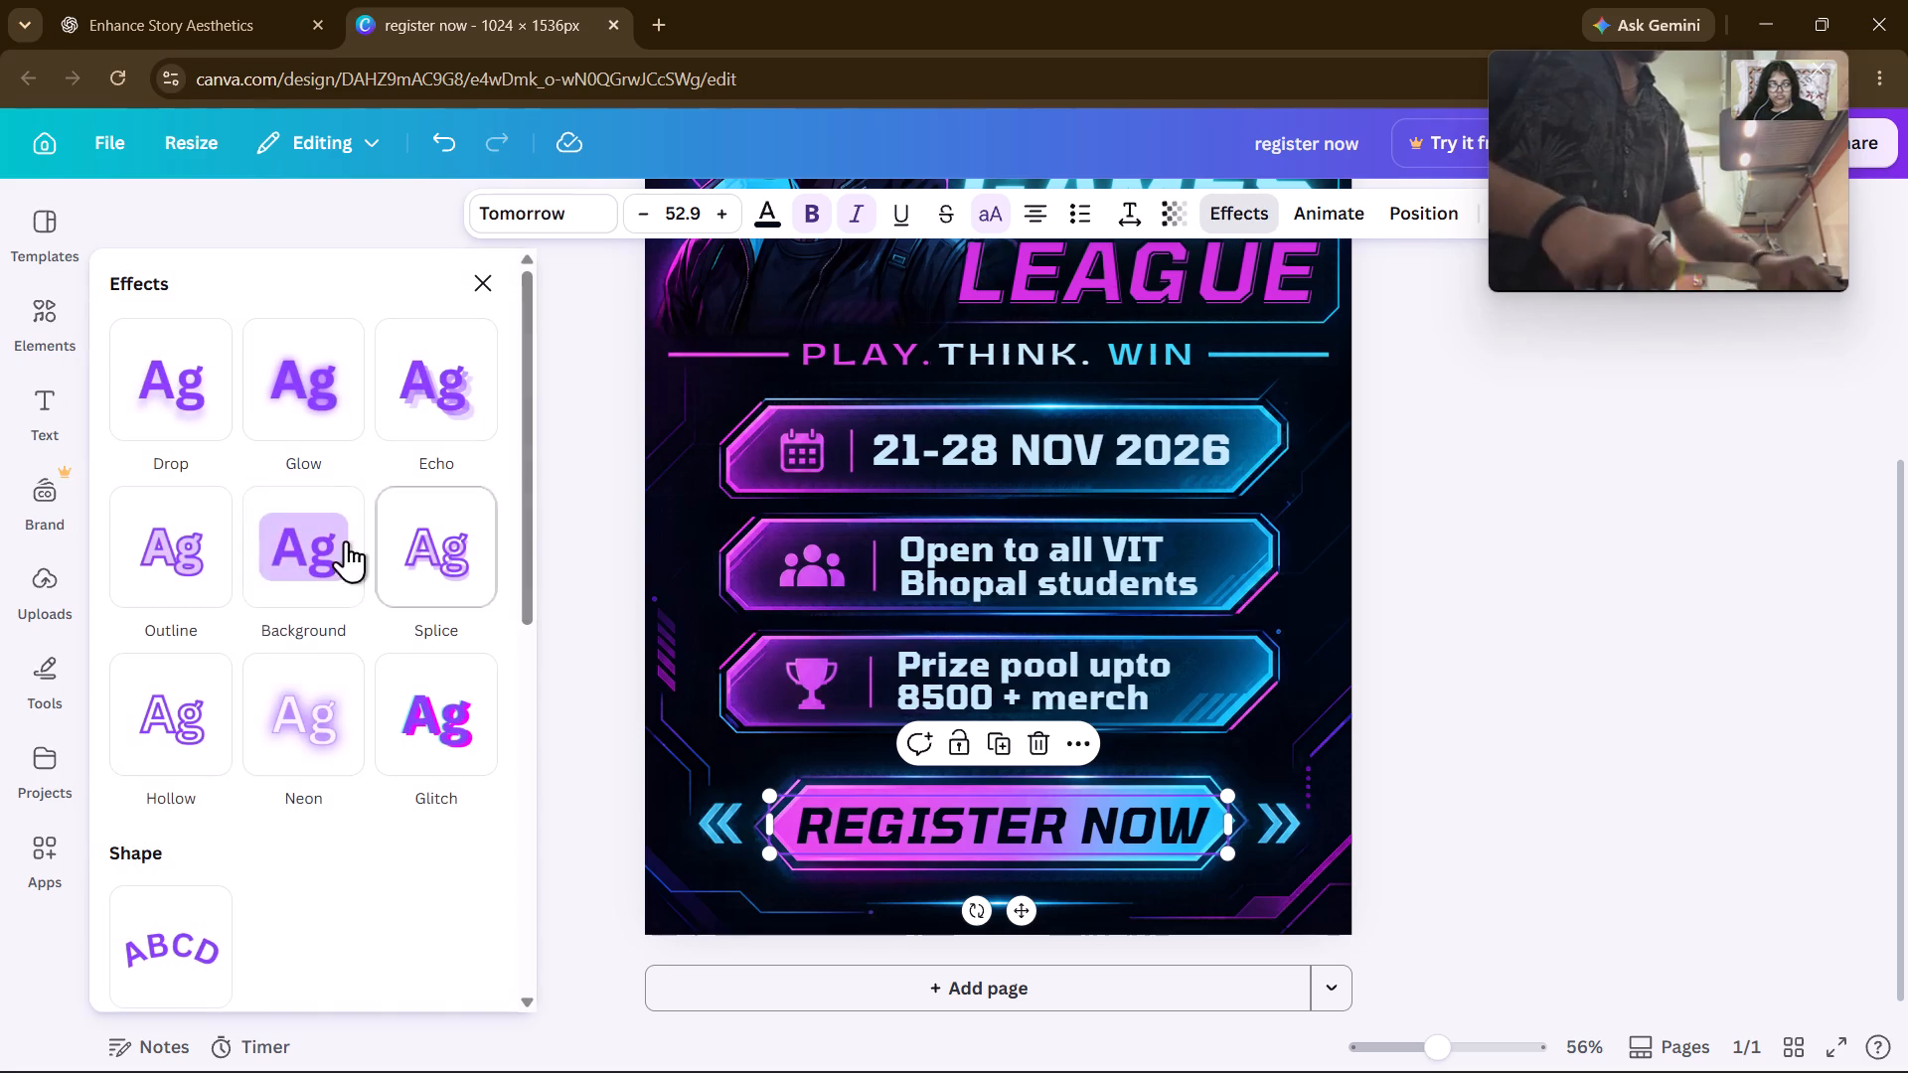
{"action": "left_click", "coordinate": [466, 562]}
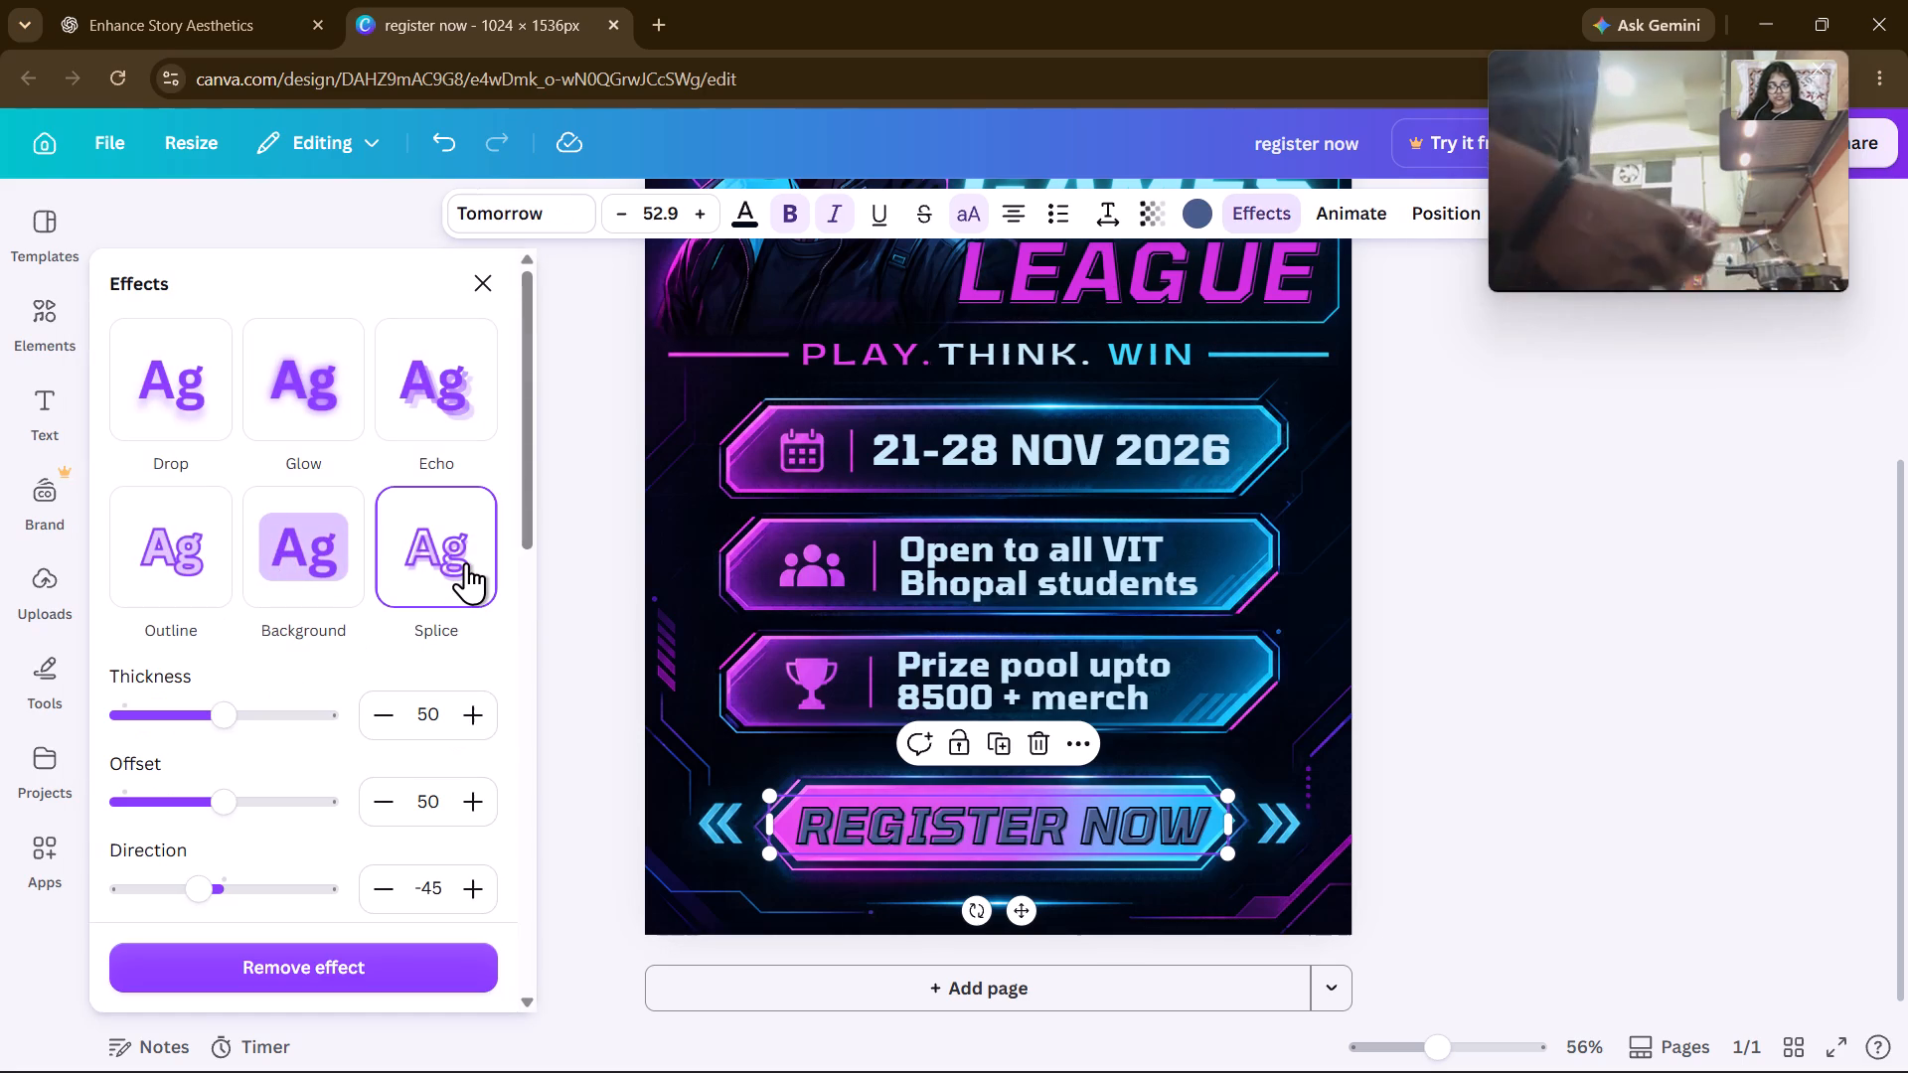
{"action": "scroll", "coordinate": [424, 831], "scroll_direction": "down", "scroll_amount": 1}
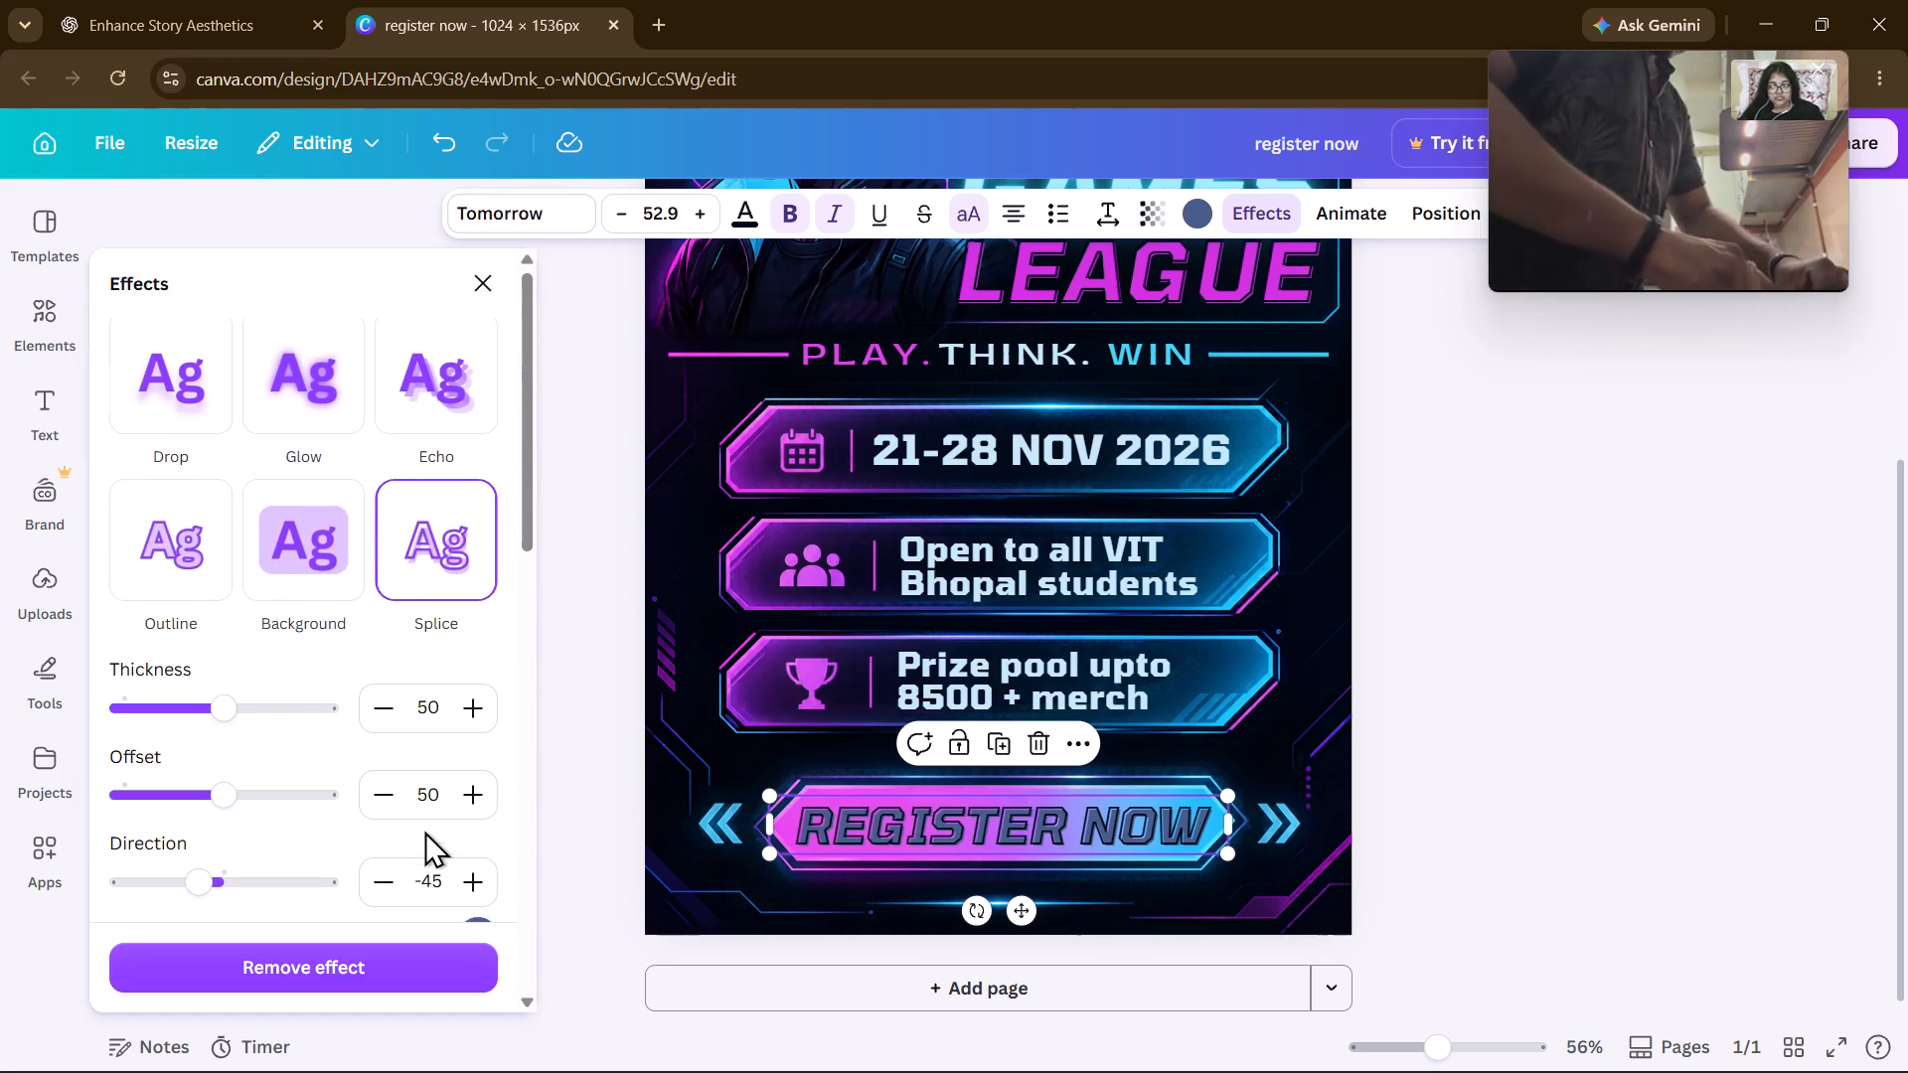
{"action": "scroll", "coordinate": [424, 831], "scroll_direction": "down", "scroll_amount": 1}
{"action": "left_click", "coordinate": [483, 746]}
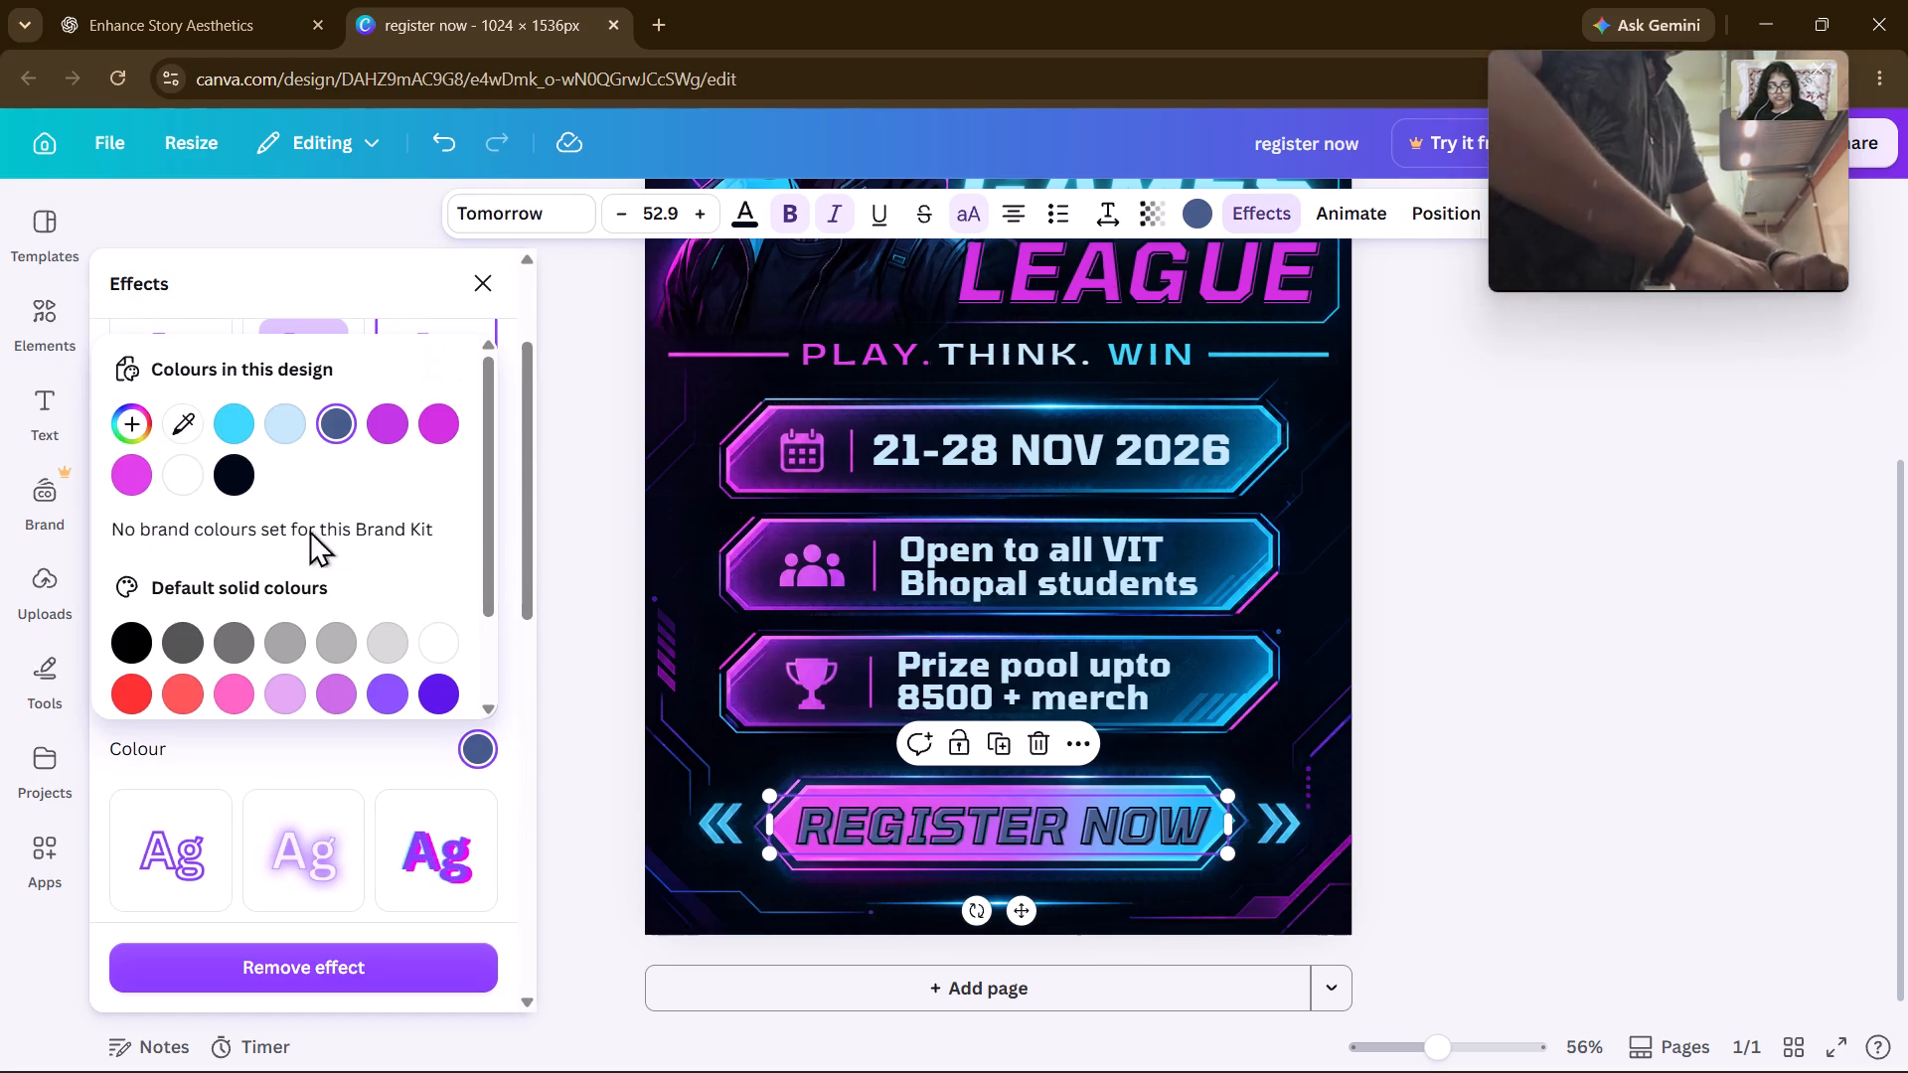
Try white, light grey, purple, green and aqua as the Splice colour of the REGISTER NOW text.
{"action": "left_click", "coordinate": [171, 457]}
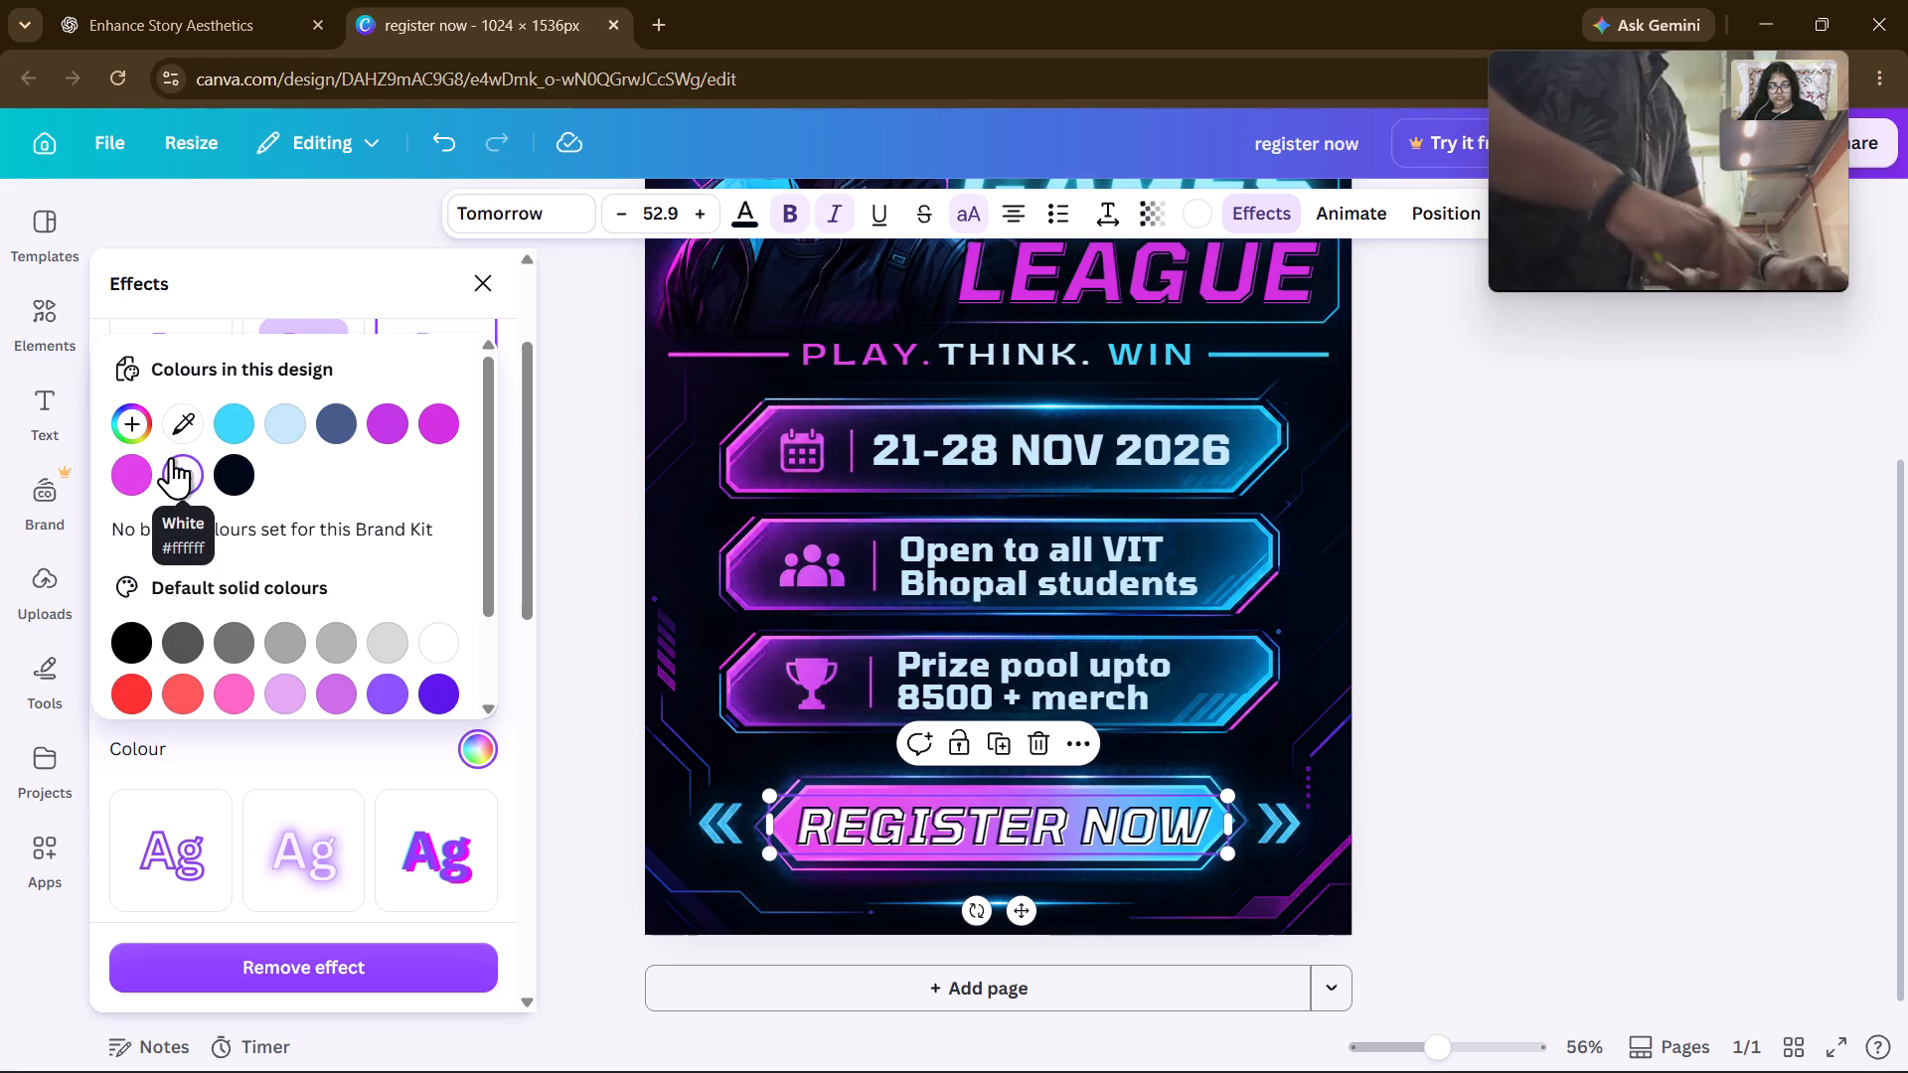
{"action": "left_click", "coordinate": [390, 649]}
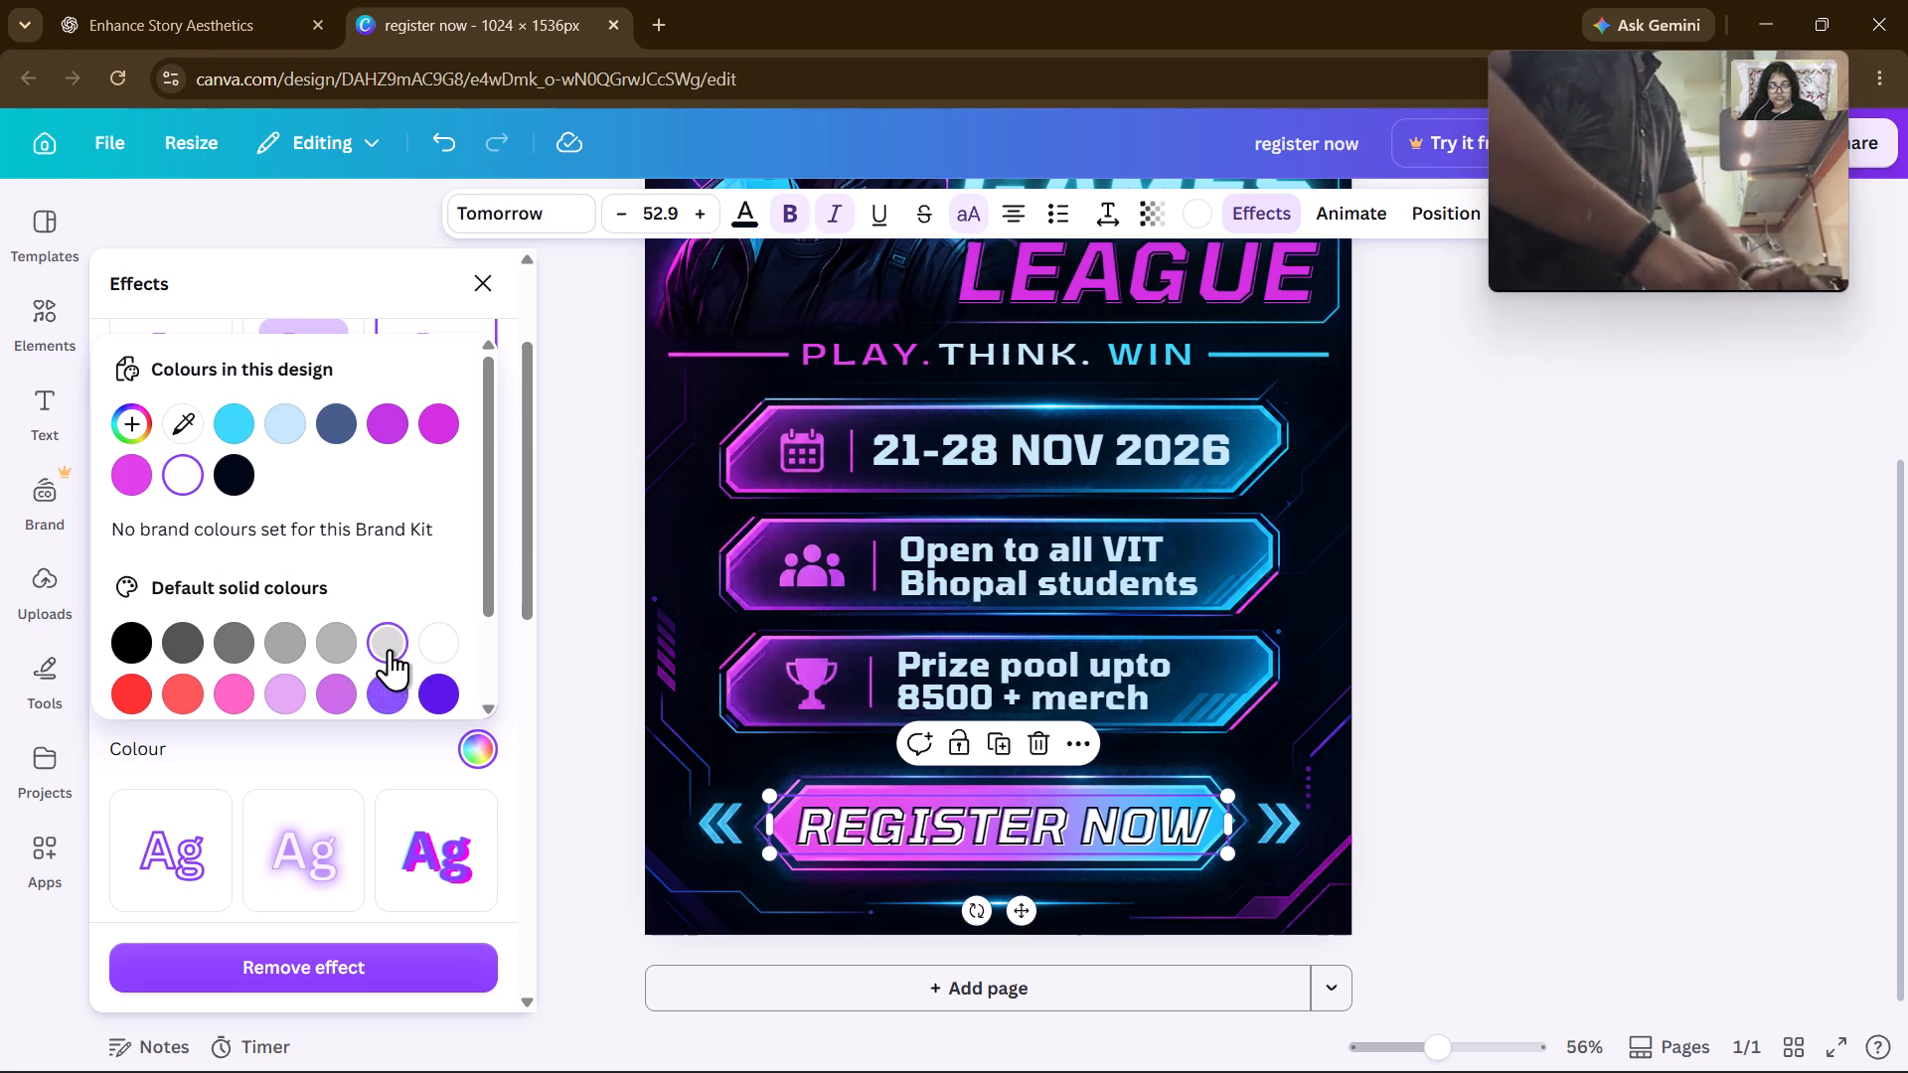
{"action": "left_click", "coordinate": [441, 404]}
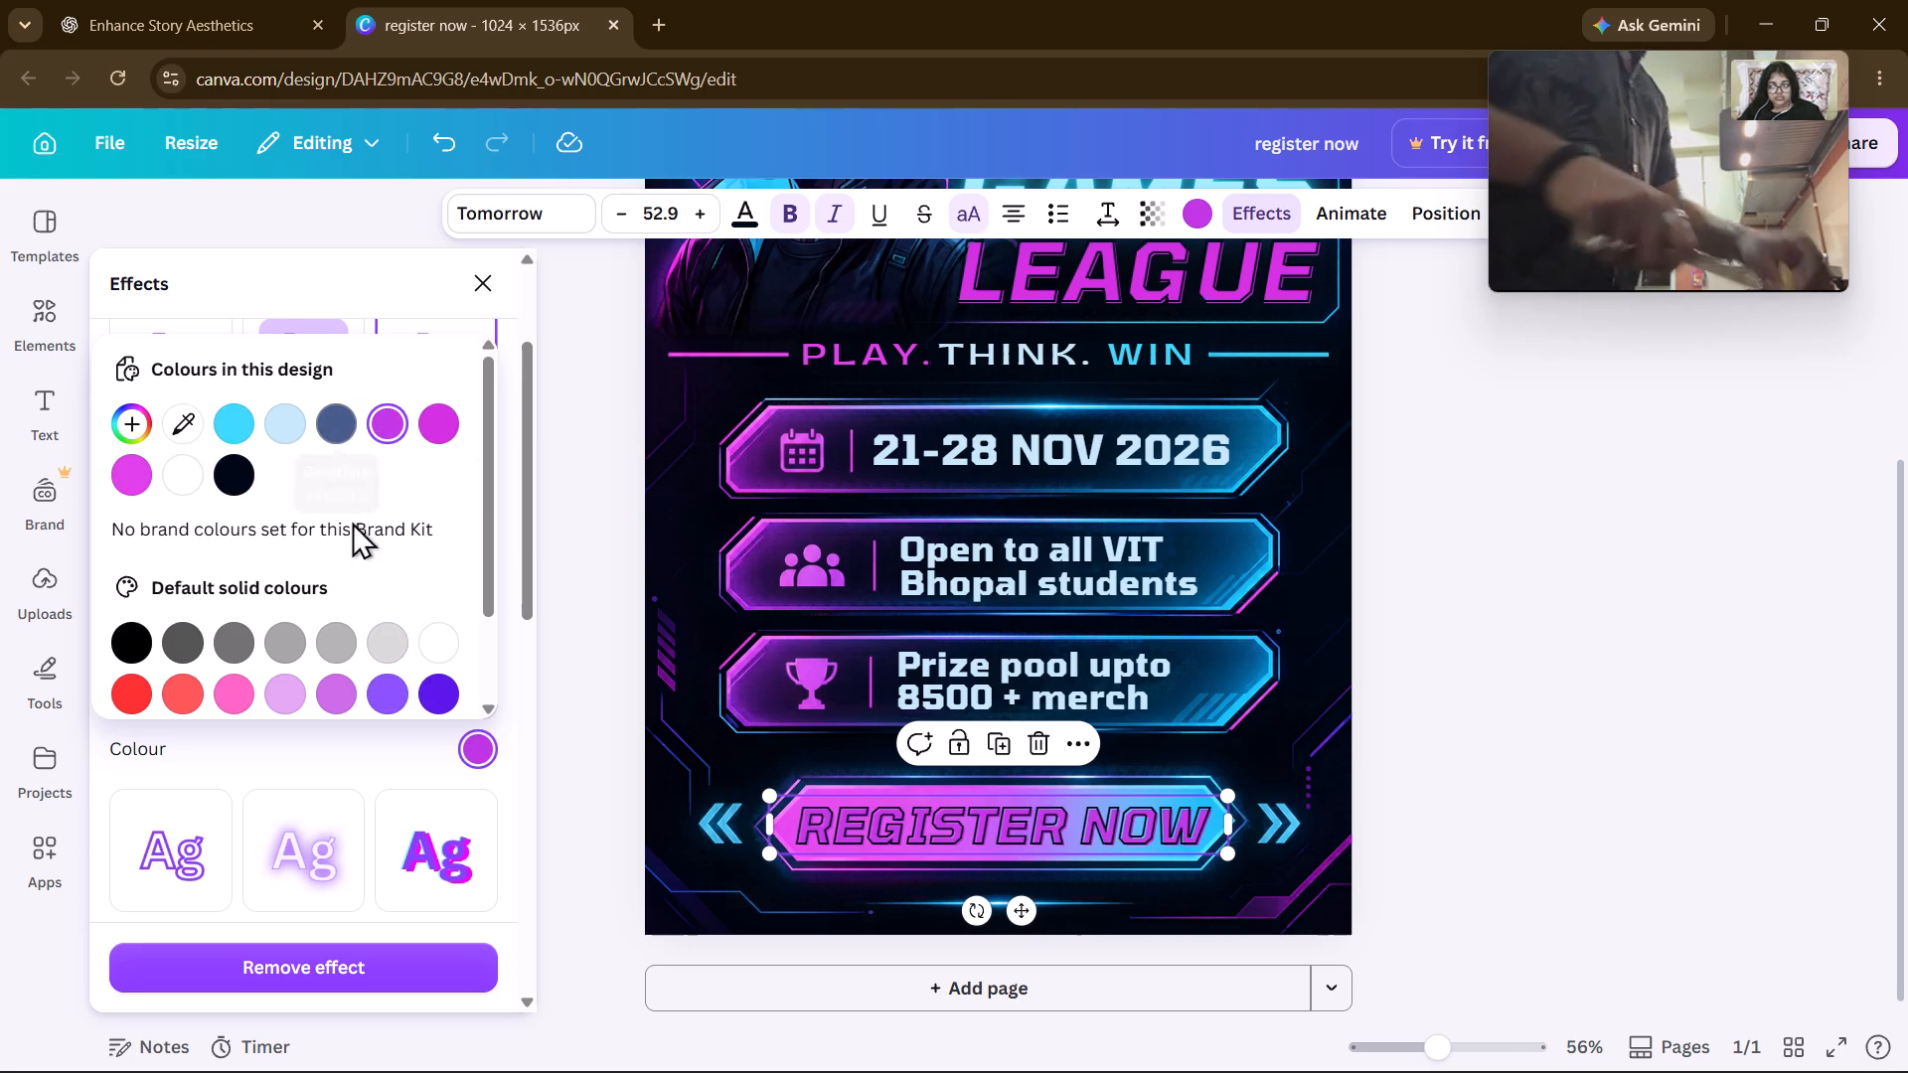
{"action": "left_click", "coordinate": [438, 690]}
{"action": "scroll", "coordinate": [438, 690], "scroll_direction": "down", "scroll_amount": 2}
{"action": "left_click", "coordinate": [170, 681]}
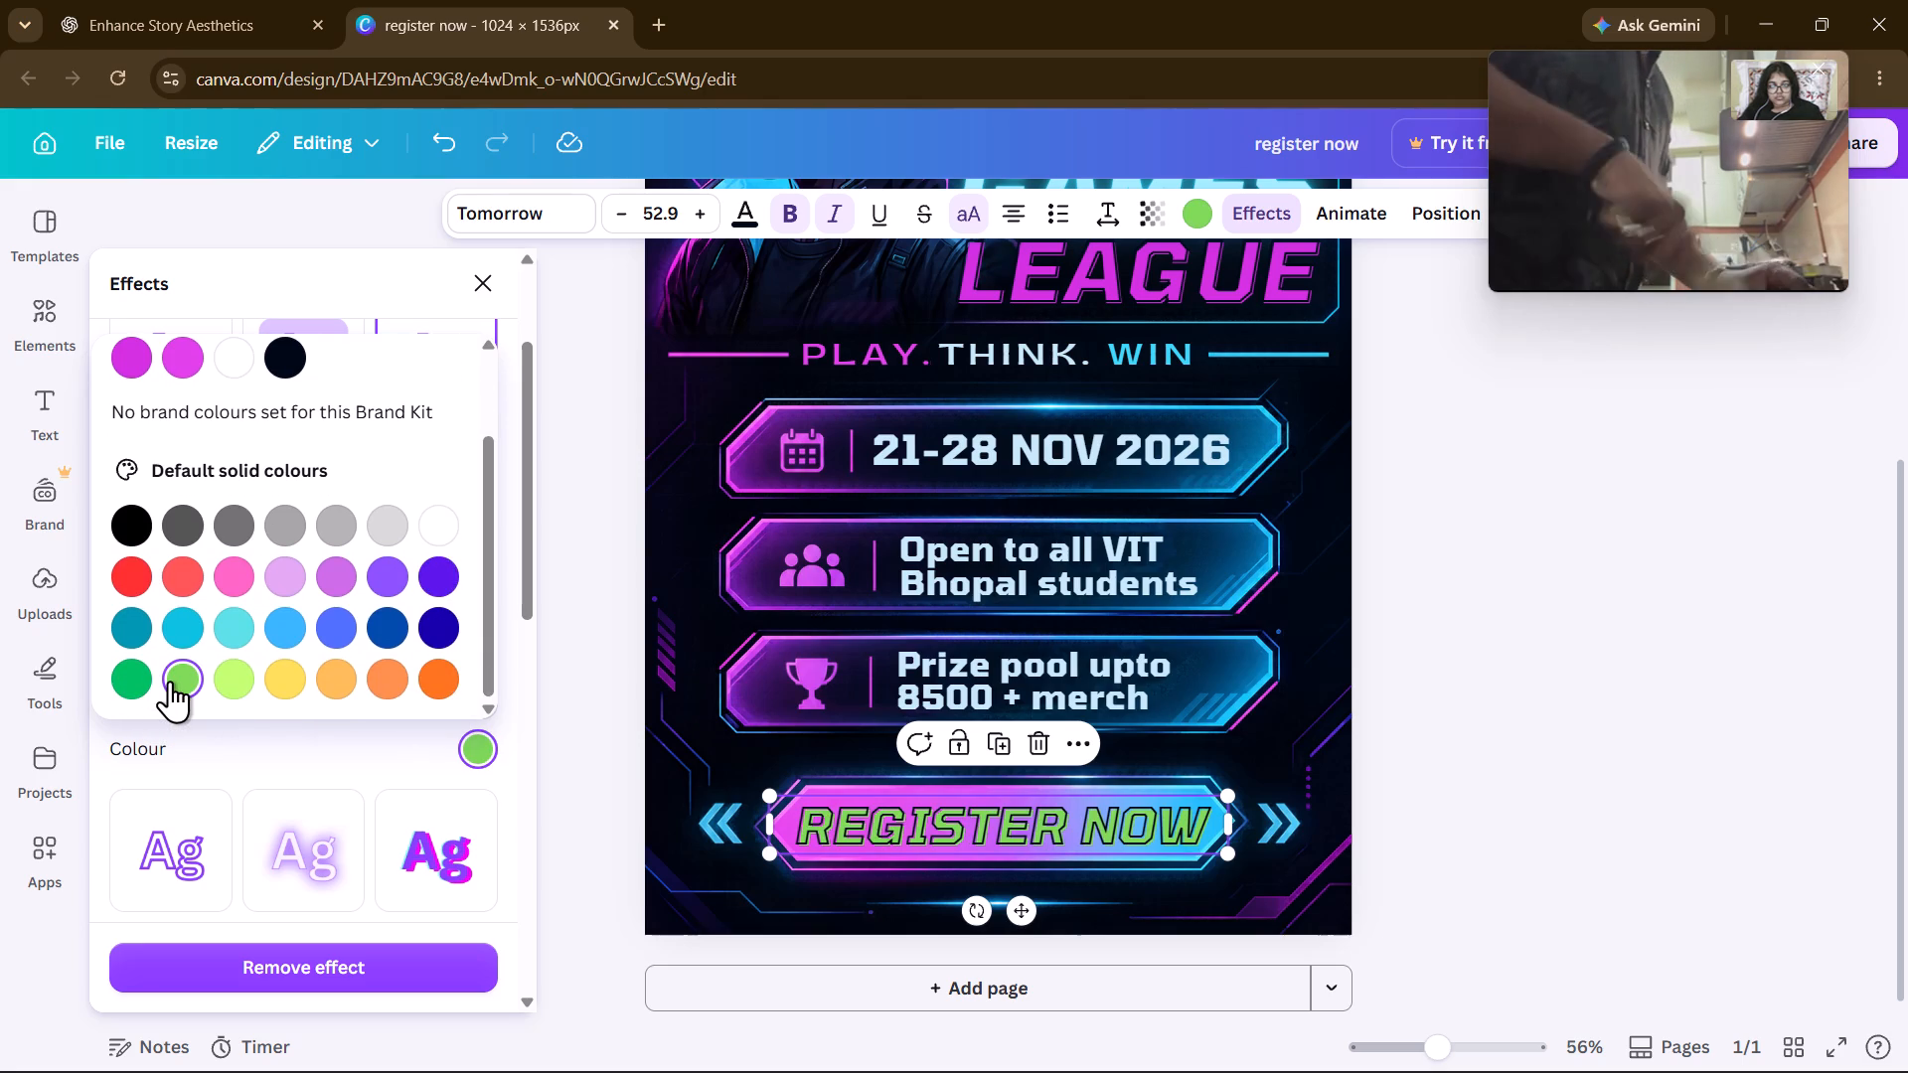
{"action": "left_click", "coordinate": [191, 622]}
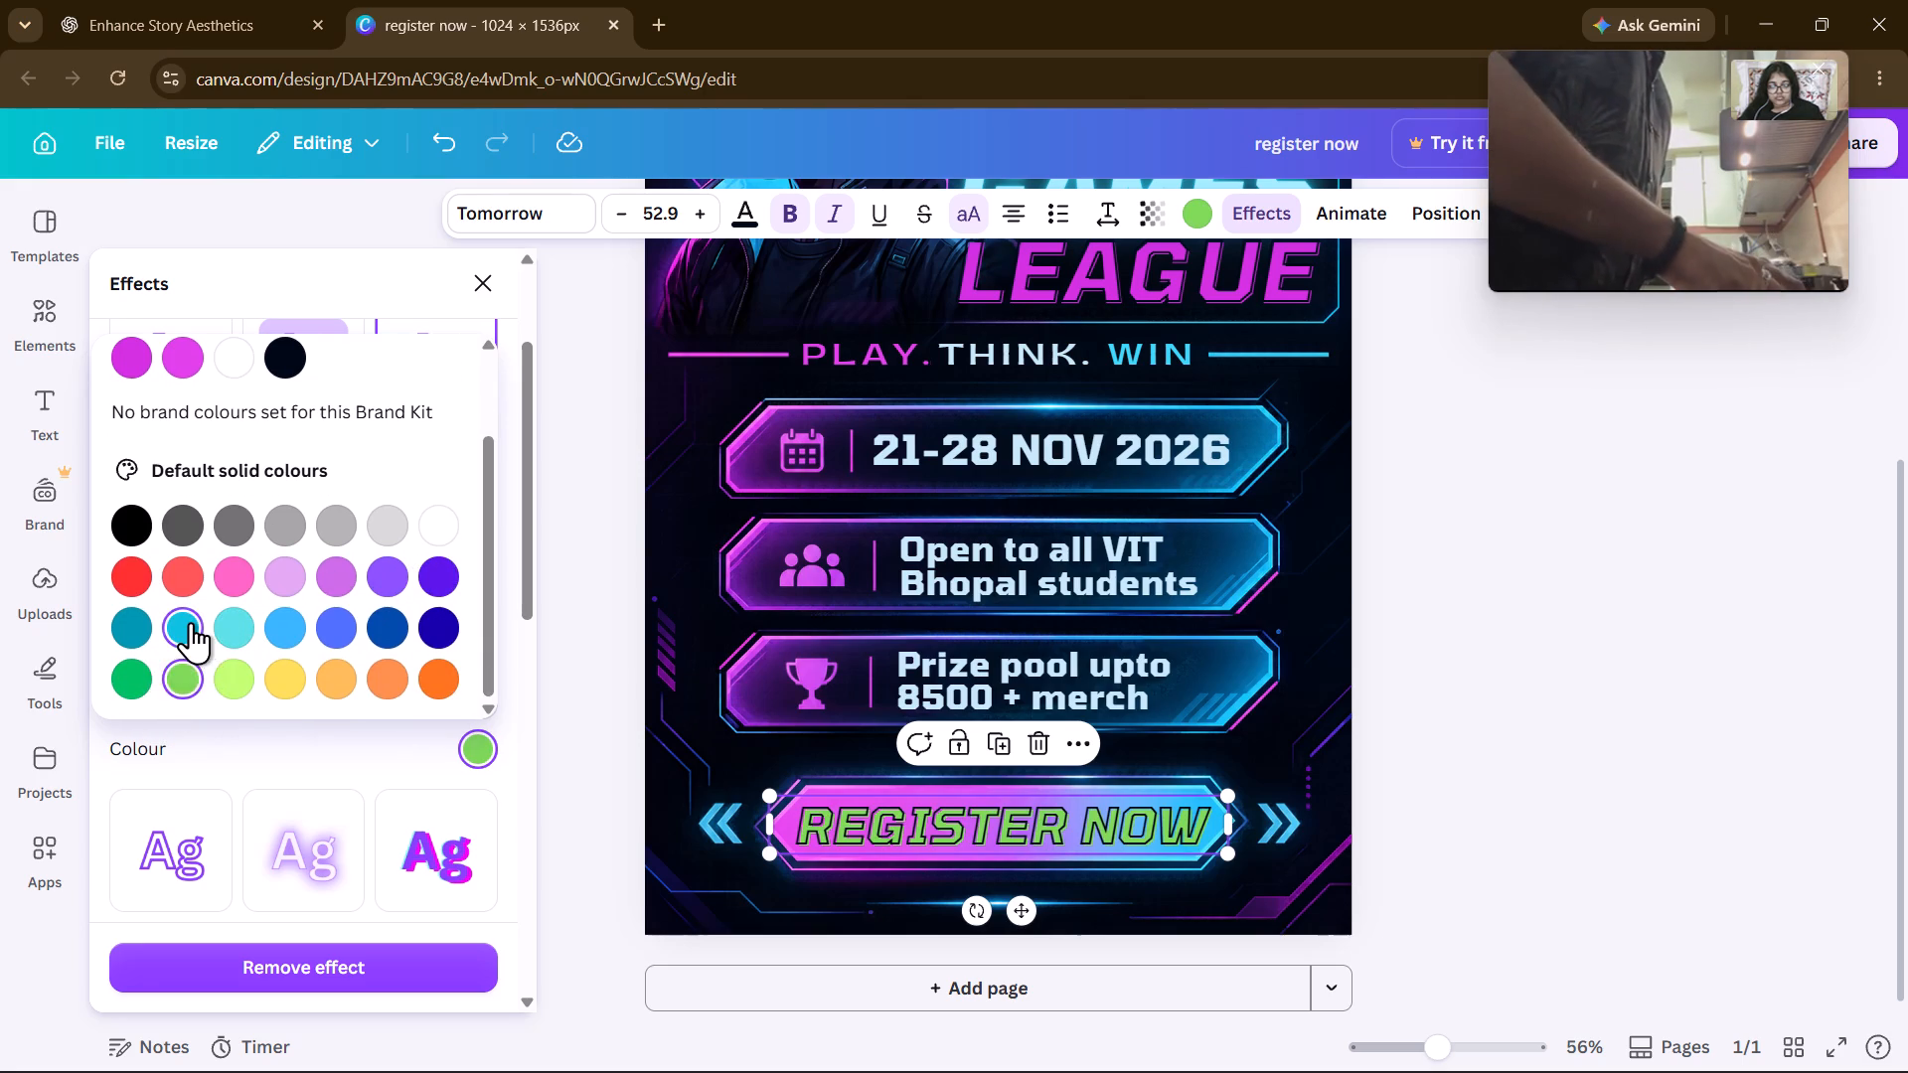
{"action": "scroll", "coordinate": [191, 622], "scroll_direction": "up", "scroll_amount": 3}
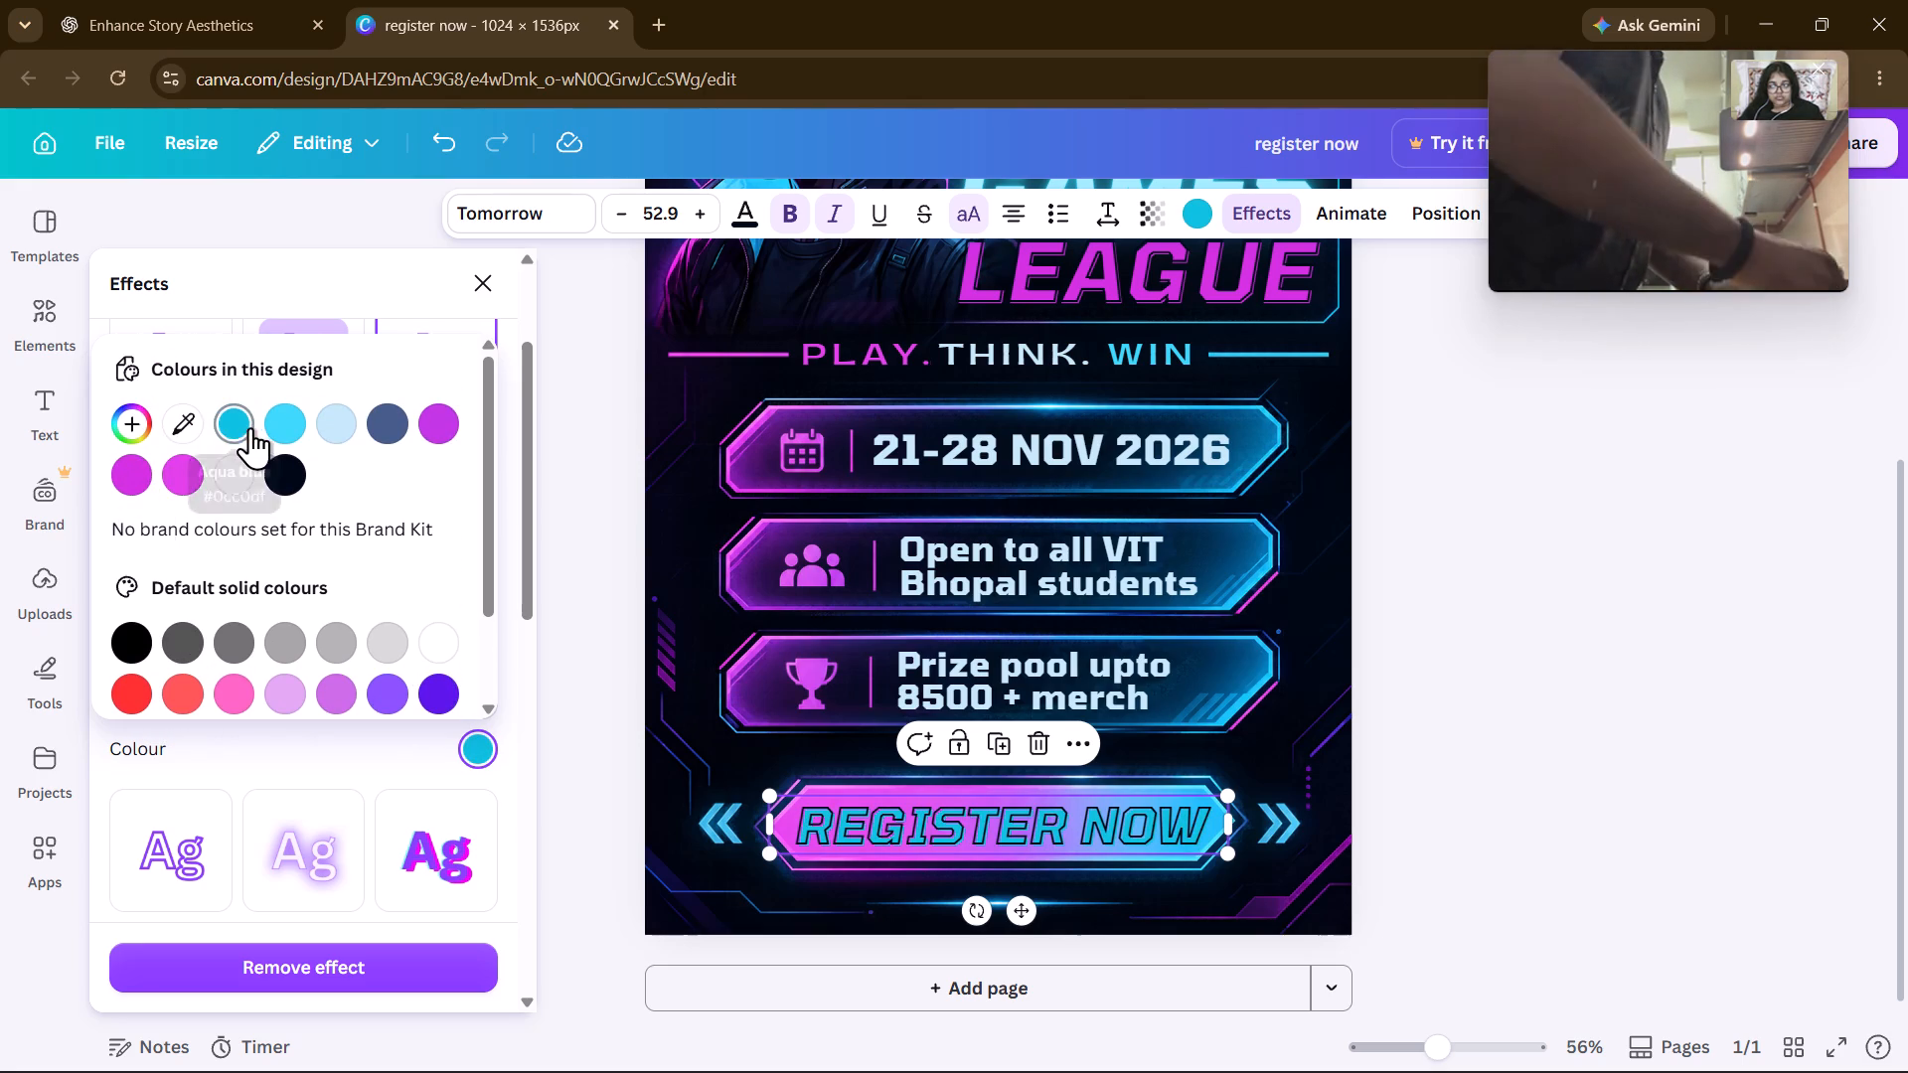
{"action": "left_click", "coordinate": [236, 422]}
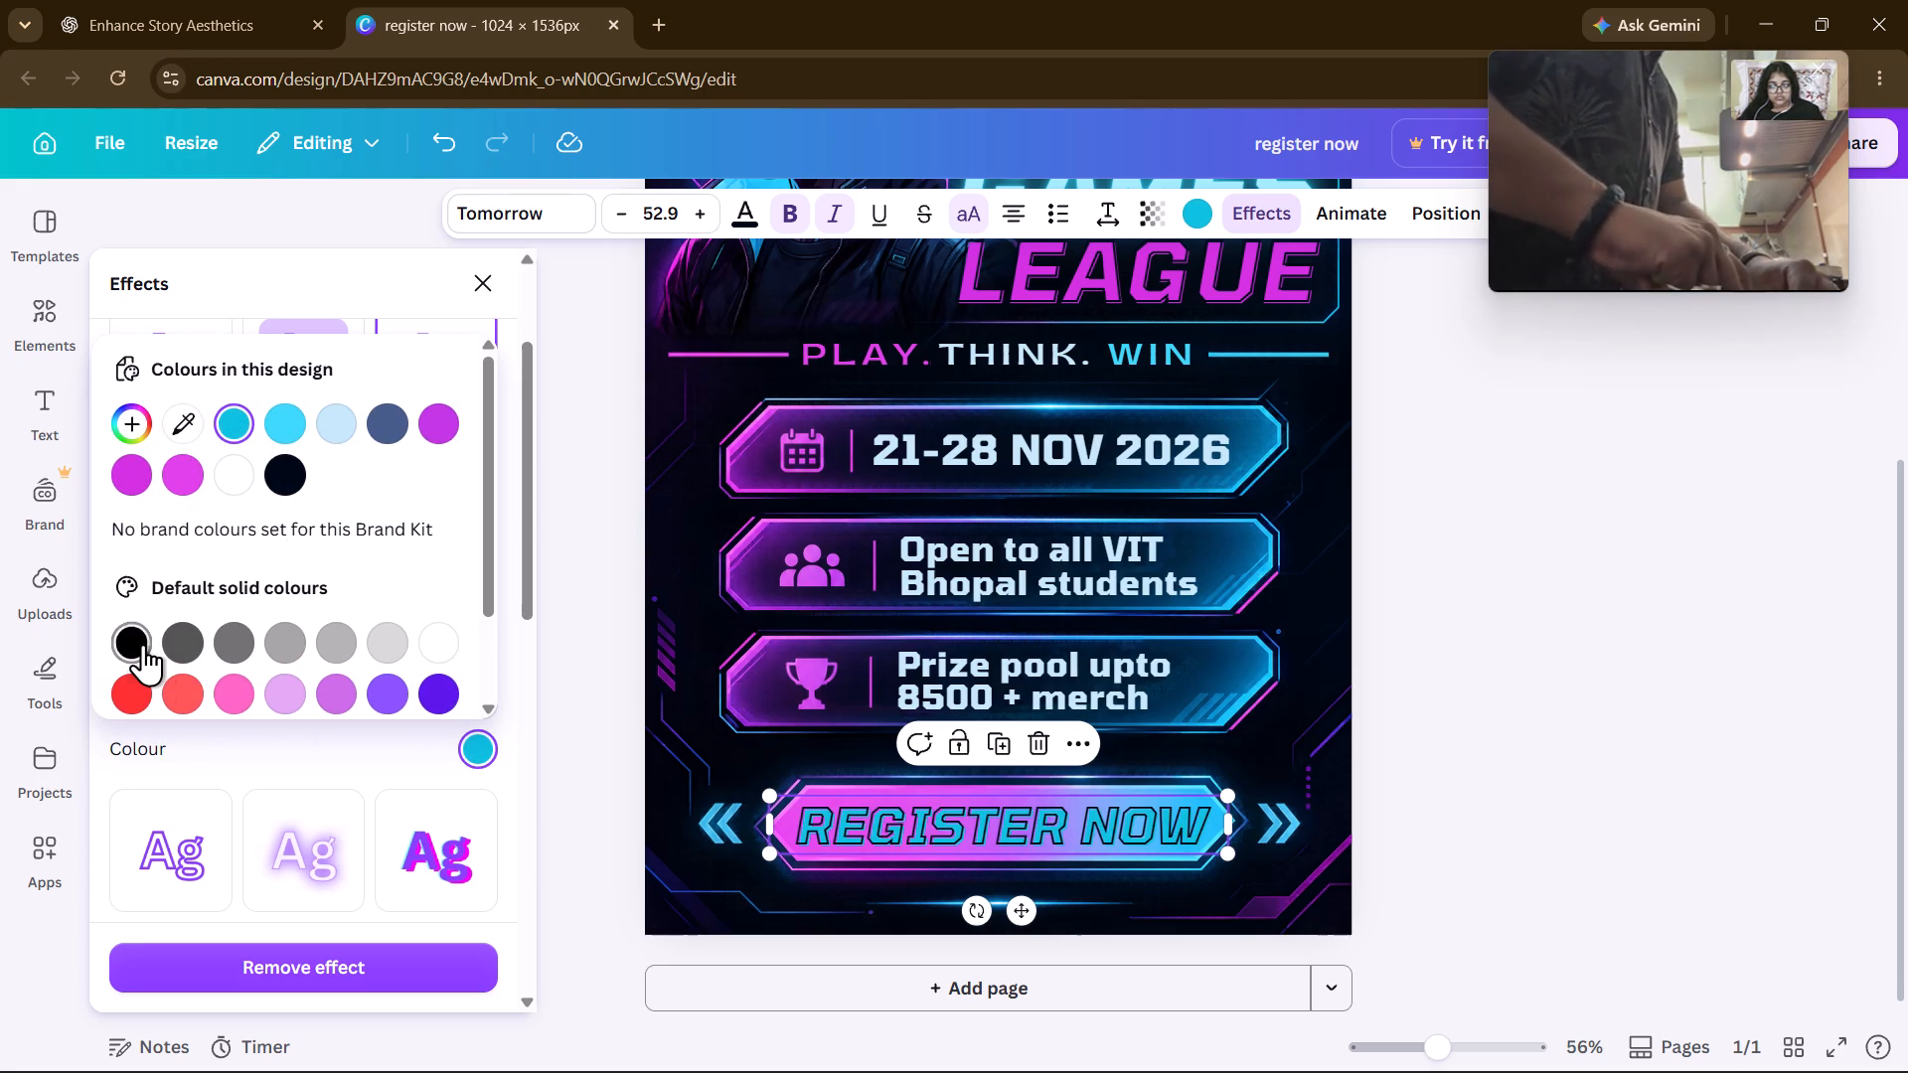
Set the Splice effect colour of the REGISTER NOW text to black and deselect it.
{"action": "left_click", "coordinate": [143, 644]}
{"action": "double_click", "coordinate": [1462, 667]}
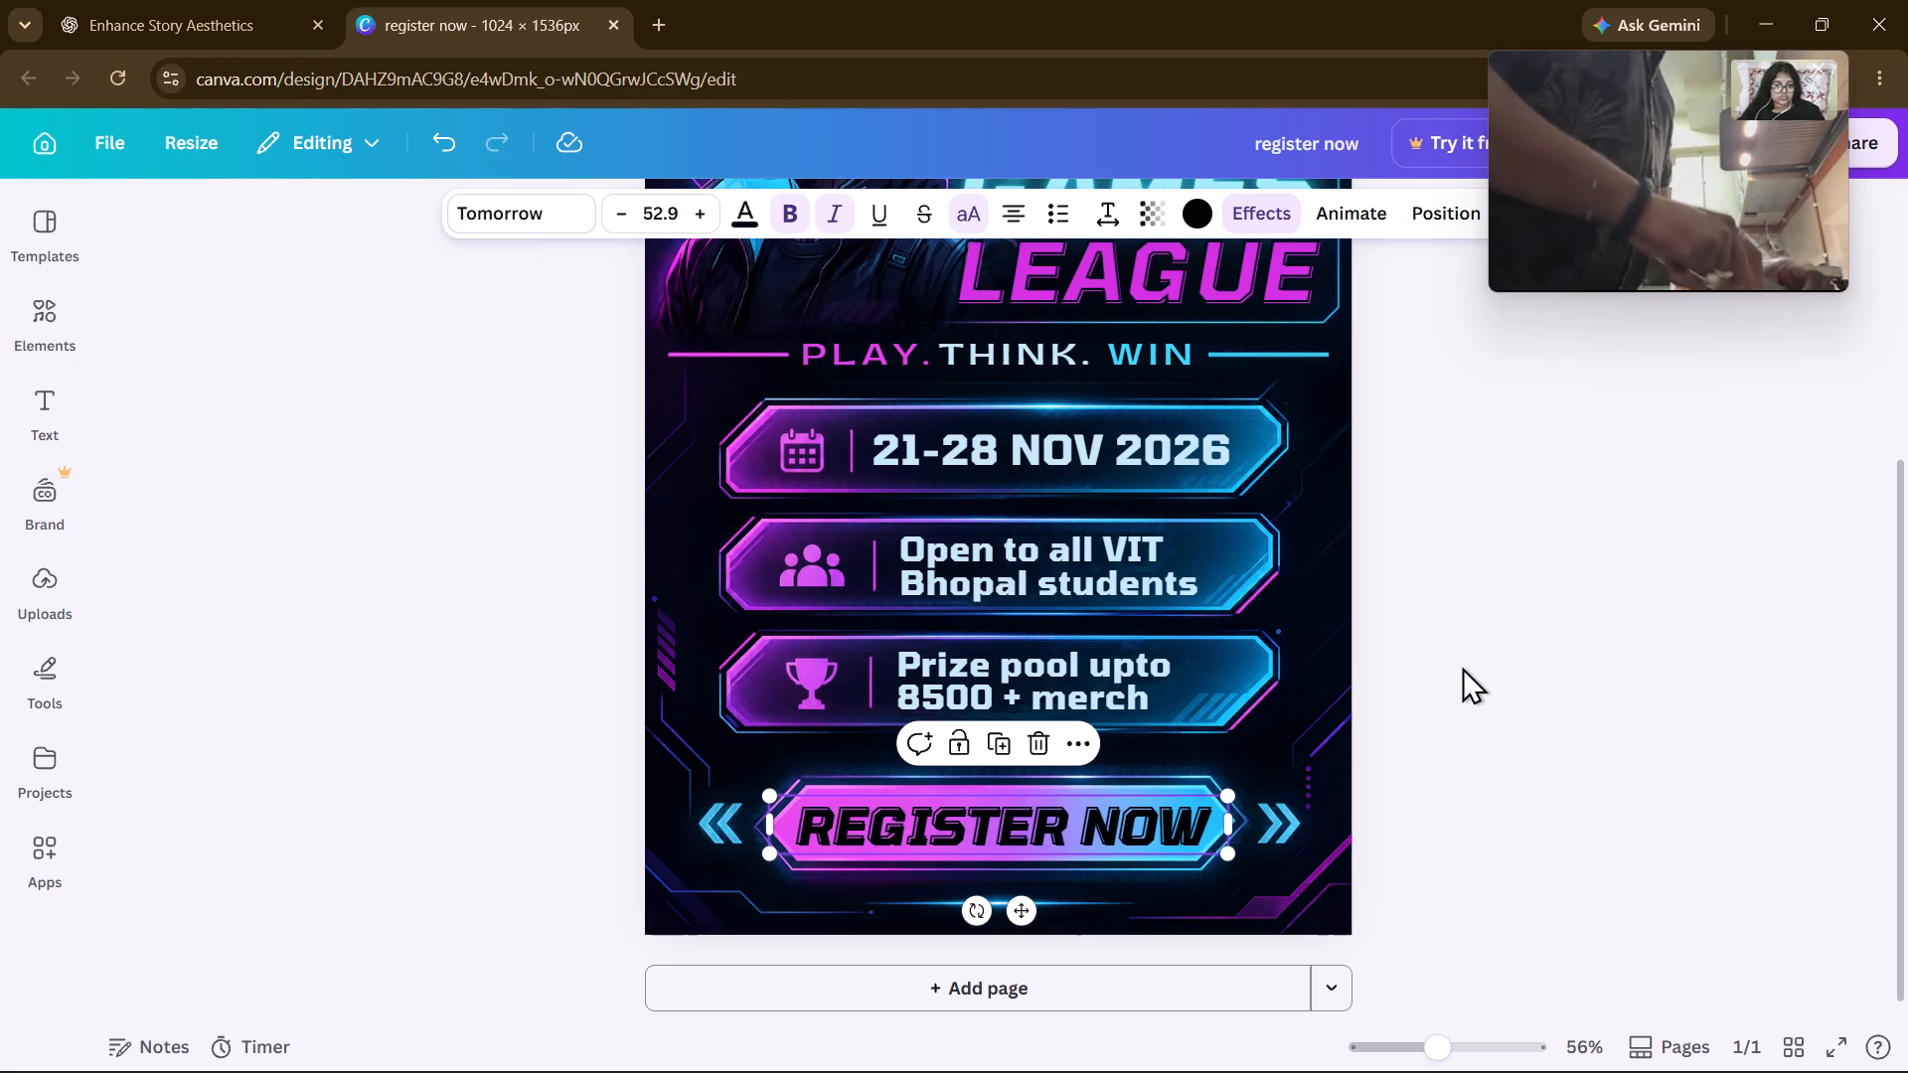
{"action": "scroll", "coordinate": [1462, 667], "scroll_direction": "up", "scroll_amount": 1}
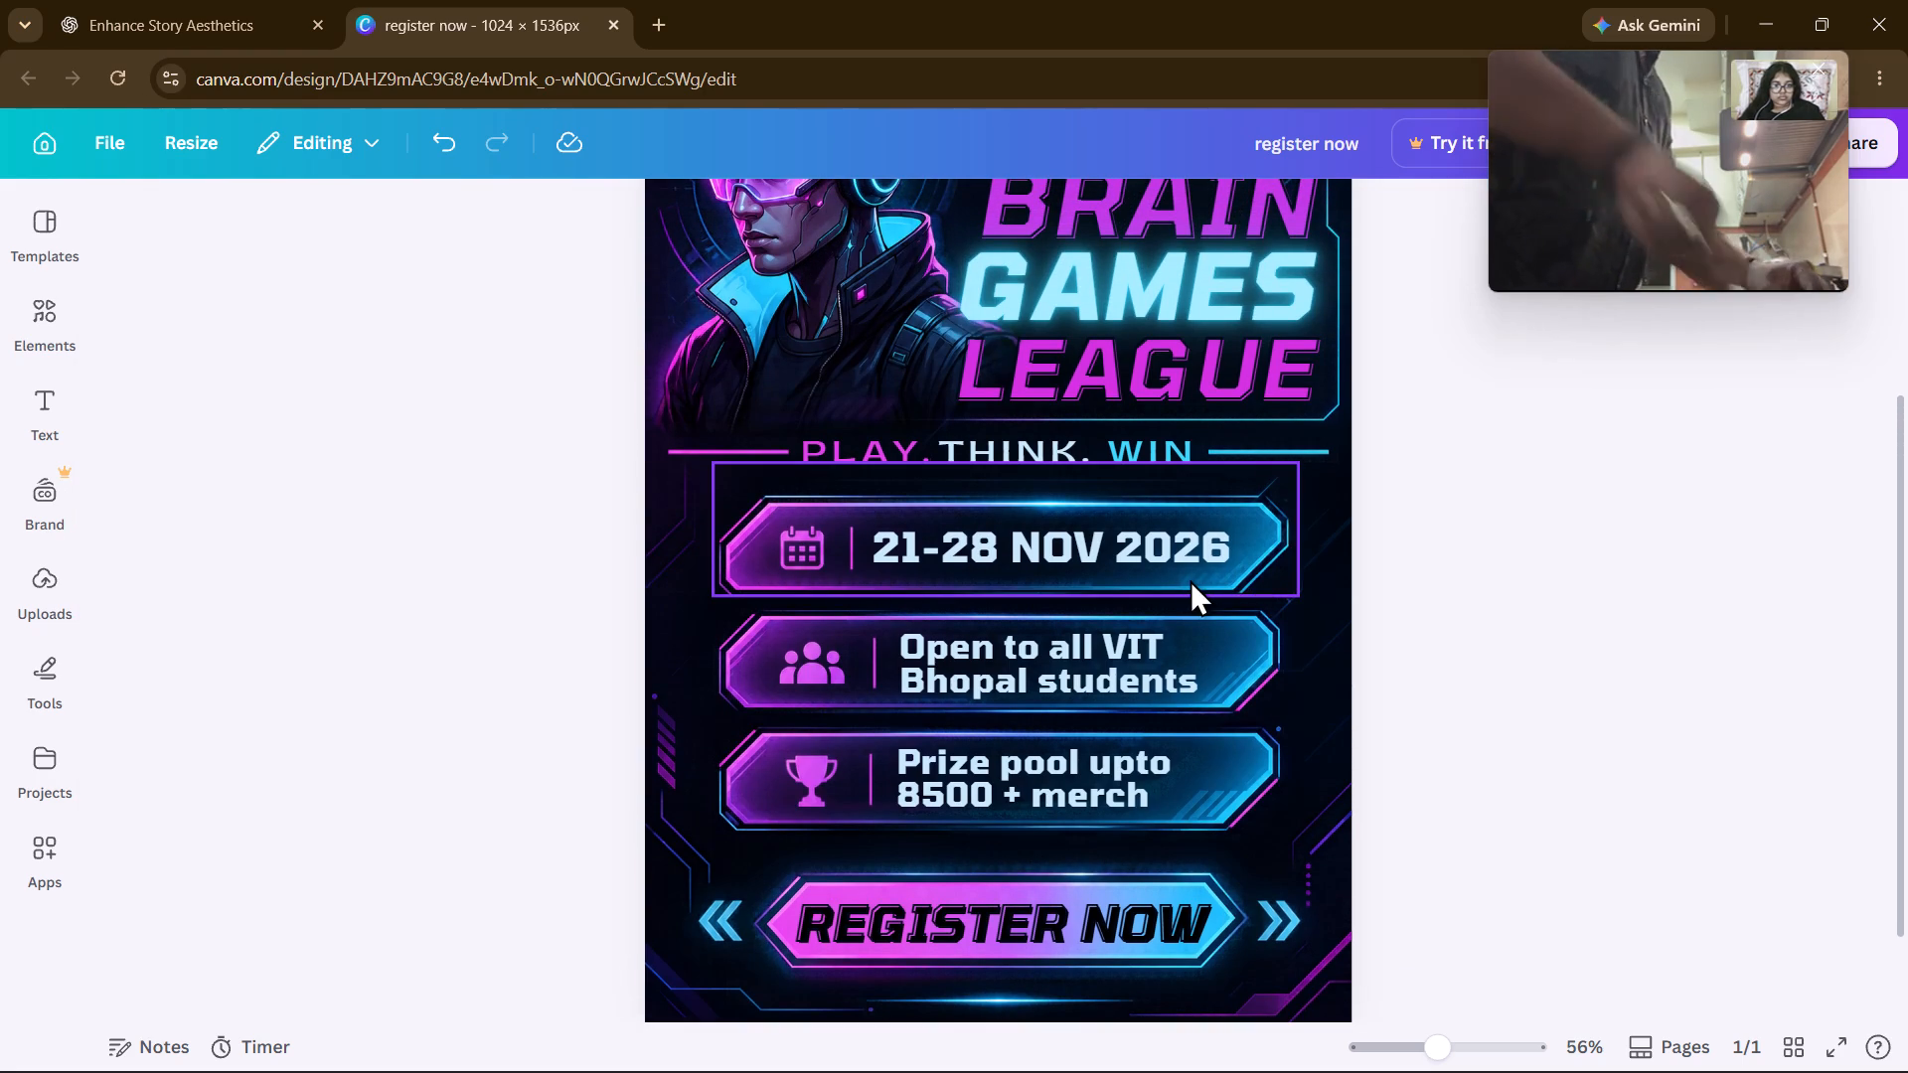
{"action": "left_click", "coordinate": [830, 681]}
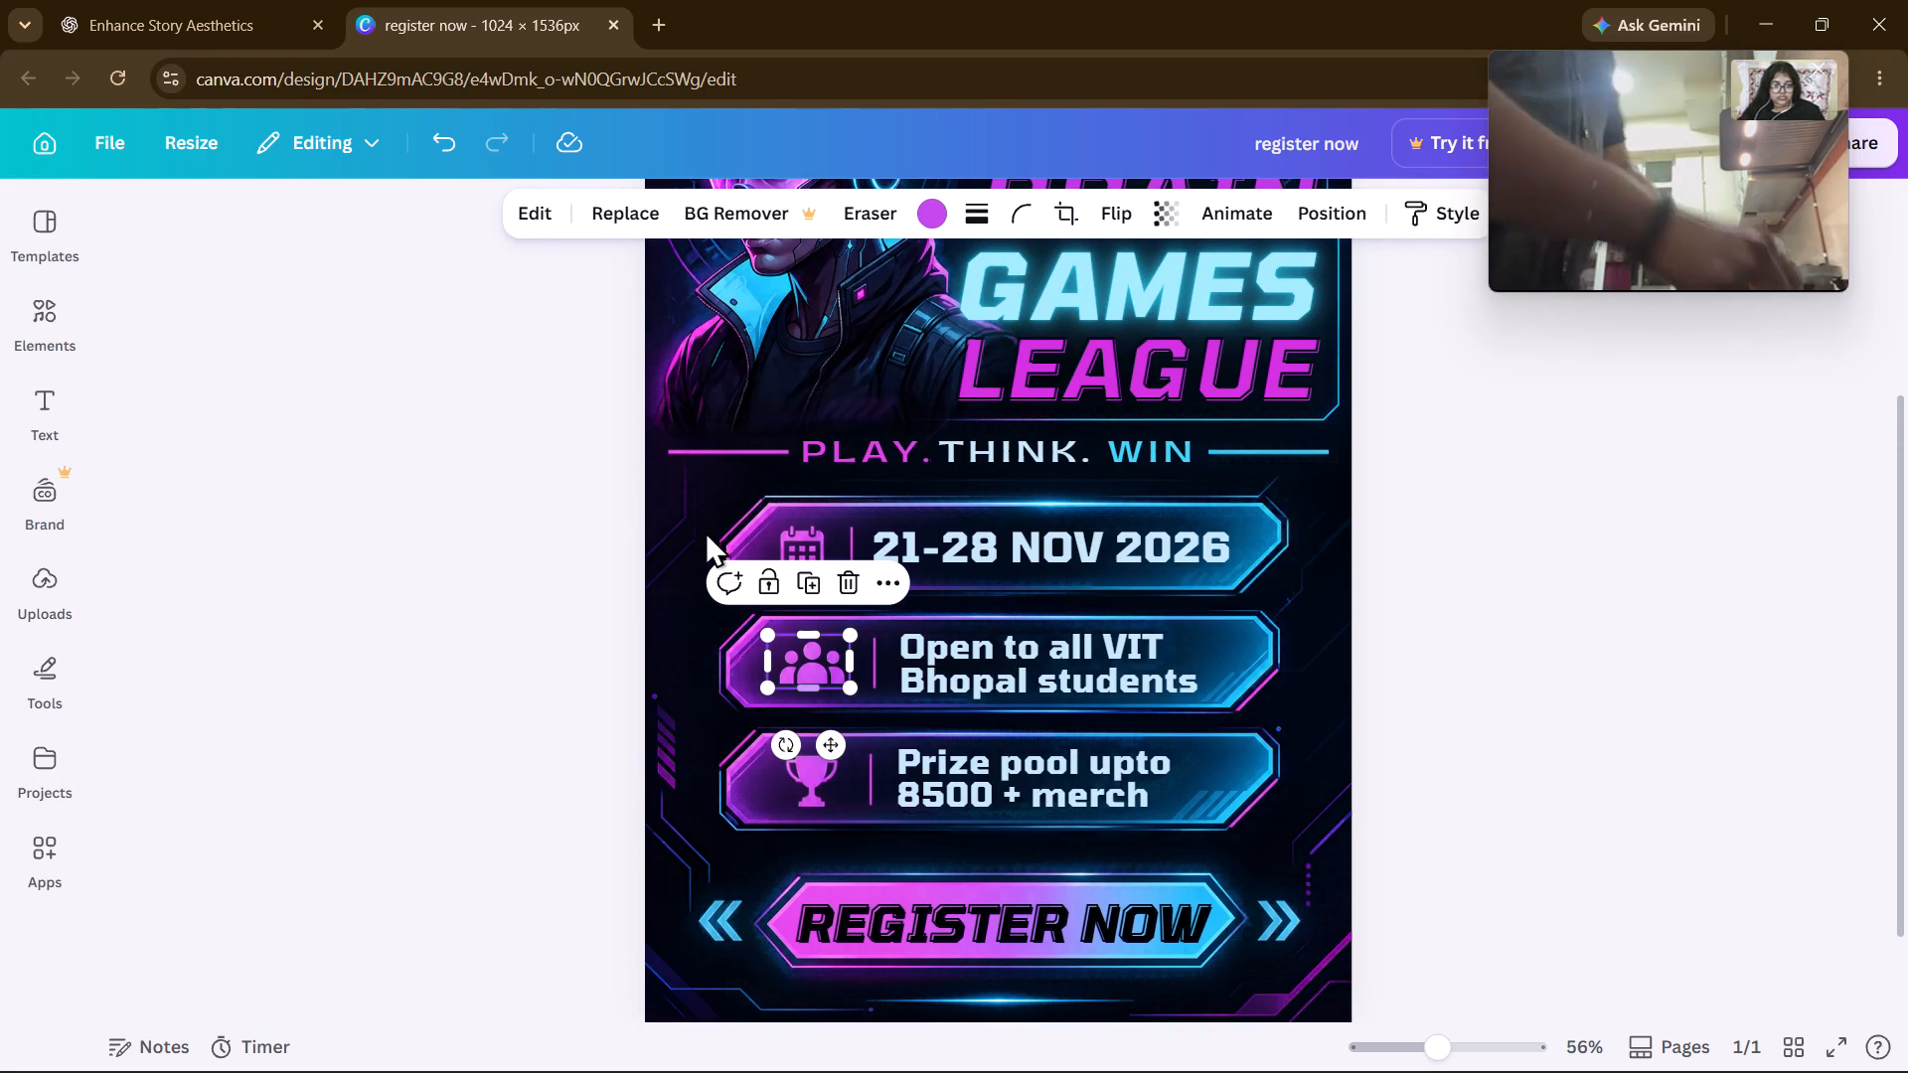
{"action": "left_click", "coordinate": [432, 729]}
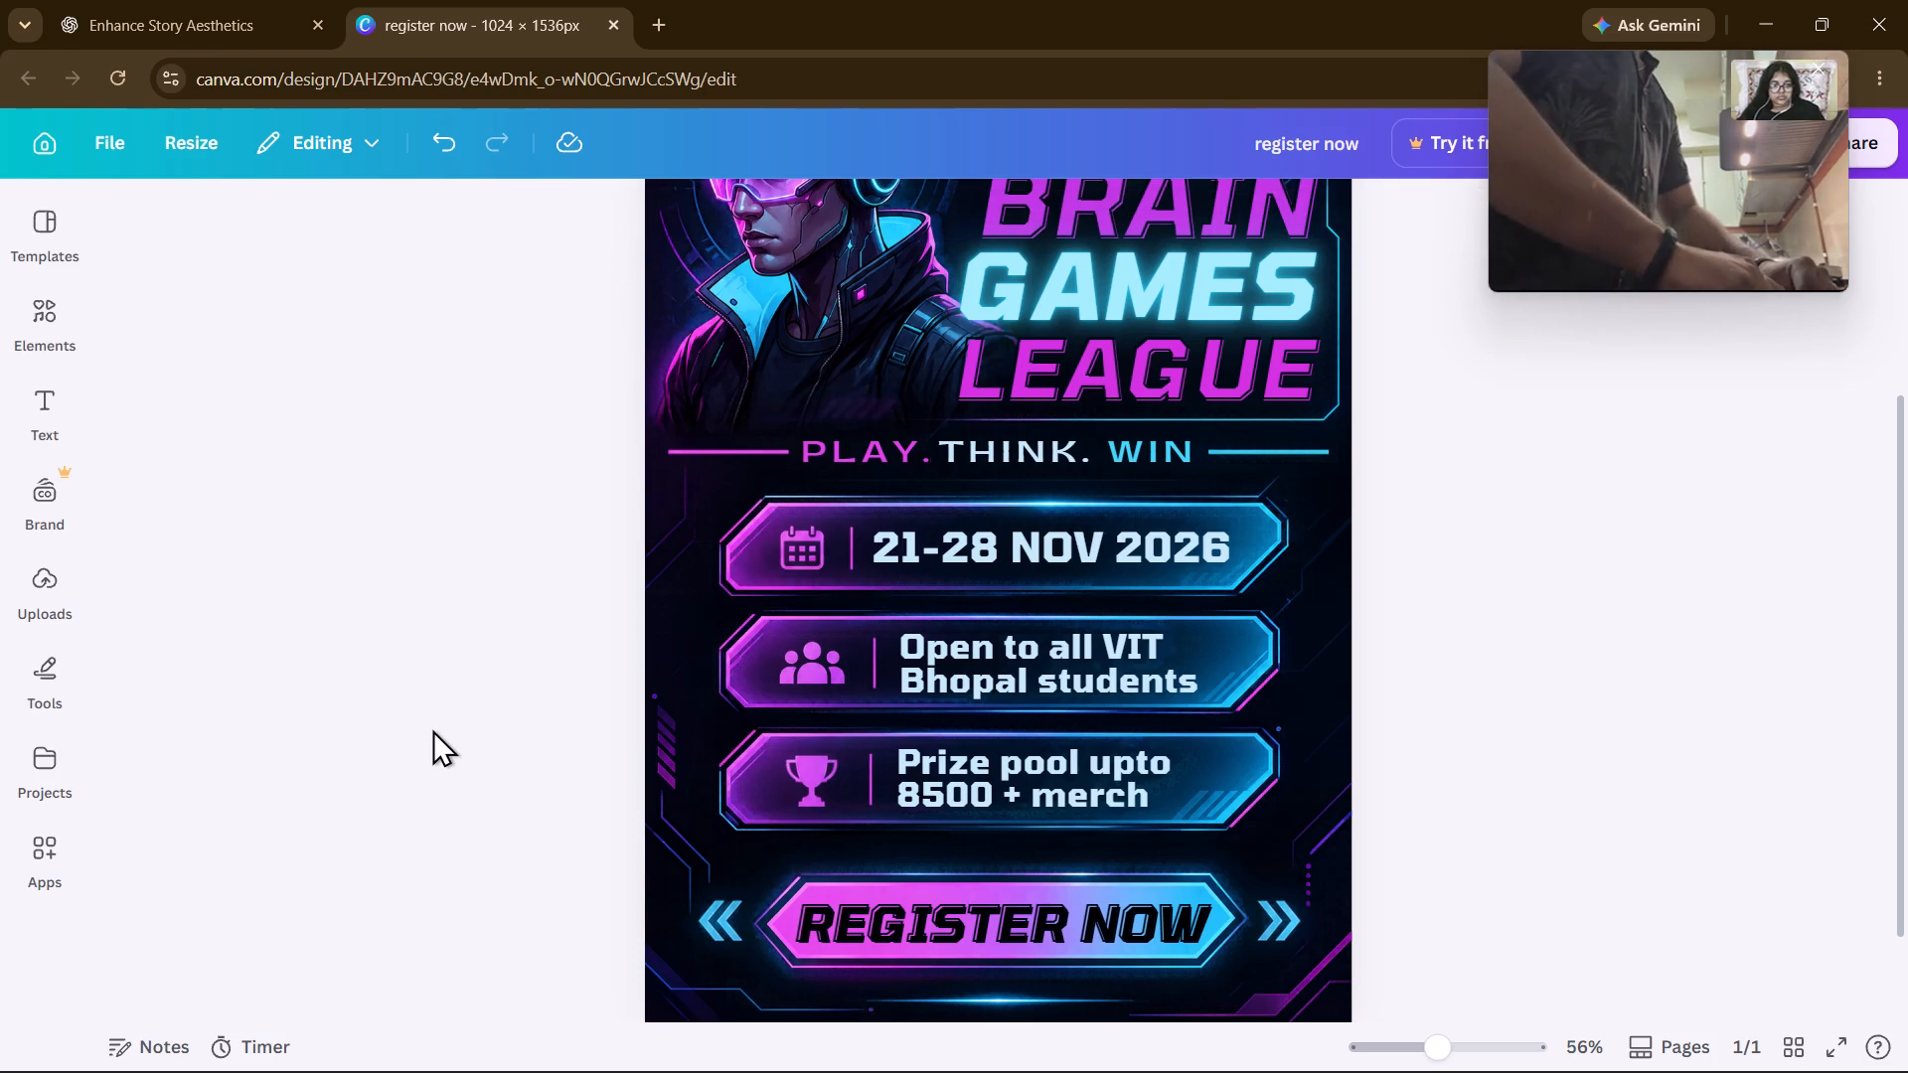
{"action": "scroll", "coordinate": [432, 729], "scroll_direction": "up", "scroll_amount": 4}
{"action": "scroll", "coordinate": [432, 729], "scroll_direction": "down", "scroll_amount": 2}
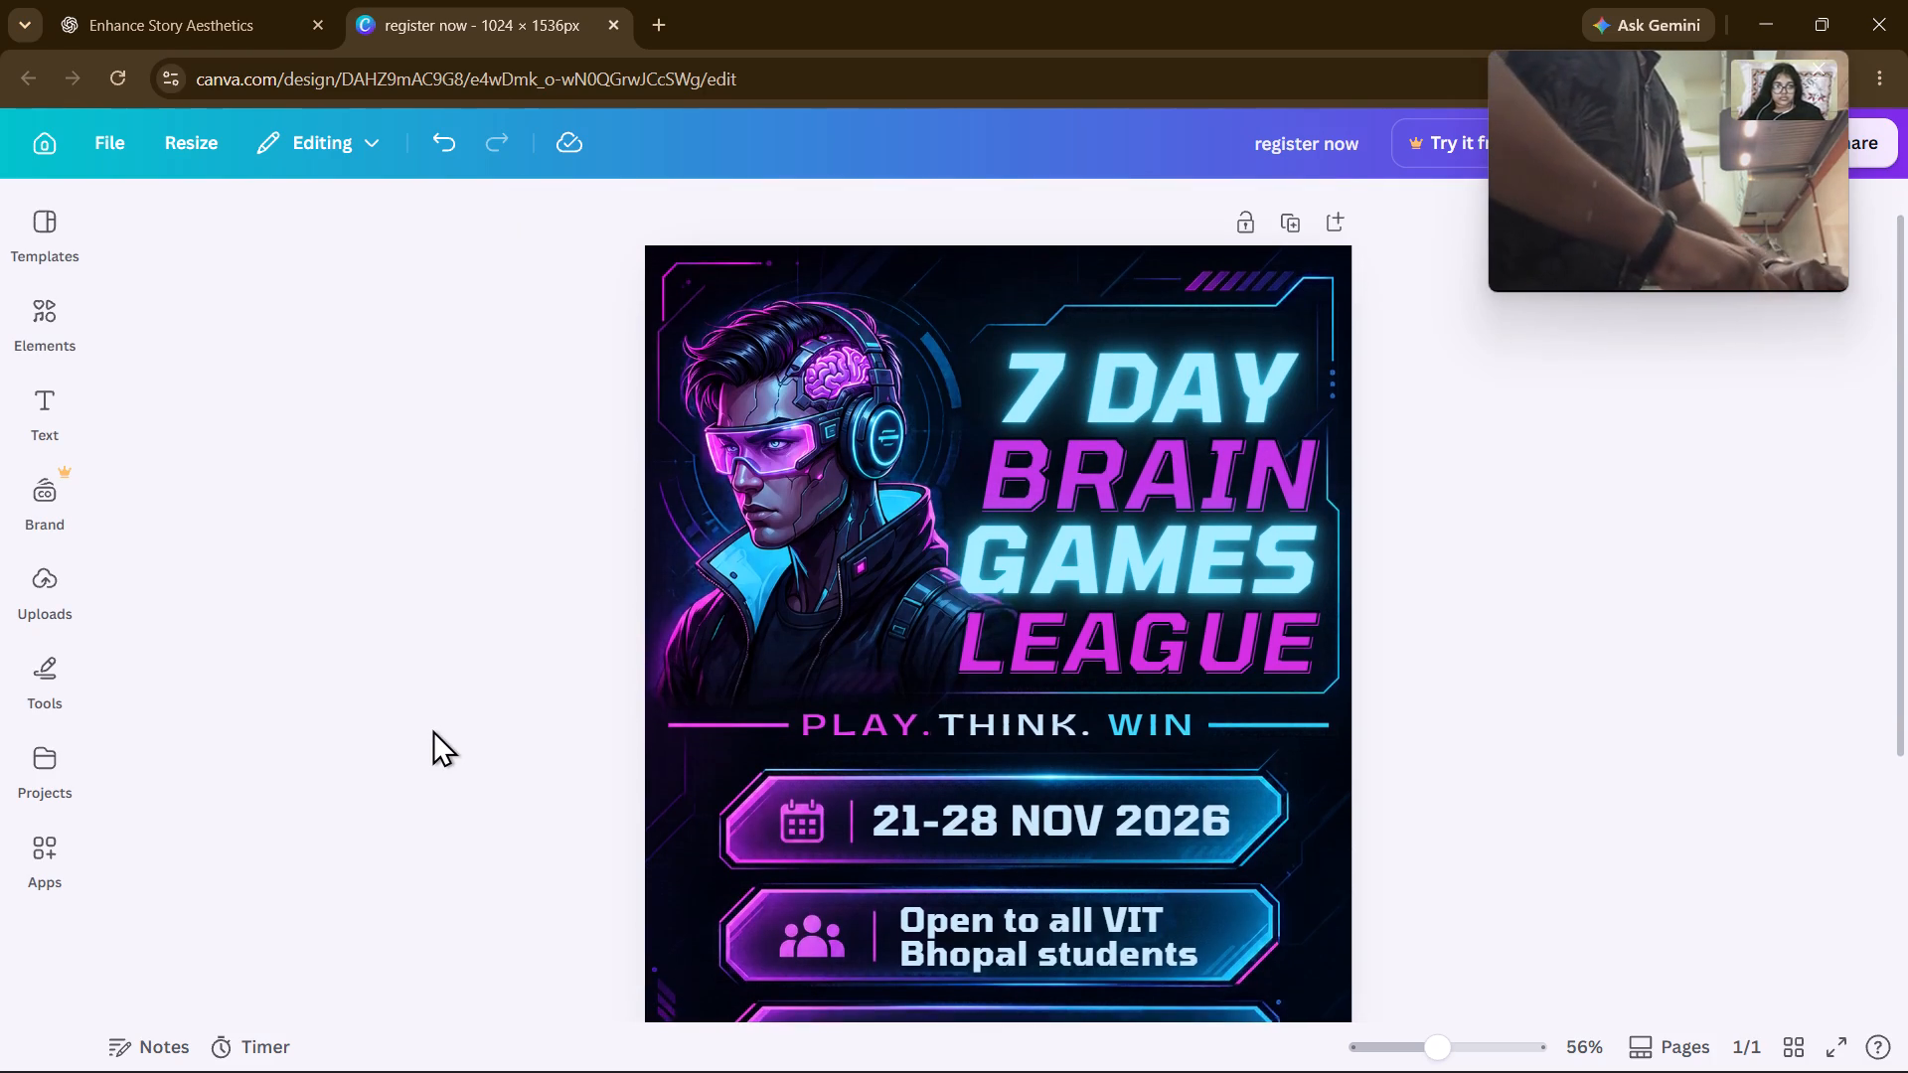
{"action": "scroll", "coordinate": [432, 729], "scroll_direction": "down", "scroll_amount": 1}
Select every element of the enhanced 1024 × 1536 px poster and copy them all.
{"action": "left_click", "coordinate": [837, 645]}
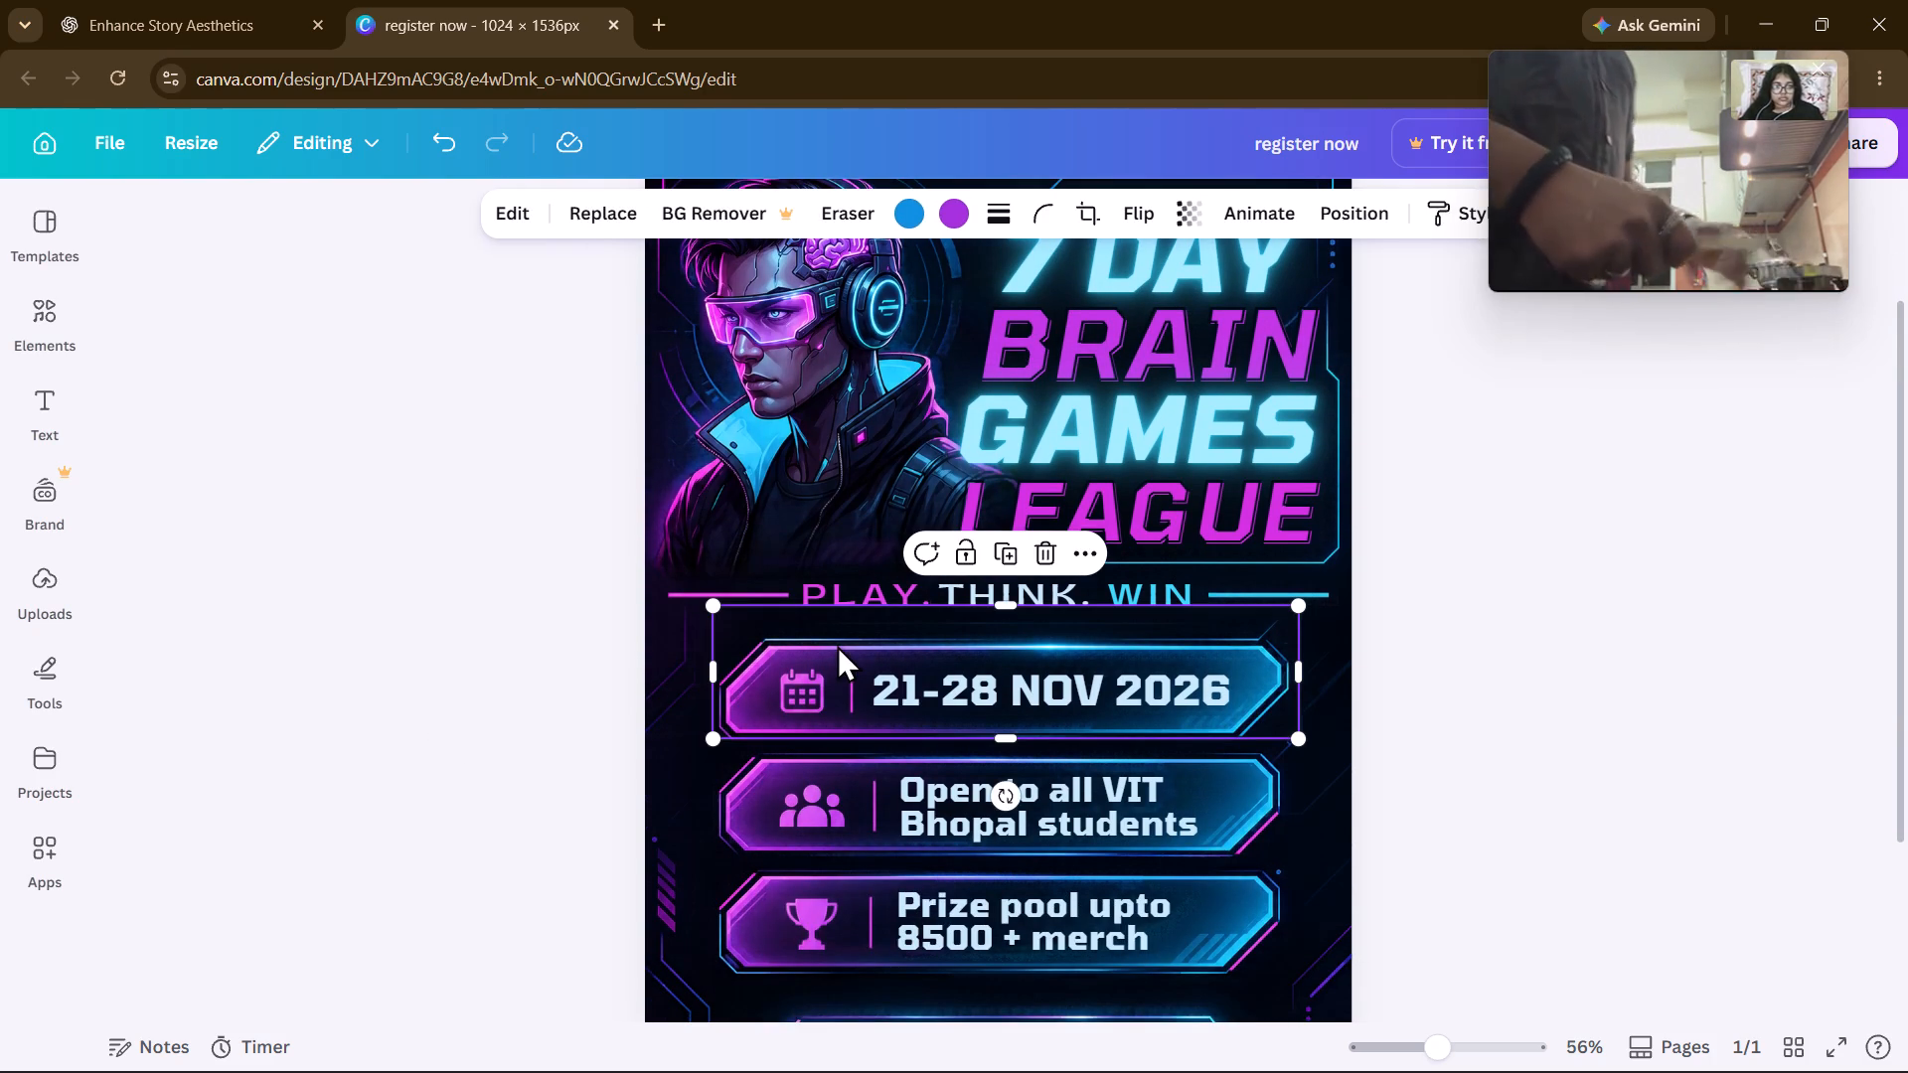
{"action": "key", "text": "ctrl+a"}
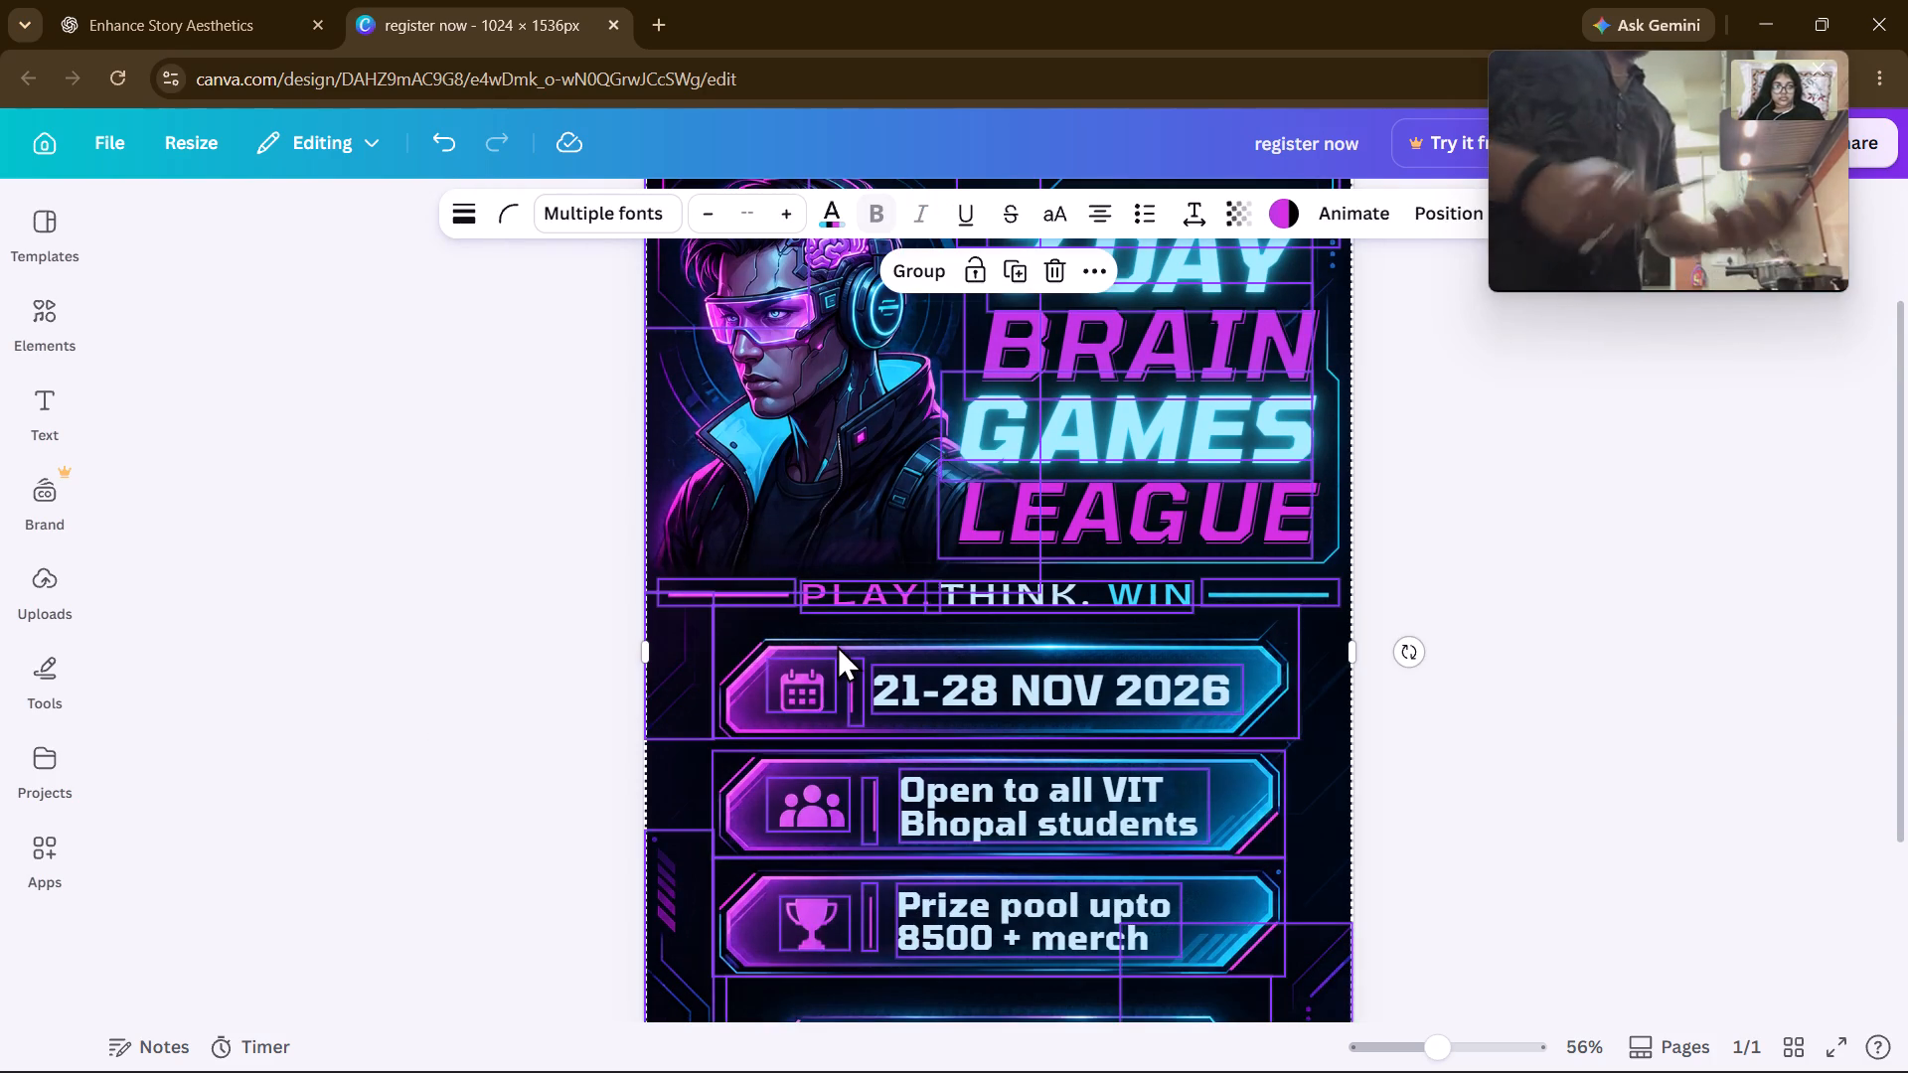
{"action": "key", "text": "ctrl+c"}
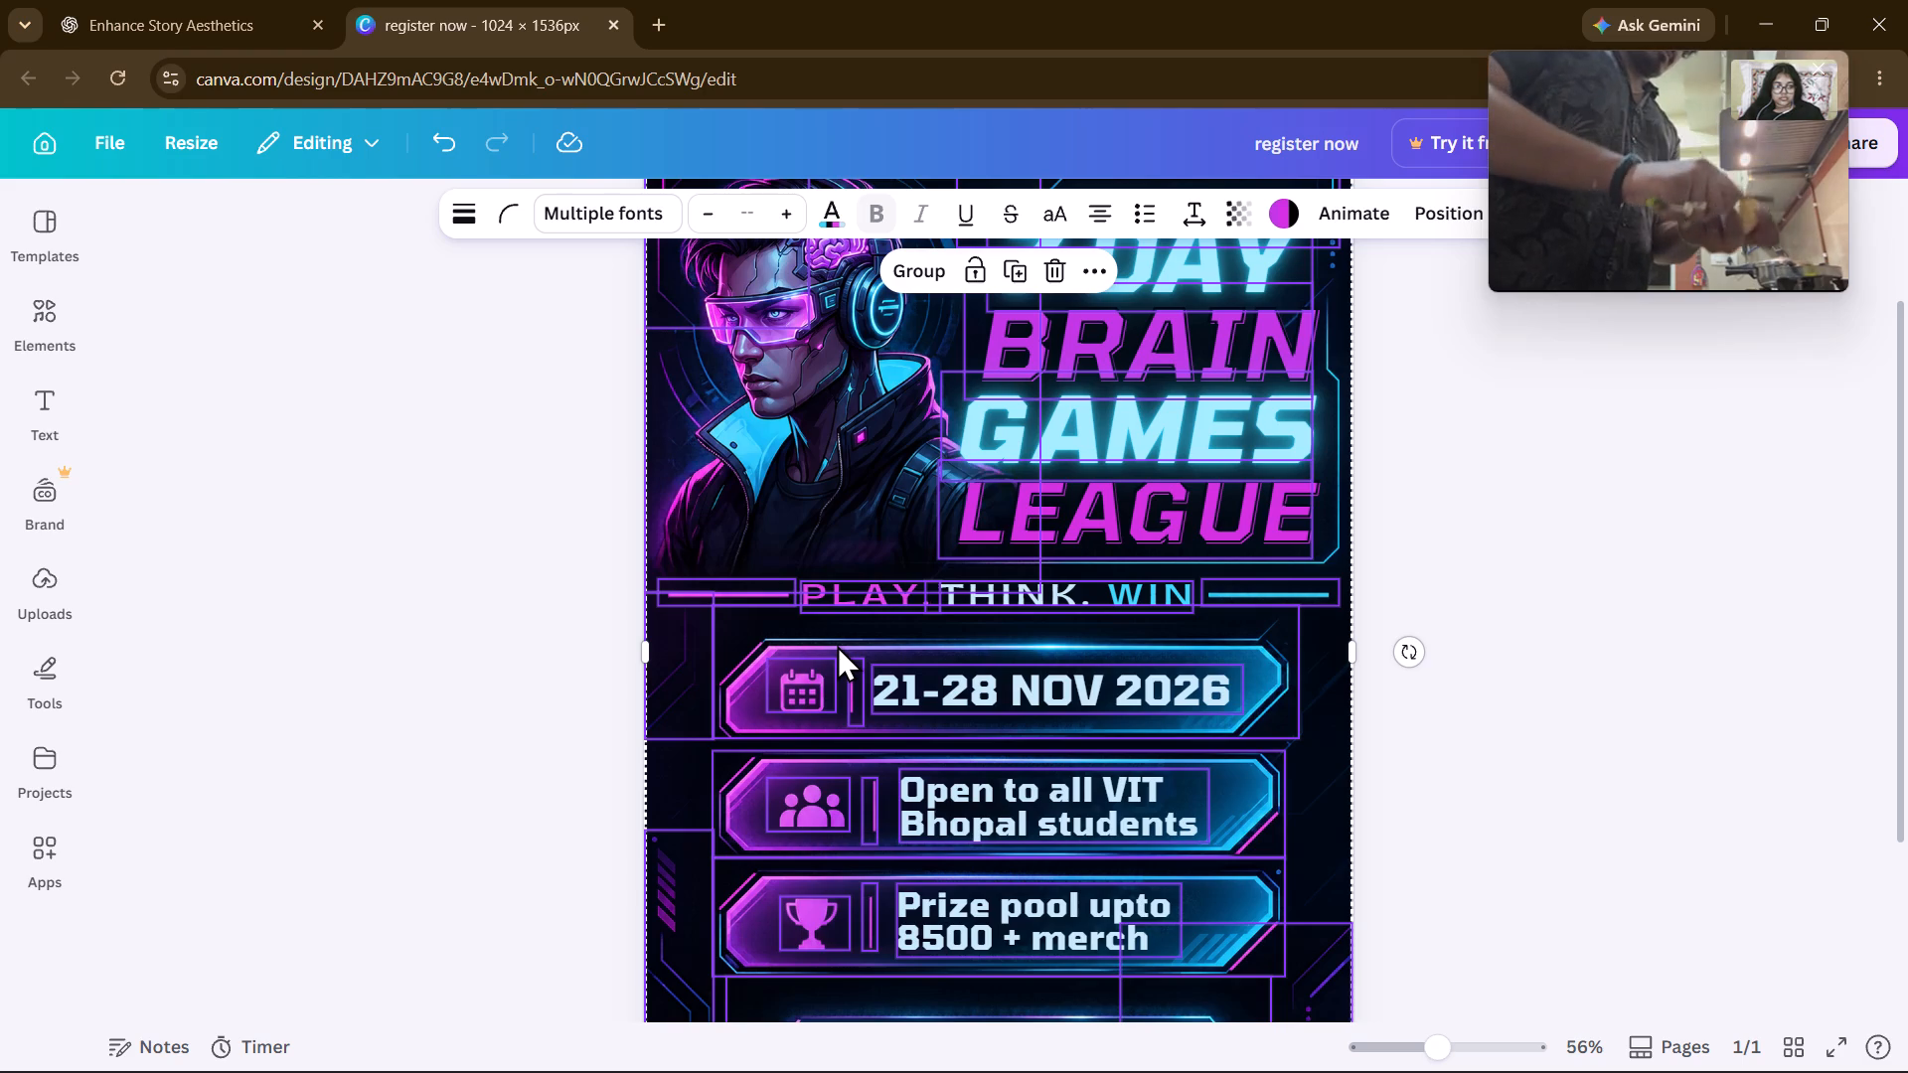
{"action": "key", "text": "ctrl+c"}
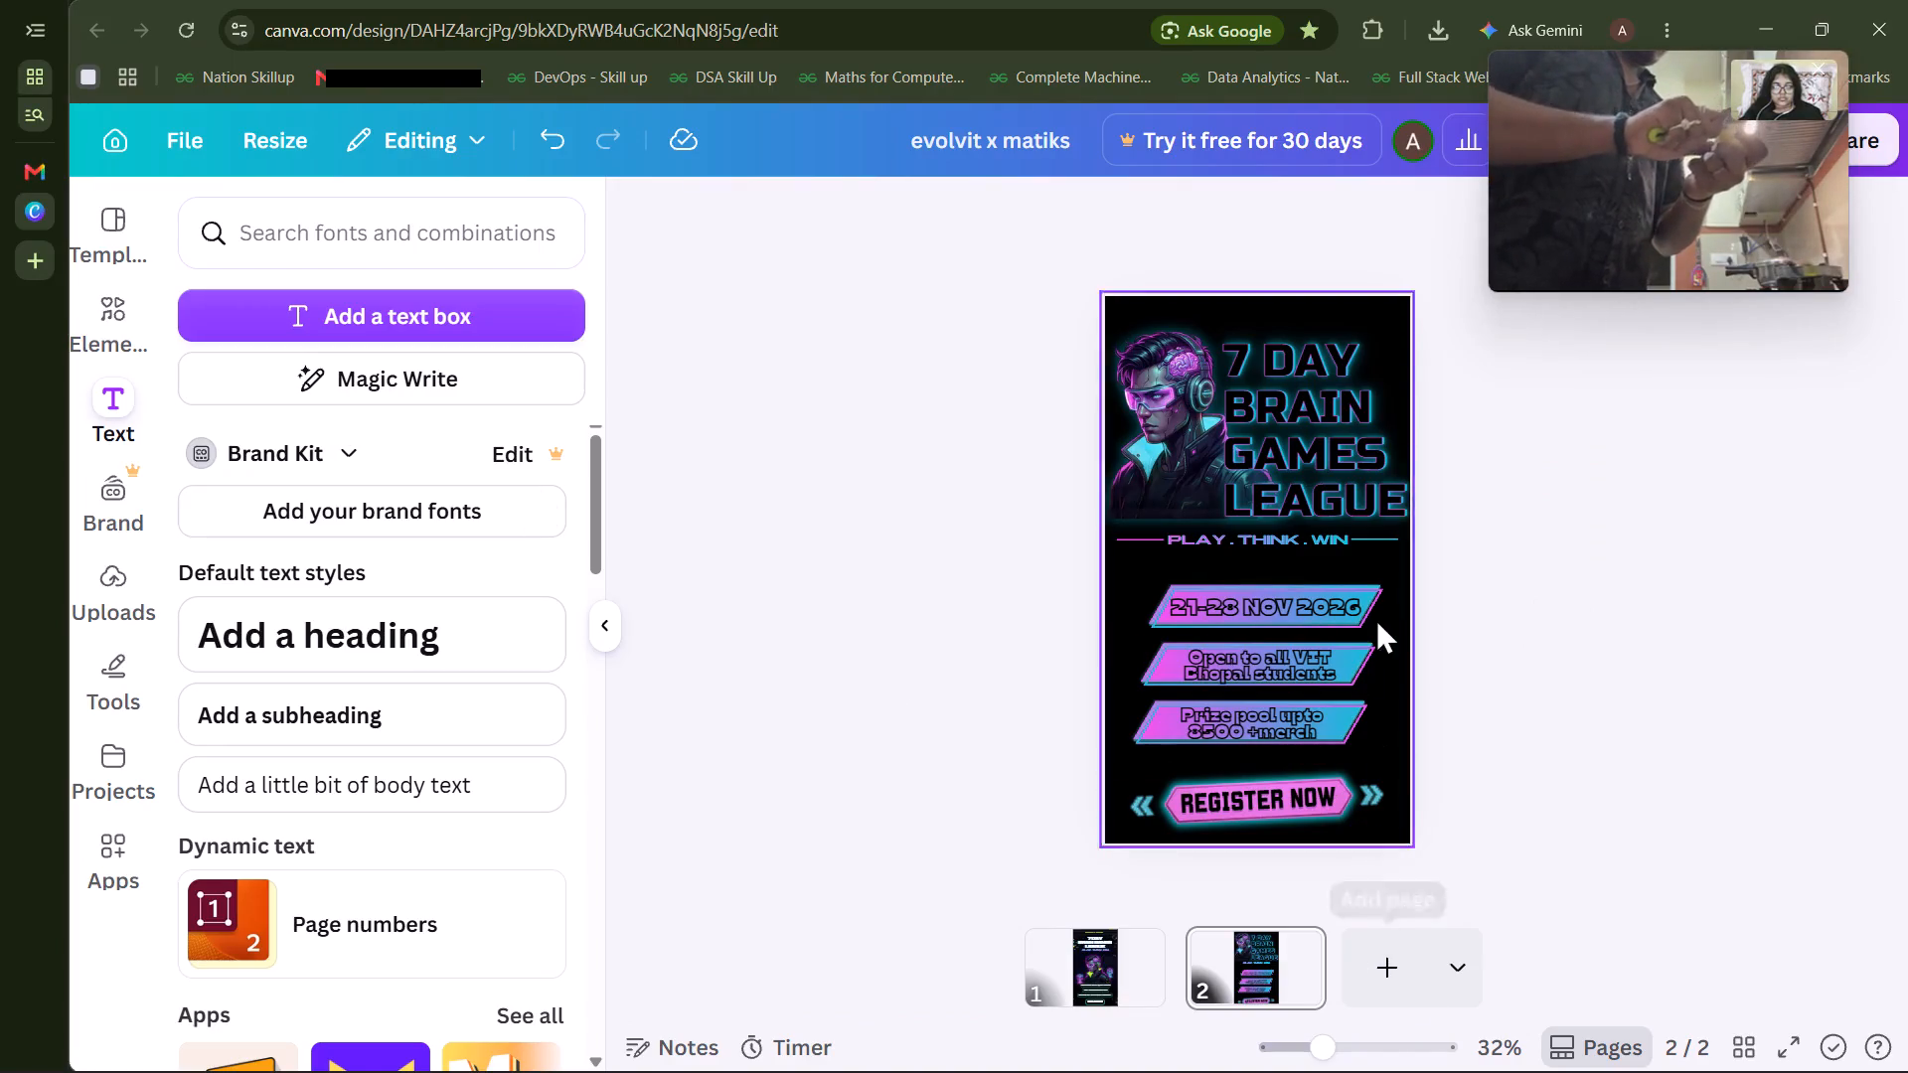
In the evolvit x matiks design, delete the date, eligibility and prize pool banners from page 2.
{"action": "left_click_drag", "start_coordinate": [1132, 580], "coordinate": [1206, 752]}
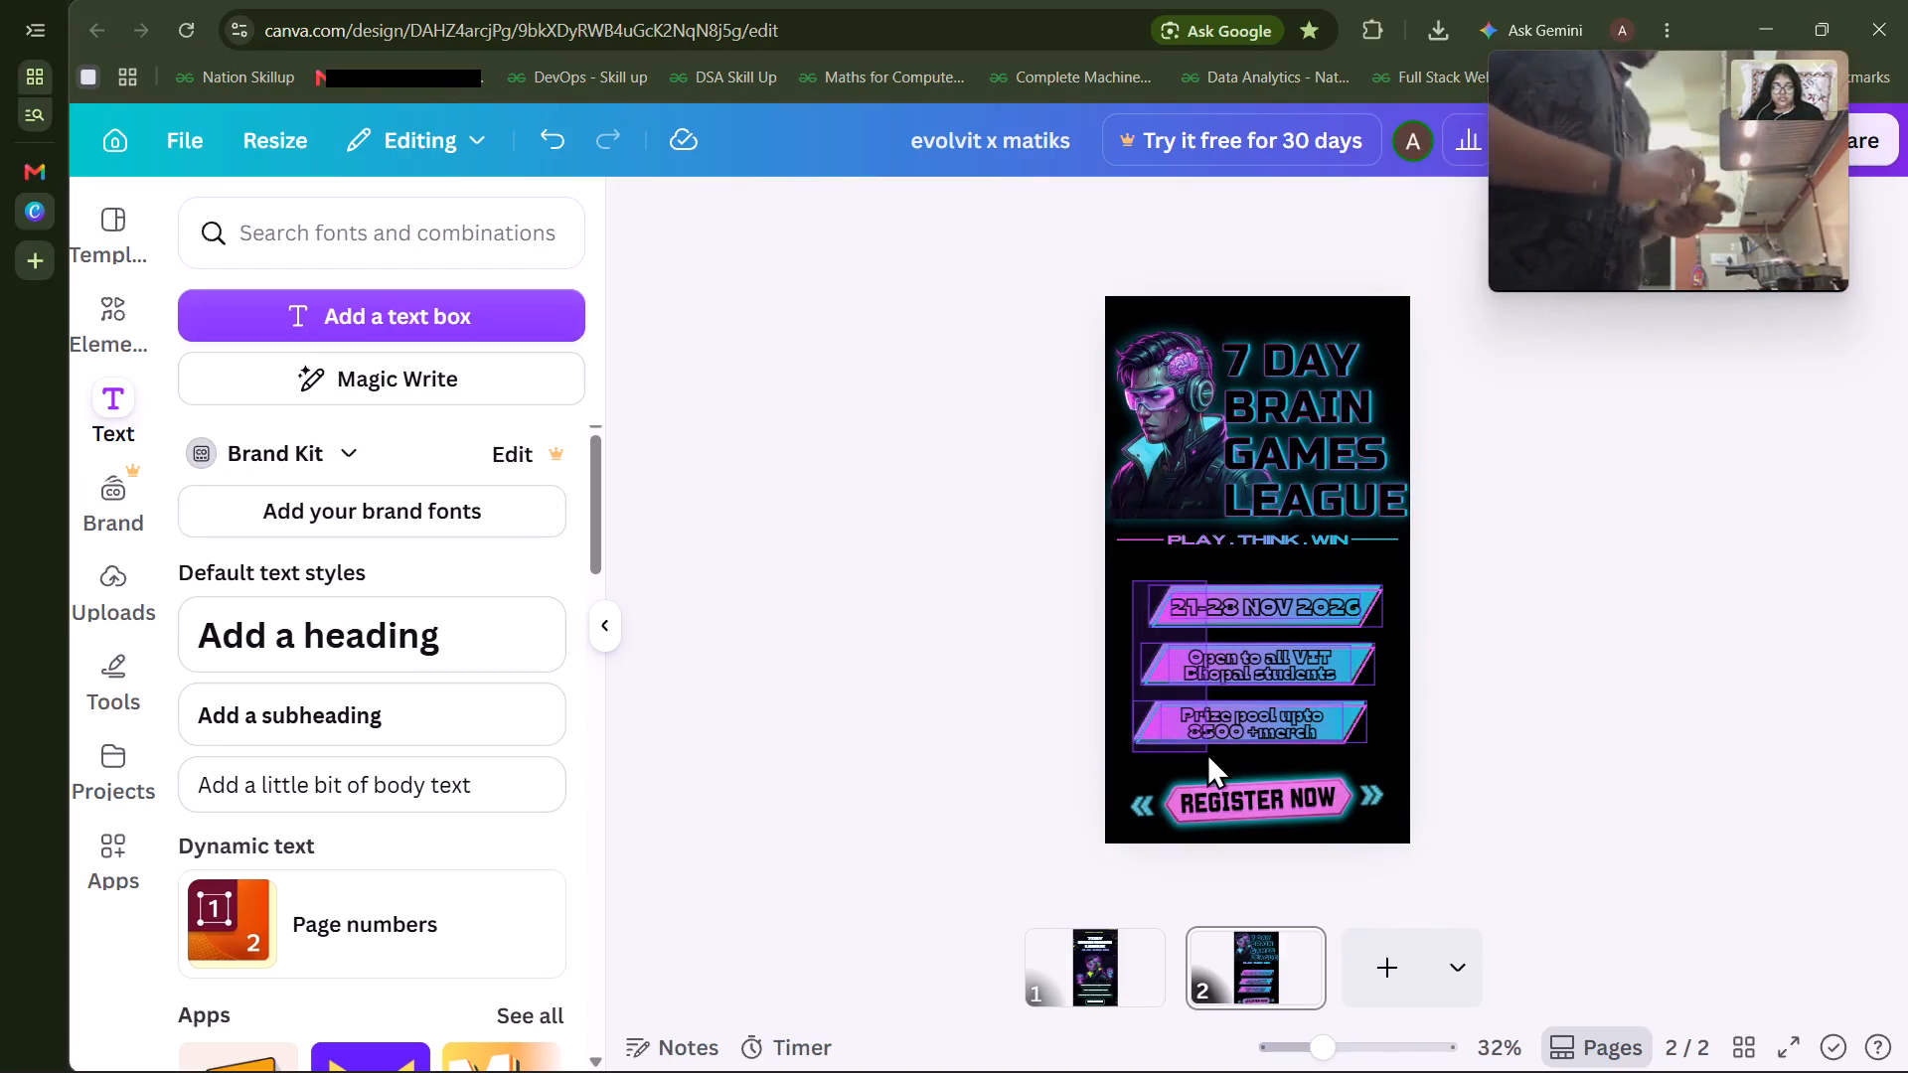
{"action": "left_click_drag", "start_coordinate": [1206, 752], "coordinate": [1206, 750]}
{"action": "key", "text": "Delete"}
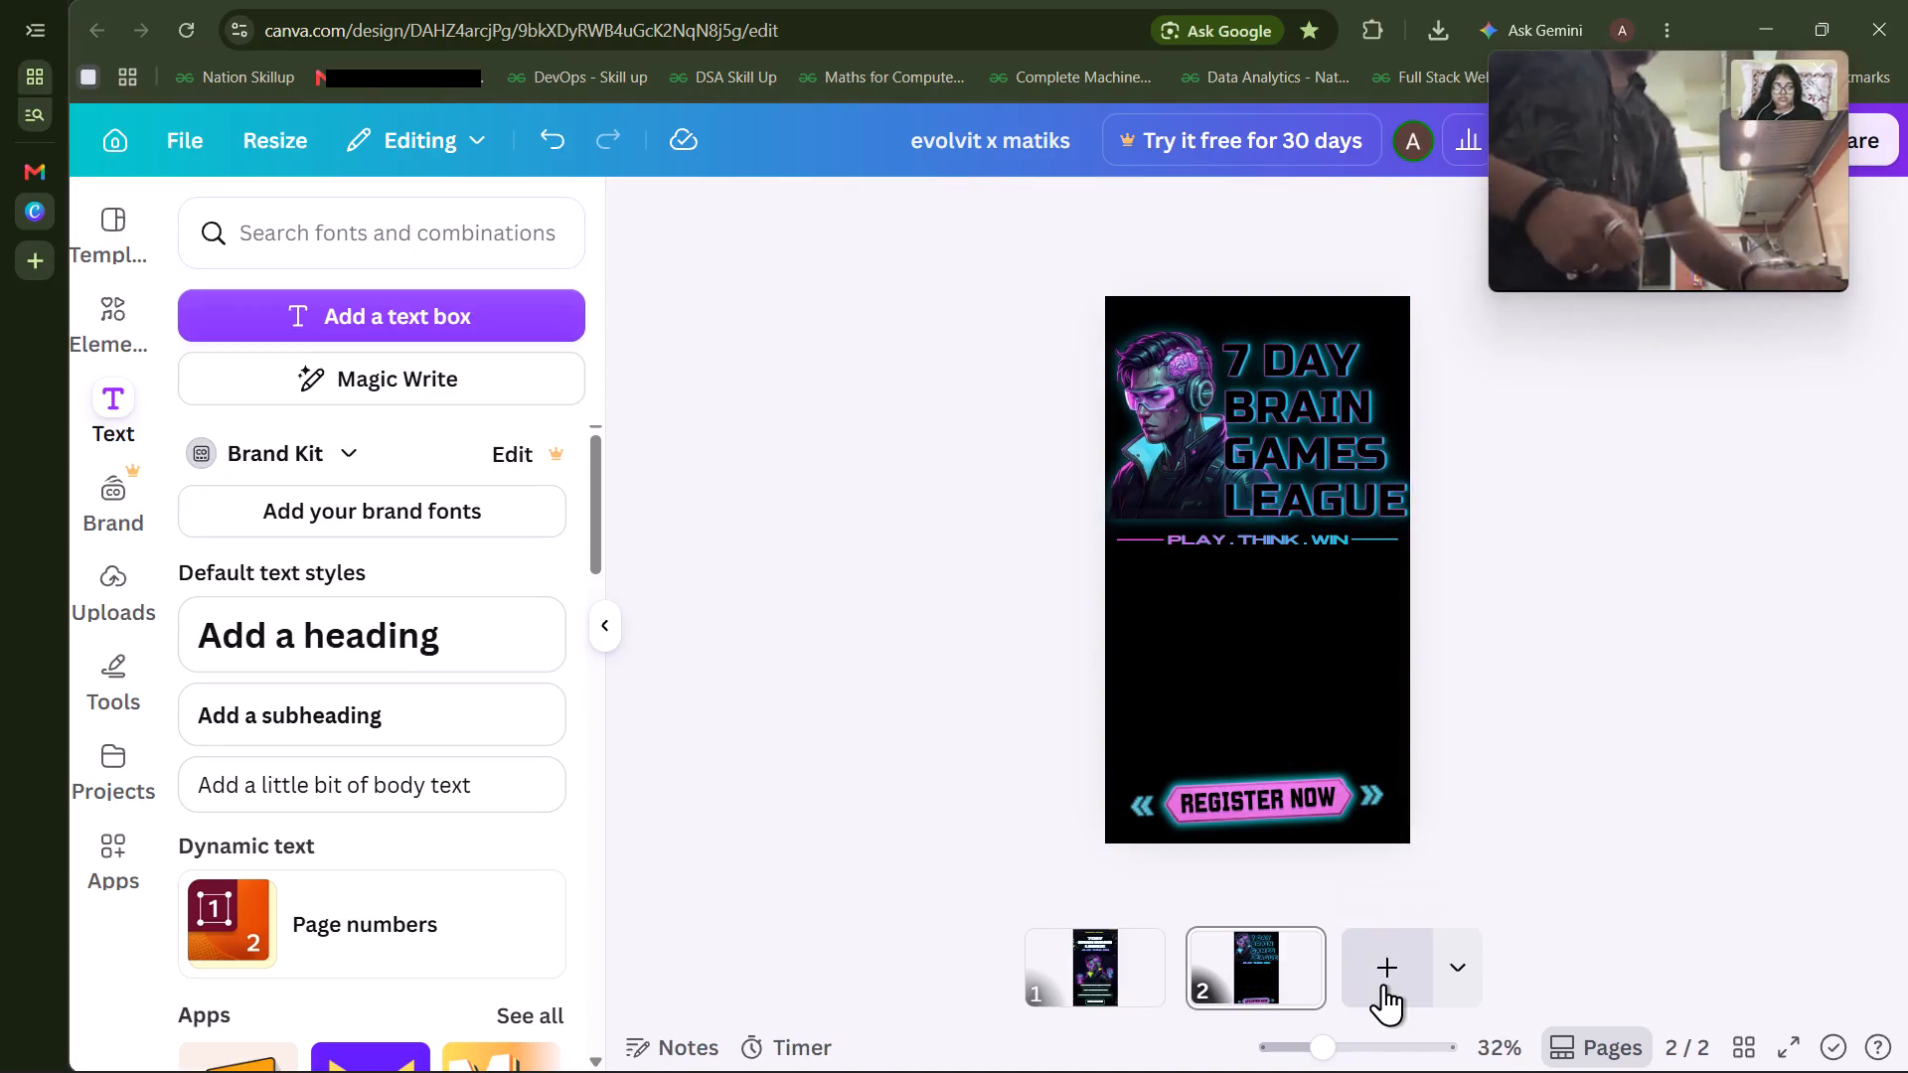
Add a third page to the evolvit x matiks design and paste the copied poster elements onto it.
{"action": "left_click", "coordinate": [1383, 984]}
{"action": "left_click", "coordinate": [1261, 573]}
{"action": "key", "text": "ctrl+v"}
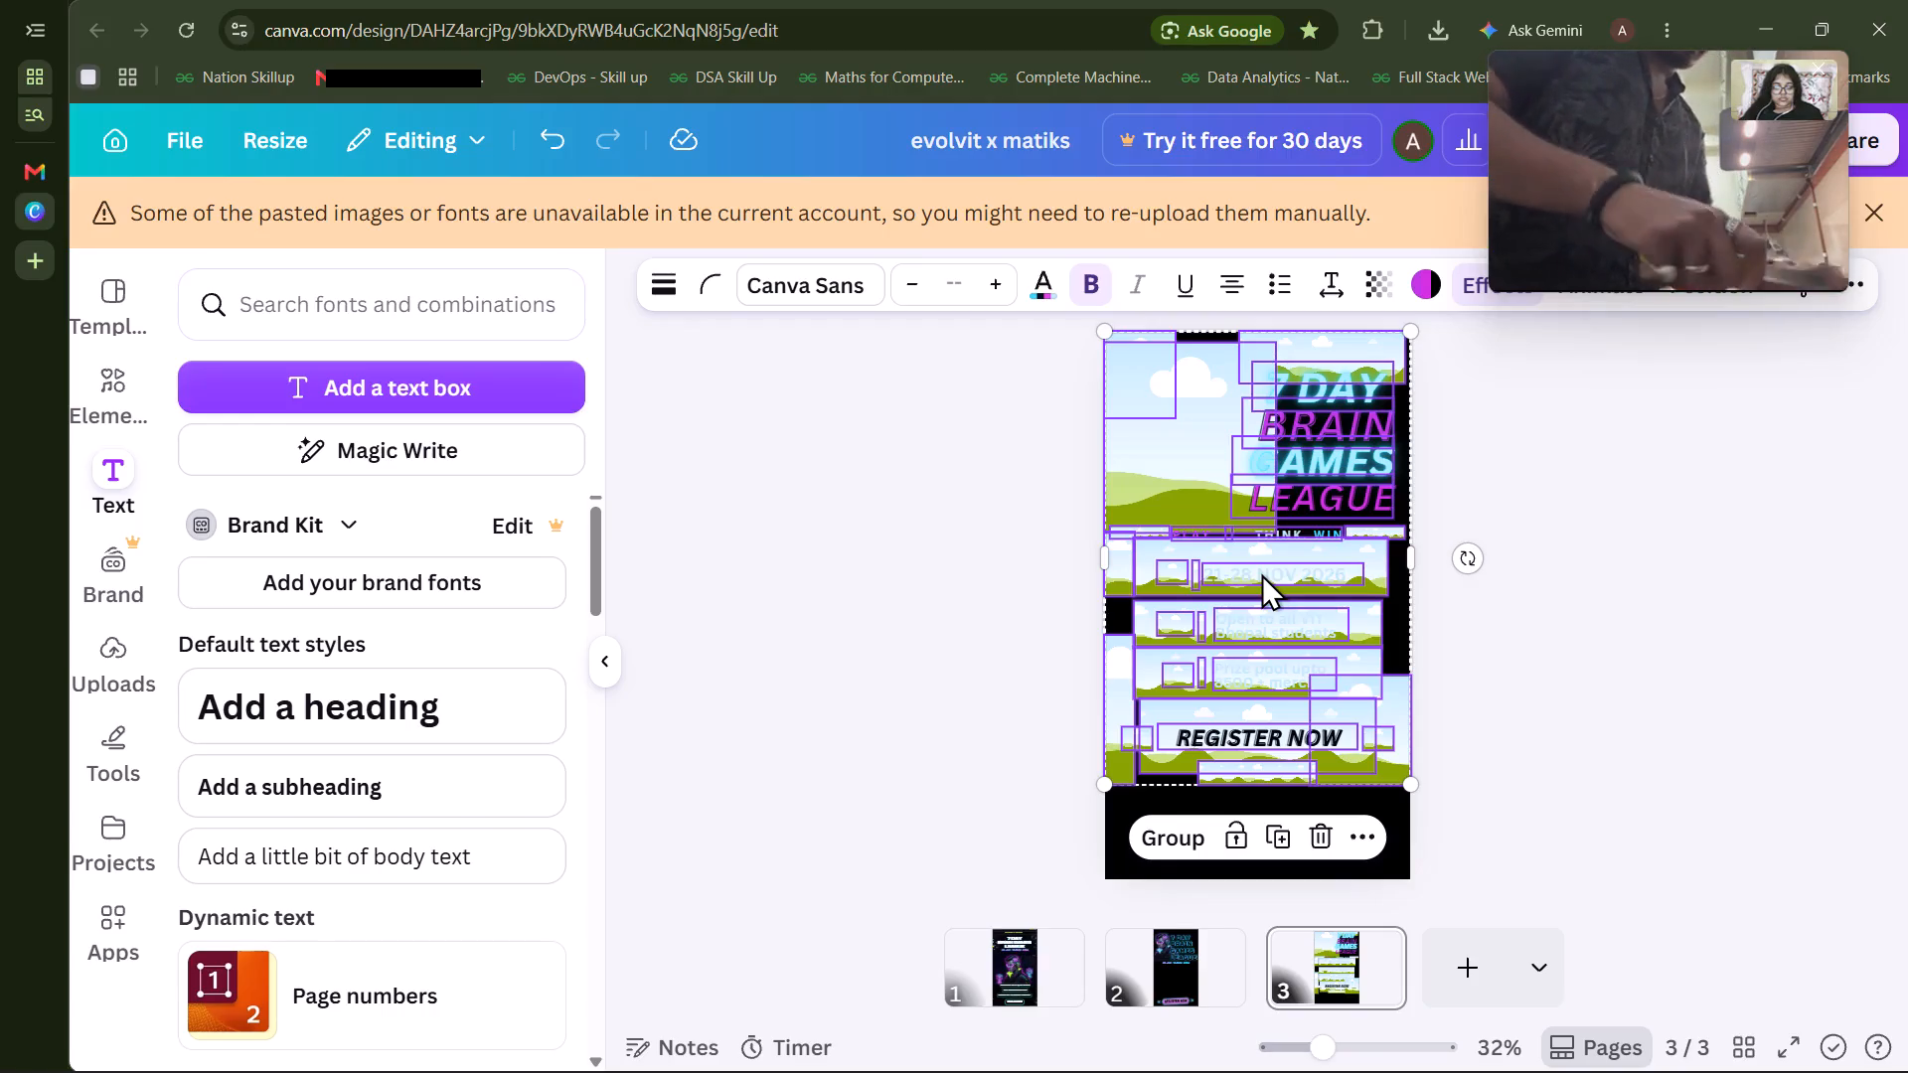
Reload the evolvit x matiks design and open page 3 to check the pasted poster.
{"action": "key", "text": "ctrl+r"}
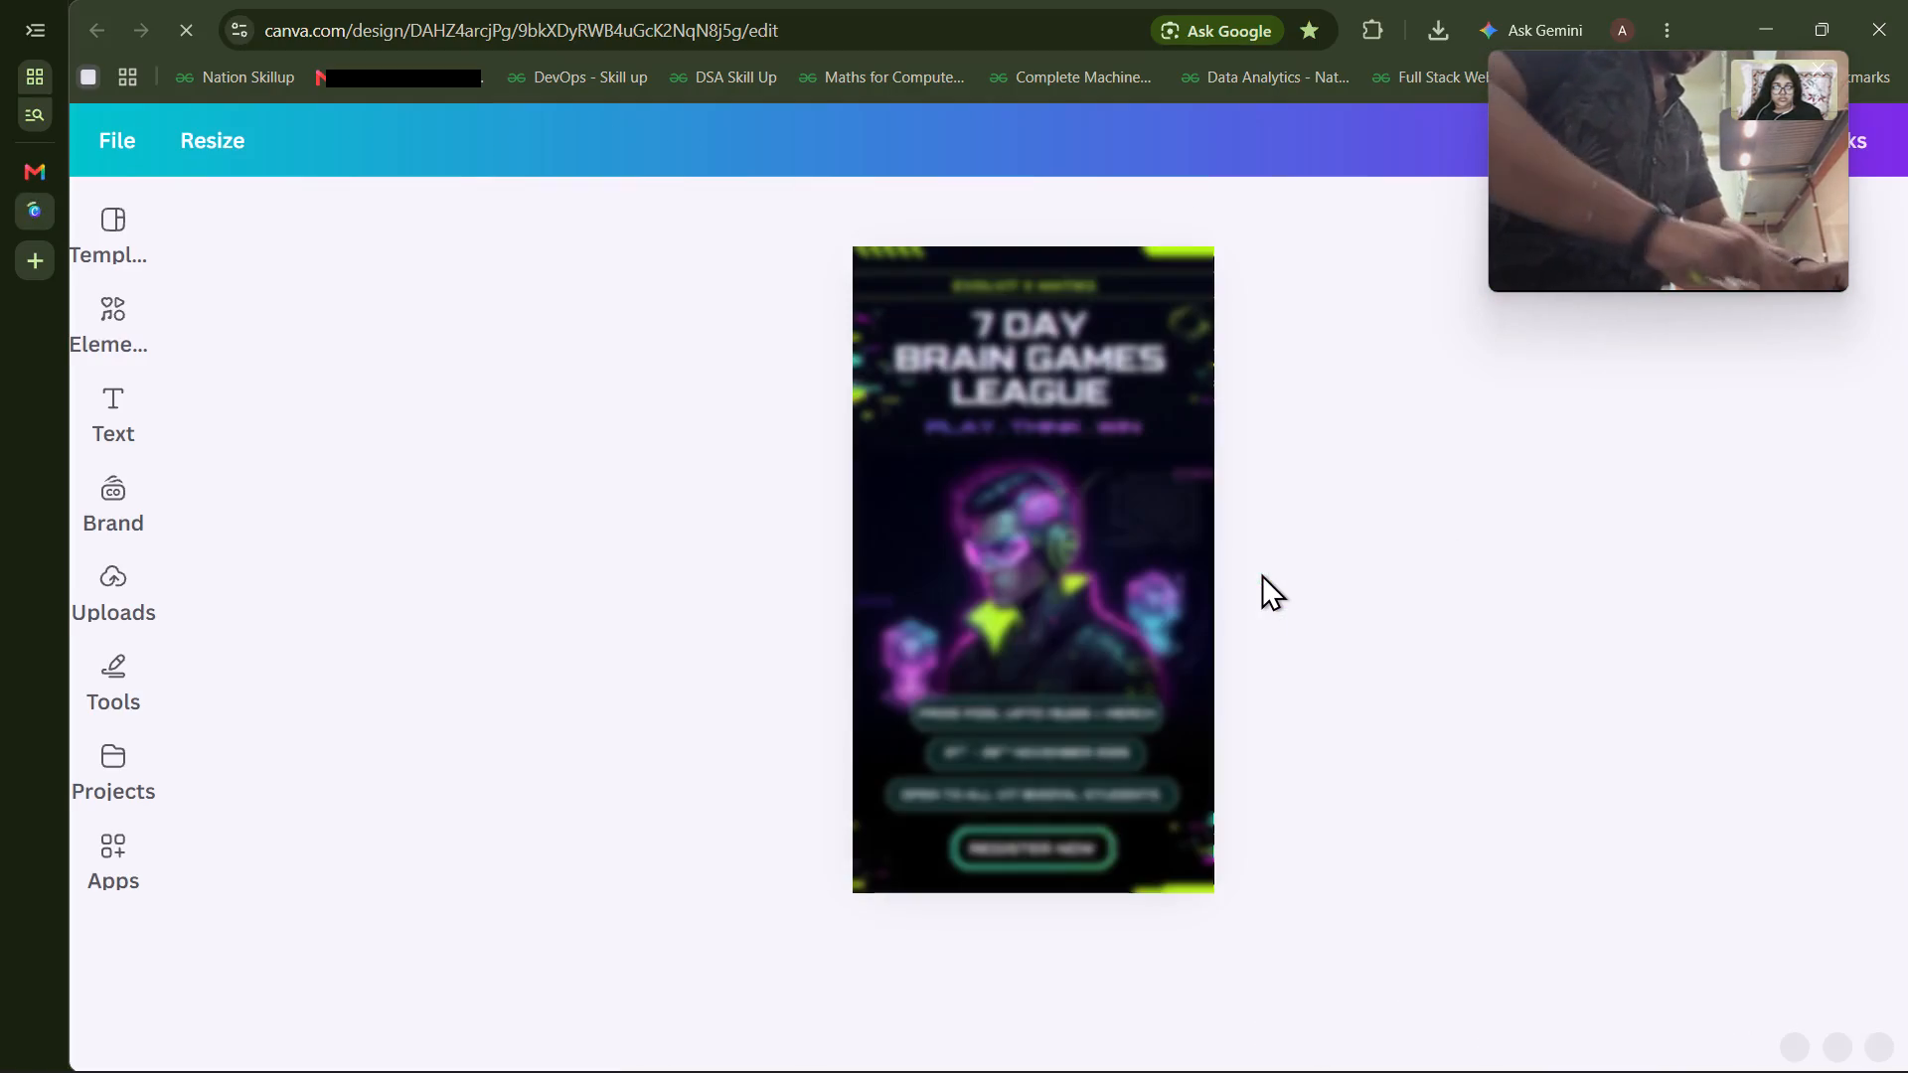
{"action": "left_click", "coordinate": [1141, 932]}
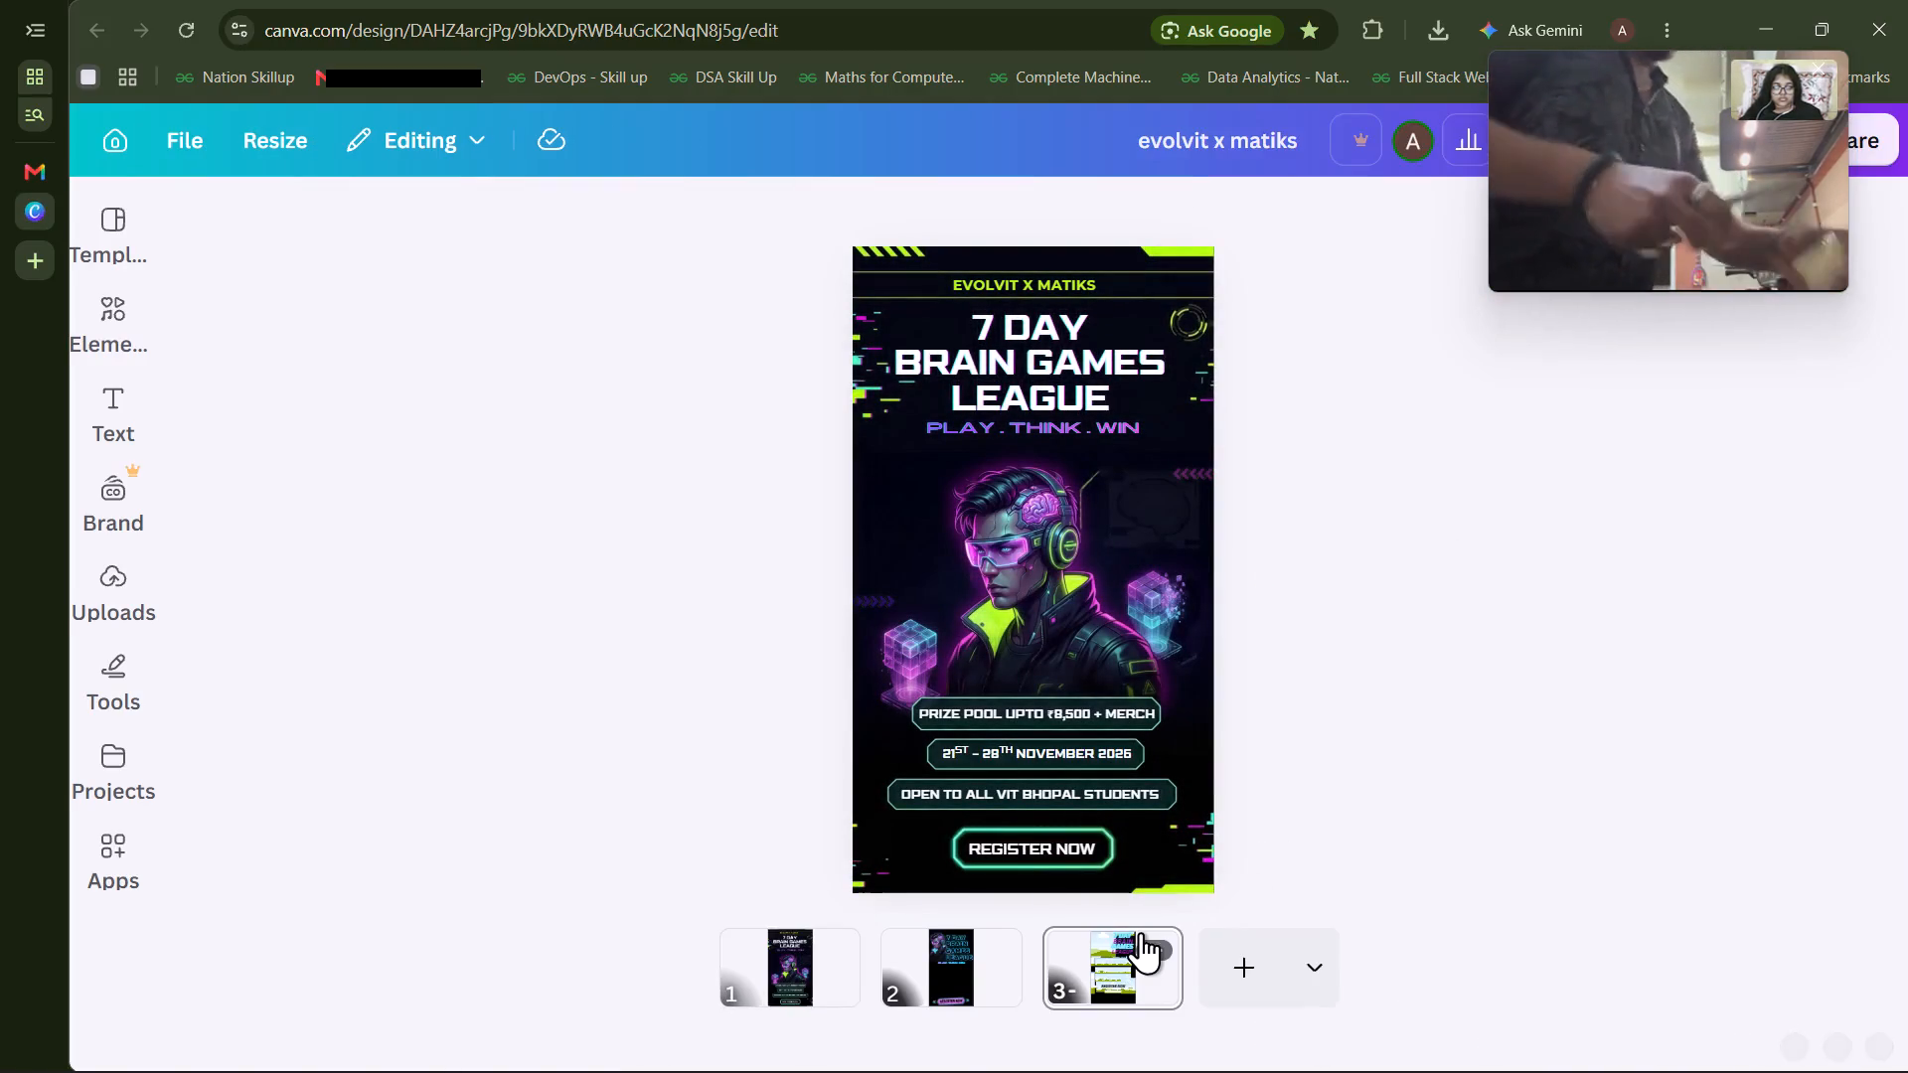
Delete page 3 with the pasted poster from the evolvit x matiks design.
{"action": "left_click", "coordinate": [1288, 202]}
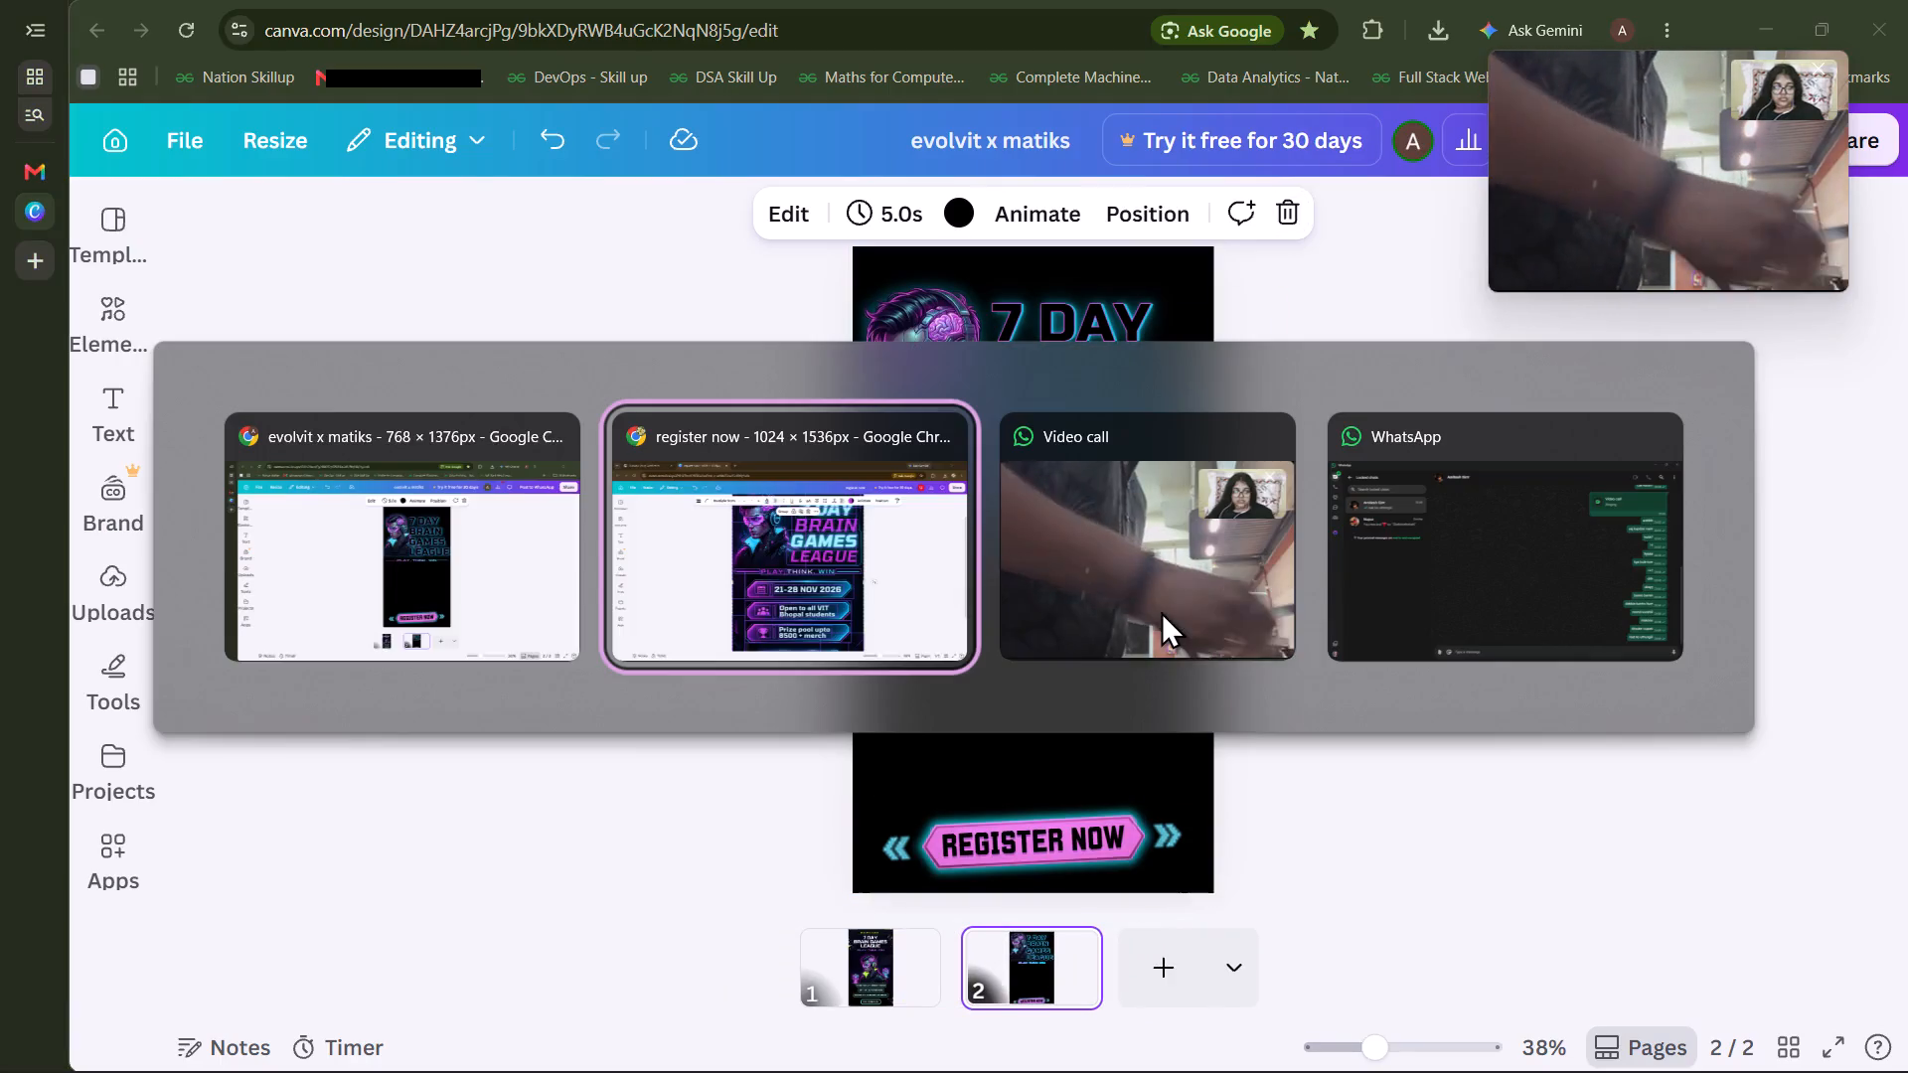
In the 1024 × 1536 px register now design, set the access level to Anyone with the link and copy the share link.
{"action": "left_click", "coordinate": [1490, 492]}
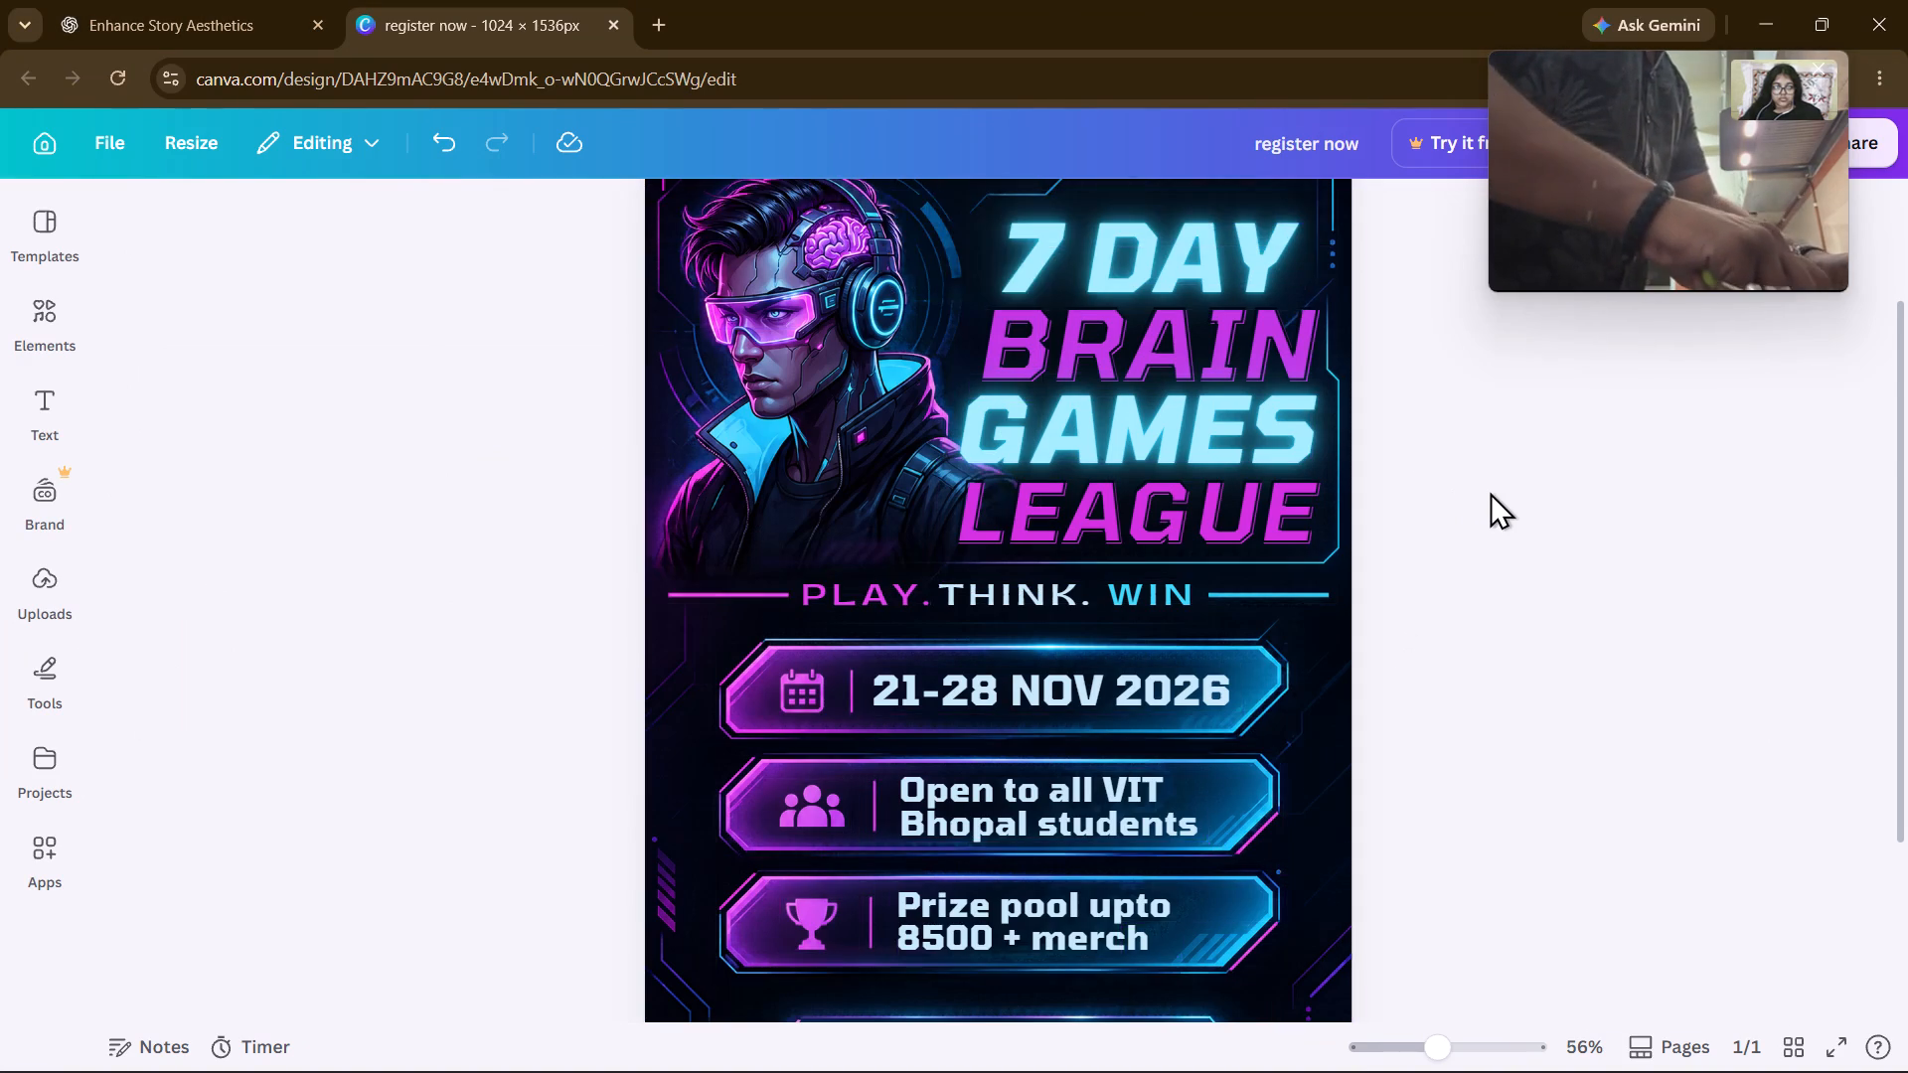
{"action": "scroll", "coordinate": [1490, 492], "scroll_direction": "down", "scroll_amount": 2}
{"action": "scroll", "coordinate": [1490, 492], "scroll_direction": "up", "scroll_amount": 4}
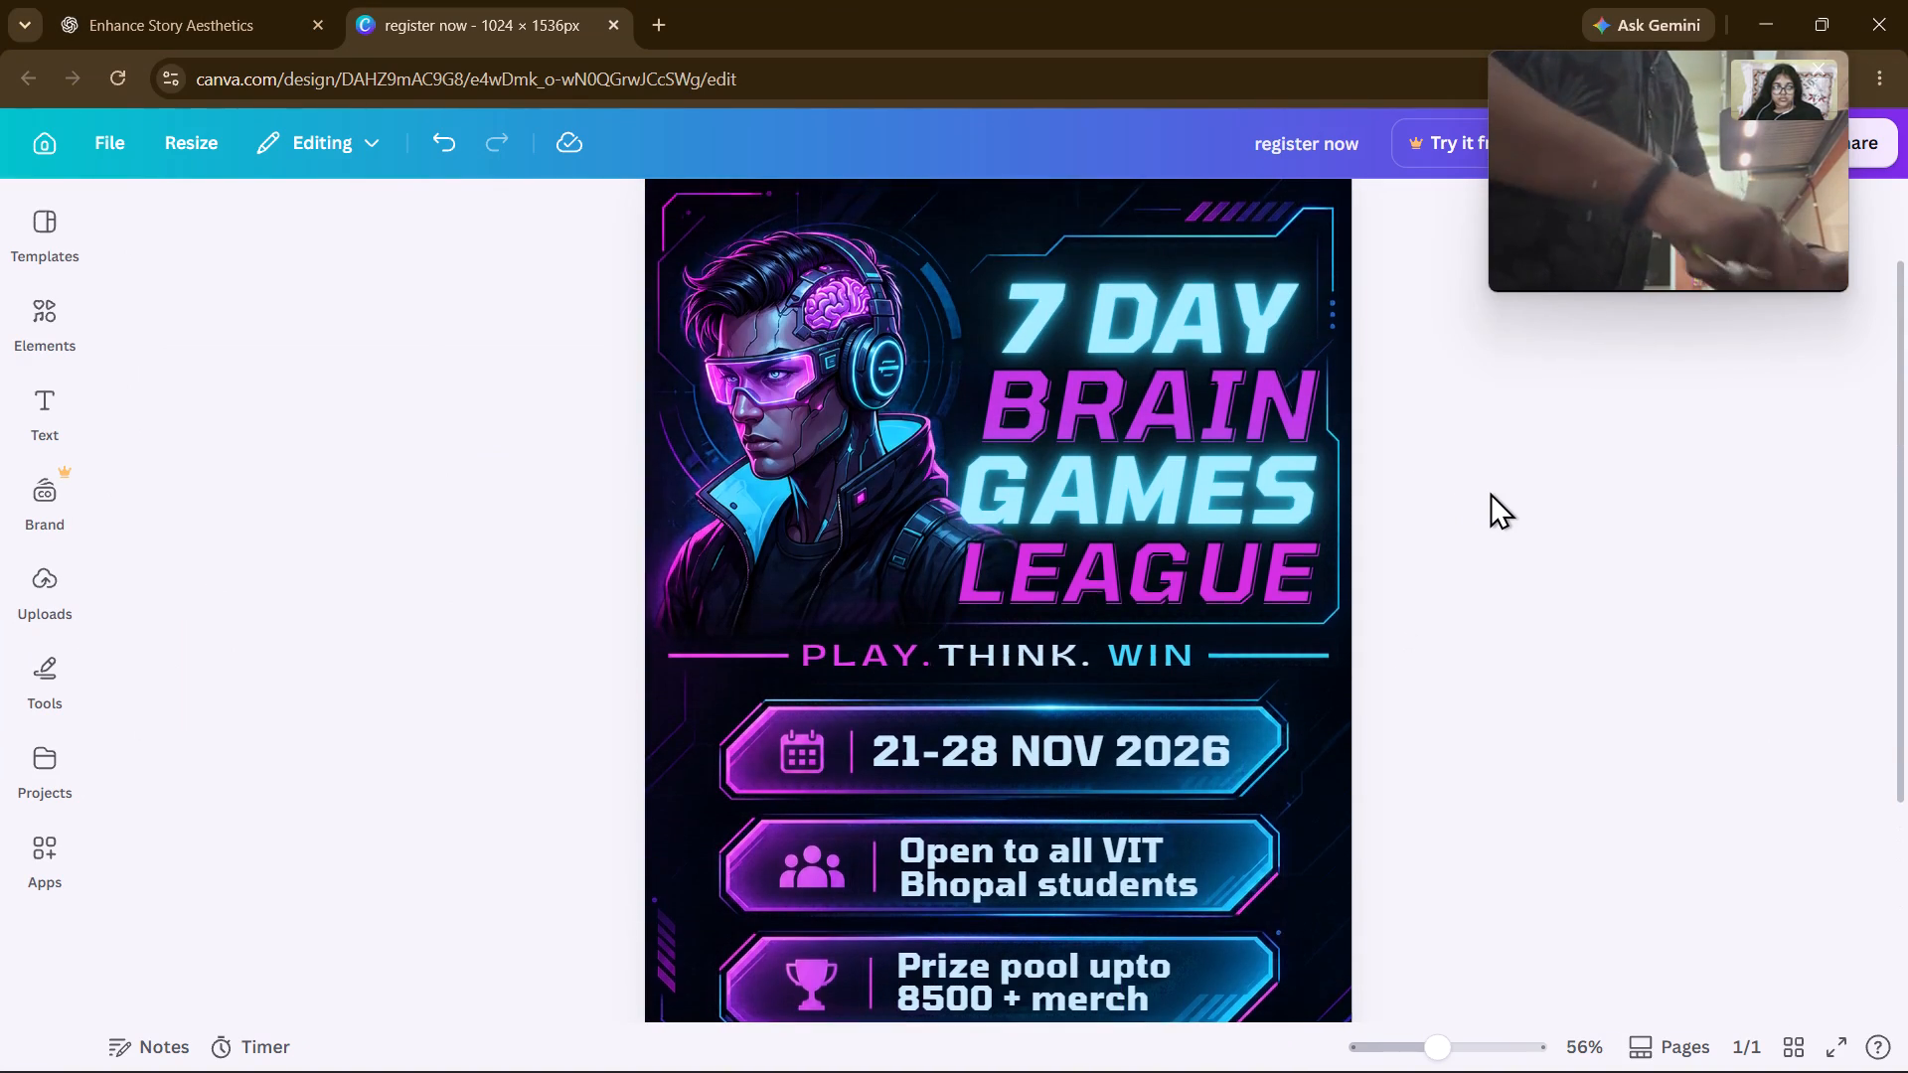
{"action": "scroll", "coordinate": [1490, 492], "scroll_direction": "up", "scroll_amount": 1}
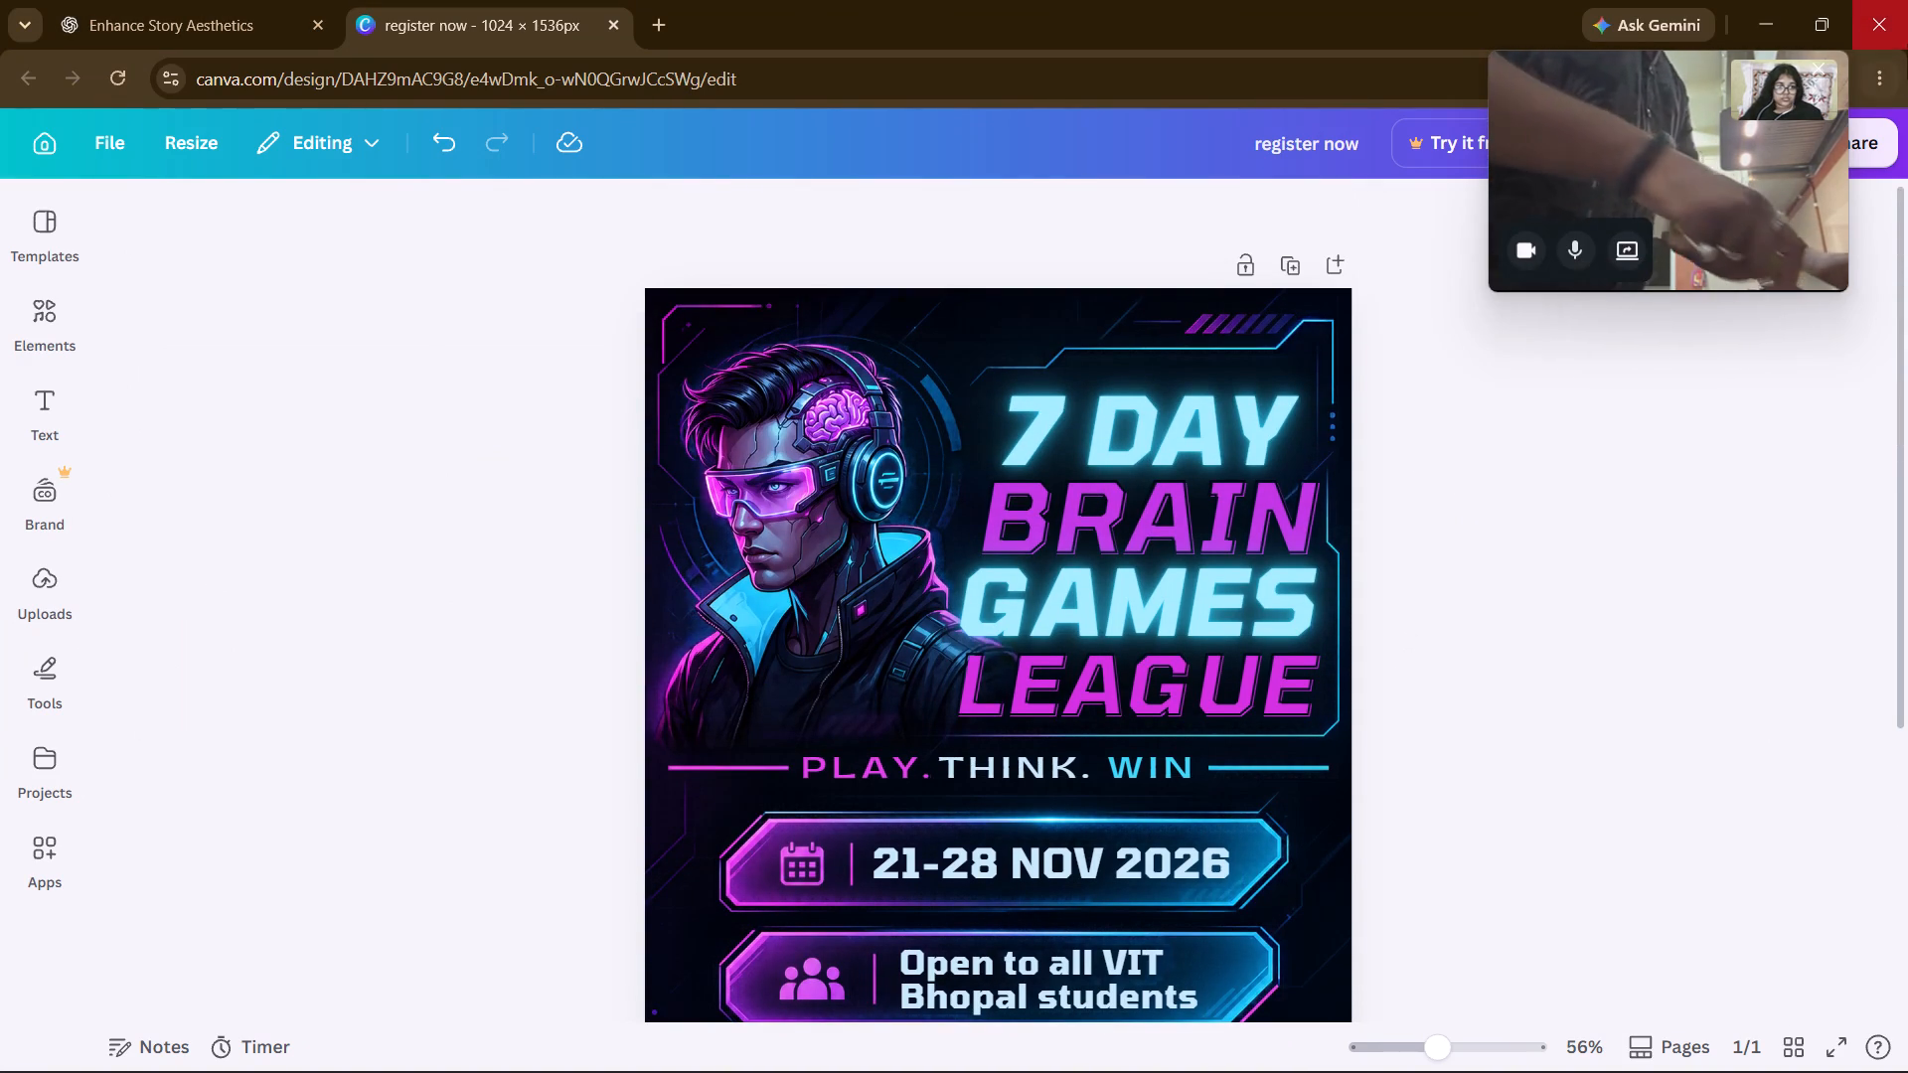
{"action": "left_click", "coordinate": [1865, 148]}
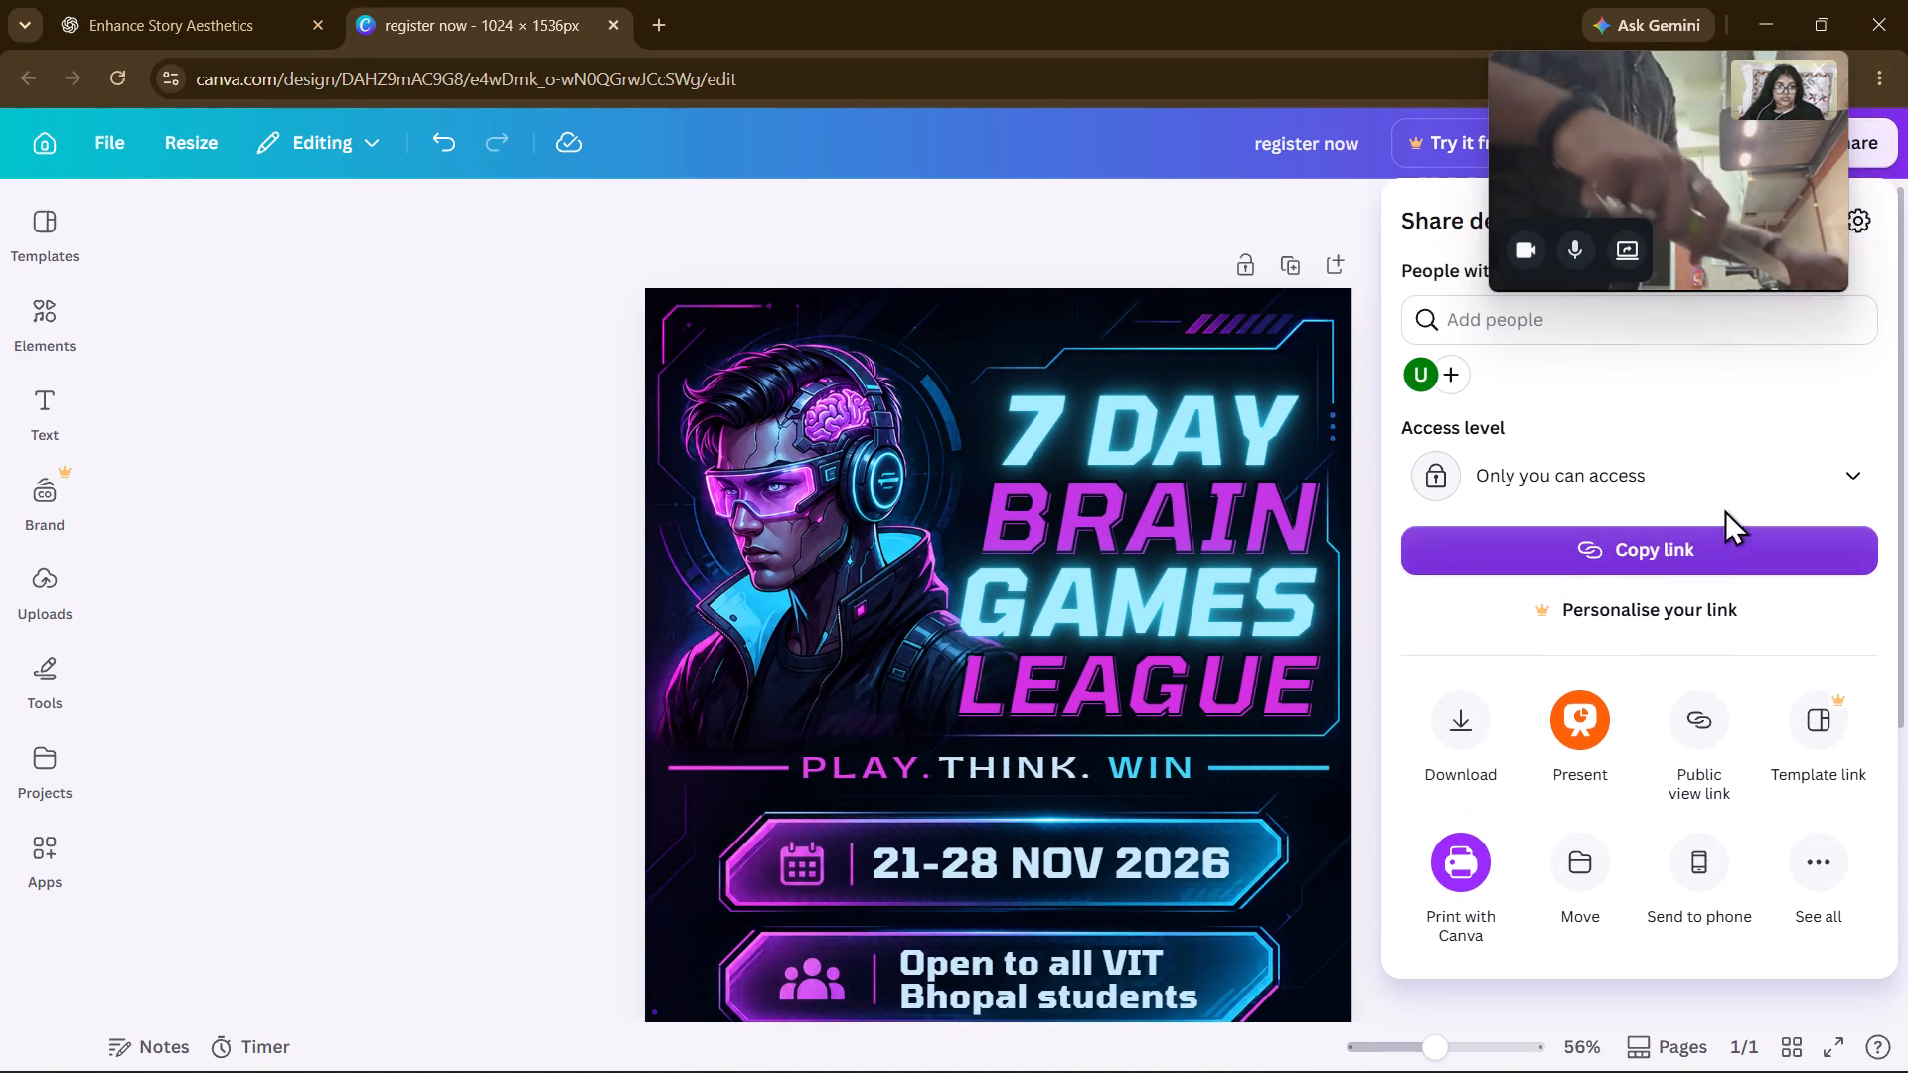
{"action": "left_click", "coordinate": [1784, 484]}
{"action": "left_click", "coordinate": [1683, 634]}
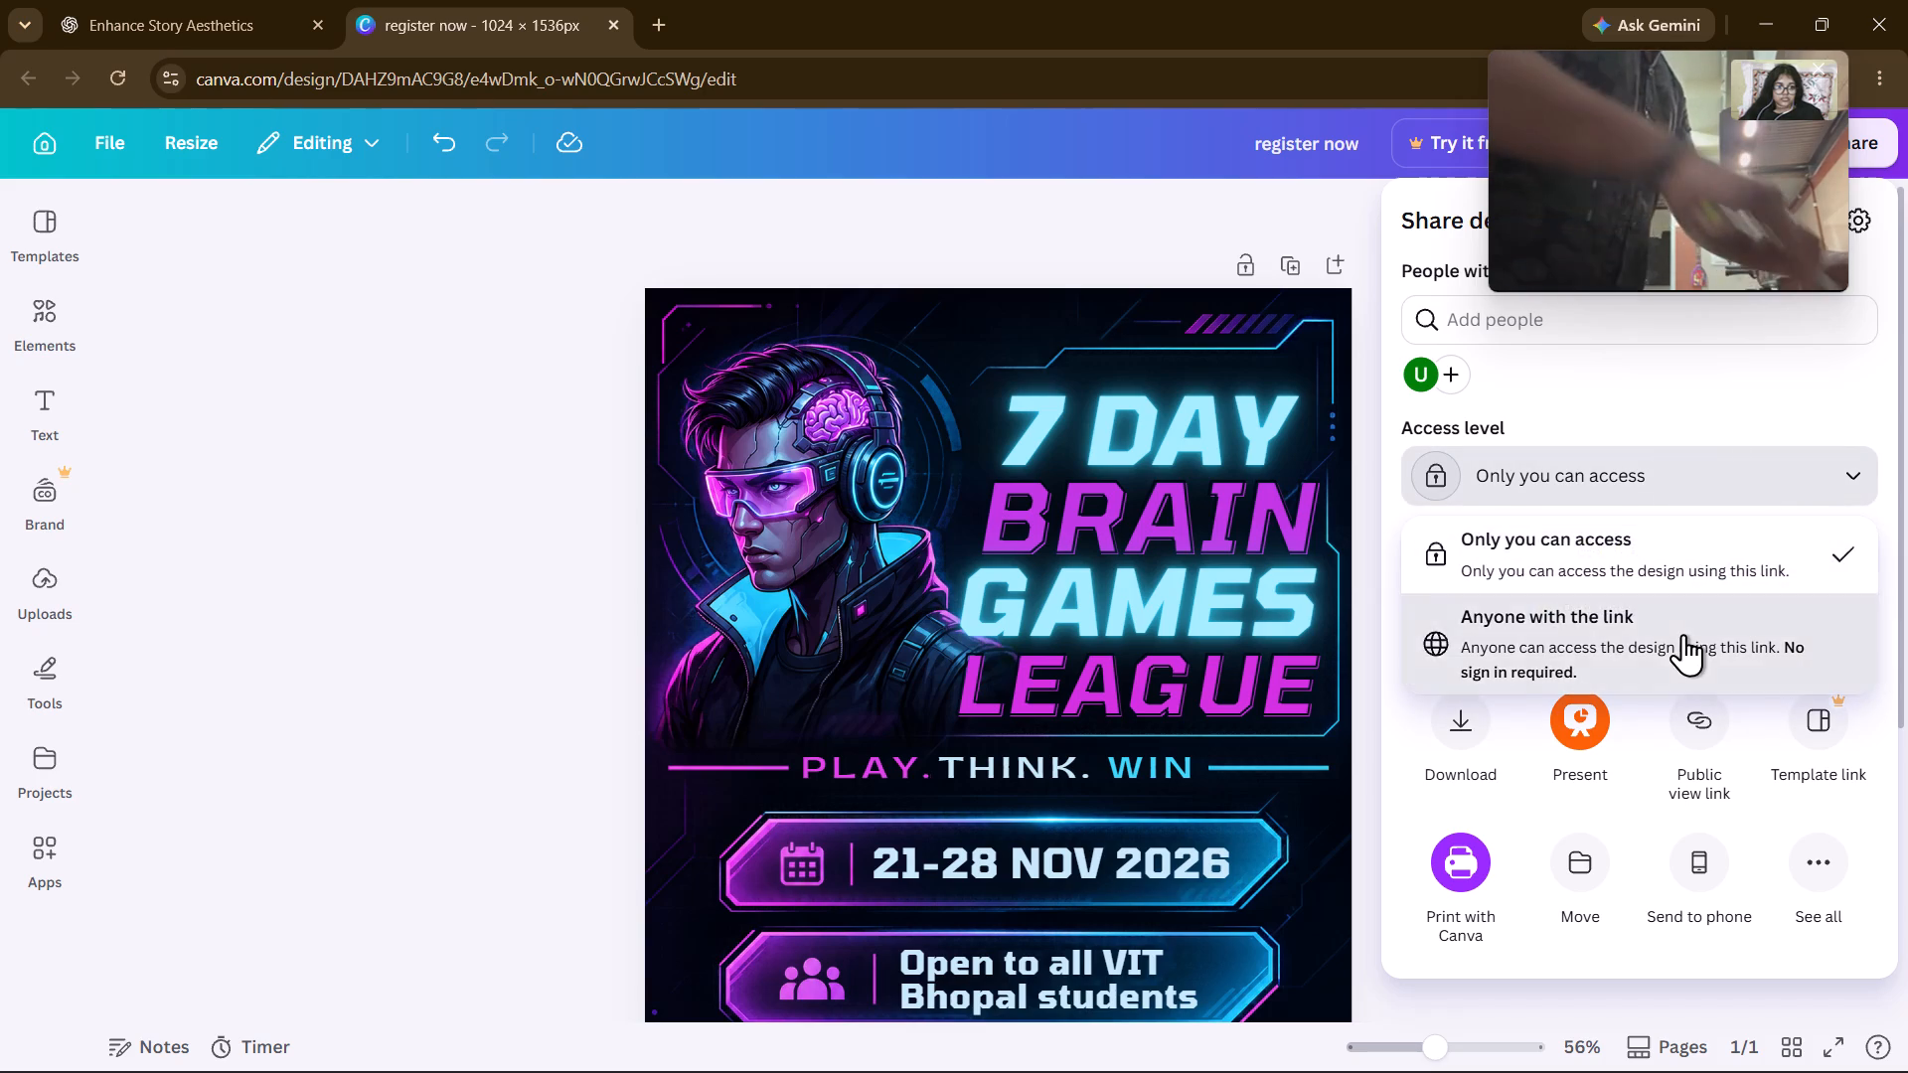
{"action": "left_click", "coordinate": [1755, 550]}
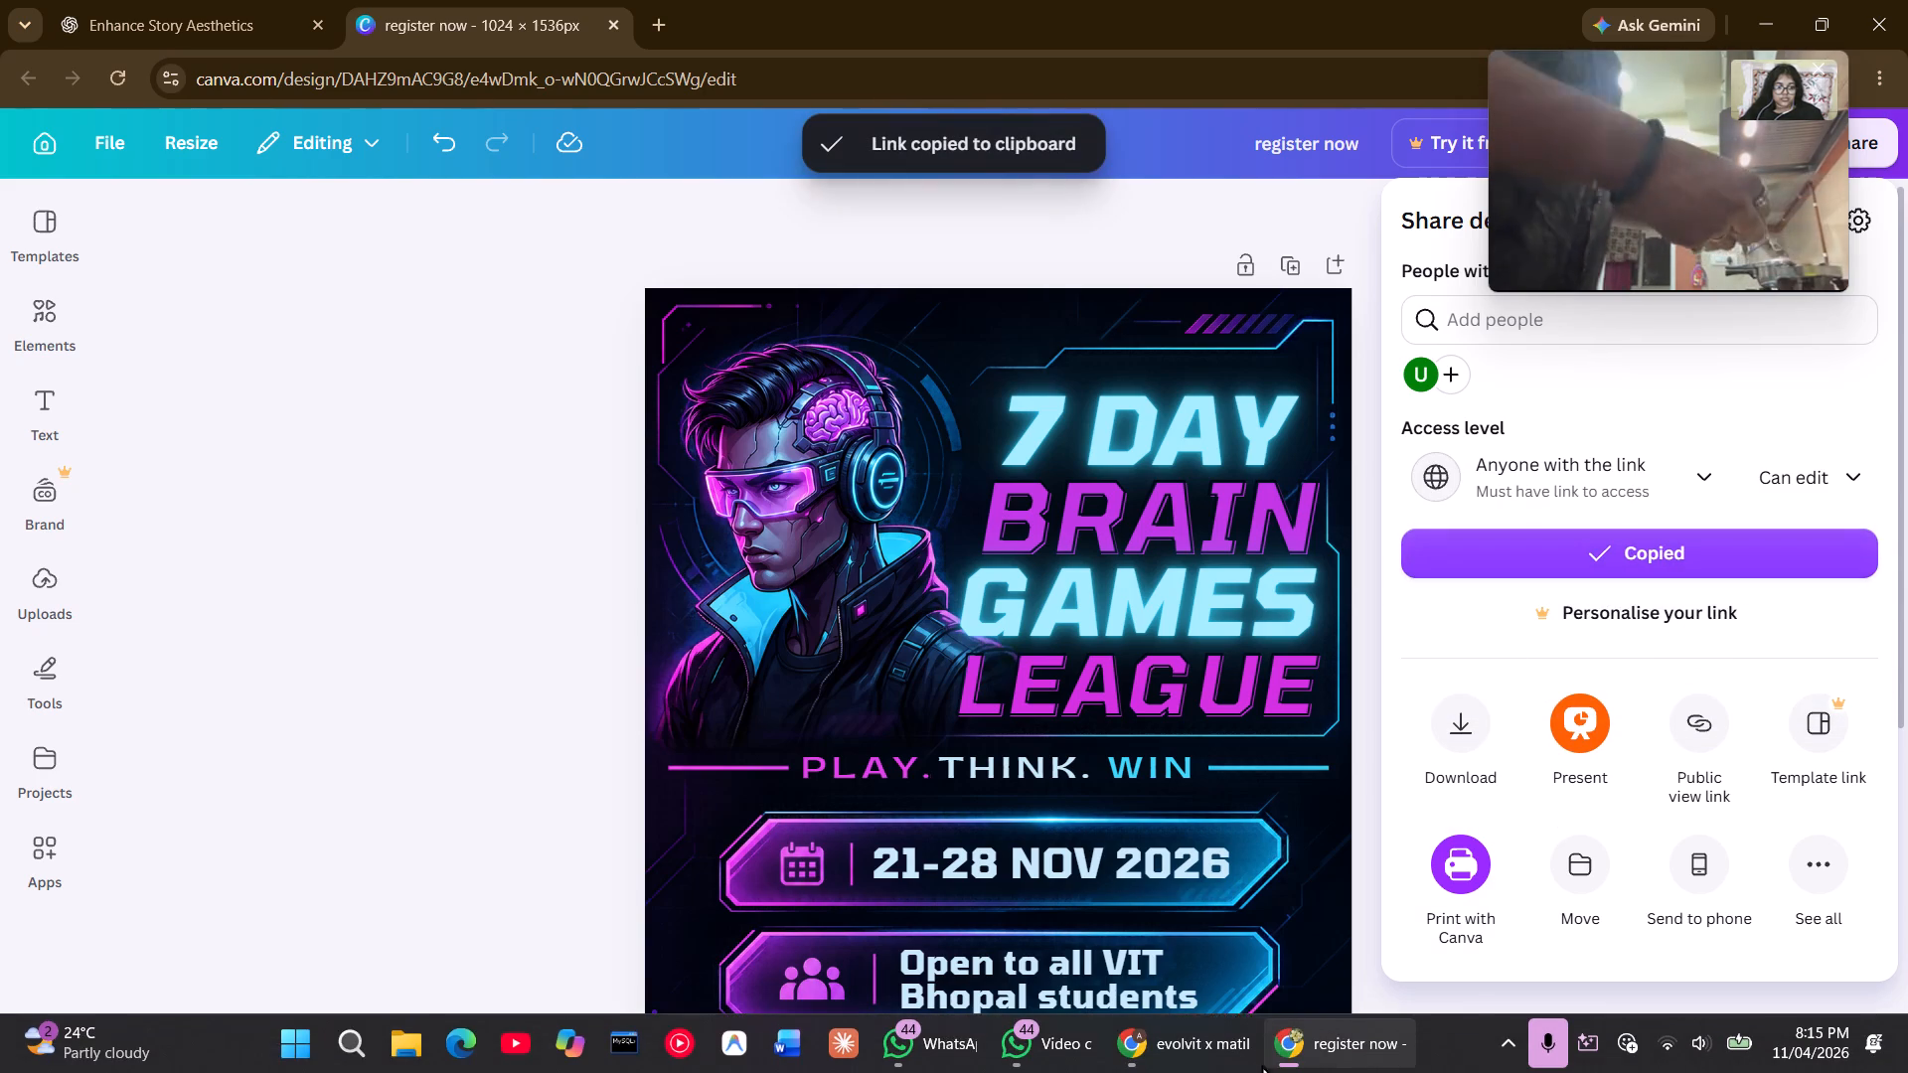
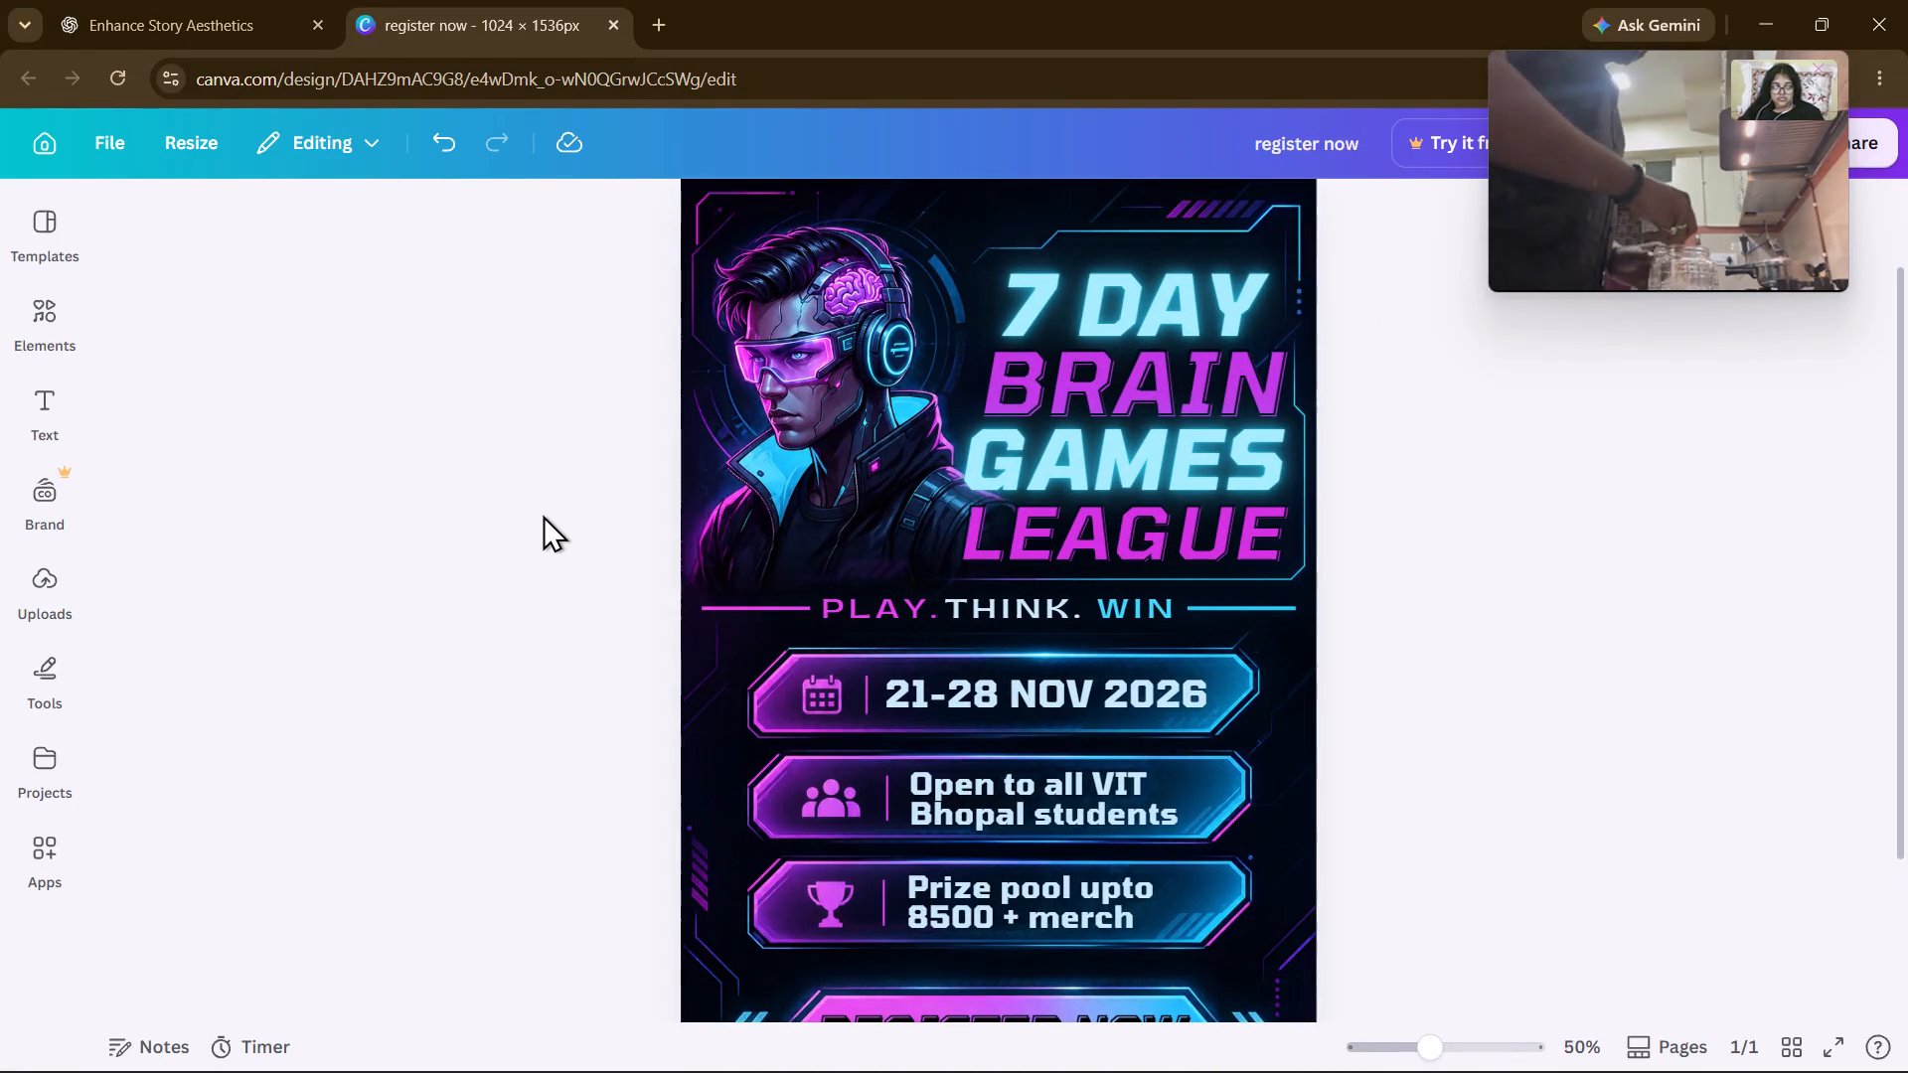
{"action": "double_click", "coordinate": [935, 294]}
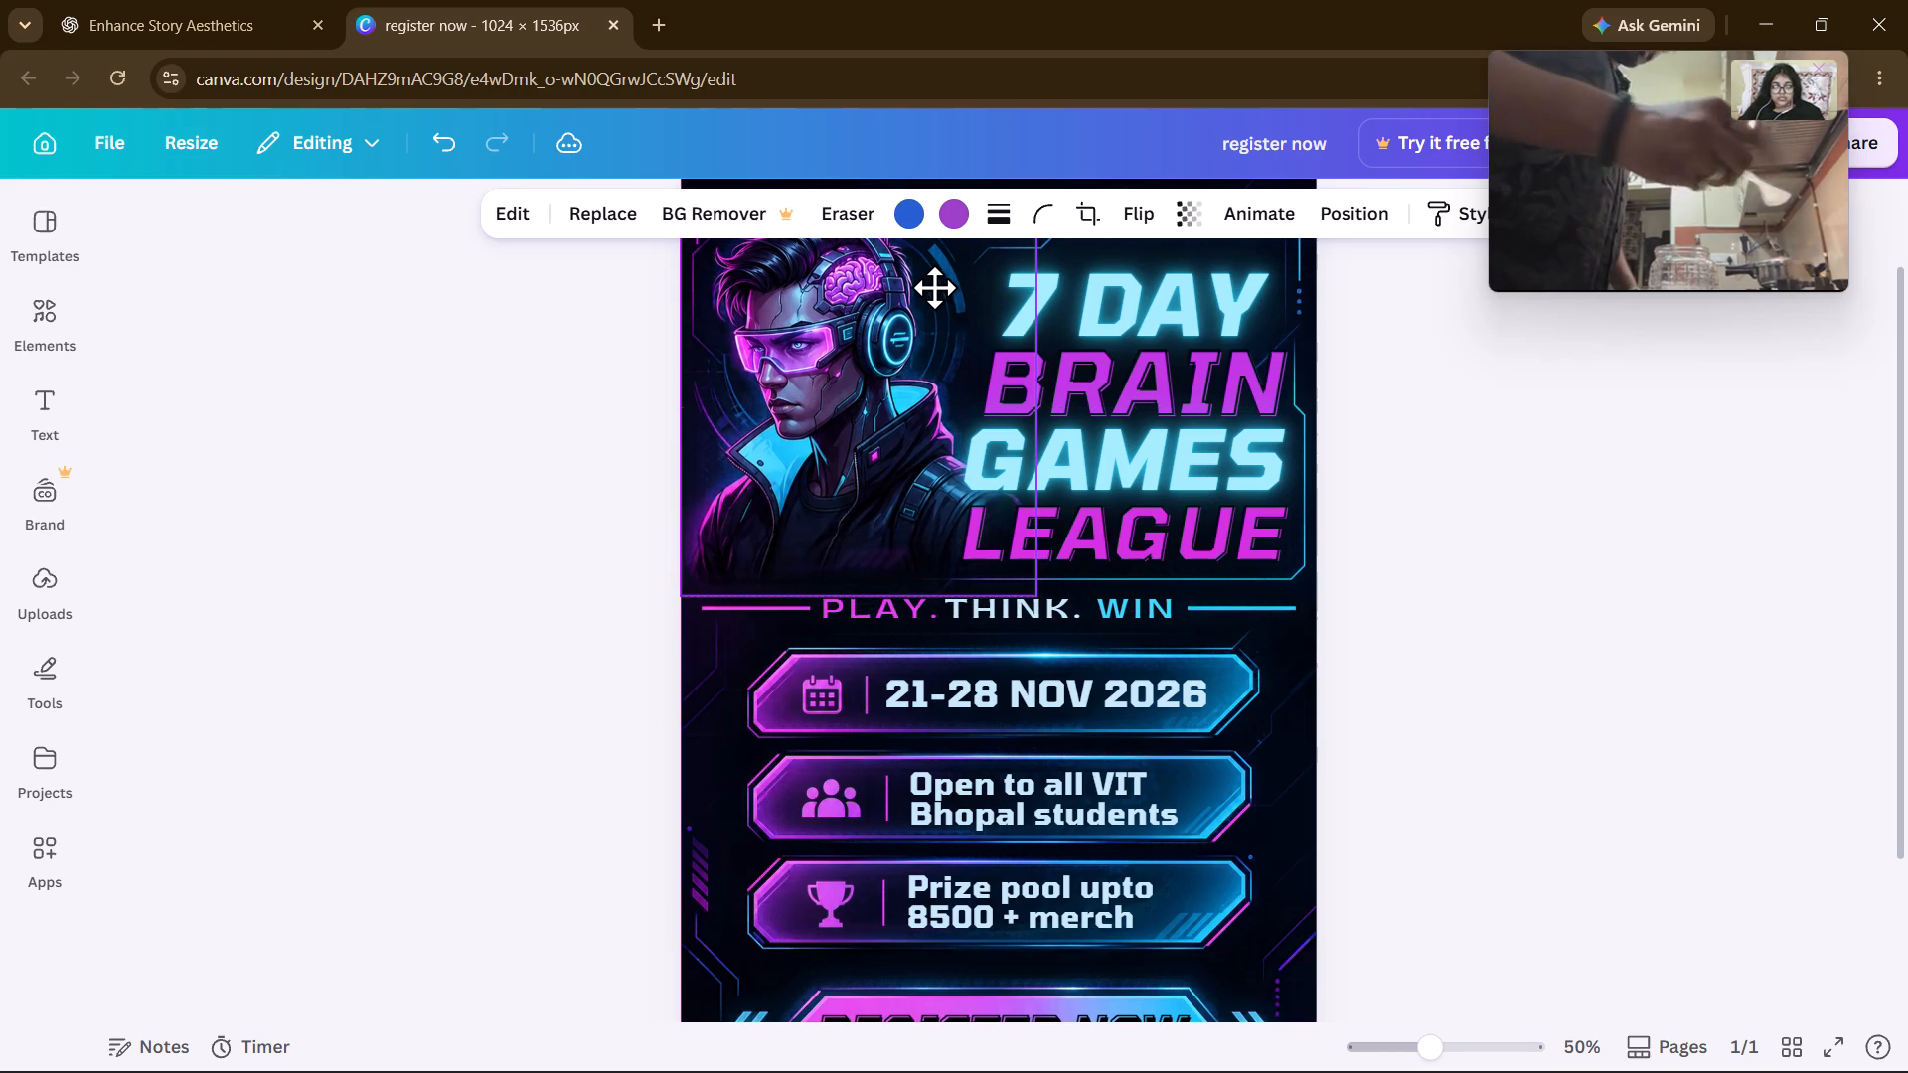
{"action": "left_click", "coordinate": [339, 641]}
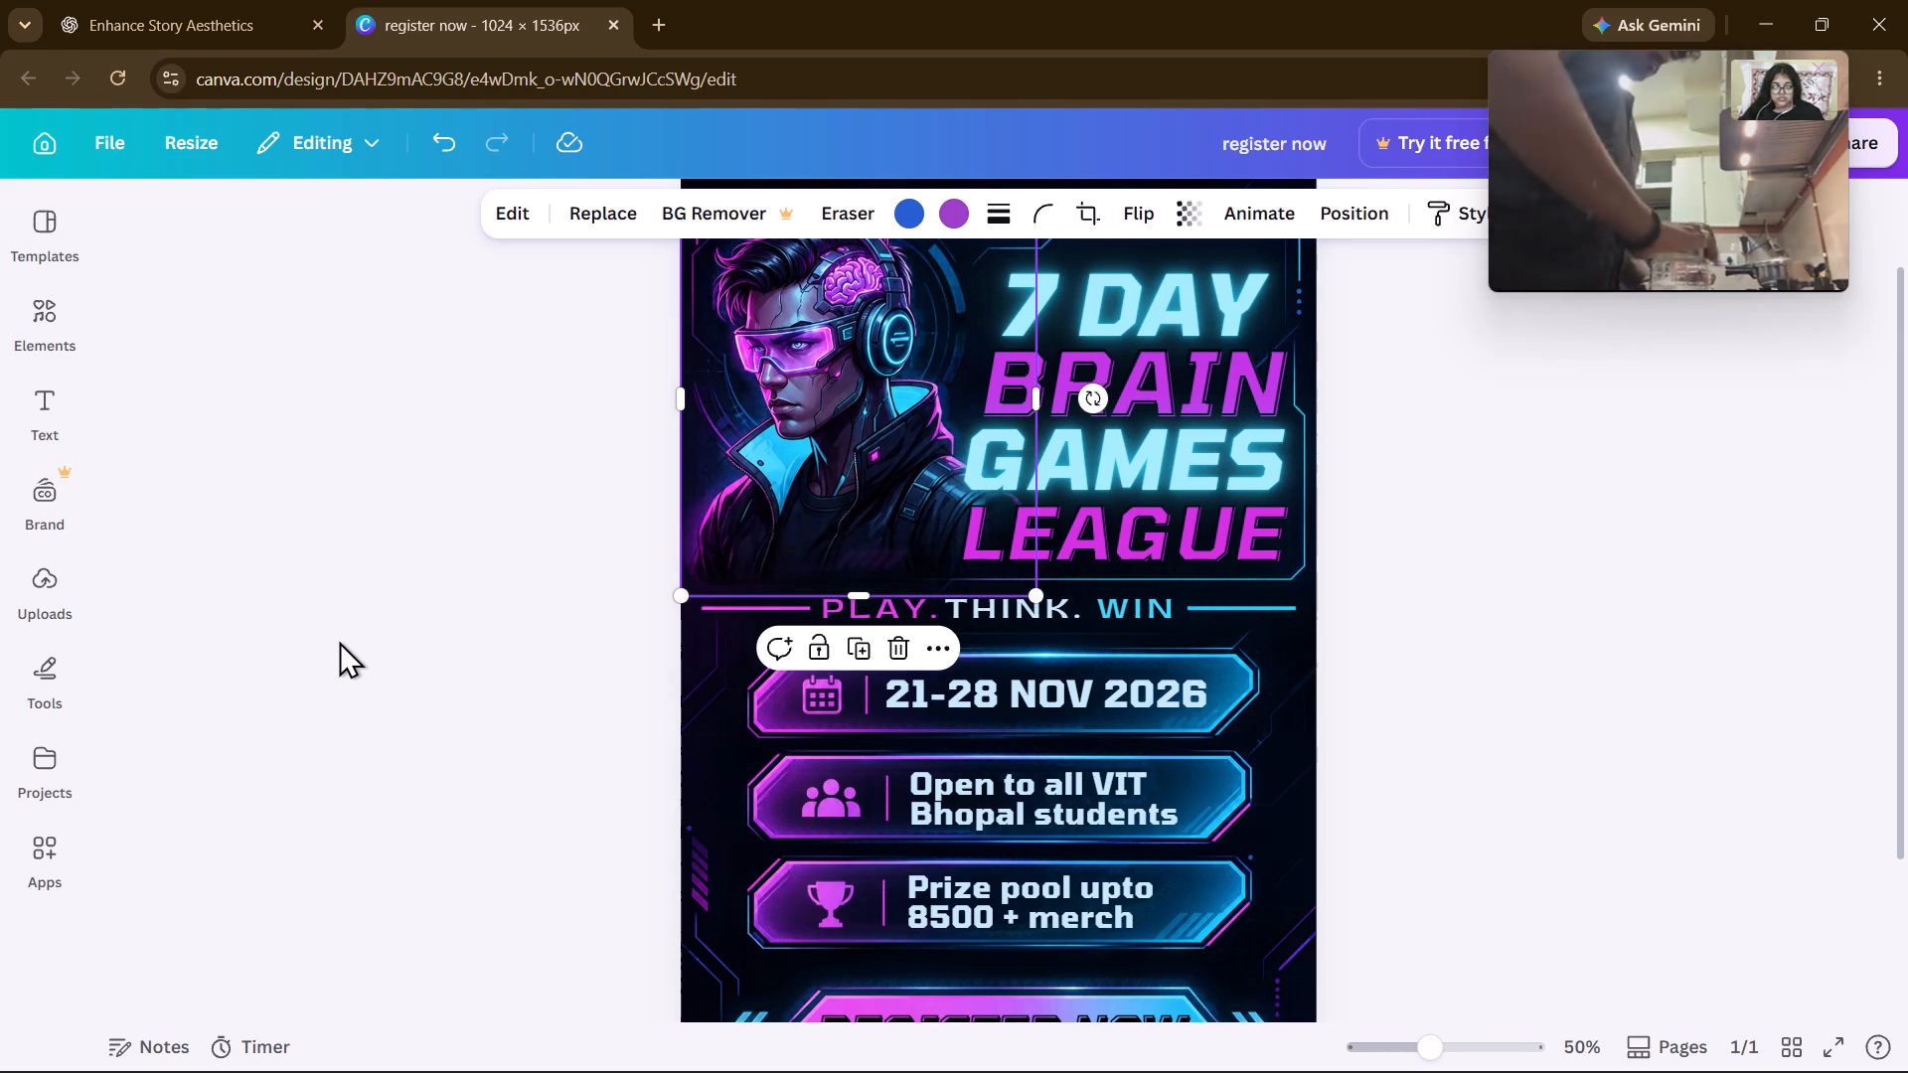
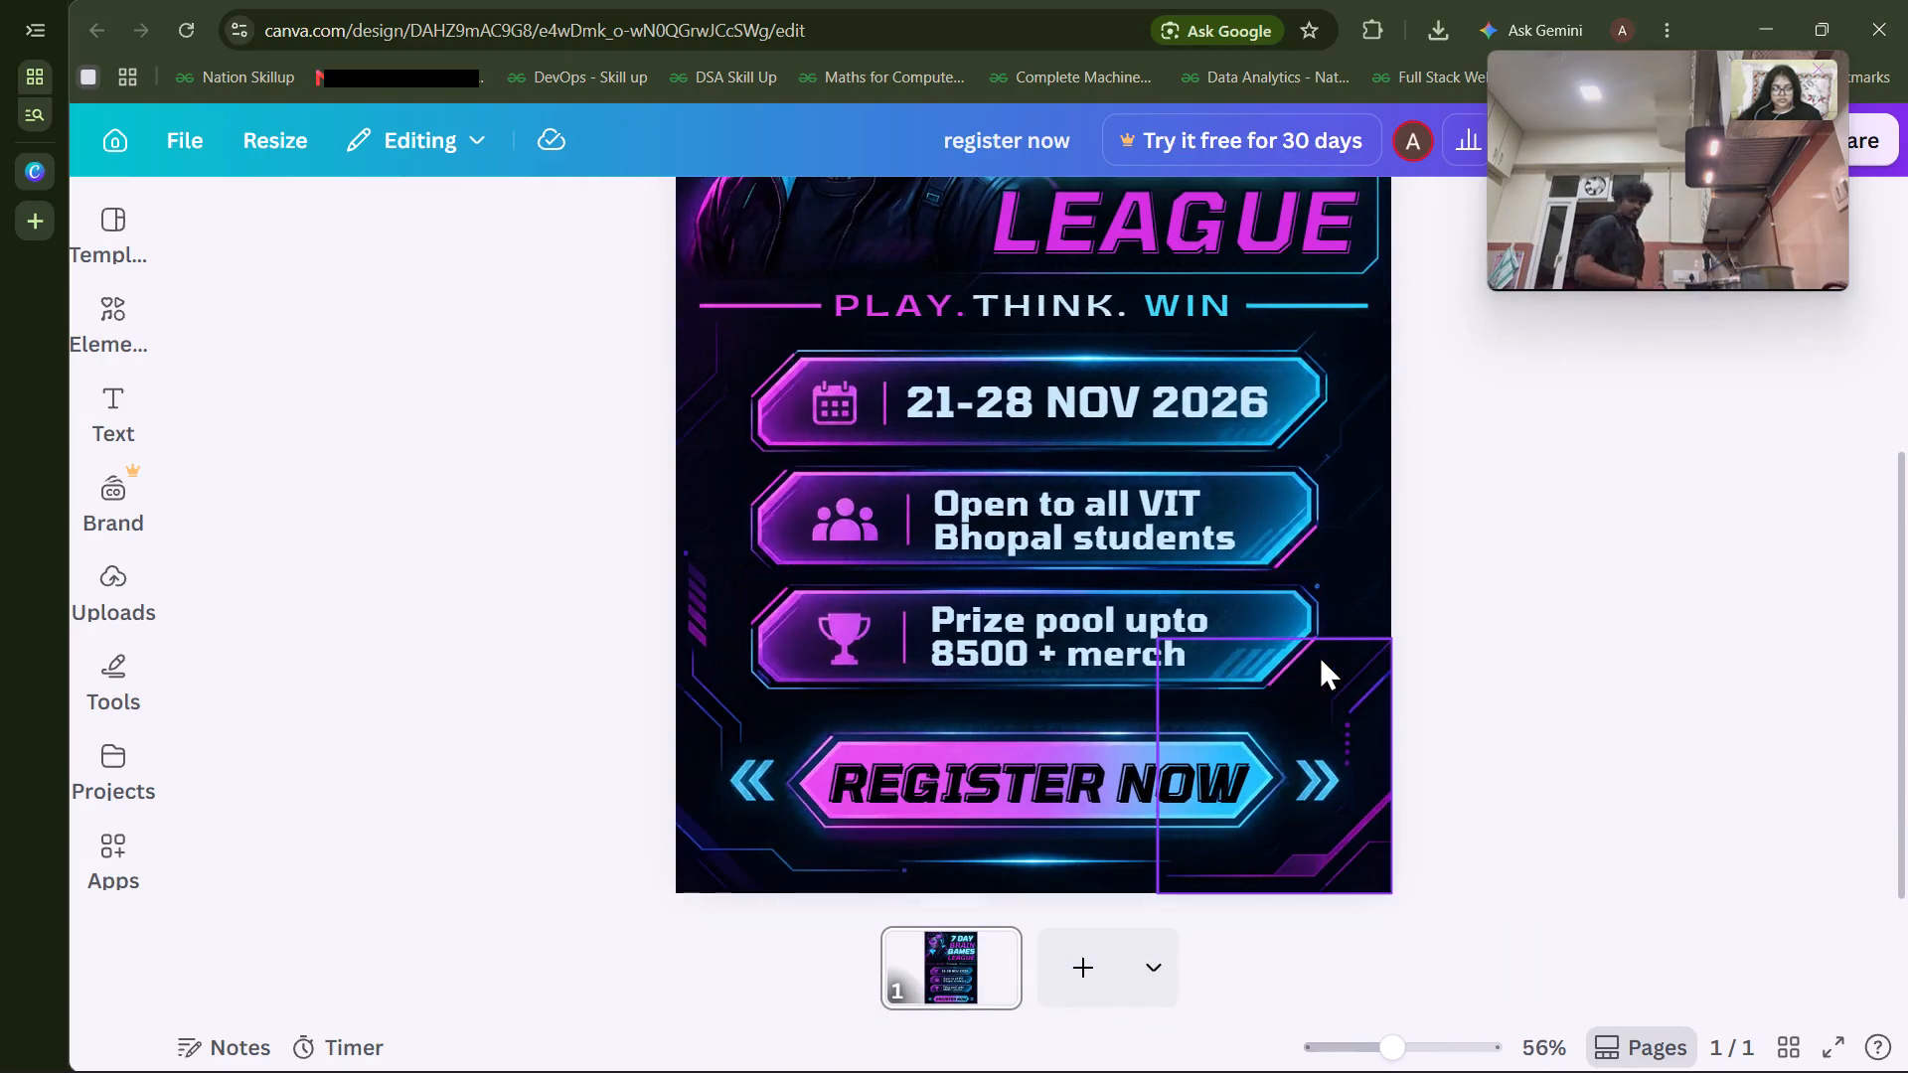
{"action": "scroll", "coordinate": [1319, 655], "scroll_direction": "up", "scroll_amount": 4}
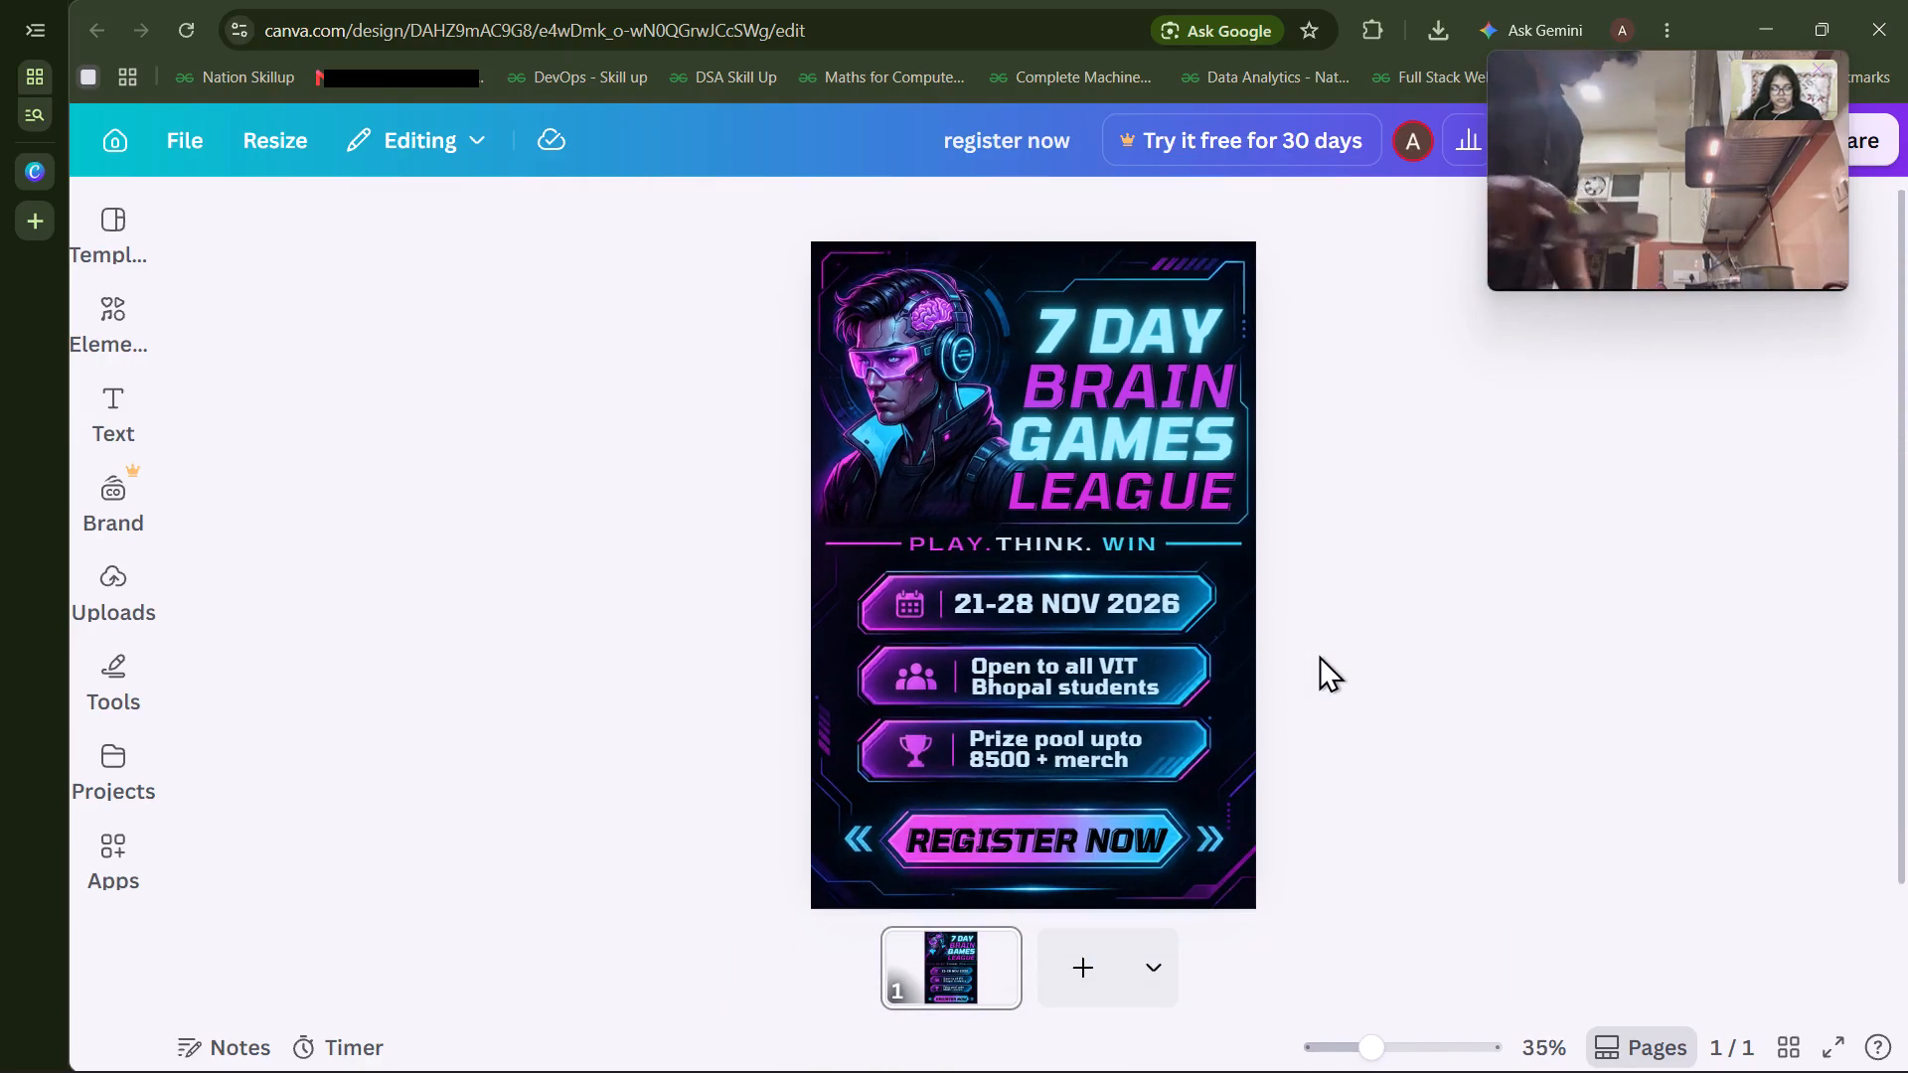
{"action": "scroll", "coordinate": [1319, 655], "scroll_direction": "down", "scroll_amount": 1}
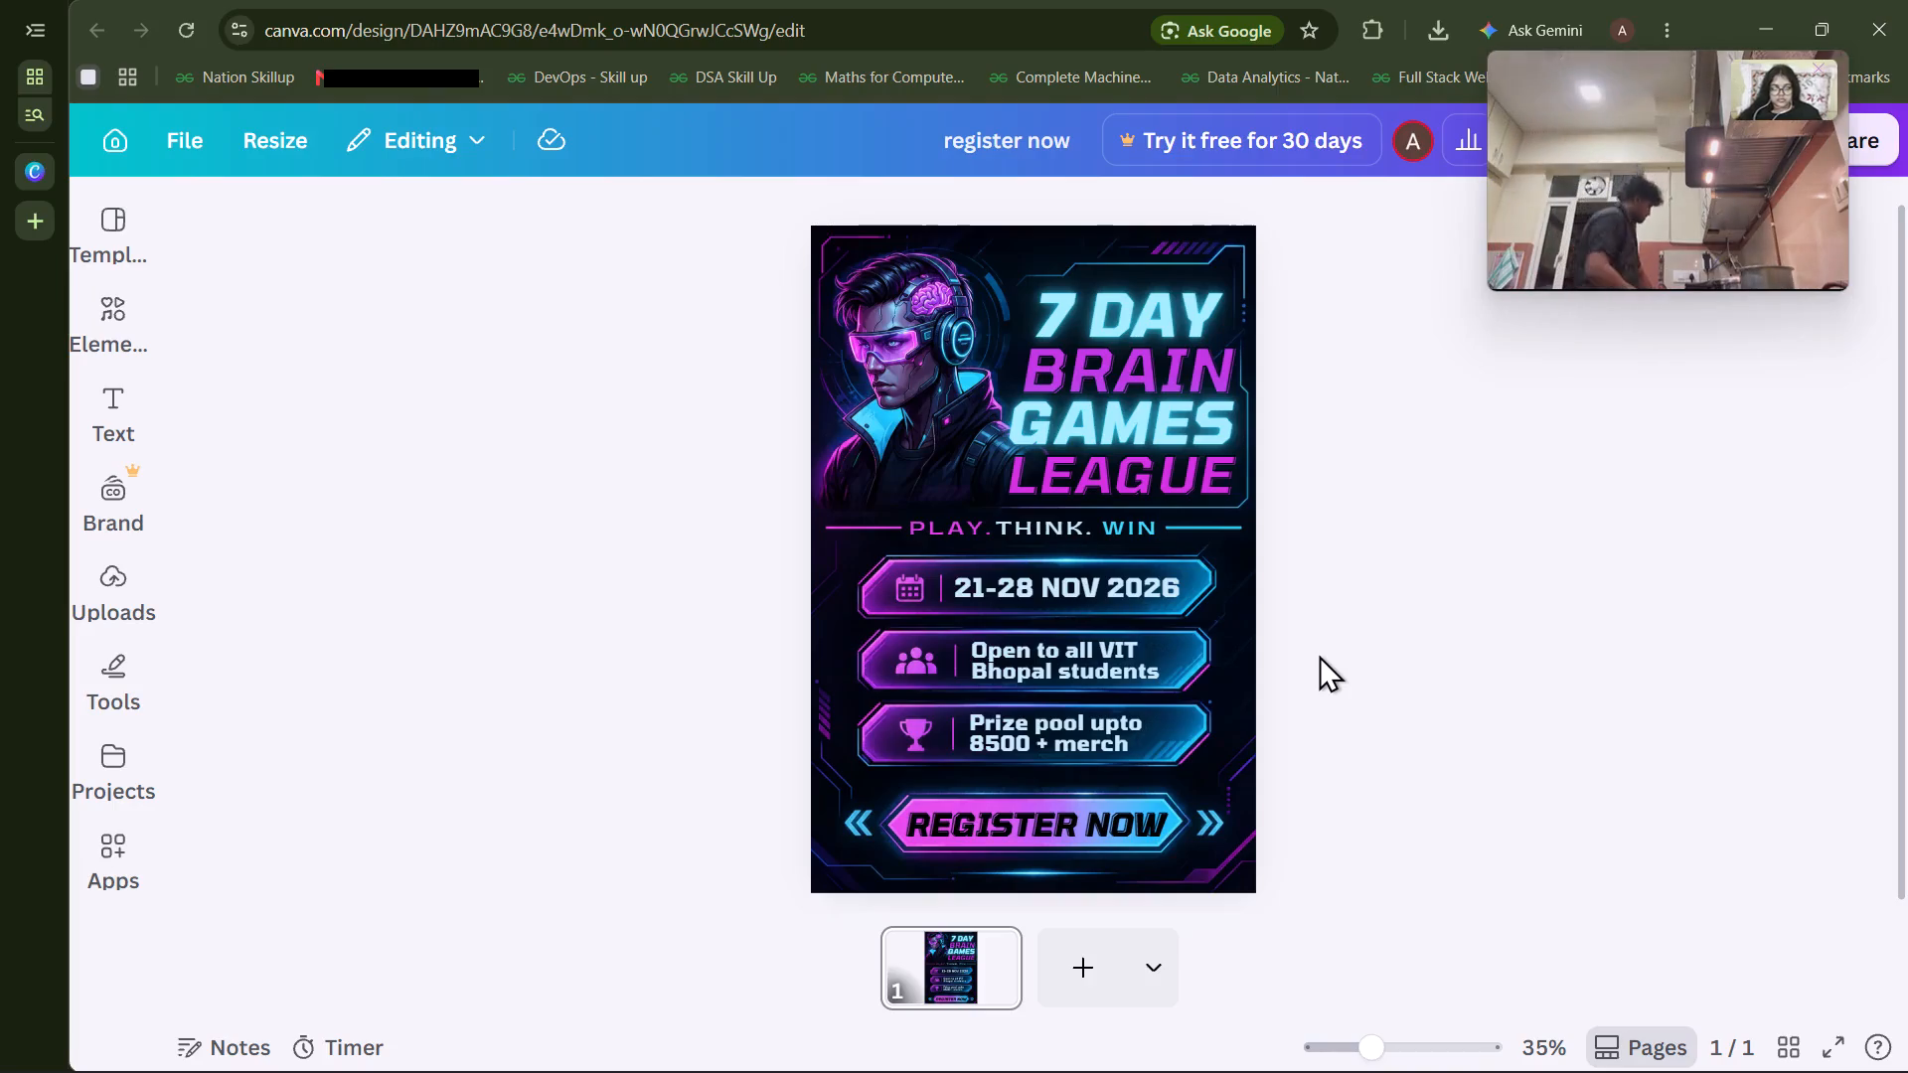
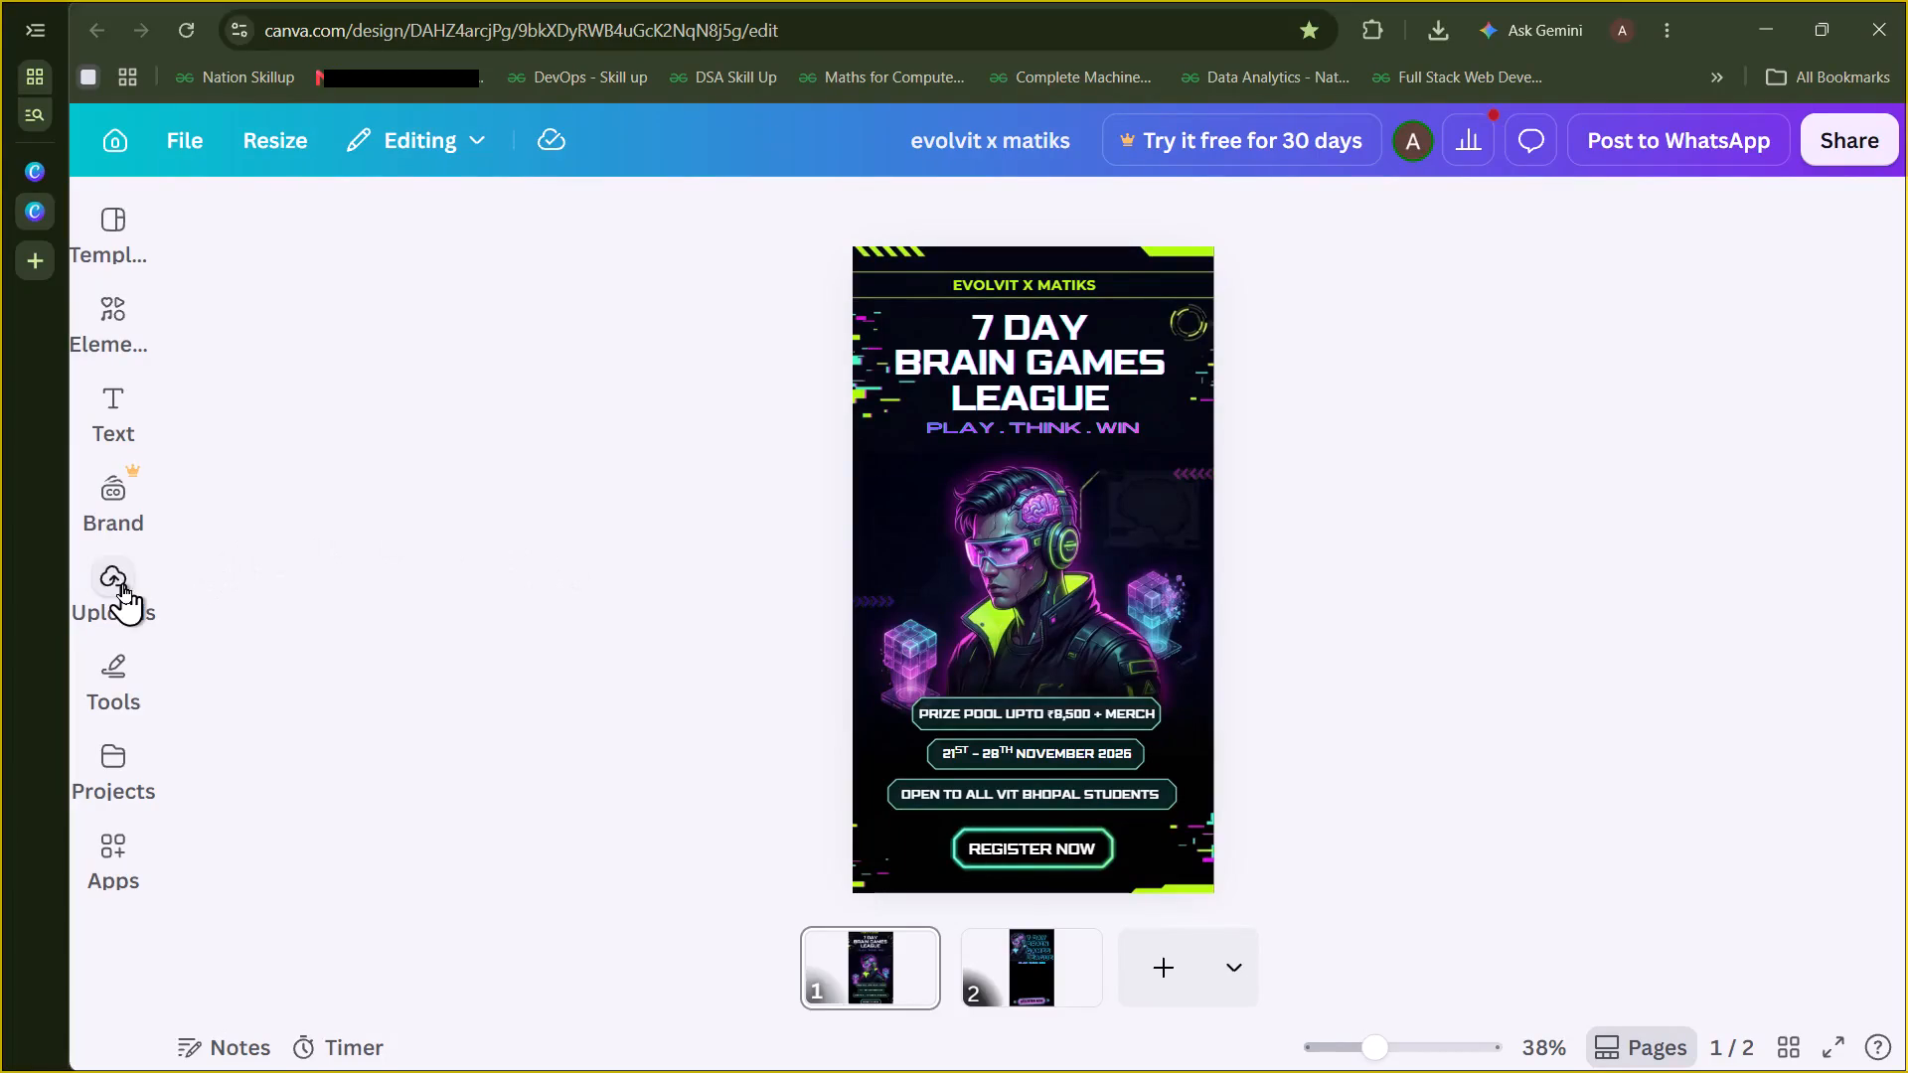
Switch to the register now design and check its poster in a full-screen preview.
{"action": "left_click", "coordinate": [123, 164]}
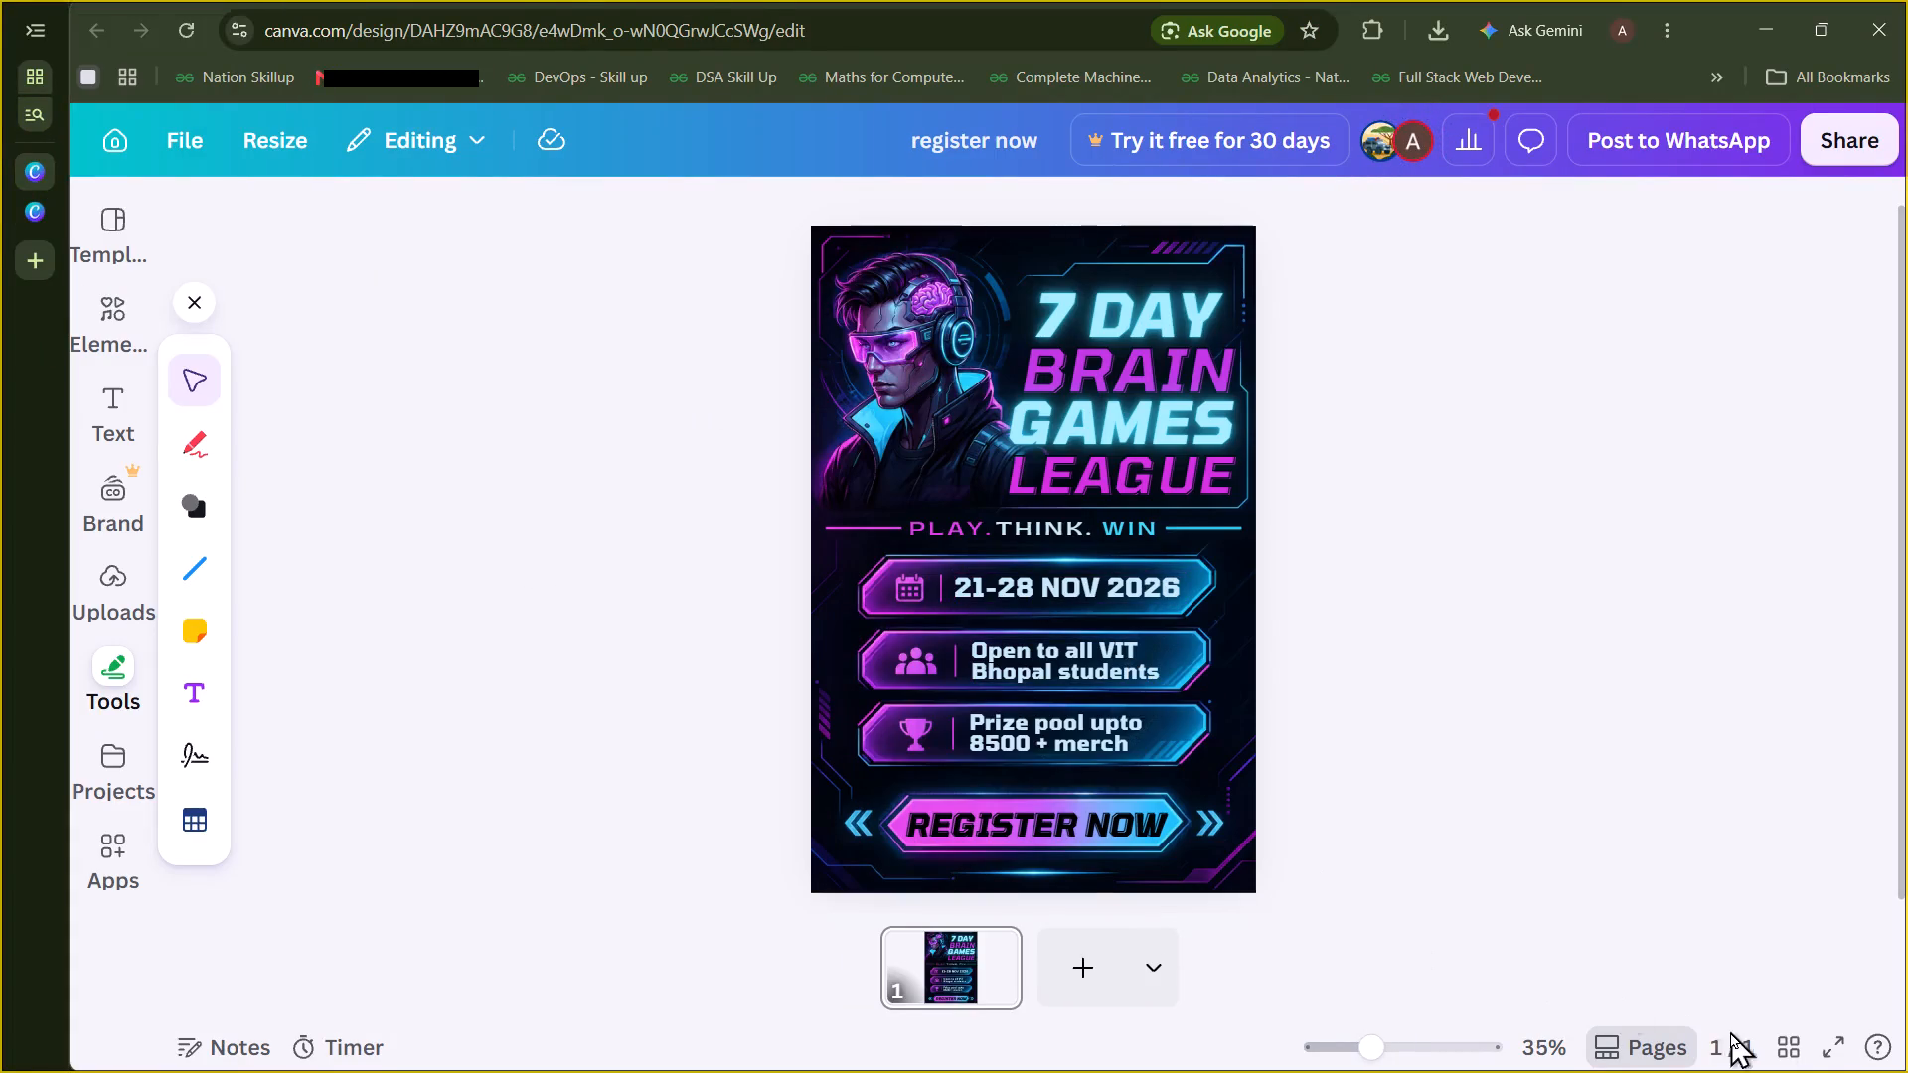
{"action": "left_click", "coordinate": [1821, 1046]}
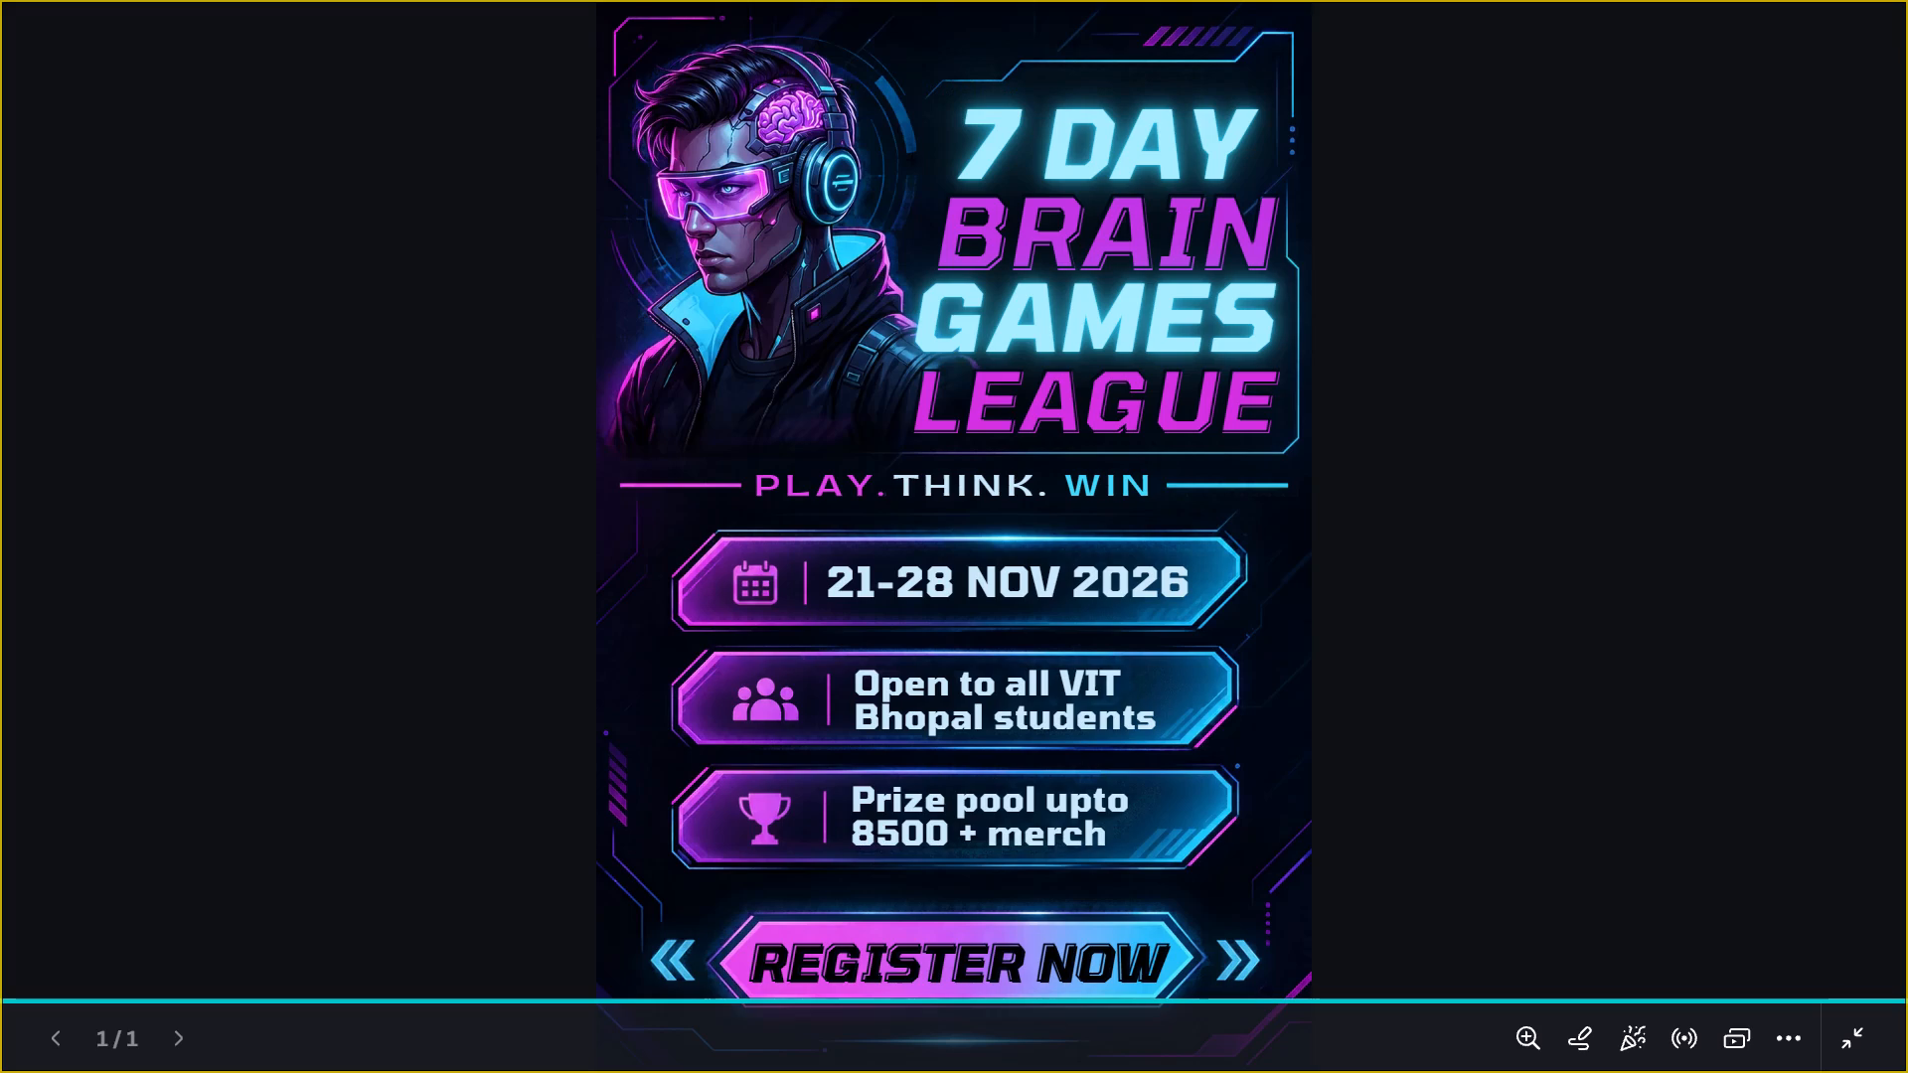
{"action": "key", "text": "Escape"}
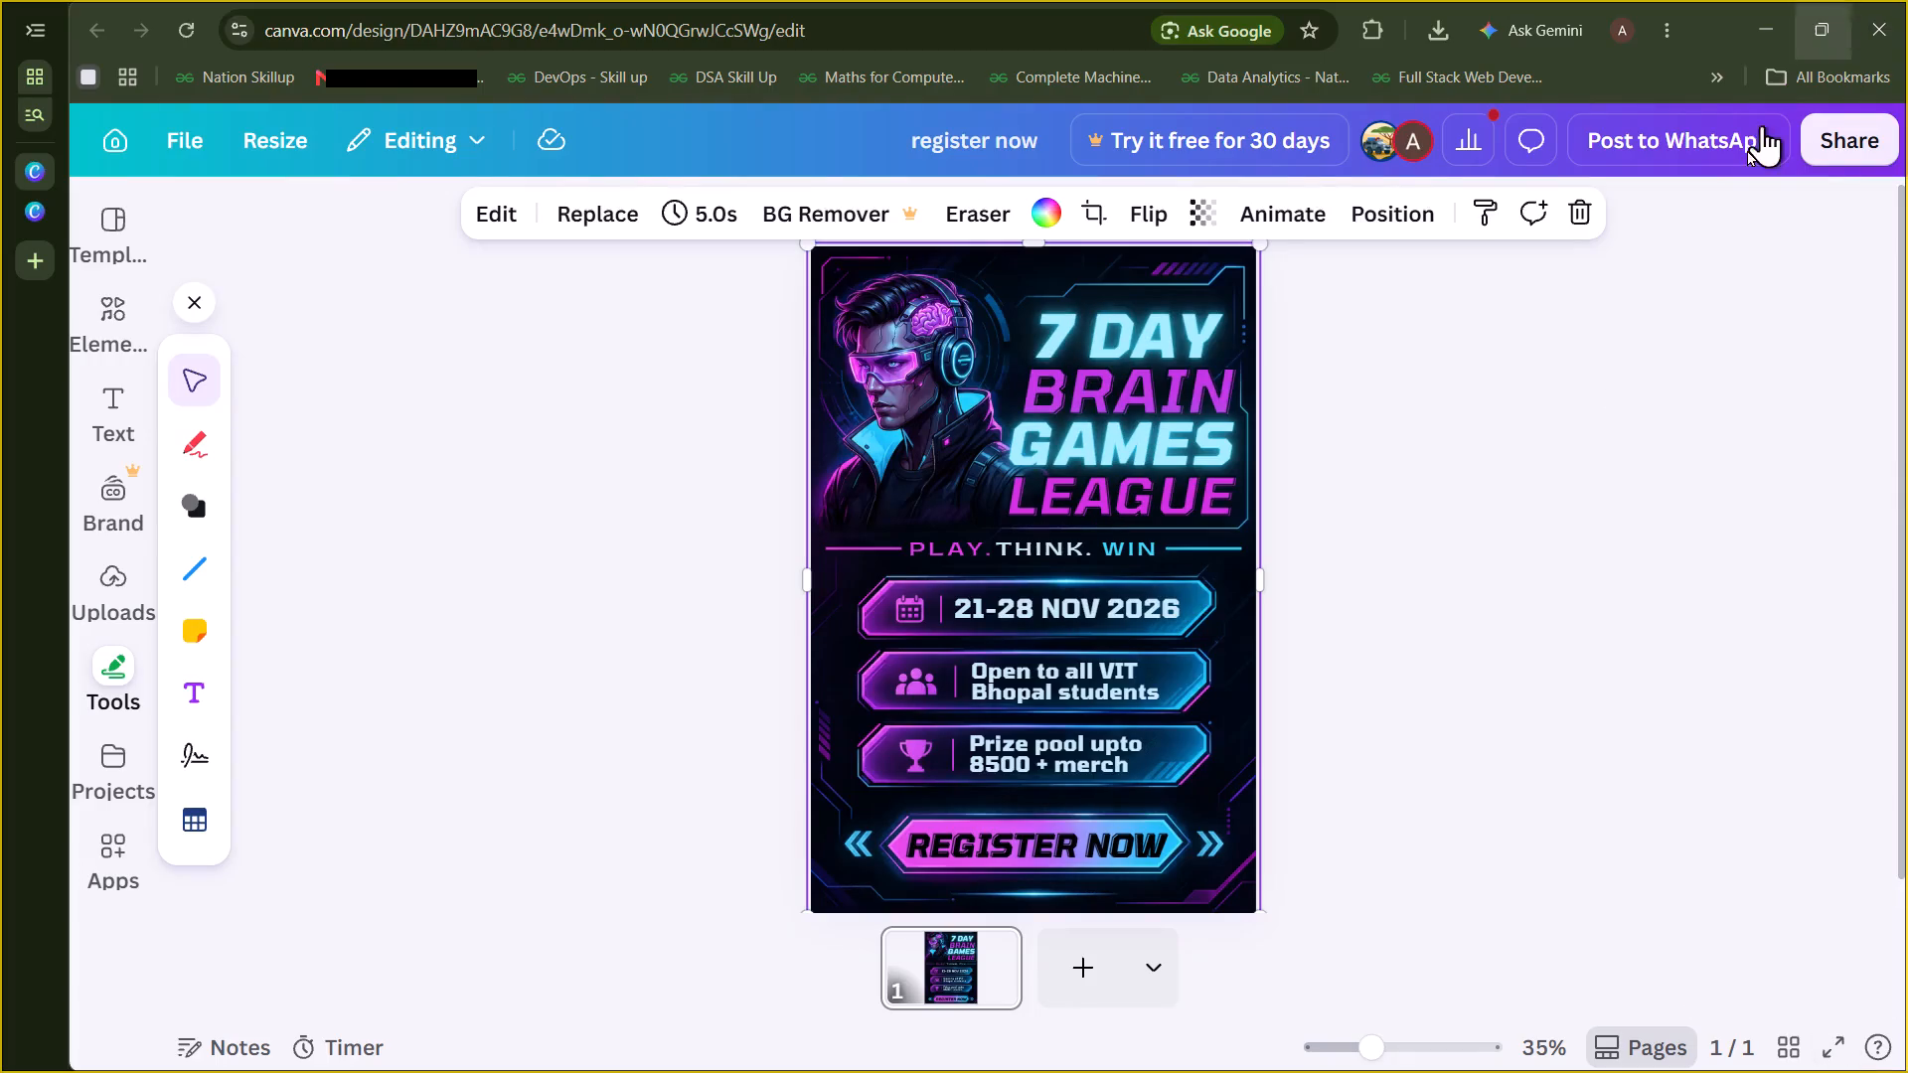
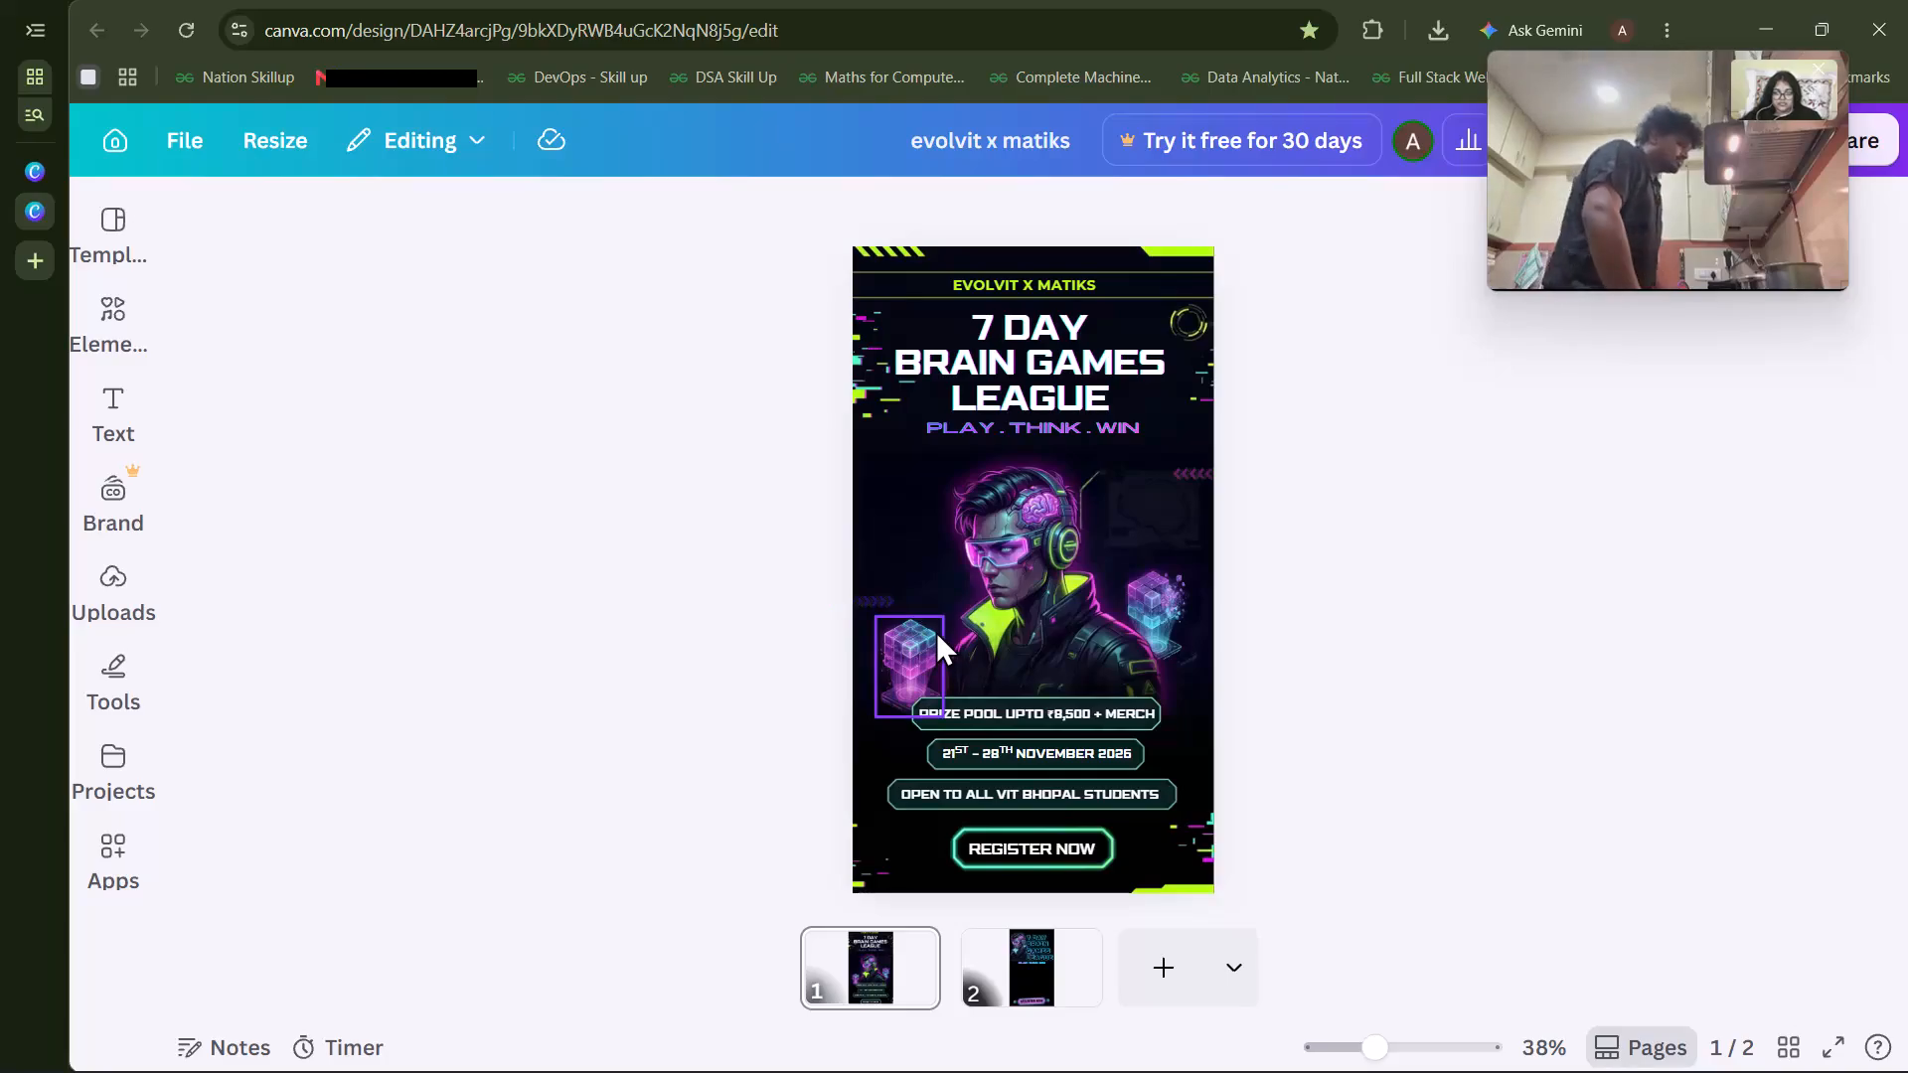
Copy the left holographic cube graphic from the evolvit x matiks poster and paste it into the register now design.
{"action": "left_click", "coordinate": [935, 630]}
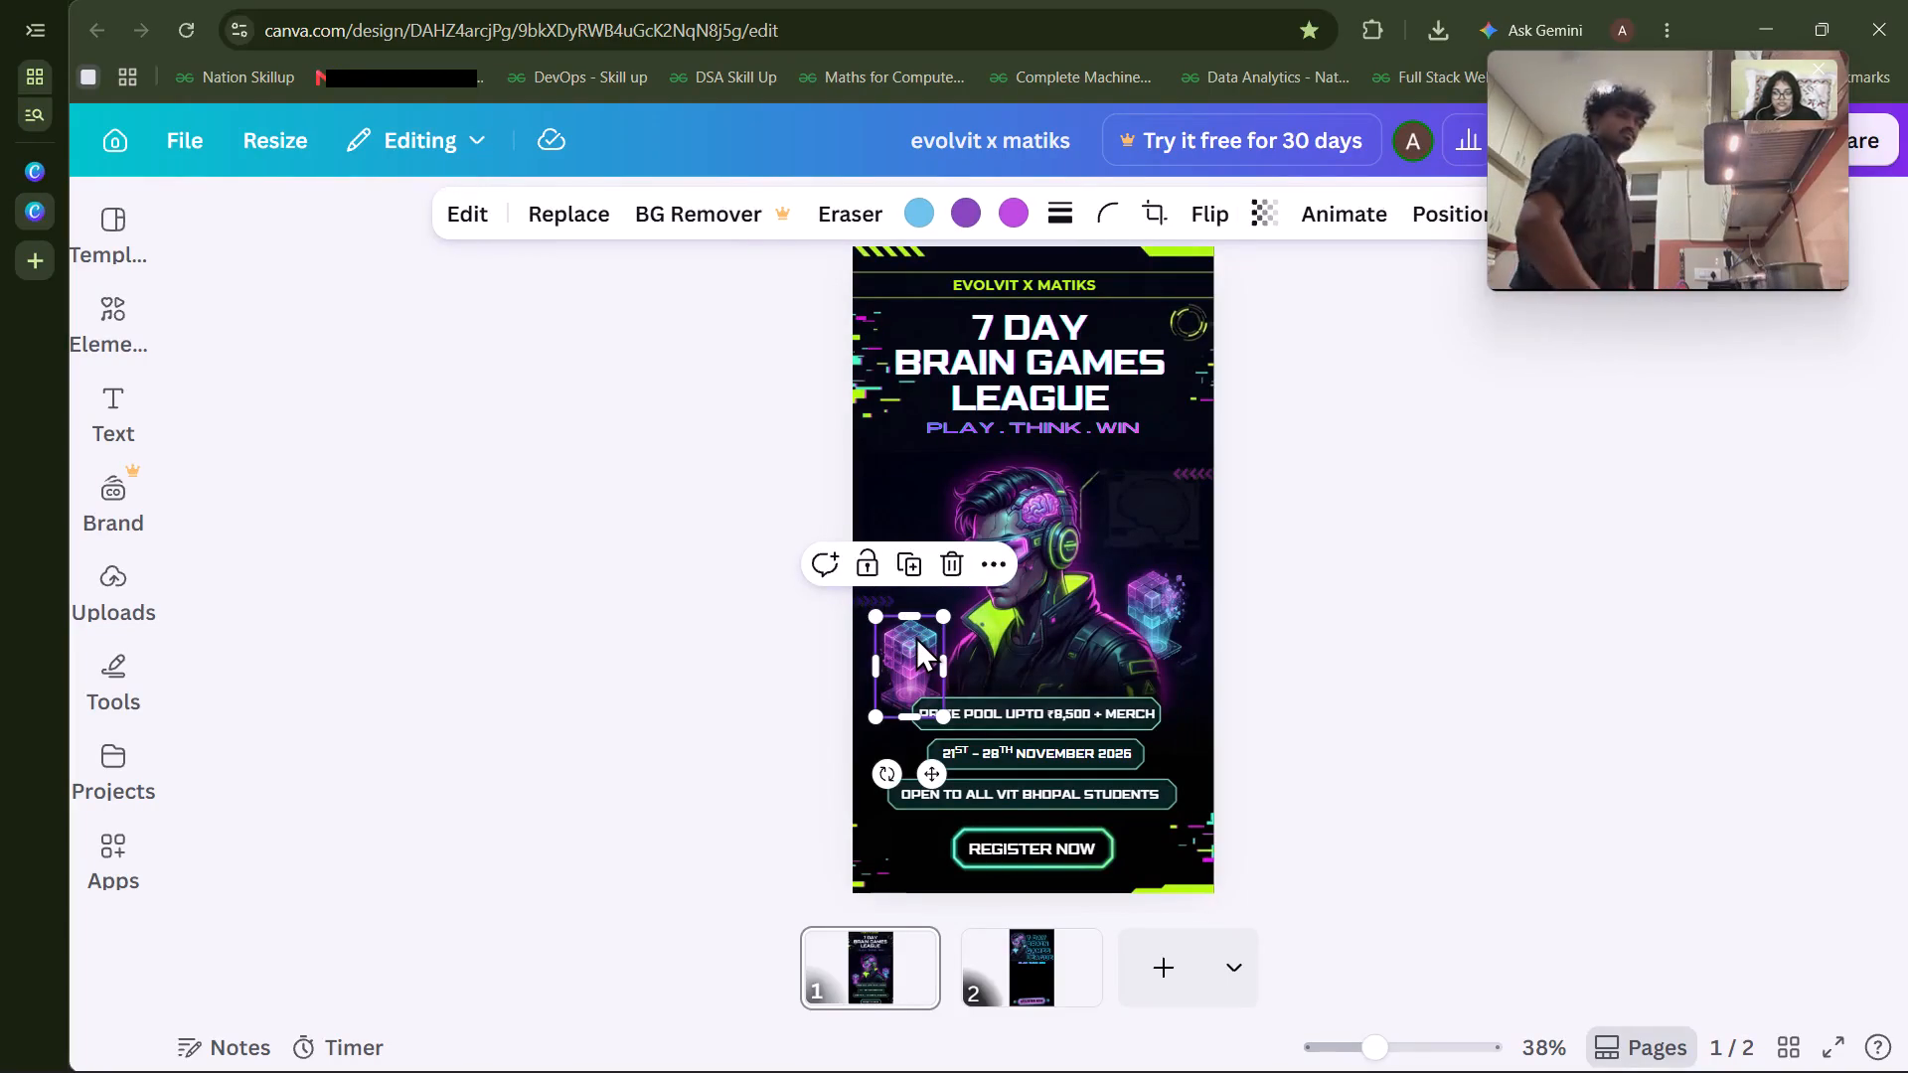
{"action": "key", "text": "ctrl+c"}
{"action": "key", "text": "ctrl+c"}
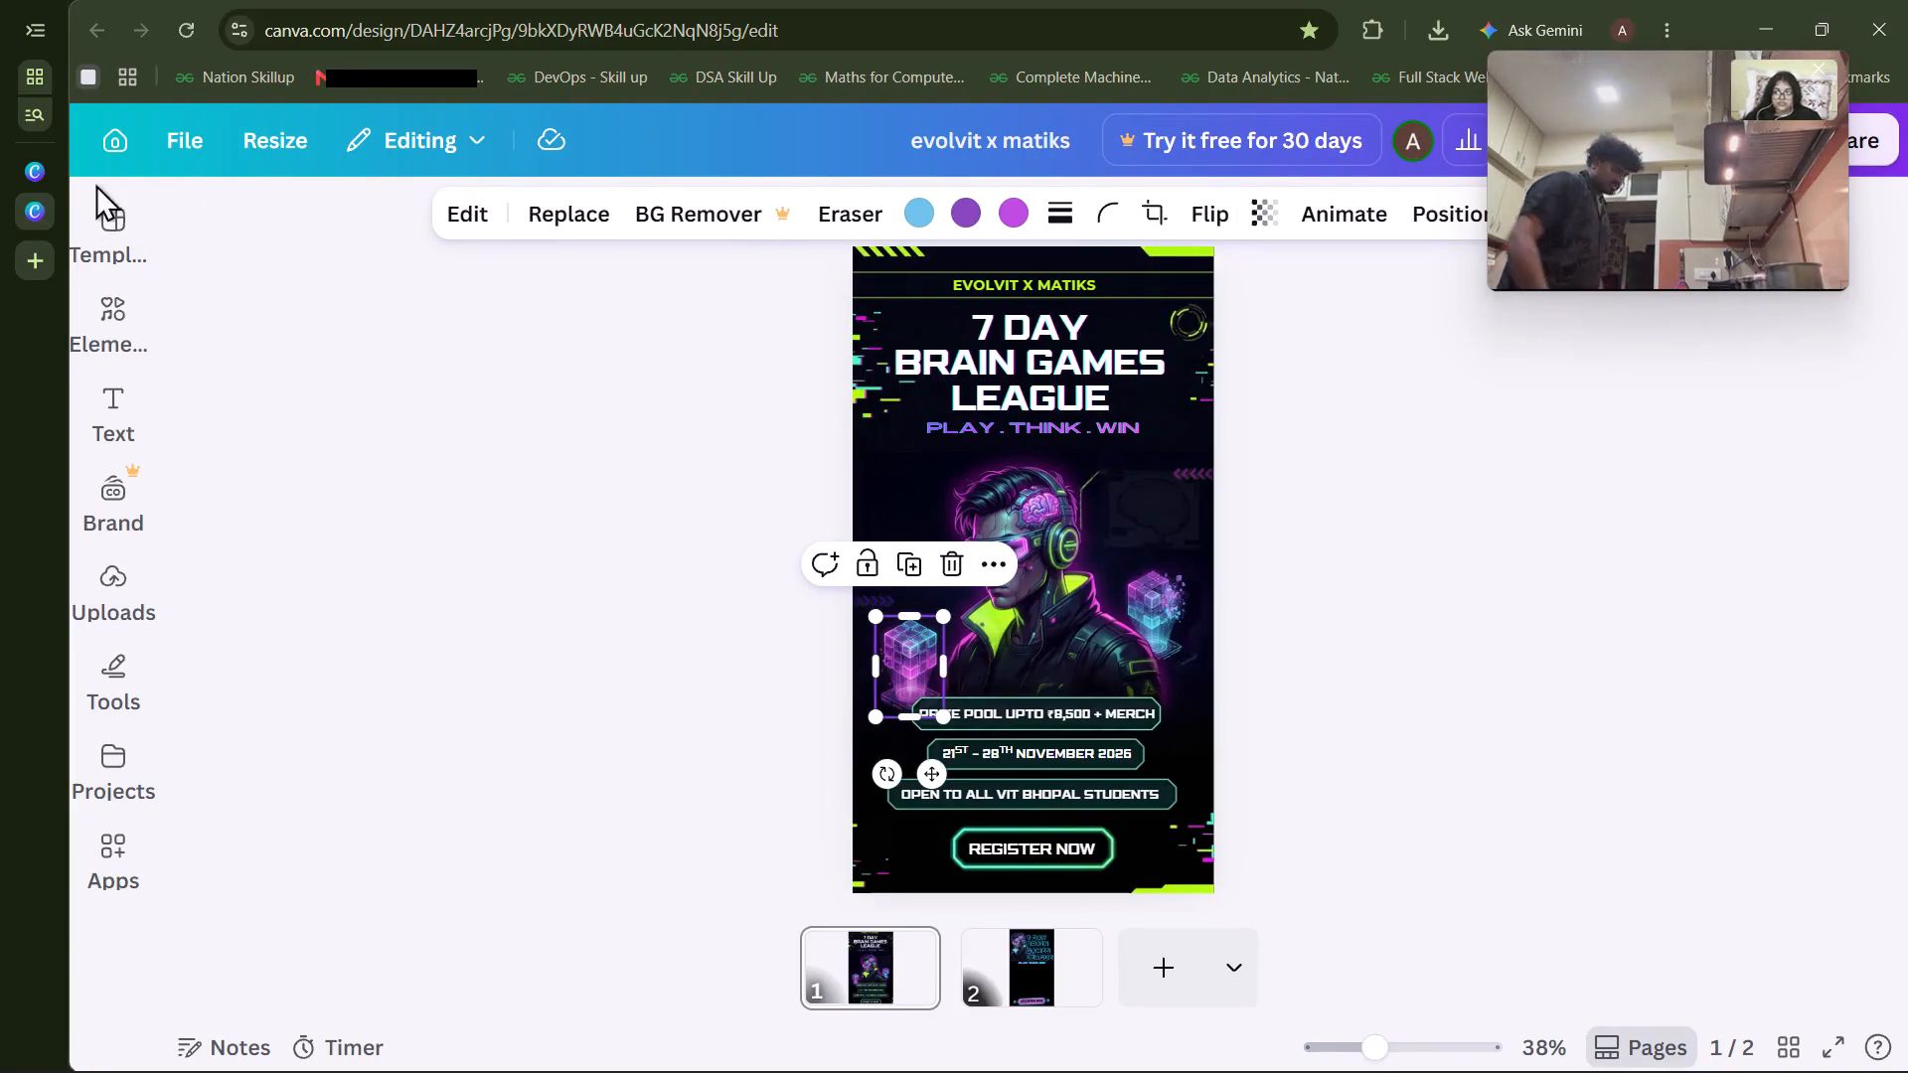
{"action": "left_click", "coordinate": [54, 176]}
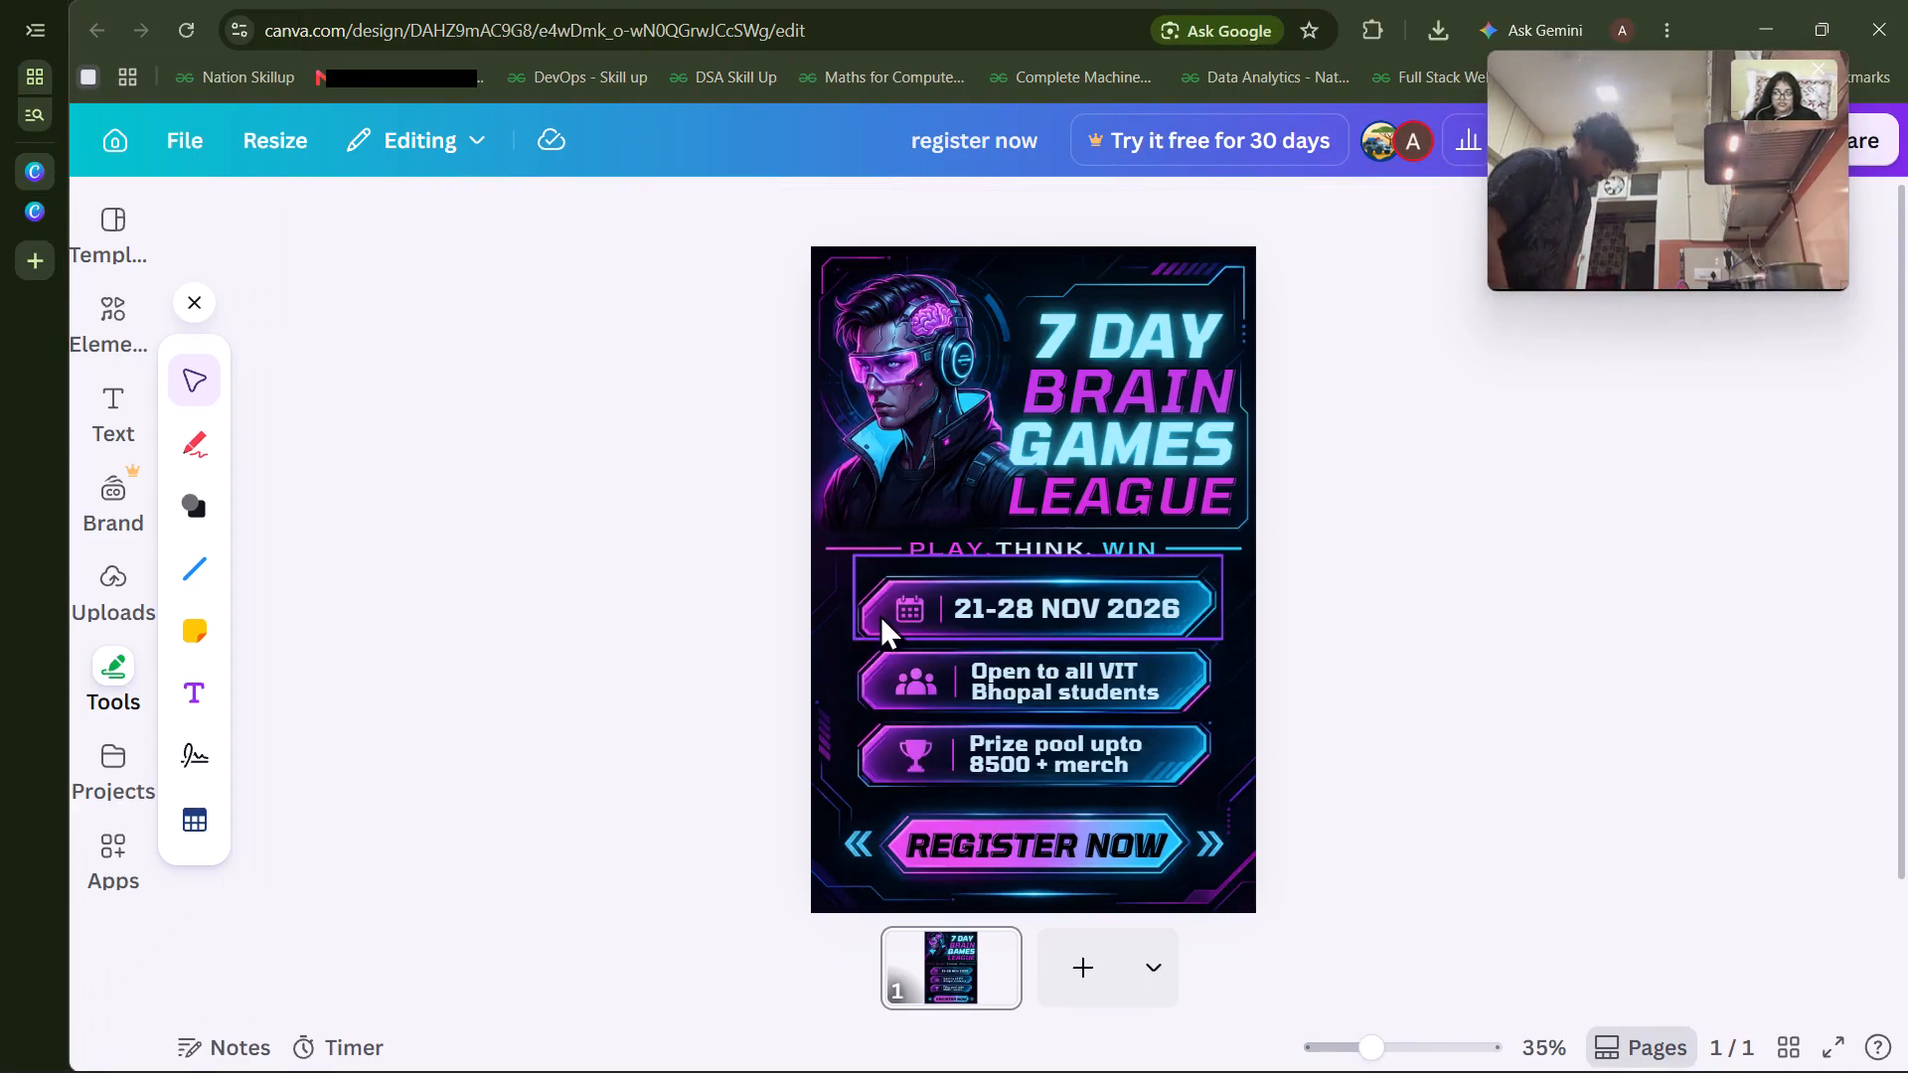
{"action": "left_click", "coordinate": [831, 679]}
{"action": "key", "text": "ctrl+v"}
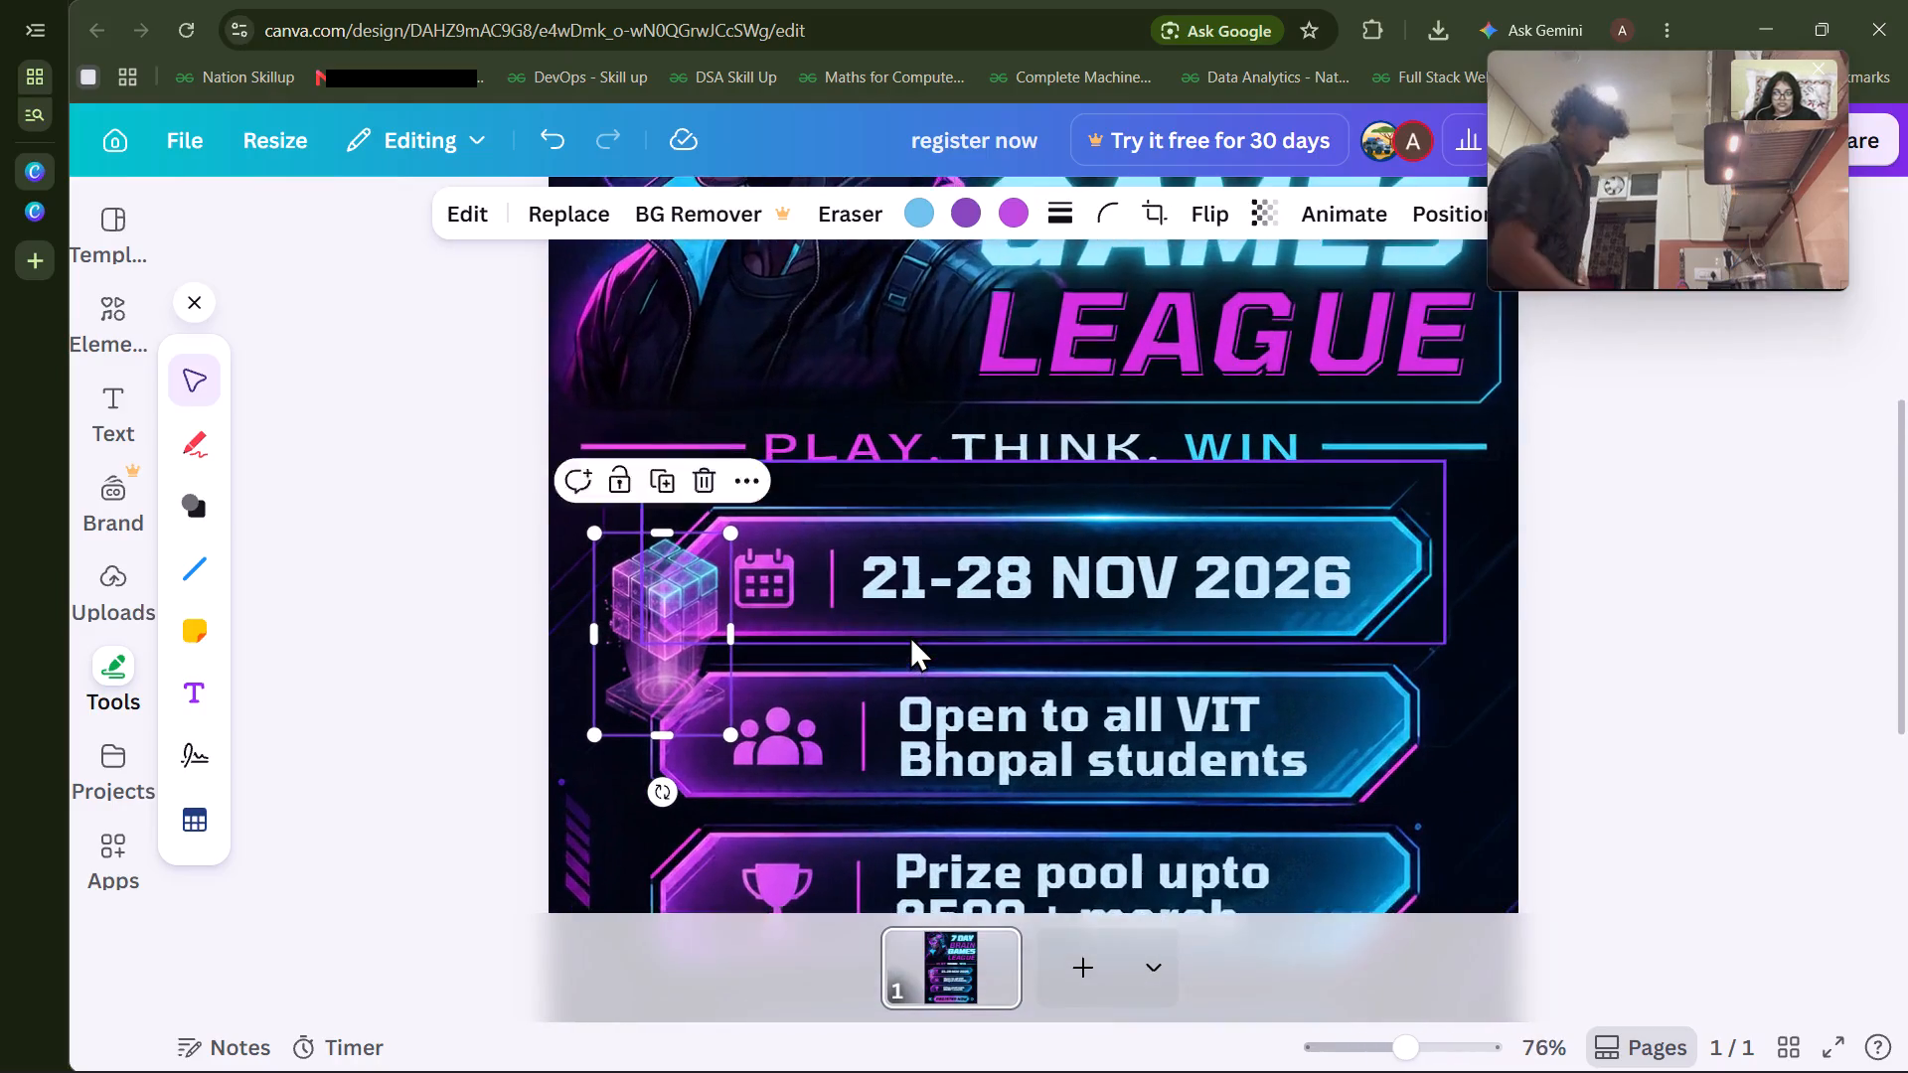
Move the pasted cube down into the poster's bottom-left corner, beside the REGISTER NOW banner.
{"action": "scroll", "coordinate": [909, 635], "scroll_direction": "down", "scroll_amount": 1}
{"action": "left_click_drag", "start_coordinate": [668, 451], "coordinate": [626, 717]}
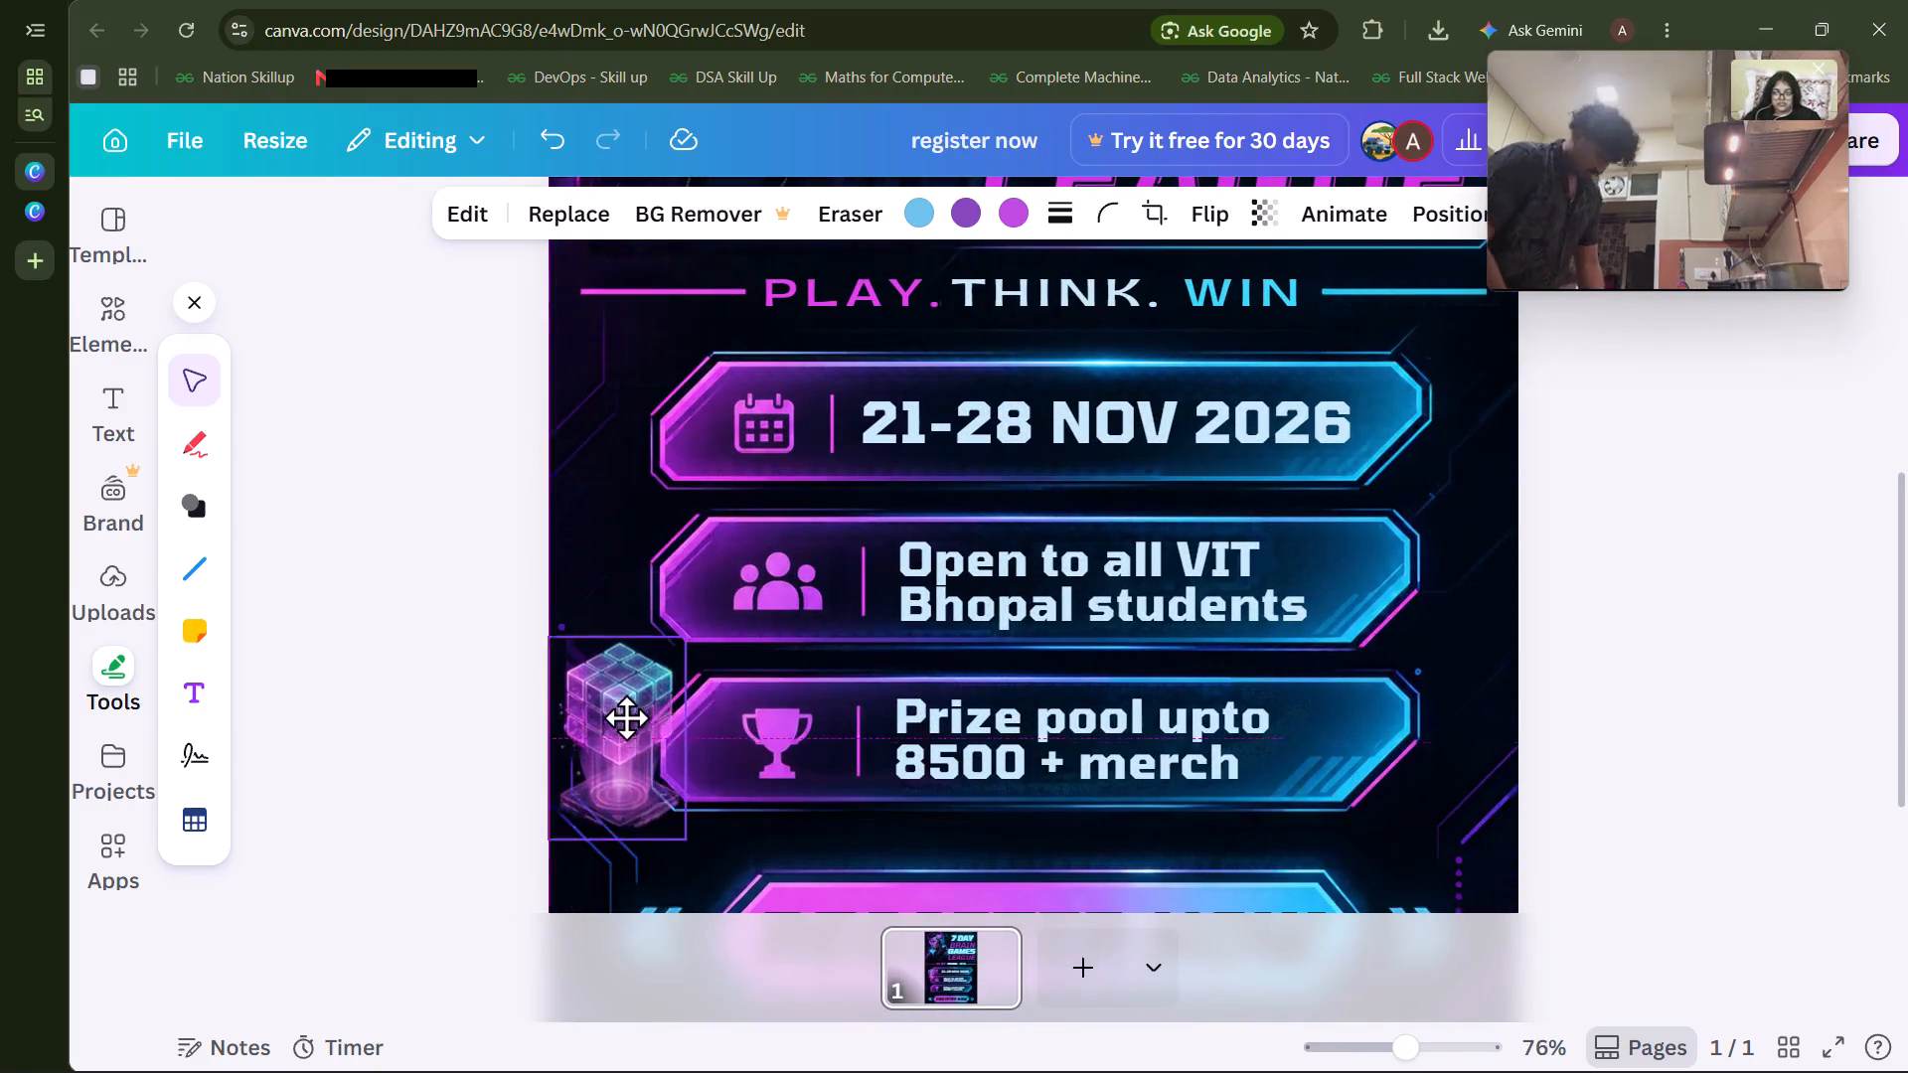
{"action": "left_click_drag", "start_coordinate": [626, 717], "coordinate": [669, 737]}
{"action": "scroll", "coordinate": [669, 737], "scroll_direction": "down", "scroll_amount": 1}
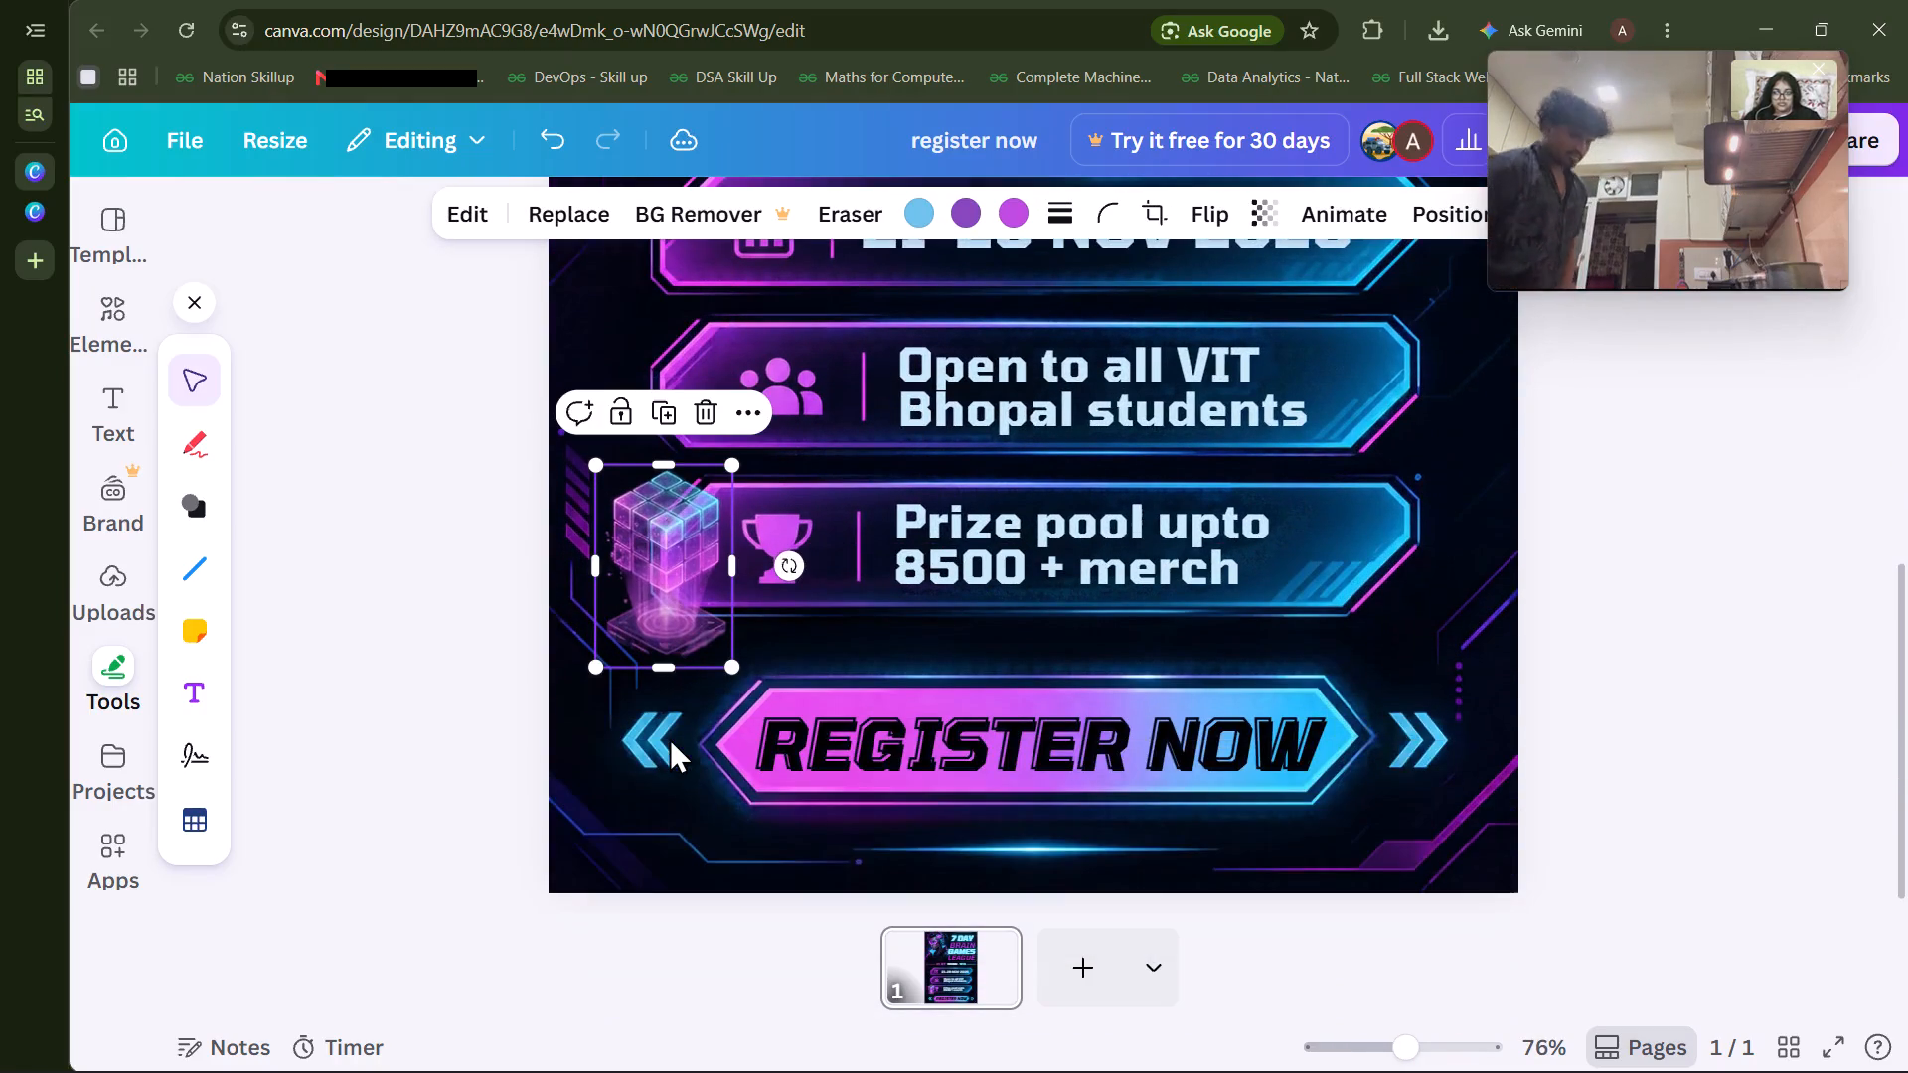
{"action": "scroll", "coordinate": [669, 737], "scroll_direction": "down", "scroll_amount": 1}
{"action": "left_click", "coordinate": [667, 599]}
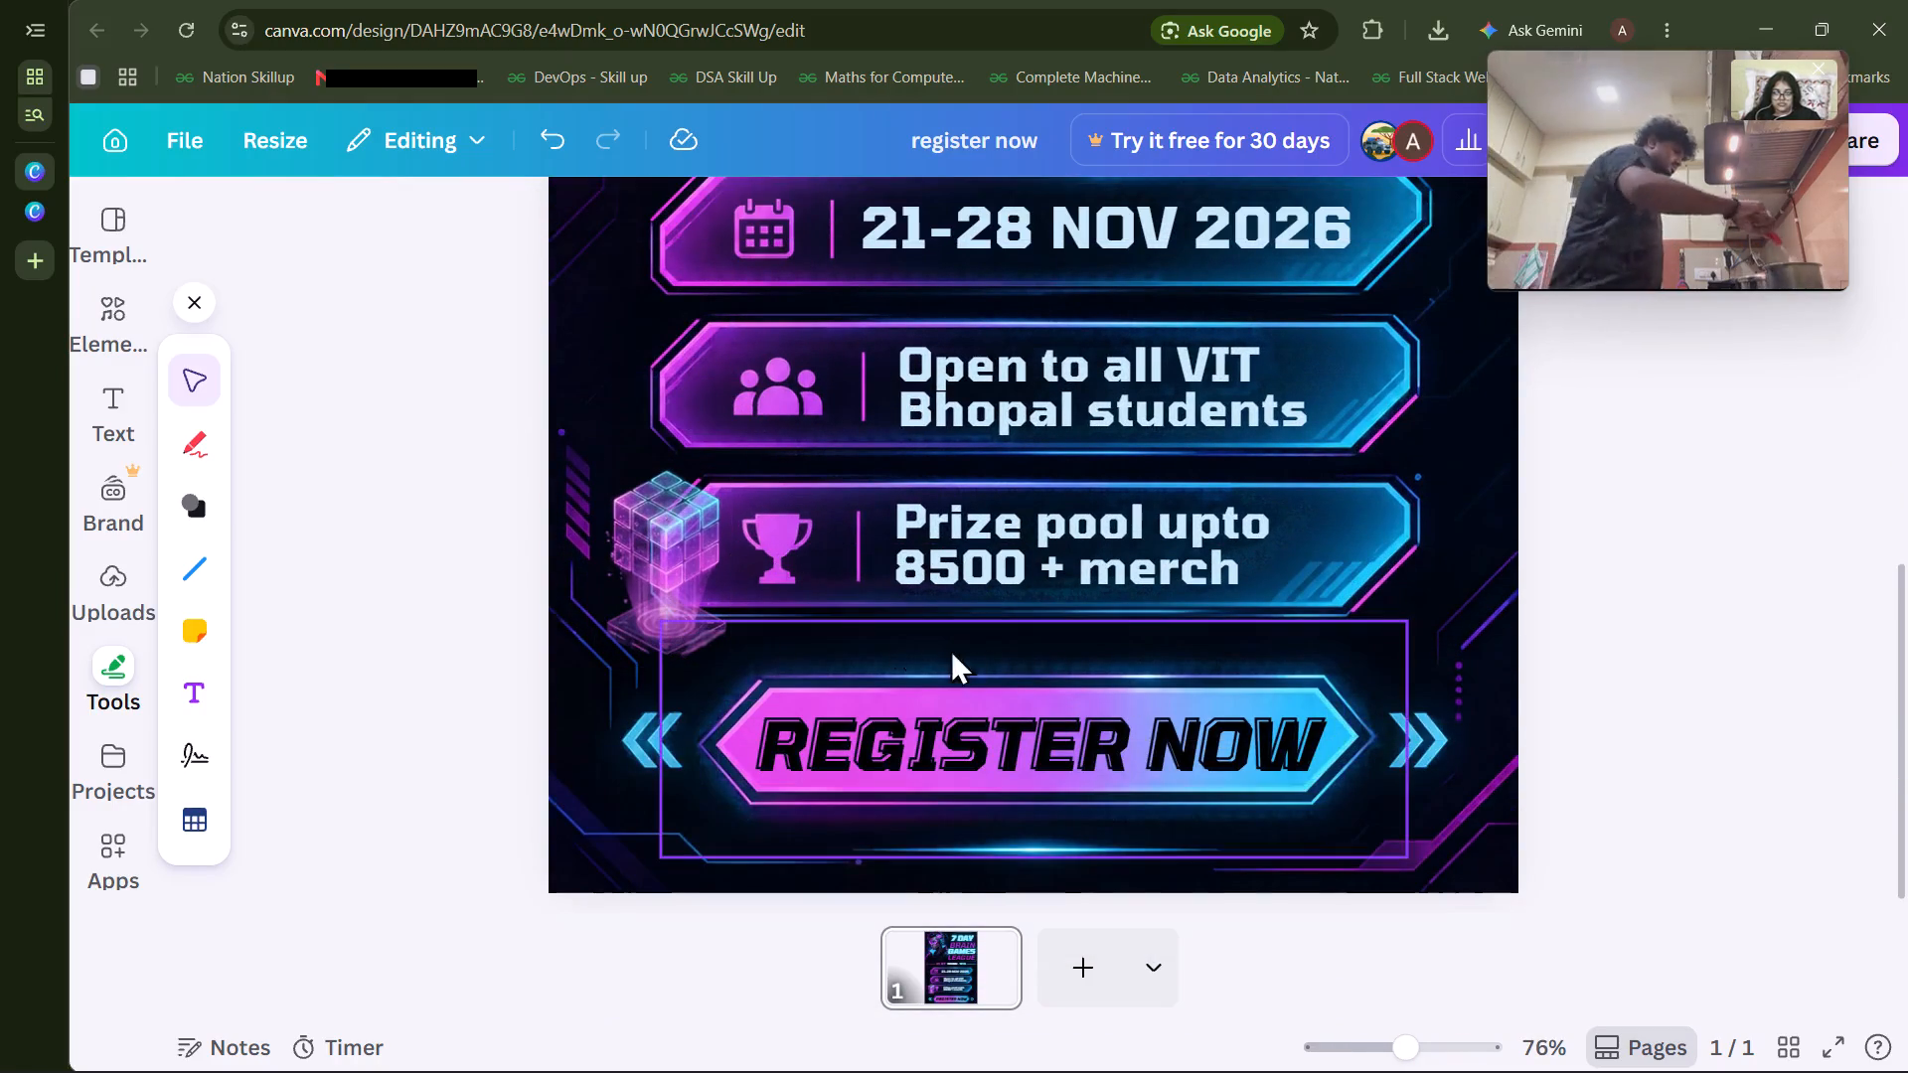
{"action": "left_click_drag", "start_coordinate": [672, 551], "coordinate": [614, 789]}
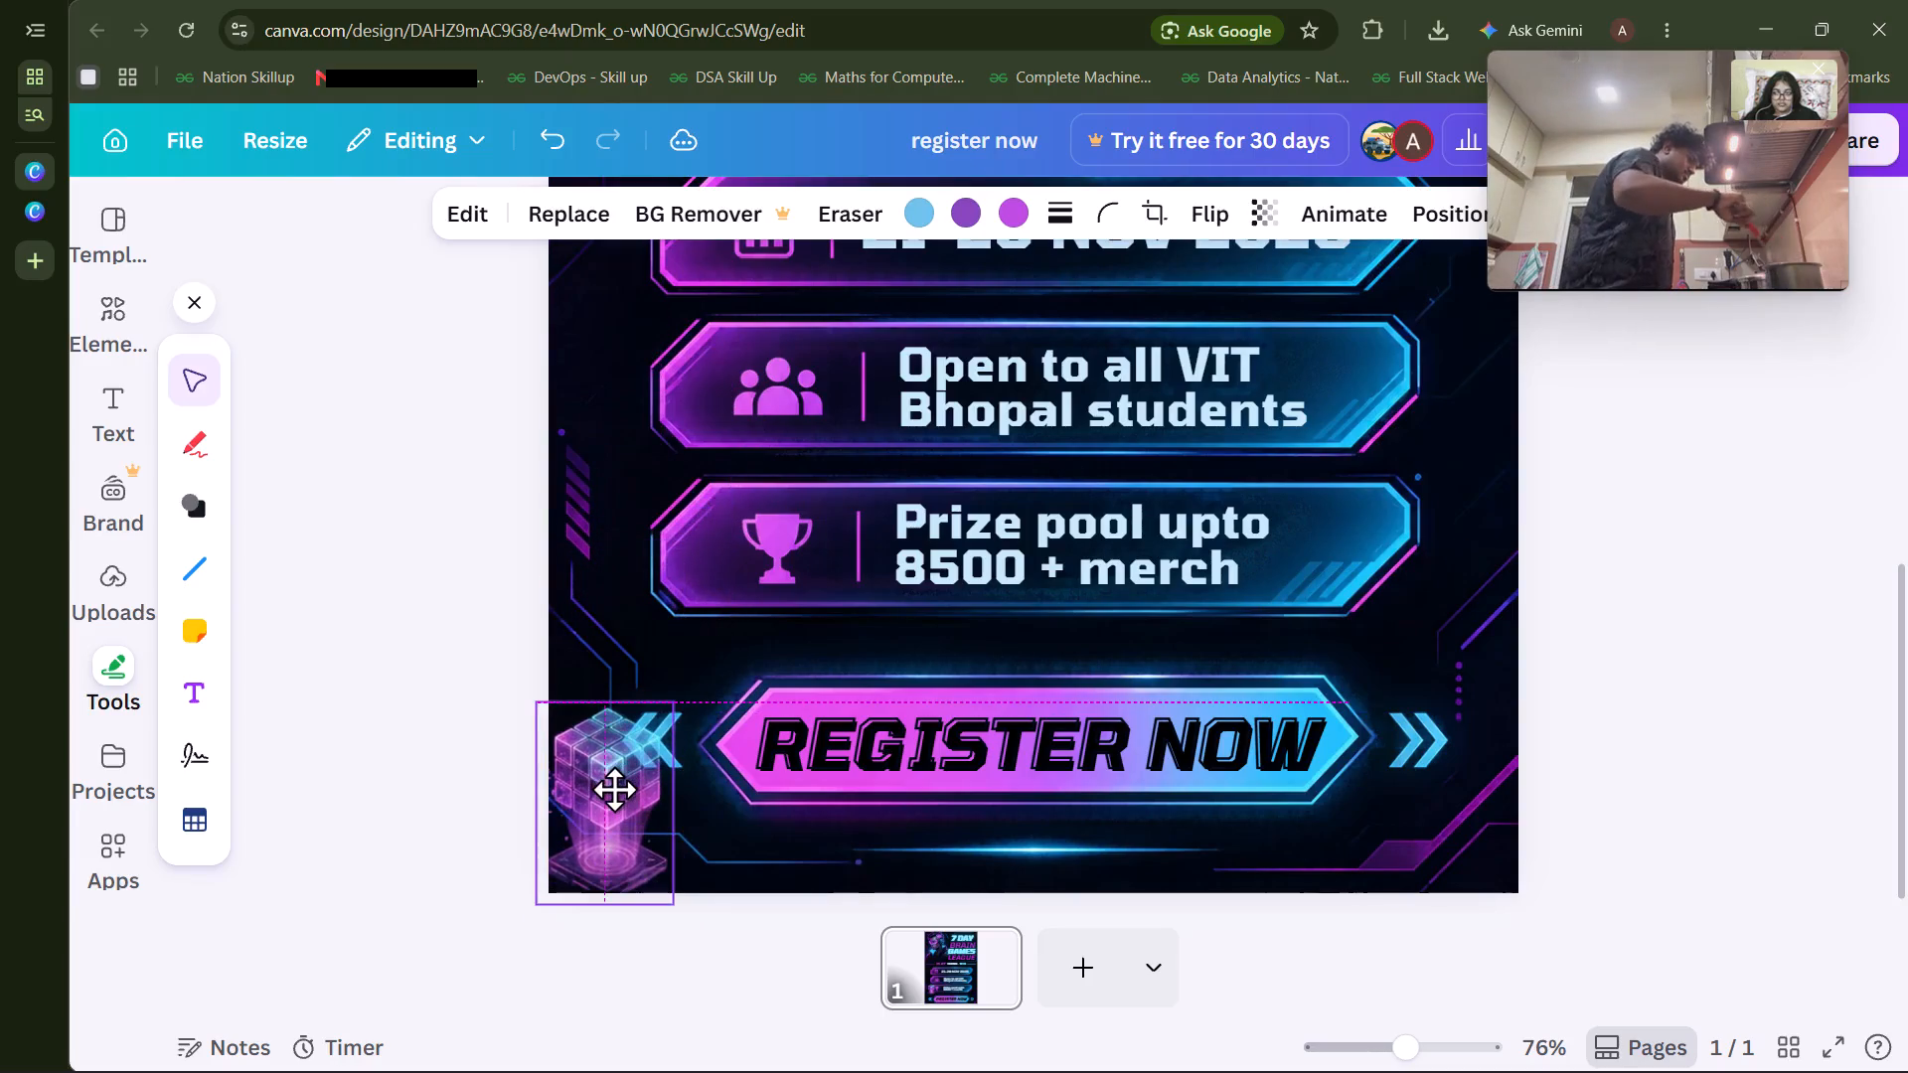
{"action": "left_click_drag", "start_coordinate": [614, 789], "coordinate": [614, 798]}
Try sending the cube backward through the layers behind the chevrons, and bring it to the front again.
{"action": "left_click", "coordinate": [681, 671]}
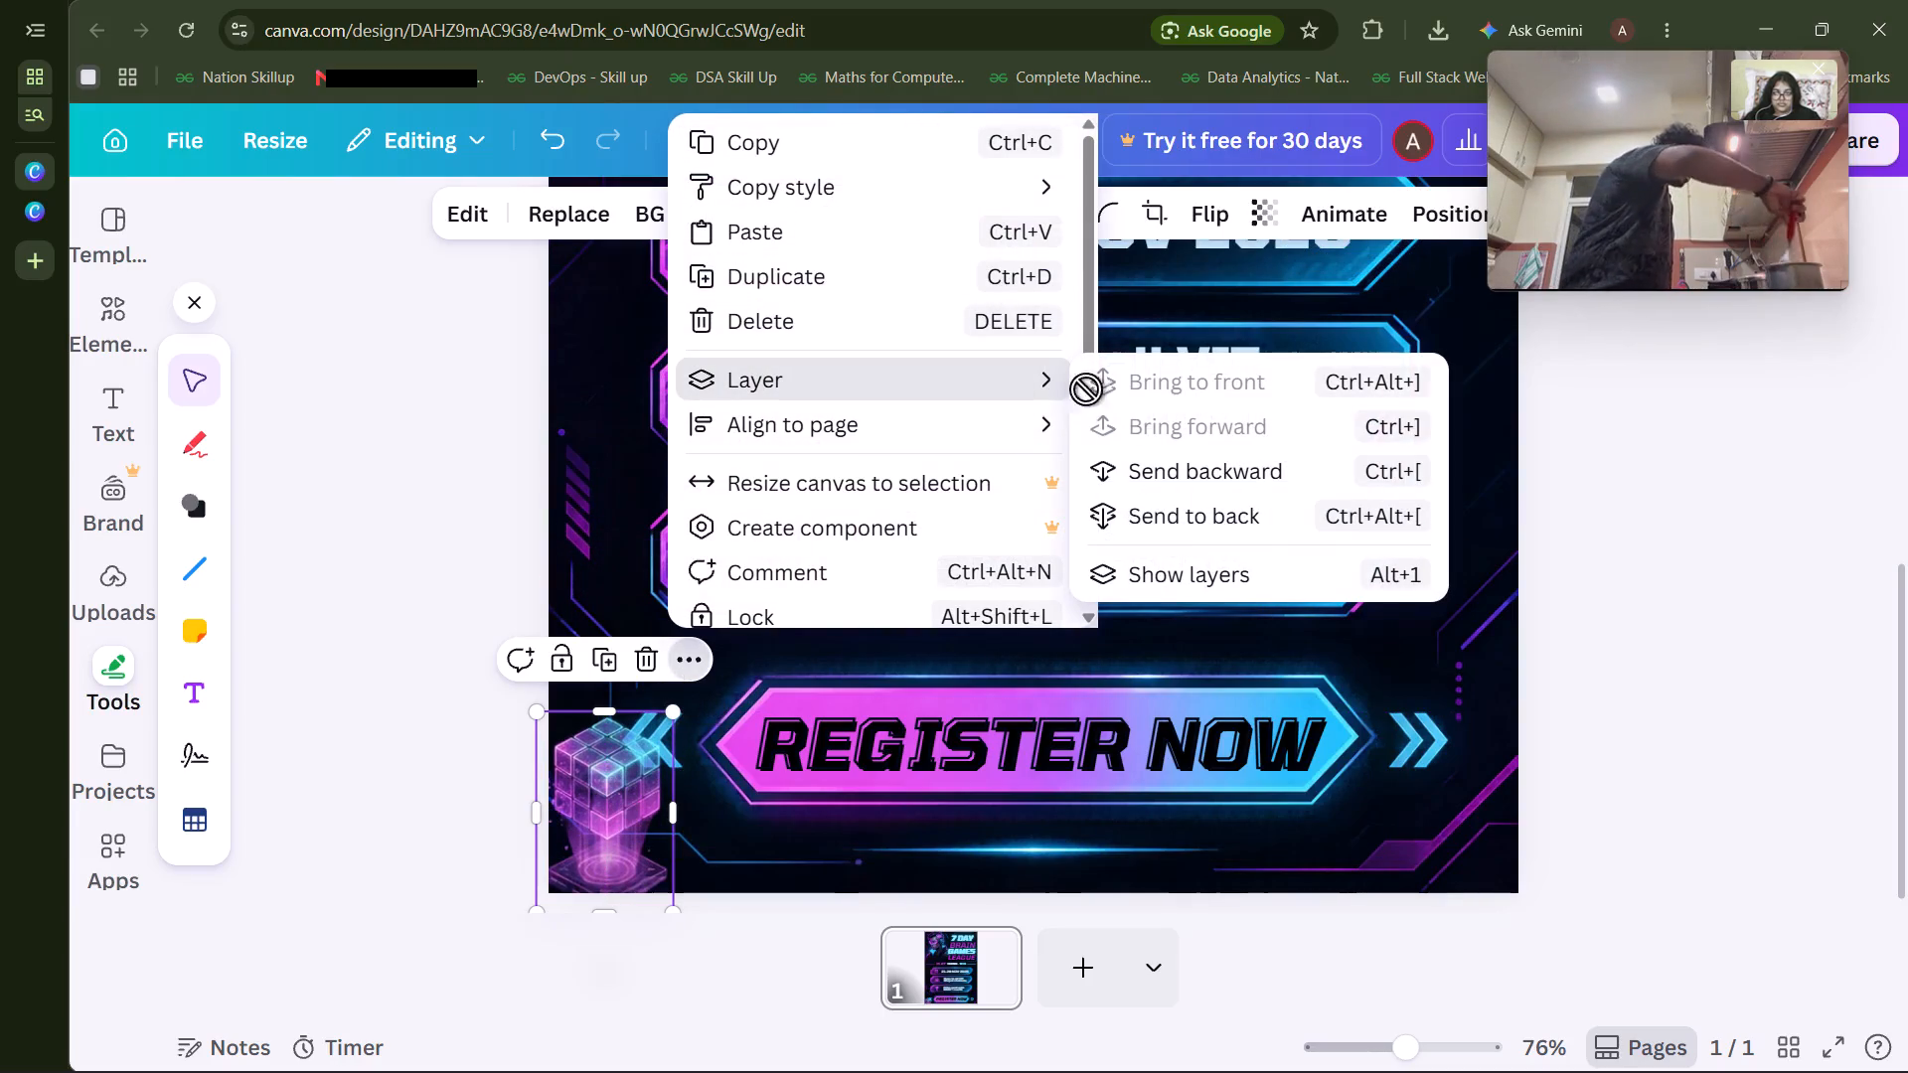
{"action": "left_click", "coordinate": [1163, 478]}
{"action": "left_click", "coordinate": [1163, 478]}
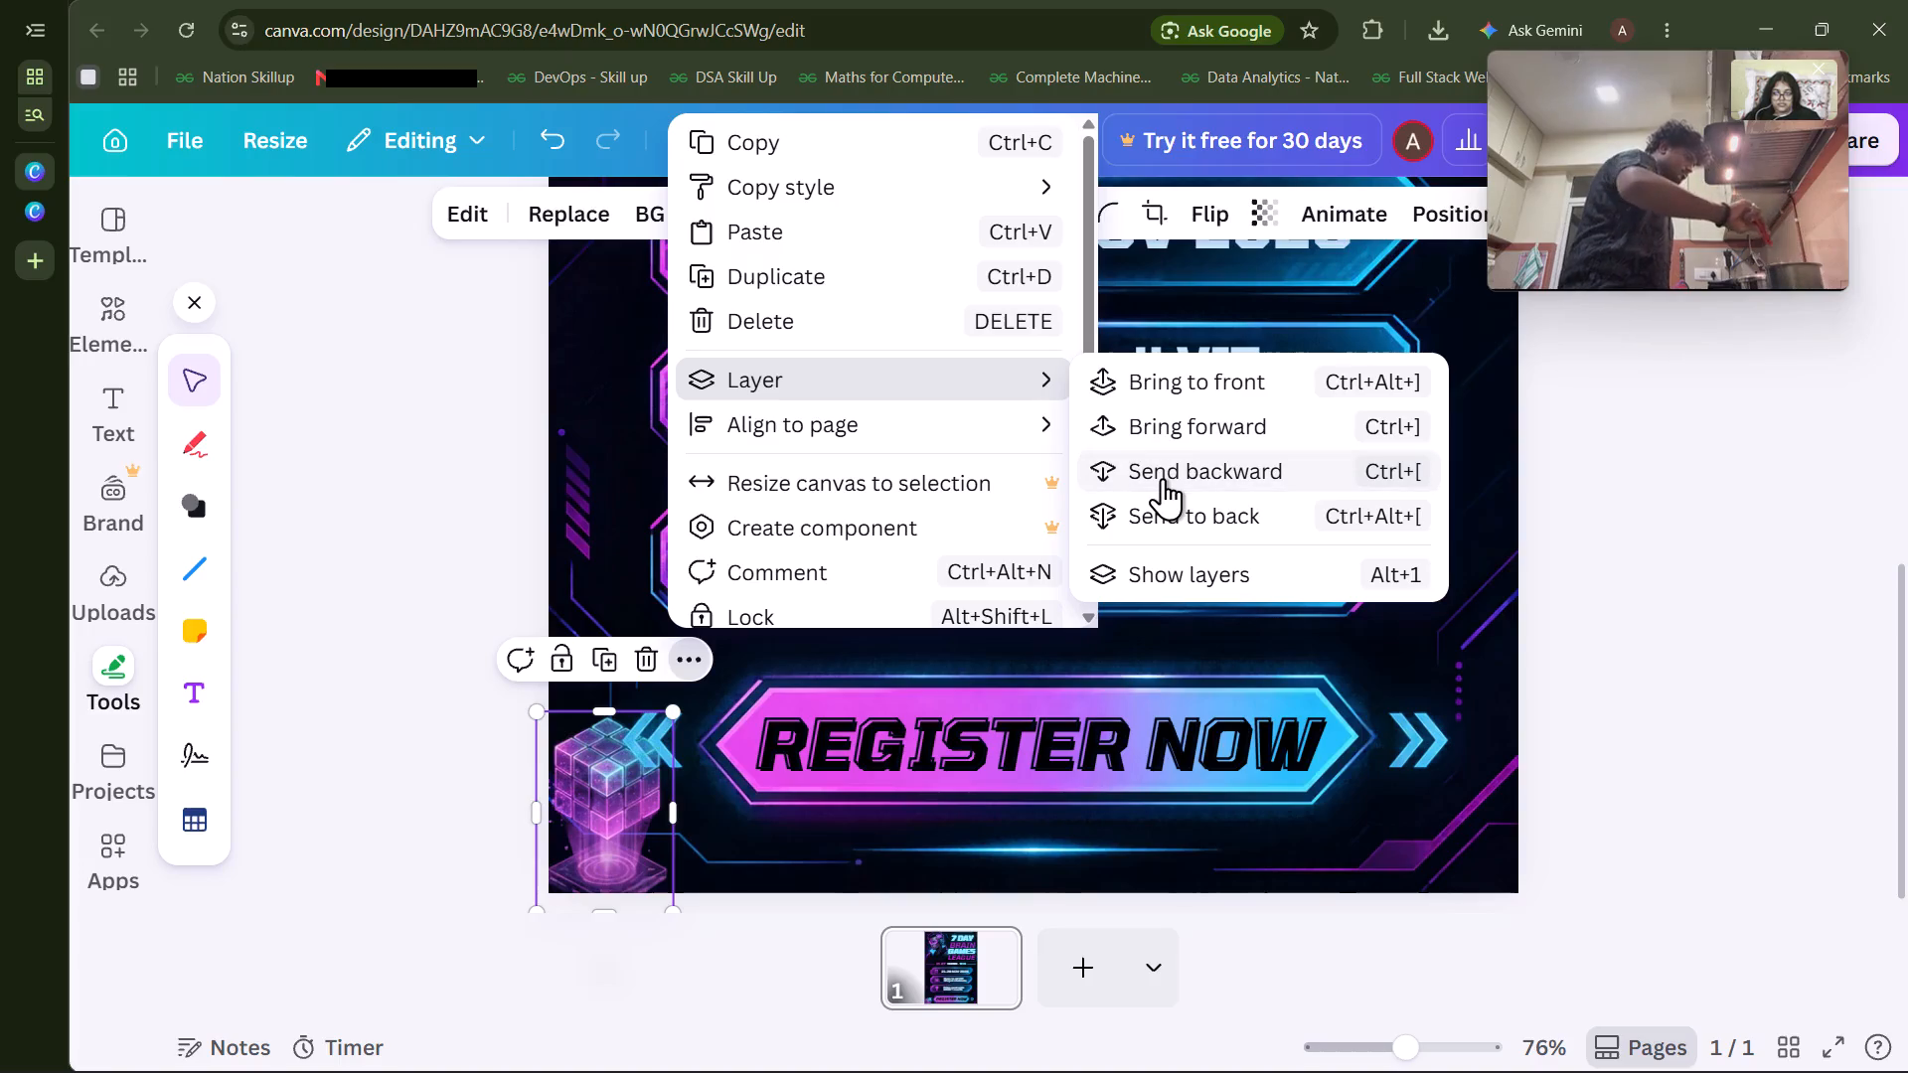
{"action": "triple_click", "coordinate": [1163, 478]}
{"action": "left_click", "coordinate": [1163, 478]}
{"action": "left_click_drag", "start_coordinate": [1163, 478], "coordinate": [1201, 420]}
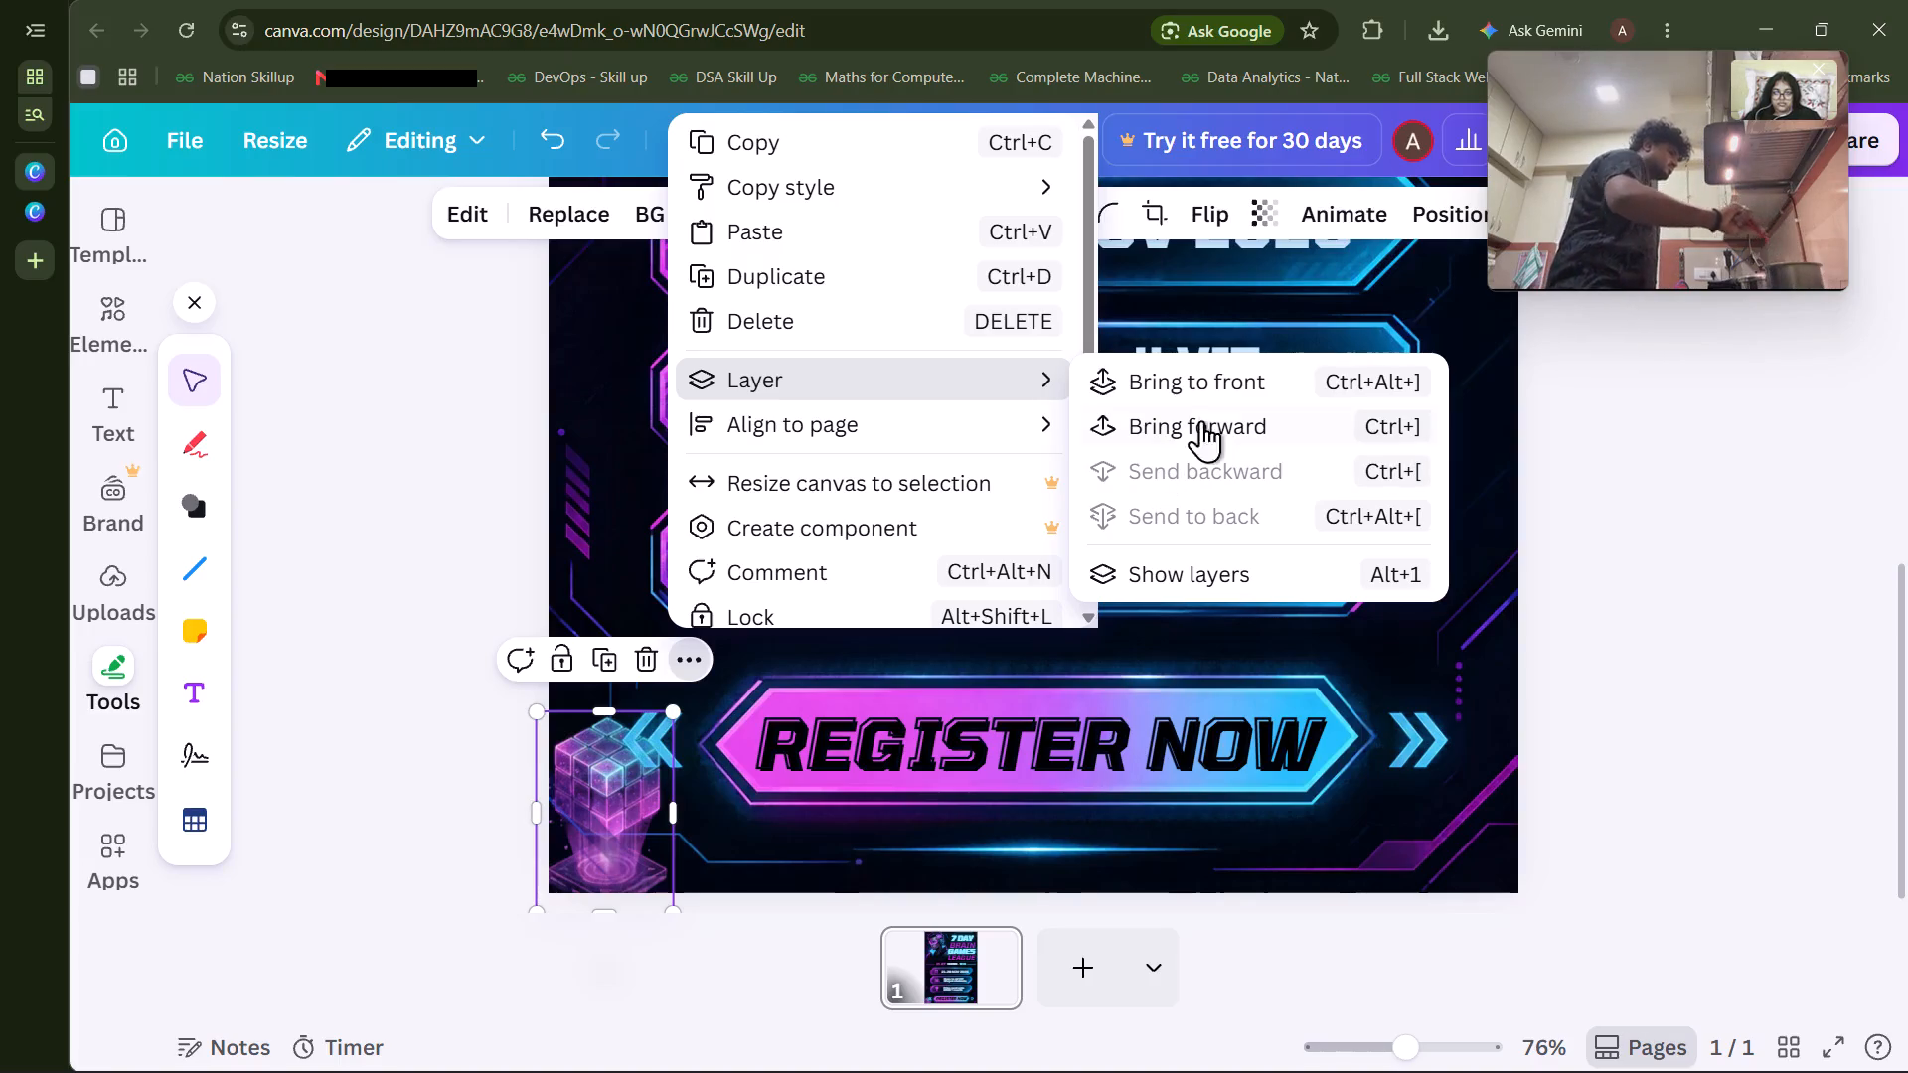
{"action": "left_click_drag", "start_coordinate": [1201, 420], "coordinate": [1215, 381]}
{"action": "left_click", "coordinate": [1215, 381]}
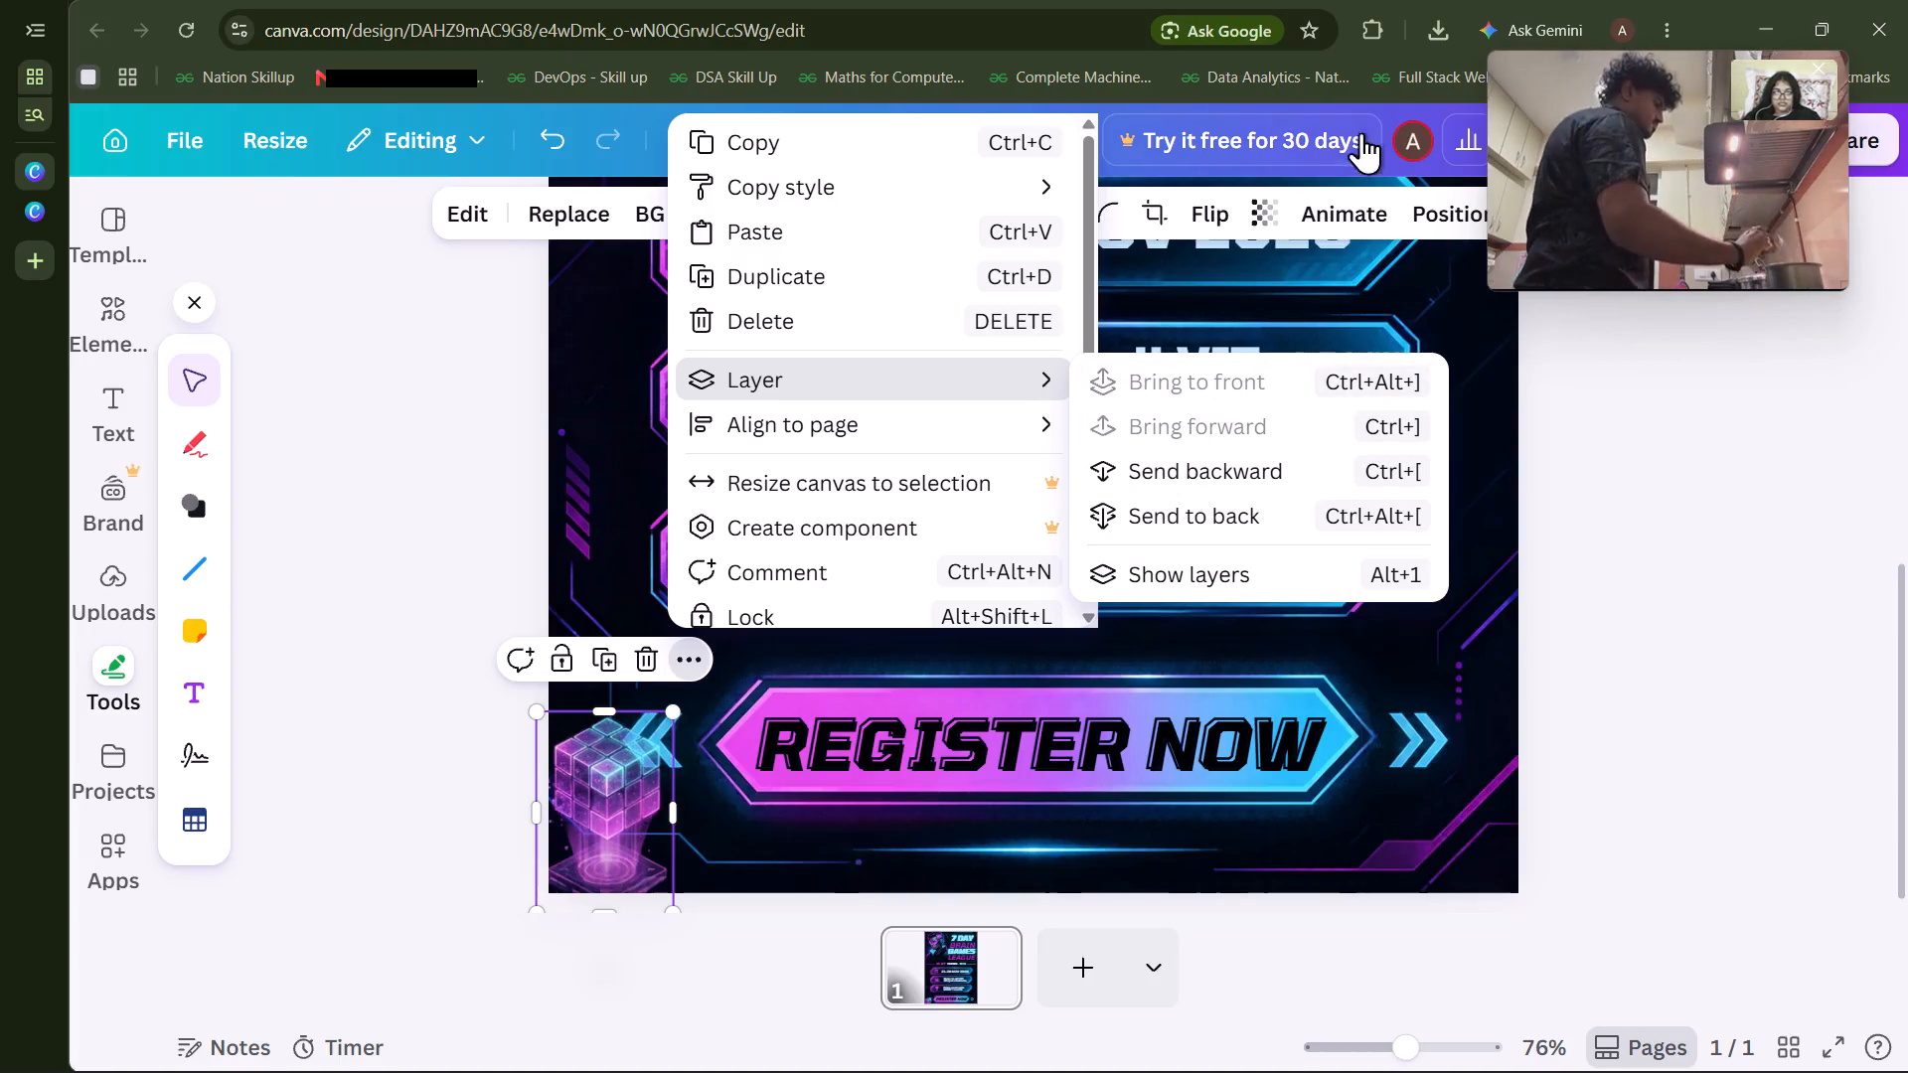
Set the cube's transparency to 82.
{"action": "left_click", "coordinate": [1282, 223]}
{"action": "left_click", "coordinate": [1243, 323]}
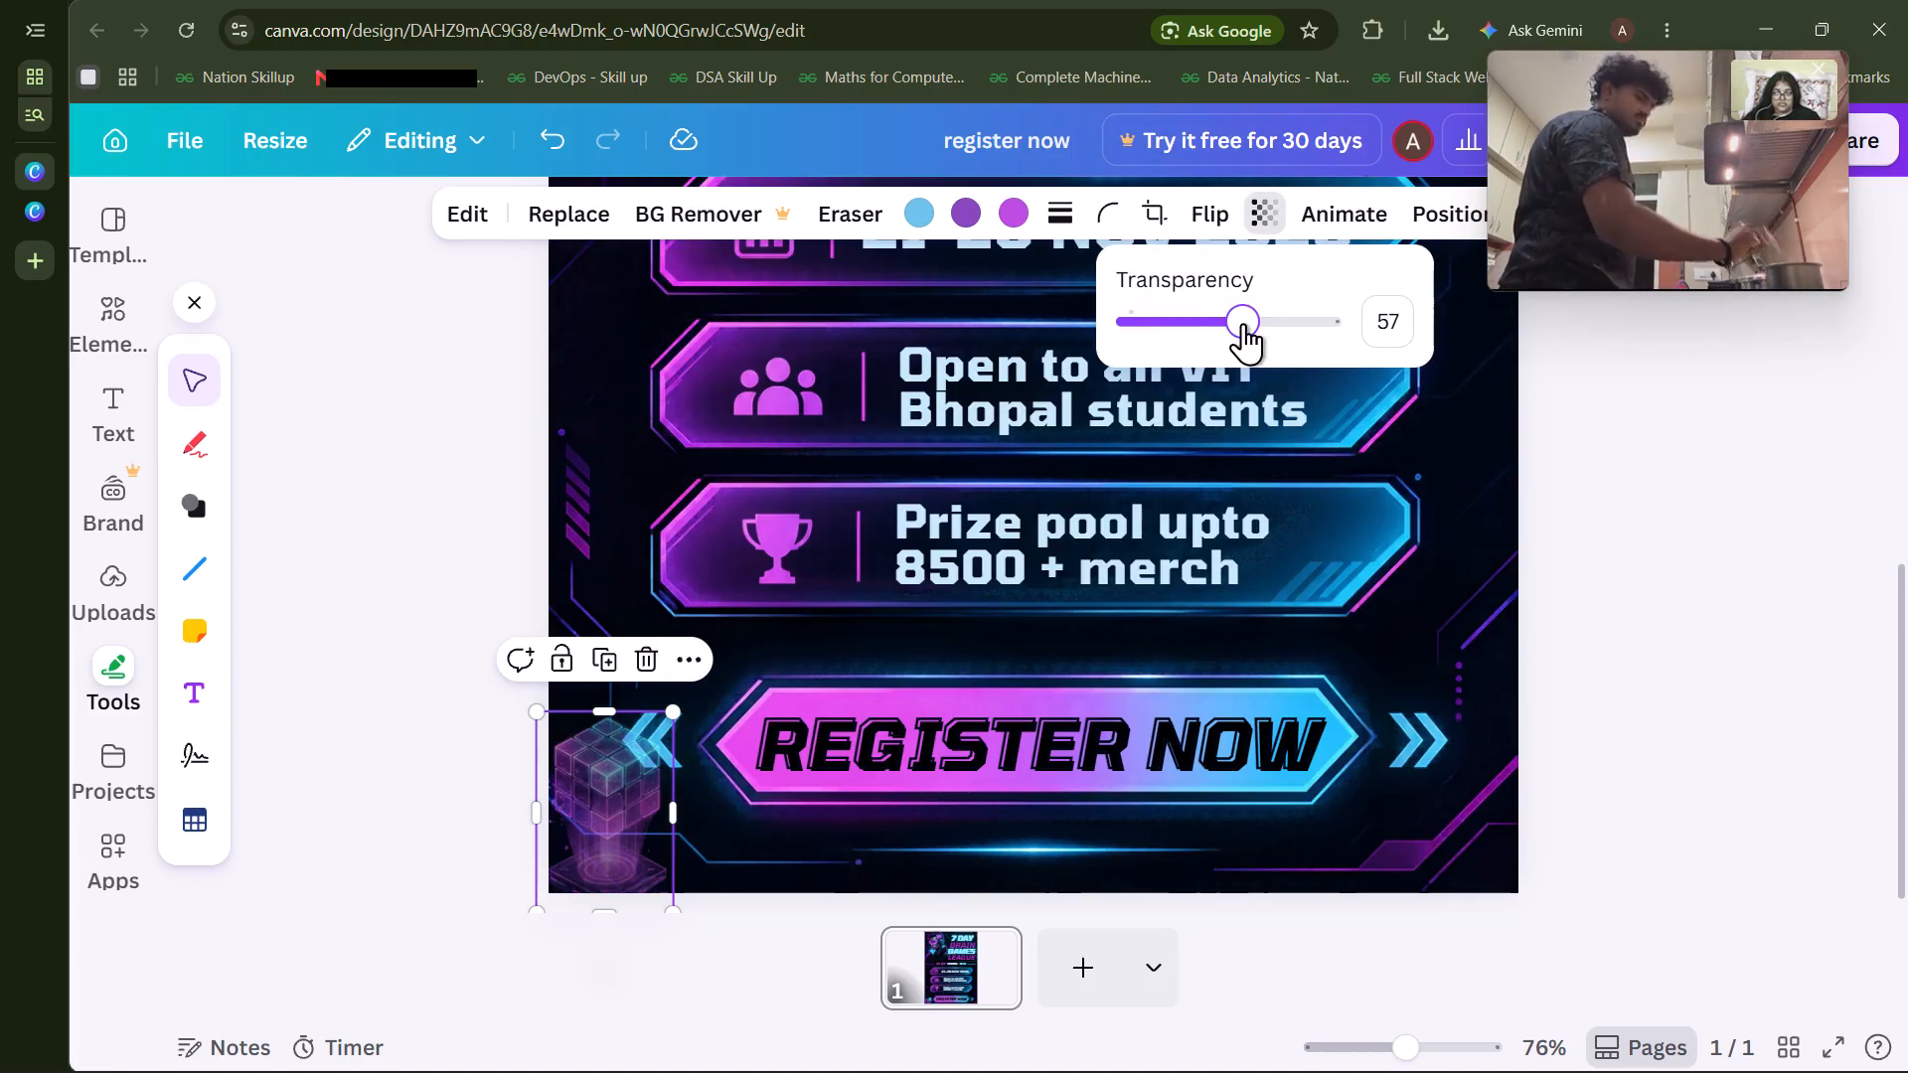
{"action": "left_click_drag", "start_coordinate": [1243, 323], "coordinate": [1293, 340]}
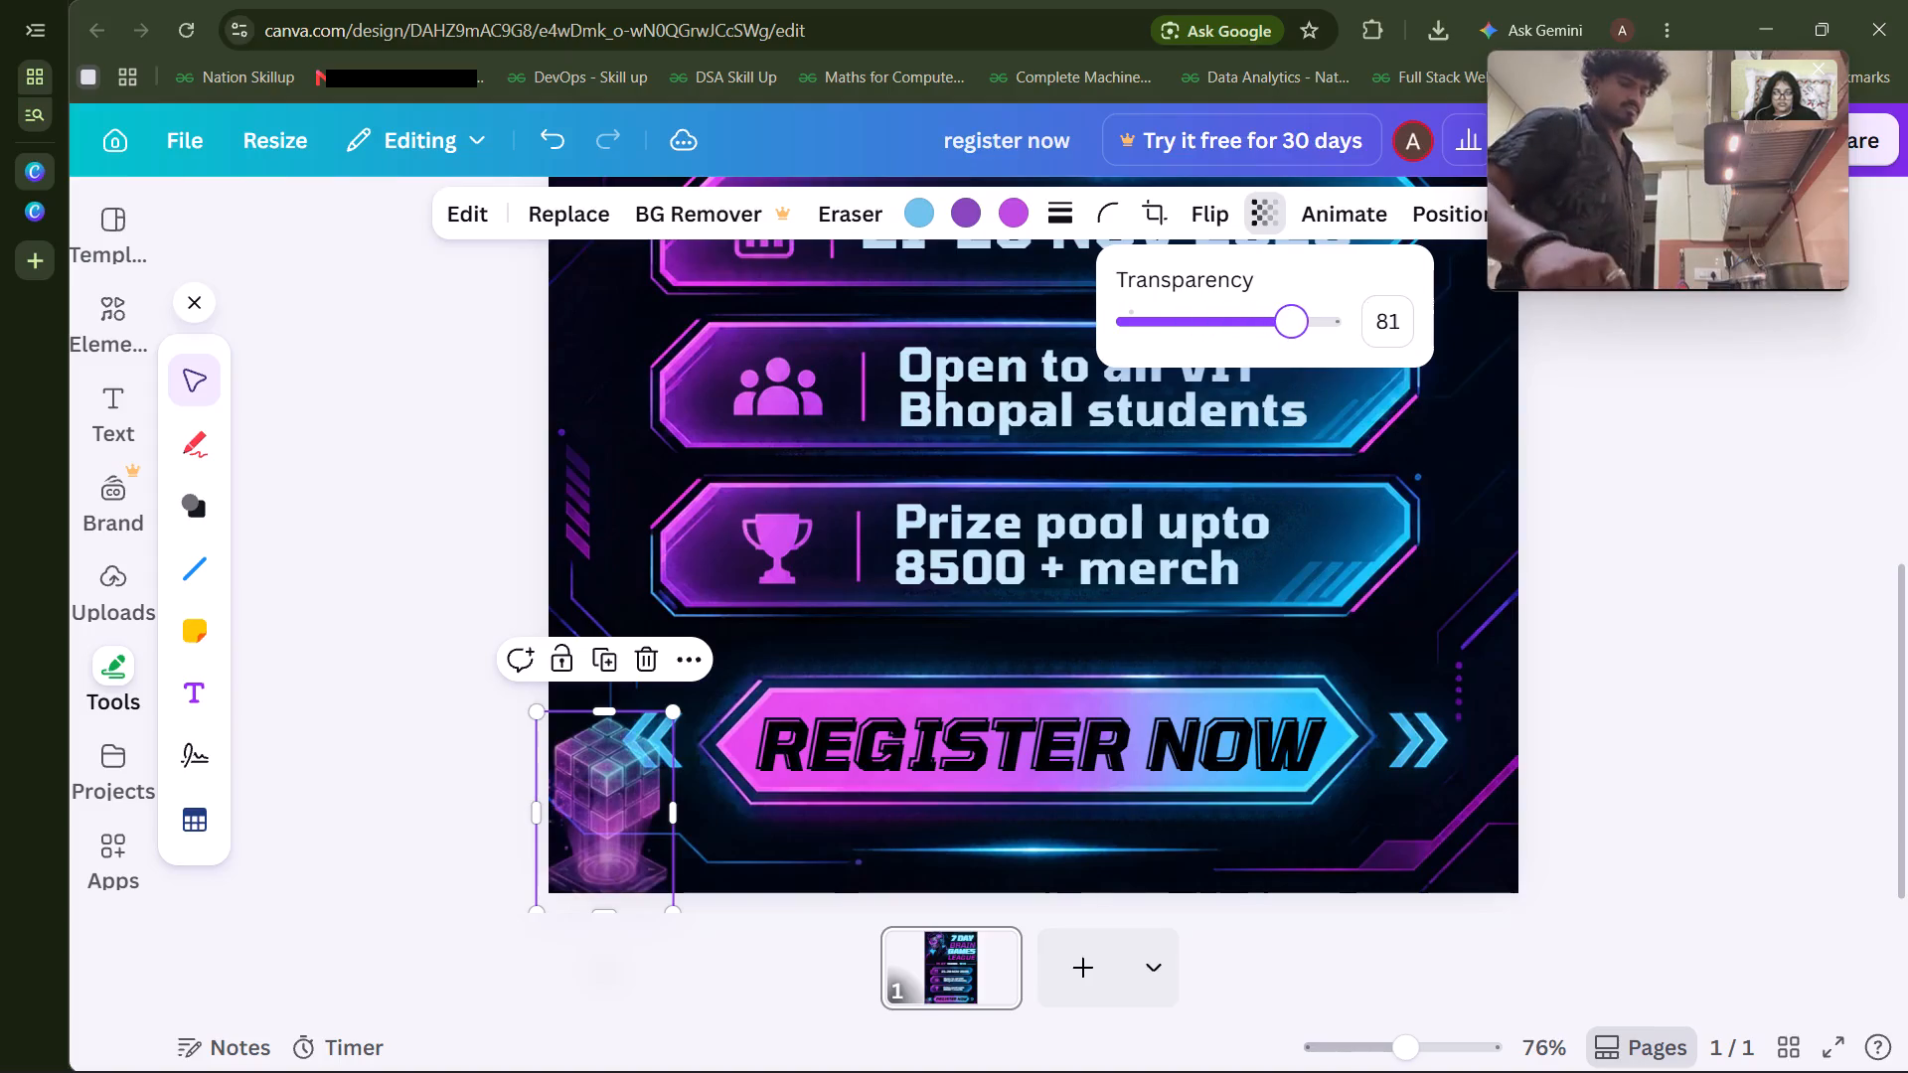
{"action": "left_click_drag", "start_coordinate": [1293, 340], "coordinate": [1294, 343]}
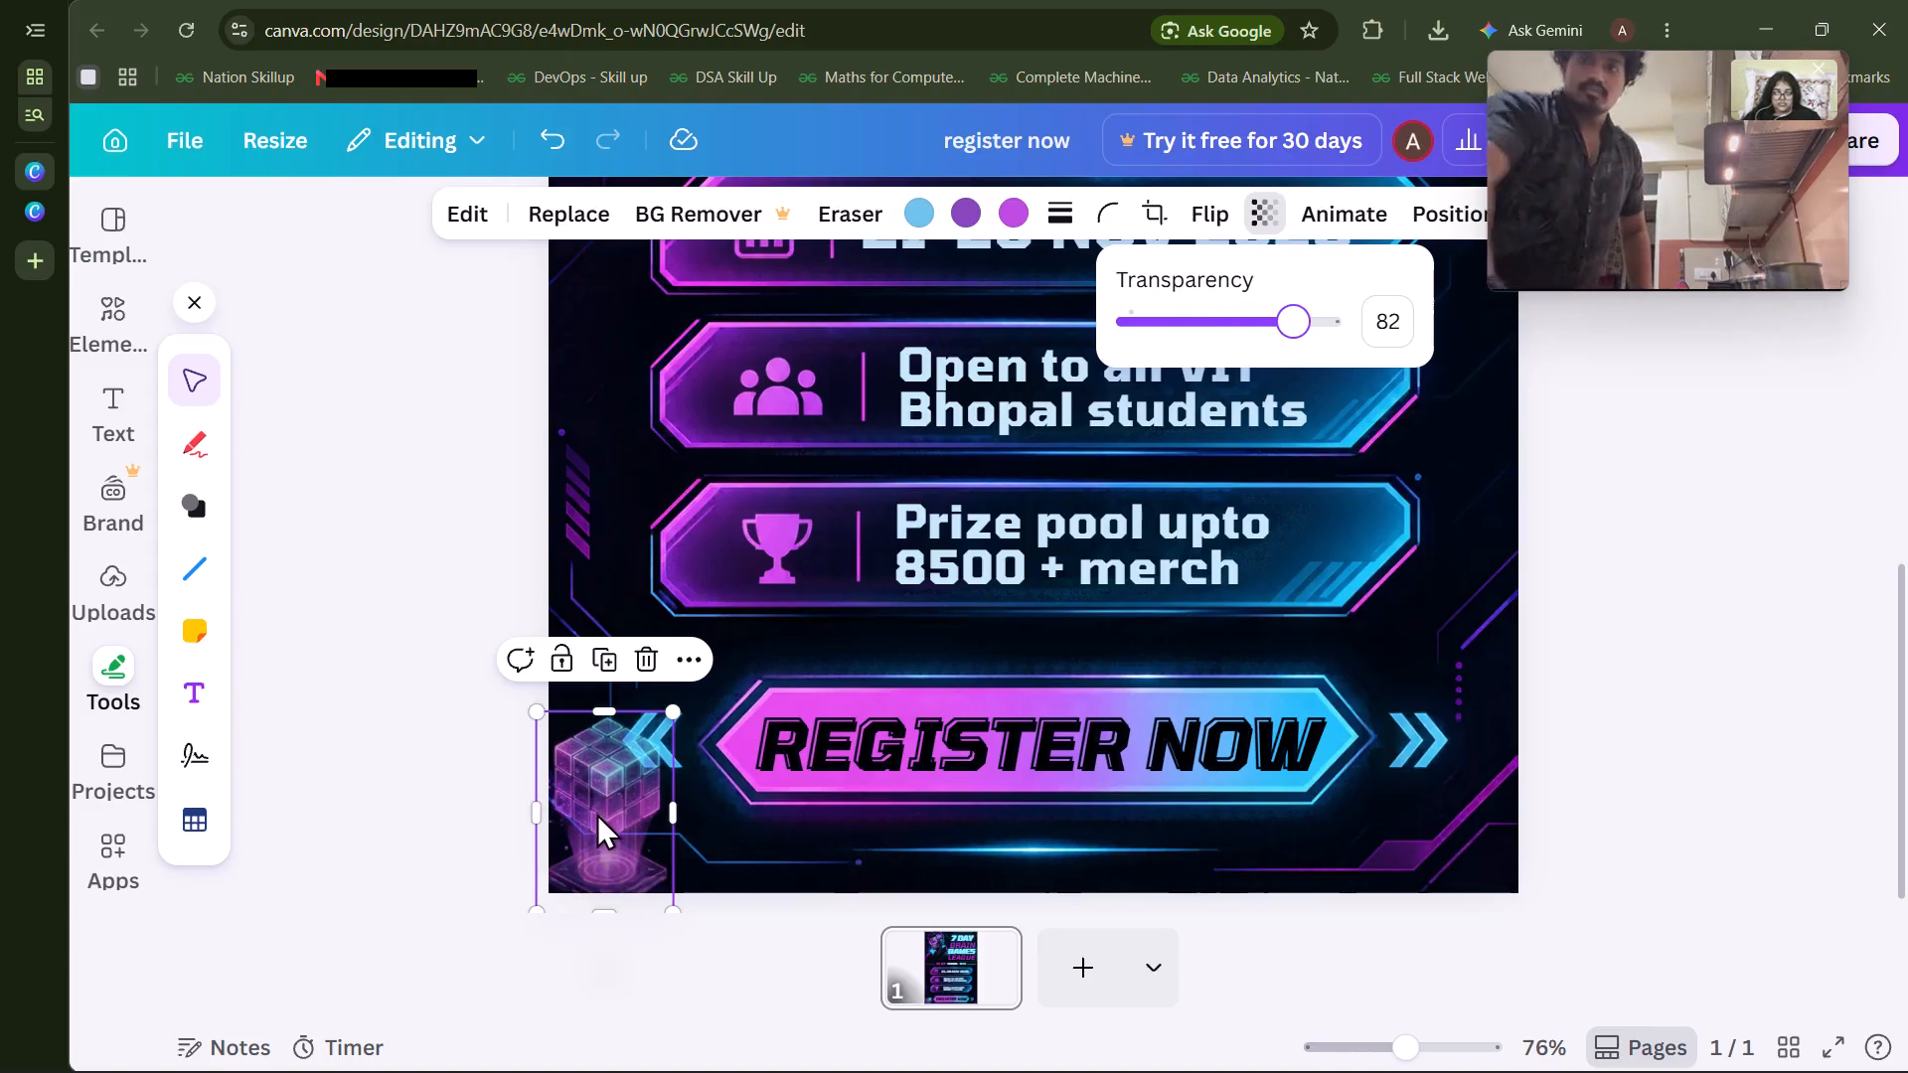
Move the cube up beside the "Open to all VIT Bhopal students" banner and send it backward several layers.
{"action": "left_click_drag", "start_coordinate": [597, 811], "coordinate": [596, 320]}
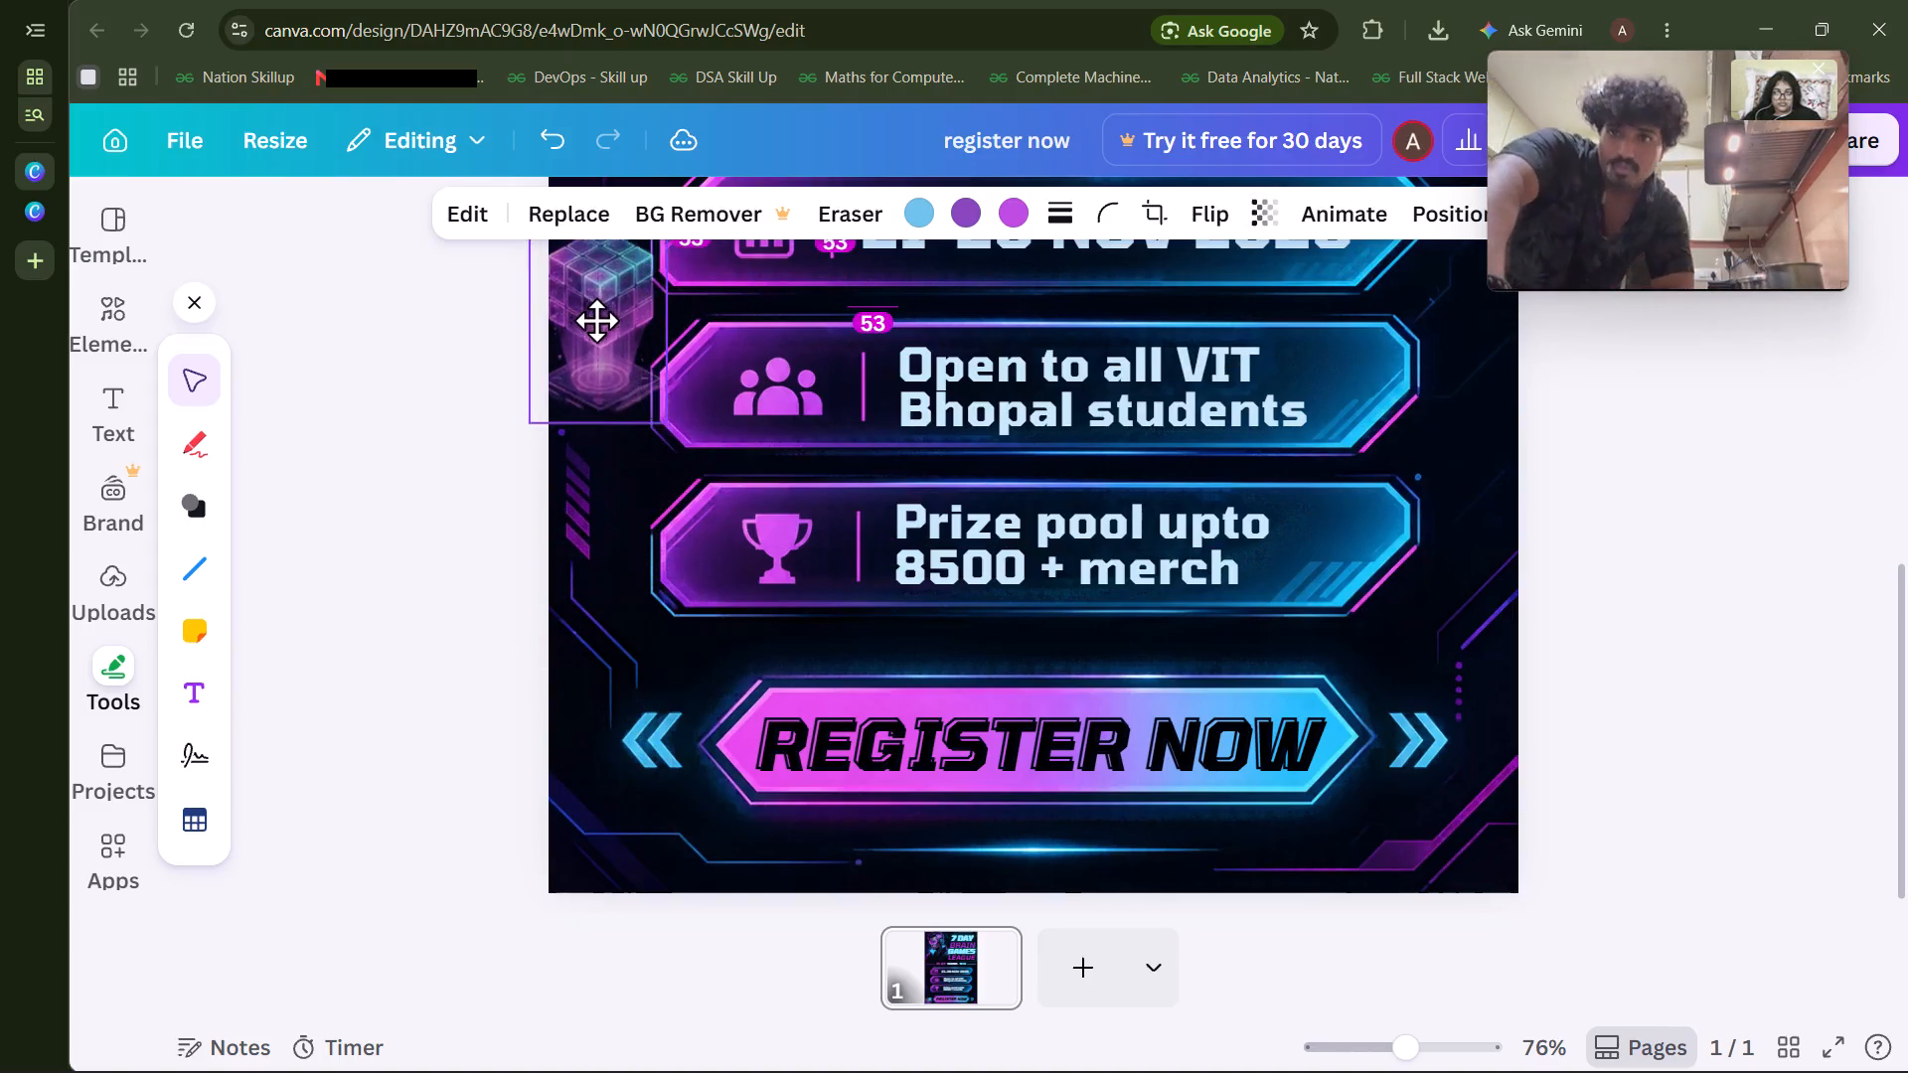
{"action": "left_click_drag", "start_coordinate": [596, 320], "coordinate": [625, 322]}
{"action": "left_click_drag", "start_coordinate": [734, 458], "coordinate": [729, 470]}
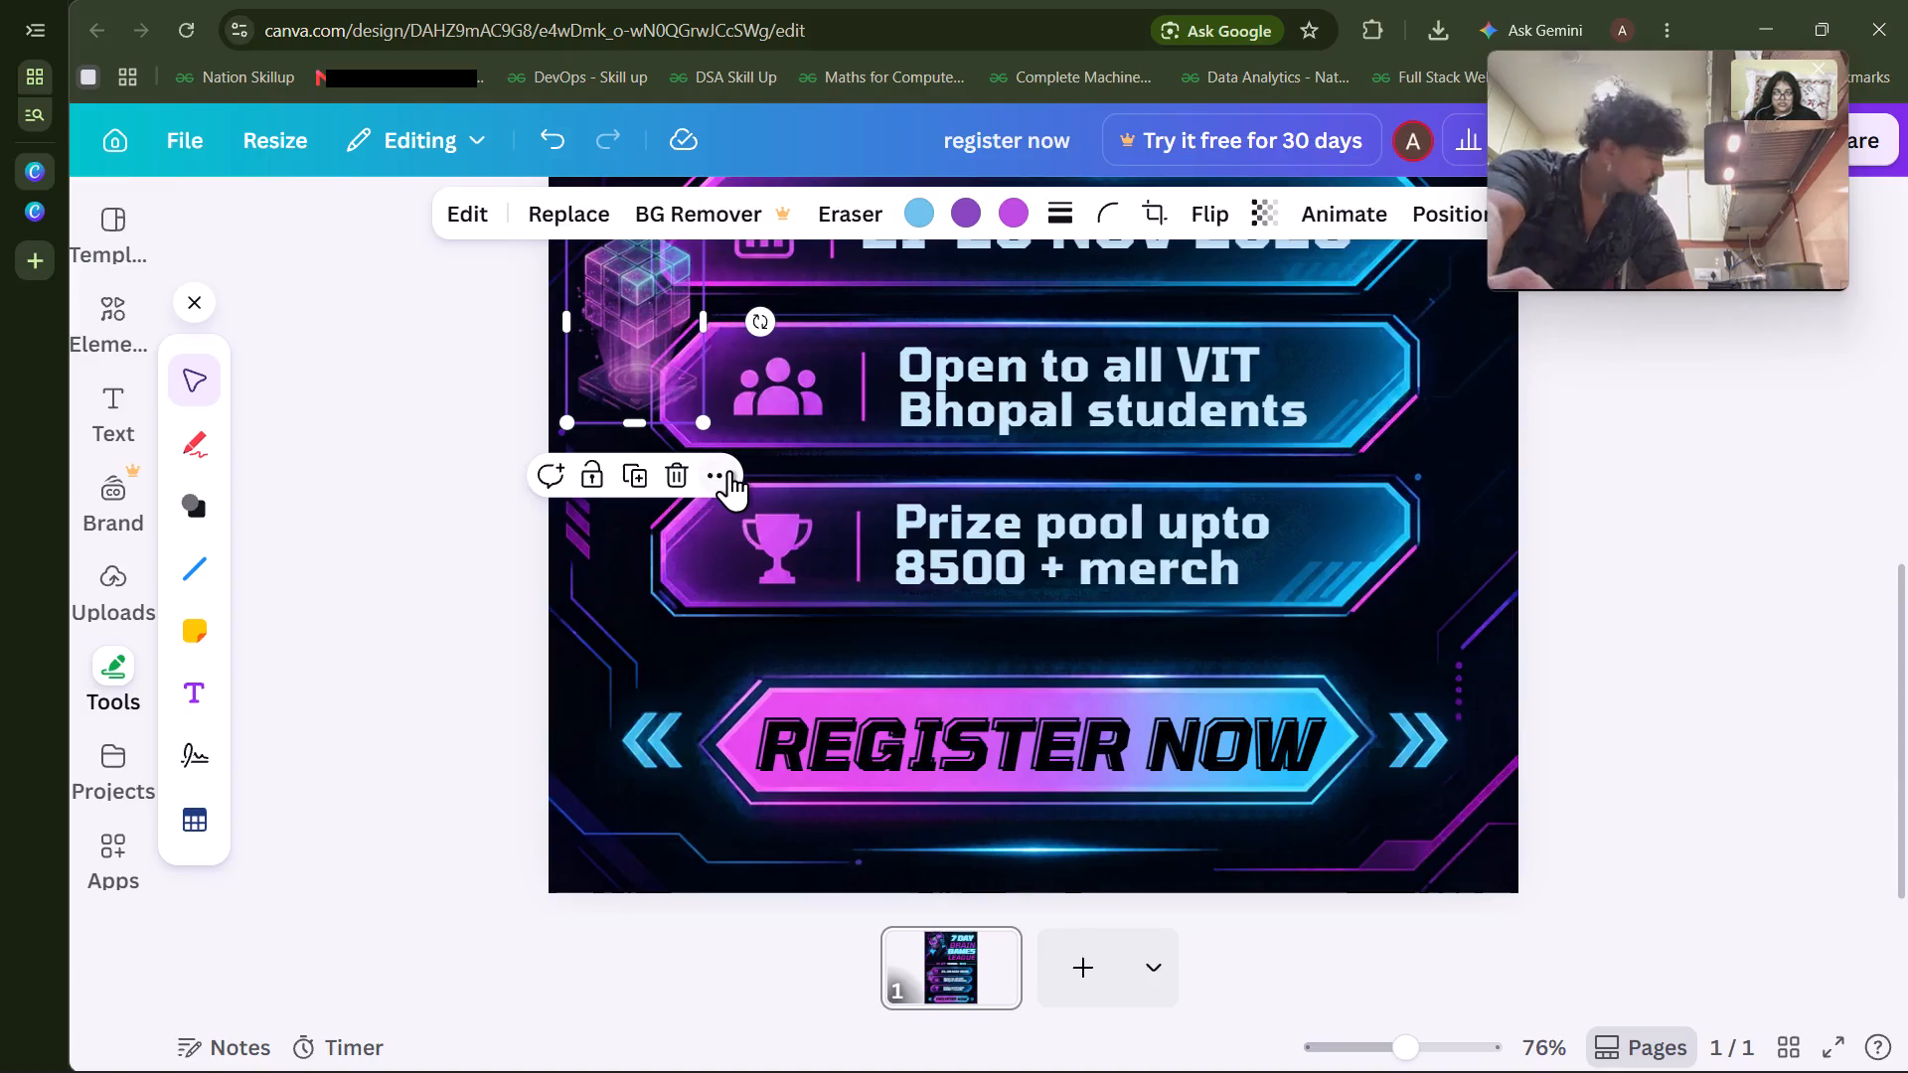
{"action": "left_click", "coordinate": [729, 470]}
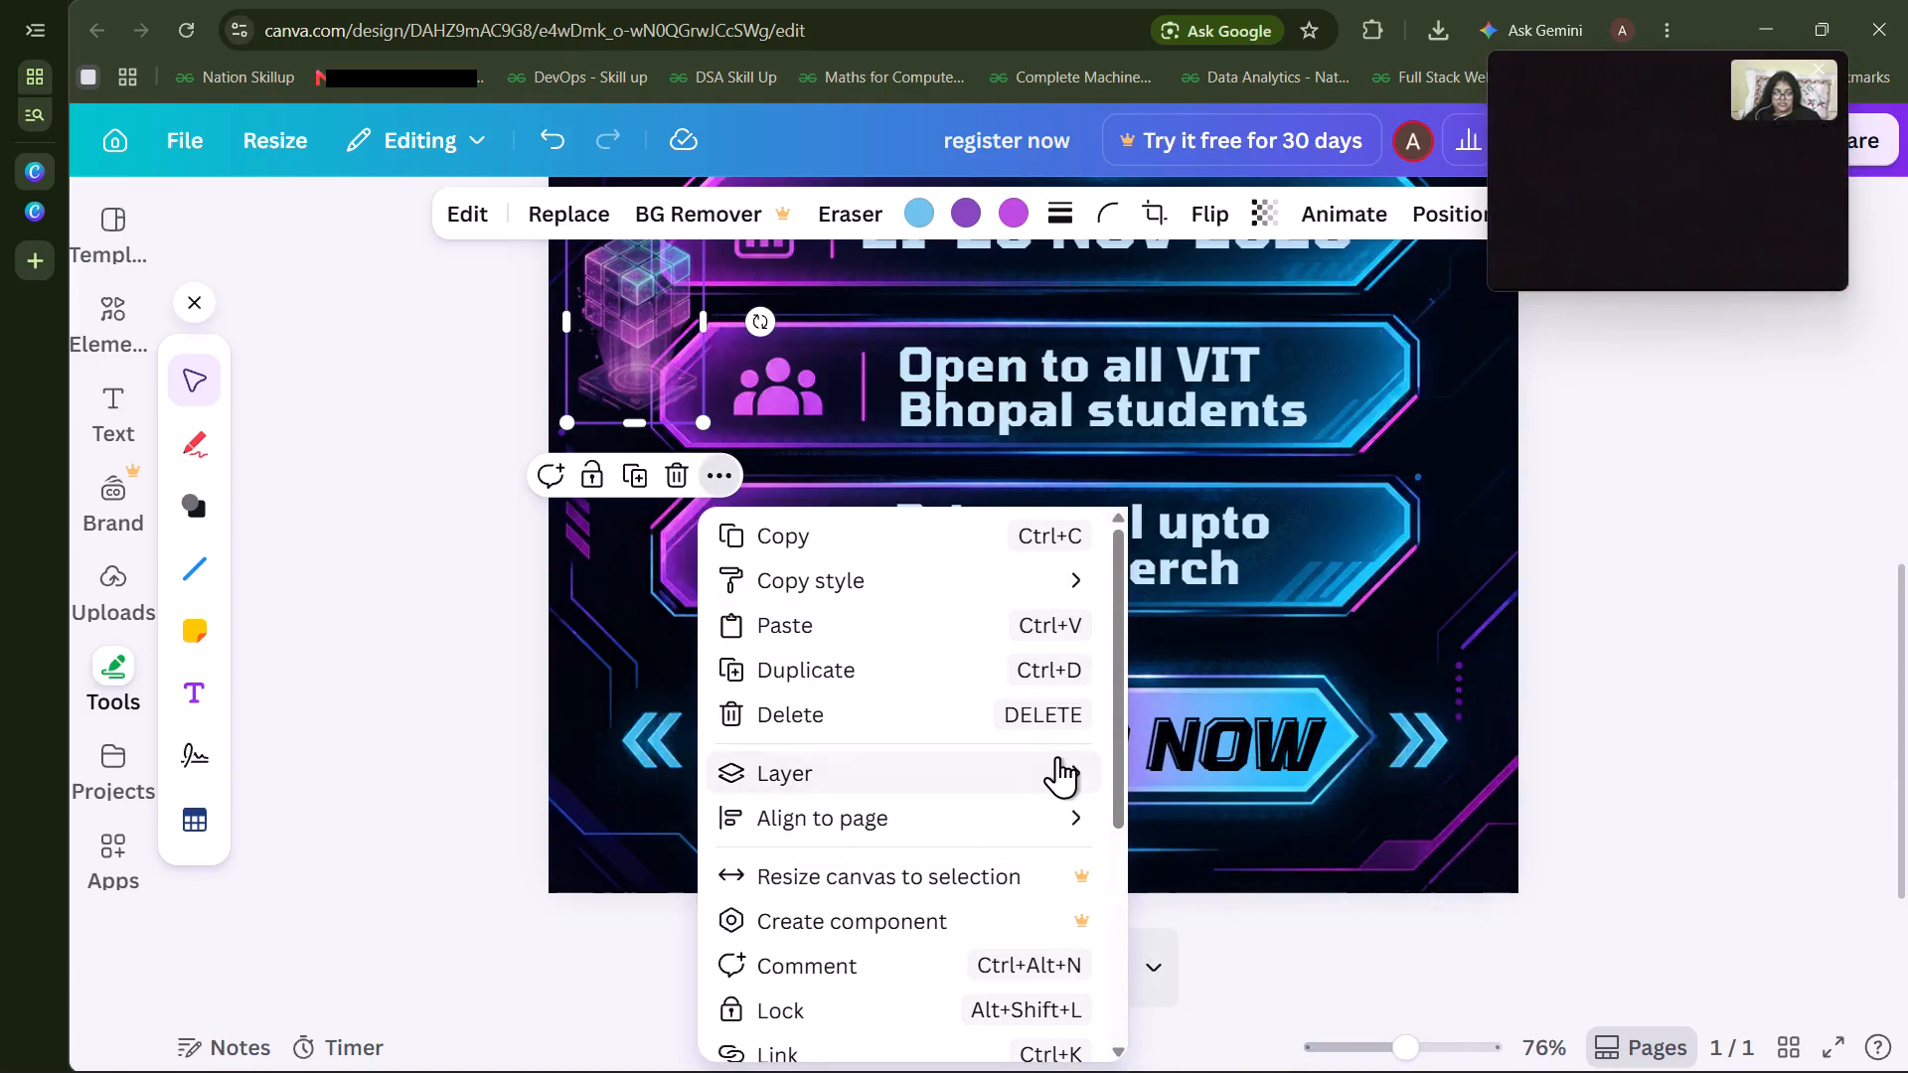
{"action": "left_click", "coordinate": [1194, 875]}
{"action": "double_click", "coordinate": [1194, 875]}
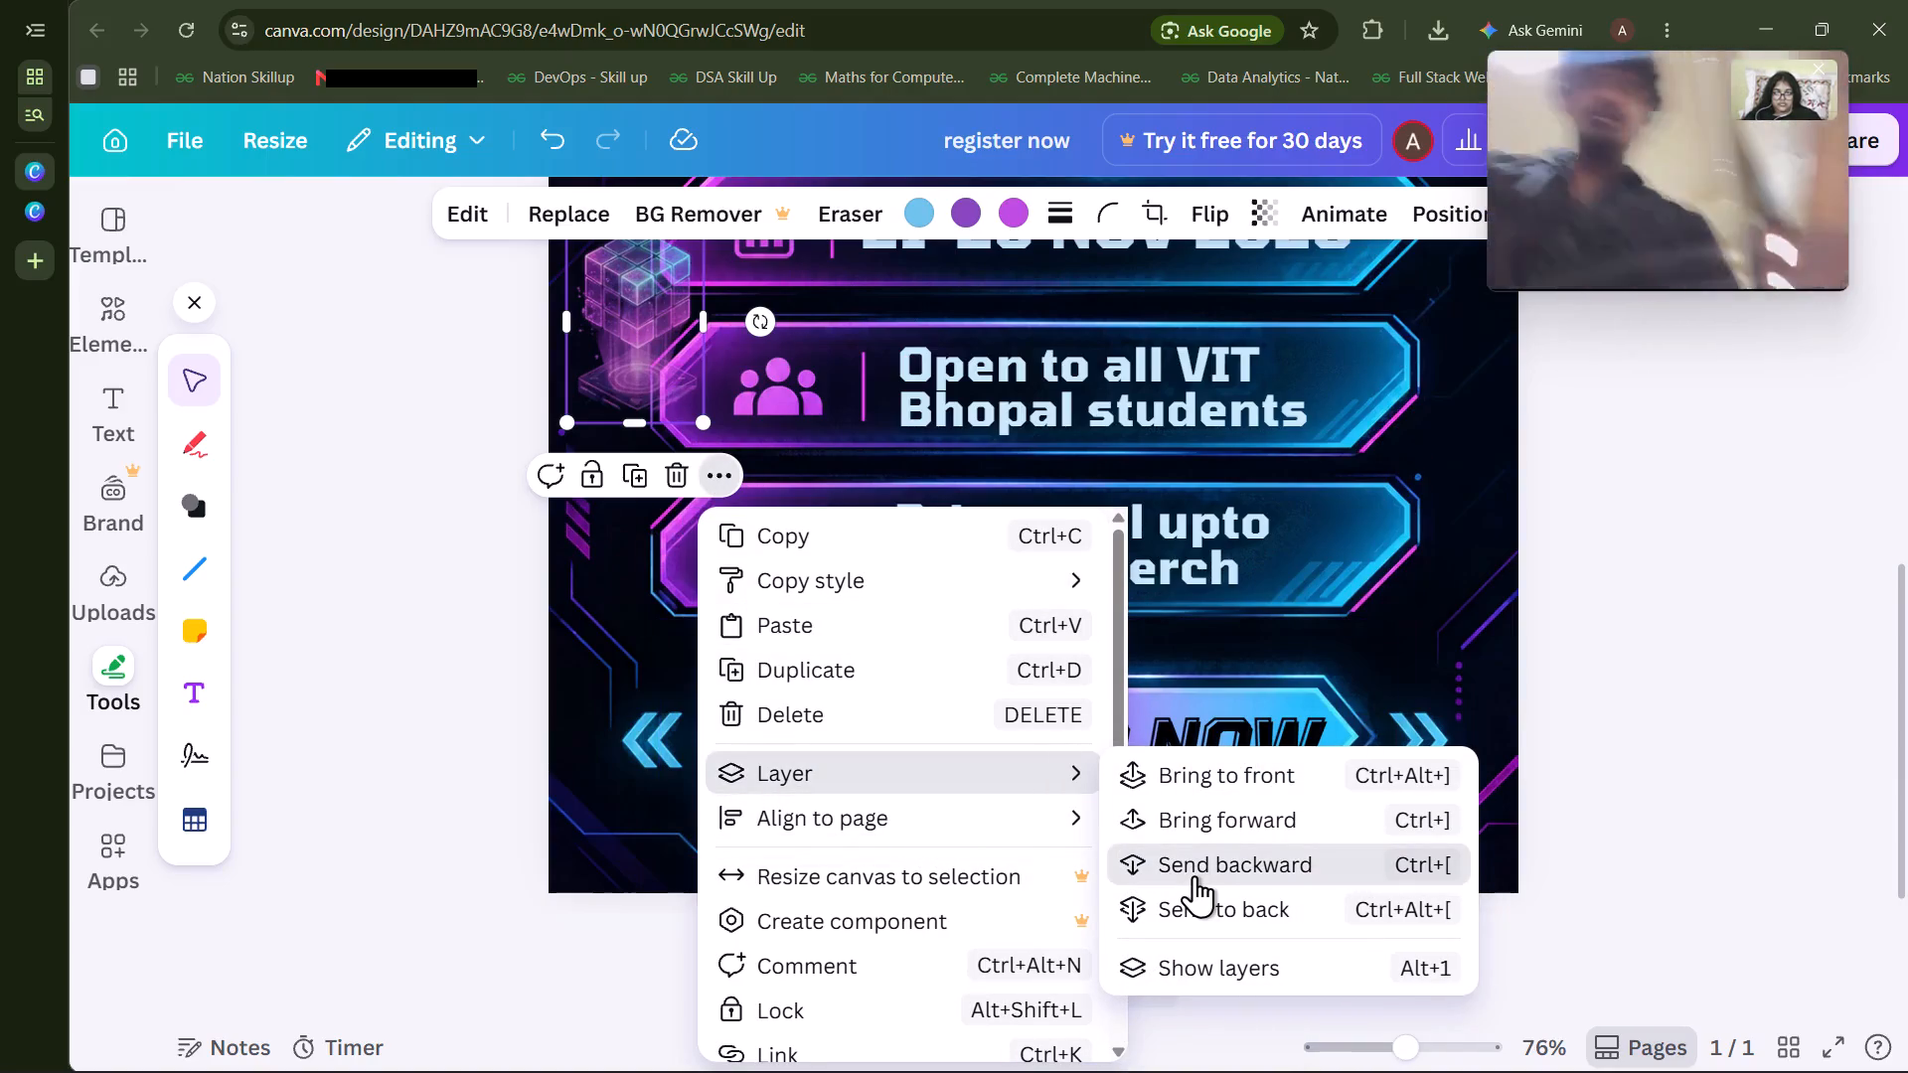
{"action": "triple_click", "coordinate": [1194, 875]}
{"action": "left_click", "coordinate": [1194, 875]}
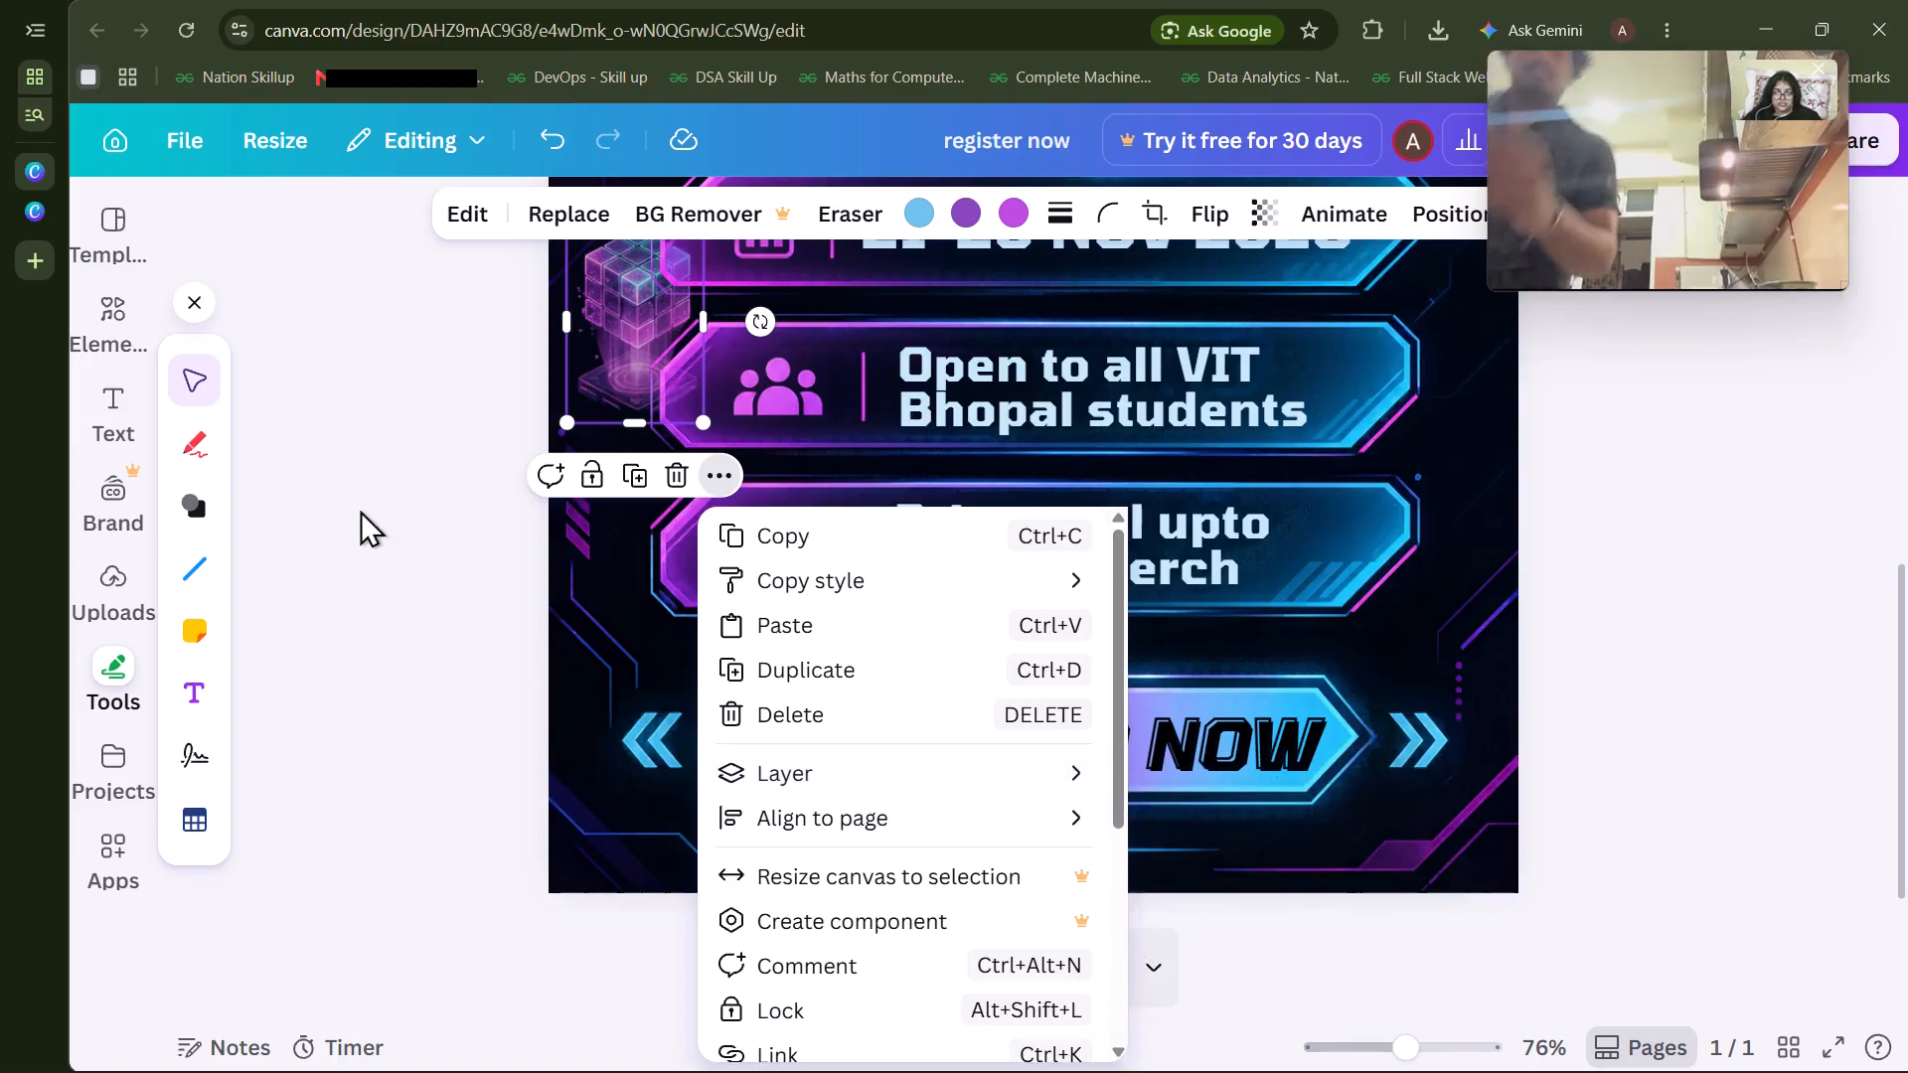
{"action": "left_click", "coordinate": [378, 503]}
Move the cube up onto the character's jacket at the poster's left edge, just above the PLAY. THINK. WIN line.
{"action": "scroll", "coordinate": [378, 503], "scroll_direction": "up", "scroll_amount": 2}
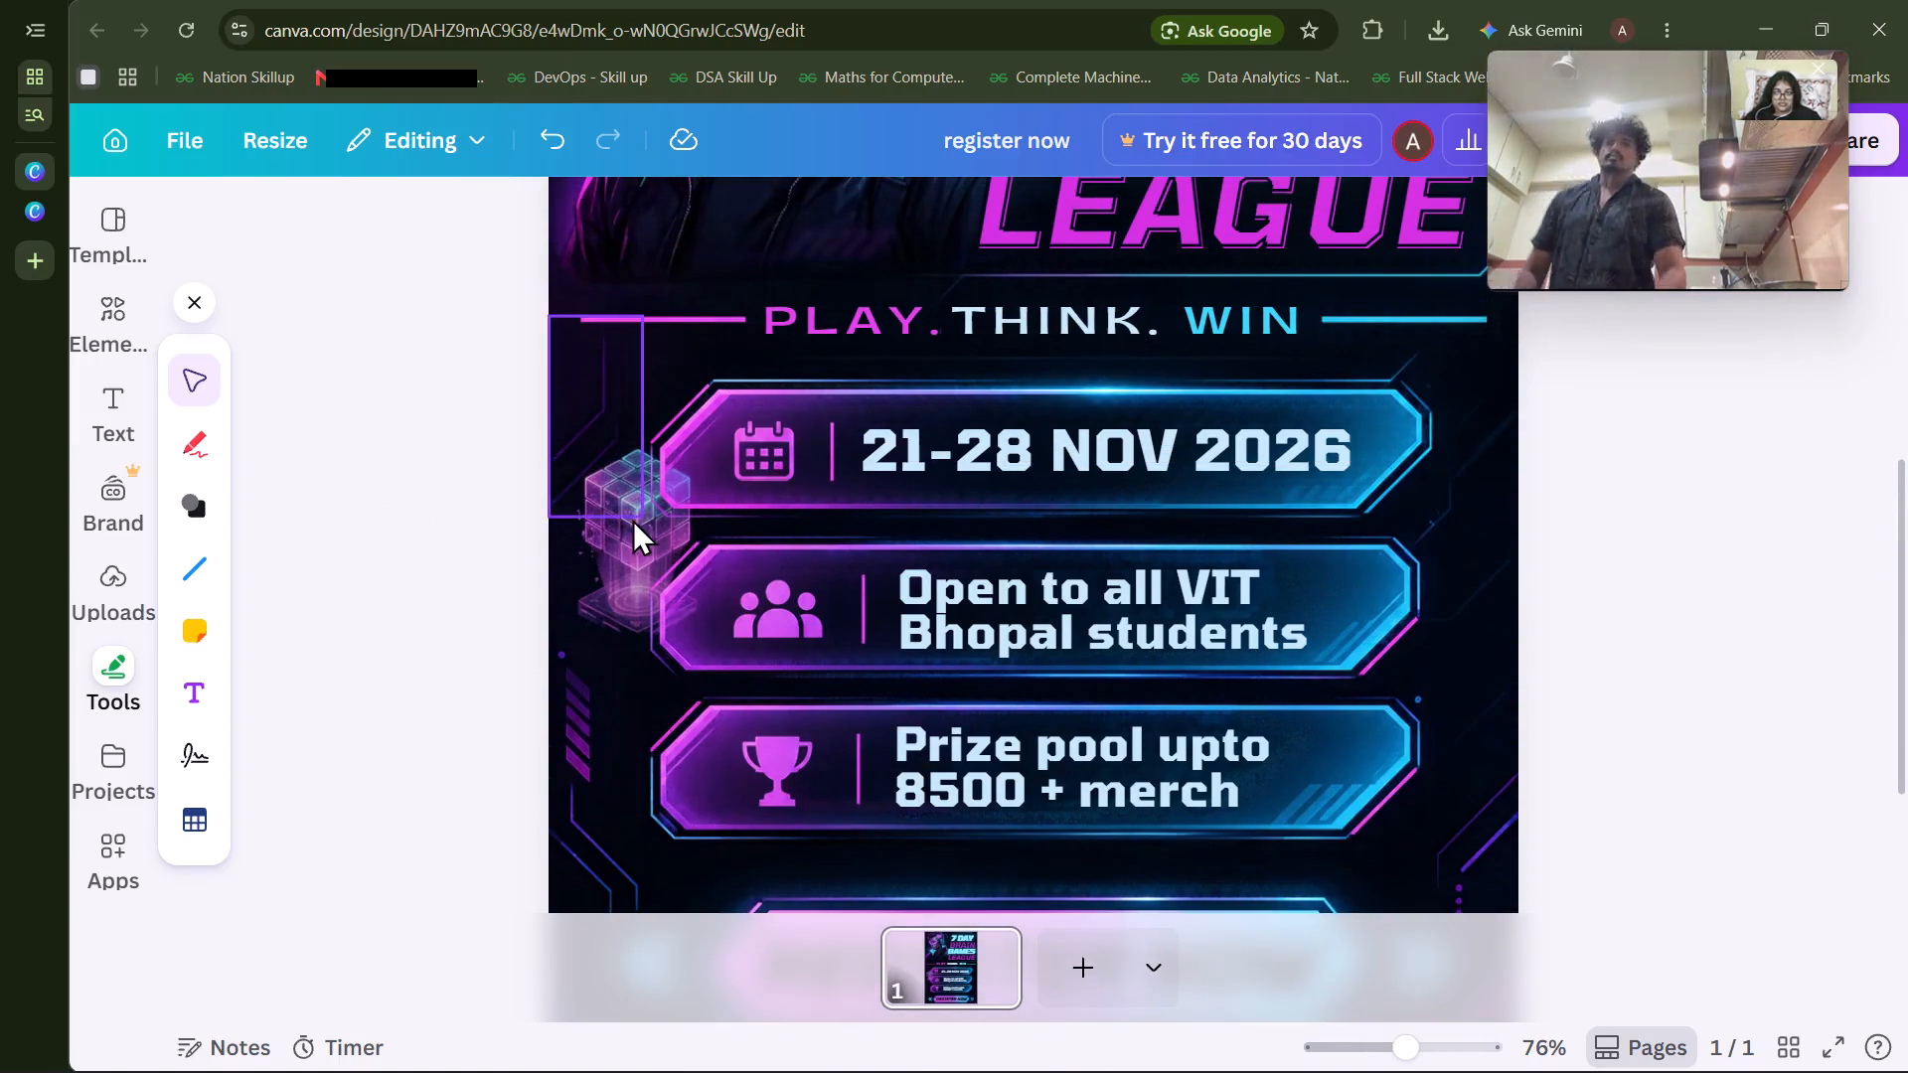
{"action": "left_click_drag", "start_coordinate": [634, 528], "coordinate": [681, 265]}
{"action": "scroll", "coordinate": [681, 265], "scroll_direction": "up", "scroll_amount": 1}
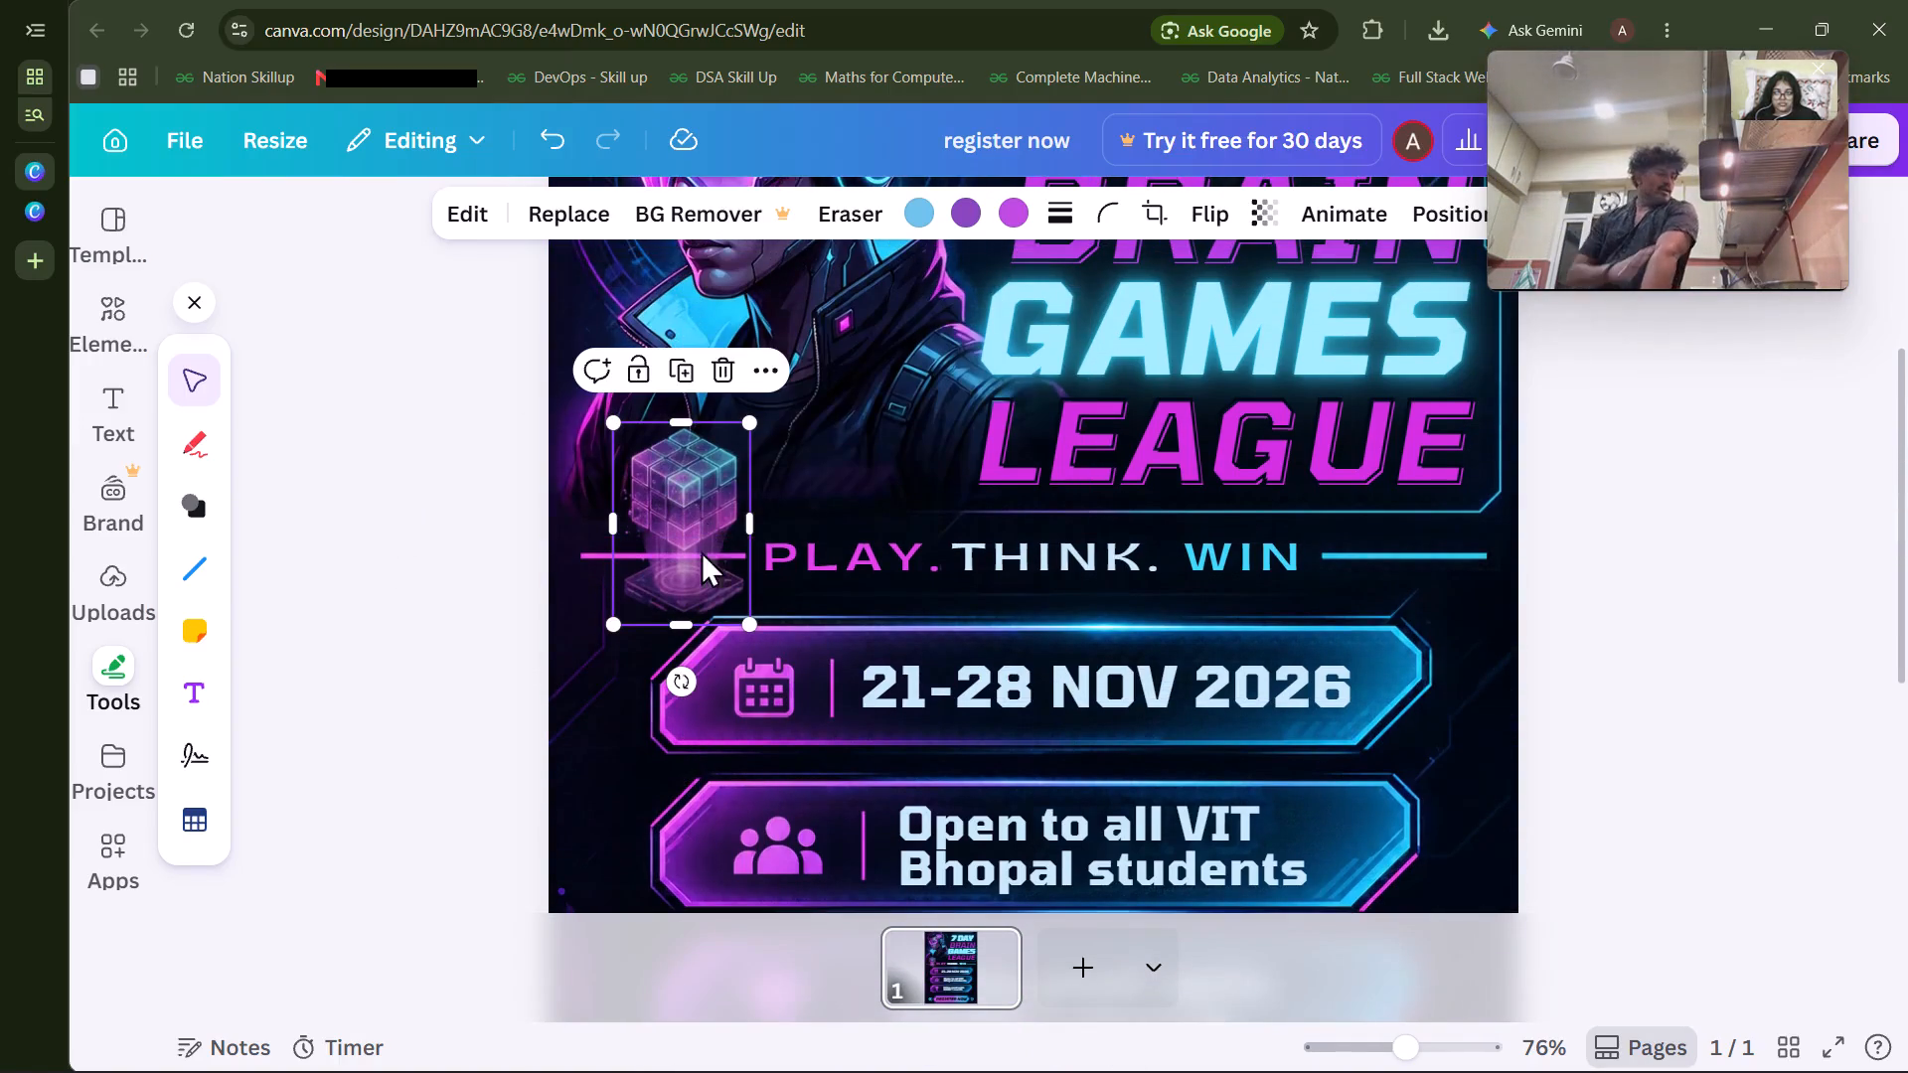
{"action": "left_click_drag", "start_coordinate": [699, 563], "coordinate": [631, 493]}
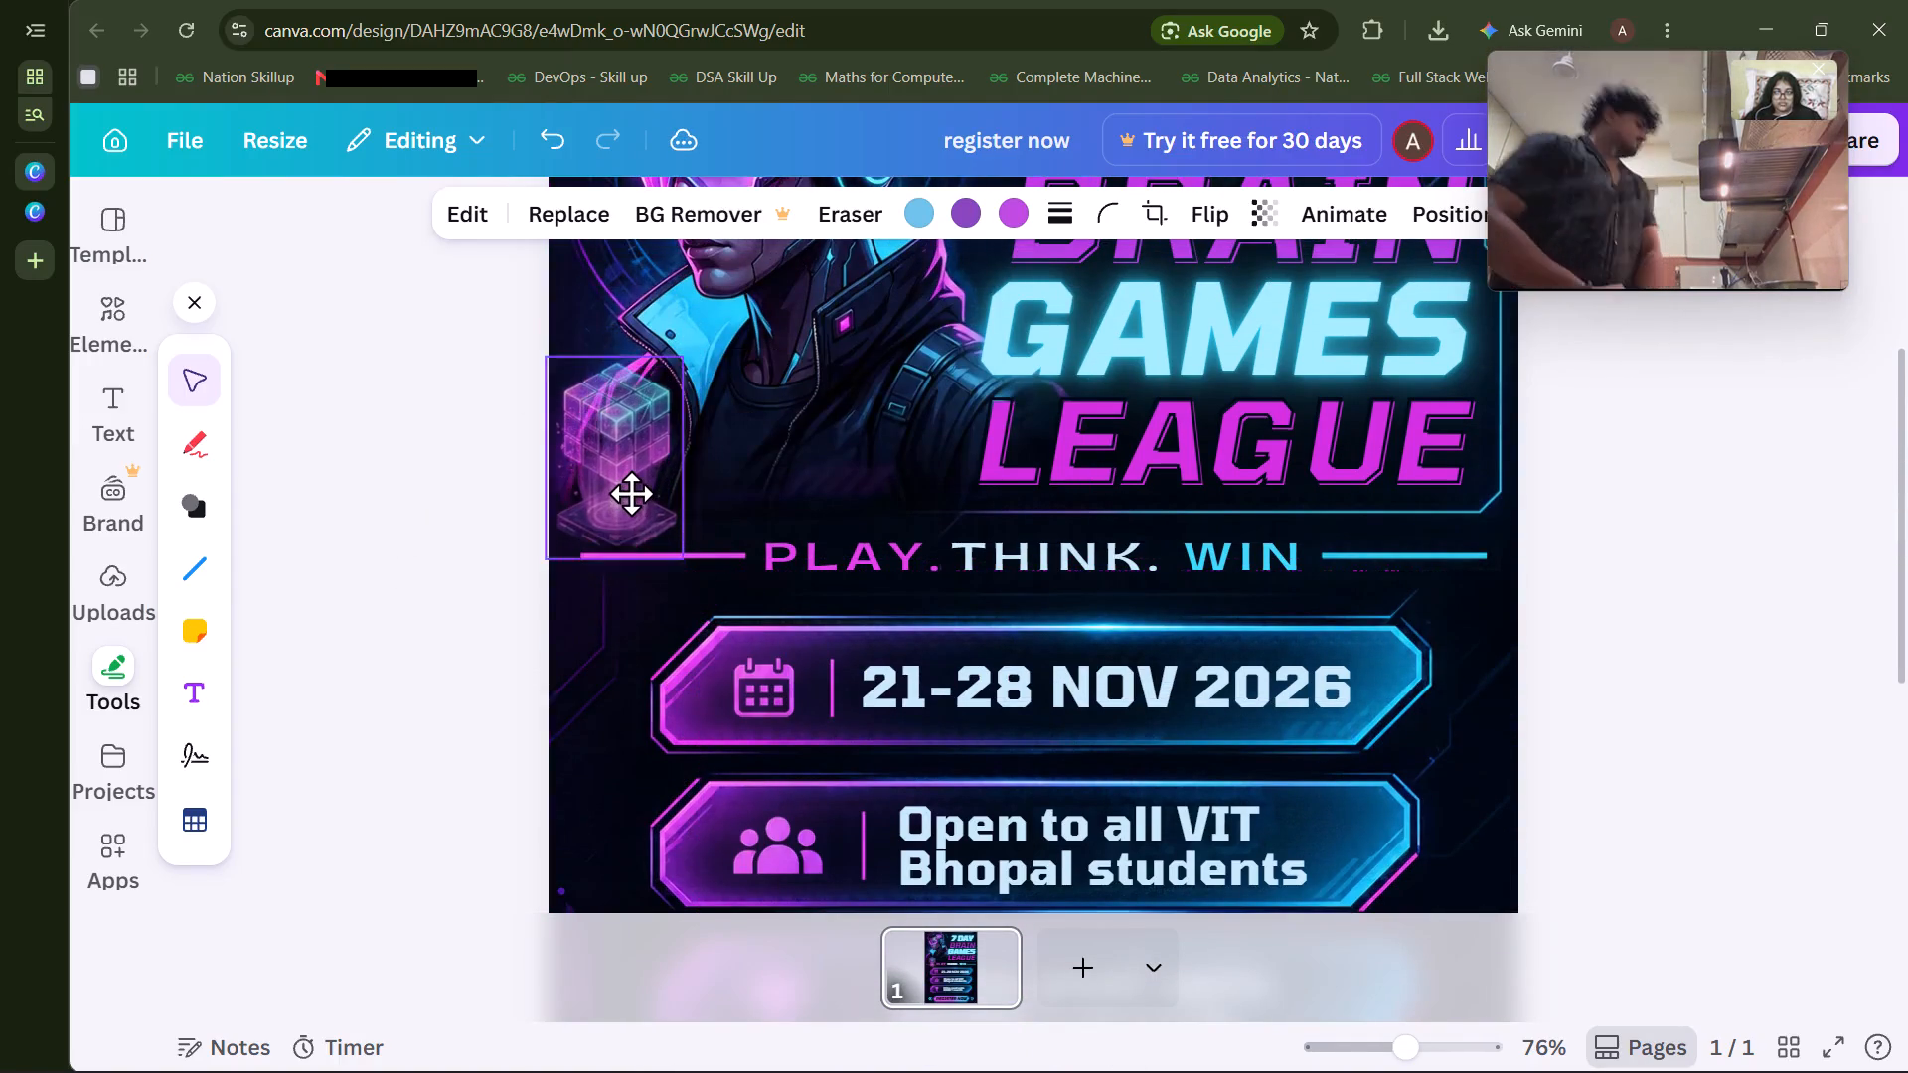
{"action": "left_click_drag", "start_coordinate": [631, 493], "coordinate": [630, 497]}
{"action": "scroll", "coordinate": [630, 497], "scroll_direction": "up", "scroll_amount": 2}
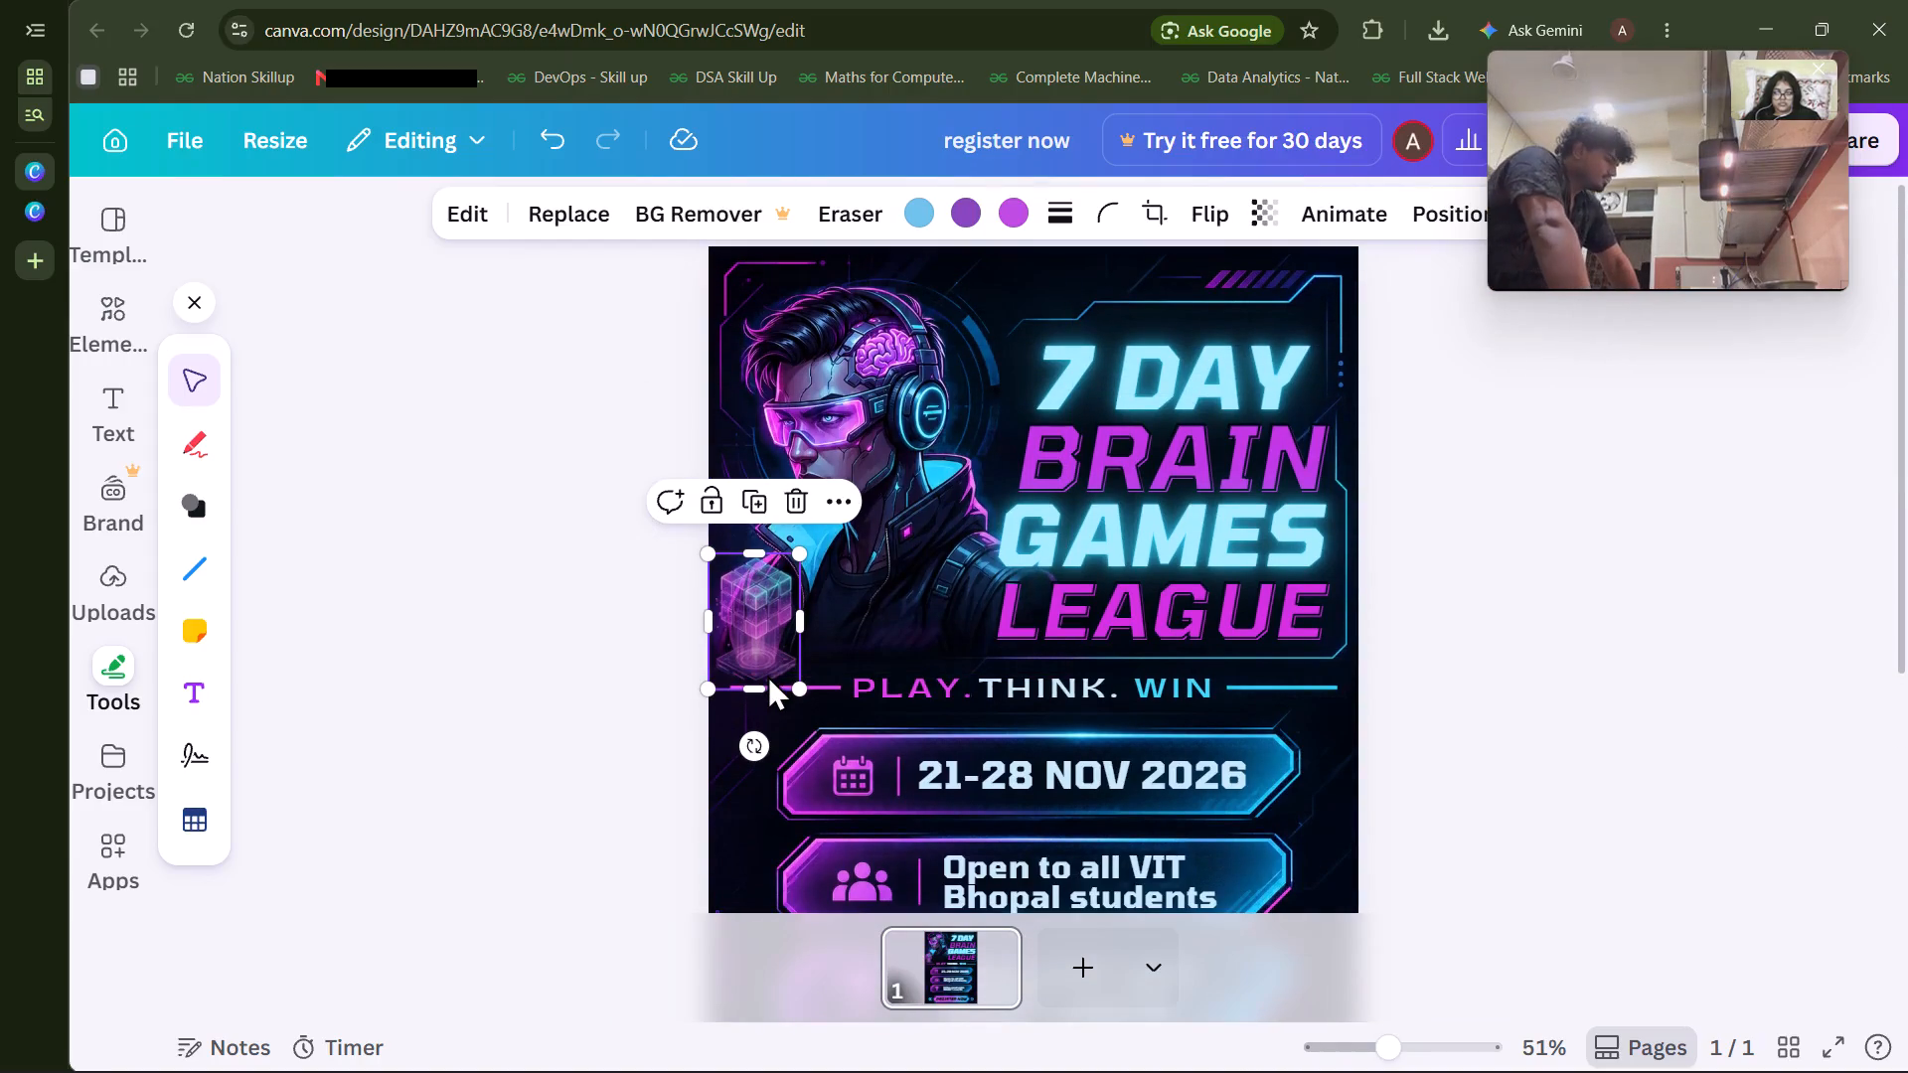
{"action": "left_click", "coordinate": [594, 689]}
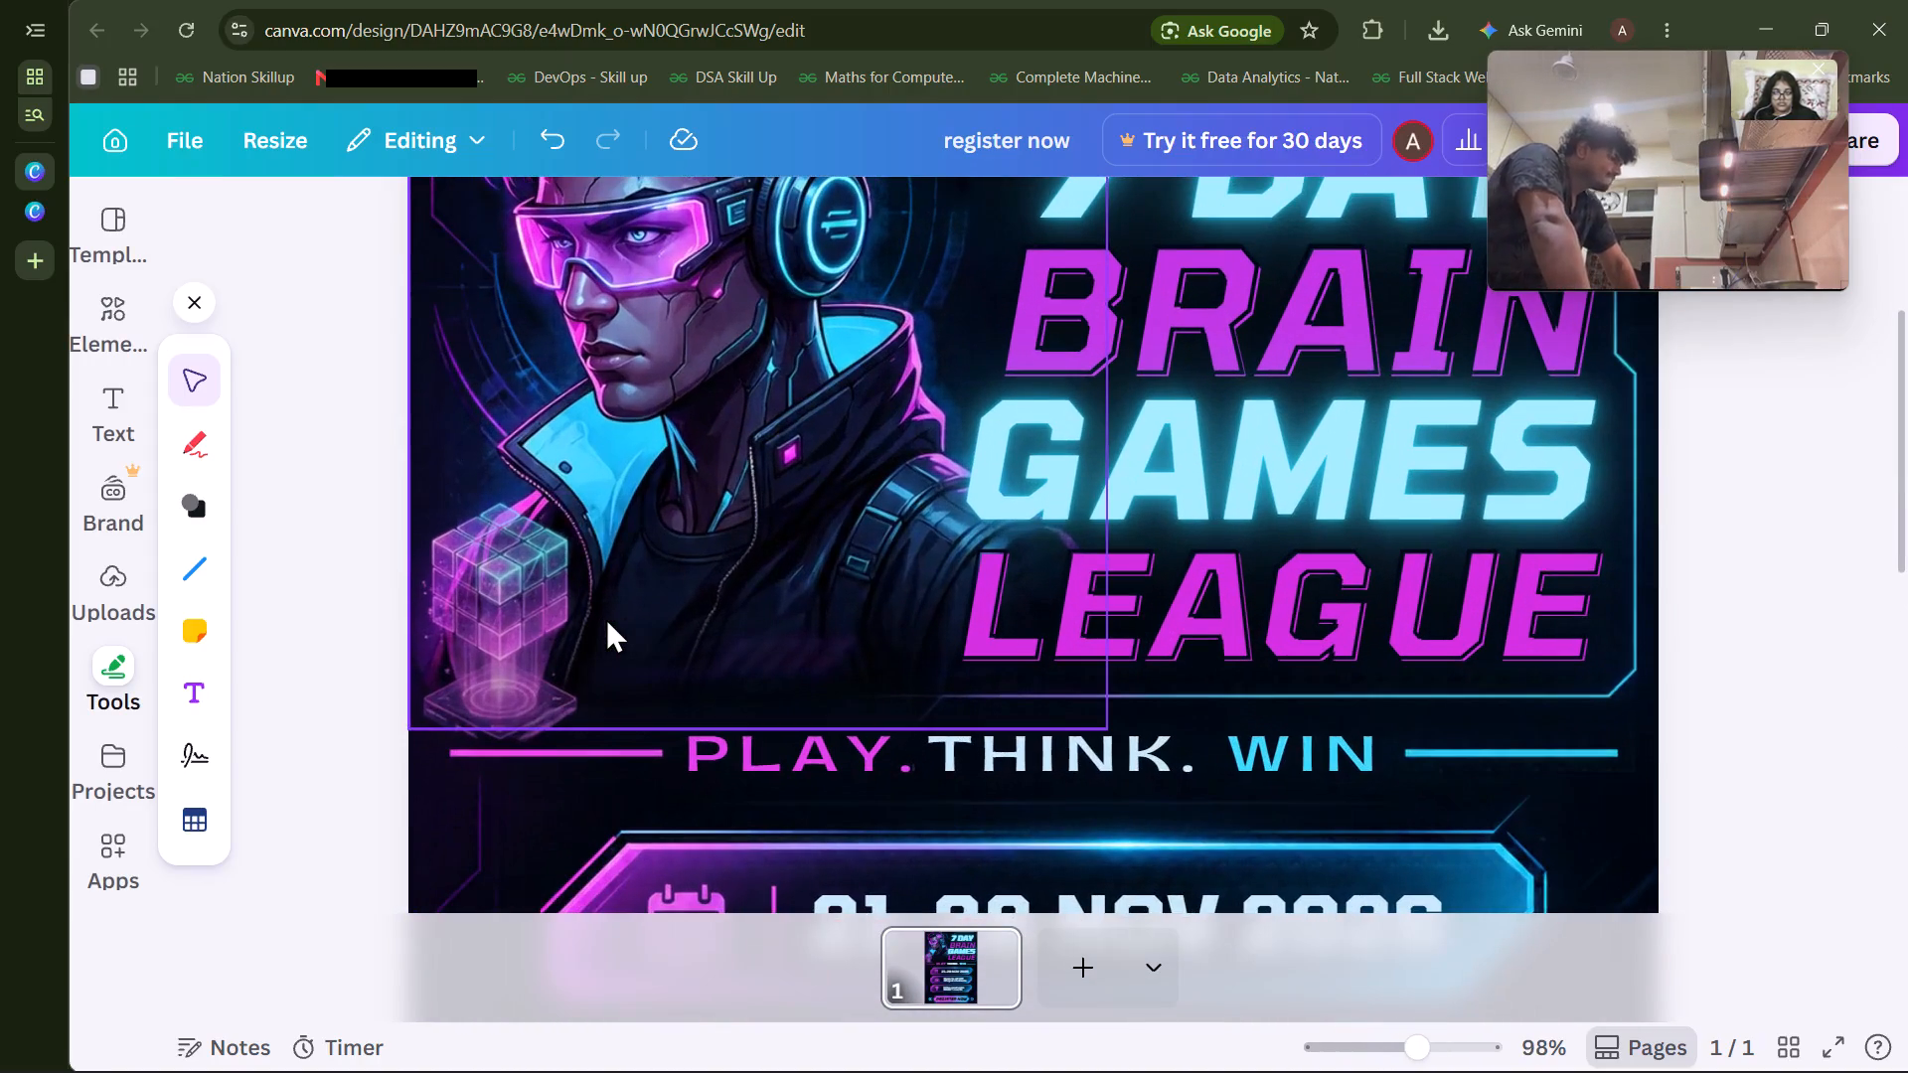
Move the cube to the poster's right edge by the date banner and rotate it onto its side so its base hangs off the page.
{"action": "left_click_drag", "start_coordinate": [539, 614], "coordinate": [1313, 659]}
{"action": "left_click_drag", "start_coordinate": [1313, 659], "coordinate": [1655, 785]}
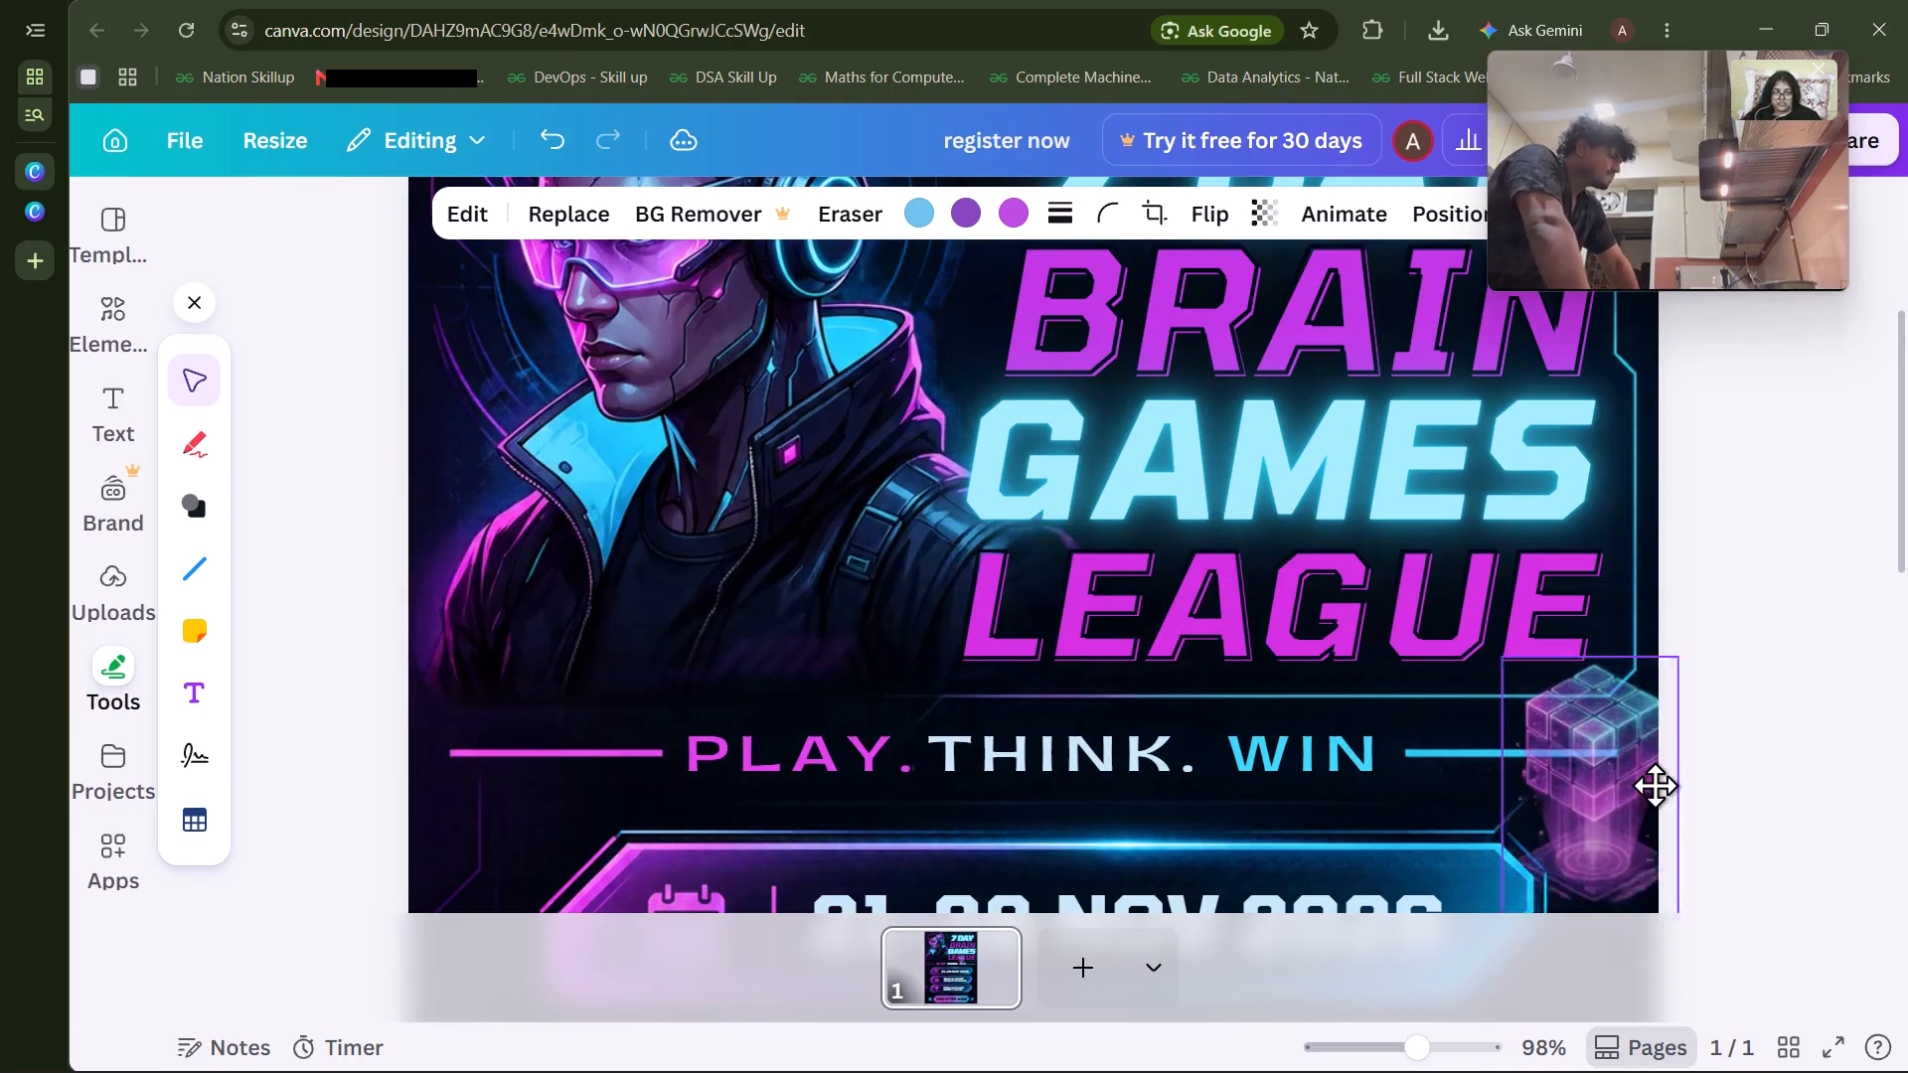
{"action": "left_click_drag", "start_coordinate": [1655, 785], "coordinate": [1678, 828]}
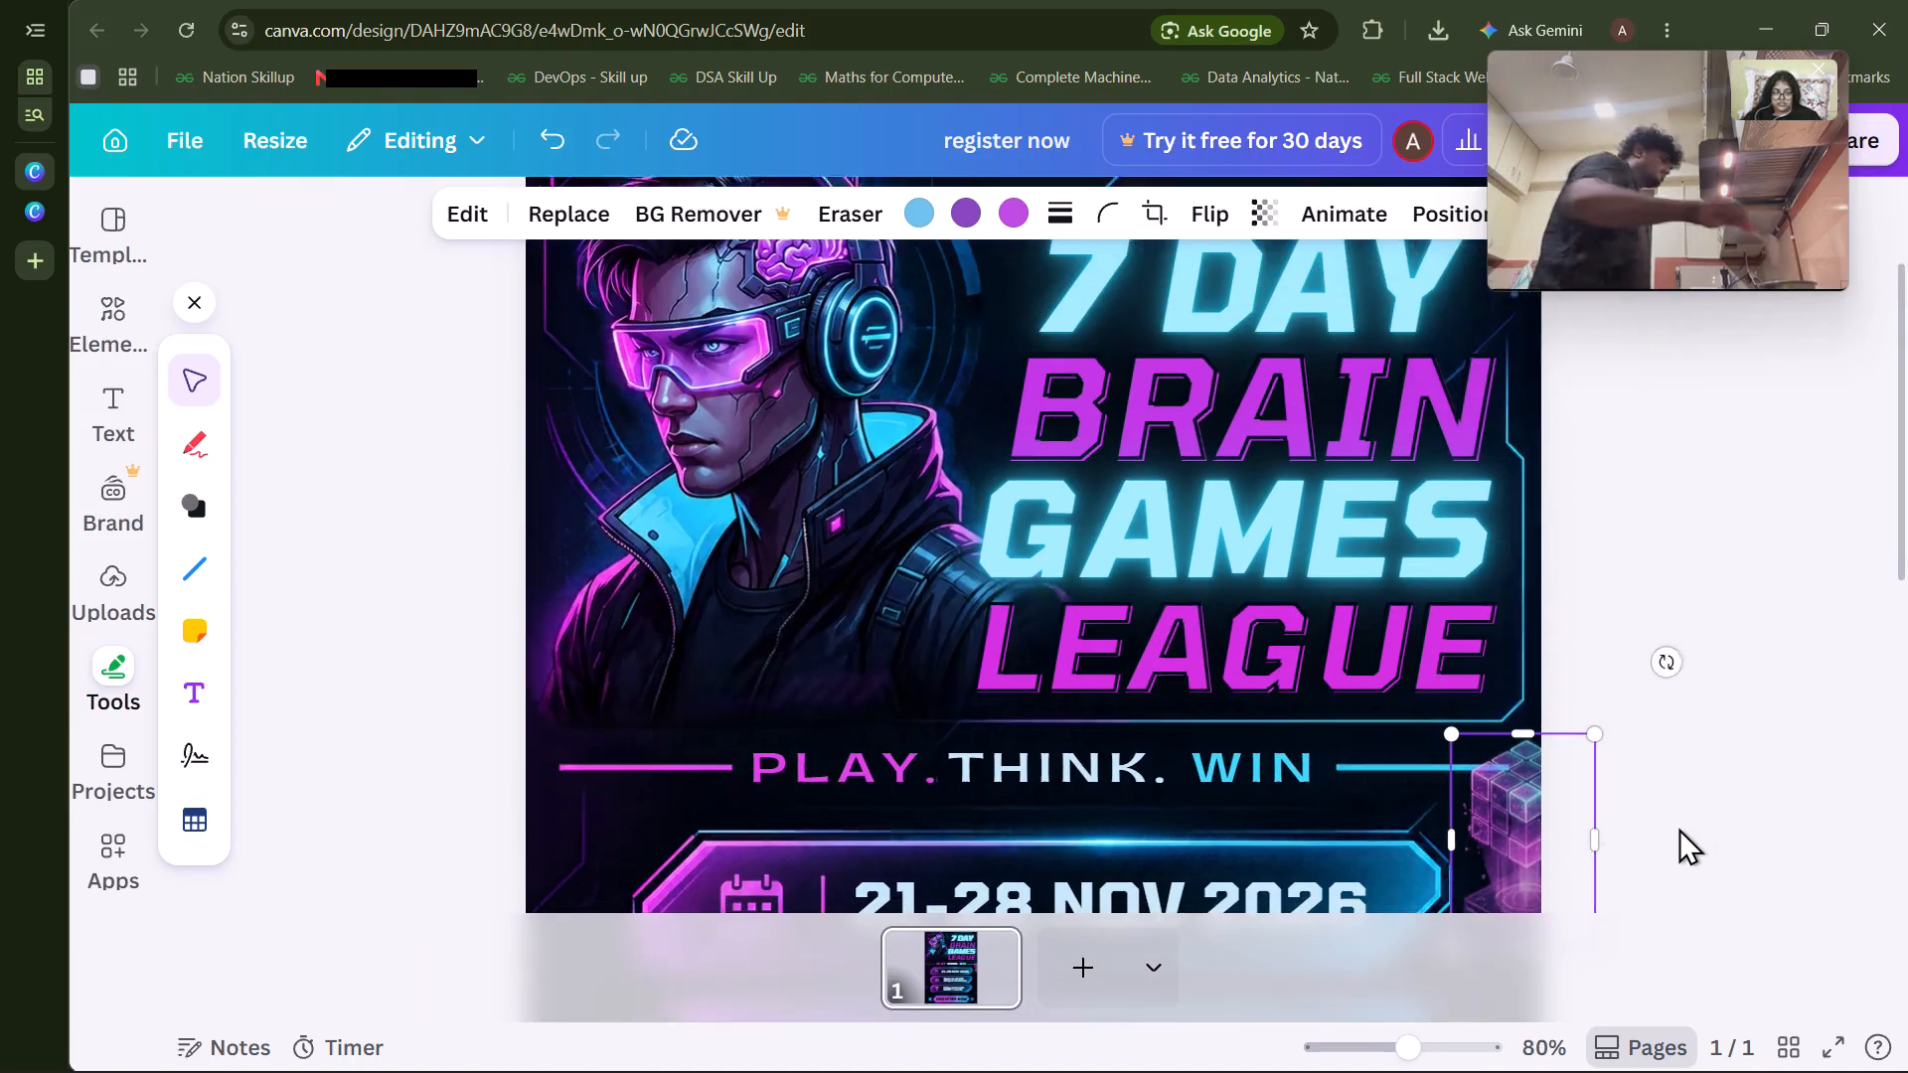
{"action": "scroll", "coordinate": [1620, 781], "scroll_direction": "down", "scroll_amount": 1}
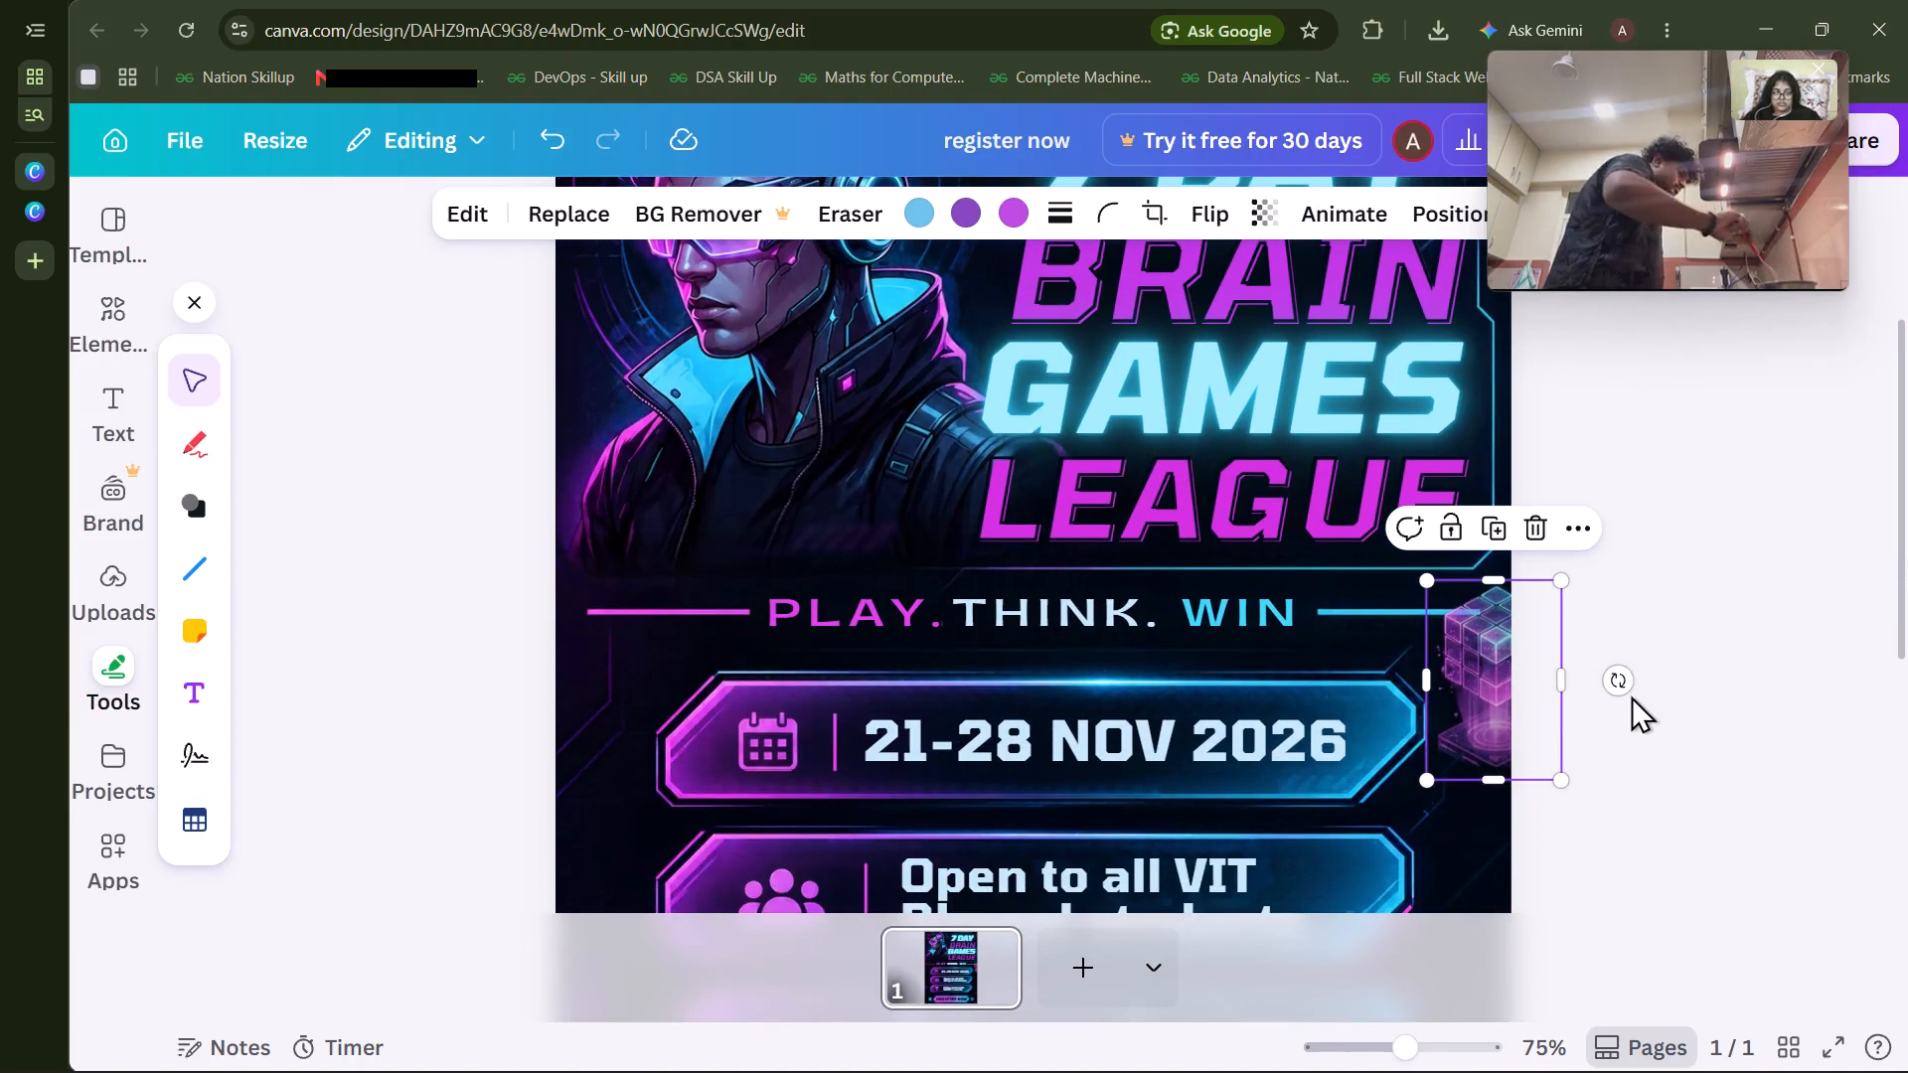
{"action": "left_click_drag", "start_coordinate": [1629, 686], "coordinate": [1536, 484]}
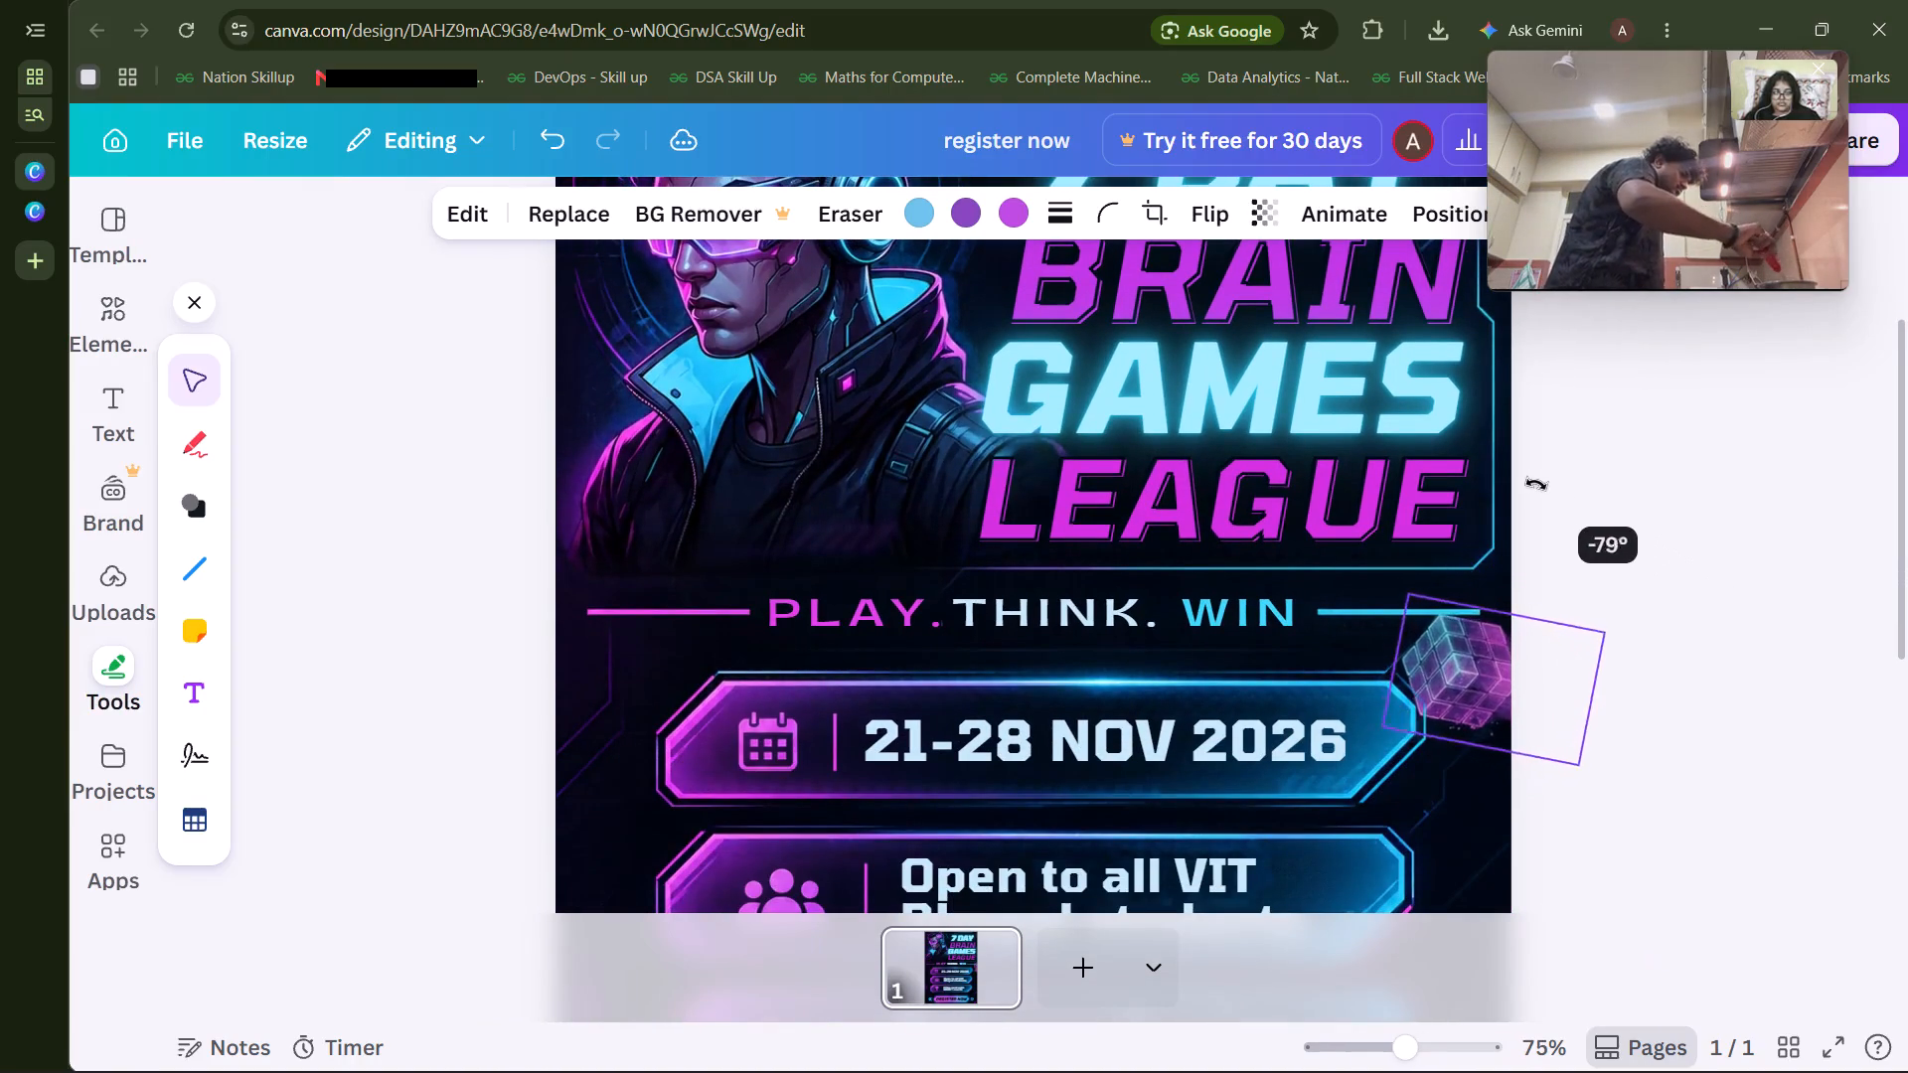
{"action": "left_click_drag", "start_coordinate": [1536, 484], "coordinate": [1467, 476]}
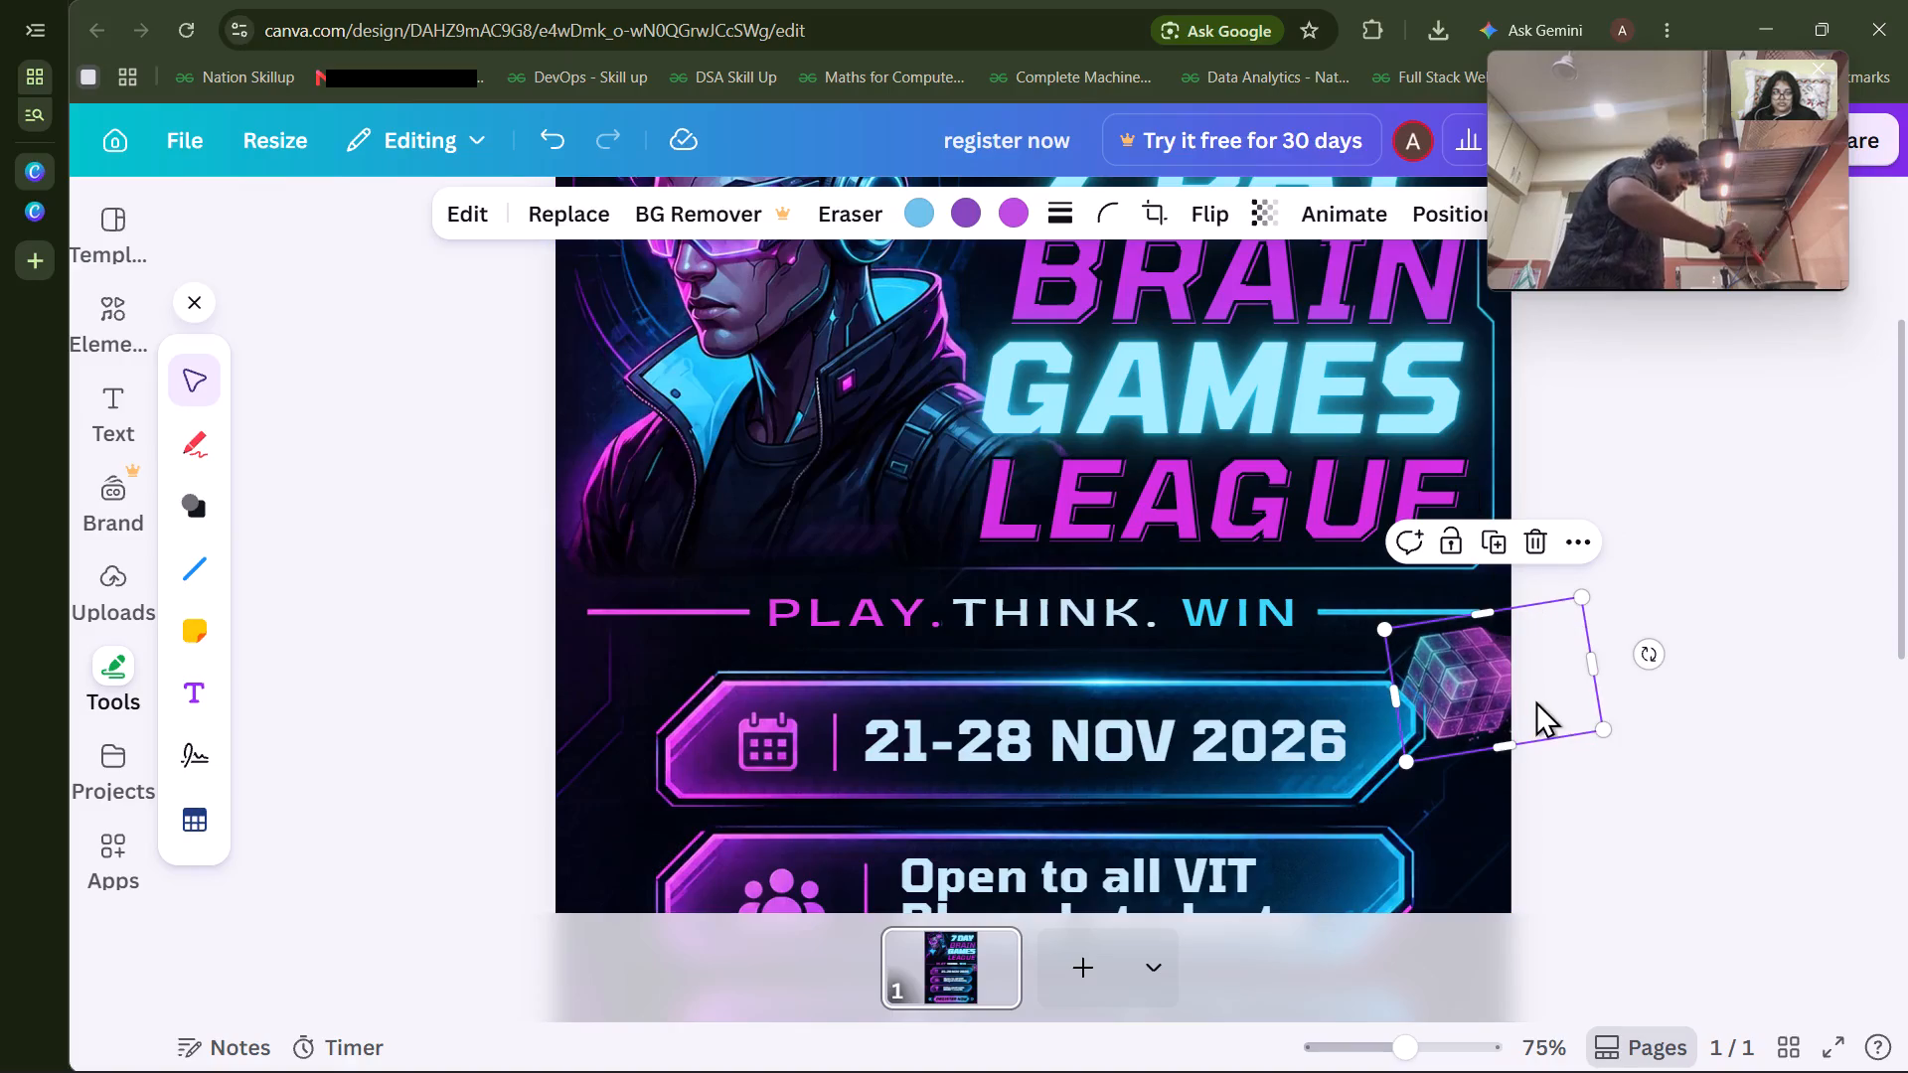
{"action": "left_click_drag", "start_coordinate": [1535, 700], "coordinate": [1559, 692]}
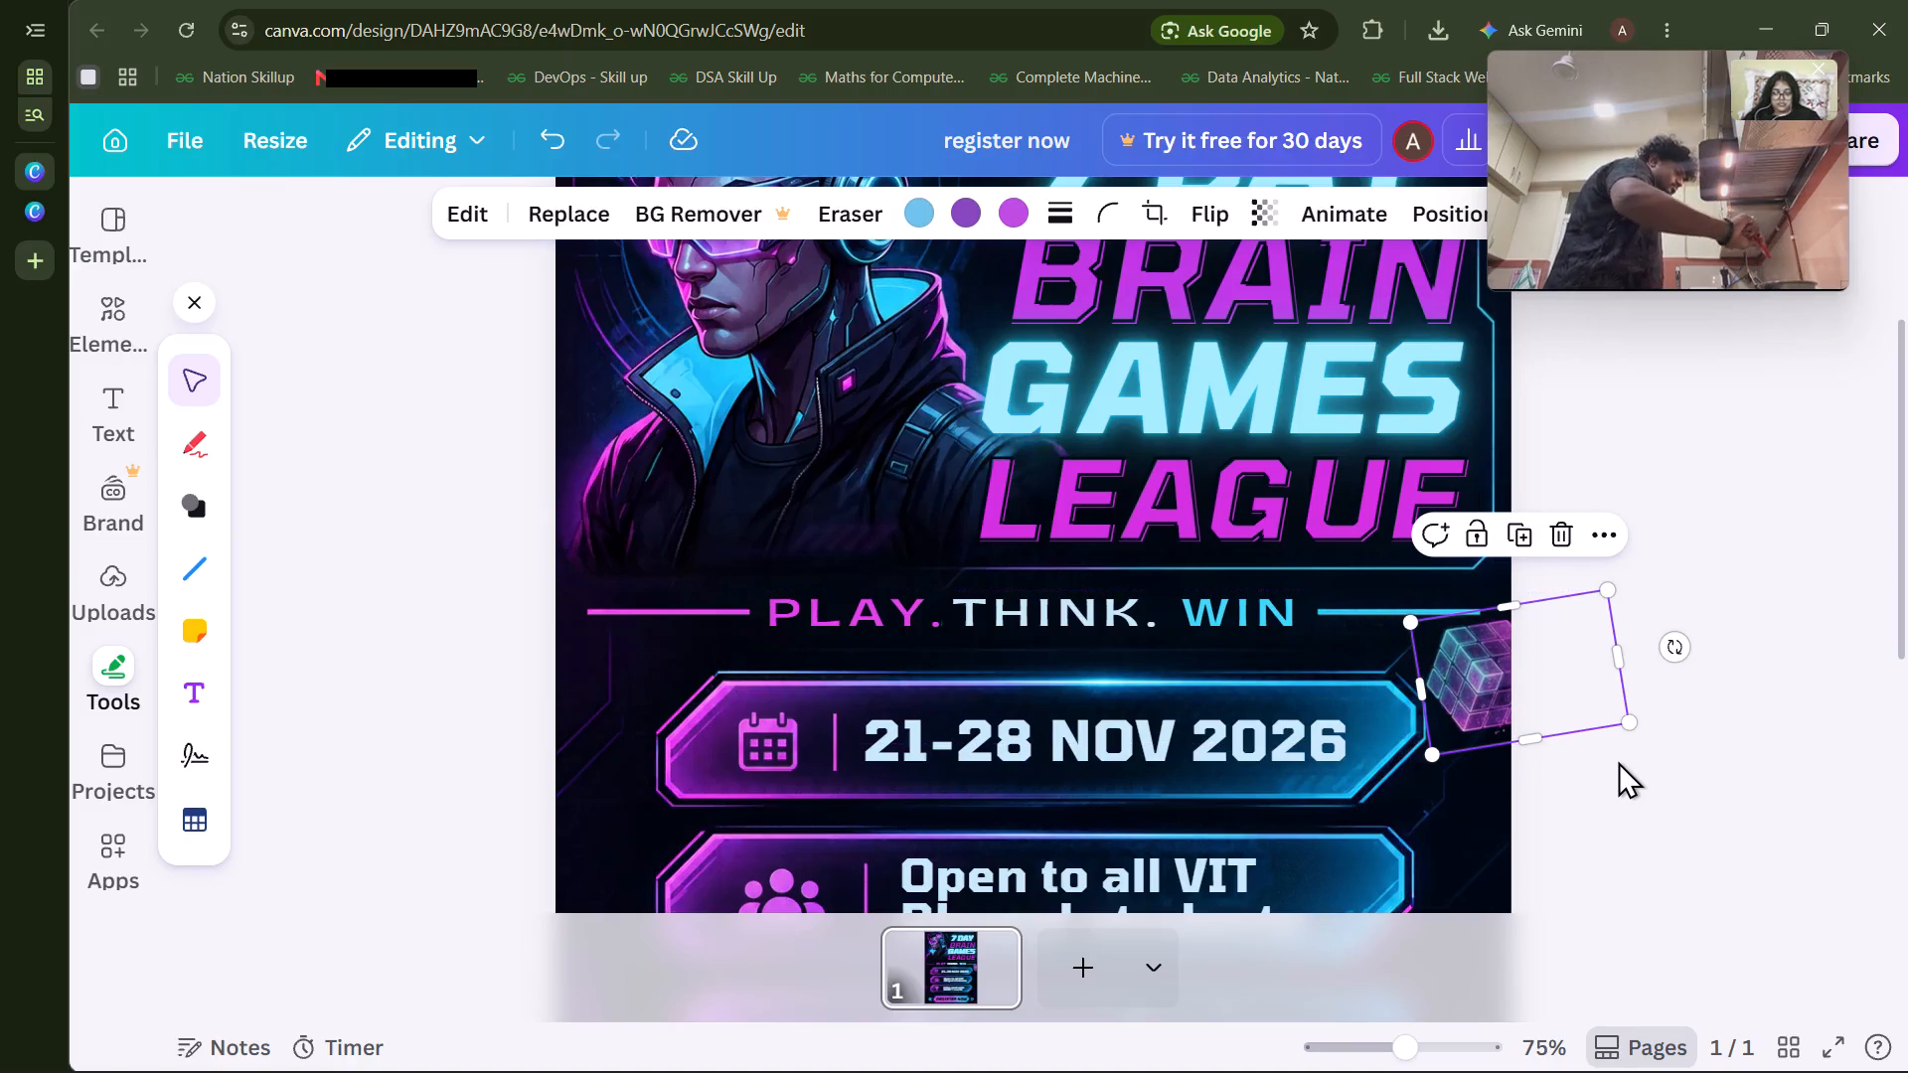
Duplicate the tilted cube, rotate the copy to face inward, and place it at the poster's left edge beside the "Open to all" banner.
{"action": "key", "text": "ctrl+d"}
{"action": "left_click_drag", "start_coordinate": [1557, 671], "coordinate": [701, 795]}
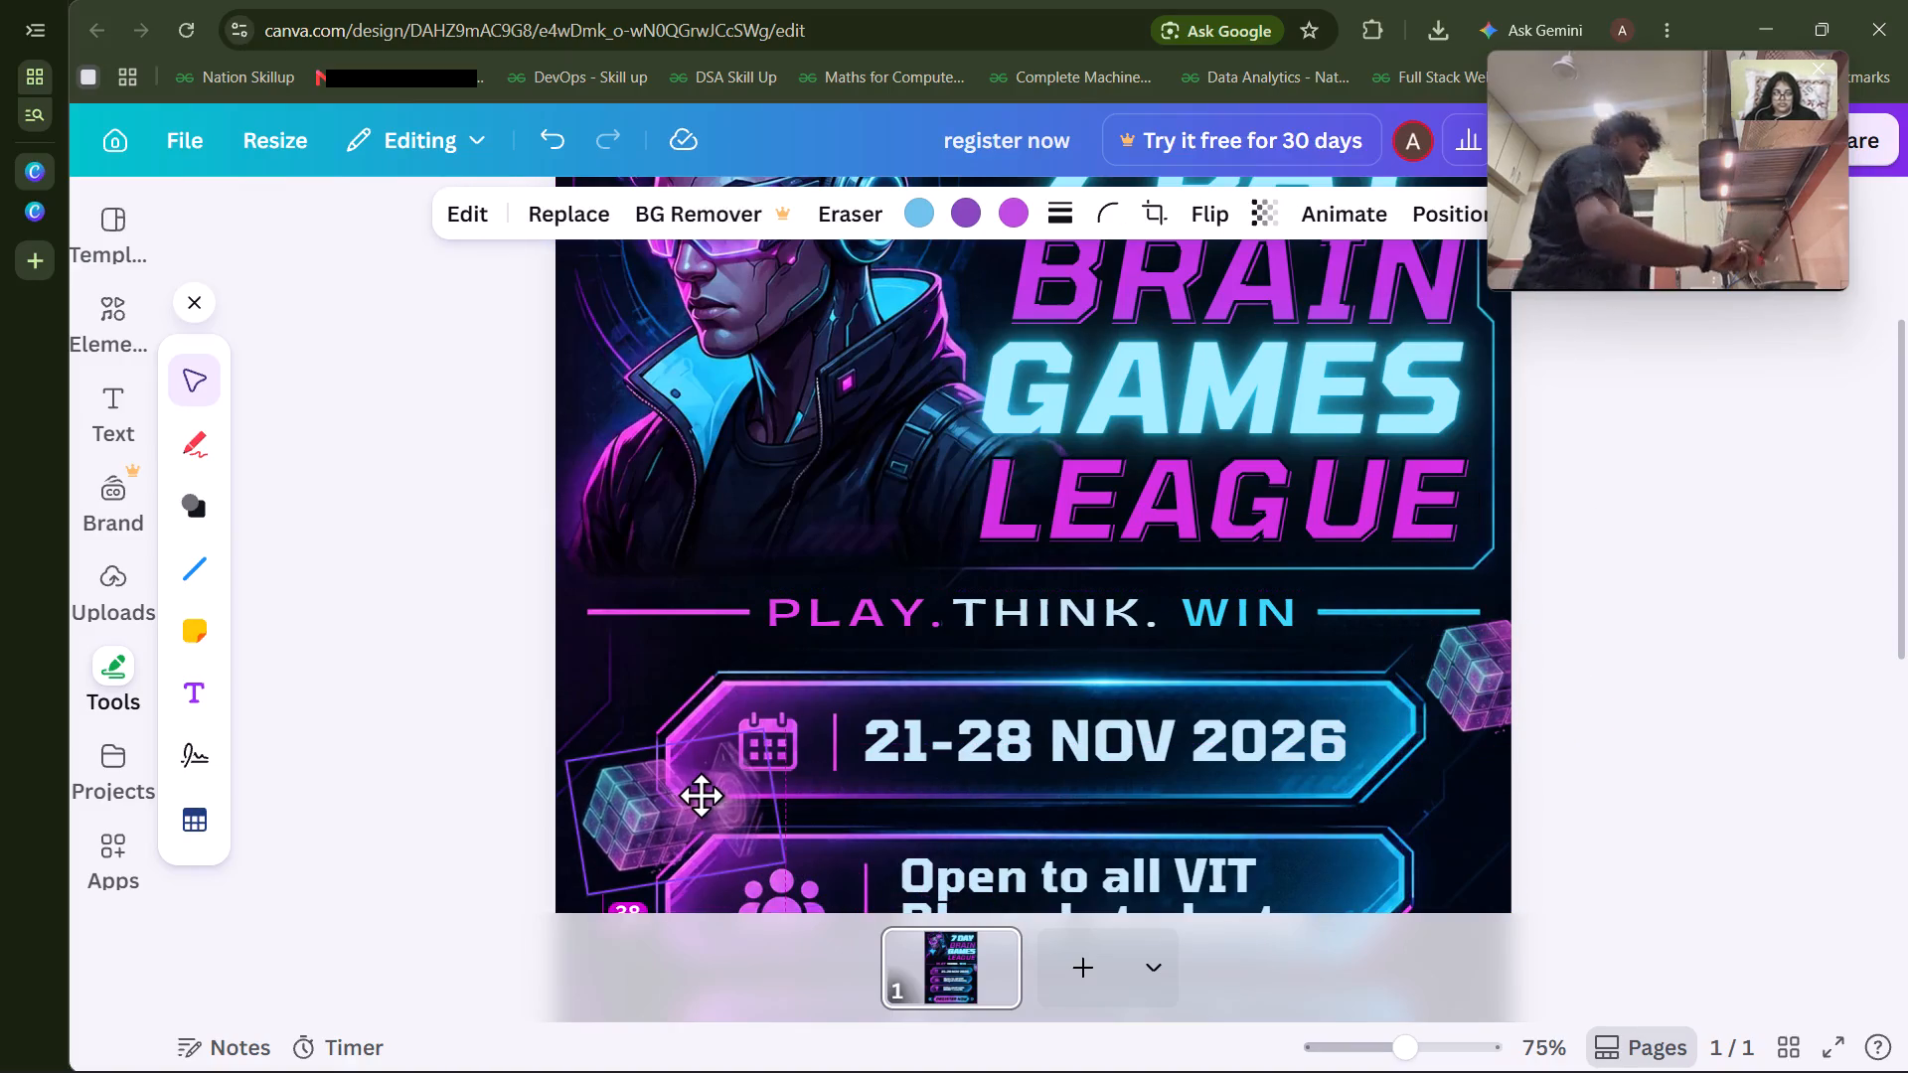
{"action": "left_click_drag", "start_coordinate": [701, 795], "coordinate": [700, 795]}
{"action": "scroll", "coordinate": [700, 795], "scroll_direction": "down", "scroll_amount": 3}
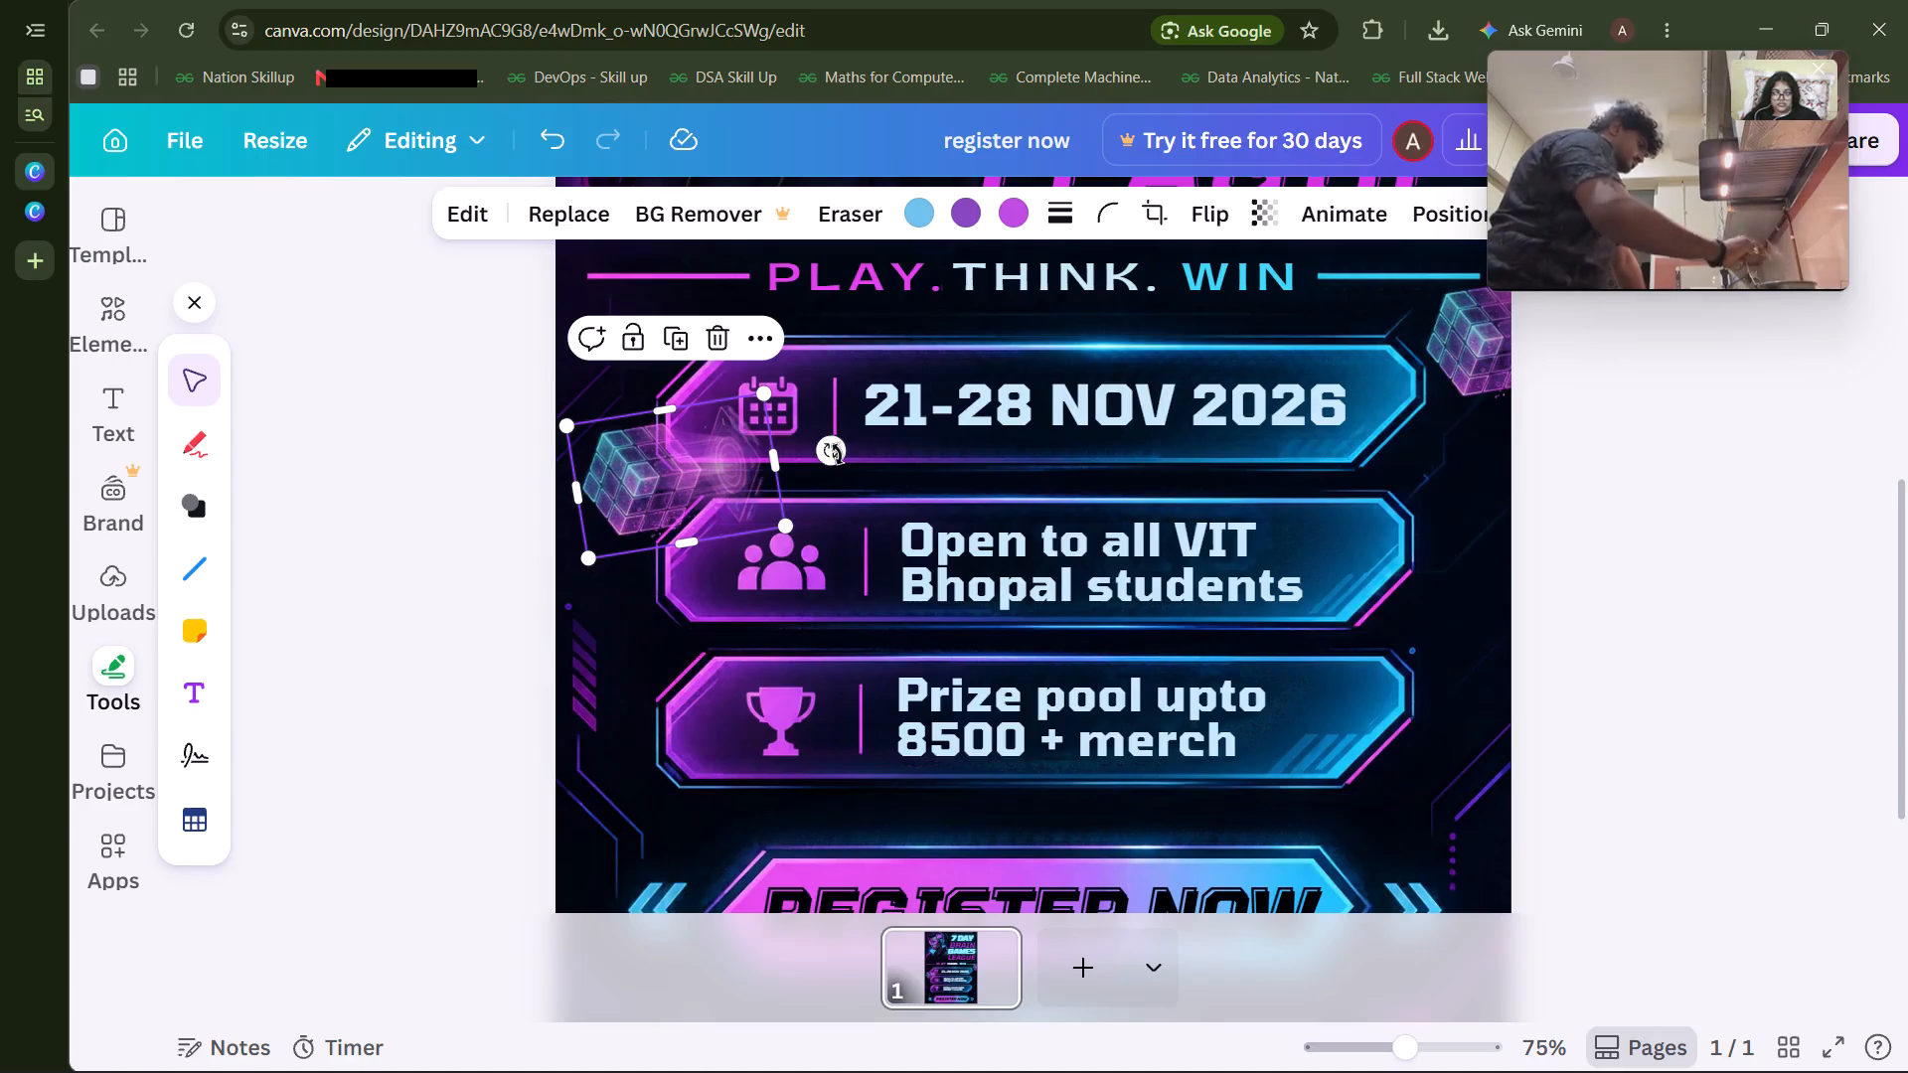
{"action": "left_click_drag", "start_coordinate": [839, 454], "coordinate": [435, 615]}
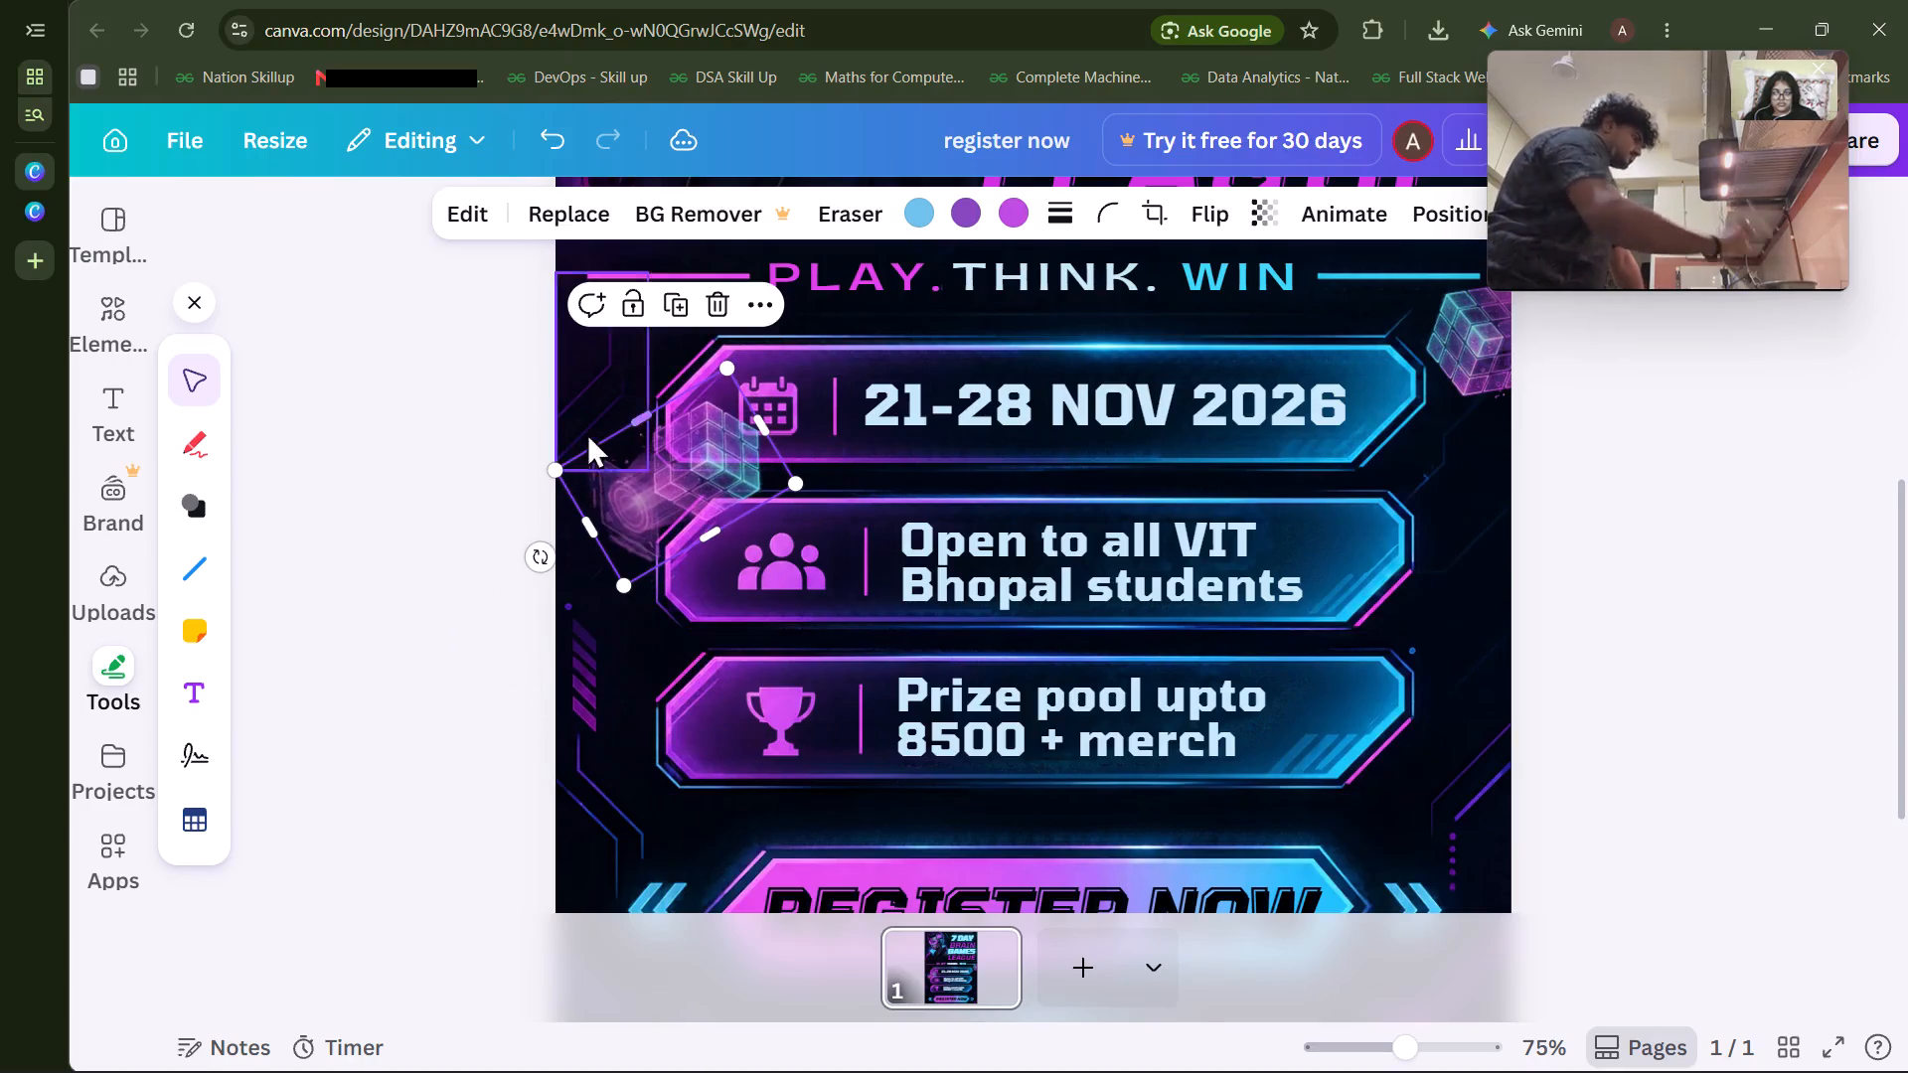
{"action": "left_click_drag", "start_coordinate": [645, 487], "coordinate": [521, 574]}
{"action": "left_click", "coordinate": [426, 714]}
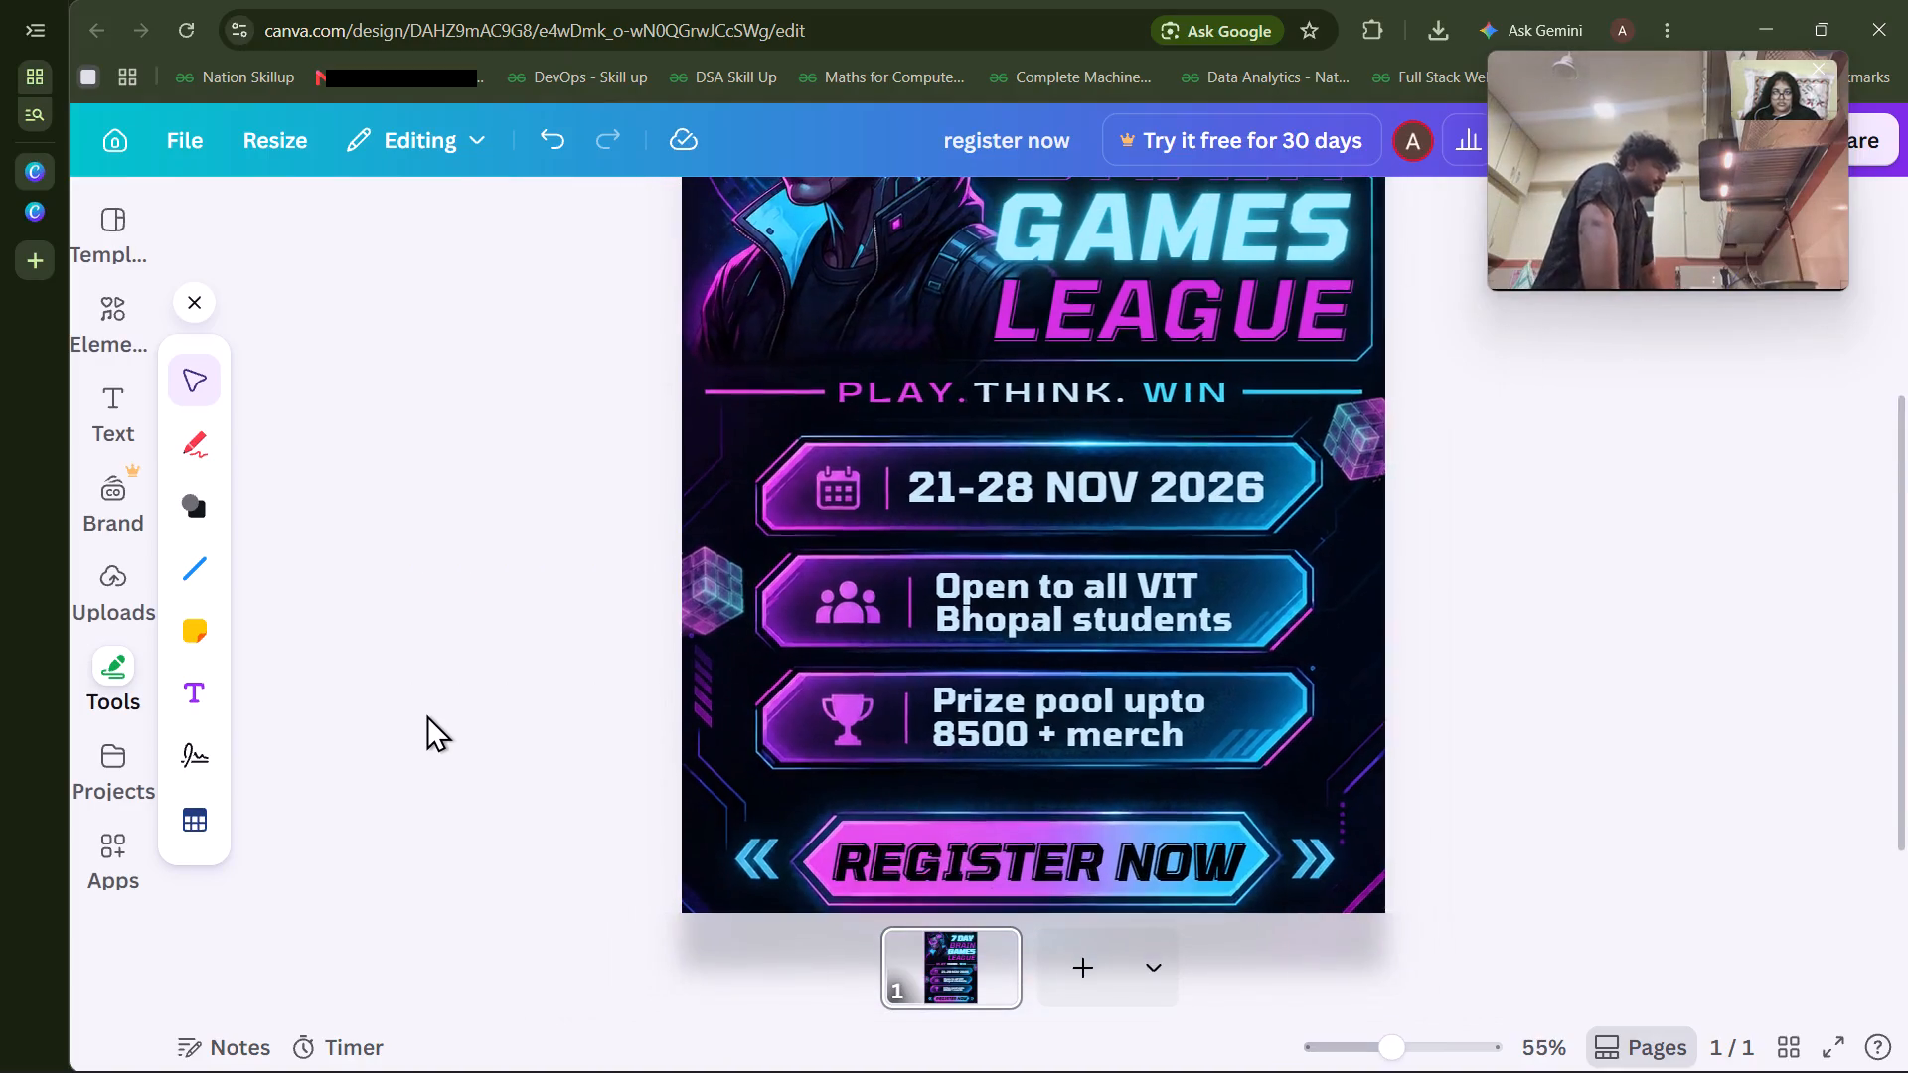
Duplicate the tilted cube beside the "Open to all VIT Bhopal students" banner and move the copy up onto the 7 DAY title.
{"action": "scroll", "coordinate": [426, 726], "scroll_direction": "down", "scroll_amount": 2}
{"action": "scroll", "coordinate": [426, 726], "scroll_direction": "up", "scroll_amount": 3}
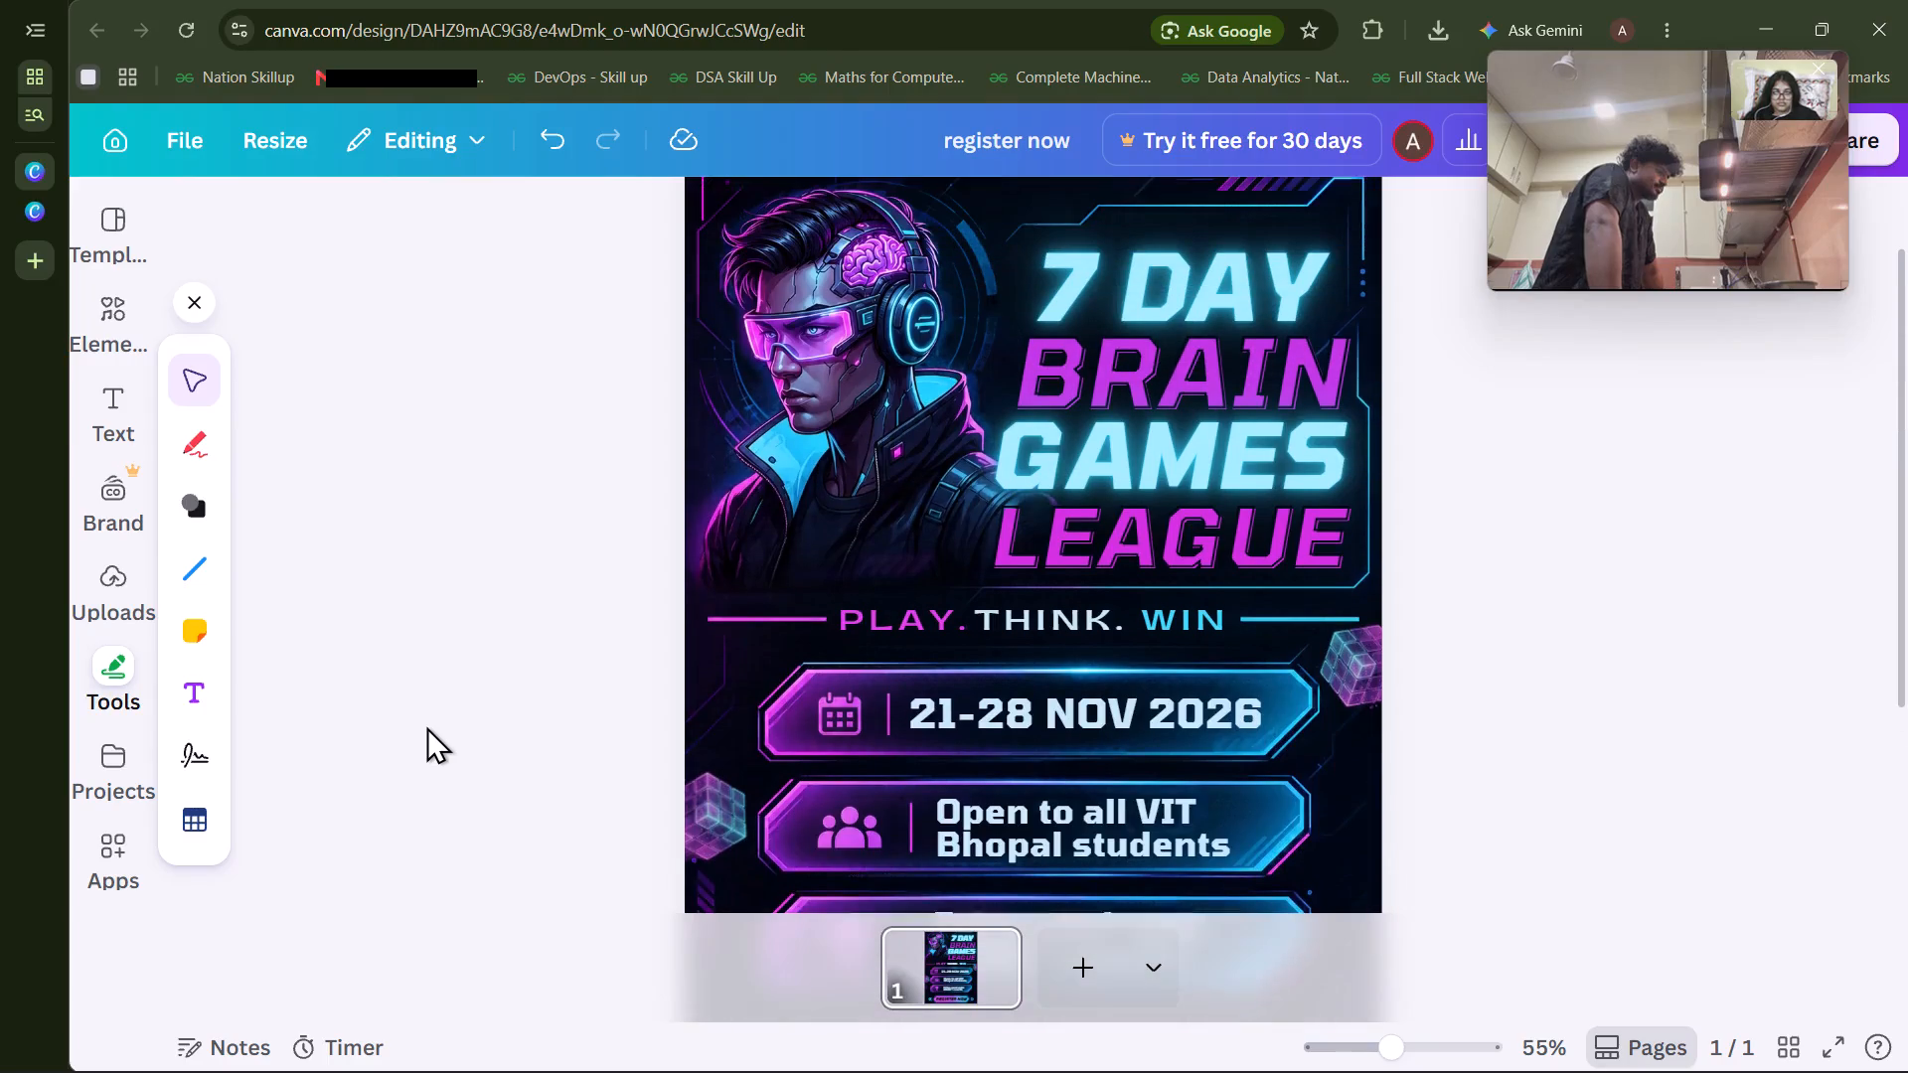
{"action": "left_click", "coordinate": [730, 826], "text": "ctrl"}
{"action": "key", "text": "ctrl+d"}
{"action": "left_click_drag", "start_coordinate": [730, 826], "coordinate": [699, 372]}
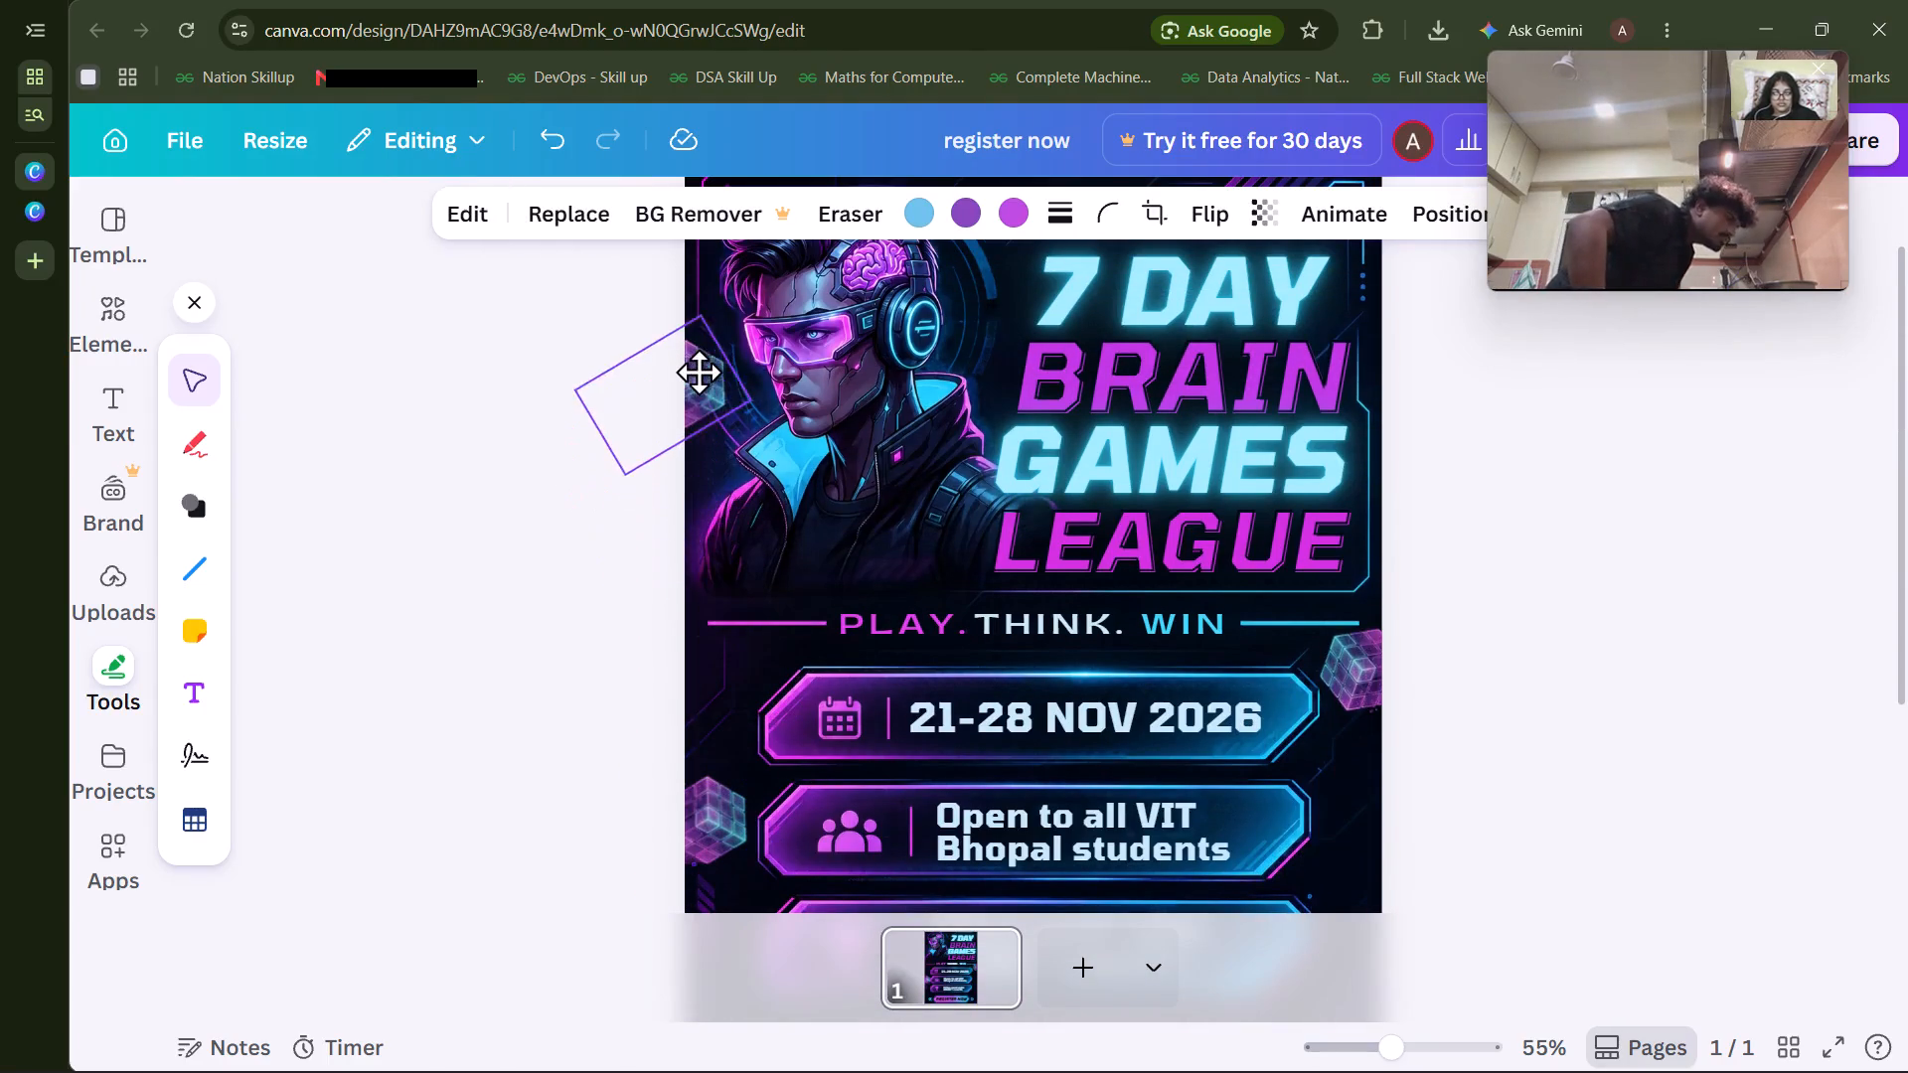
{"action": "left_click_drag", "start_coordinate": [699, 372], "coordinate": [721, 370]}
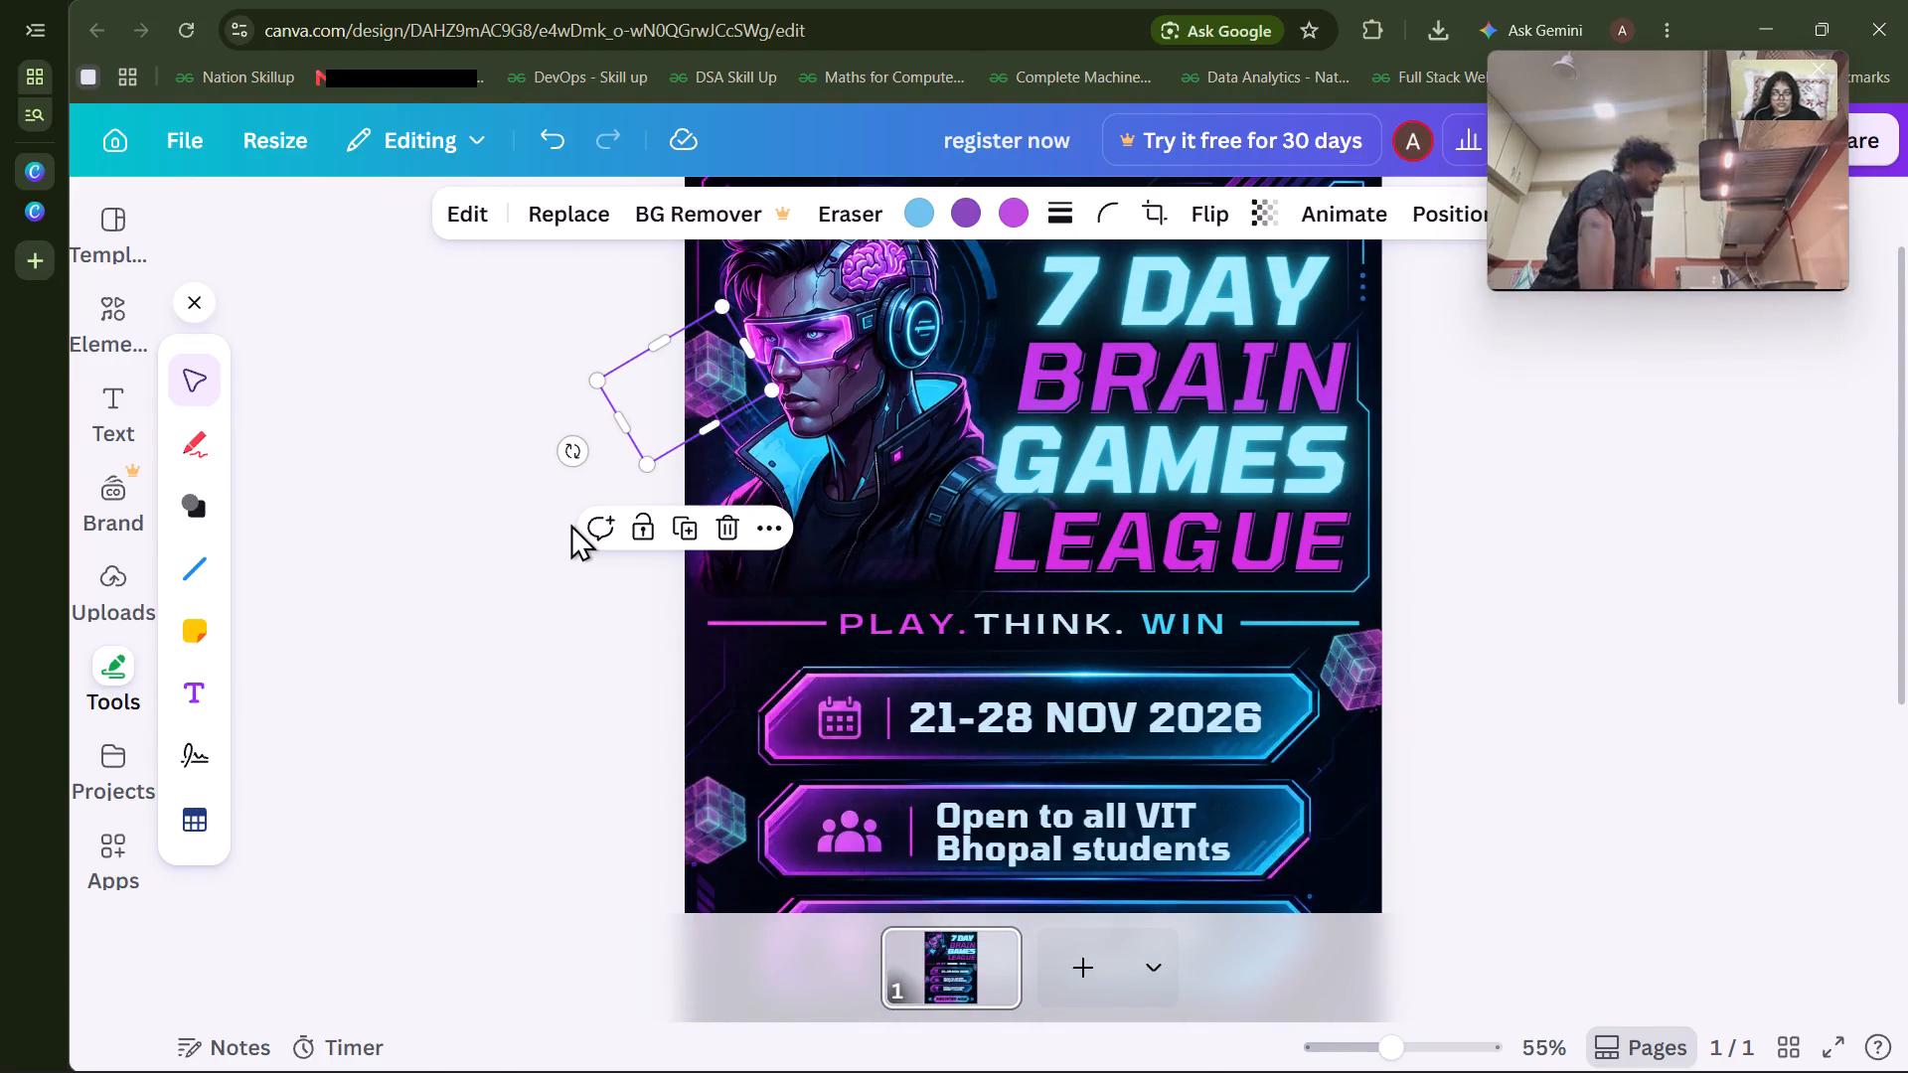
{"action": "scroll", "coordinate": [570, 524], "scroll_direction": "up", "scroll_amount": 1}
{"action": "left_click_drag", "start_coordinate": [703, 469], "coordinate": [1024, 370]}
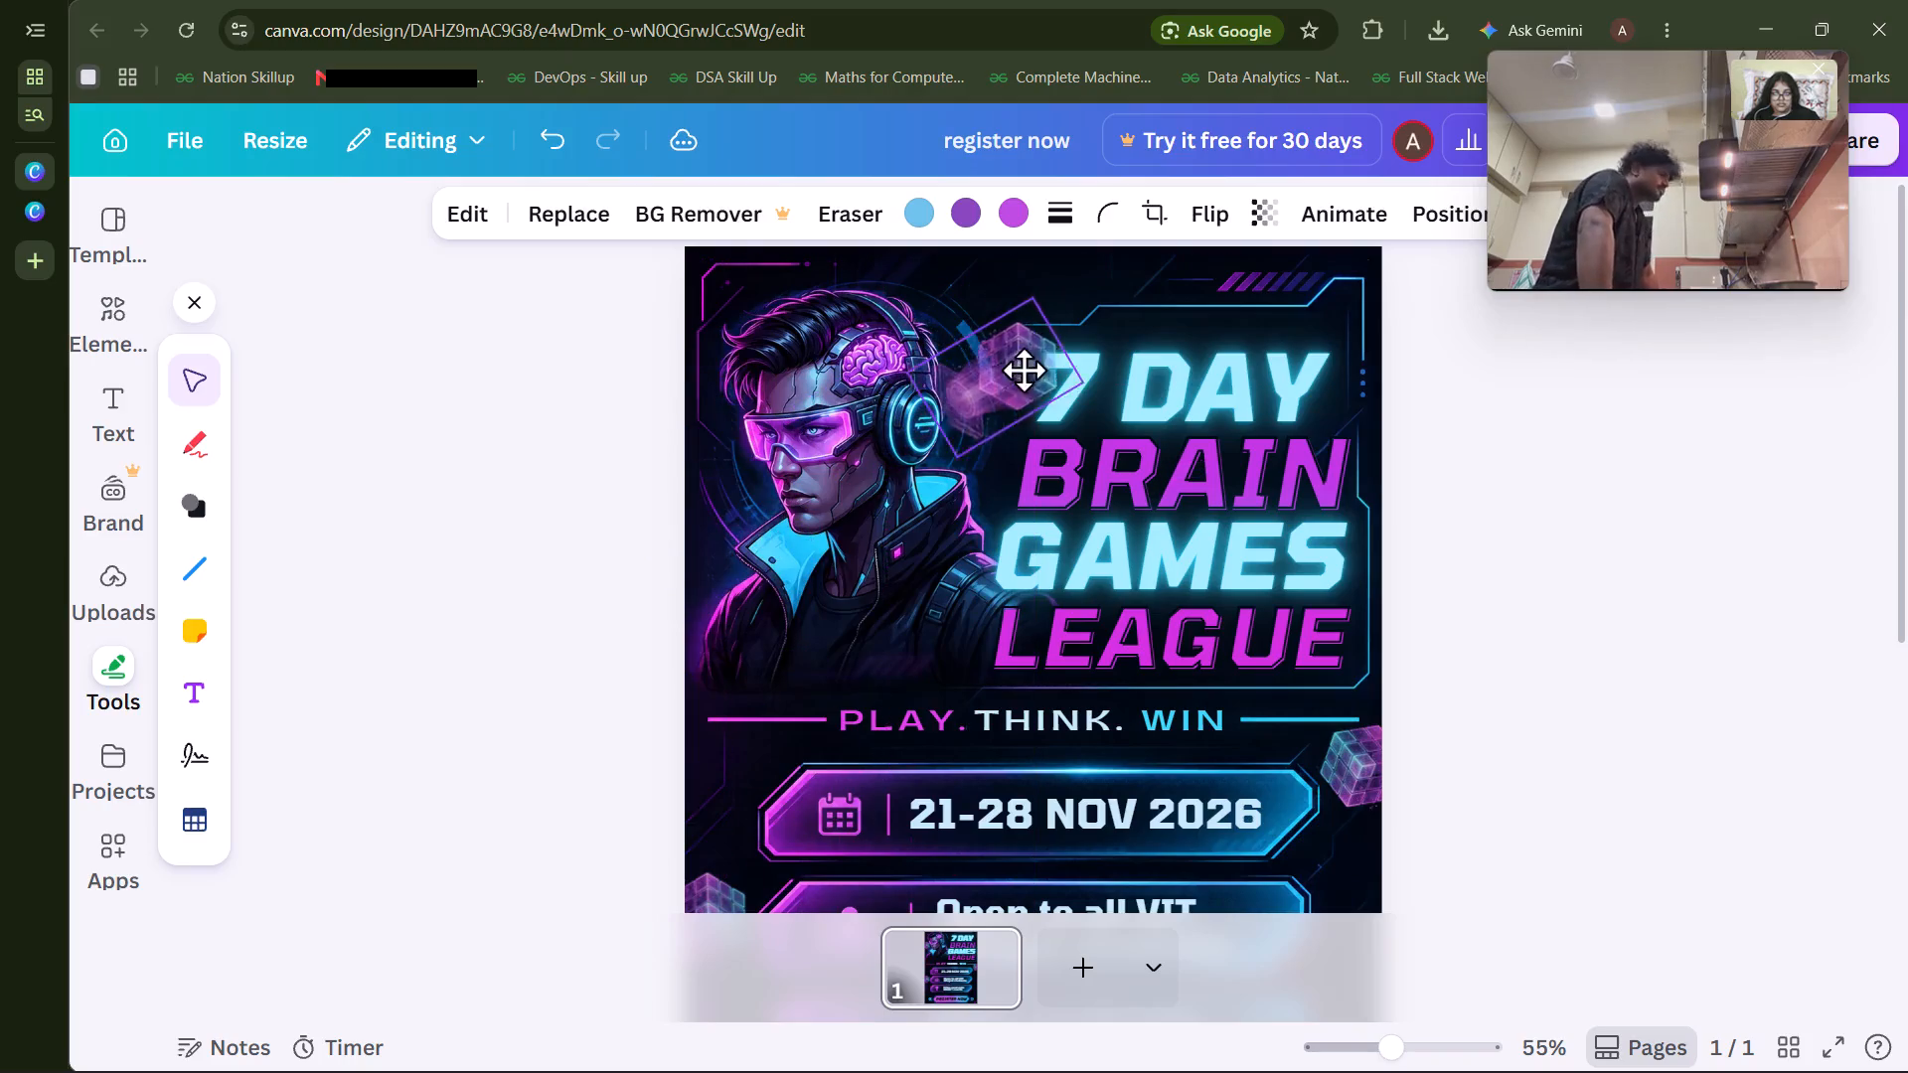
{"action": "left_click_drag", "start_coordinate": [1024, 370], "coordinate": [1074, 376]}
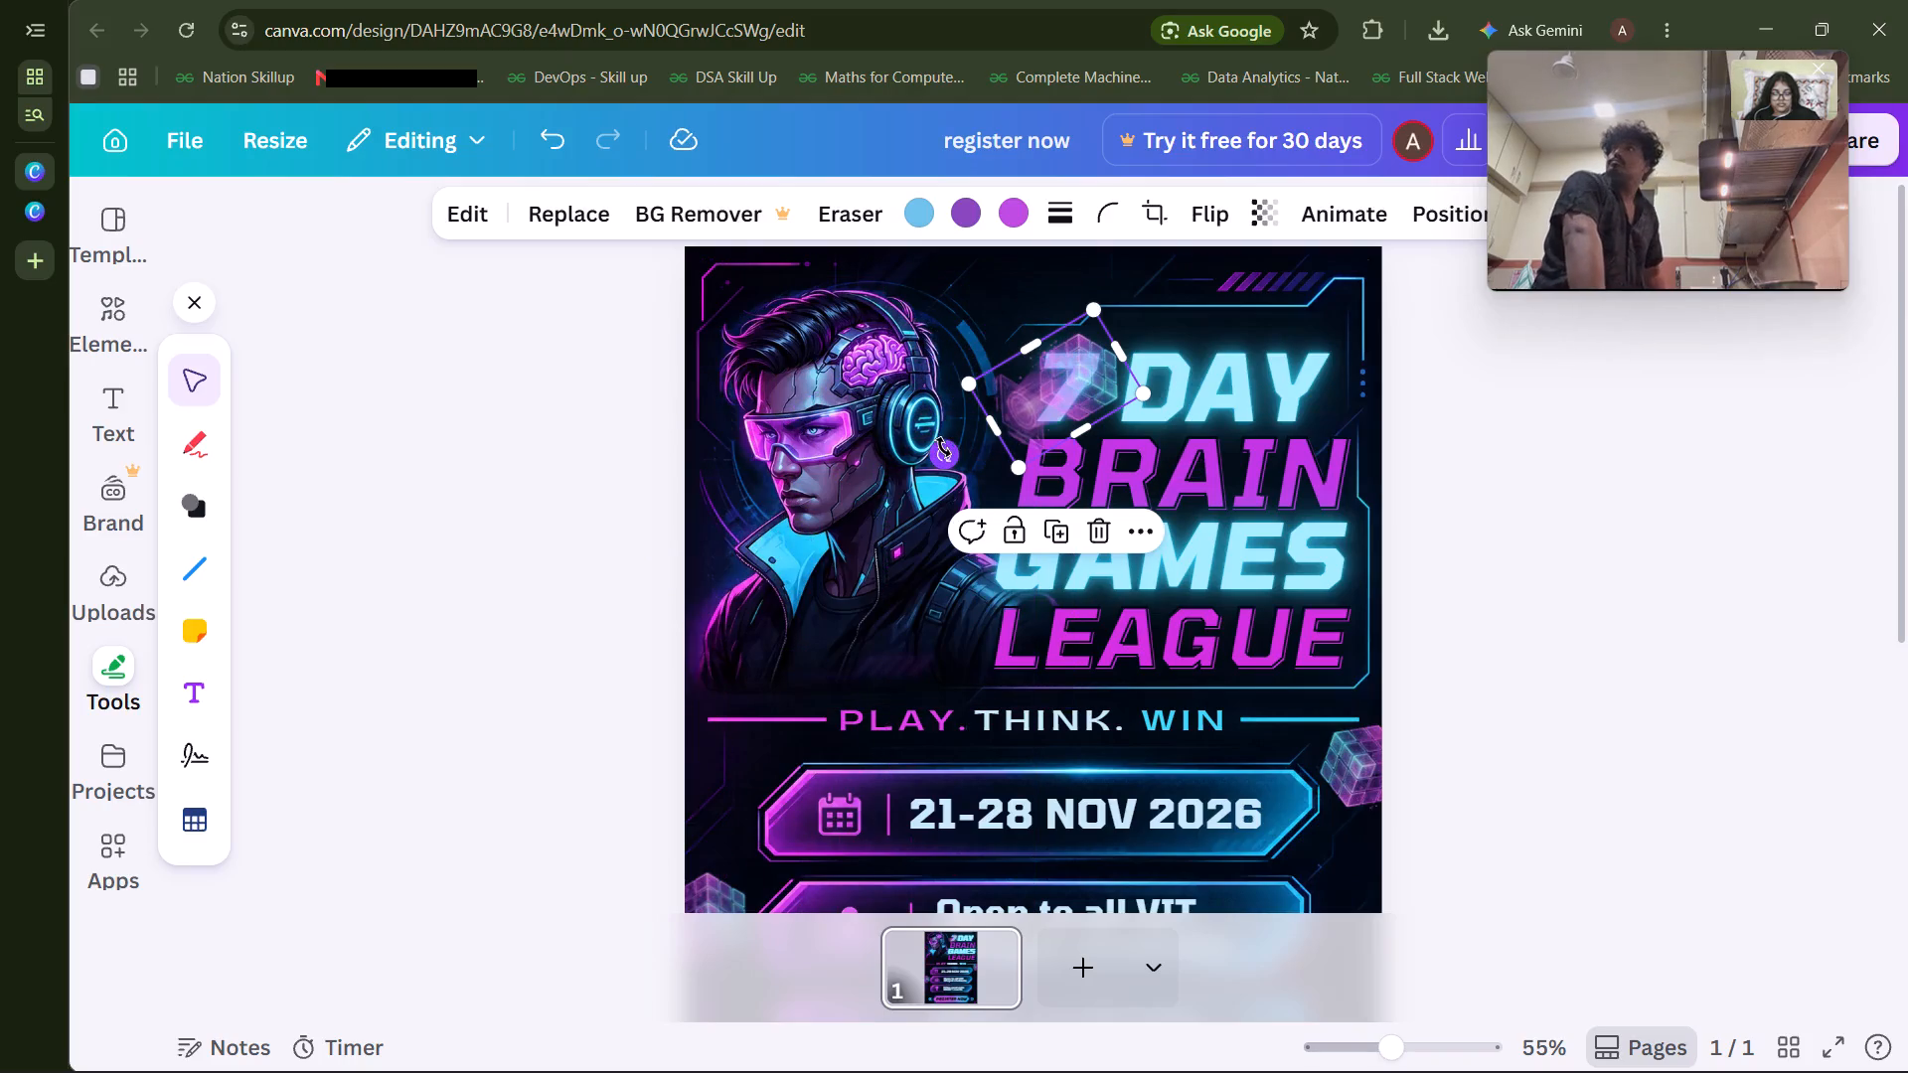
Rotate the copied cube upright and place it between the character's shoulder and the start of the BRAIN and GAMES title lines.
{"action": "left_click_drag", "start_coordinate": [943, 447], "coordinate": [1048, 468]}
{"action": "left_click_drag", "start_coordinate": [1060, 367], "coordinate": [972, 412]}
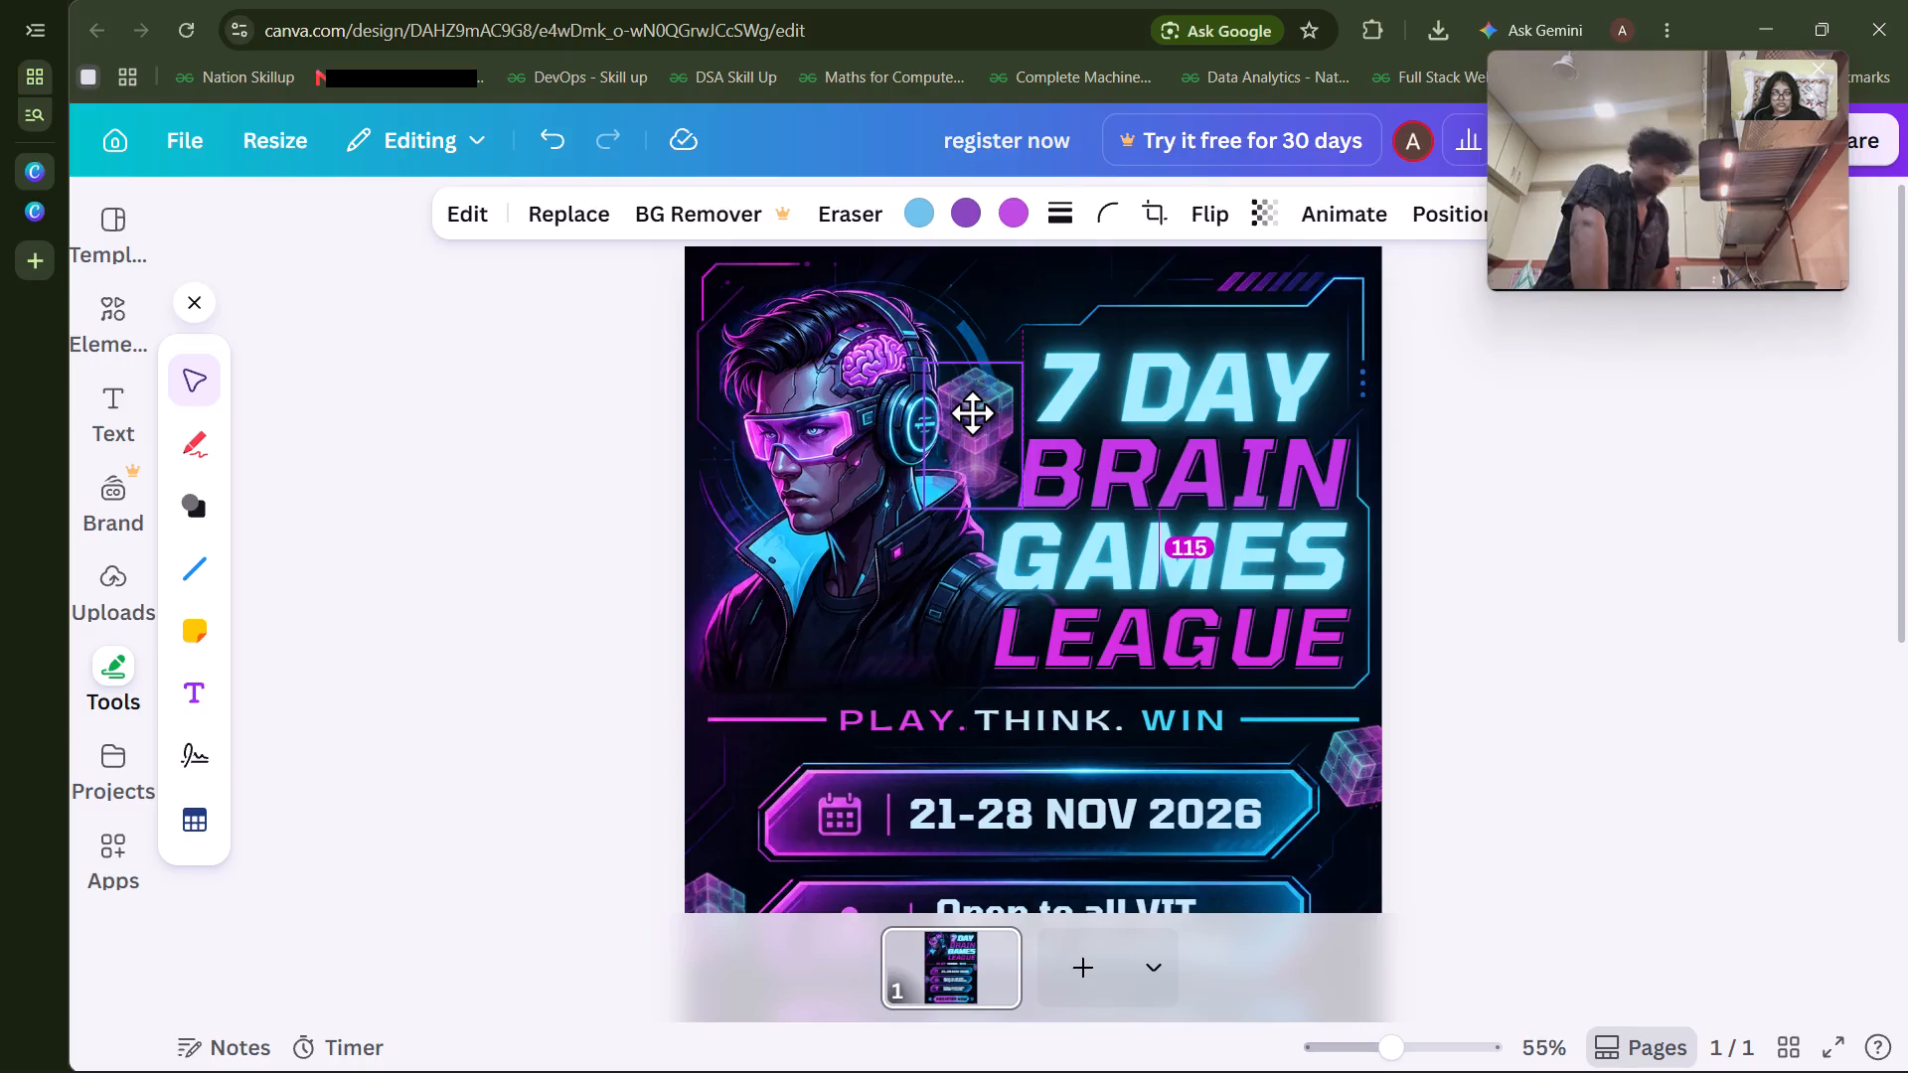
{"action": "left_click_drag", "start_coordinate": [972, 412], "coordinate": [971, 408]}
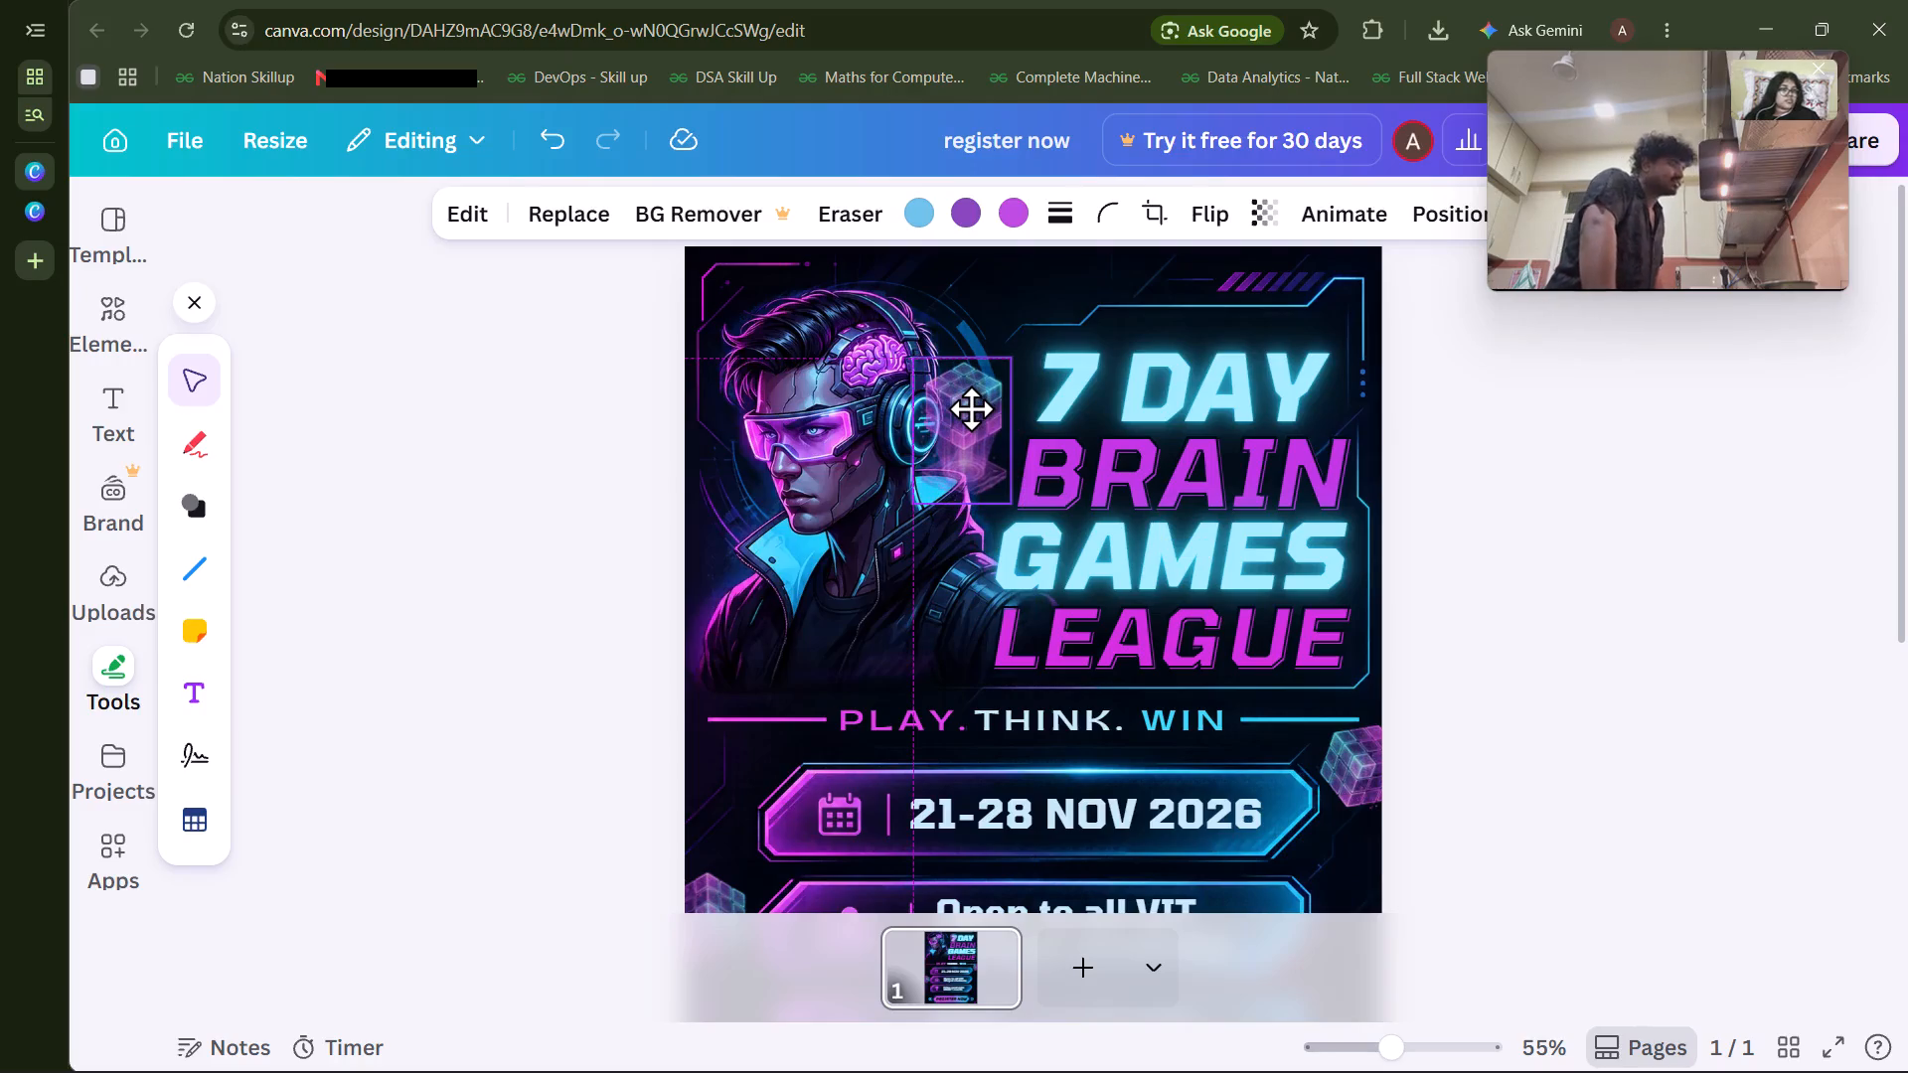
{"action": "left_click_drag", "start_coordinate": [971, 408], "coordinate": [978, 409]}
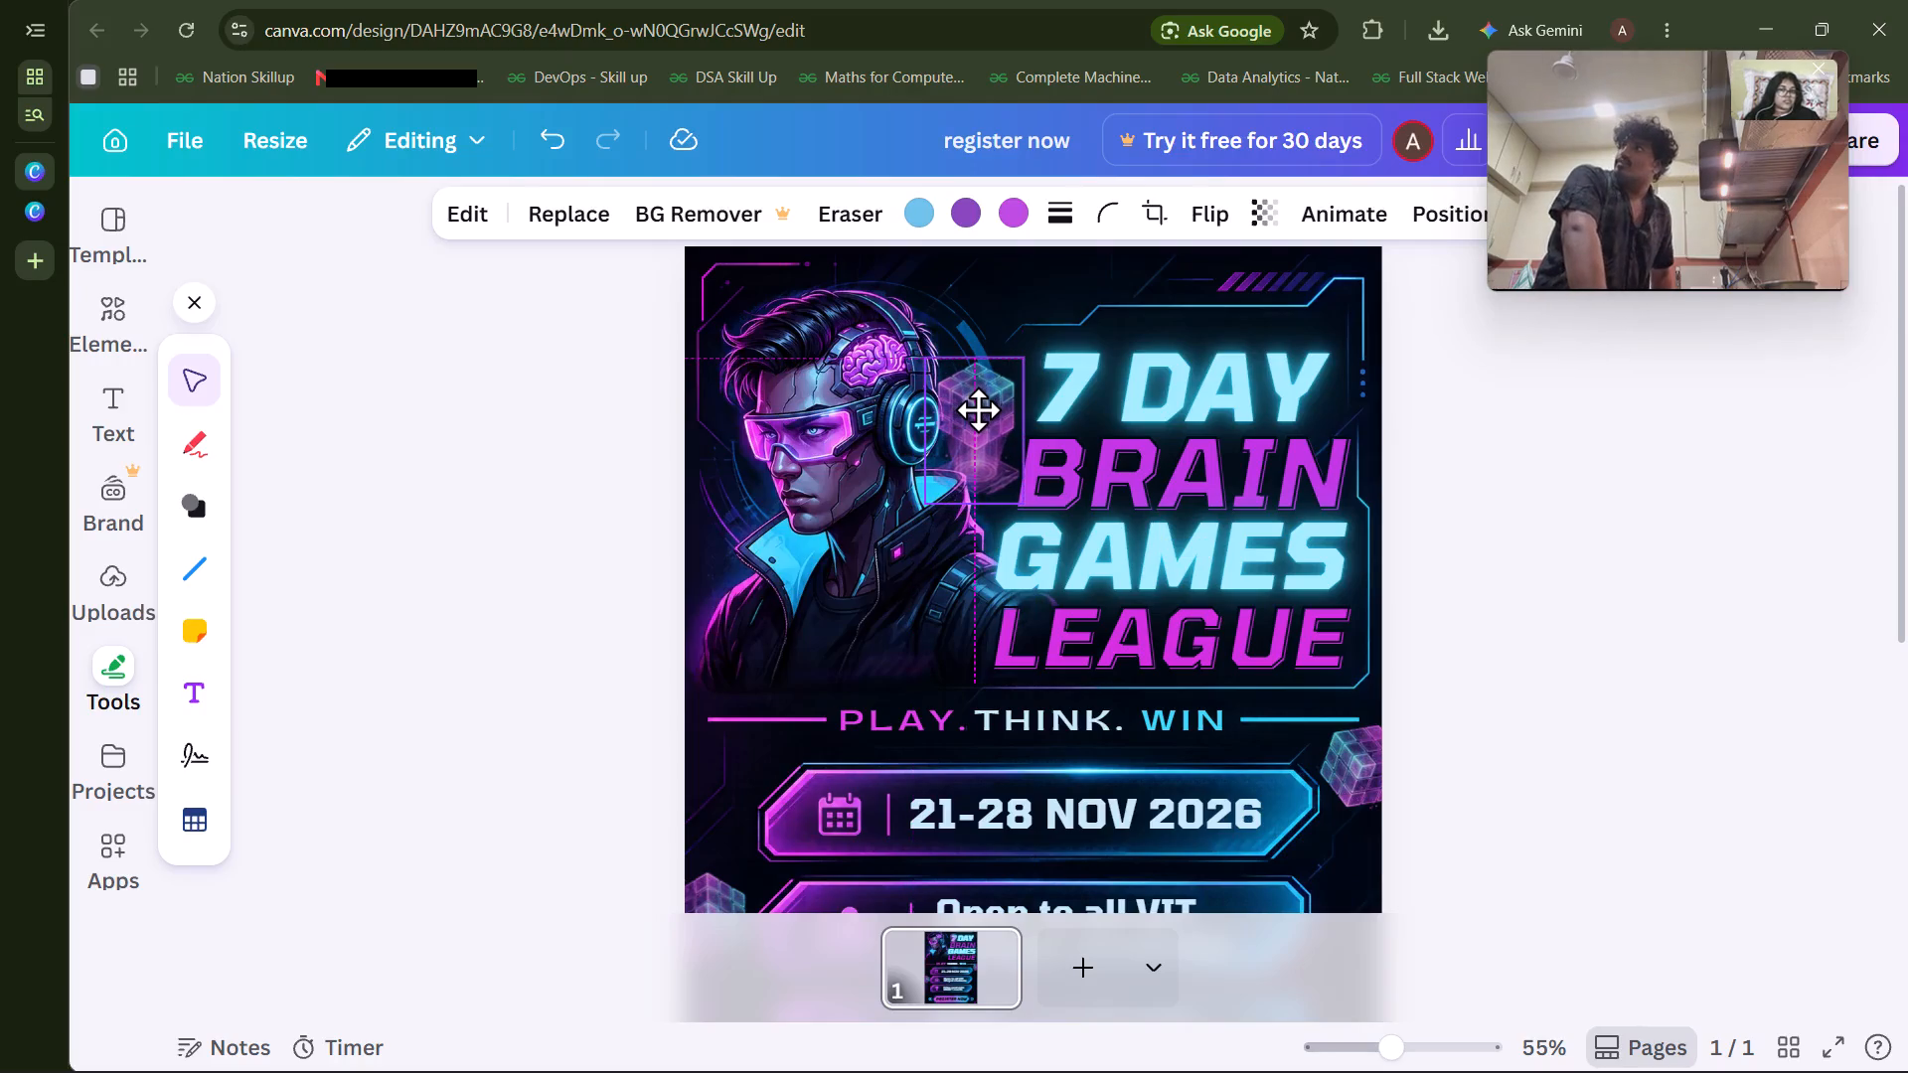
{"action": "left_click_drag", "start_coordinate": [978, 409], "coordinate": [975, 389]}
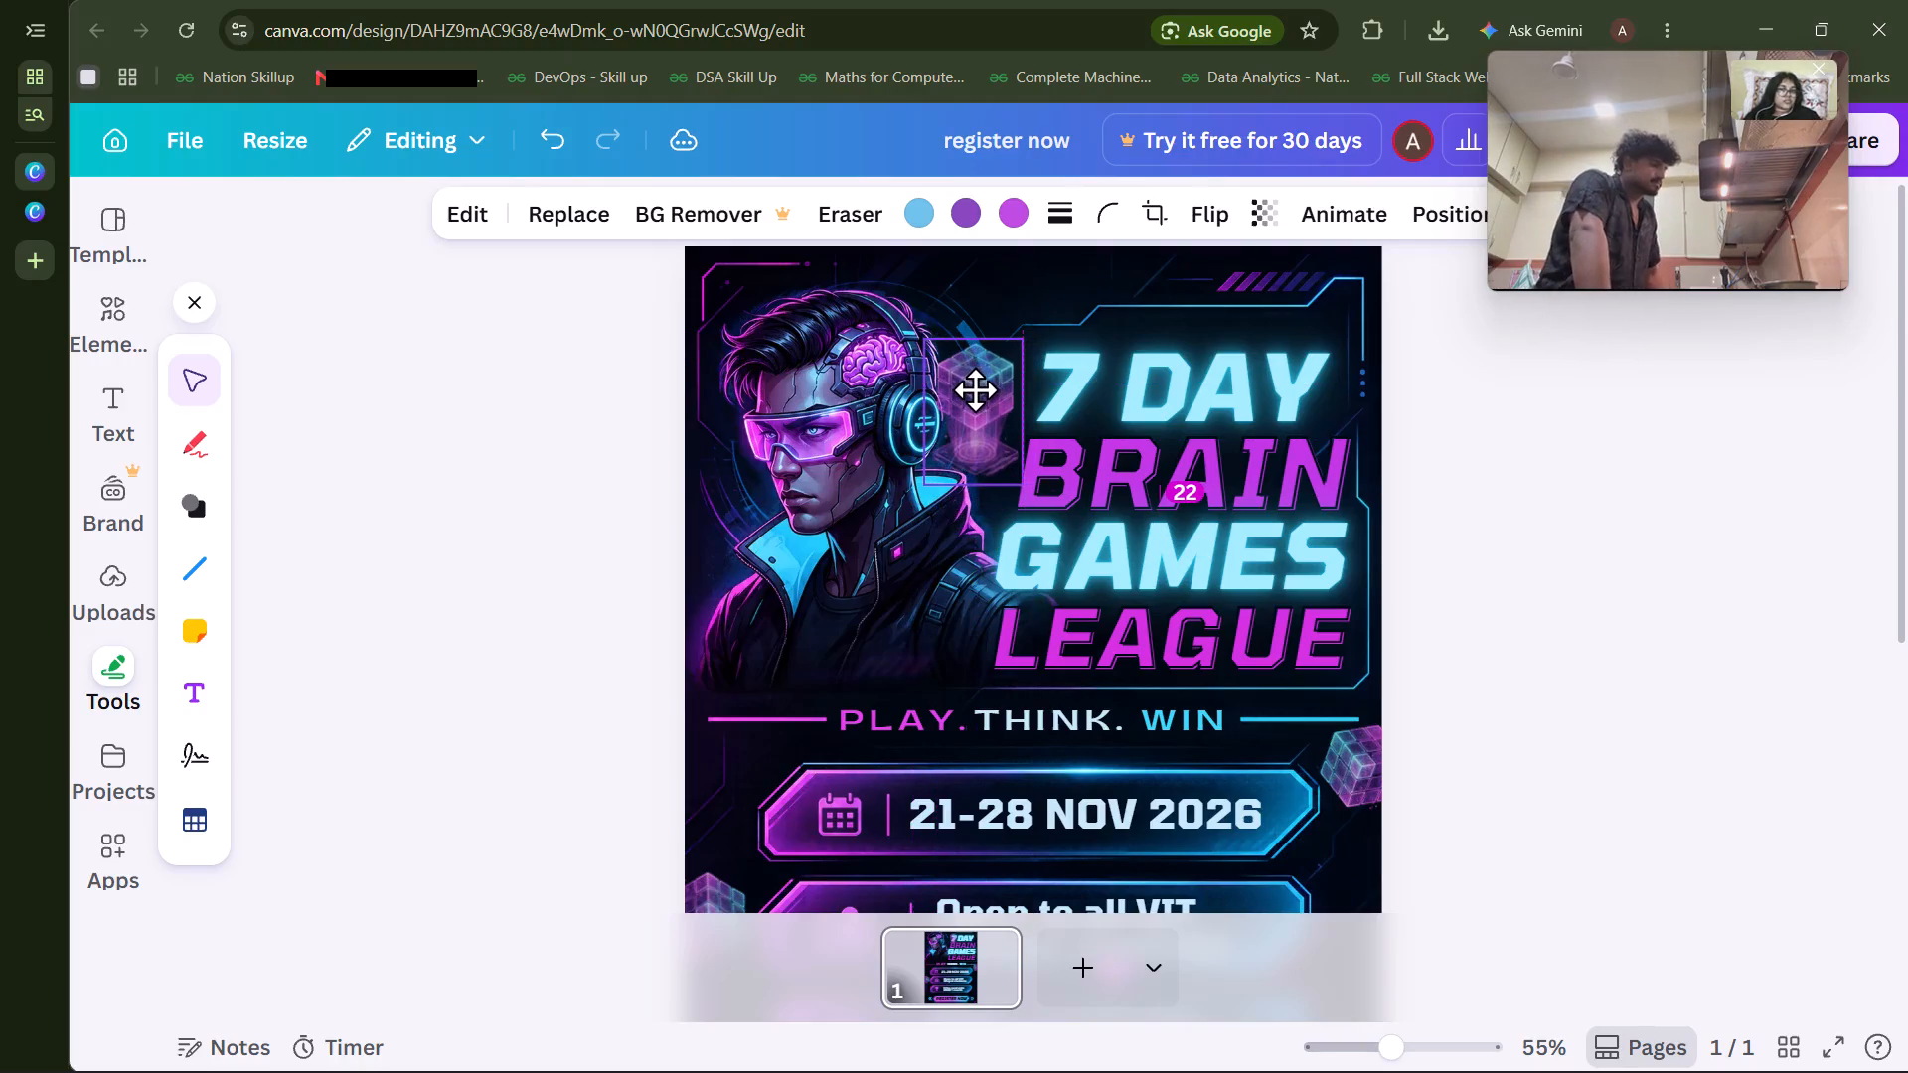
{"action": "left_click_drag", "start_coordinate": [975, 389], "coordinate": [982, 410]}
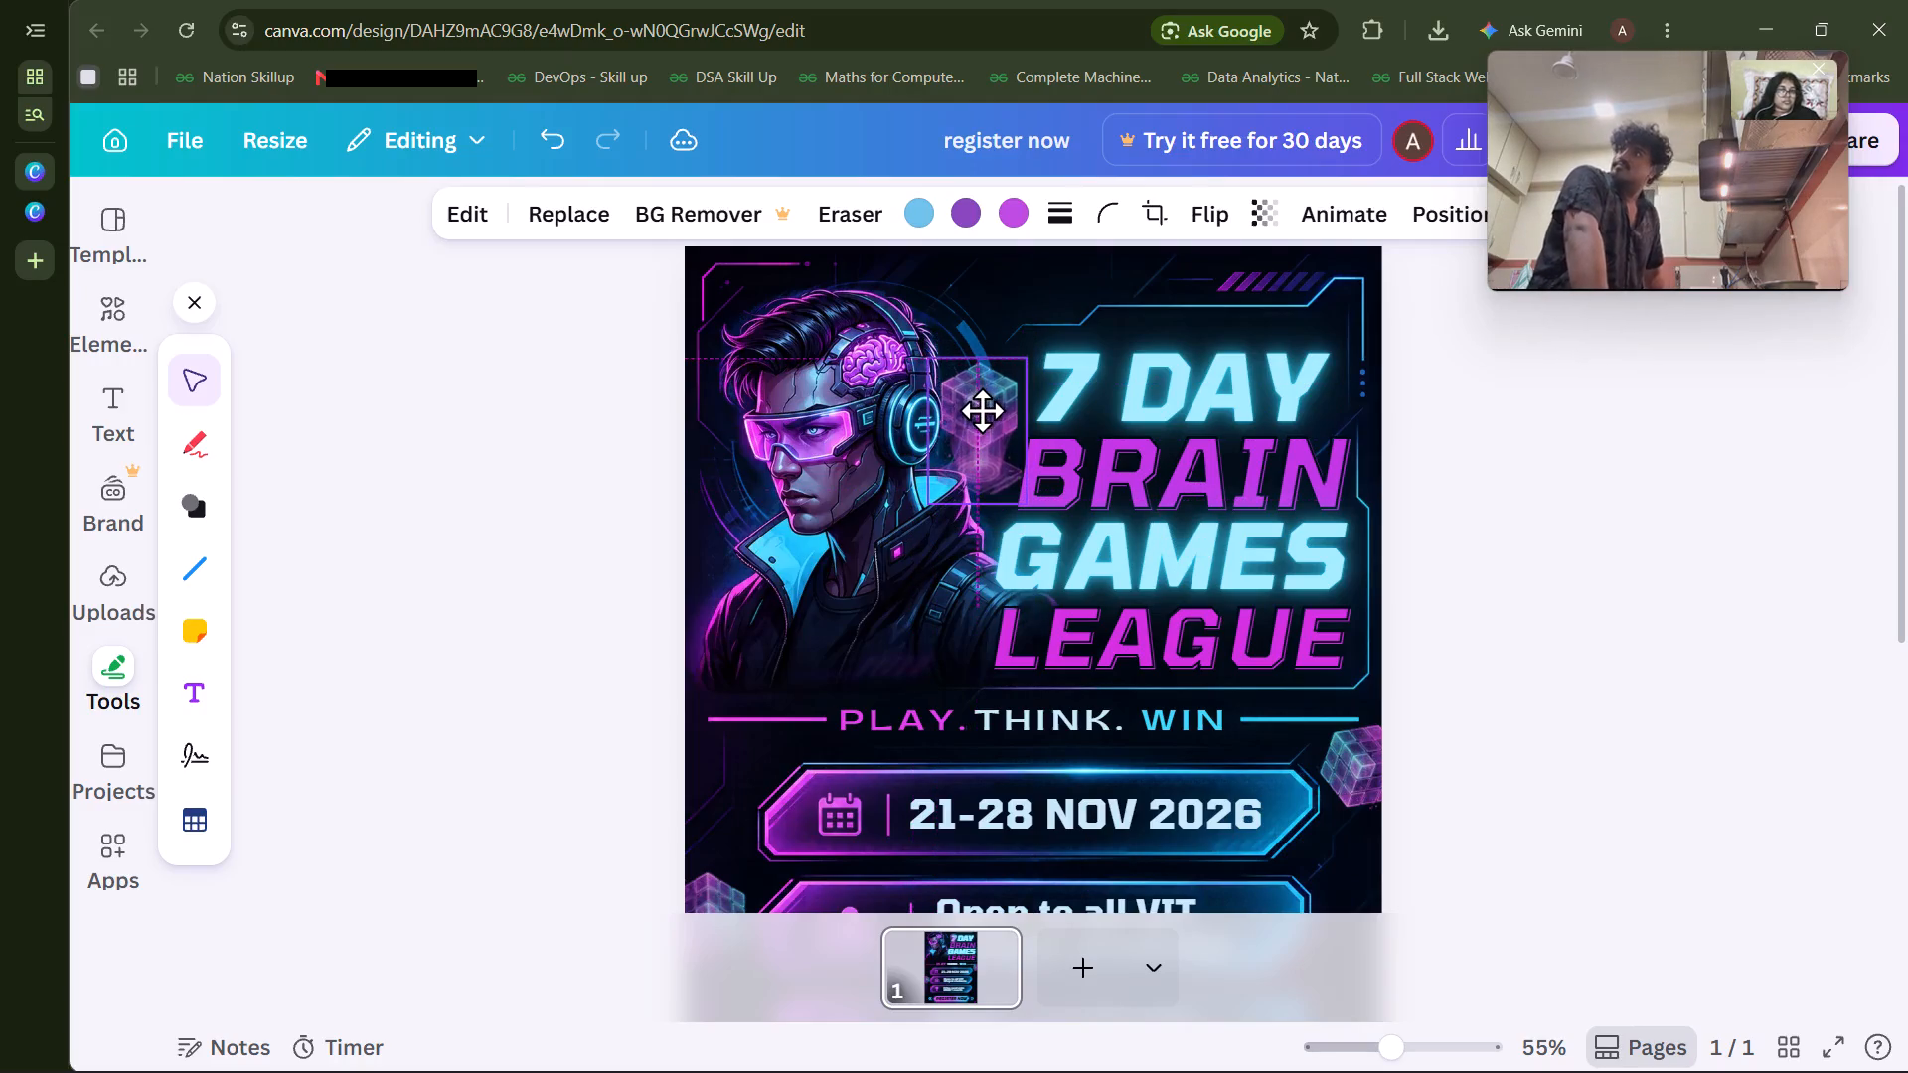
{"action": "left_click_drag", "start_coordinate": [982, 410], "coordinate": [996, 484]}
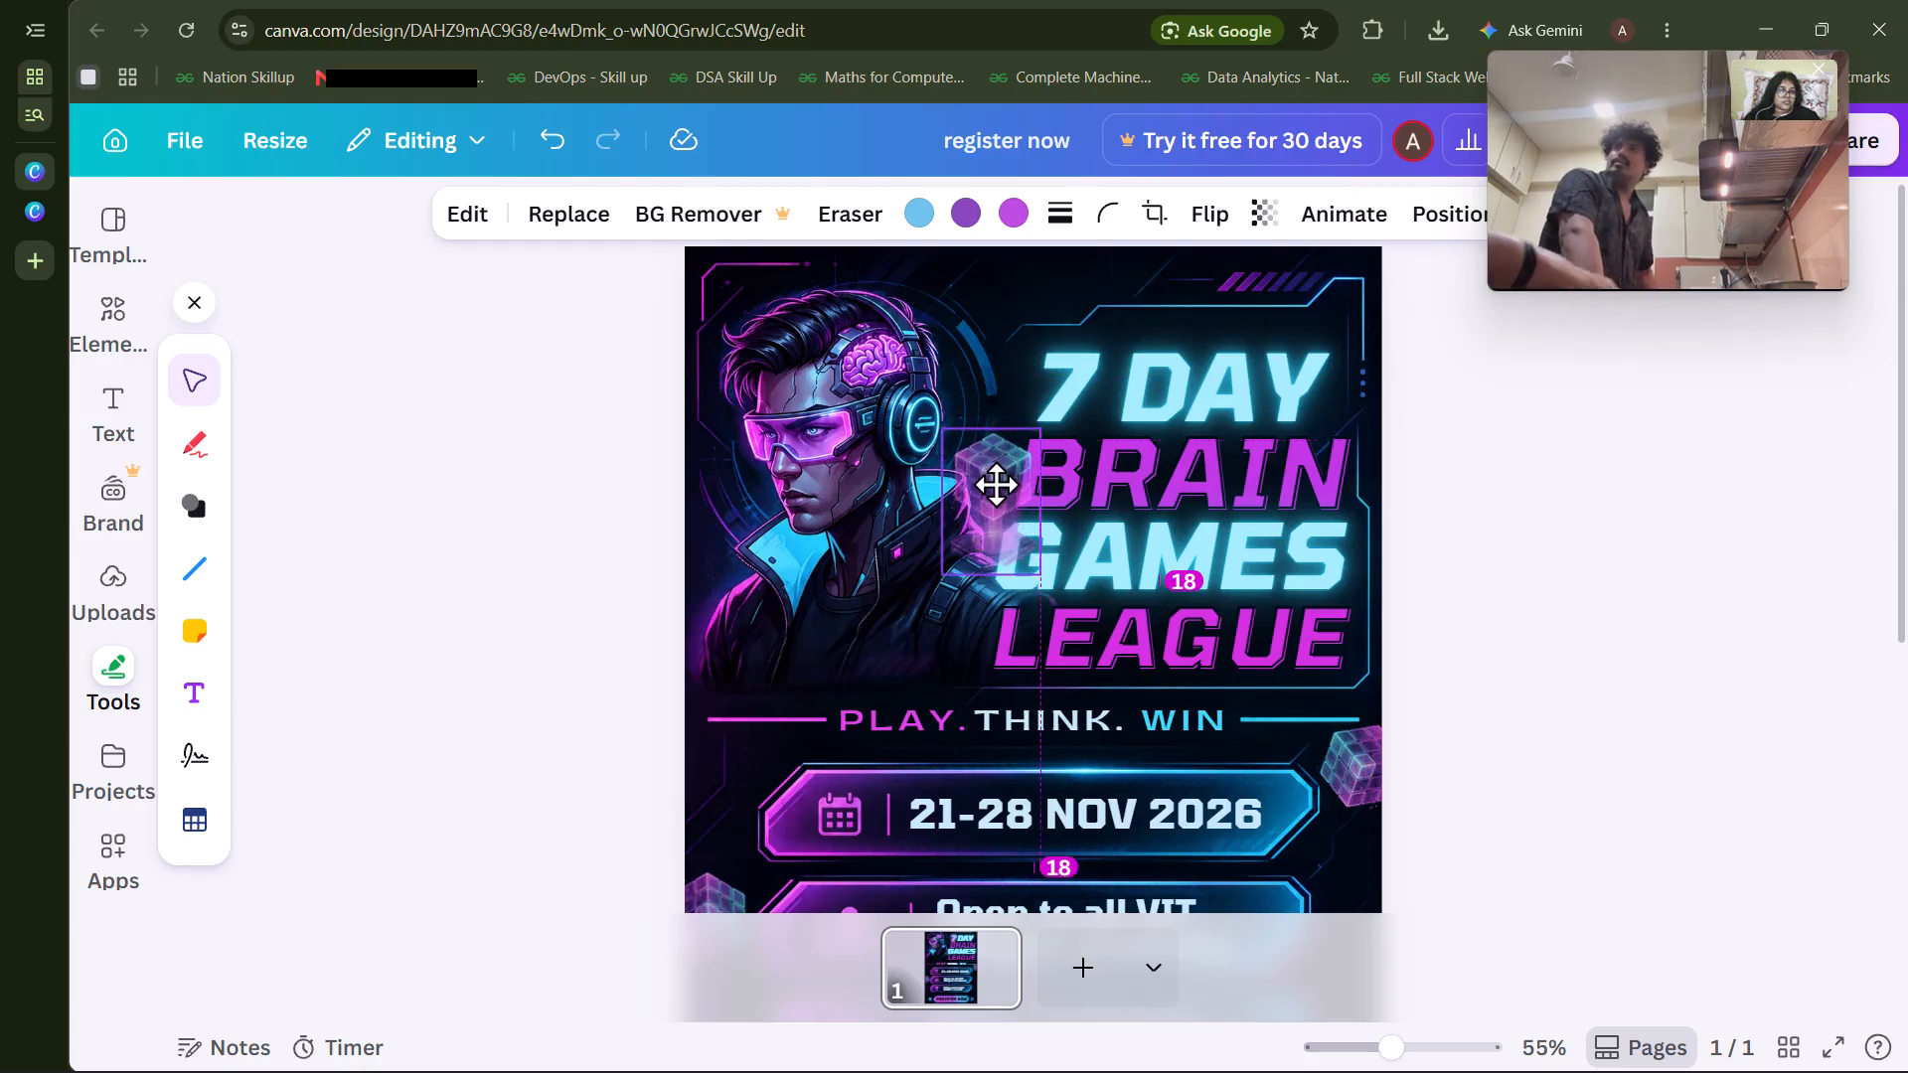
{"action": "left_click_drag", "start_coordinate": [996, 484], "coordinate": [998, 484]}
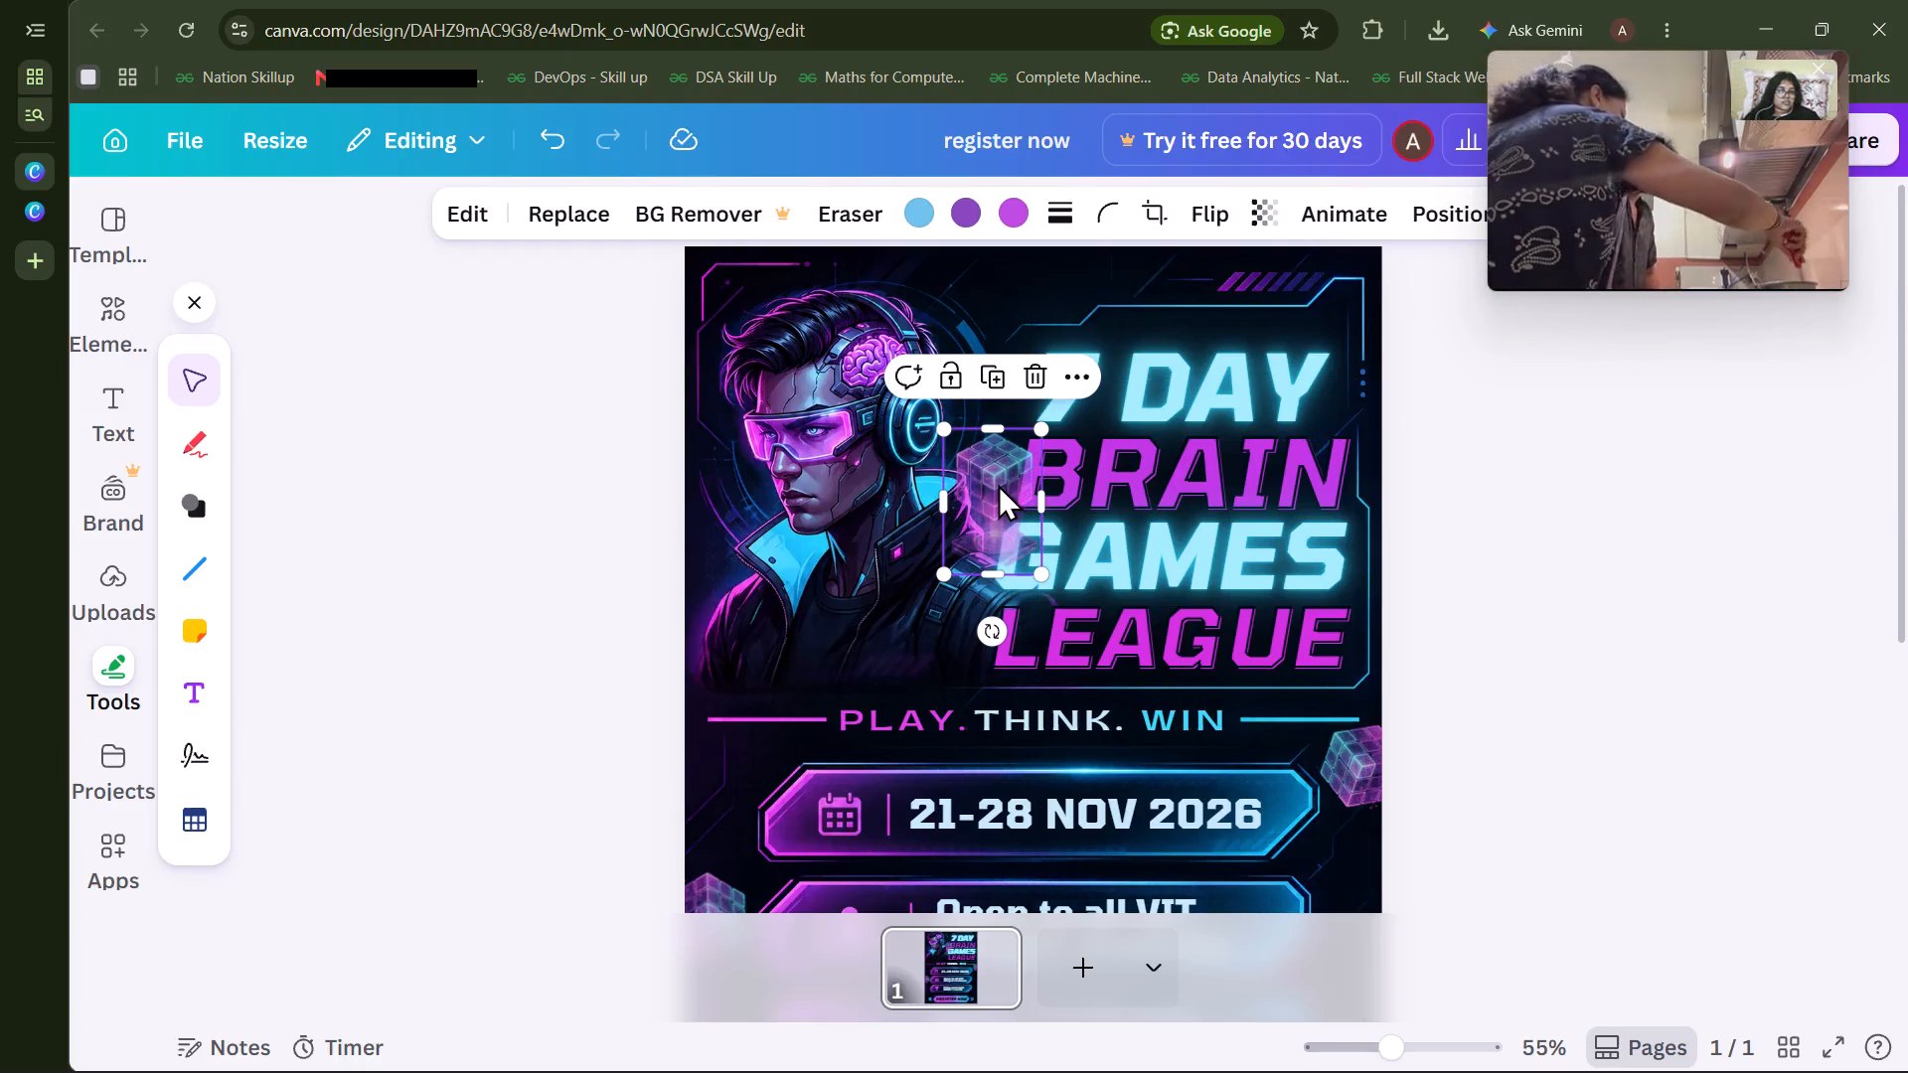
Send the upright cube backward to the lowest layer, and bring it forward by one layer.
{"action": "left_click", "coordinate": [1083, 383]}
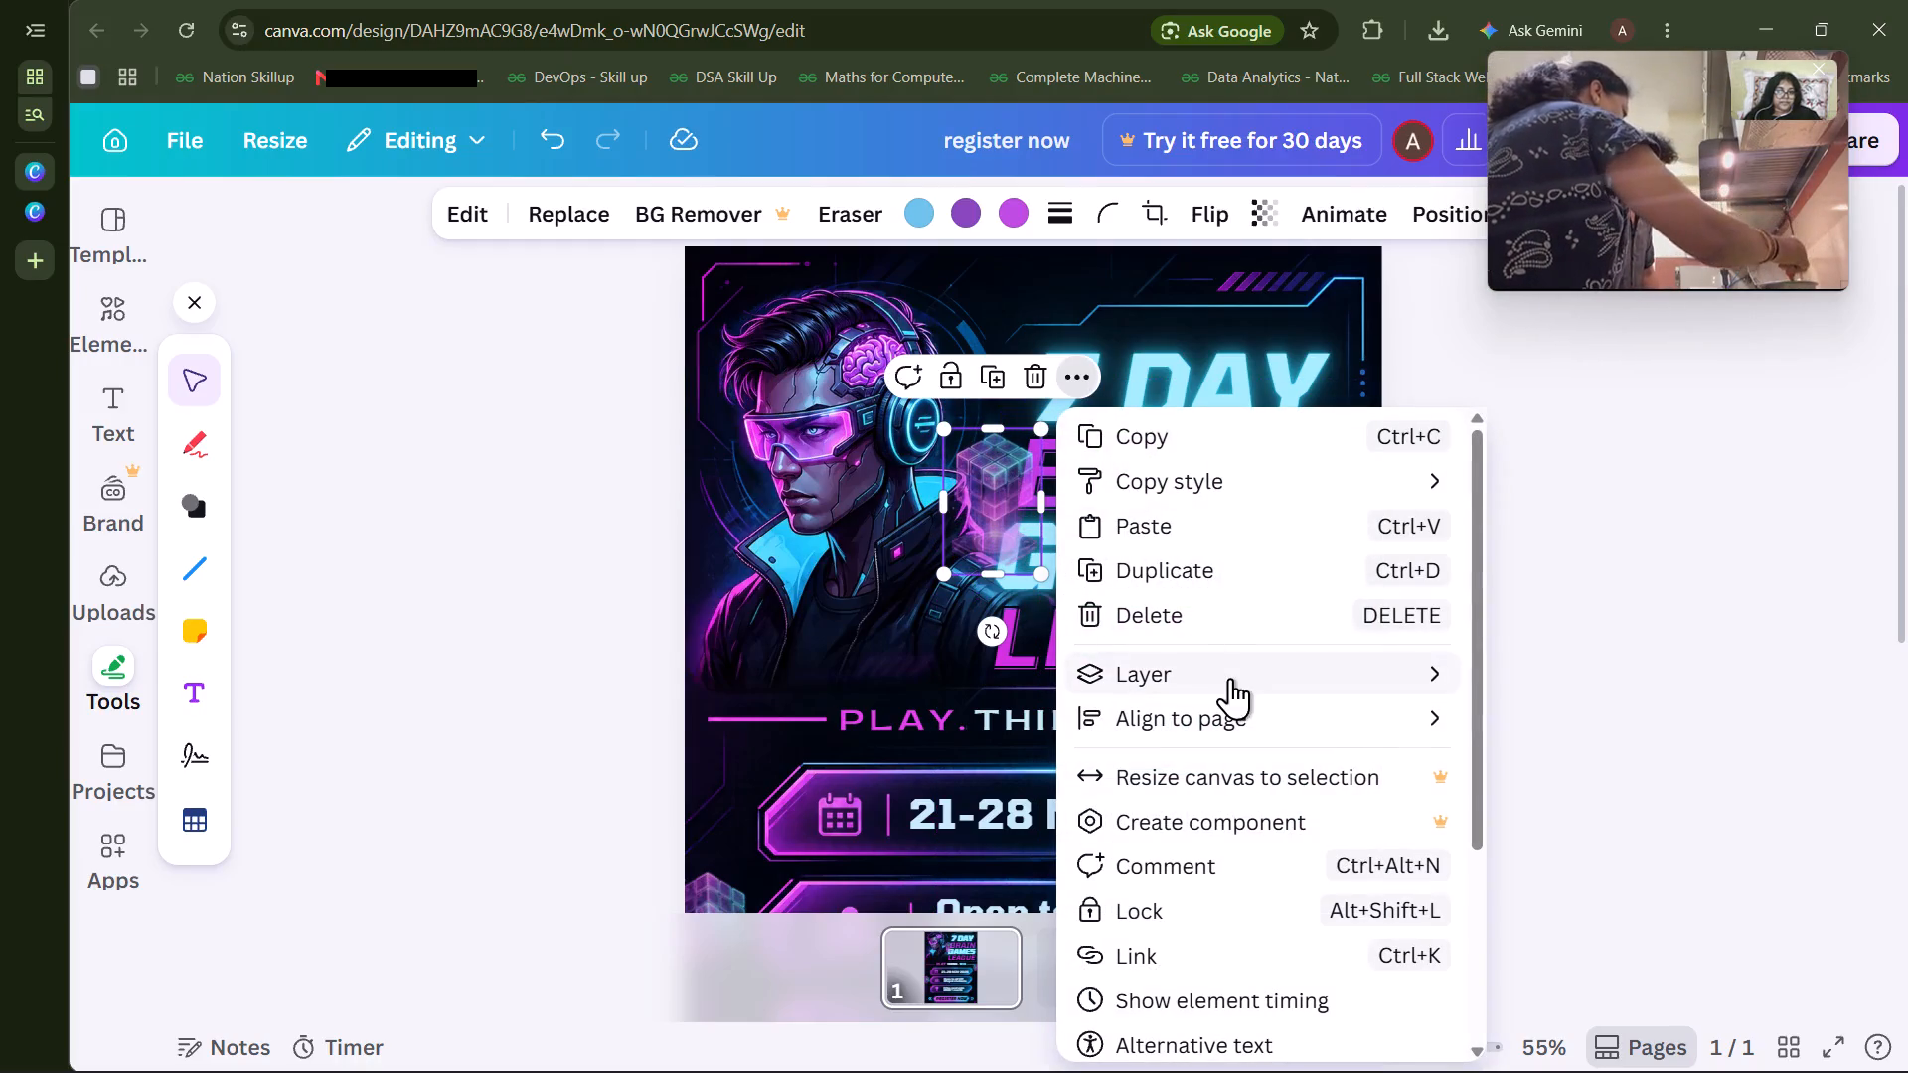
{"action": "triple_click", "coordinate": [1547, 770]}
{"action": "double_click", "coordinate": [1547, 770]}
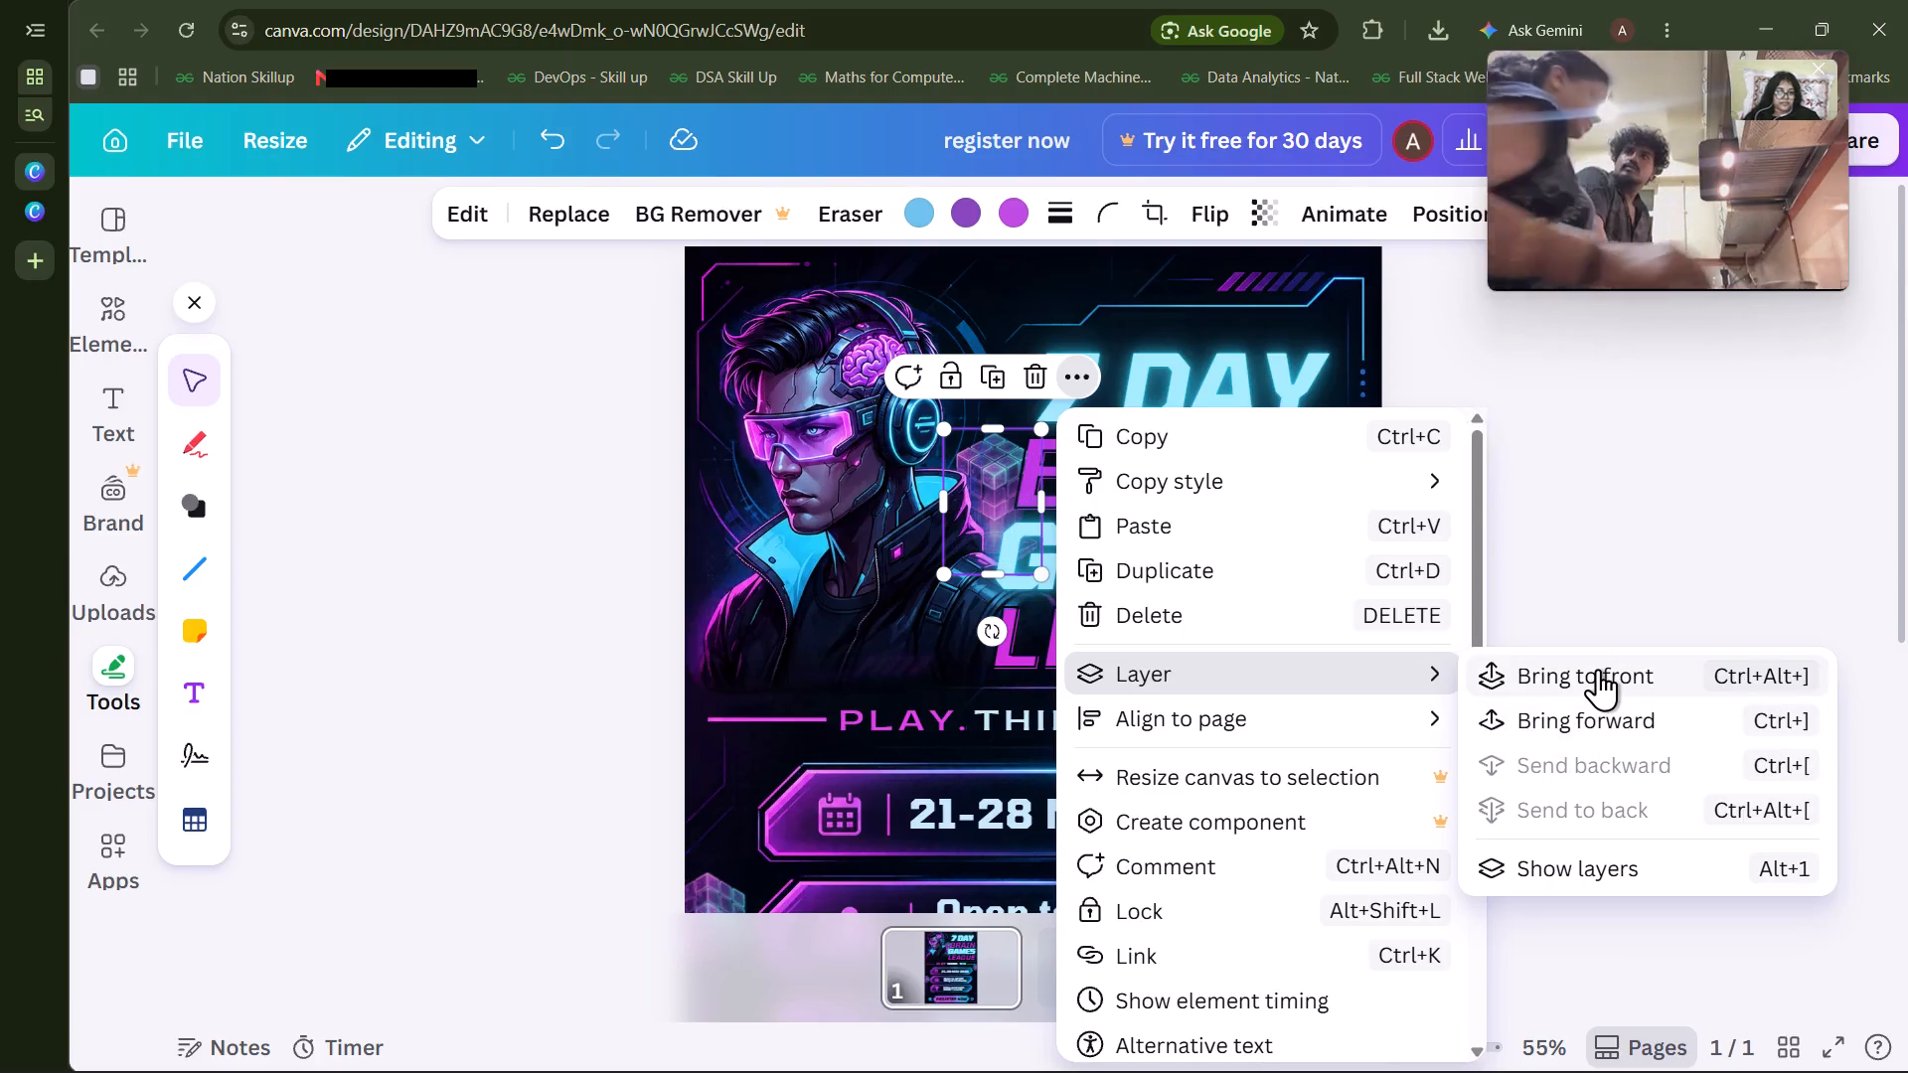
{"action": "left_click", "coordinate": [1598, 714]}
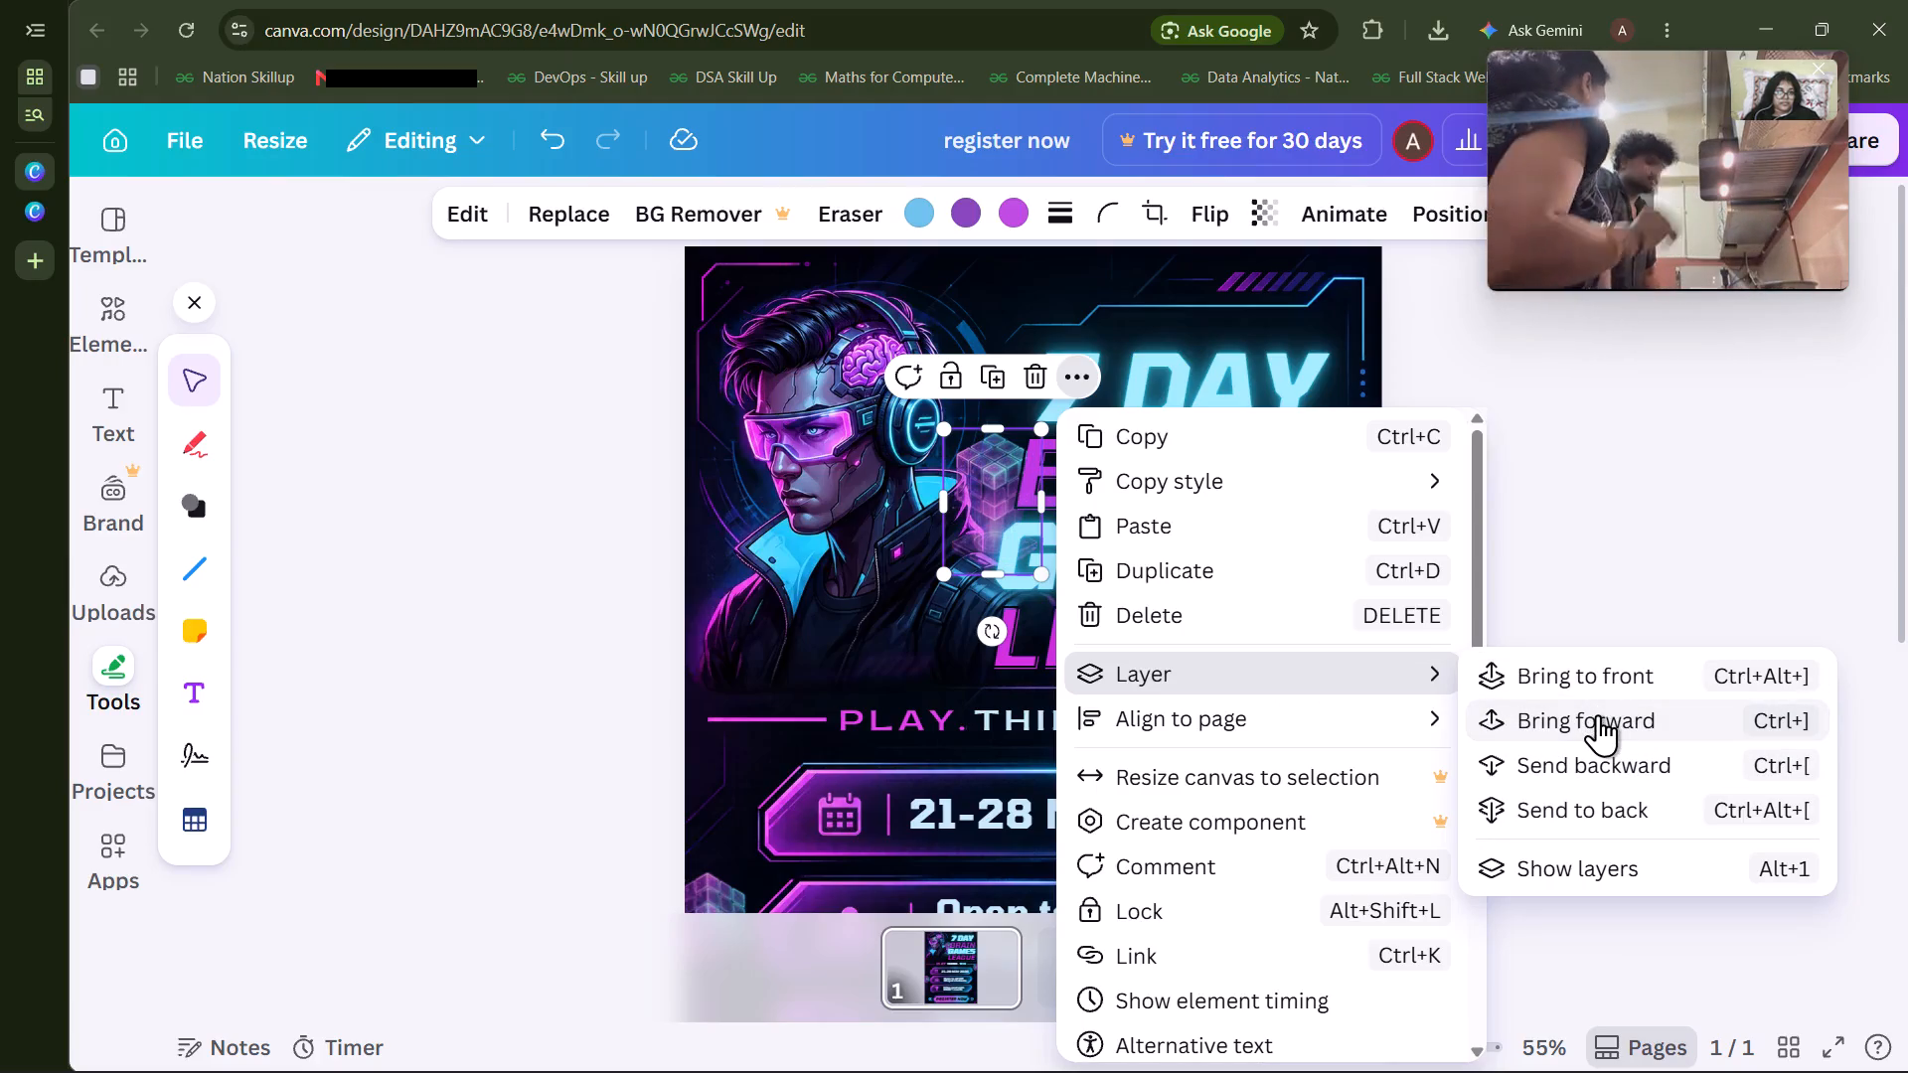
{"action": "left_click", "coordinate": [1643, 471]}
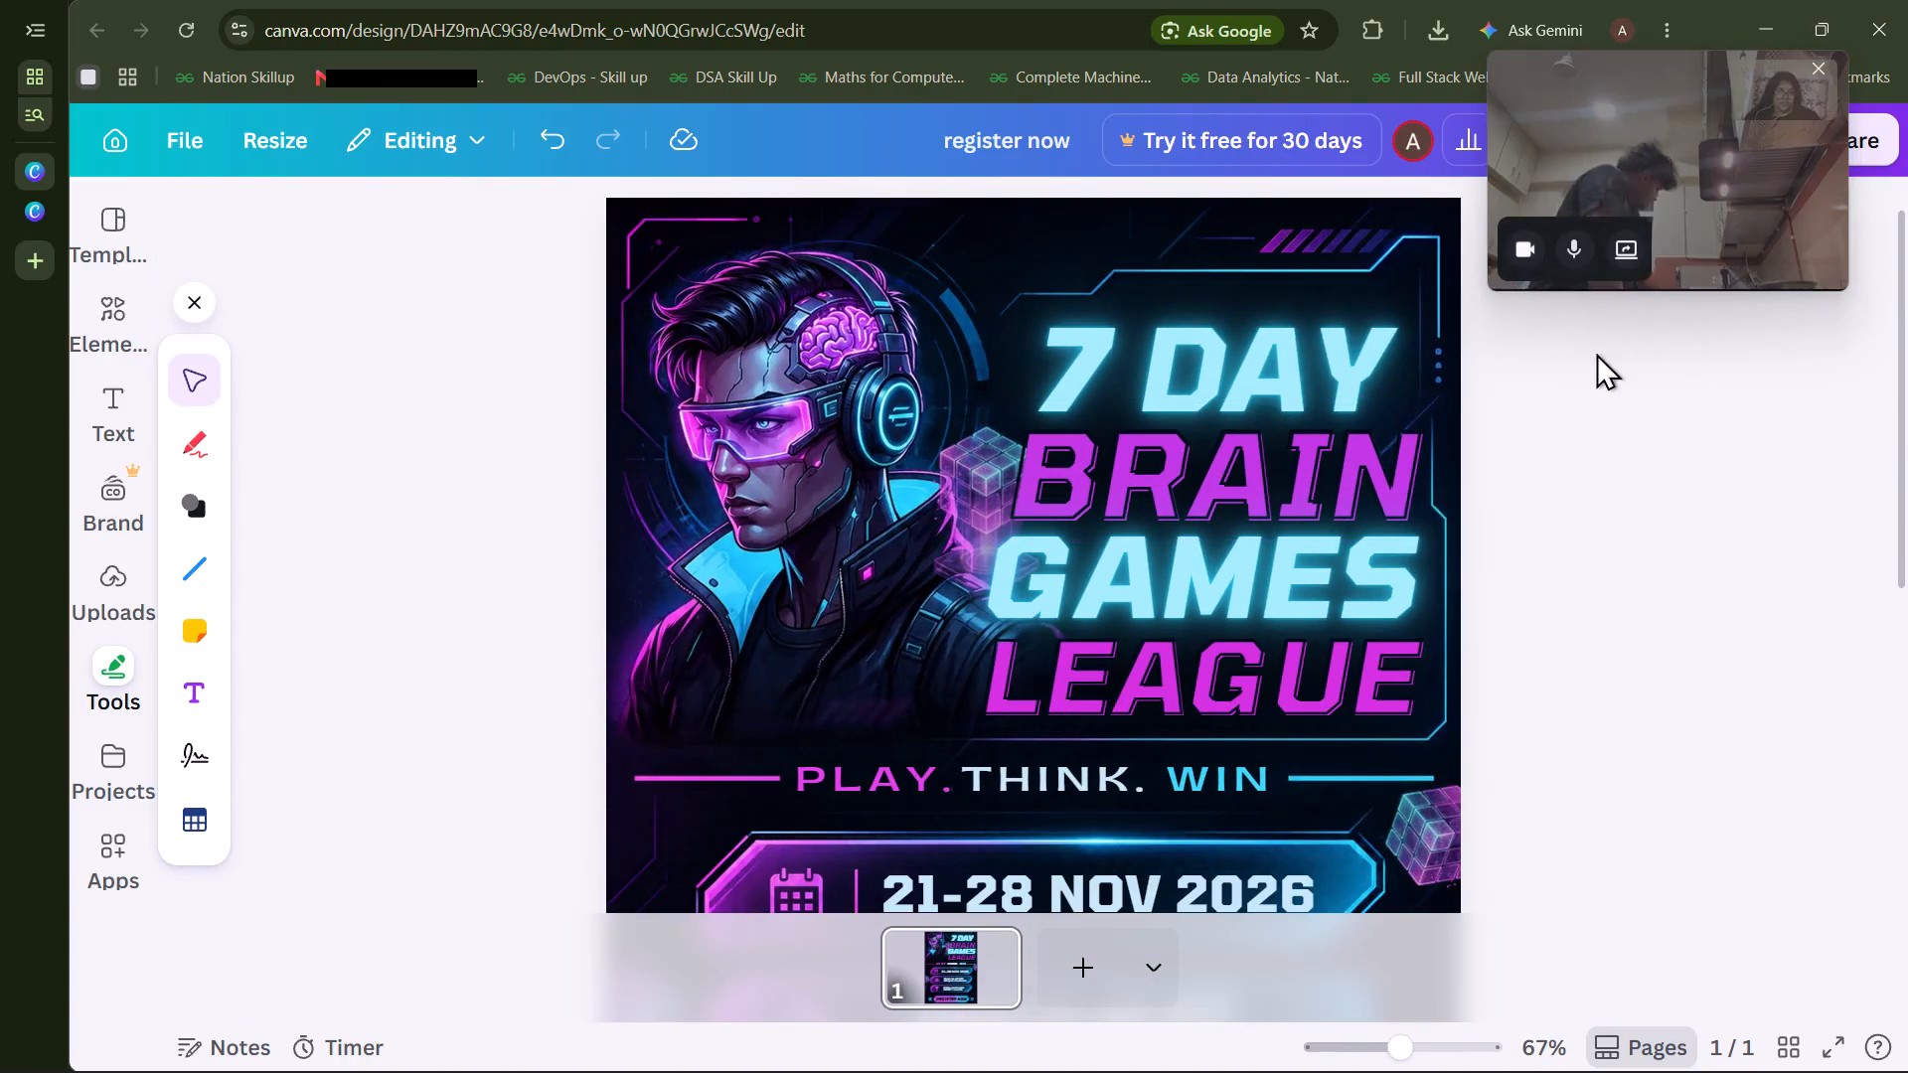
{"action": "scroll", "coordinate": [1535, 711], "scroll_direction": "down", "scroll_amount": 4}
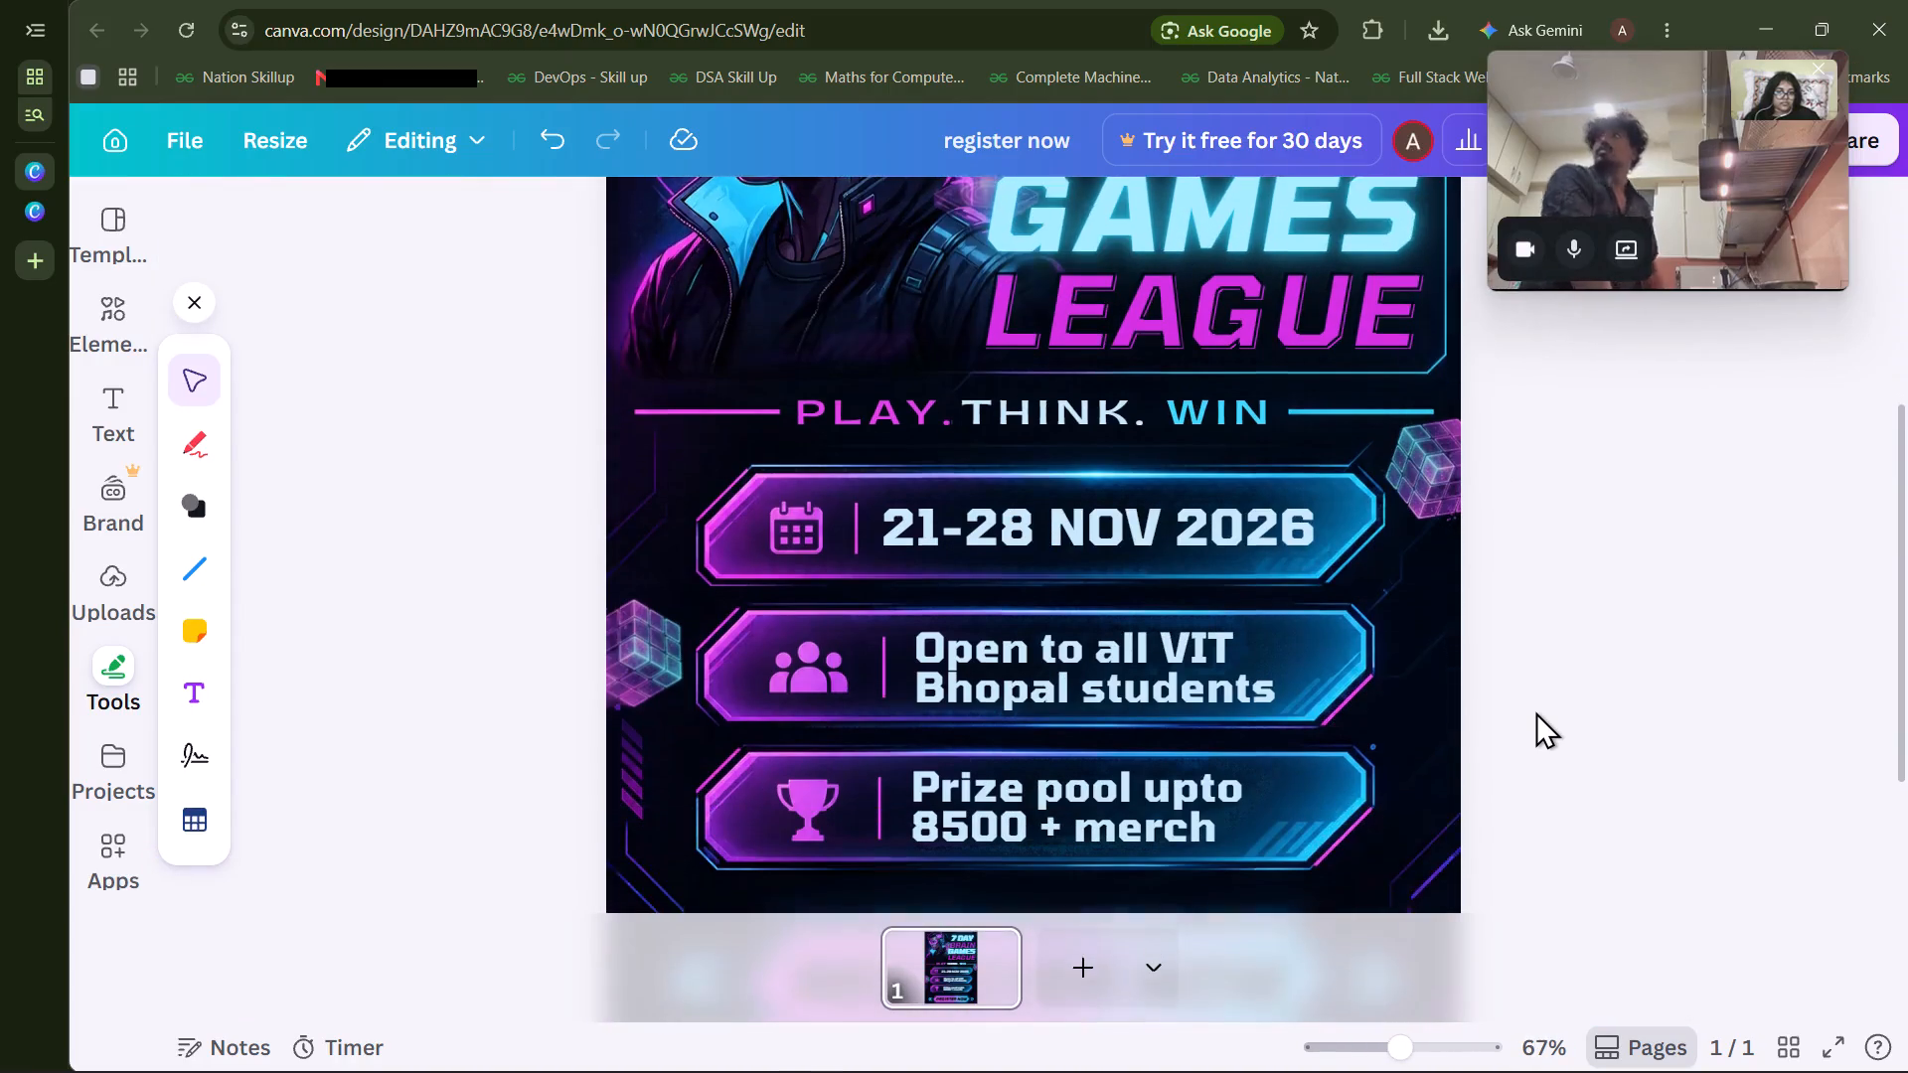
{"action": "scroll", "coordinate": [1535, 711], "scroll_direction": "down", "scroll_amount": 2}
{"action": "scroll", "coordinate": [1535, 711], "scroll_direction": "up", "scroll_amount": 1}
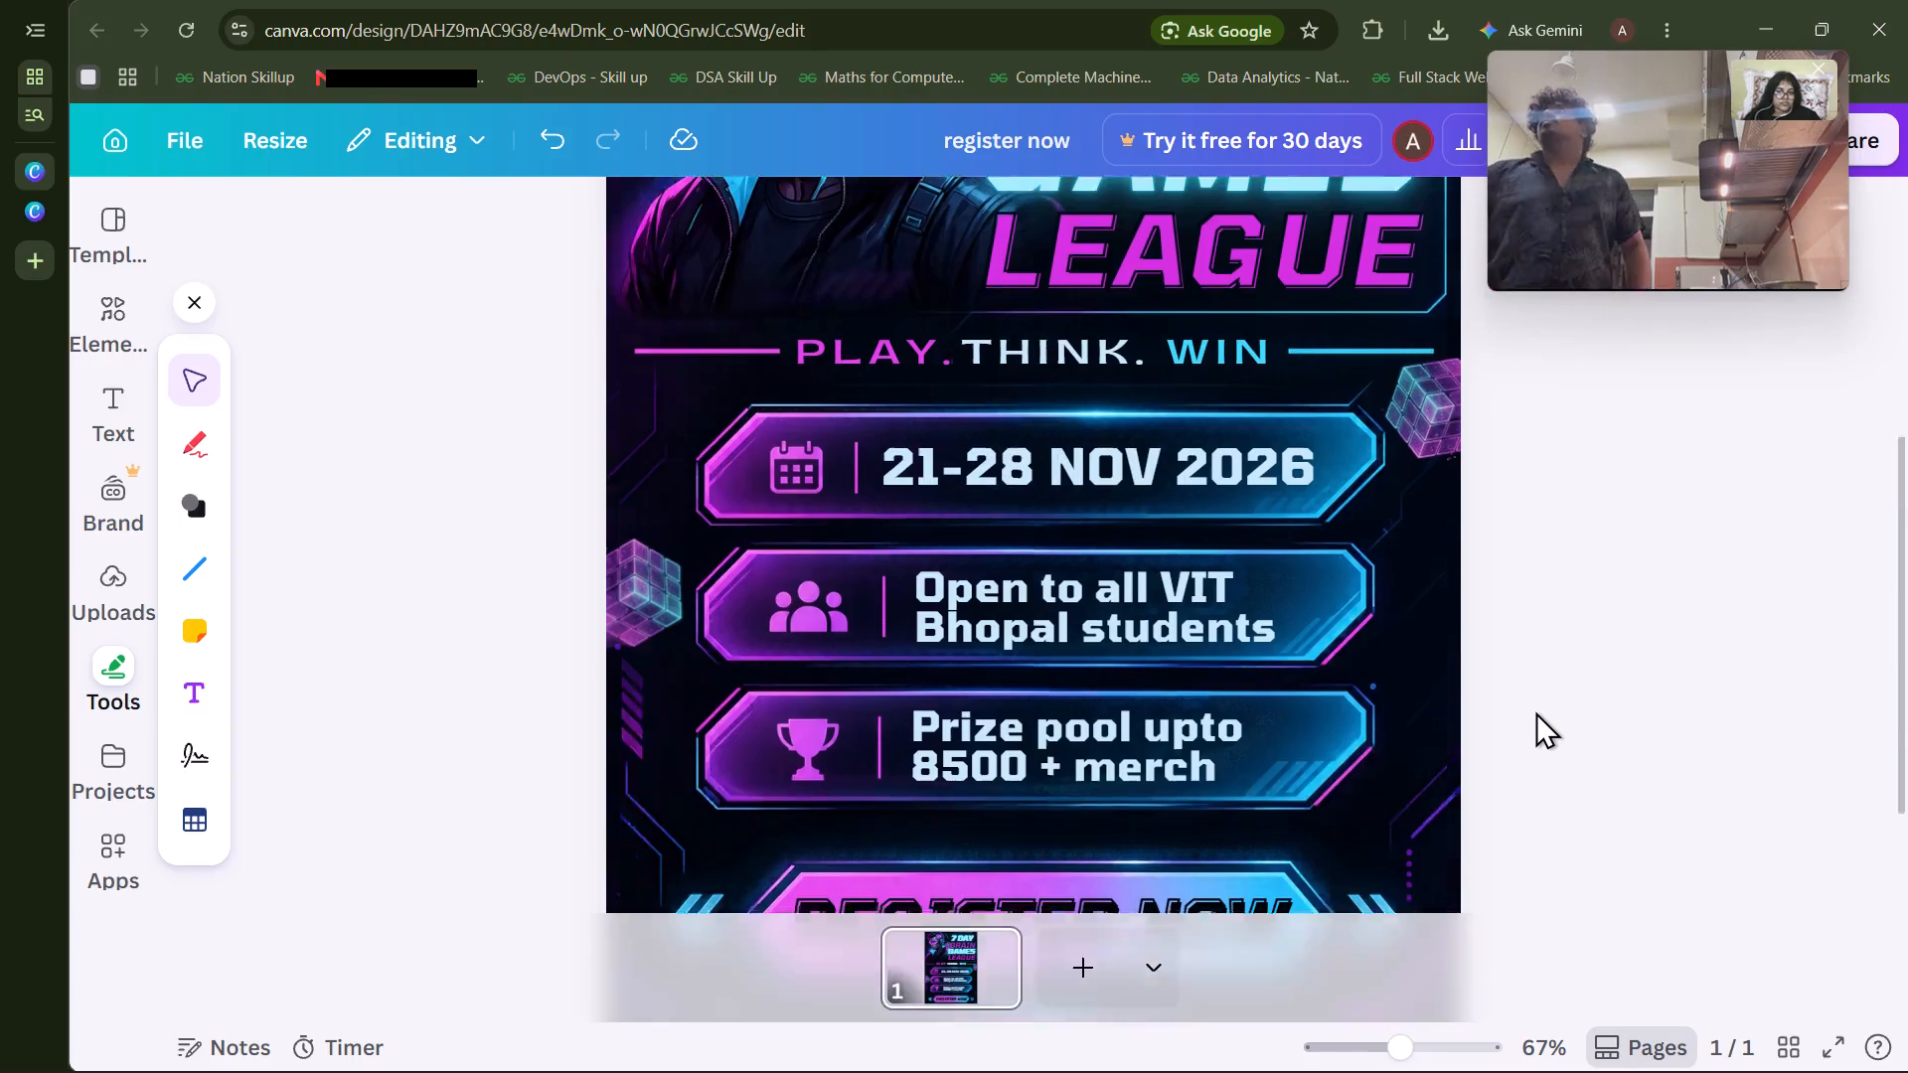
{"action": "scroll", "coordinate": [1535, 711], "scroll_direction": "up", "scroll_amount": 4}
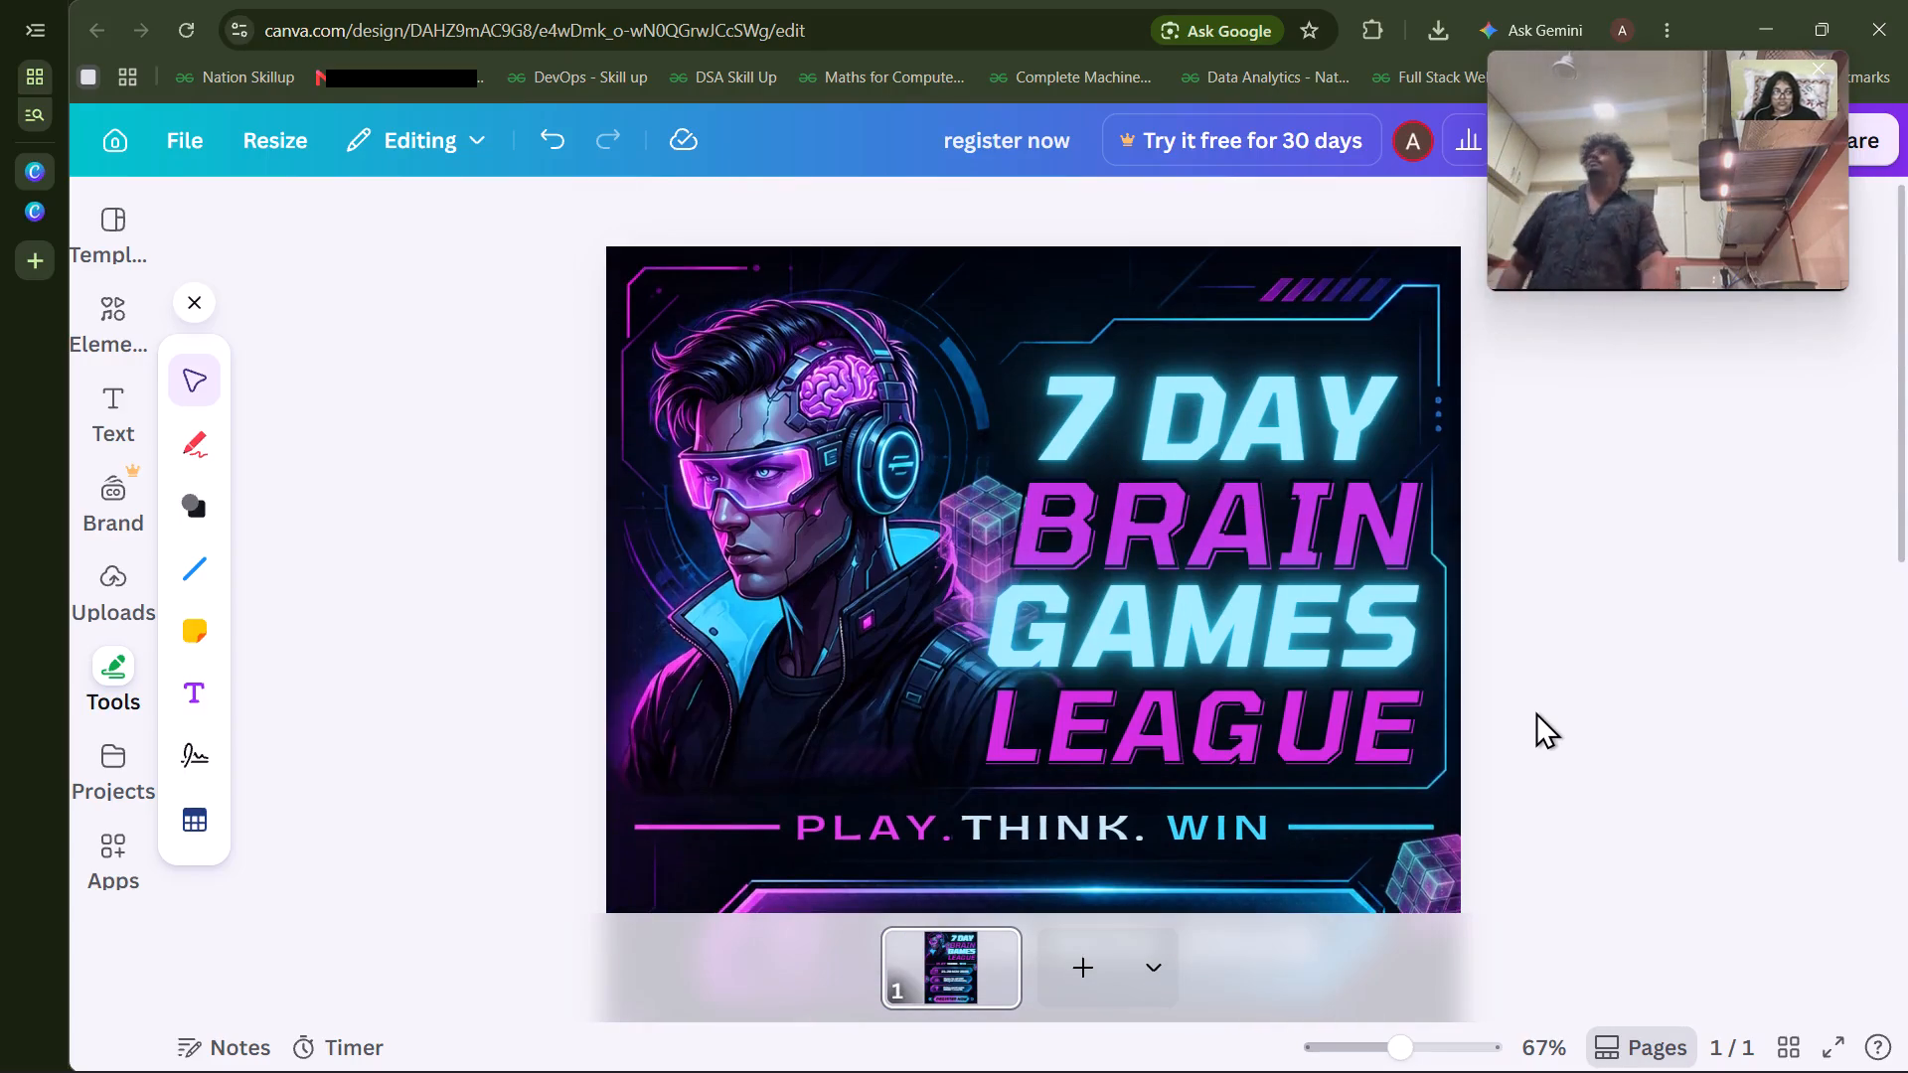
Search the elements for "brain games", show all graphics, and add the black-and-white facing-away heads with the brain bulb to the poster.
{"action": "left_click", "coordinate": [118, 364]}
{"action": "left_click", "coordinate": [287, 246]}
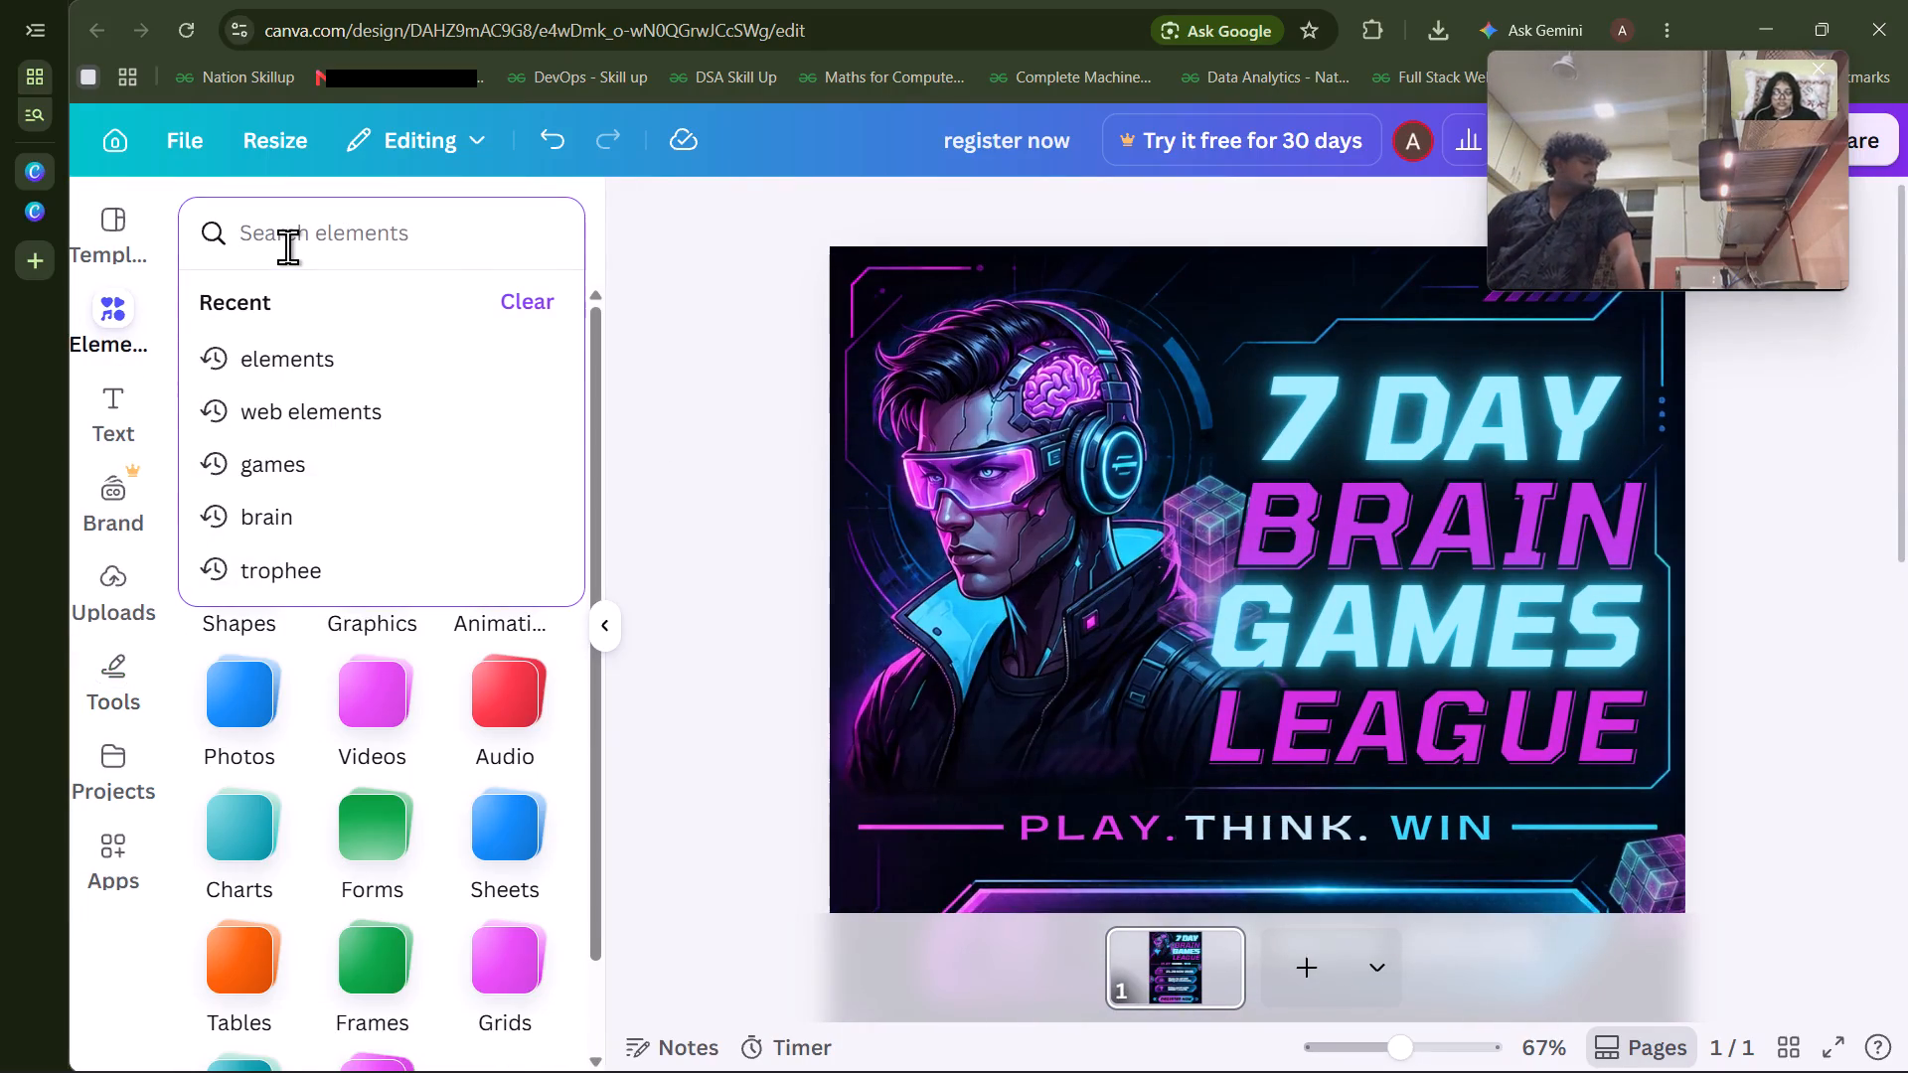
{"action": "type", "text": "brain games"}
{"action": "key", "text": "Return"}
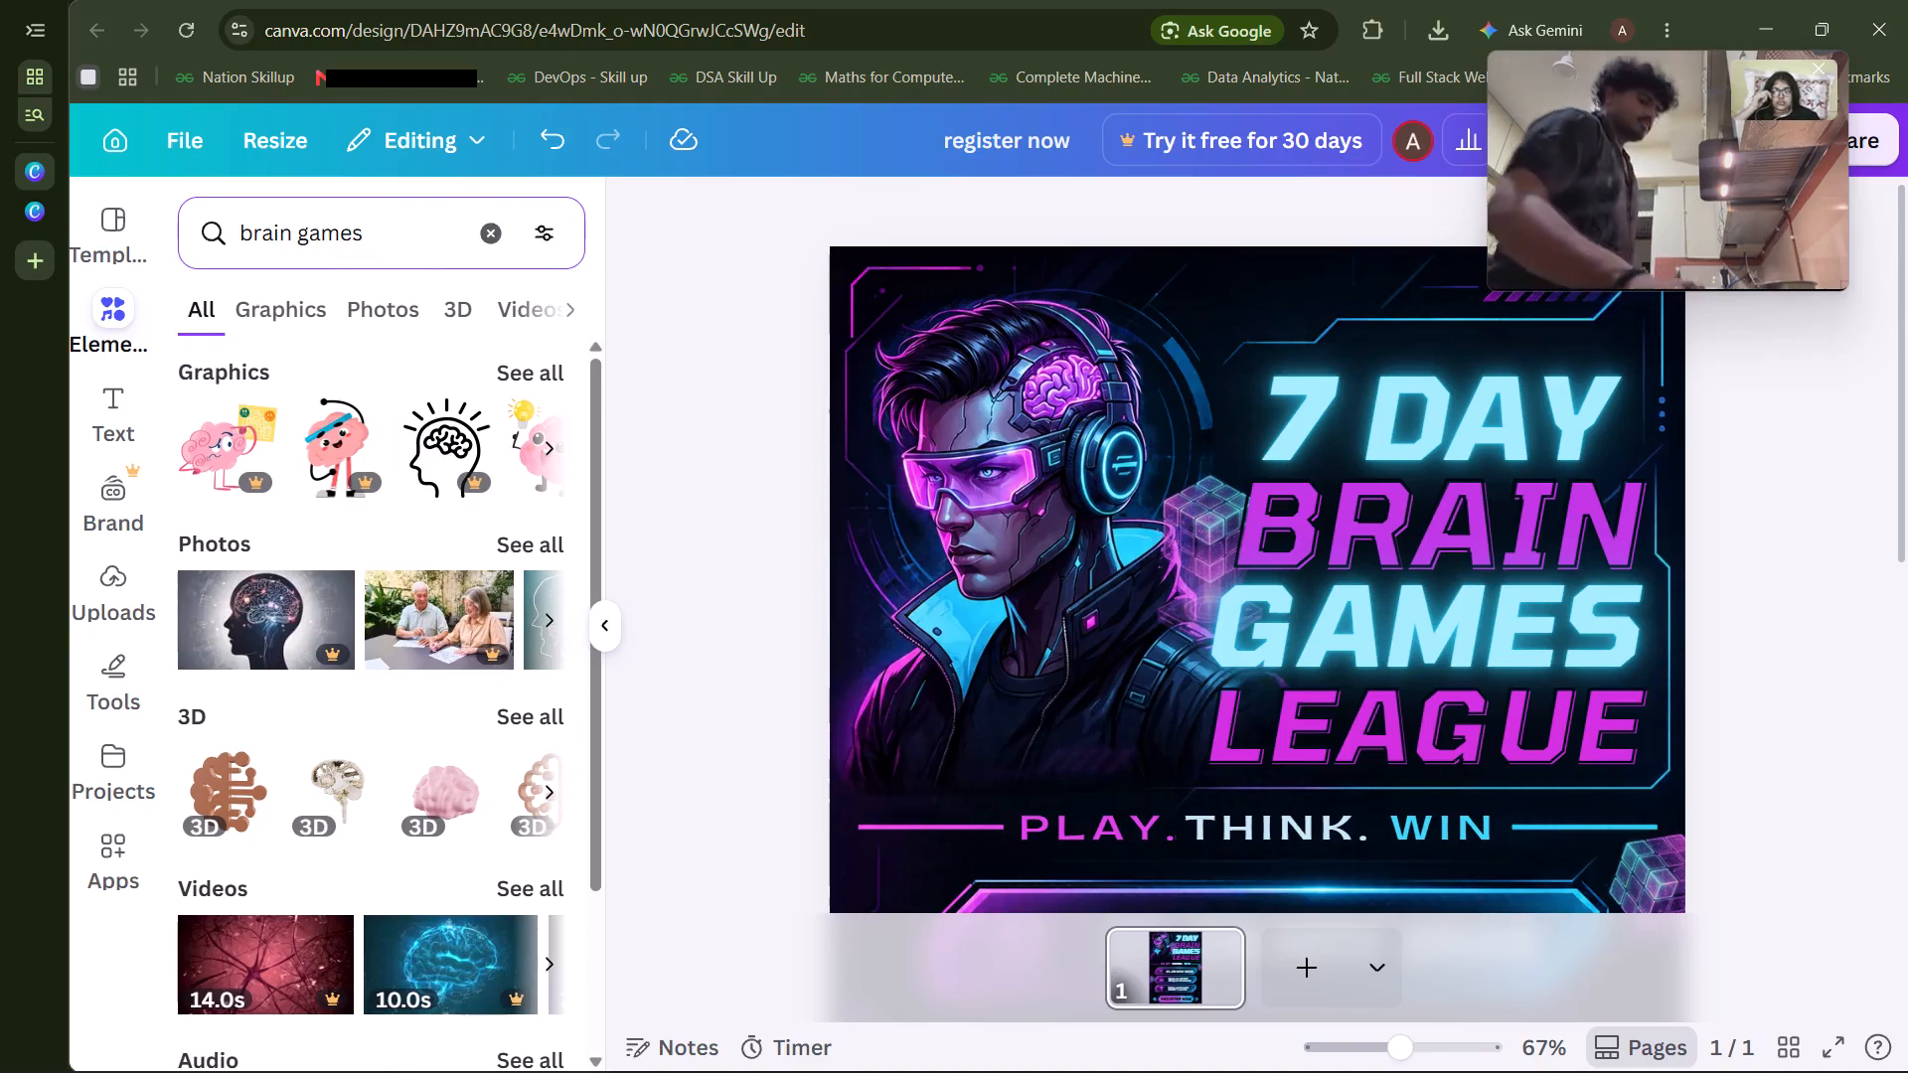
{"action": "scroll", "coordinate": [477, 546], "scroll_direction": "down", "scroll_amount": 3}
{"action": "scroll", "coordinate": [477, 546], "scroll_direction": "up", "scroll_amount": 3}
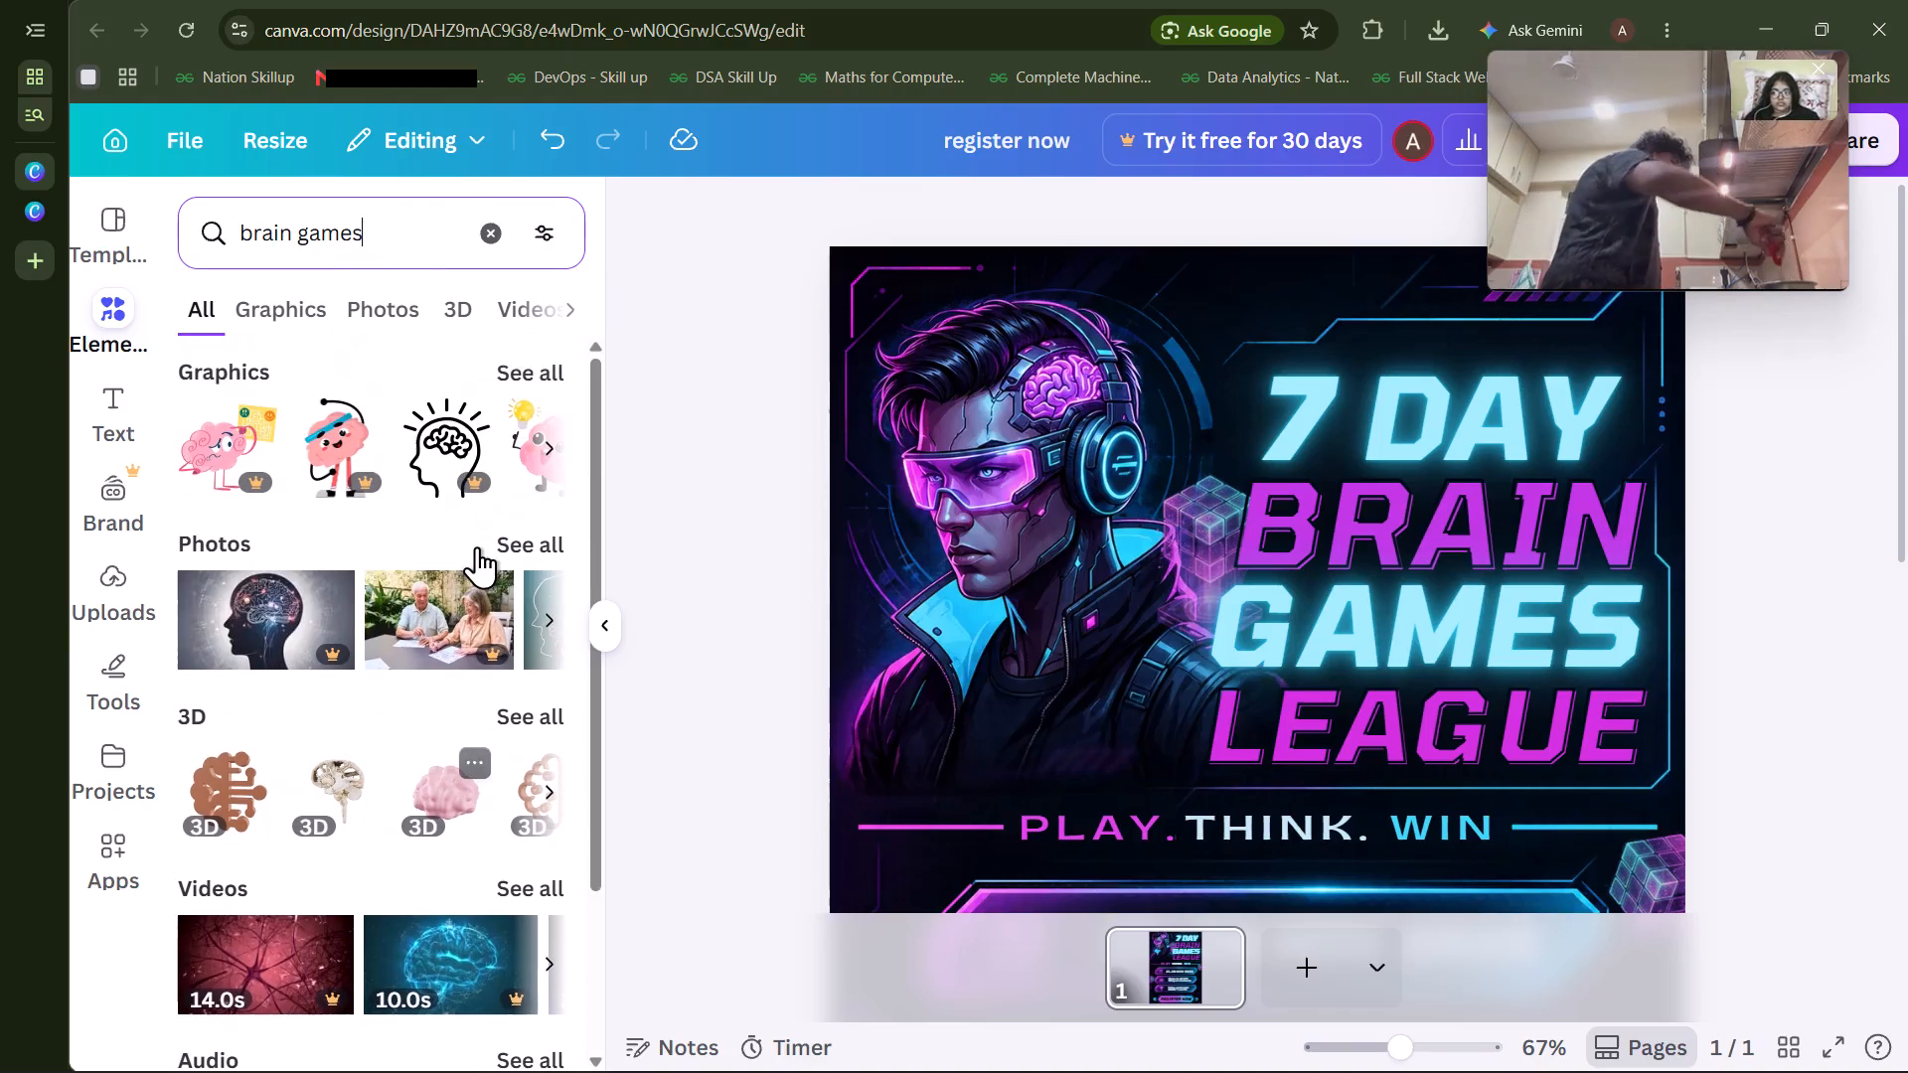
{"action": "left_click", "coordinate": [523, 371]}
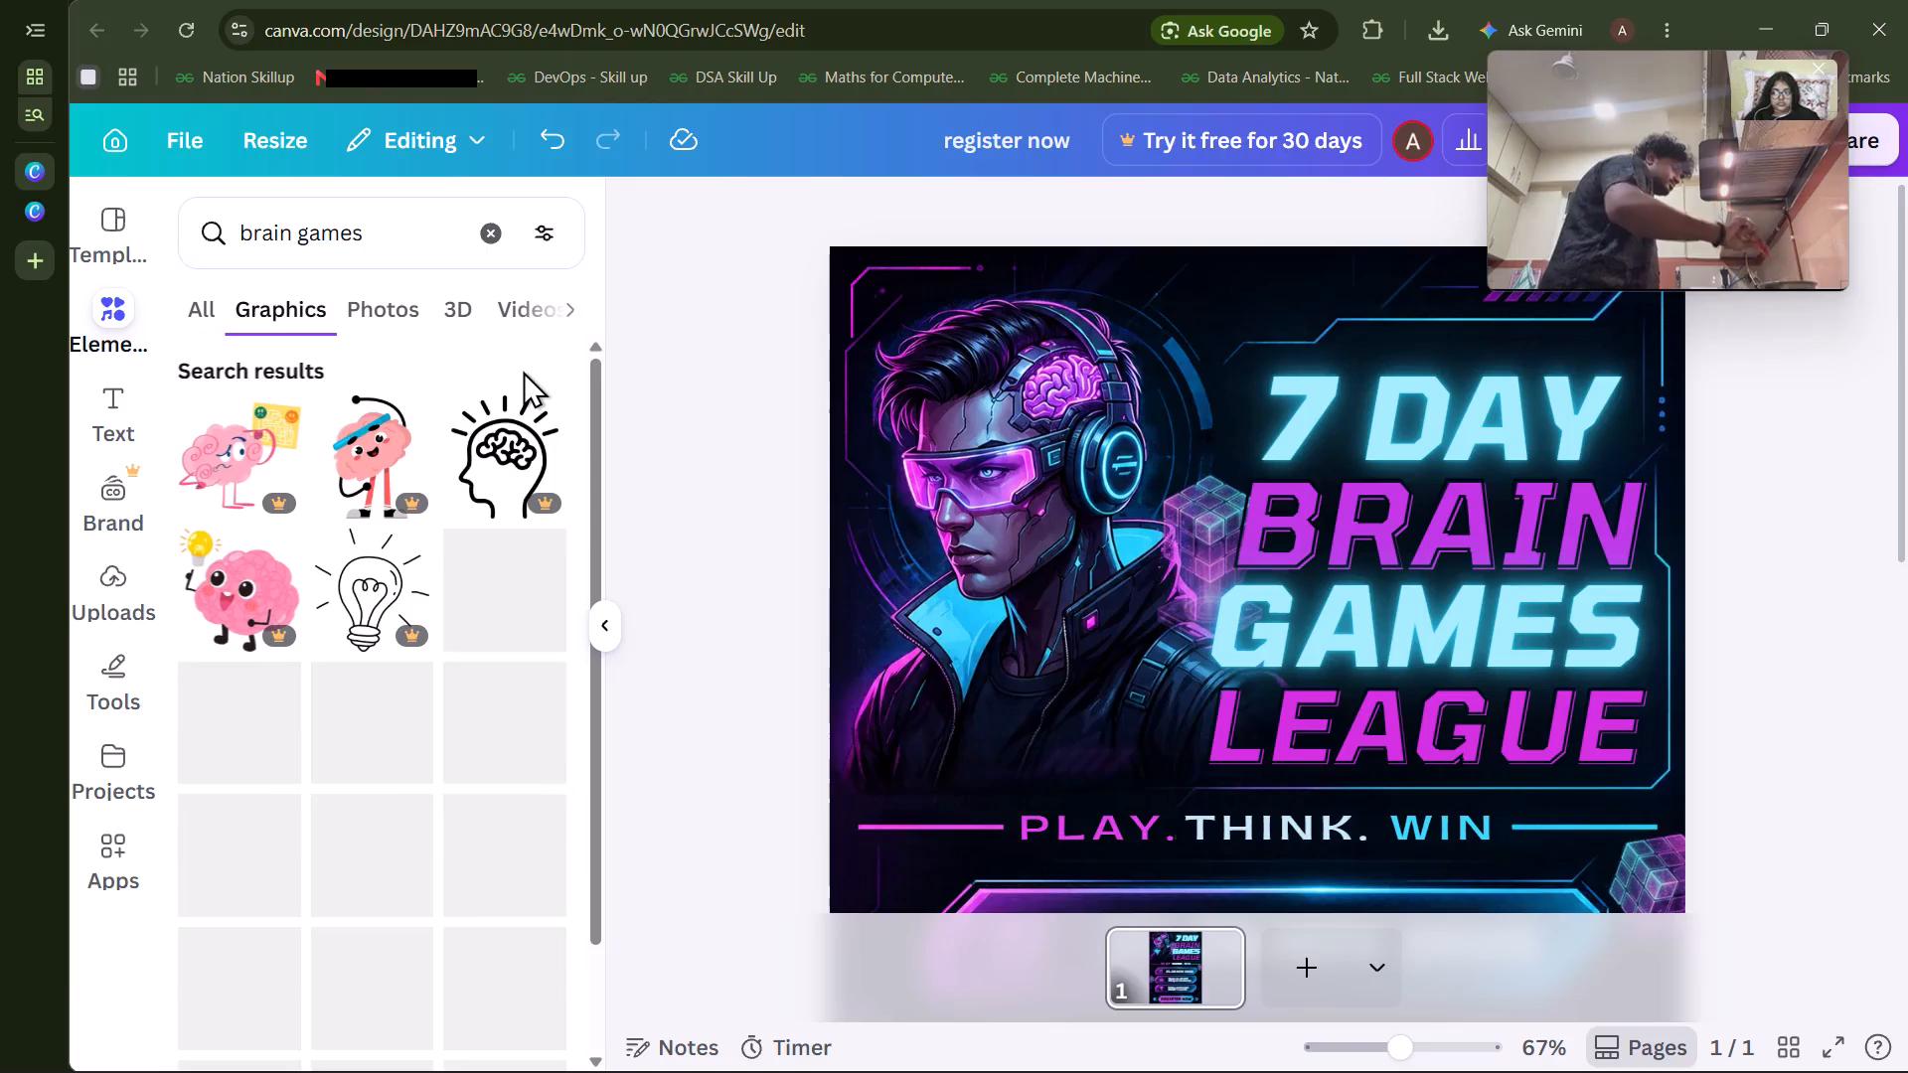
{"action": "scroll", "coordinate": [382, 788], "scroll_direction": "down", "scroll_amount": 1}
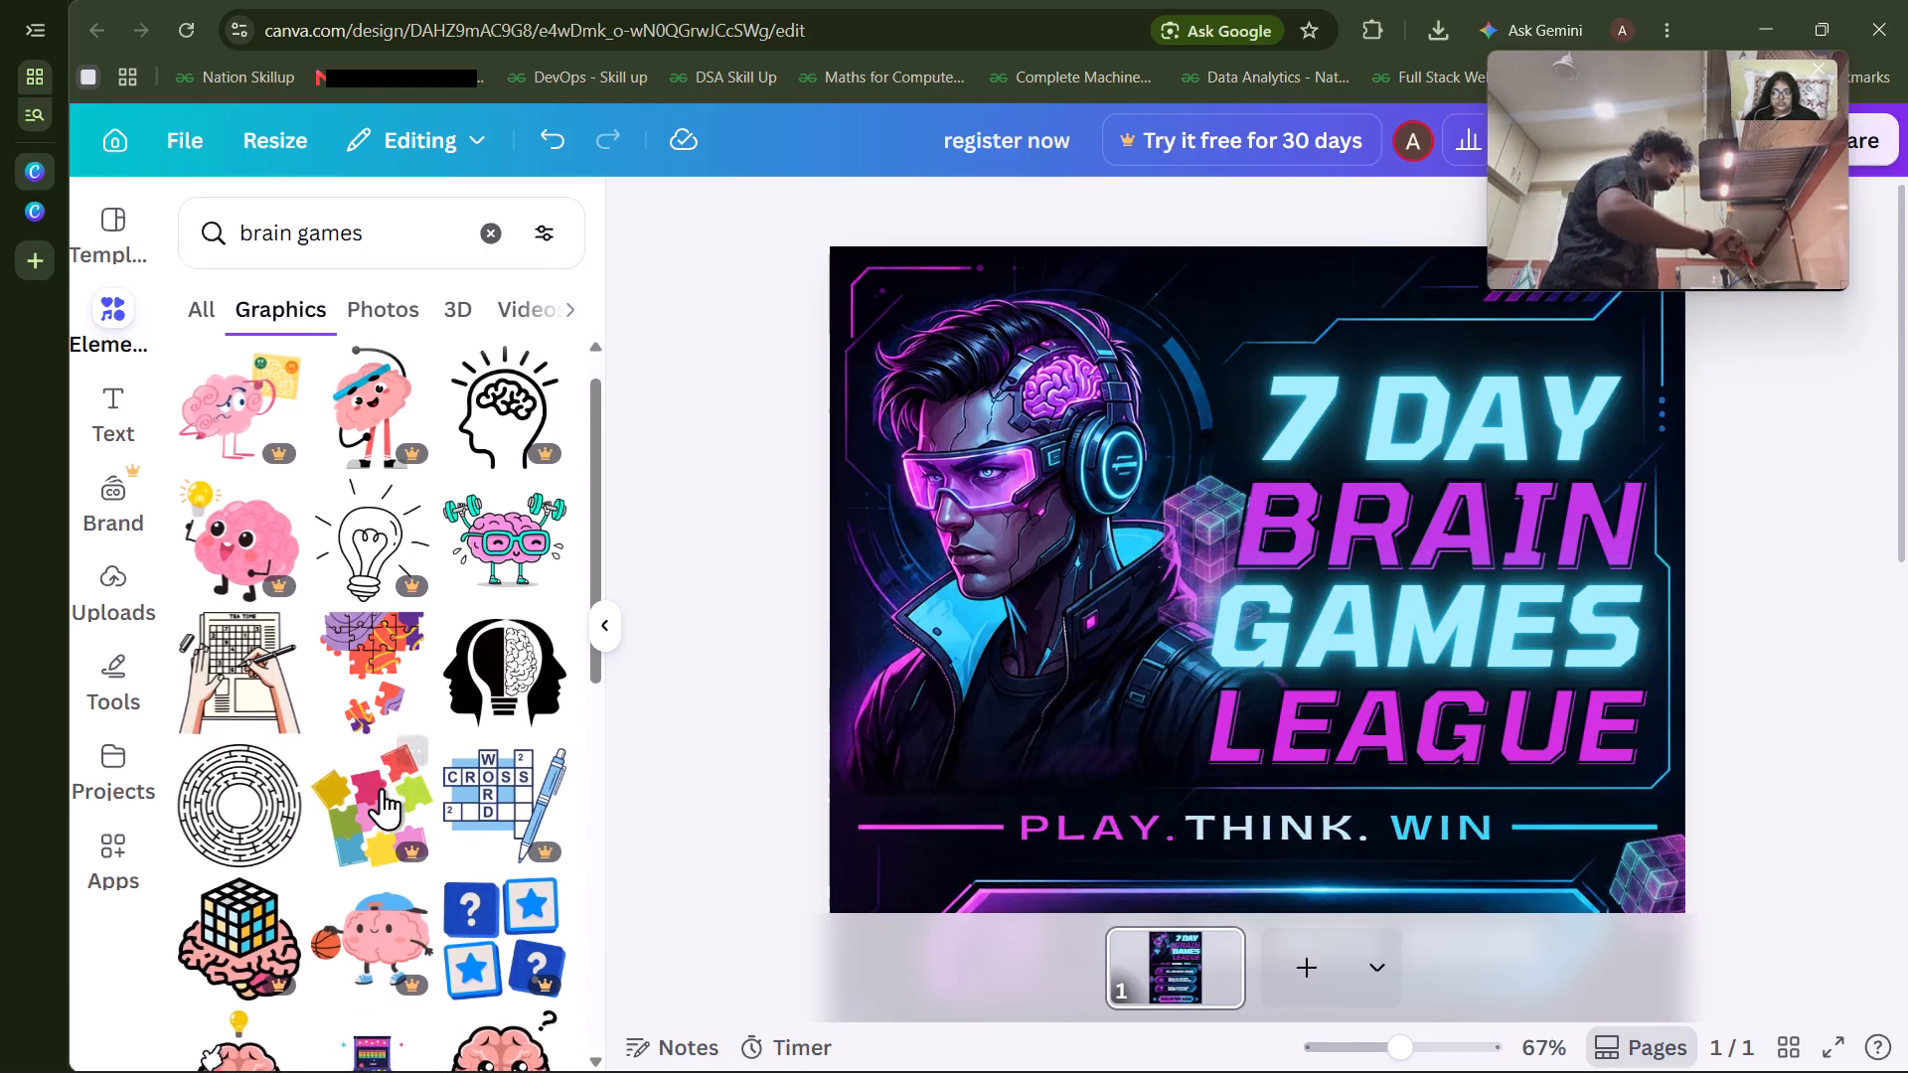
{"action": "scroll", "coordinate": [382, 788], "scroll_direction": "down", "scroll_amount": 1}
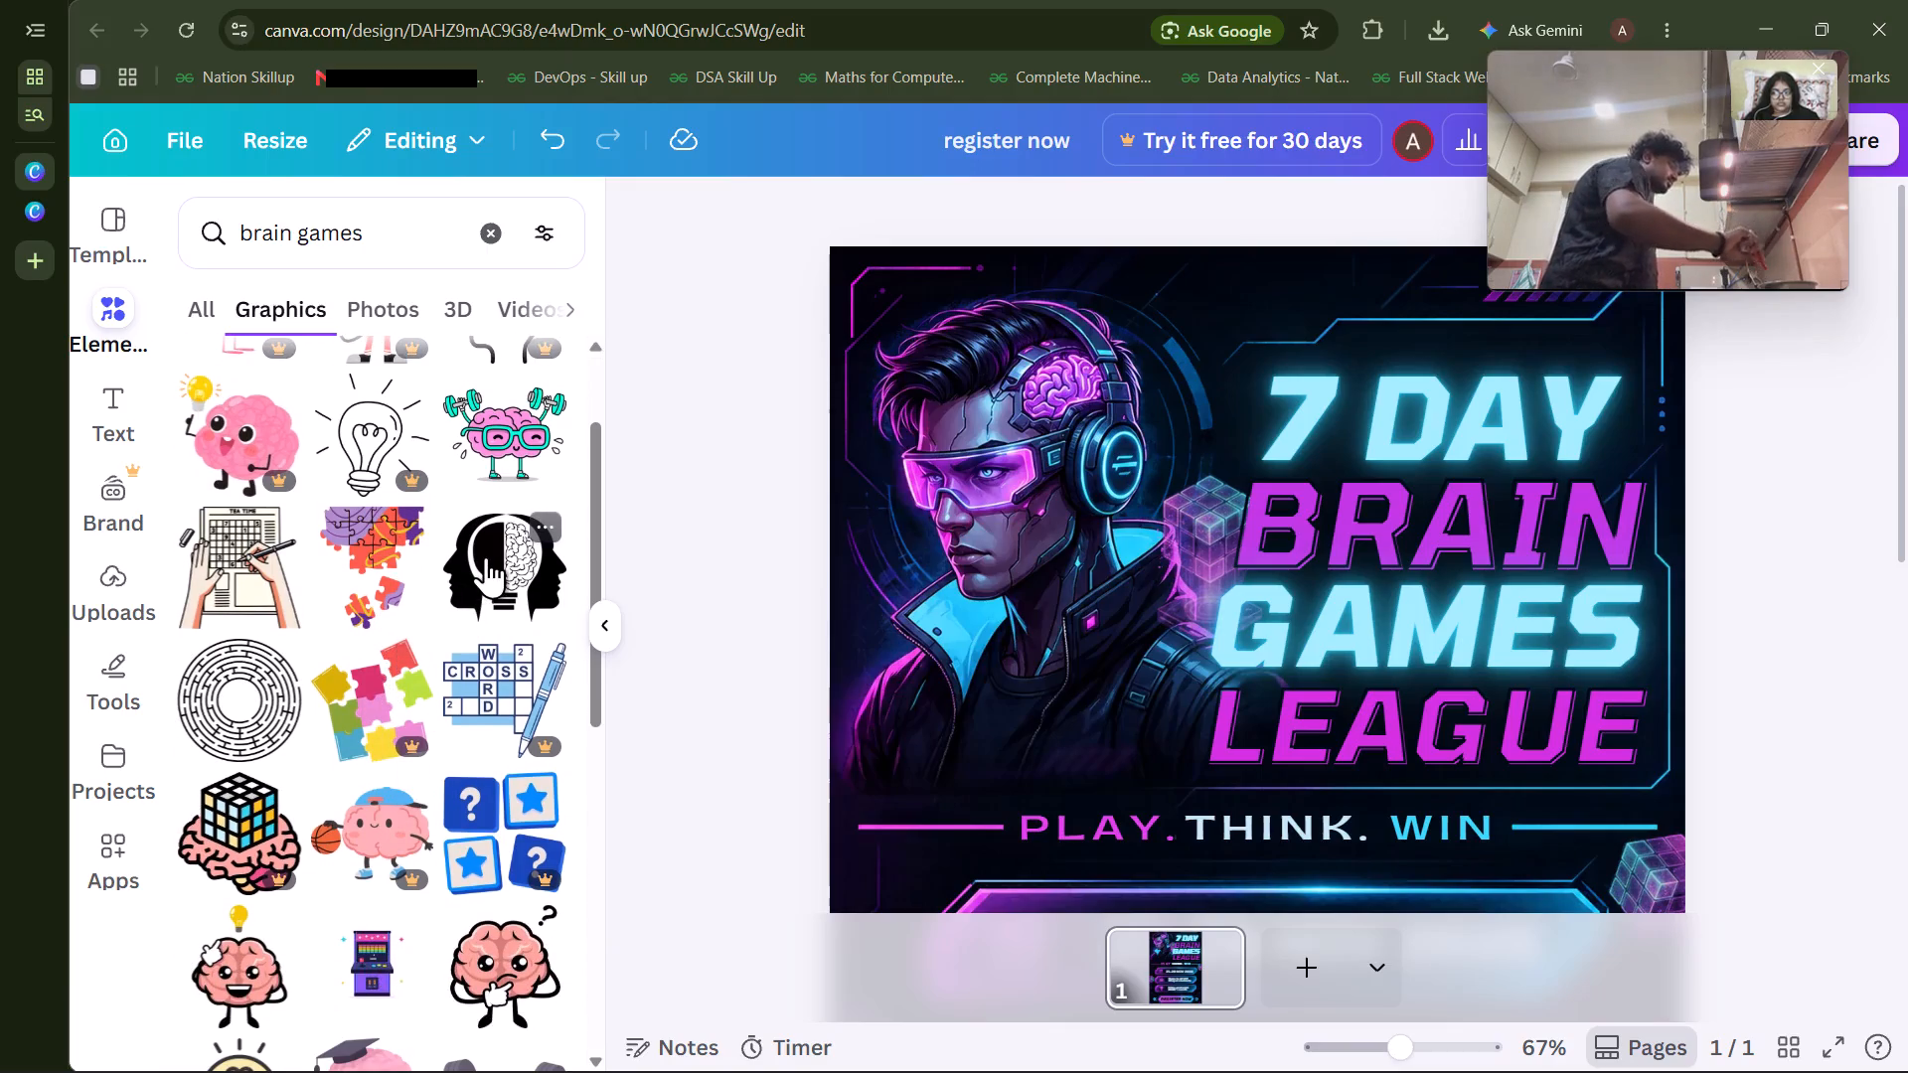
{"action": "left_click", "coordinate": [486, 556]}
Recolor all four editable colors of the two-heads graphic to the design's Vivid azure, #3dd8fc.
{"action": "scroll", "coordinate": [735, 597], "scroll_direction": "down", "scroll_amount": 1}
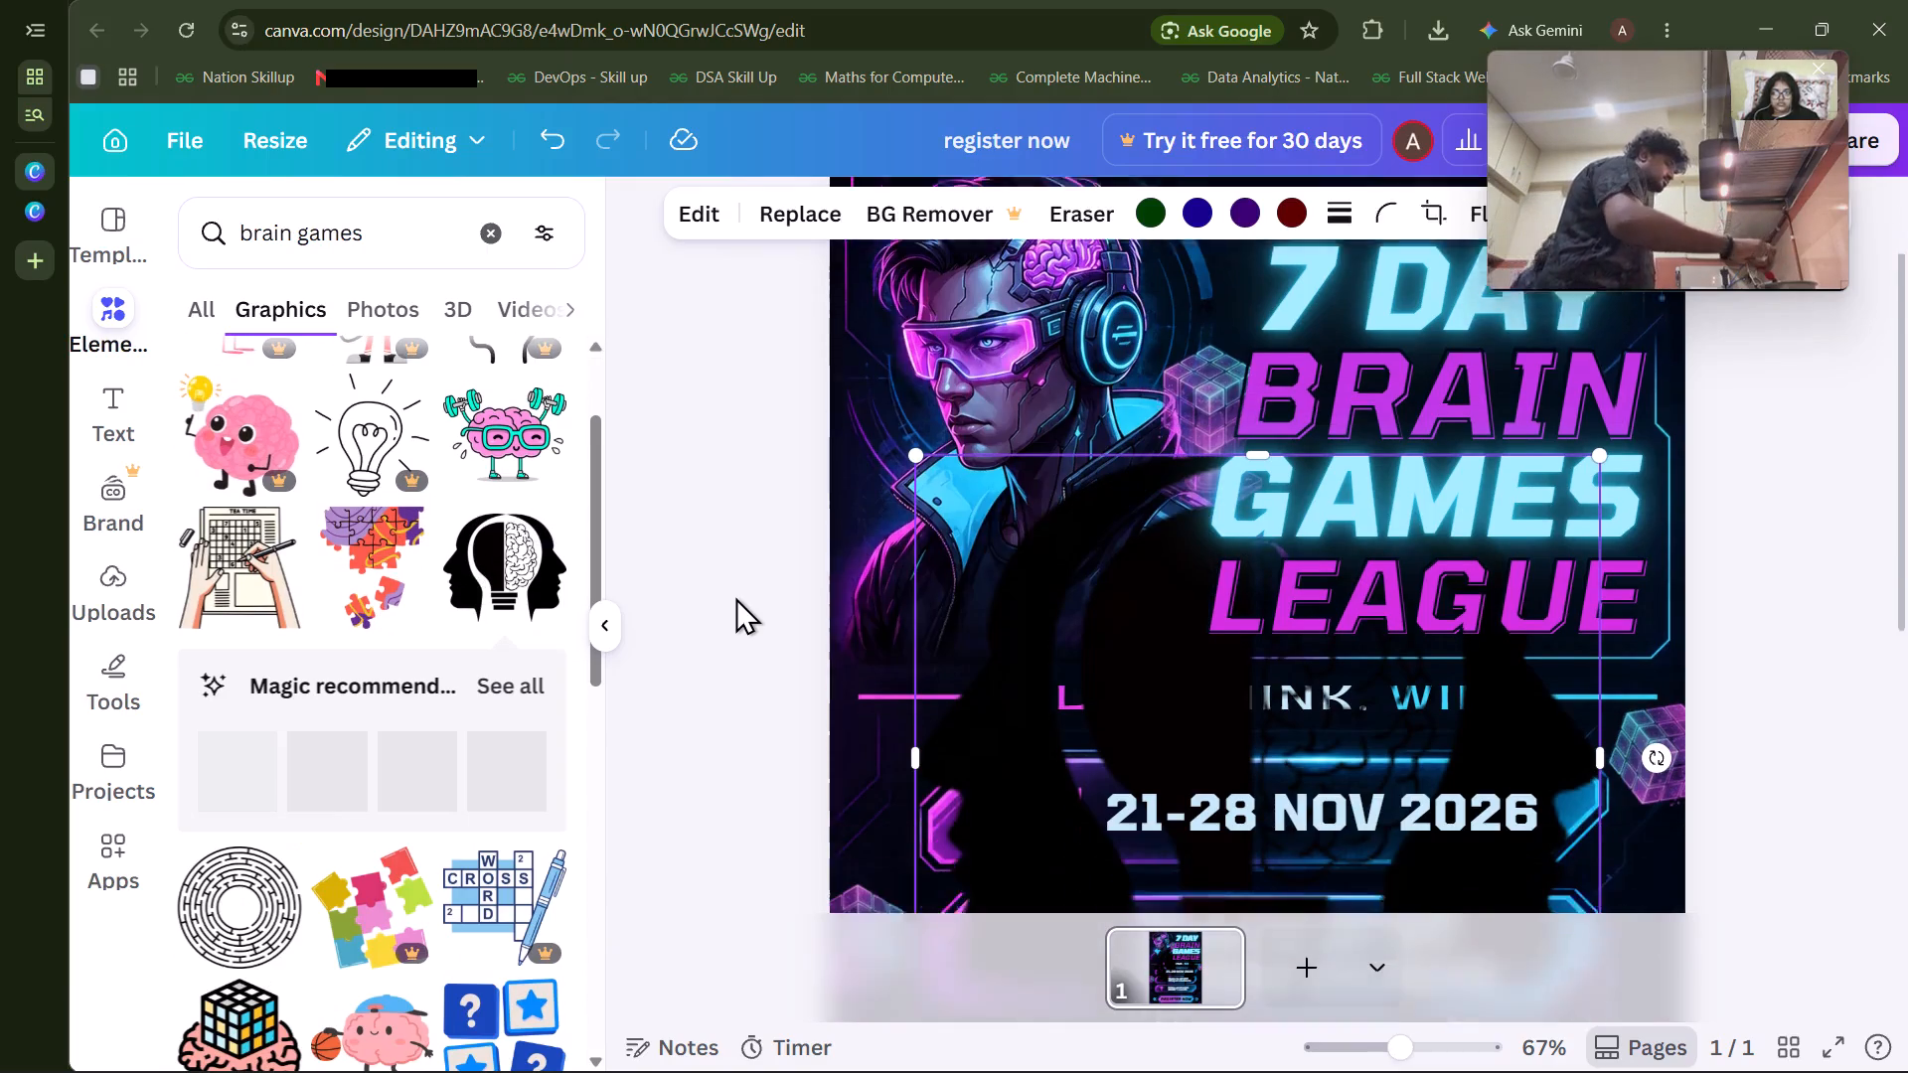
{"action": "scroll", "coordinate": [735, 597], "scroll_direction": "down", "scroll_amount": 1}
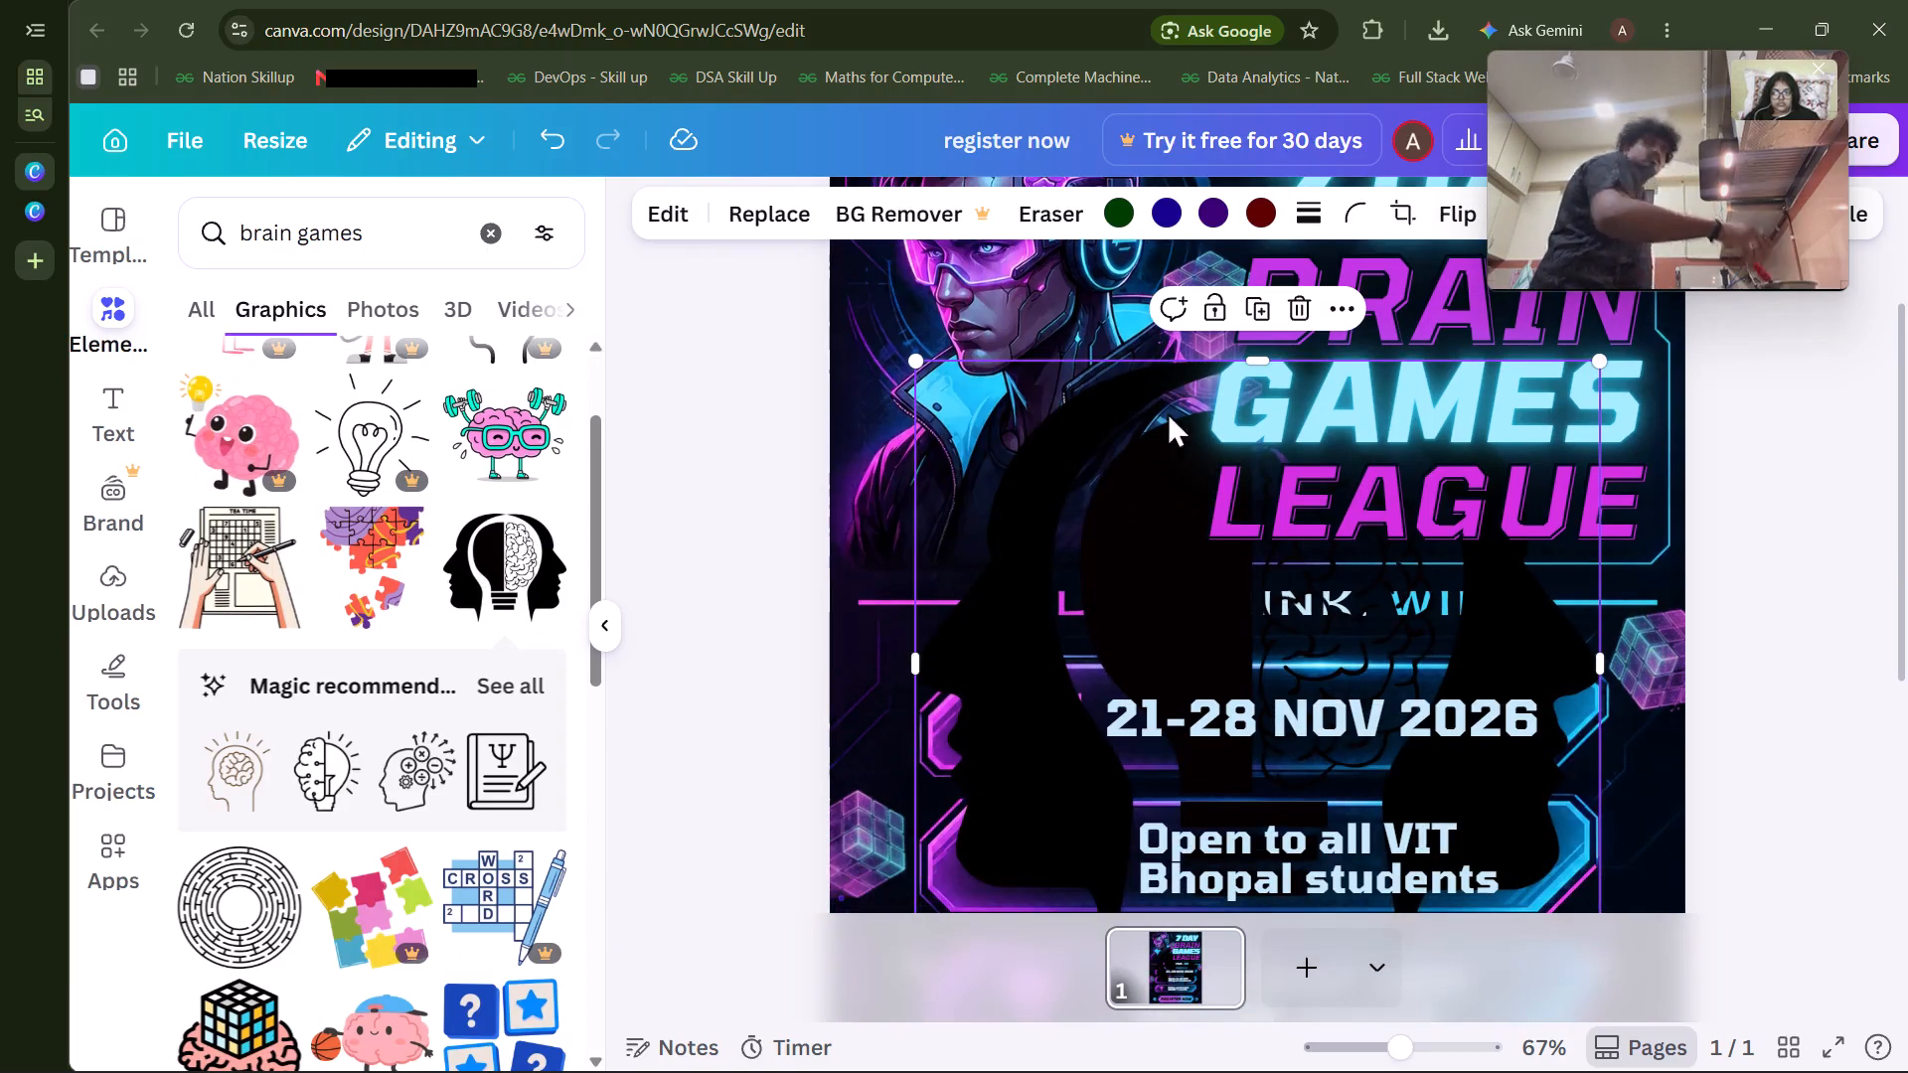
{"action": "left_click", "coordinate": [1267, 208]}
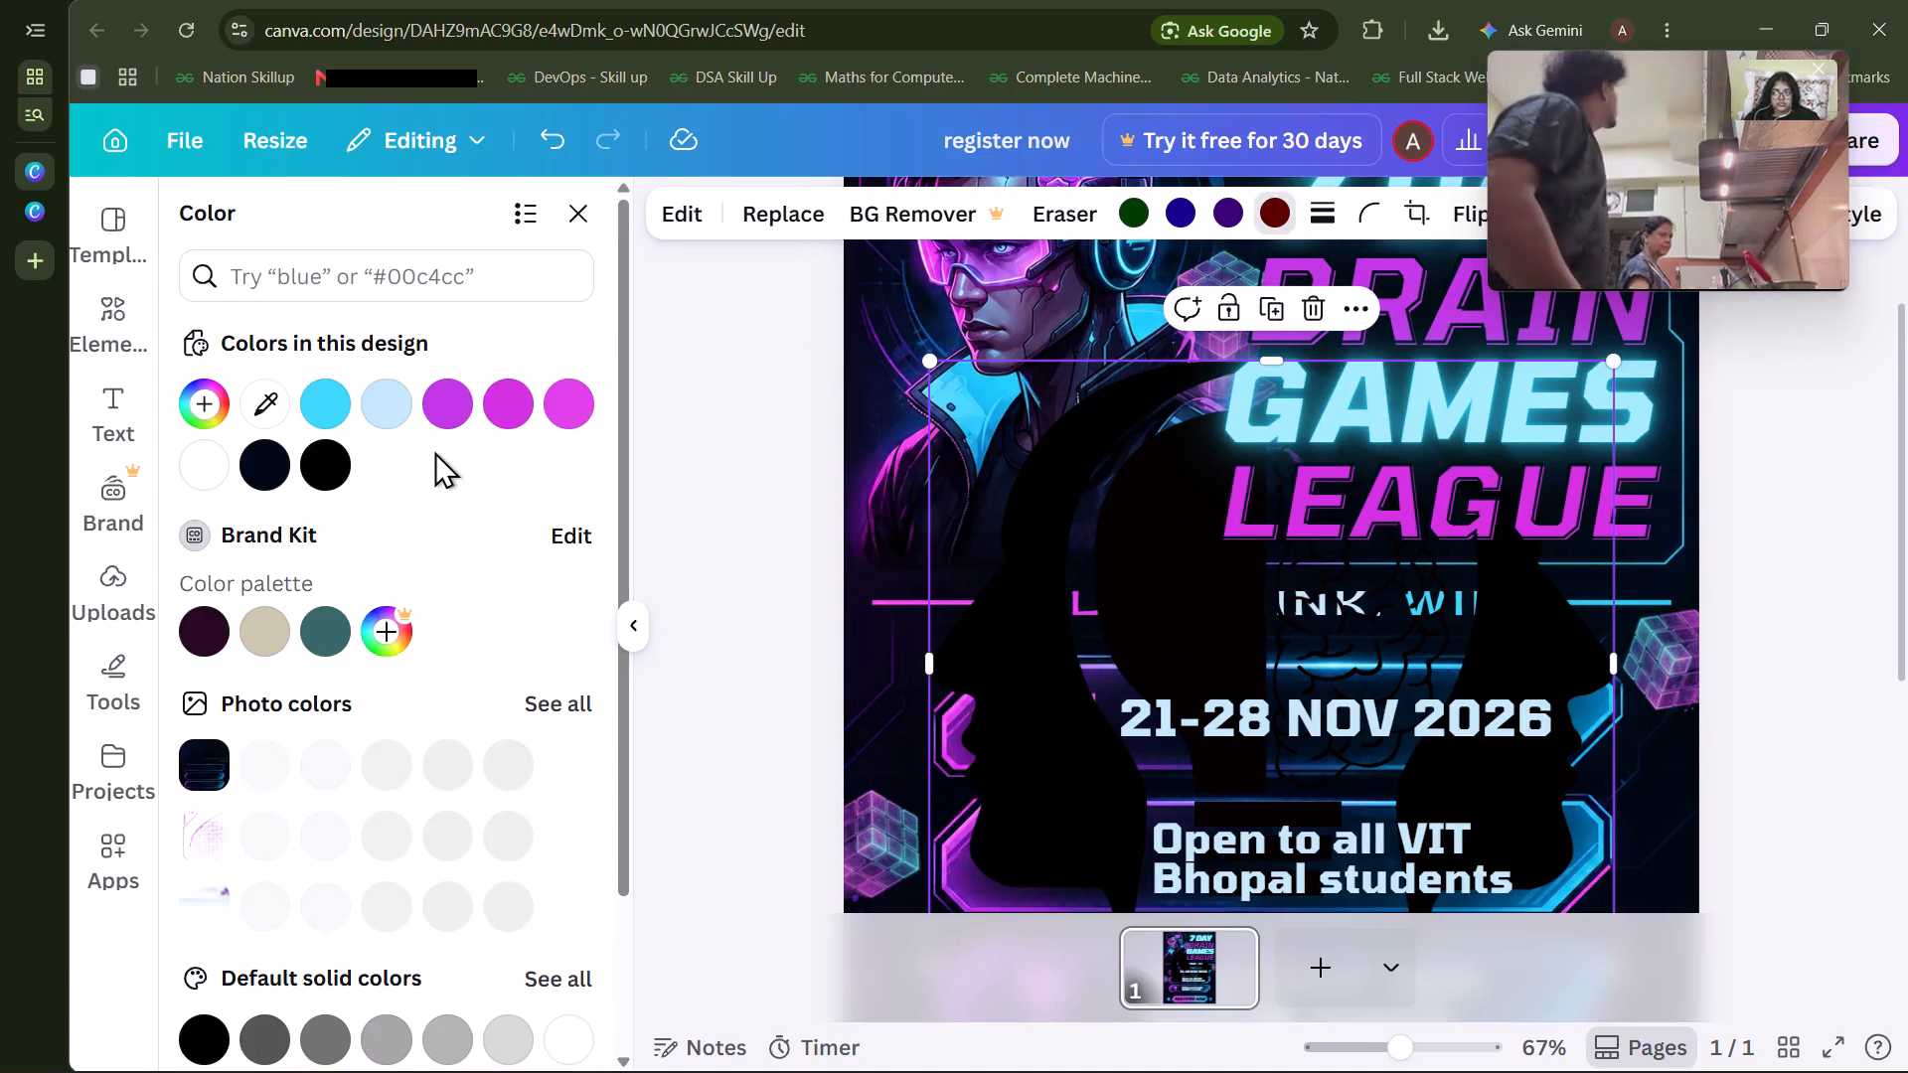
{"action": "left_click", "coordinate": [326, 391]}
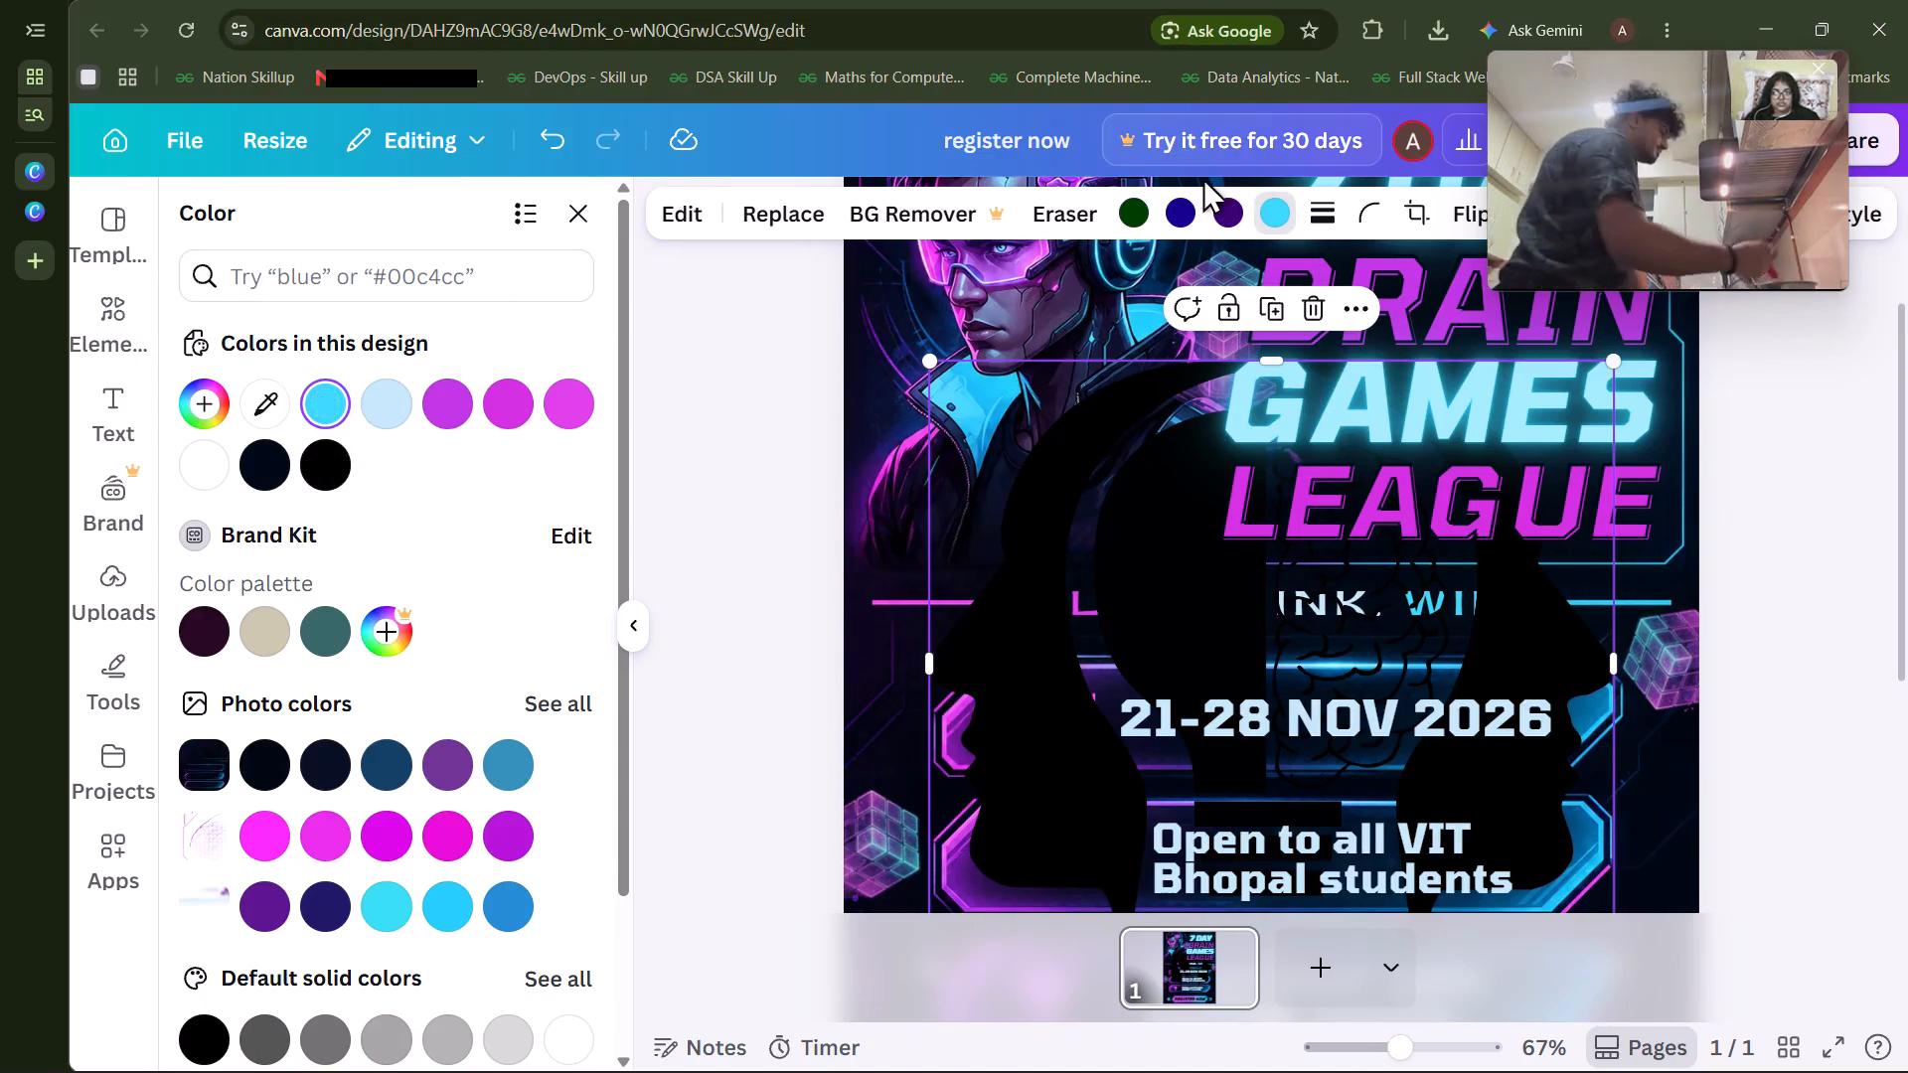
{"action": "left_click", "coordinate": [1140, 211]}
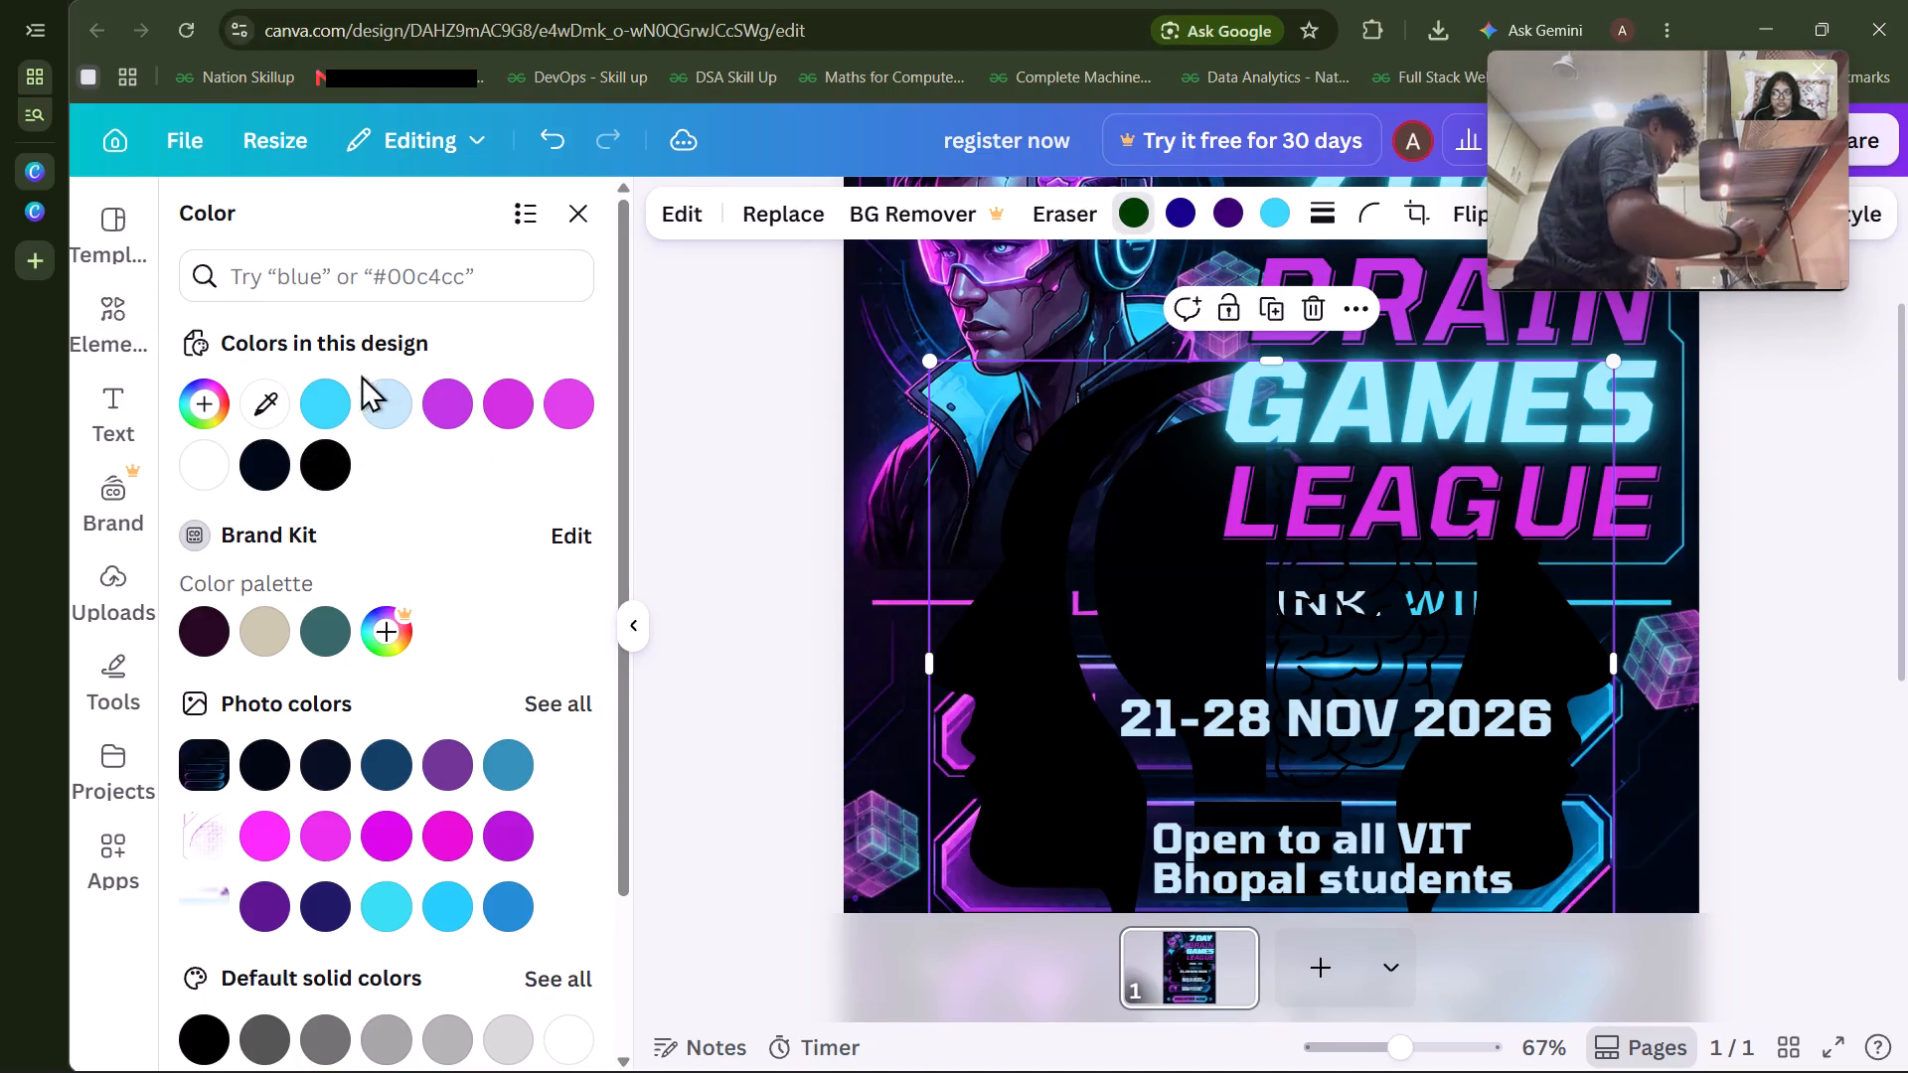
{"action": "left_click", "coordinate": [330, 413]}
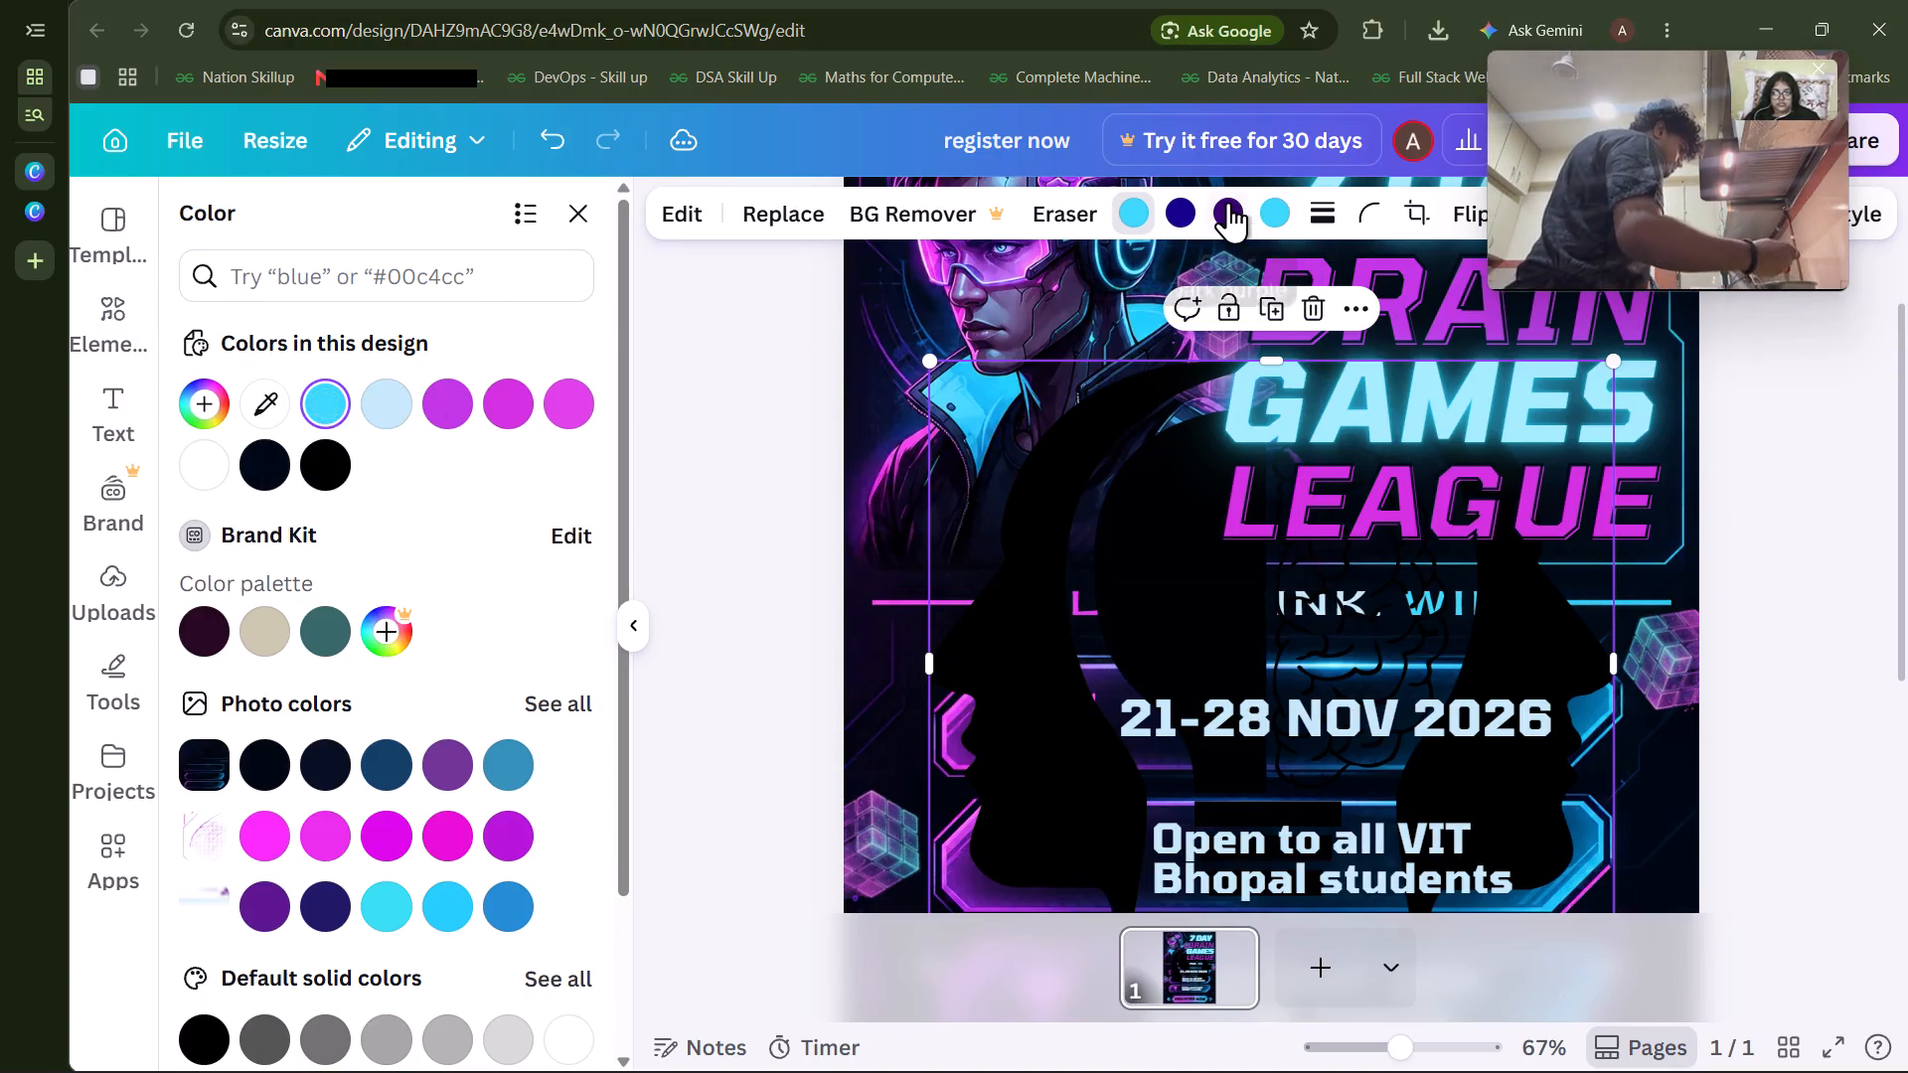
{"action": "left_click", "coordinate": [1228, 202]}
{"action": "left_click", "coordinate": [323, 392]}
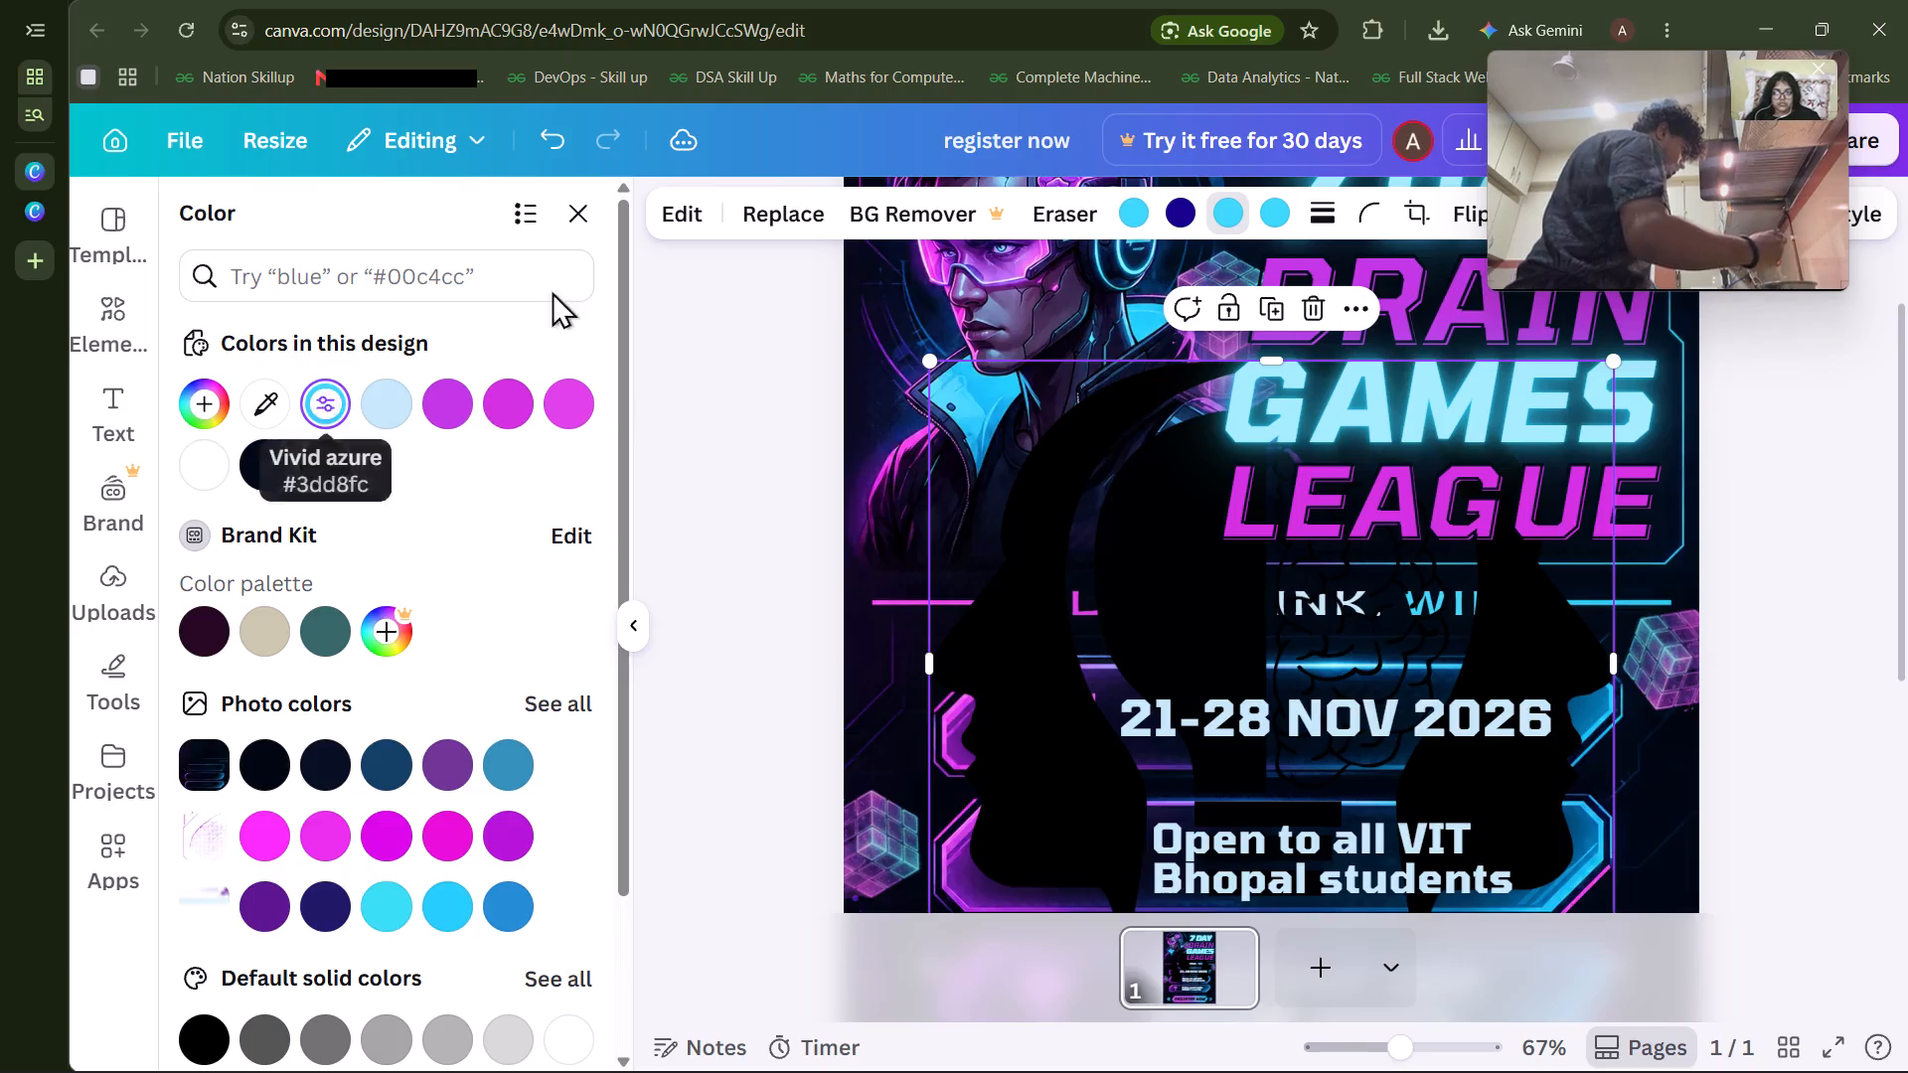
{"action": "left_click", "coordinate": [1176, 194]}
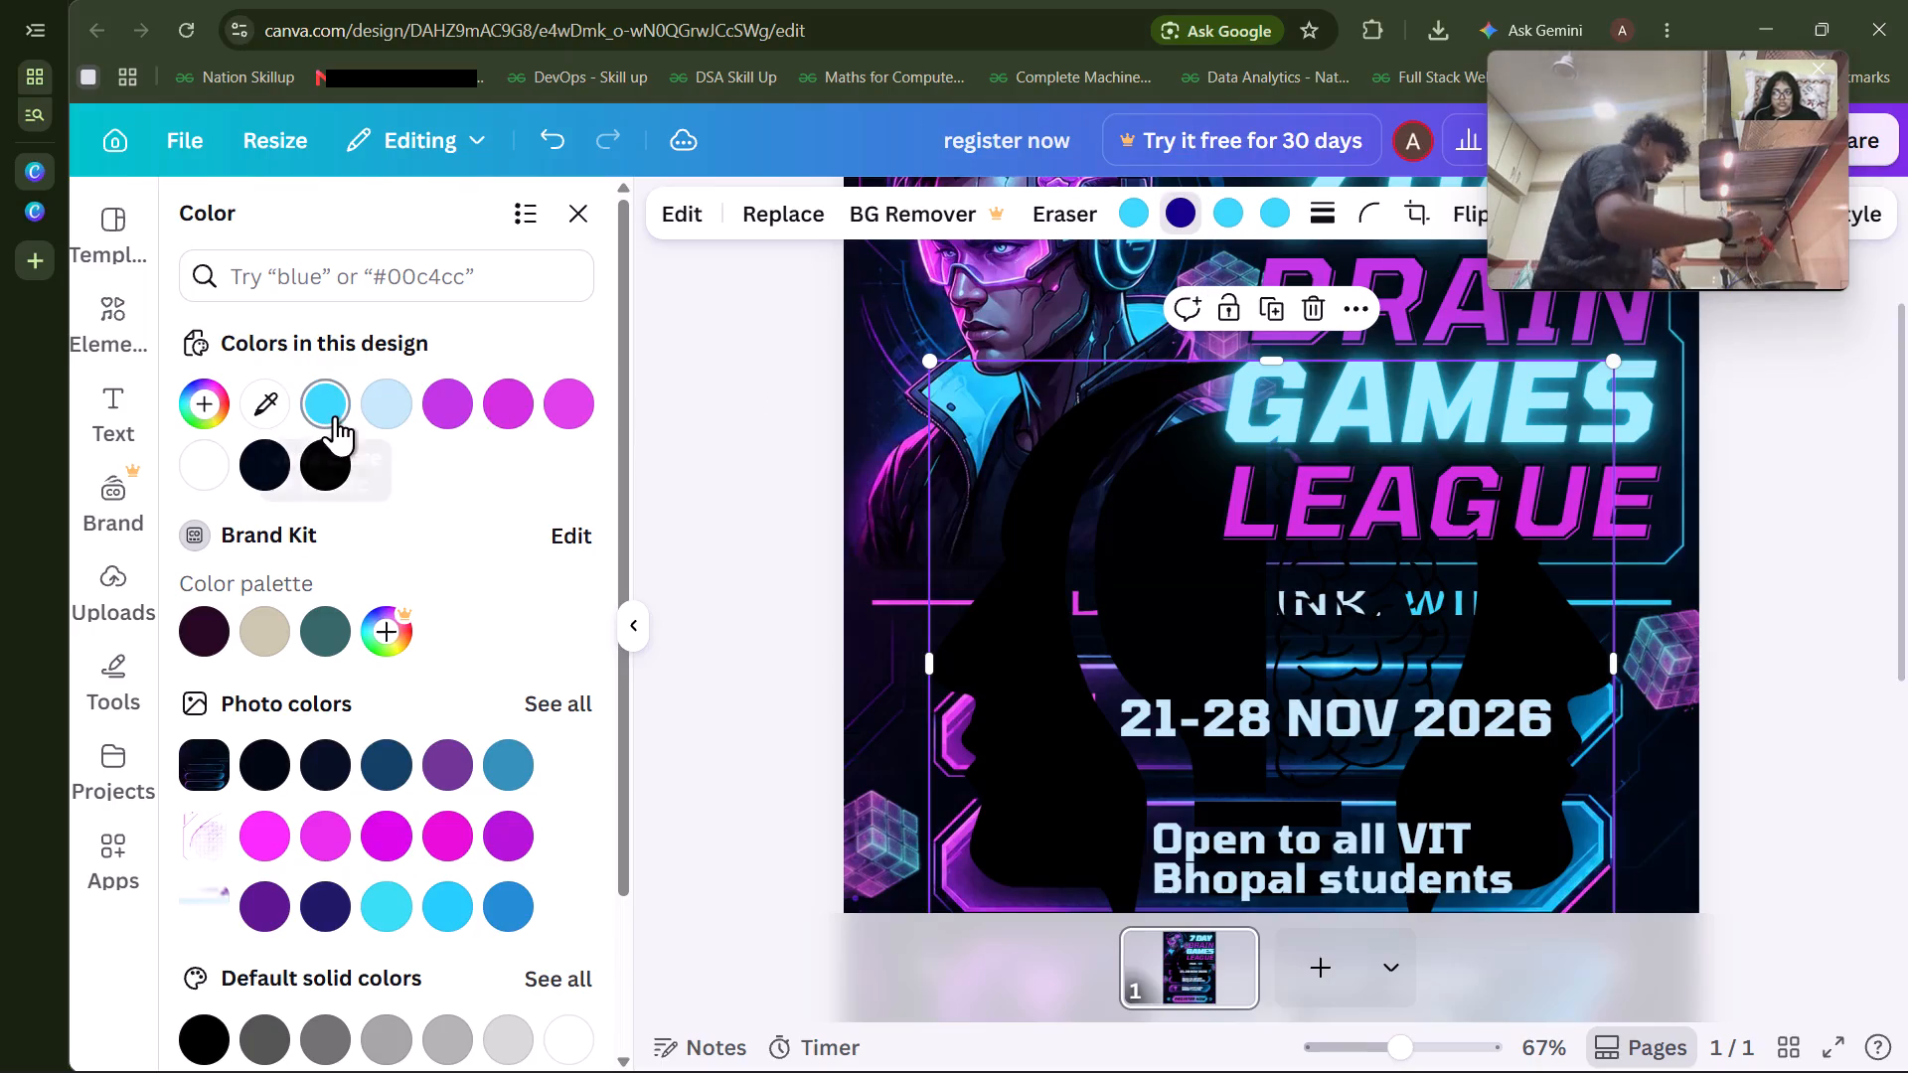
{"action": "left_click", "coordinate": [335, 415]}
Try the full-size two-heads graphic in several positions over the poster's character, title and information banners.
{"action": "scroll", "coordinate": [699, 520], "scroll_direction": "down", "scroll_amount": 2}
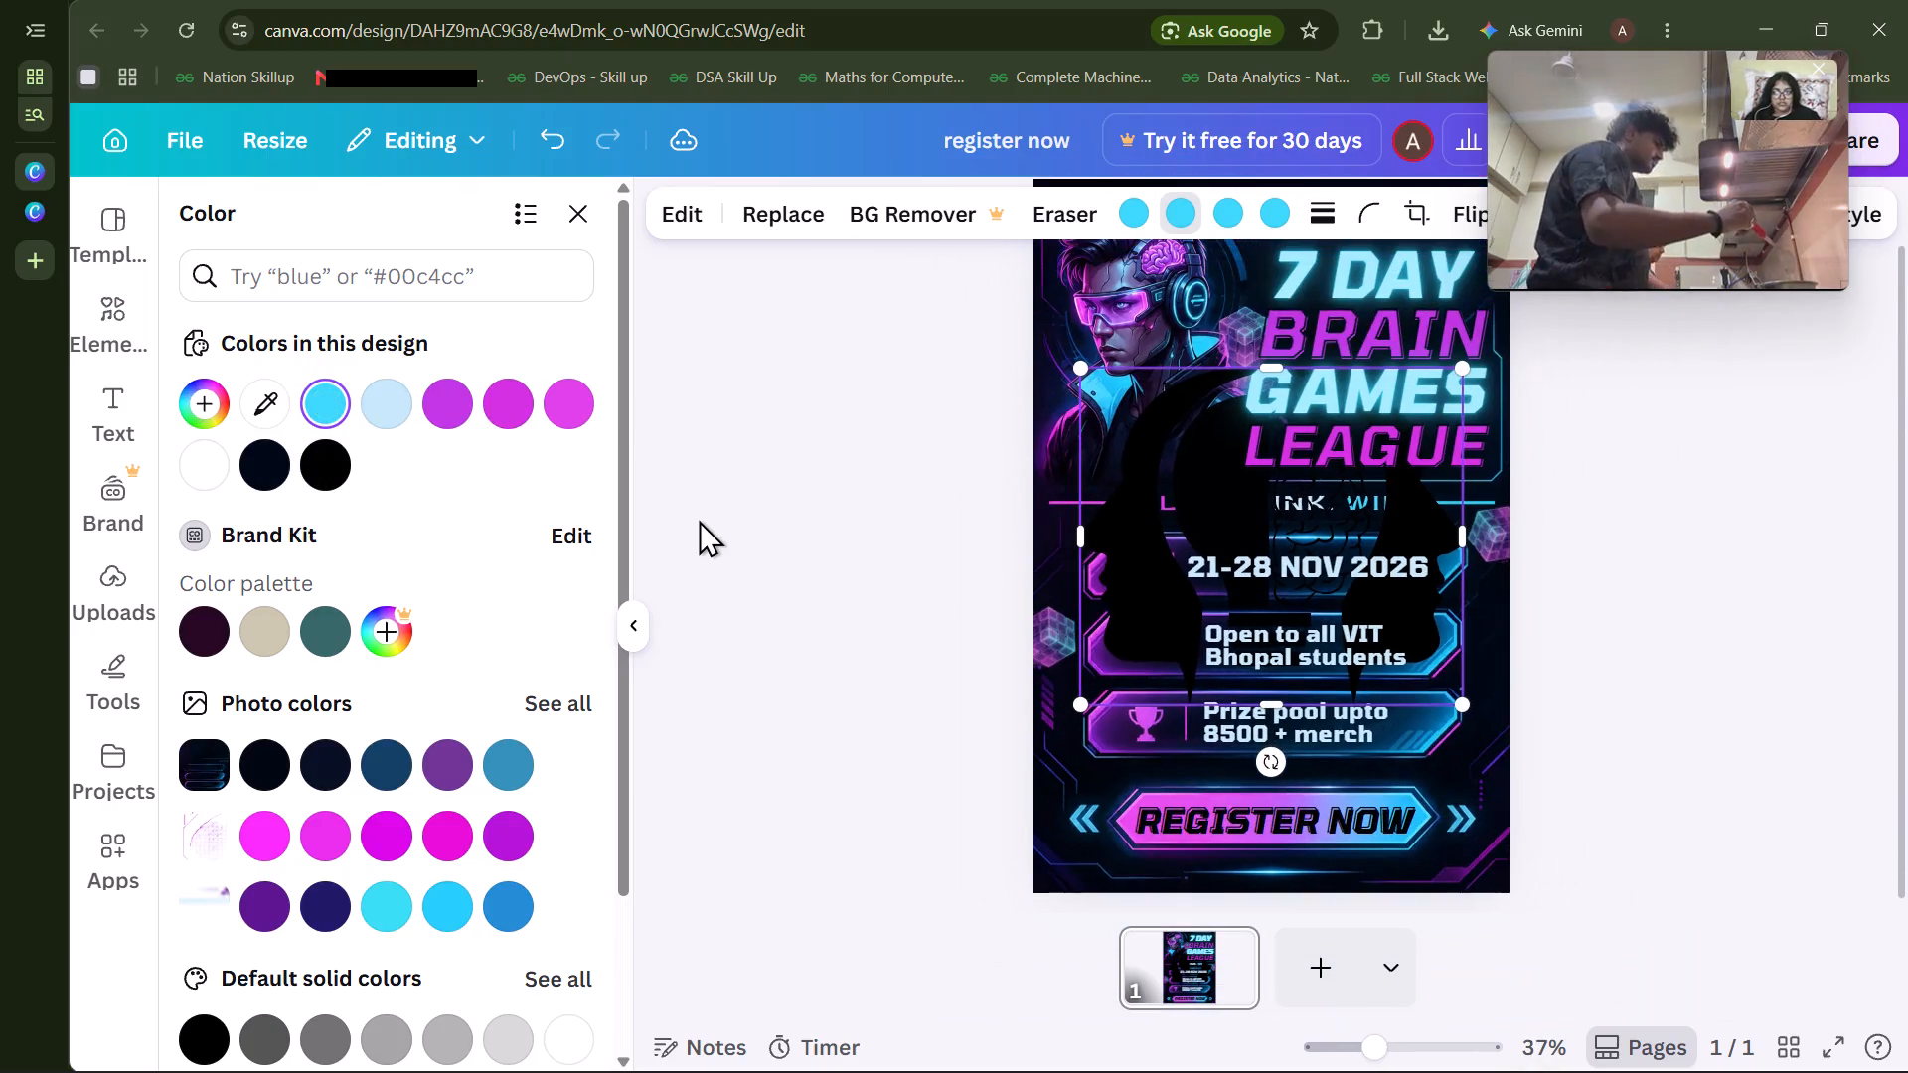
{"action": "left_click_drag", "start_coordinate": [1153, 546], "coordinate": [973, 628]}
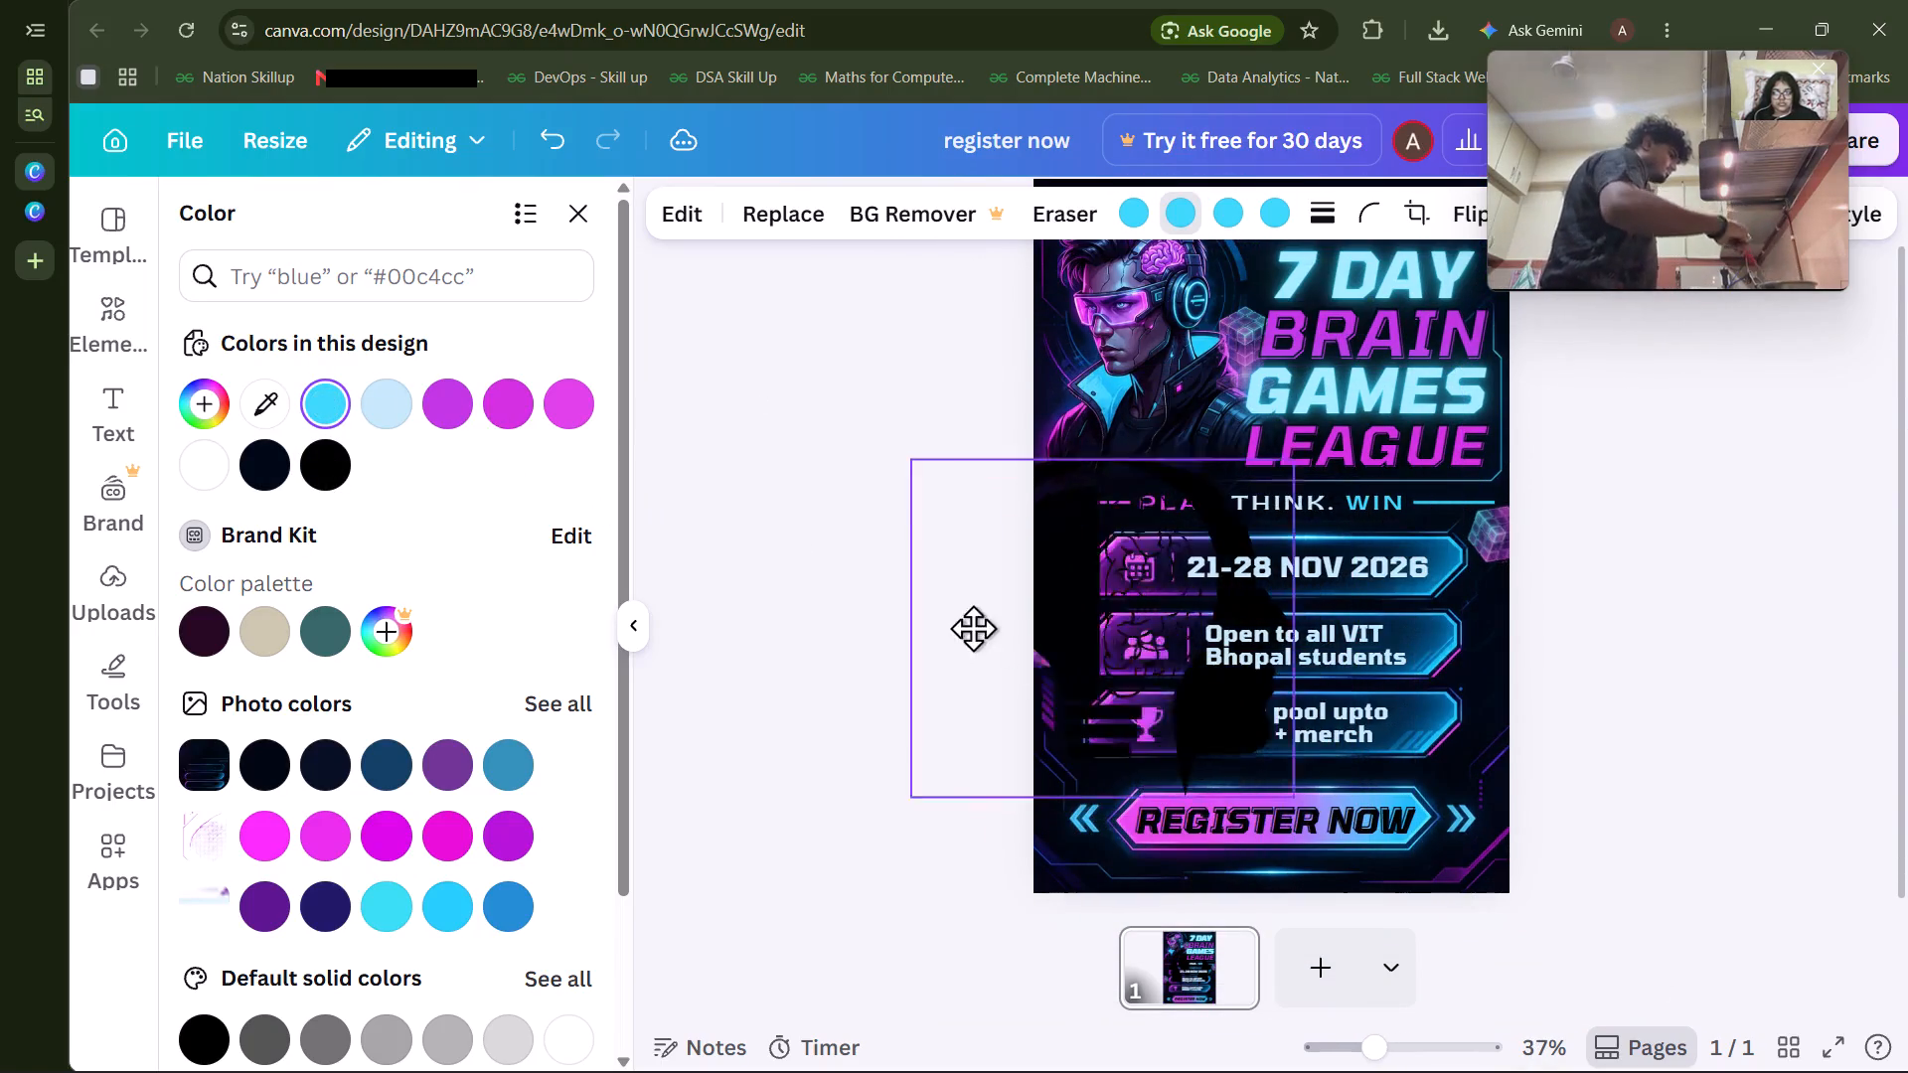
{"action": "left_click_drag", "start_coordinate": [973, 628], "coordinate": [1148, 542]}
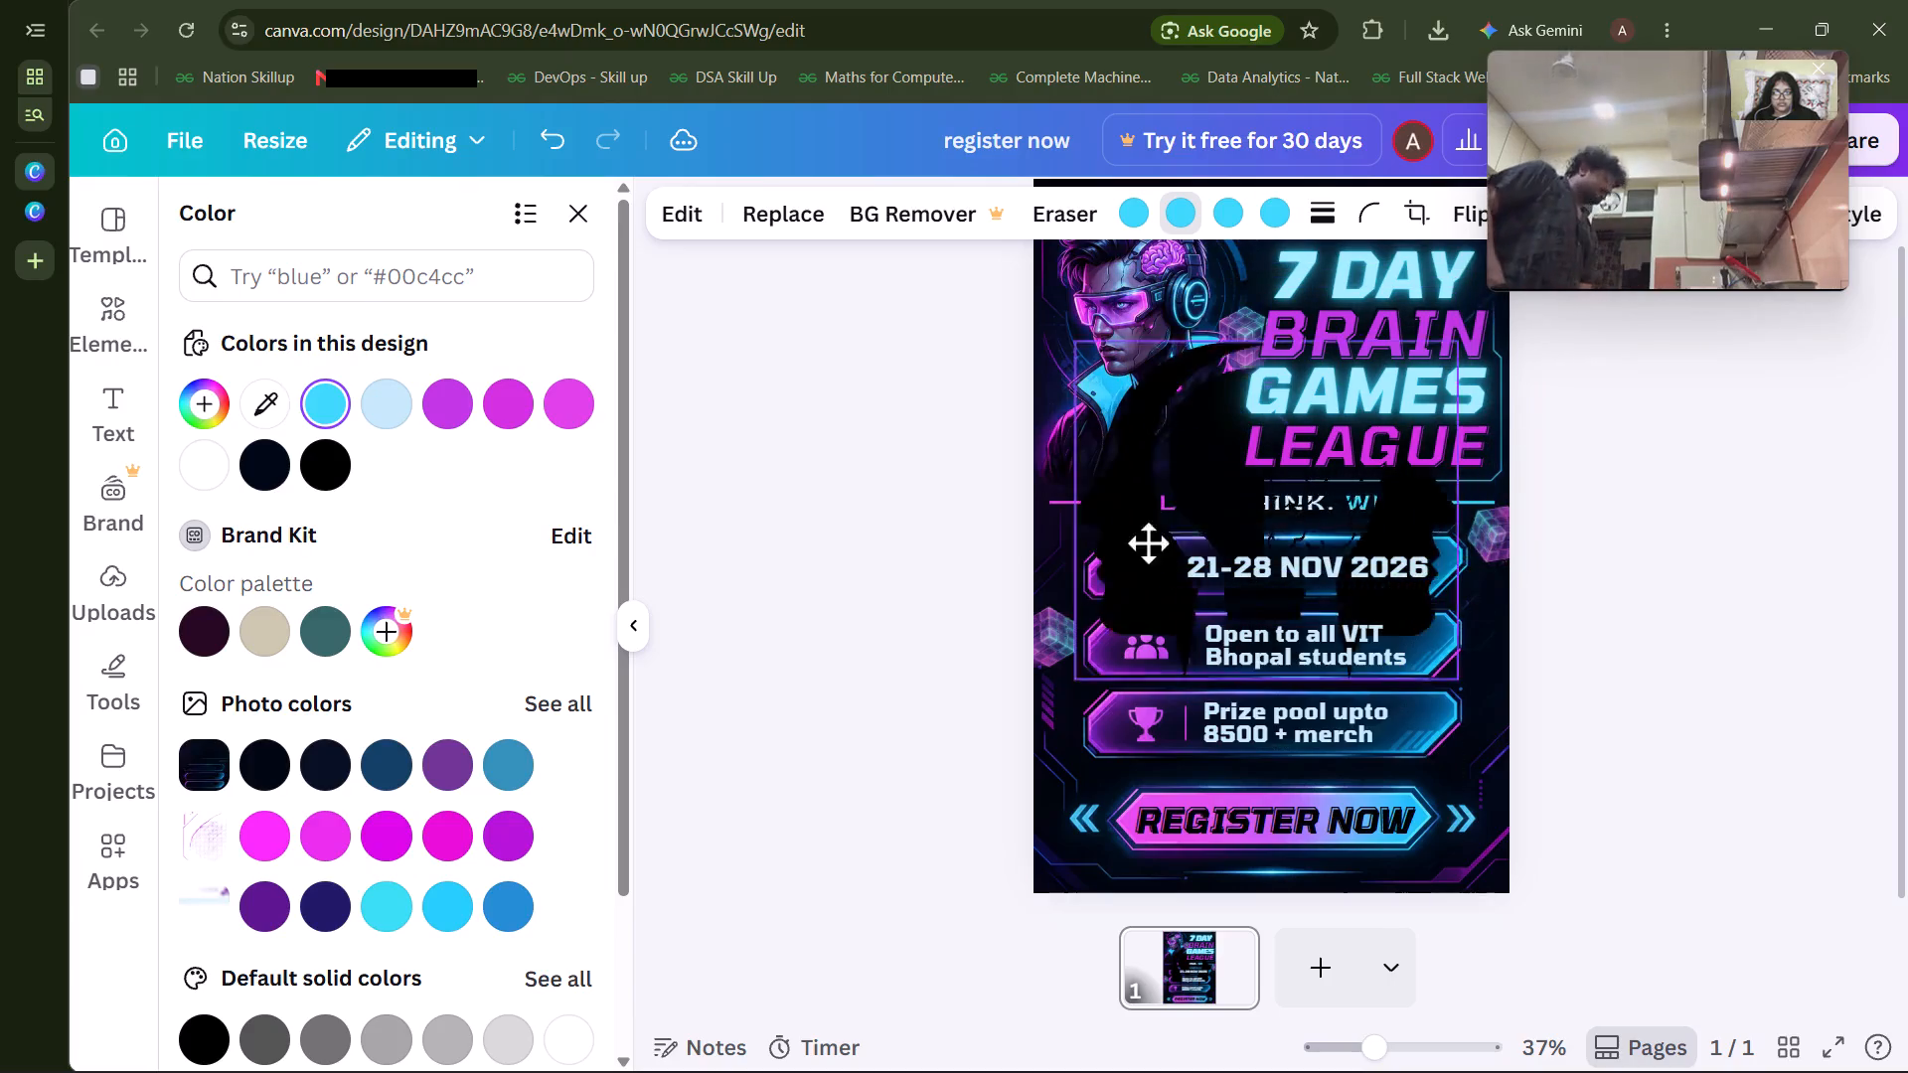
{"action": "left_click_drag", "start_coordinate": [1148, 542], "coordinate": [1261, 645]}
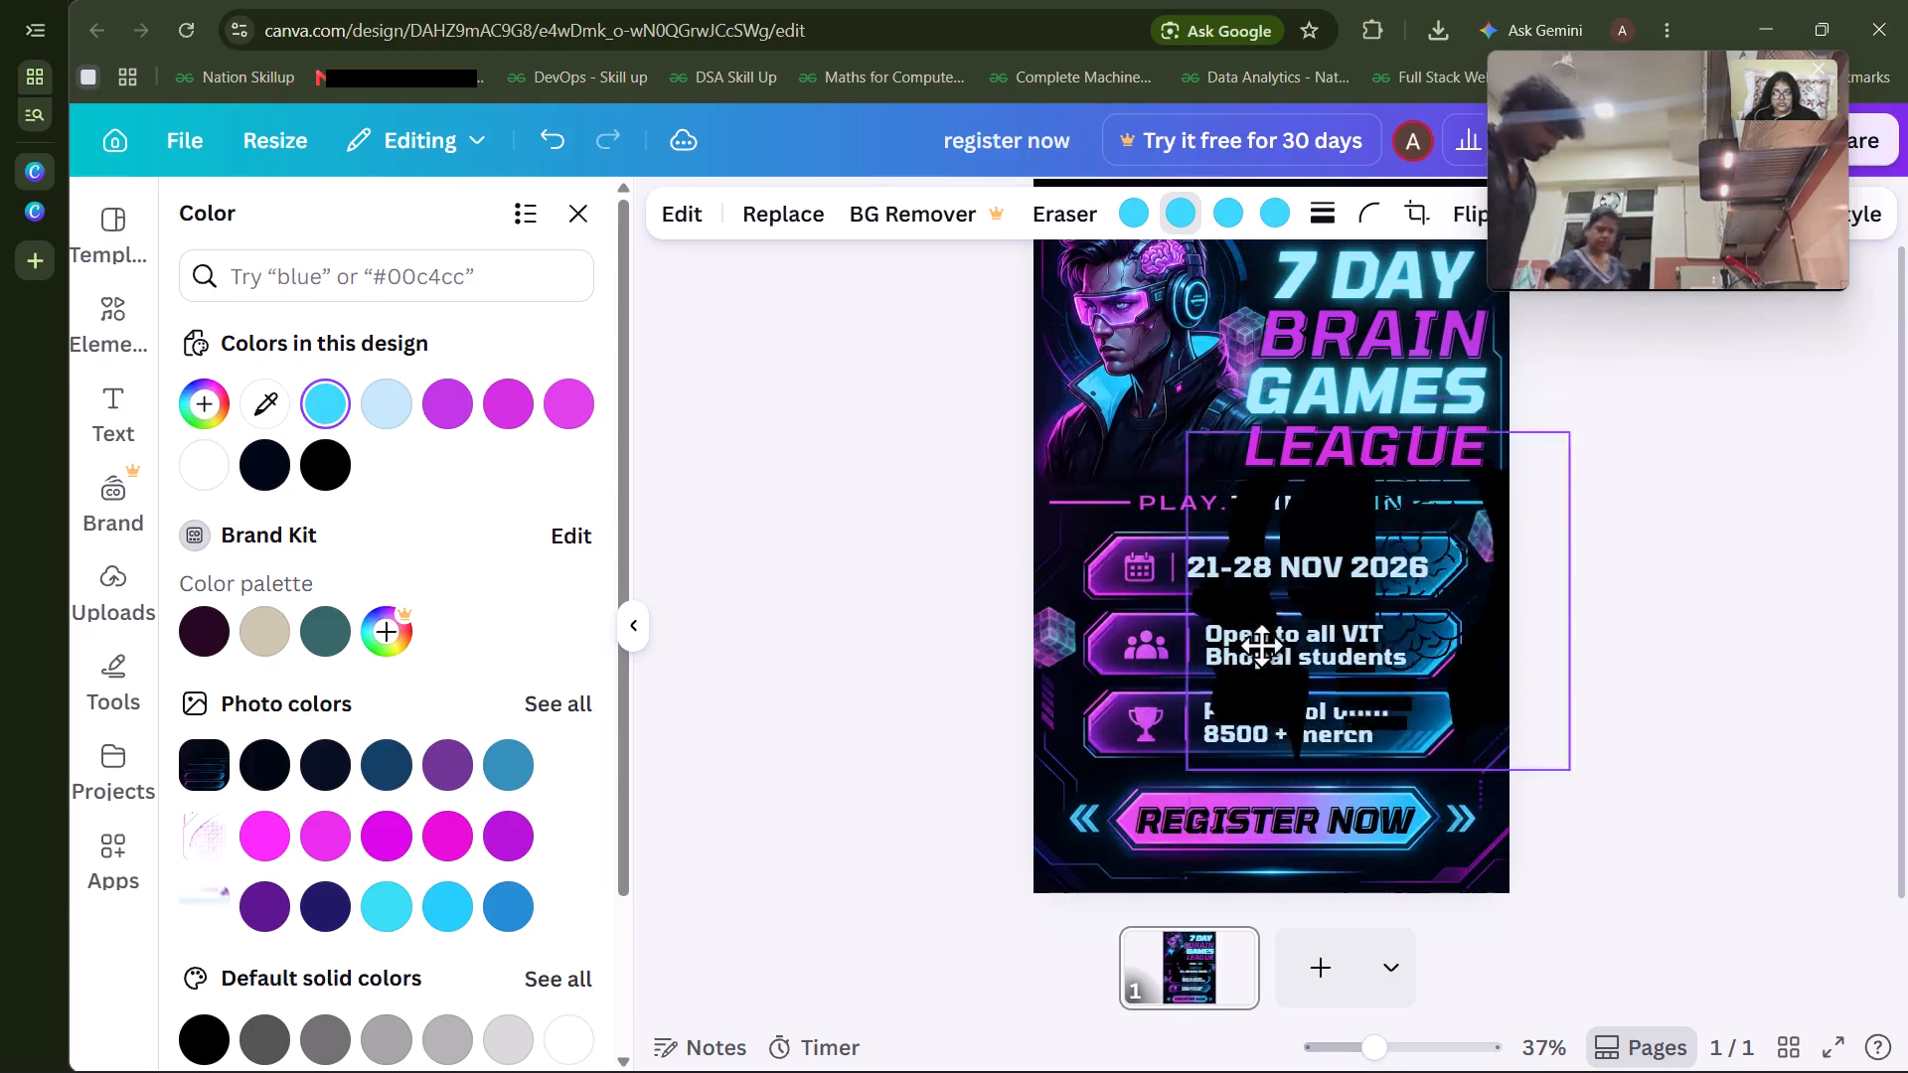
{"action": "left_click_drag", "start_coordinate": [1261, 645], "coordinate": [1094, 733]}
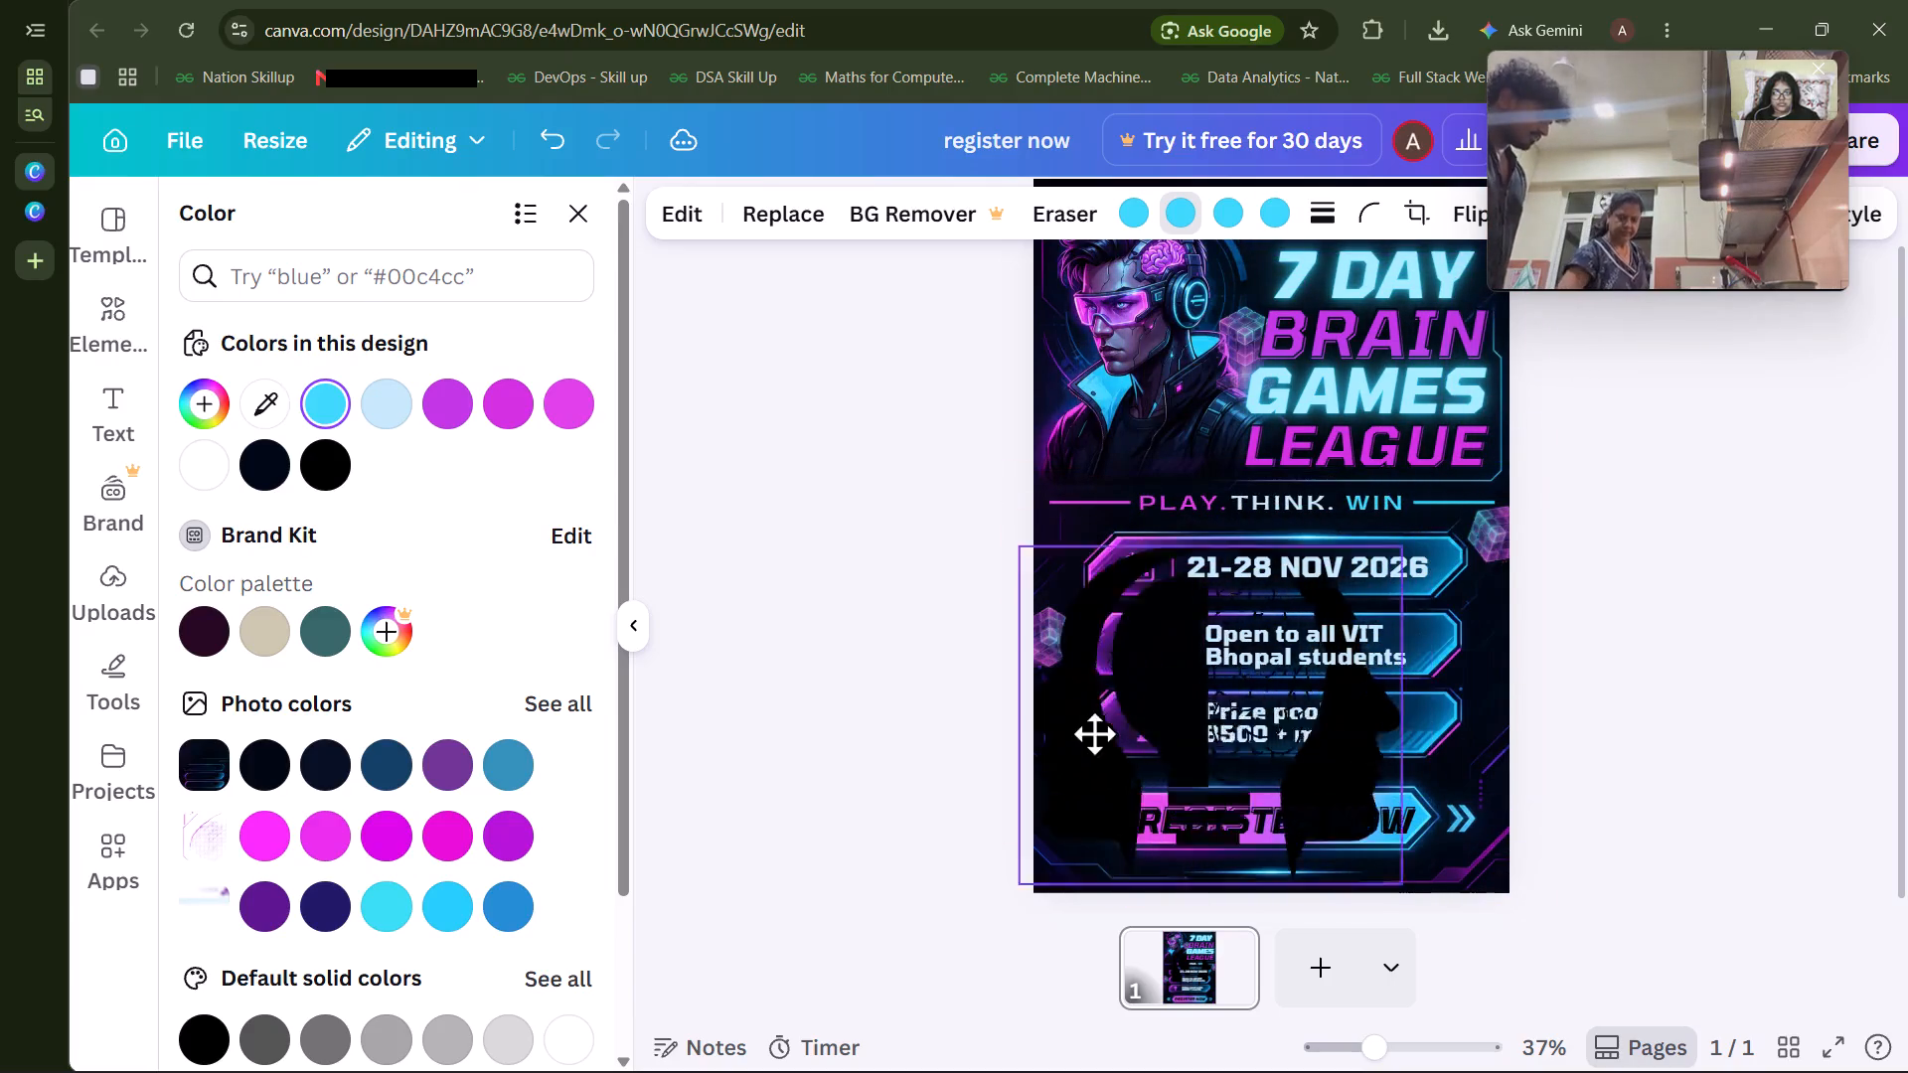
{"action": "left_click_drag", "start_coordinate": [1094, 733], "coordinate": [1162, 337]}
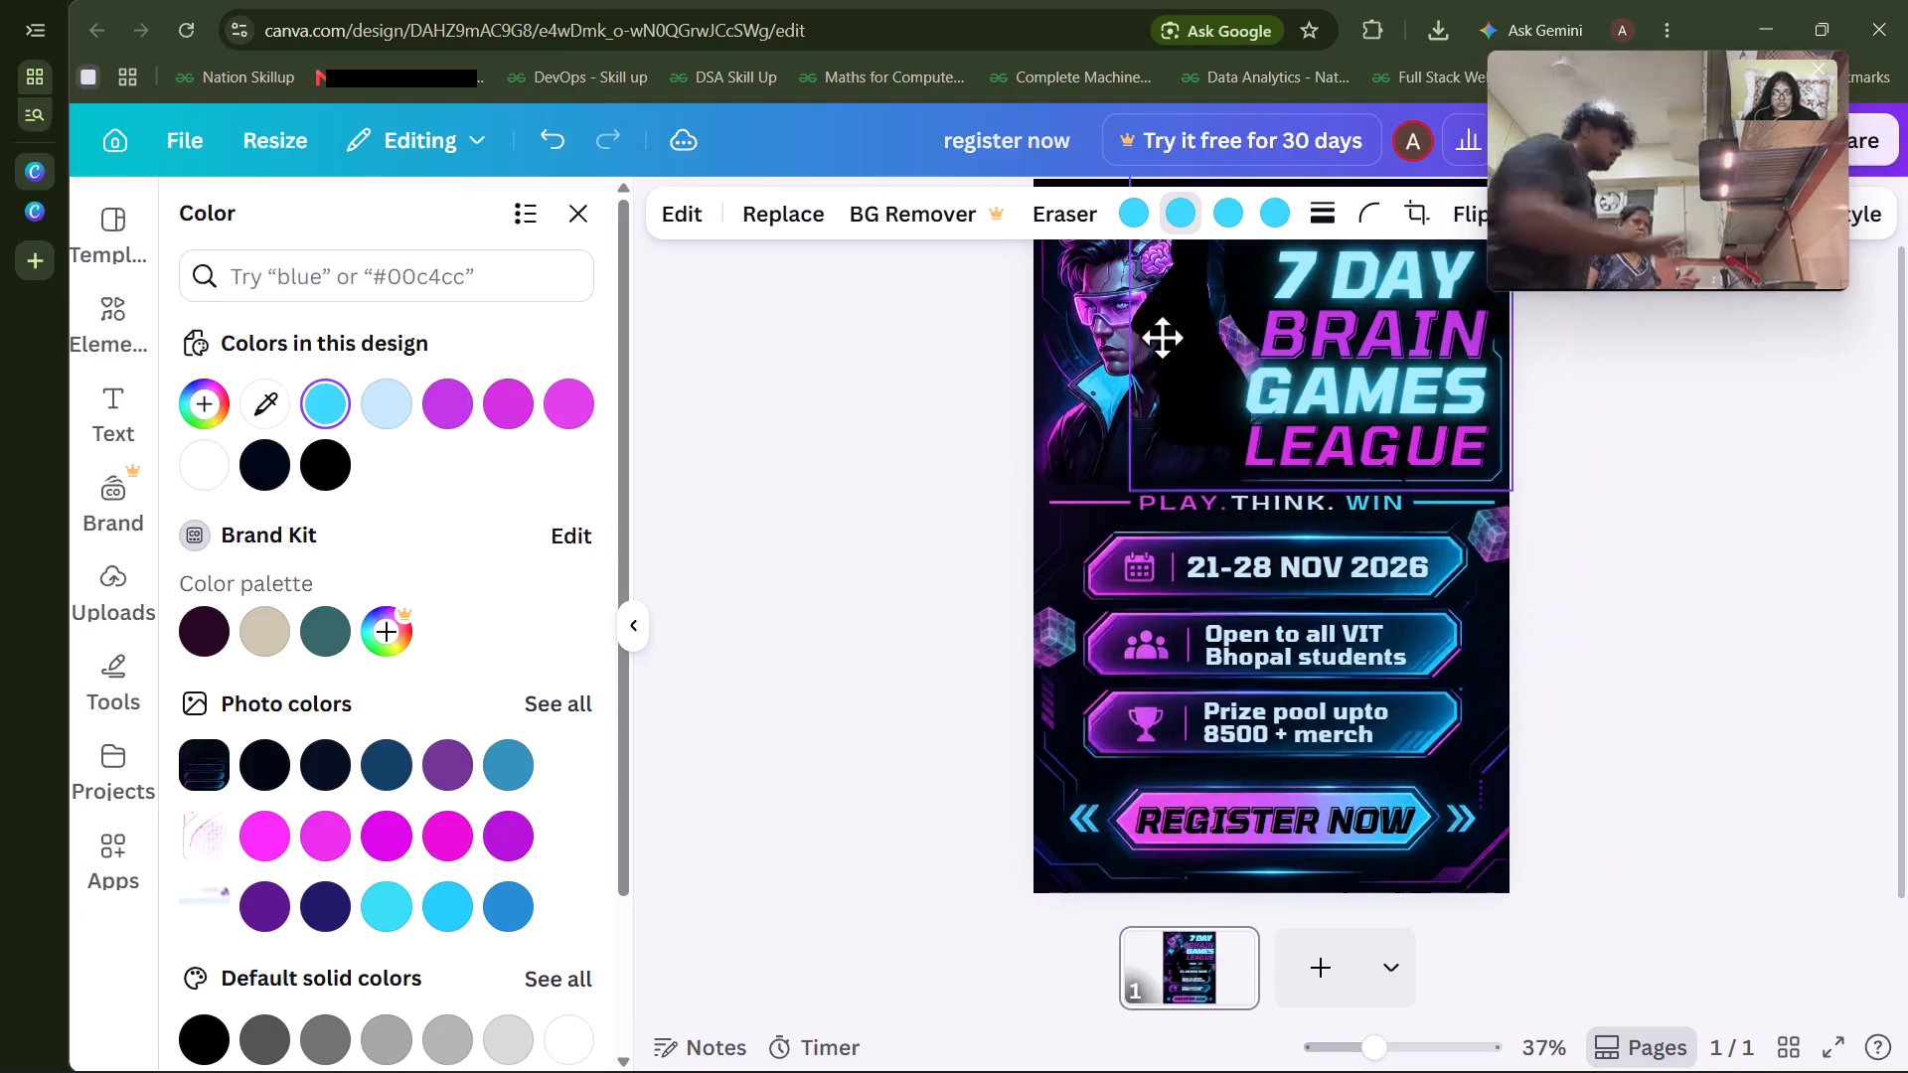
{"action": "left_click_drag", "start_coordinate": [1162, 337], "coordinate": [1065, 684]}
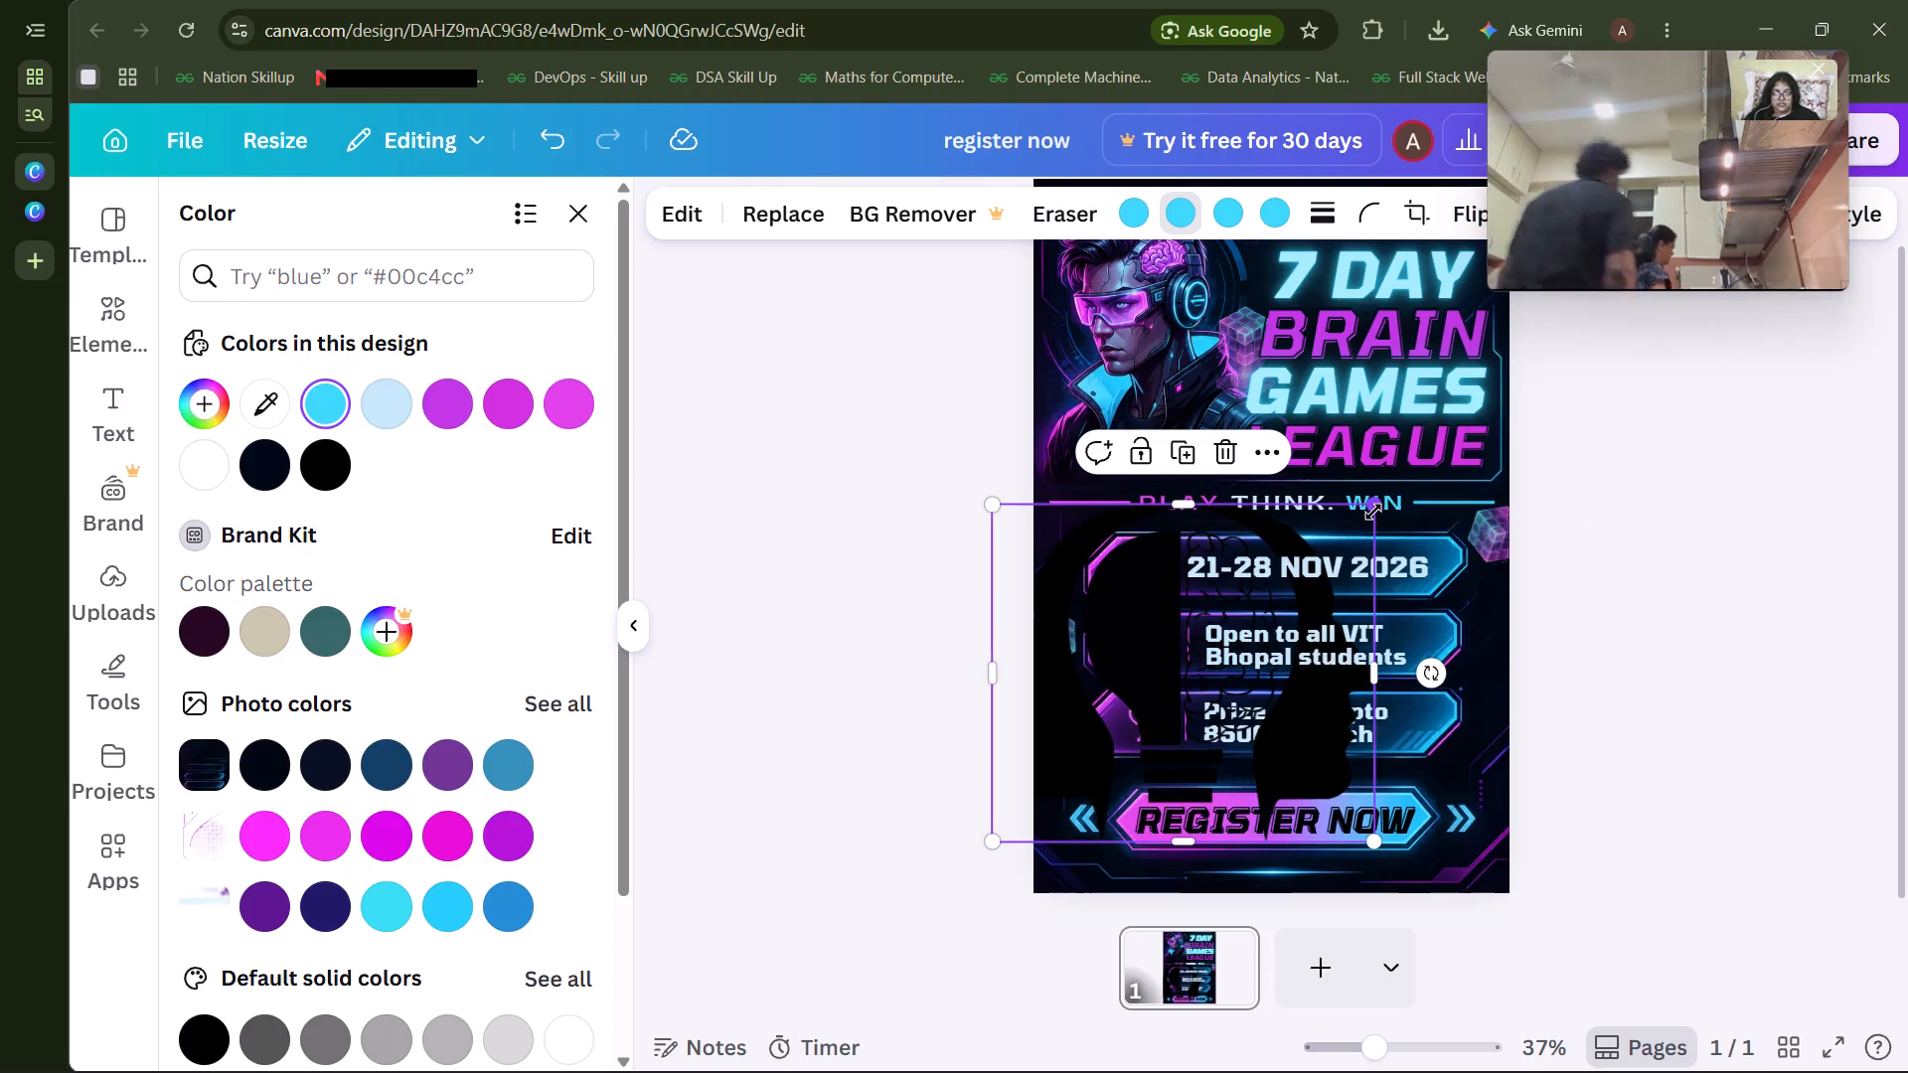
Shrink the two-heads graphic to about 156 by 138 and place it over the right end of the prize pool banner.
{"action": "left_click_drag", "start_coordinate": [1373, 512], "coordinate": [1125, 844]}
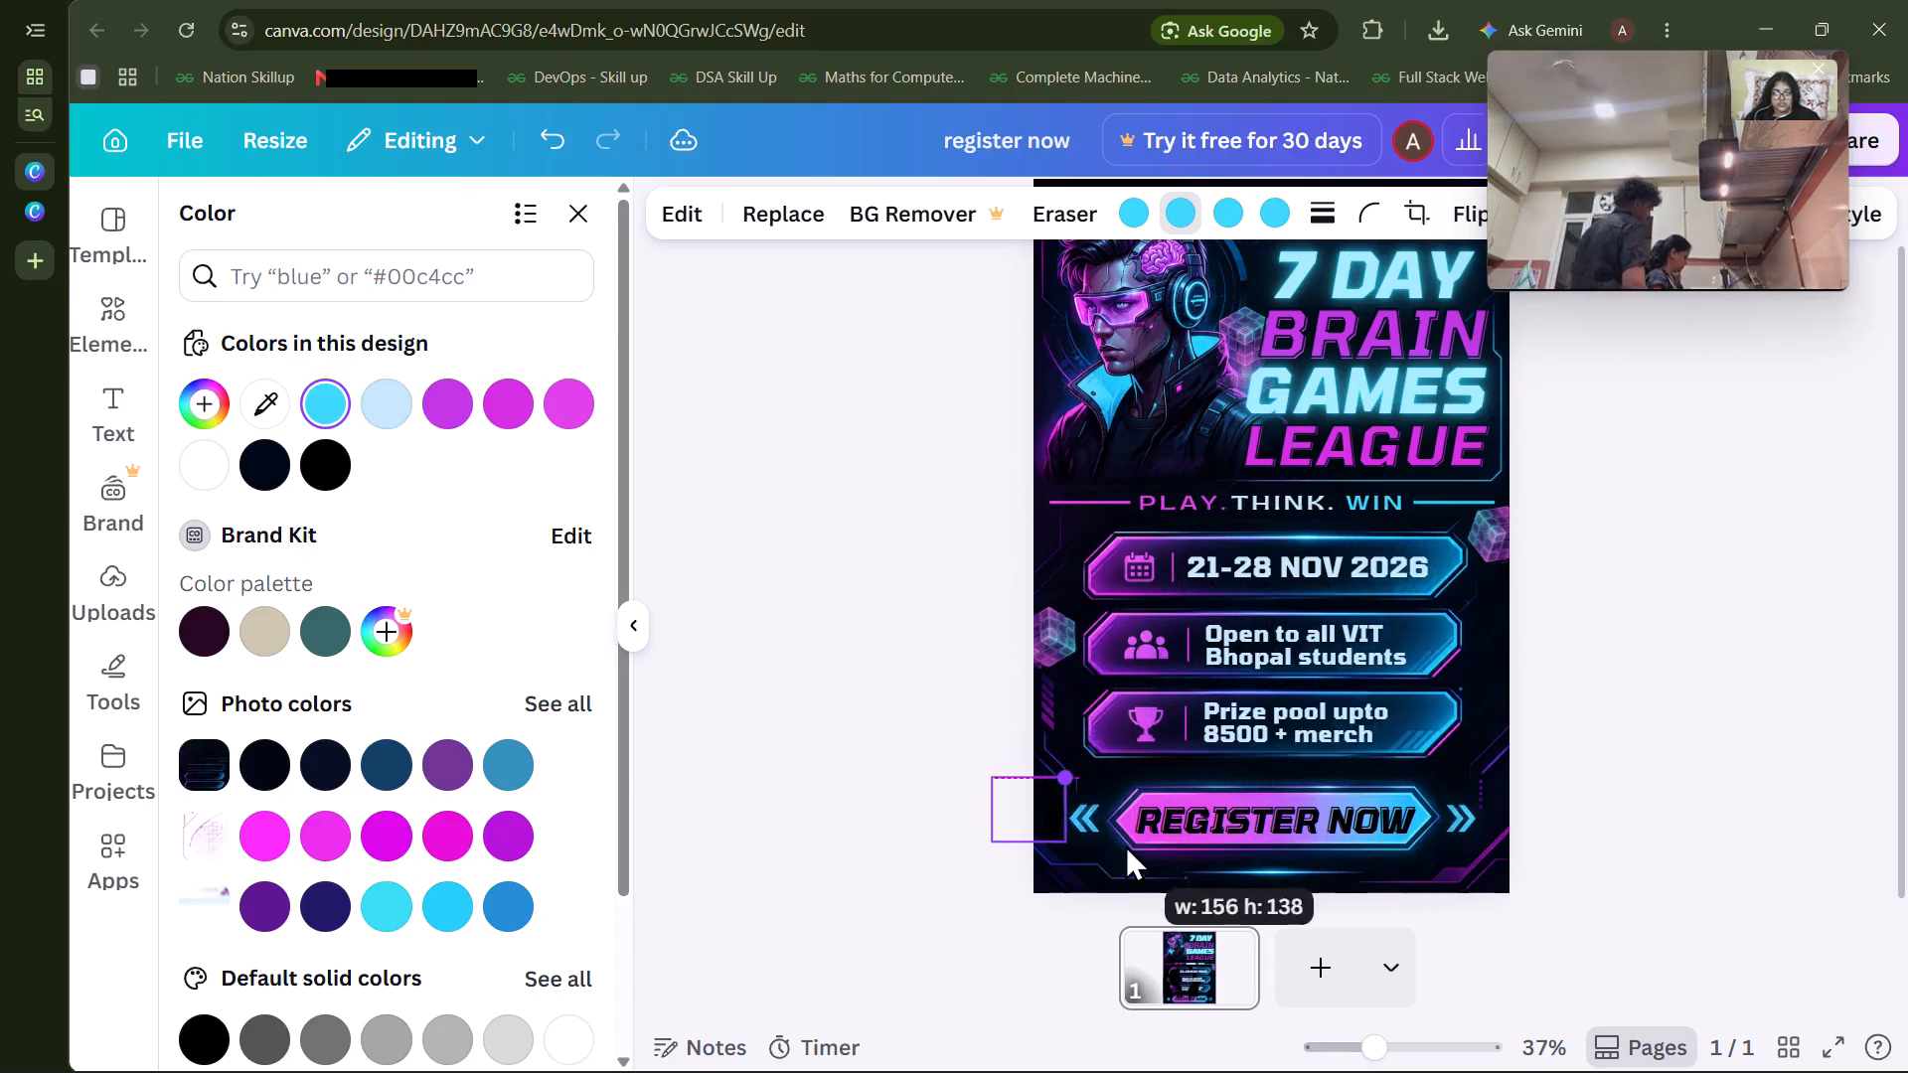
{"action": "left_click_drag", "start_coordinate": [1011, 813], "coordinate": [1407, 736]}
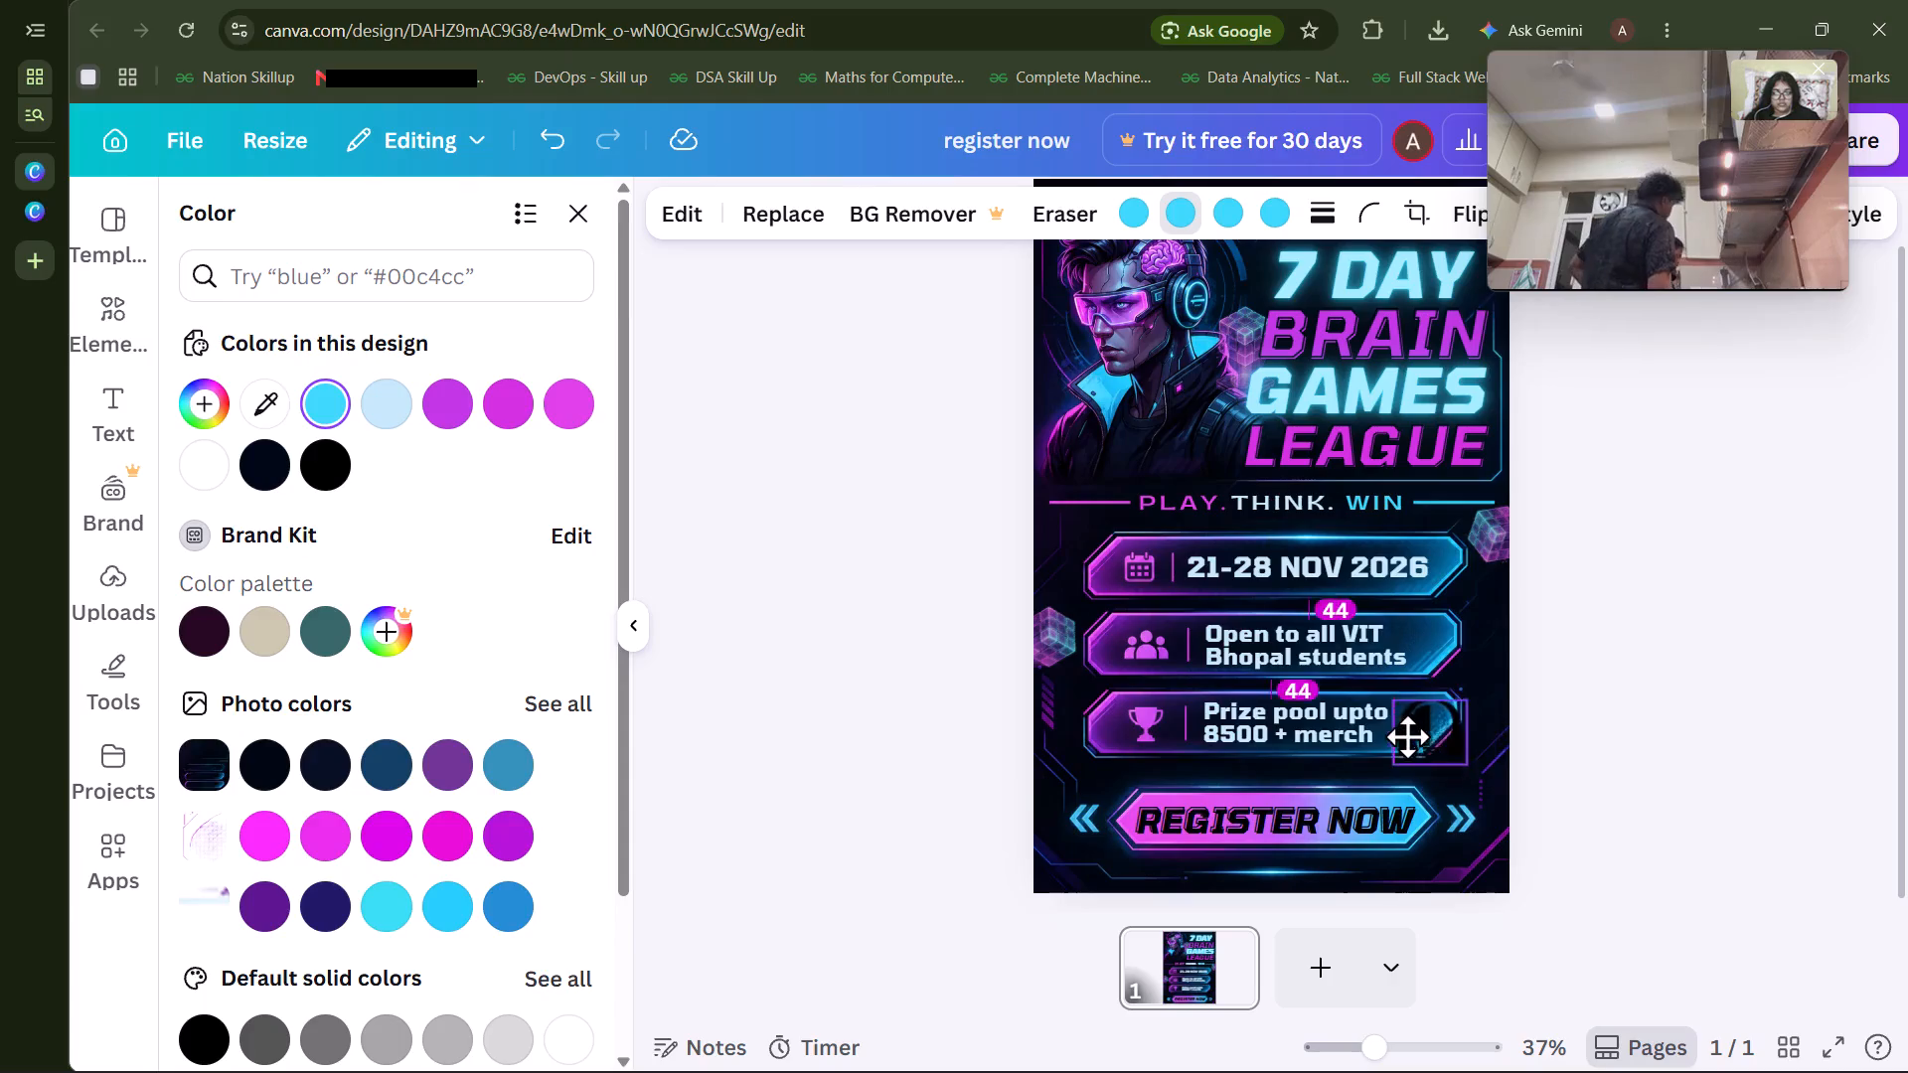
Shrink the two-heads graphic to roughly half its size and fit it inside the prize pool banner's right end, beside the text.
{"action": "left_click_drag", "start_coordinate": [1407, 736], "coordinate": [1393, 726]}
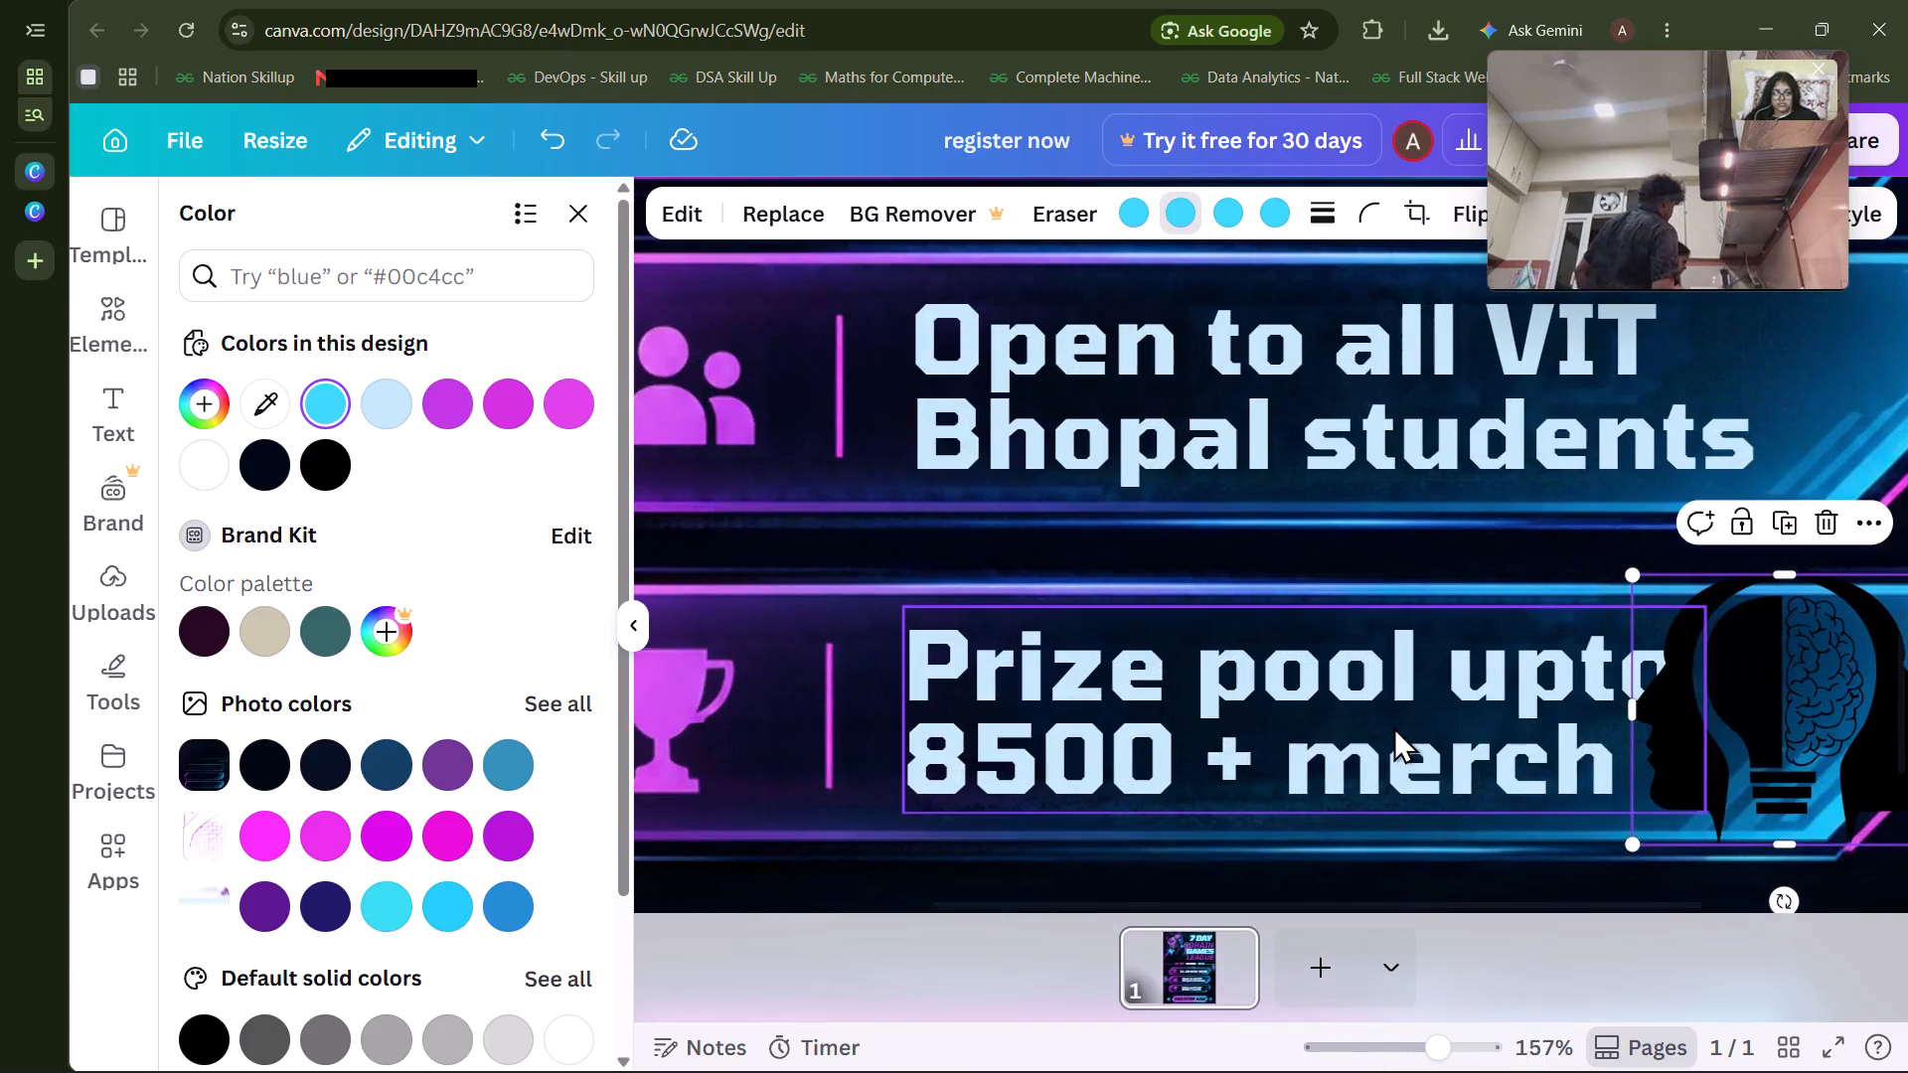
{"action": "scroll", "coordinate": [1393, 726], "scroll_direction": "left", "scroll_amount": 4}
{"action": "scroll", "coordinate": [1393, 726], "scroll_direction": "down", "scroll_amount": 1}
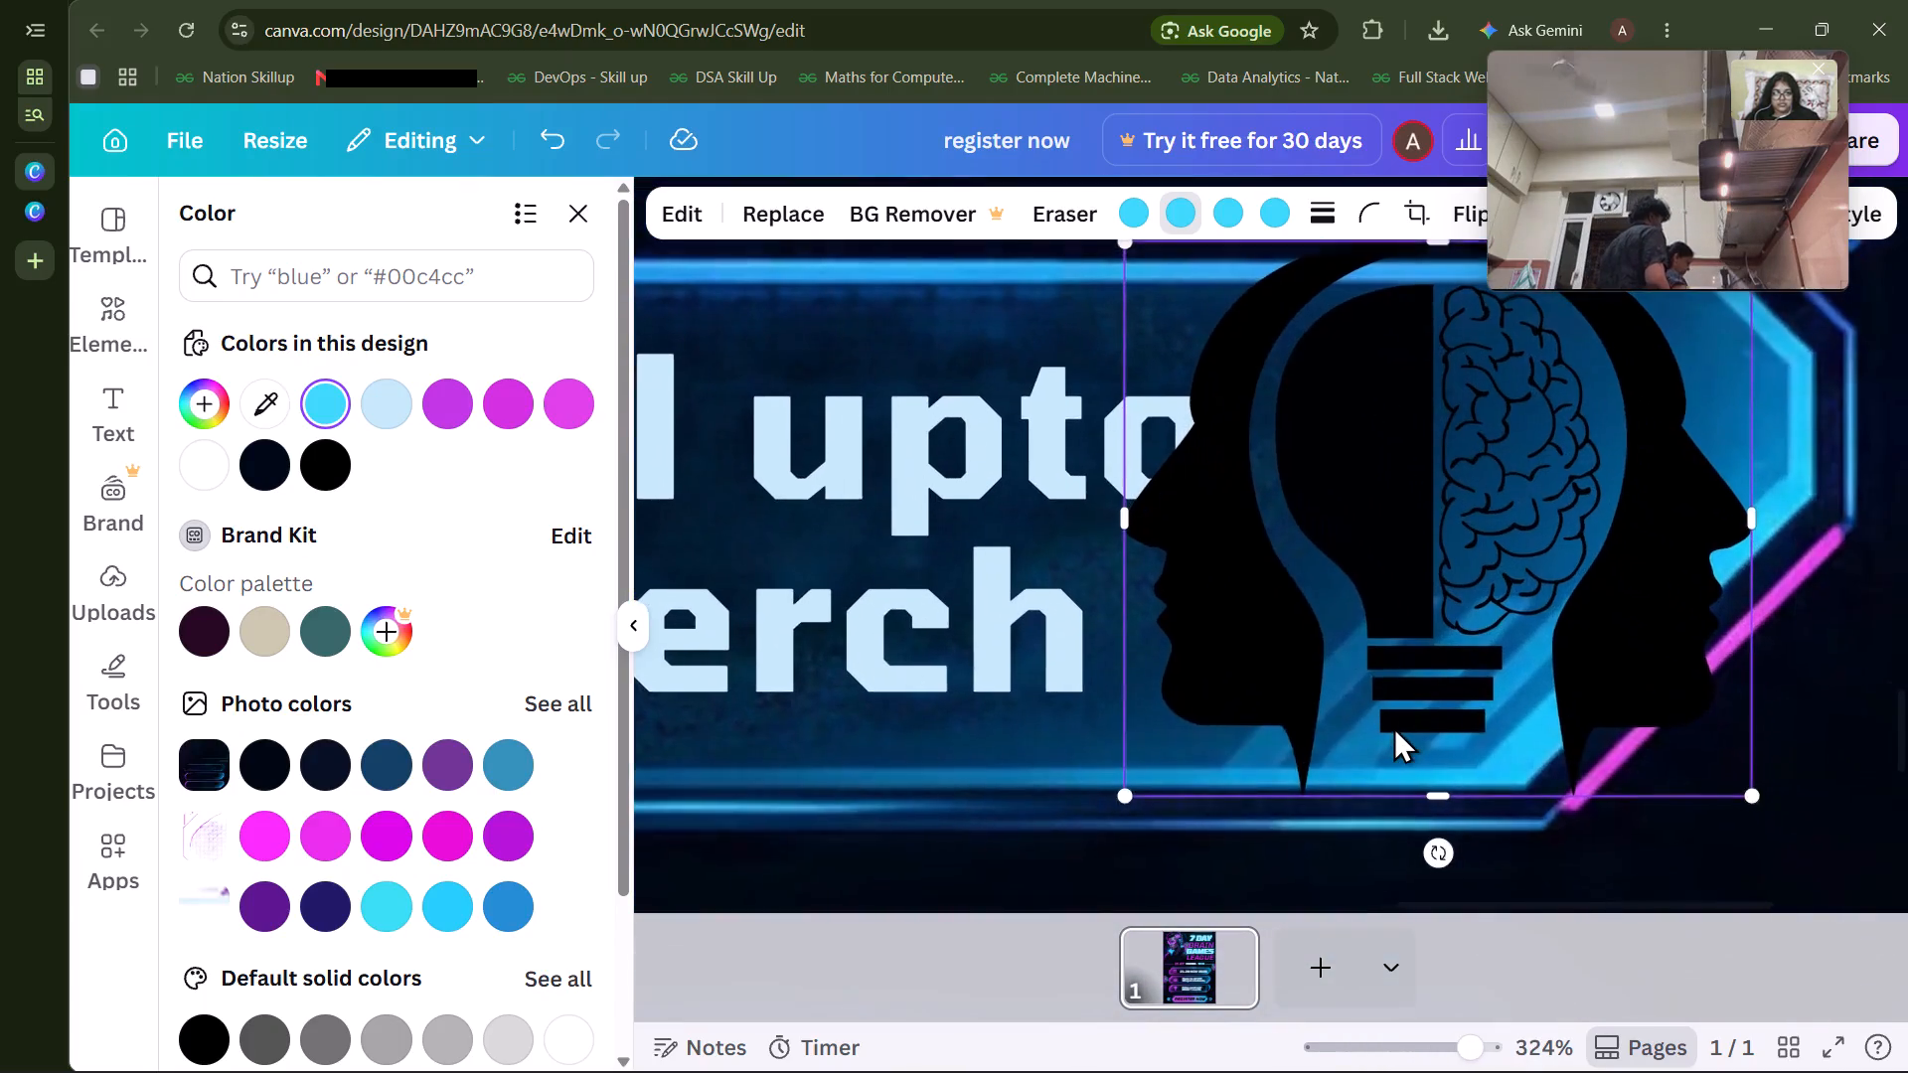
{"action": "left_click_drag", "start_coordinate": [1626, 778], "coordinate": [1586, 756]}
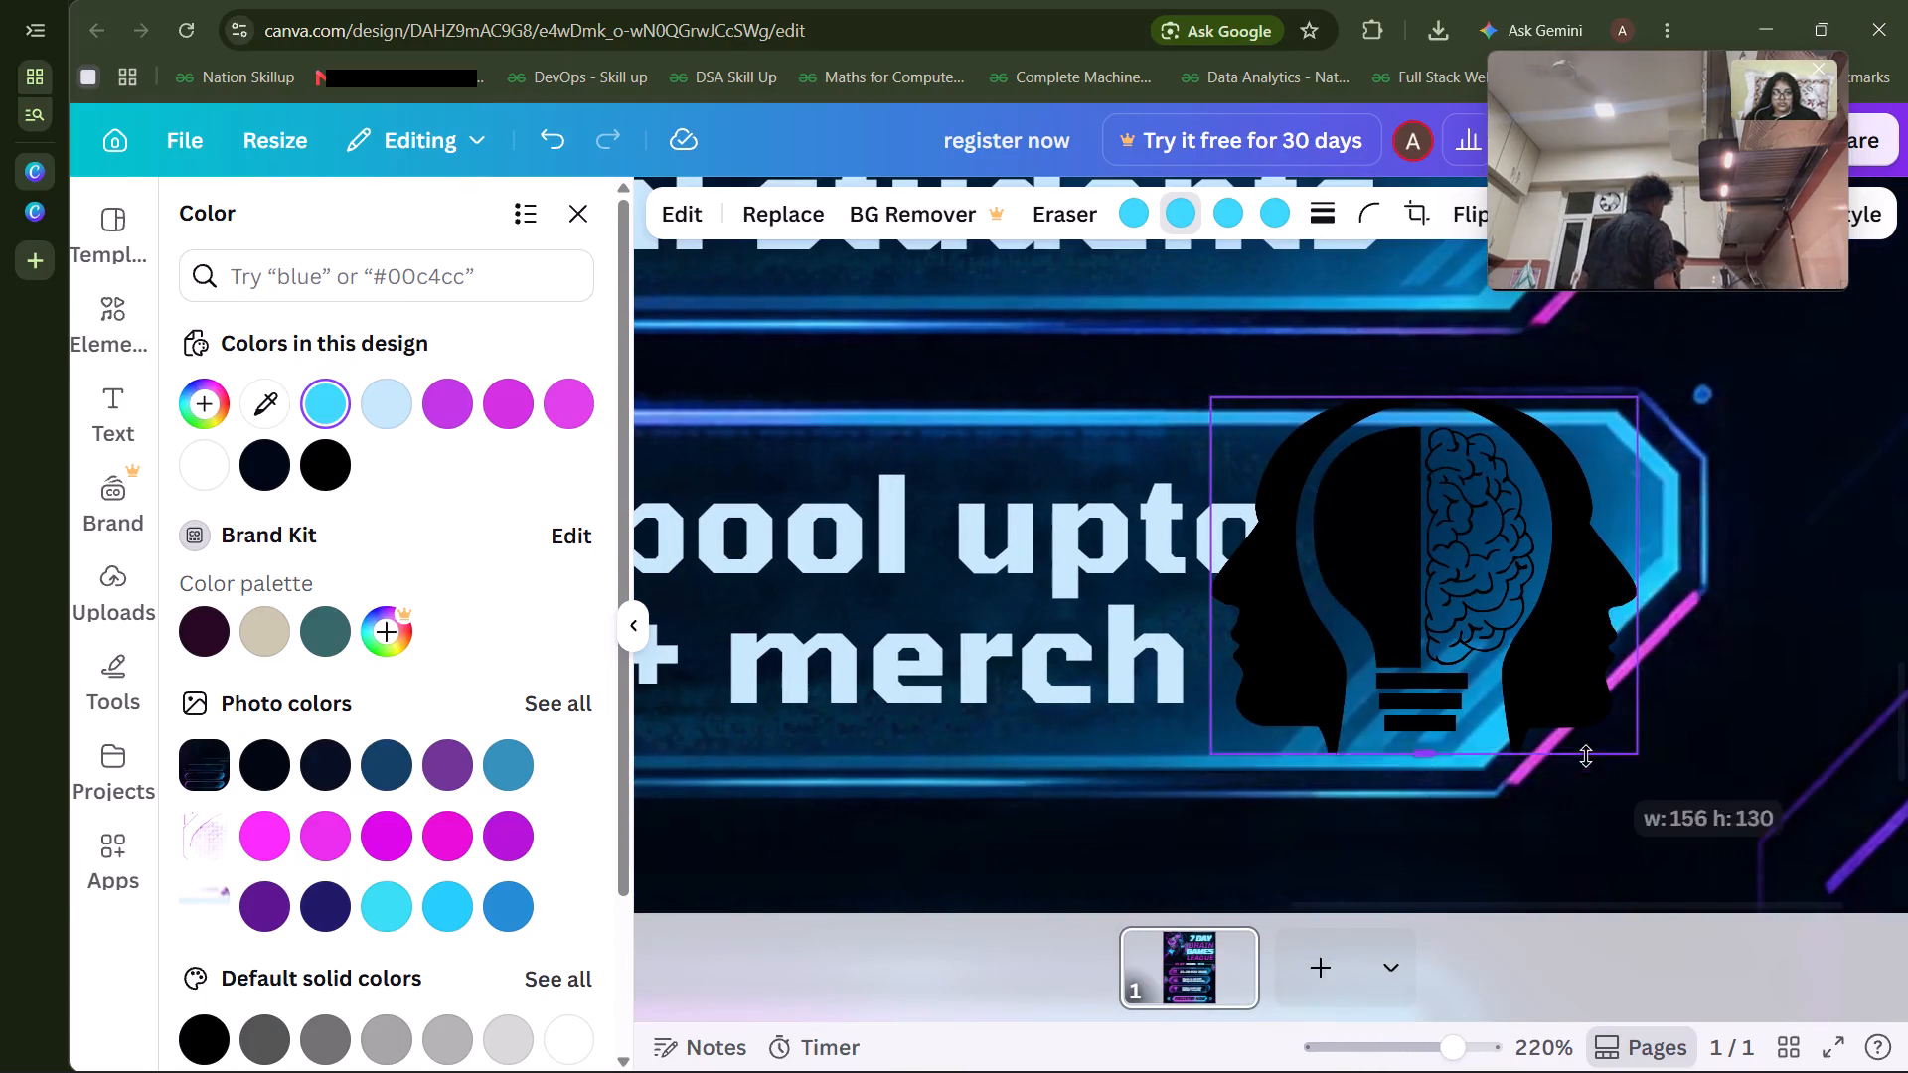
{"action": "left_click_drag", "start_coordinate": [1586, 756], "coordinate": [1588, 792]}
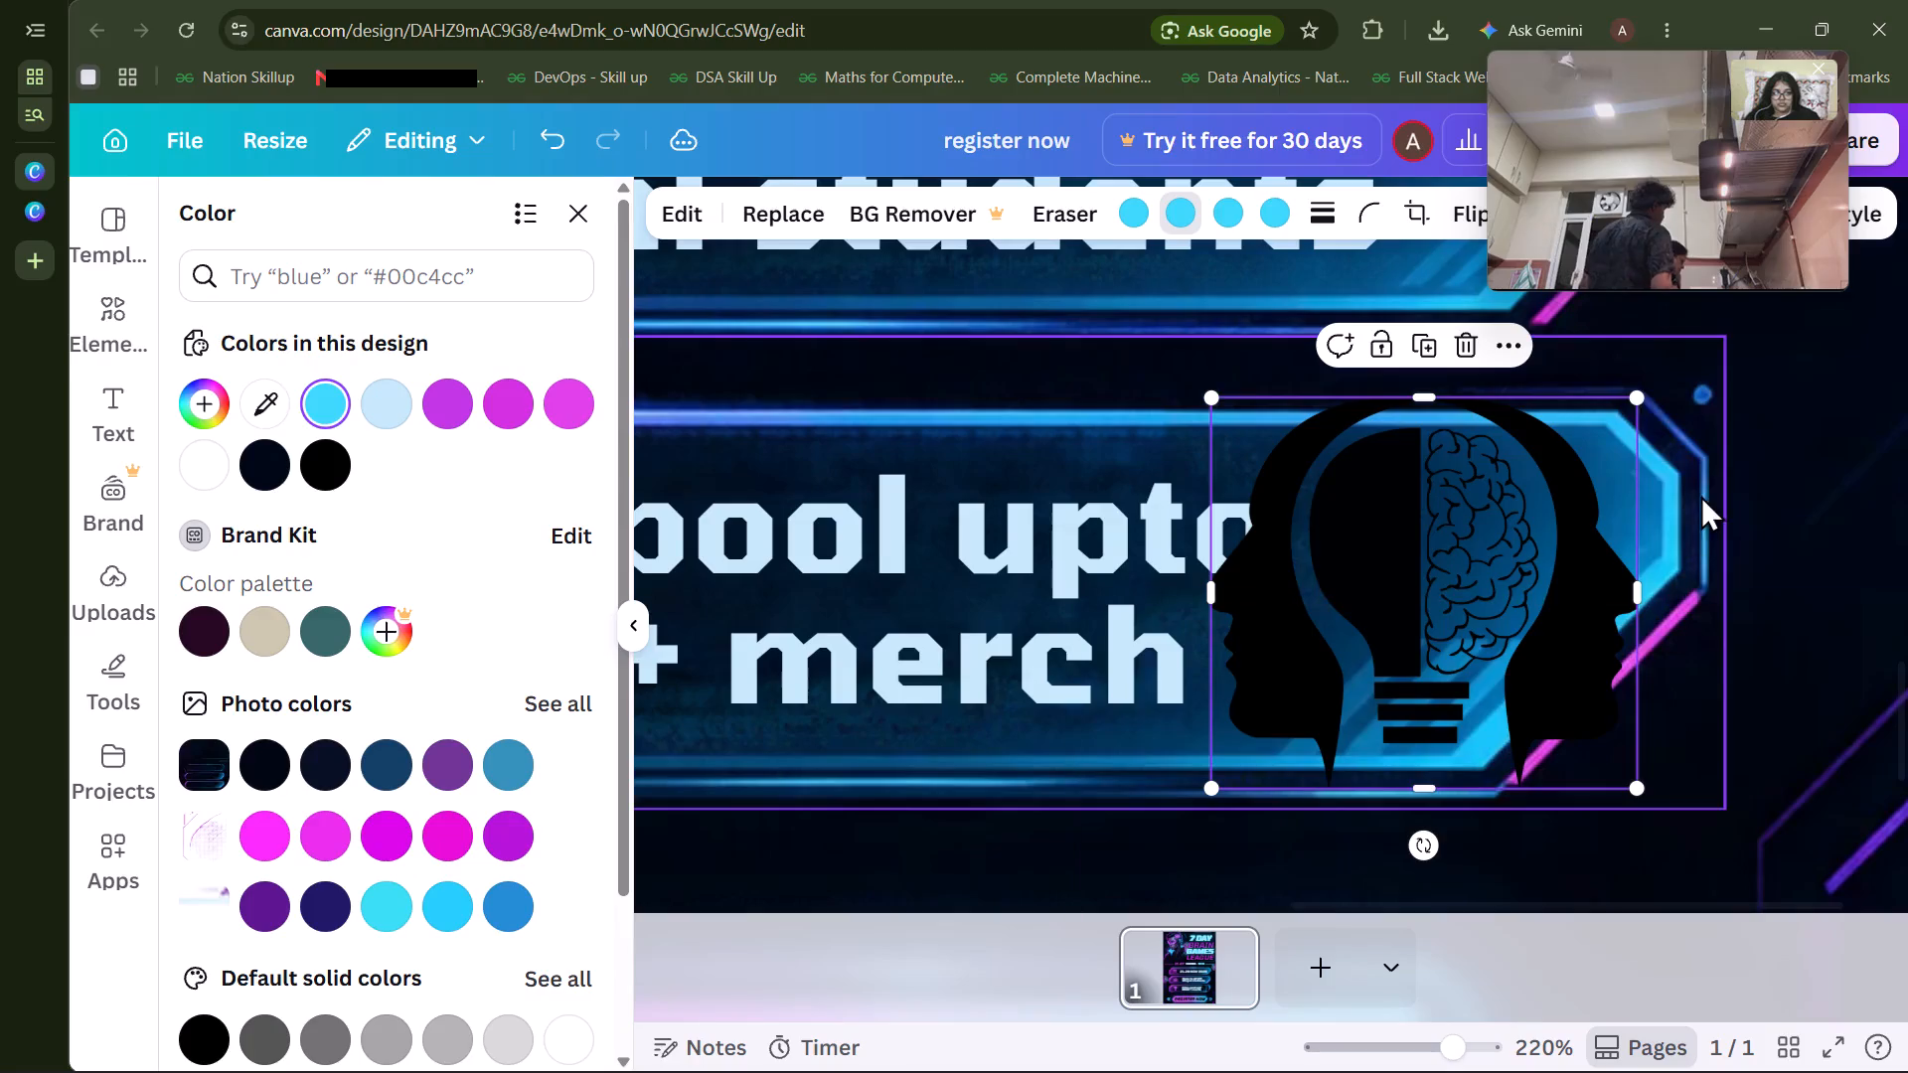
{"action": "left_click_drag", "start_coordinate": [1634, 400], "coordinate": [1463, 607]}
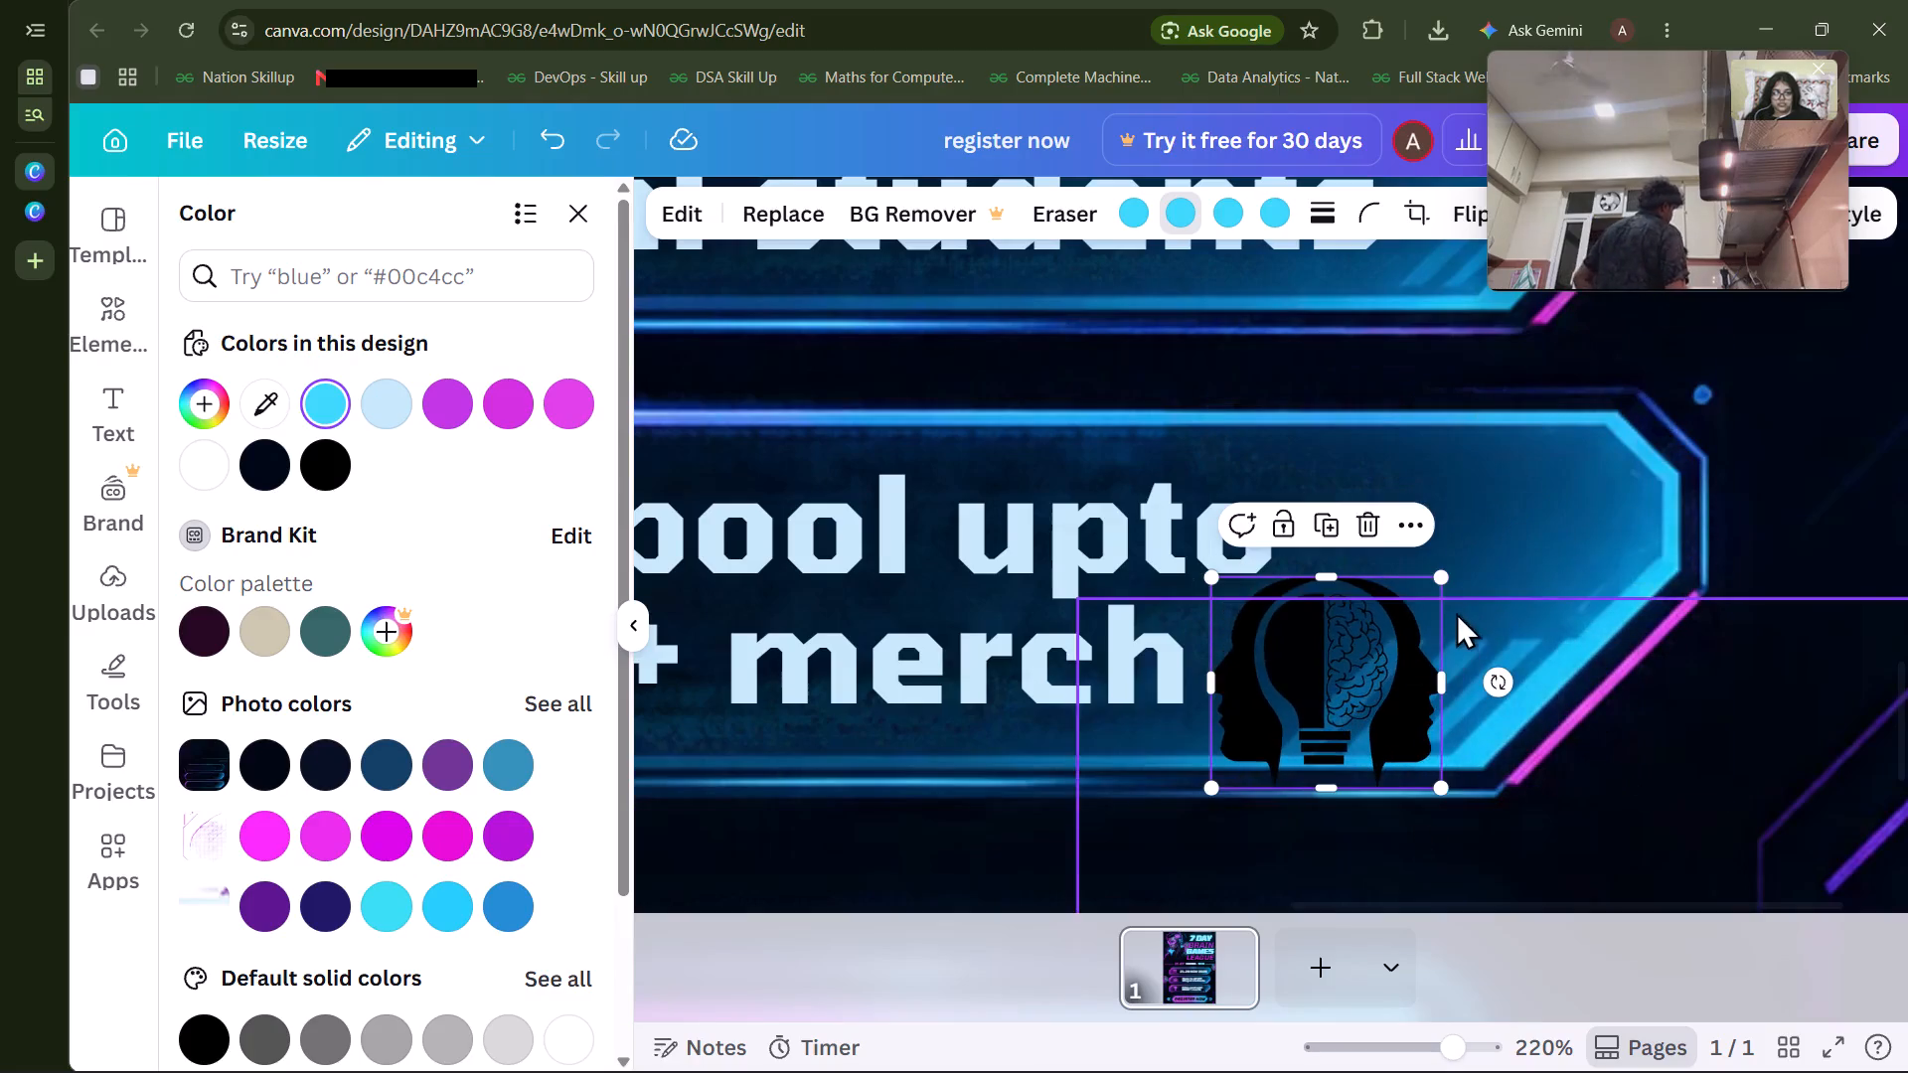
{"action": "left_click_drag", "start_coordinate": [1329, 703], "coordinate": [1428, 587]}
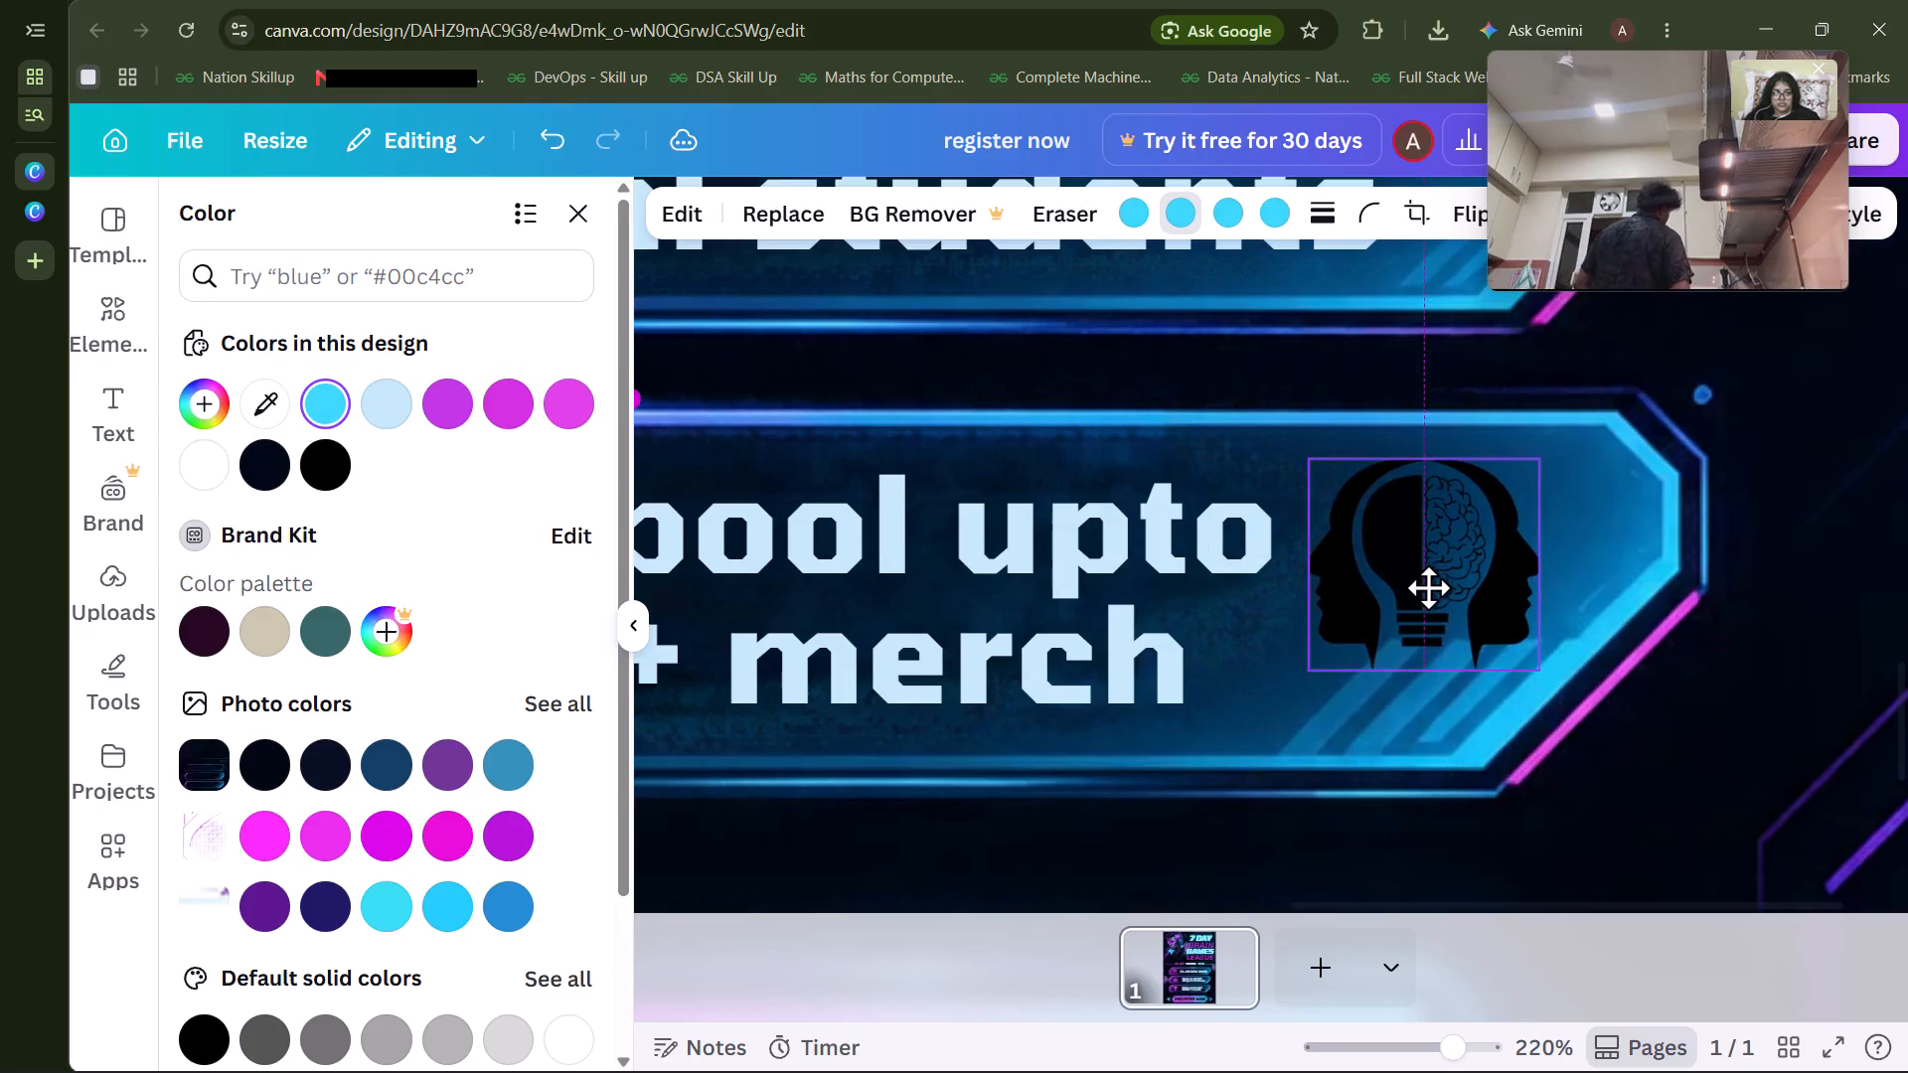
{"action": "left_click_drag", "start_coordinate": [1428, 587], "coordinate": [1428, 616]}
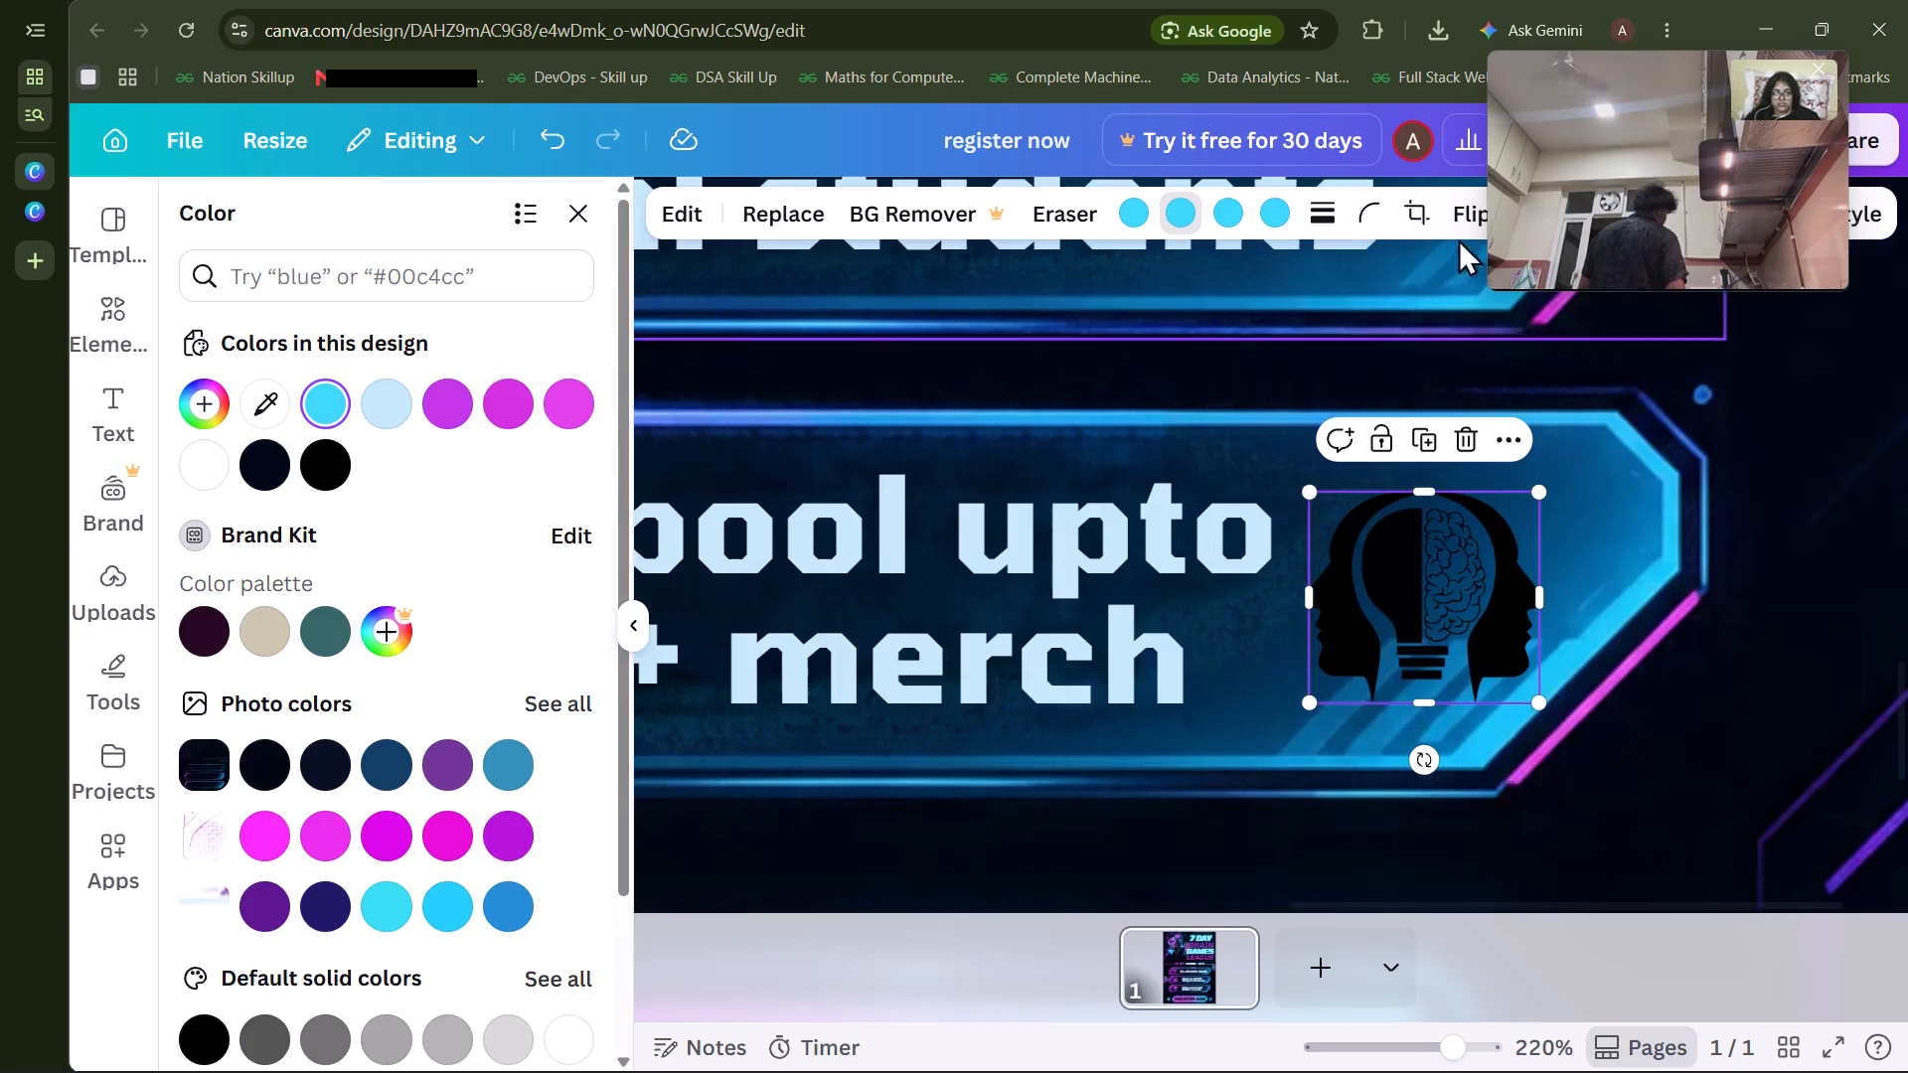
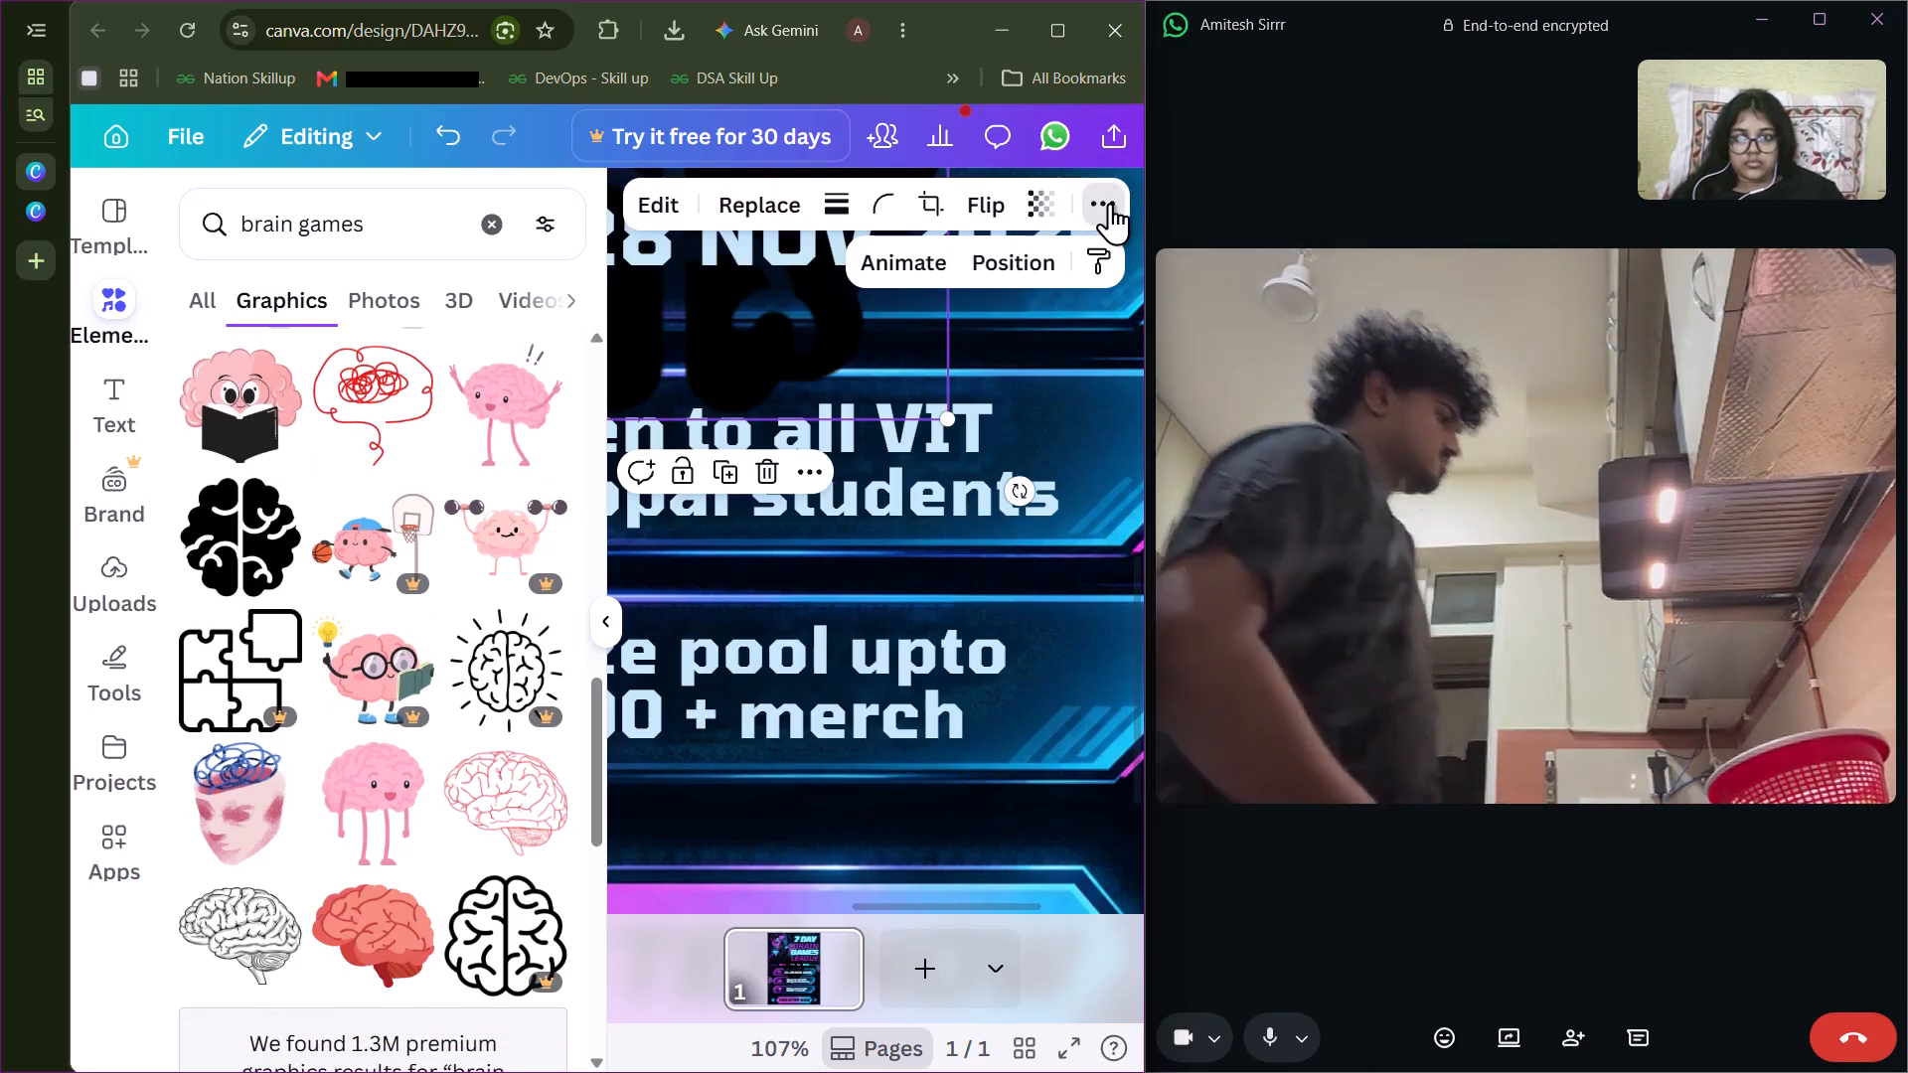
{"action": "left_click", "coordinate": [1110, 203]}
{"action": "left_click_drag", "start_coordinate": [1110, 203], "coordinate": [1108, 191]}
{"action": "left_click", "coordinate": [1108, 191]}
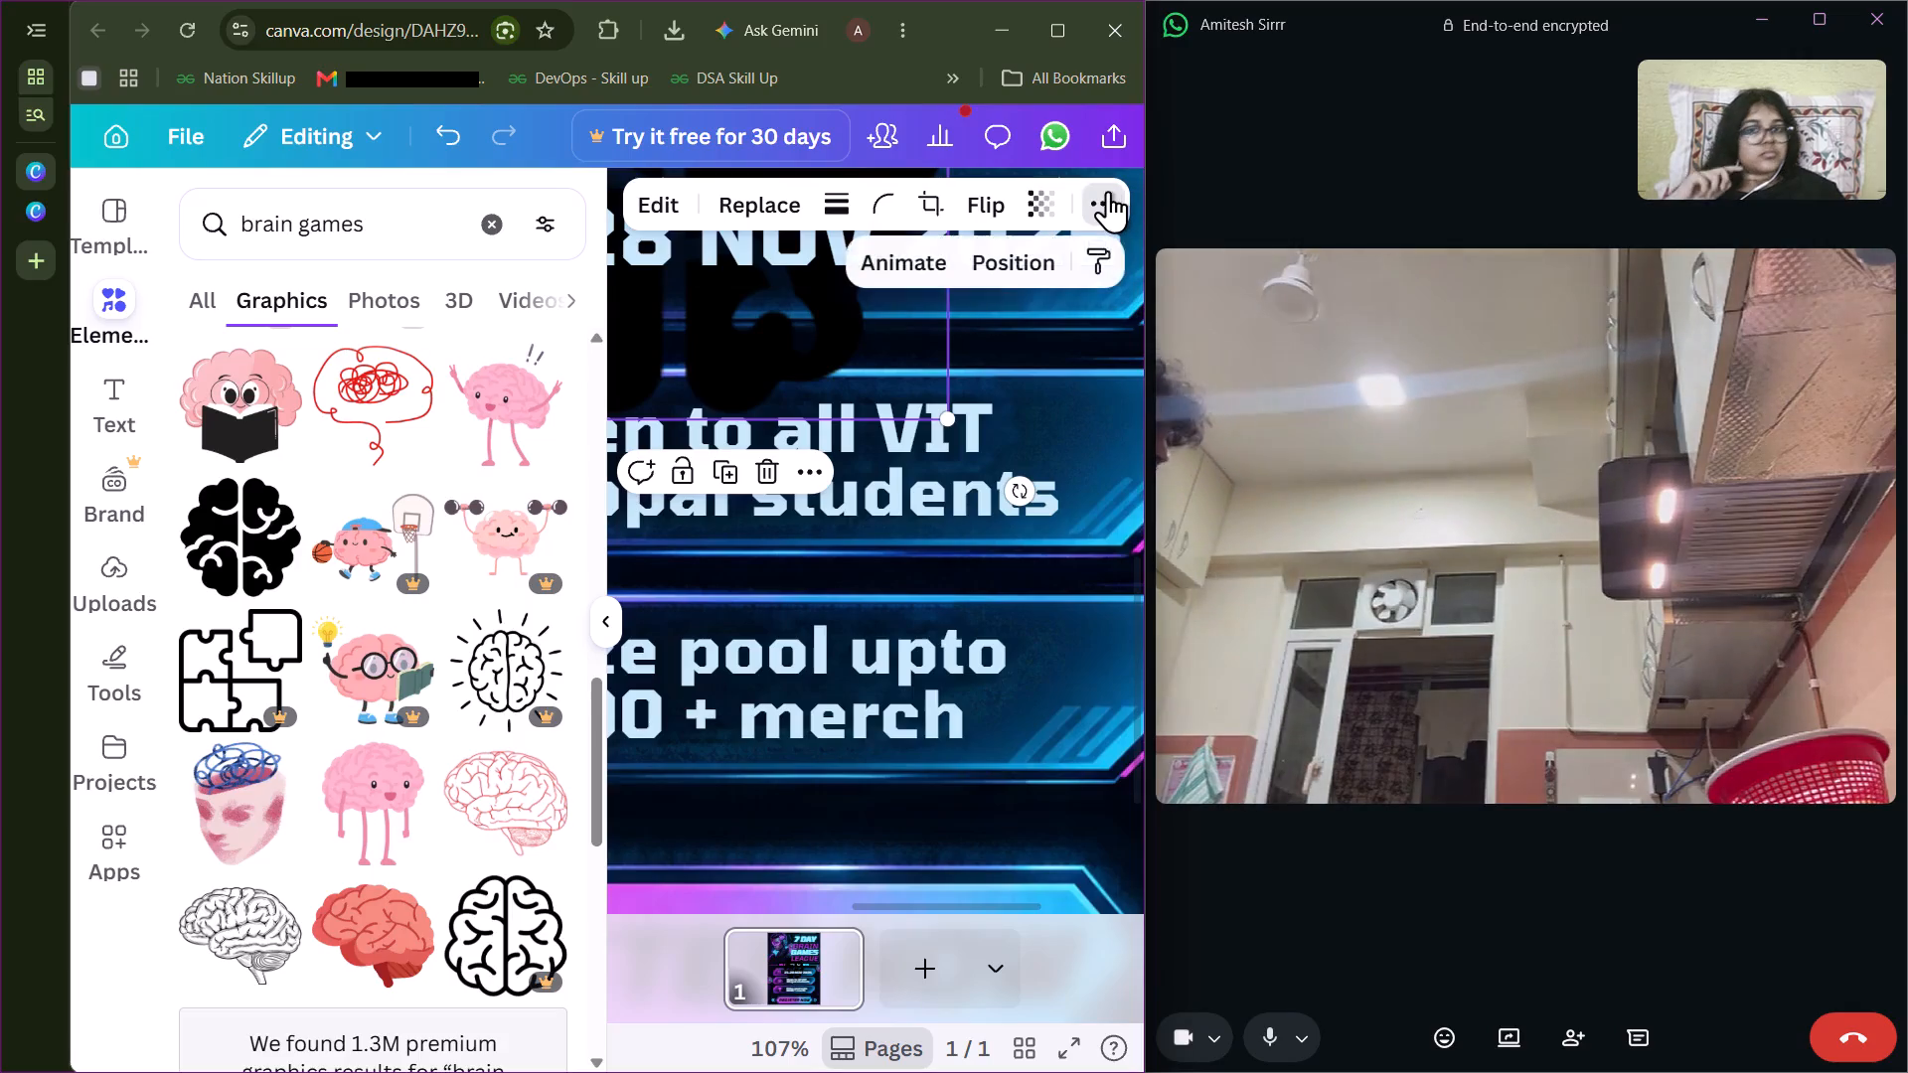
{"action": "left_click", "coordinate": [1103, 197]}
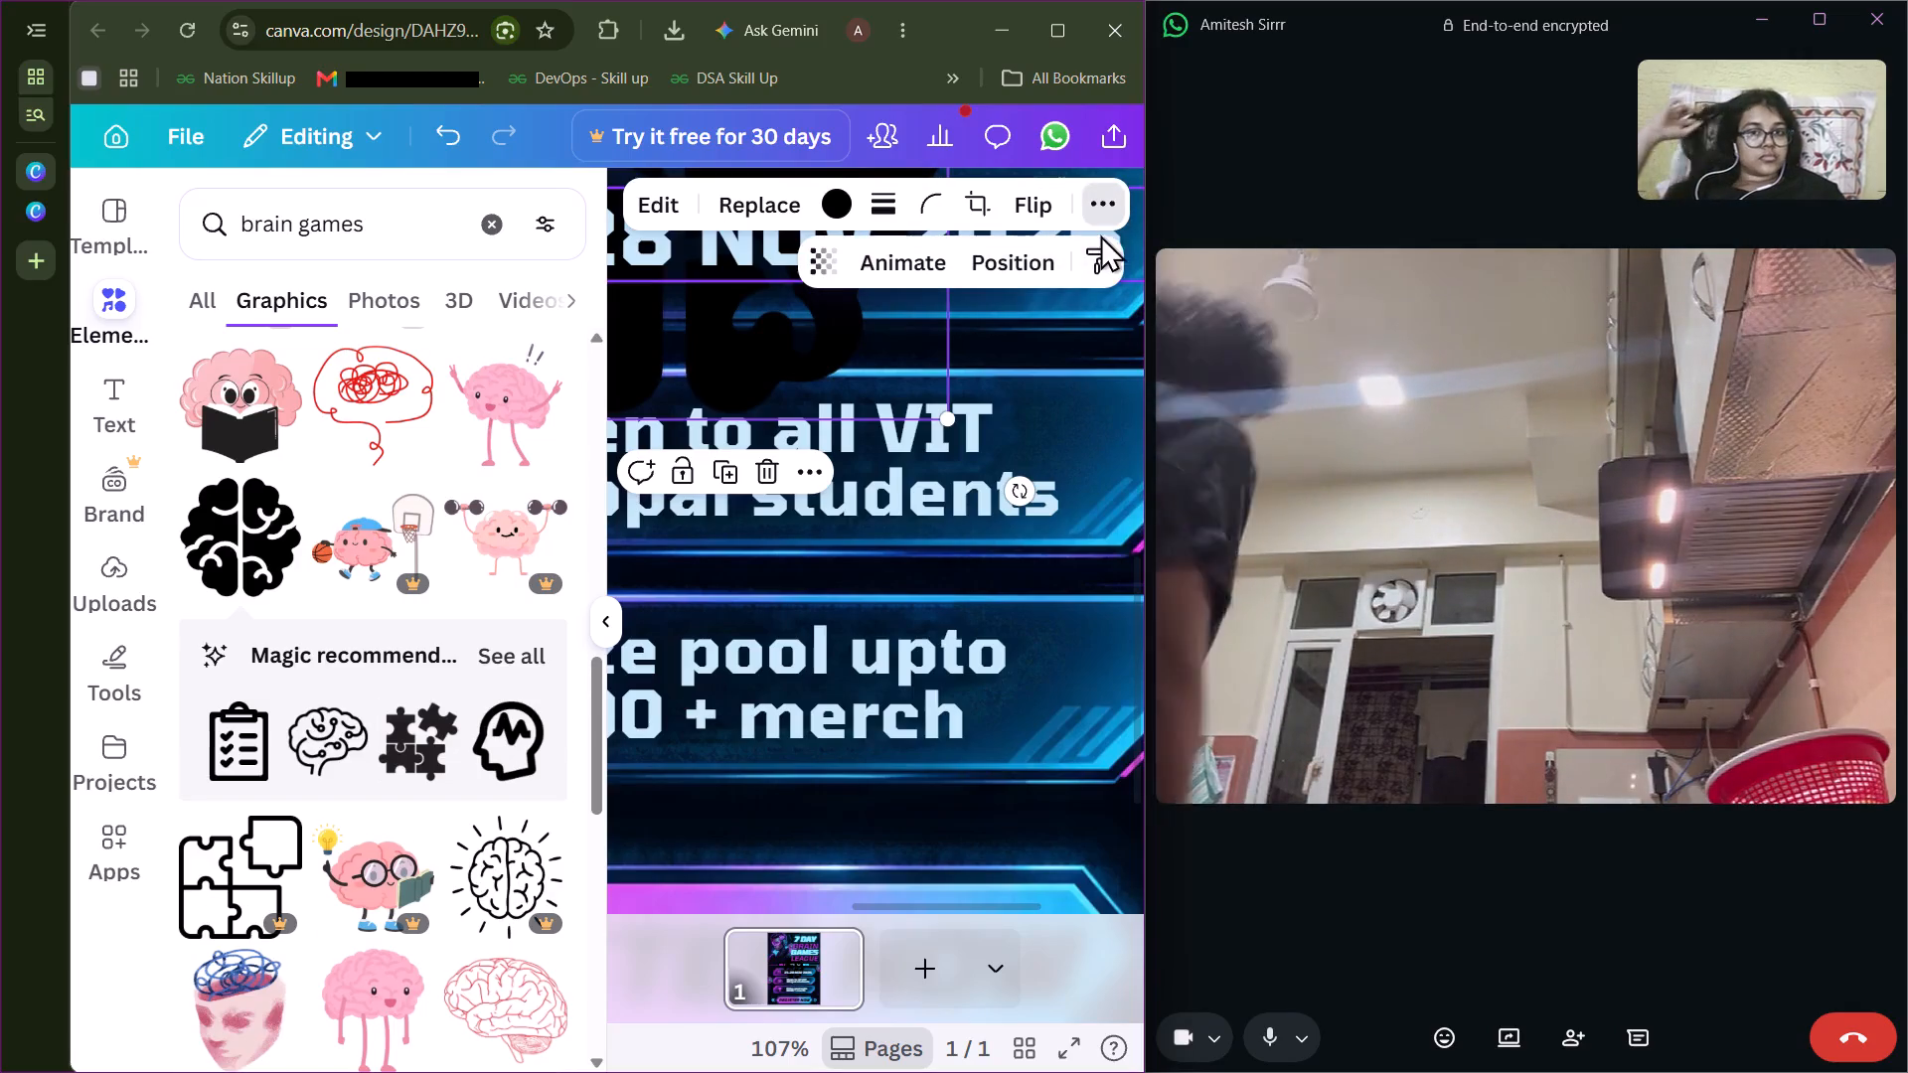
{"action": "left_click", "coordinate": [849, 207]}
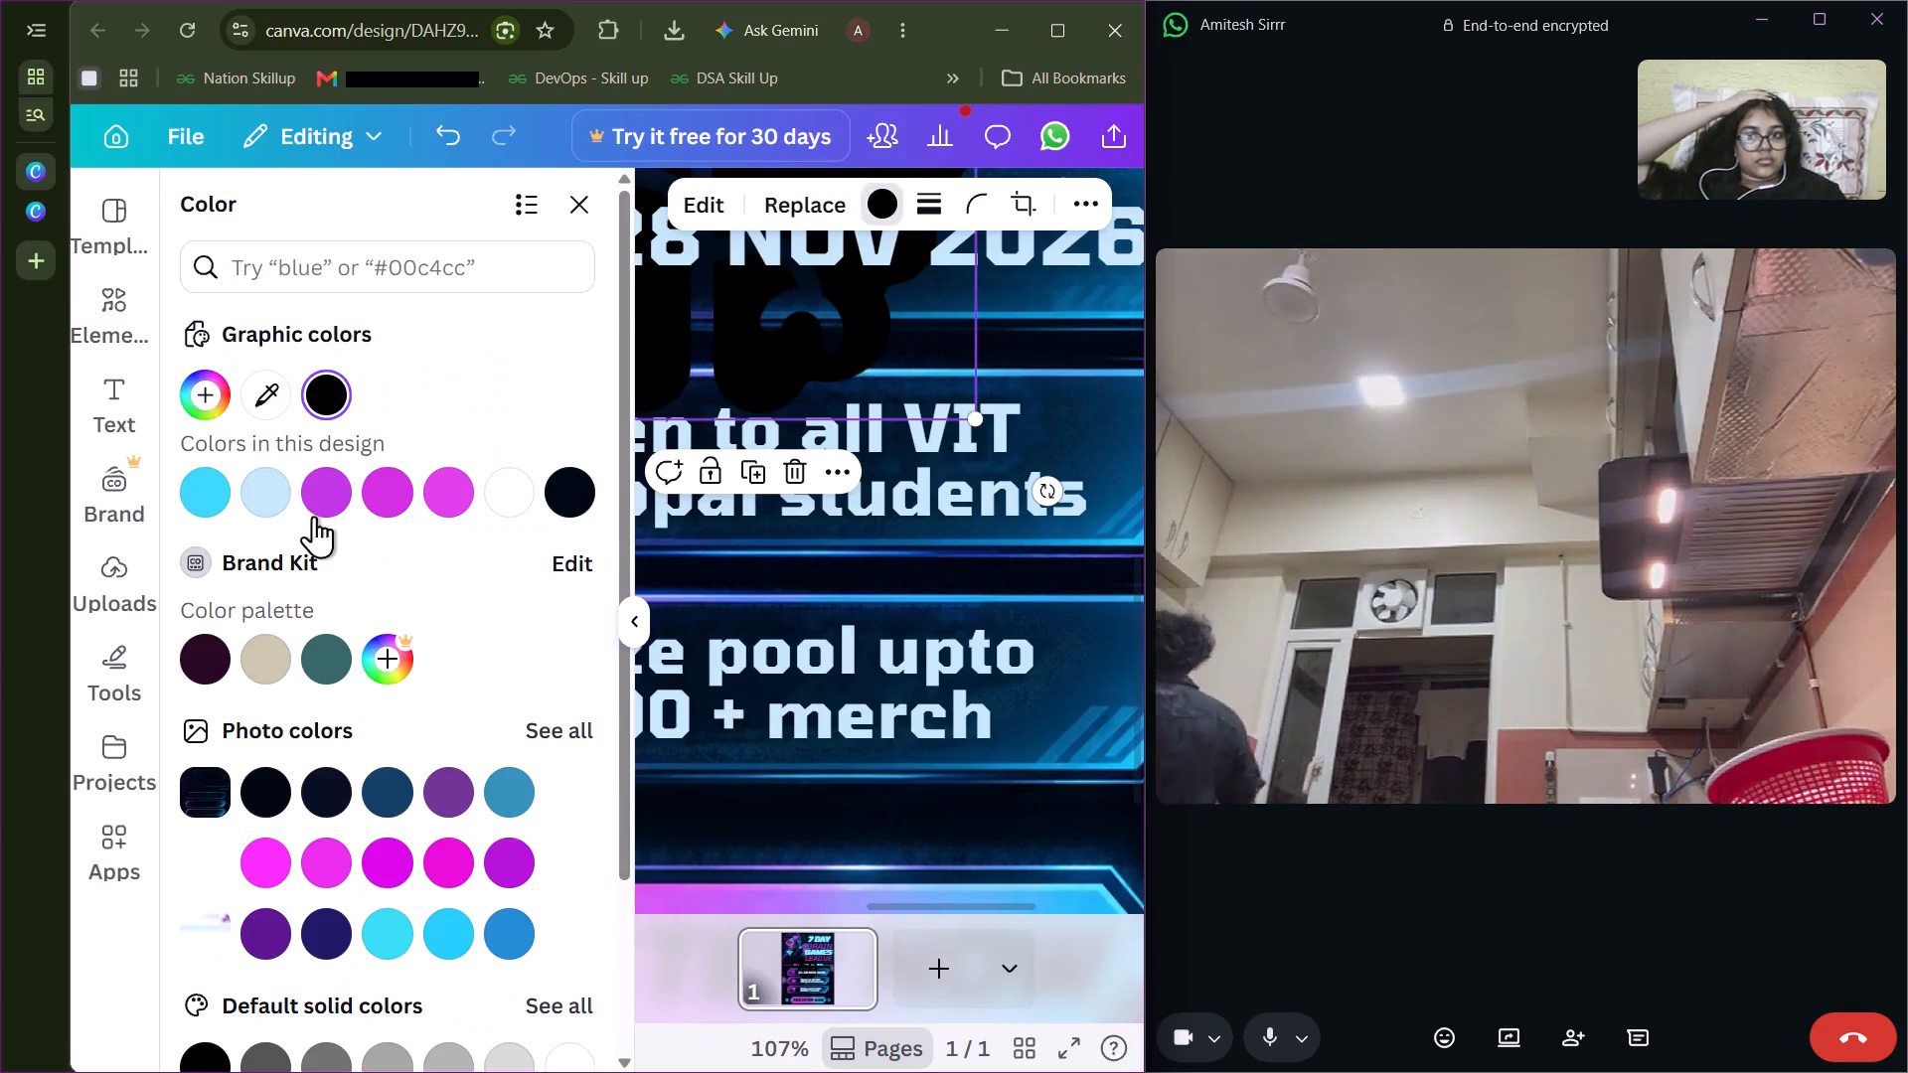
{"action": "left_click", "coordinate": [335, 513]}
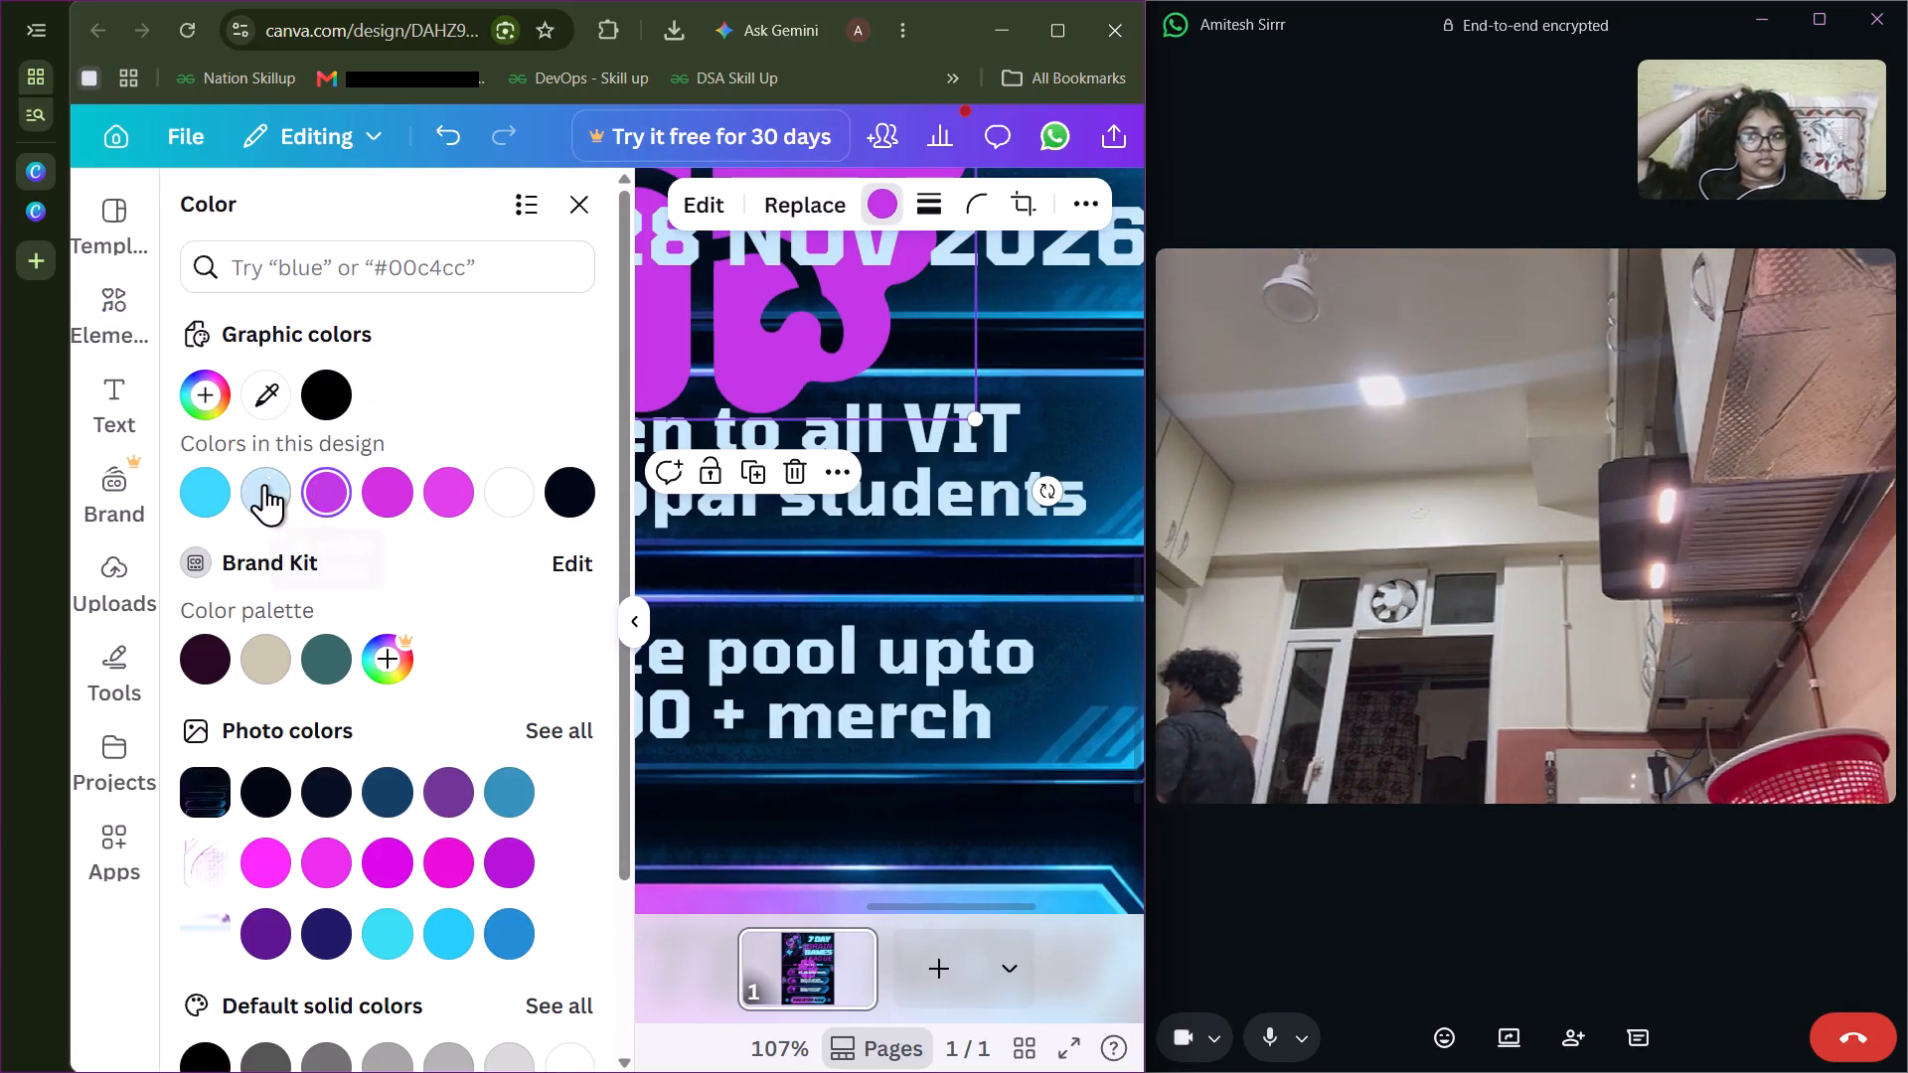
Recolor the brain graphic from azure to the dark blue sampled from the right end of the prize pool banner.
{"action": "left_click", "coordinate": [223, 499]}
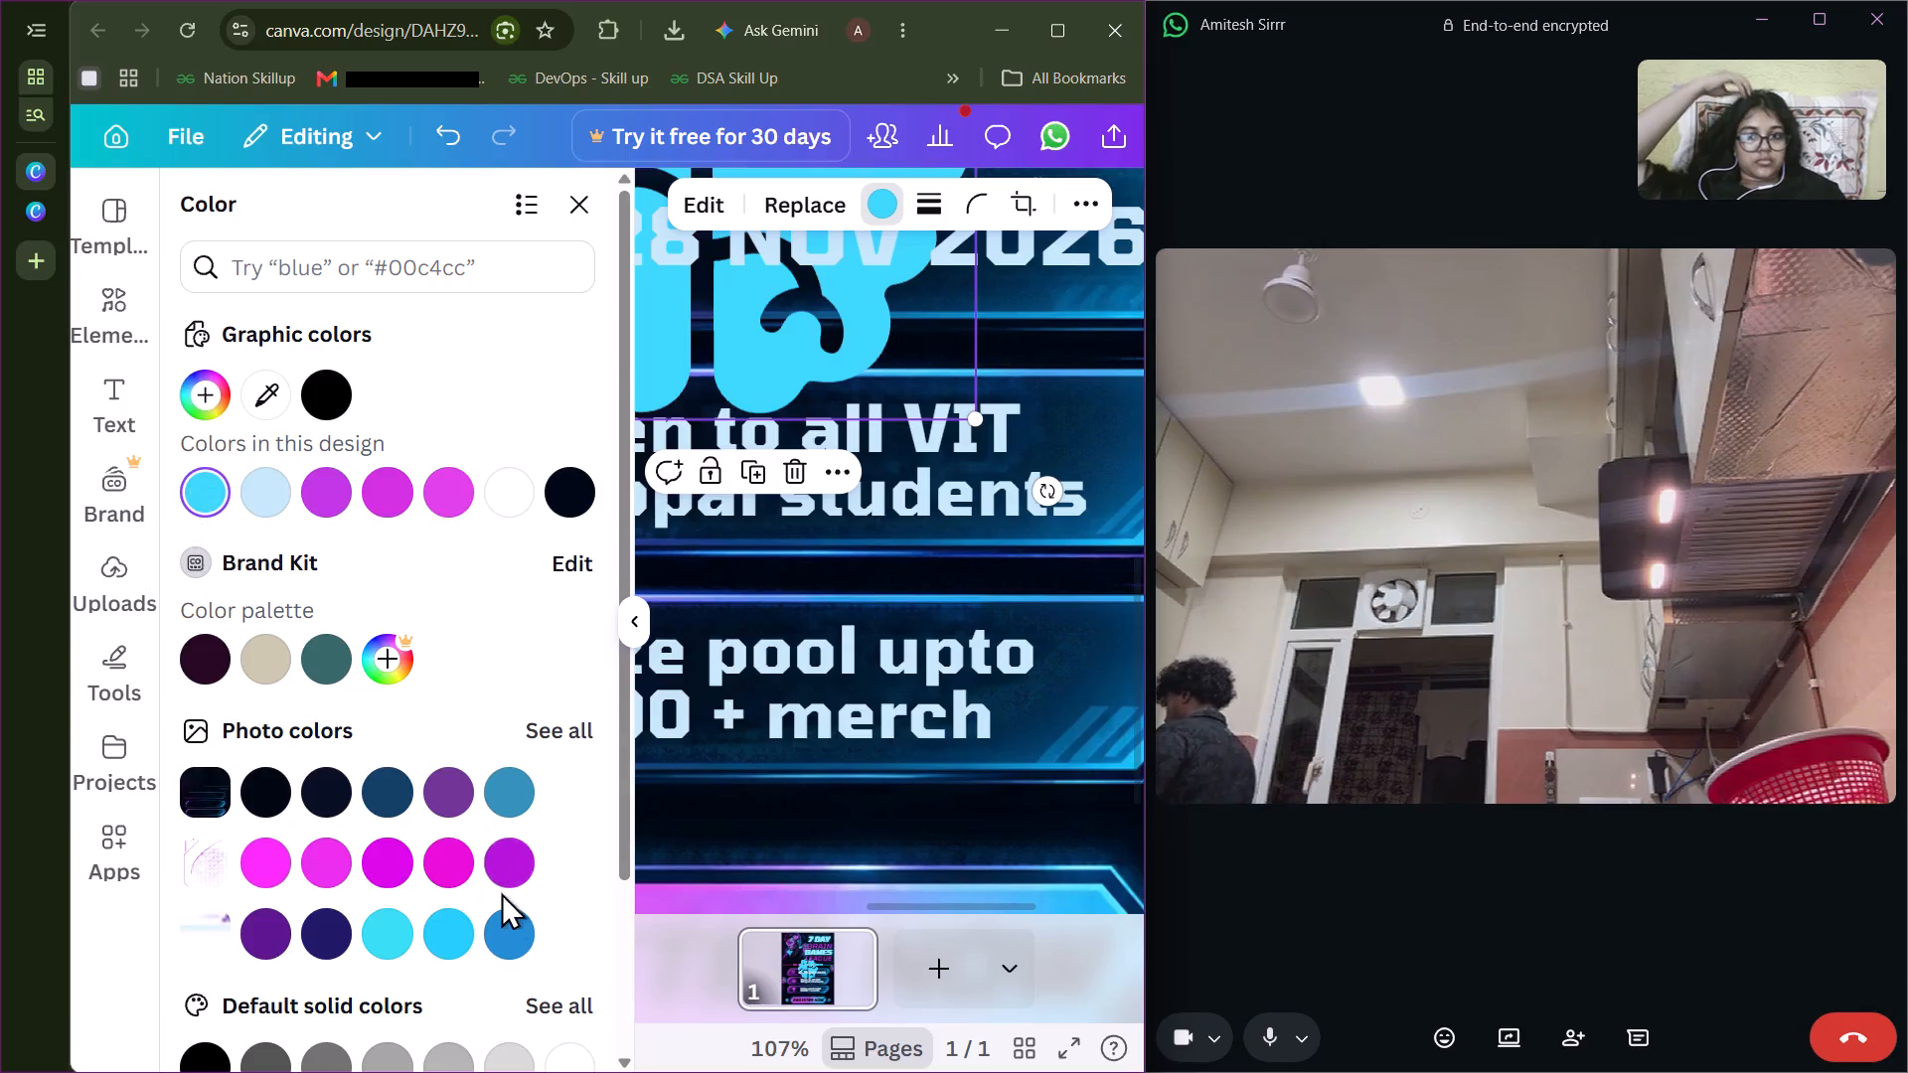
{"action": "left_click", "coordinate": [252, 399]}
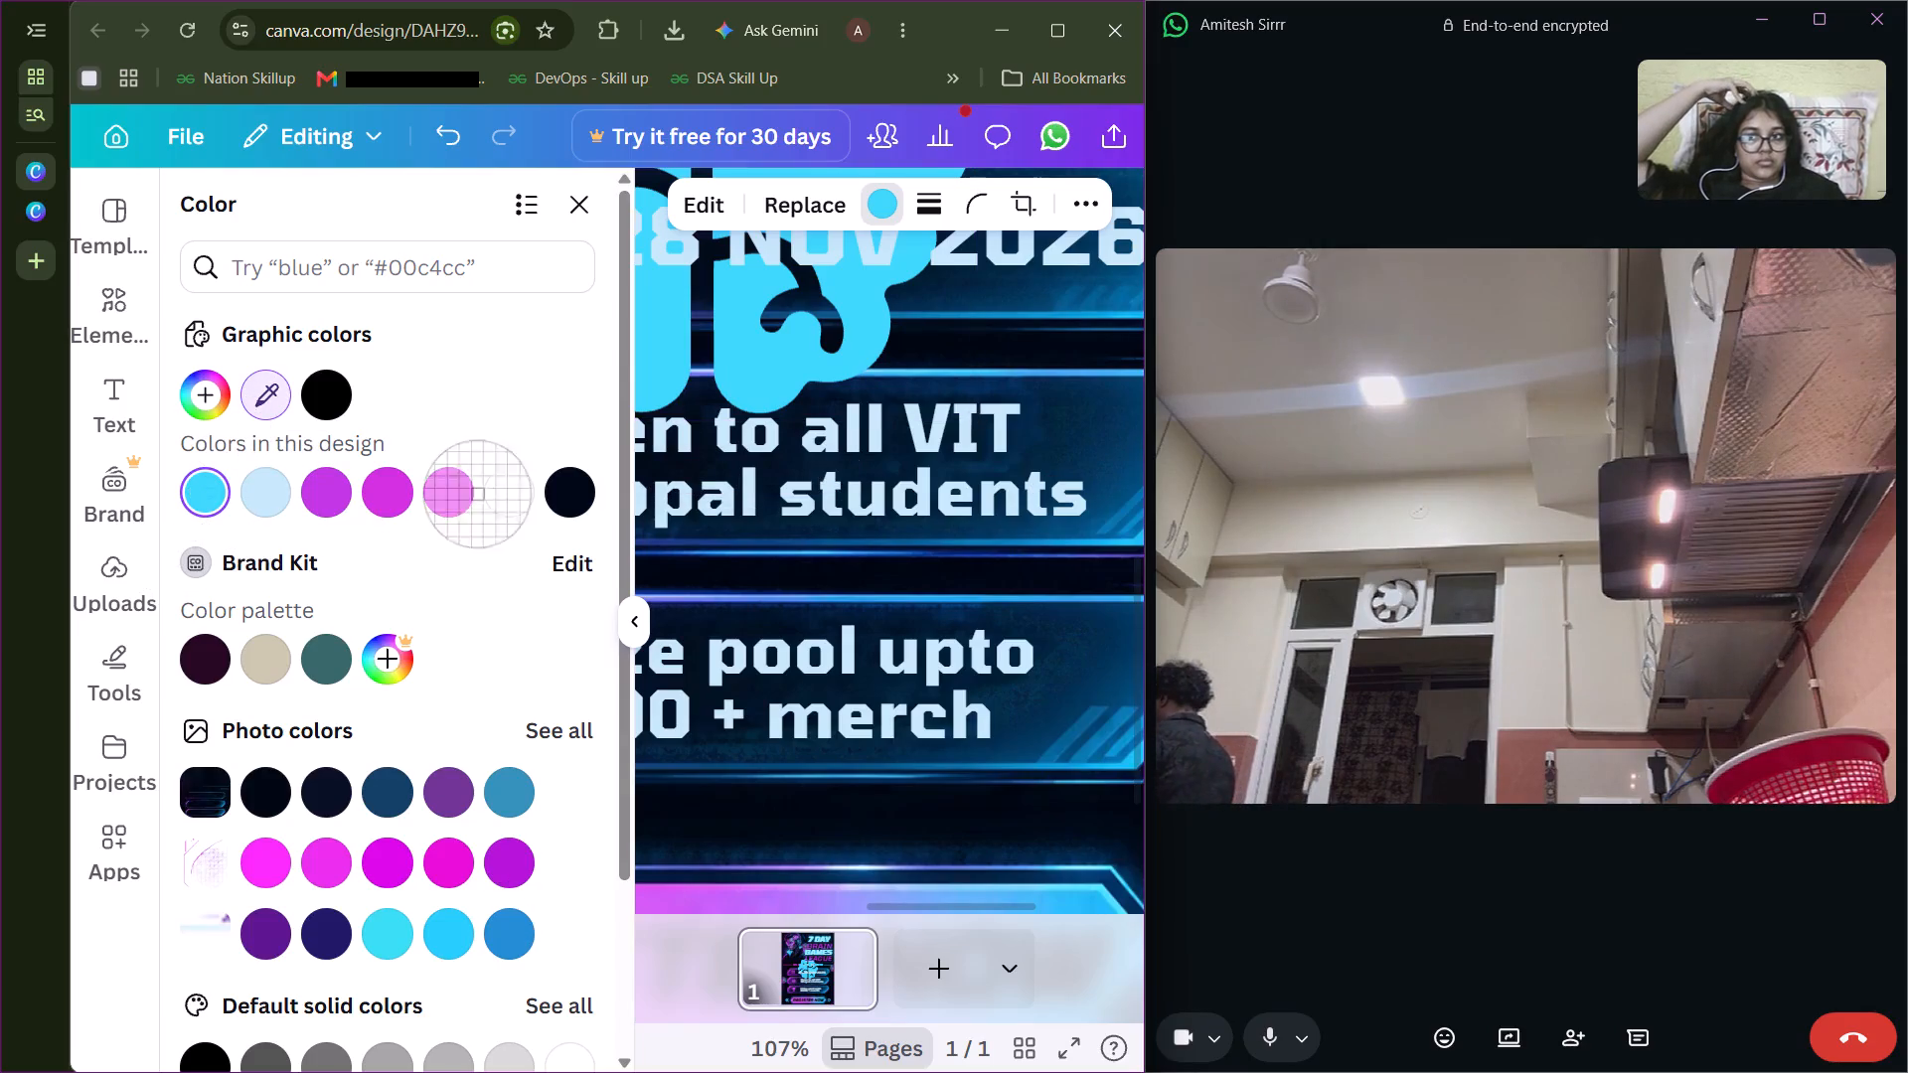
{"action": "left_click", "coordinate": [1084, 724]}
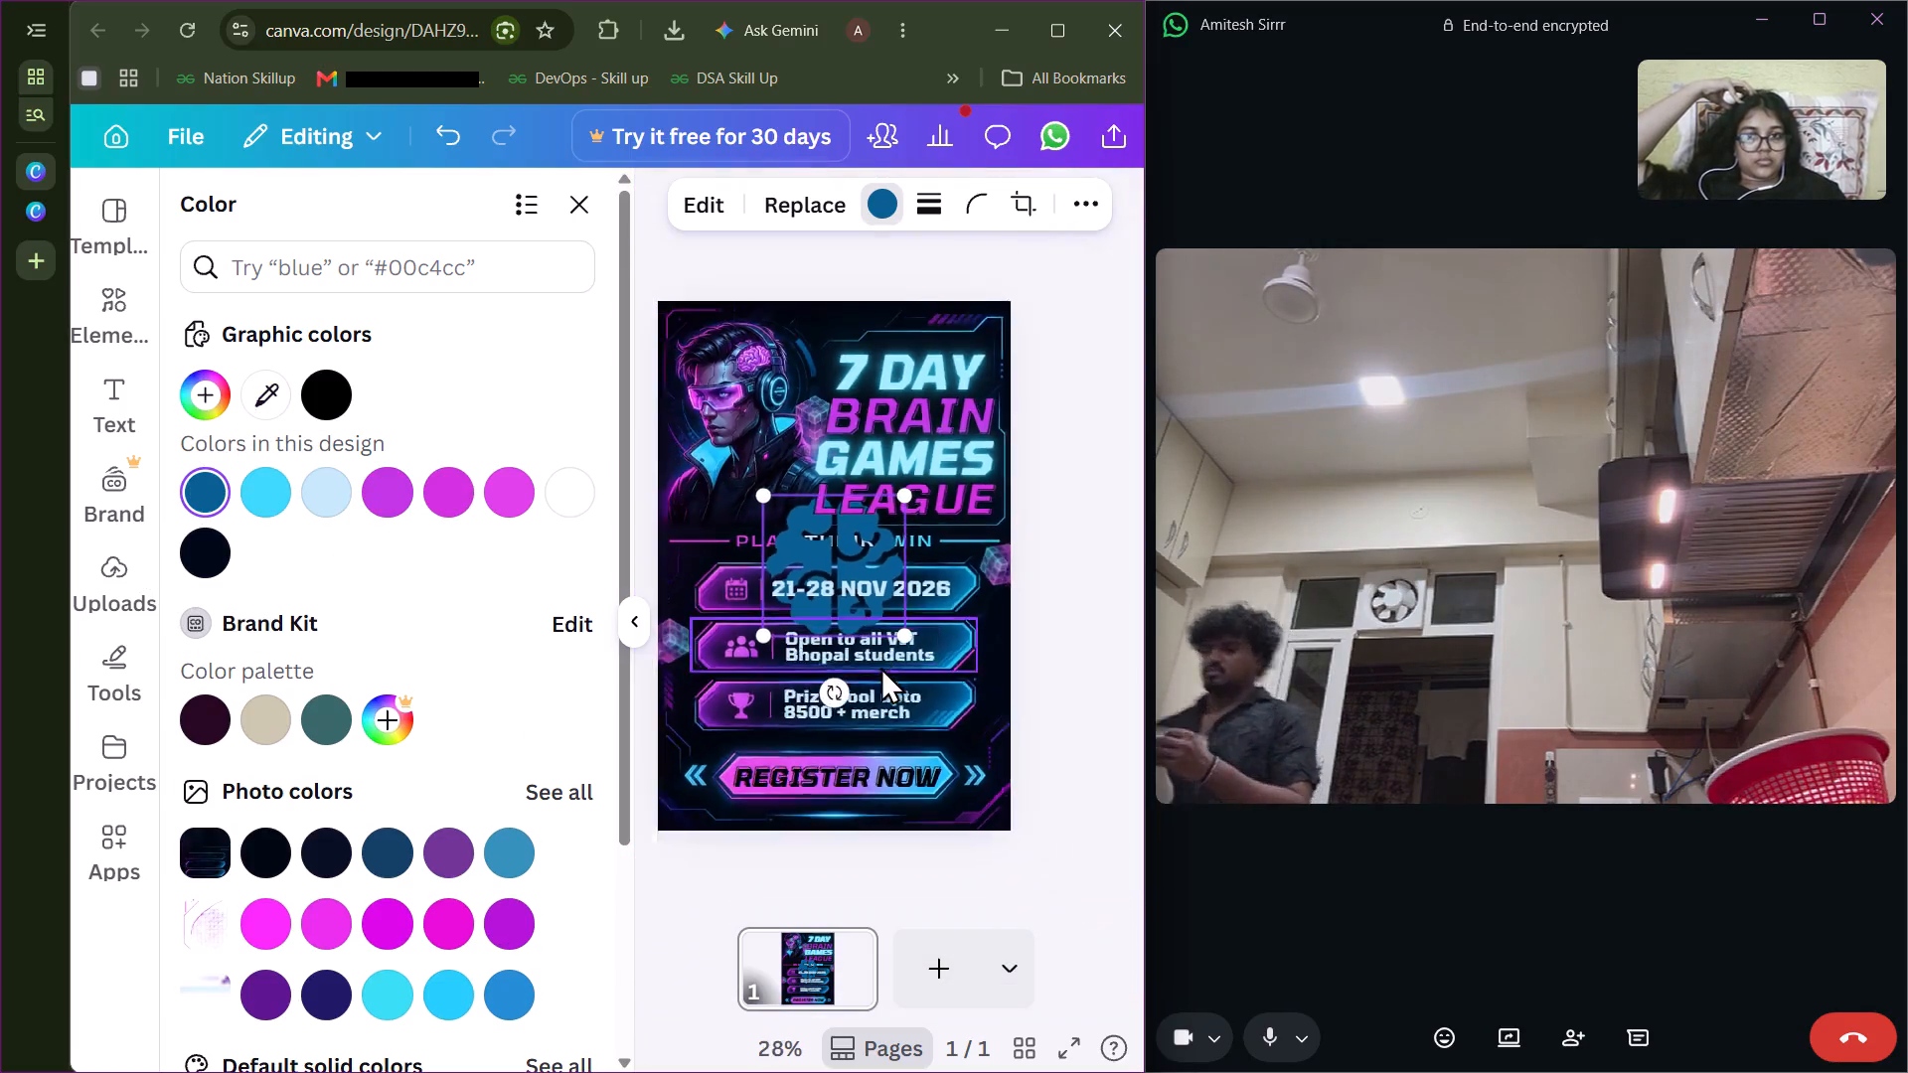
Shrink the dark blue brain graphic proportionally to a small icon beside the date and eligibility banner texts.
{"action": "left_click_drag", "start_coordinate": [901, 505], "coordinate": [862, 566]}
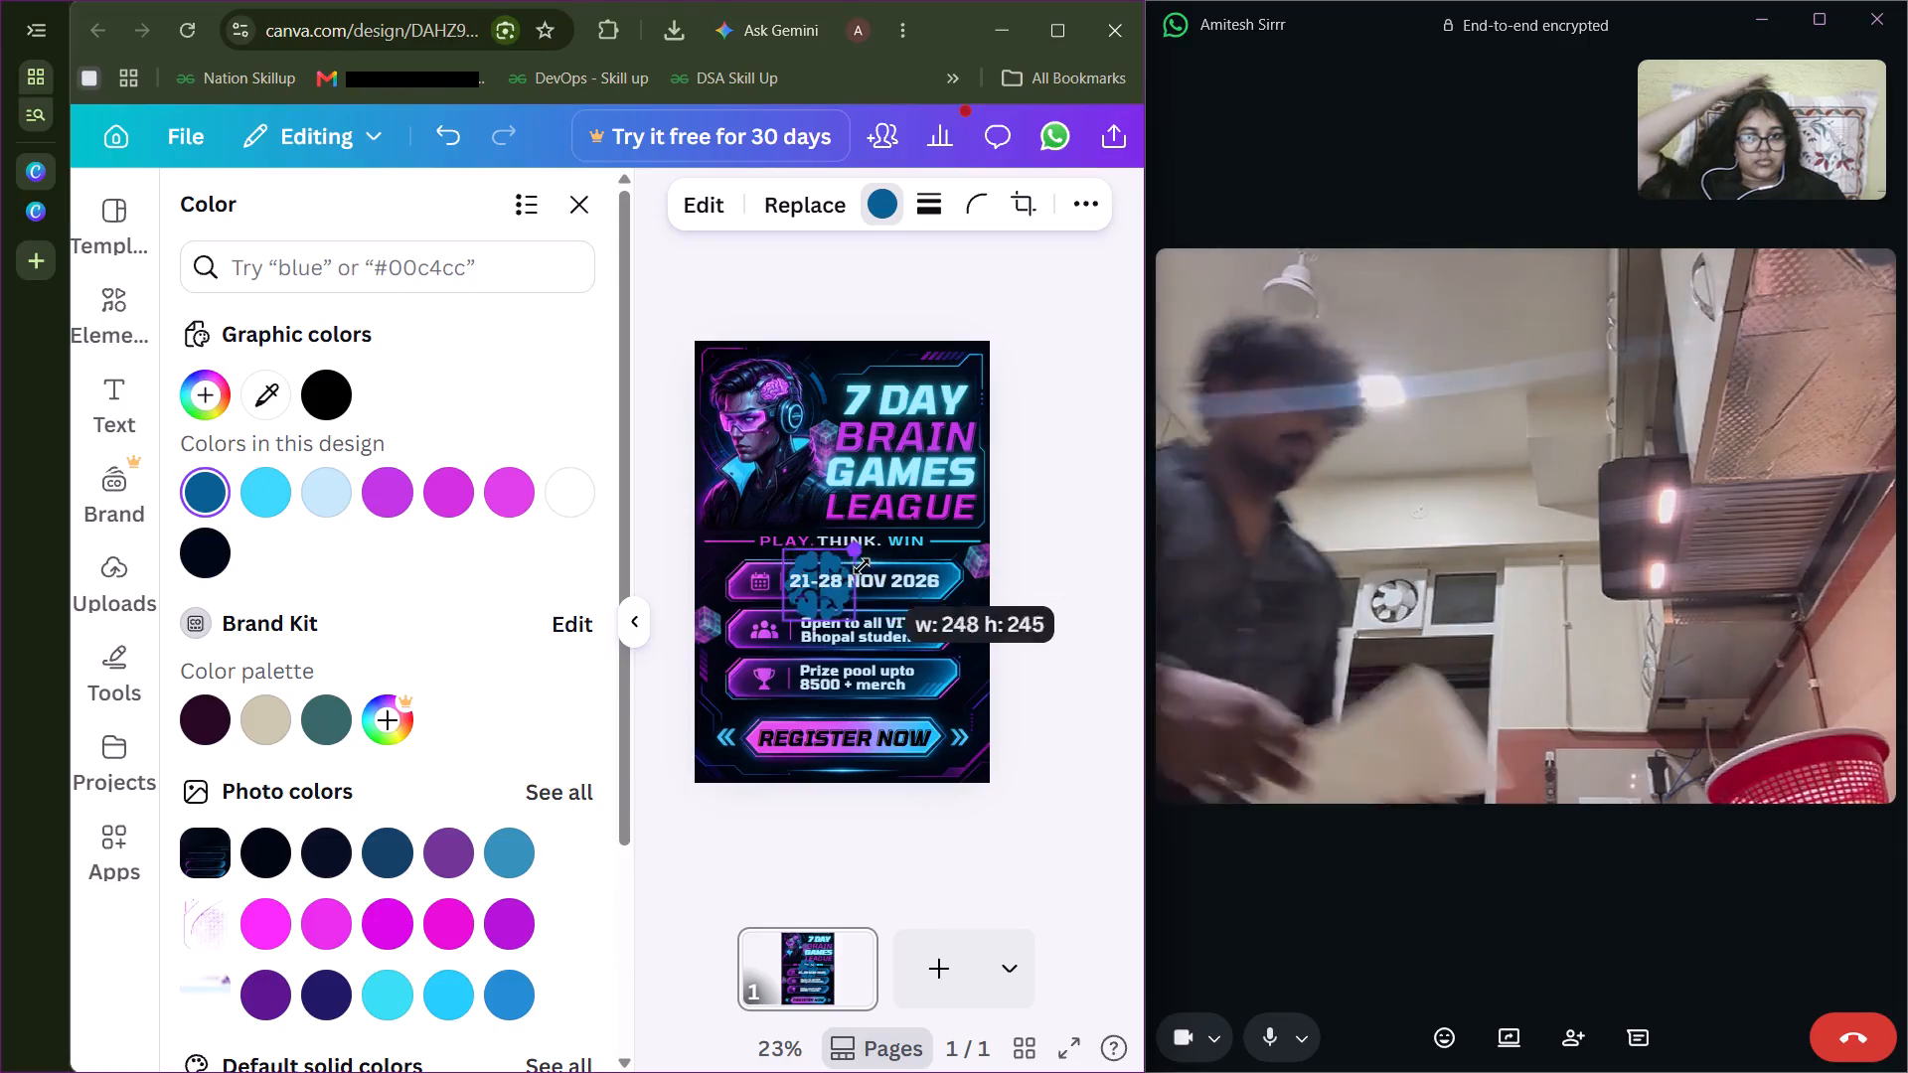
{"action": "left_click_drag", "start_coordinate": [862, 566], "coordinate": [838, 590]}
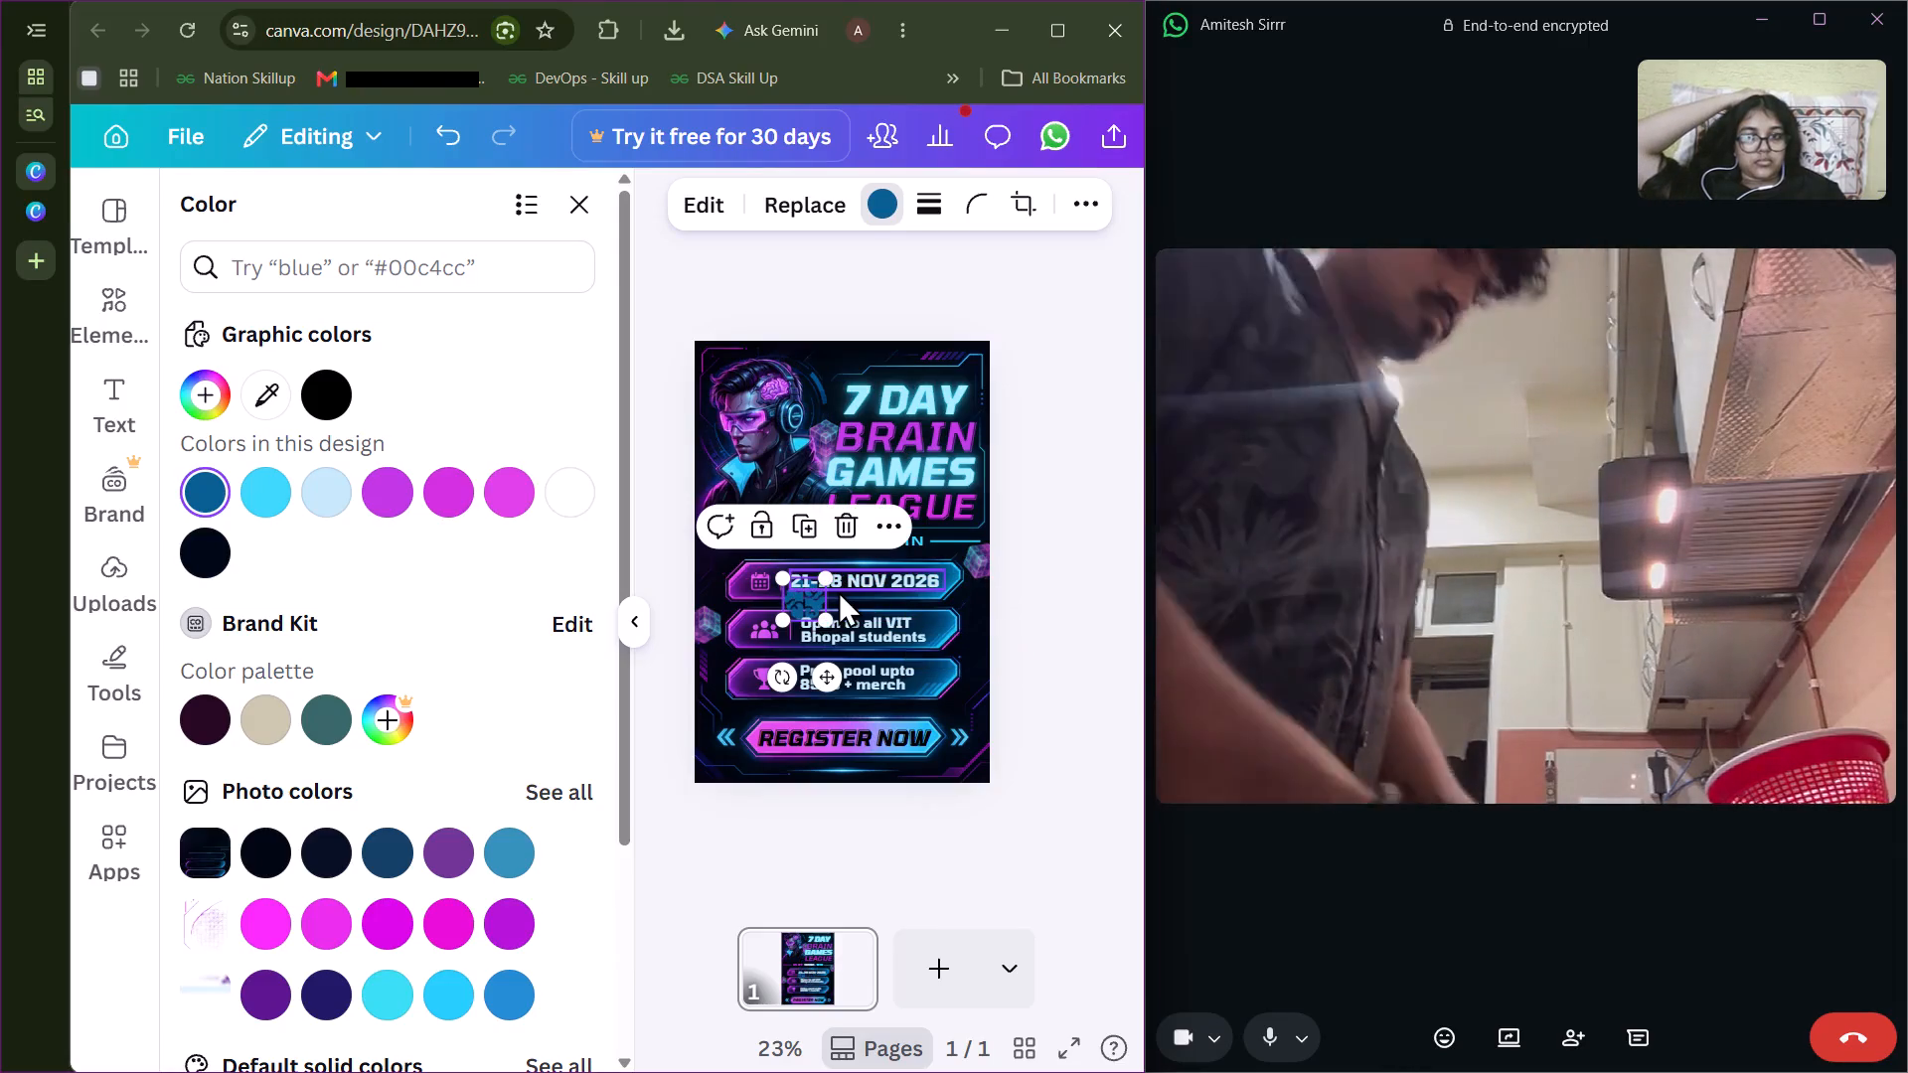
Enlarge the browser window to fill the whole screen.
{"action": "left_click", "coordinate": [1048, 19]}
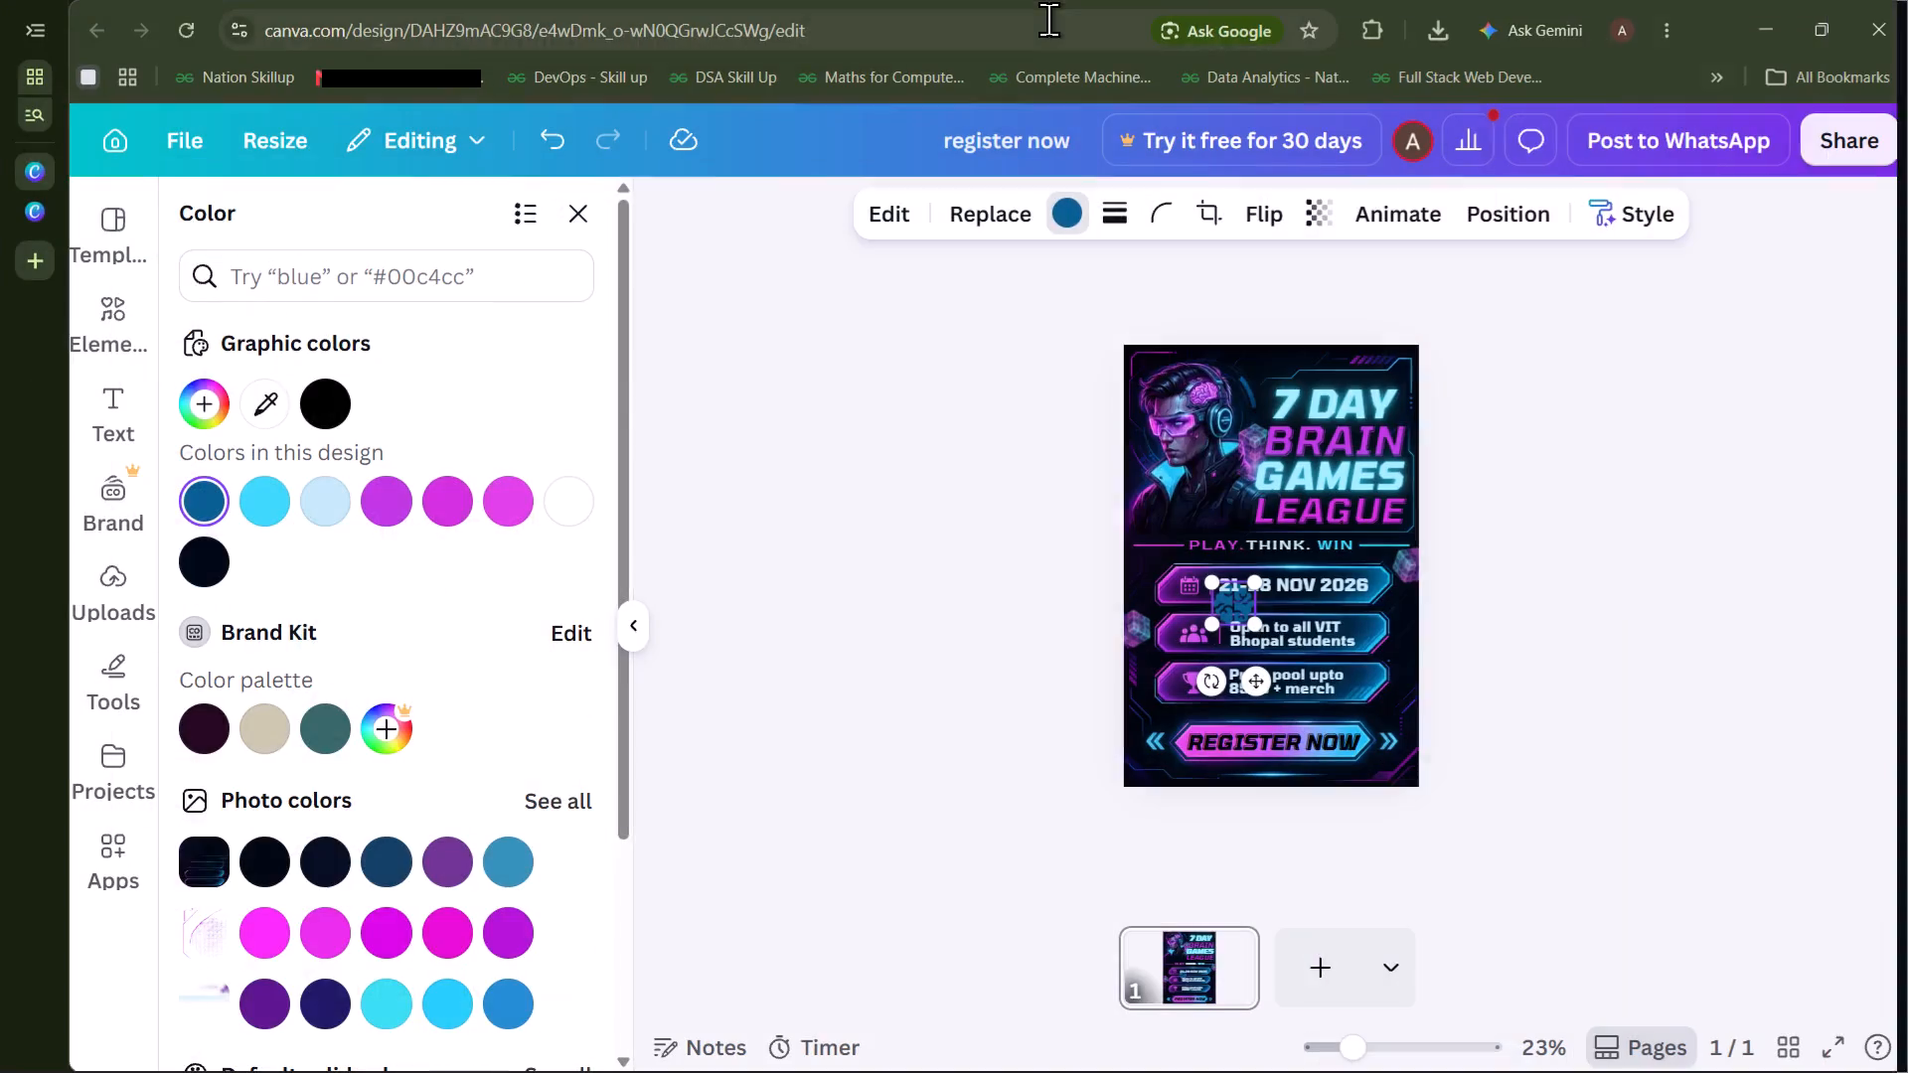
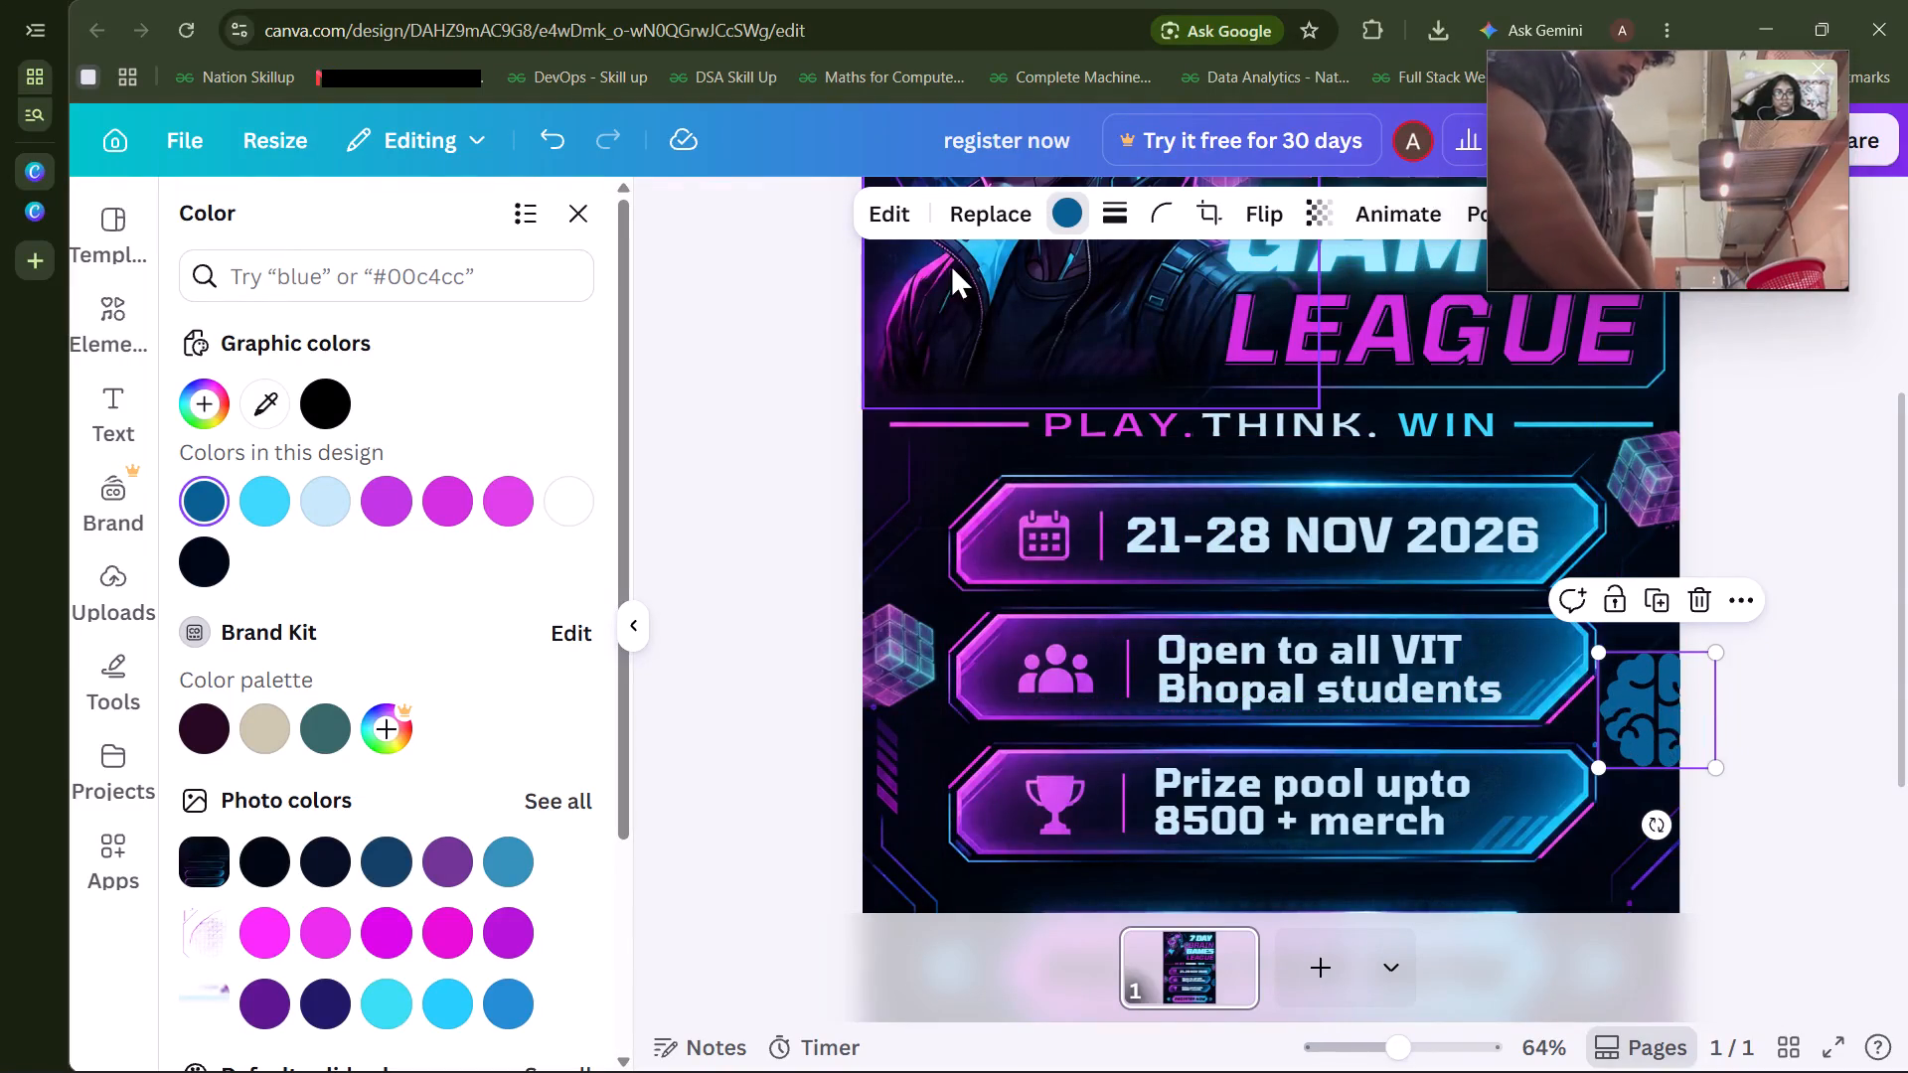
Apply a Glow shadow to the dark blue brain graphic, with the glow color sampled from the brain itself (#085F92).
{"action": "left_click", "coordinate": [904, 224]}
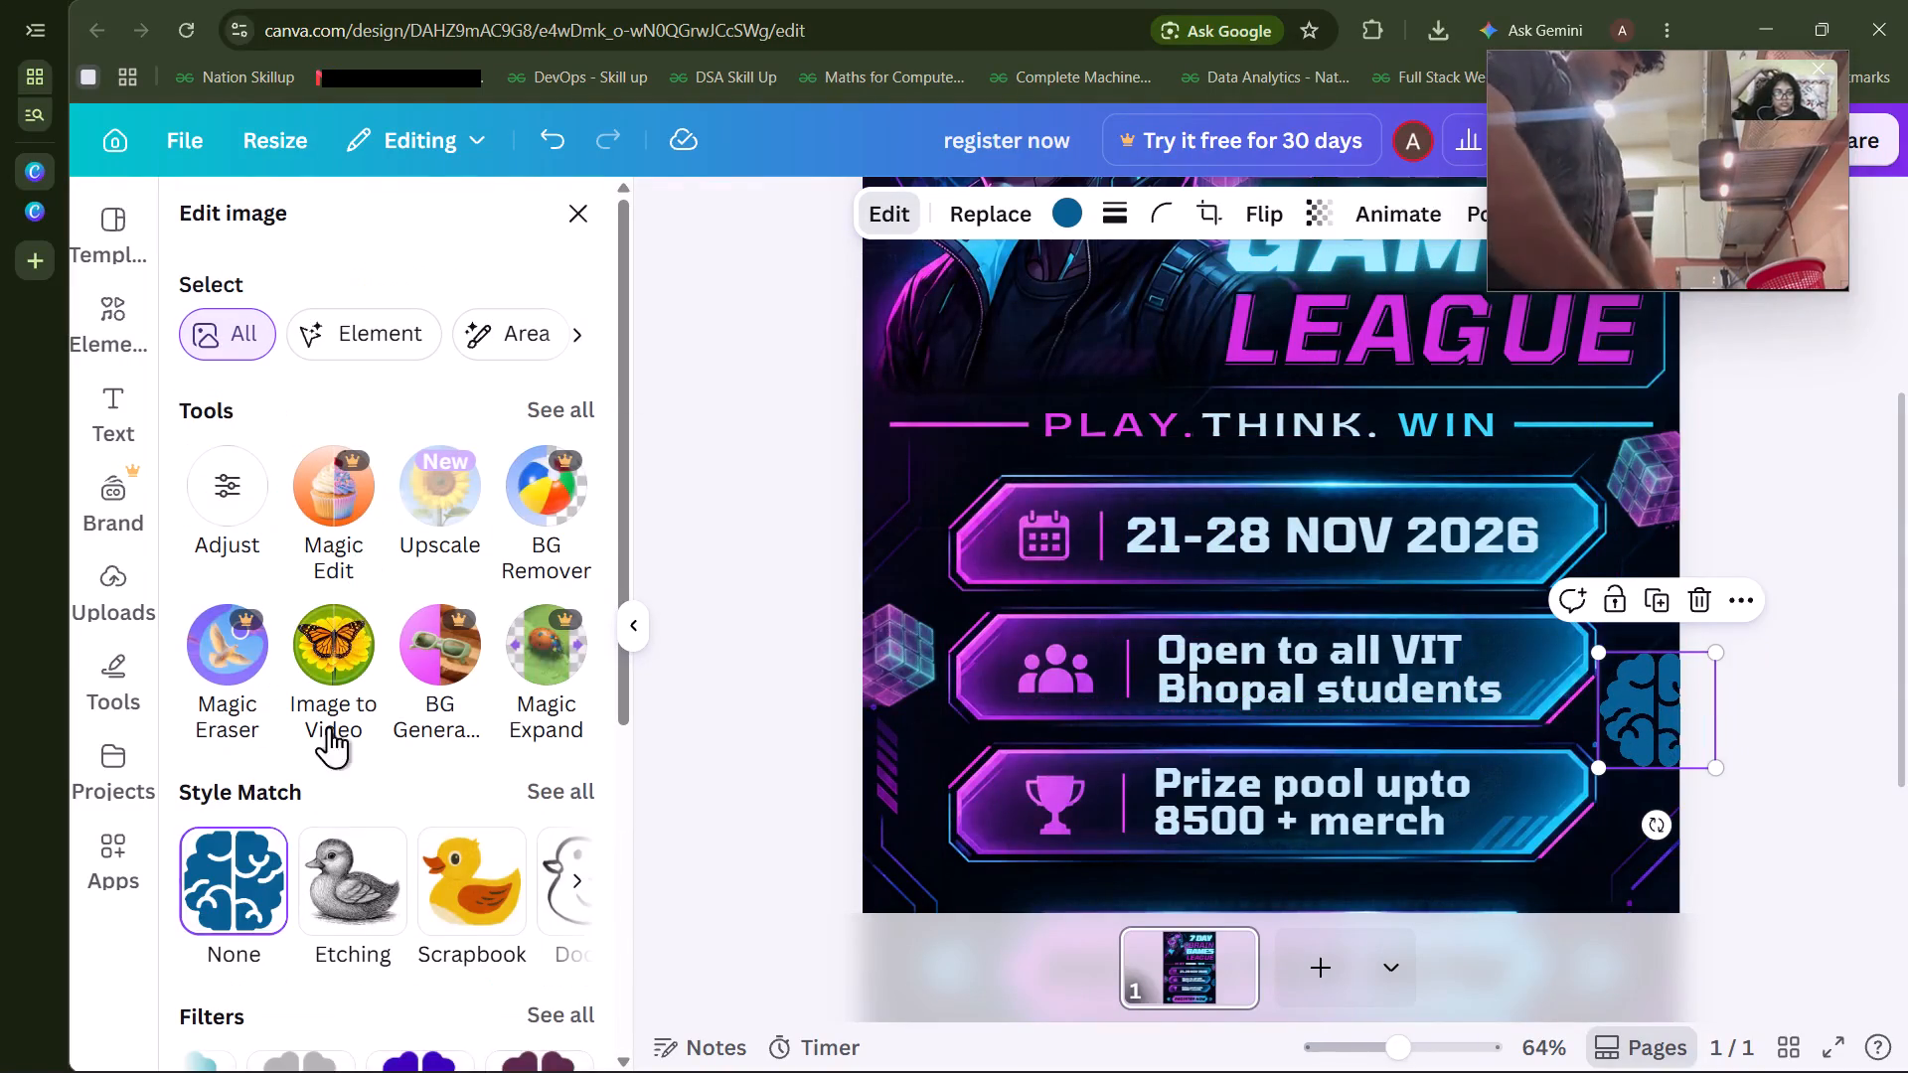
{"action": "scroll", "coordinate": [350, 795], "scroll_direction": "down", "scroll_amount": 4}
{"action": "left_click", "coordinate": [348, 972]}
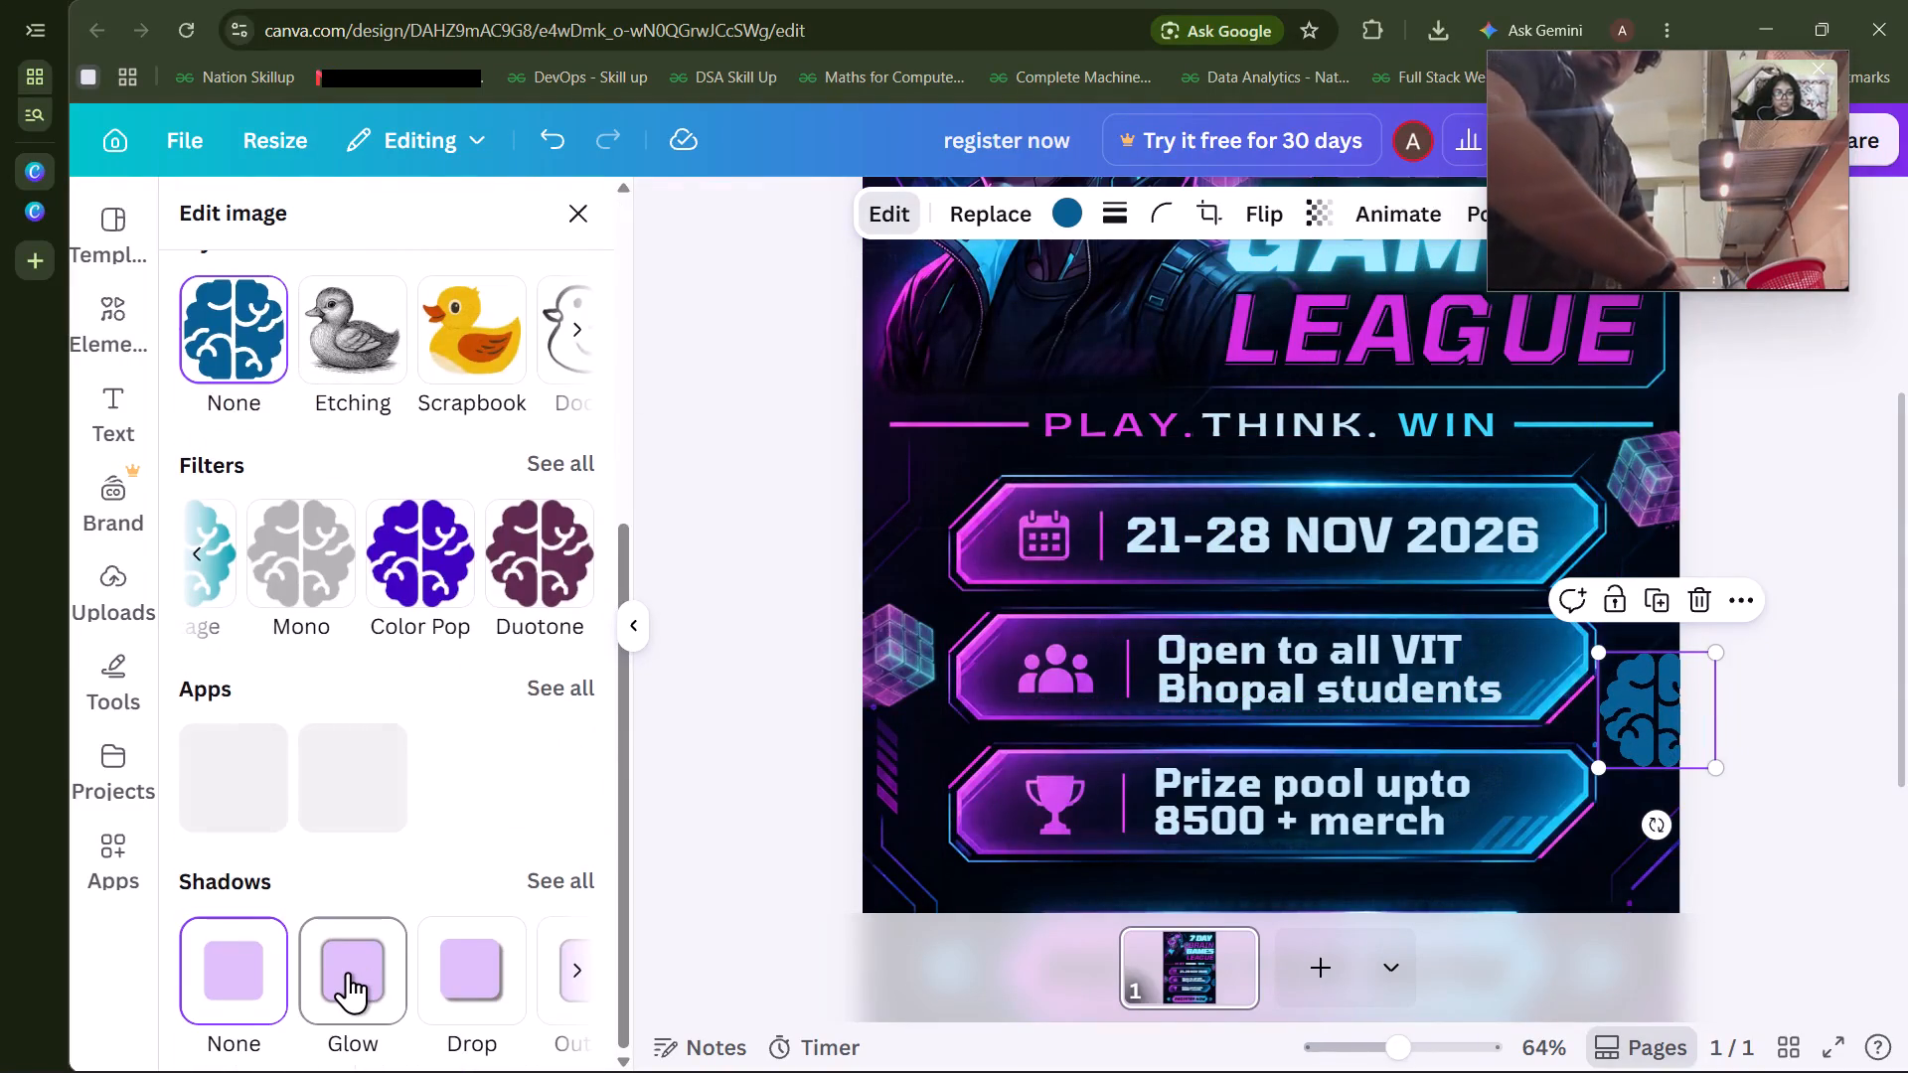
{"action": "left_click", "coordinate": [348, 972]}
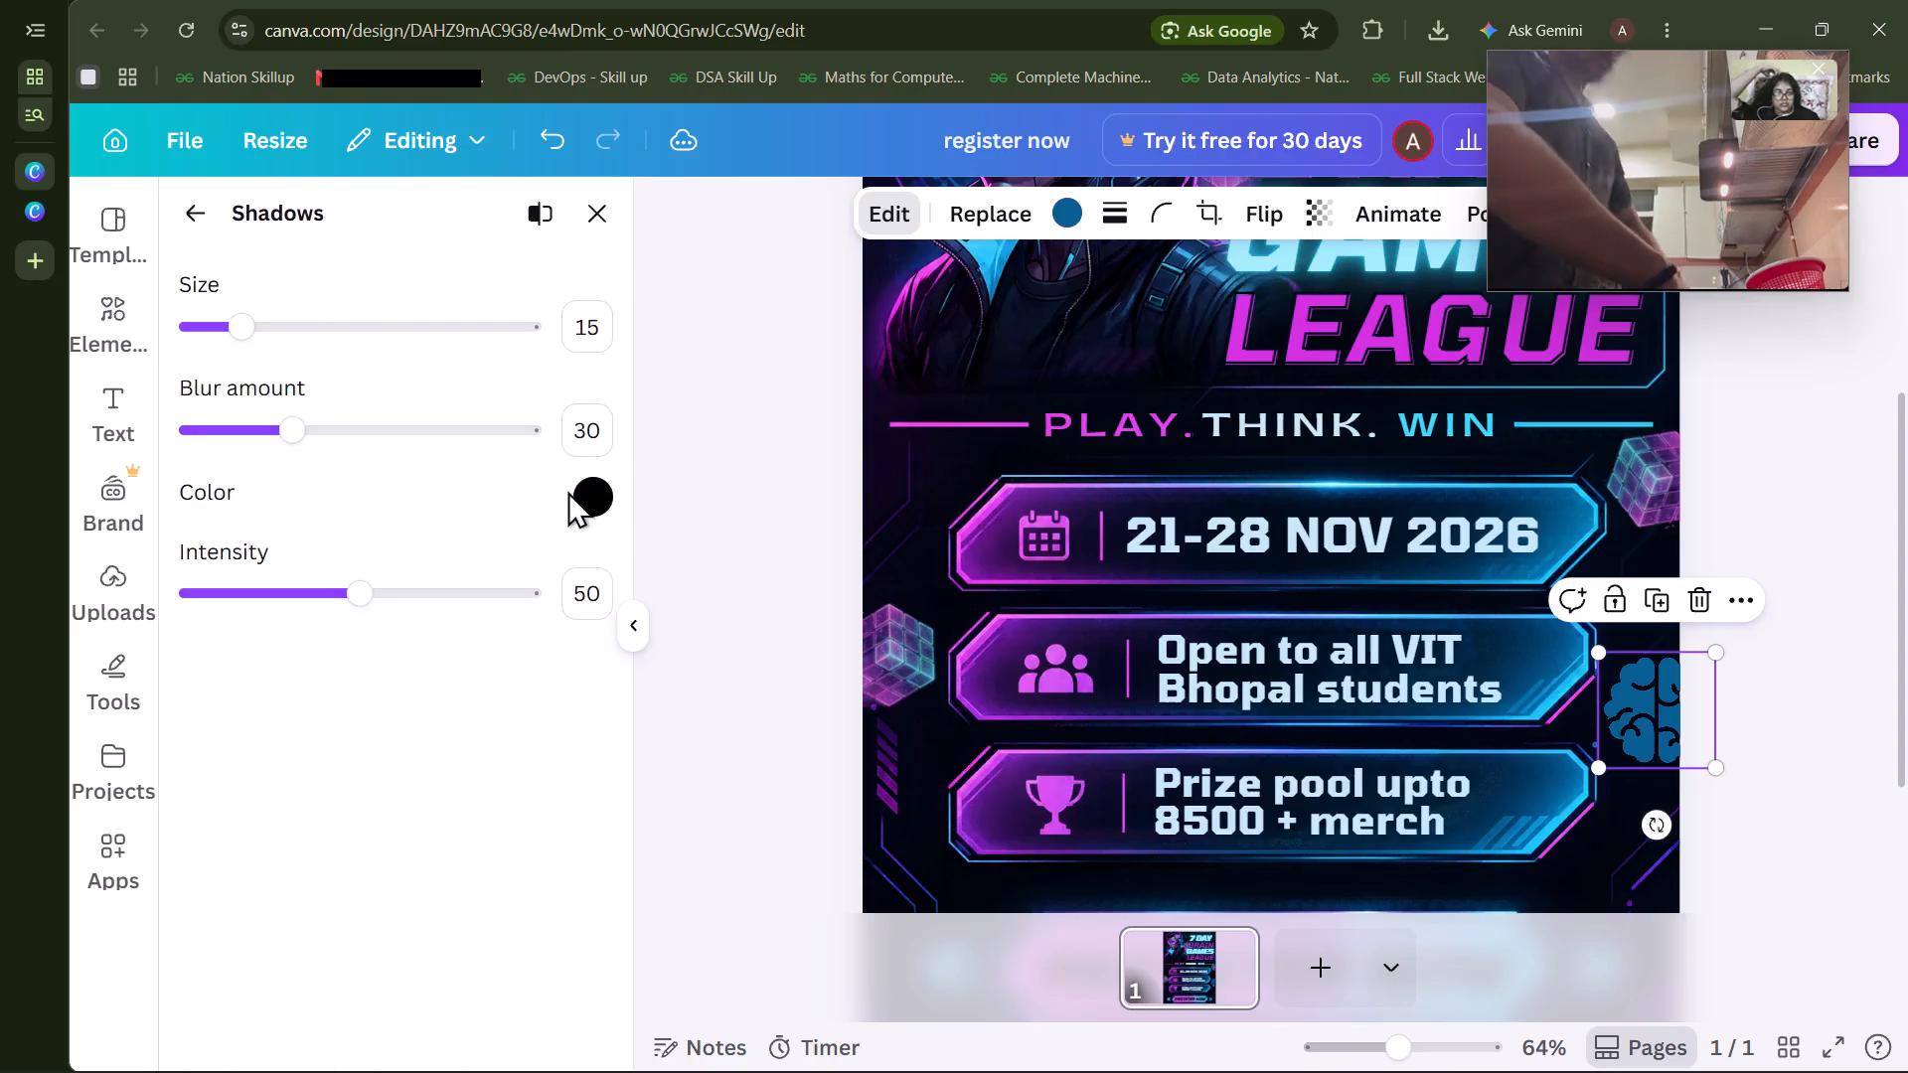
{"action": "left_click", "coordinate": [584, 497]}
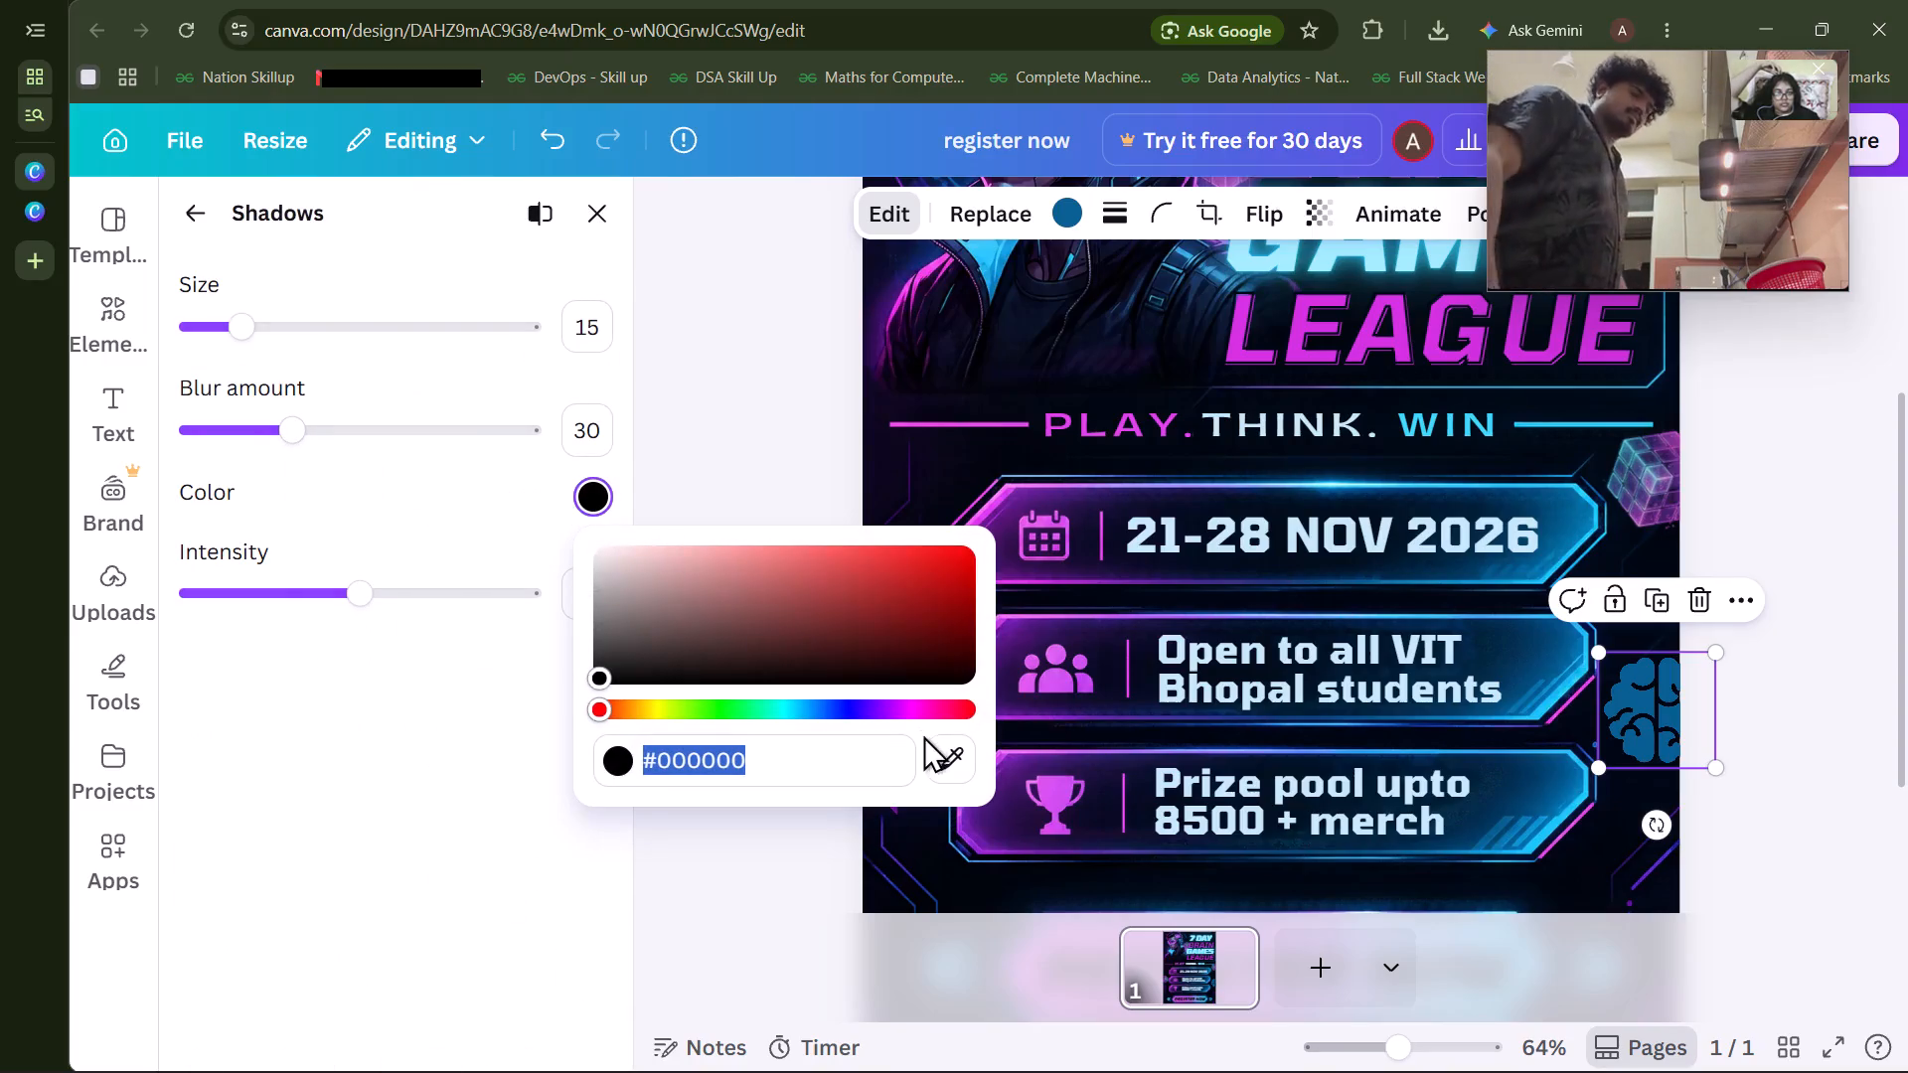
{"action": "left_click", "coordinate": [965, 750]}
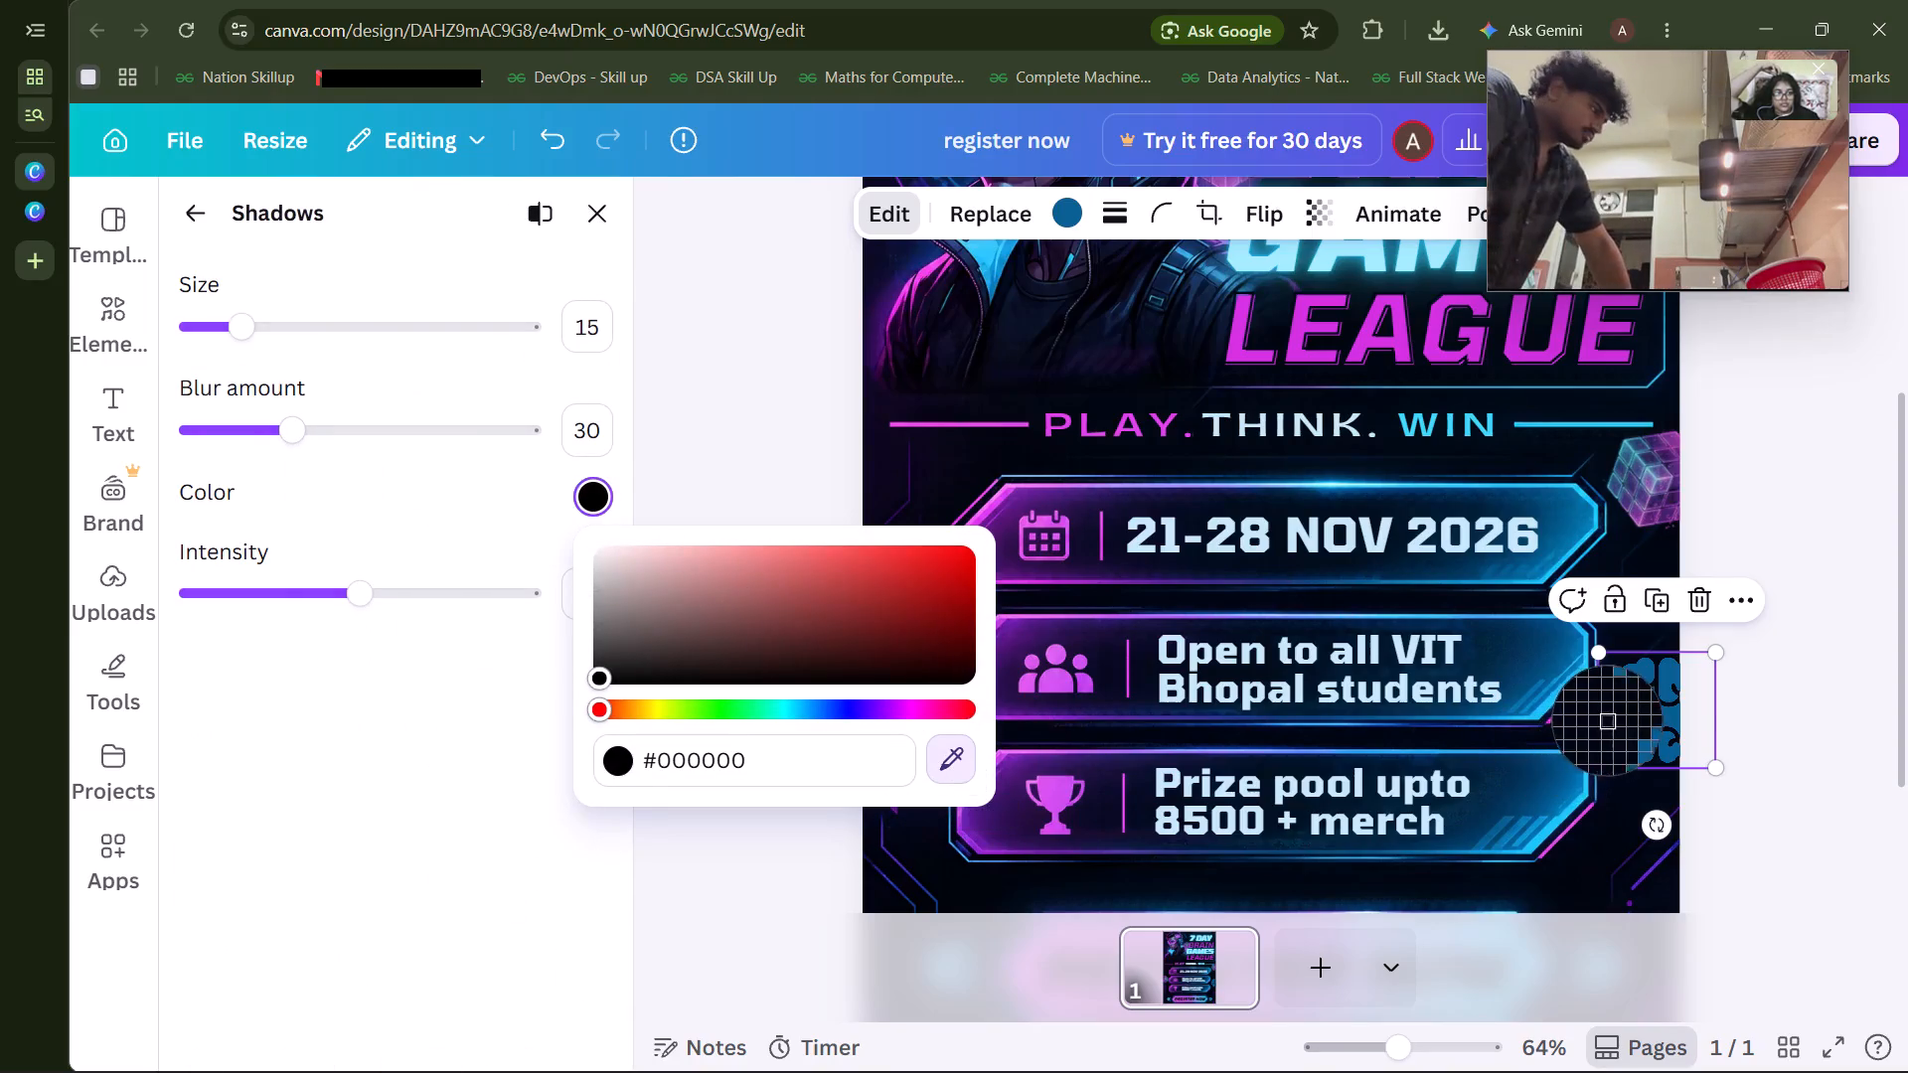
{"action": "left_click", "coordinate": [1642, 725]}
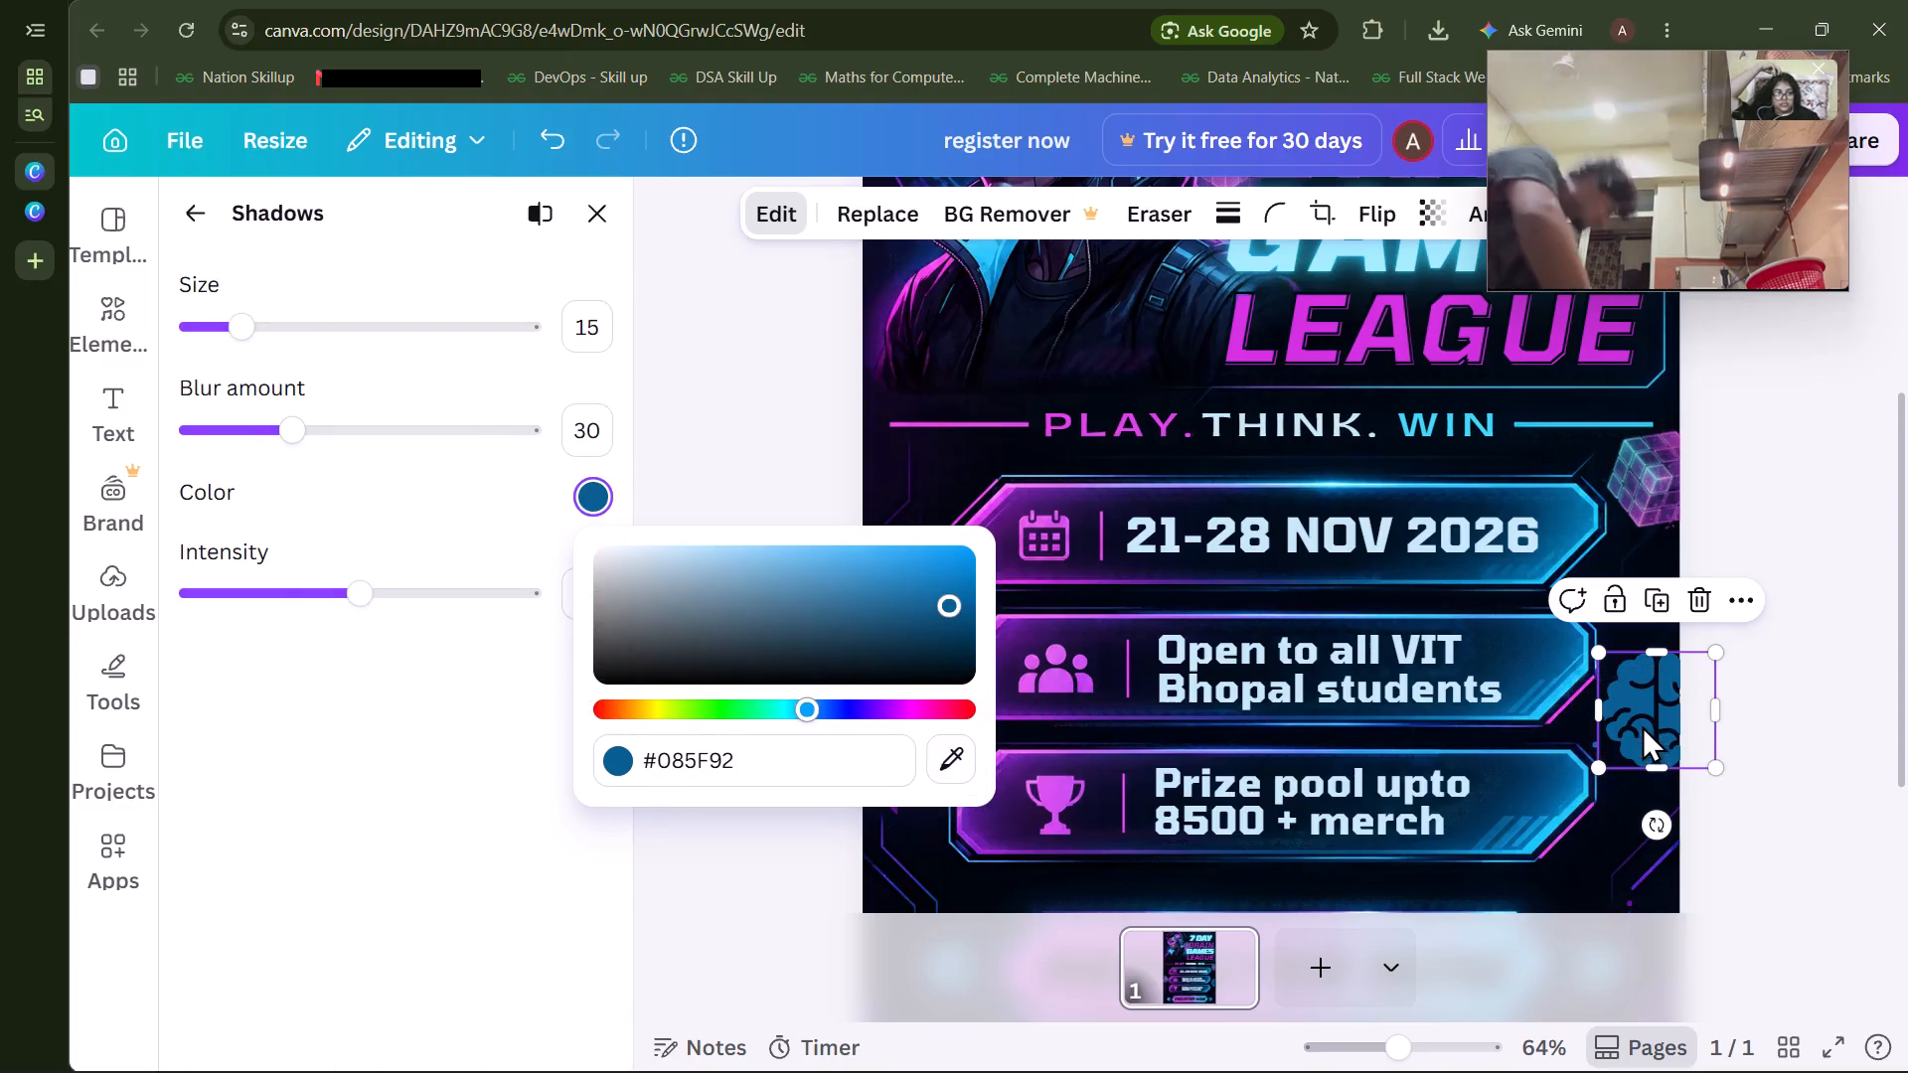
Set the brain graphic's glow to size 100, blur 100 and intensity 49.
{"action": "left_click_drag", "start_coordinate": [459, 408], "coordinate": [654, 443]}
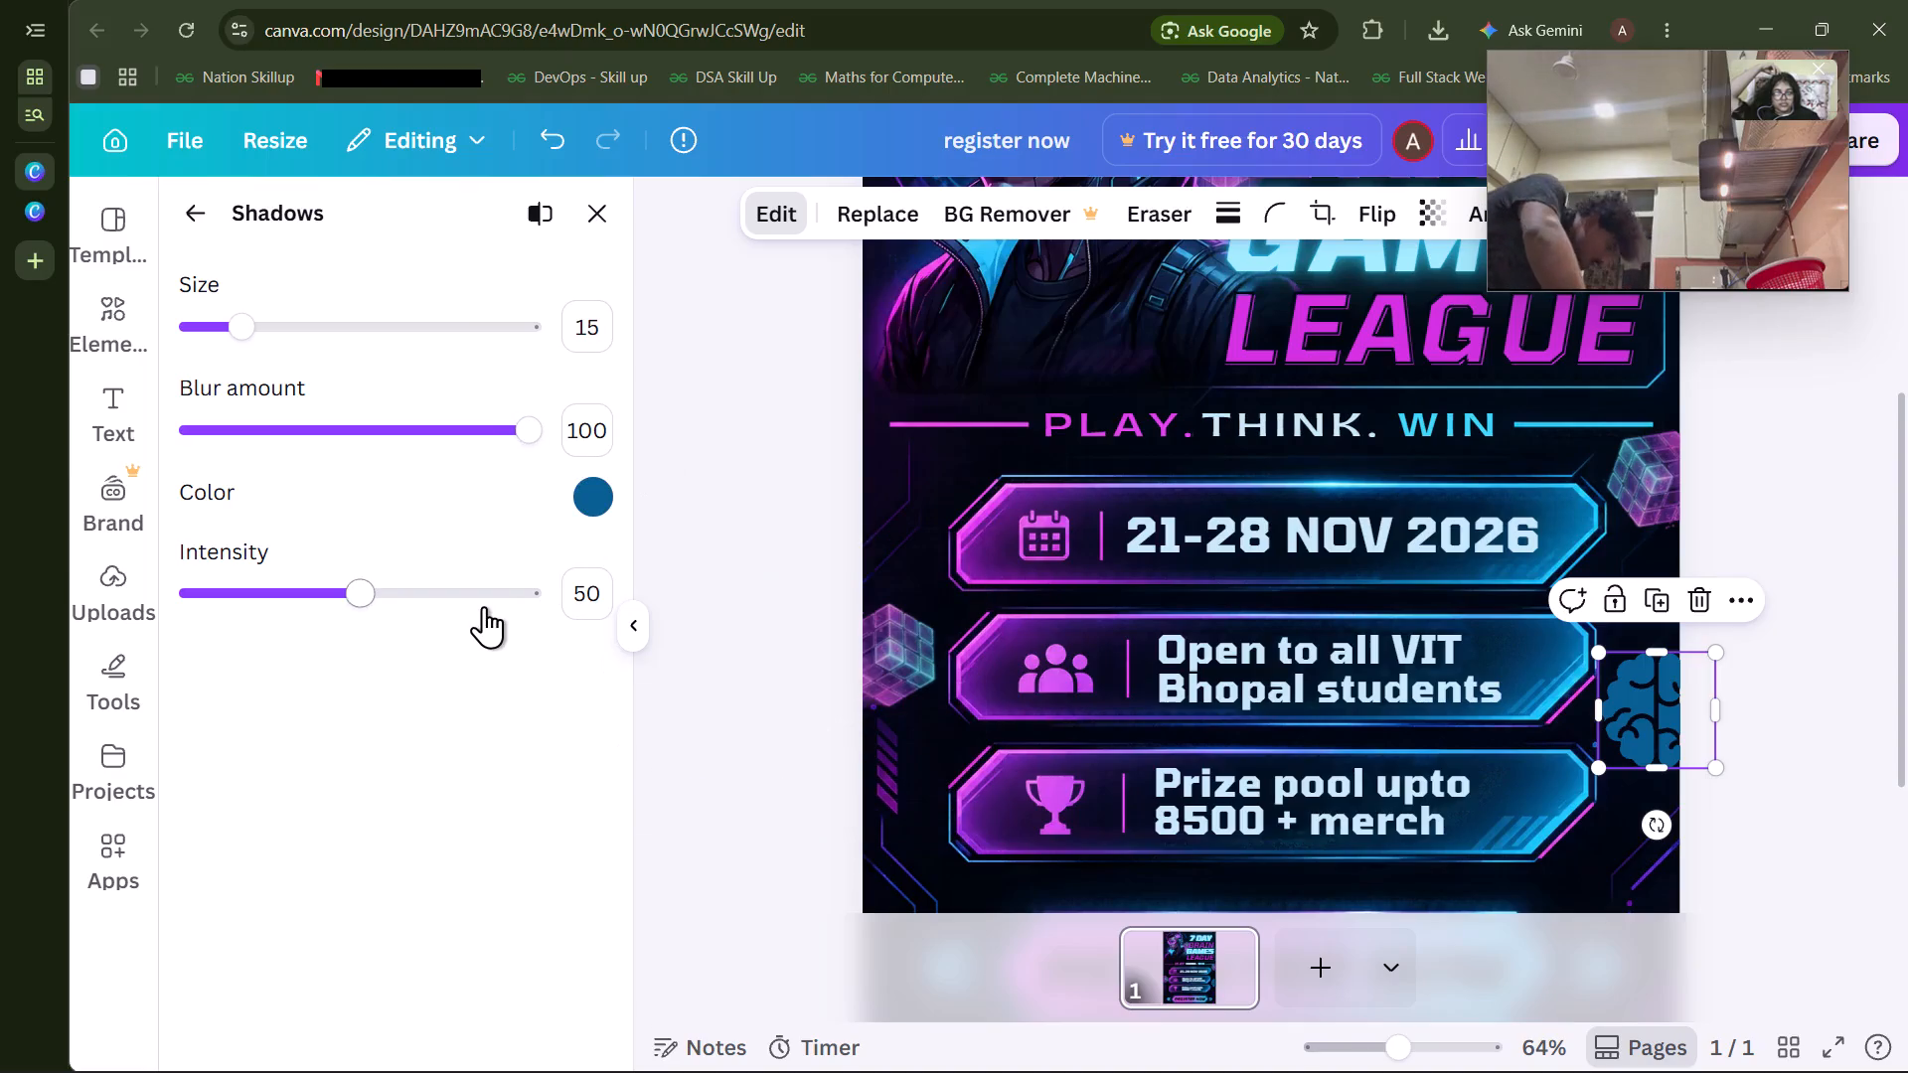
{"action": "left_click_drag", "start_coordinate": [484, 604], "coordinate": [716, 631]}
{"action": "left_click_drag", "start_coordinate": [366, 308], "coordinate": [720, 349]}
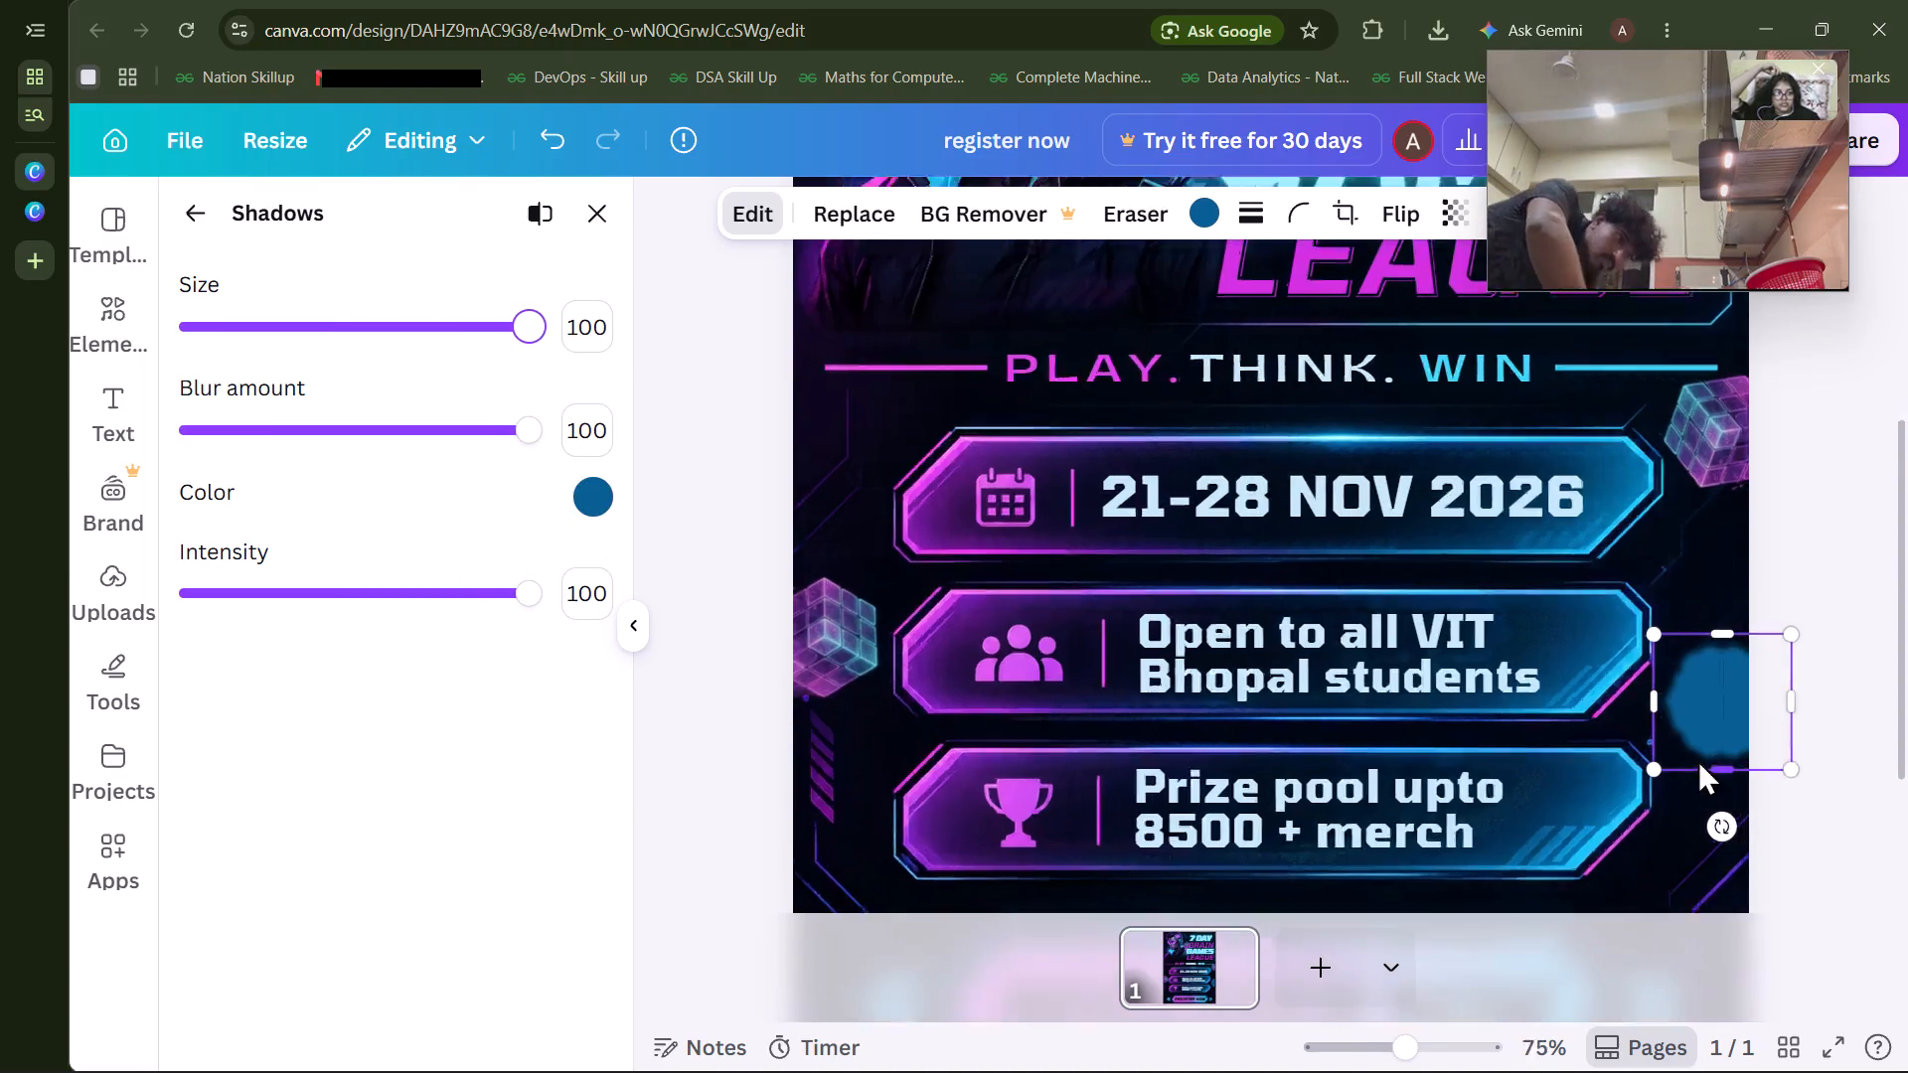
{"action": "scroll", "coordinate": [1697, 759], "scroll_direction": "left", "scroll_amount": 3}
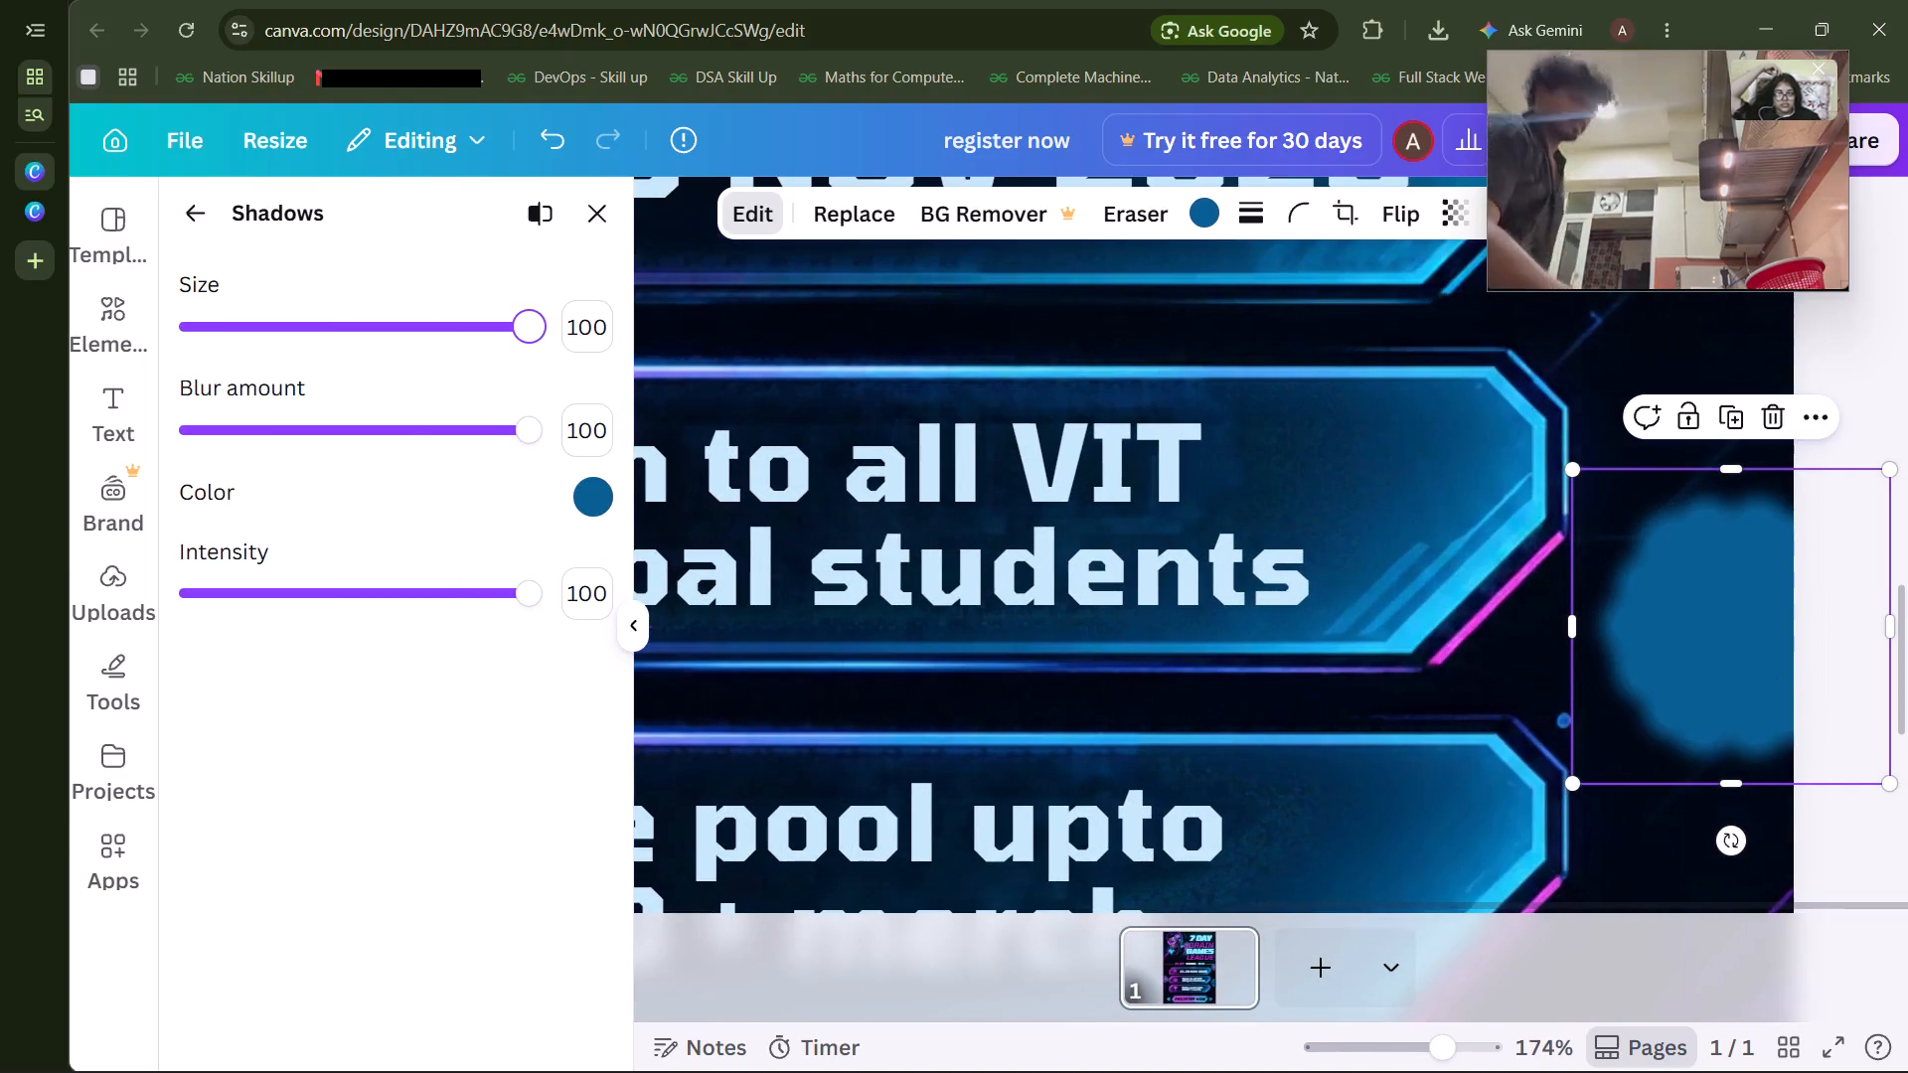
{"action": "left_click_drag", "start_coordinate": [370, 603], "coordinate": [304, 626]}
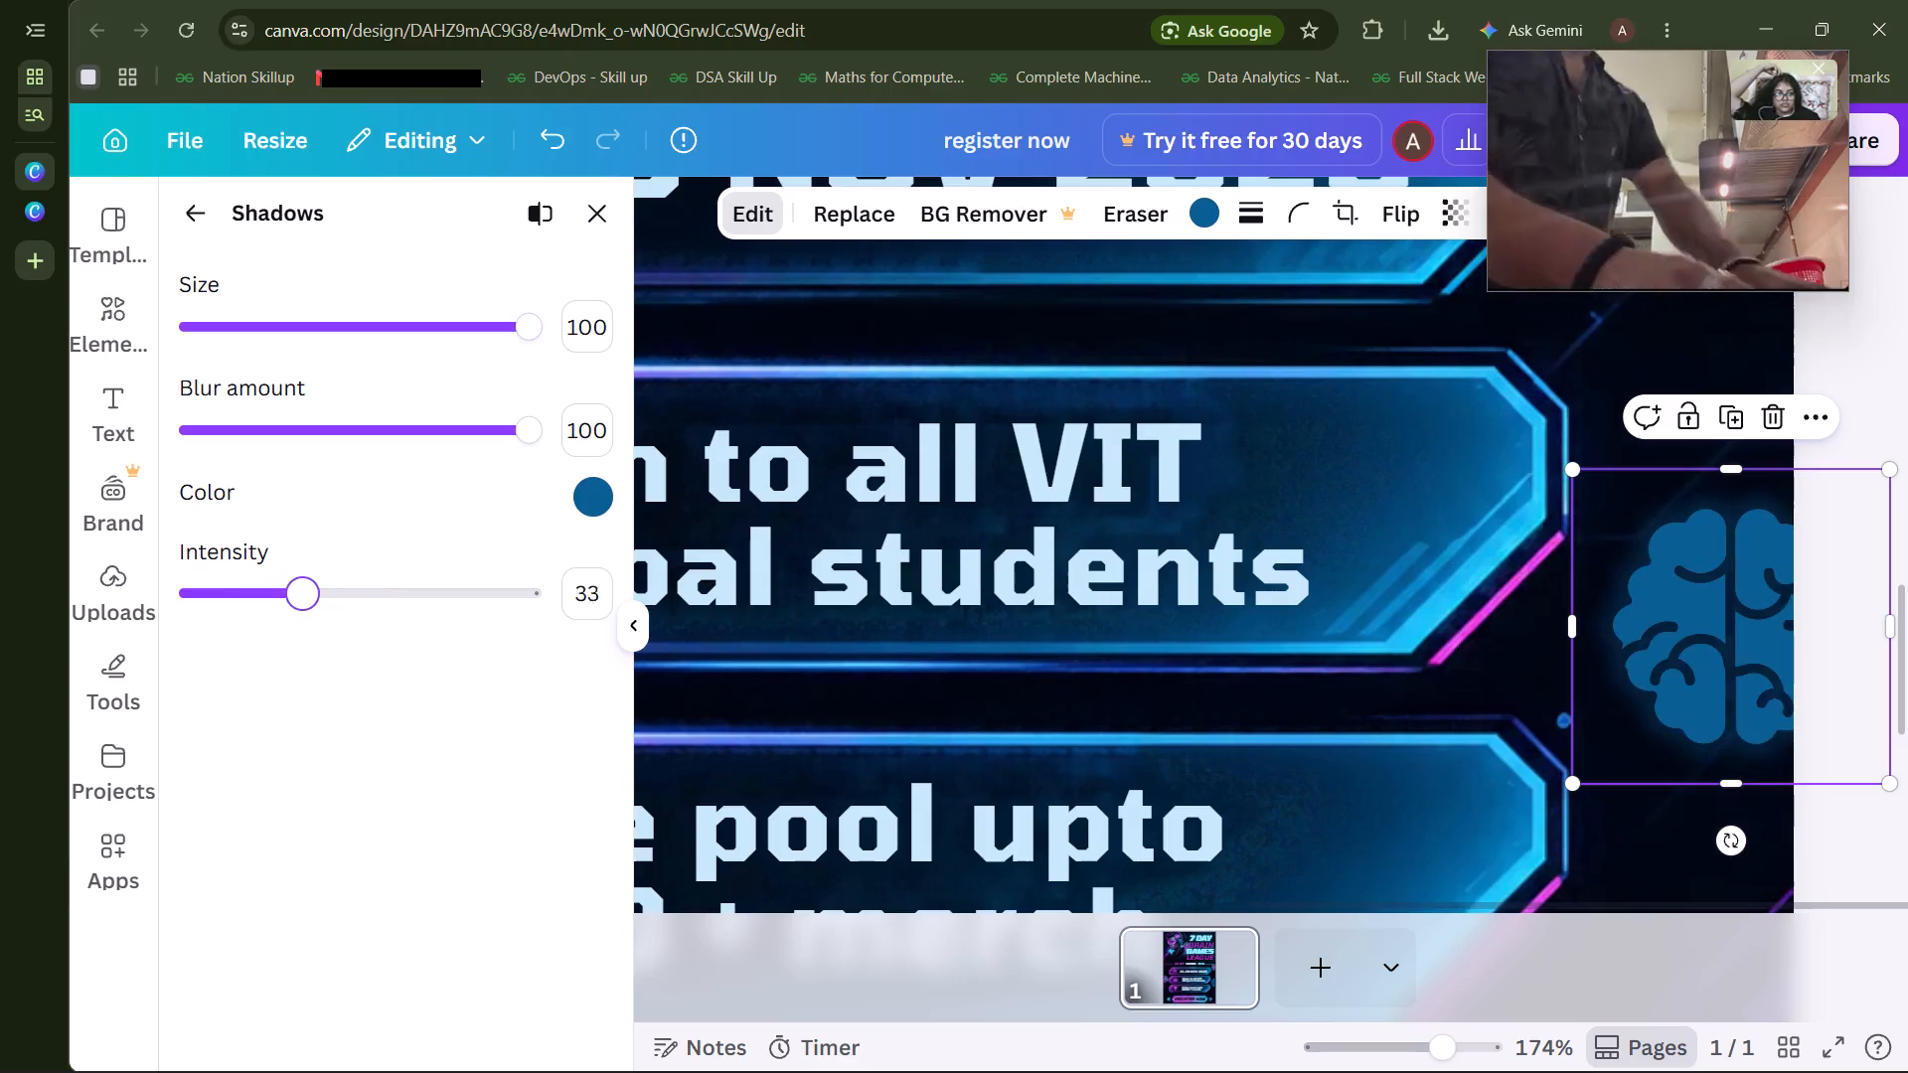
{"action": "left_click_drag", "start_coordinate": [304, 626], "coordinate": [355, 635]}
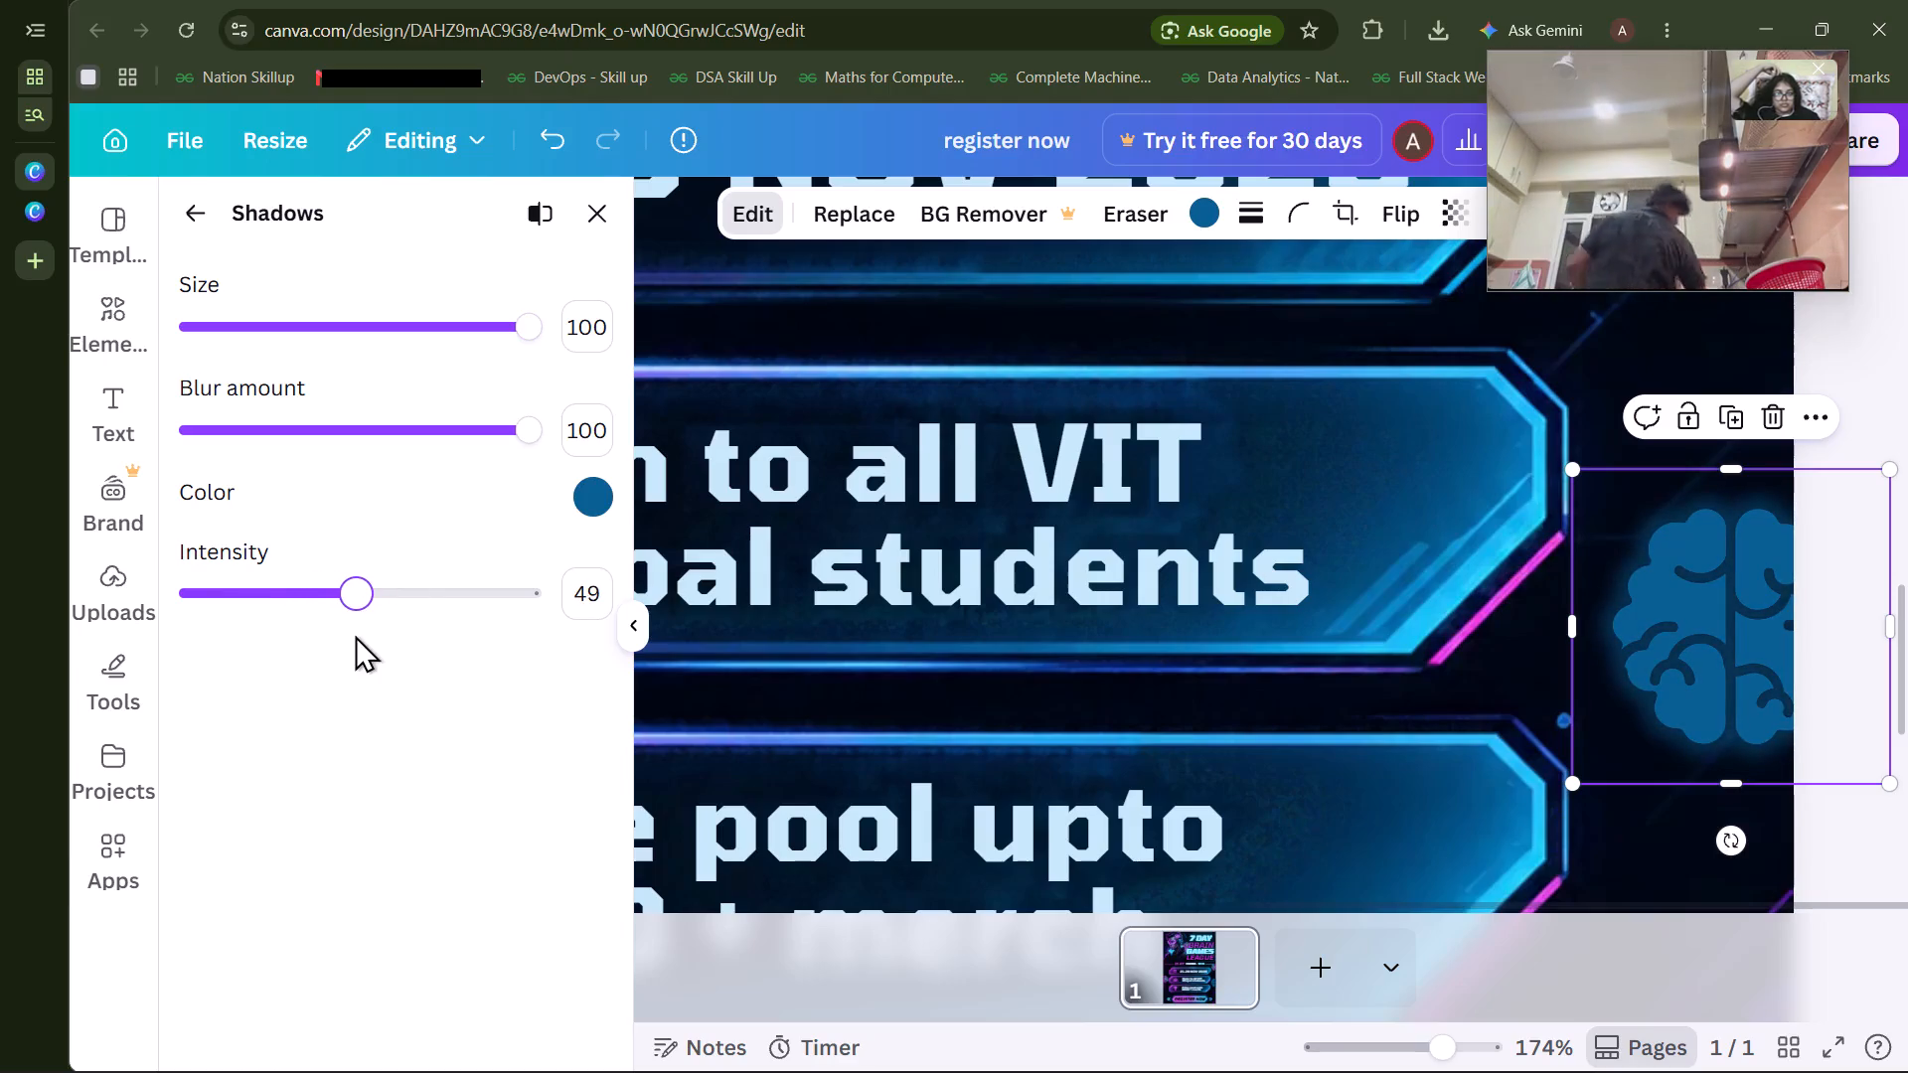
Shift the brain graphic's glow color to a brighter cyan, #04ADCB.
{"action": "left_click", "coordinate": [597, 487]}
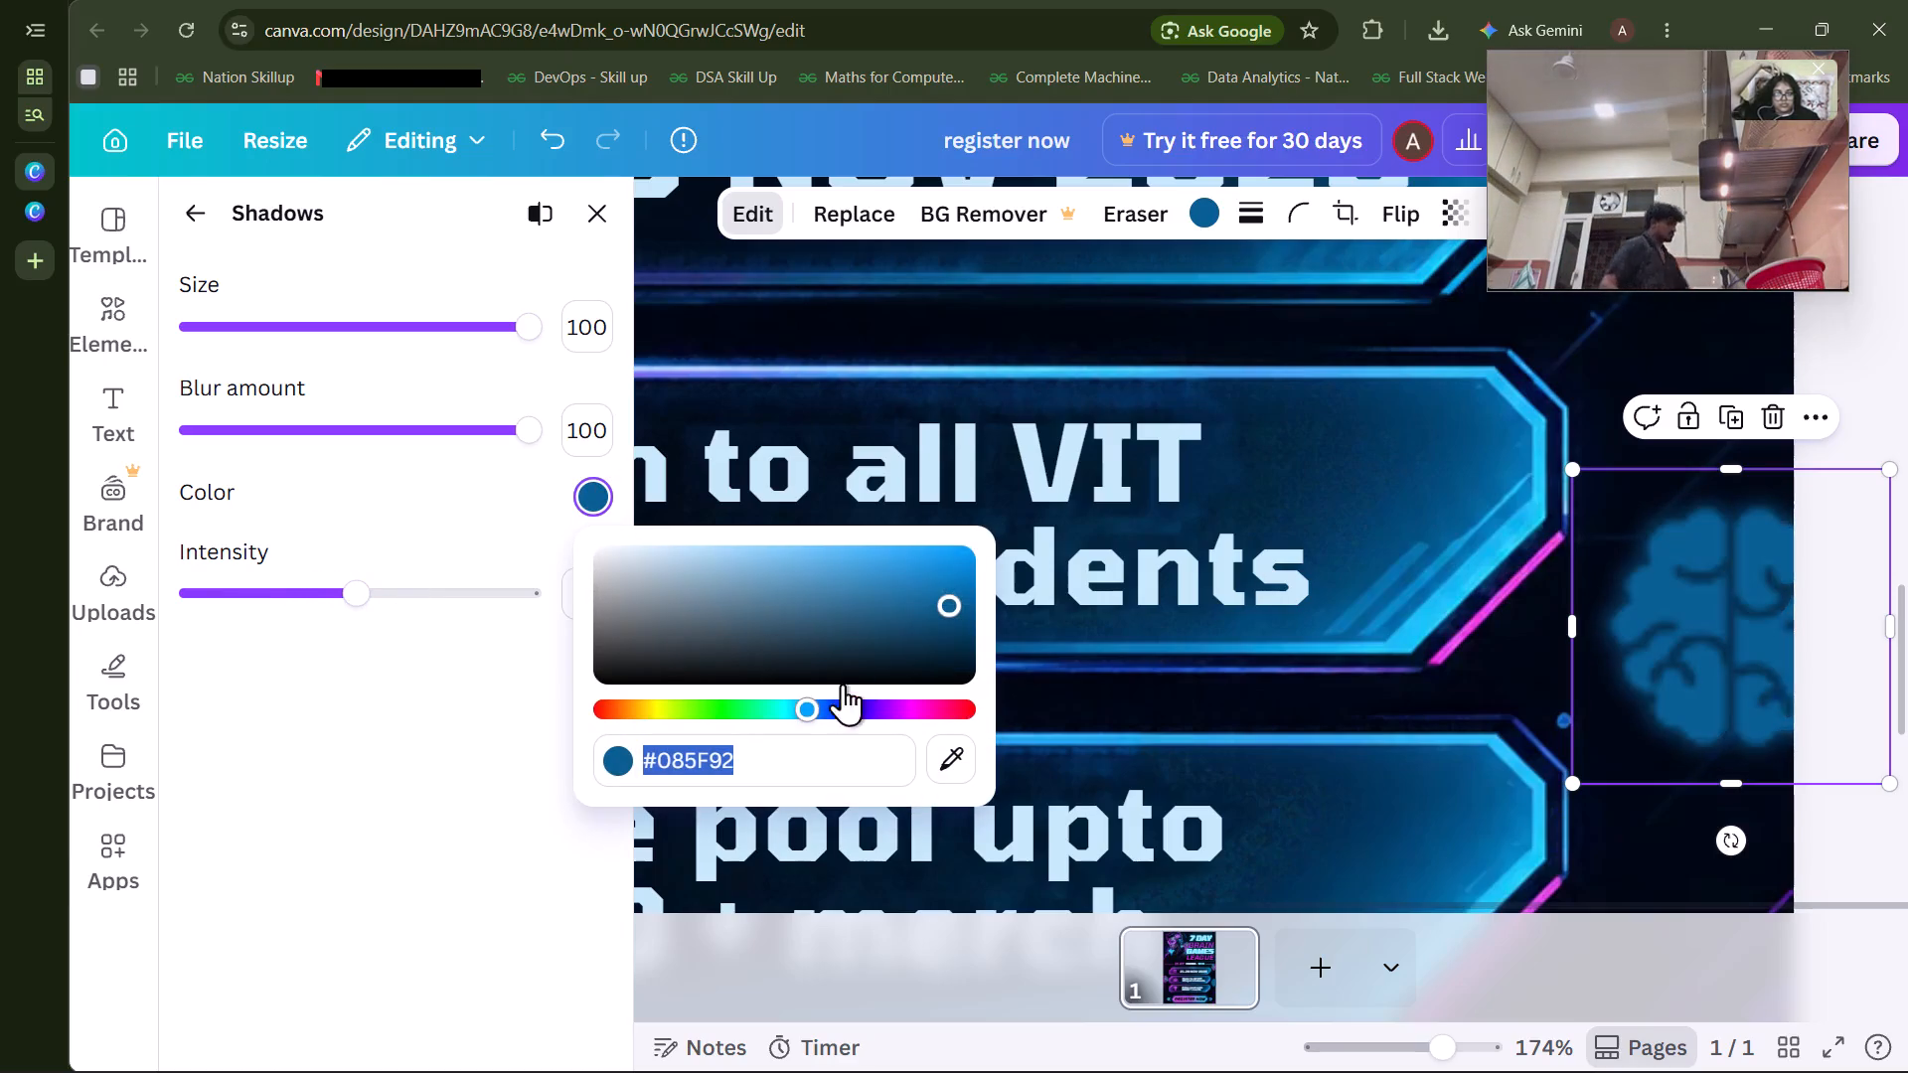
{"action": "left_click_drag", "start_coordinate": [806, 717], "coordinate": [777, 723]}
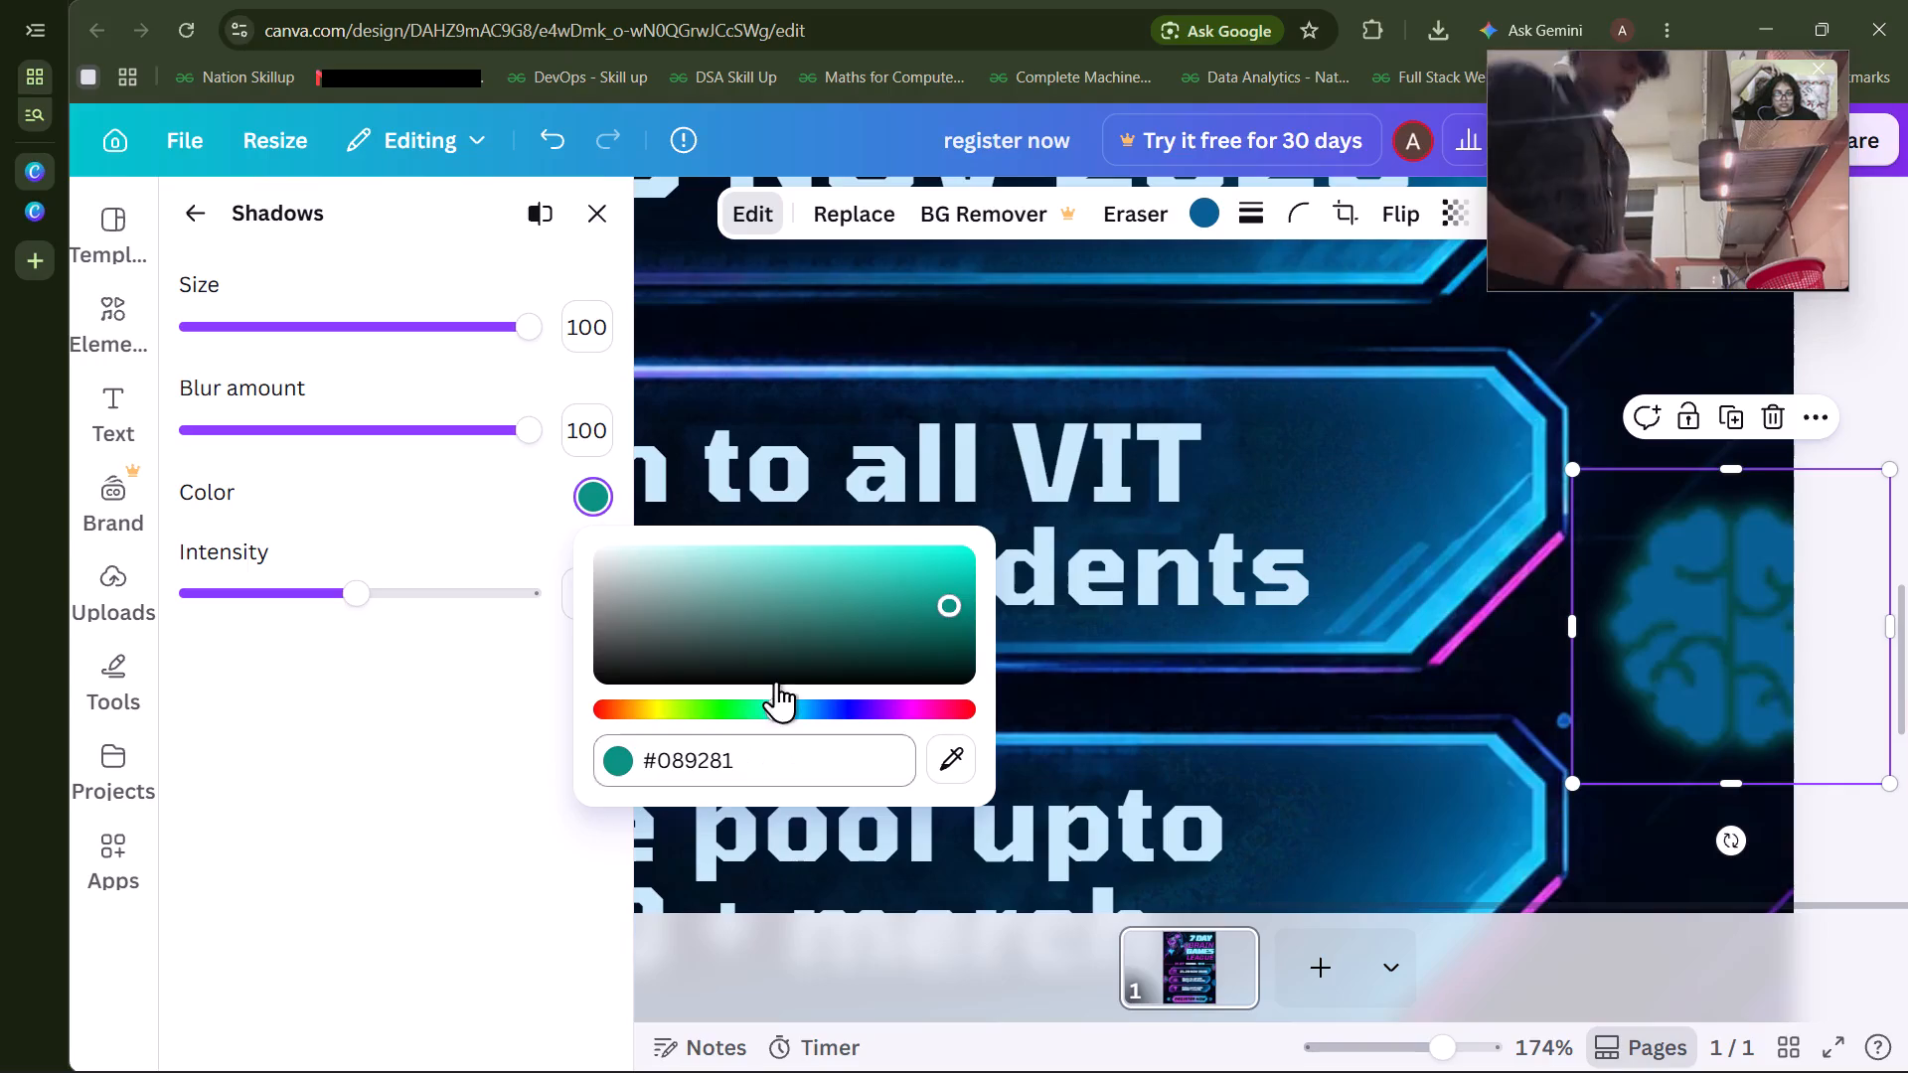
{"action": "left_click_drag", "start_coordinate": [779, 716], "coordinate": [783, 720]}
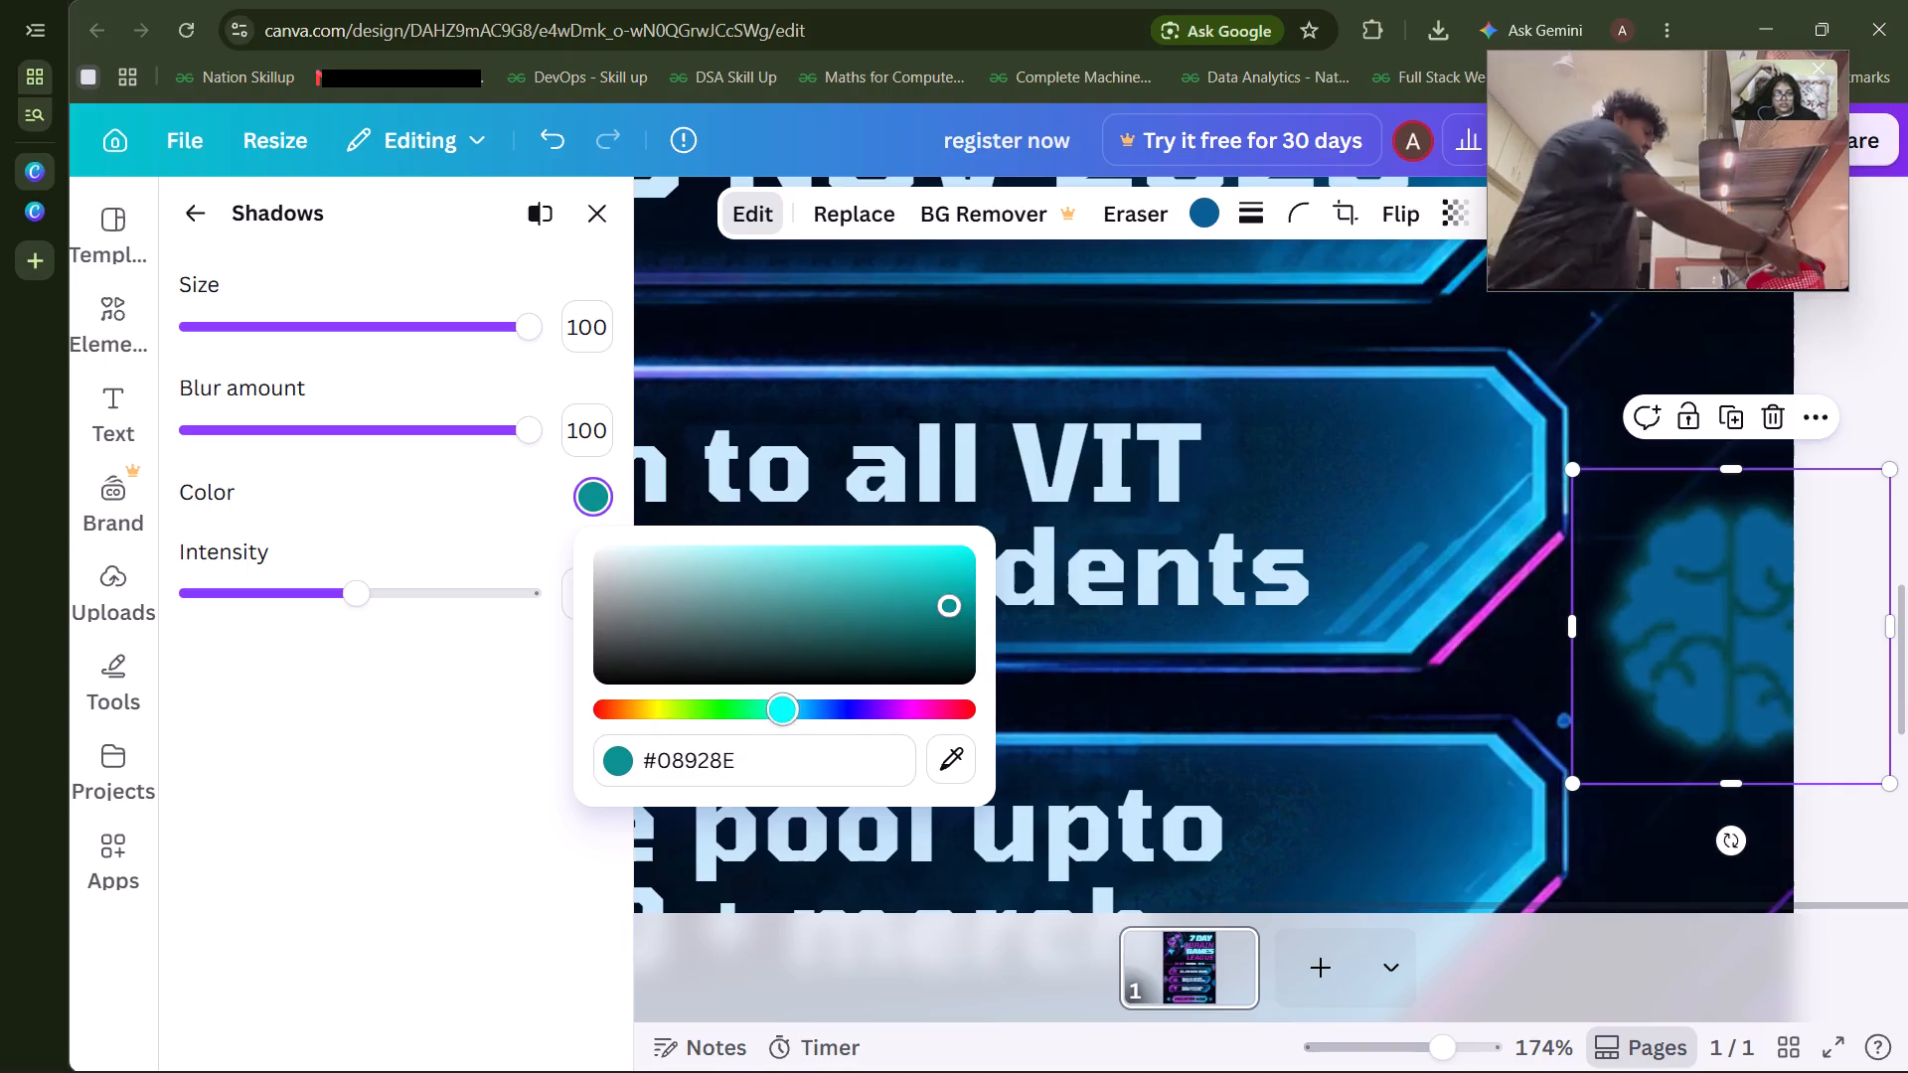
{"action": "left_click_drag", "start_coordinate": [783, 720], "coordinate": [796, 718]}
{"action": "left_click_drag", "start_coordinate": [796, 718], "coordinate": [794, 723]}
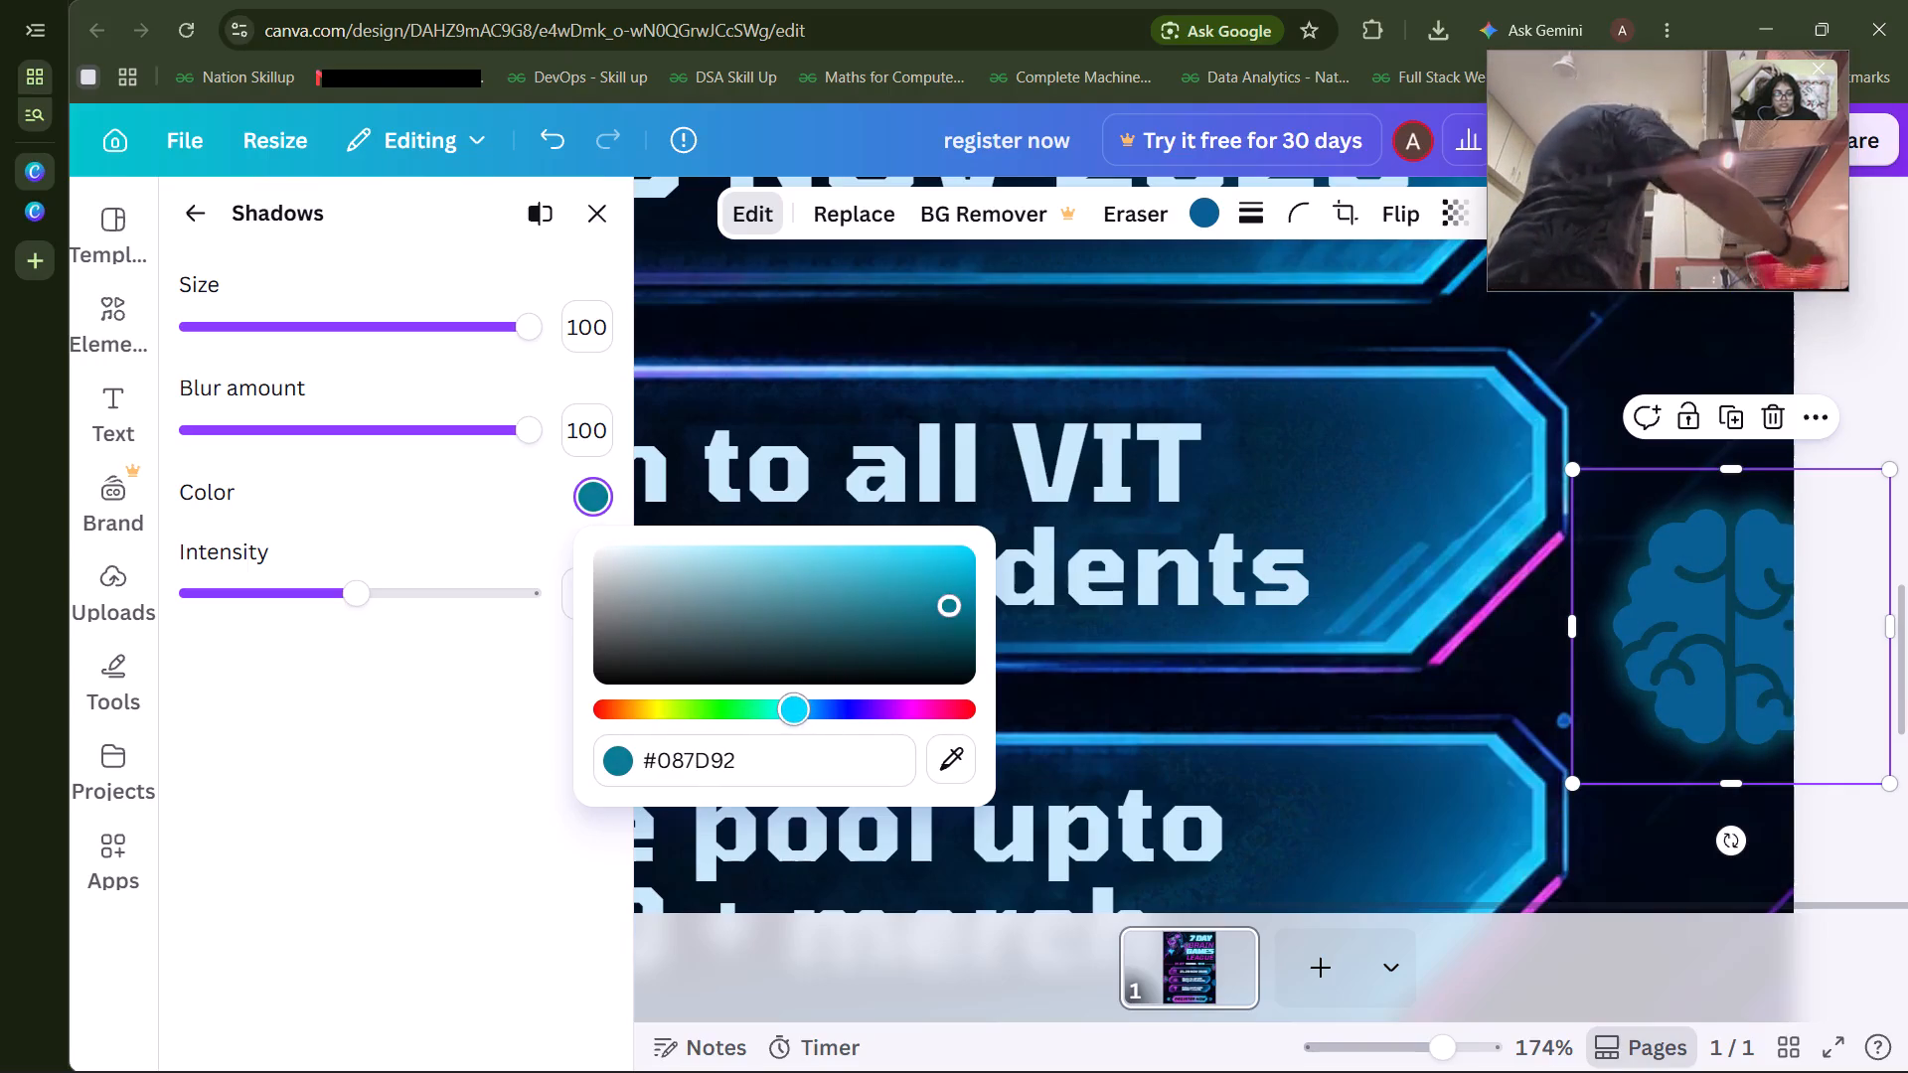
{"action": "left_click_drag", "start_coordinate": [794, 723], "coordinate": [789, 724]}
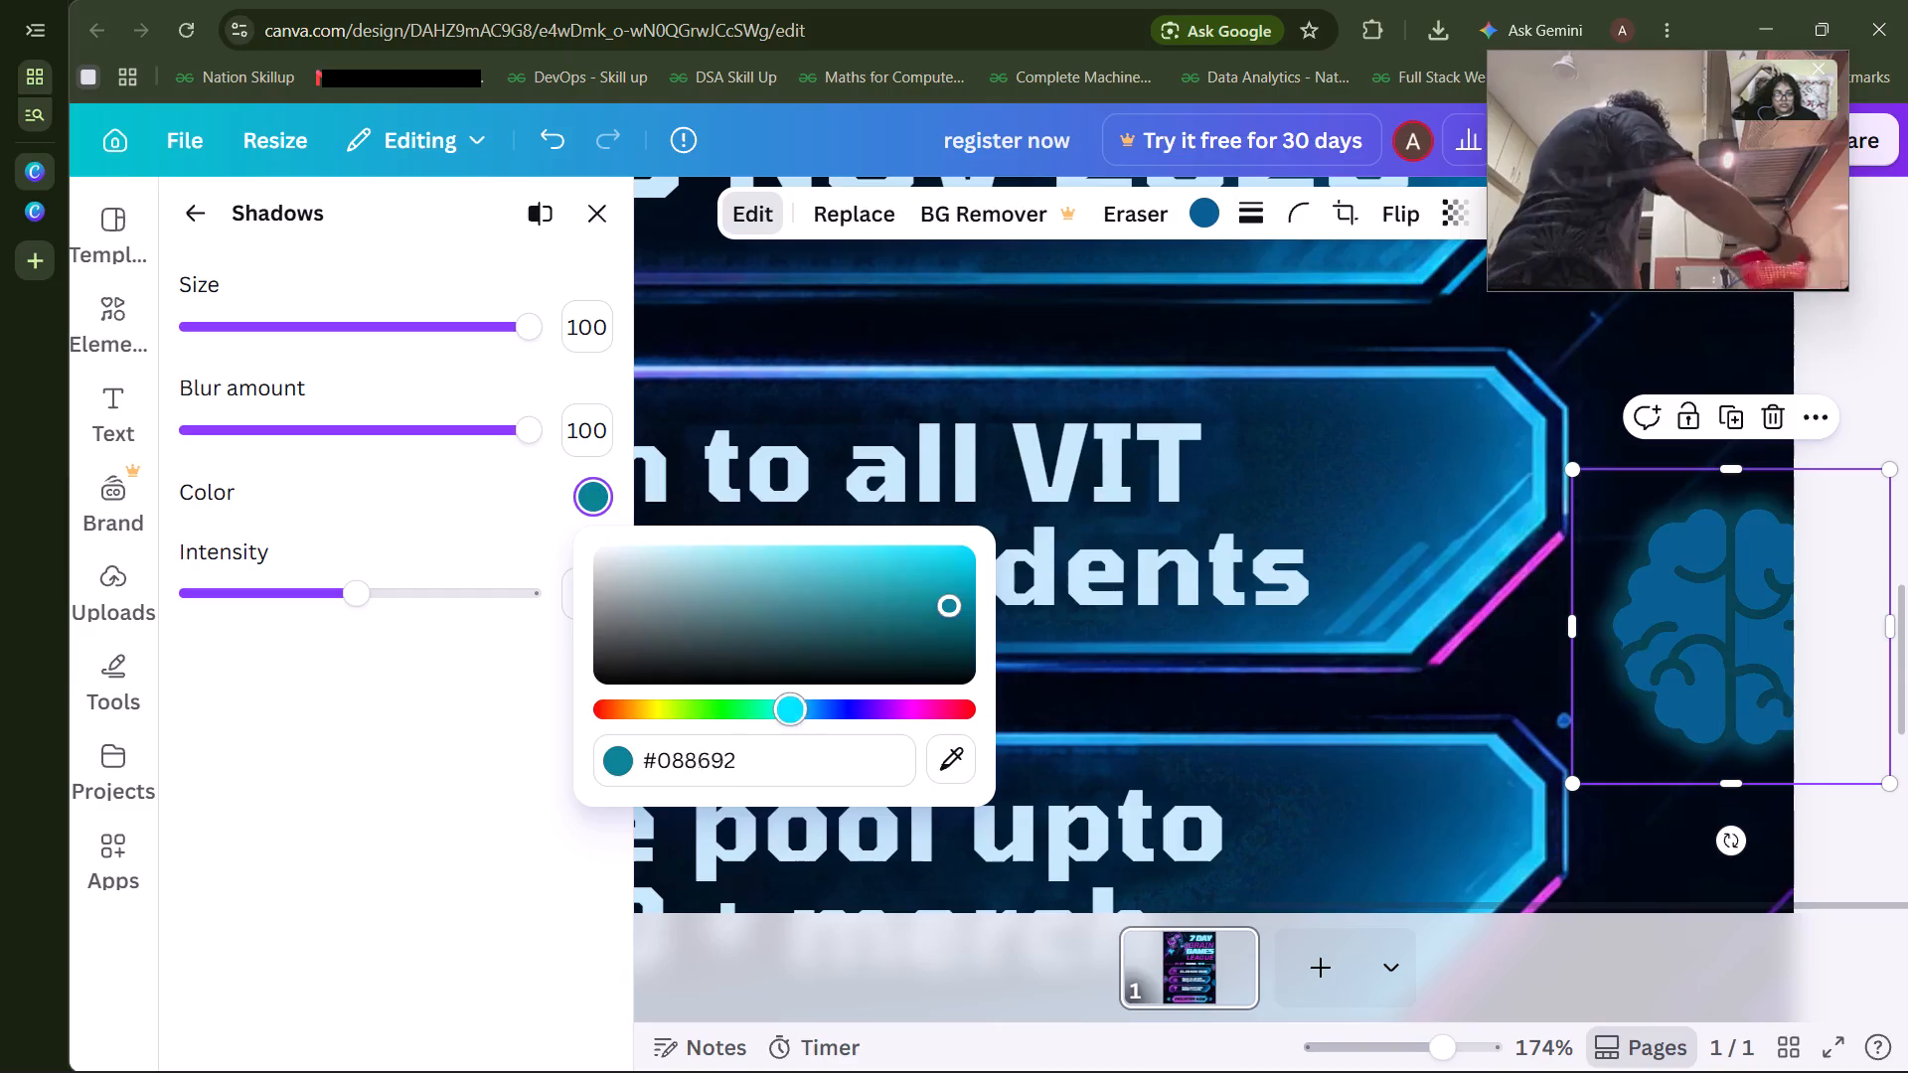
{"action": "left_click_drag", "start_coordinate": [789, 724], "coordinate": [796, 727]}
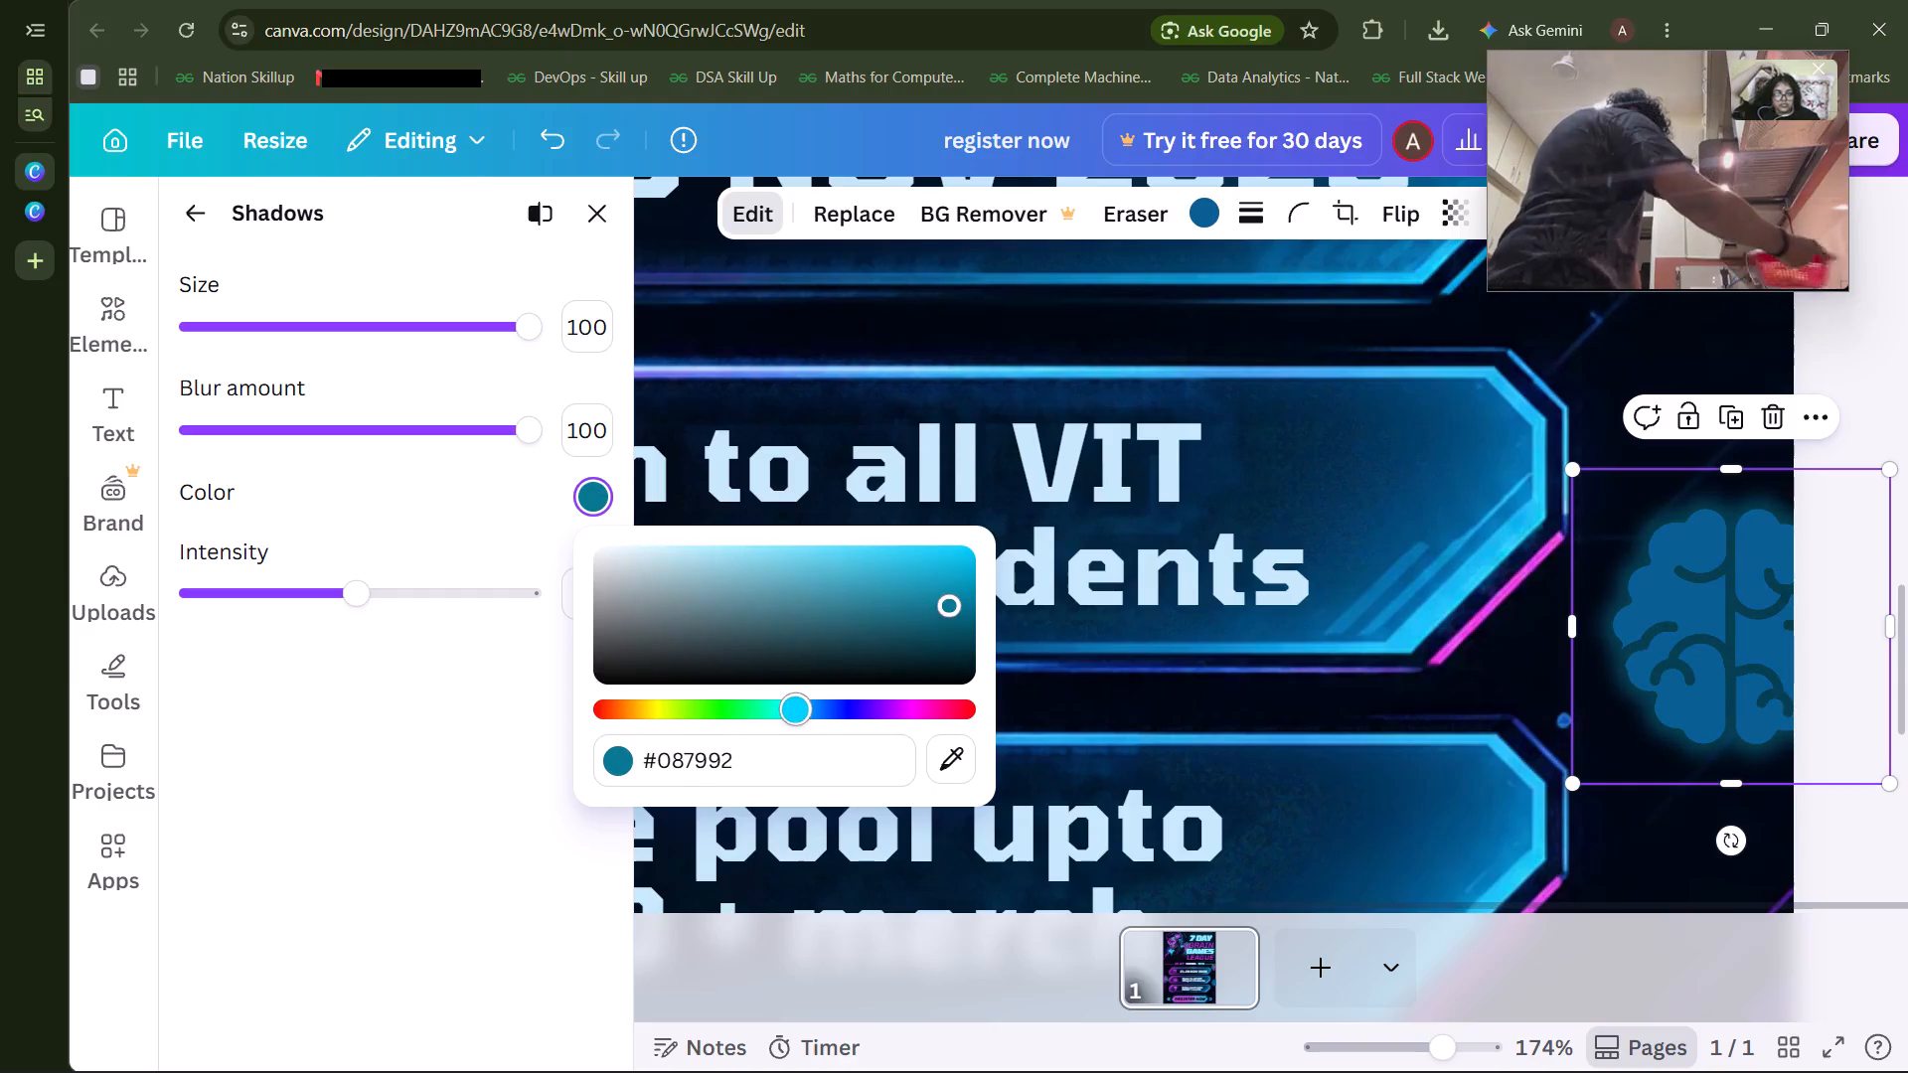
{"action": "left_click_drag", "start_coordinate": [796, 727], "coordinate": [794, 727]}
{"action": "left_click", "coordinate": [911, 563]}
{"action": "left_click_drag", "start_coordinate": [911, 563], "coordinate": [915, 563]}
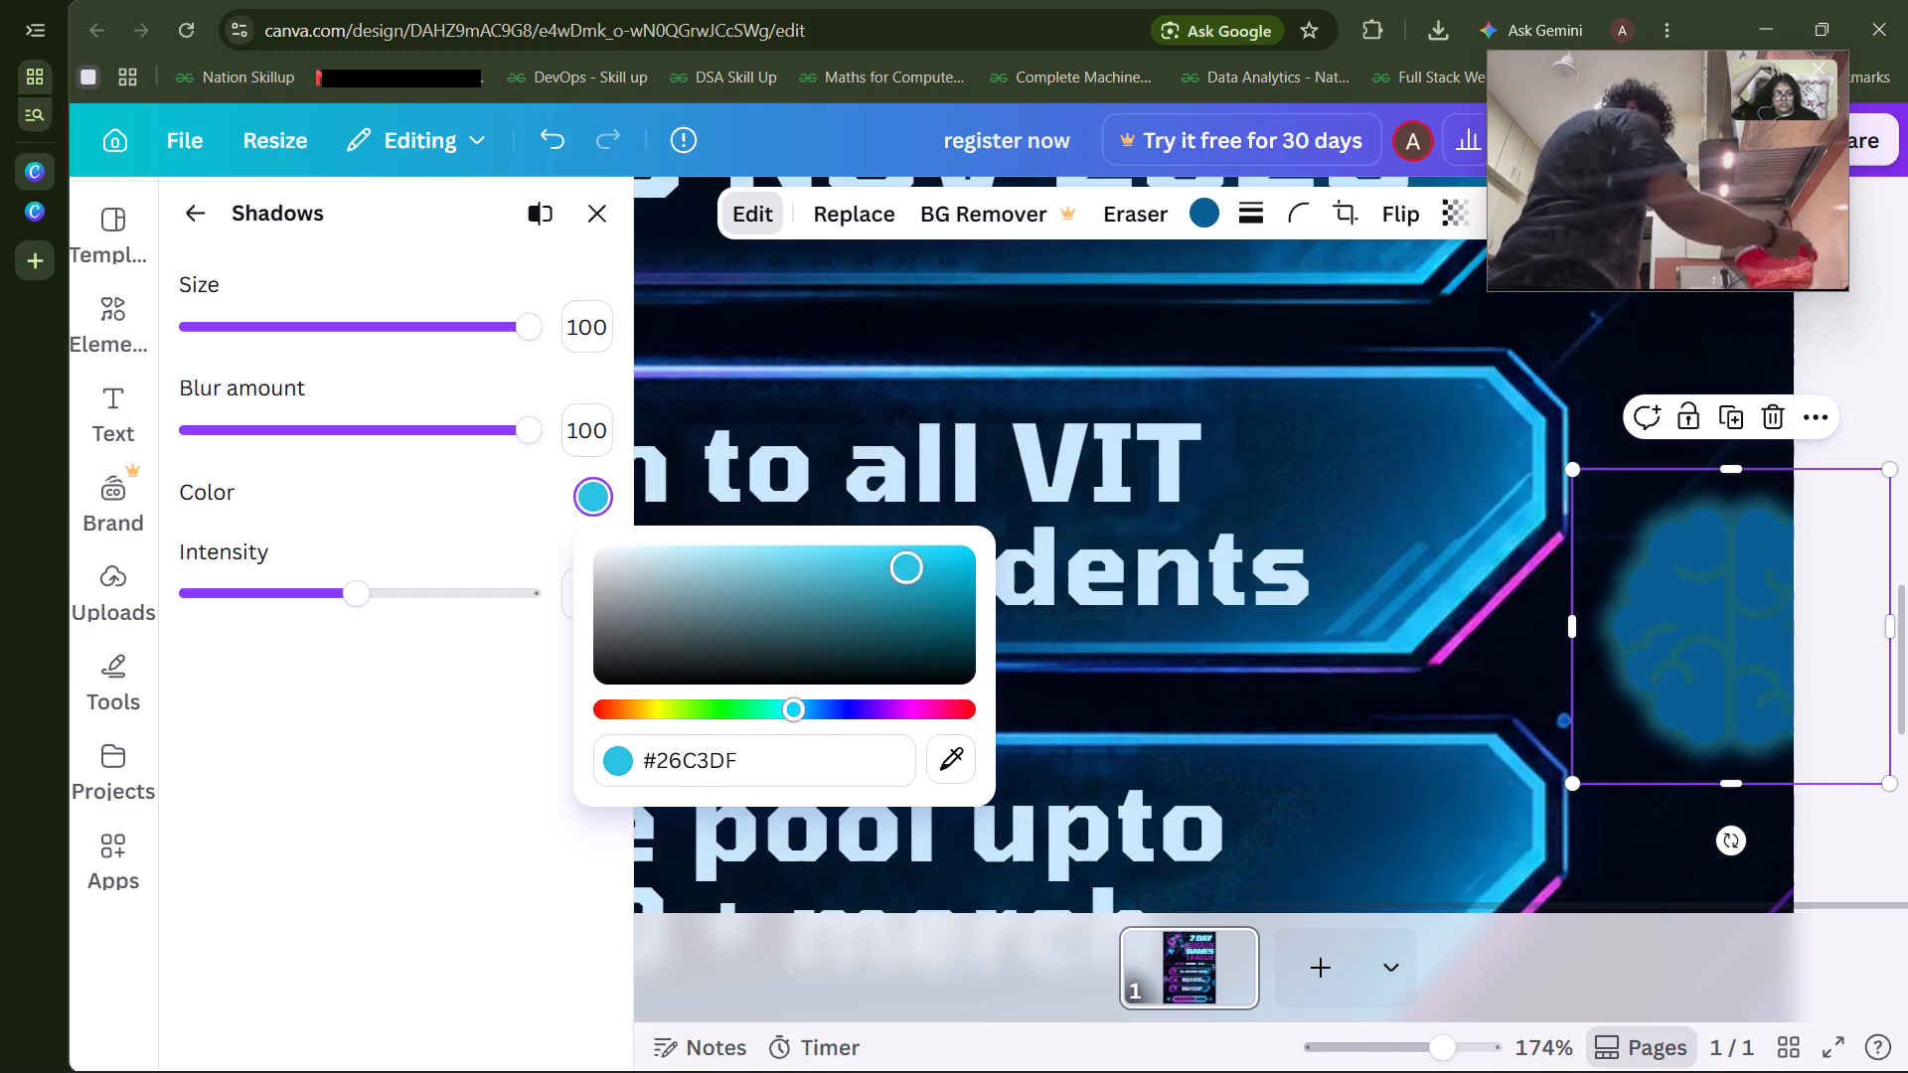
{"action": "left_click_drag", "start_coordinate": [915, 563], "coordinate": [970, 574]}
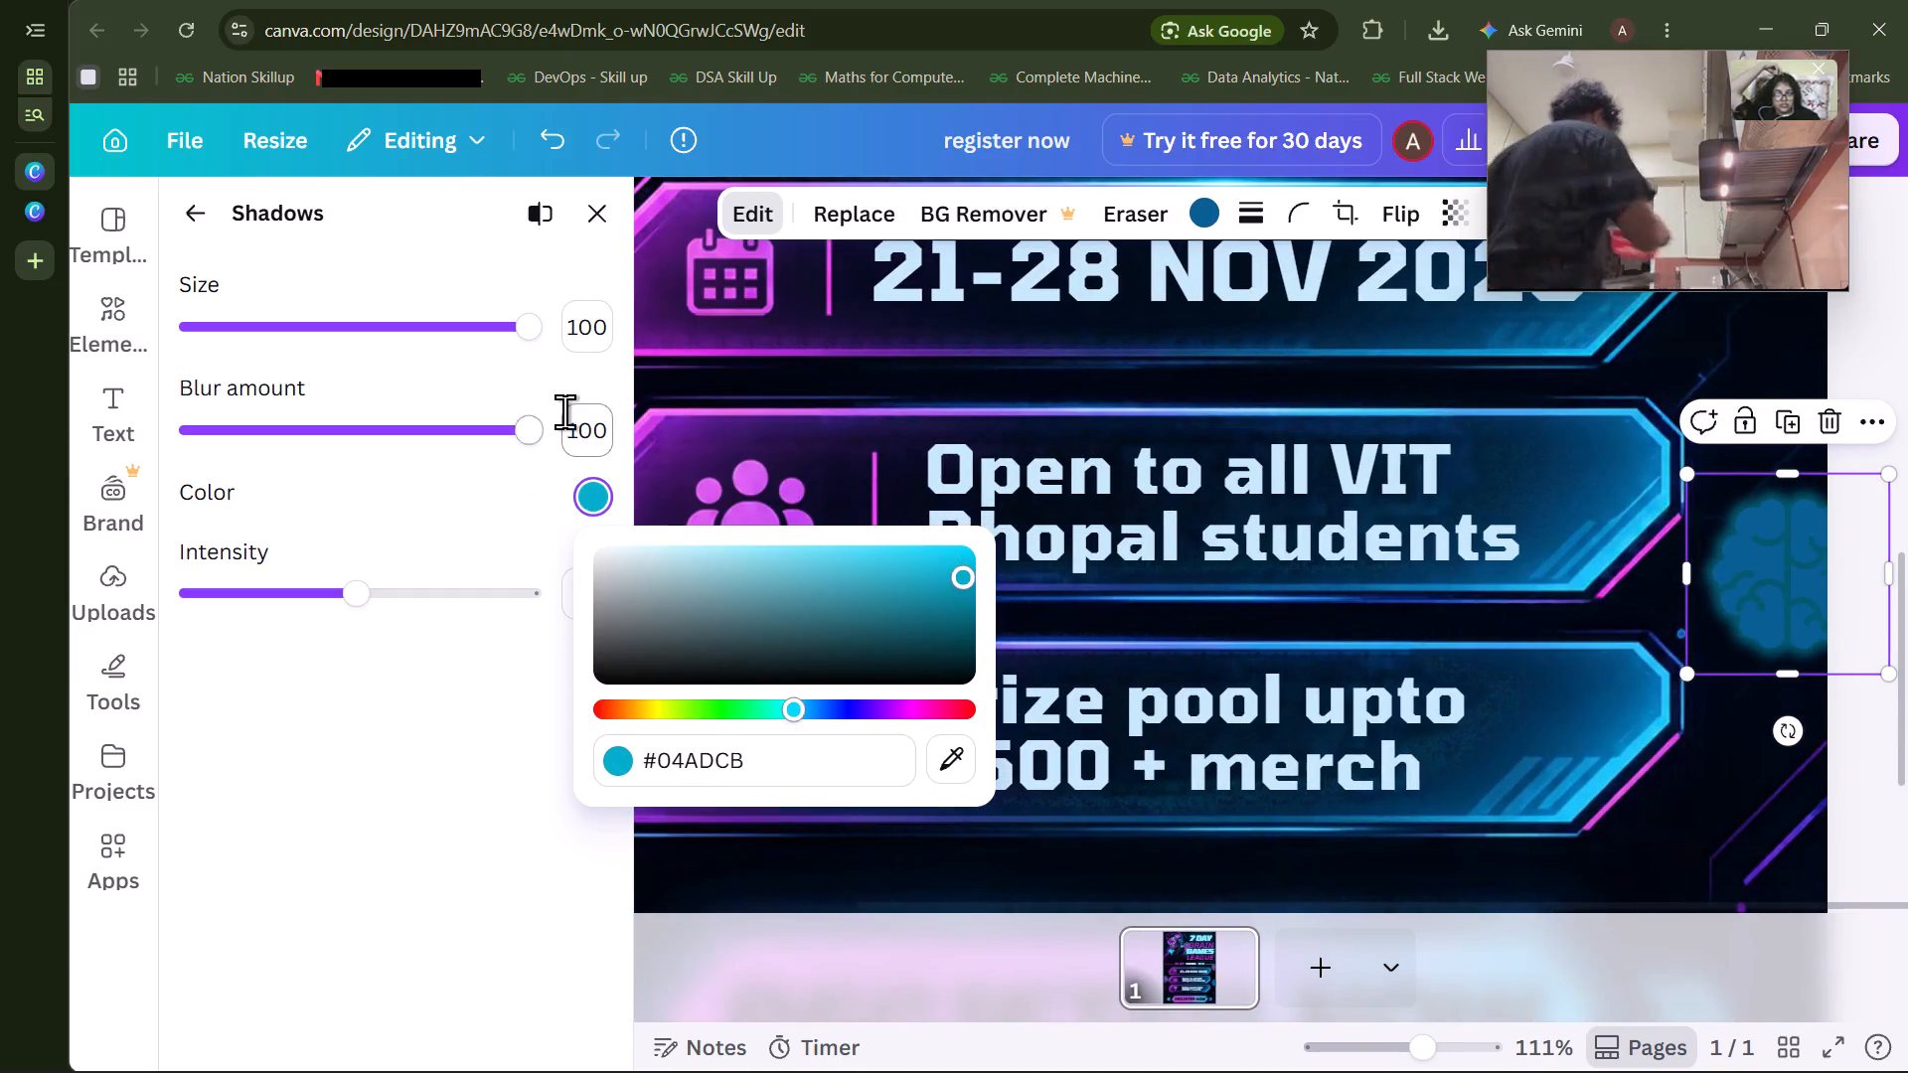
Tune the brain graphic's glow to size 27, blur 100 and intensity 47.
{"action": "left_click_drag", "start_coordinate": [544, 421], "coordinate": [457, 445]}
{"action": "left_click", "coordinate": [457, 445]}
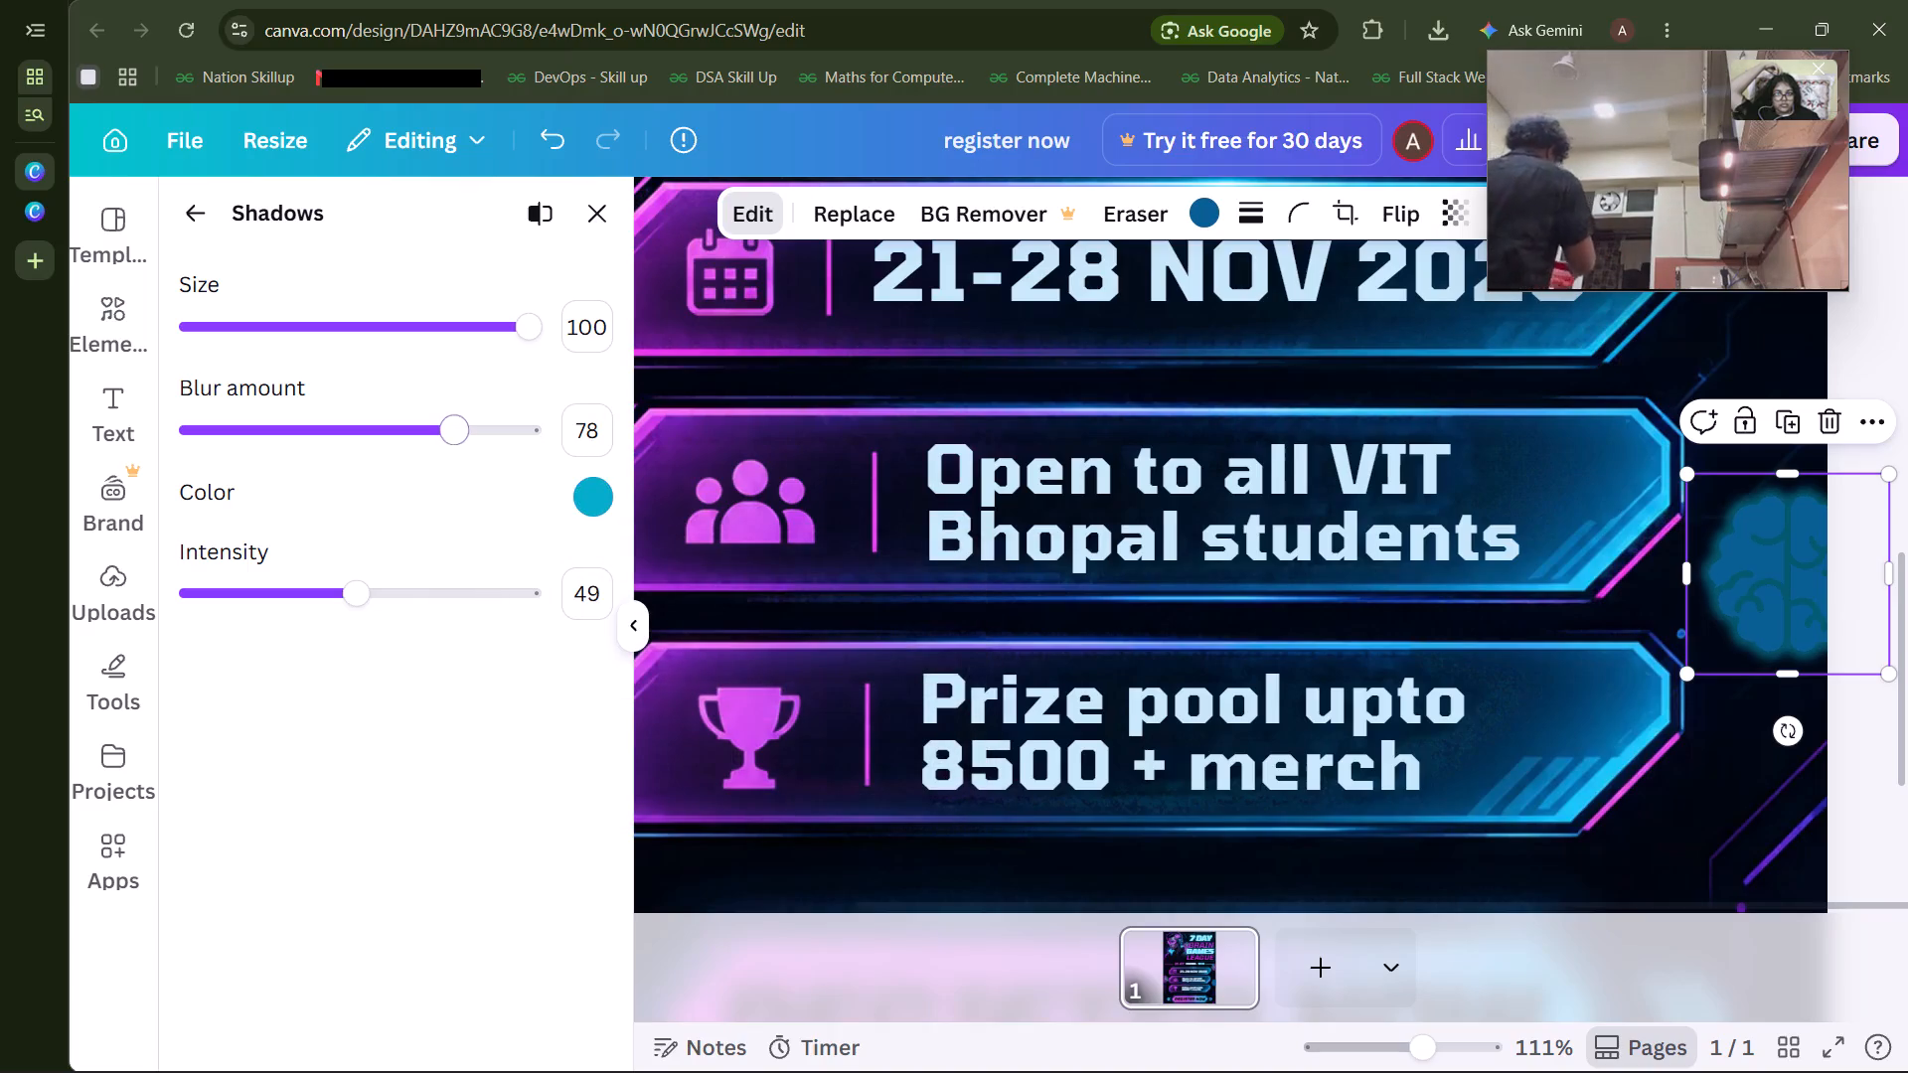
{"action": "left_click_drag", "start_coordinate": [457, 445], "coordinate": [382, 468]}
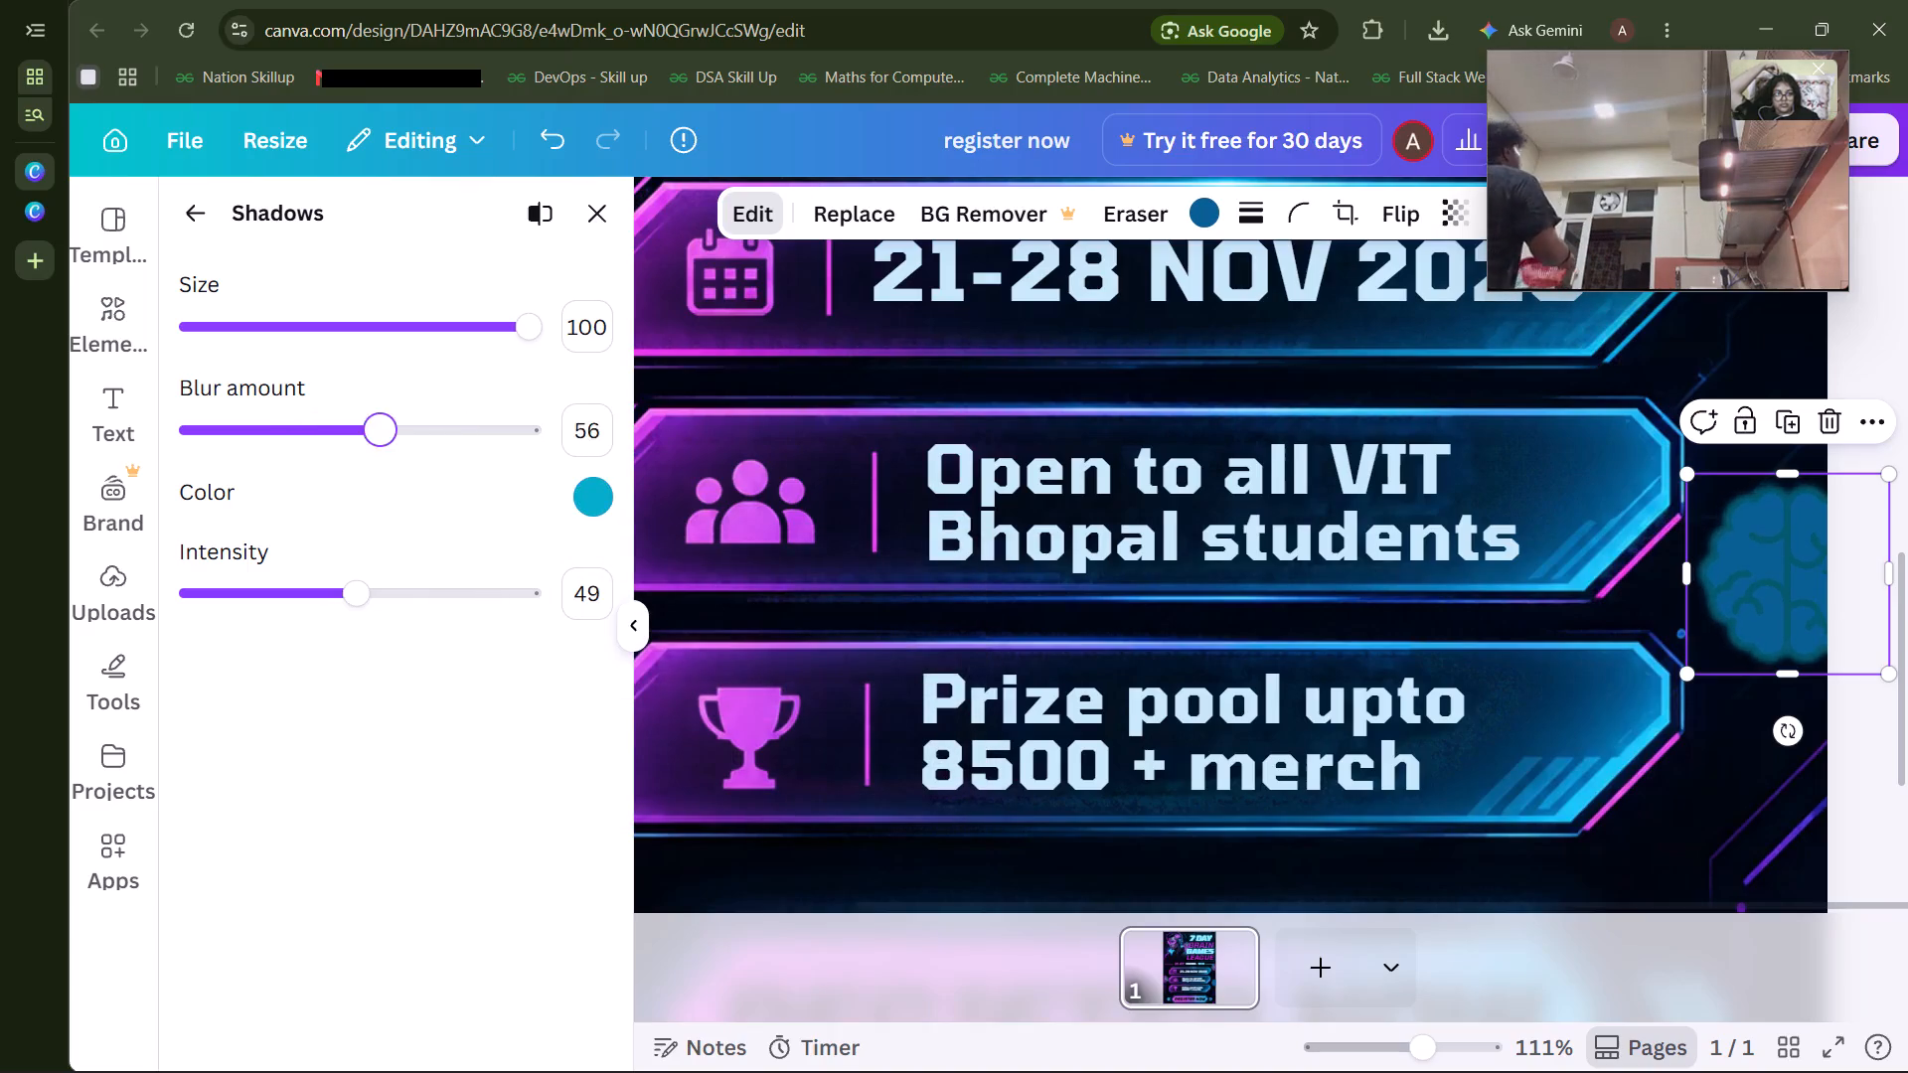
{"action": "left_click_drag", "start_coordinate": [382, 468], "coordinate": [625, 474]}
{"action": "left_click_drag", "start_coordinate": [391, 305], "coordinate": [286, 337]}
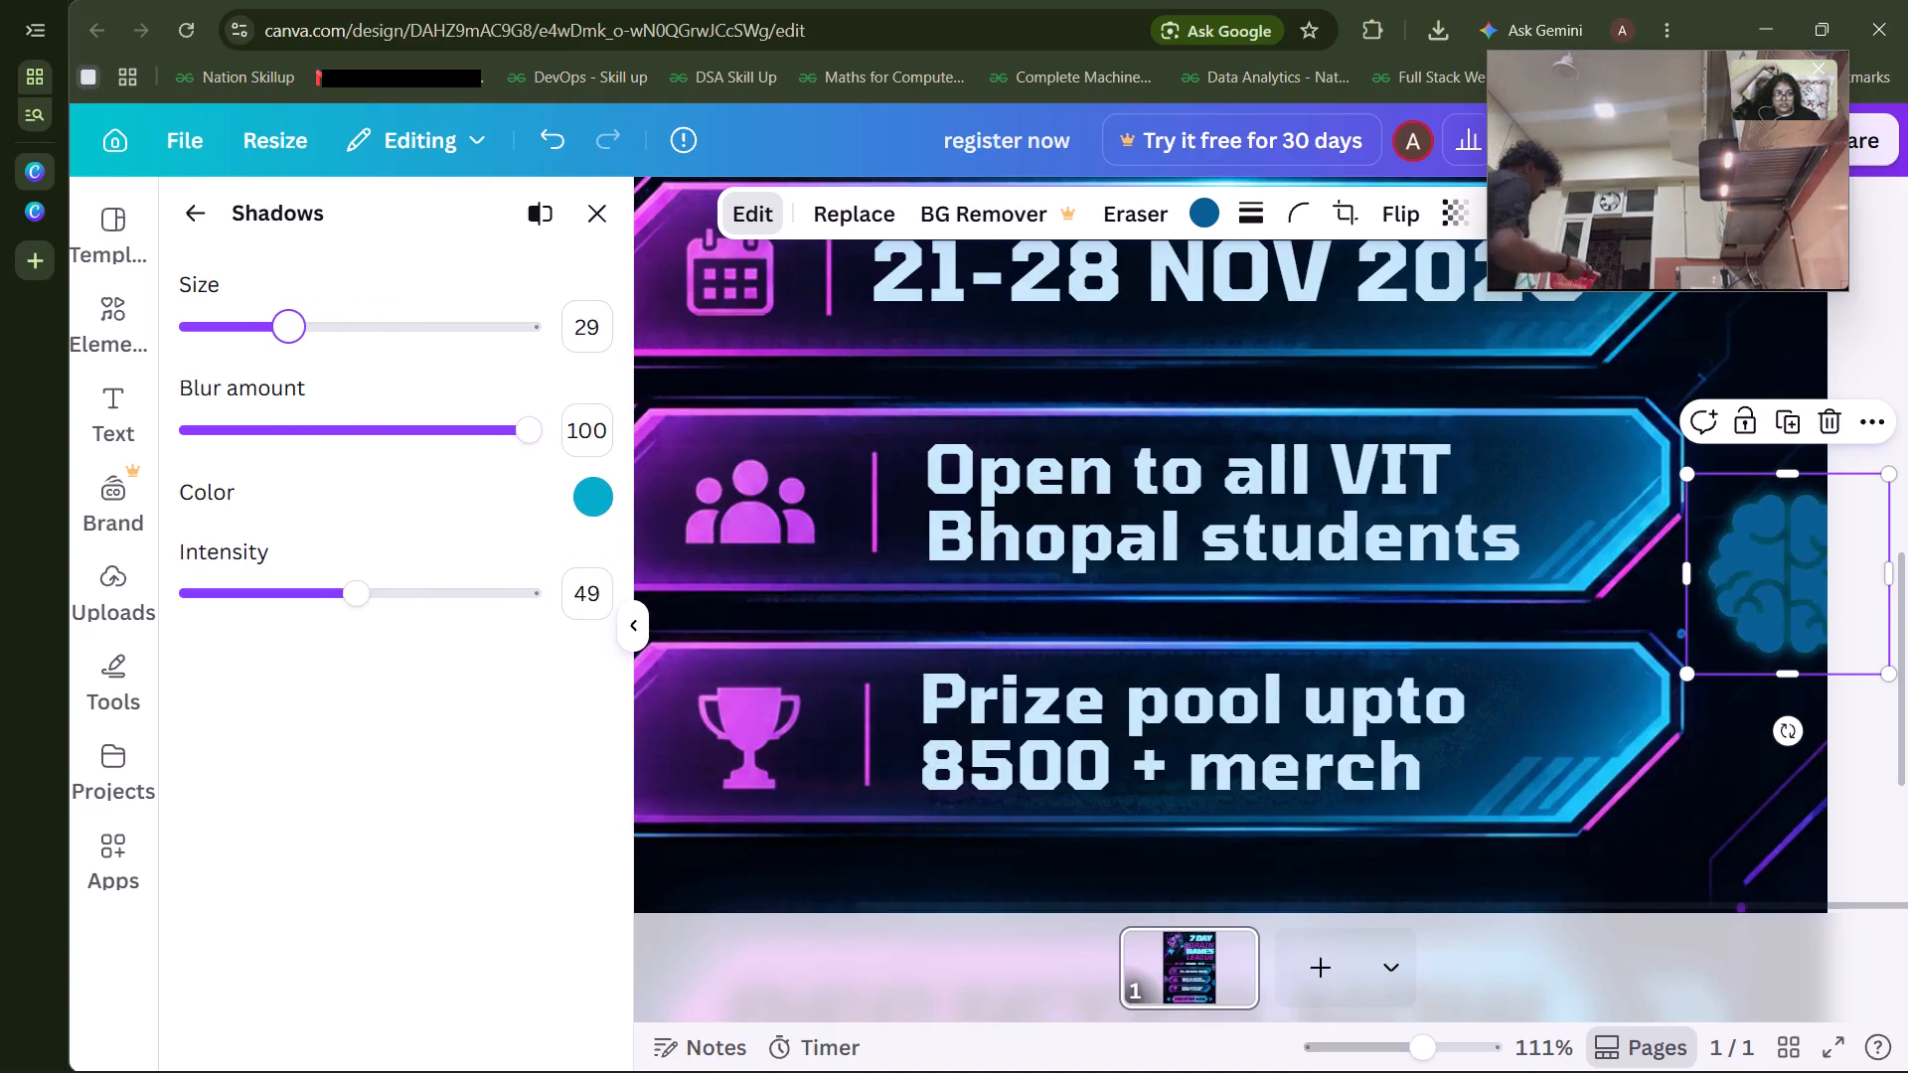
{"action": "left_click_drag", "start_coordinate": [286, 337], "coordinate": [277, 342]}
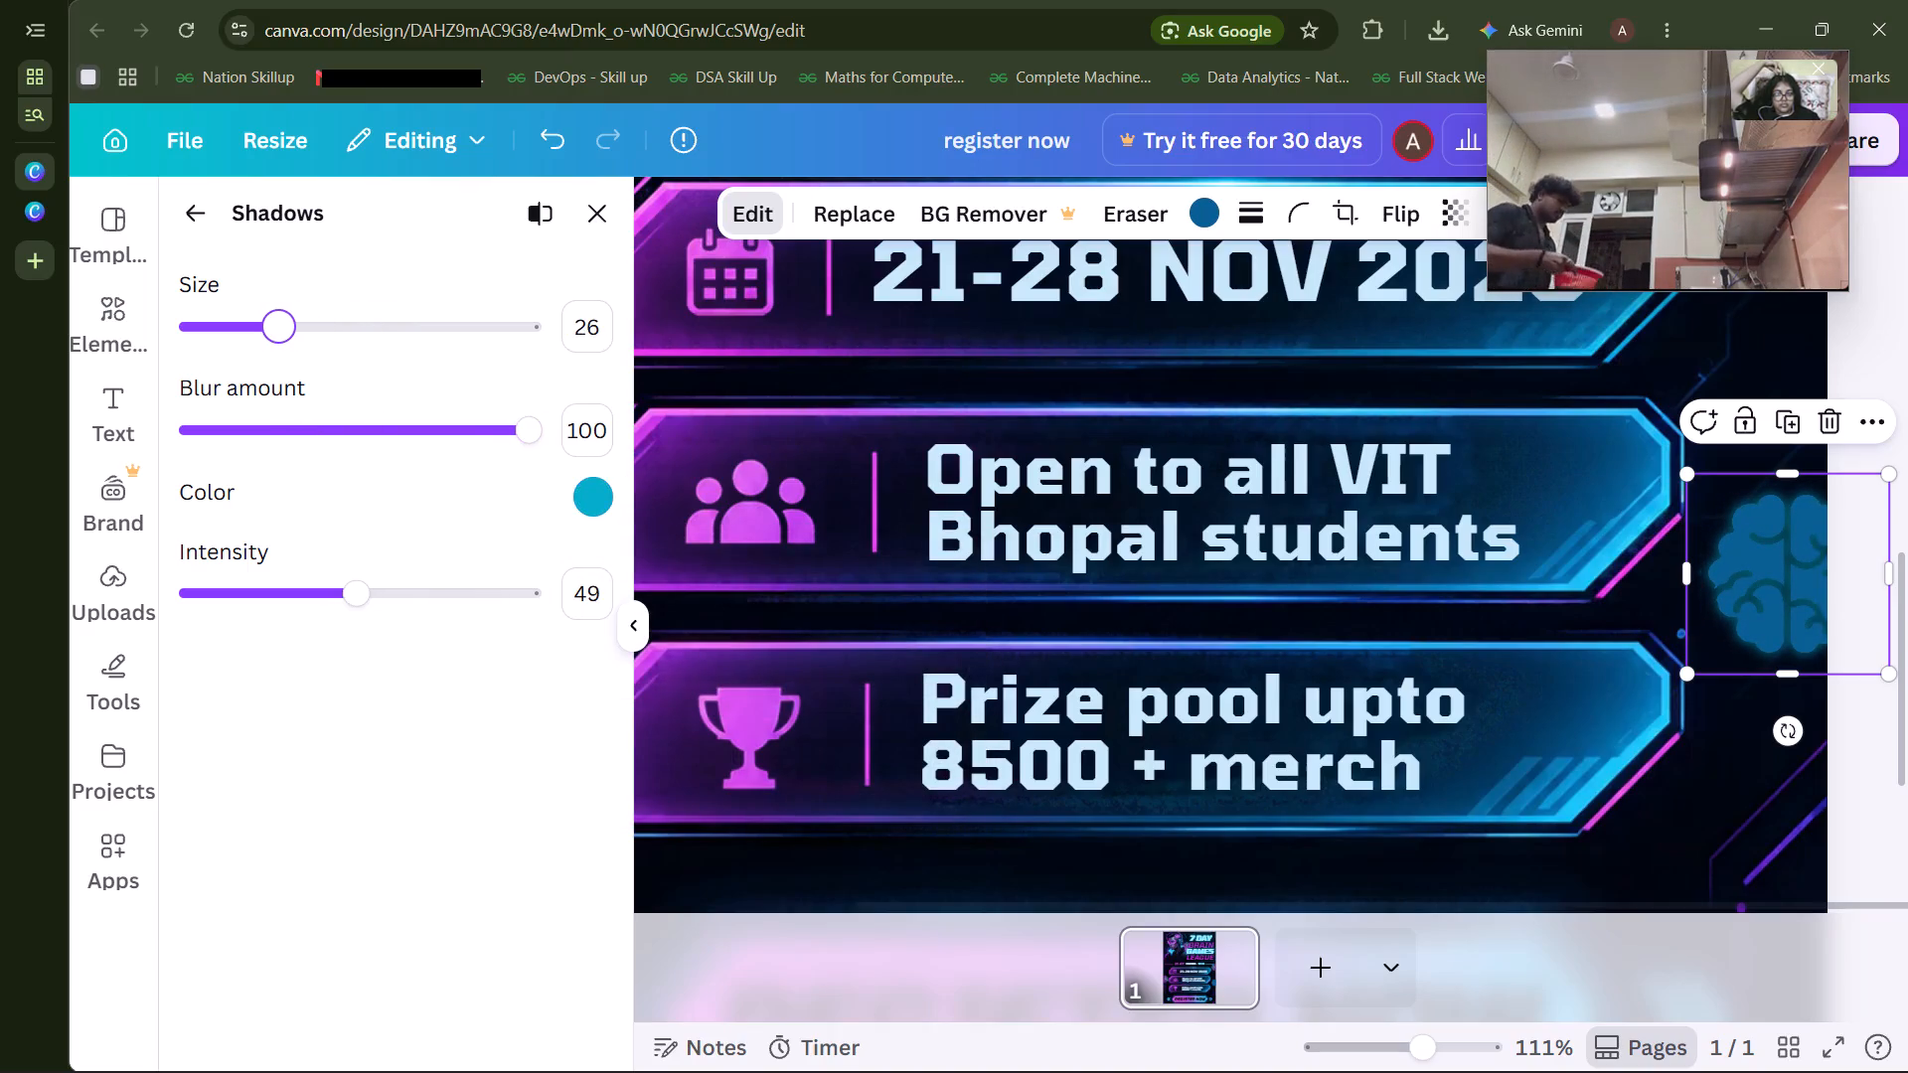
{"action": "left_click_drag", "start_coordinate": [277, 342], "coordinate": [280, 342]}
{"action": "left_click", "coordinate": [443, 567]}
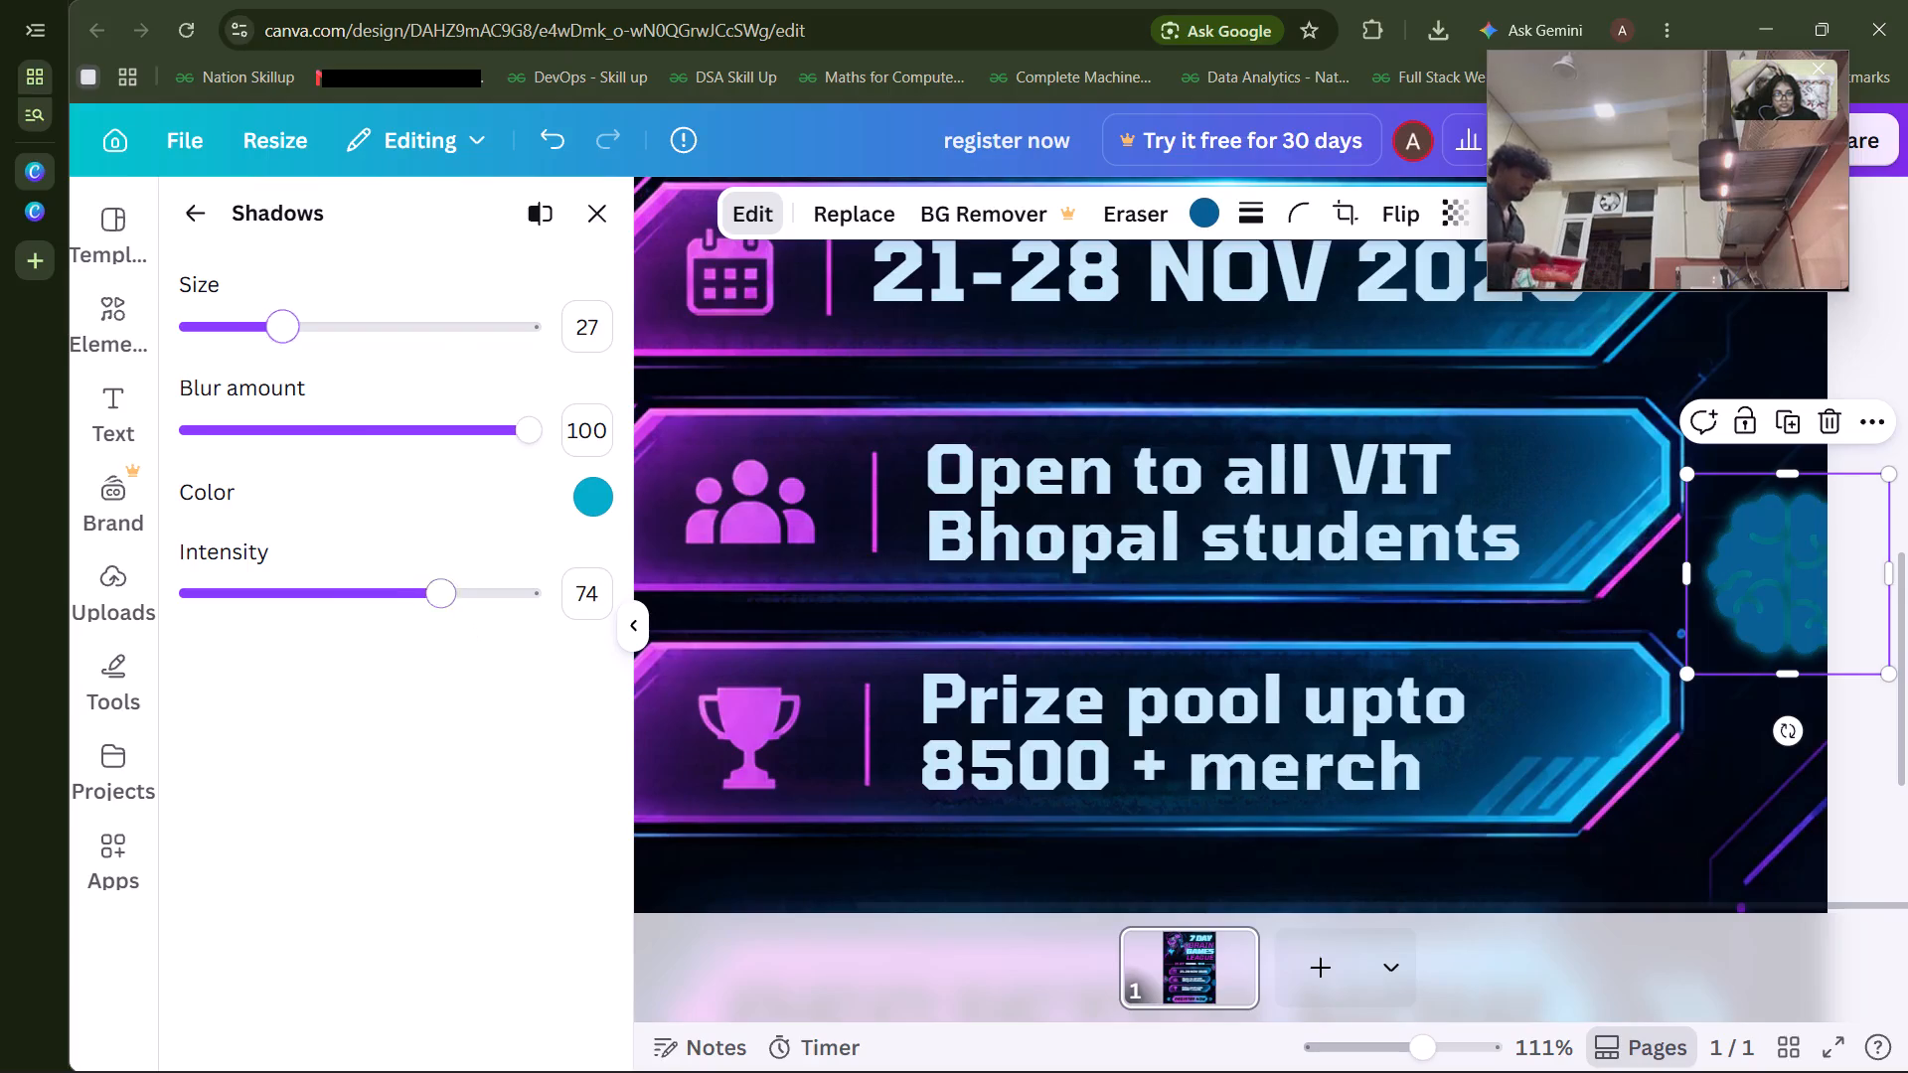
{"action": "left_click_drag", "start_coordinate": [443, 567], "coordinate": [355, 587]}
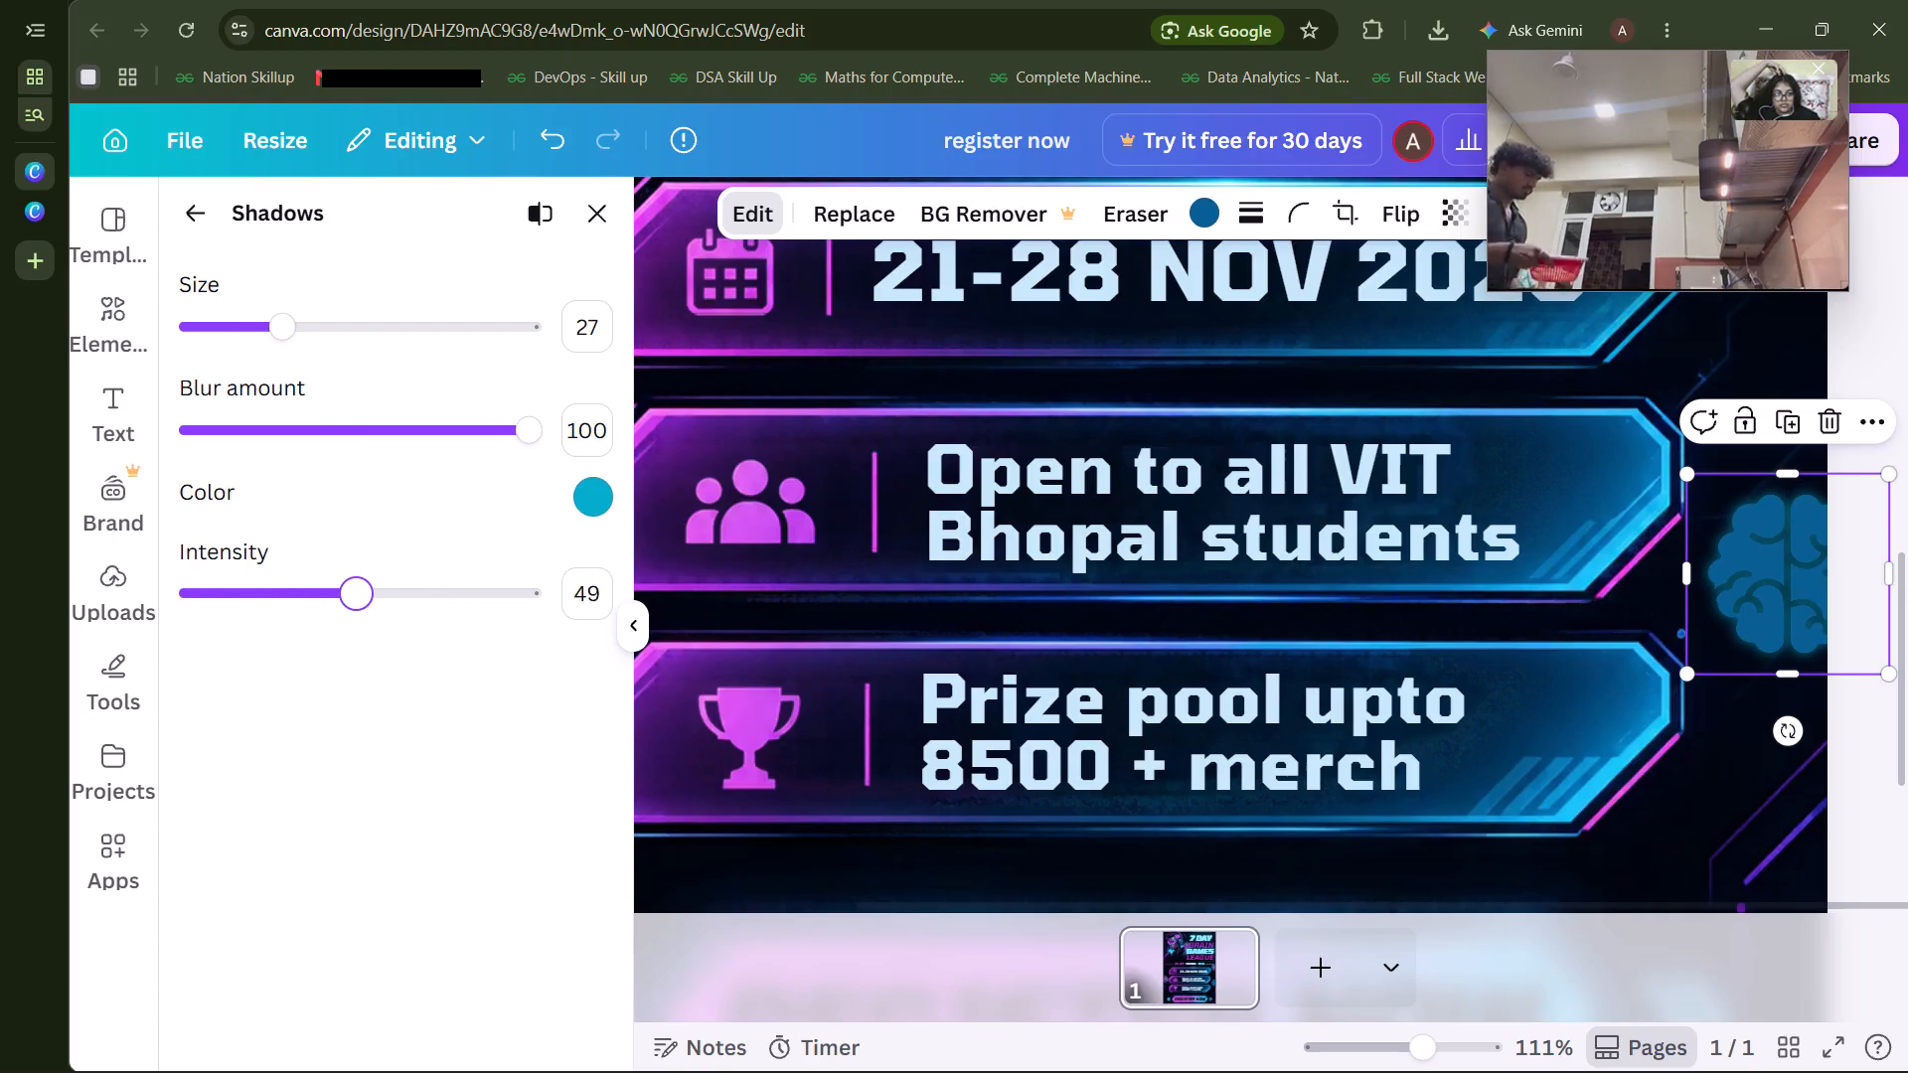
{"action": "left_click_drag", "start_coordinate": [355, 587], "coordinate": [350, 589]}
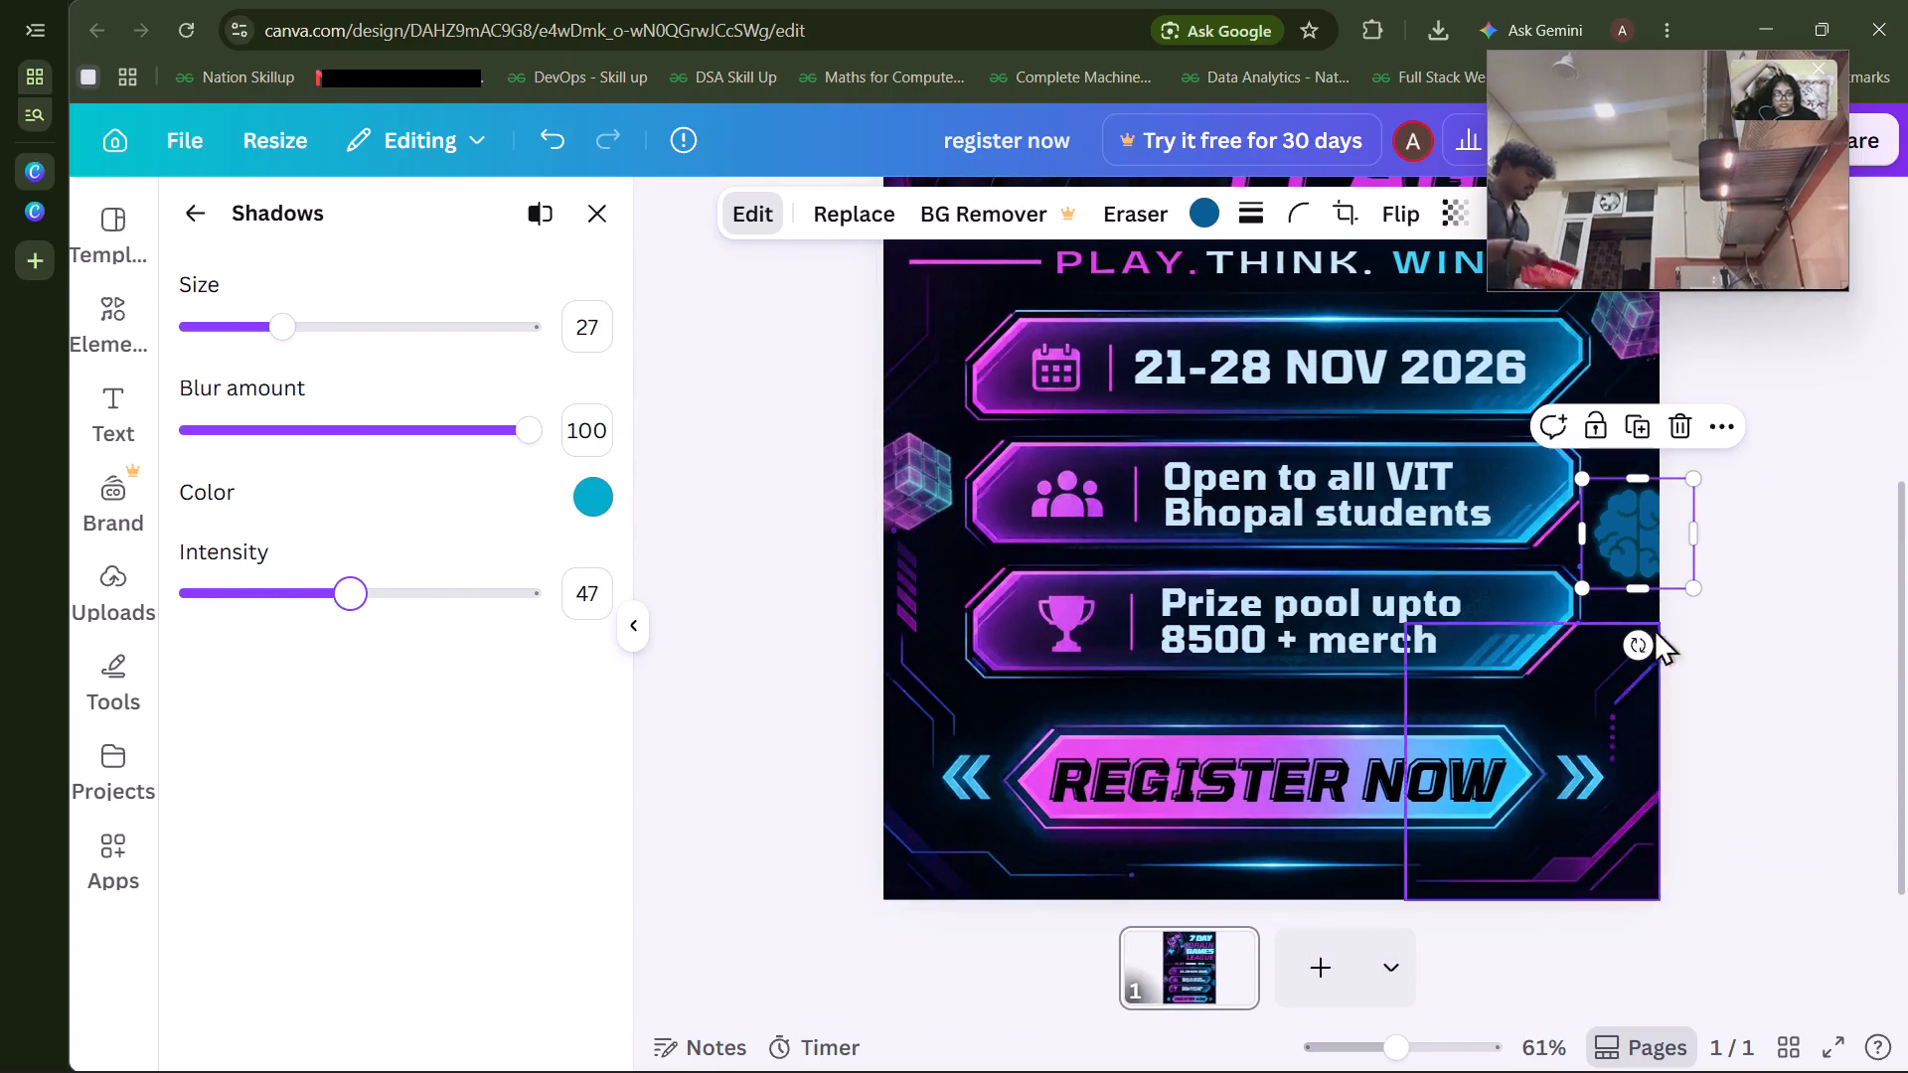
Tilt the brain graphic slightly counterclockwise beside the eligibility banner.
{"action": "left_click_drag", "start_coordinate": [1632, 646], "coordinate": [1679, 641]}
Lower the brain graphic's opacity so it is semi-transparent against the poster background.
{"action": "left_click", "coordinate": [1446, 215]}
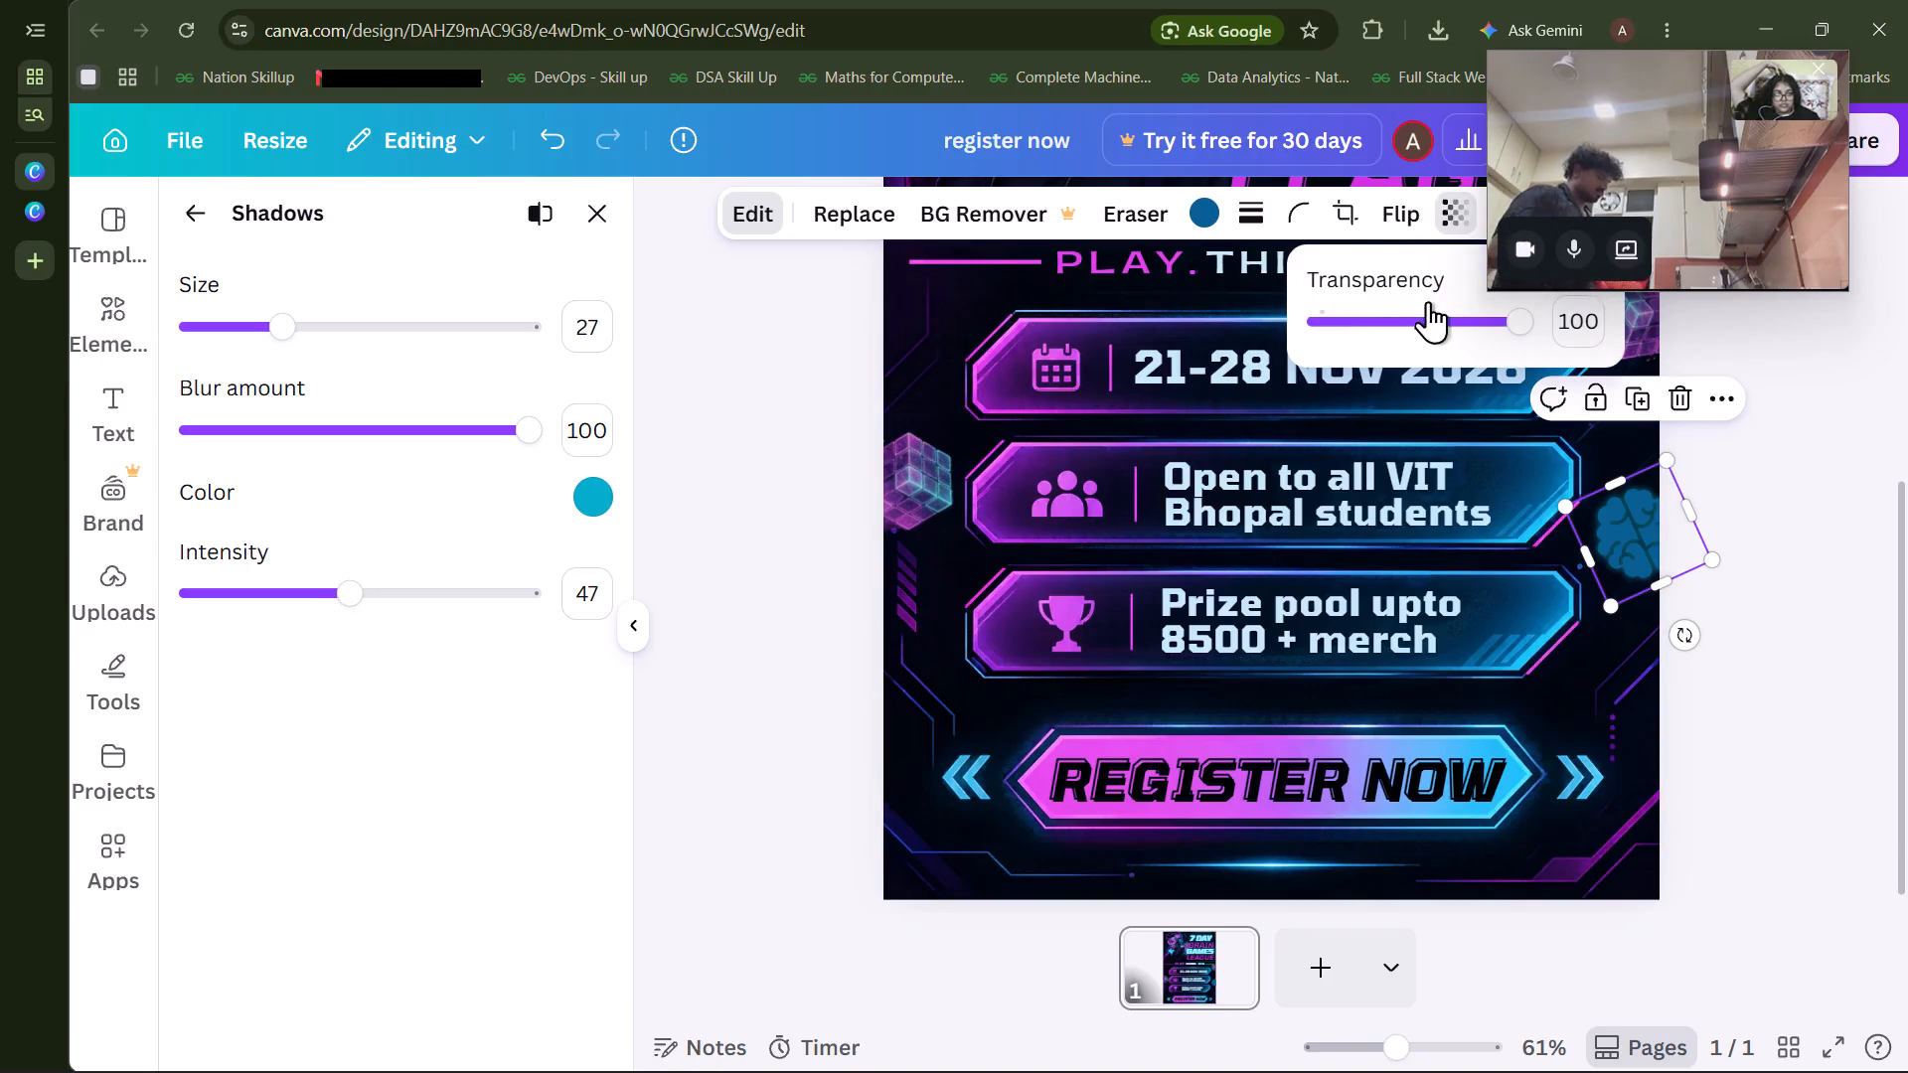
{"action": "left_click", "coordinate": [1433, 303]}
{"action": "left_click_drag", "start_coordinate": [1433, 303], "coordinate": [1463, 311]}
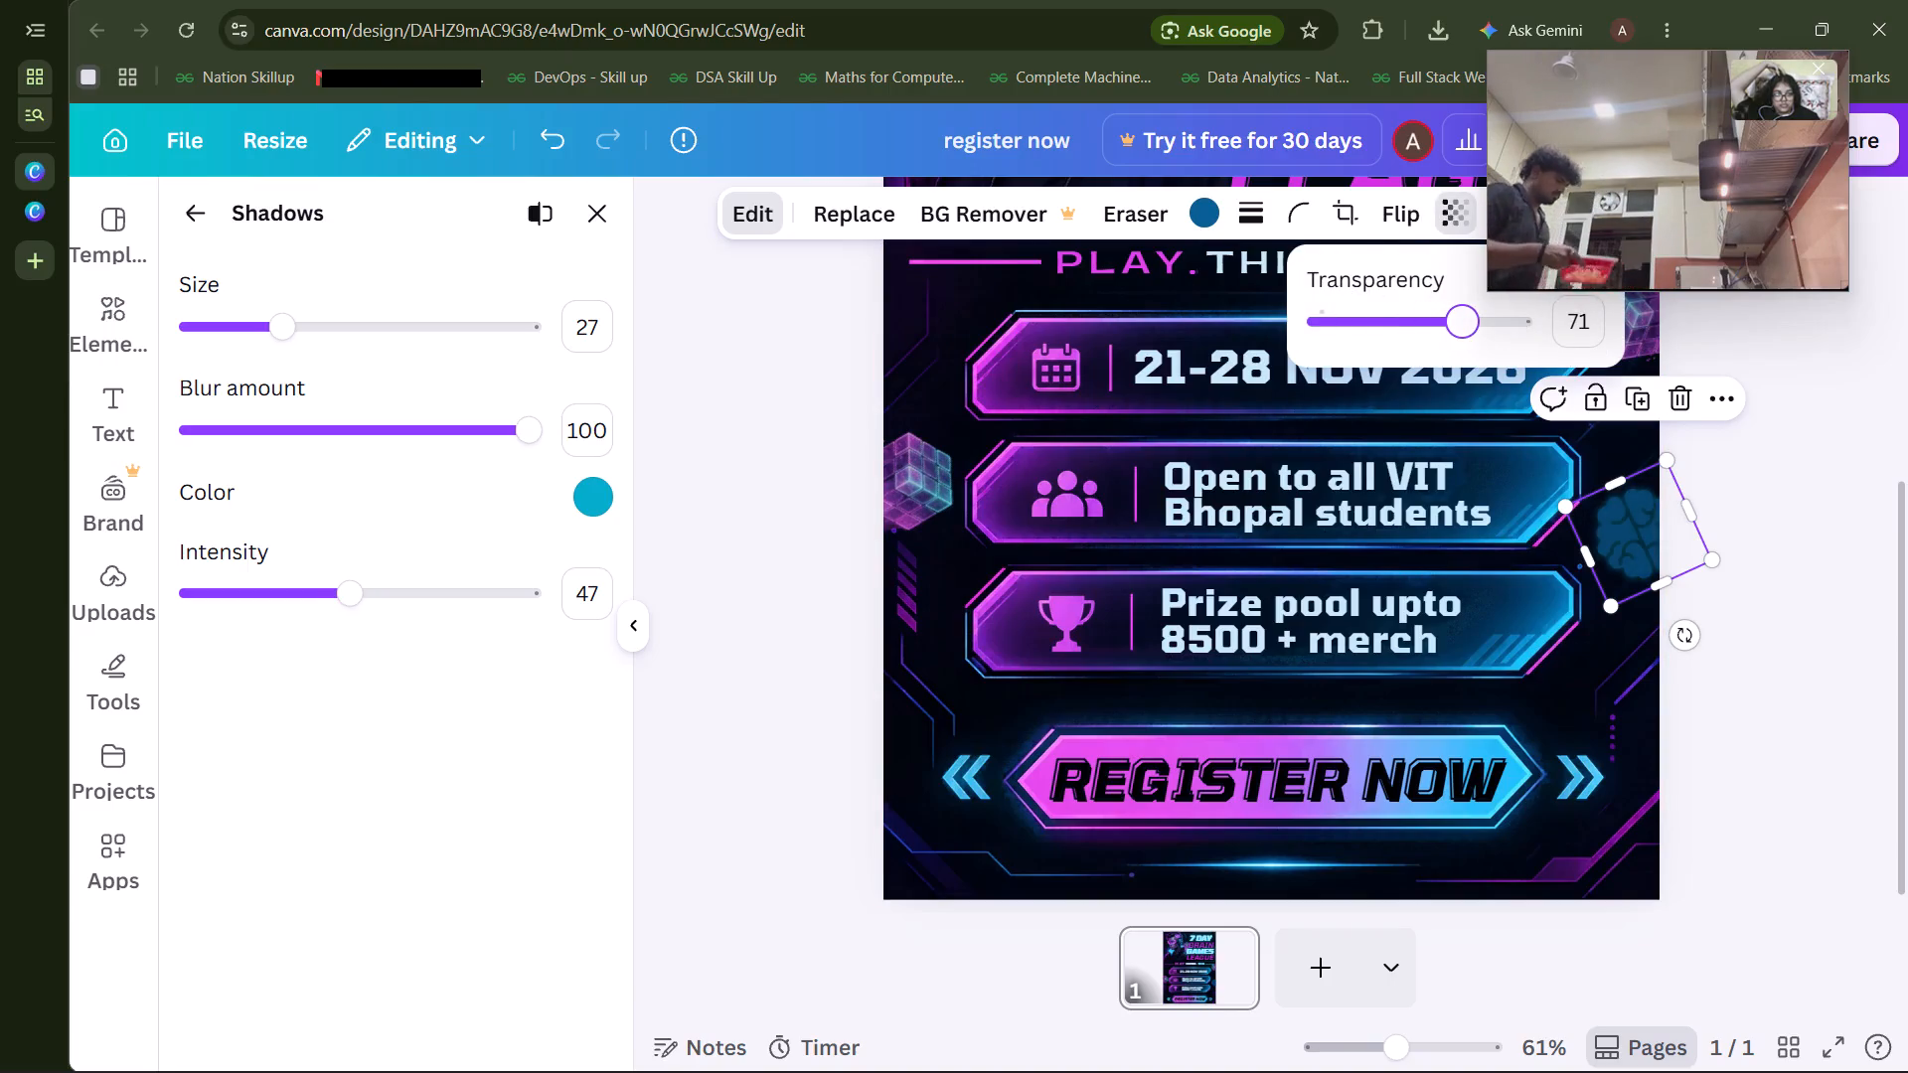
{"action": "left_click_drag", "start_coordinate": [1463, 311], "coordinate": [1435, 320]}
Set the semi-transparent brain graphic's glow intensity to 40.
{"action": "left_click_drag", "start_coordinate": [454, 588], "coordinate": [690, 601]}
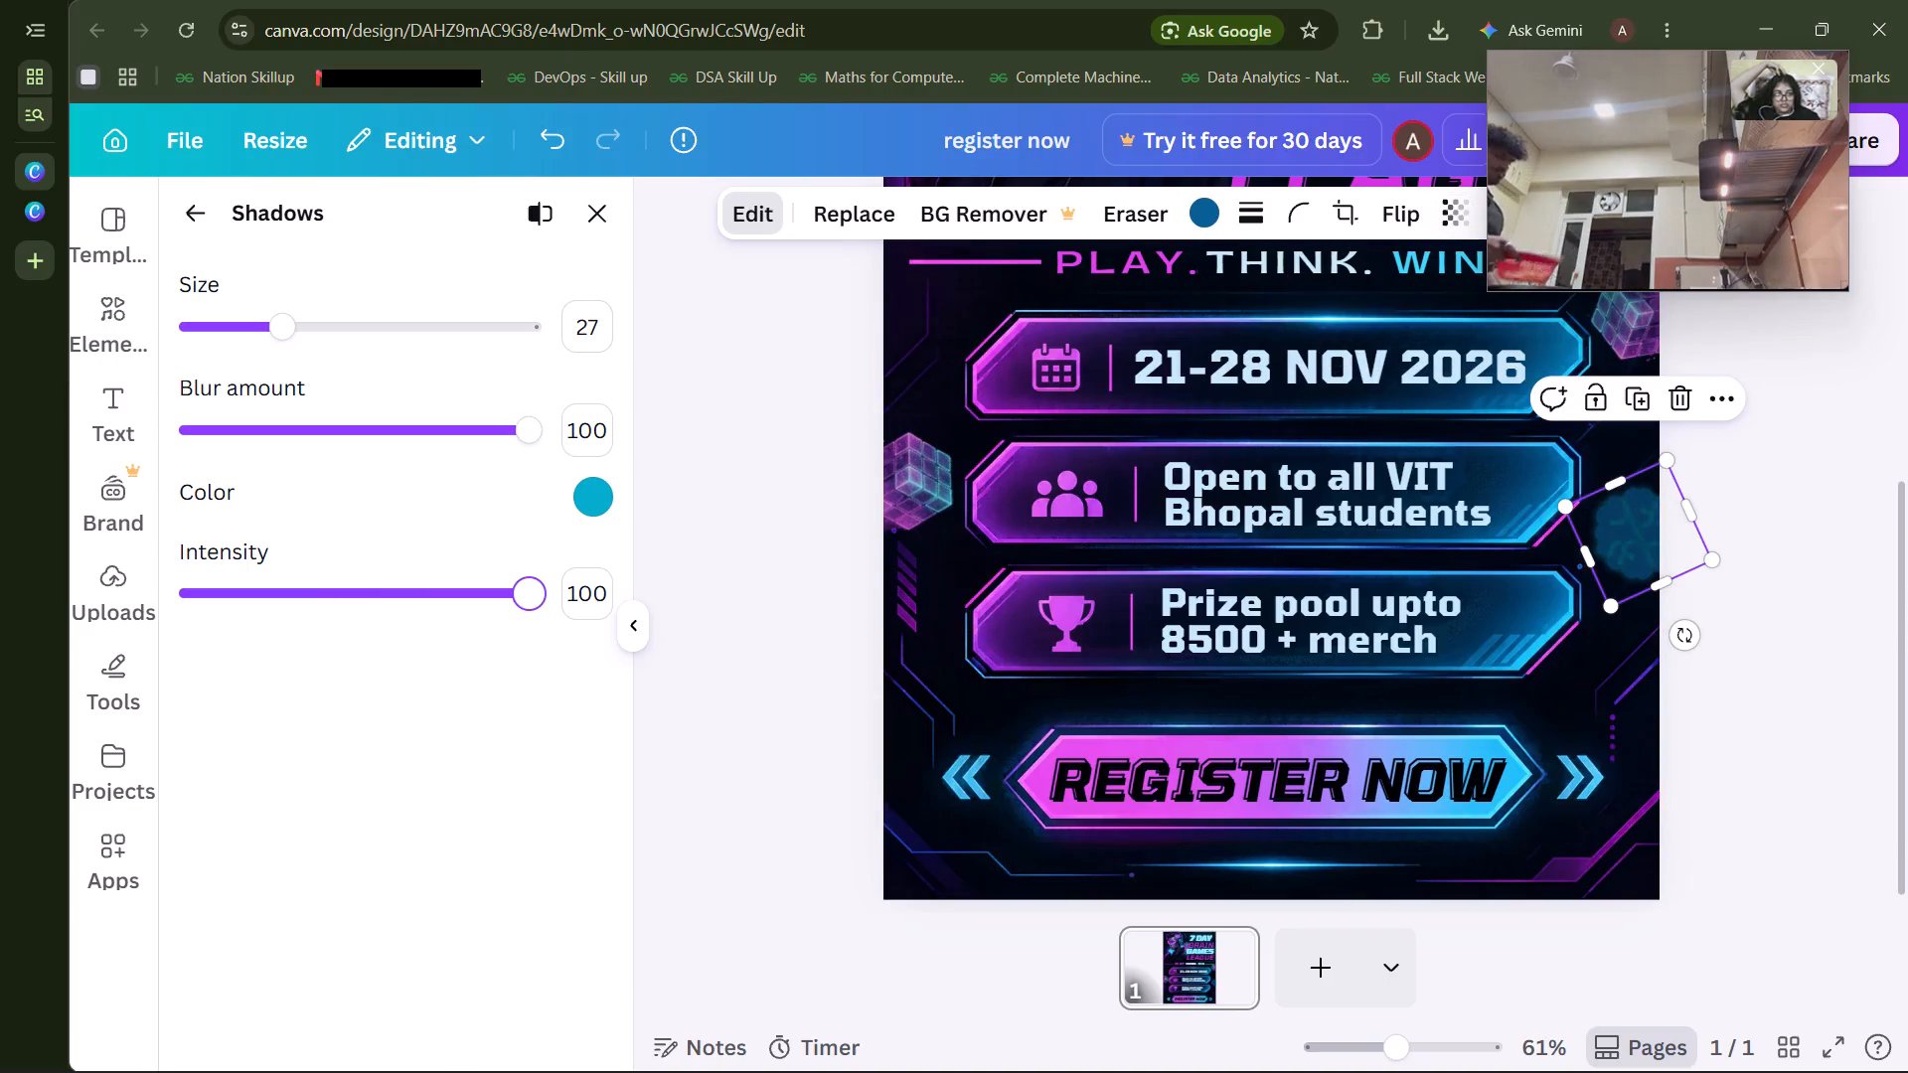
{"action": "left_click_drag", "start_coordinate": [690, 601], "coordinate": [669, 613]}
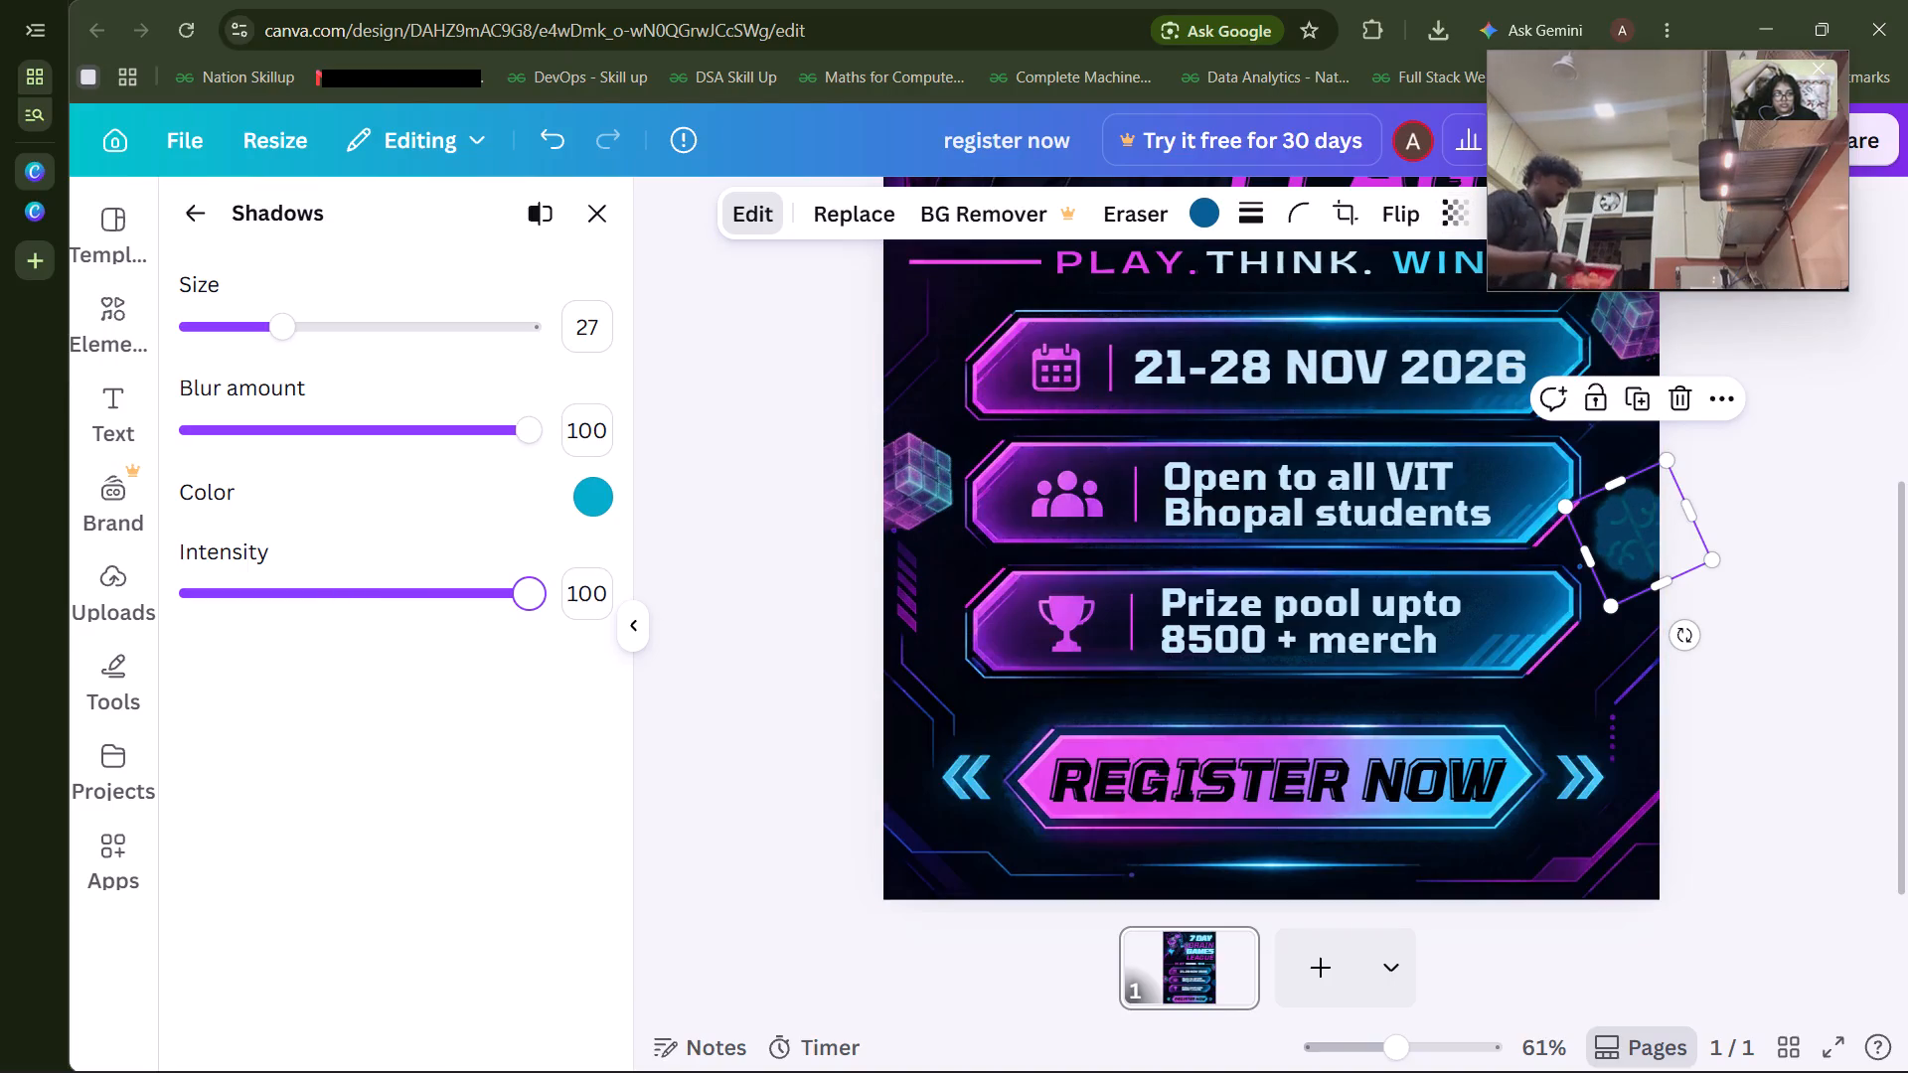
{"action": "left_click_drag", "start_coordinate": [669, 613], "coordinate": [438, 643]}
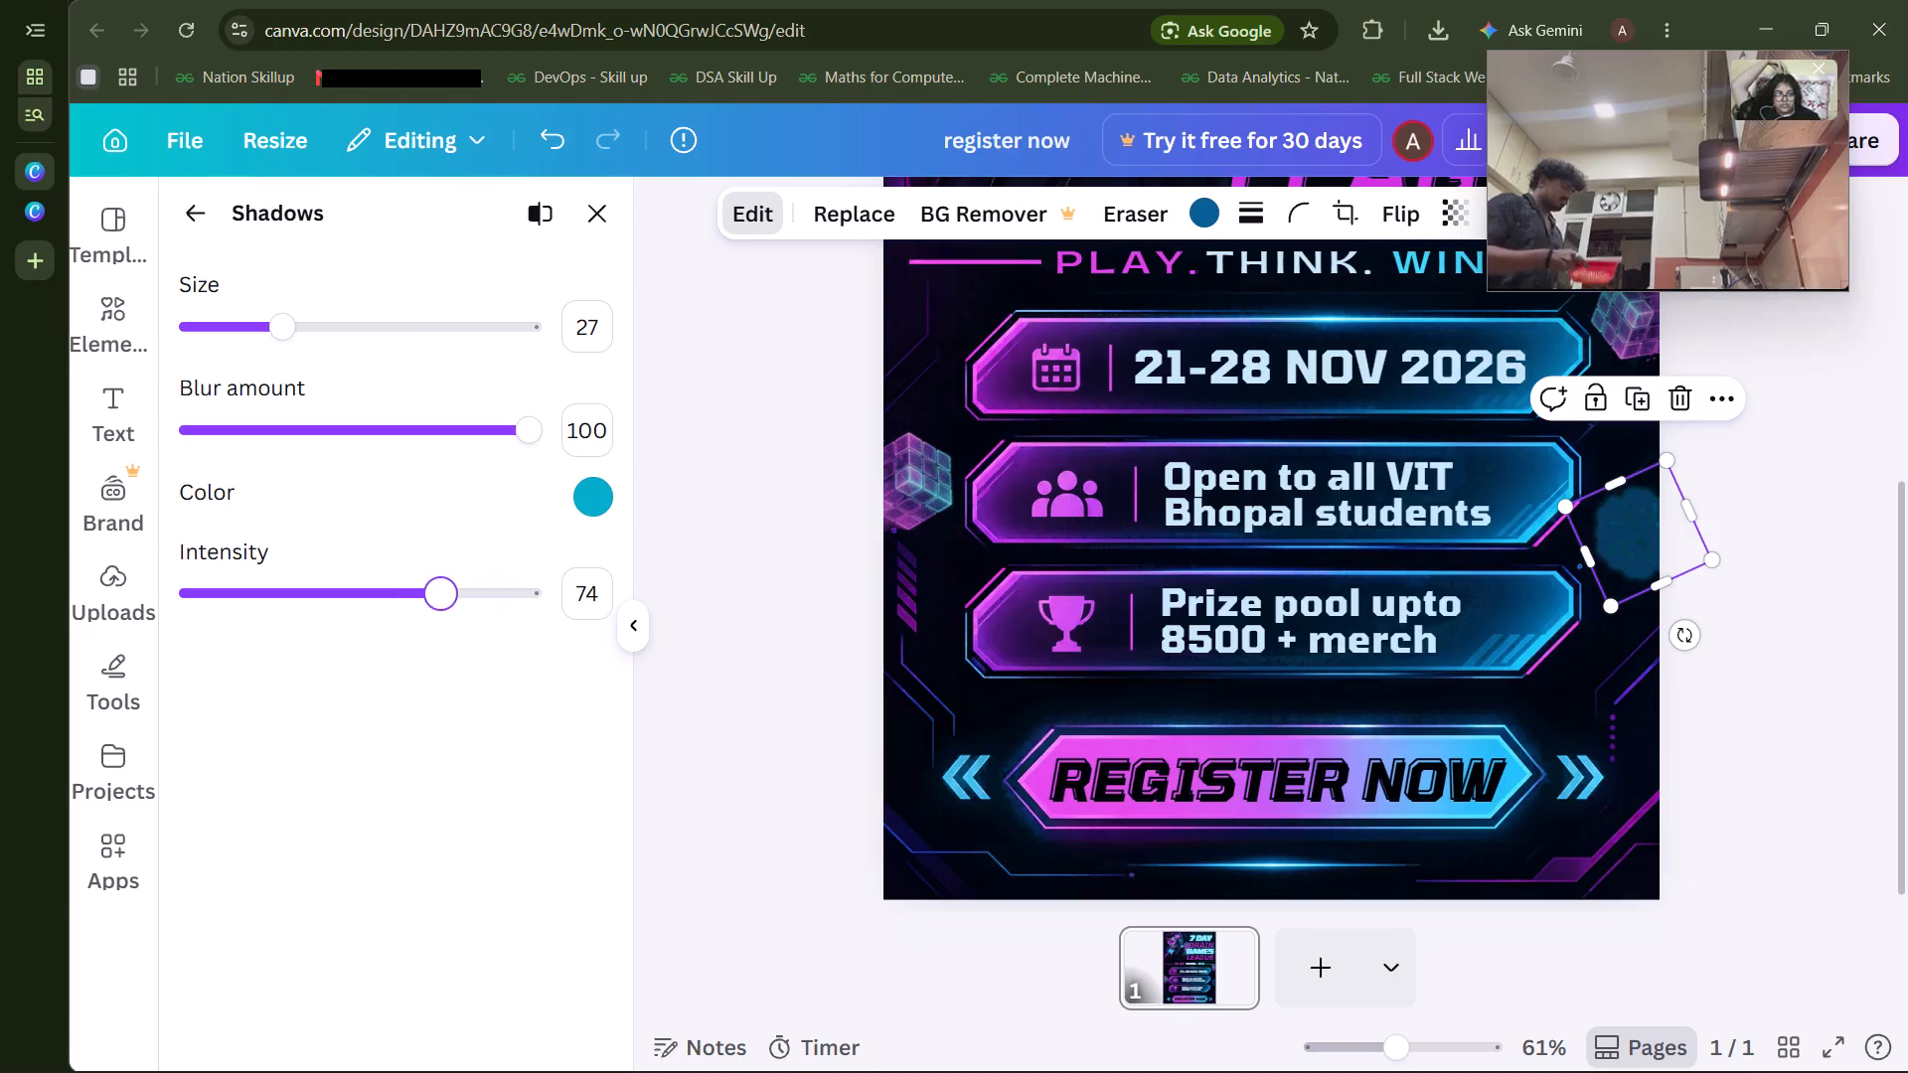
{"action": "left_click_drag", "start_coordinate": [438, 643], "coordinate": [269, 643]}
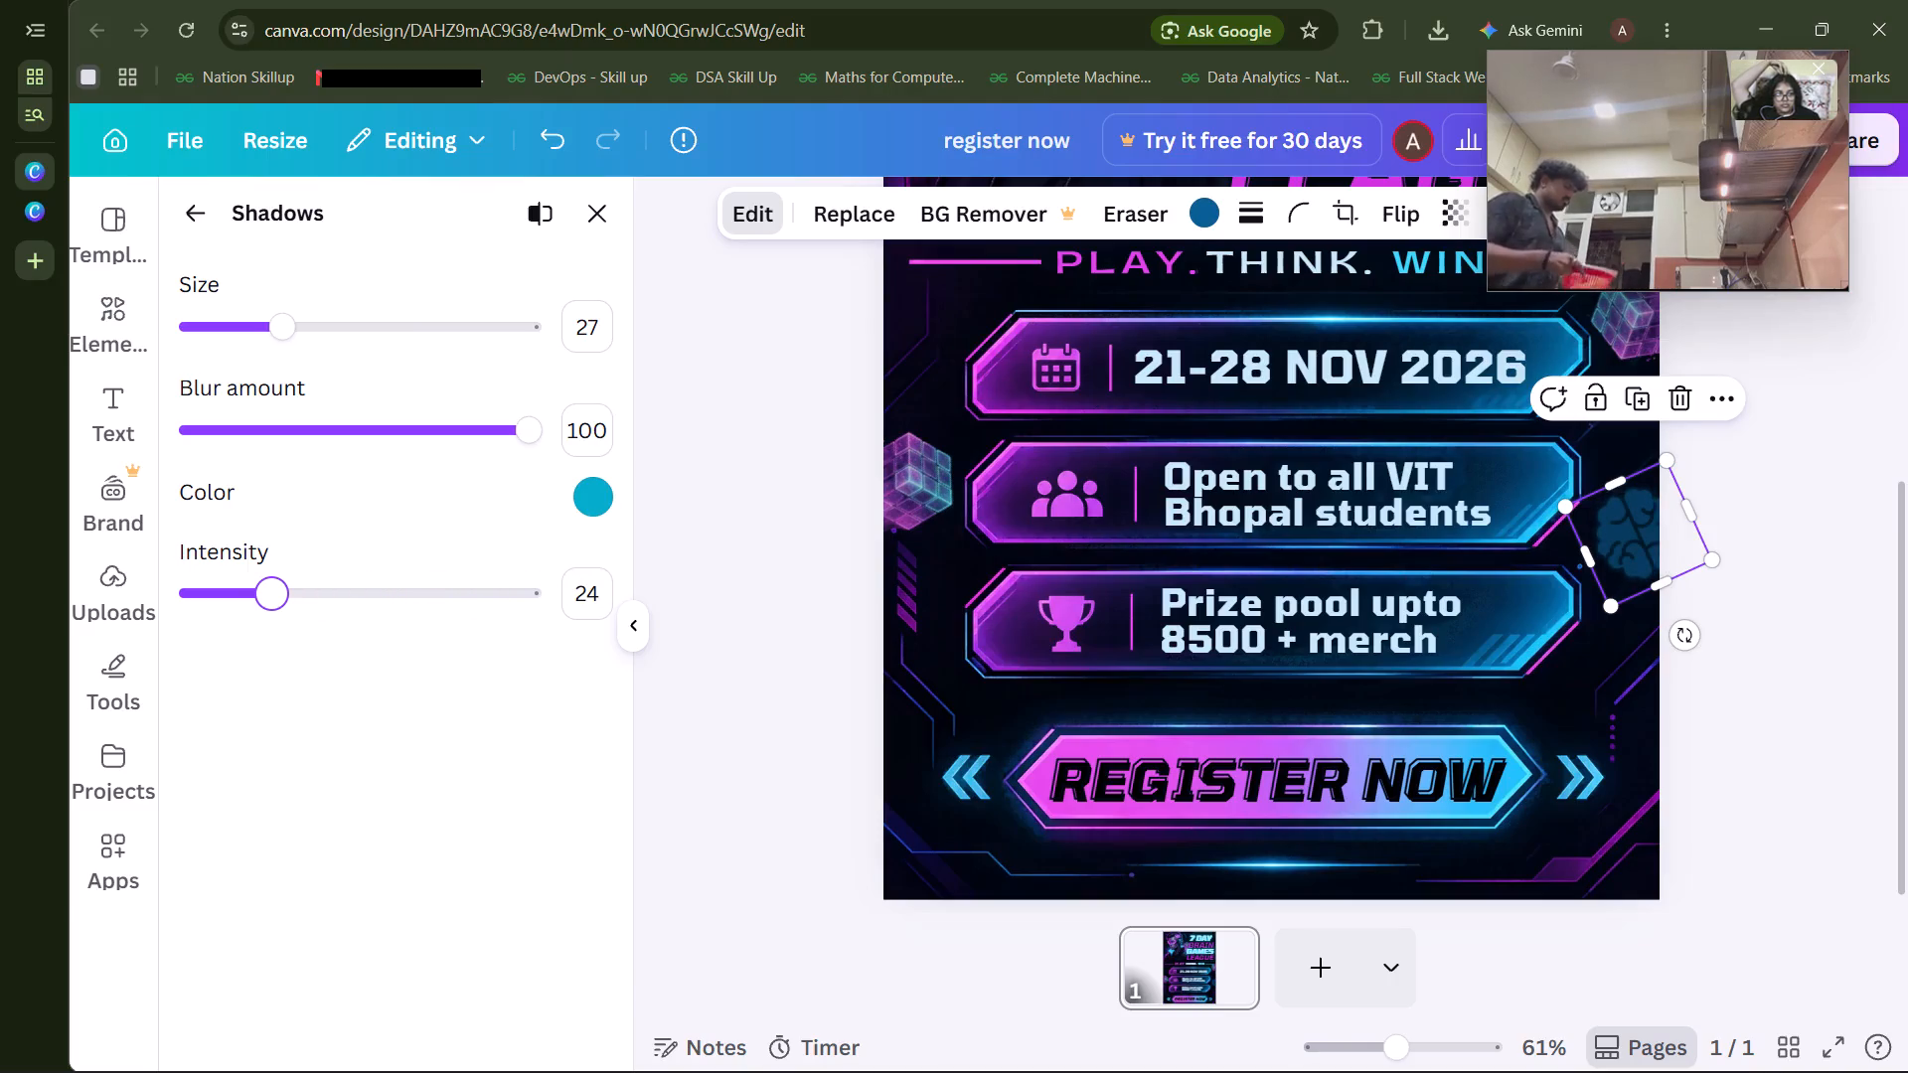
{"action": "left_click_drag", "start_coordinate": [269, 643], "coordinate": [271, 643]}
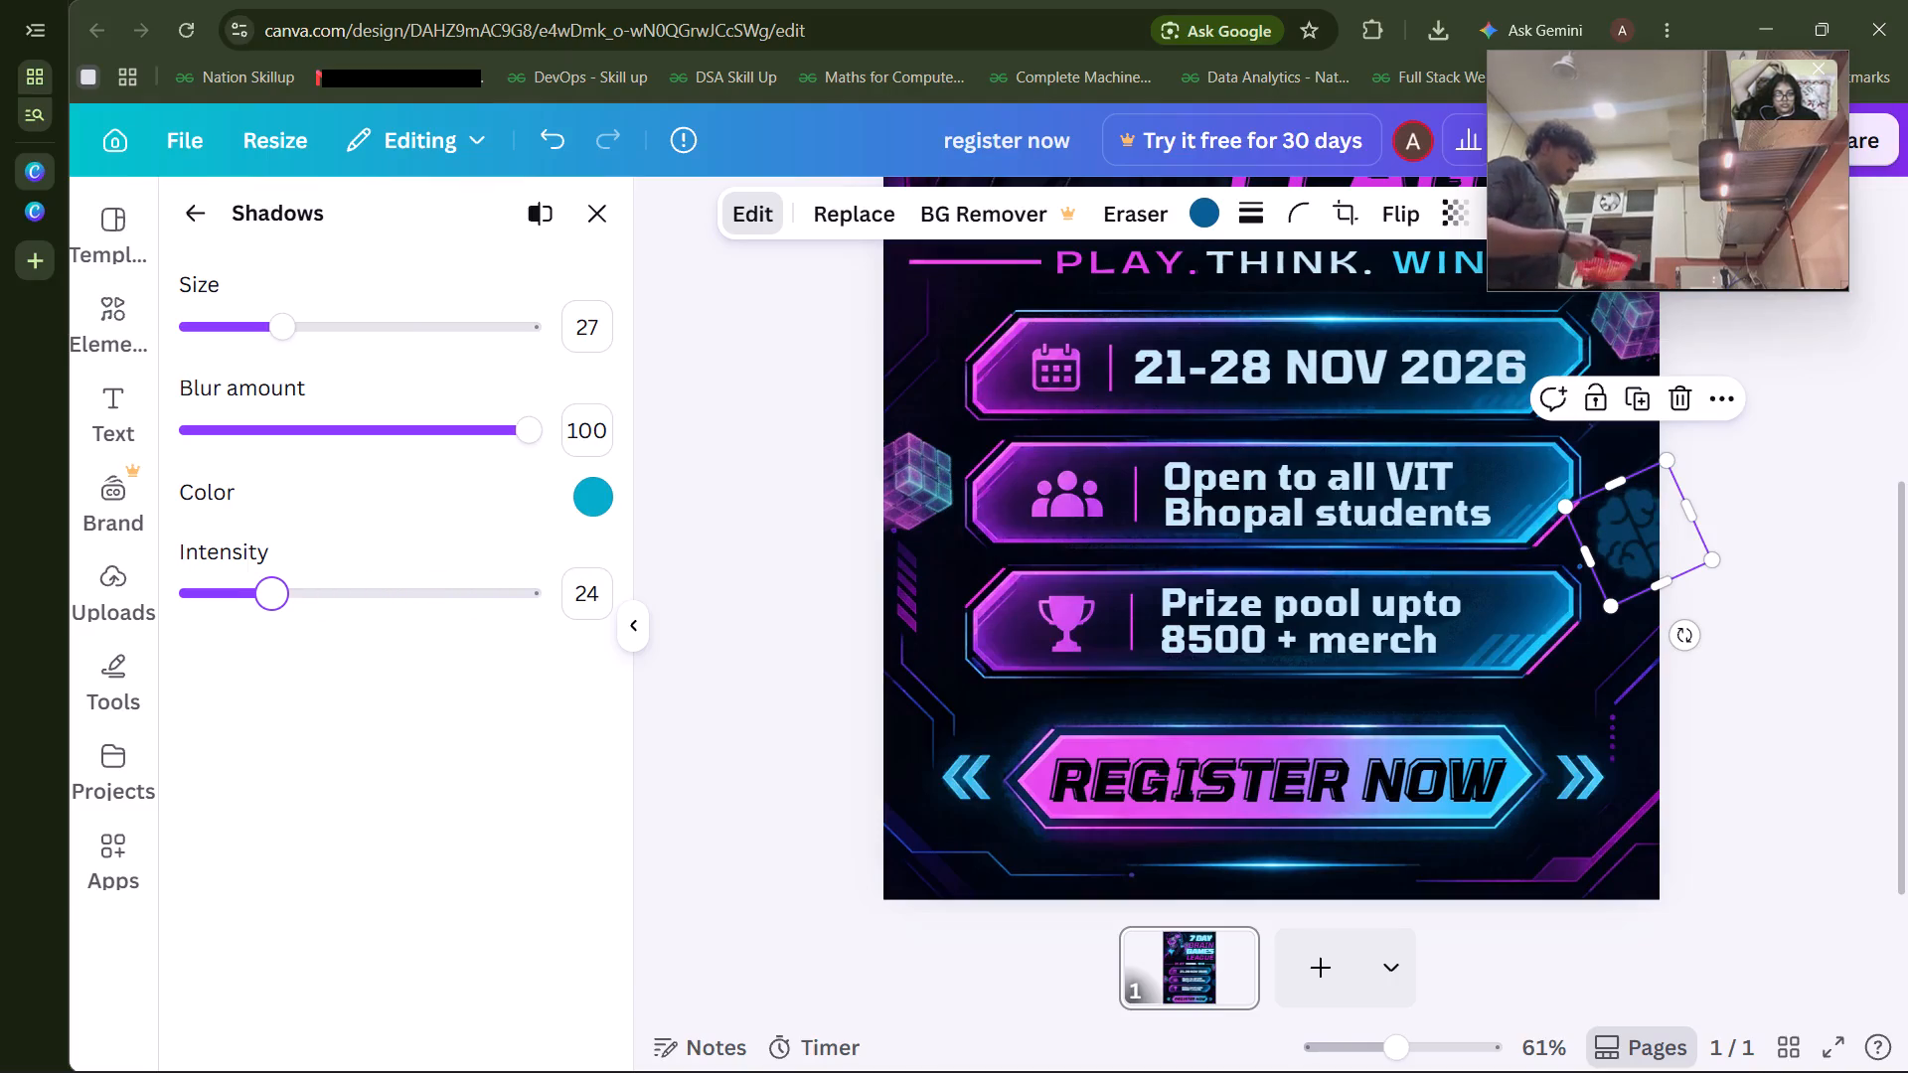
{"action": "left_click_drag", "start_coordinate": [271, 643], "coordinate": [324, 638]}
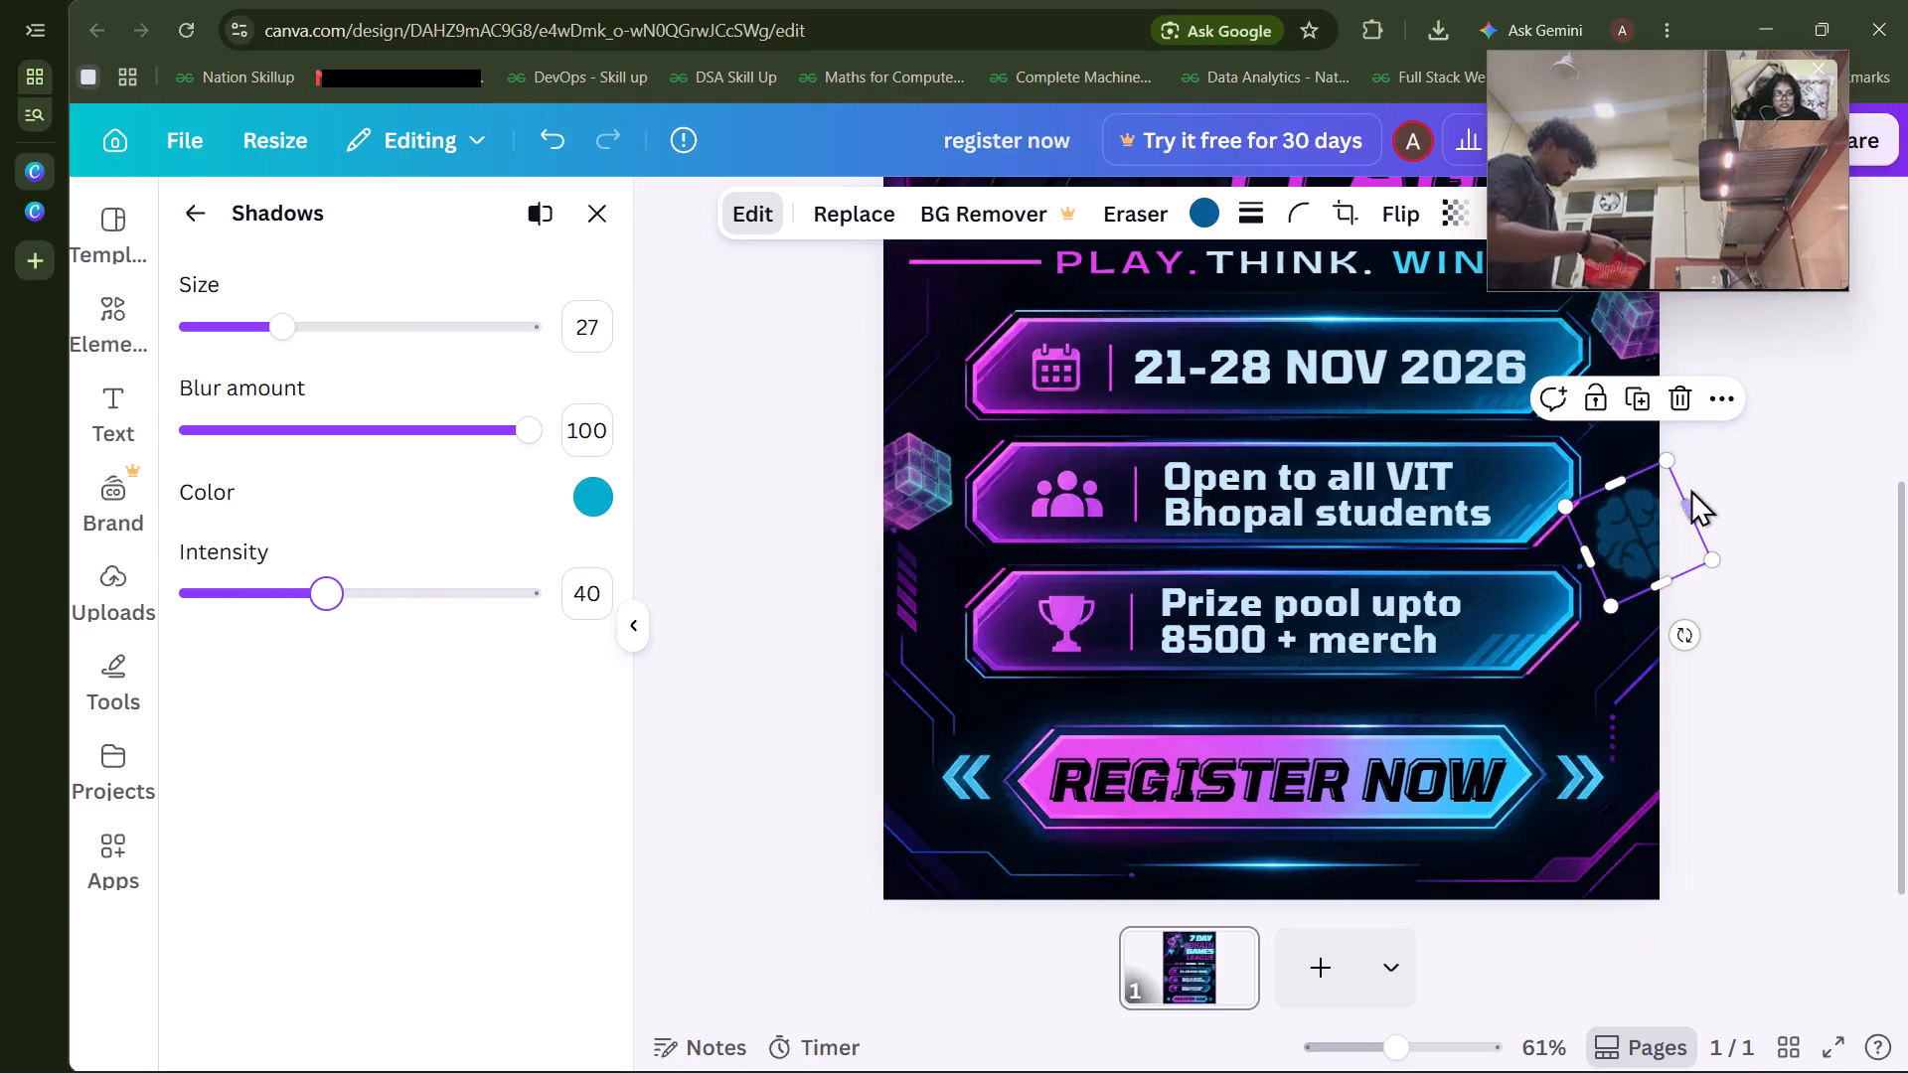
Shrink the tilted brain graphic proportionally to a smaller icon beside the eligibility and prize pool banners.
{"action": "left_click_drag", "start_coordinate": [1661, 460], "coordinate": [1670, 523]}
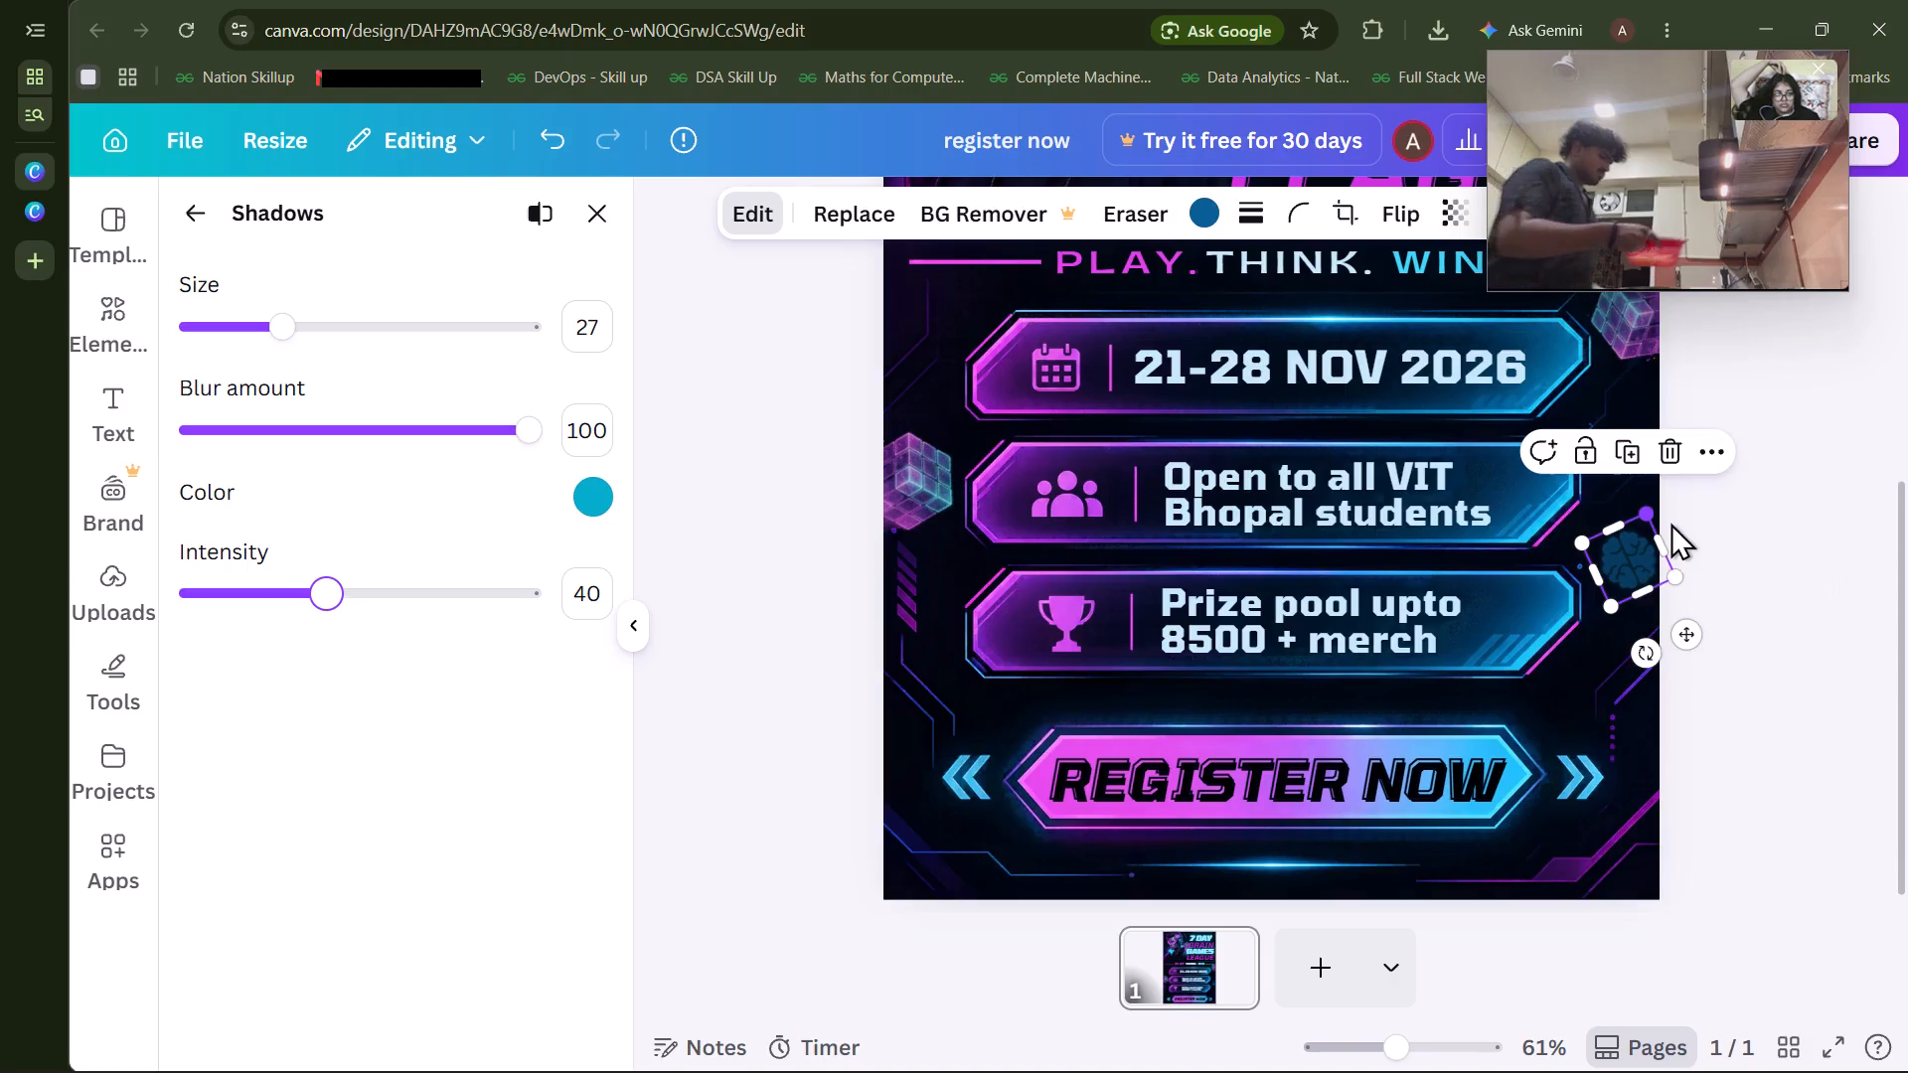
Move the small tilted brain graphic down beside the prize pool banner, at the poster's edge.
{"action": "left_click_drag", "start_coordinate": [1699, 640], "coordinate": [1706, 683]}
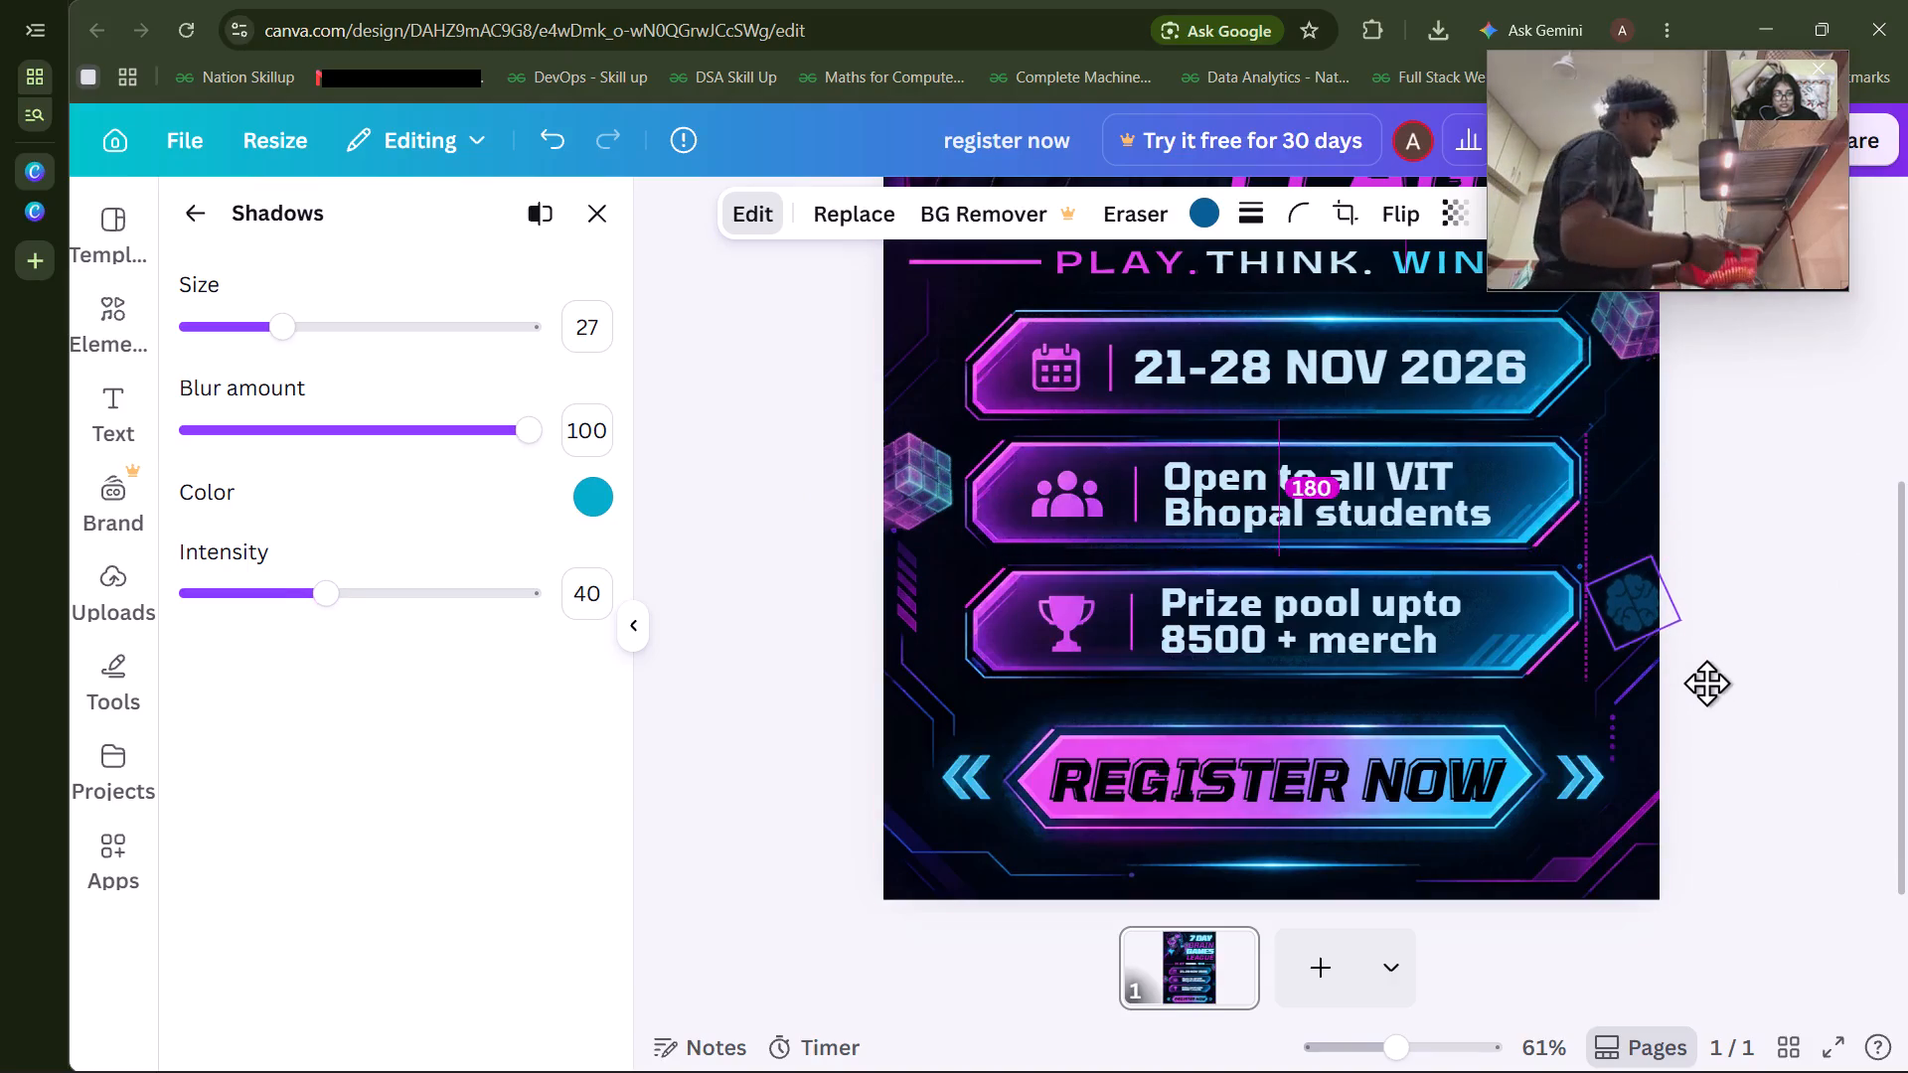
{"action": "left_click_drag", "start_coordinate": [1706, 683], "coordinate": [1709, 685]}
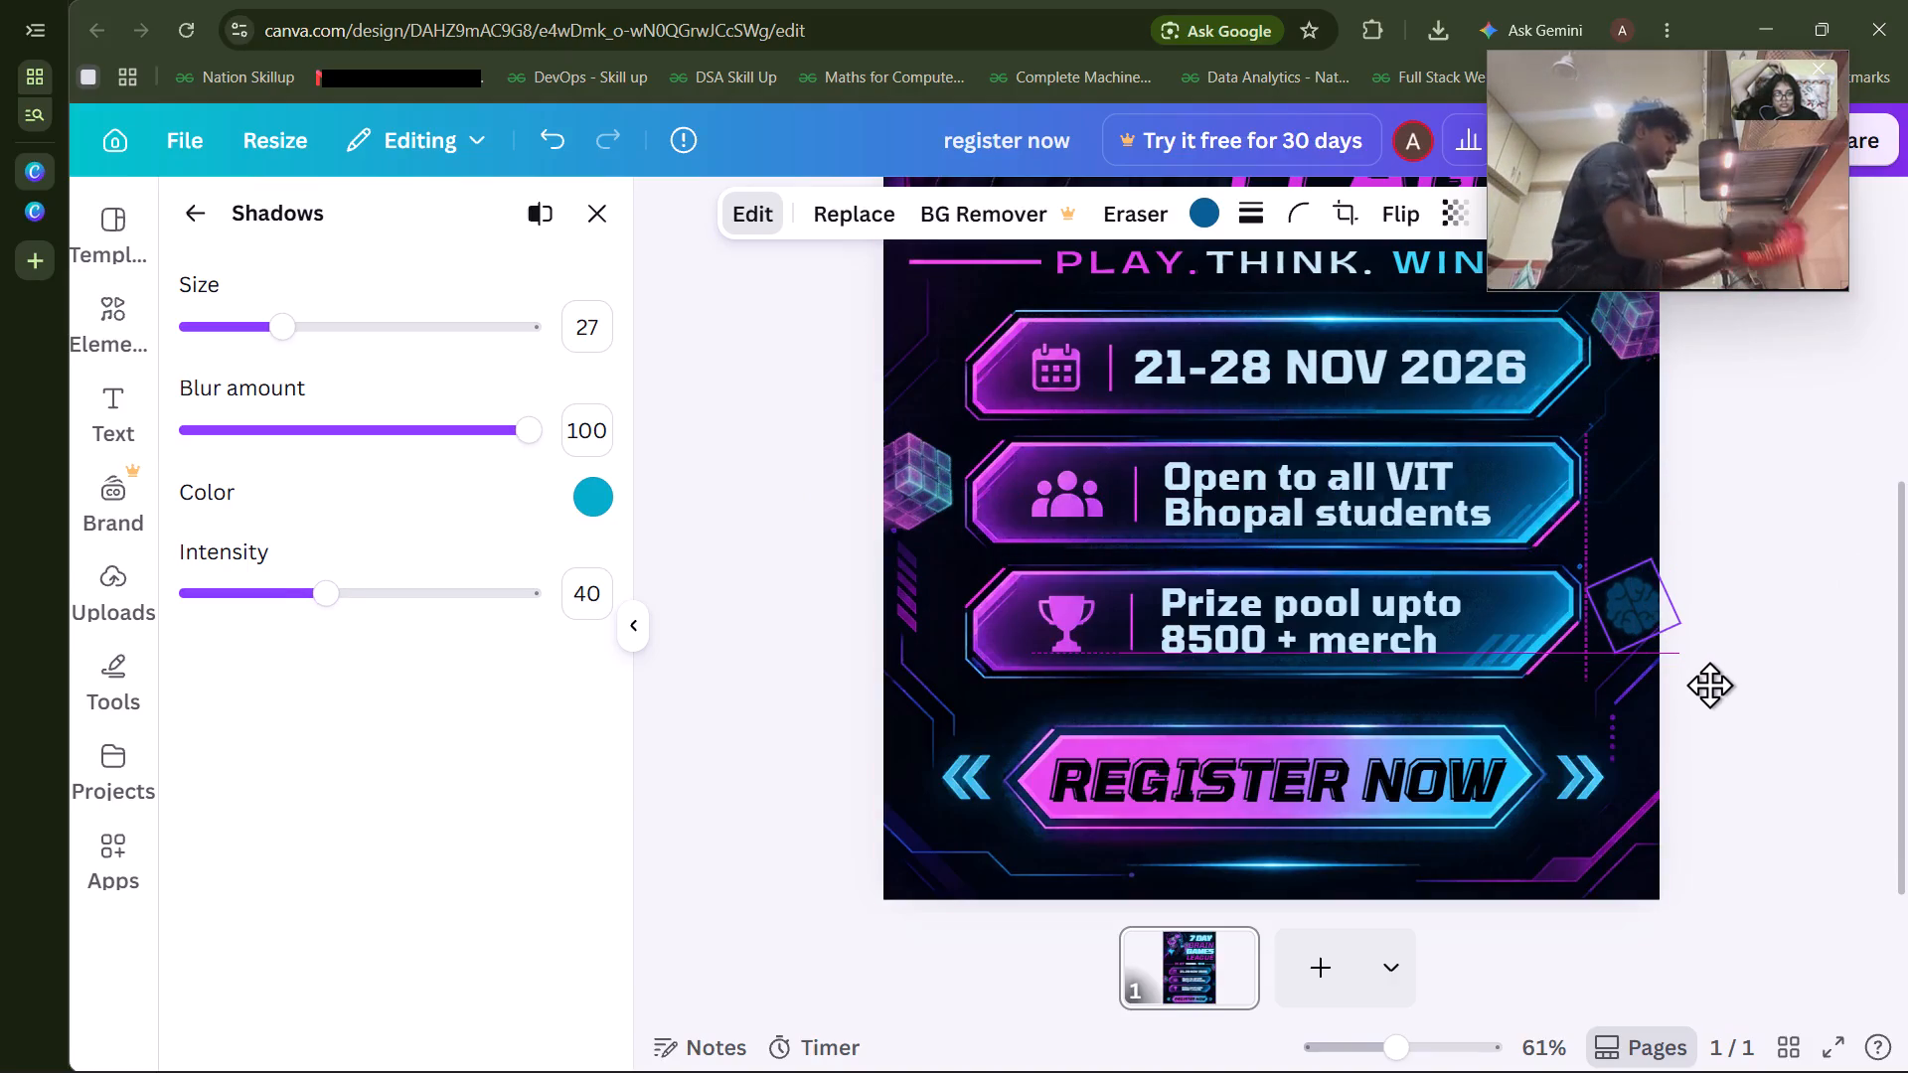
{"action": "left_click_drag", "start_coordinate": [1709, 685], "coordinate": [1707, 672]}
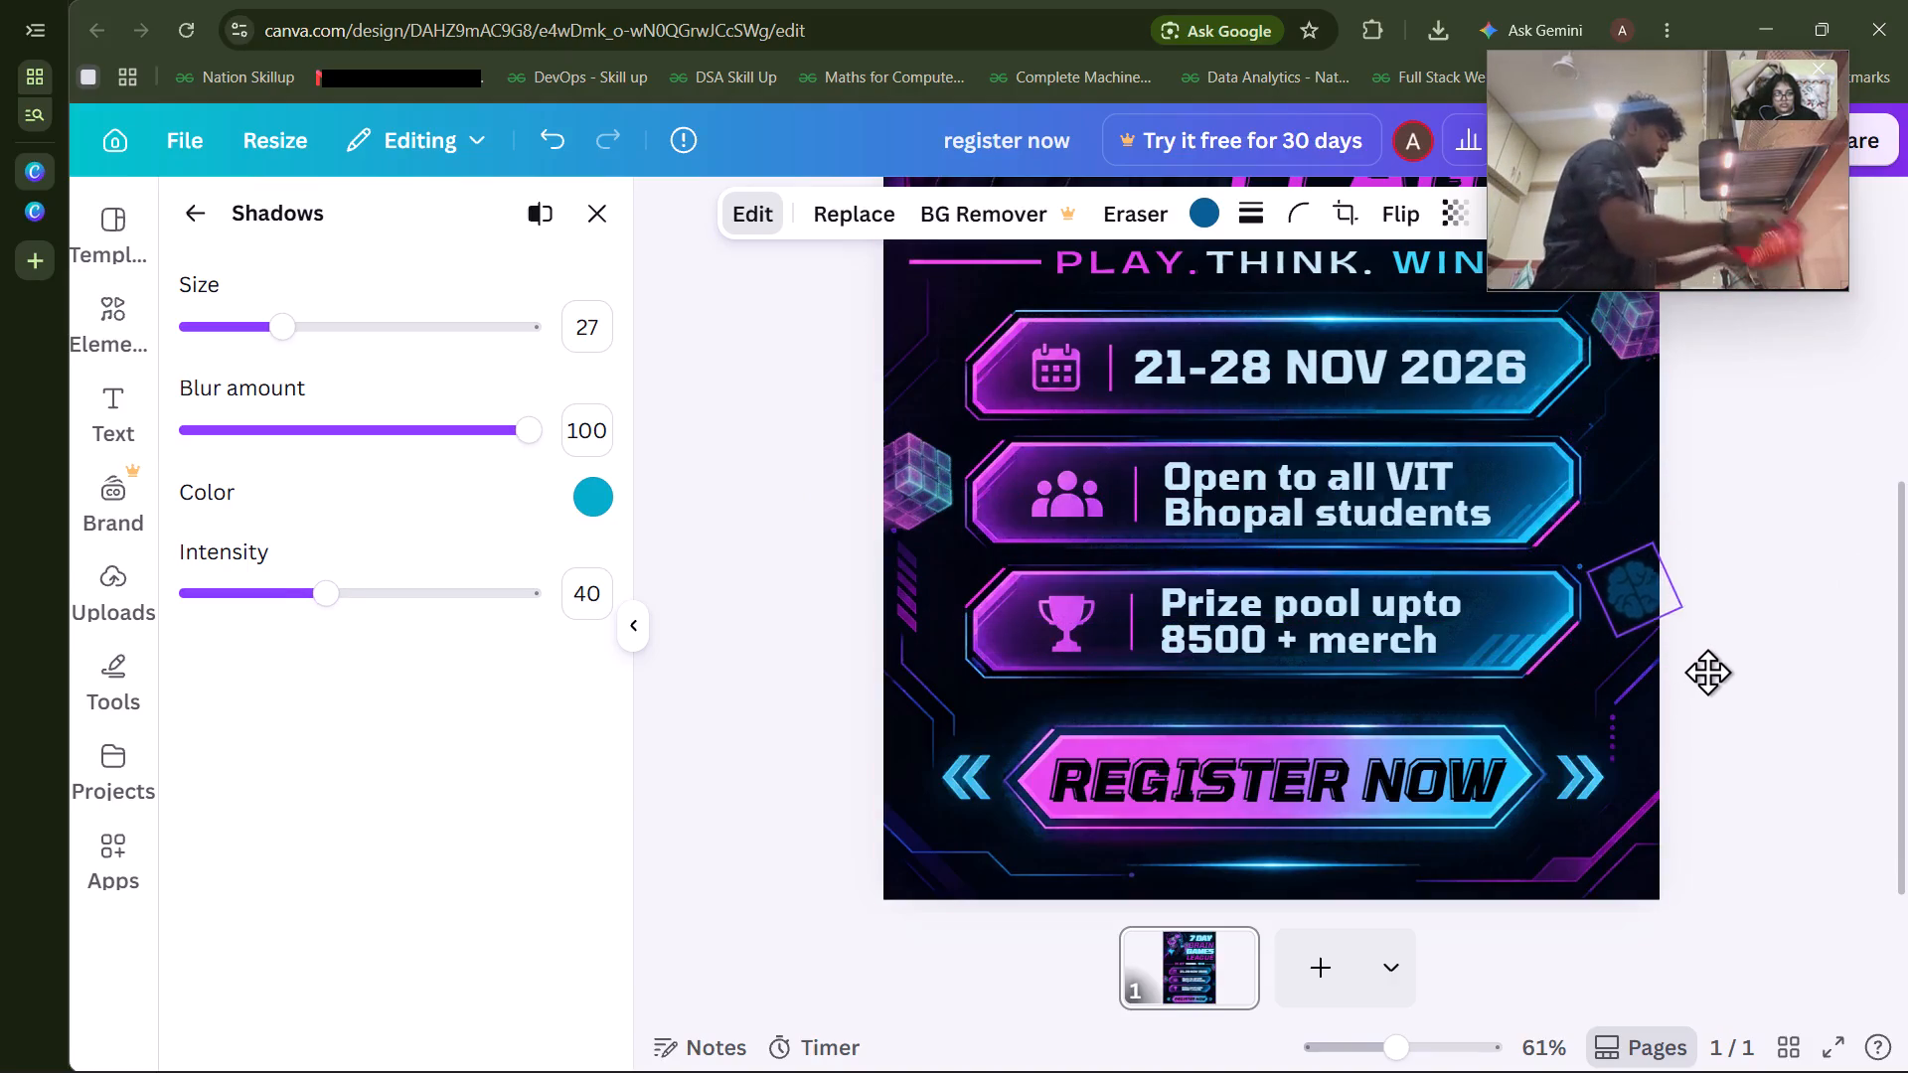
{"action": "left_click_drag", "start_coordinate": [1707, 672], "coordinate": [1713, 685]}
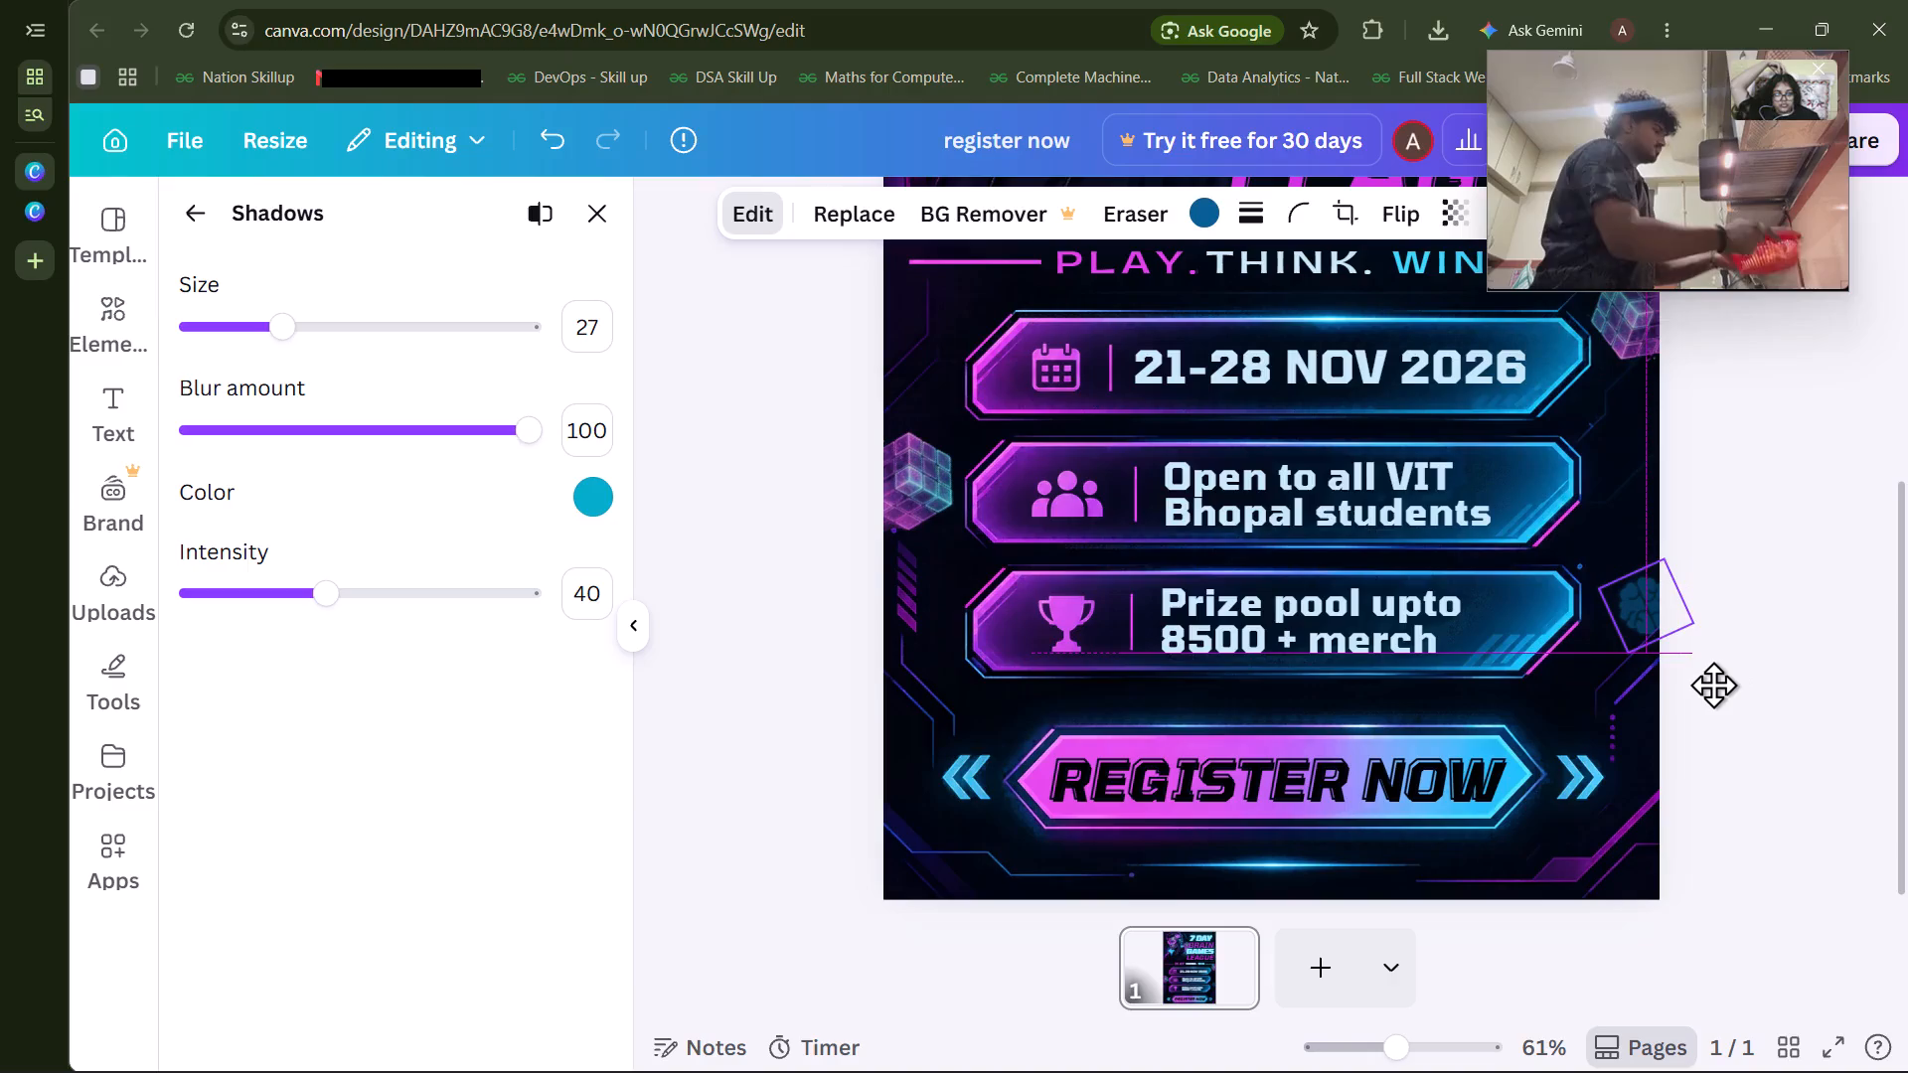
{"action": "left_click_drag", "start_coordinate": [1713, 685], "coordinate": [1709, 677]}
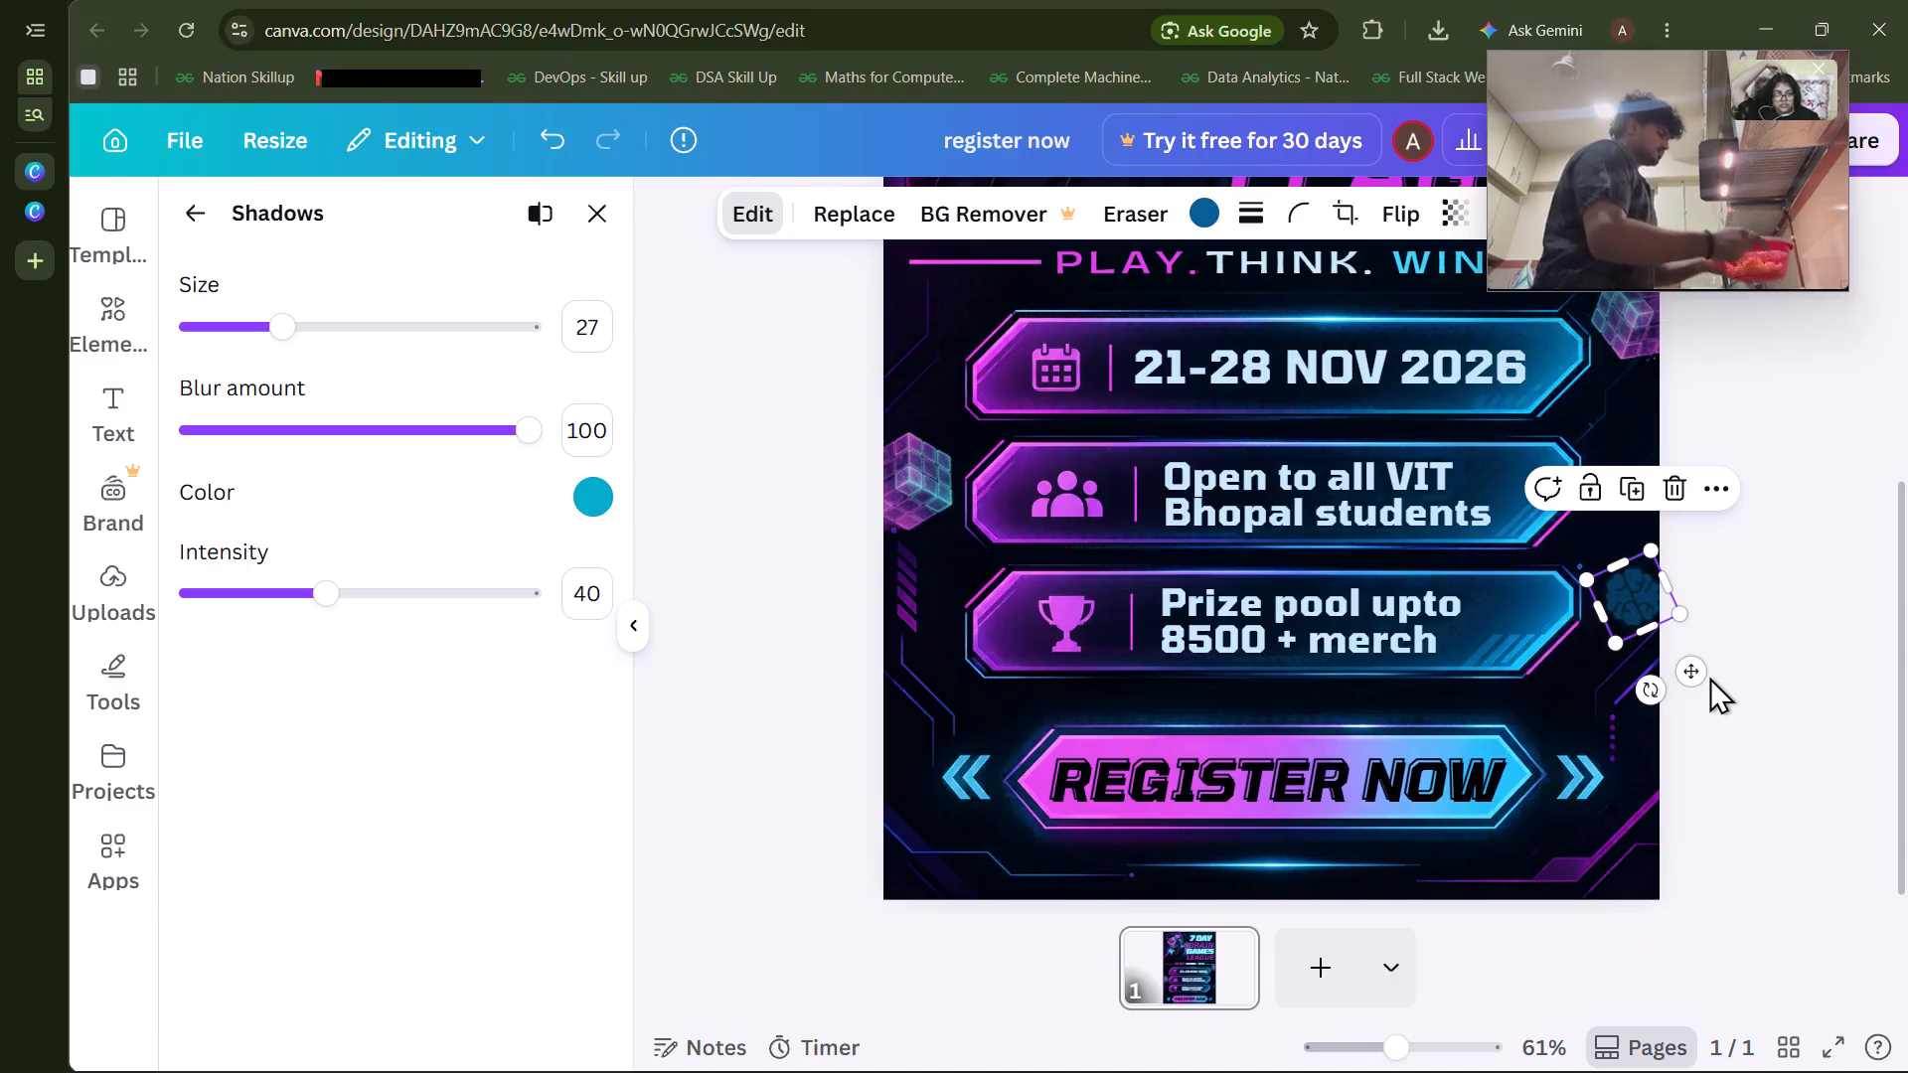
Duplicate the brain graphic, place the copy between the date and eligibility banners, and send it to the back.
{"action": "key", "text": "ctrl+d"}
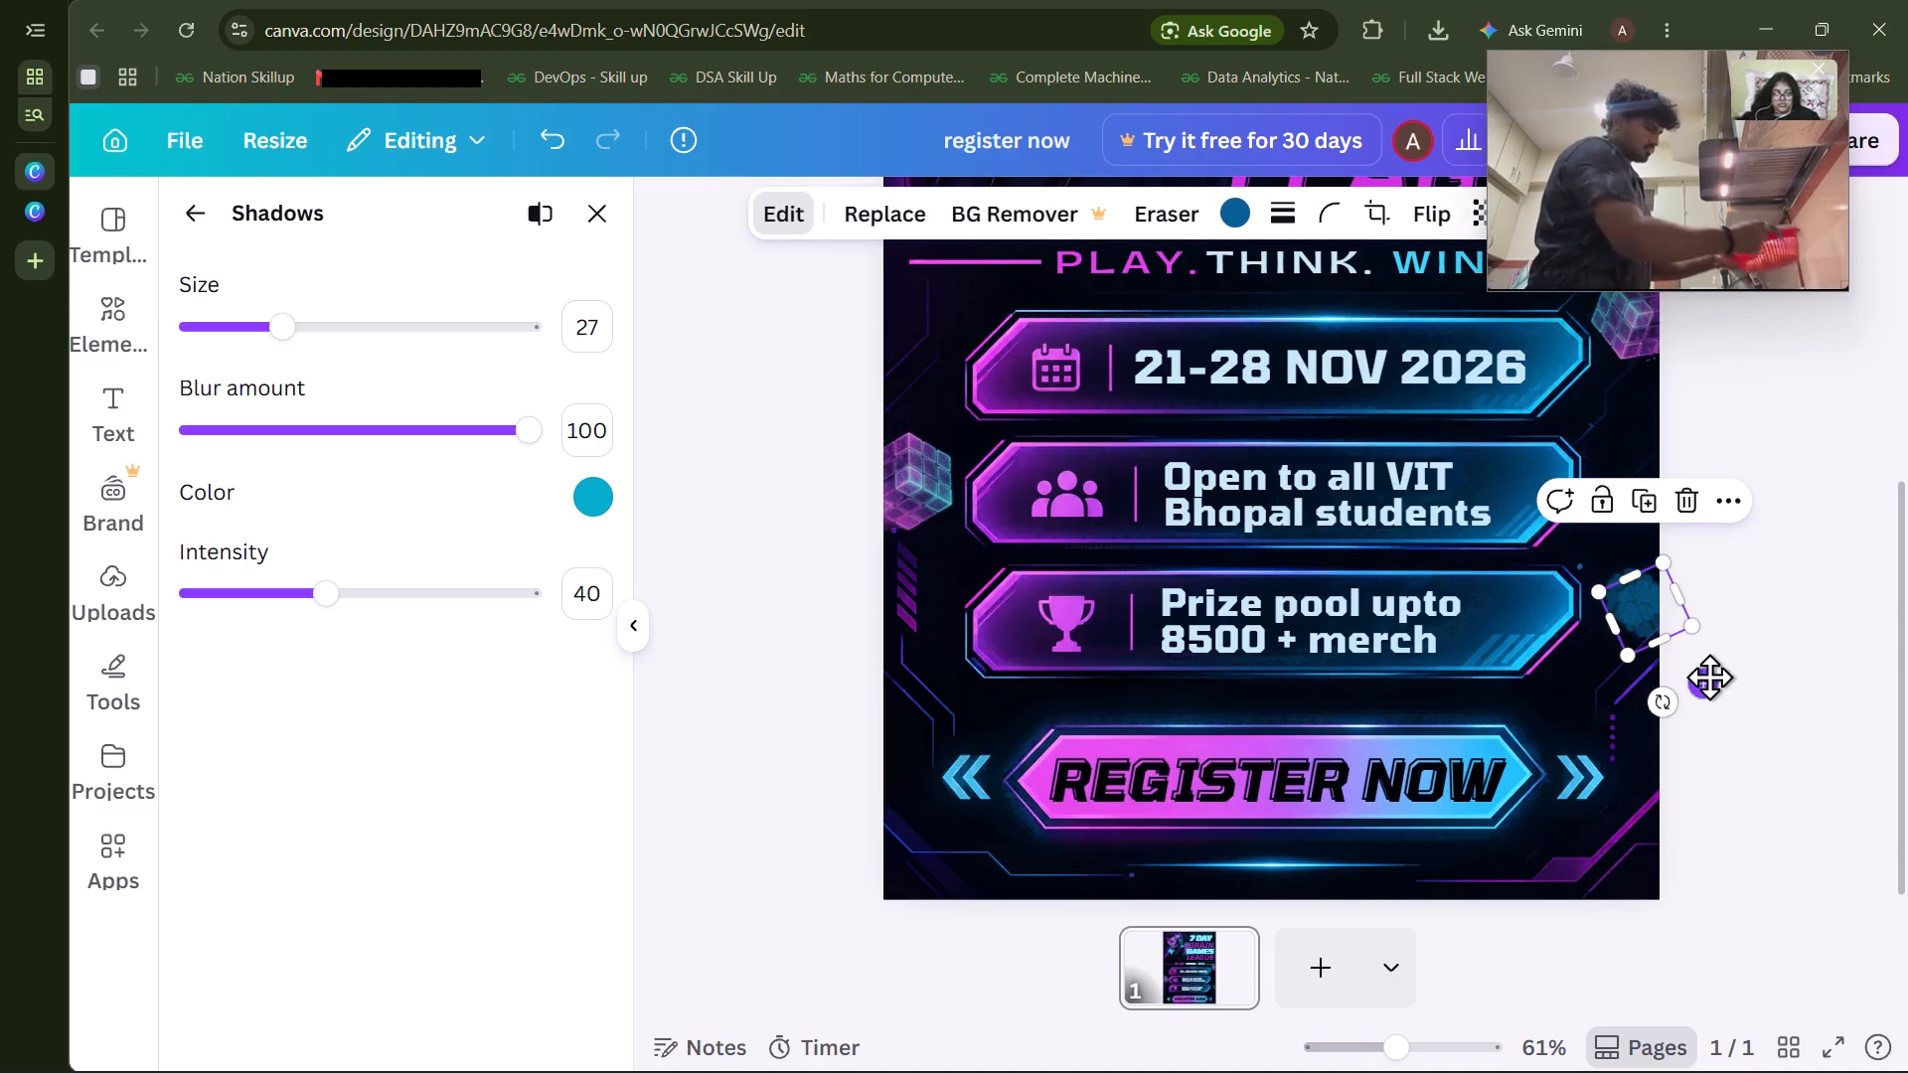
{"action": "left_click_drag", "start_coordinate": [1709, 677], "coordinate": [1119, 503]}
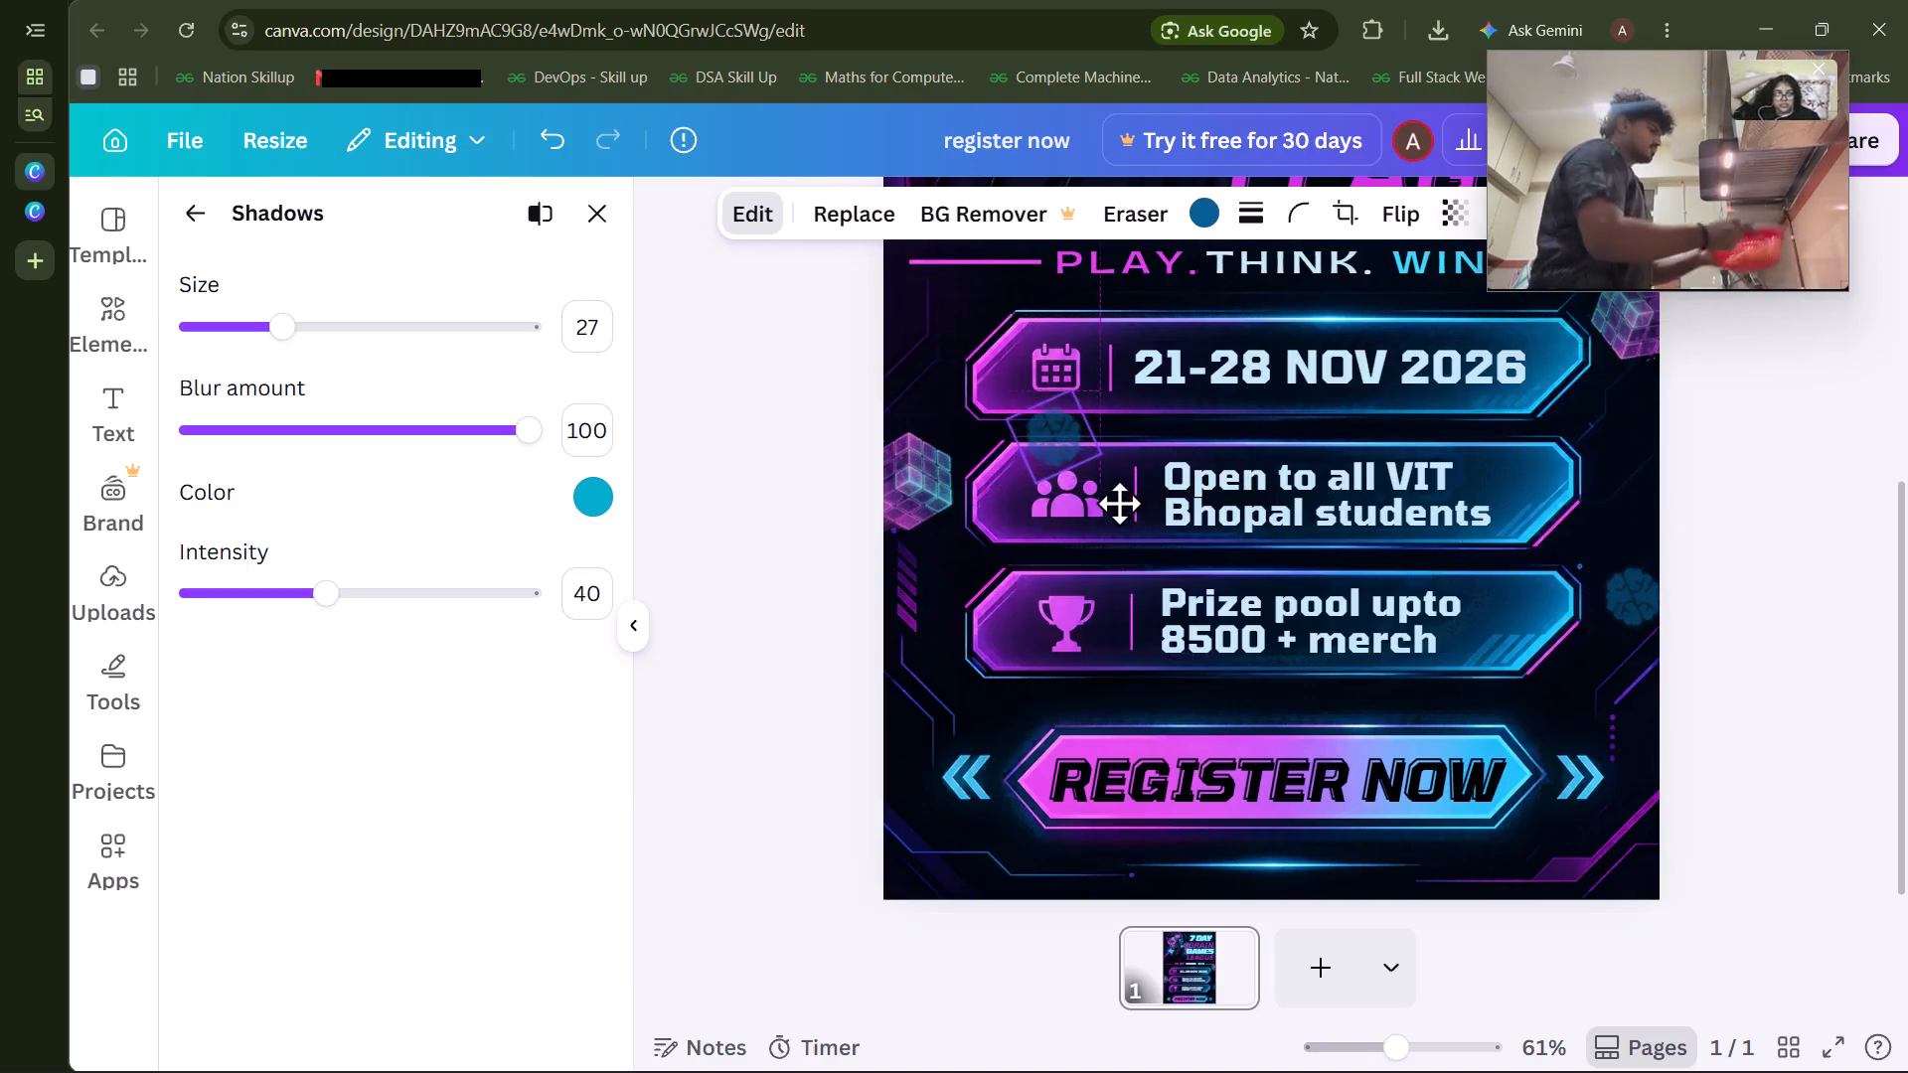
{"action": "left_click_drag", "start_coordinate": [1119, 503], "coordinate": [1113, 498]}
{"action": "left_click", "coordinate": [1131, 303]}
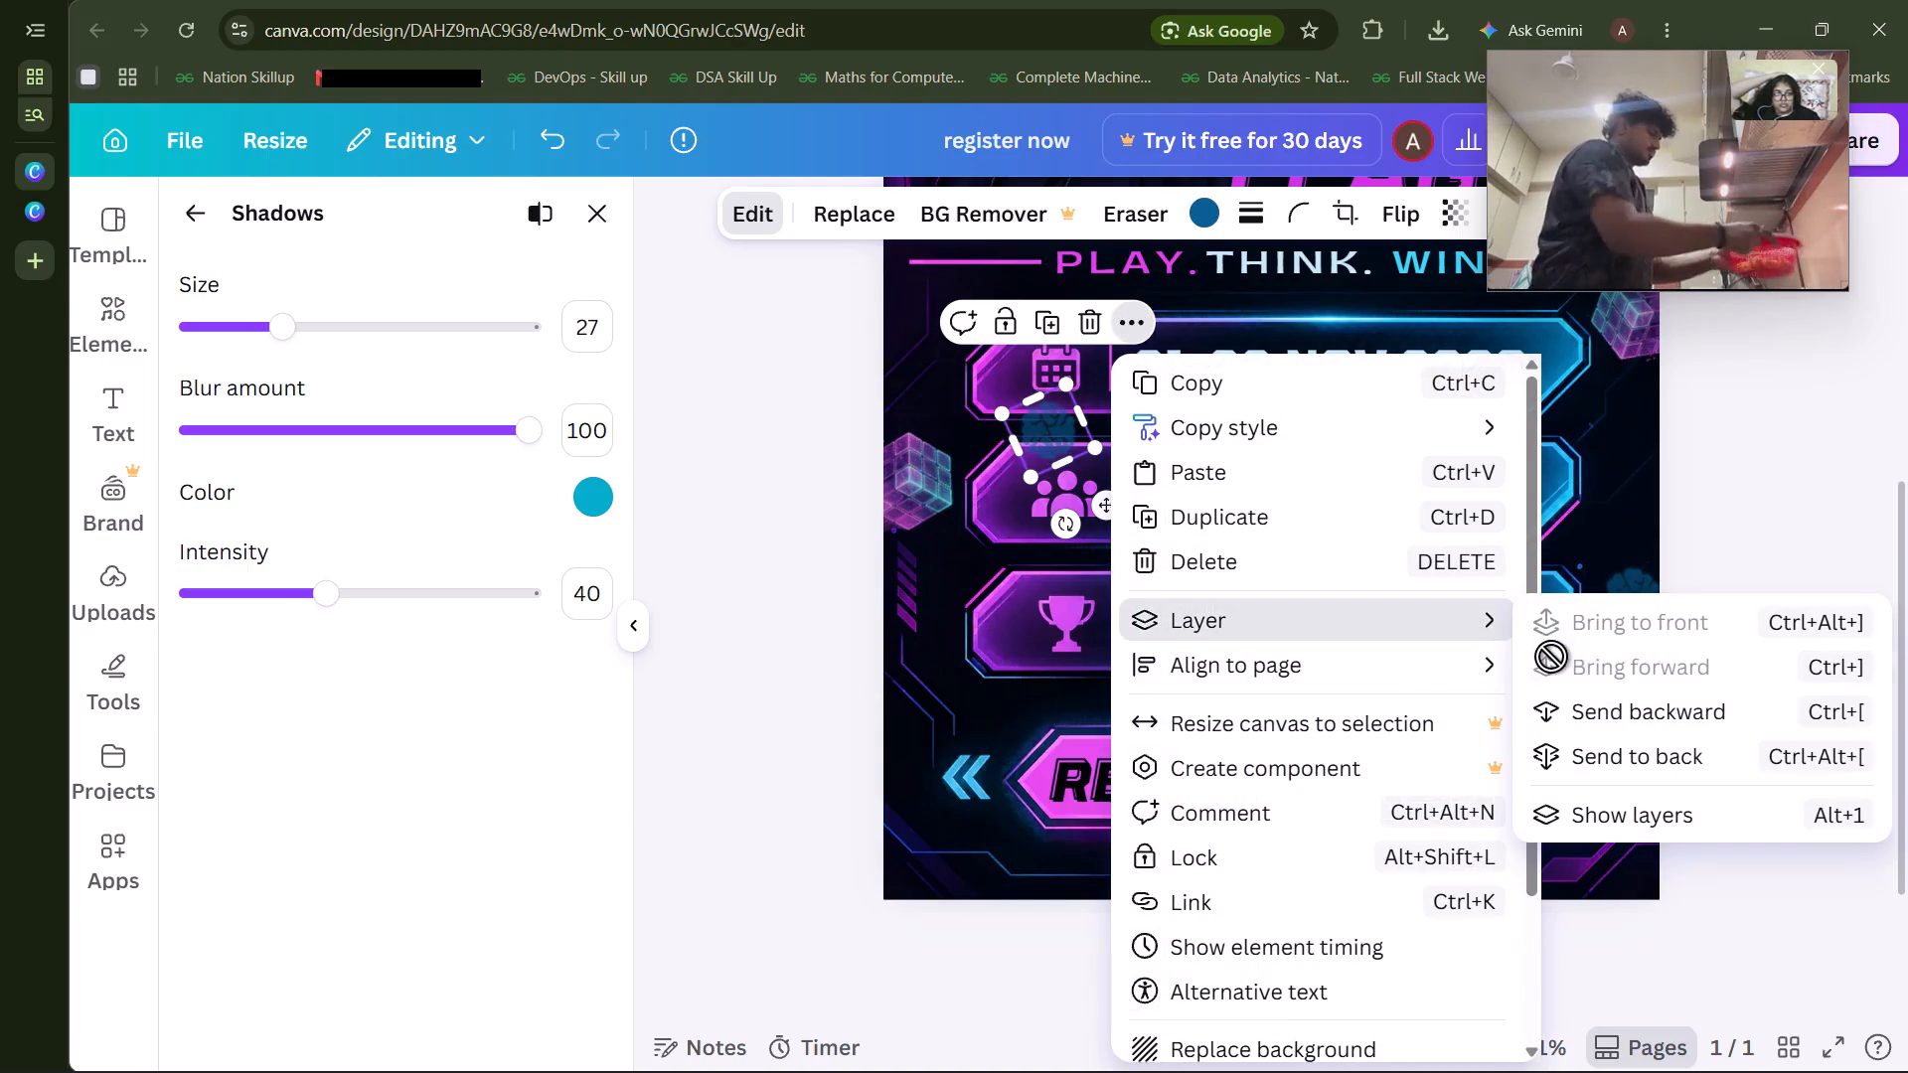
{"action": "left_click", "coordinate": [1606, 750]}
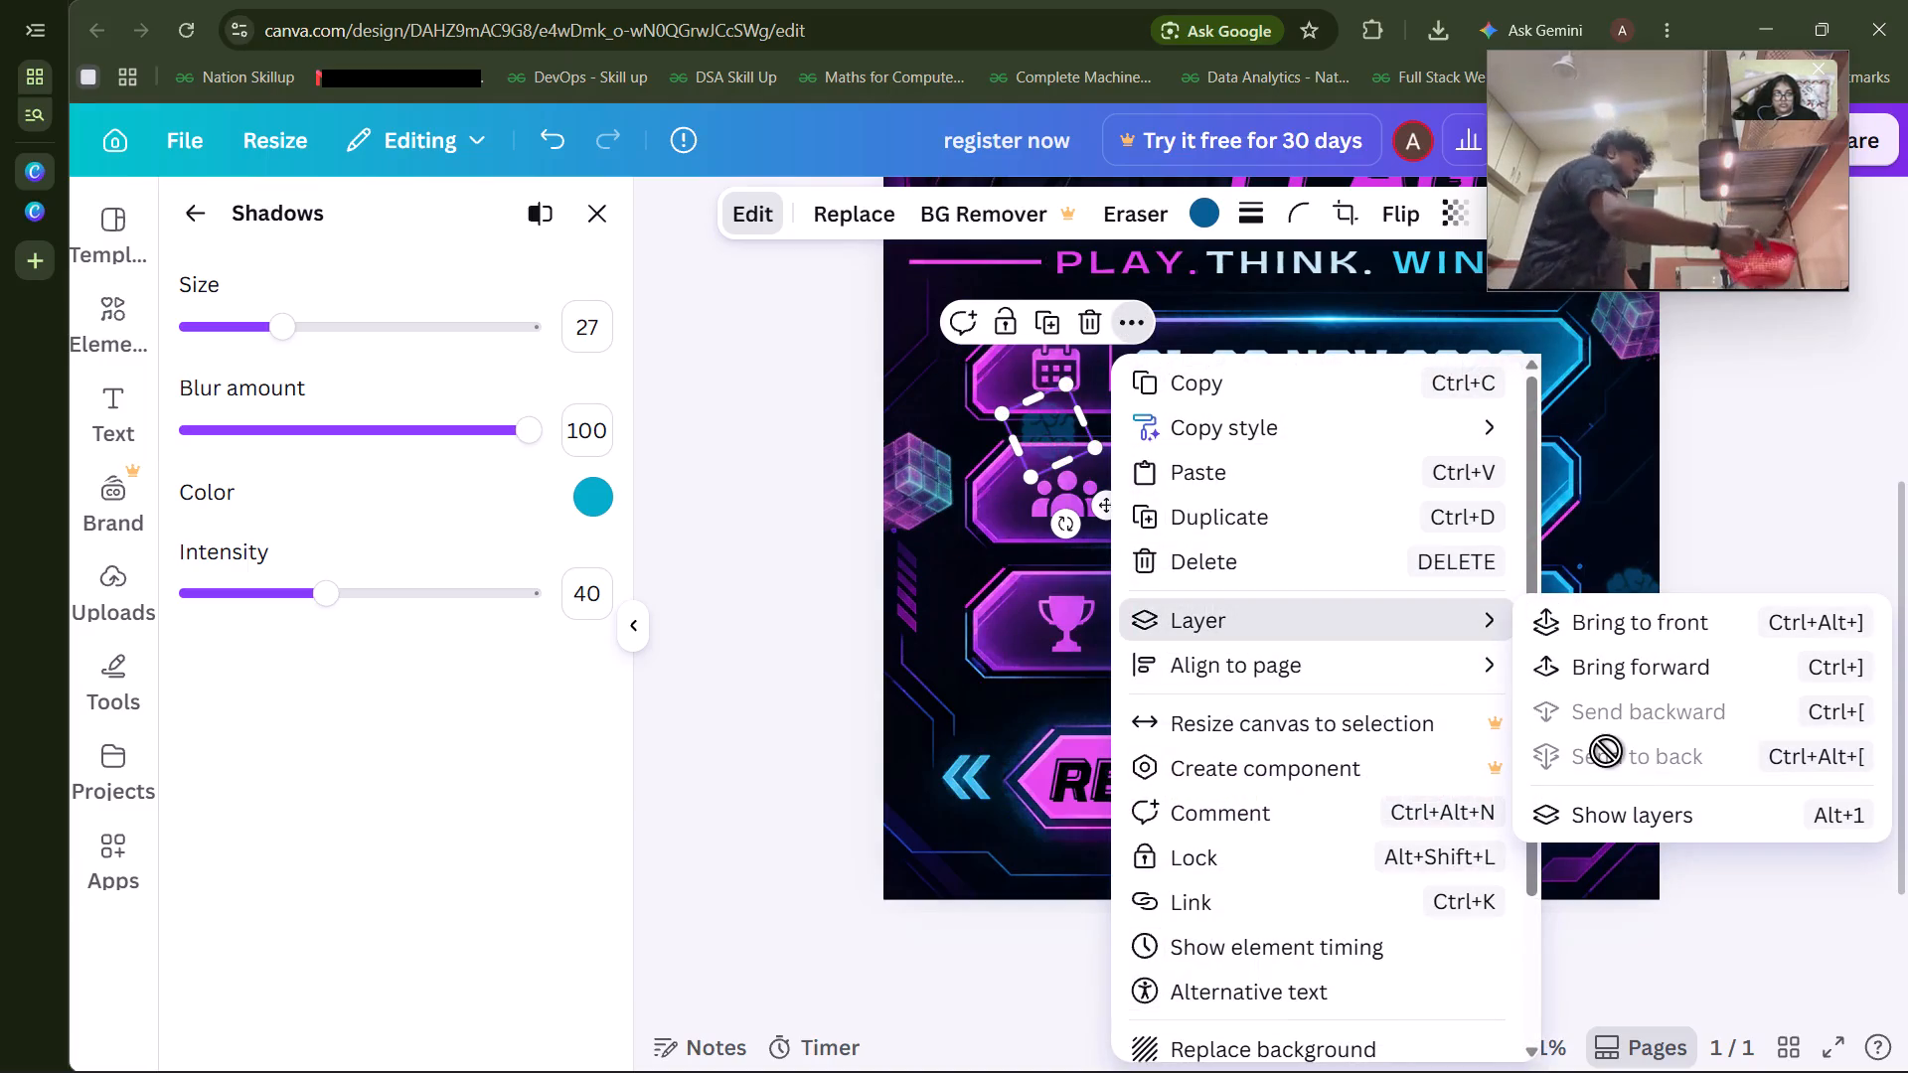
{"action": "left_click", "coordinate": [697, 597]}
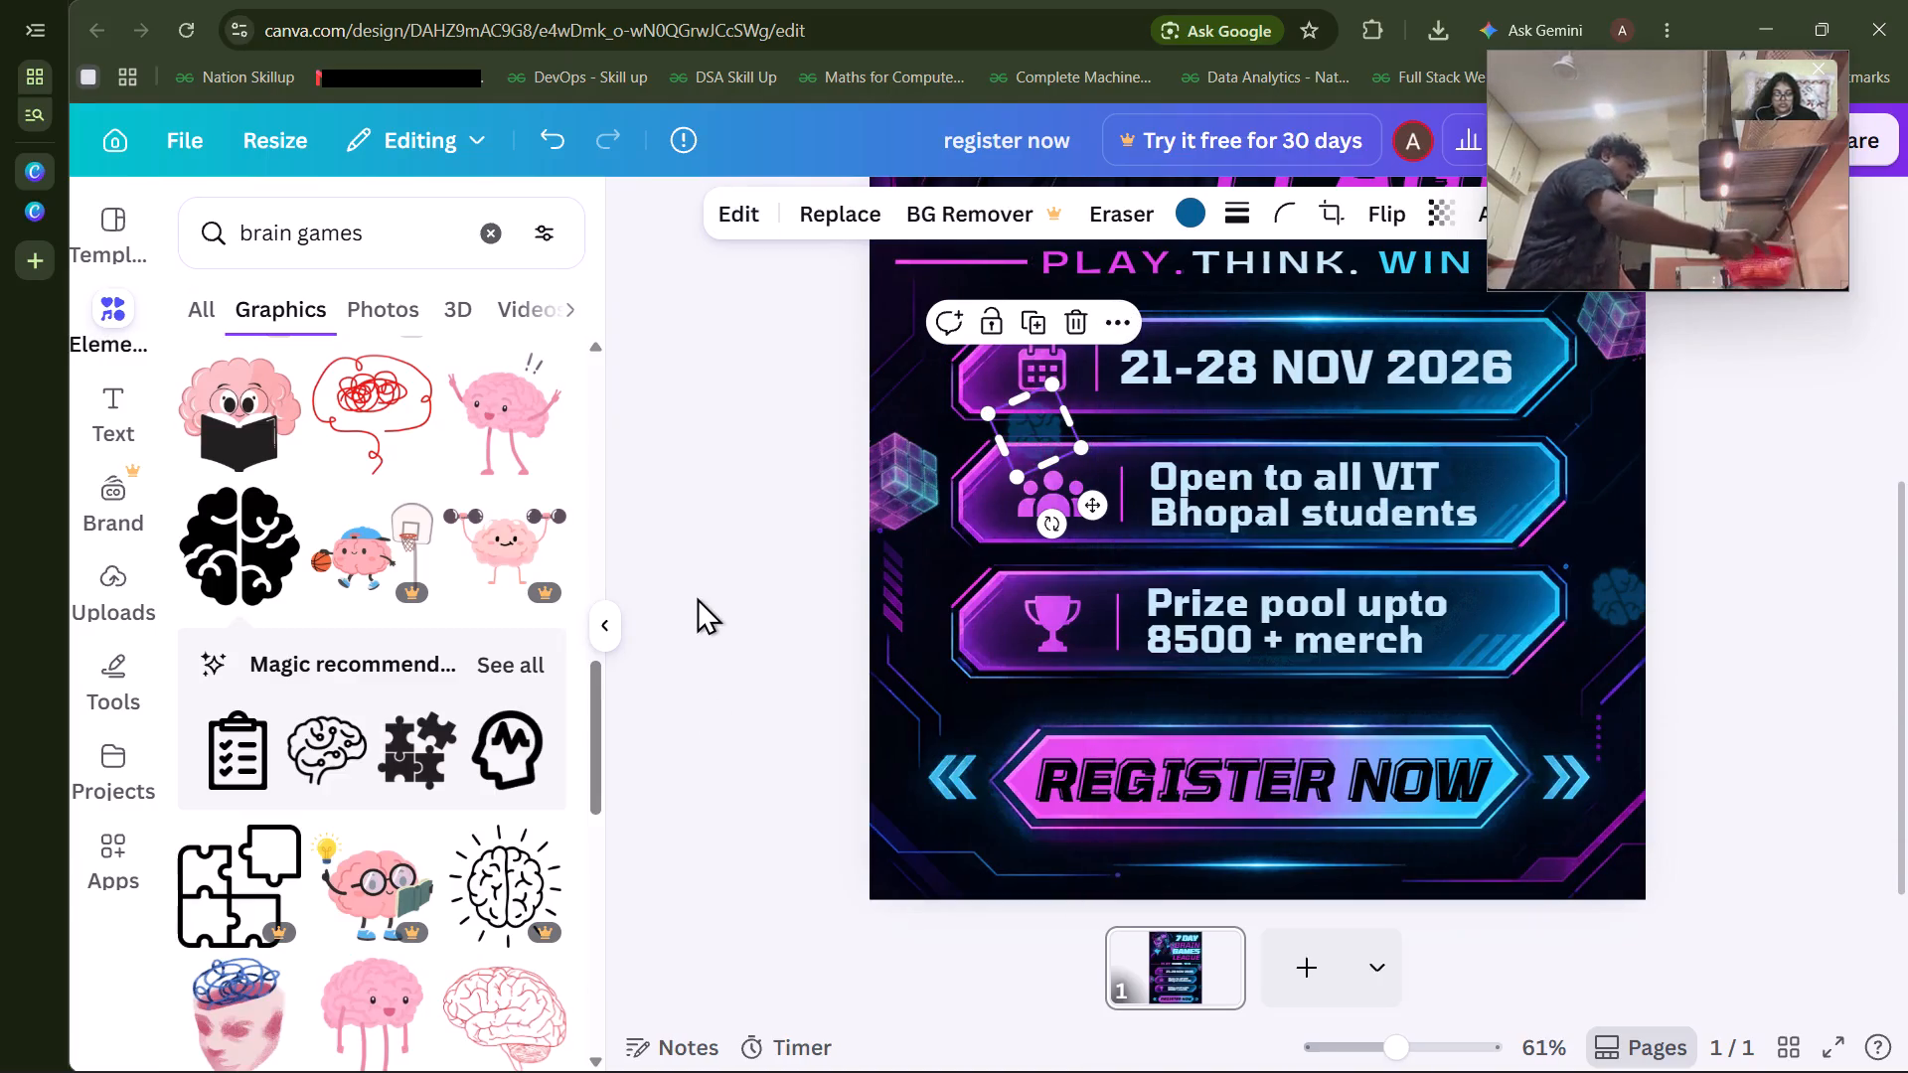
Place another brain copy, tilted clockwise, in the poster's bottom-left corner and send it to the back.
{"action": "key", "text": "ctrl+d"}
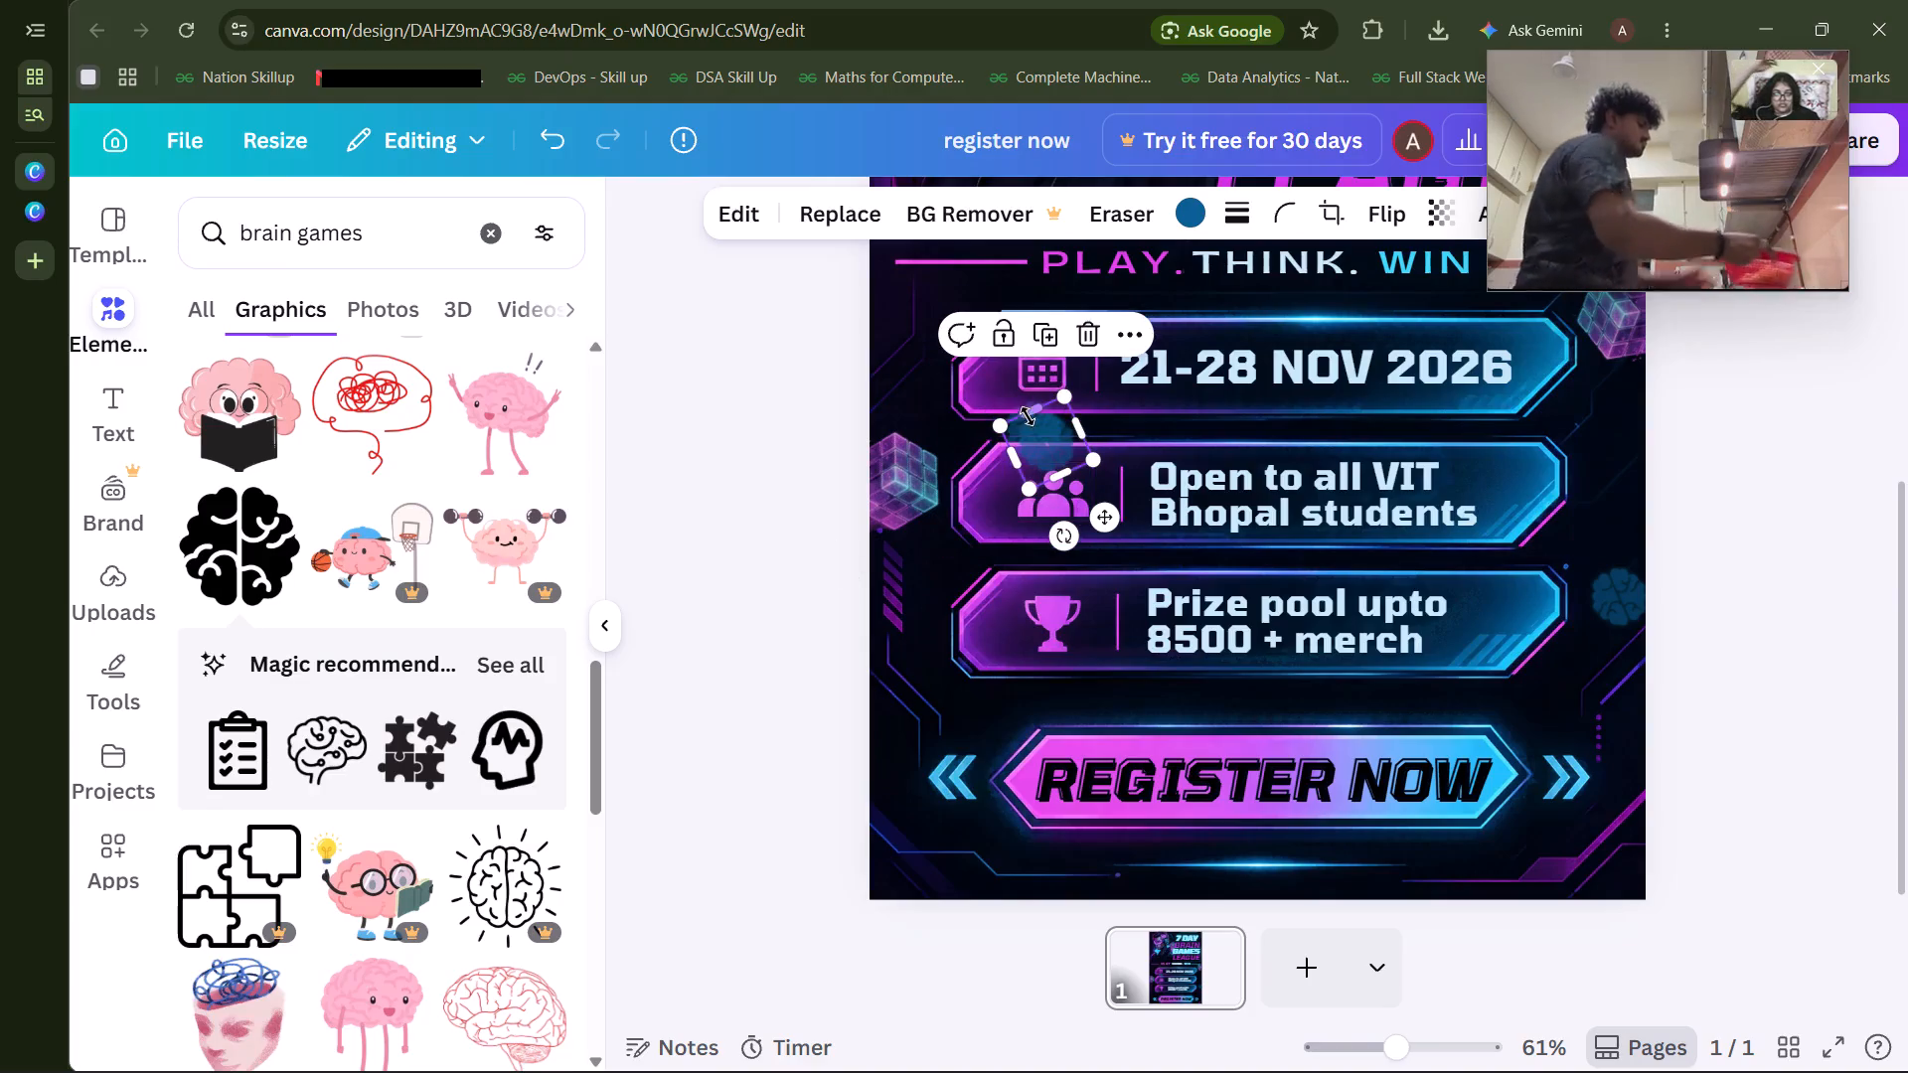
{"action": "left_click_drag", "start_coordinate": [1062, 538], "coordinate": [1012, 526]}
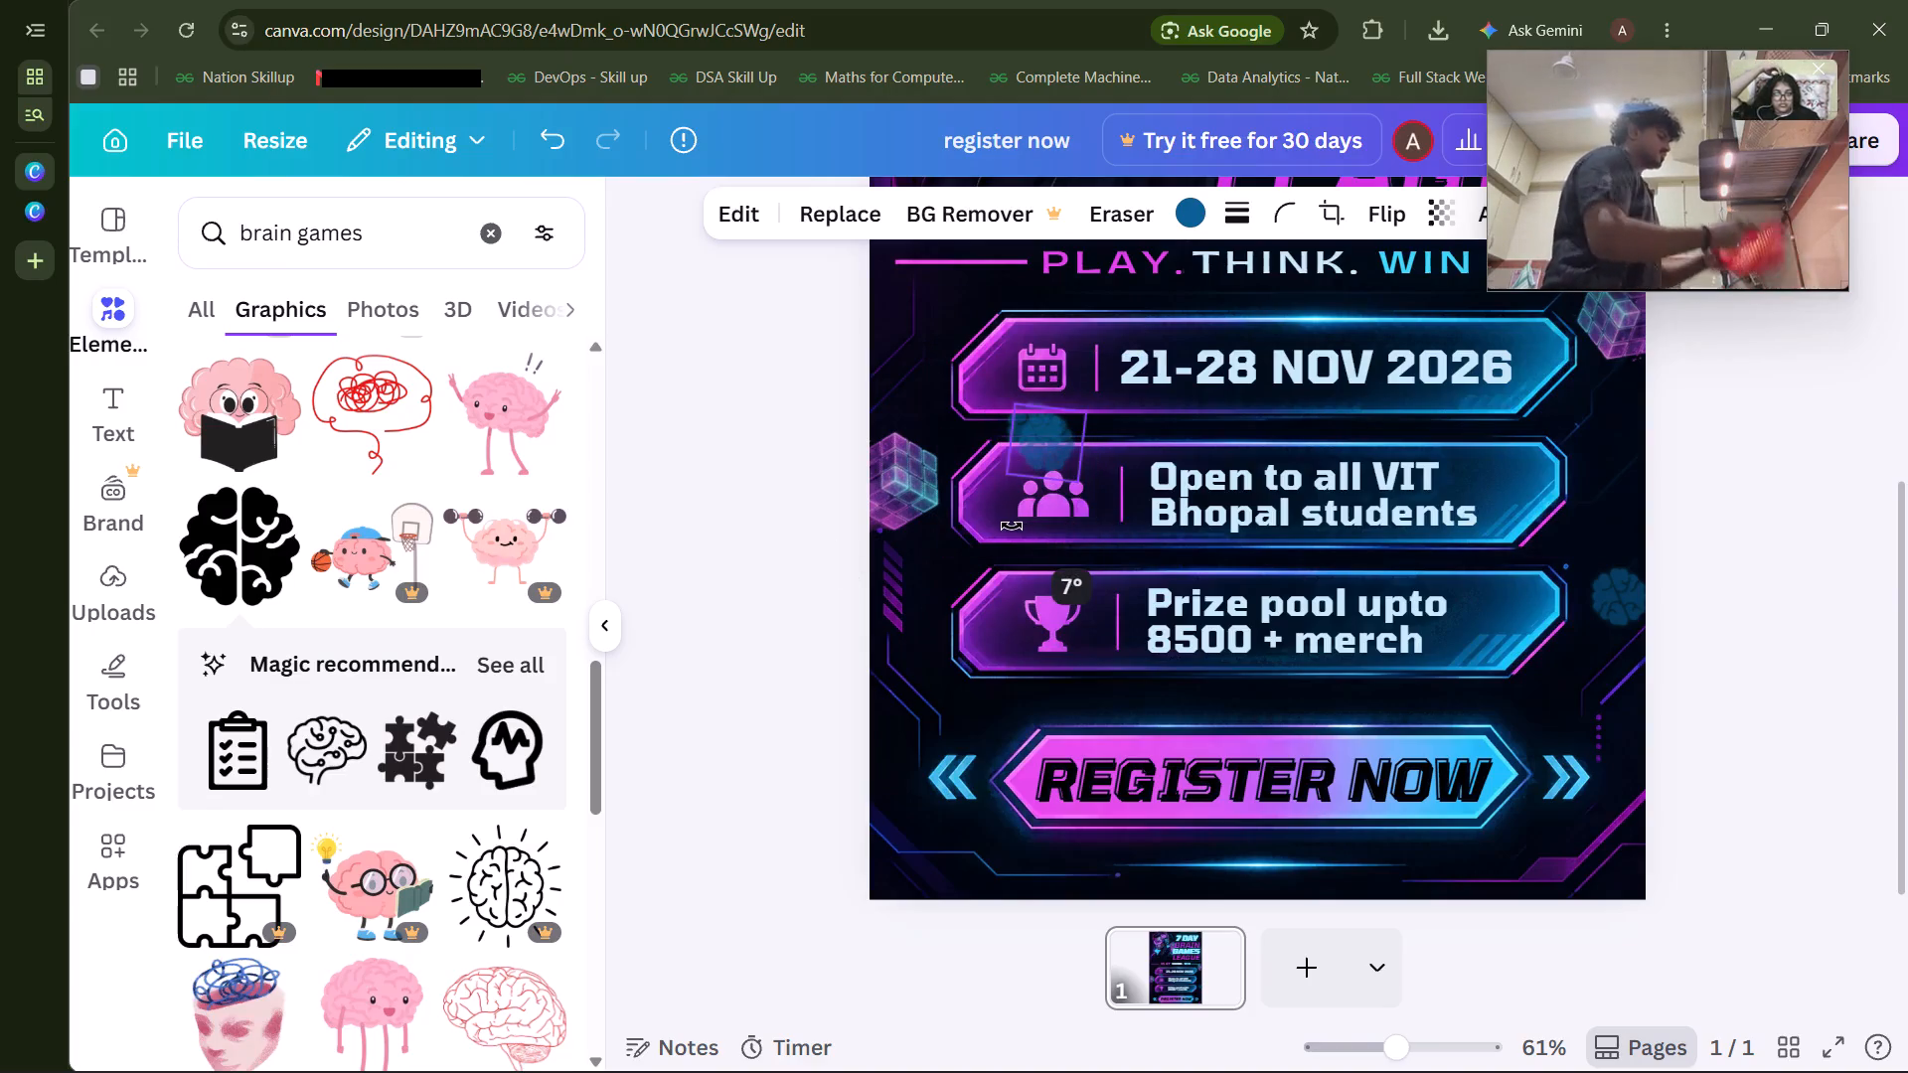
{"action": "left_click_drag", "start_coordinate": [1012, 526], "coordinate": [996, 500]}
{"action": "left_click_drag", "start_coordinate": [1039, 445], "coordinate": [1019, 859]}
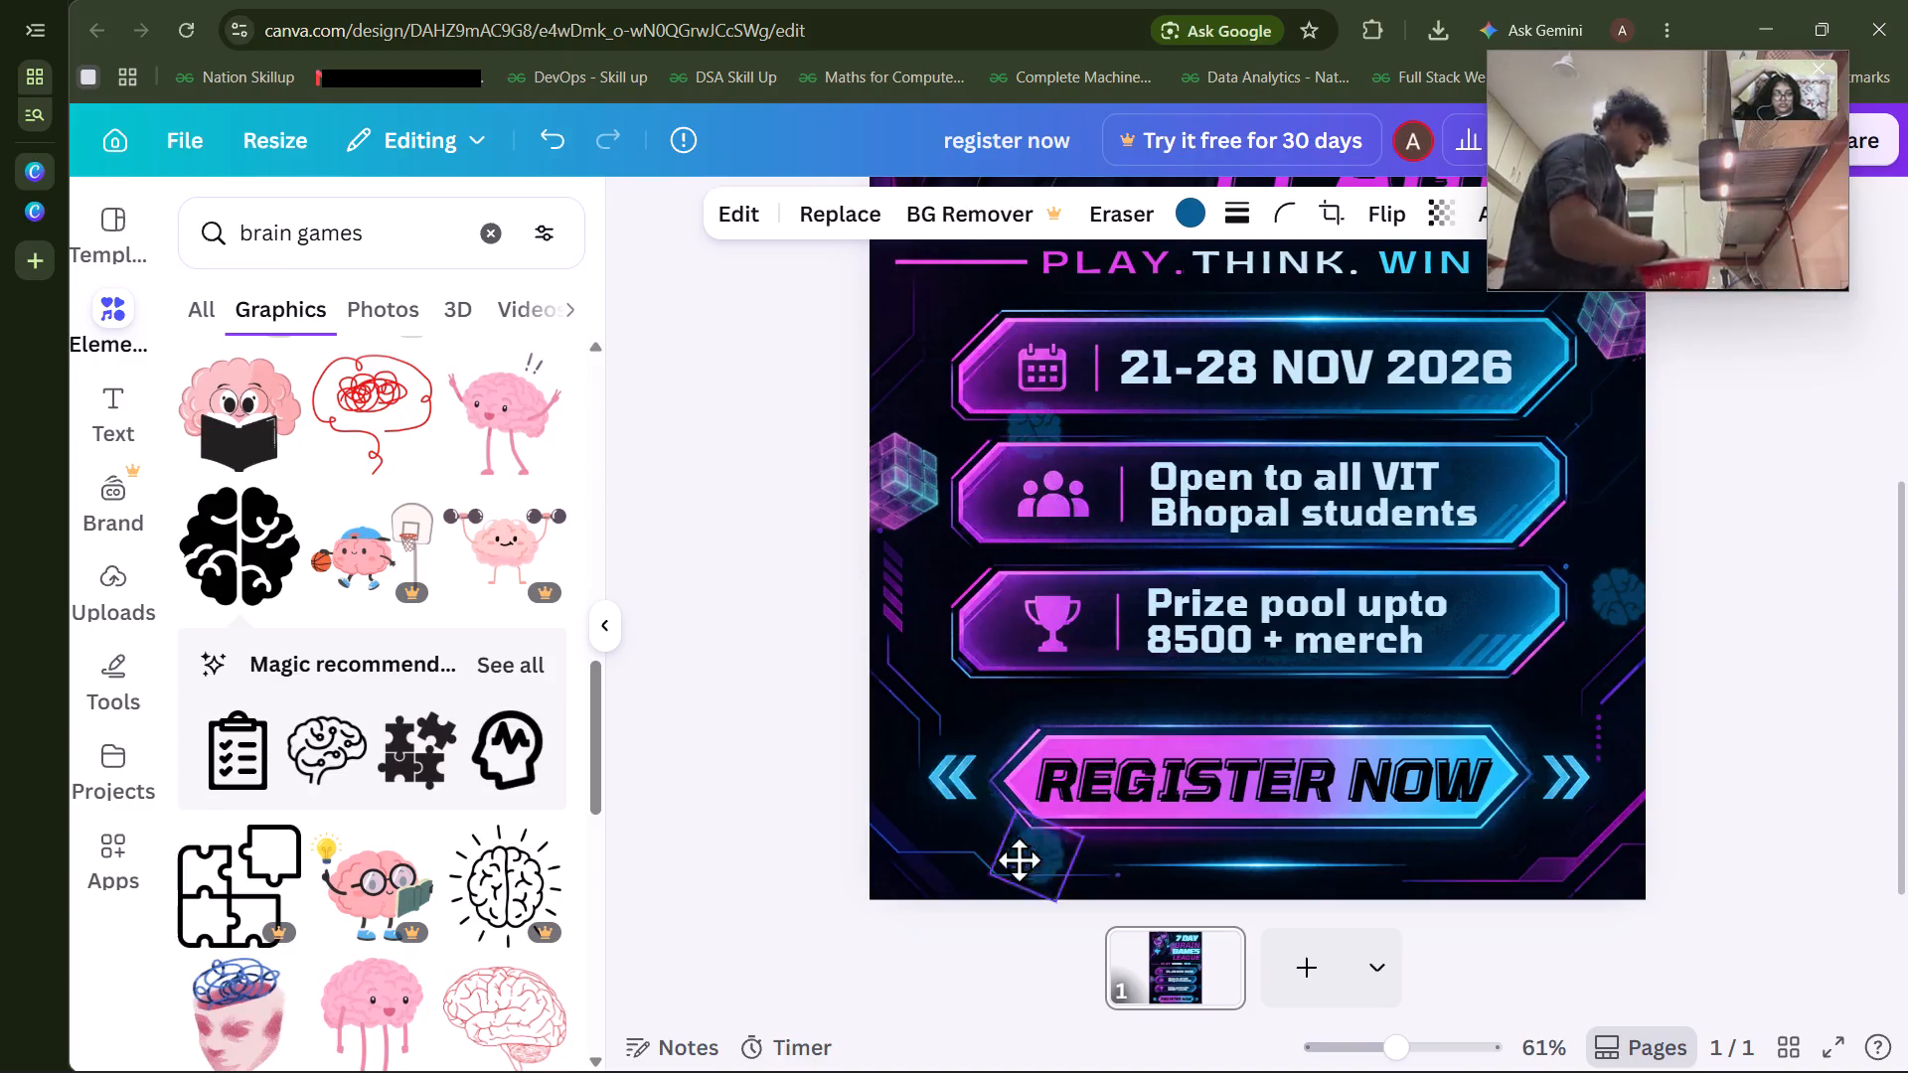
{"action": "left_click_drag", "start_coordinate": [1019, 859], "coordinate": [951, 873]}
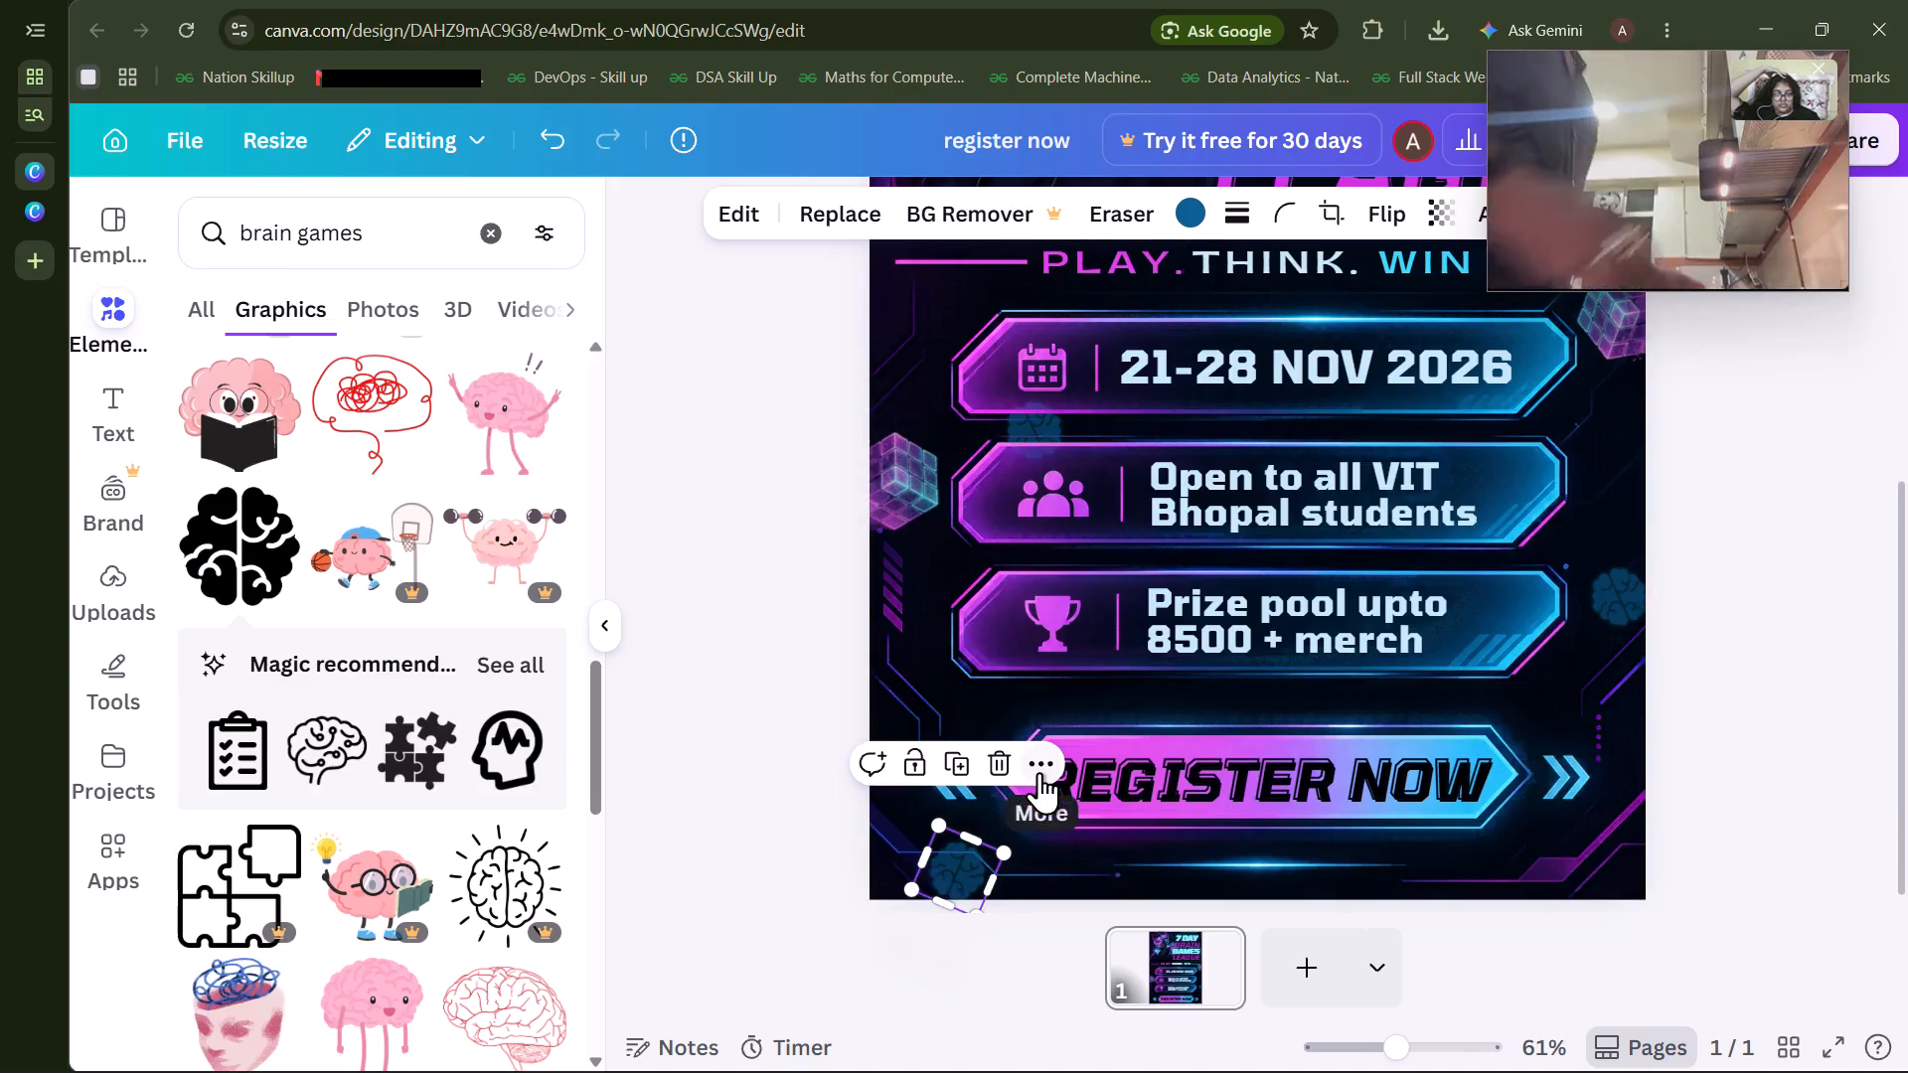
{"action": "left_click", "coordinate": [1039, 772]}
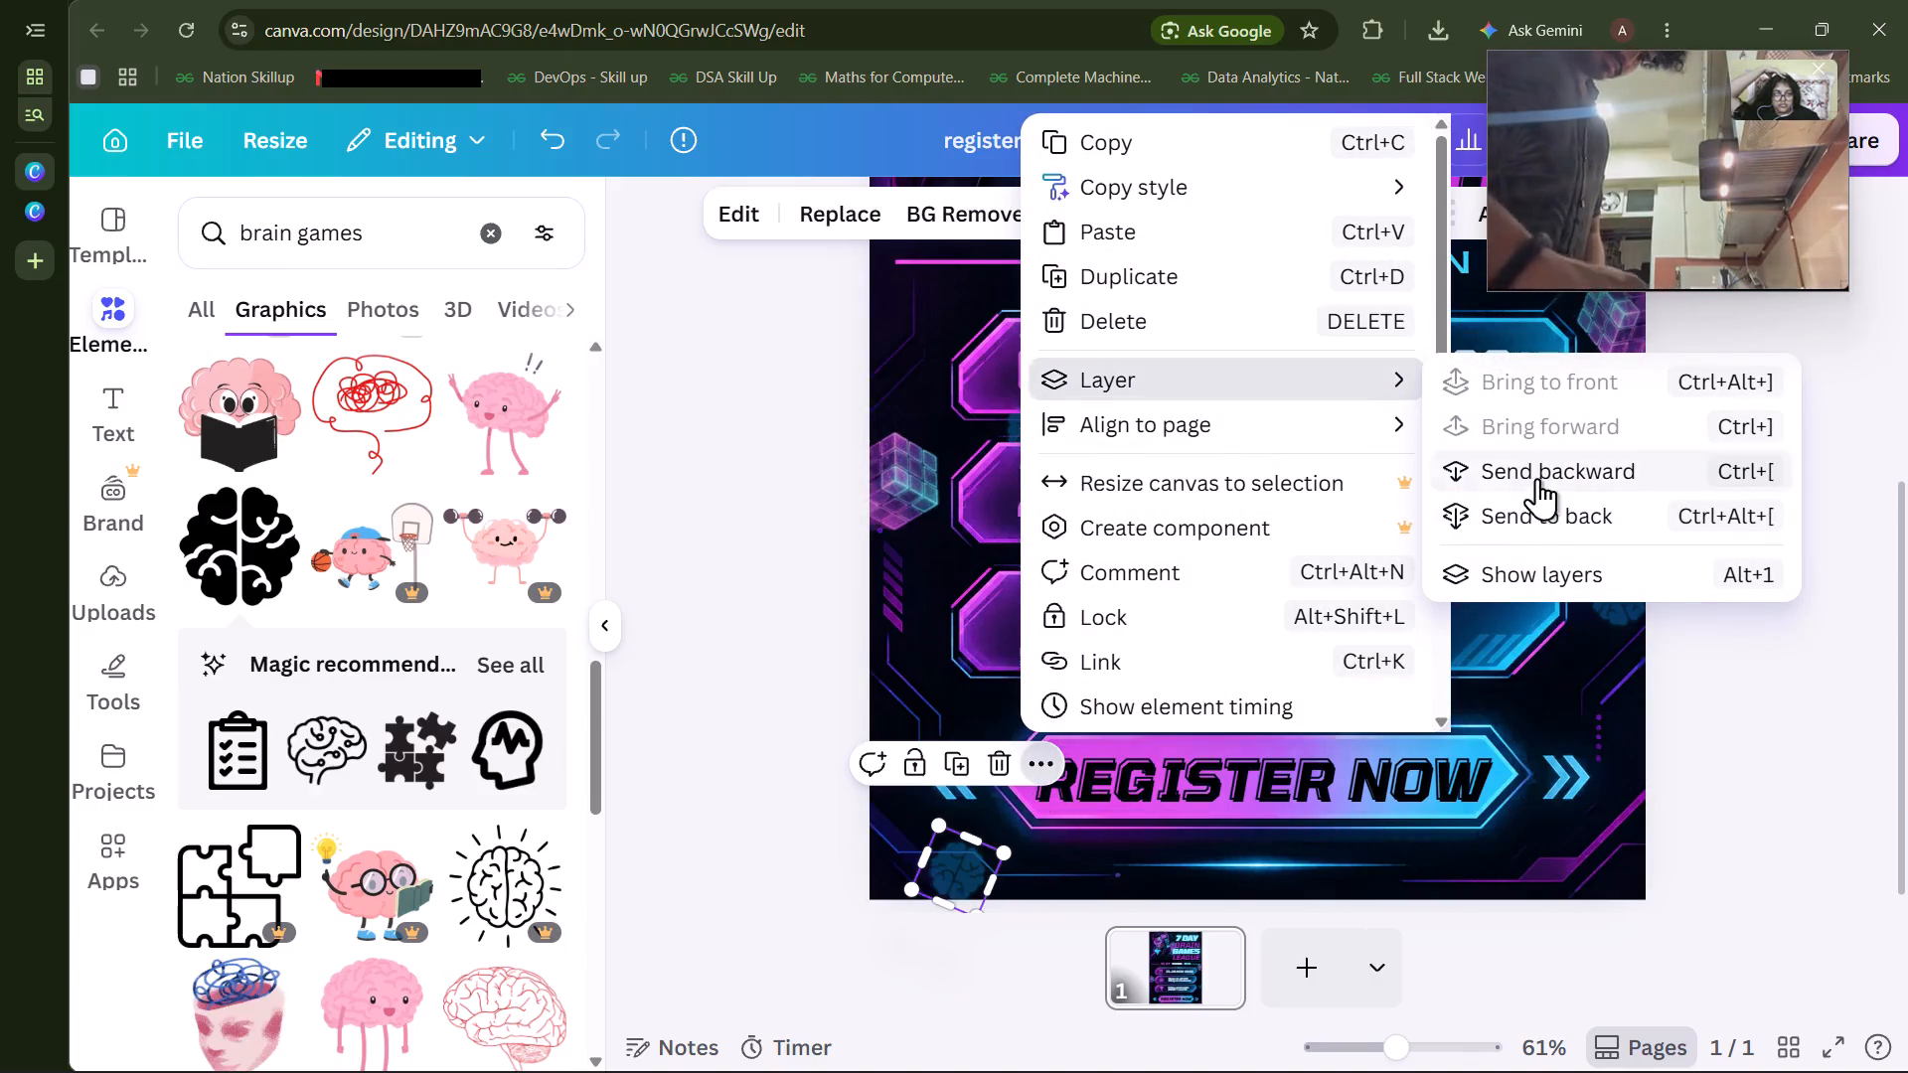
{"action": "left_click", "coordinate": [1541, 506]}
{"action": "left_click", "coordinate": [1813, 634]}
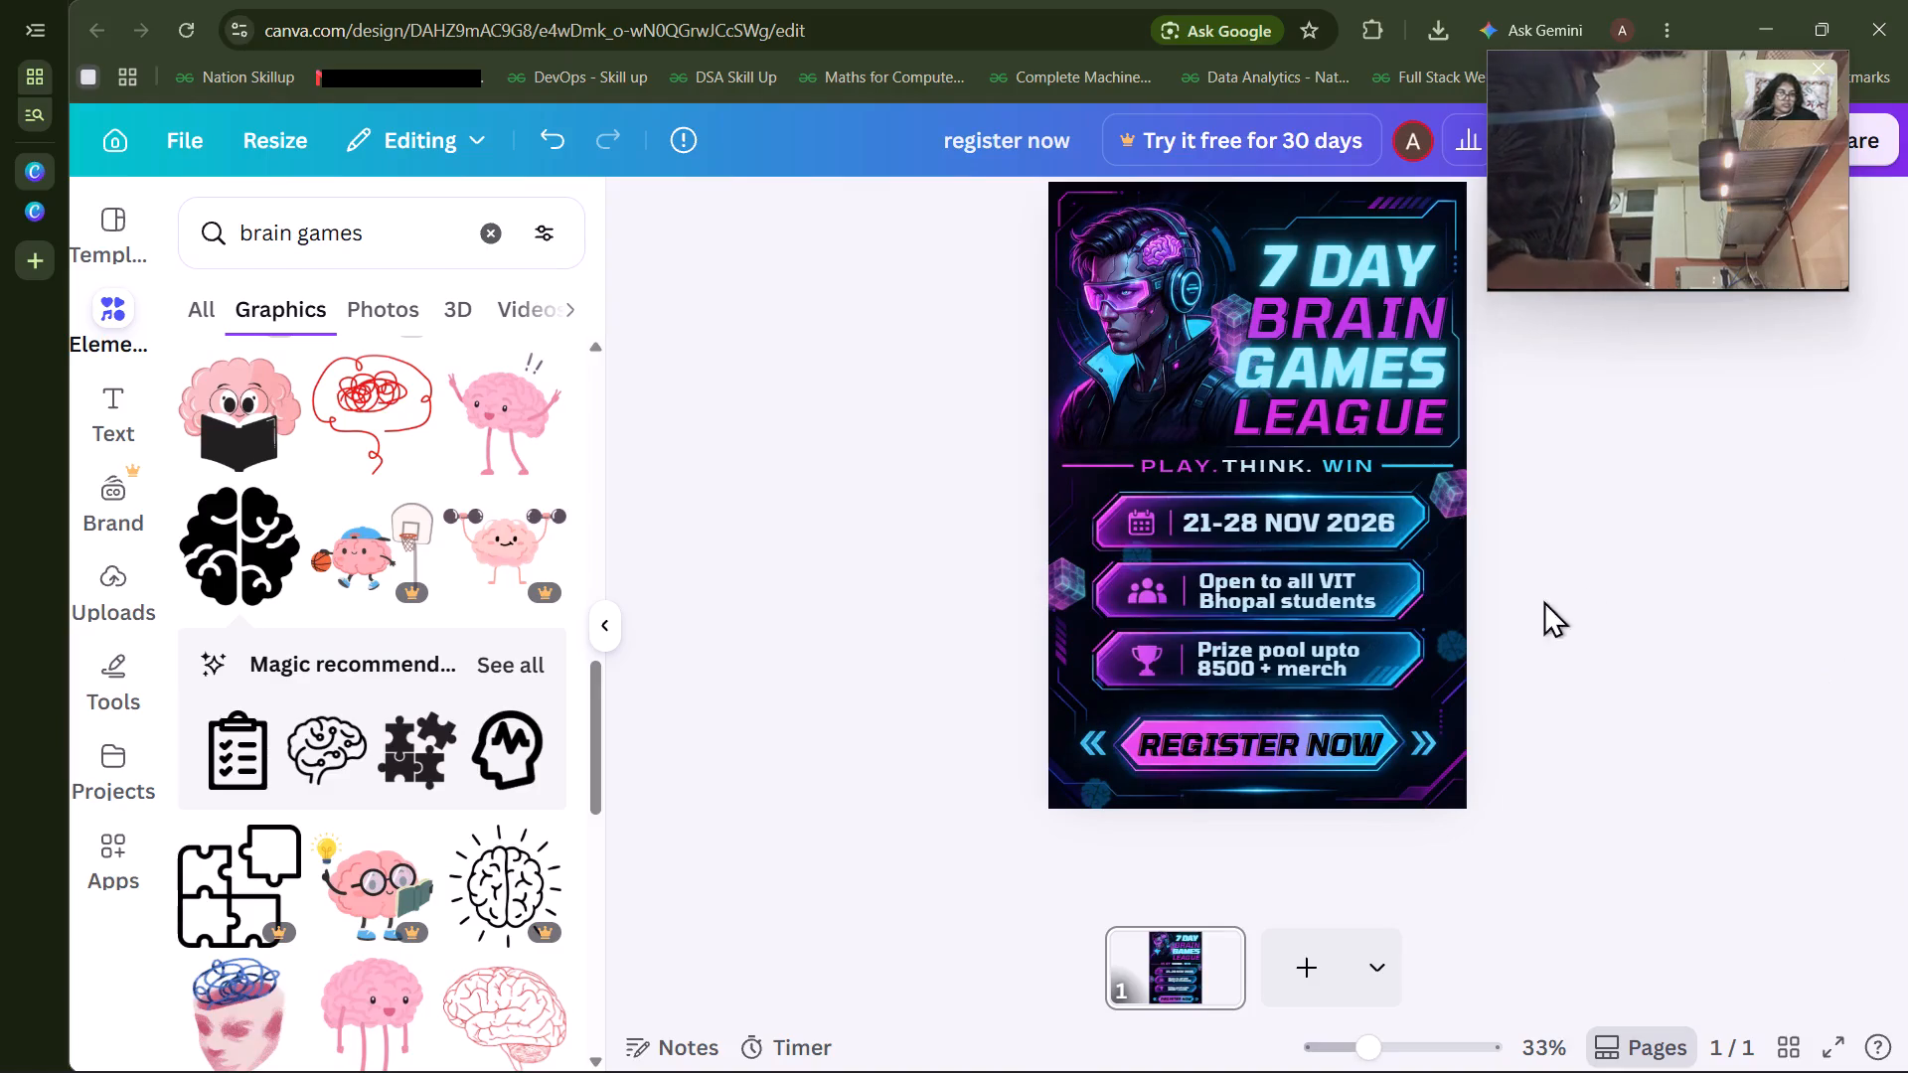
Duplicate the brain graphic beside the prize pool banner and place the copy between the character's head and the 7 DAY heading.
{"action": "left_click", "coordinate": [1460, 639]}
{"action": "key", "text": "ctrl+d"}
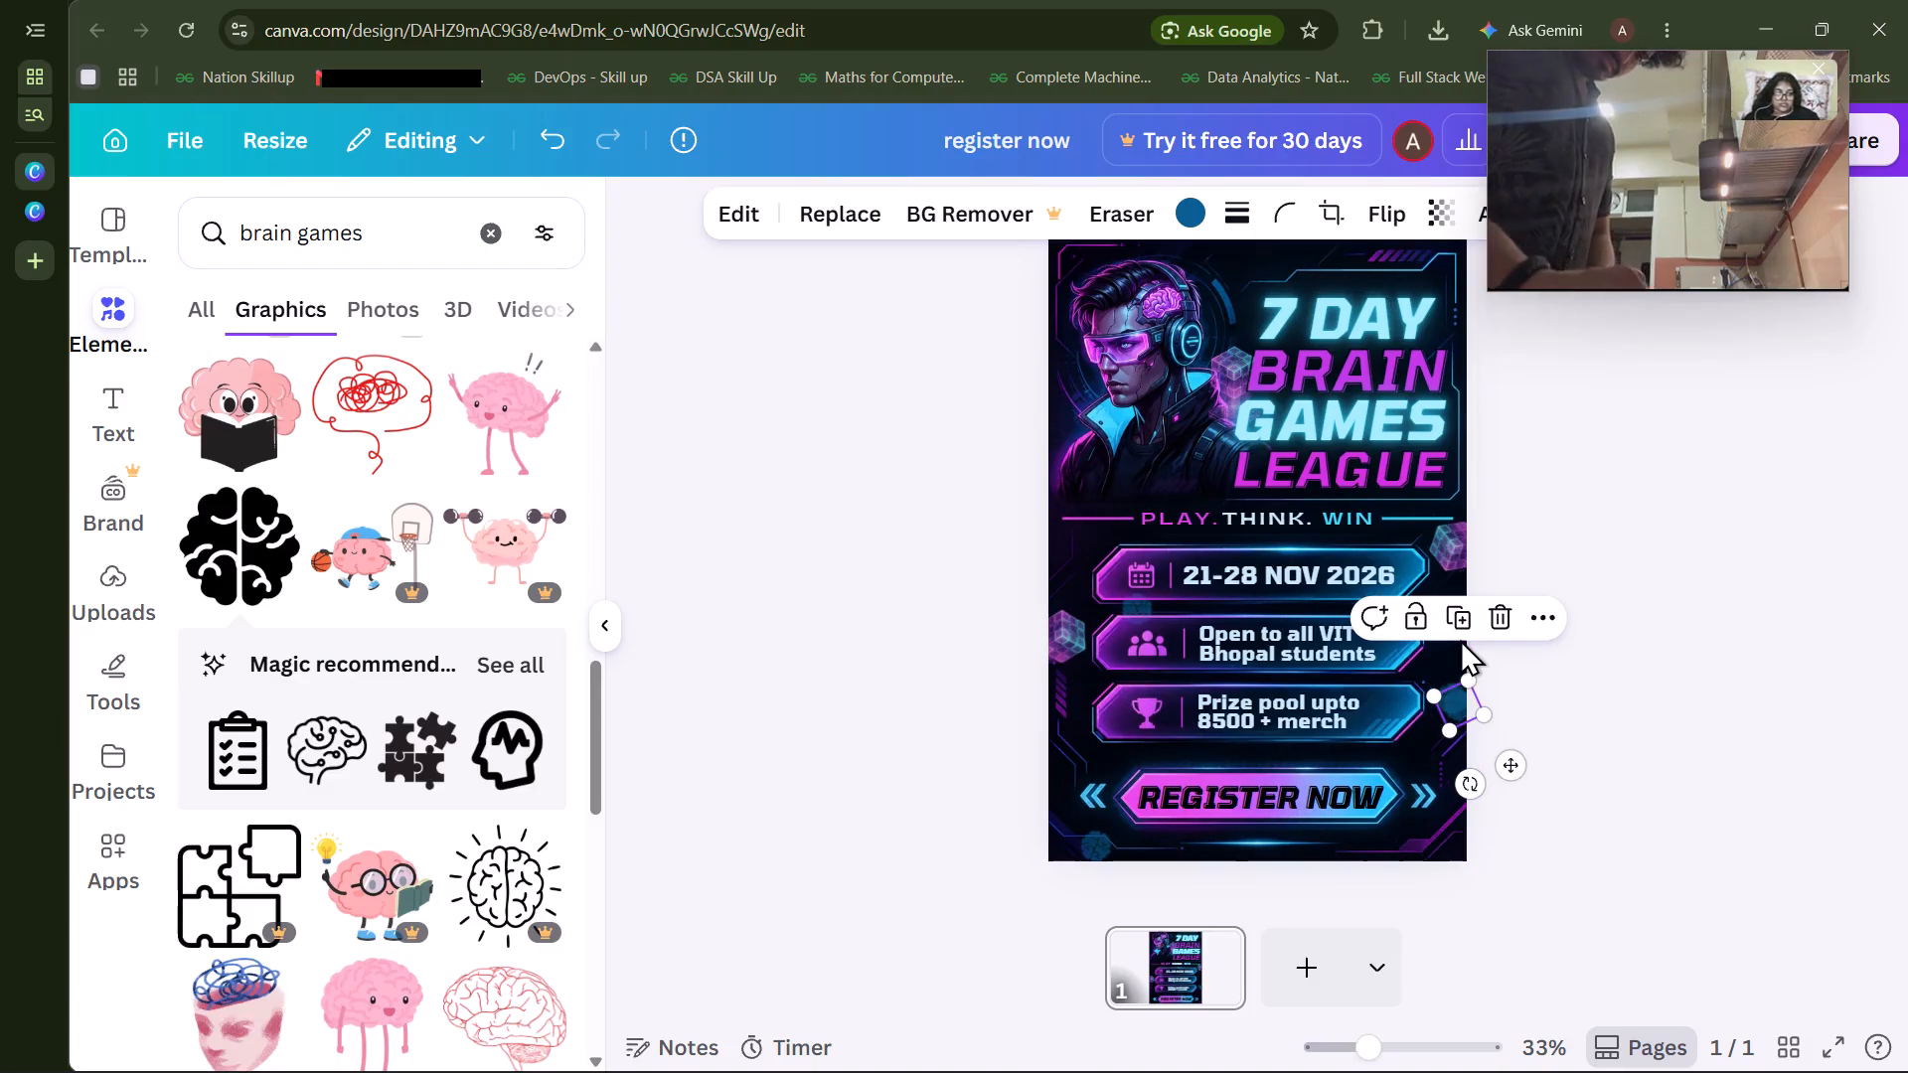
{"action": "left_click_drag", "start_coordinate": [1511, 773], "coordinate": [1476, 784]}
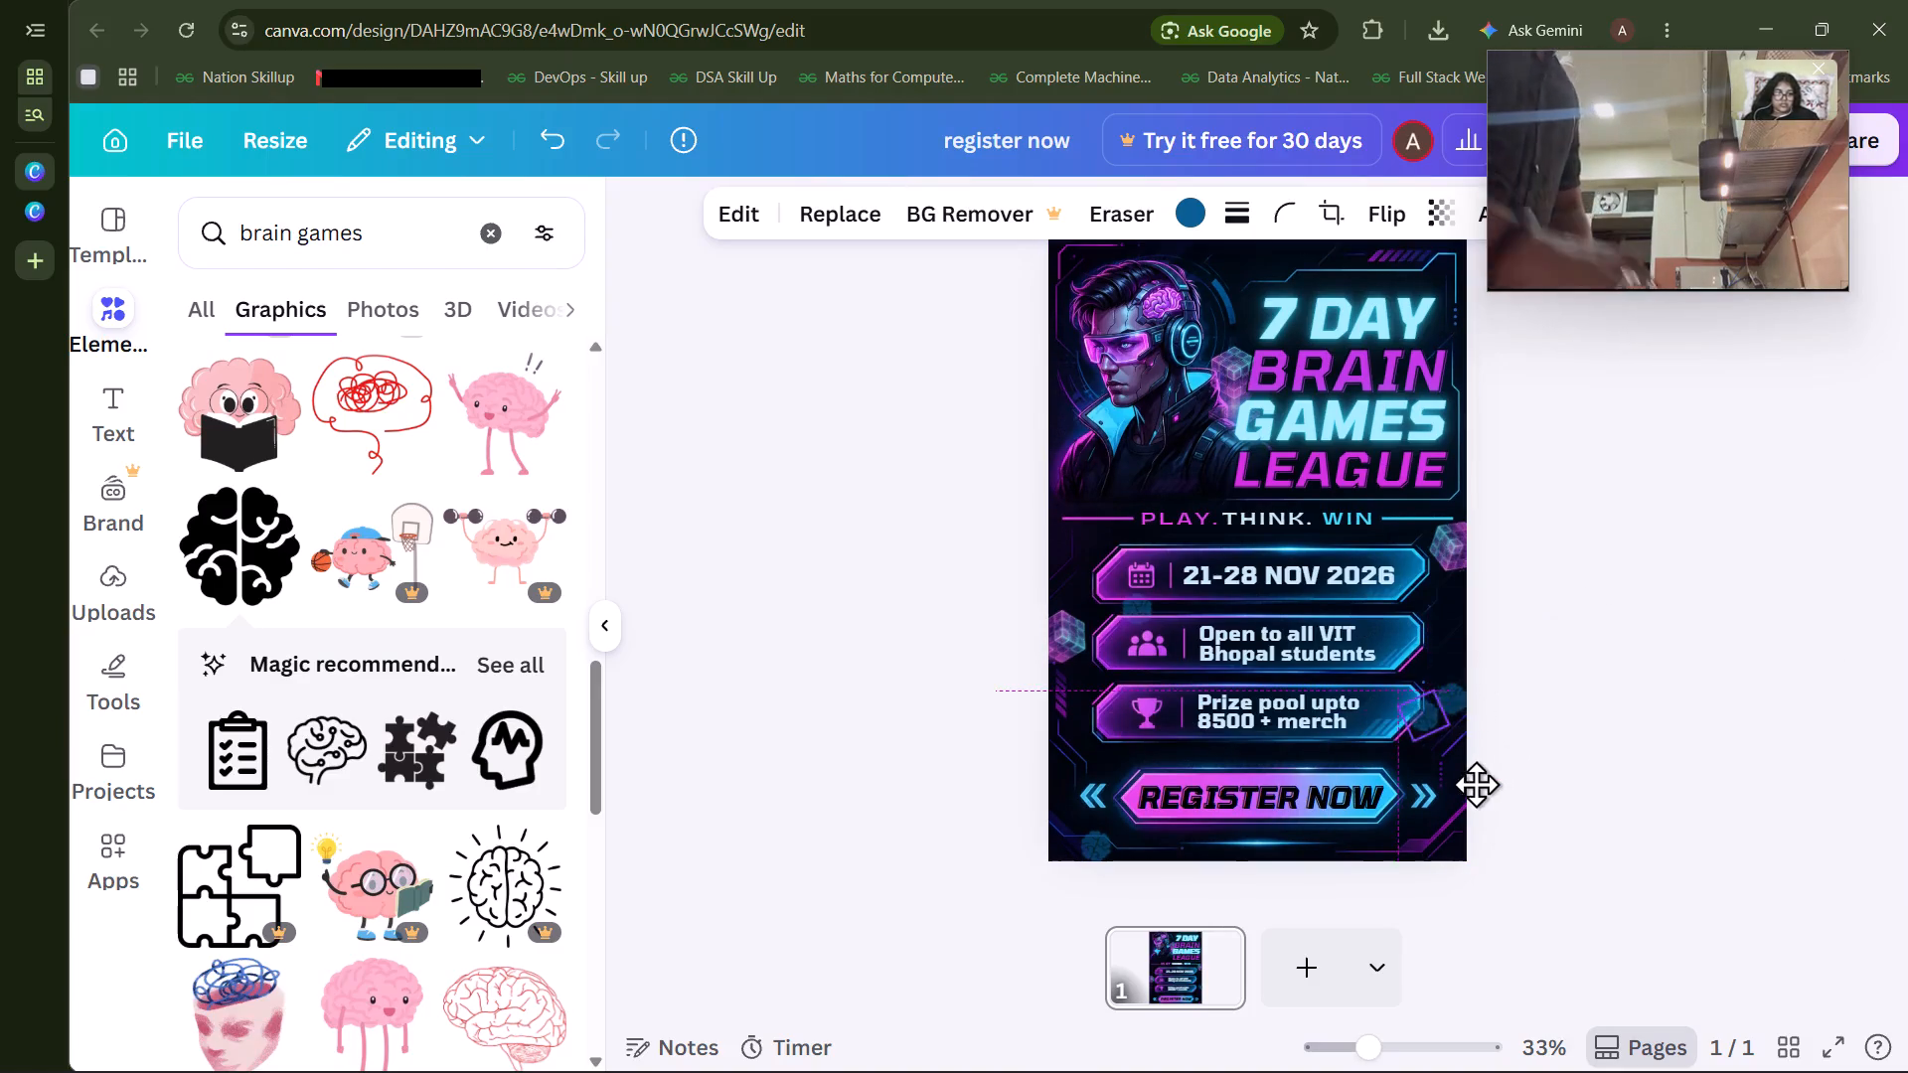
{"action": "left_click_drag", "start_coordinate": [1476, 784], "coordinate": [1319, 345]}
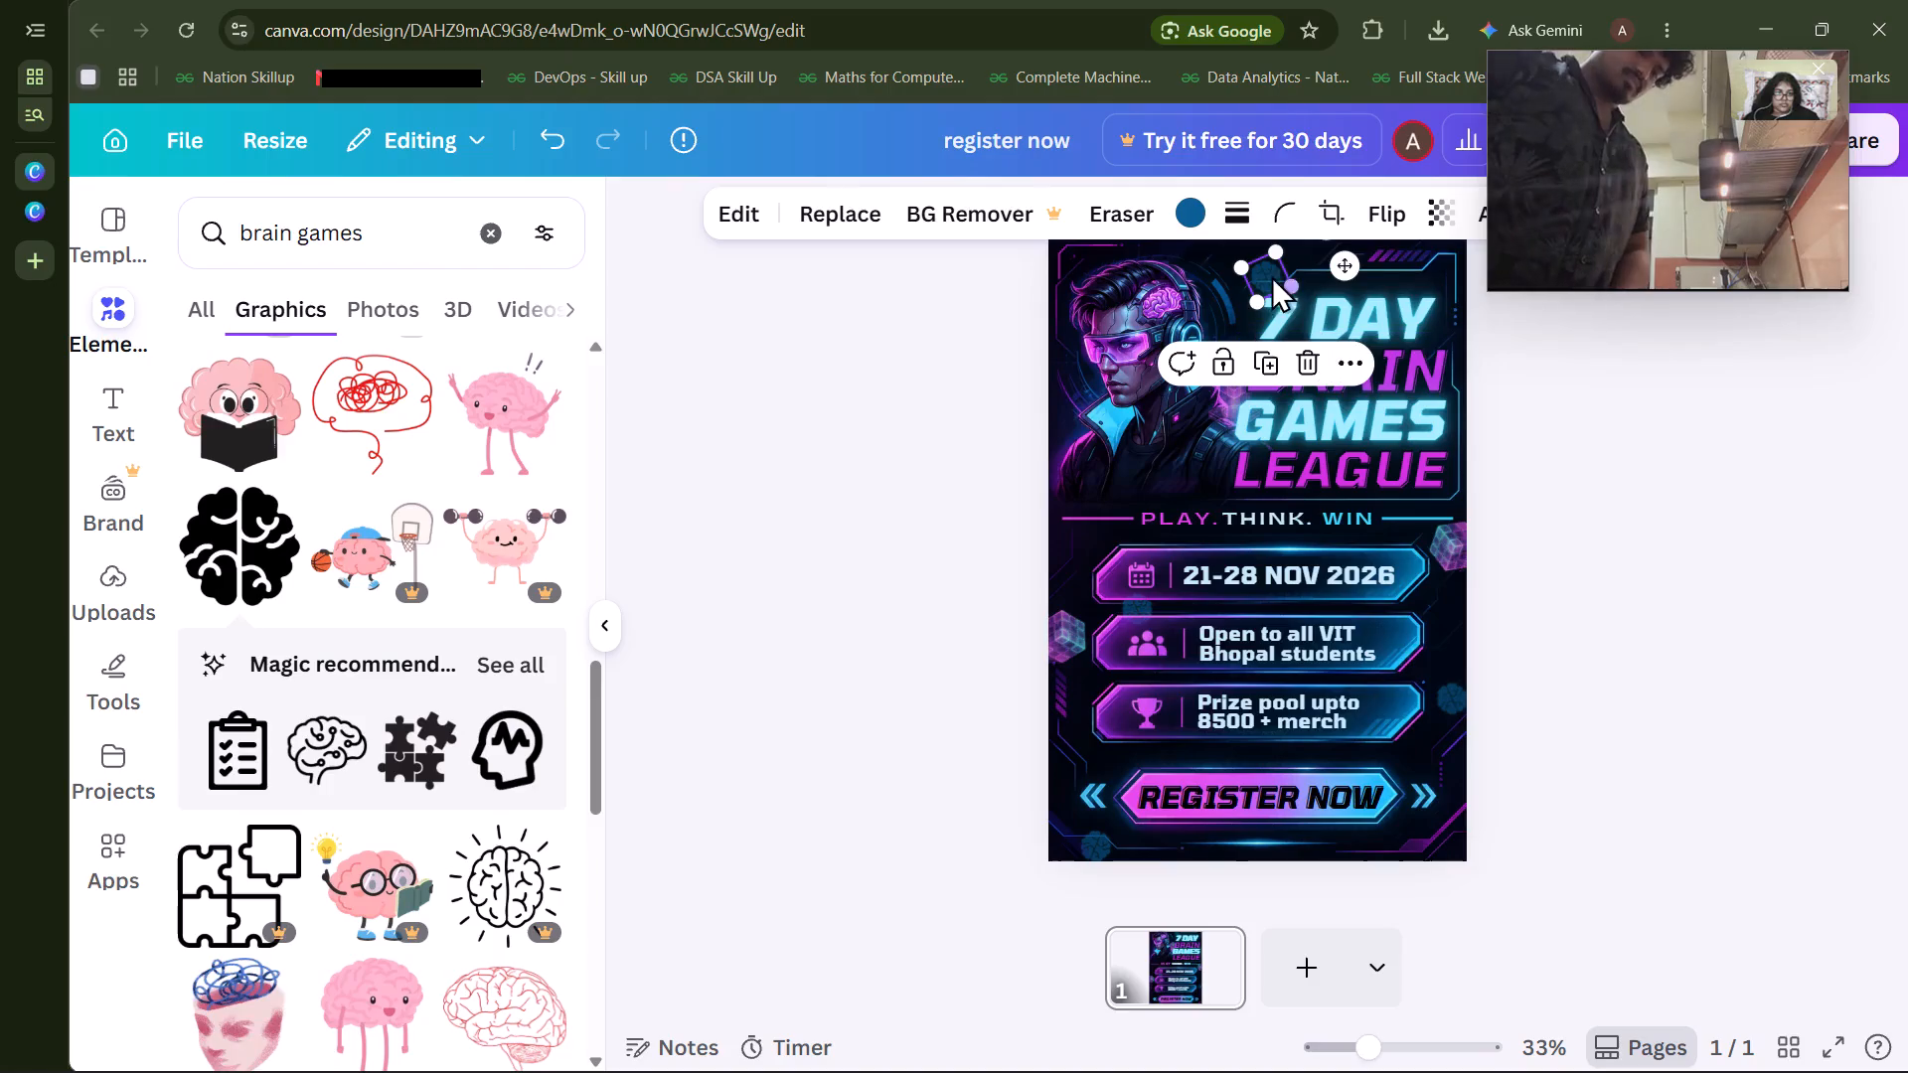
{"action": "left_click_drag", "start_coordinate": [1340, 256], "coordinate": [1316, 268]}
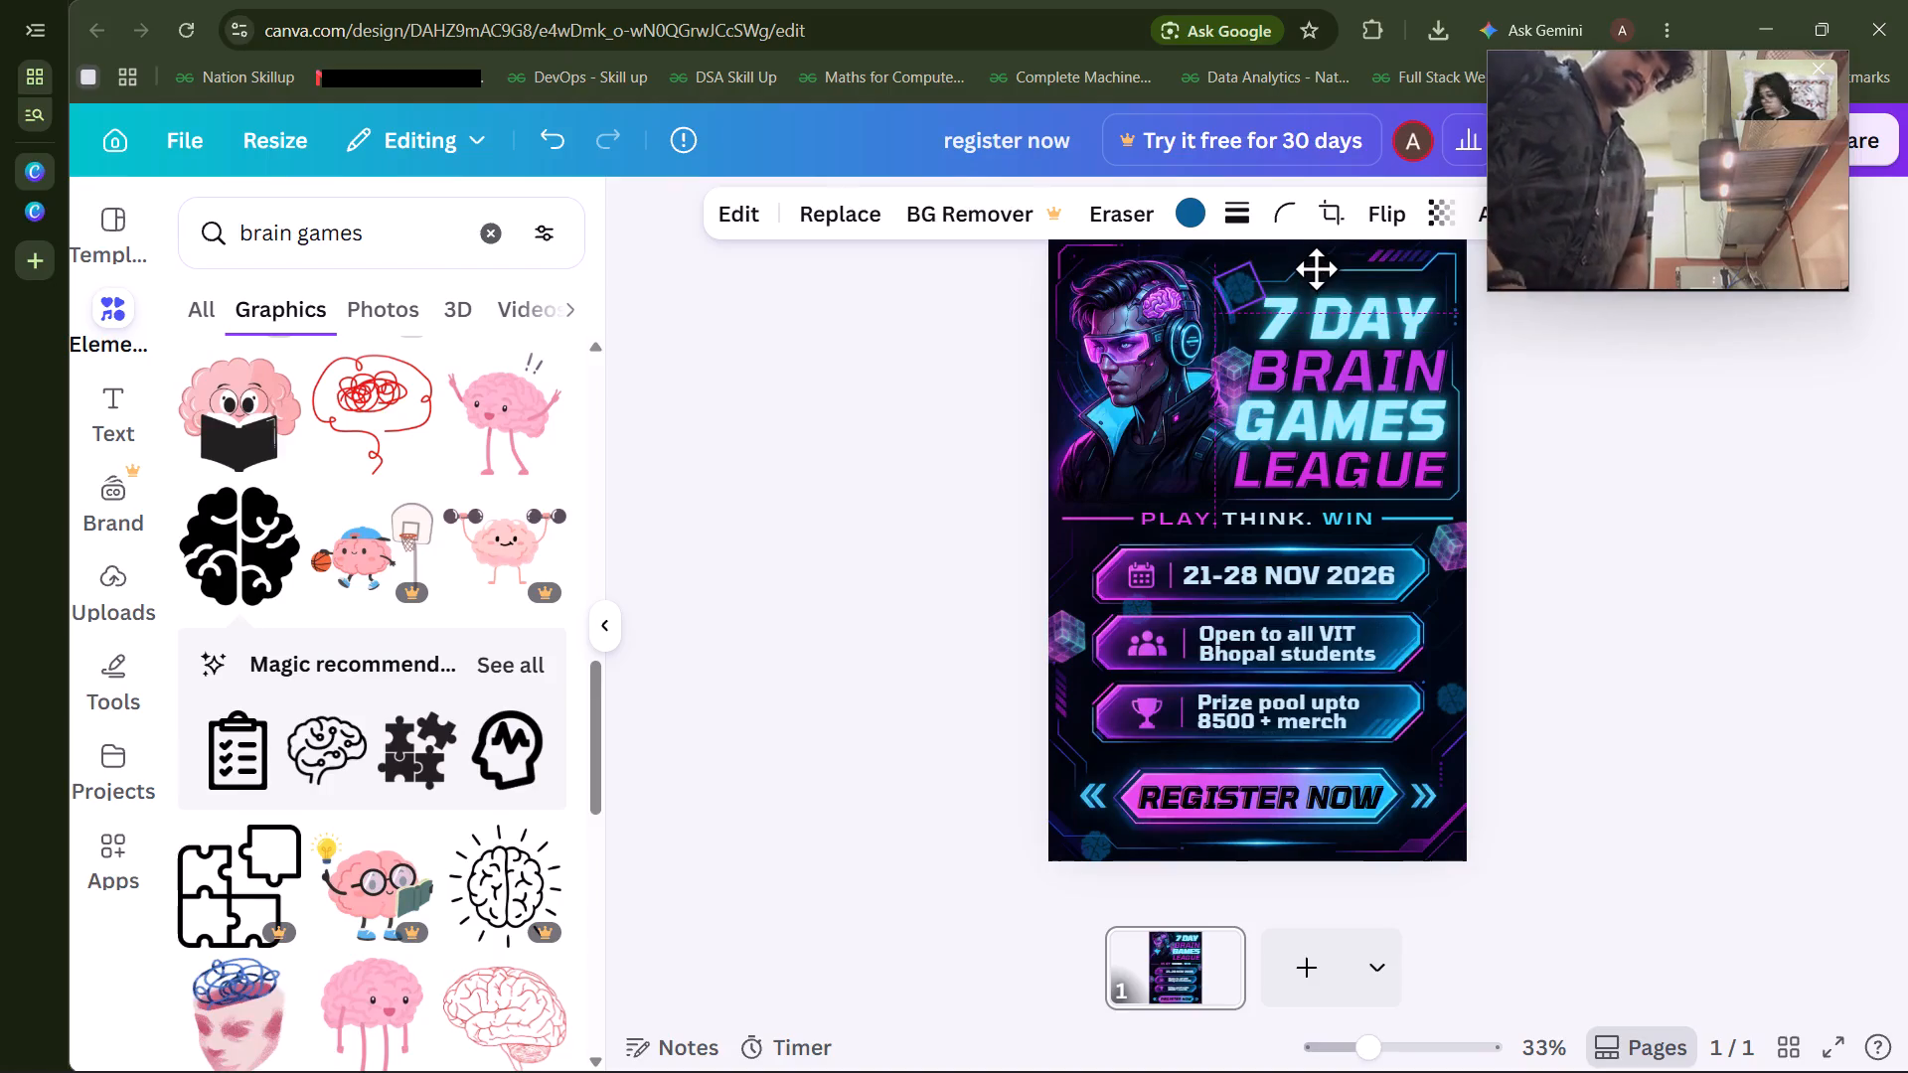
{"action": "left_click_drag", "start_coordinate": [1316, 268], "coordinate": [1313, 266]}
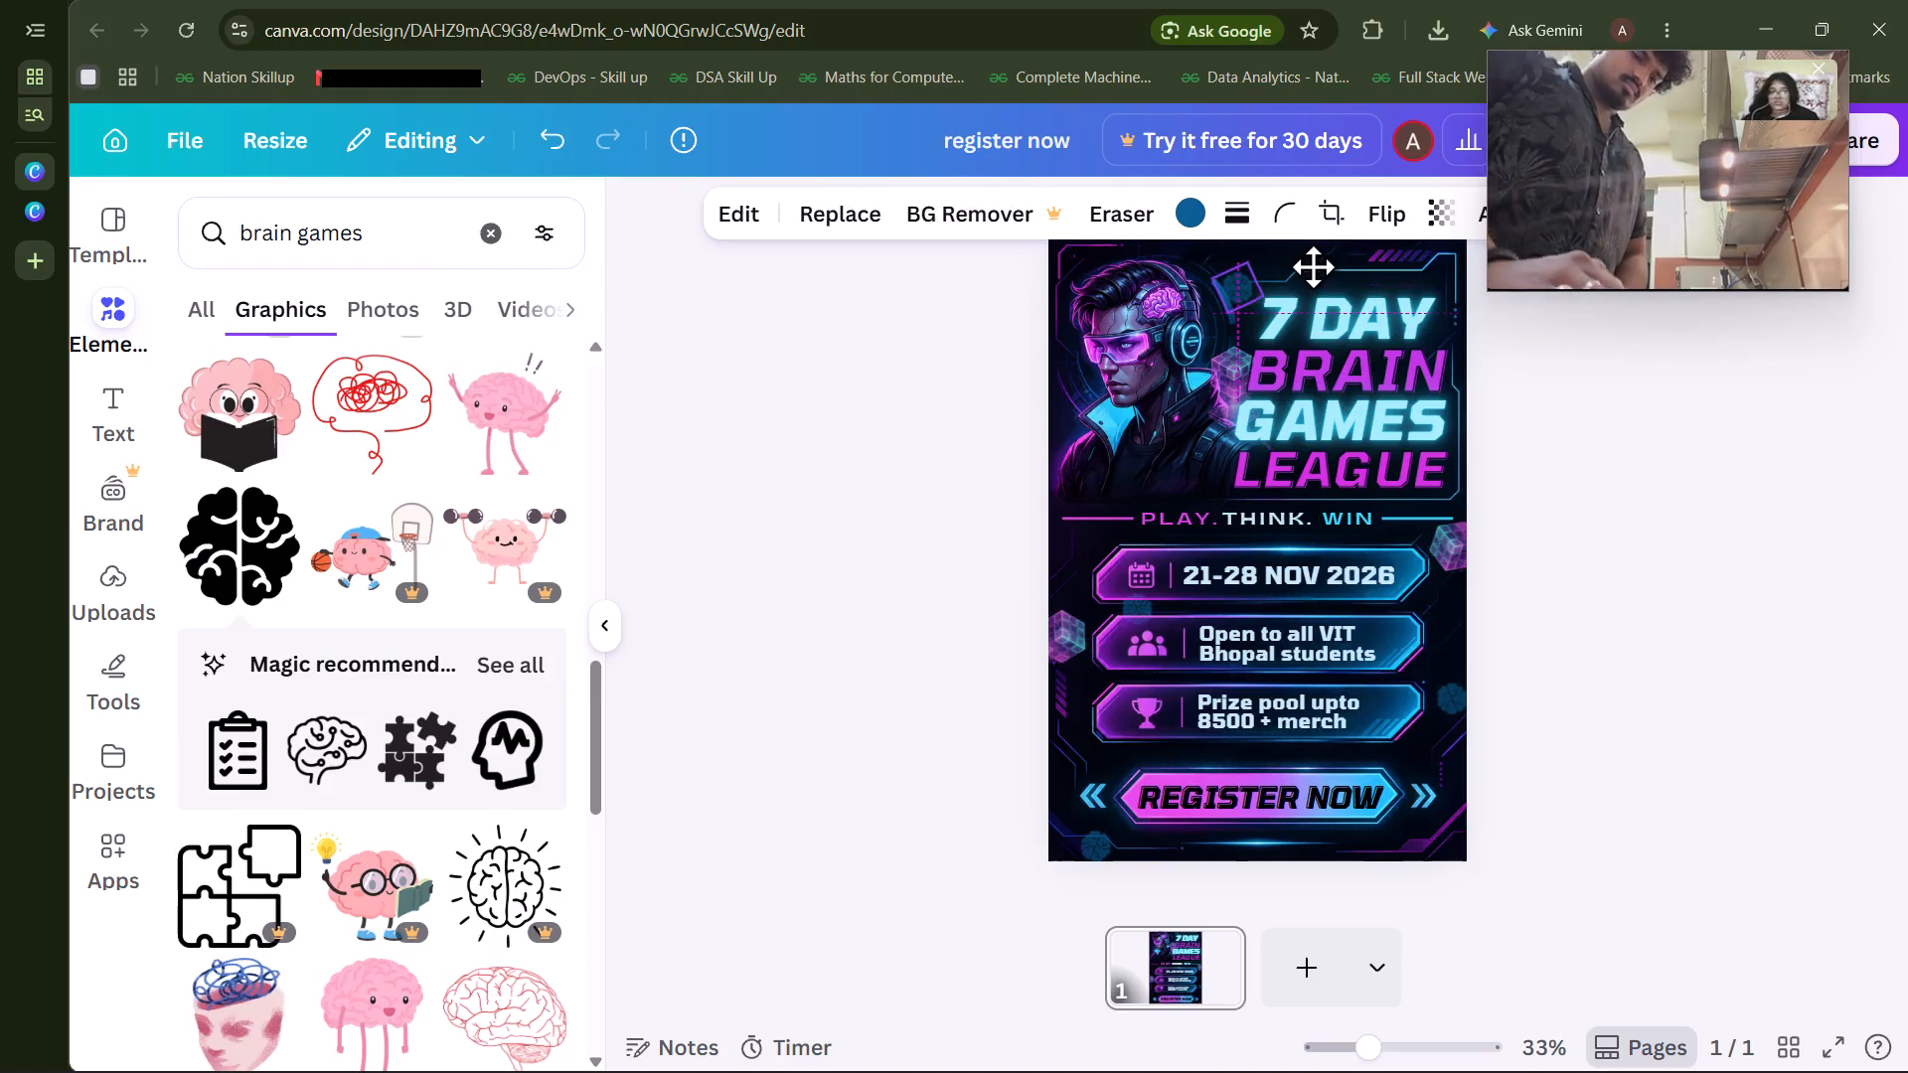
{"action": "left_click_drag", "start_coordinate": [1313, 266], "coordinate": [1298, 236]}
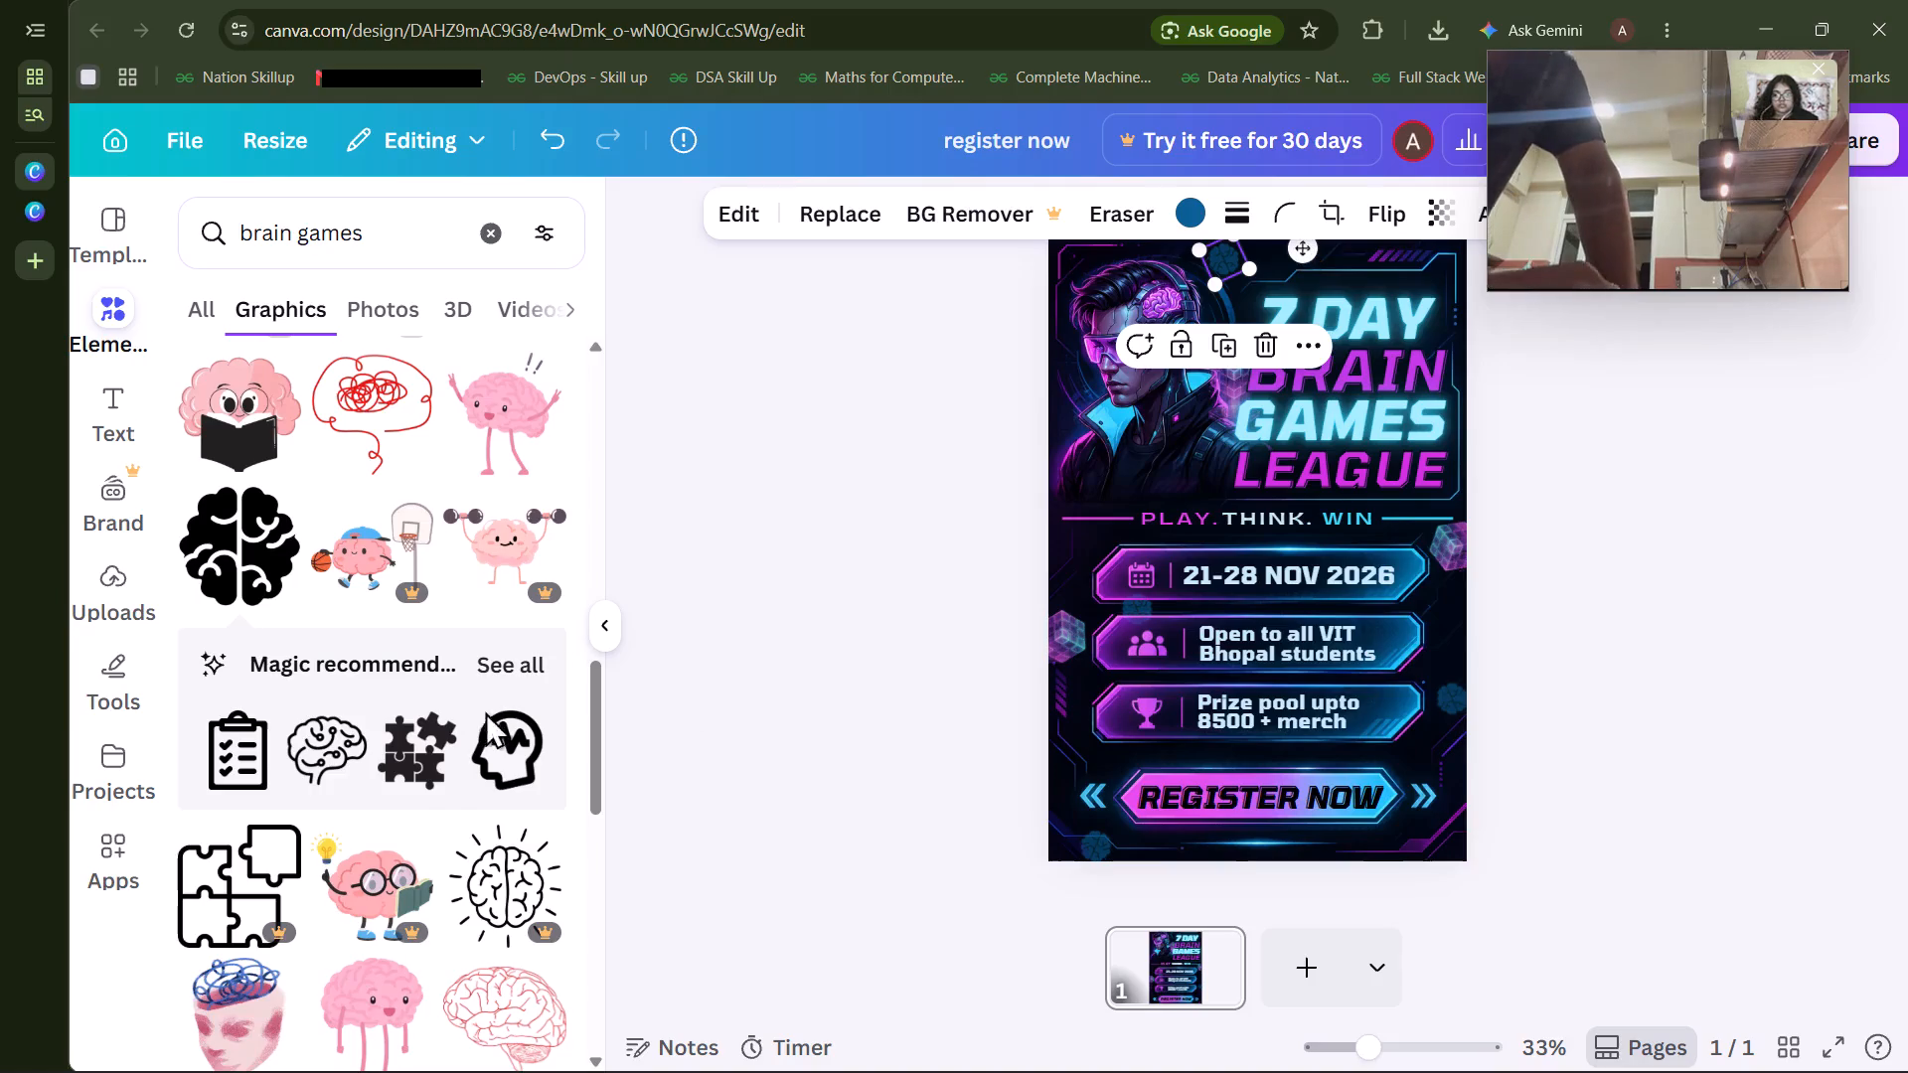
Add the four-piece solid puzzle graphic to the poster and recolor it bright magenta from the photo colors.
{"action": "left_click", "coordinate": [408, 754]}
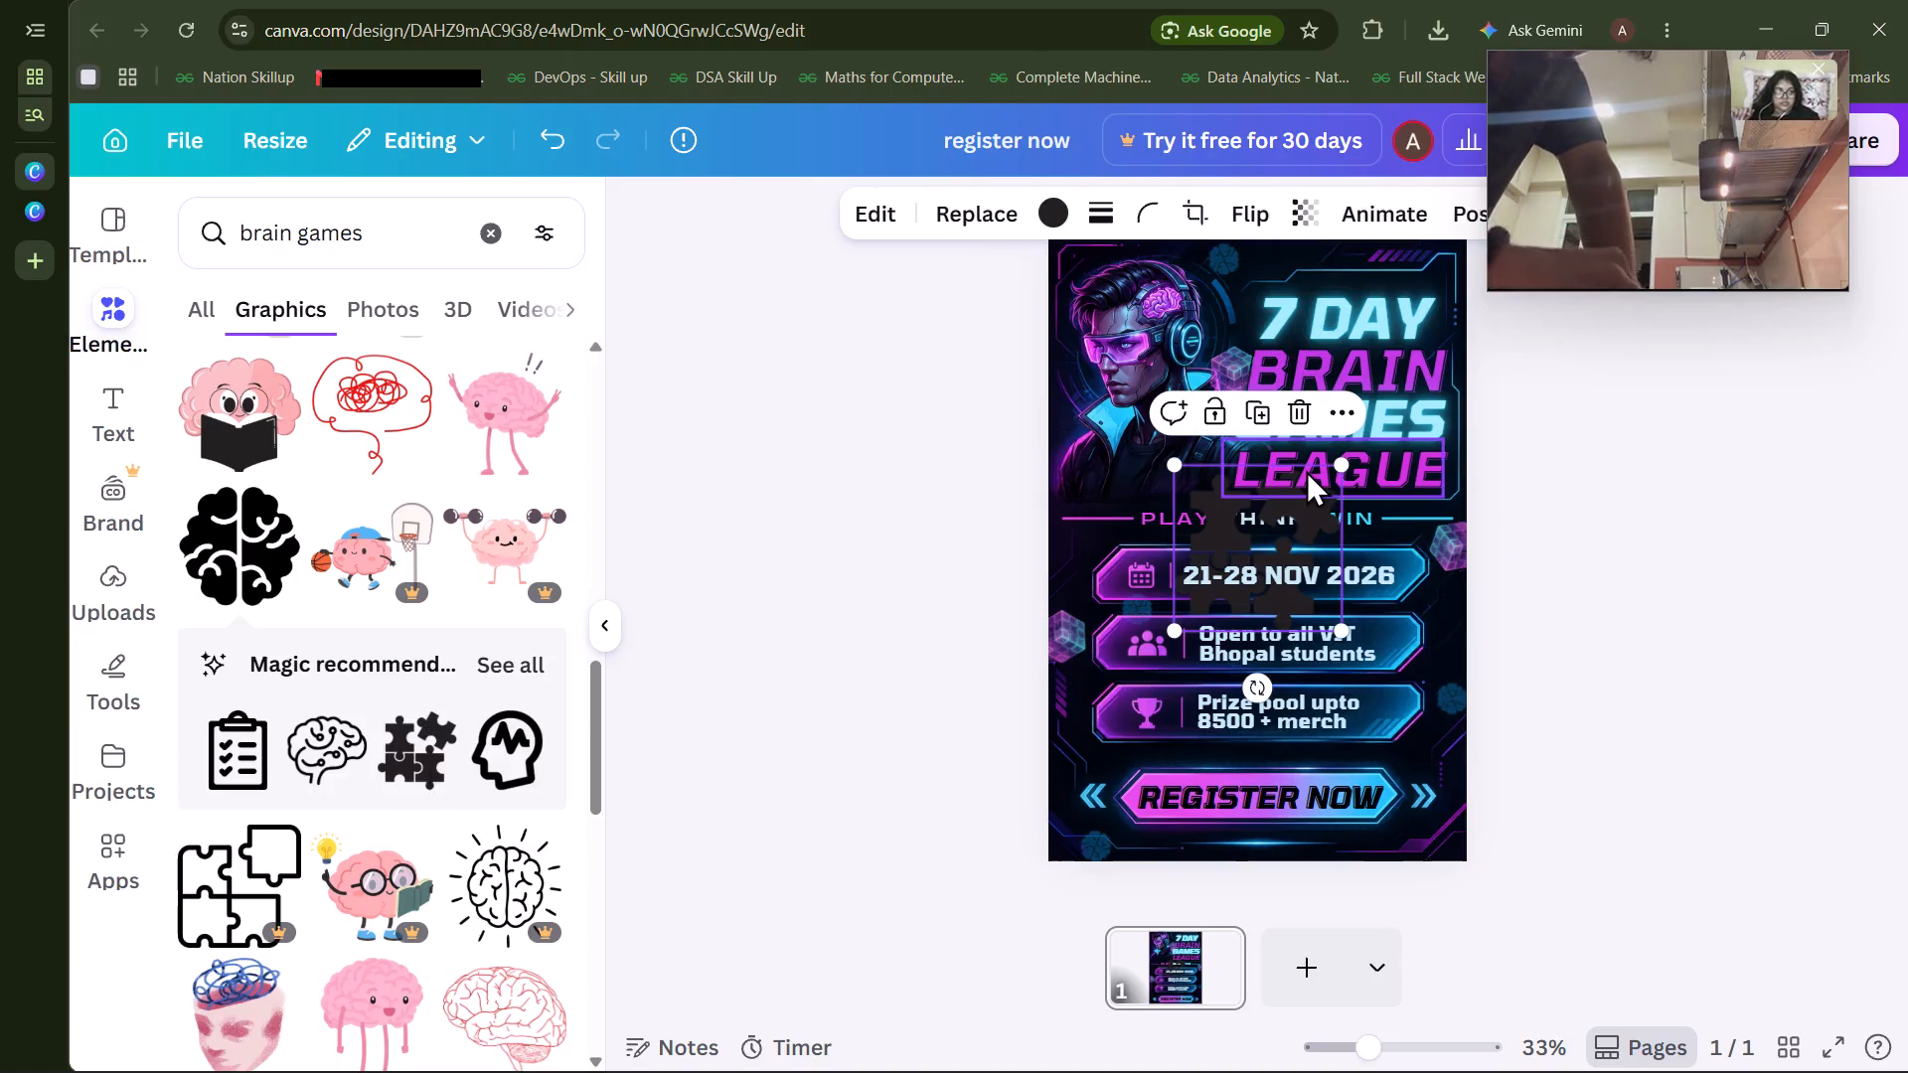
{"action": "left_click", "coordinate": [1062, 224]}
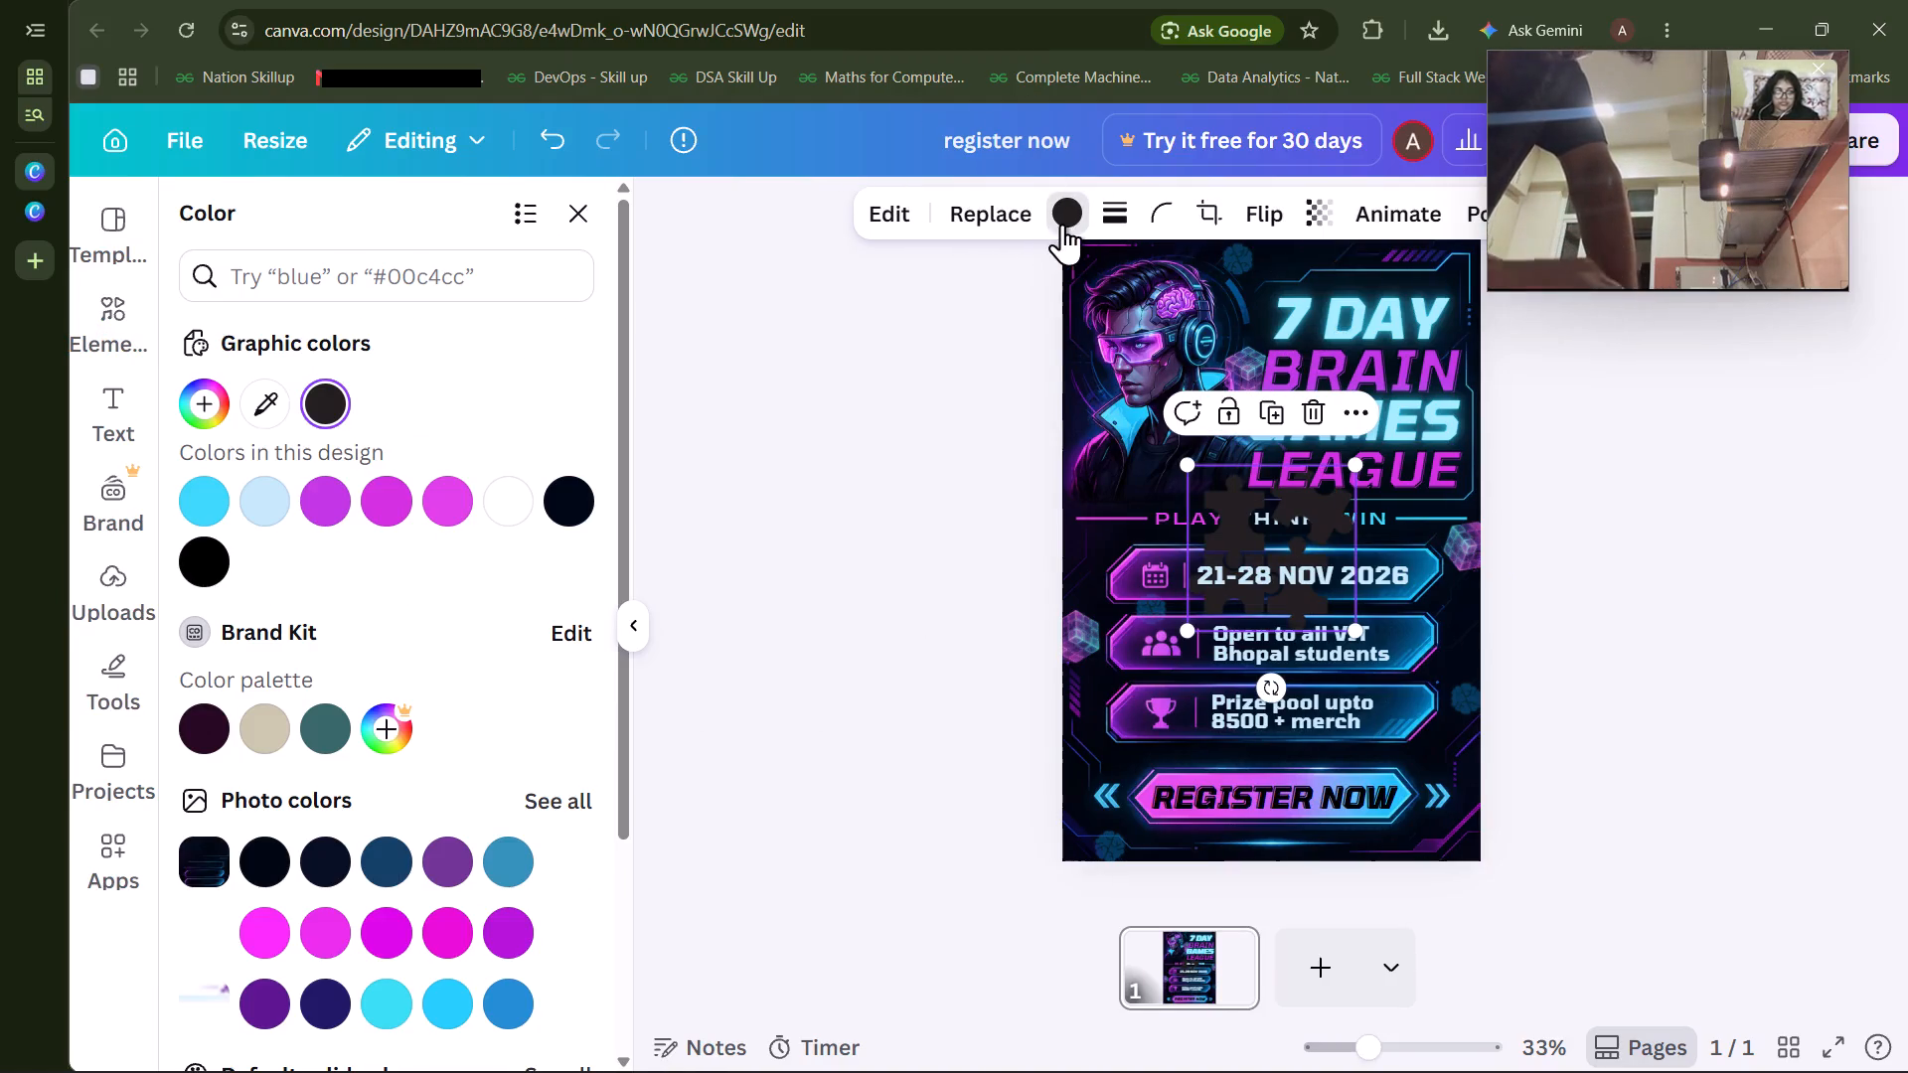
{"action": "scroll", "coordinate": [430, 779], "scroll_direction": "down", "scroll_amount": 7}
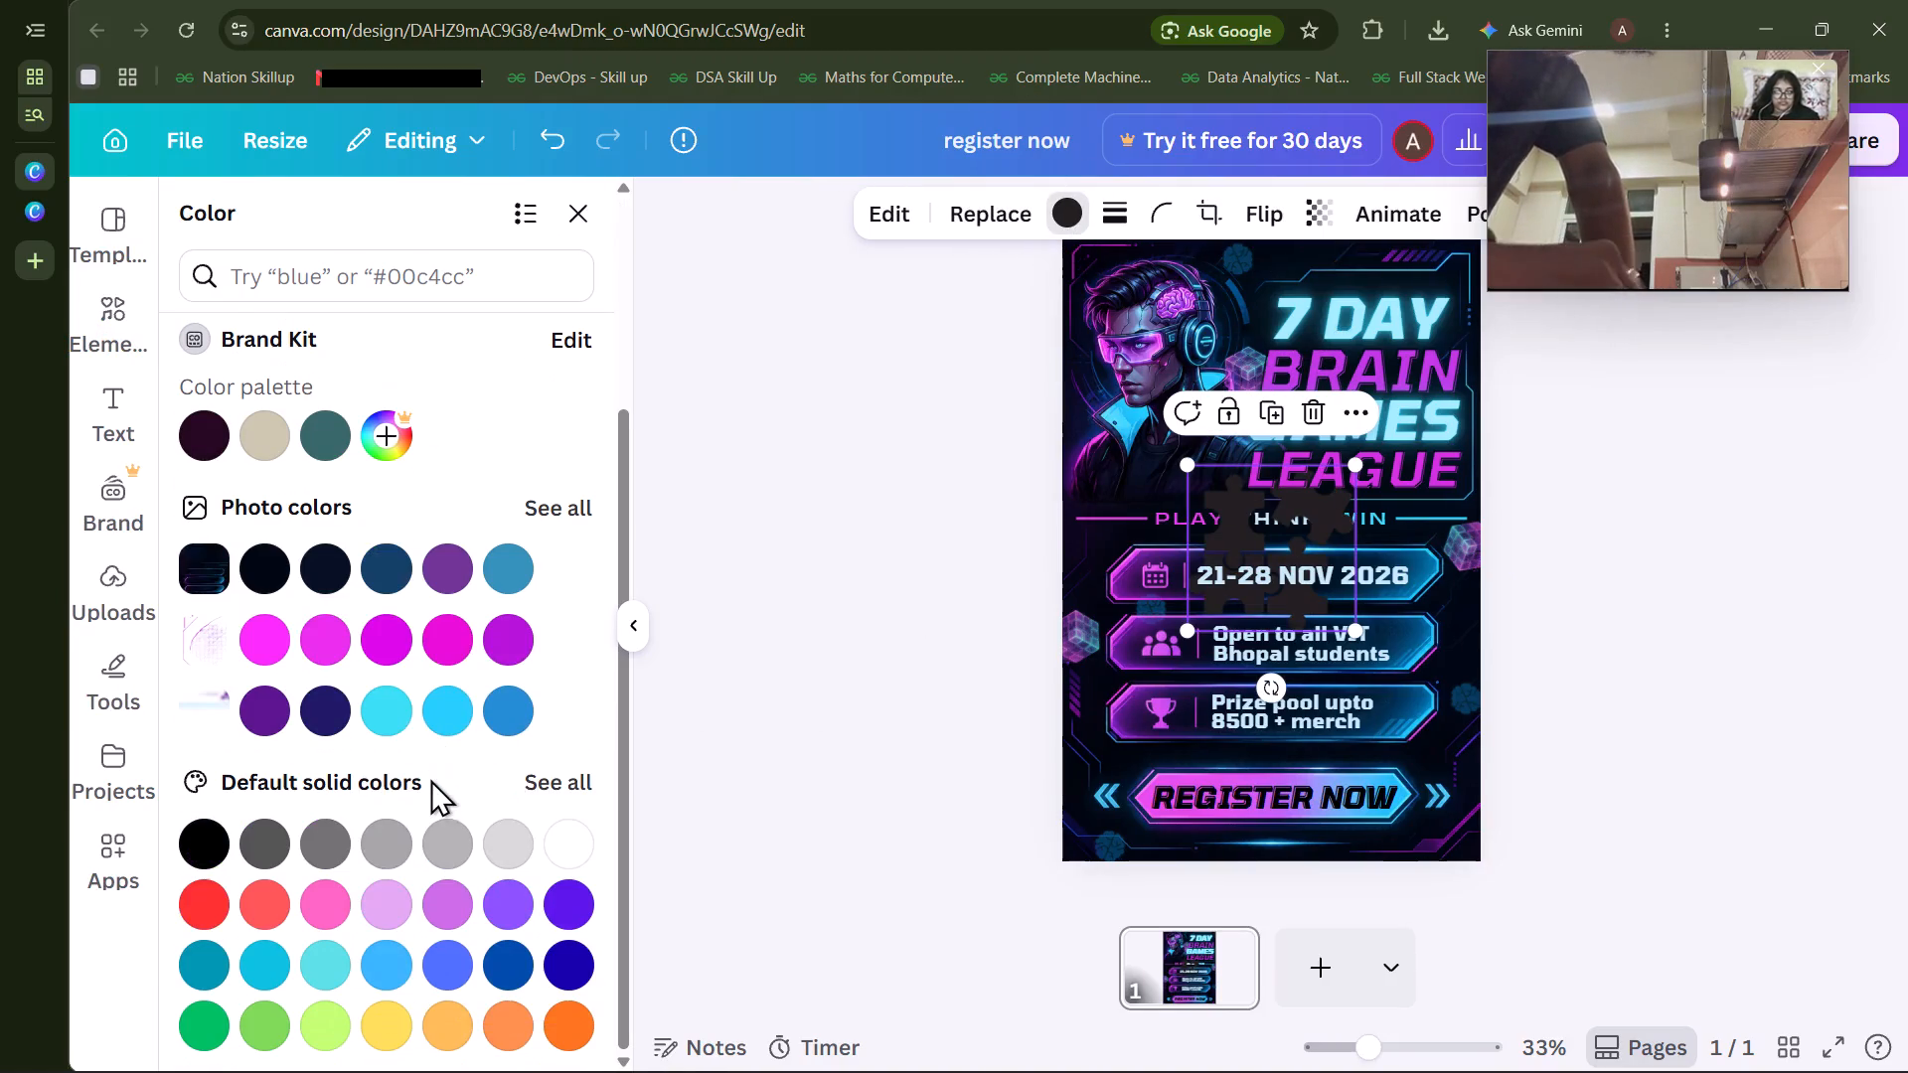
{"action": "left_click", "coordinate": [332, 619]}
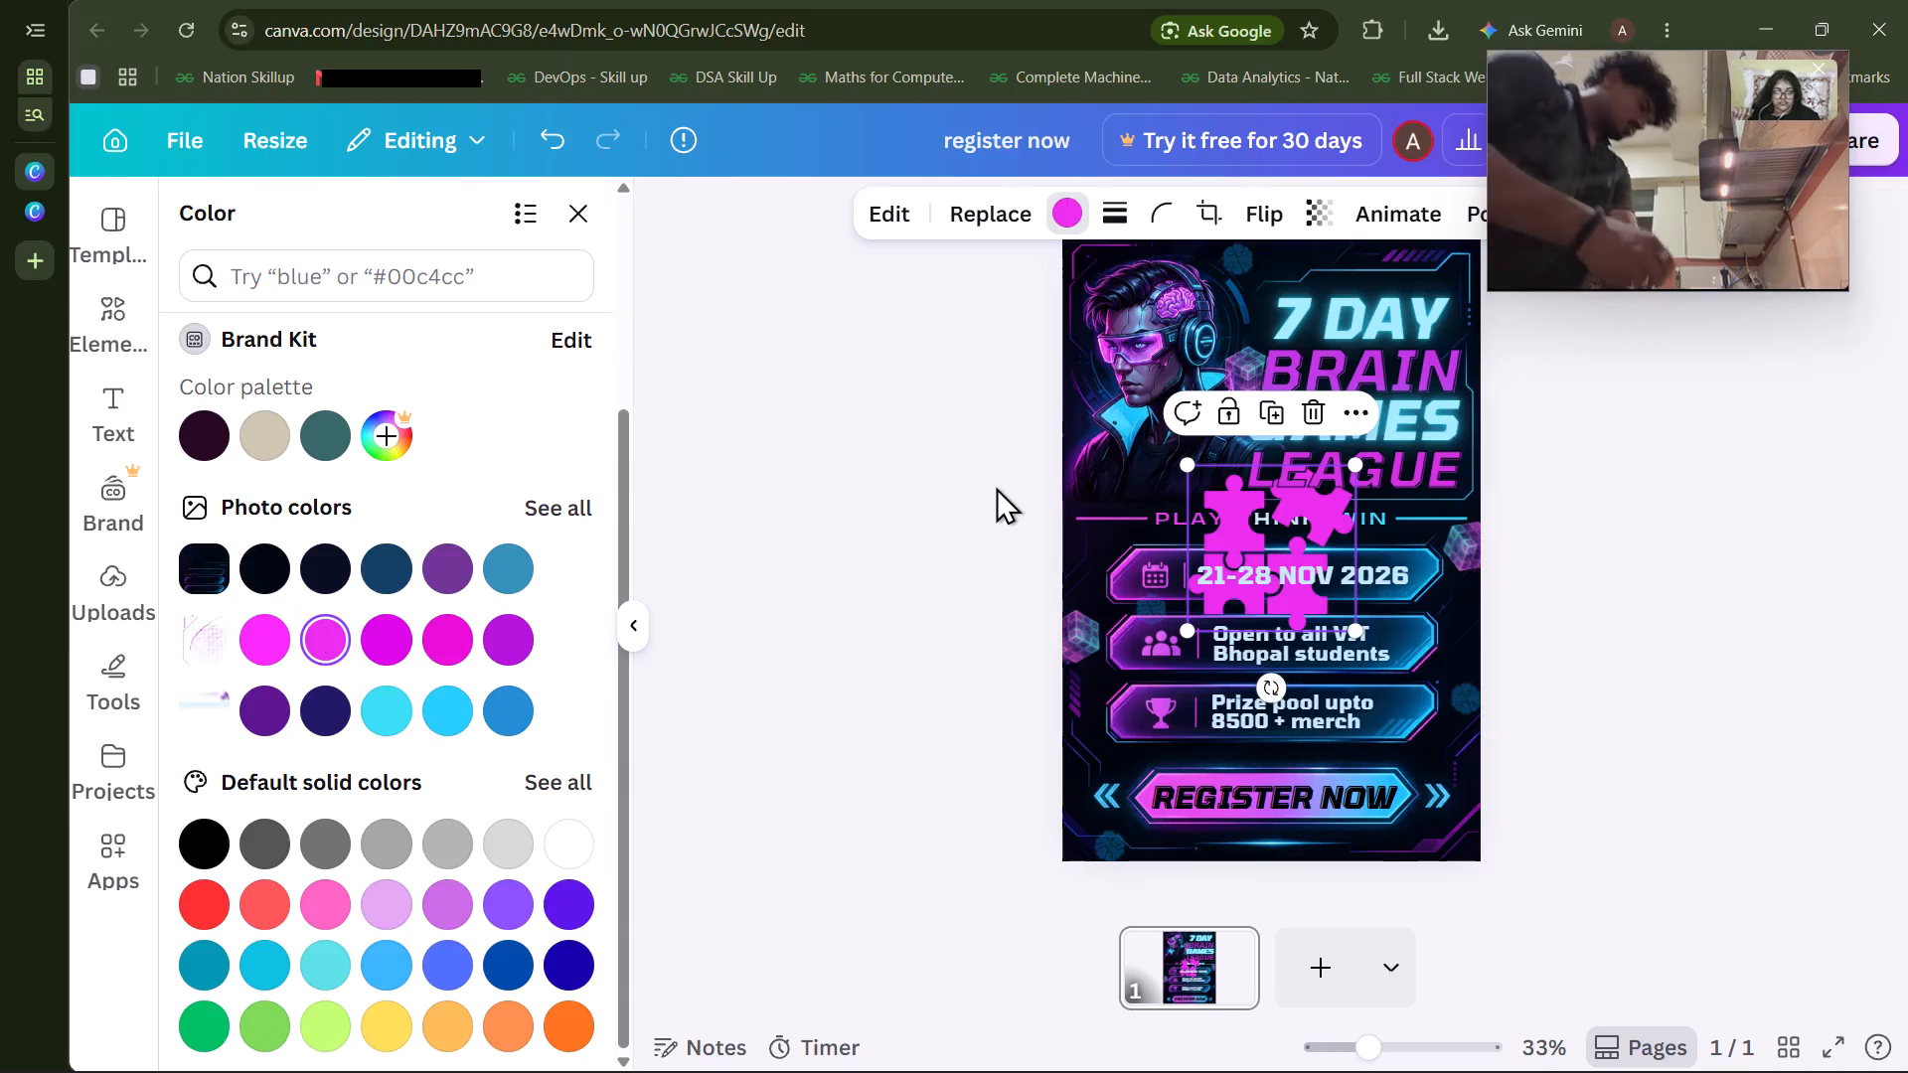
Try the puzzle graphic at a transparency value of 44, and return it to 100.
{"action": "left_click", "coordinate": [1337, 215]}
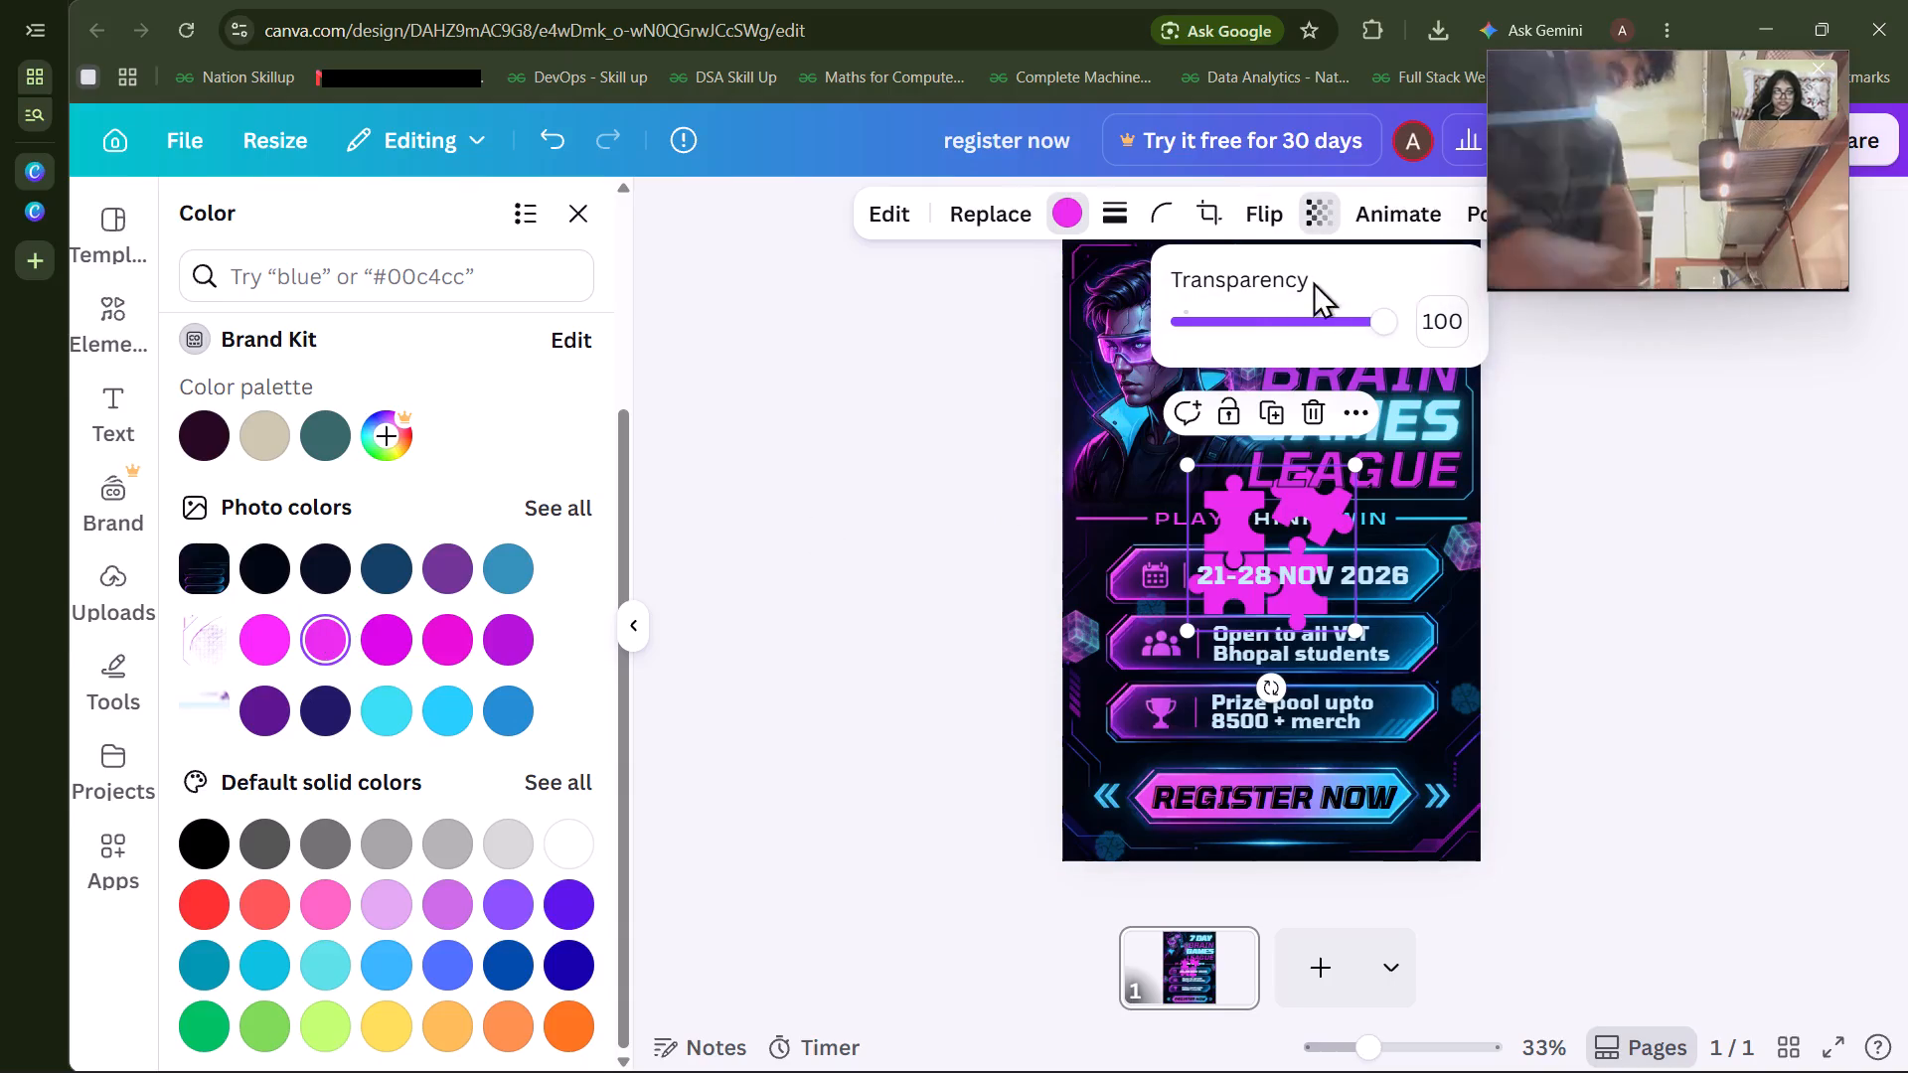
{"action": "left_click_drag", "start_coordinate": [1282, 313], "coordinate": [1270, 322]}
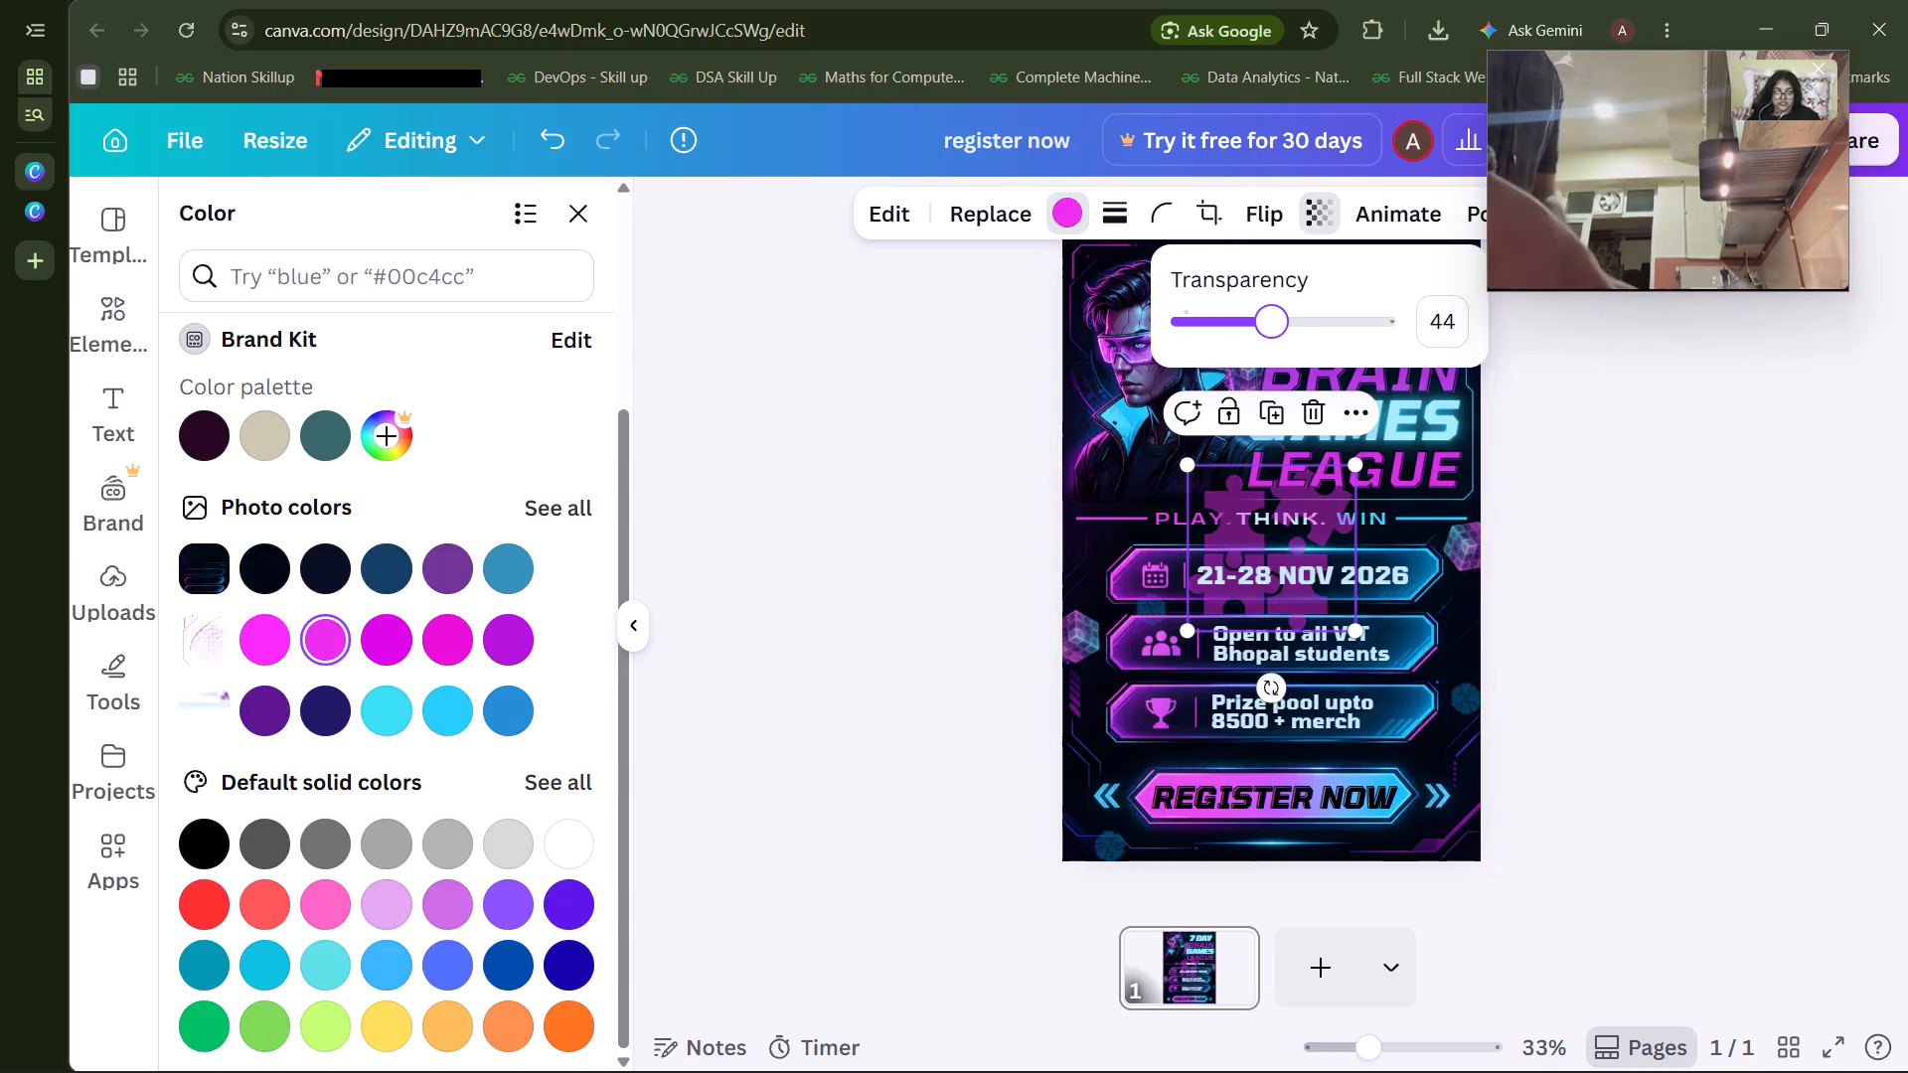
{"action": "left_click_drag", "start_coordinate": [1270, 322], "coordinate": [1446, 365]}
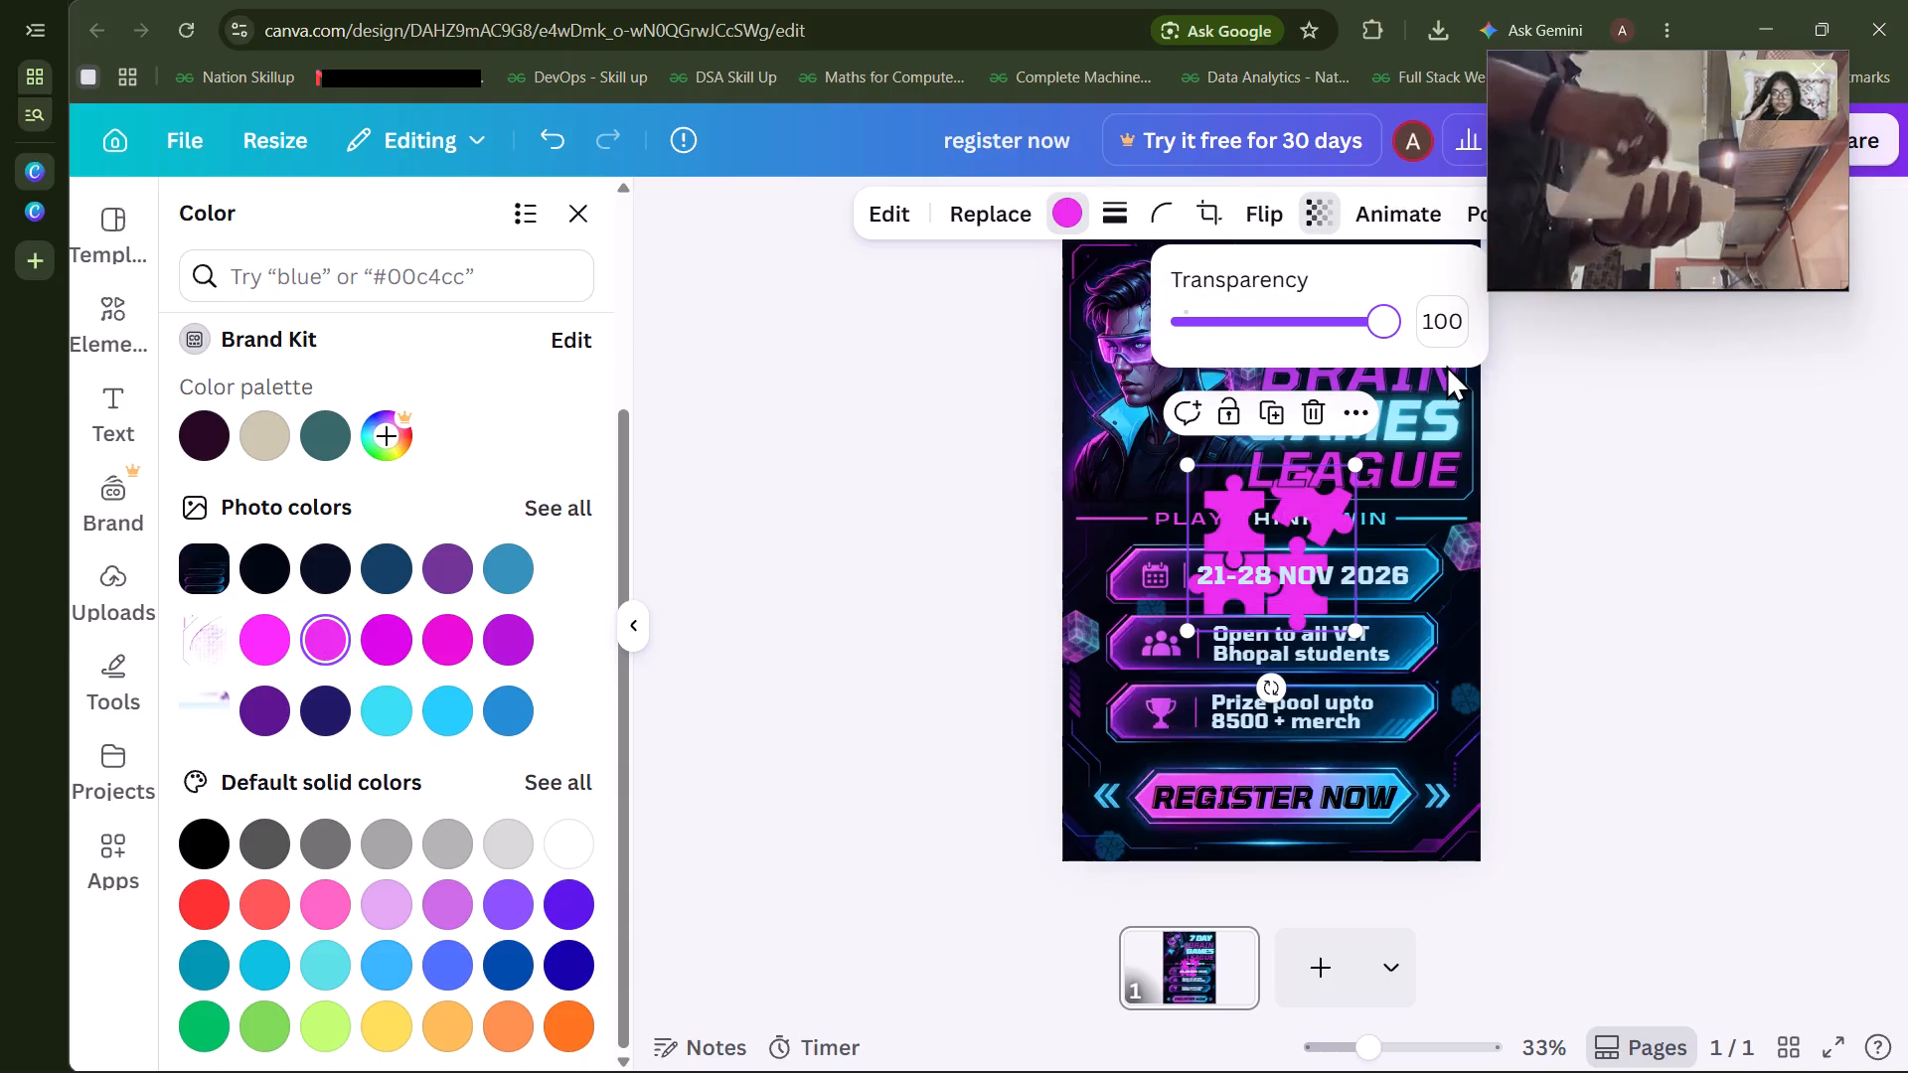
Apply a Glow shadow to the magenta puzzle graphic with its intensity set to 100.
{"action": "left_click", "coordinate": [892, 217]}
{"action": "scroll", "coordinate": [457, 786], "scroll_direction": "down", "scroll_amount": 2}
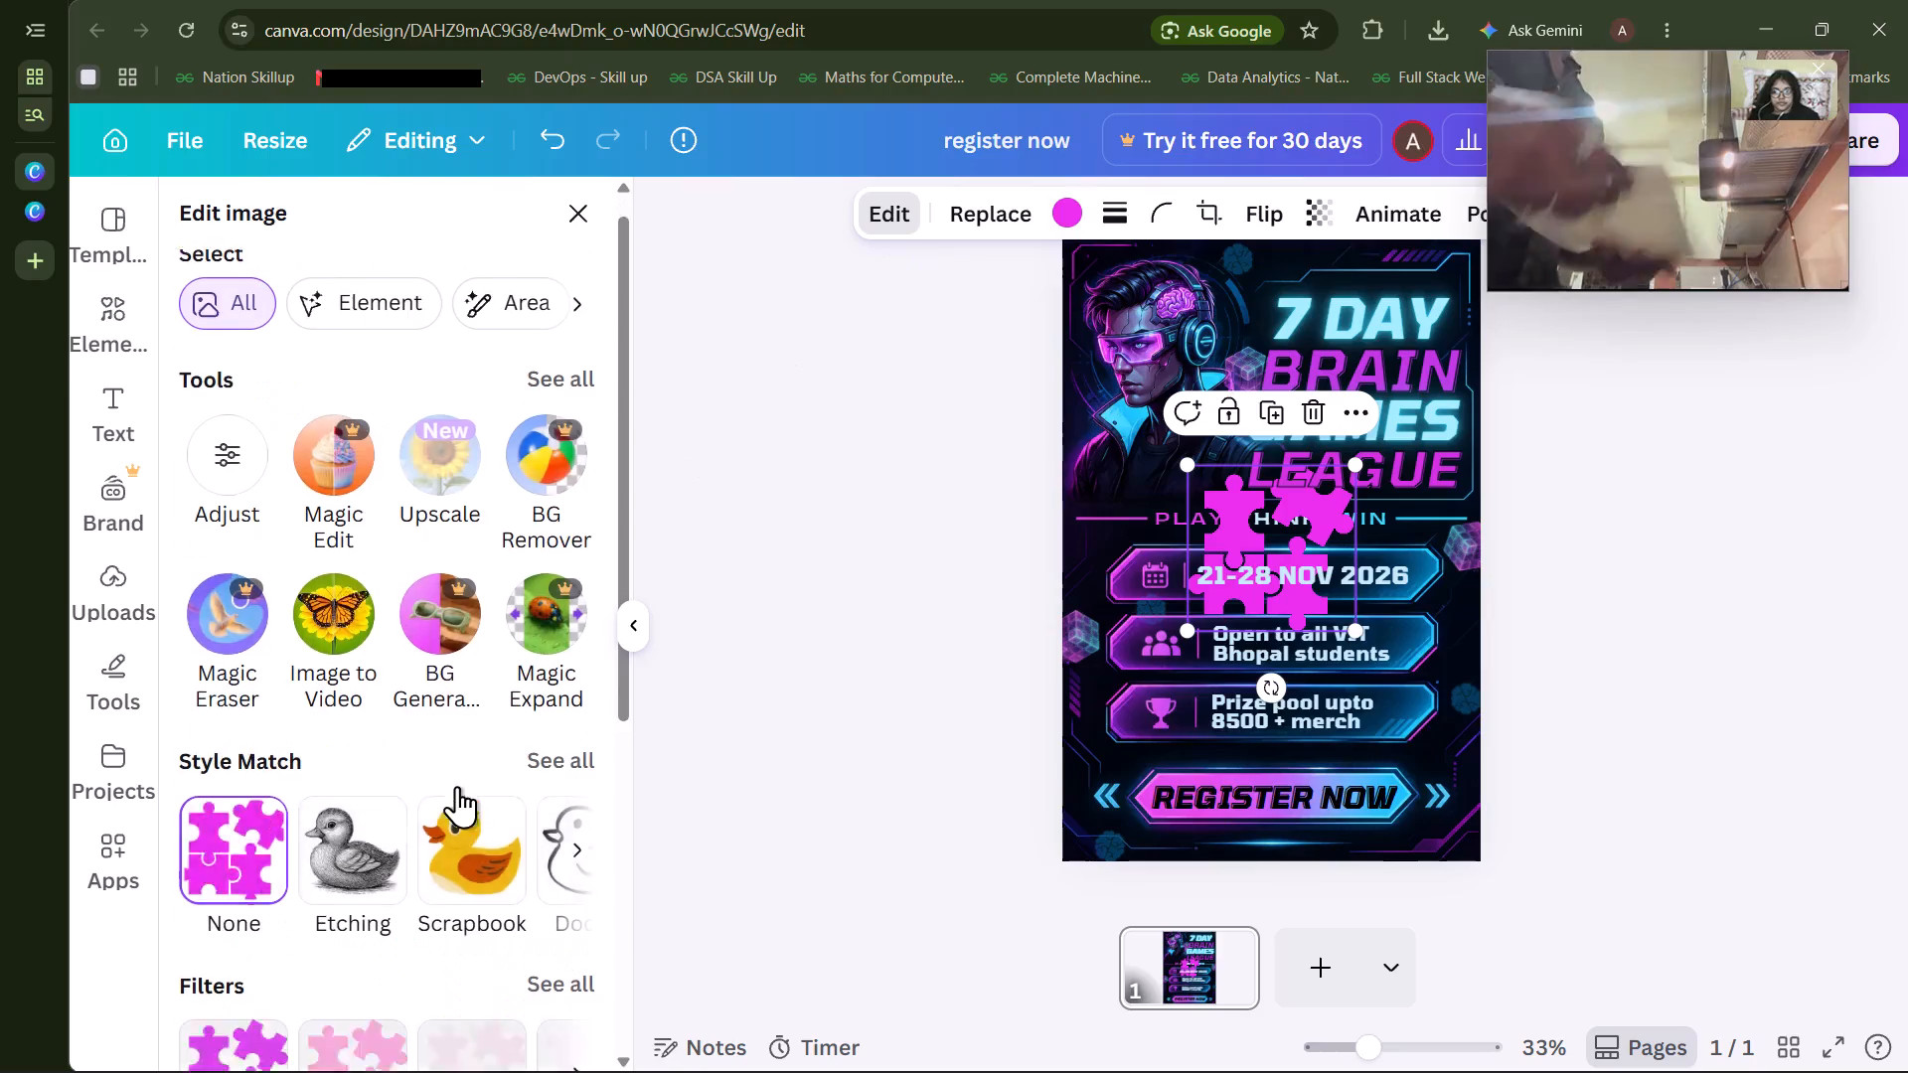
{"action": "scroll", "coordinate": [457, 786], "scroll_direction": "down", "scroll_amount": 4}
{"action": "scroll", "coordinate": [477, 1016], "scroll_direction": "left", "scroll_amount": 4}
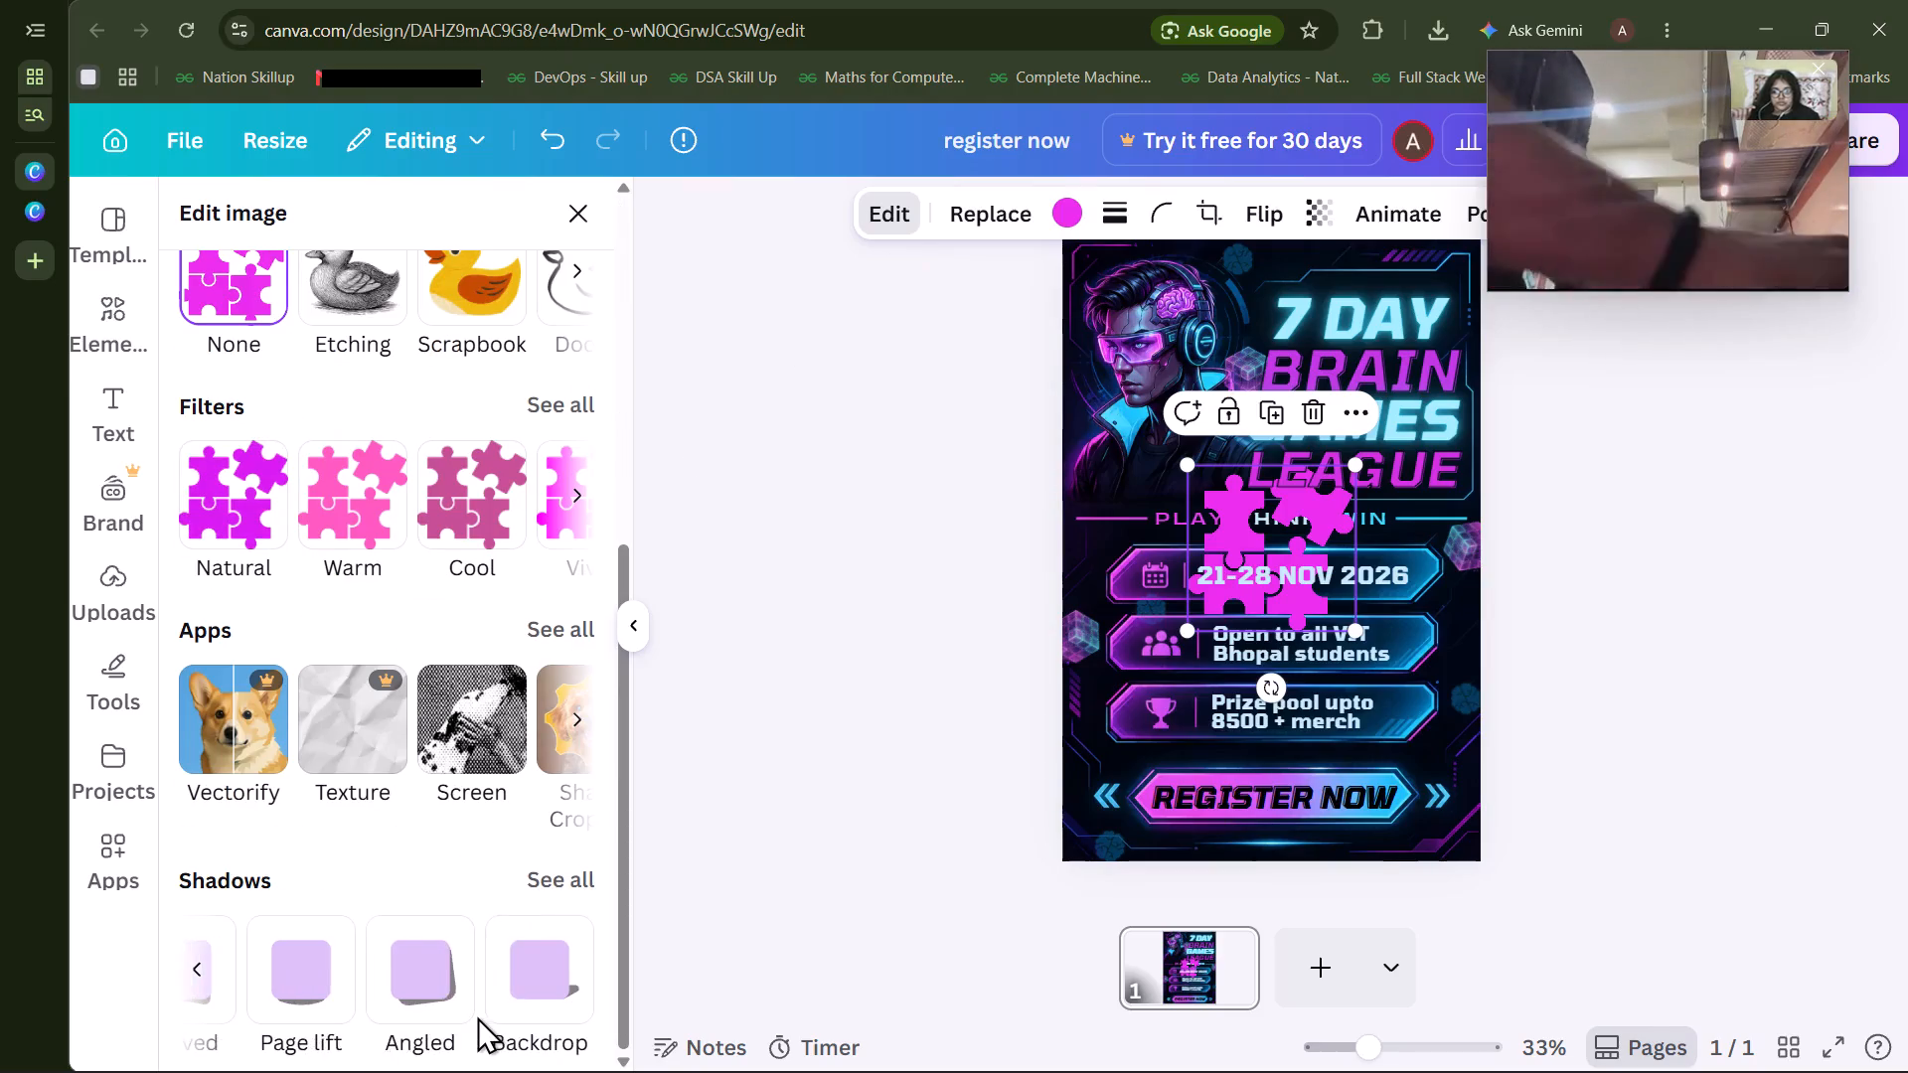
{"action": "scroll", "coordinate": [477, 1016], "scroll_direction": "right", "scroll_amount": 3}
{"action": "left_click", "coordinate": [369, 987]}
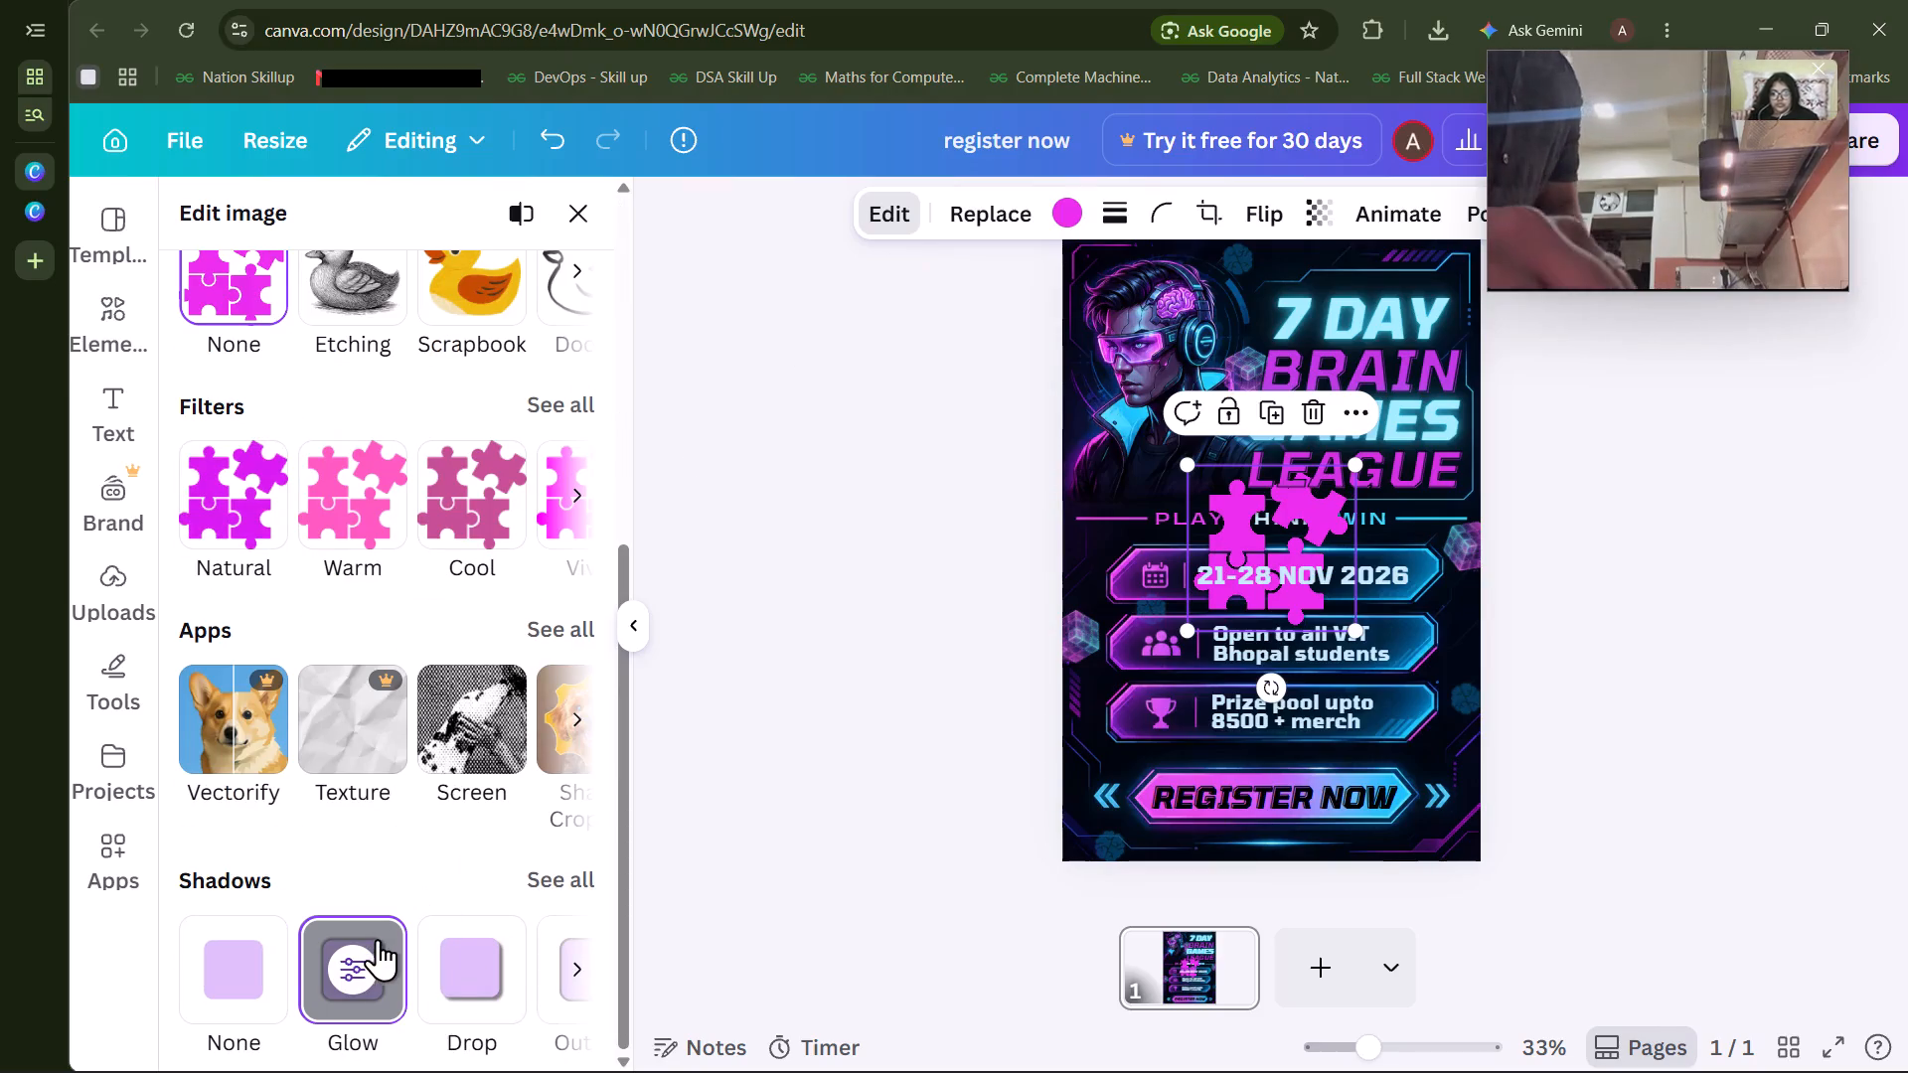
{"action": "left_click", "coordinate": [365, 964]}
{"action": "left_click_drag", "start_coordinate": [452, 588], "coordinate": [634, 588]}
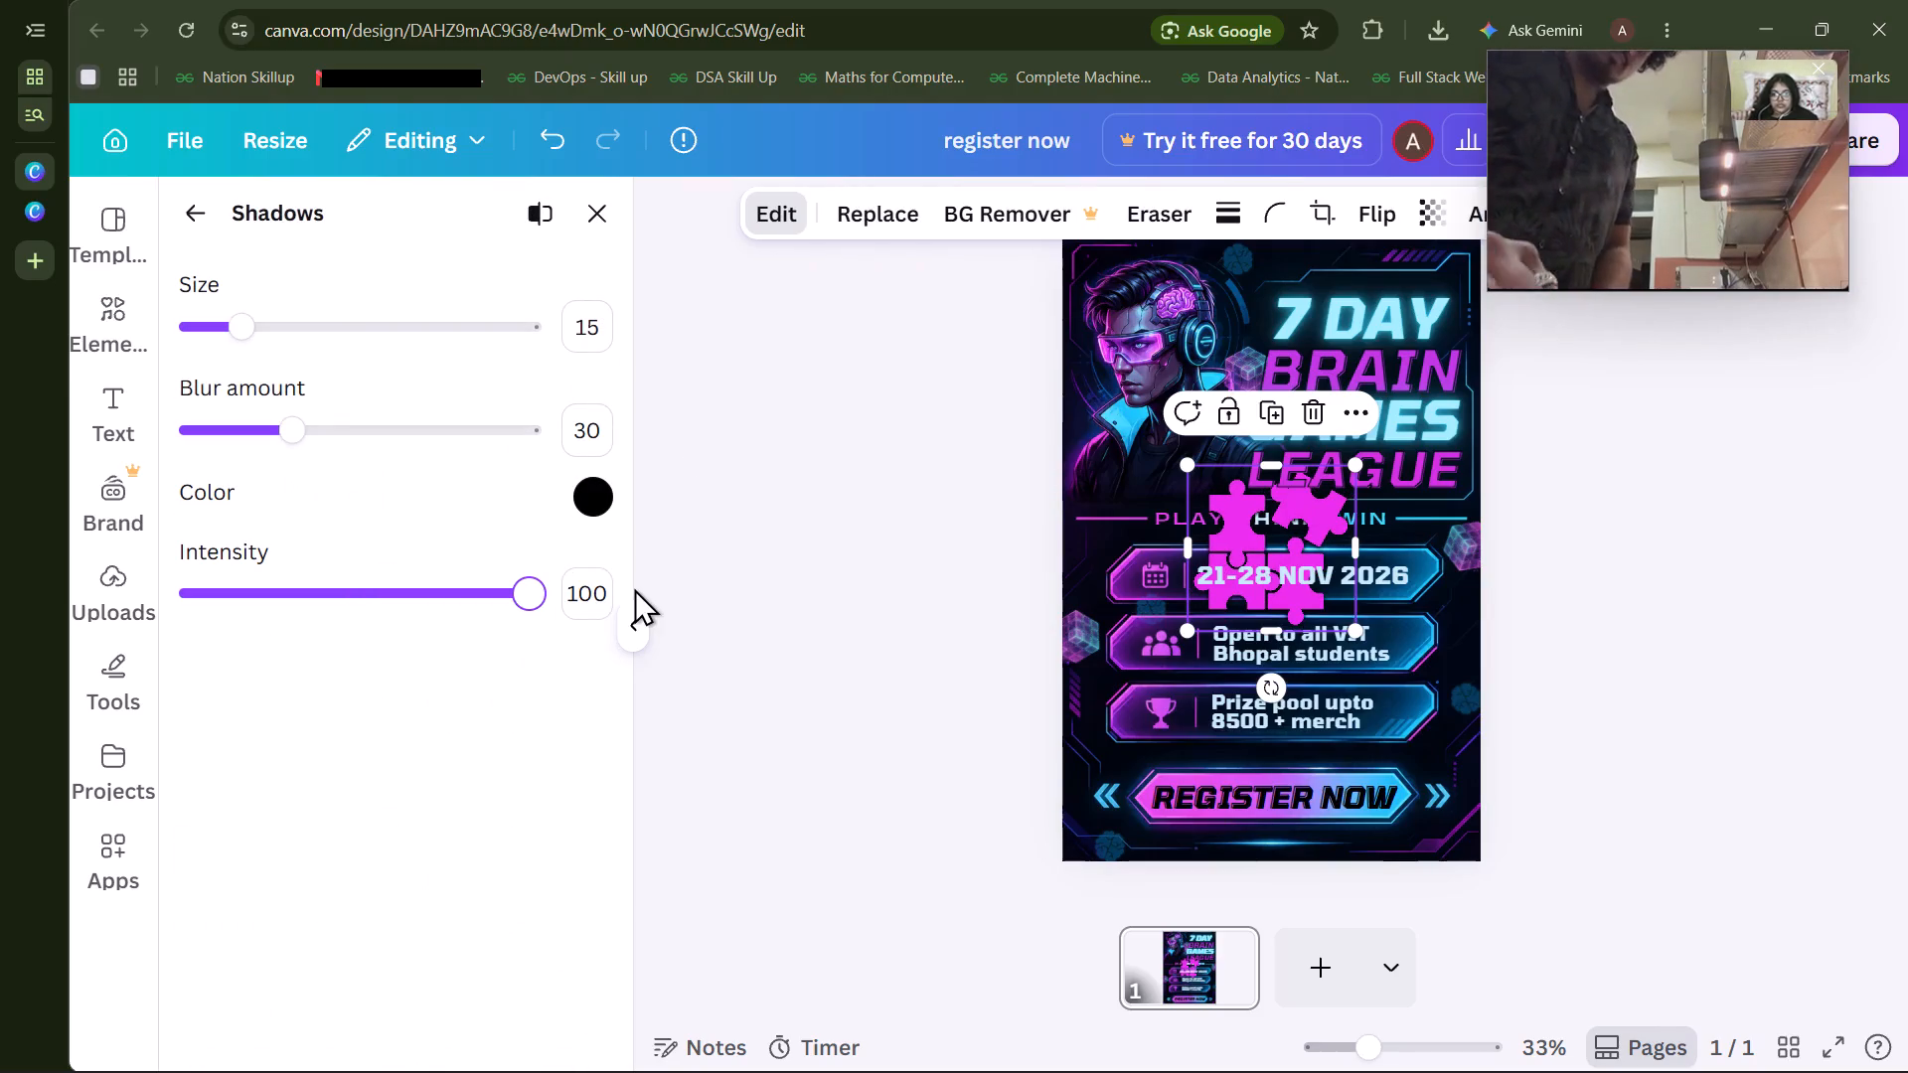
Sample the puzzle's magenta #EA2DEC as its glow color, and set the glow's blur amount and size to 100.
{"action": "left_click", "coordinate": [590, 514]}
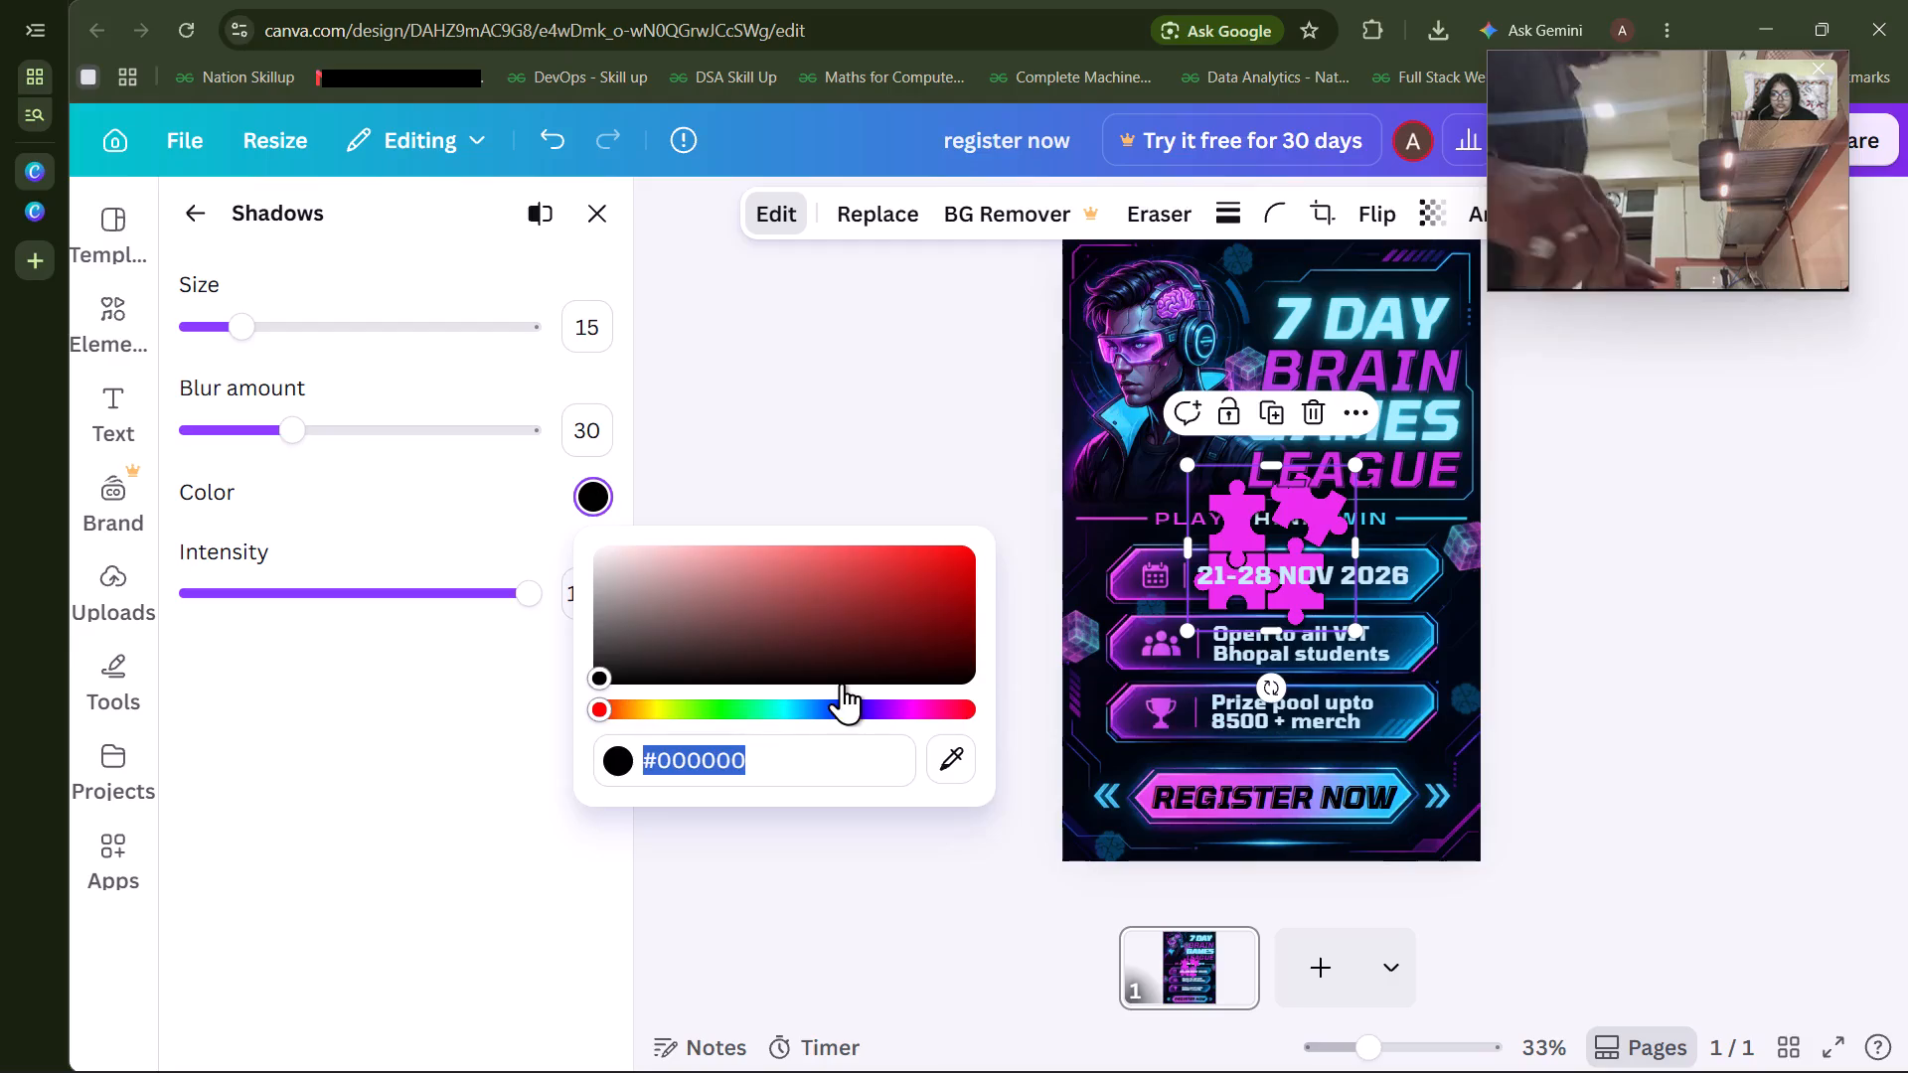
{"action": "left_click", "coordinate": [957, 769]}
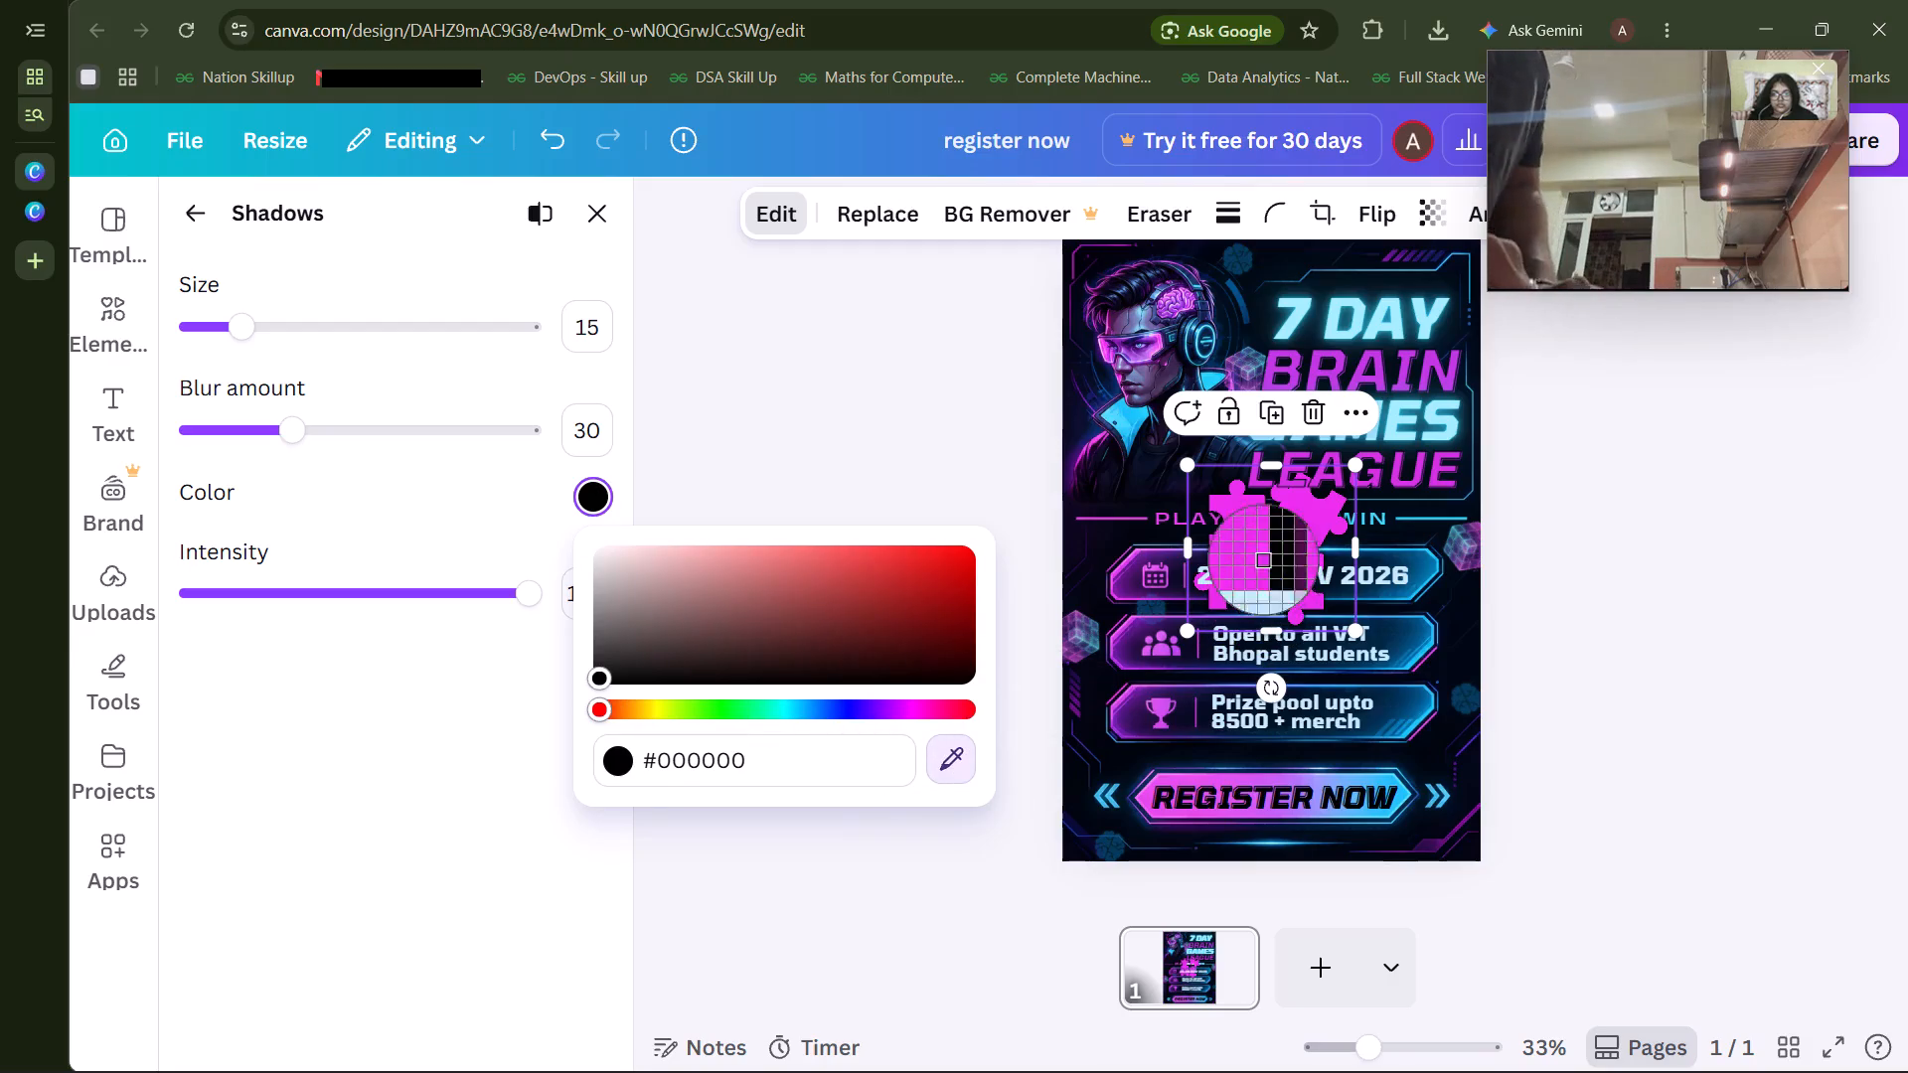
{"action": "left_click", "coordinate": [1253, 542]}
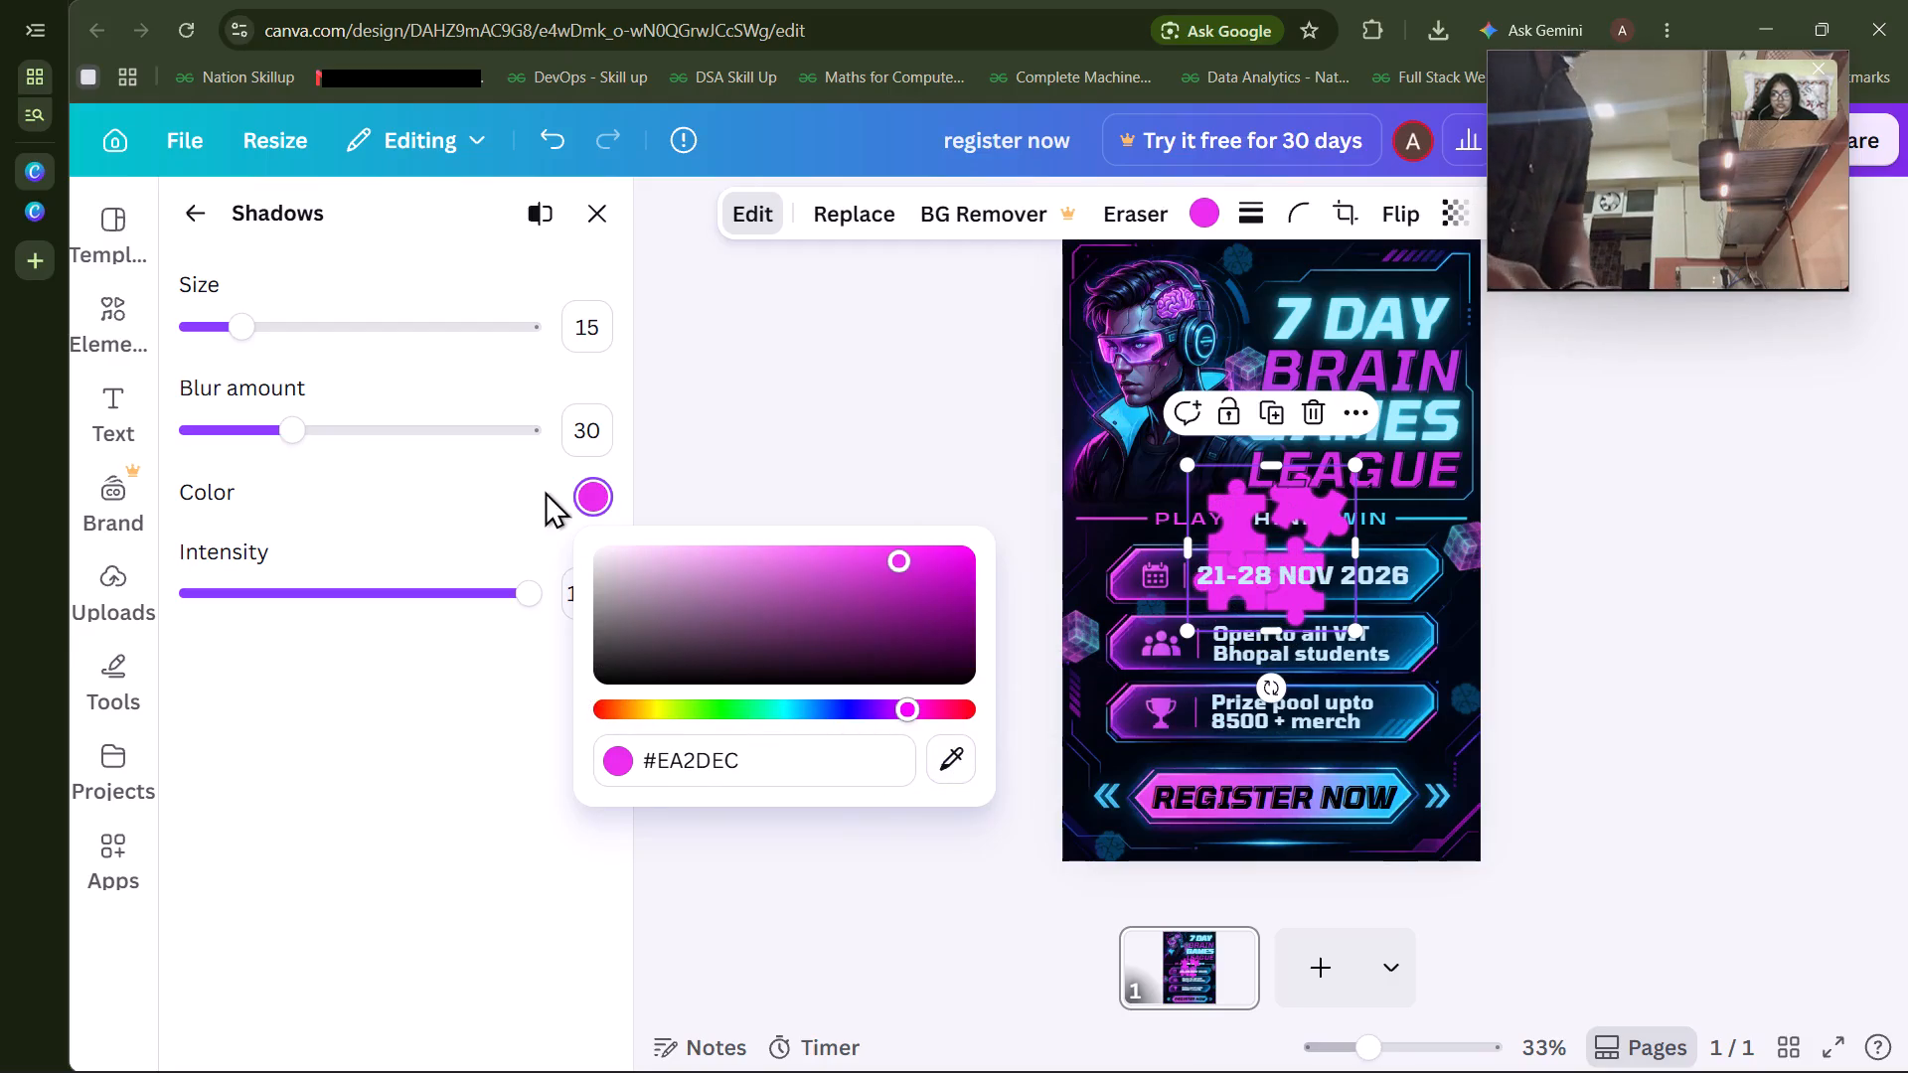
{"action": "left_click_drag", "start_coordinate": [401, 420], "coordinate": [650, 473]}
{"action": "left_click_drag", "start_coordinate": [458, 297], "coordinate": [465, 299]}
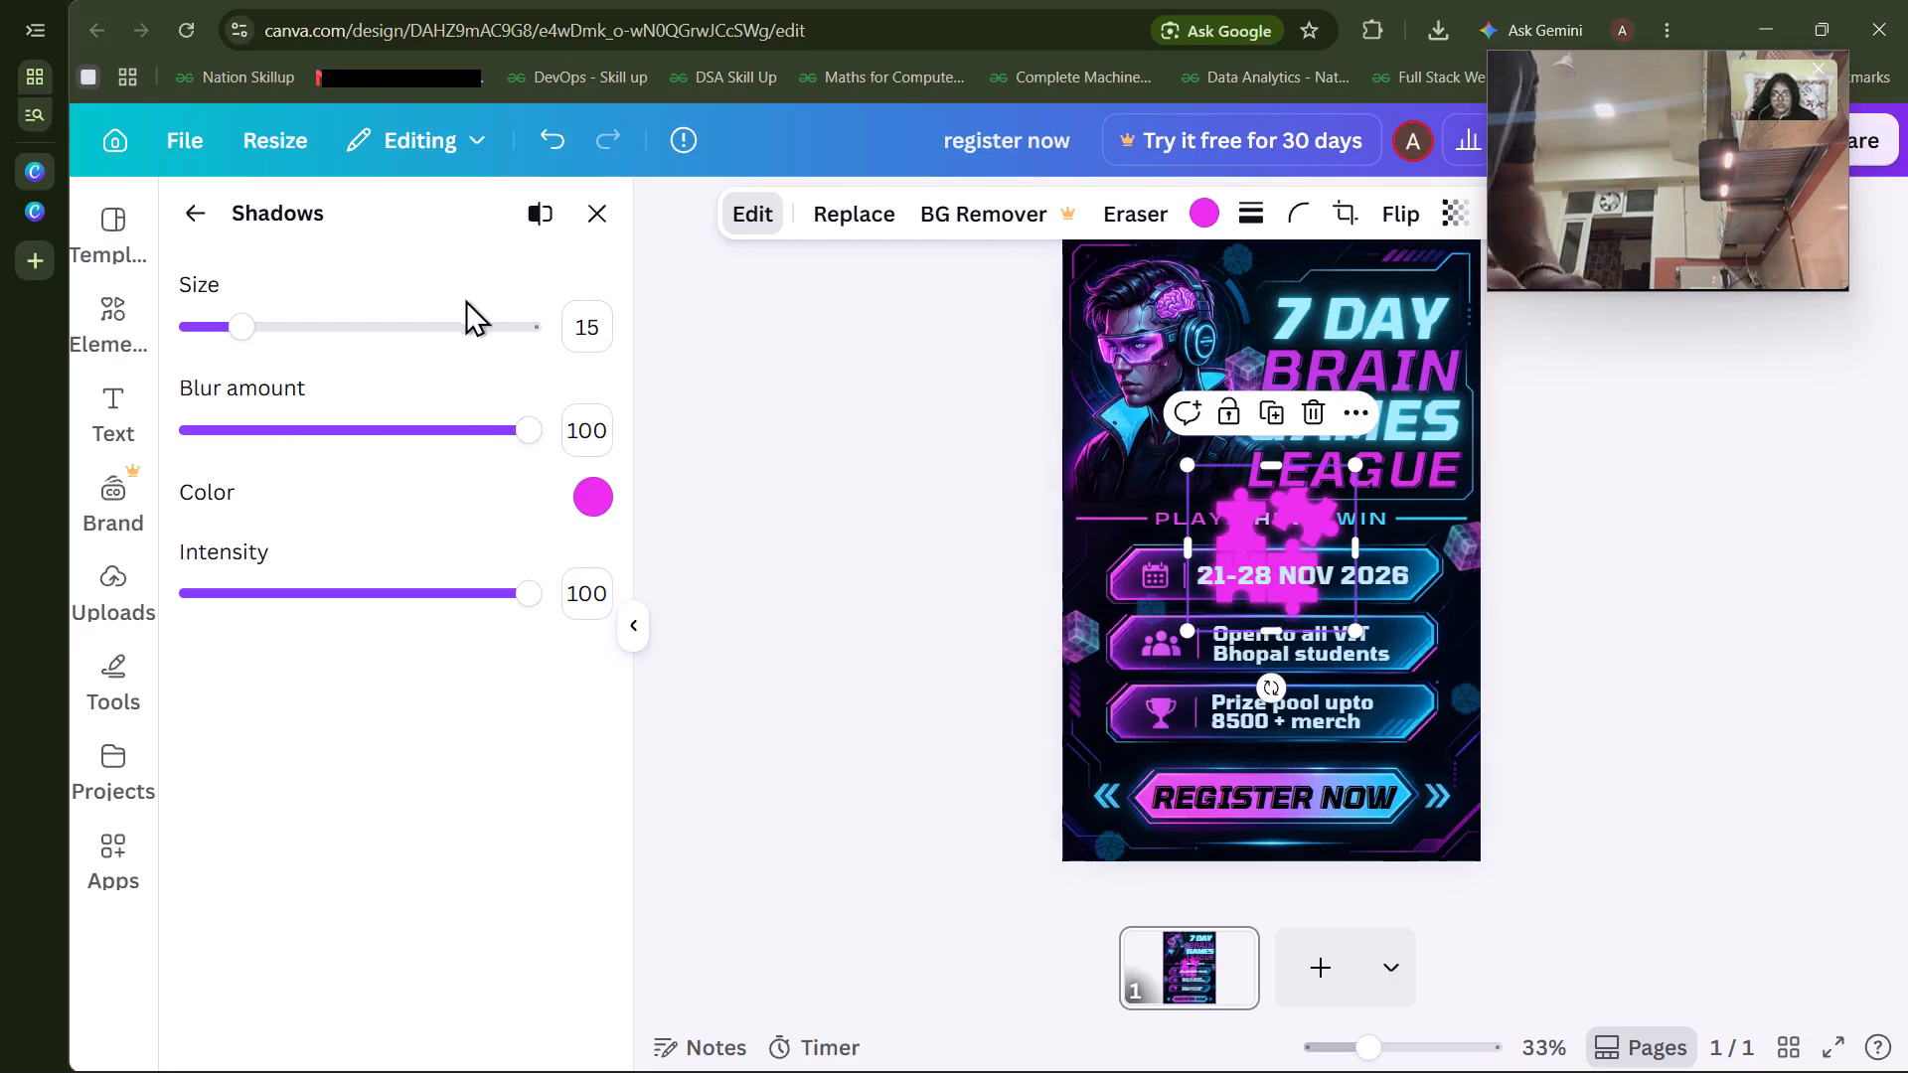
{"action": "left_click_drag", "start_coordinate": [465, 299], "coordinate": [662, 346]}
{"action": "left_click_drag", "start_coordinate": [504, 320], "coordinate": [704, 367]}
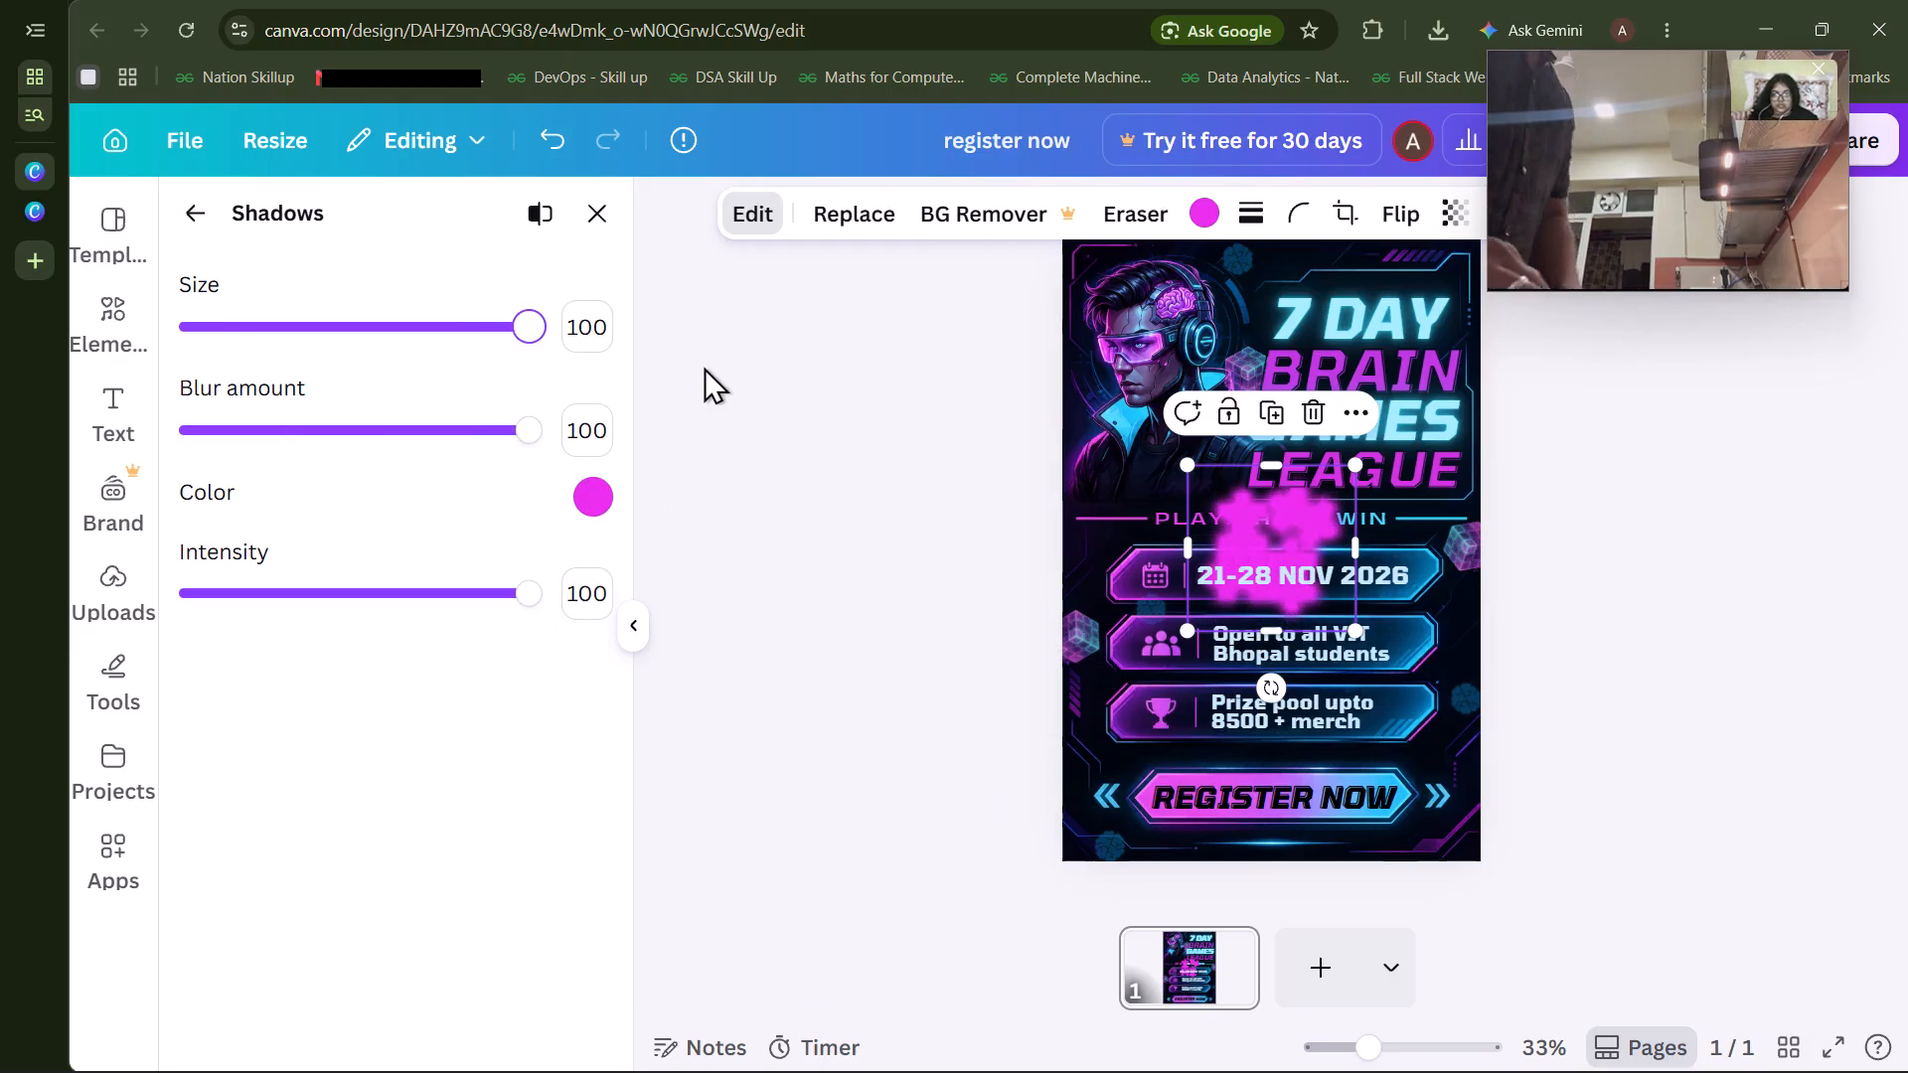
Duplicate the glowing magenta puzzle graphic, leaving the copy directly over the original.
{"action": "key", "text": "ctrl+d"}
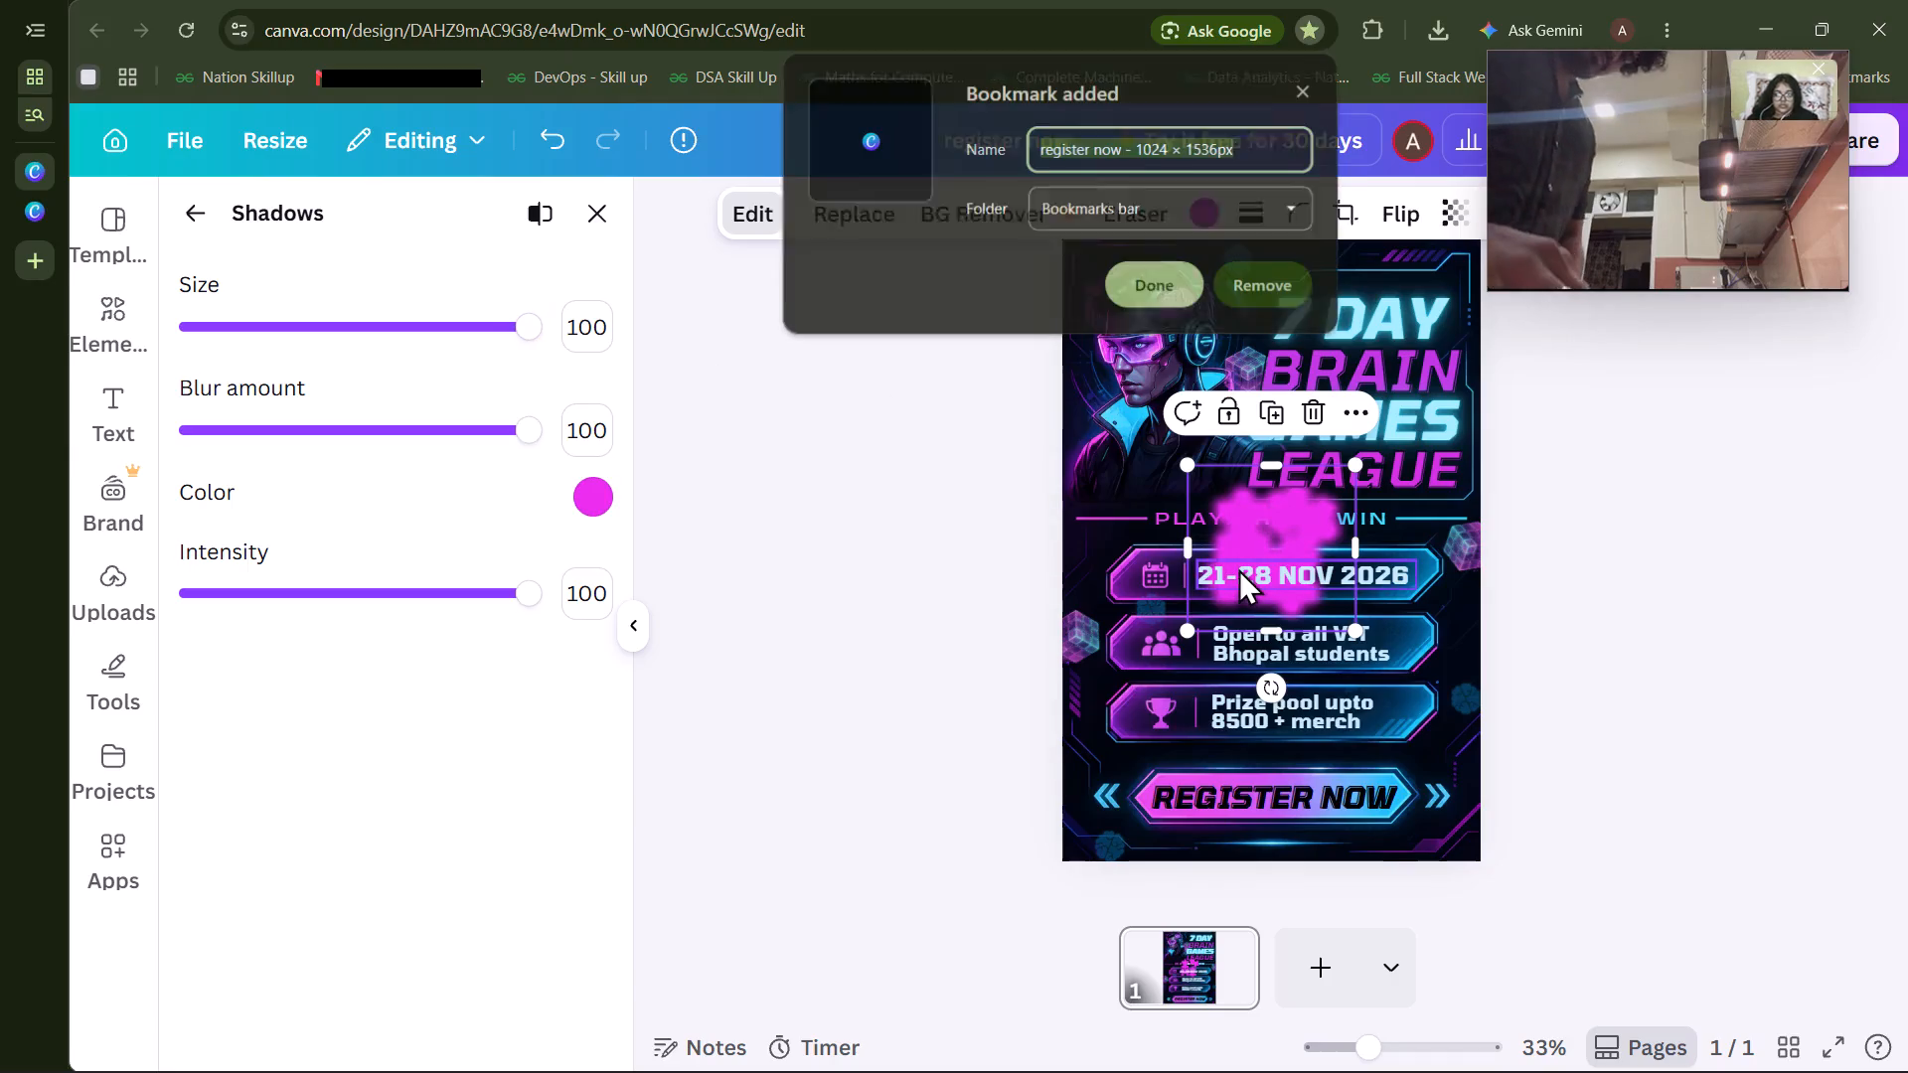
{"action": "left_click", "coordinate": [1281, 535]}
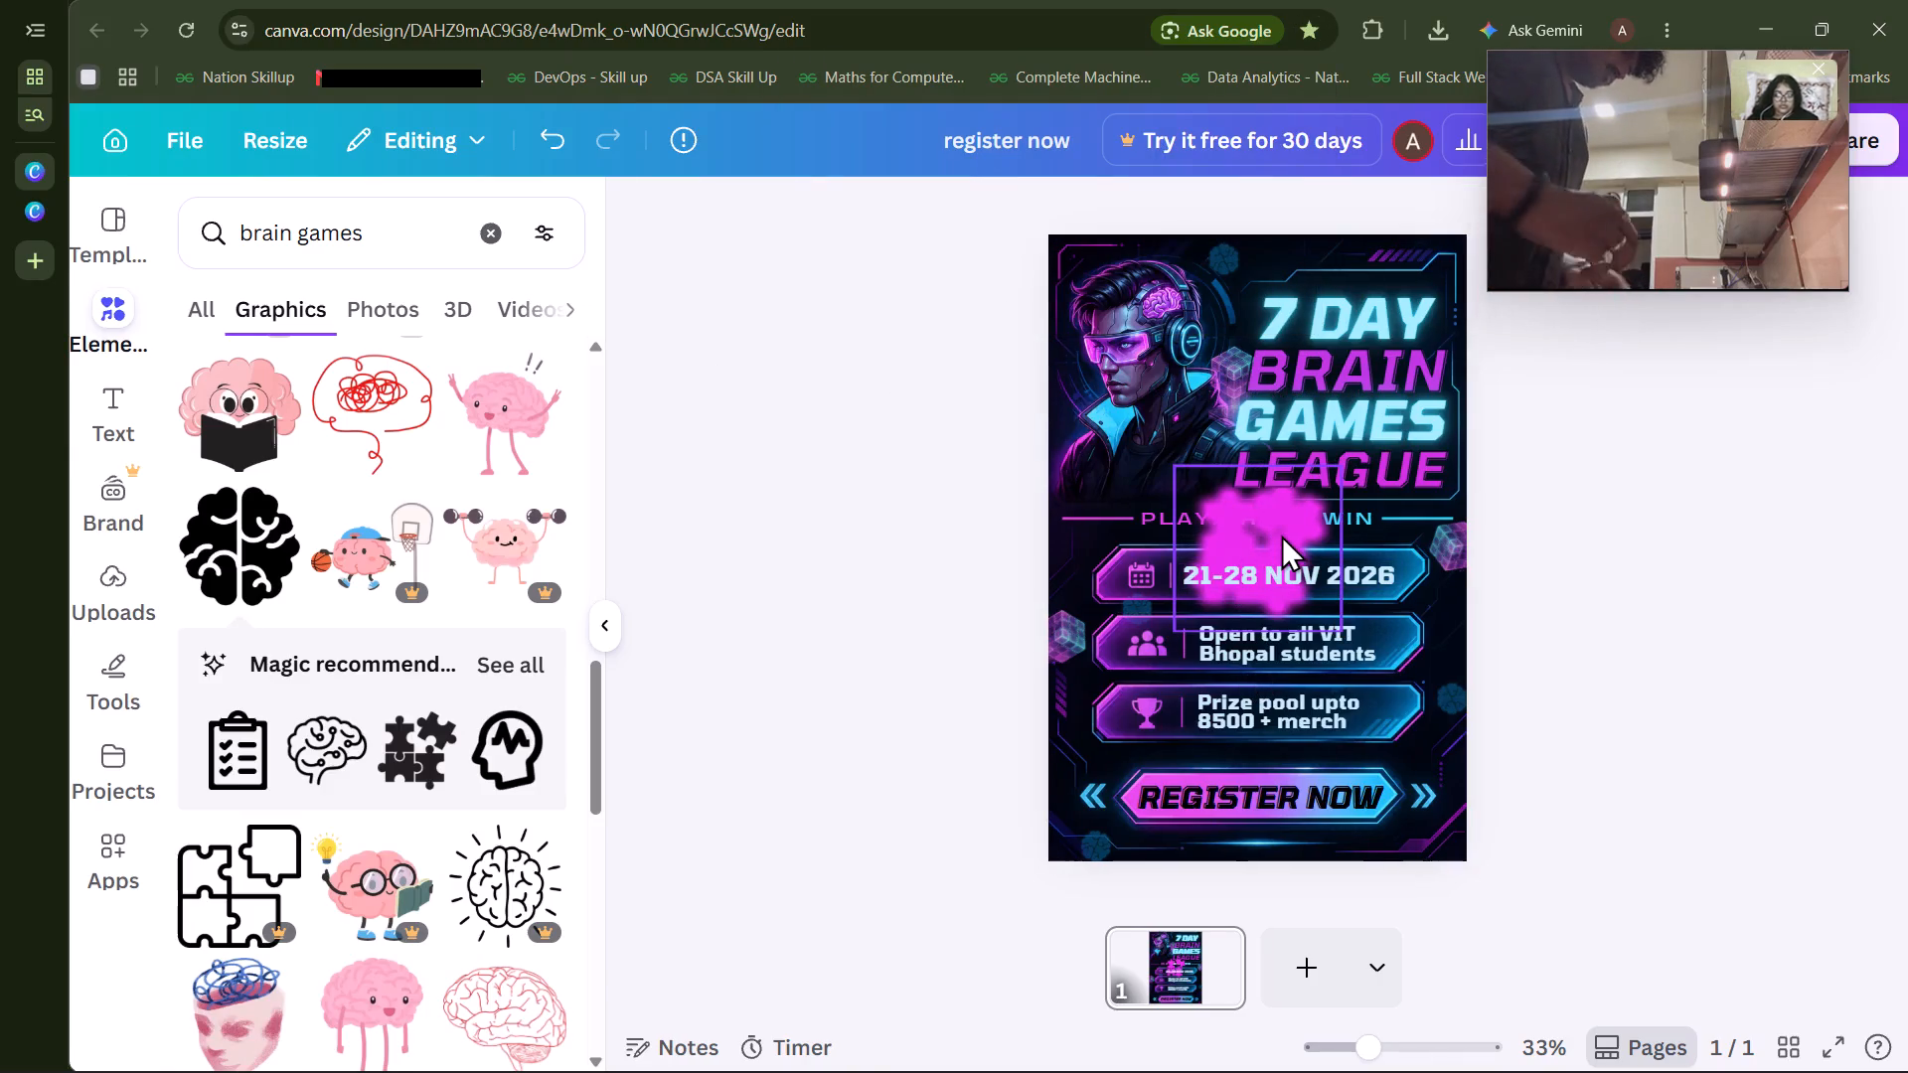
{"action": "key", "text": "ctrl+d"}
{"action": "left_click", "coordinate": [1281, 535]}
{"action": "key", "text": "ctrl+d"}
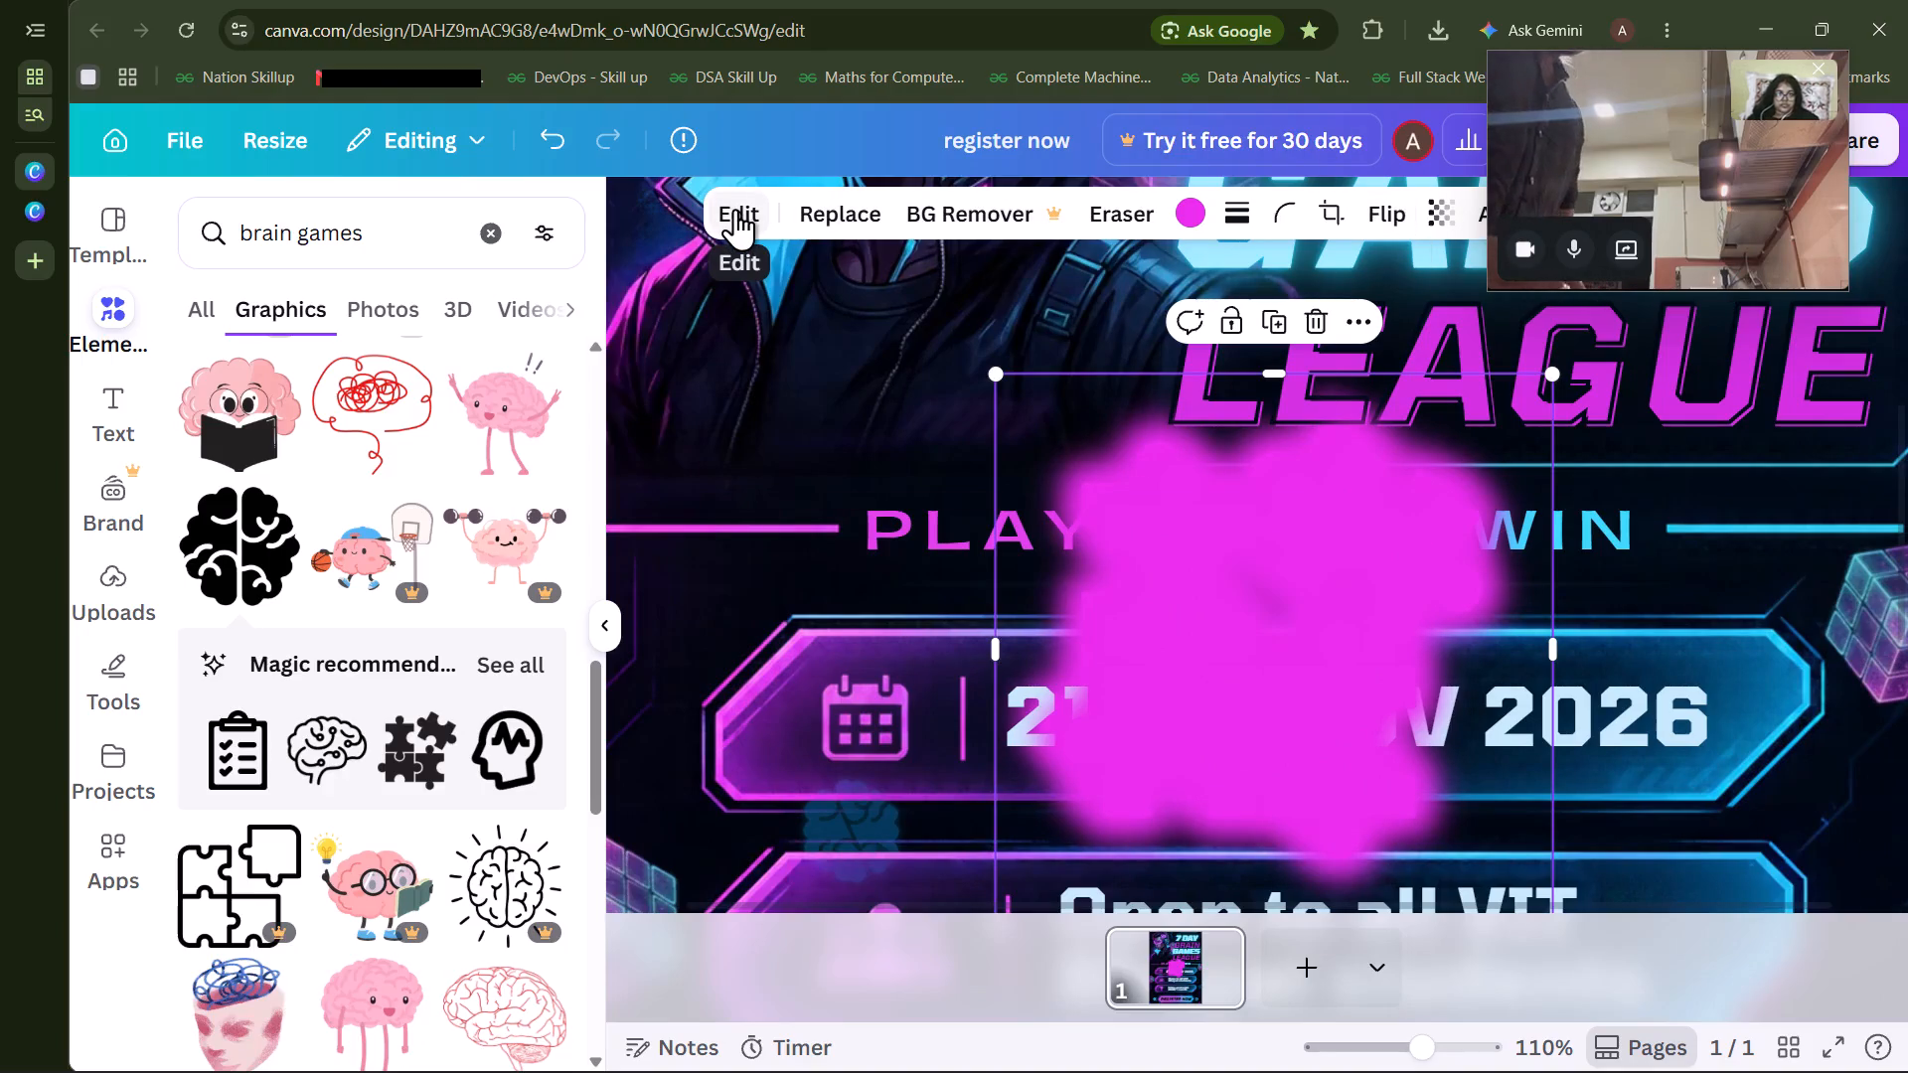
Change the top puzzle copy's shadow to Outline and color the outline black #000000.
{"action": "left_click", "coordinate": [735, 209]}
{"action": "scroll", "coordinate": [416, 771], "scroll_direction": "down", "scroll_amount": 7}
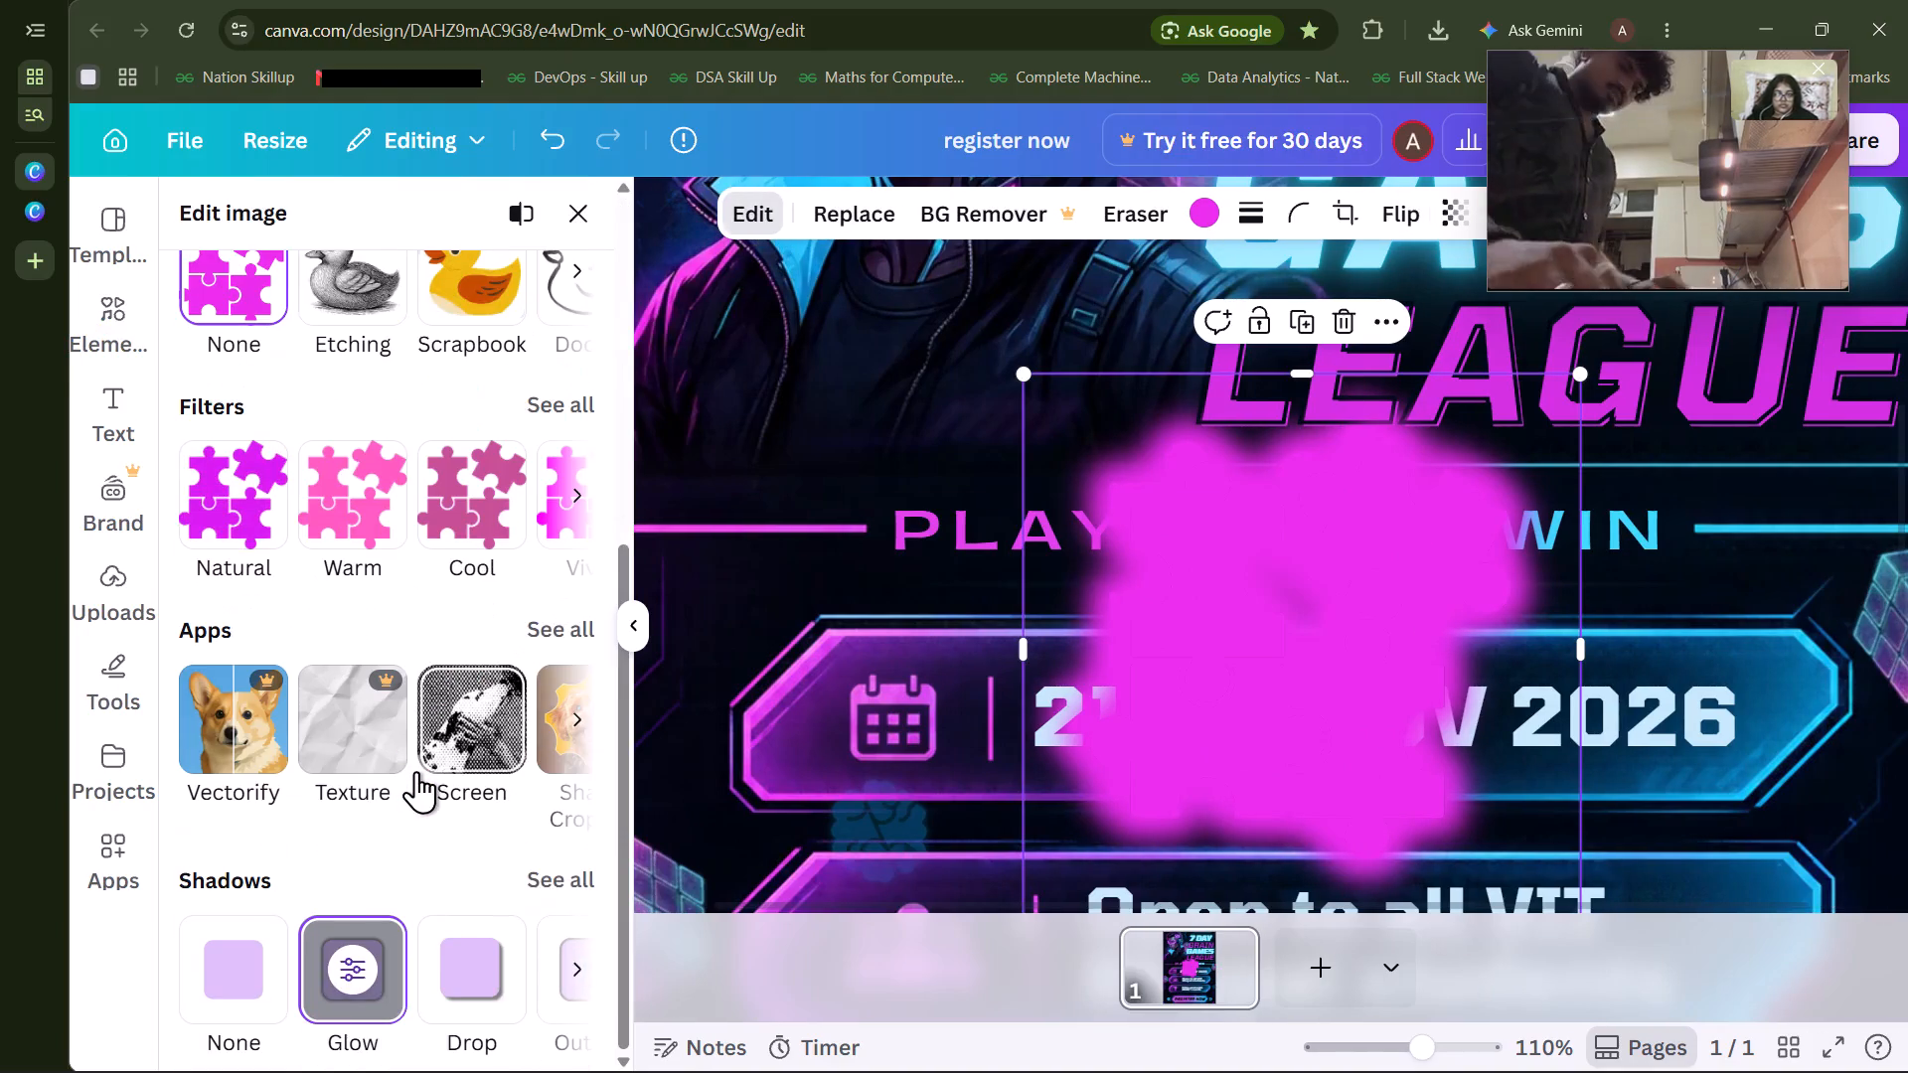
{"action": "scroll", "coordinate": [464, 982], "scroll_direction": "left", "scroll_amount": 1}
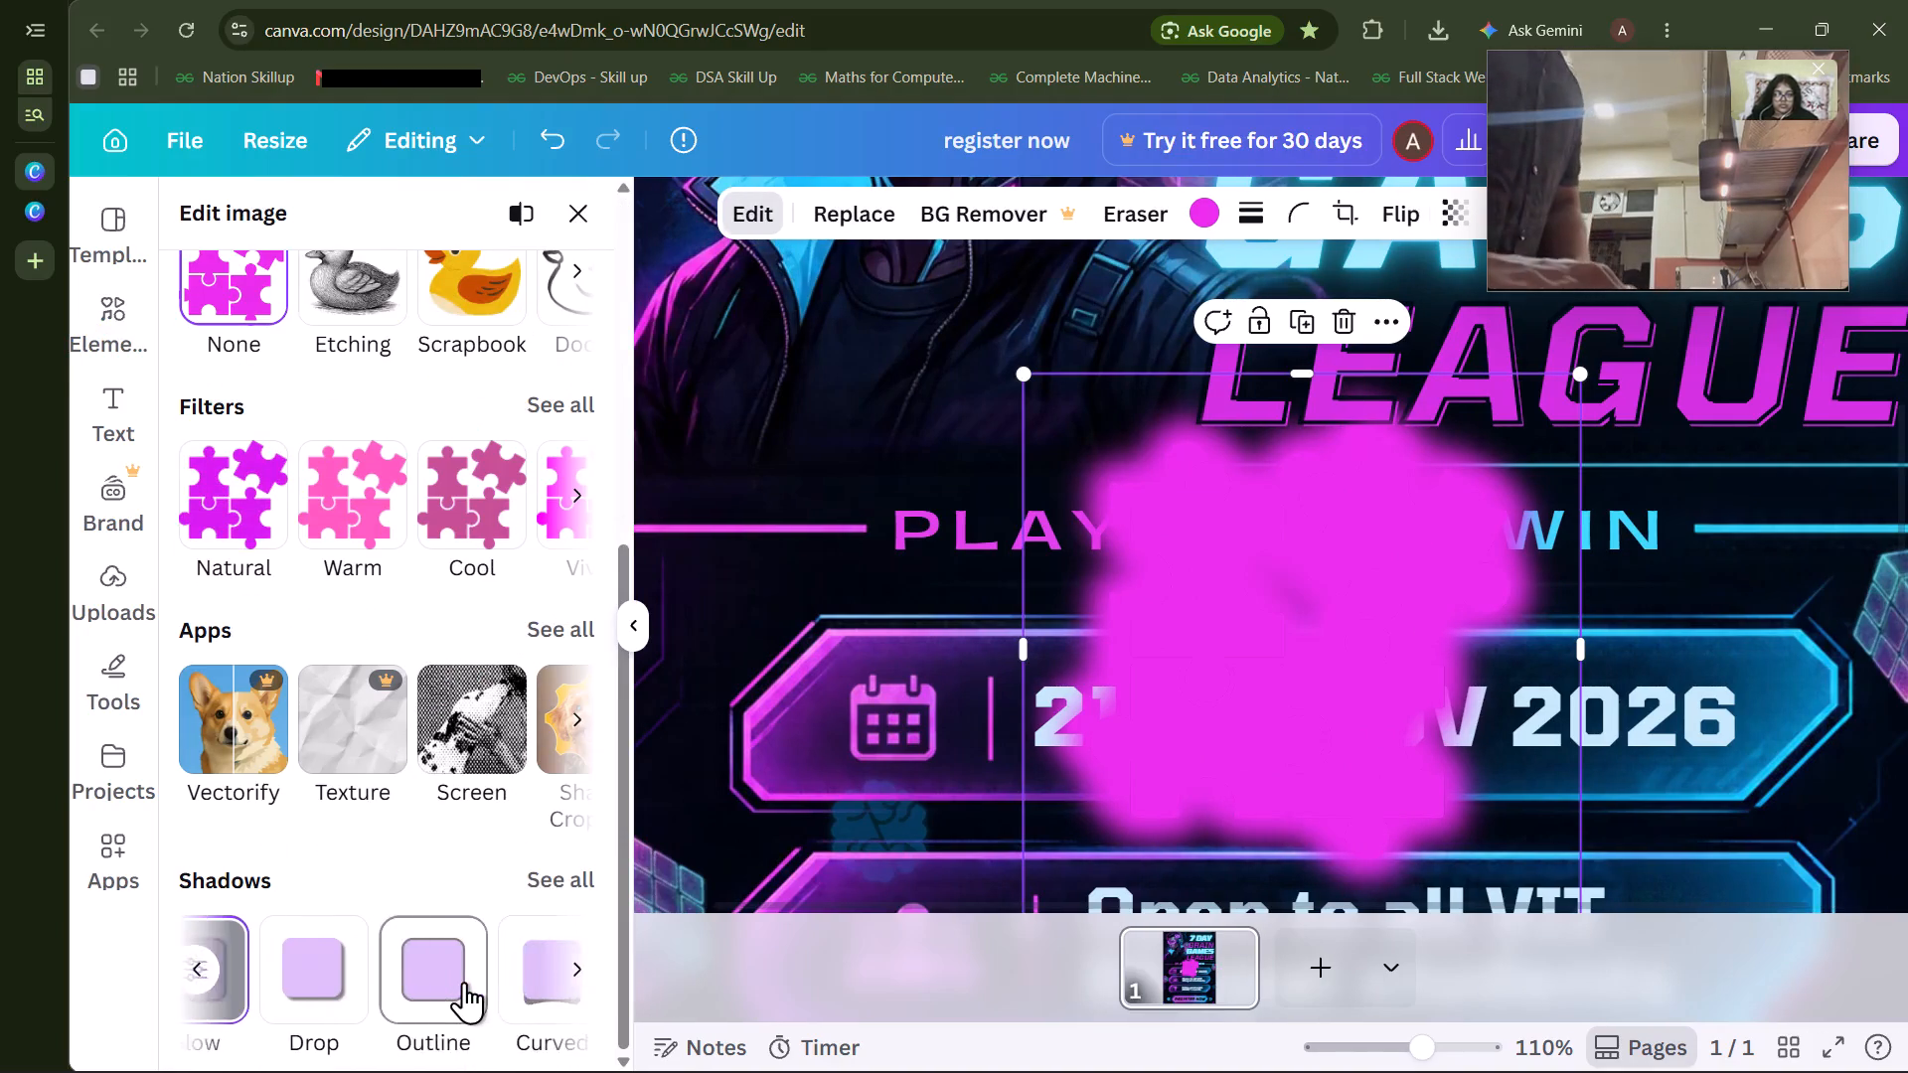
{"action": "scroll", "coordinate": [464, 982], "scroll_direction": "left", "scroll_amount": 1}
{"action": "left_click", "coordinate": [458, 982]}
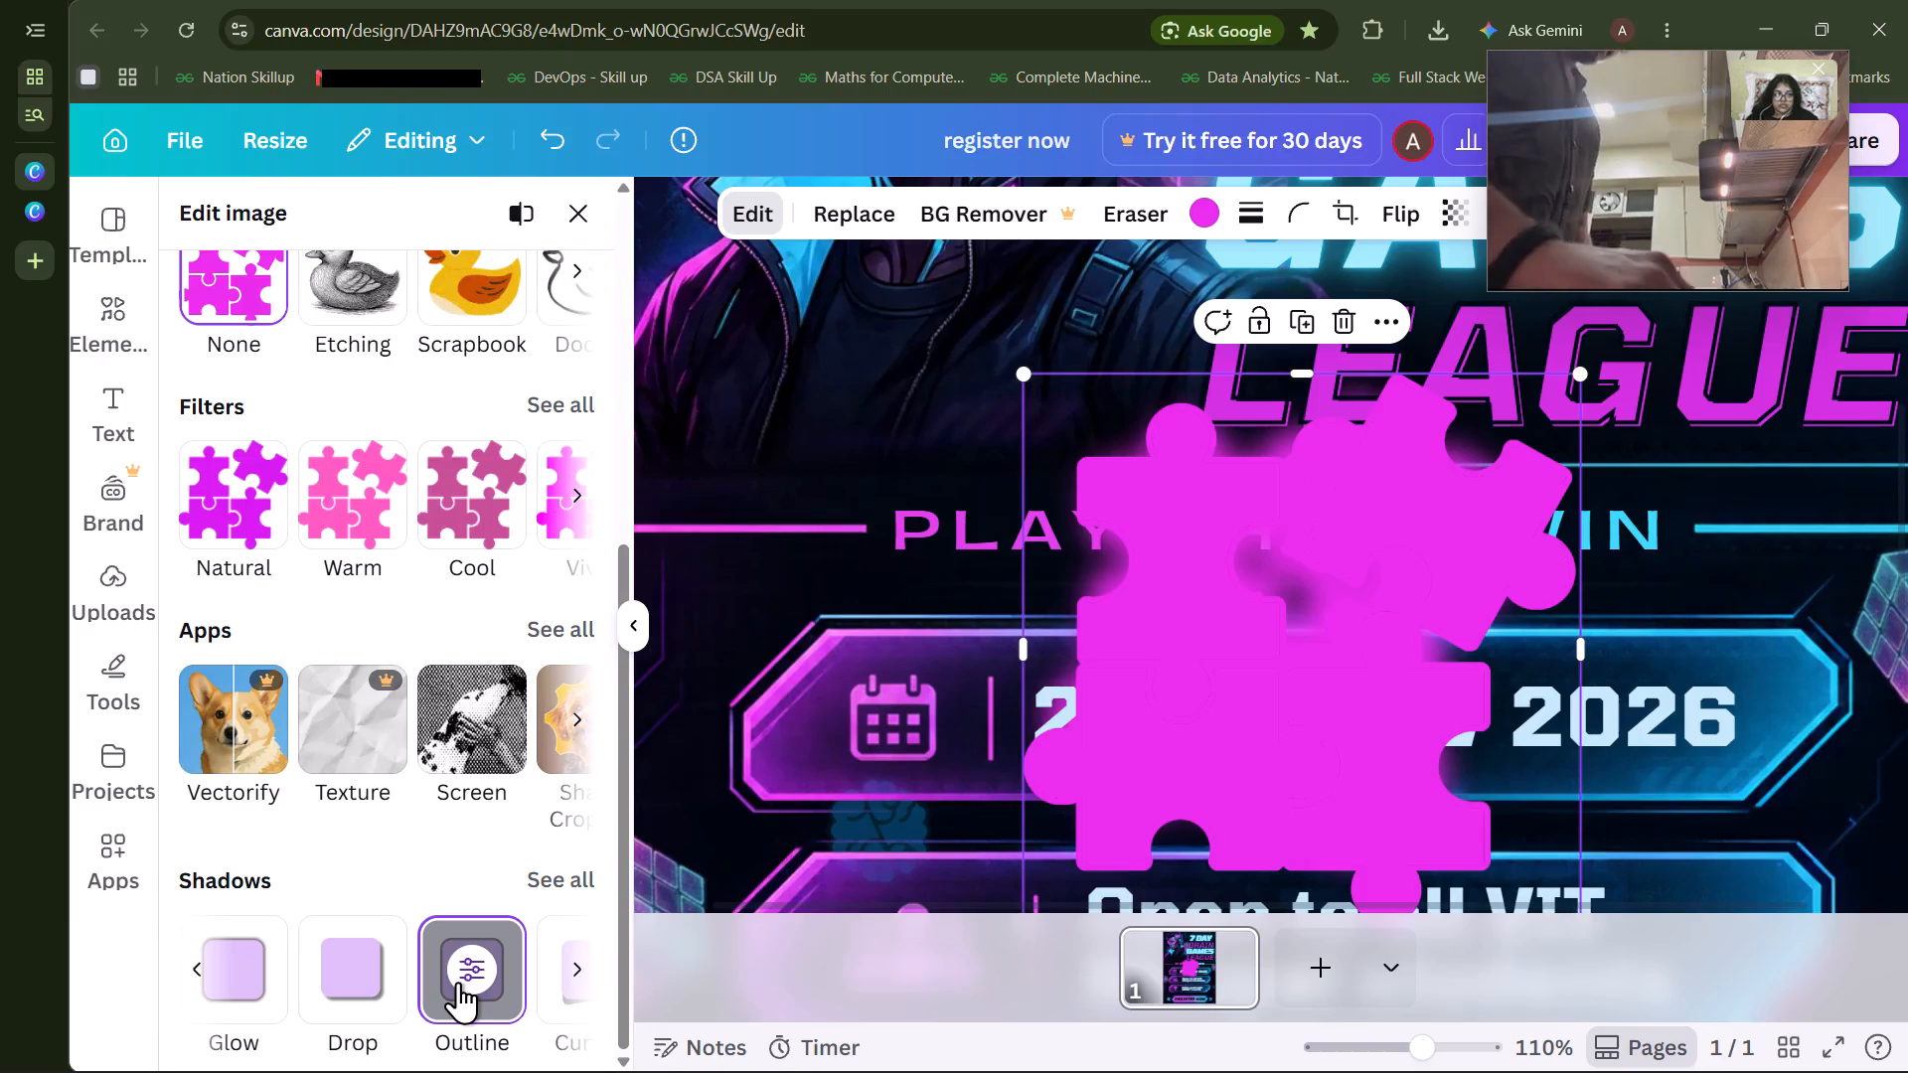
{"action": "left_click", "coordinate": [465, 966]}
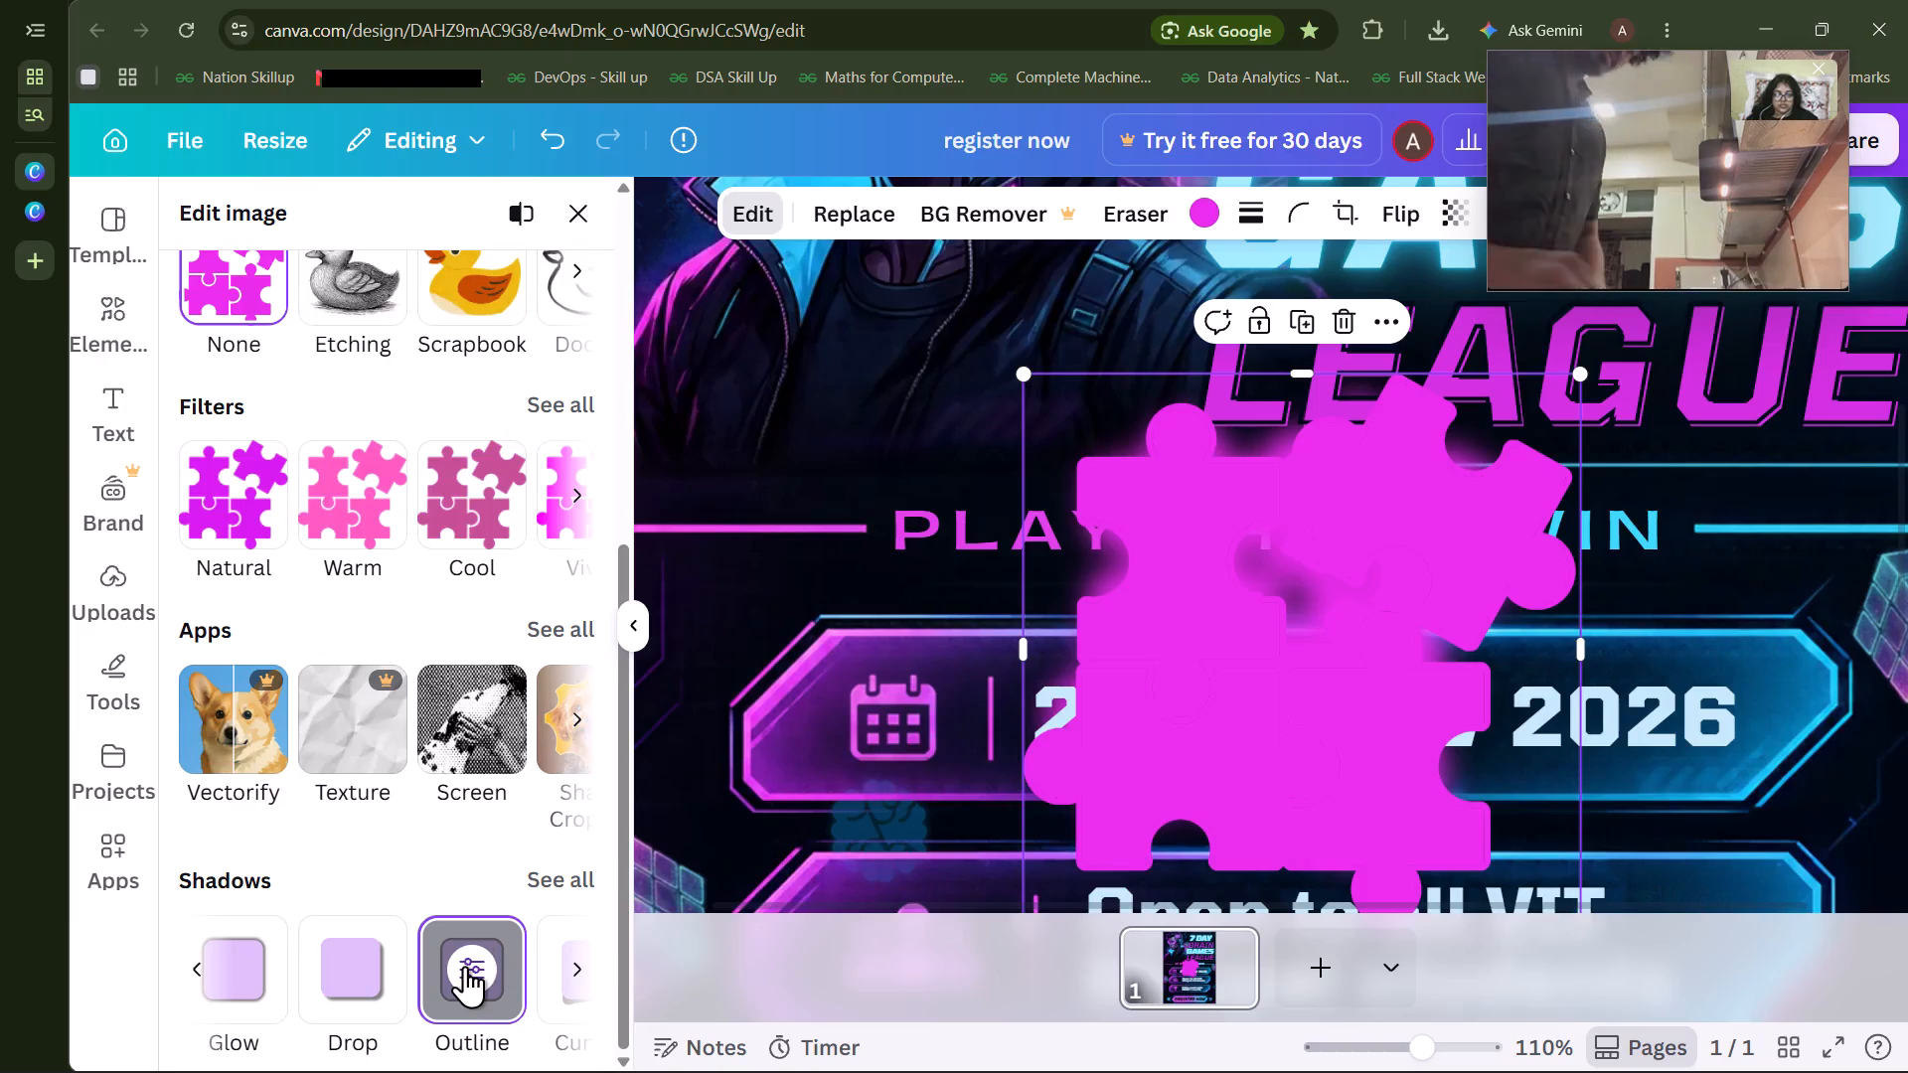
{"action": "left_click", "coordinate": [582, 390]}
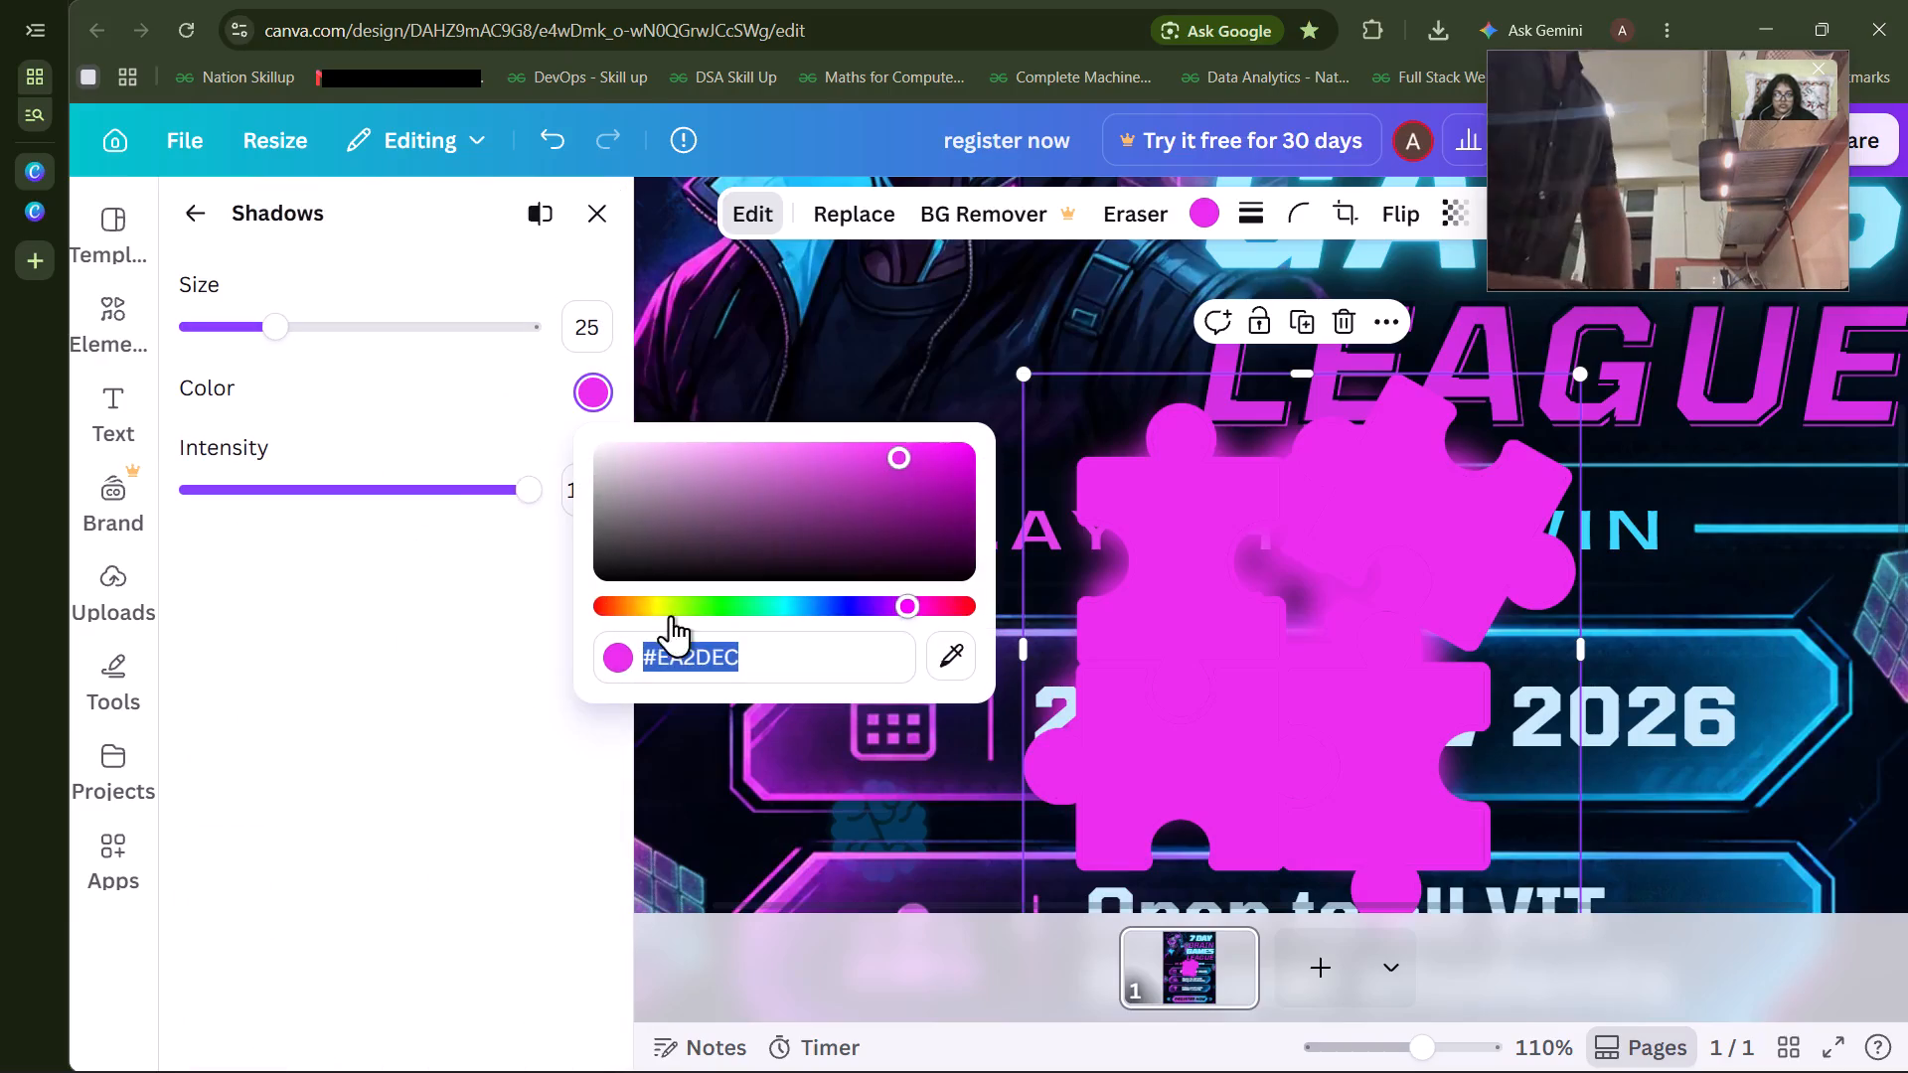
{"action": "left_click_drag", "start_coordinate": [601, 544], "coordinate": [602, 616]}
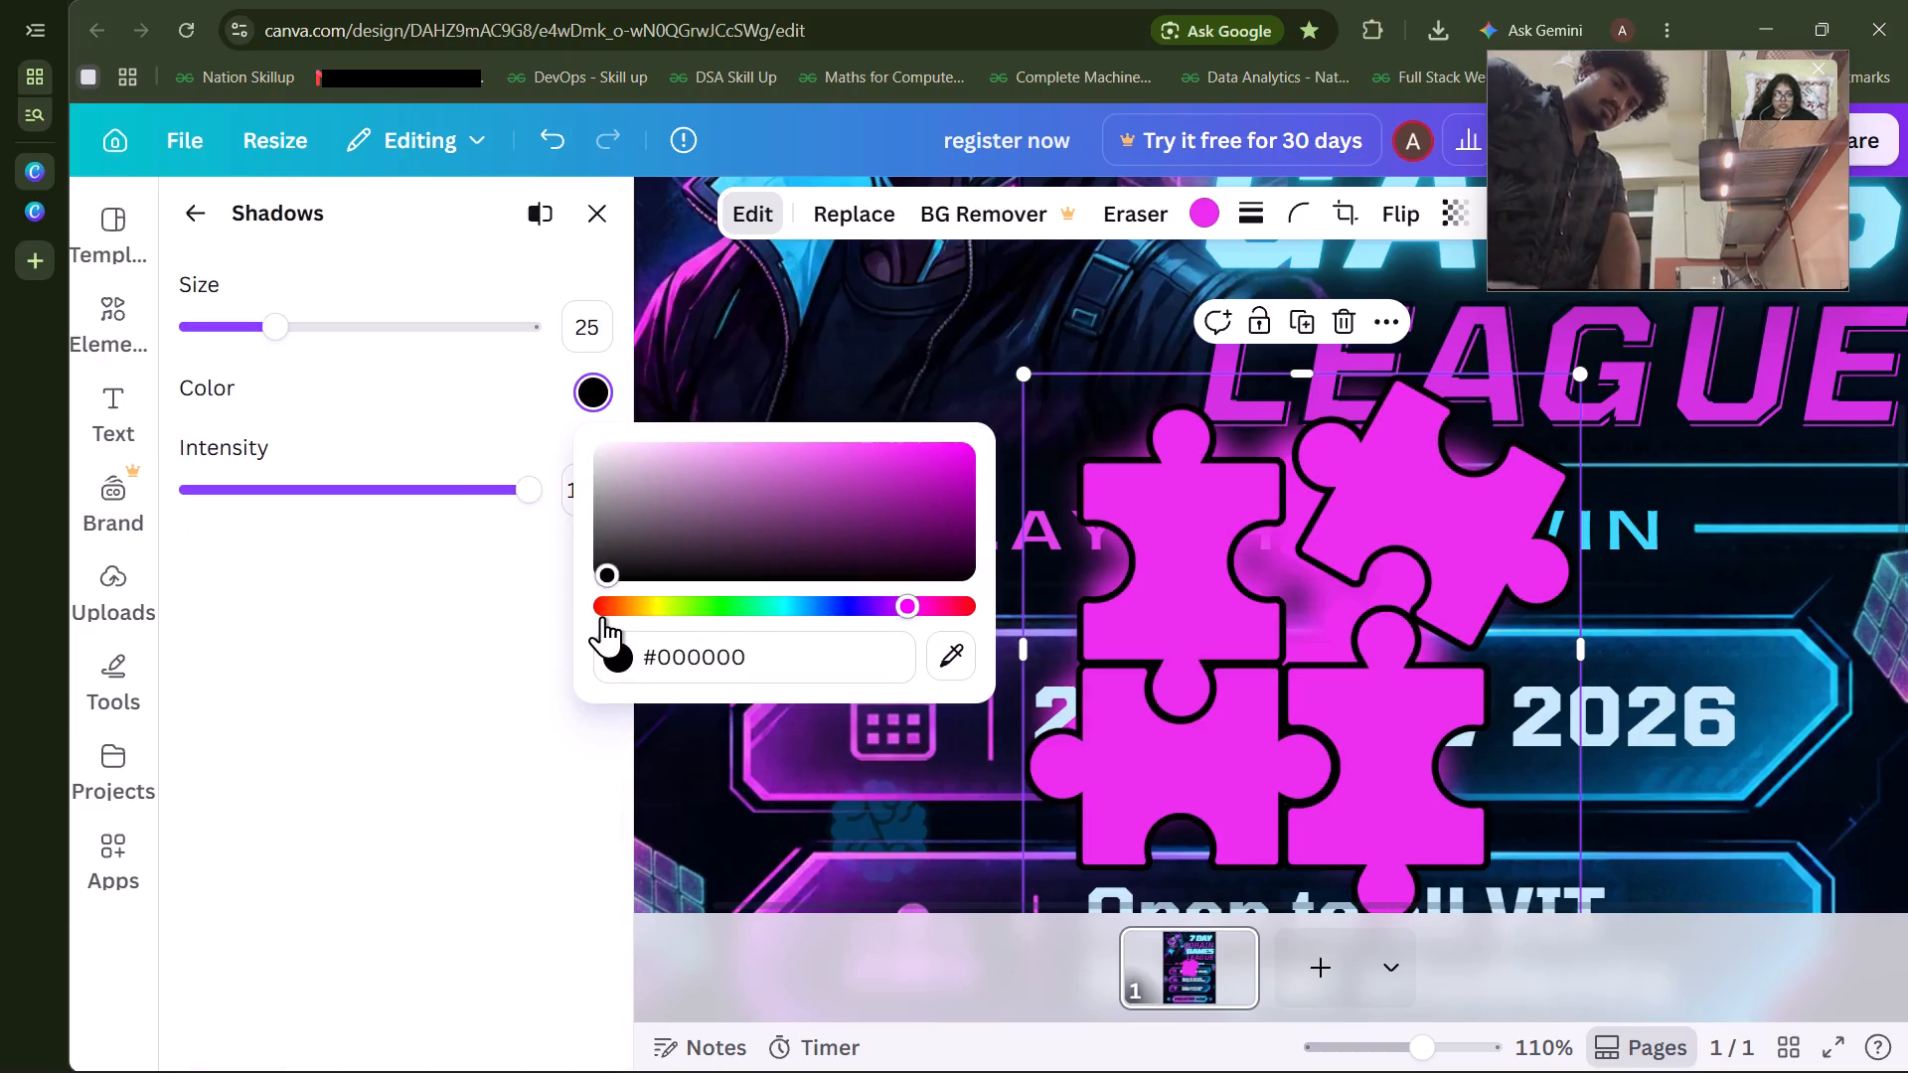
Set the black outline on the puzzle copy to size 17 and intensity 34.
{"action": "left_click_drag", "start_coordinate": [261, 329], "coordinate": [213, 341]}
{"action": "left_click_drag", "start_coordinate": [324, 488], "coordinate": [344, 492]}
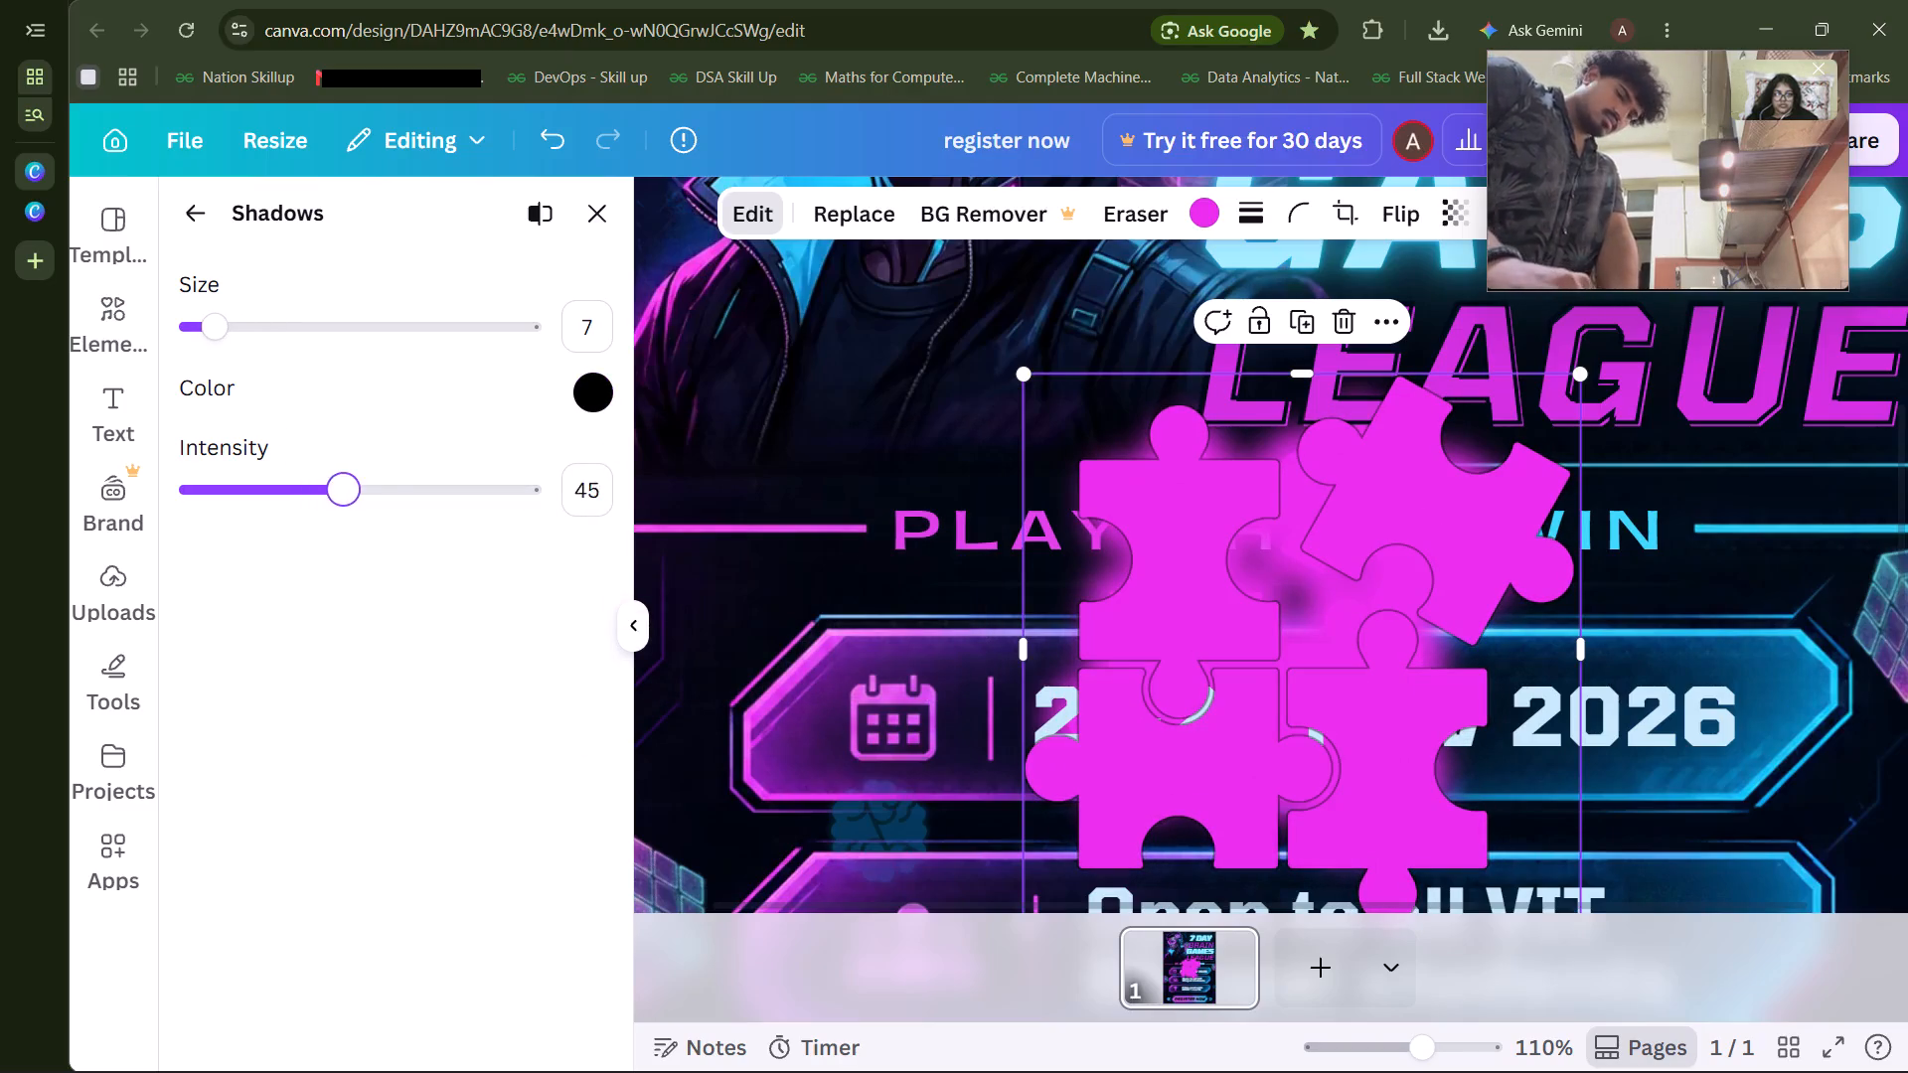
{"action": "left_click_drag", "start_coordinate": [344, 492], "coordinate": [306, 509]}
{"action": "left_click_drag", "start_coordinate": [219, 326], "coordinate": [246, 341]}
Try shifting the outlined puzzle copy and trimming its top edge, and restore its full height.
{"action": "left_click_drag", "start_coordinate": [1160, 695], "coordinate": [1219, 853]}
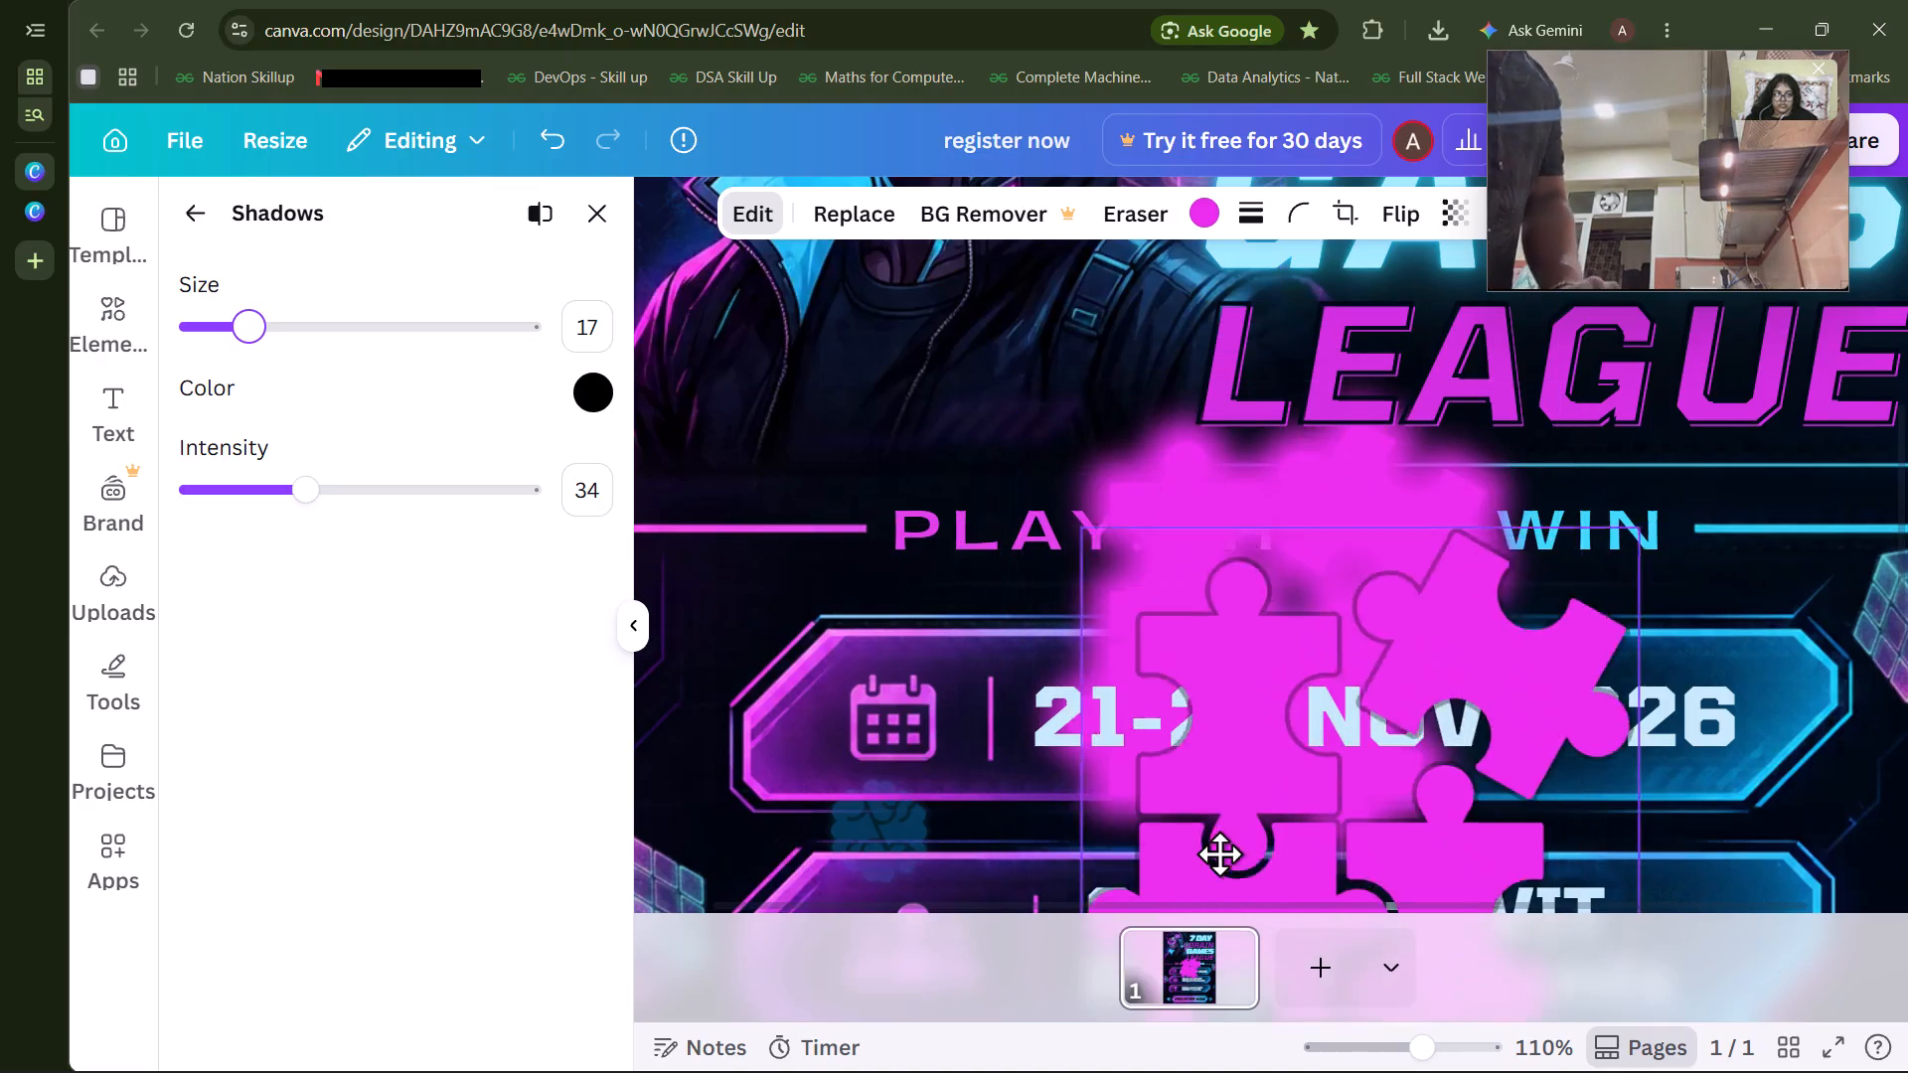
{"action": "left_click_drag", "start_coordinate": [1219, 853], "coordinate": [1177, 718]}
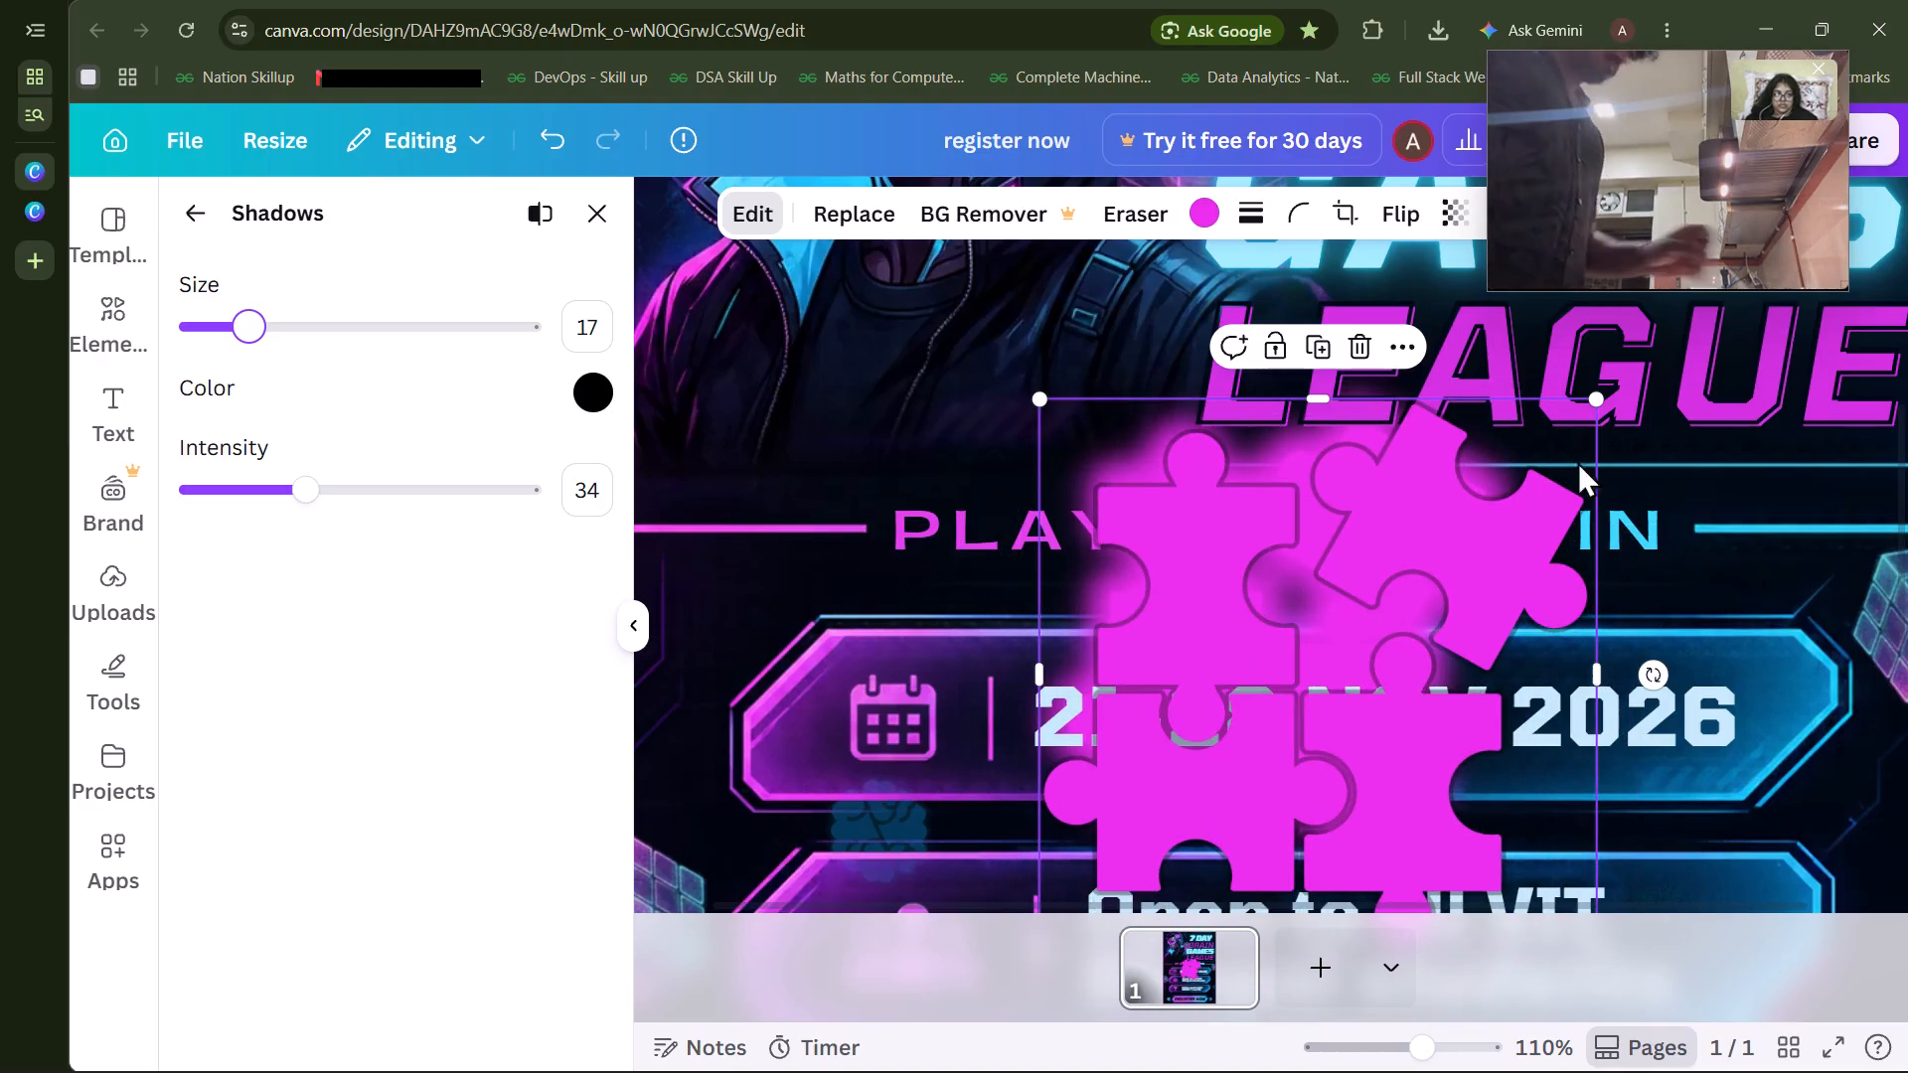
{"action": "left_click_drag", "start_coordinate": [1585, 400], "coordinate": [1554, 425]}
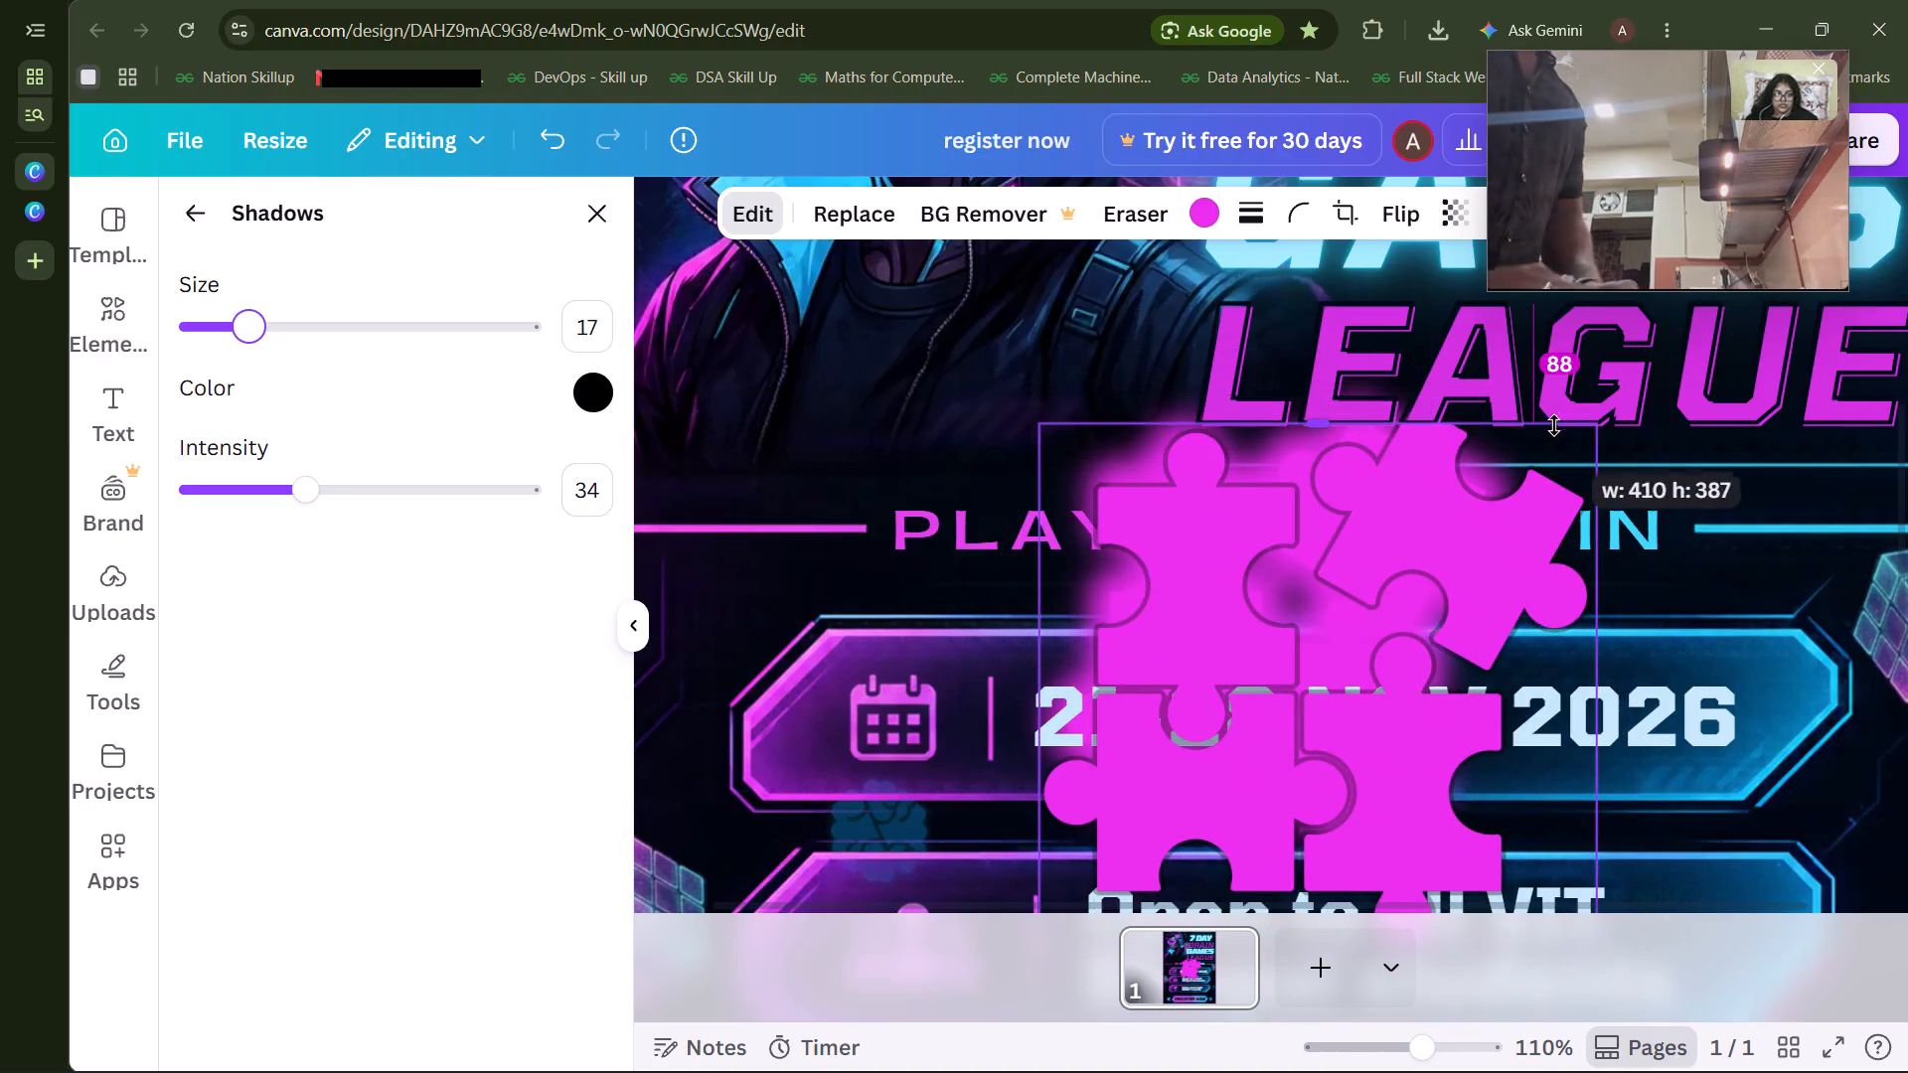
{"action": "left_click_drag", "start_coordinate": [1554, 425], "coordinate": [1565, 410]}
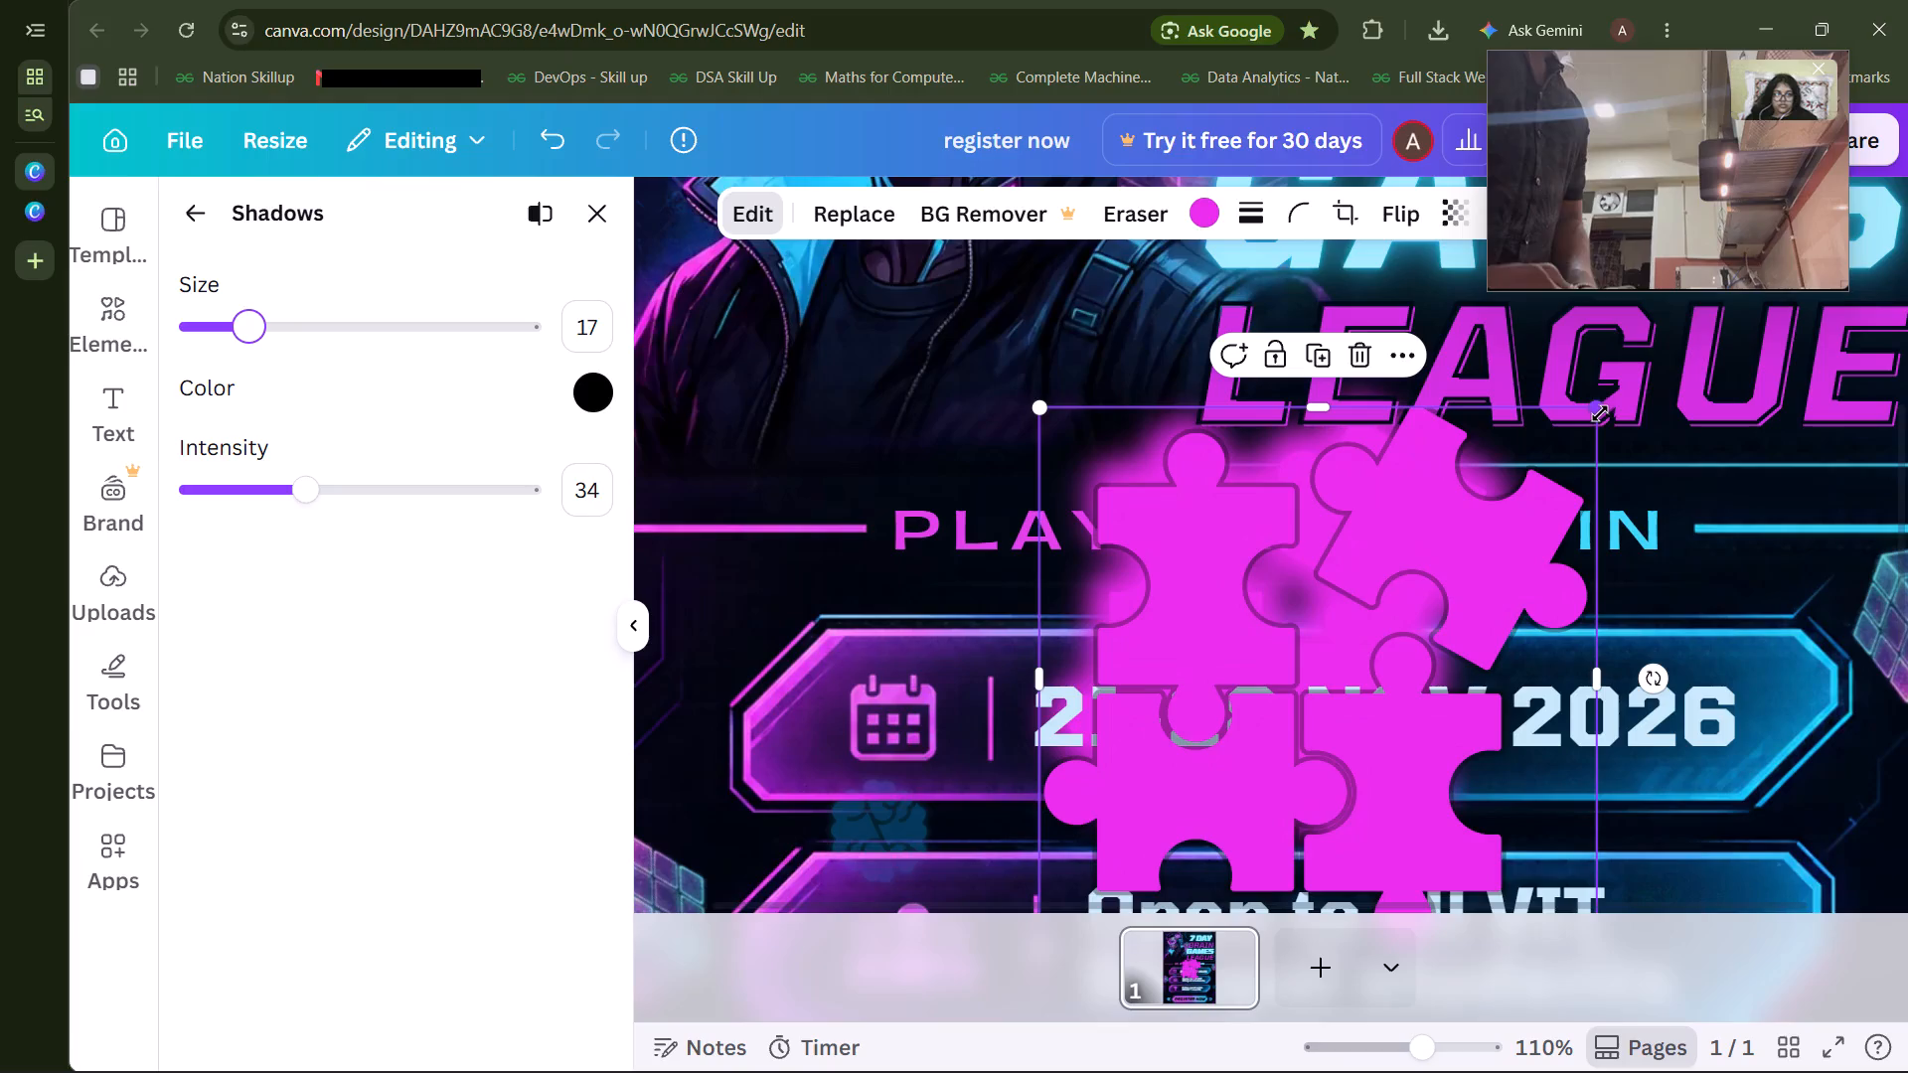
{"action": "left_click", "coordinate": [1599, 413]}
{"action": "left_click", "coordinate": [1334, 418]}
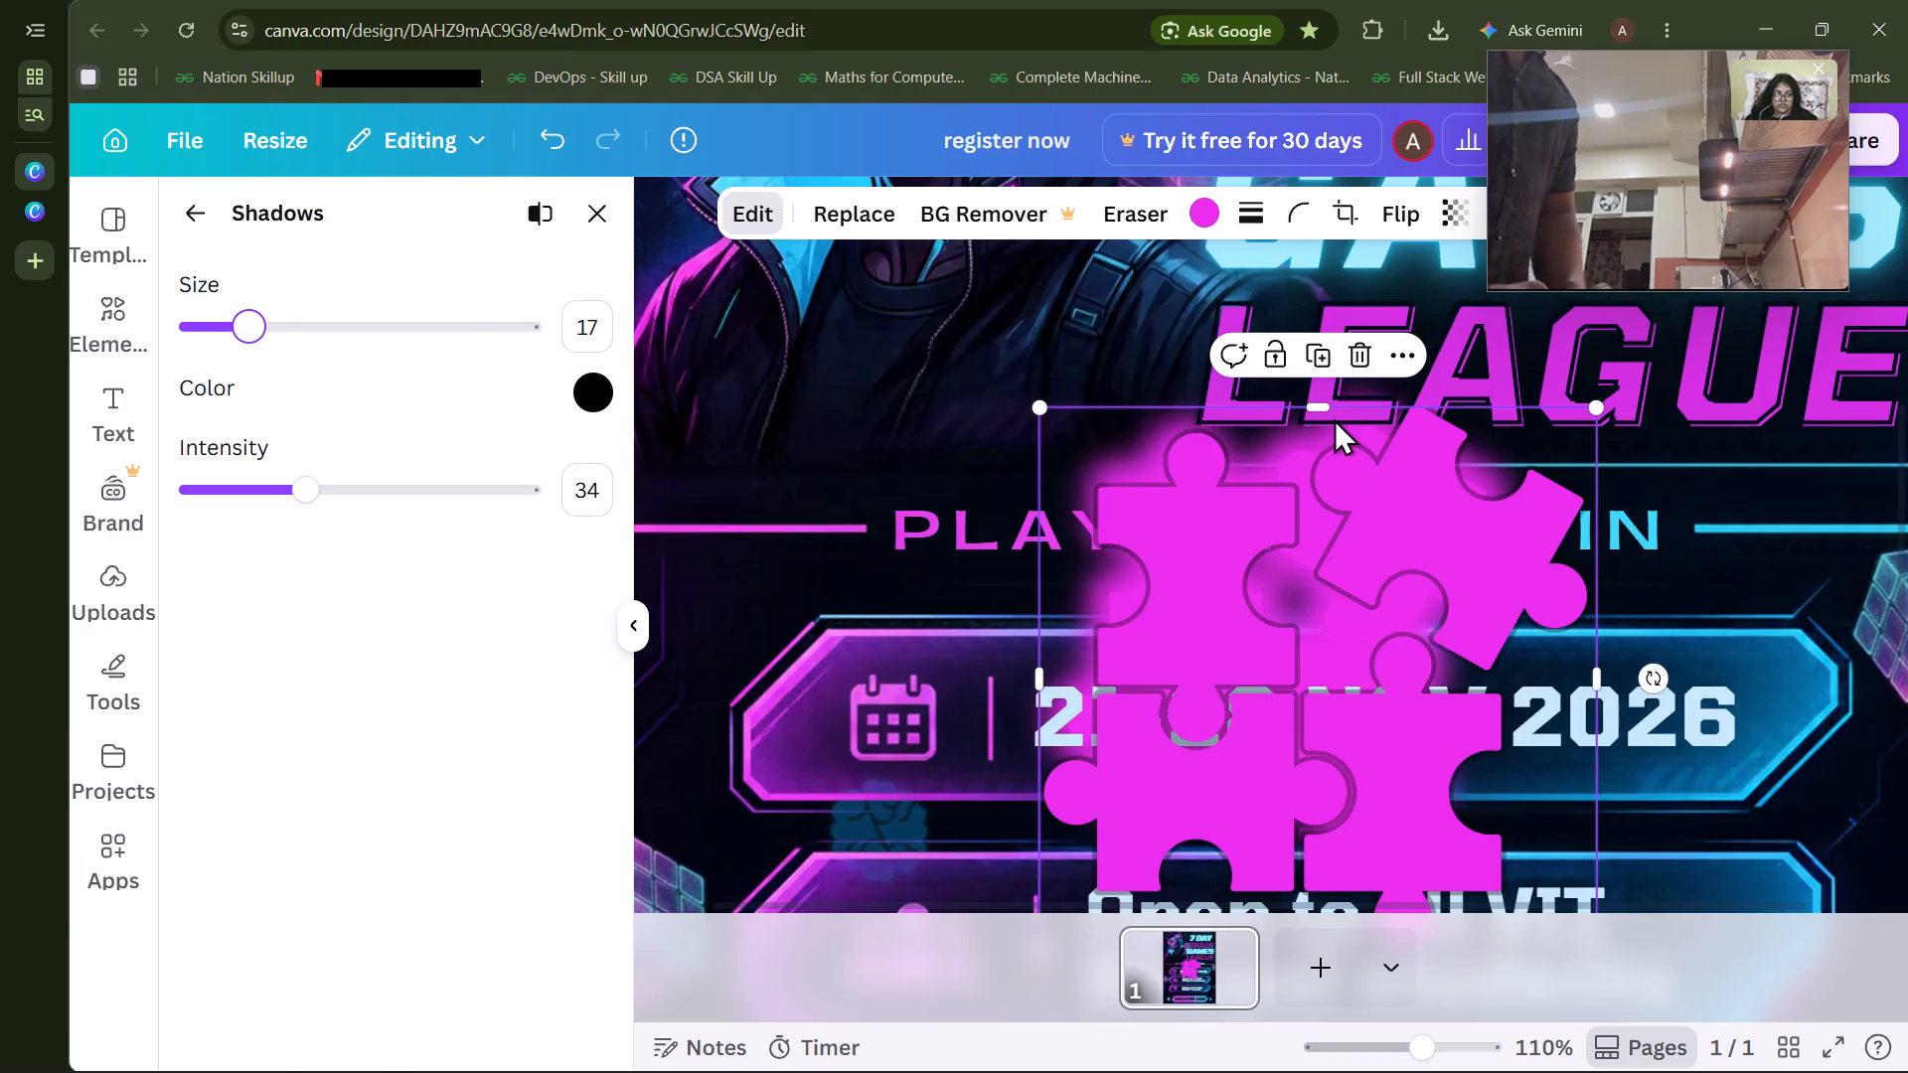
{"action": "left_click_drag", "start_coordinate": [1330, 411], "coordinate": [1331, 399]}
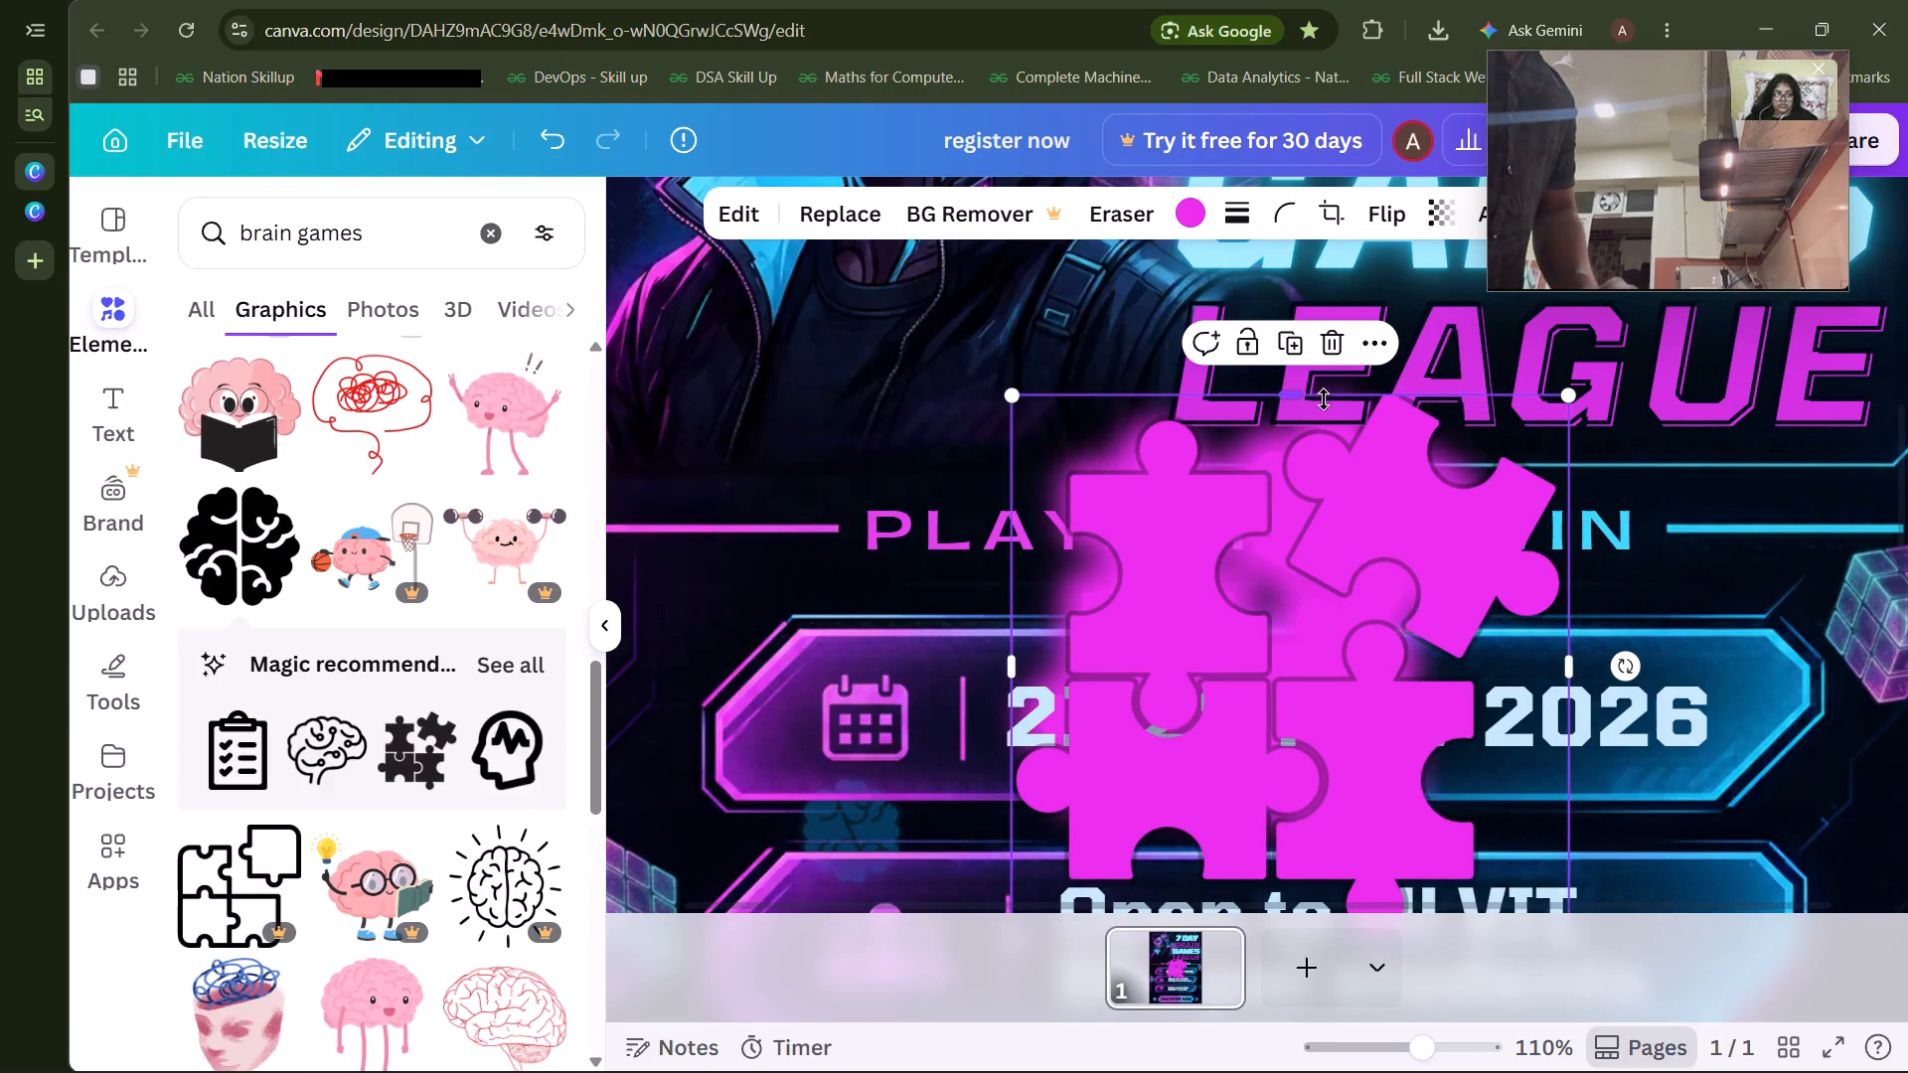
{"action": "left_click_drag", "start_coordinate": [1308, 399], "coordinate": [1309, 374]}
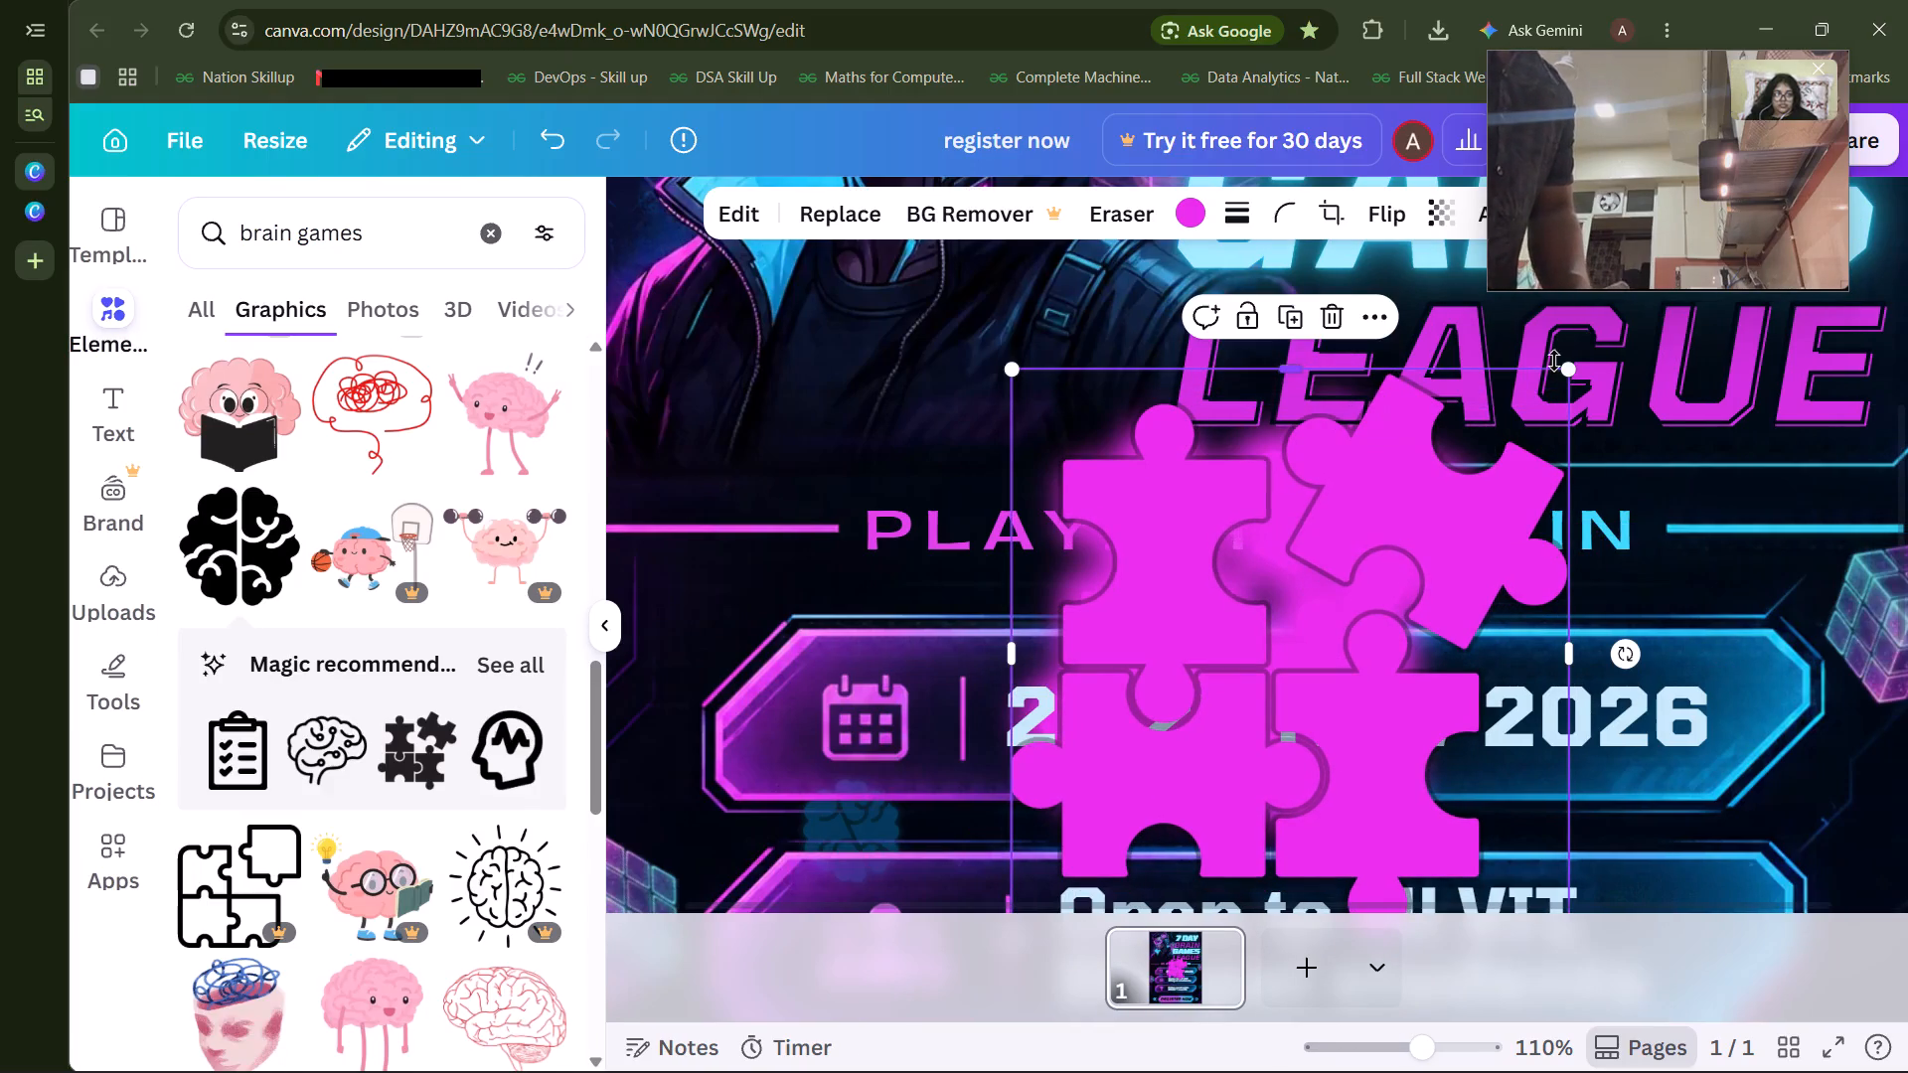
Scale the outlined puzzle copy down proportionally and center it over the glowing puzzle so the glow surrounds it evenly.
{"action": "left_click_drag", "start_coordinate": [1568, 371], "coordinate": [1504, 441]}
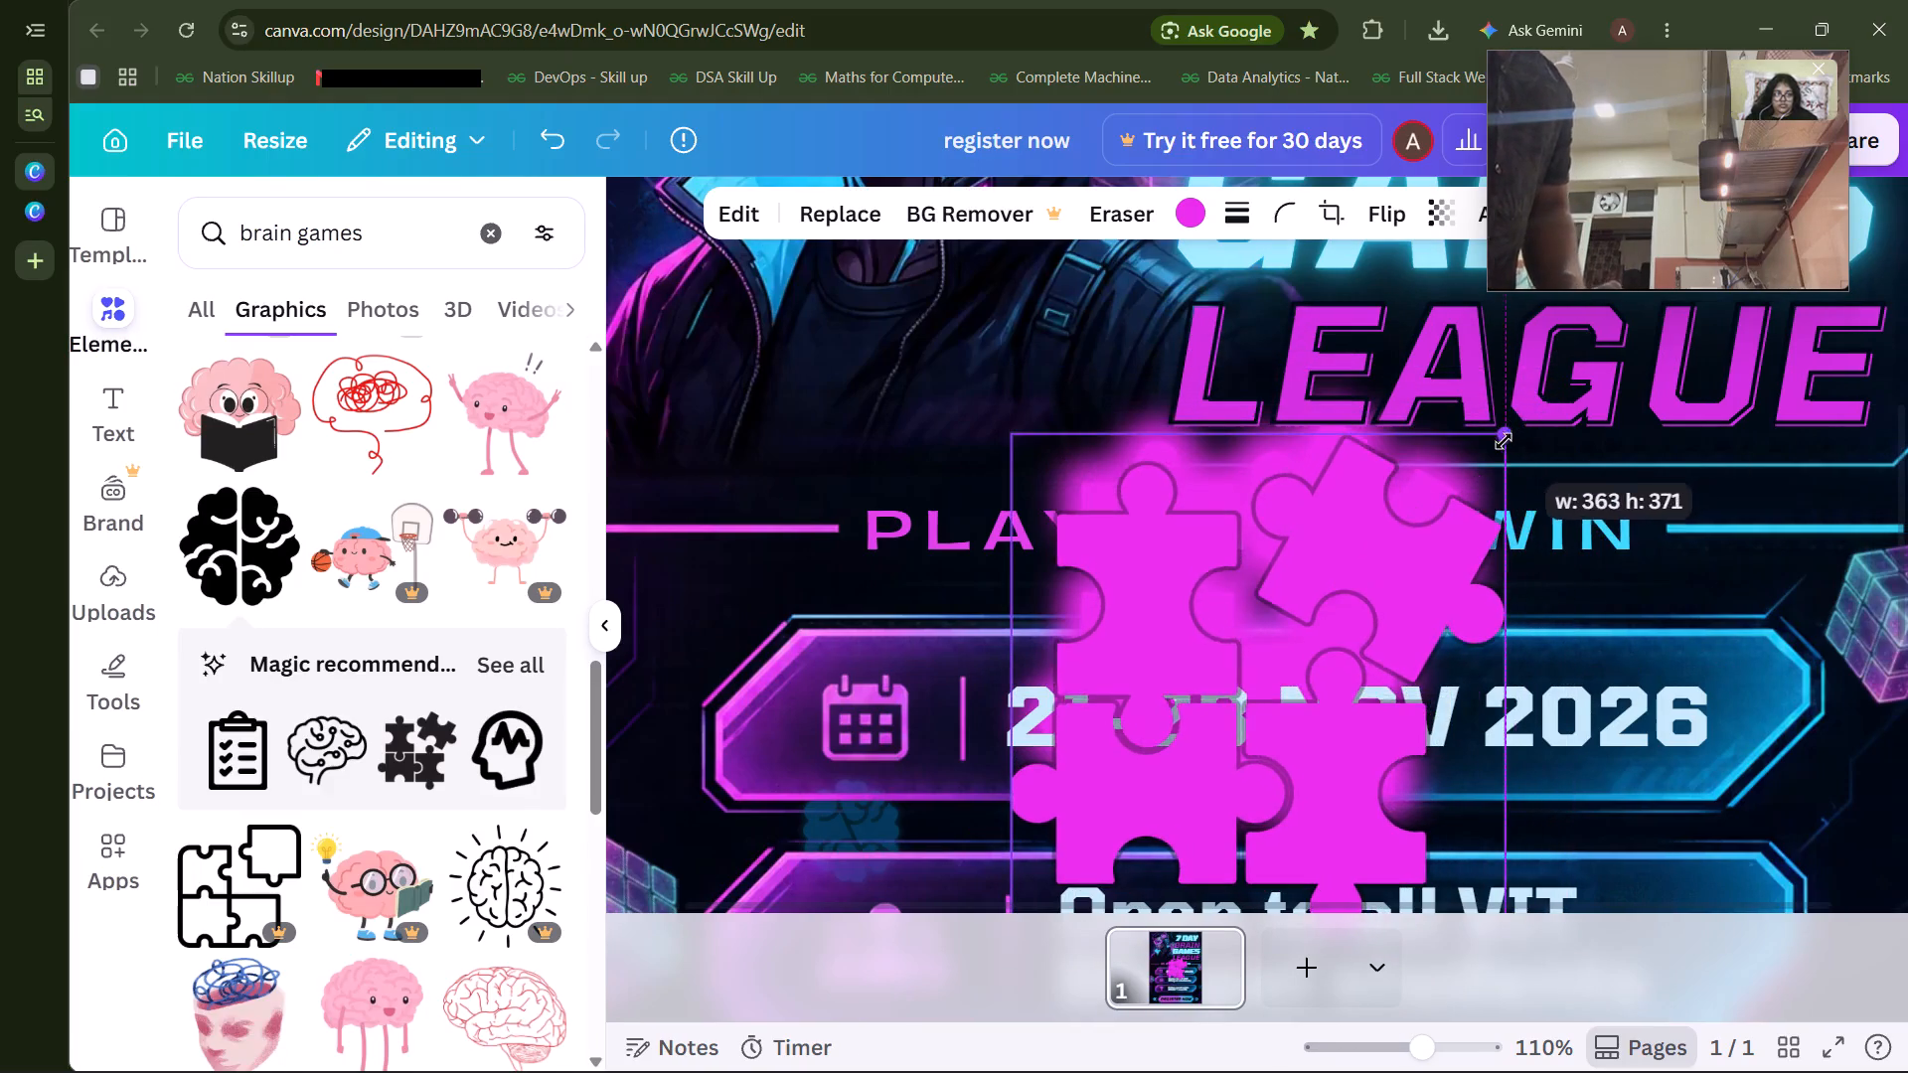
{"action": "left_click_drag", "start_coordinate": [1504, 441], "coordinate": [1503, 441]}
{"action": "left_click_drag", "start_coordinate": [1397, 544], "coordinate": [1410, 515]}
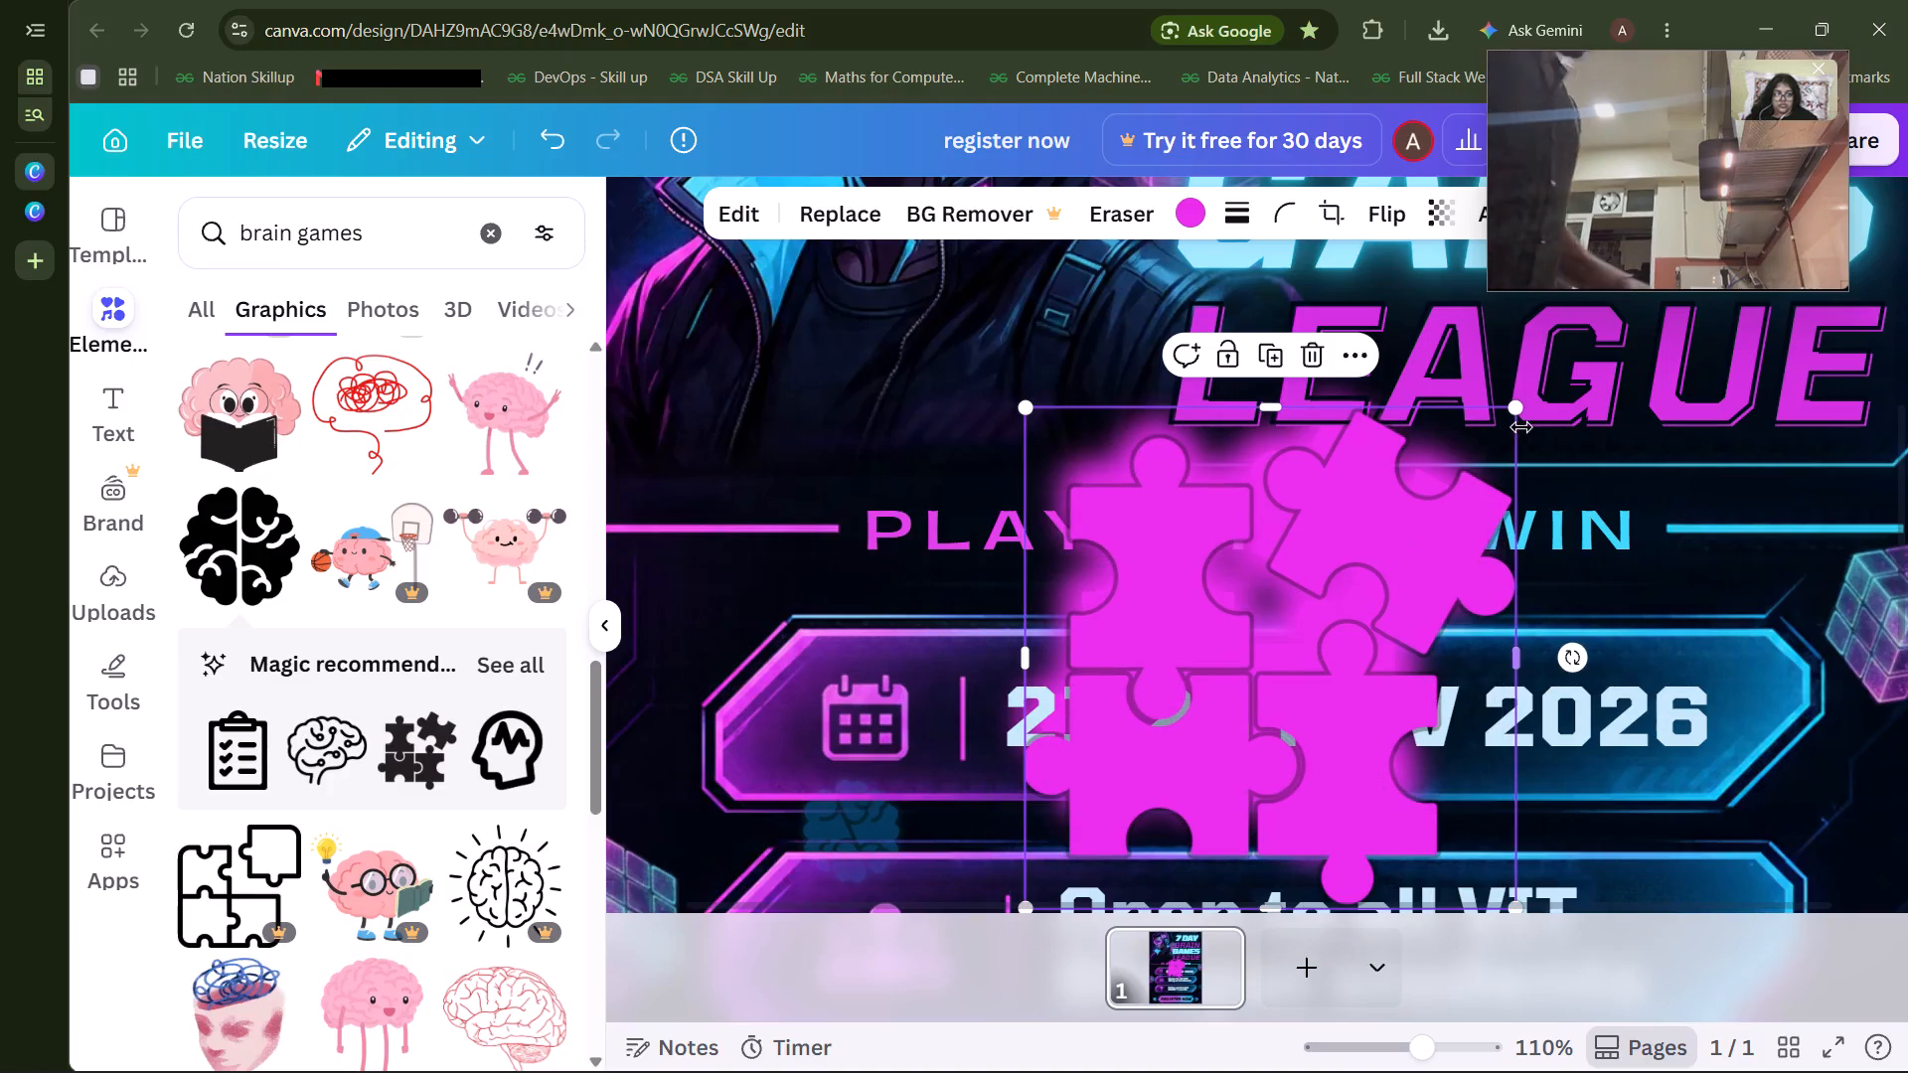
{"action": "left_click_drag", "start_coordinate": [1521, 413], "coordinate": [1499, 444]}
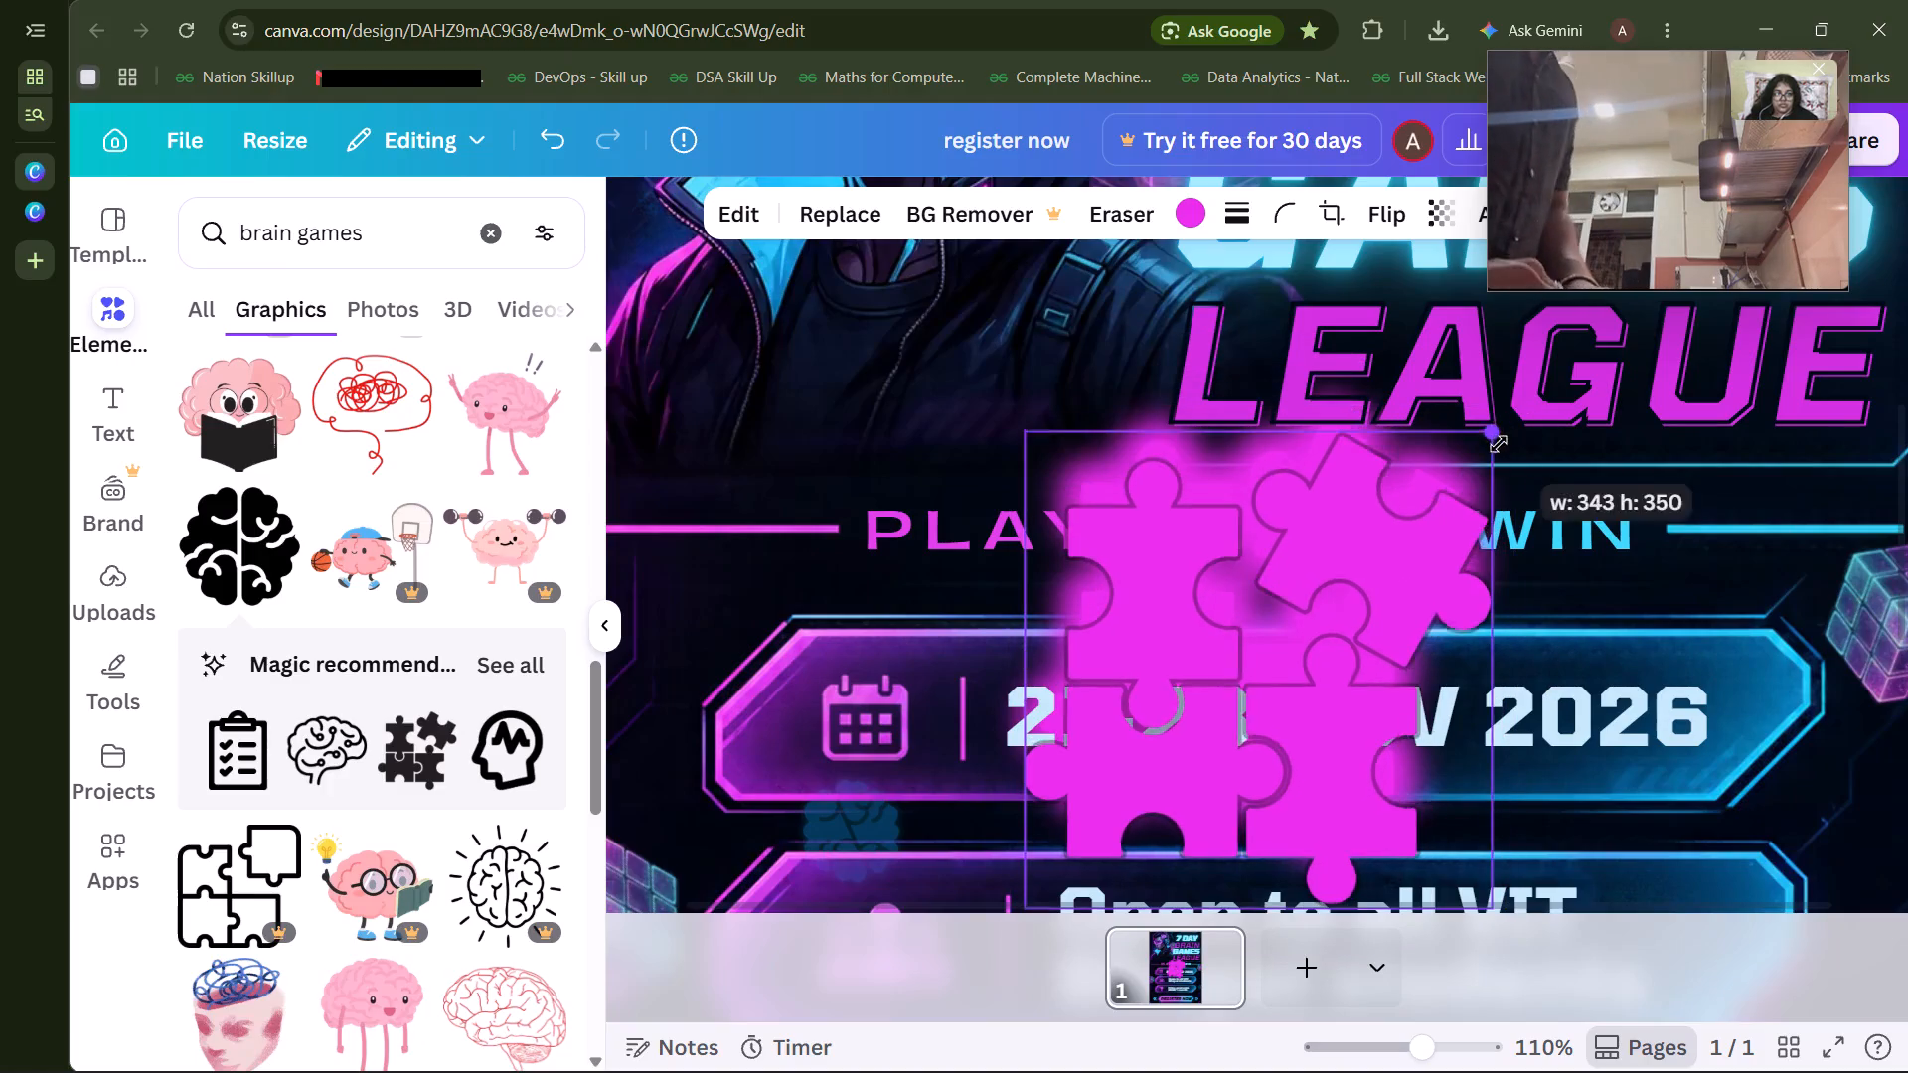
{"action": "left_click_drag", "start_coordinate": [1499, 444], "coordinate": [1484, 457]}
{"action": "left_click_drag", "start_coordinate": [1371, 560], "coordinate": [1384, 518]}
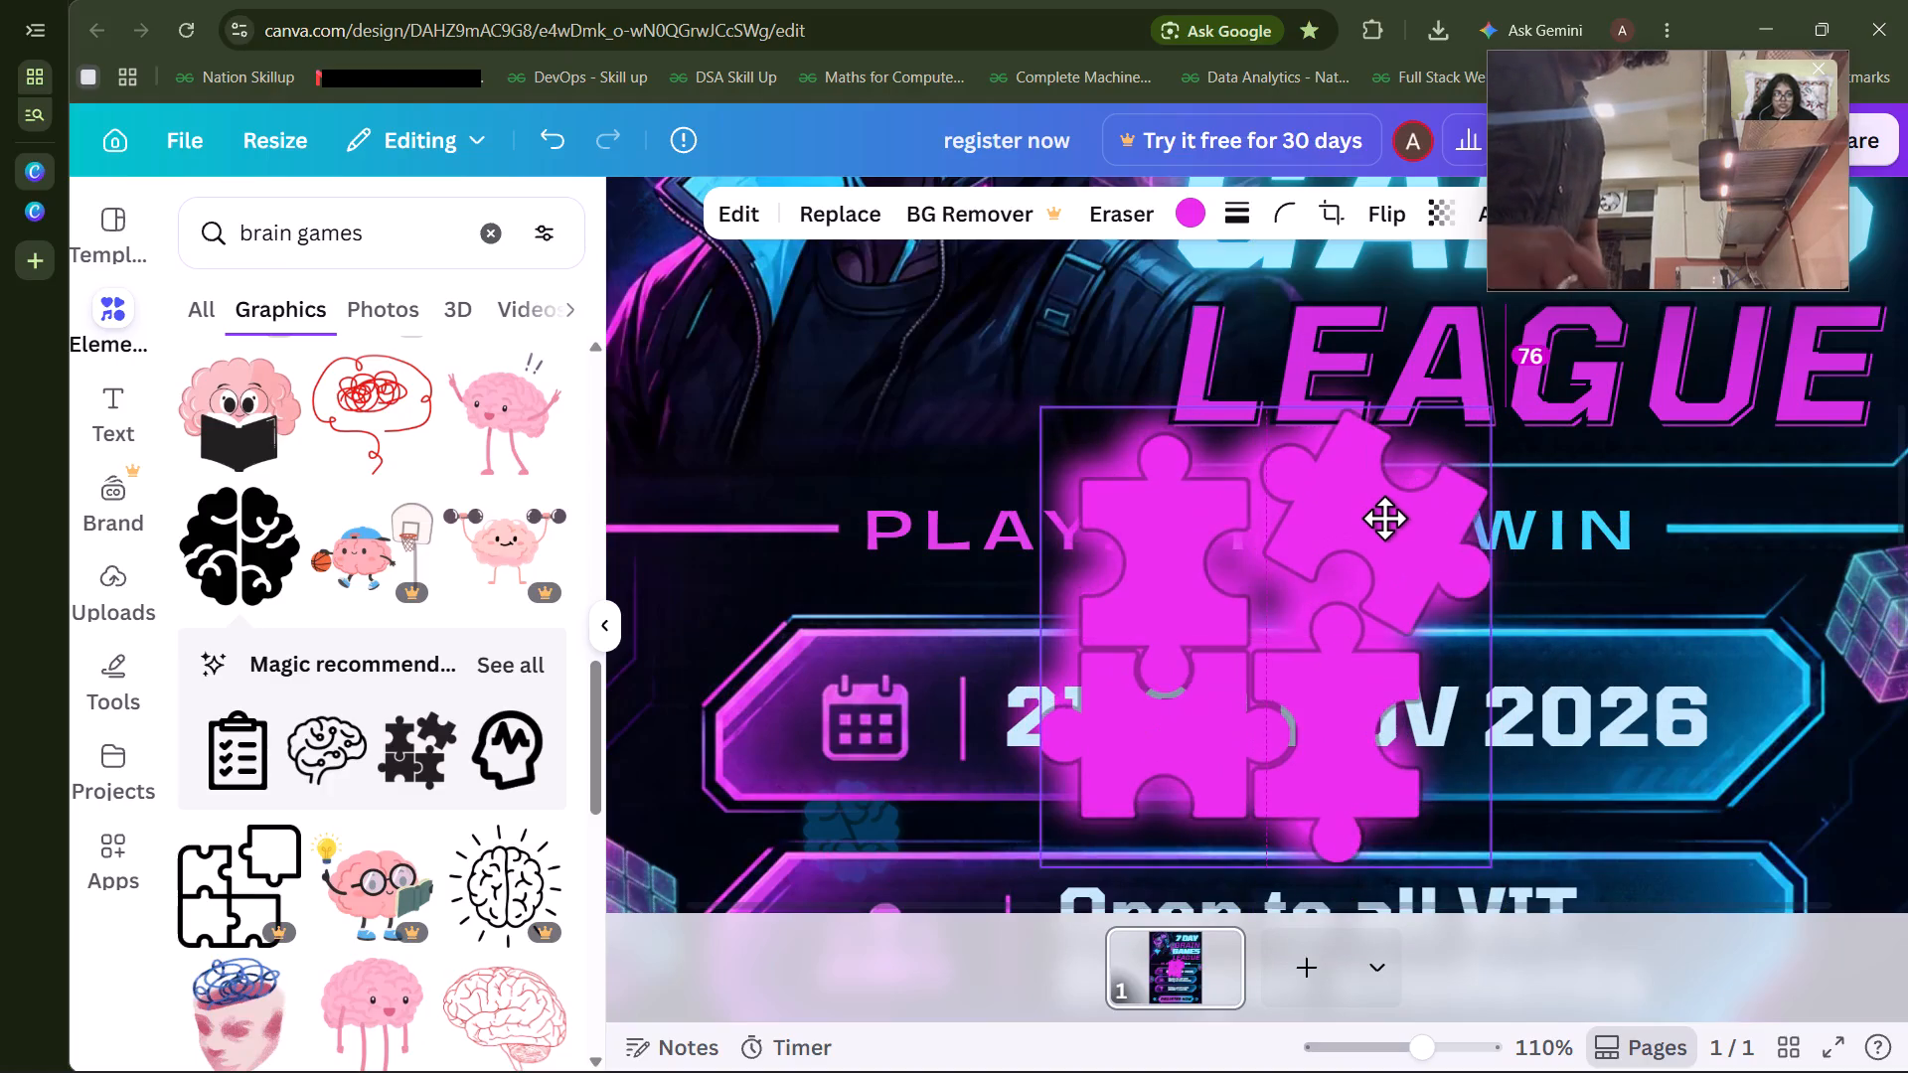
{"action": "left_click_drag", "start_coordinate": [1384, 518], "coordinate": [1377, 519]}
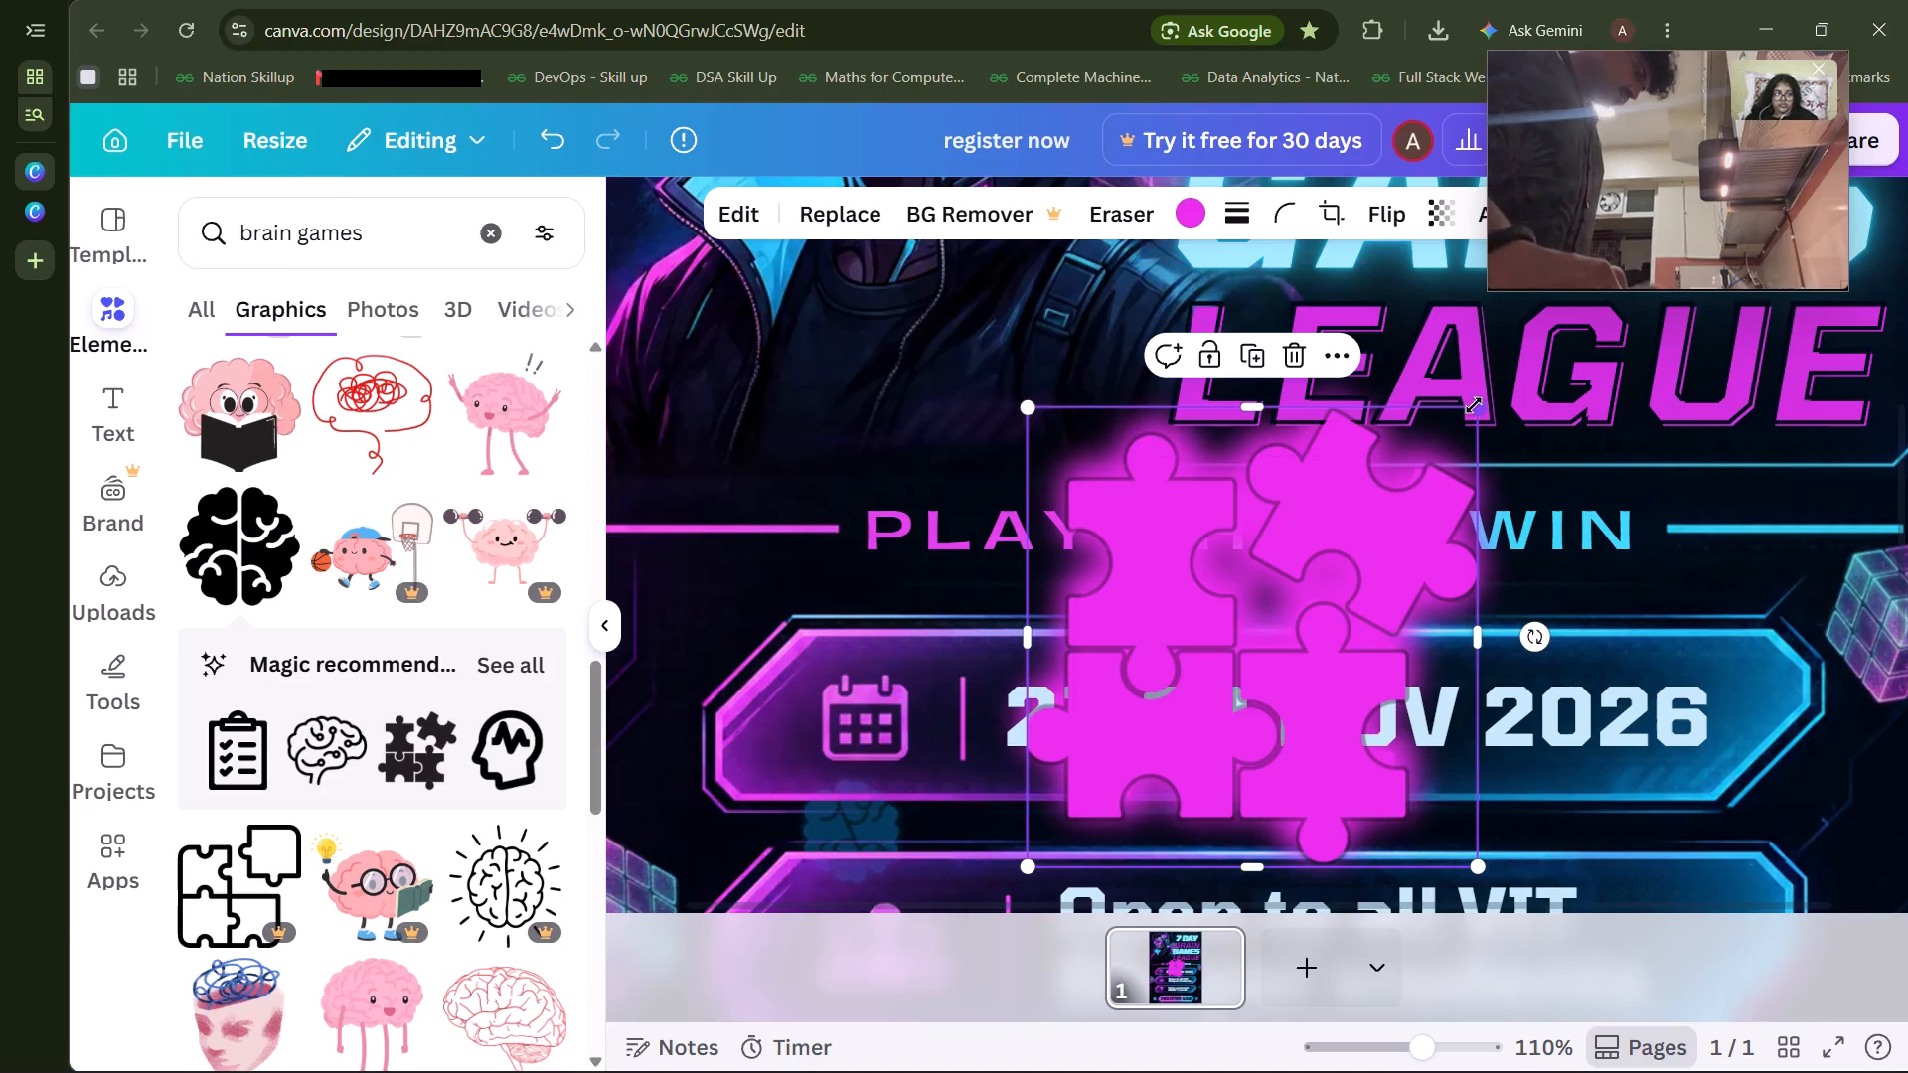
{"action": "left_click_drag", "start_coordinate": [1477, 405], "coordinate": [1456, 434]}
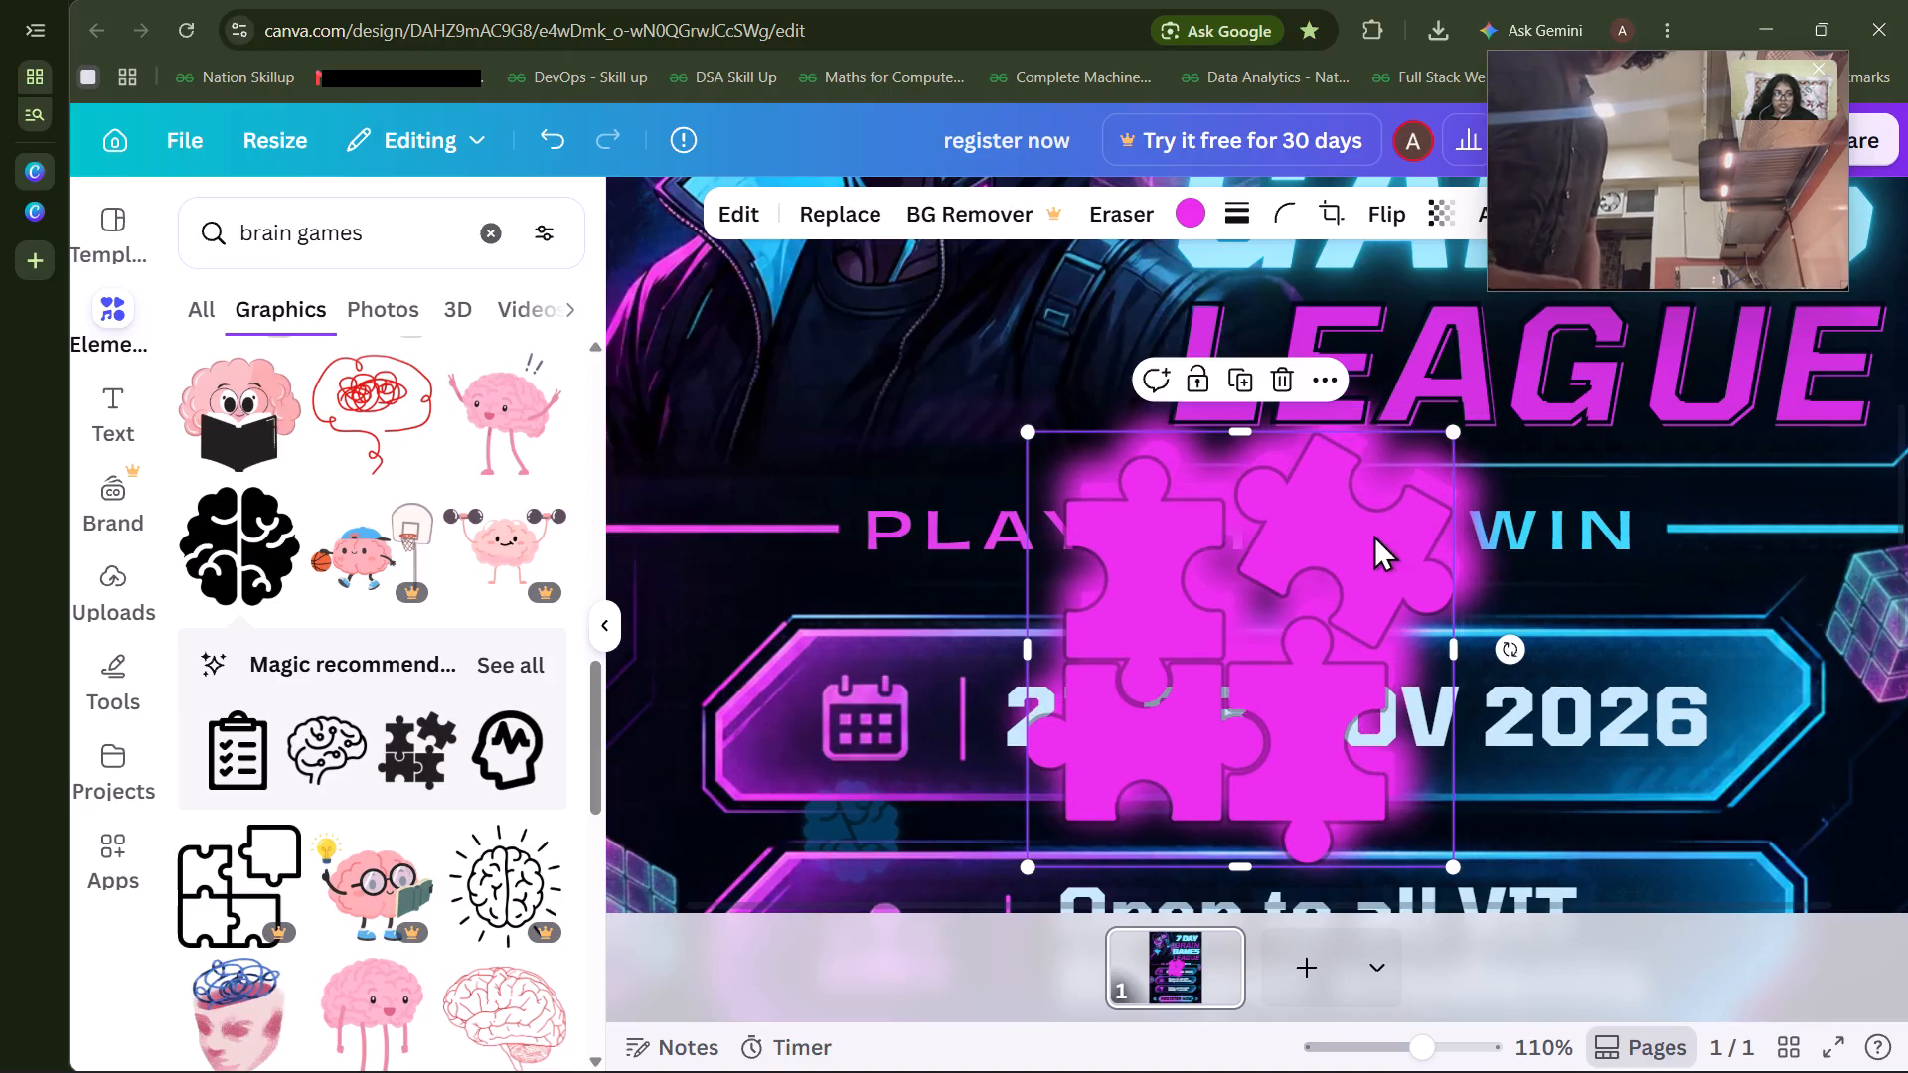
{"action": "left_click_drag", "start_coordinate": [1373, 535], "coordinate": [1383, 521]}
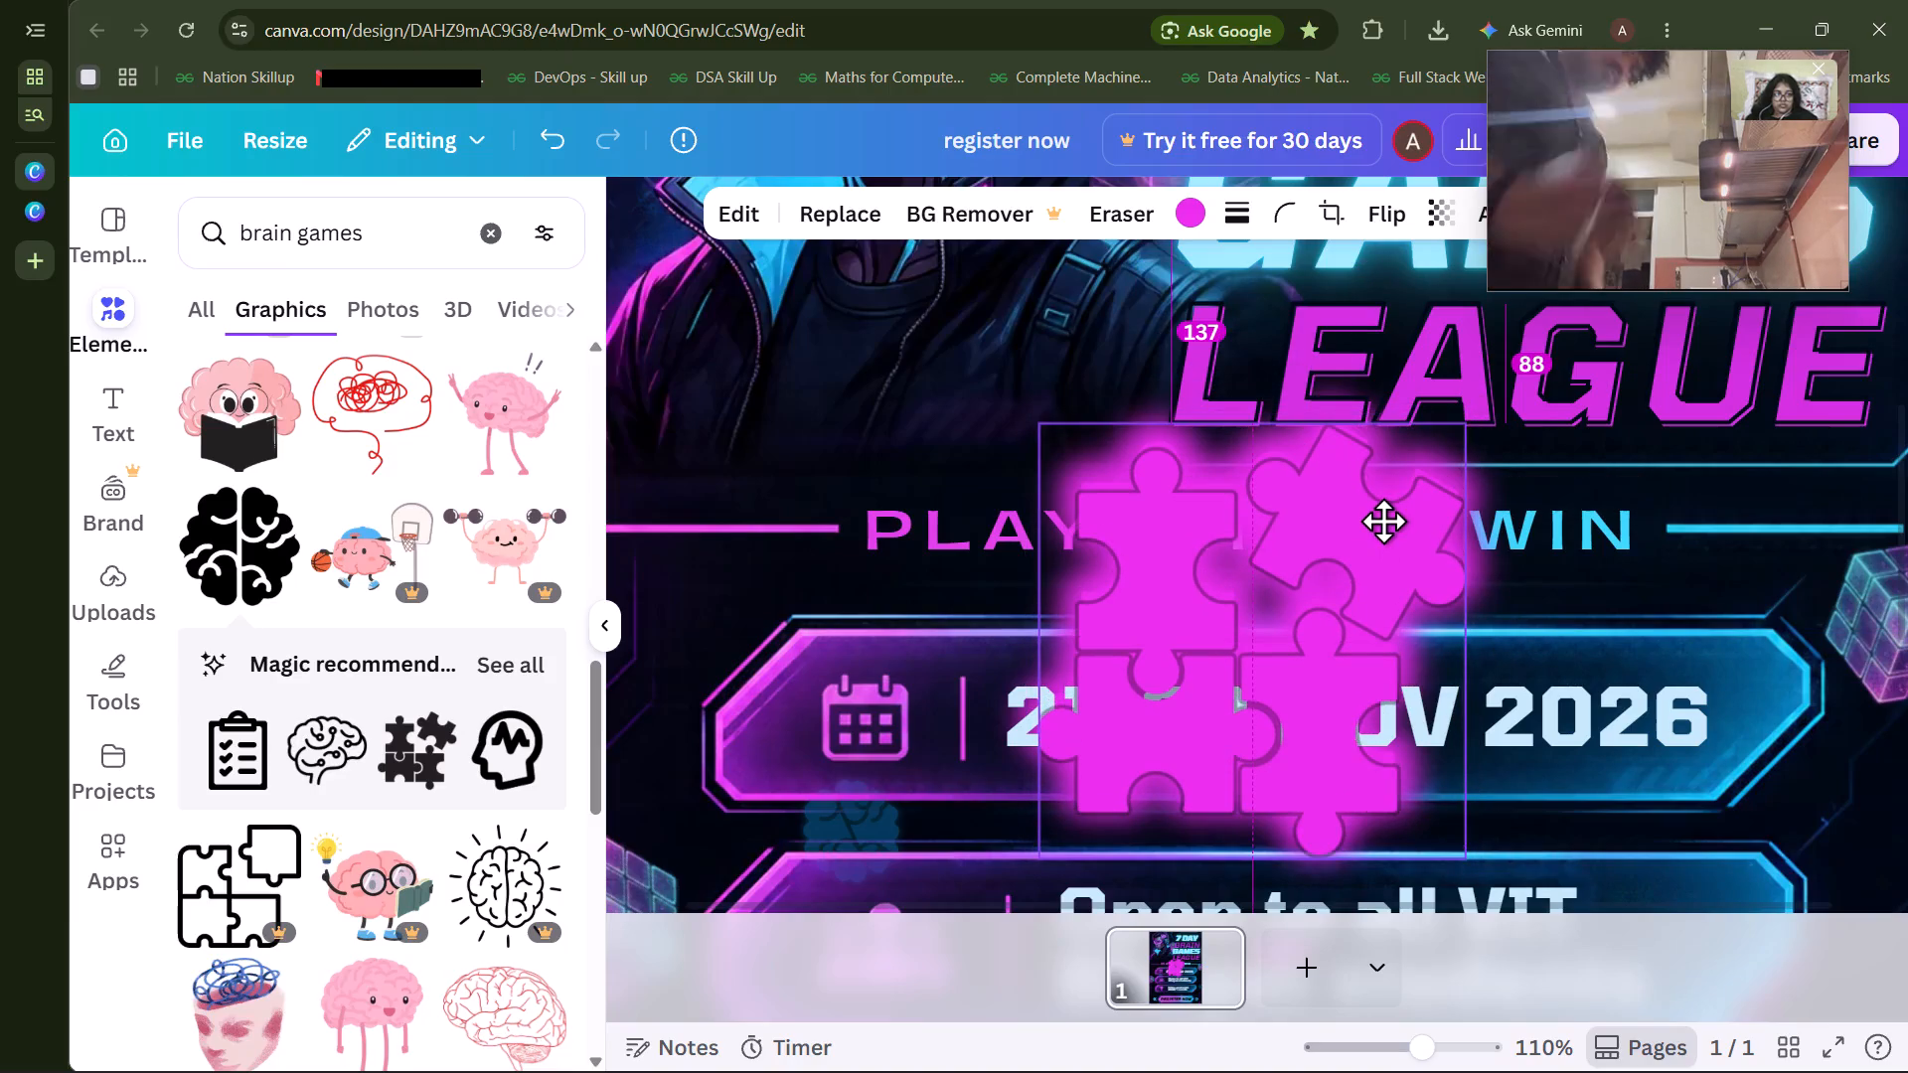
{"action": "left_click_drag", "start_coordinate": [1383, 521], "coordinate": [1384, 515]}
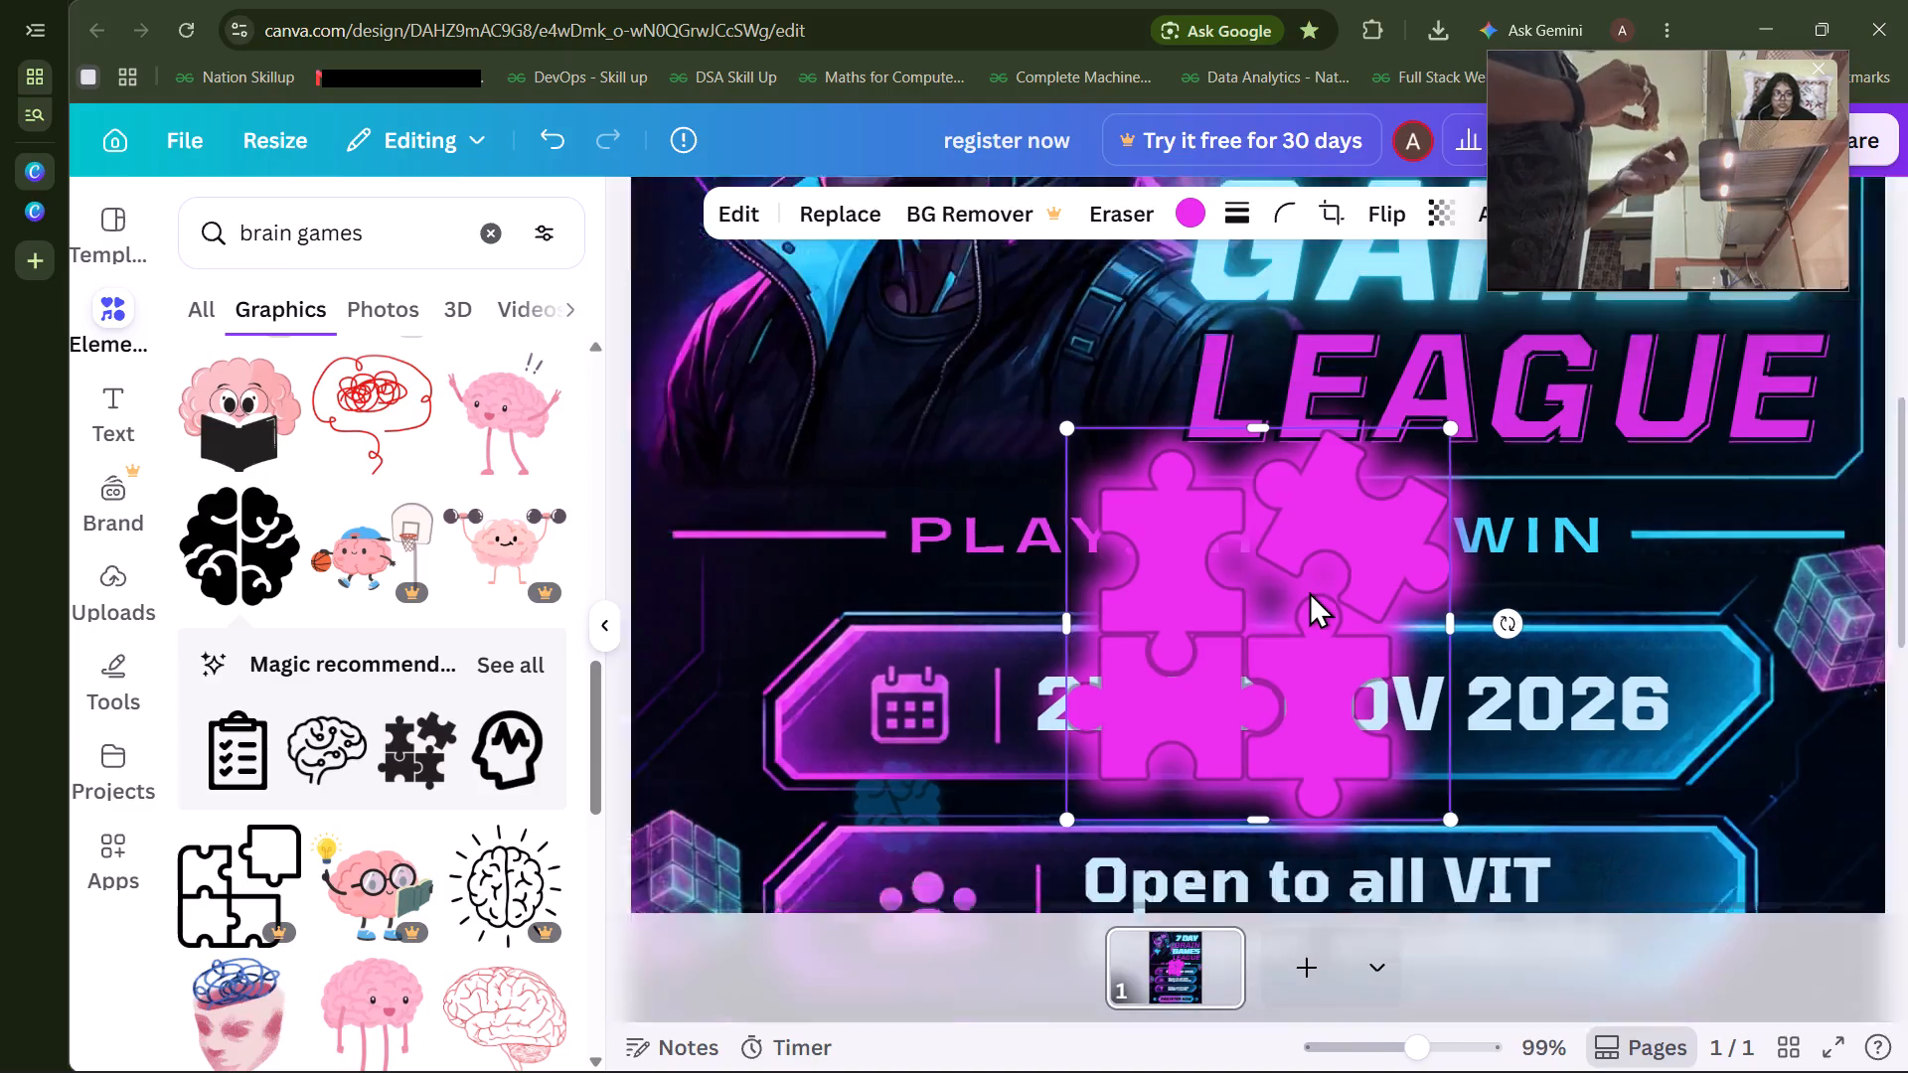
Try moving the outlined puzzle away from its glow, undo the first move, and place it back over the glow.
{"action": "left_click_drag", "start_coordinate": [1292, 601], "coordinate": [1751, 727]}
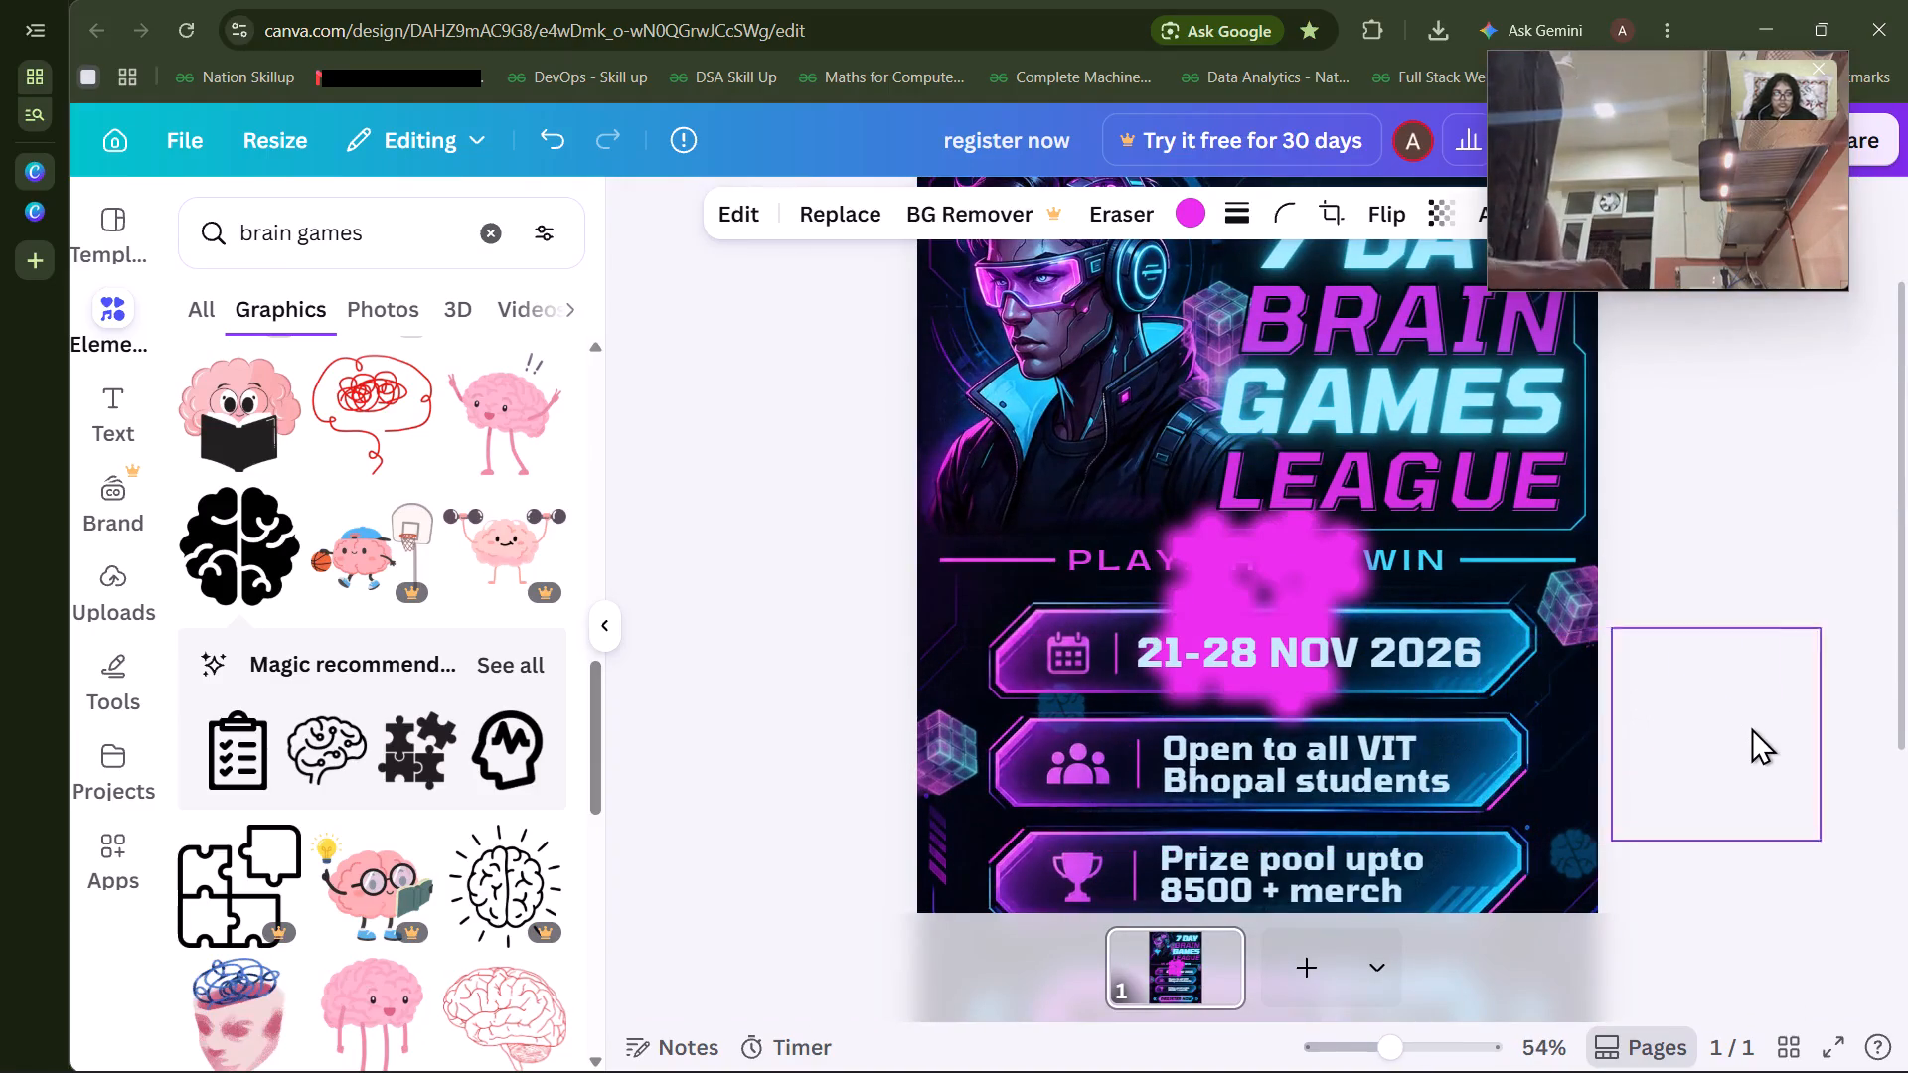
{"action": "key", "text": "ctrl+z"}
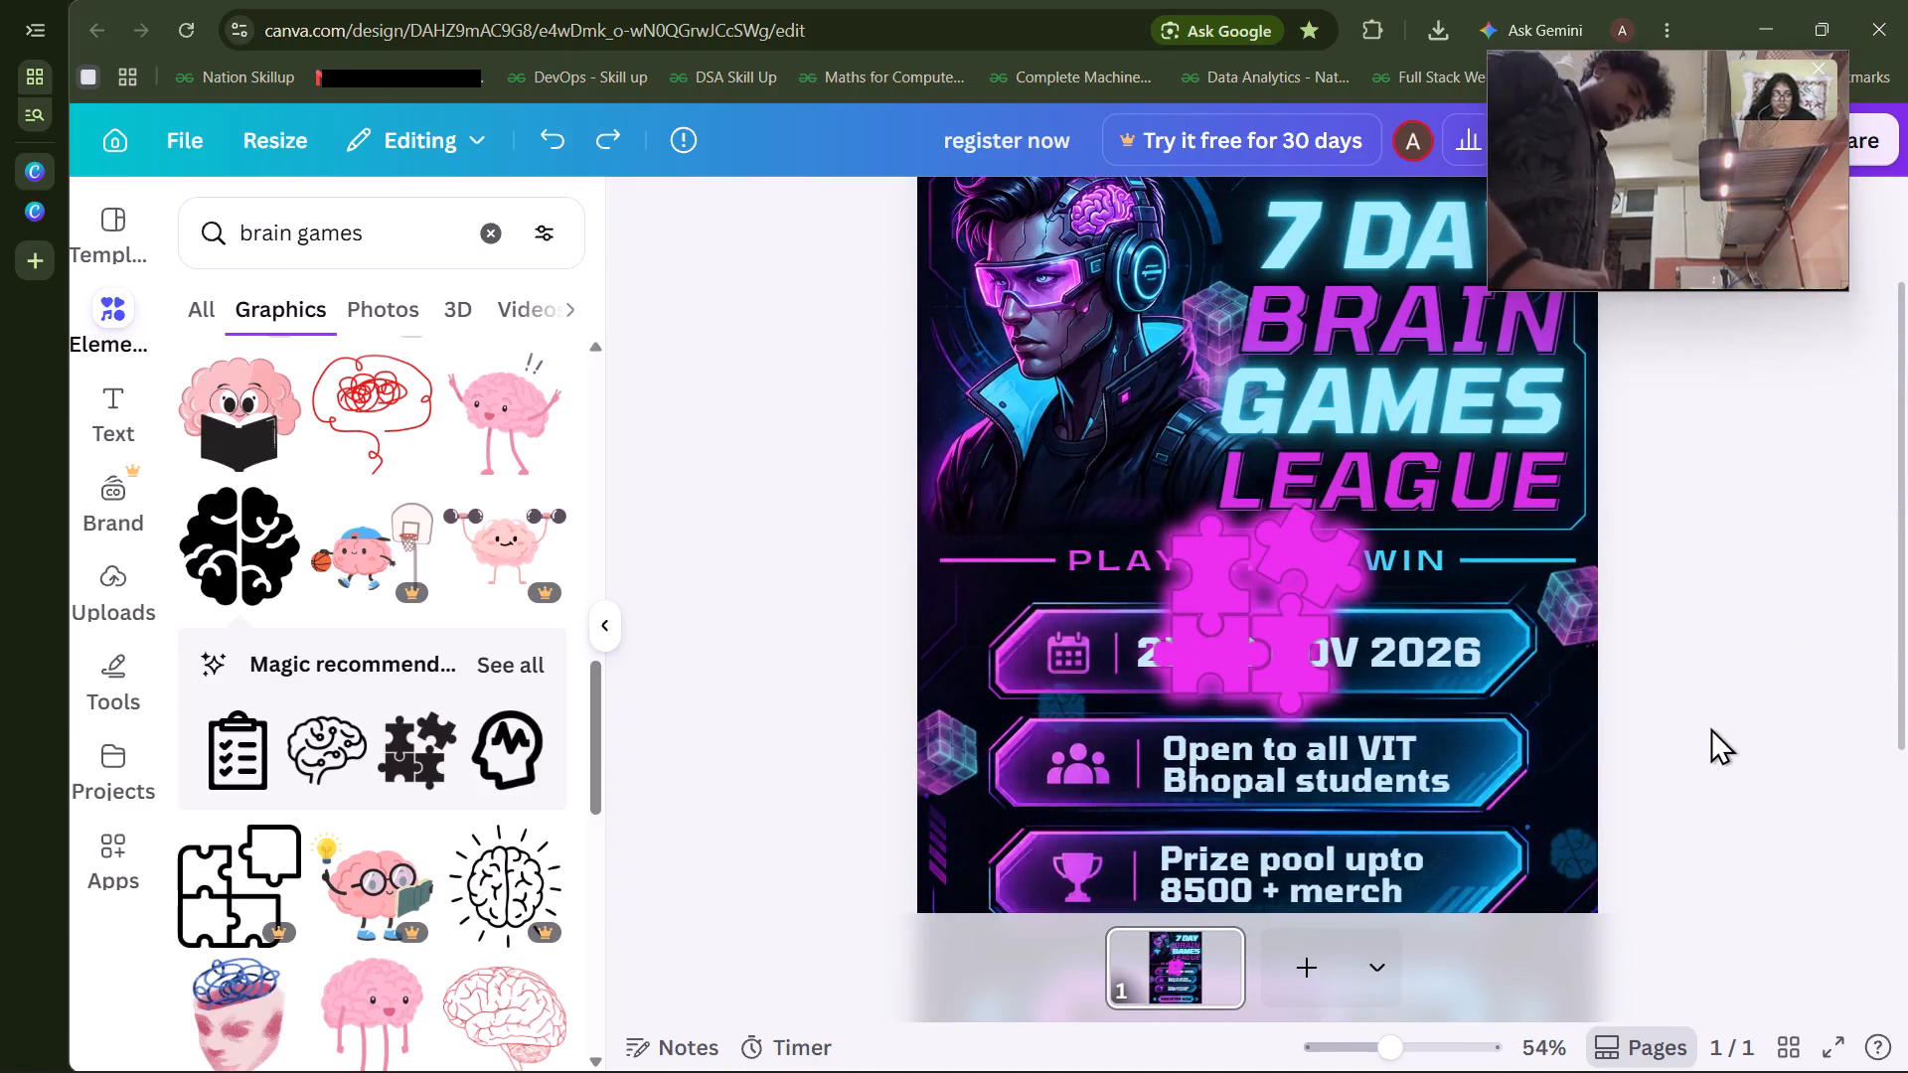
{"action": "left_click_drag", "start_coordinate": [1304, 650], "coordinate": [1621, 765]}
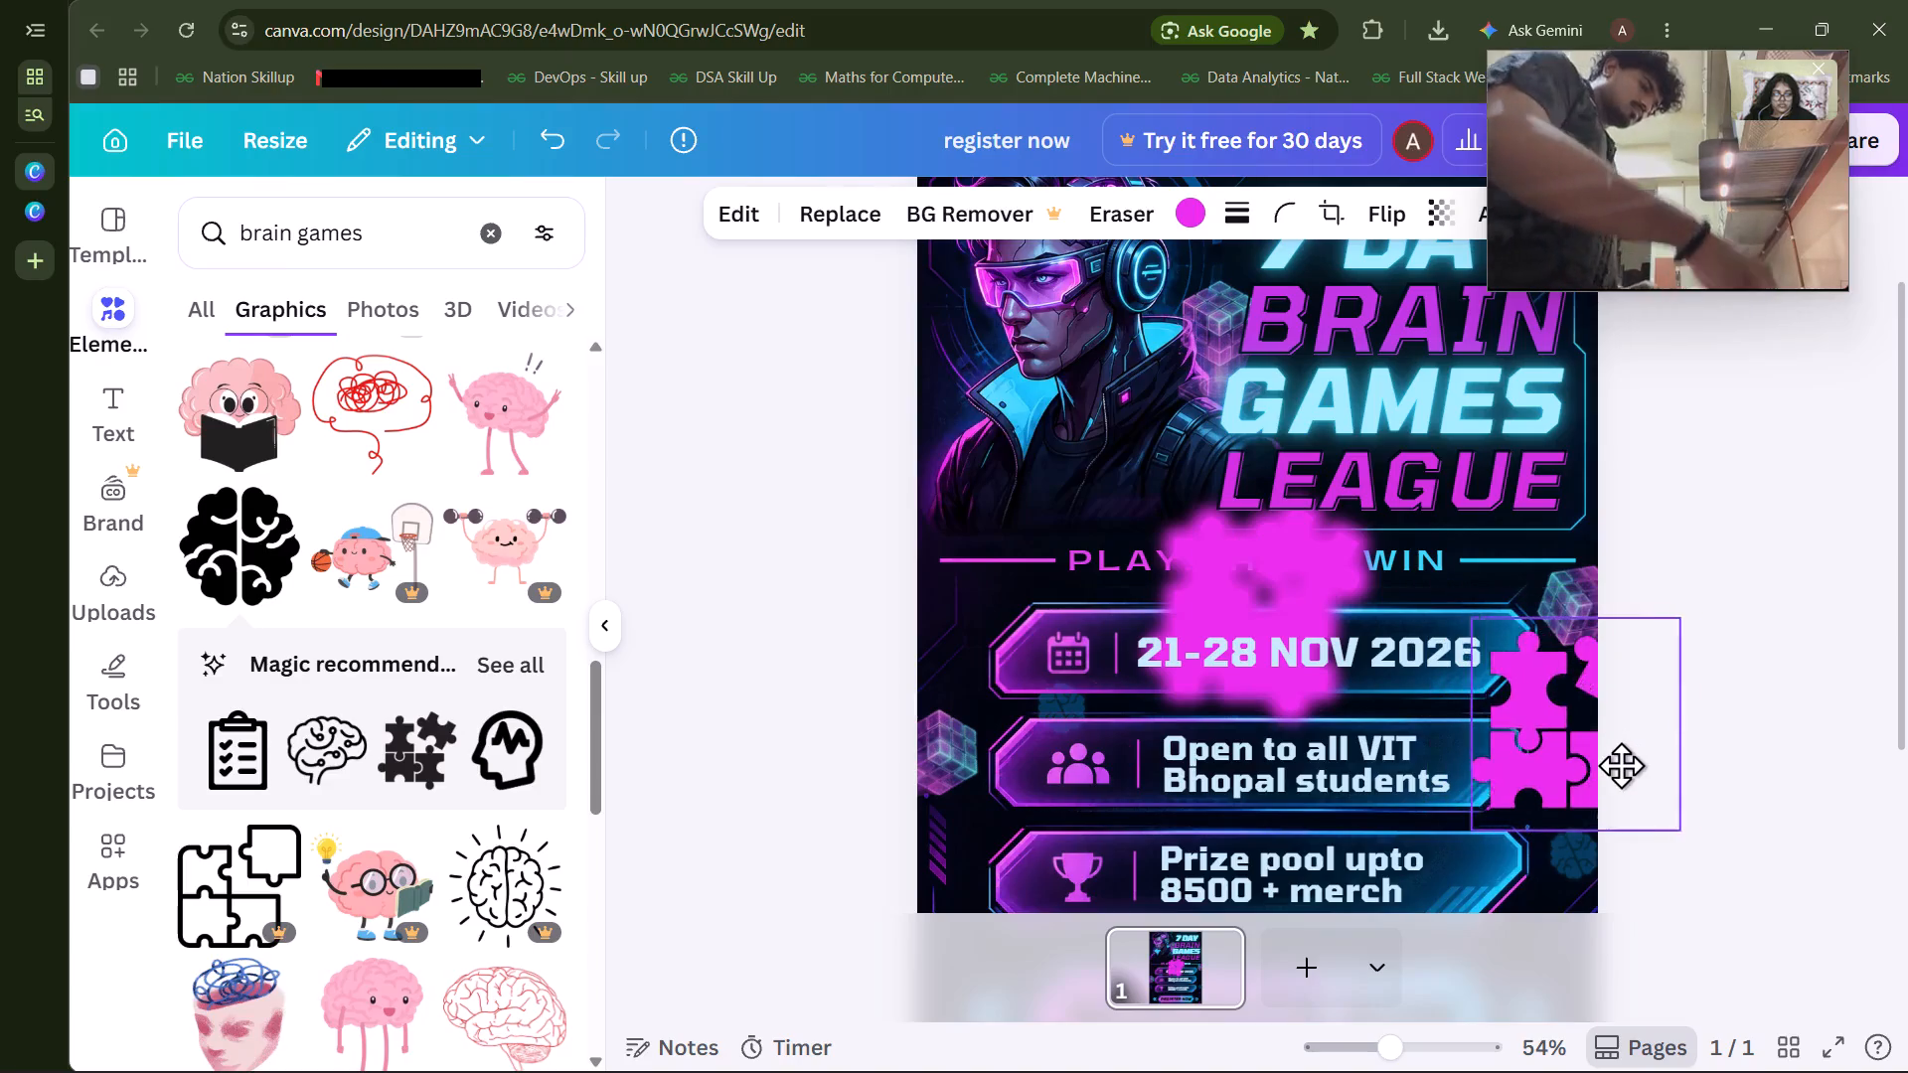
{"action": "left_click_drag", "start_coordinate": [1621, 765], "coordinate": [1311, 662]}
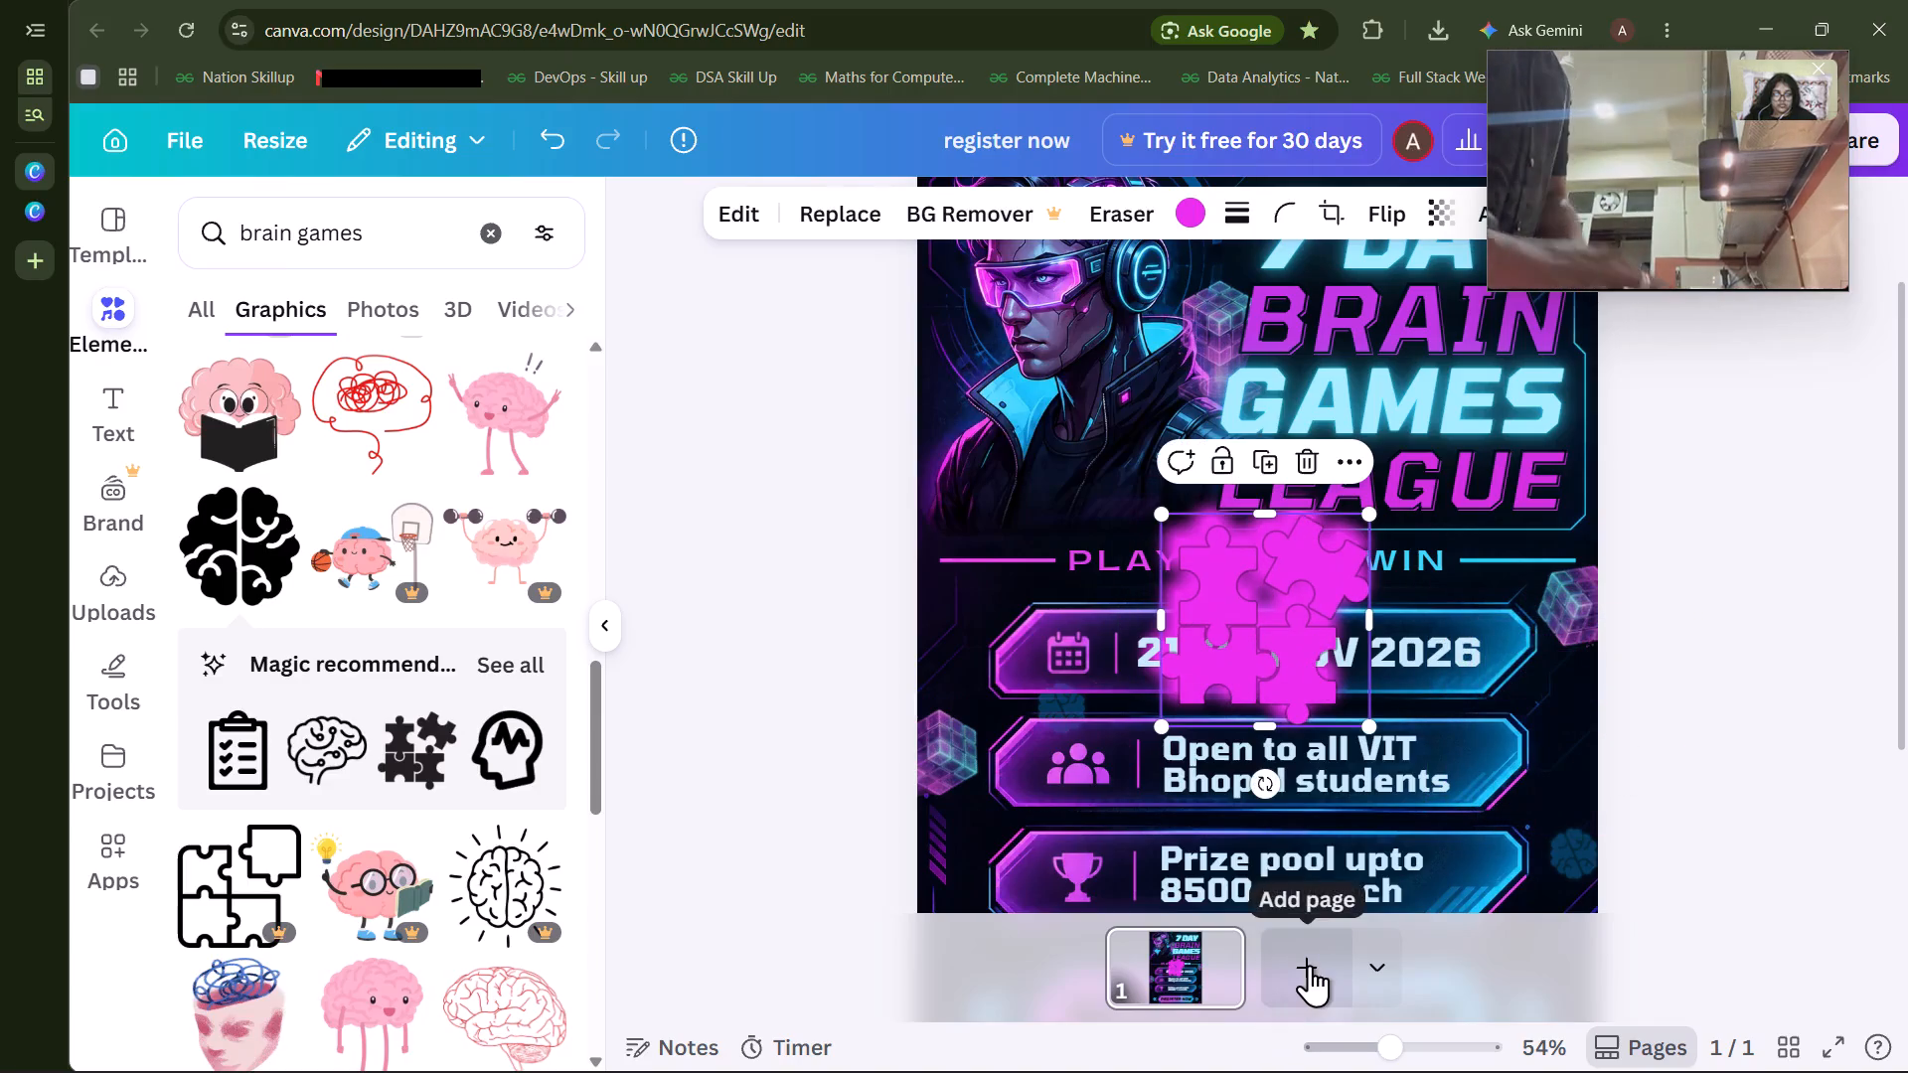
Add a blank second page to the design and return to the poster on page 1.
{"action": "left_click", "coordinate": [1310, 965]}
{"action": "left_click", "coordinate": [1122, 949]}
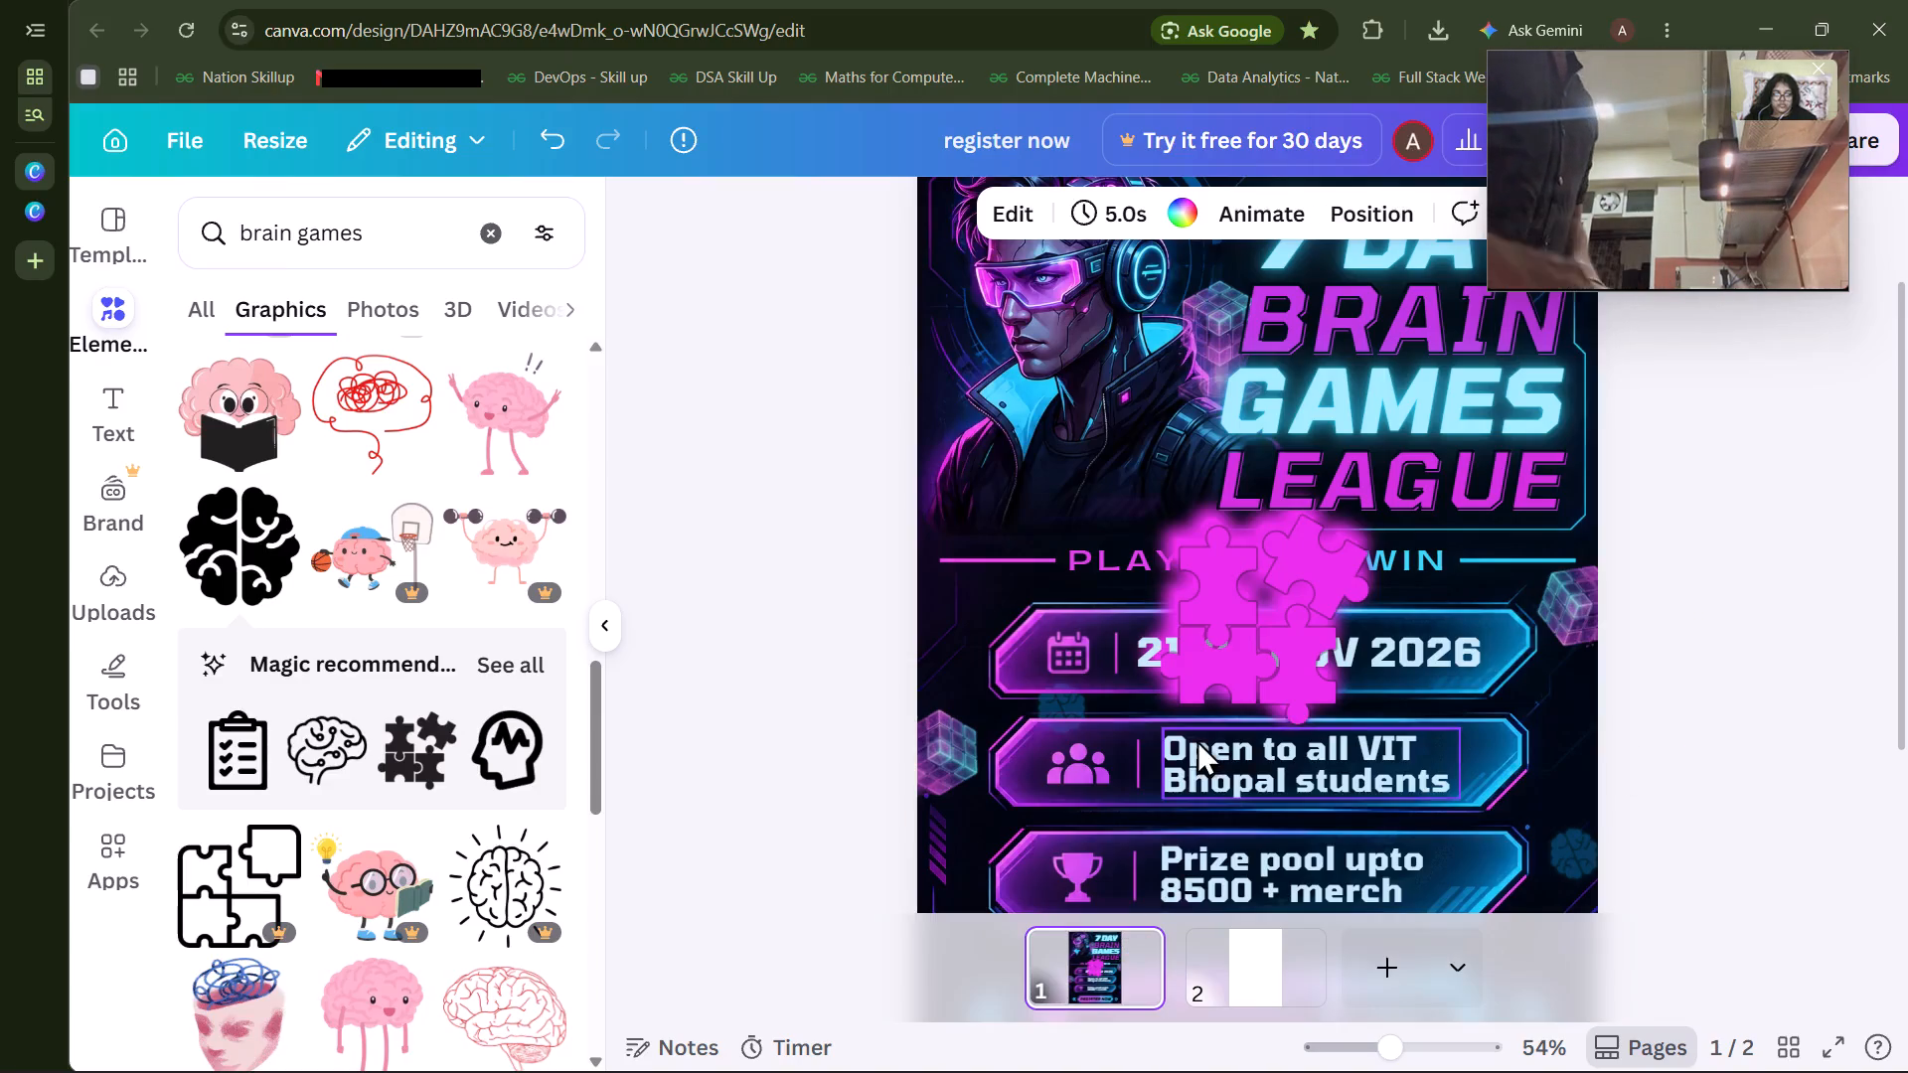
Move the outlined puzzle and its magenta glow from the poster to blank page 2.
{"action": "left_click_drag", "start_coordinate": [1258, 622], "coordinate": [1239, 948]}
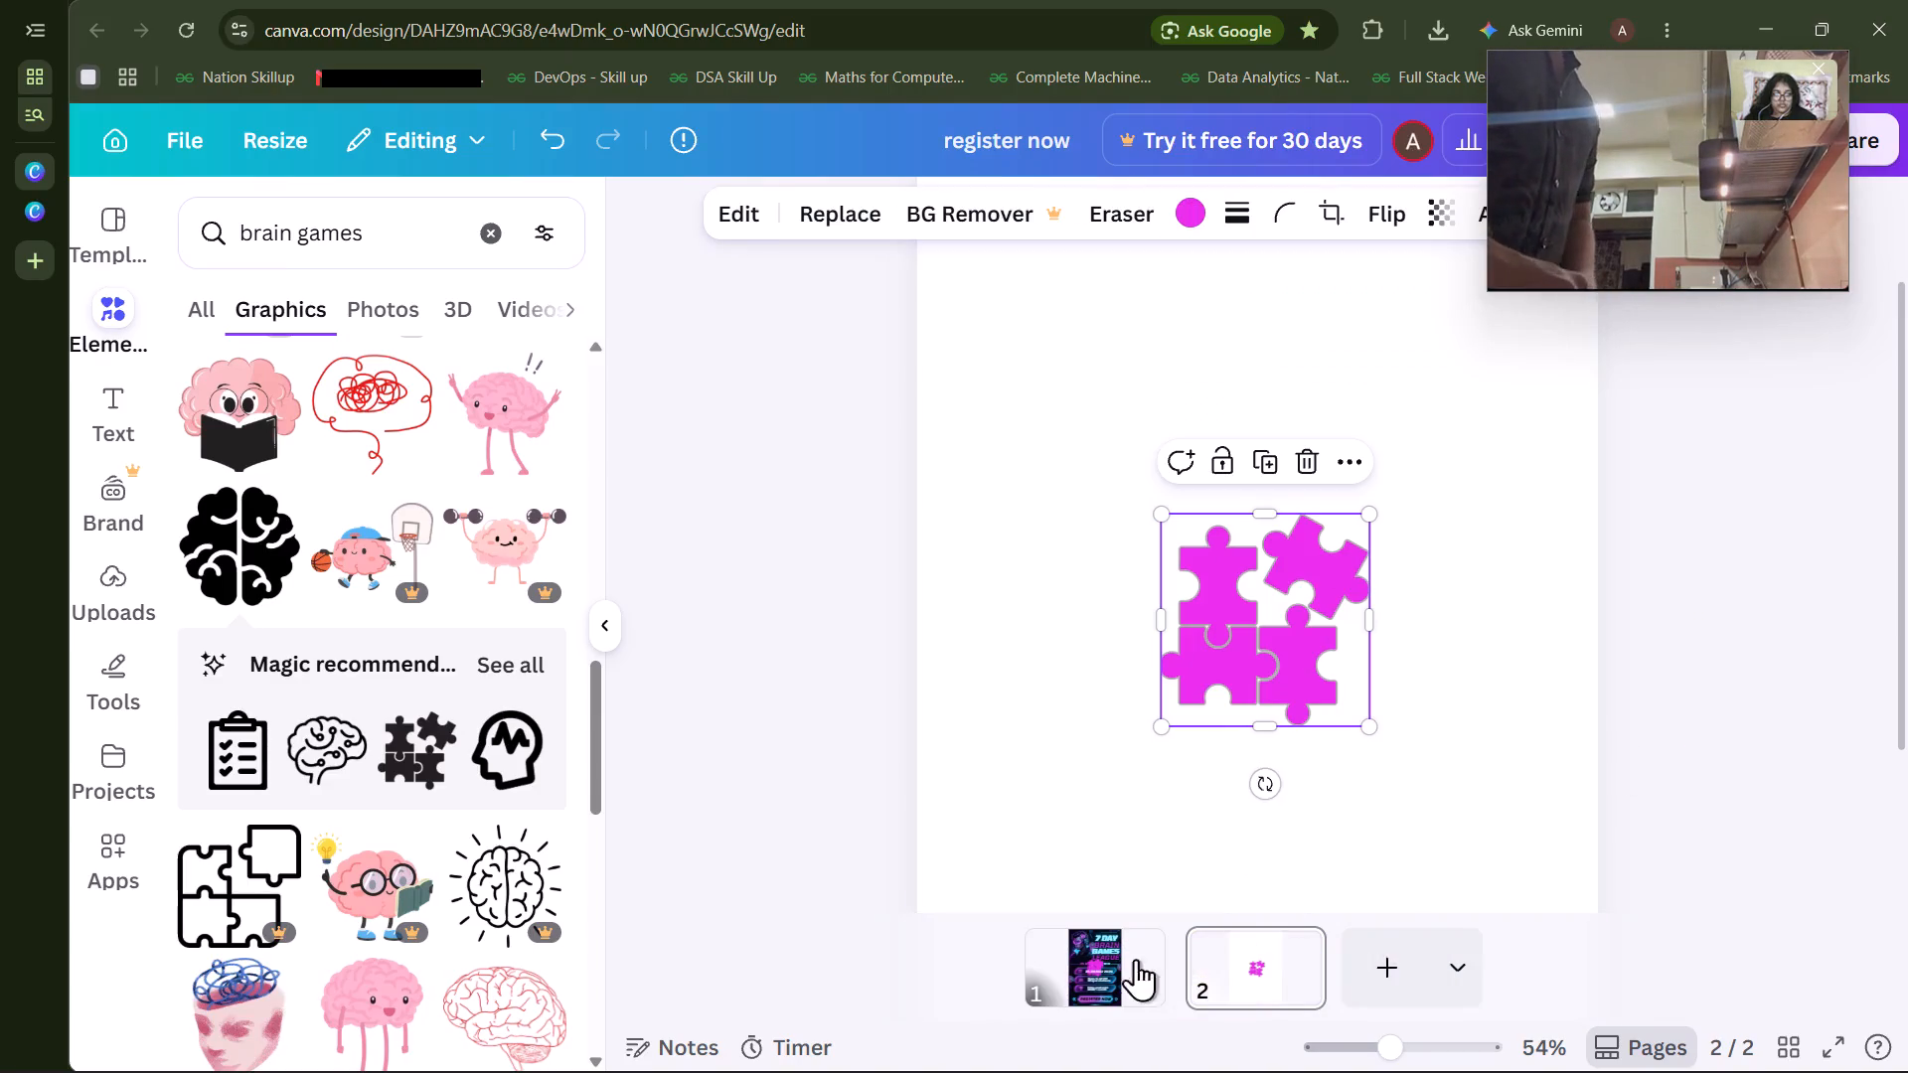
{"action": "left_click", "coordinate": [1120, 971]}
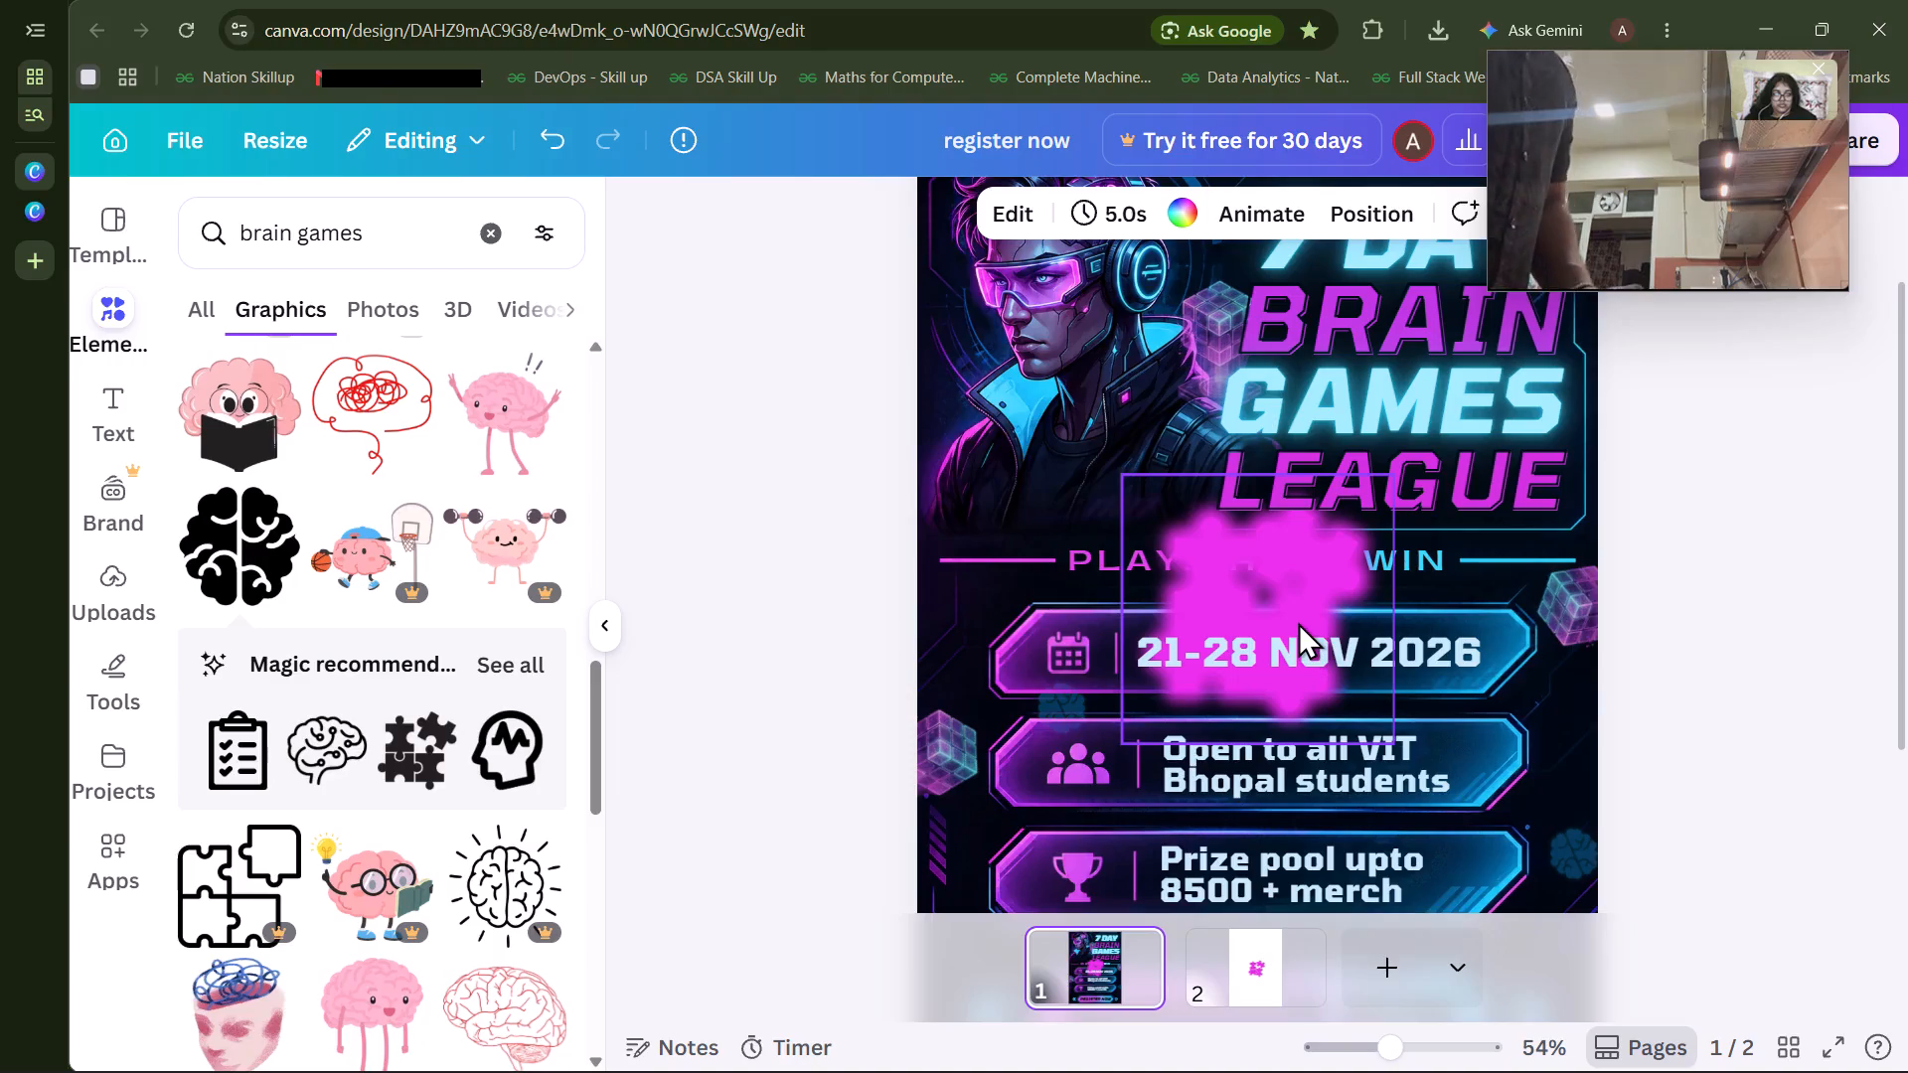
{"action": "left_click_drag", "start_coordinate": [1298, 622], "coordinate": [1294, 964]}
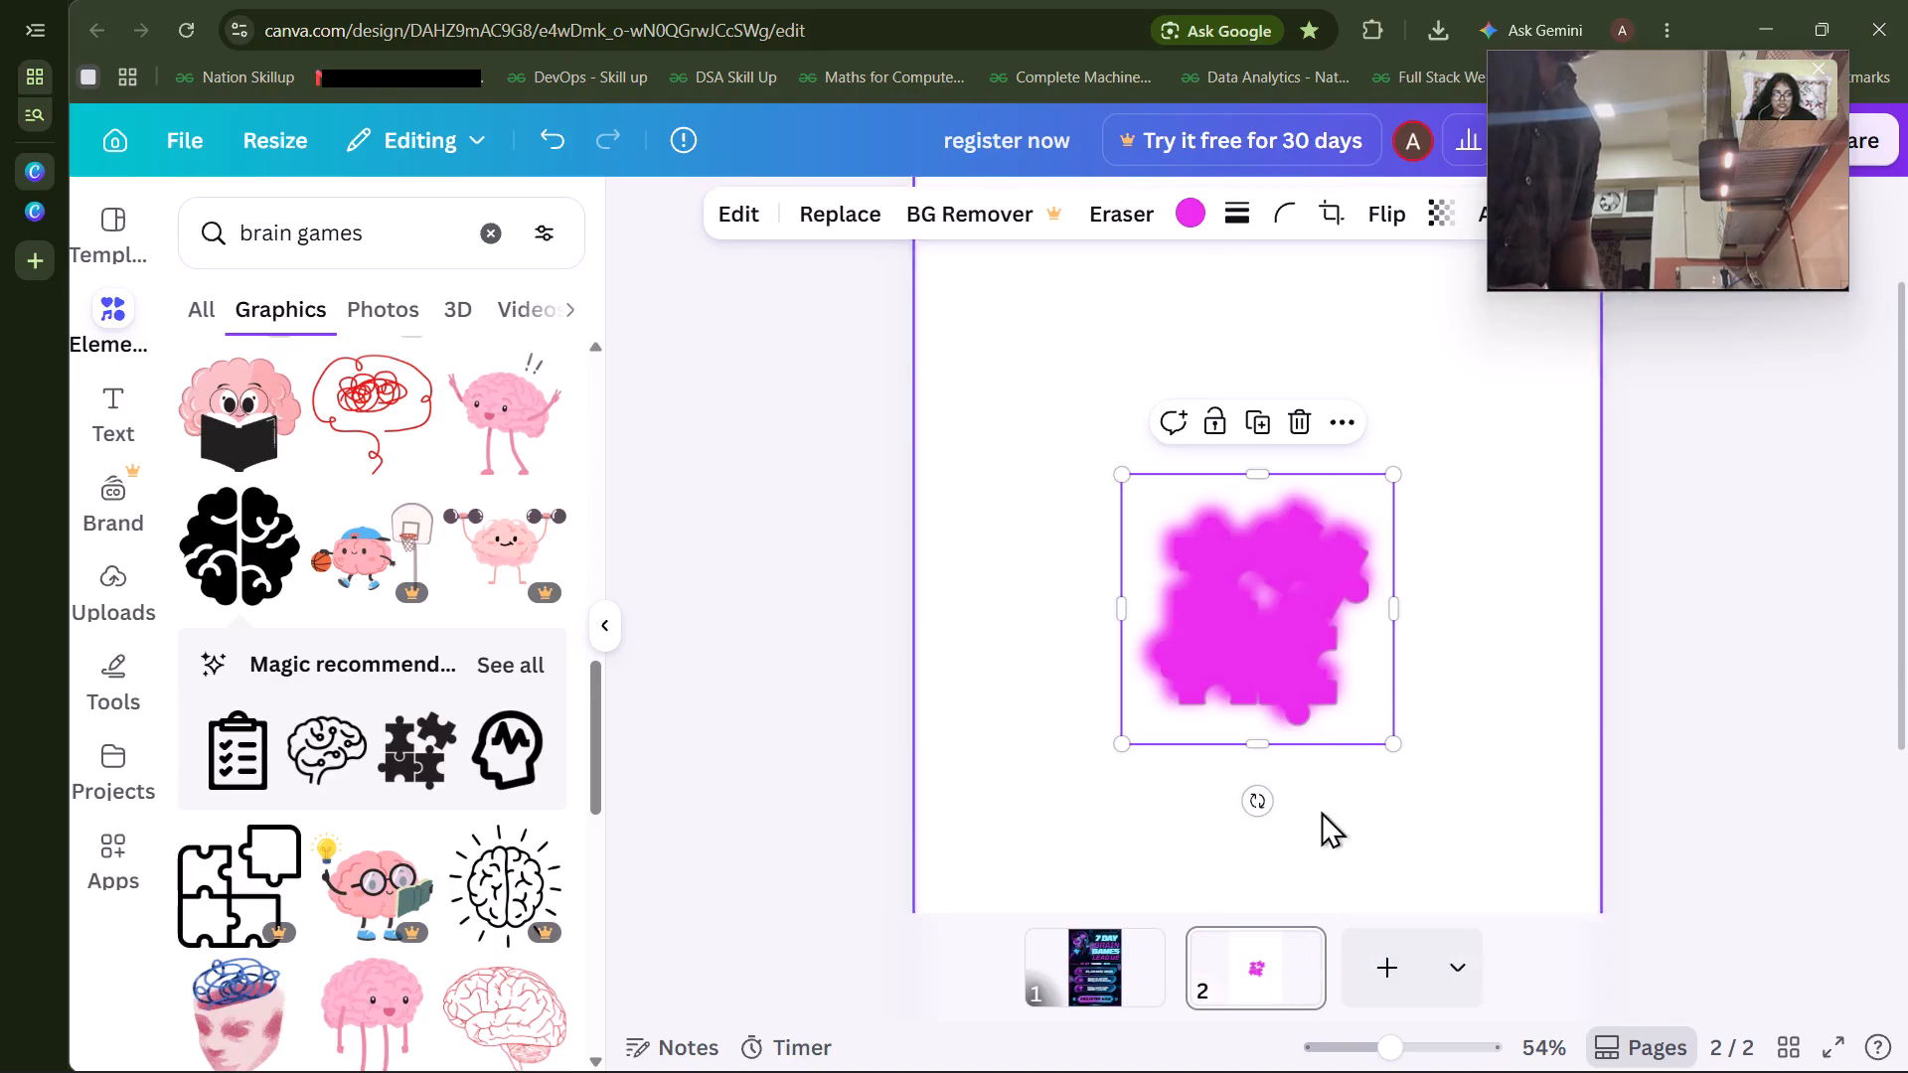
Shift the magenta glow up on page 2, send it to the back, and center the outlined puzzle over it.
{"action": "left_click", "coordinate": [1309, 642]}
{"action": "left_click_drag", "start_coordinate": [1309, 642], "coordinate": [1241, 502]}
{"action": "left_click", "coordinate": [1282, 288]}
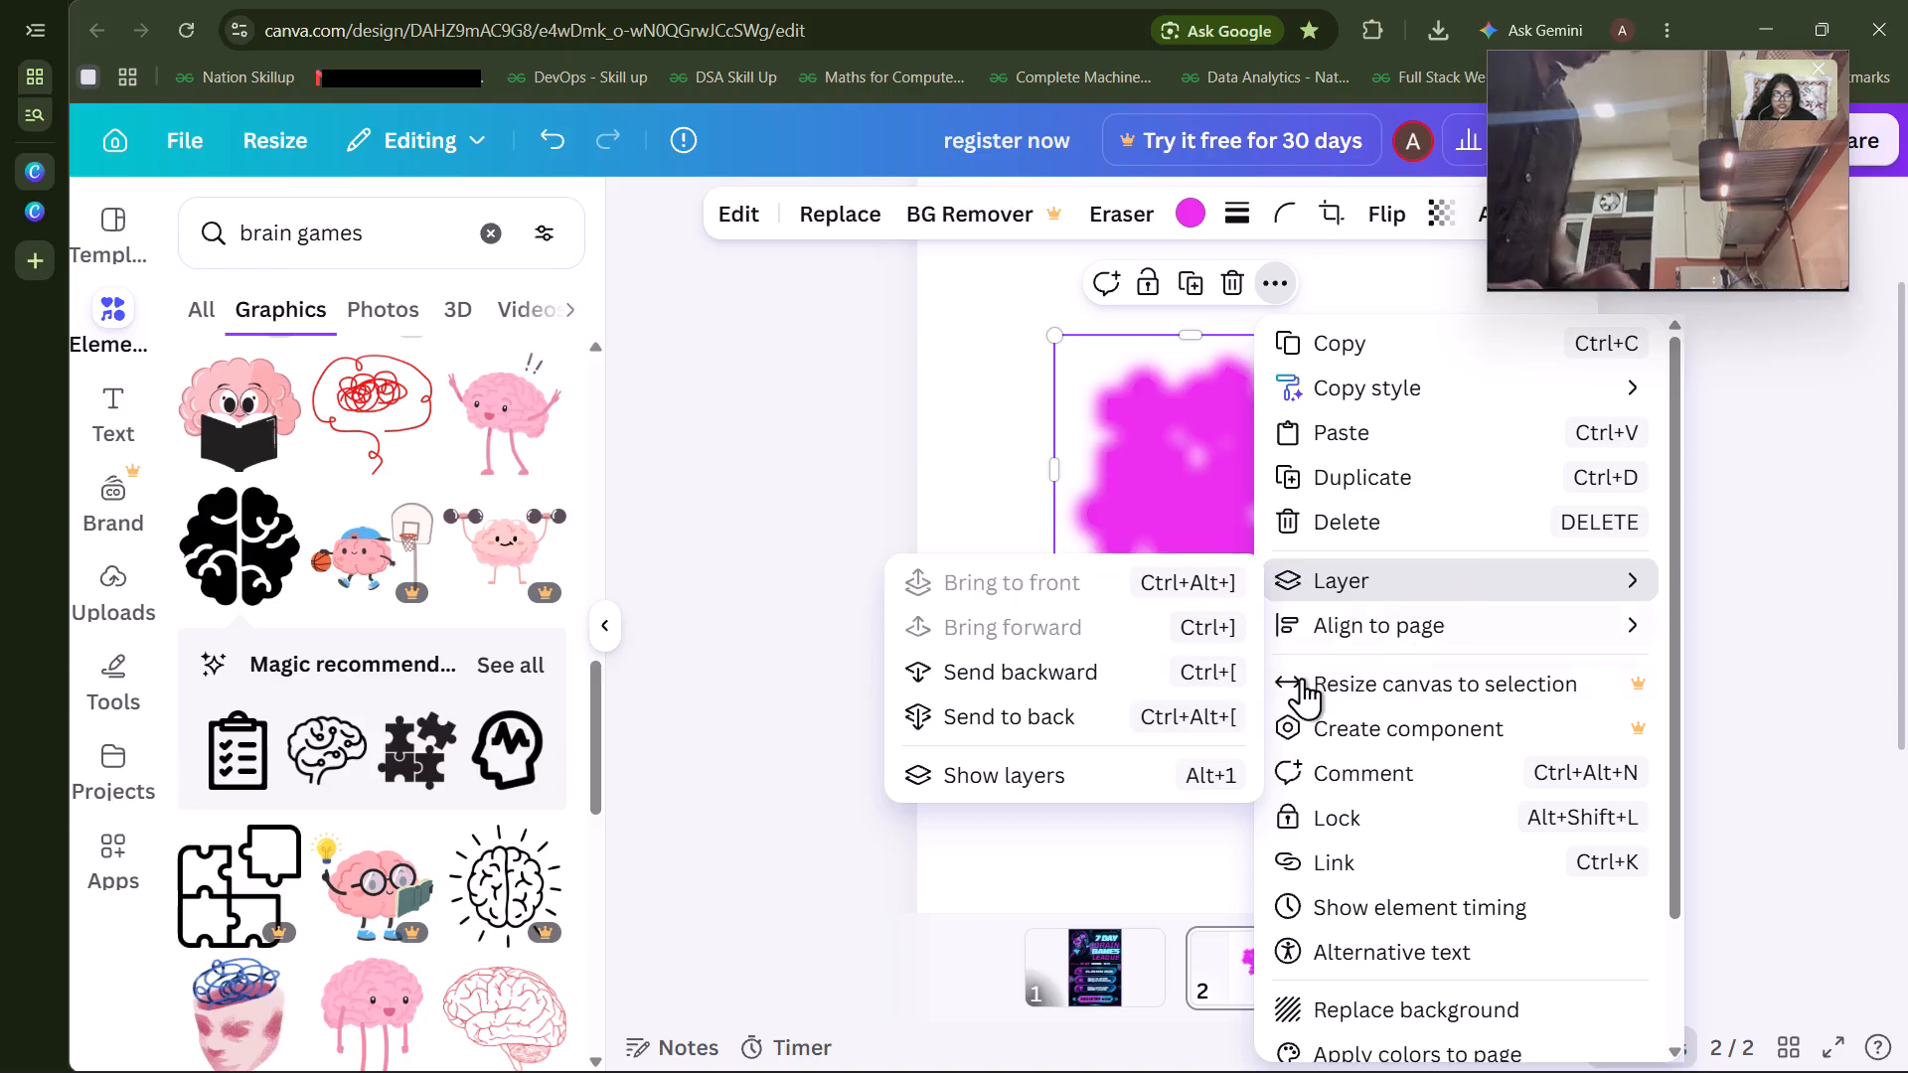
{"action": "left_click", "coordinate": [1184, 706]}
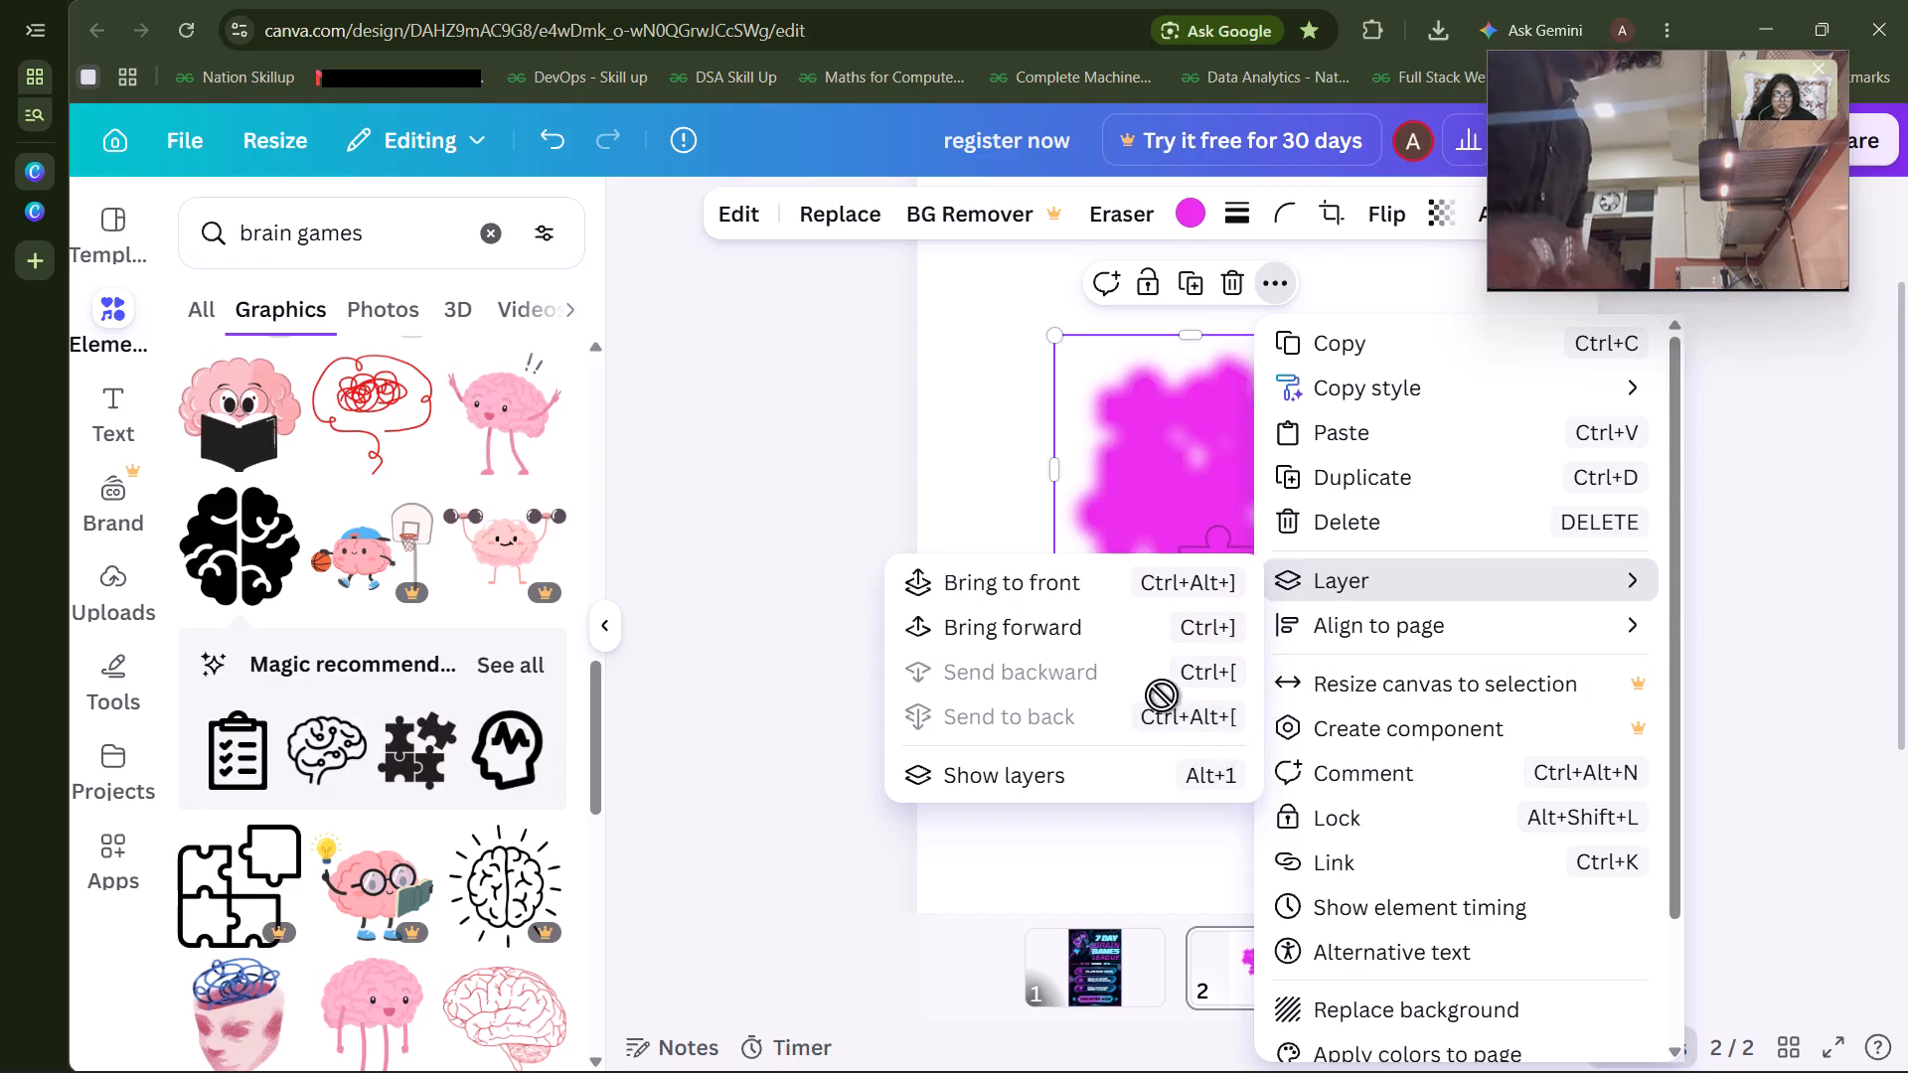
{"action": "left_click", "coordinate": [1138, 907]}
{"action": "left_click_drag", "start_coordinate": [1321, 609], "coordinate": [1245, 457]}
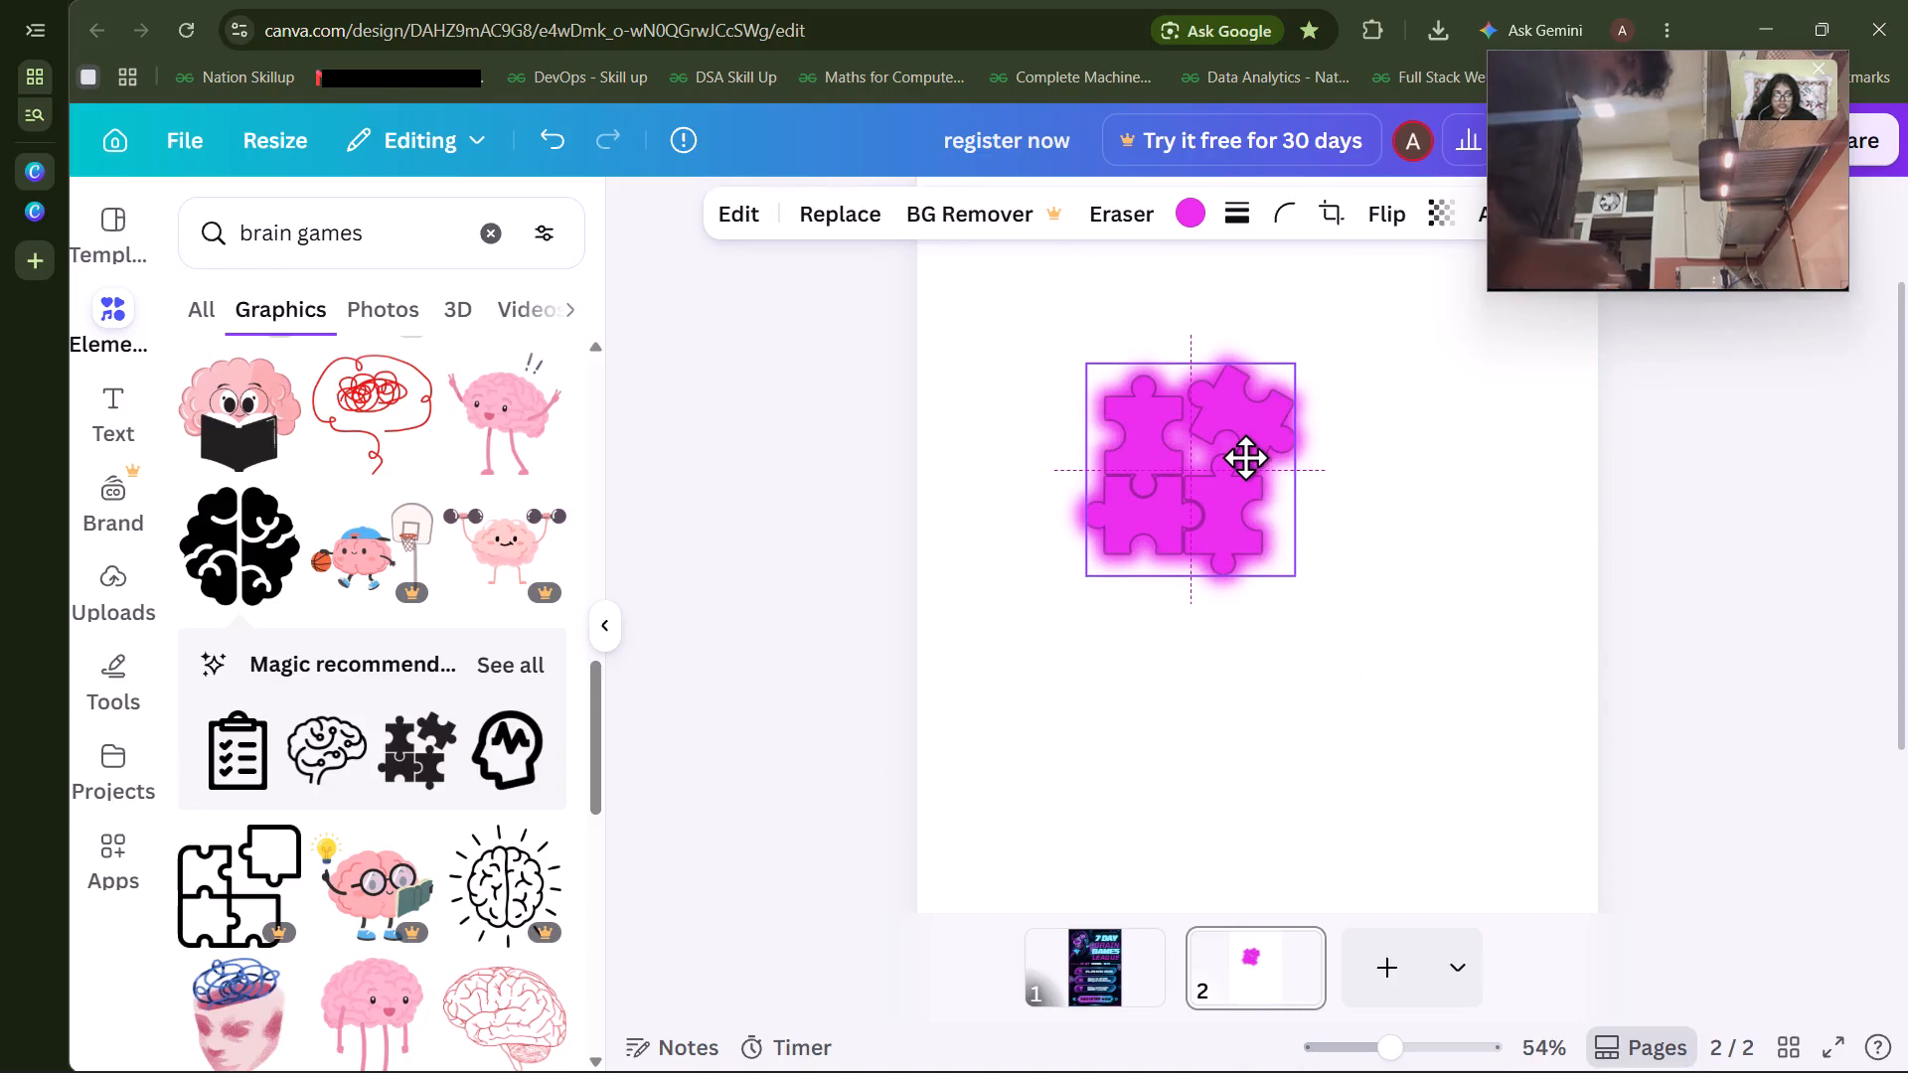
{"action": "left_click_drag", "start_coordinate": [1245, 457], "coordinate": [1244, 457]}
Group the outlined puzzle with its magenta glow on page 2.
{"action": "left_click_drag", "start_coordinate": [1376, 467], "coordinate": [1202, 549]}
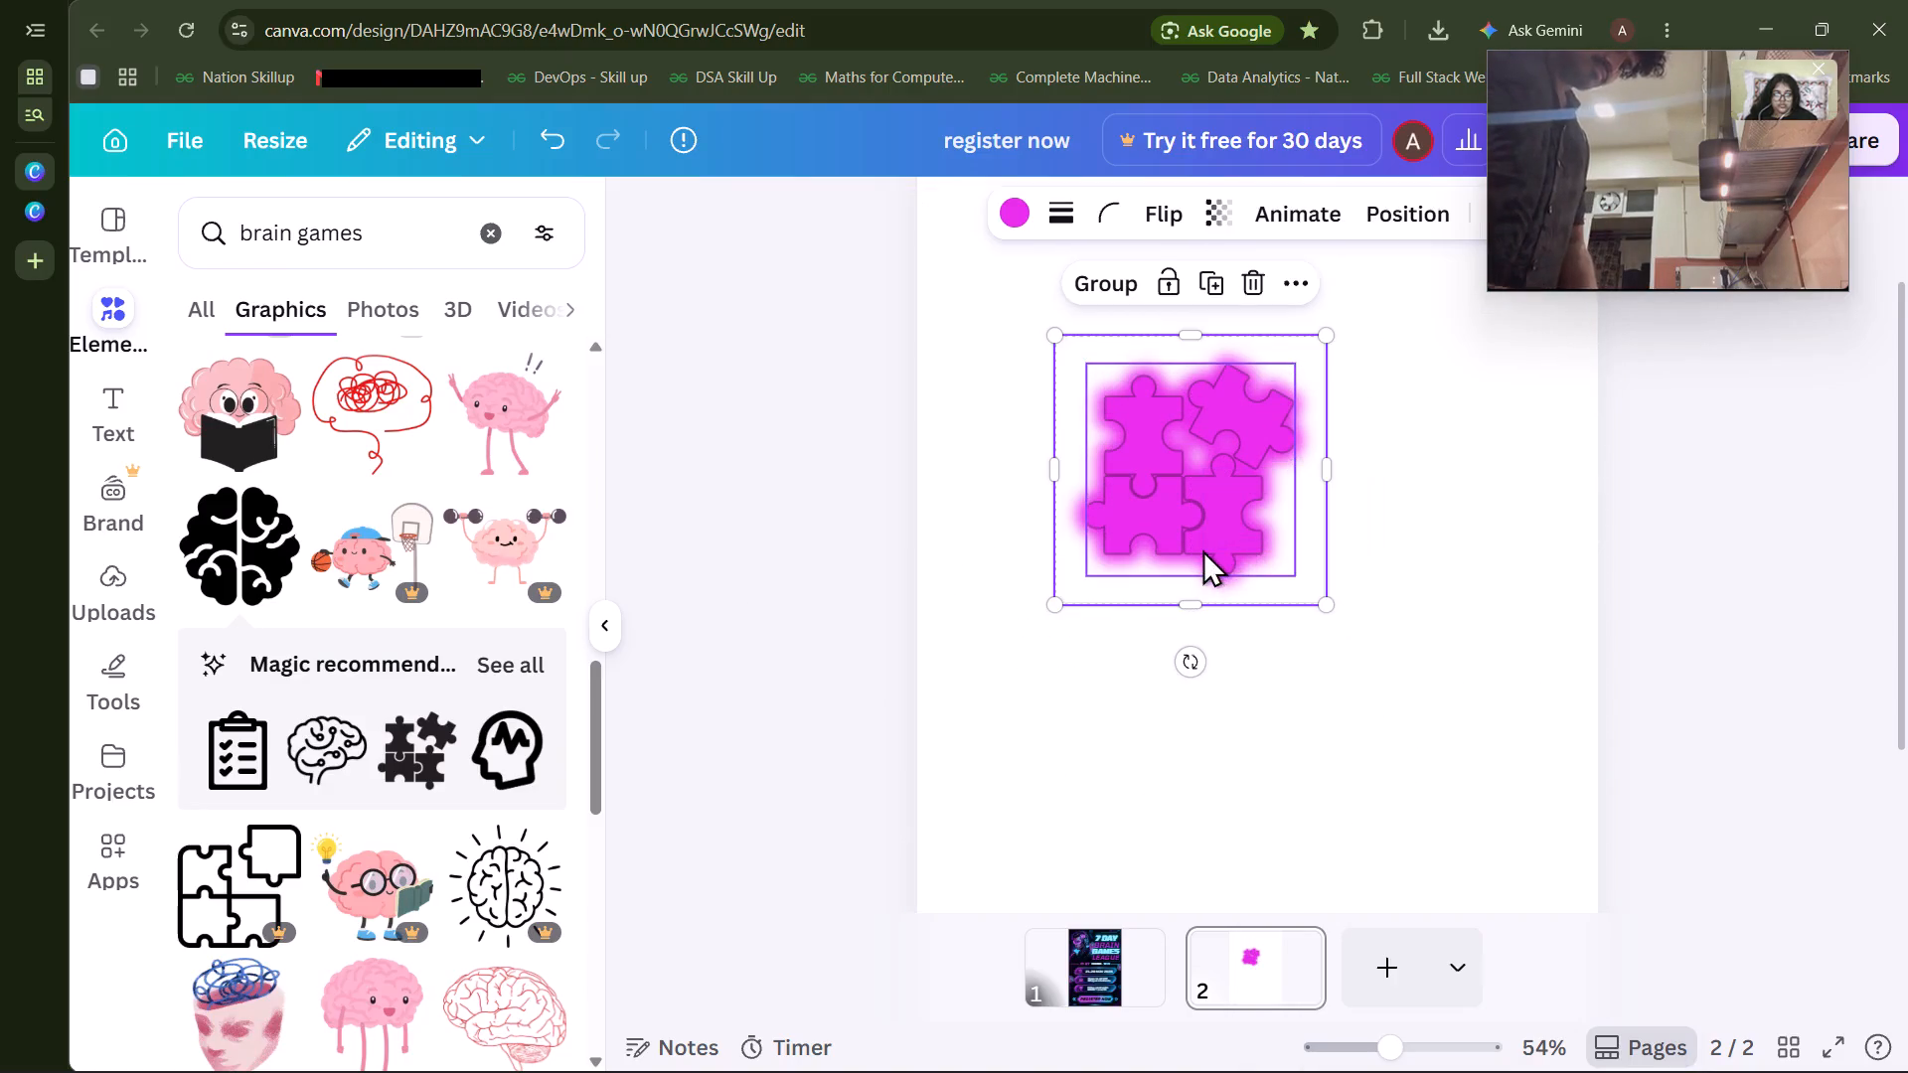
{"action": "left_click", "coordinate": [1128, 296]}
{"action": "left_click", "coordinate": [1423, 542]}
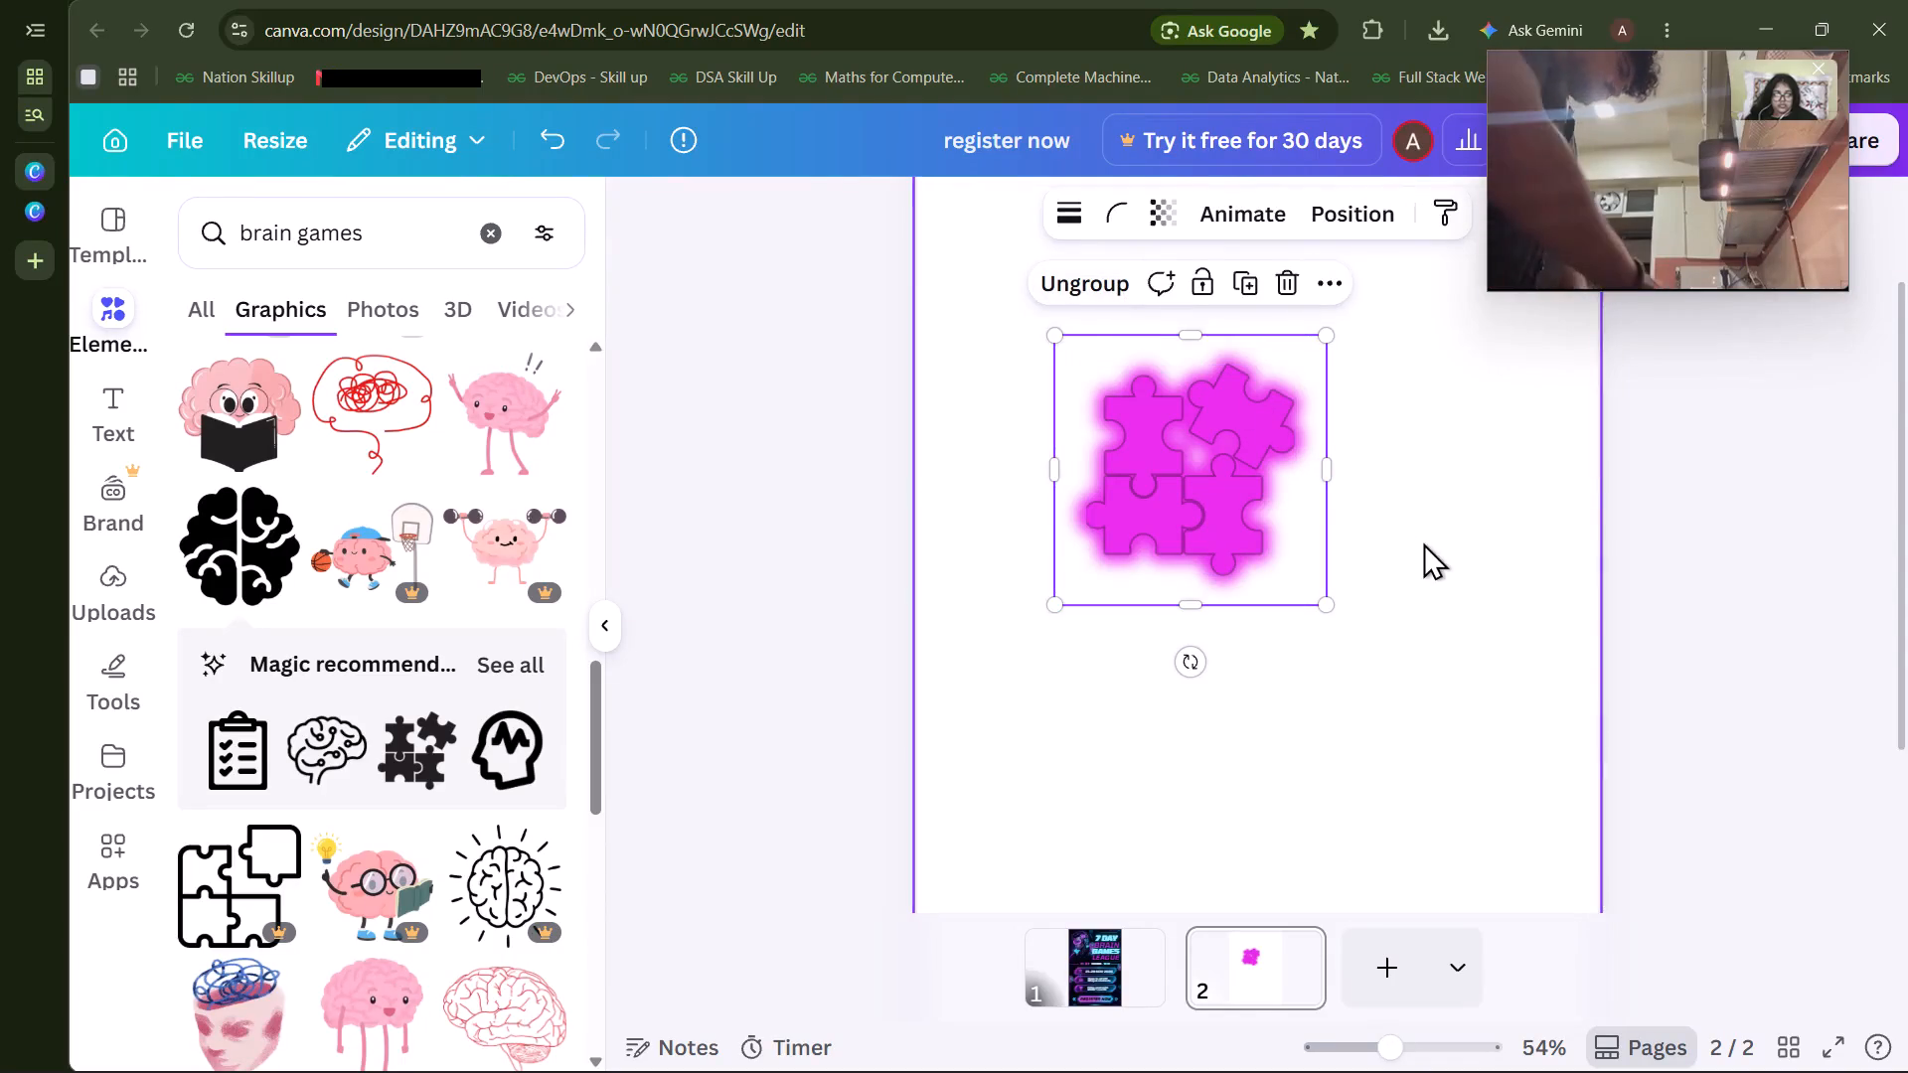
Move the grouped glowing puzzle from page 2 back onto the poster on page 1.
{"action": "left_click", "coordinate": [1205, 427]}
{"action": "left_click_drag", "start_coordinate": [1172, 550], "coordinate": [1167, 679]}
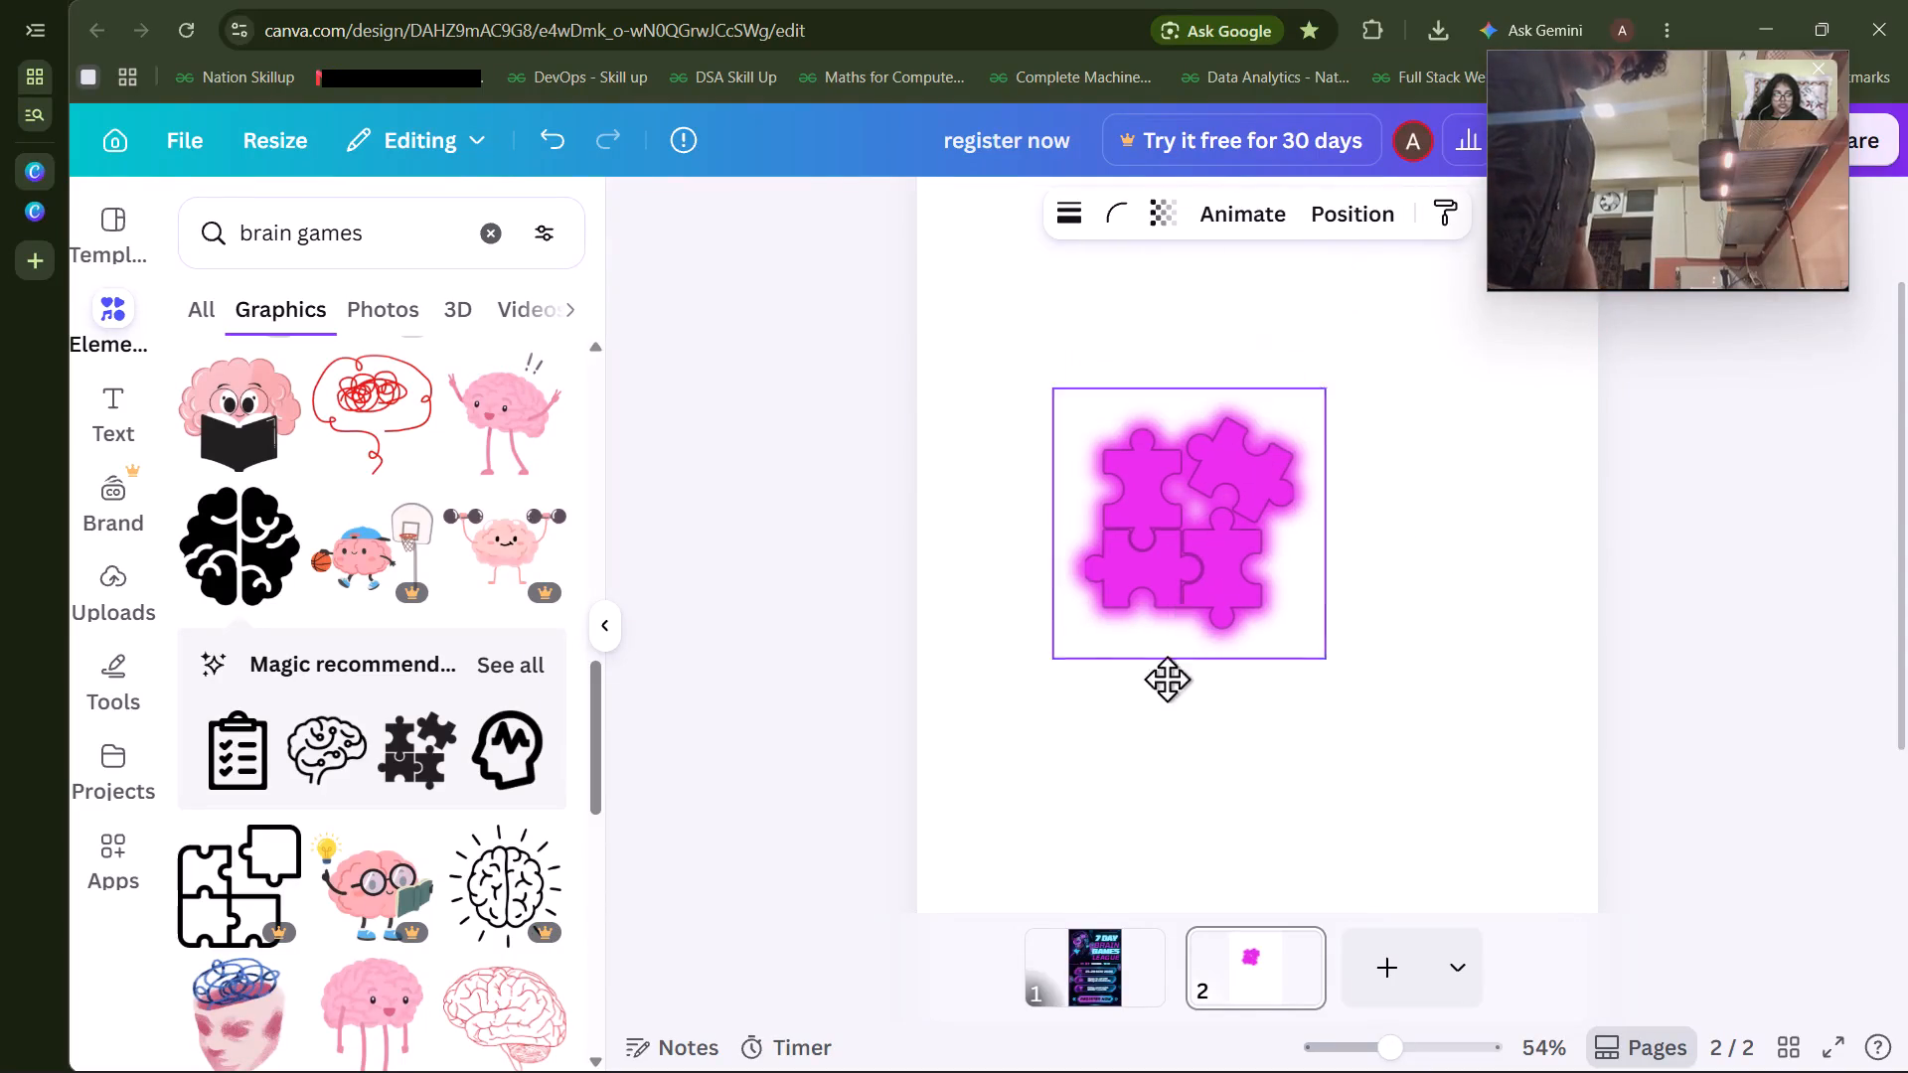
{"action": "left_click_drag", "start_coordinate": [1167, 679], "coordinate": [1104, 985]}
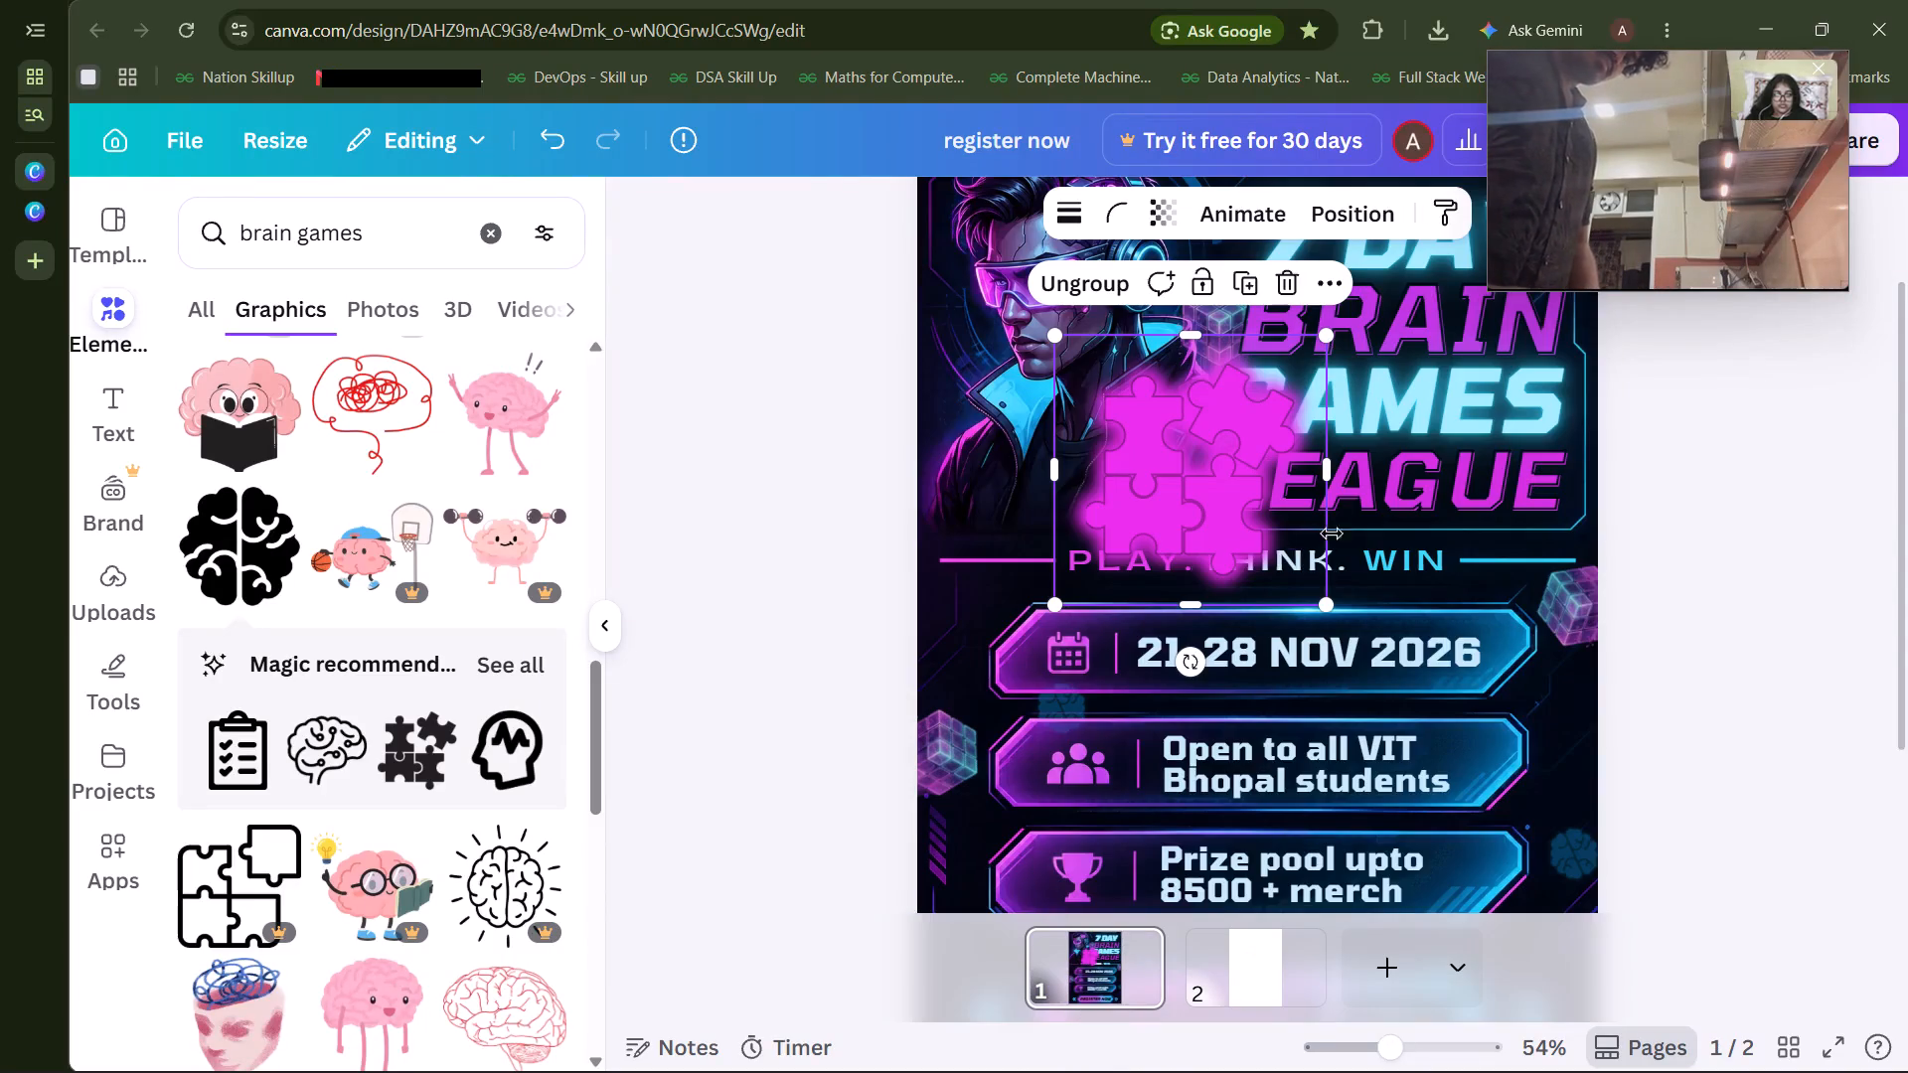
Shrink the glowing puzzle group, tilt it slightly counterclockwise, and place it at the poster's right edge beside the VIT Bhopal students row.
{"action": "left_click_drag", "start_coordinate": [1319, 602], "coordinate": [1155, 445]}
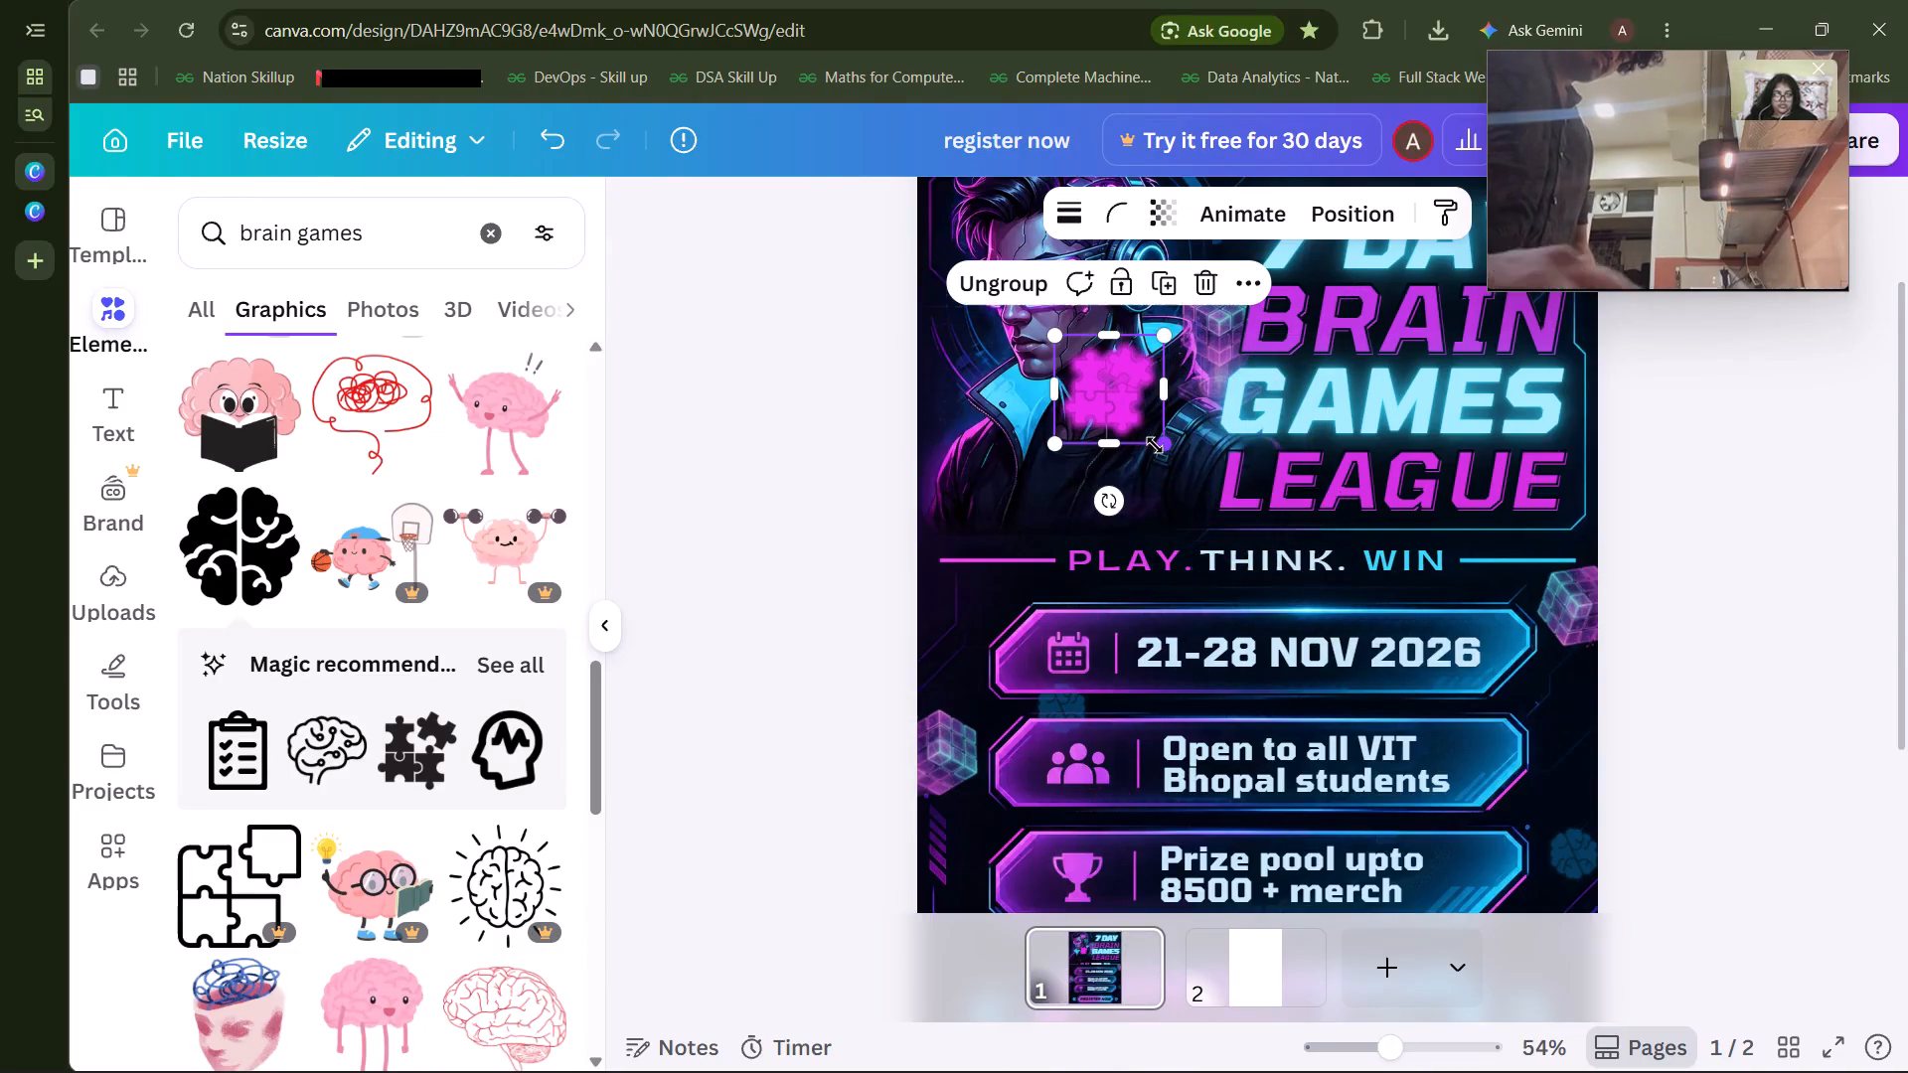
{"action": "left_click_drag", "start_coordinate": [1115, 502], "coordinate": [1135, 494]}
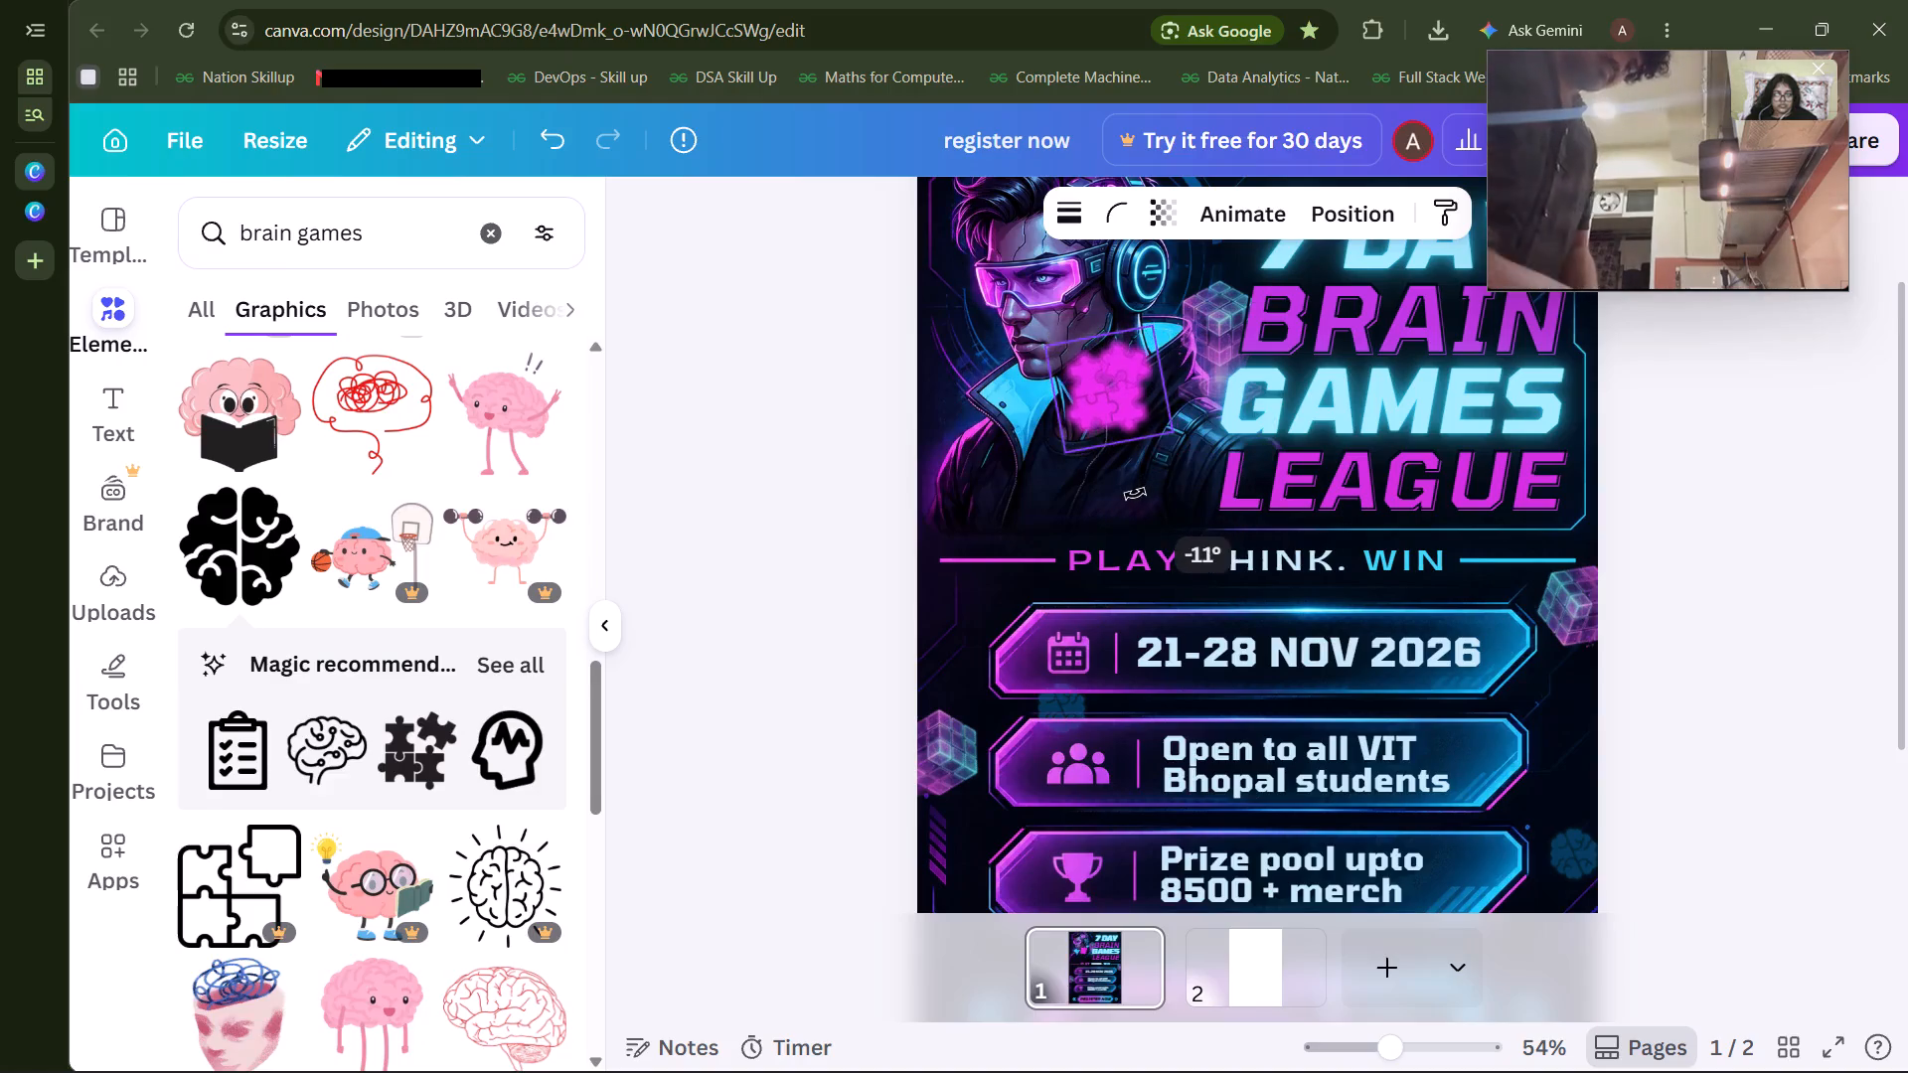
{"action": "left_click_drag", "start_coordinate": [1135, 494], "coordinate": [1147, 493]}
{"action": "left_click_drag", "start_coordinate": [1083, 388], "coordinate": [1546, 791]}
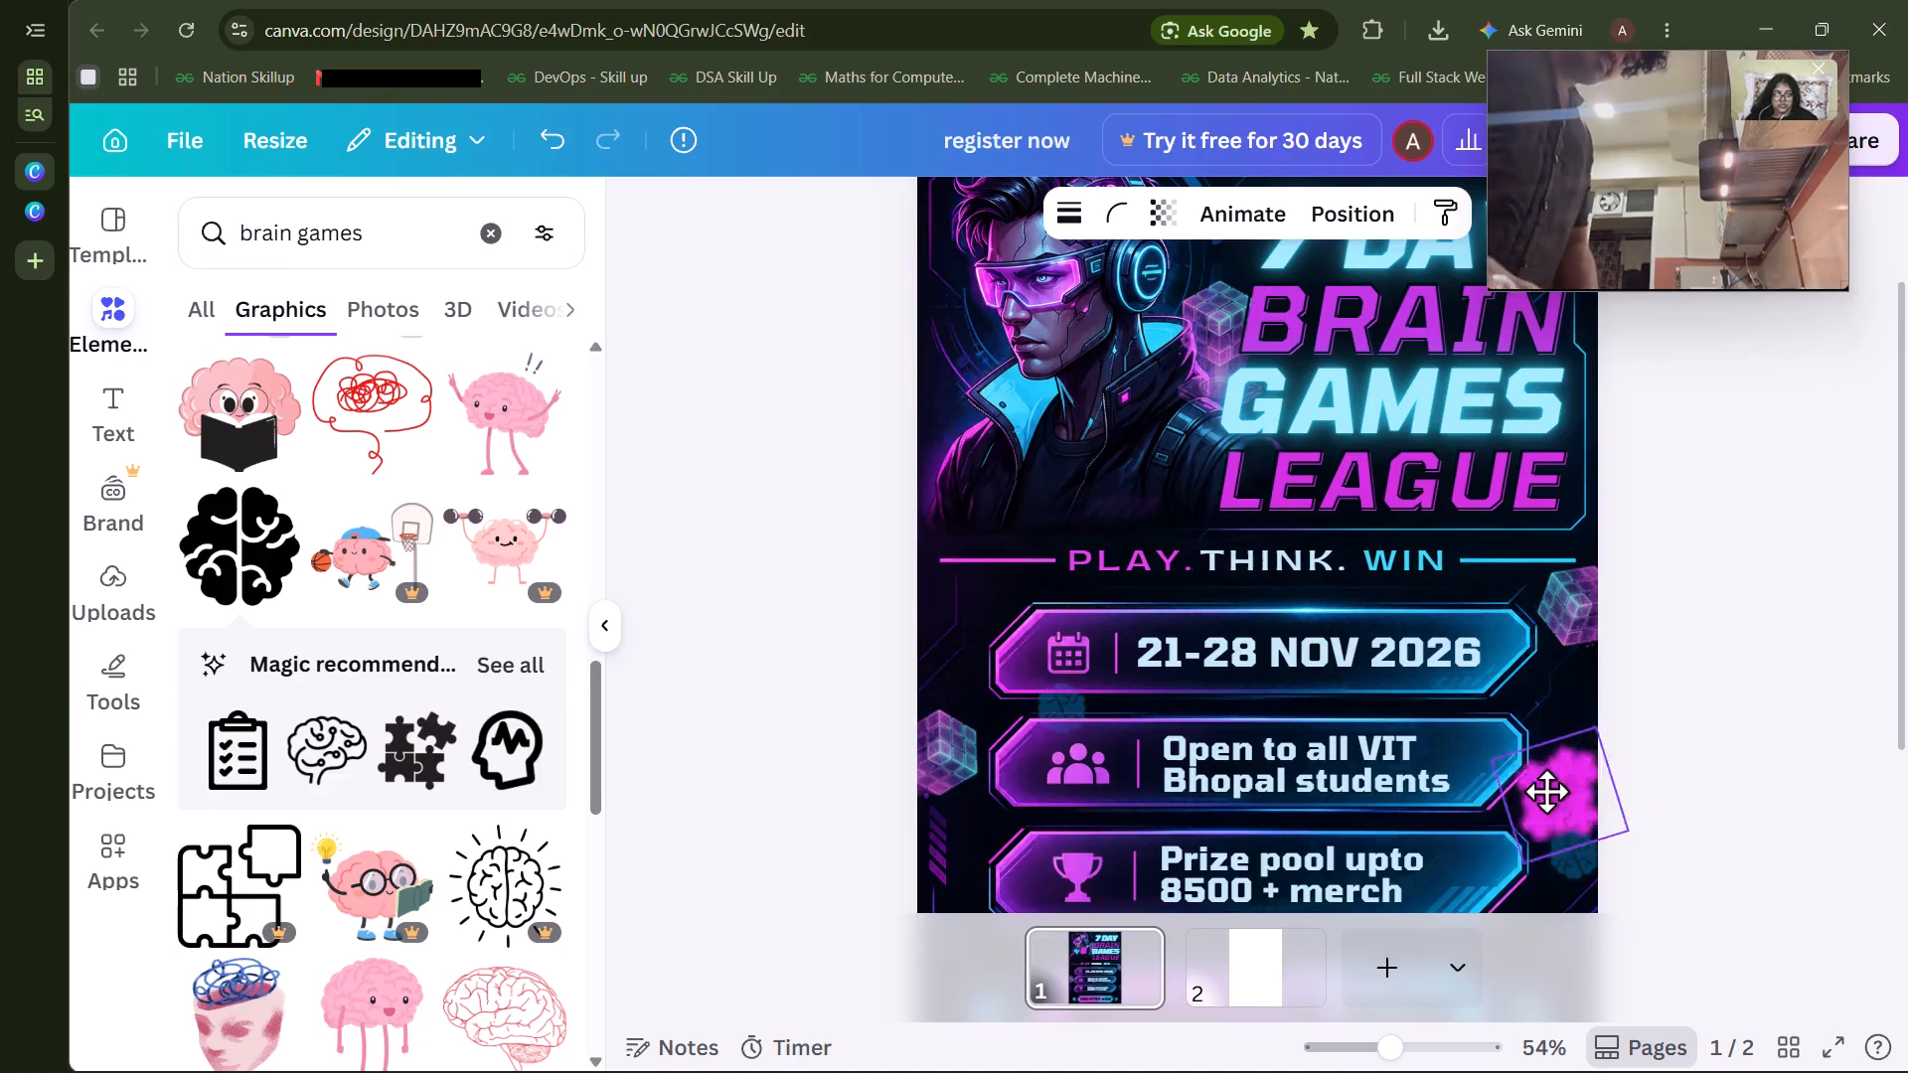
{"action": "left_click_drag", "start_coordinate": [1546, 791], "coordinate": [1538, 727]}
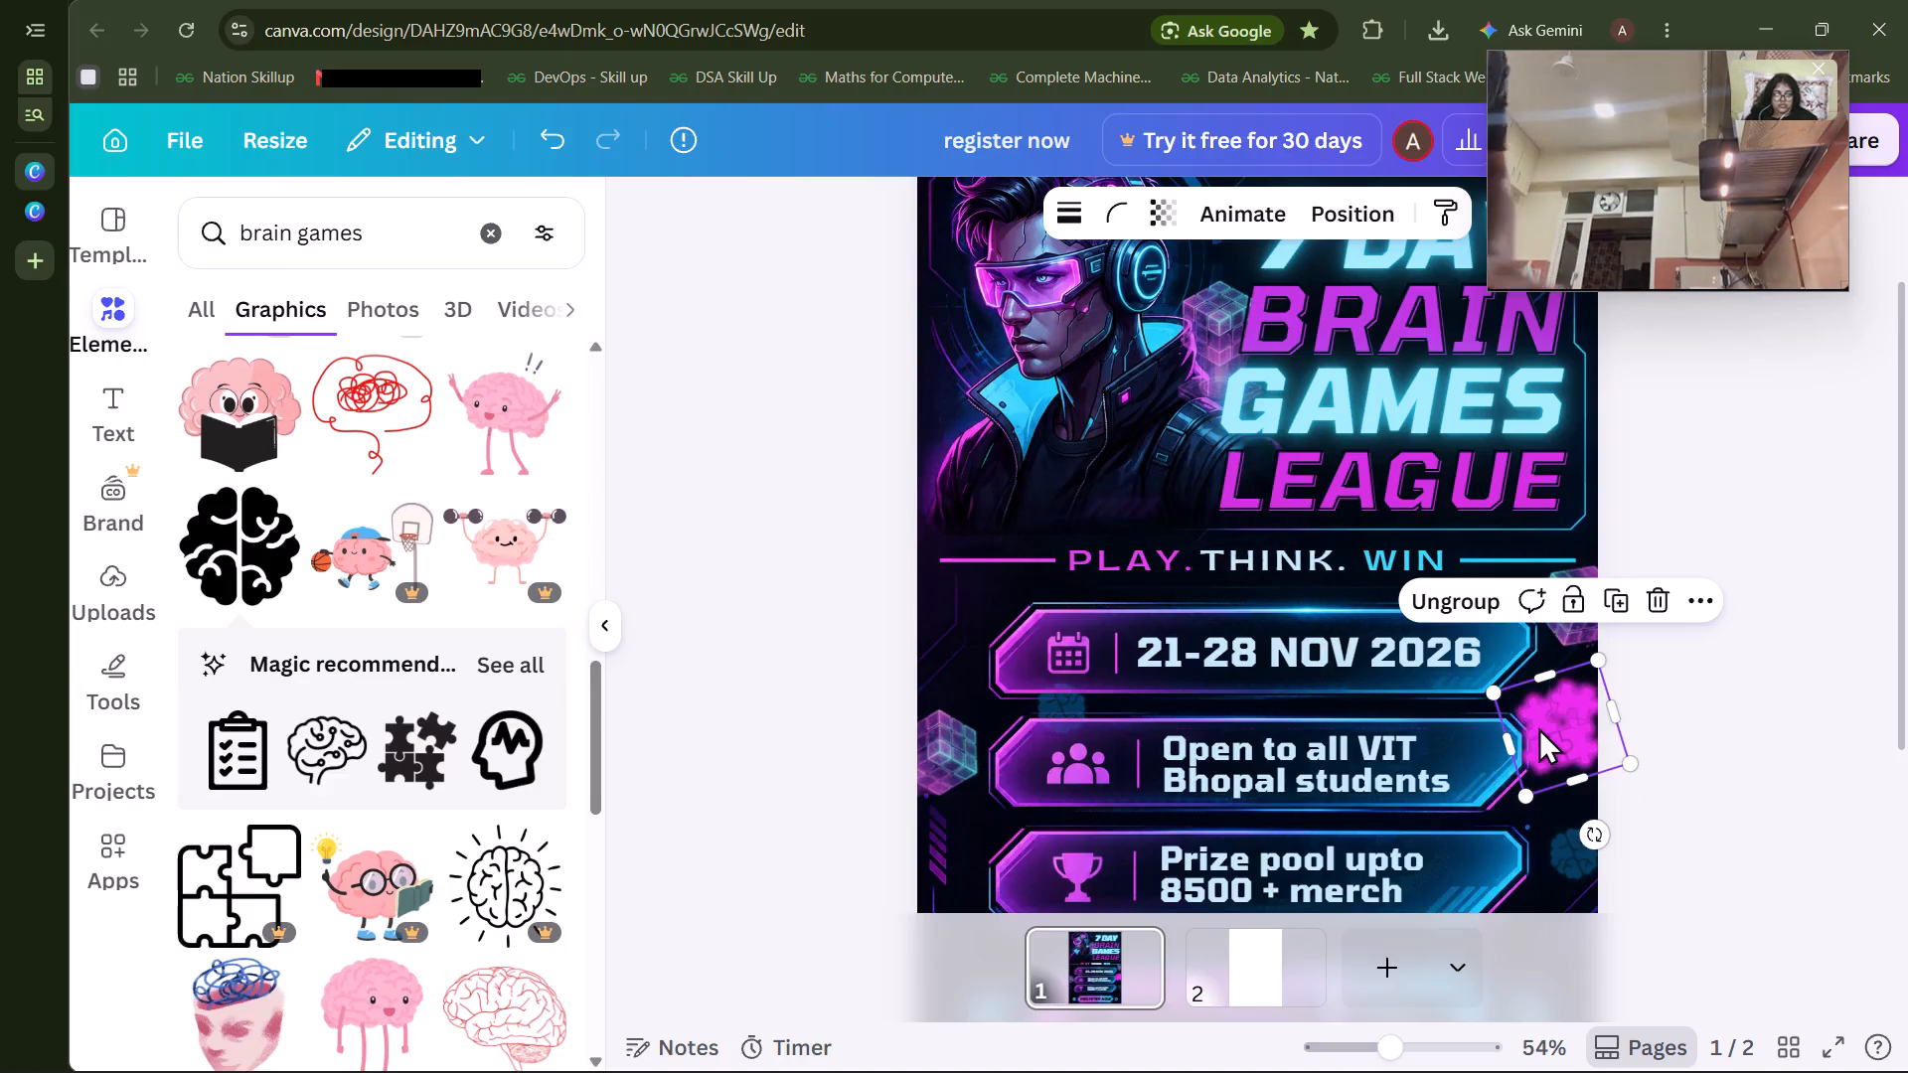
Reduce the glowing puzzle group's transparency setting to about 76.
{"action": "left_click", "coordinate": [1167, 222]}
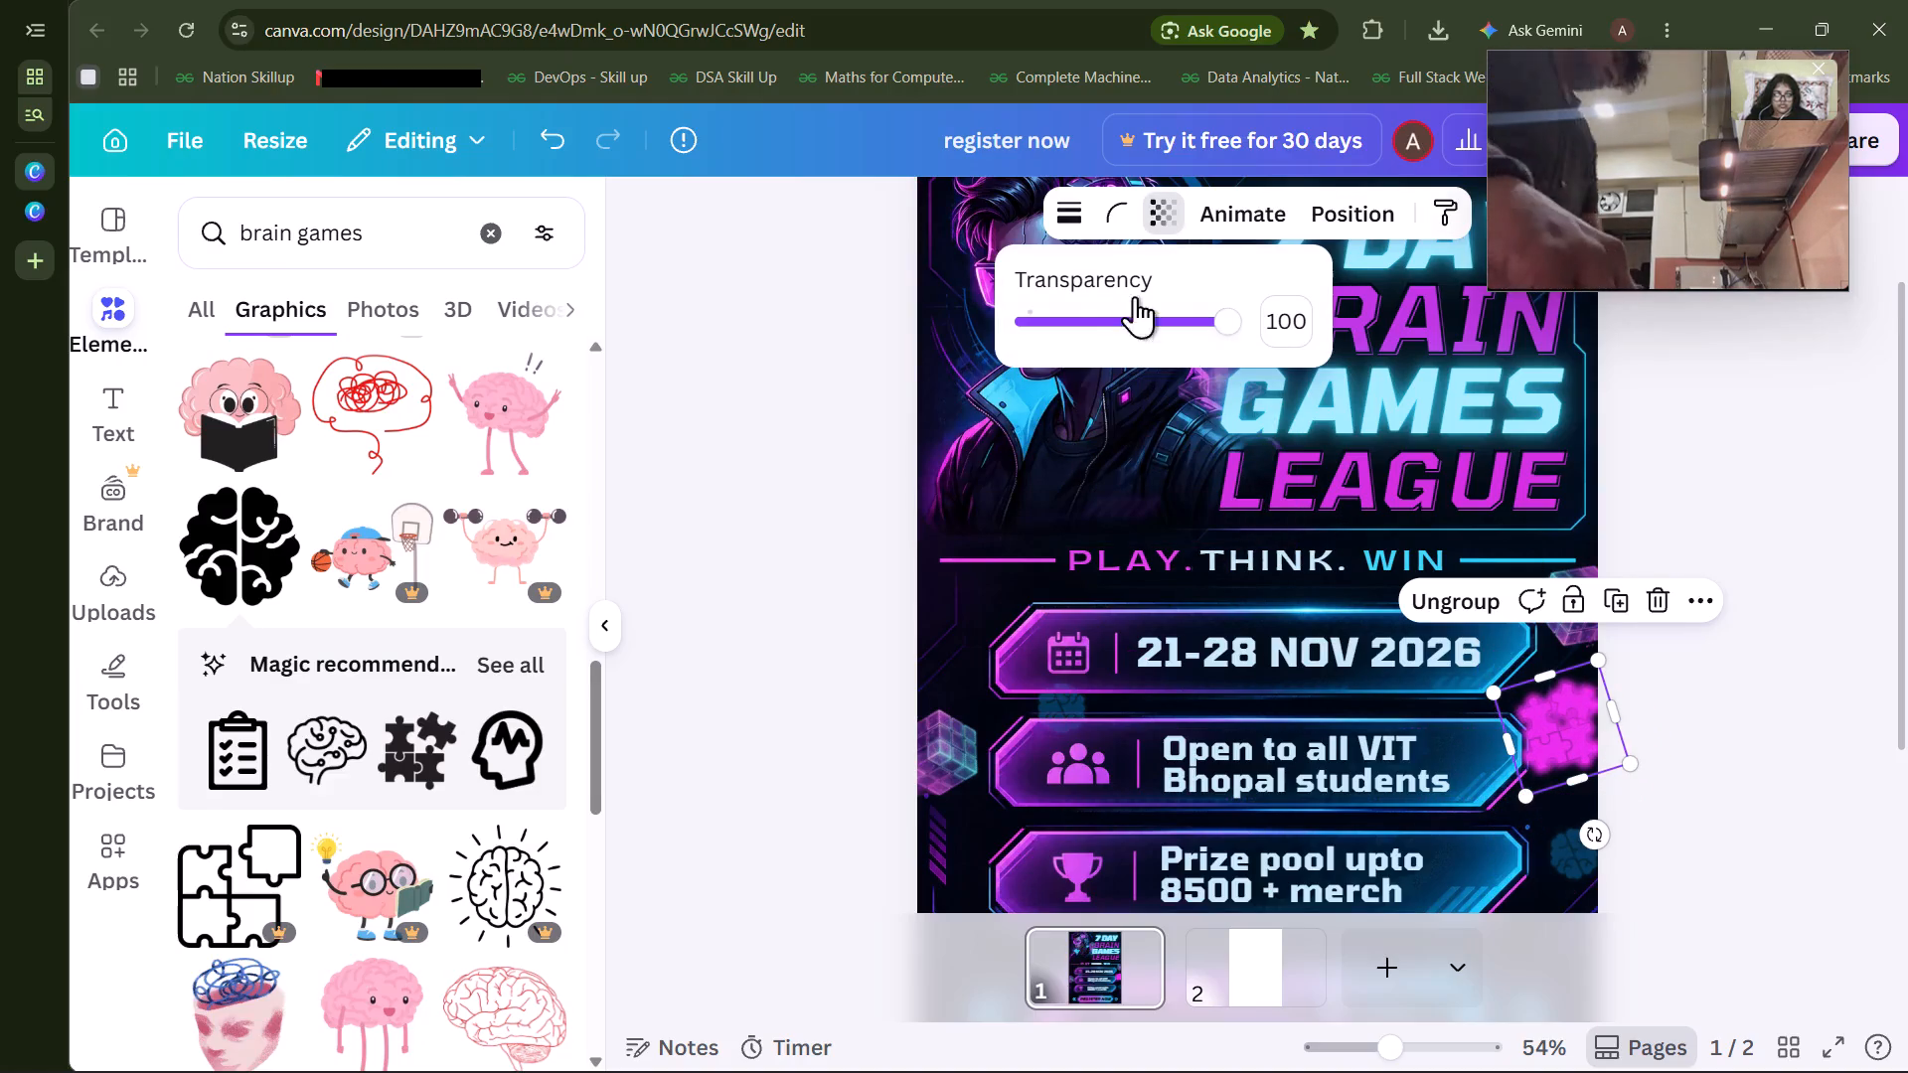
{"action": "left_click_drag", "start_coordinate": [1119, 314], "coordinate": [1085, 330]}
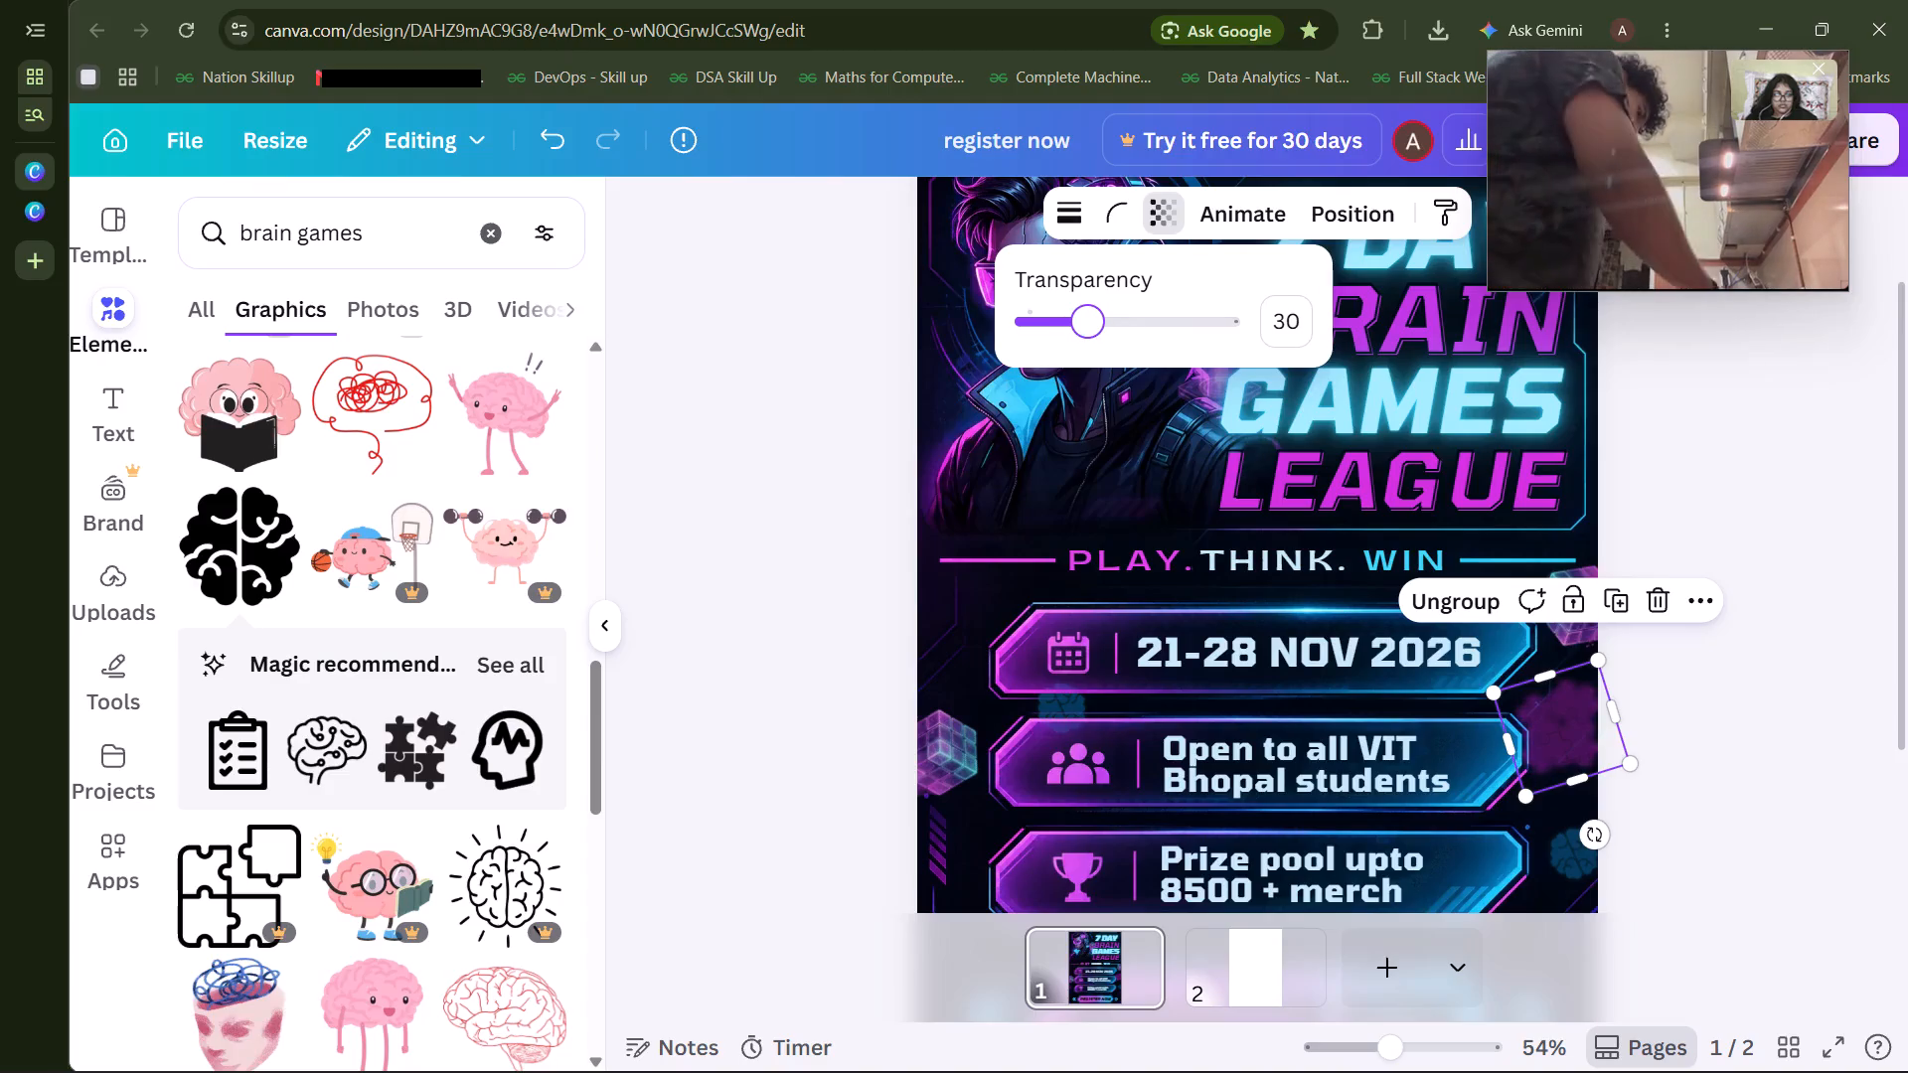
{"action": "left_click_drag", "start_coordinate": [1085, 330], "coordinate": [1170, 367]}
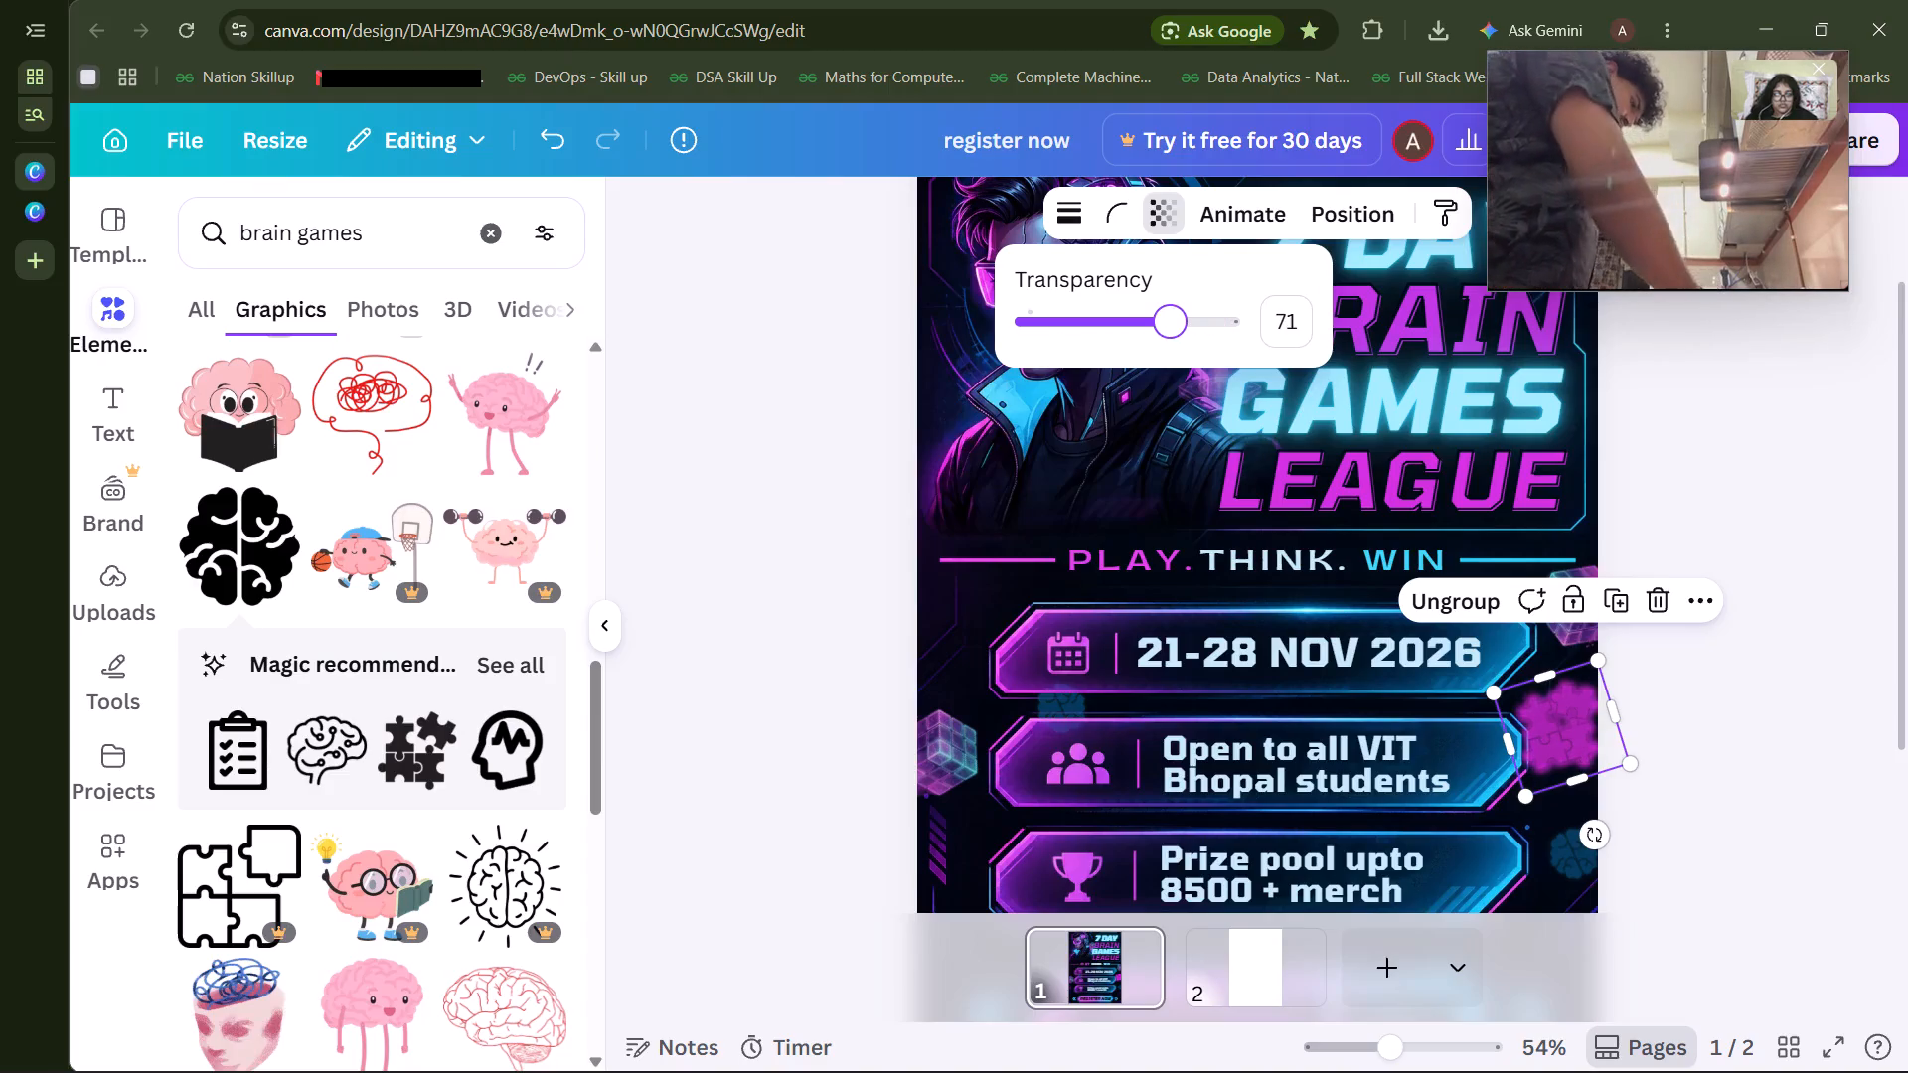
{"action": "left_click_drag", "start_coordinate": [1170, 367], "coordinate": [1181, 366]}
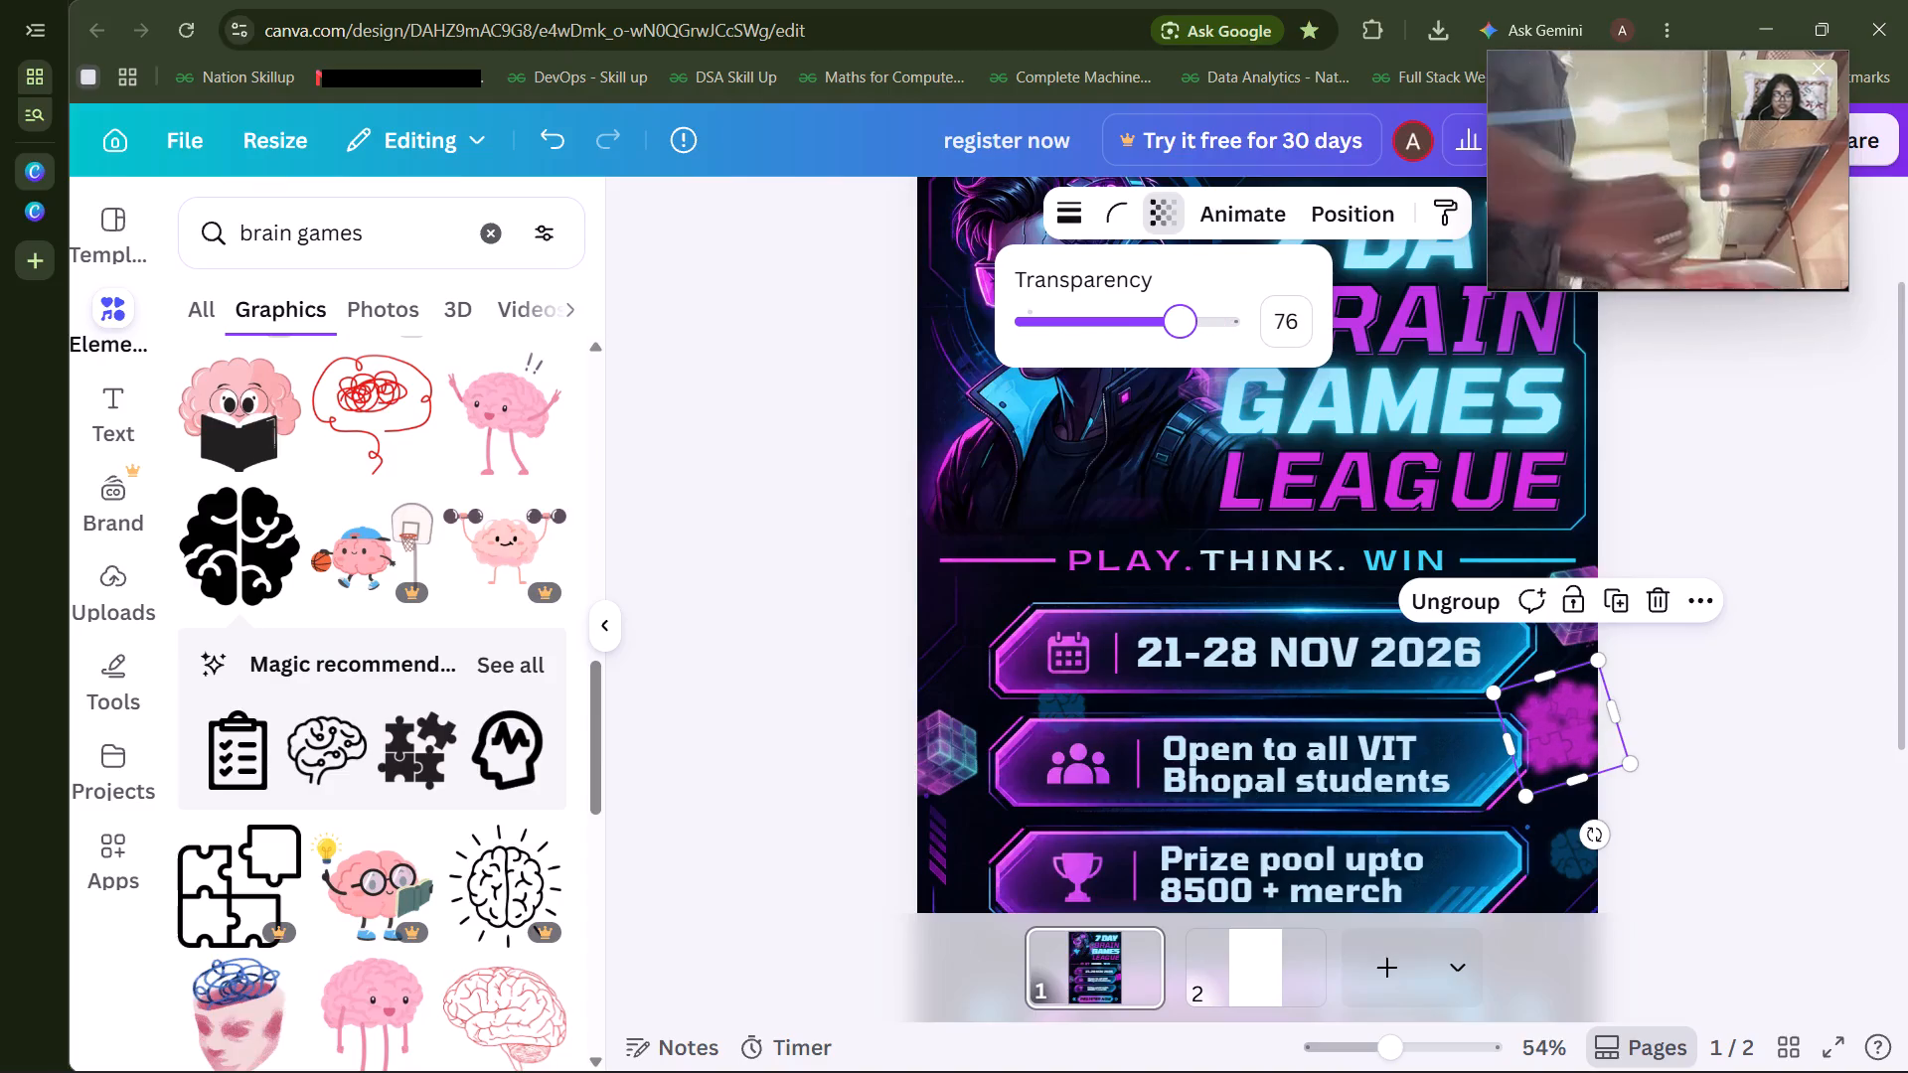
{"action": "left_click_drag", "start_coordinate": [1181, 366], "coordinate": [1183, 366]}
Delete the glowing puzzle group from the poster.
{"action": "left_click", "coordinate": [1667, 594]}
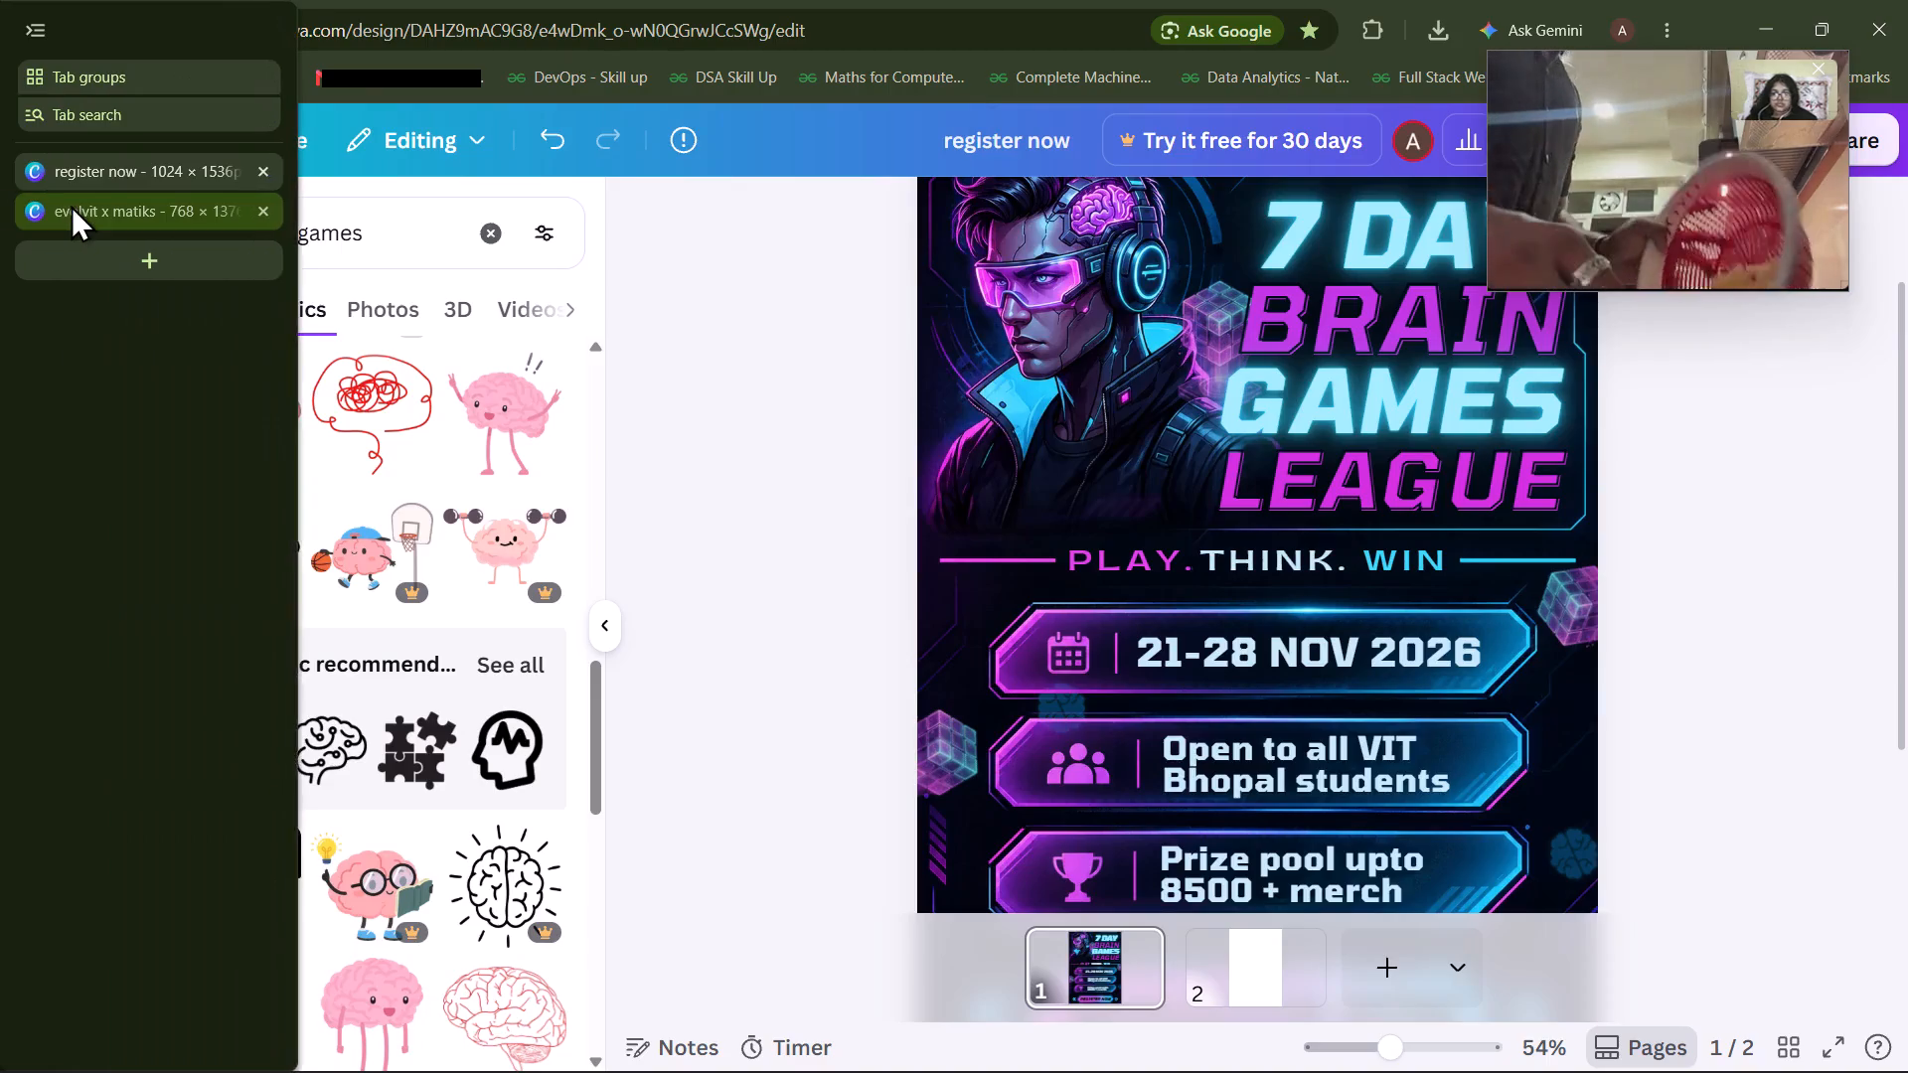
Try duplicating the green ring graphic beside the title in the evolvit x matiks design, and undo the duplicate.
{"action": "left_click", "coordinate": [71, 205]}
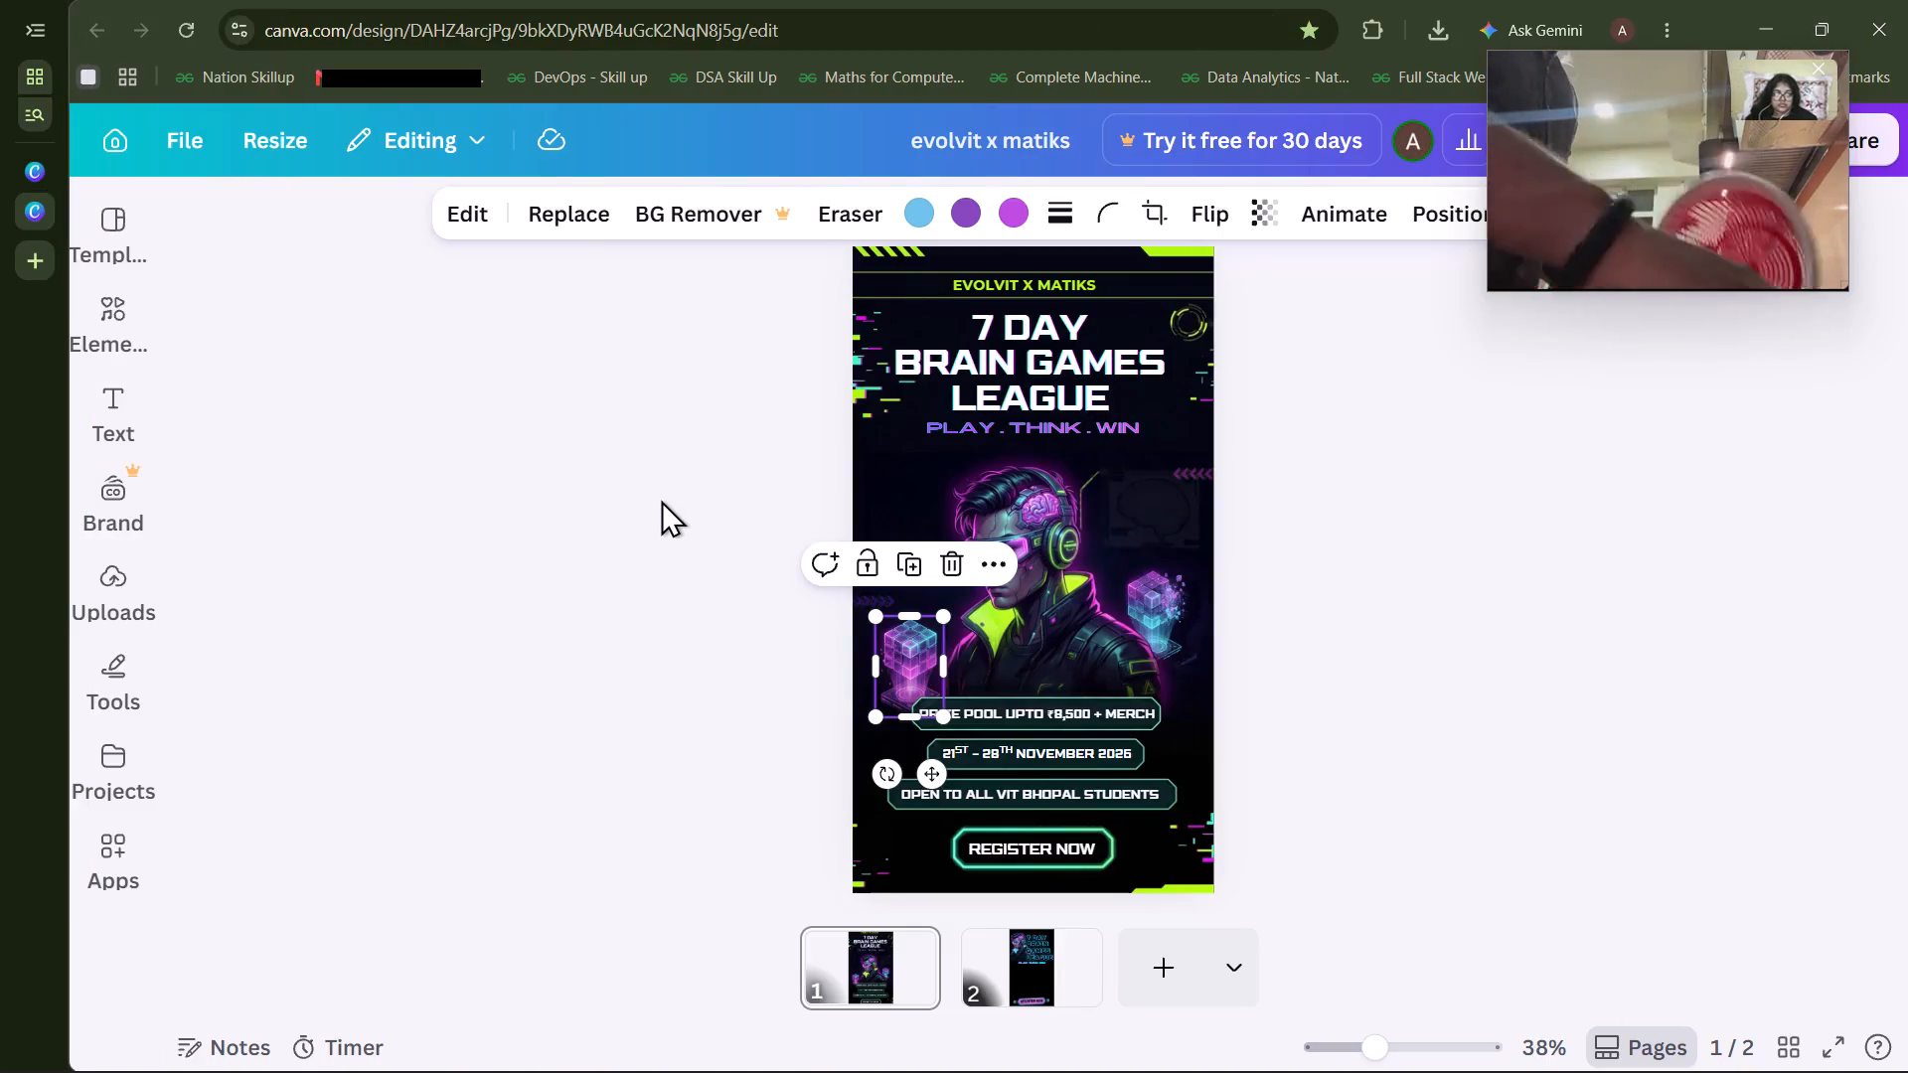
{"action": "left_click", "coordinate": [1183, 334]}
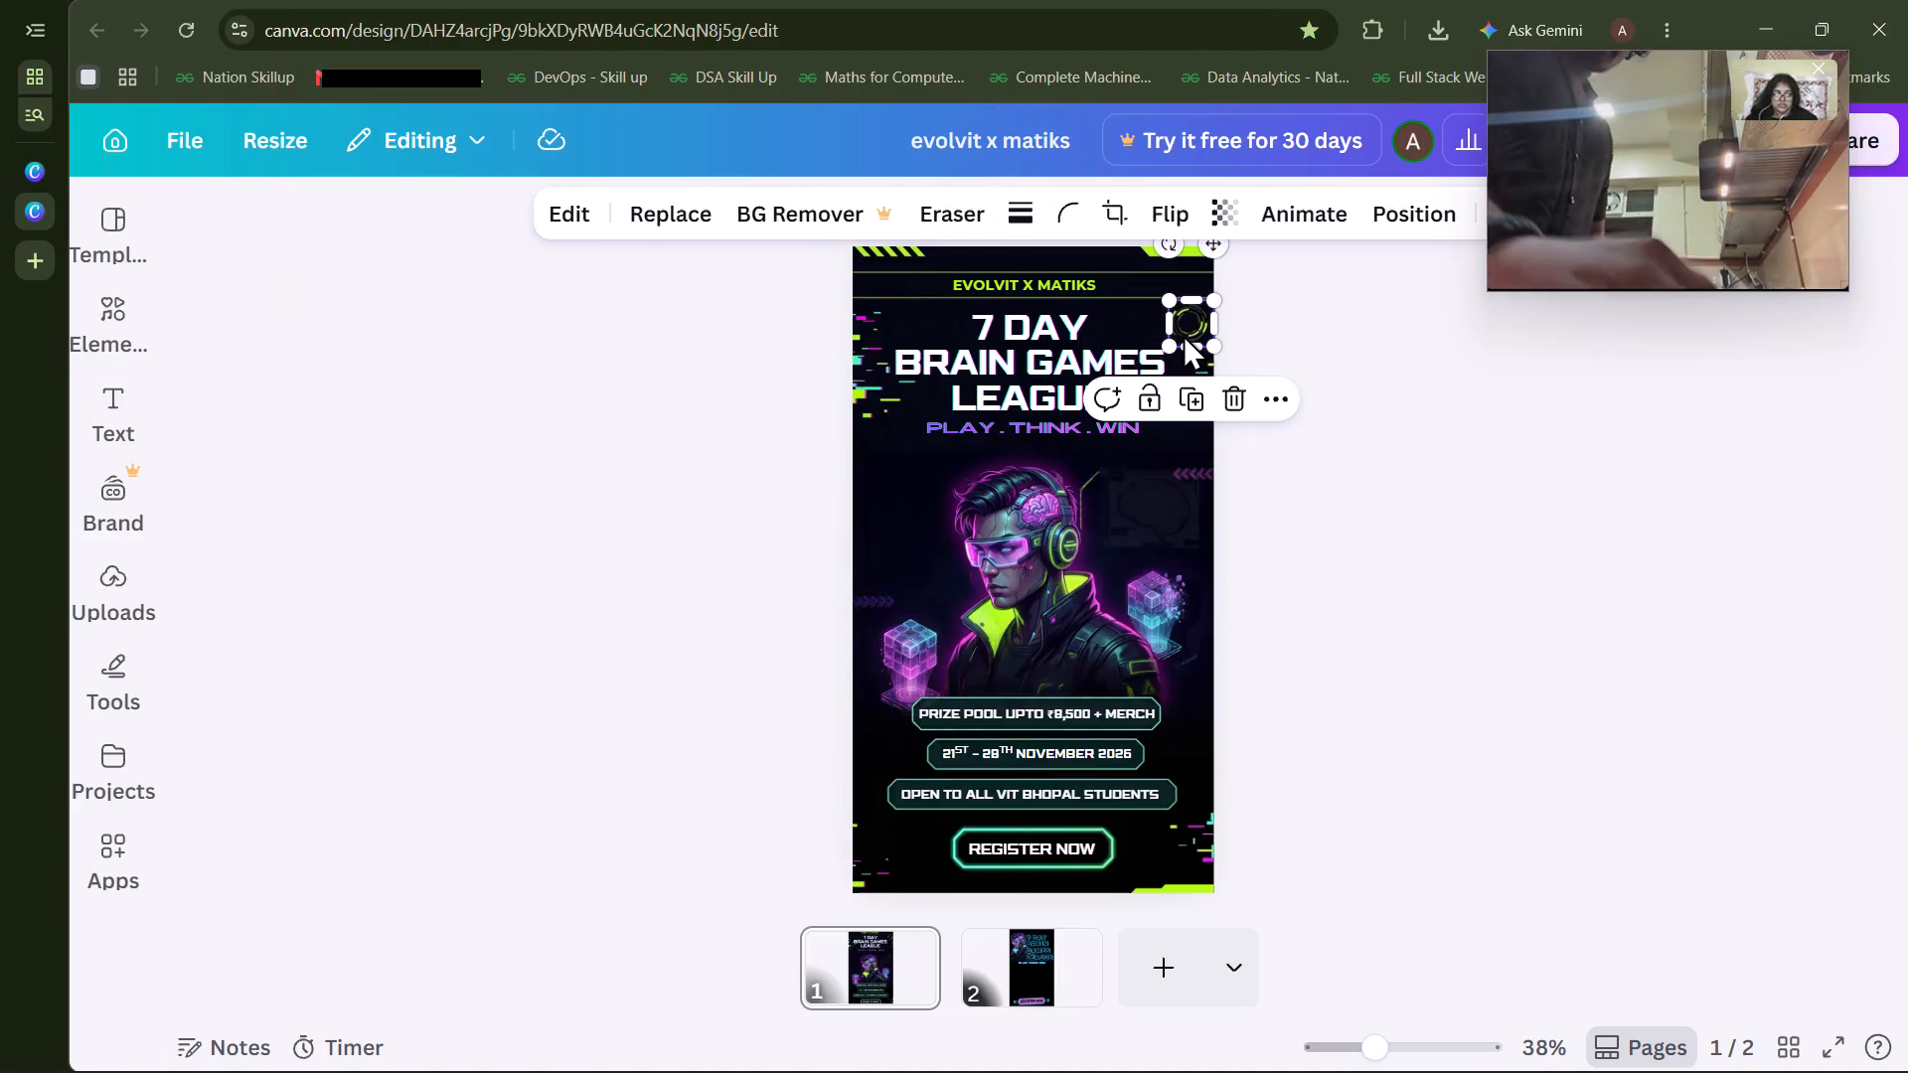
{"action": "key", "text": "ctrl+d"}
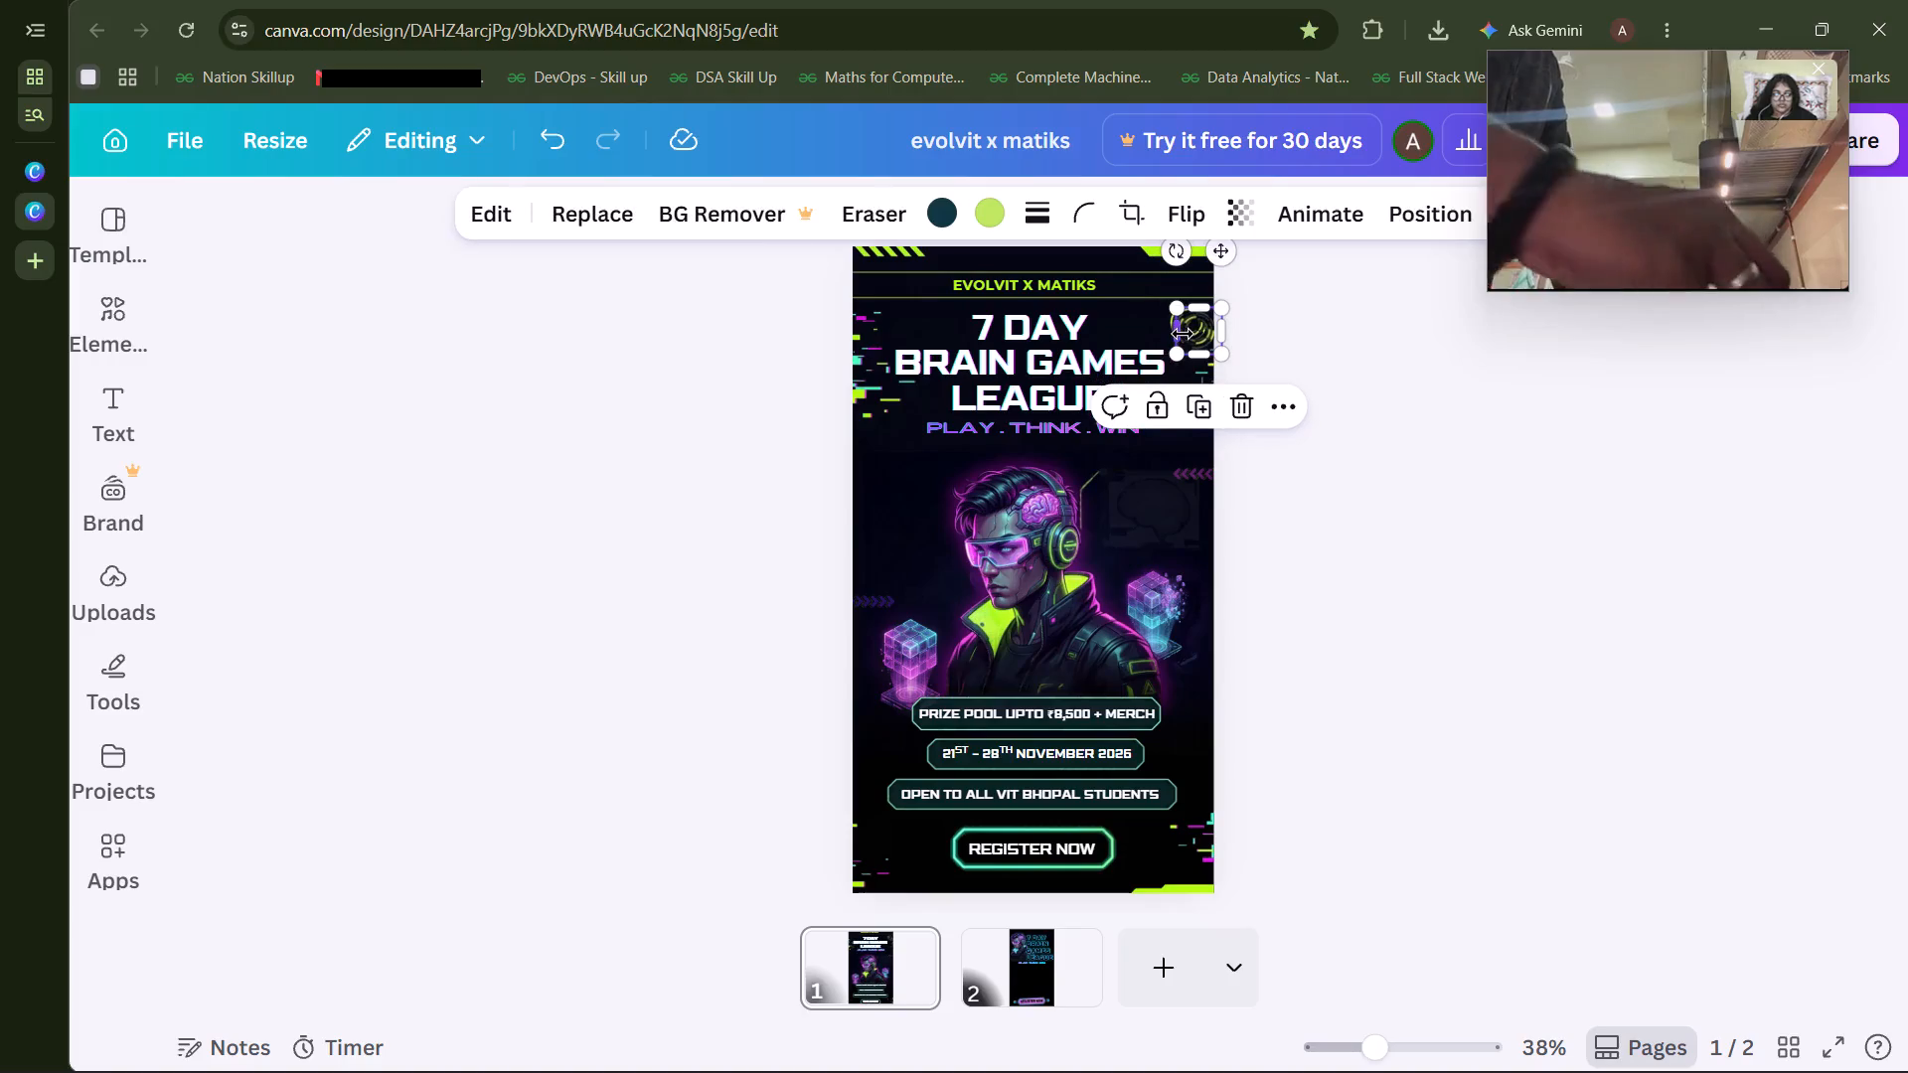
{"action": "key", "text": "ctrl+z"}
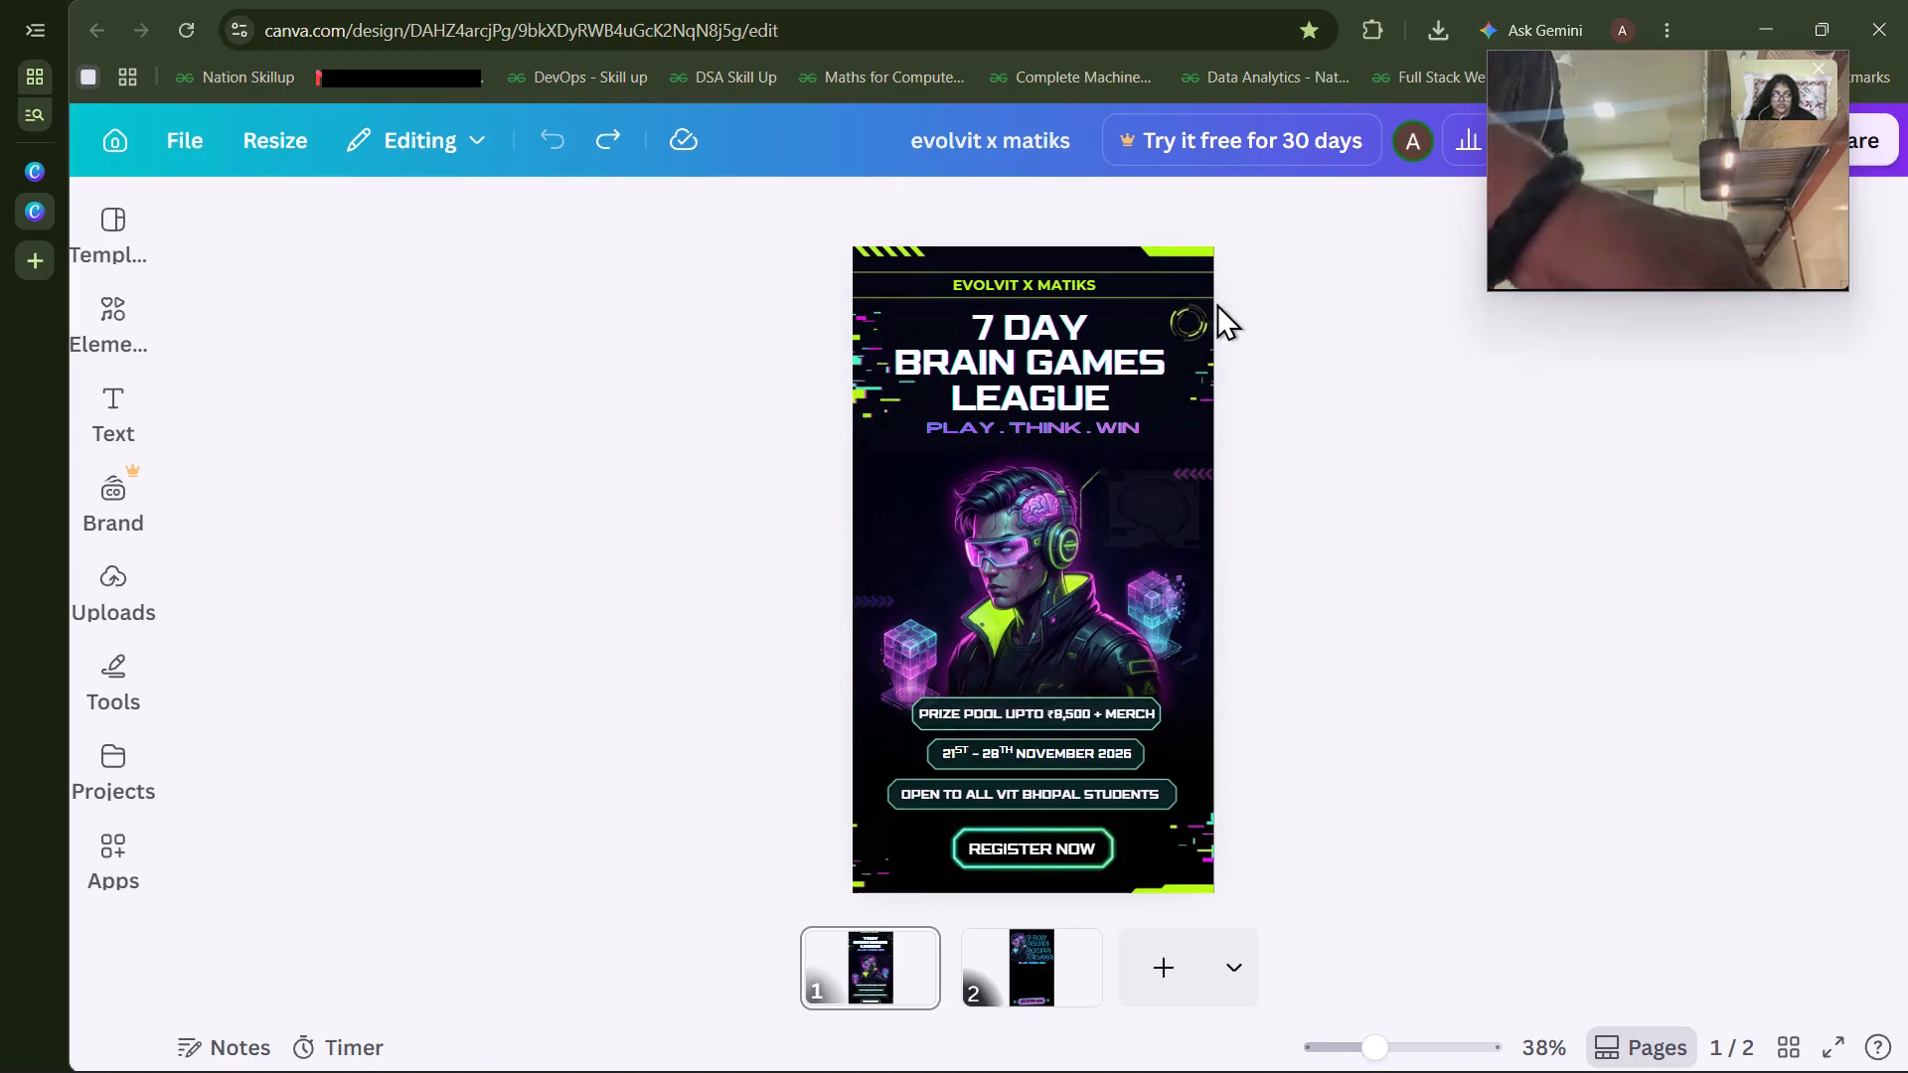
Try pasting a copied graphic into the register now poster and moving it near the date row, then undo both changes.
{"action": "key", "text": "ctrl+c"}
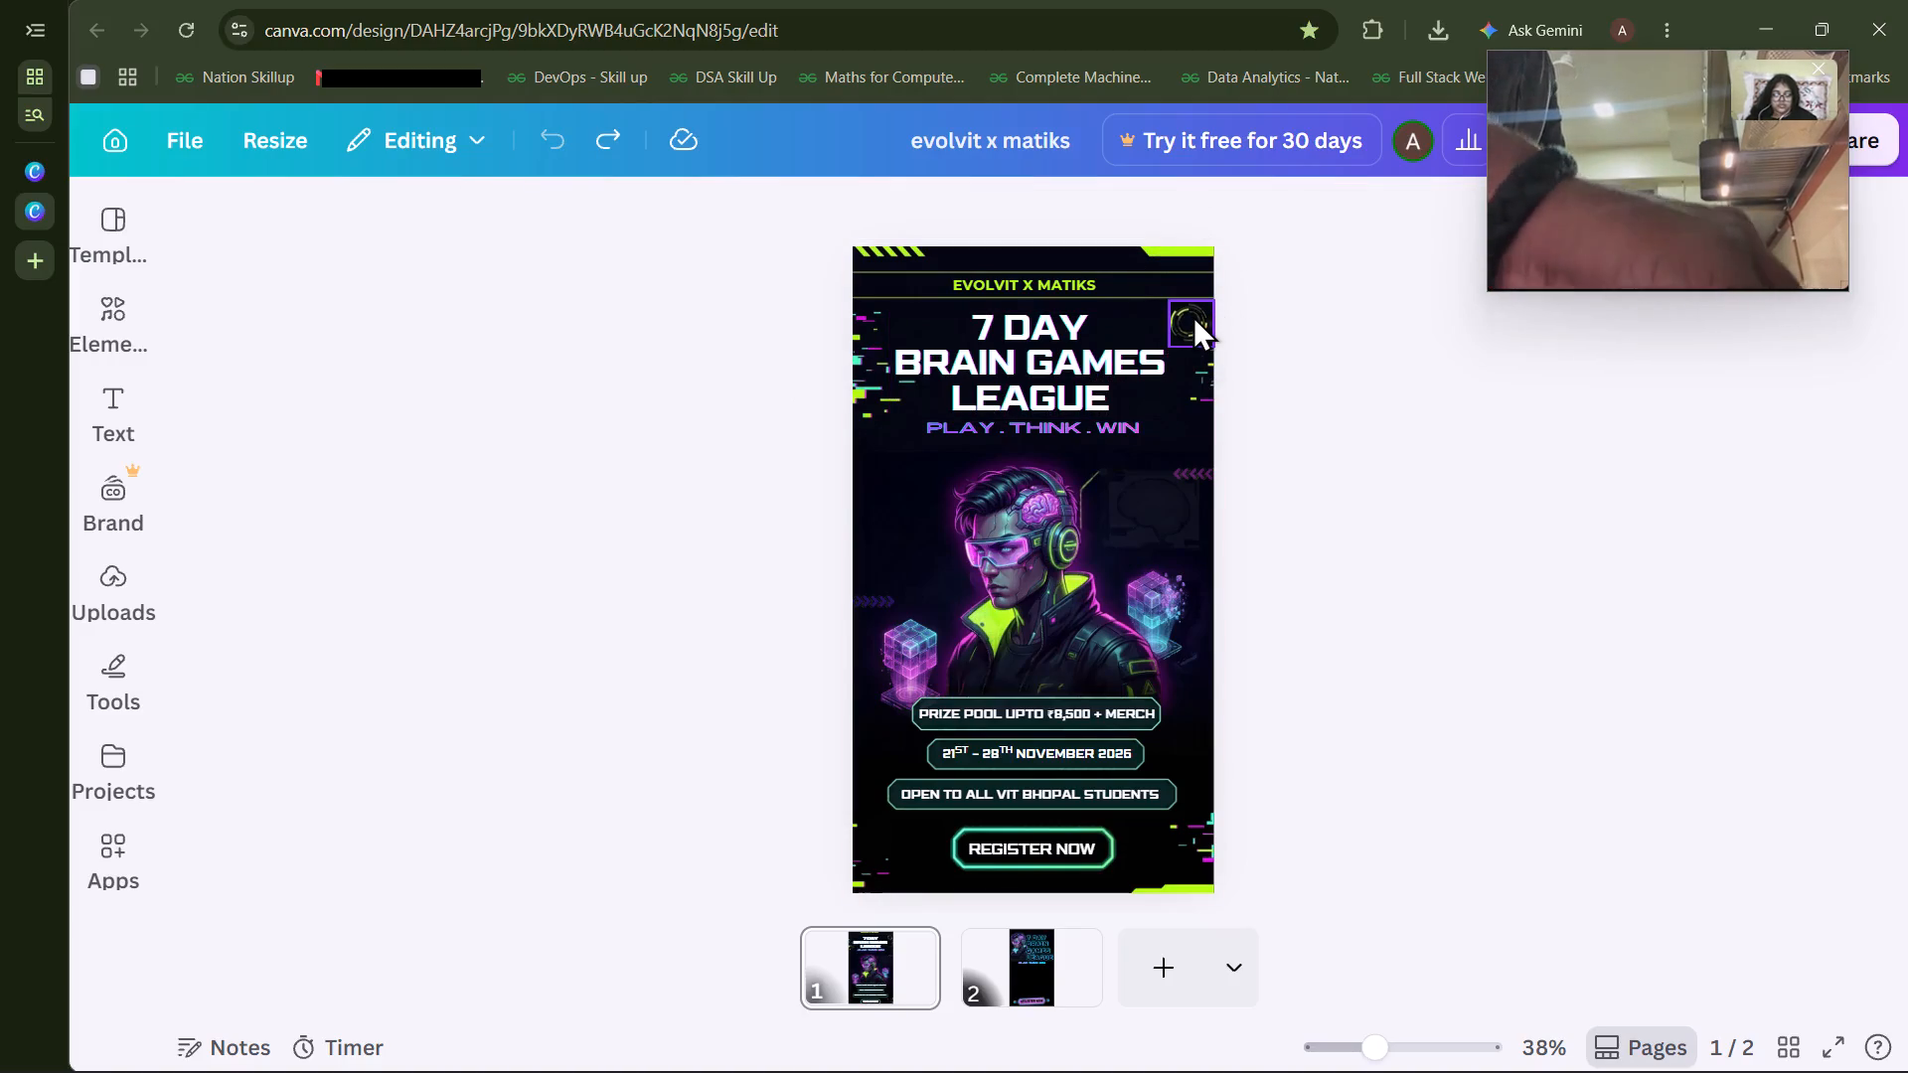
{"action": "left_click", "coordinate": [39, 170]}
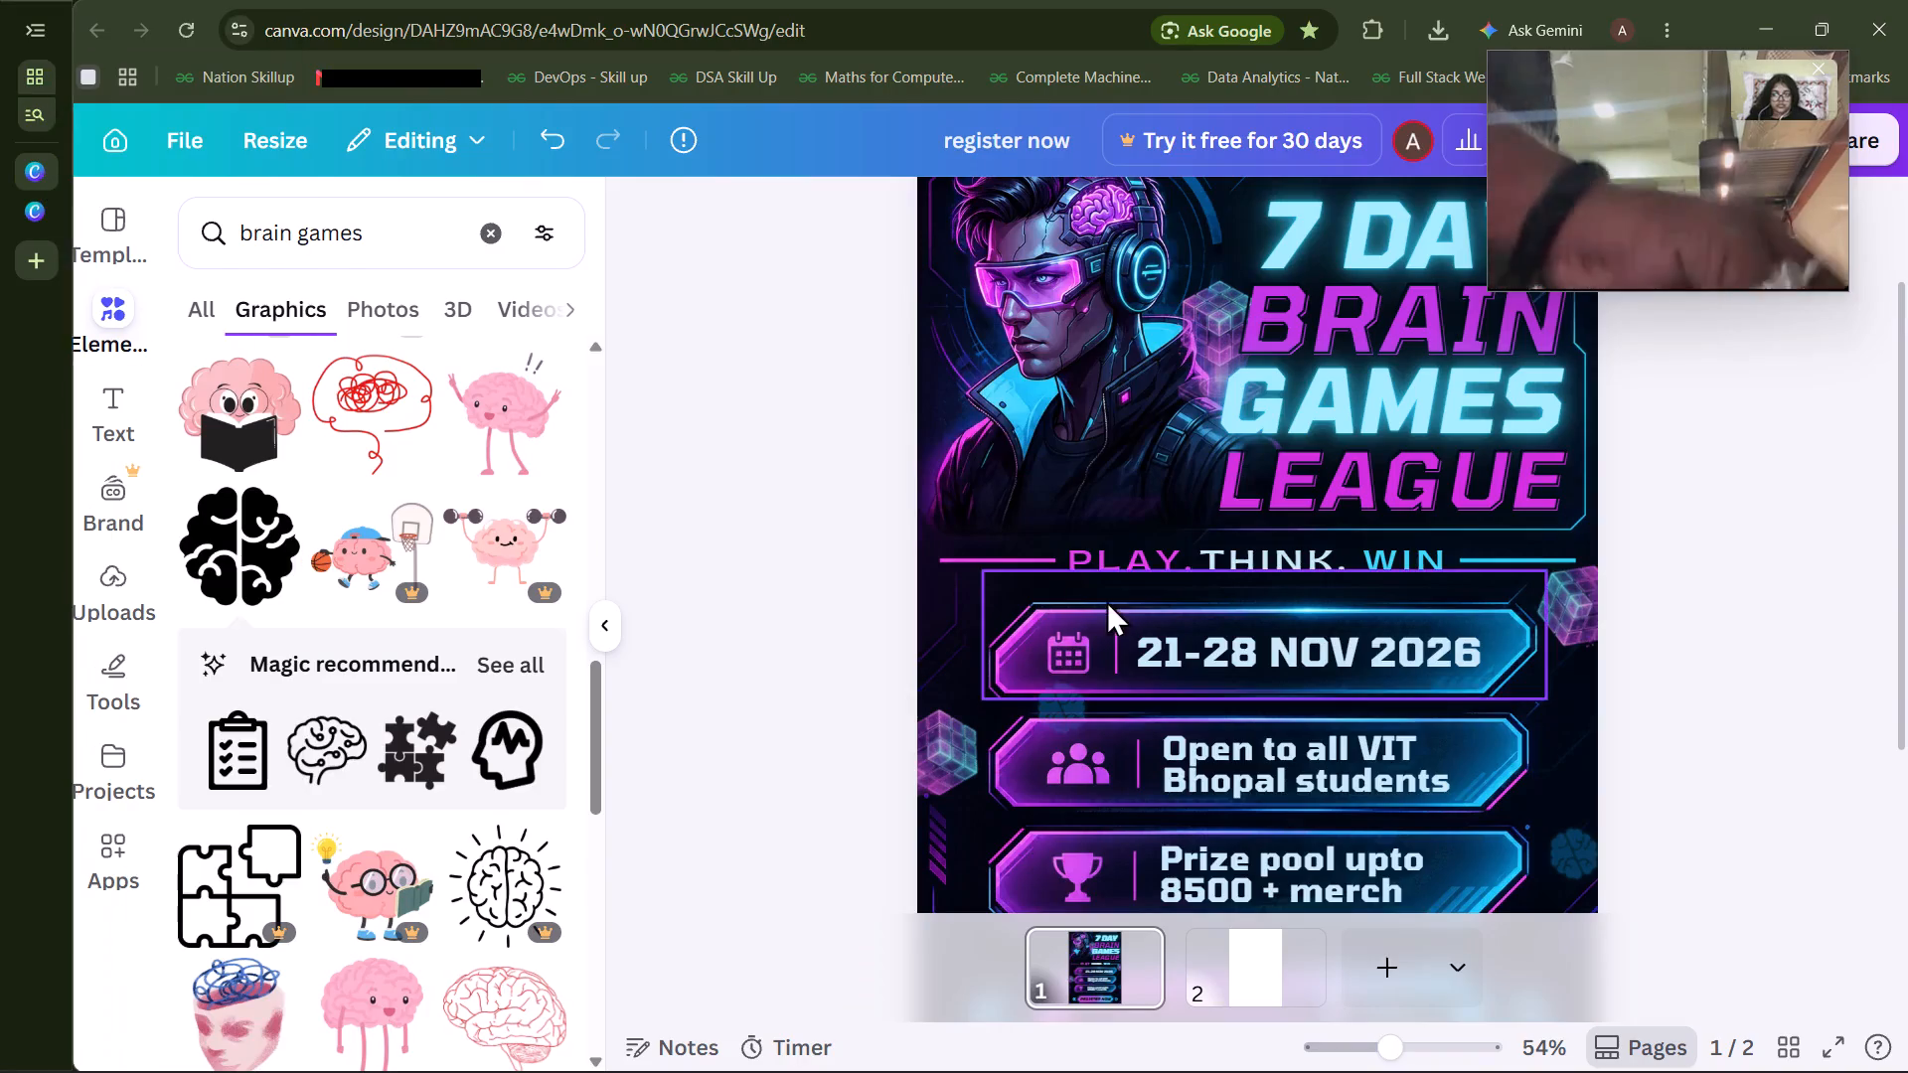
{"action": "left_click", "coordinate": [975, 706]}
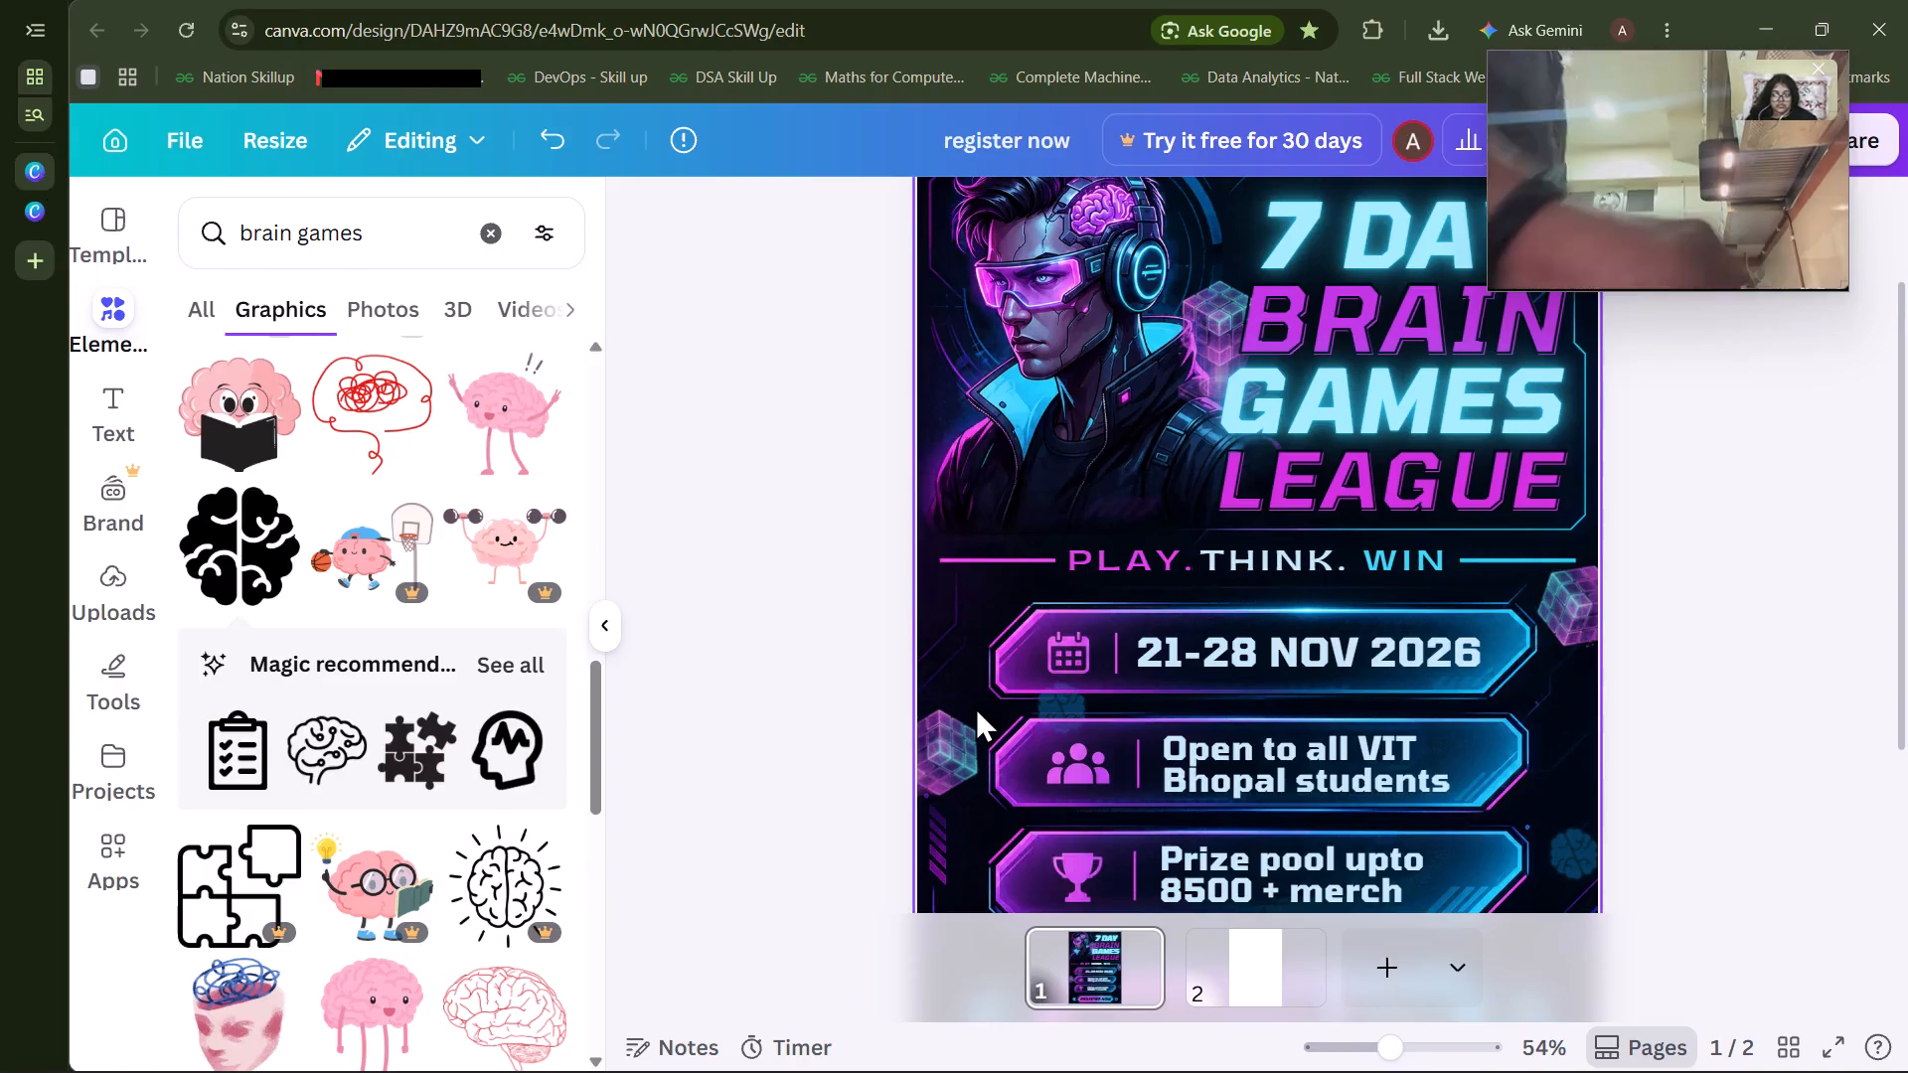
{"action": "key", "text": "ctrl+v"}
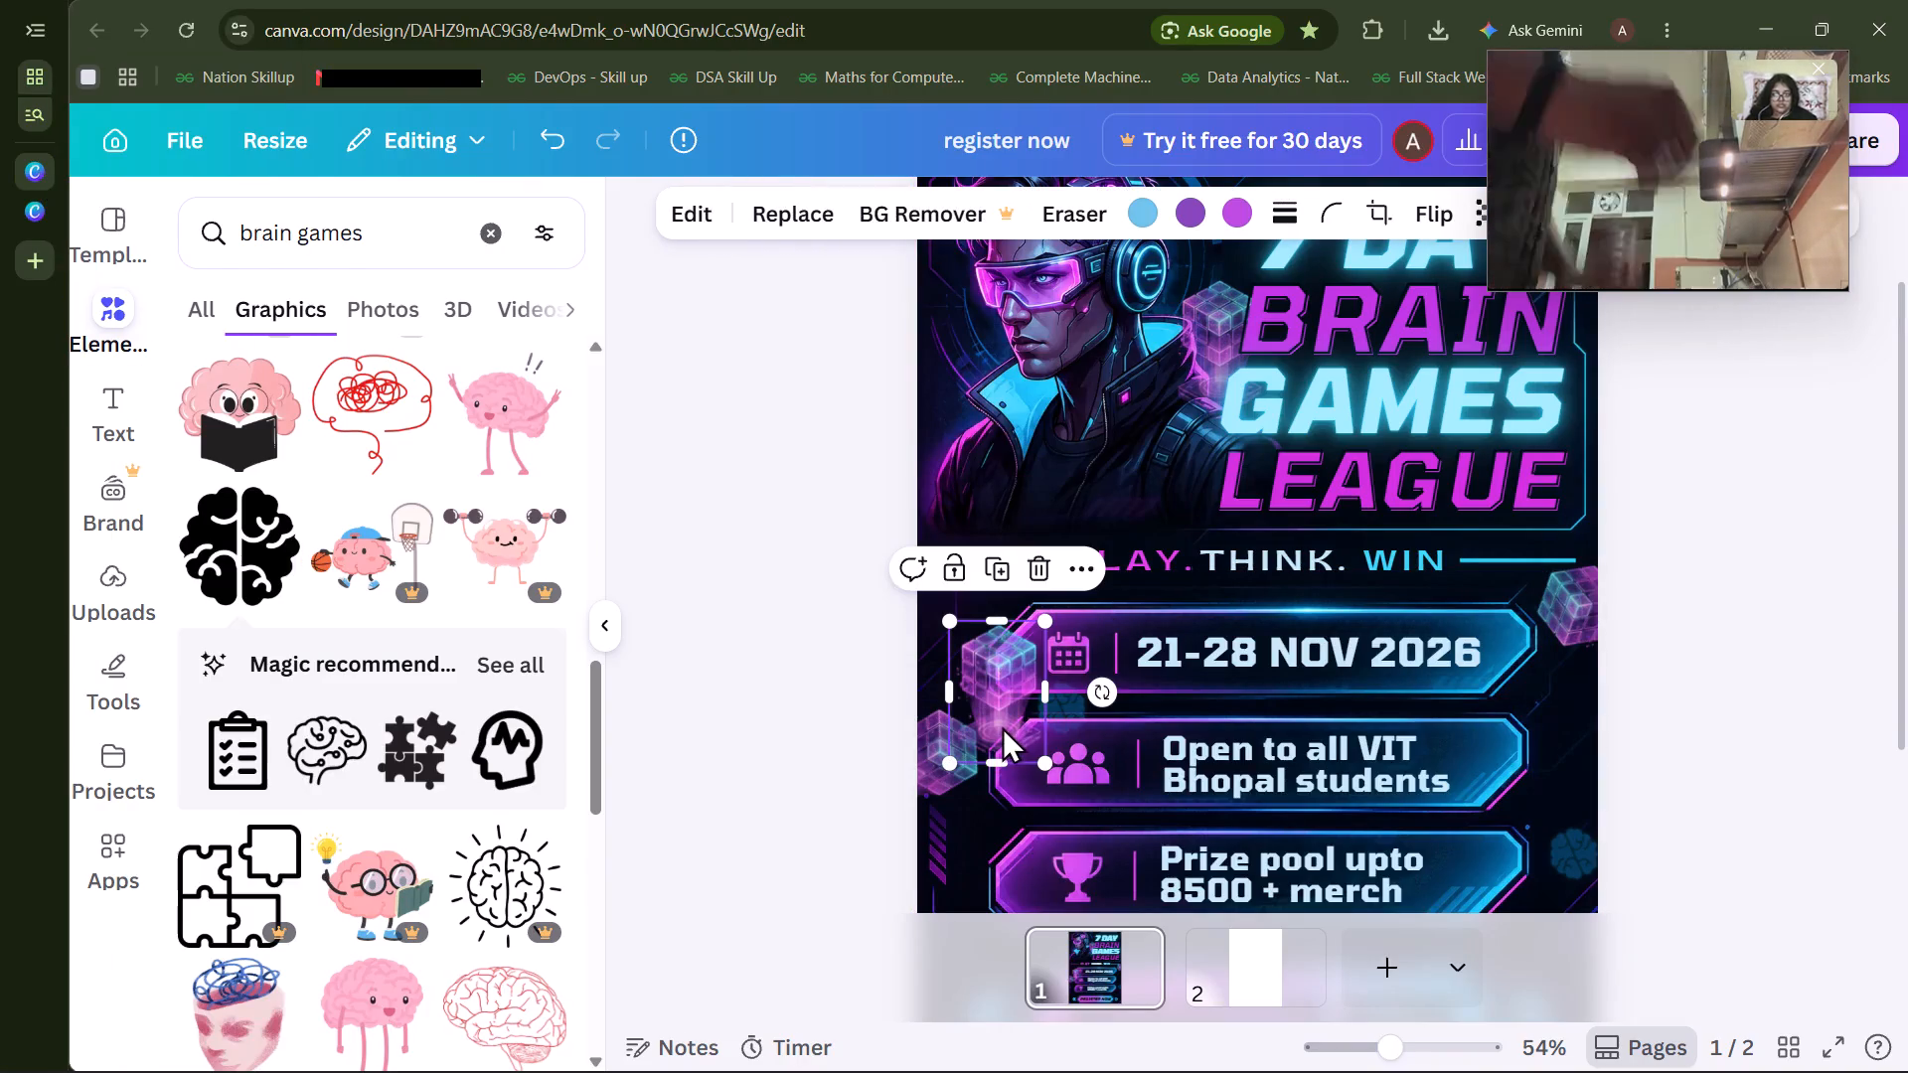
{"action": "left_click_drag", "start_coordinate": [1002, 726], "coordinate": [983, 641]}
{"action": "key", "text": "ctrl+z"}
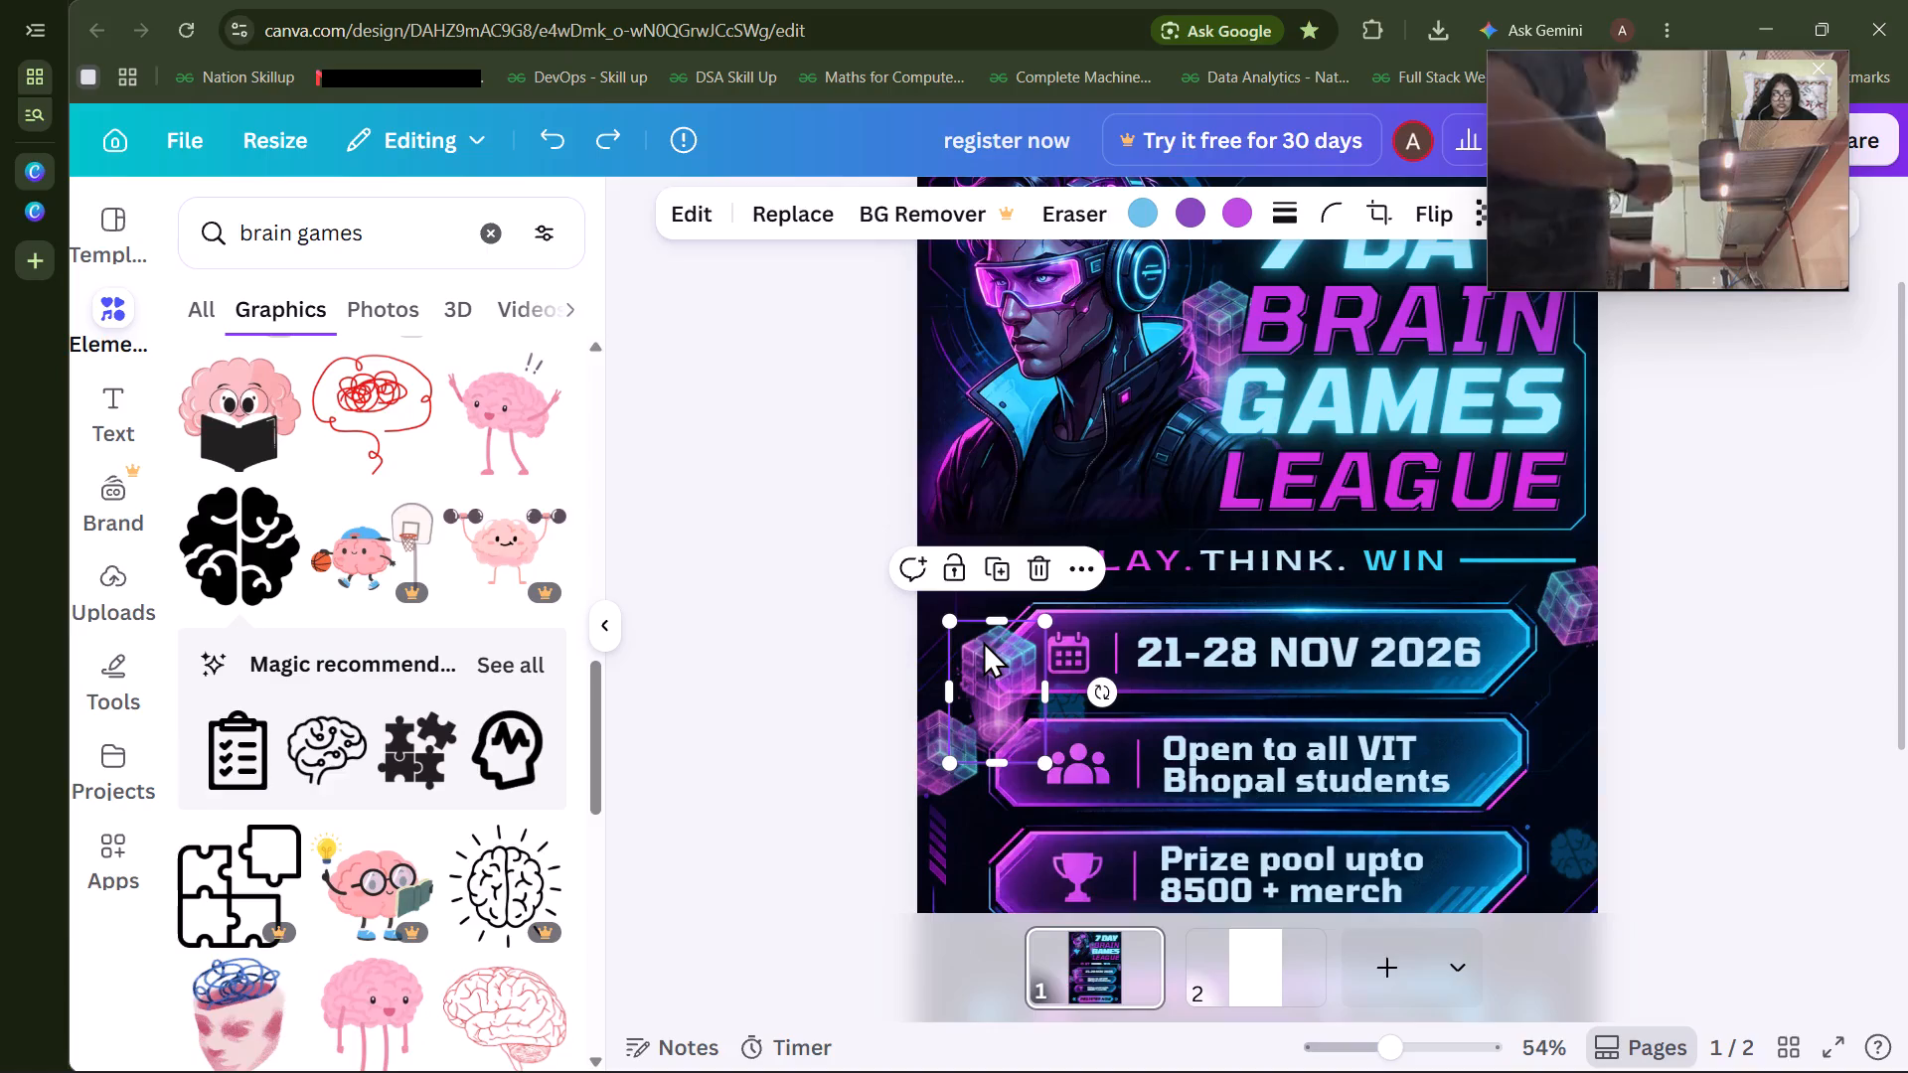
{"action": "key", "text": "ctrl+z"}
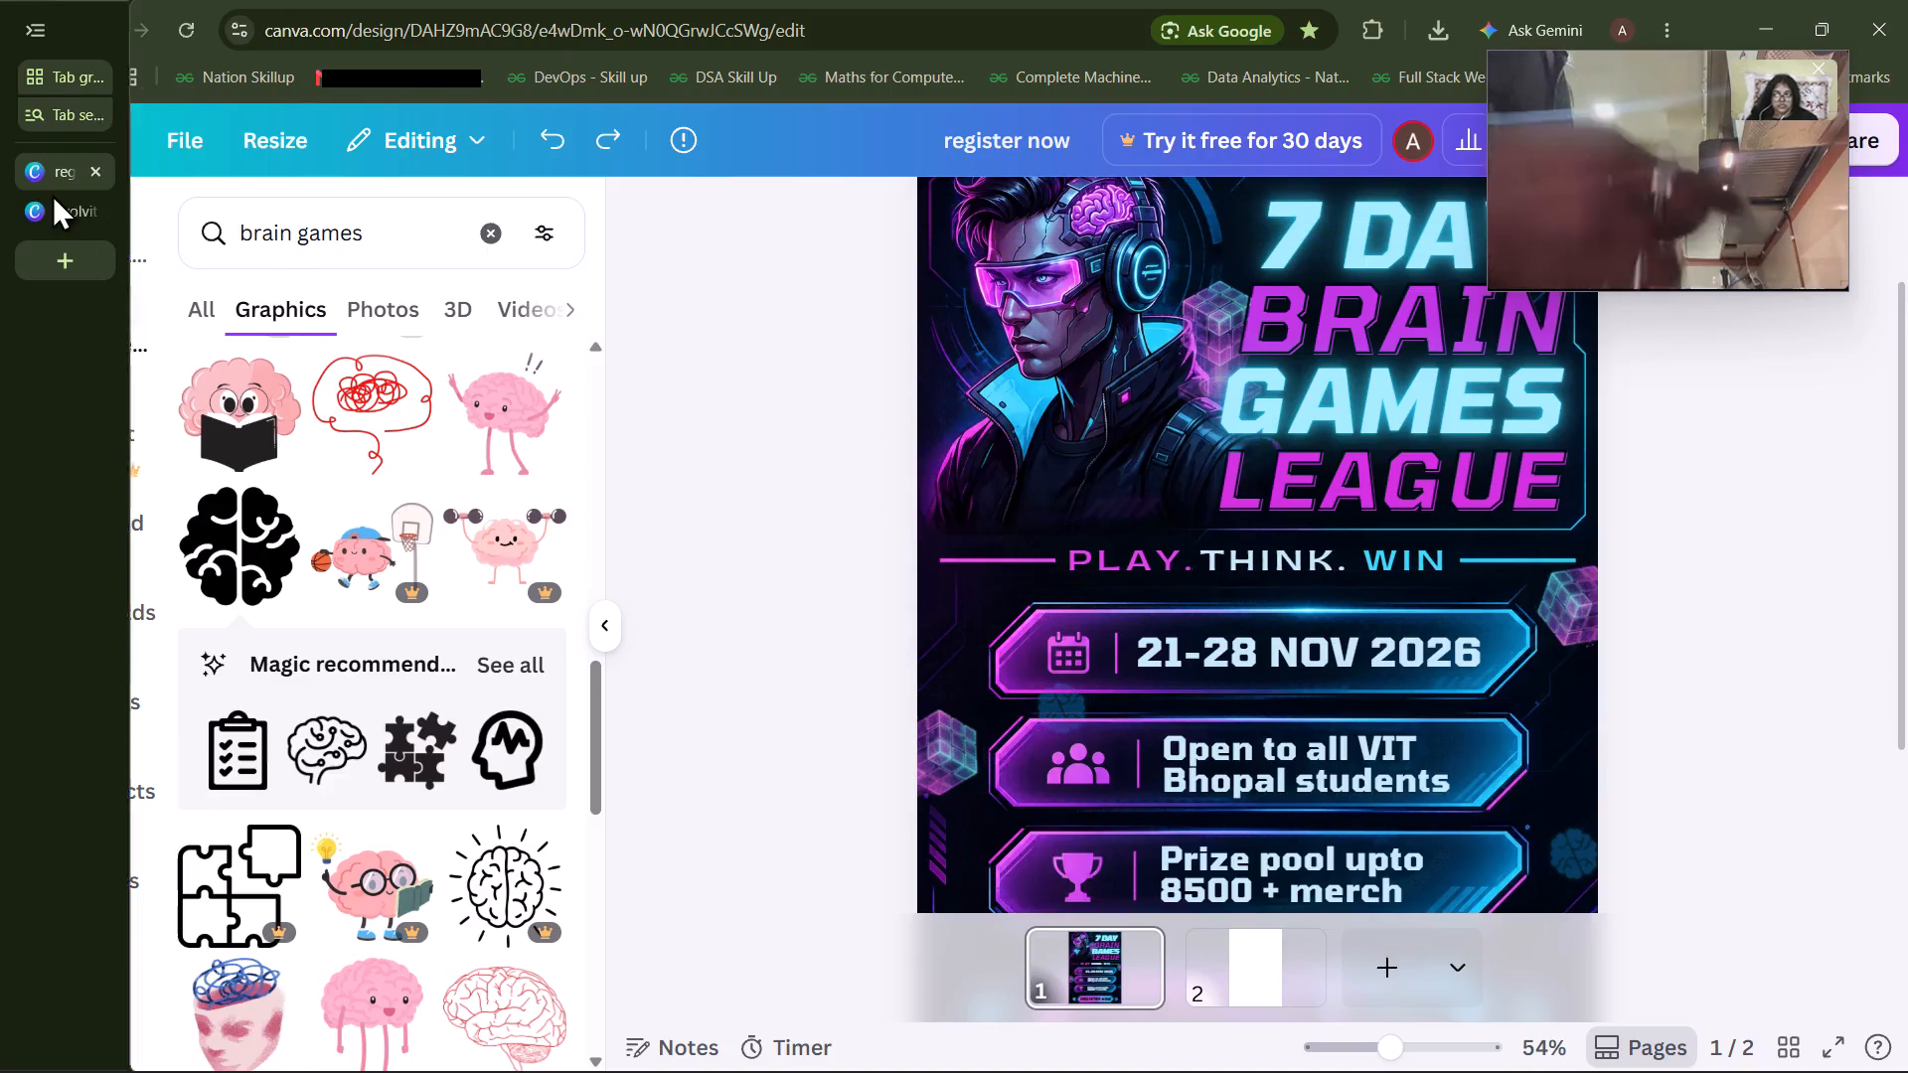
Copy the green ring beside the title in the evolvit x matiks design and paste it into the register now poster.
{"action": "left_click", "coordinate": [37, 221]}
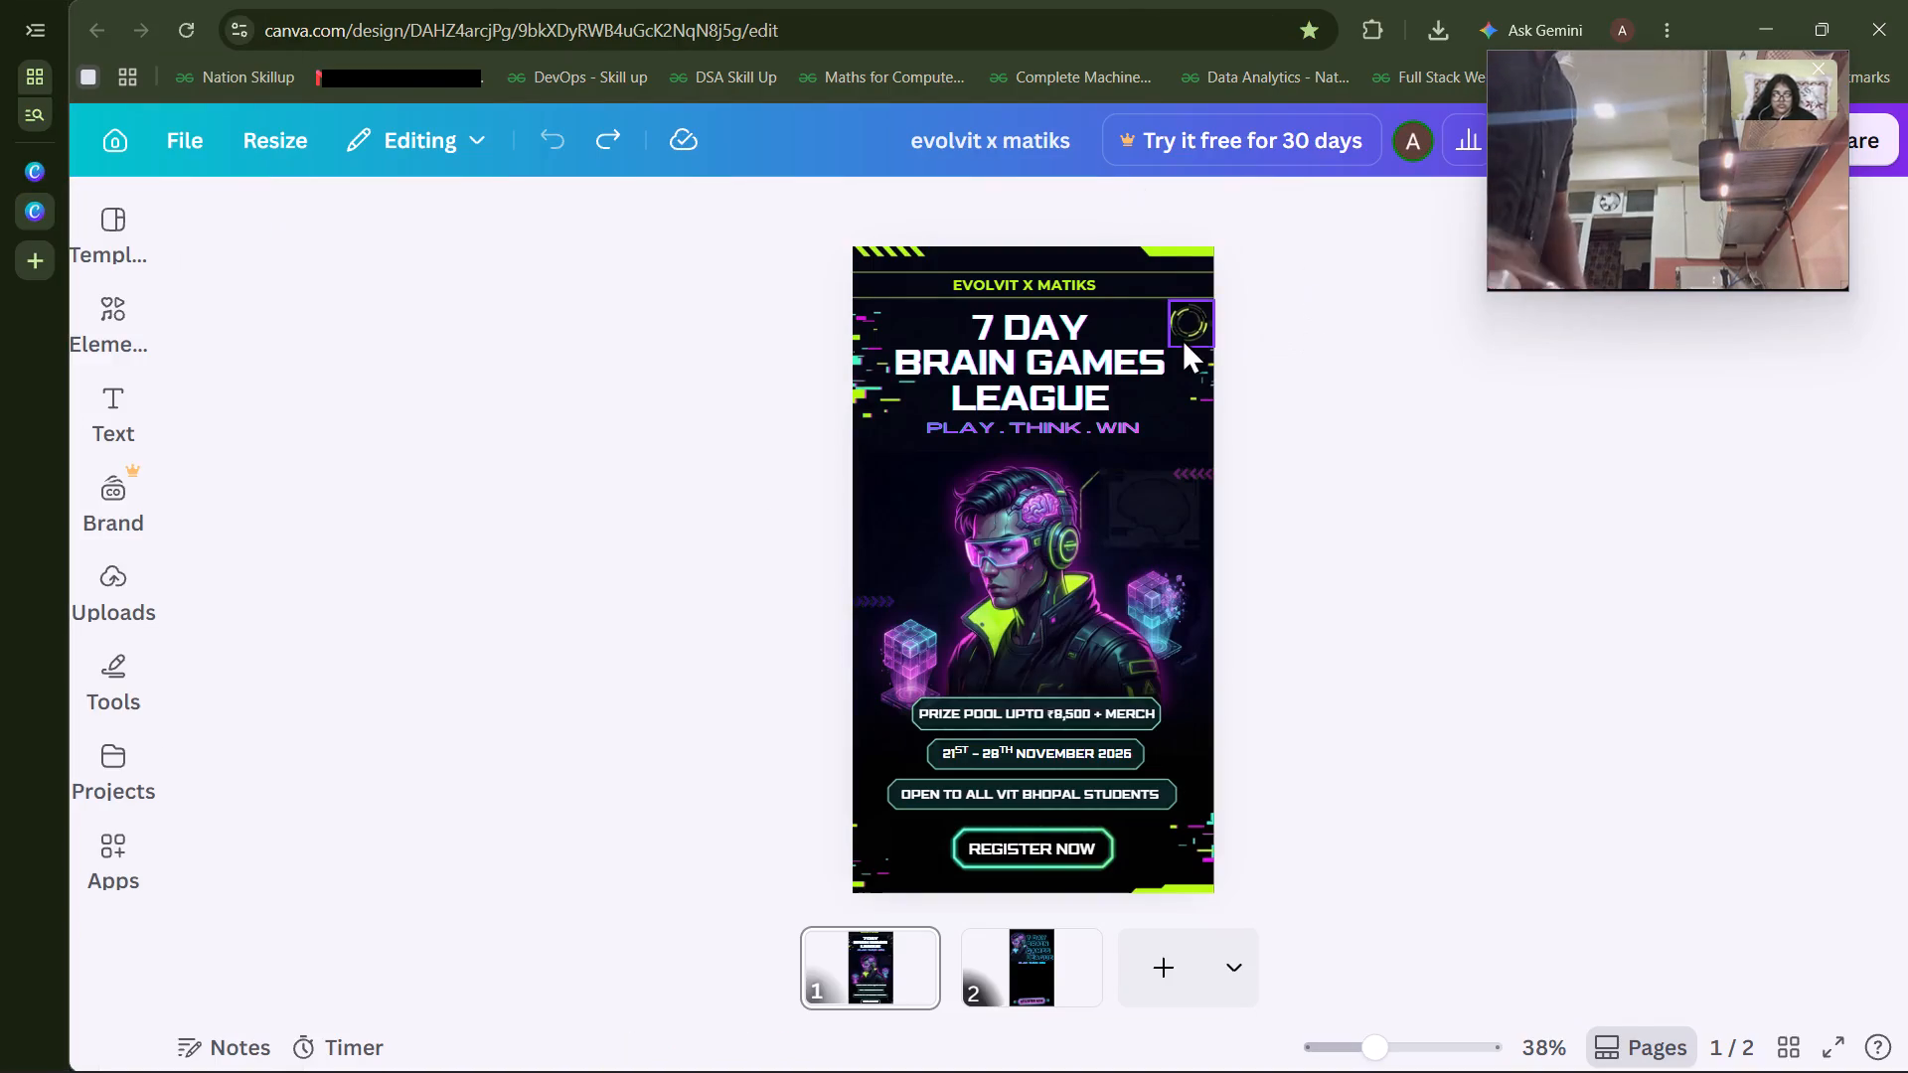
{"action": "left_click", "coordinate": [1182, 338]}
{"action": "key", "text": "ctrl+c"}
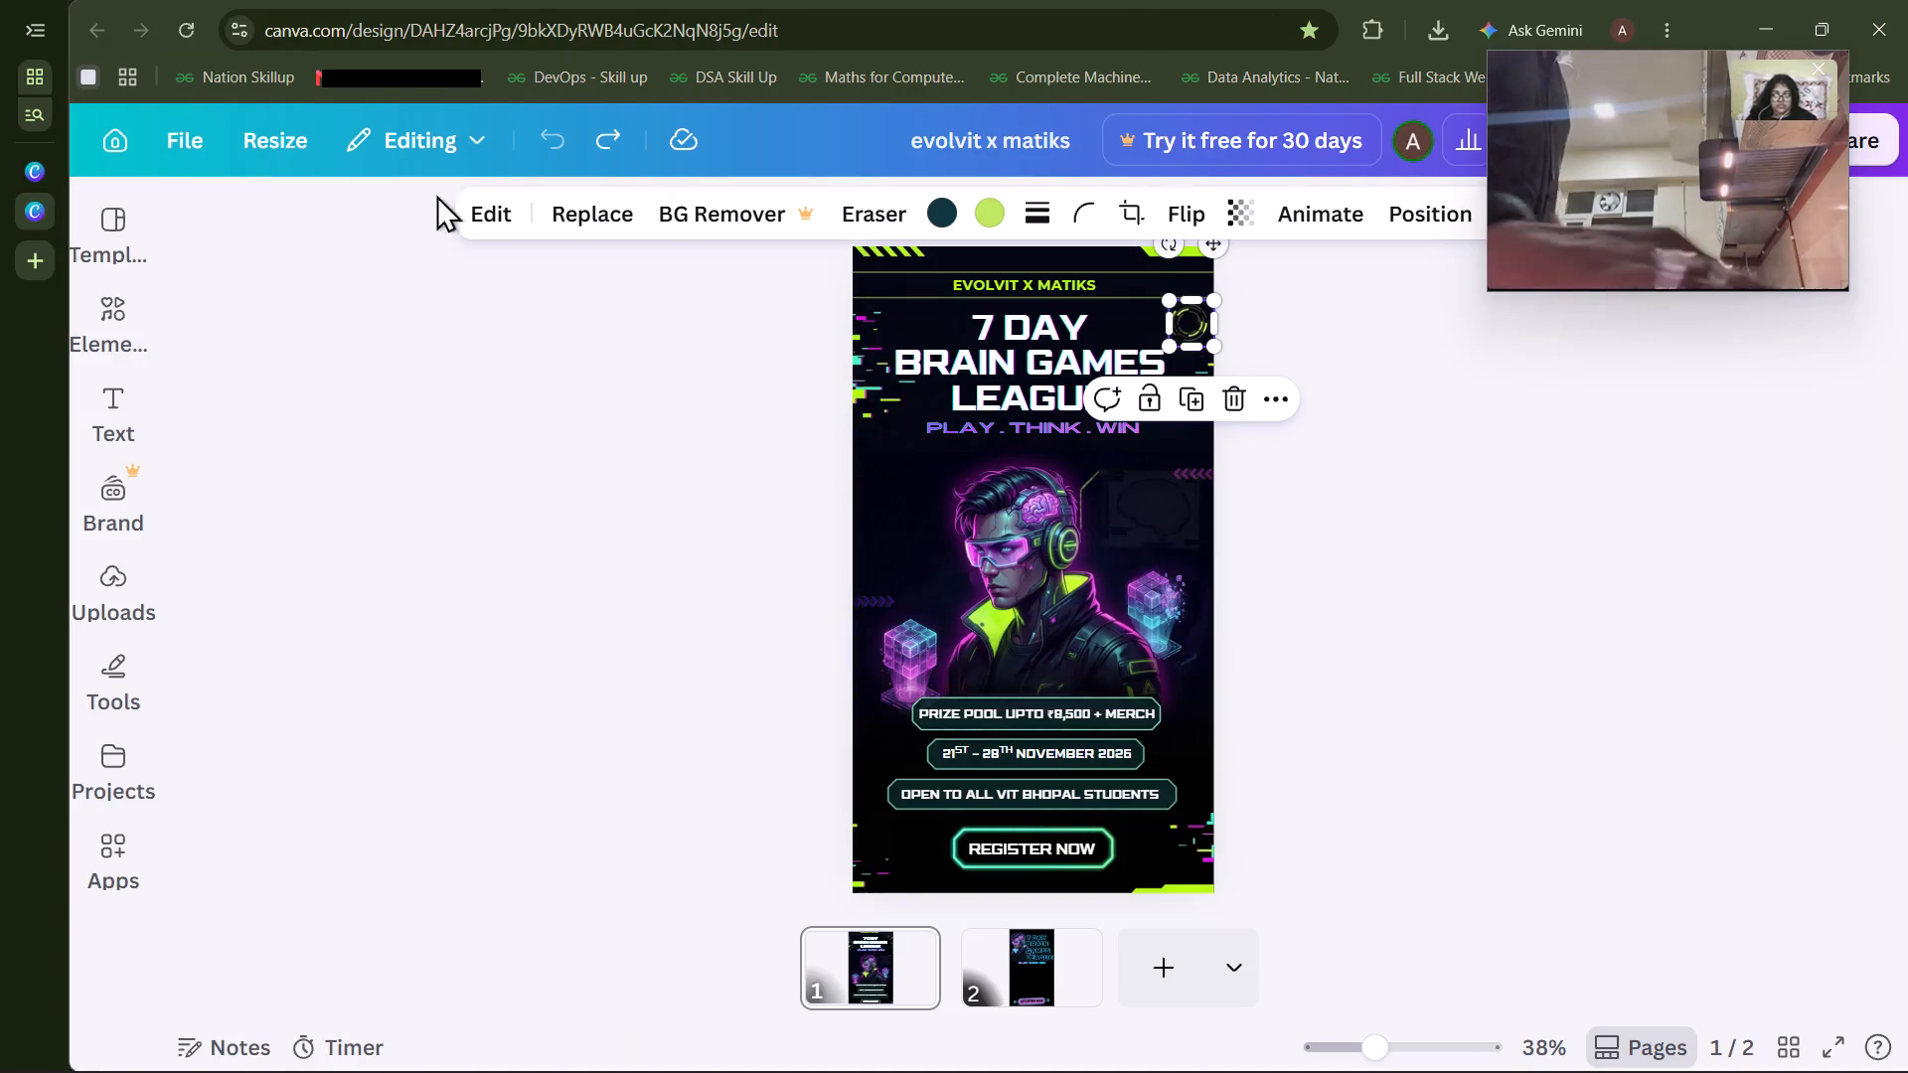
{"action": "left_click", "coordinate": [53, 163]}
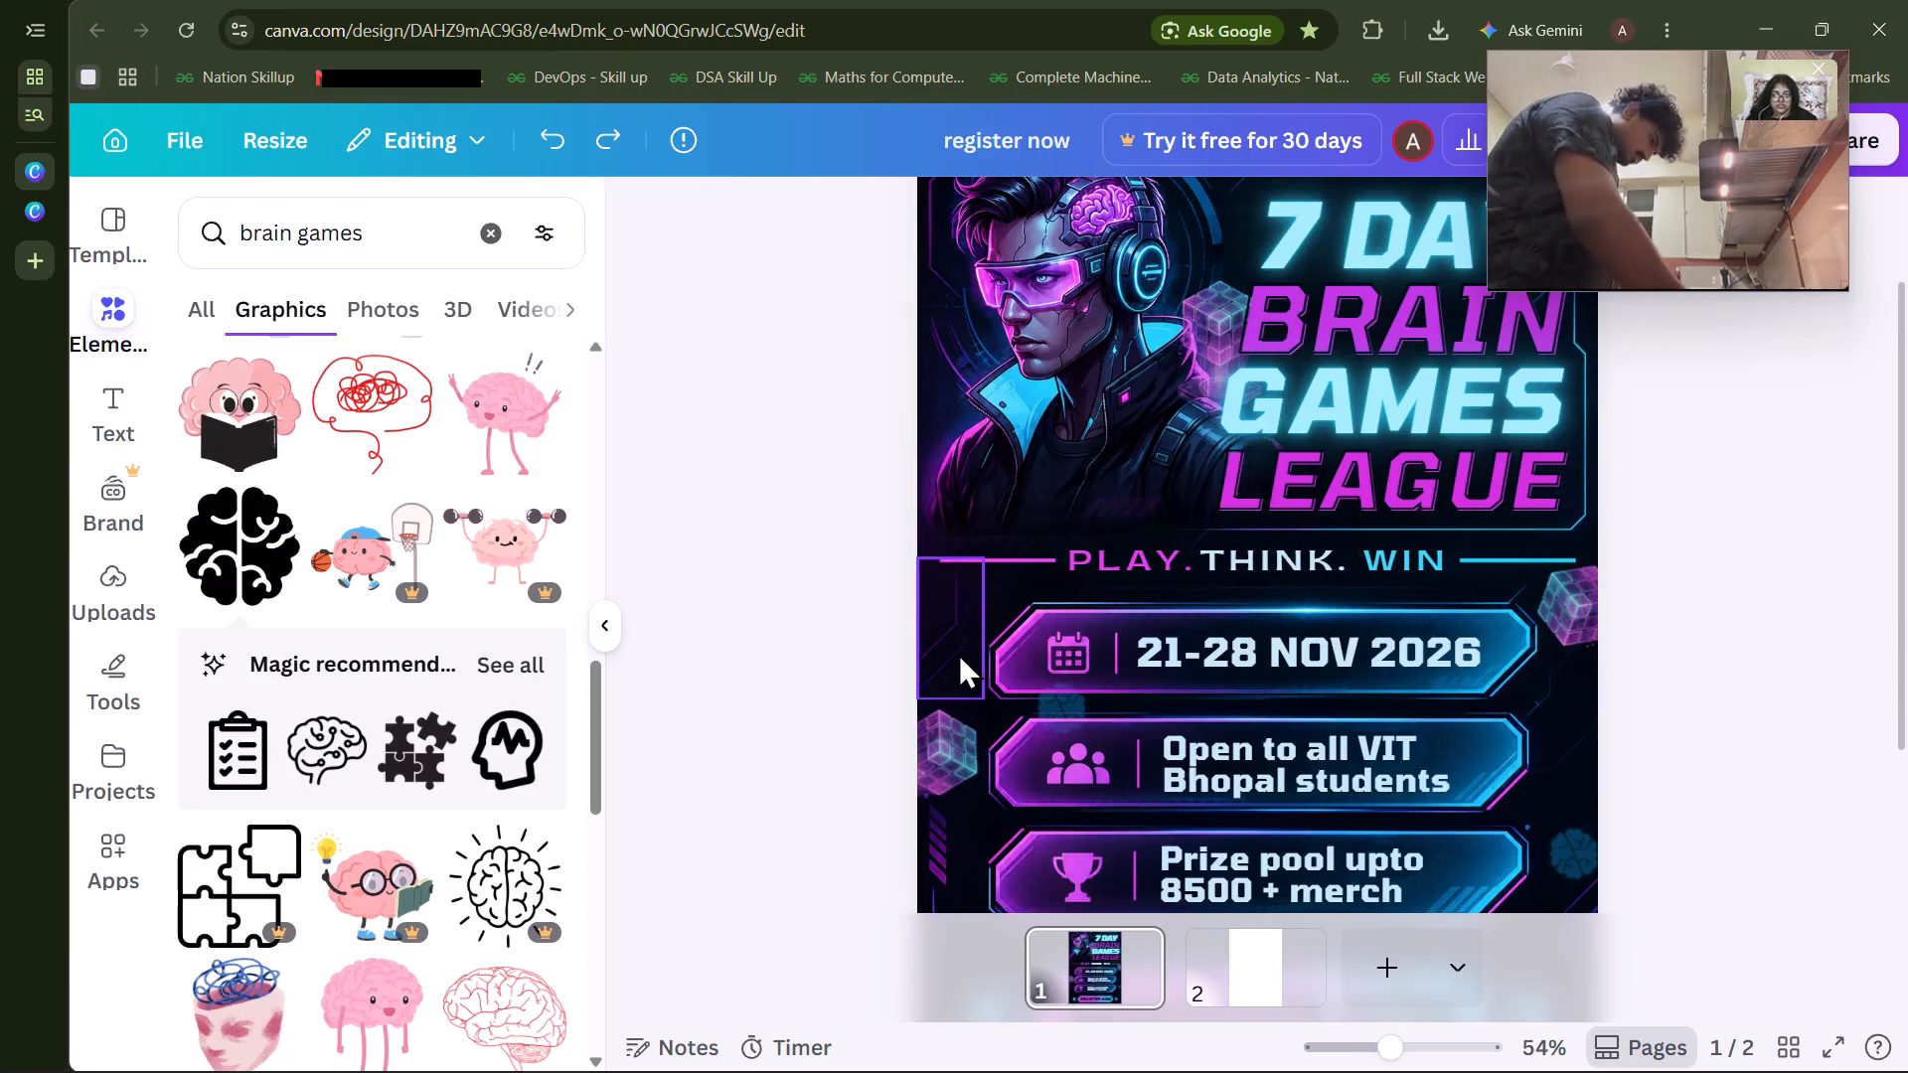
{"action": "left_click", "coordinate": [977, 703]}
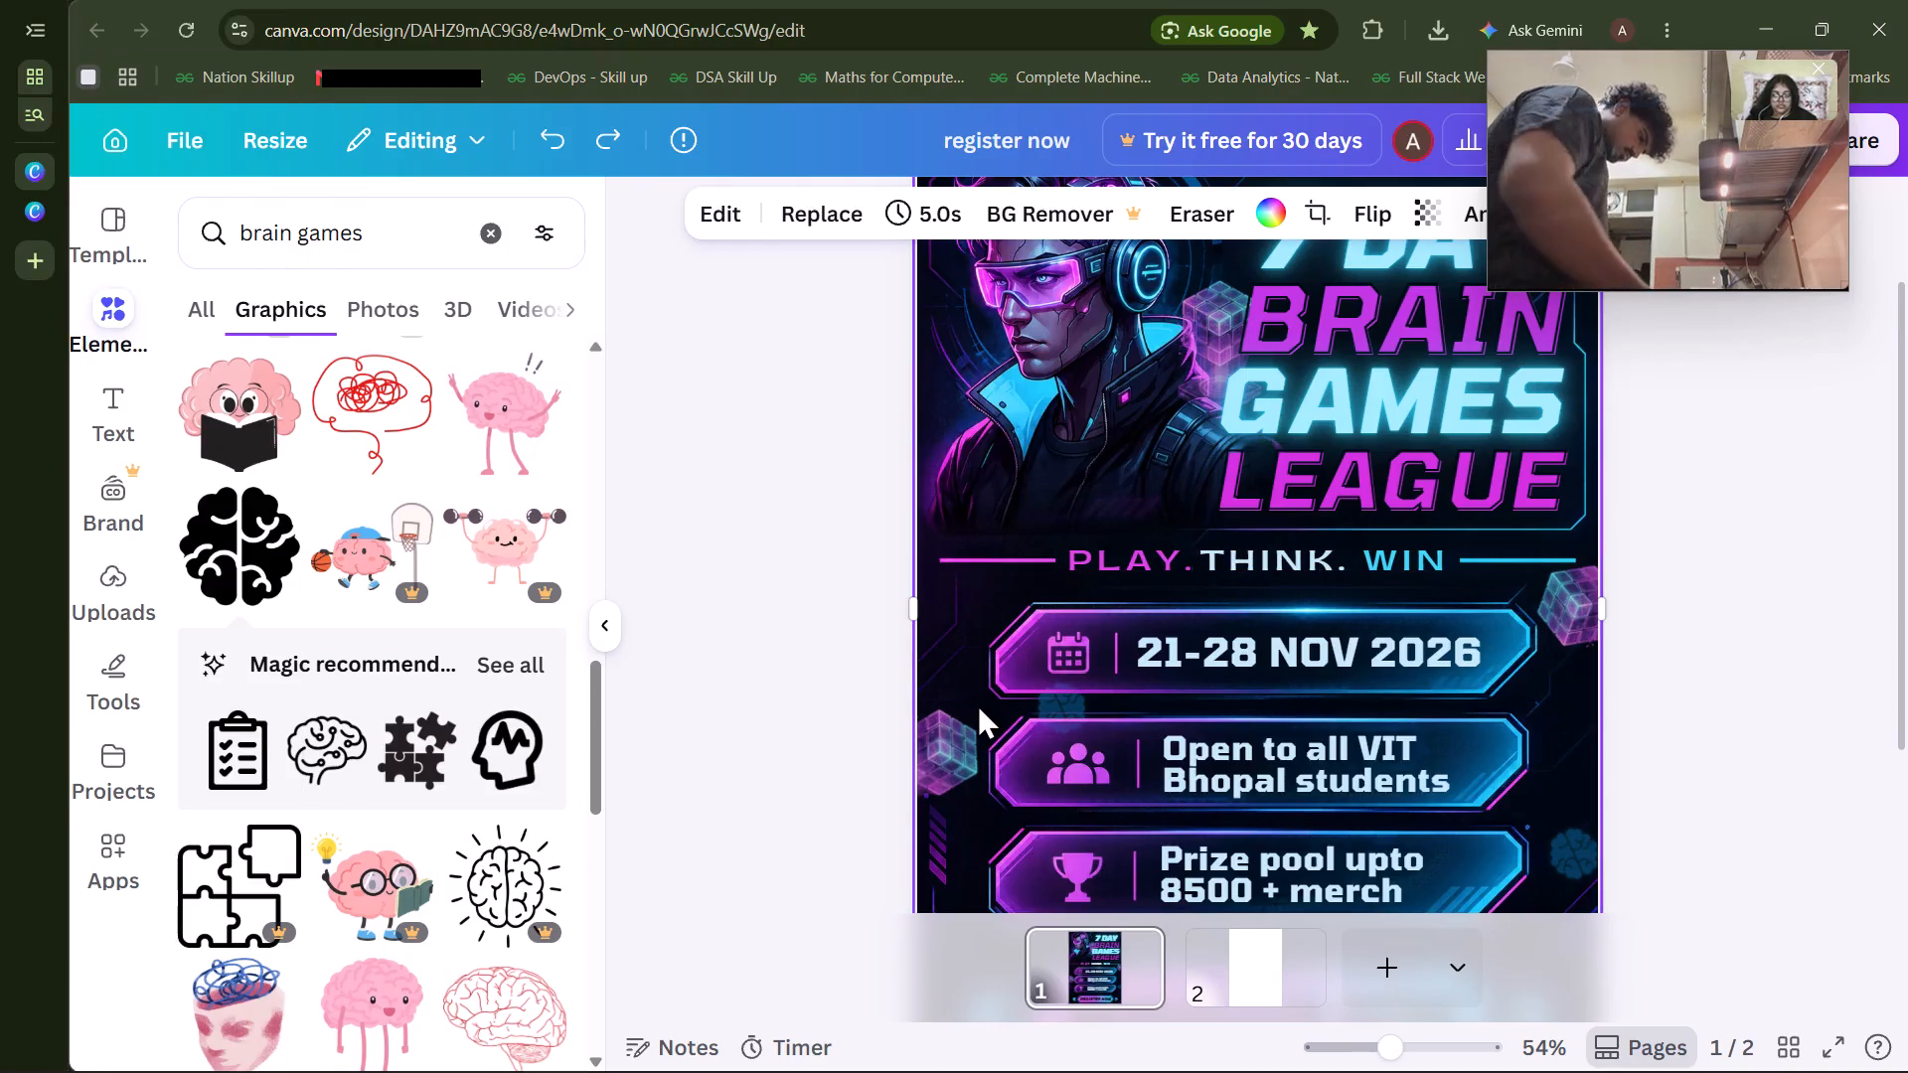
{"action": "key", "text": "ctrl+v"}
{"action": "scroll", "coordinate": [1359, 599], "scroll_direction": "up", "scroll_amount": 1}
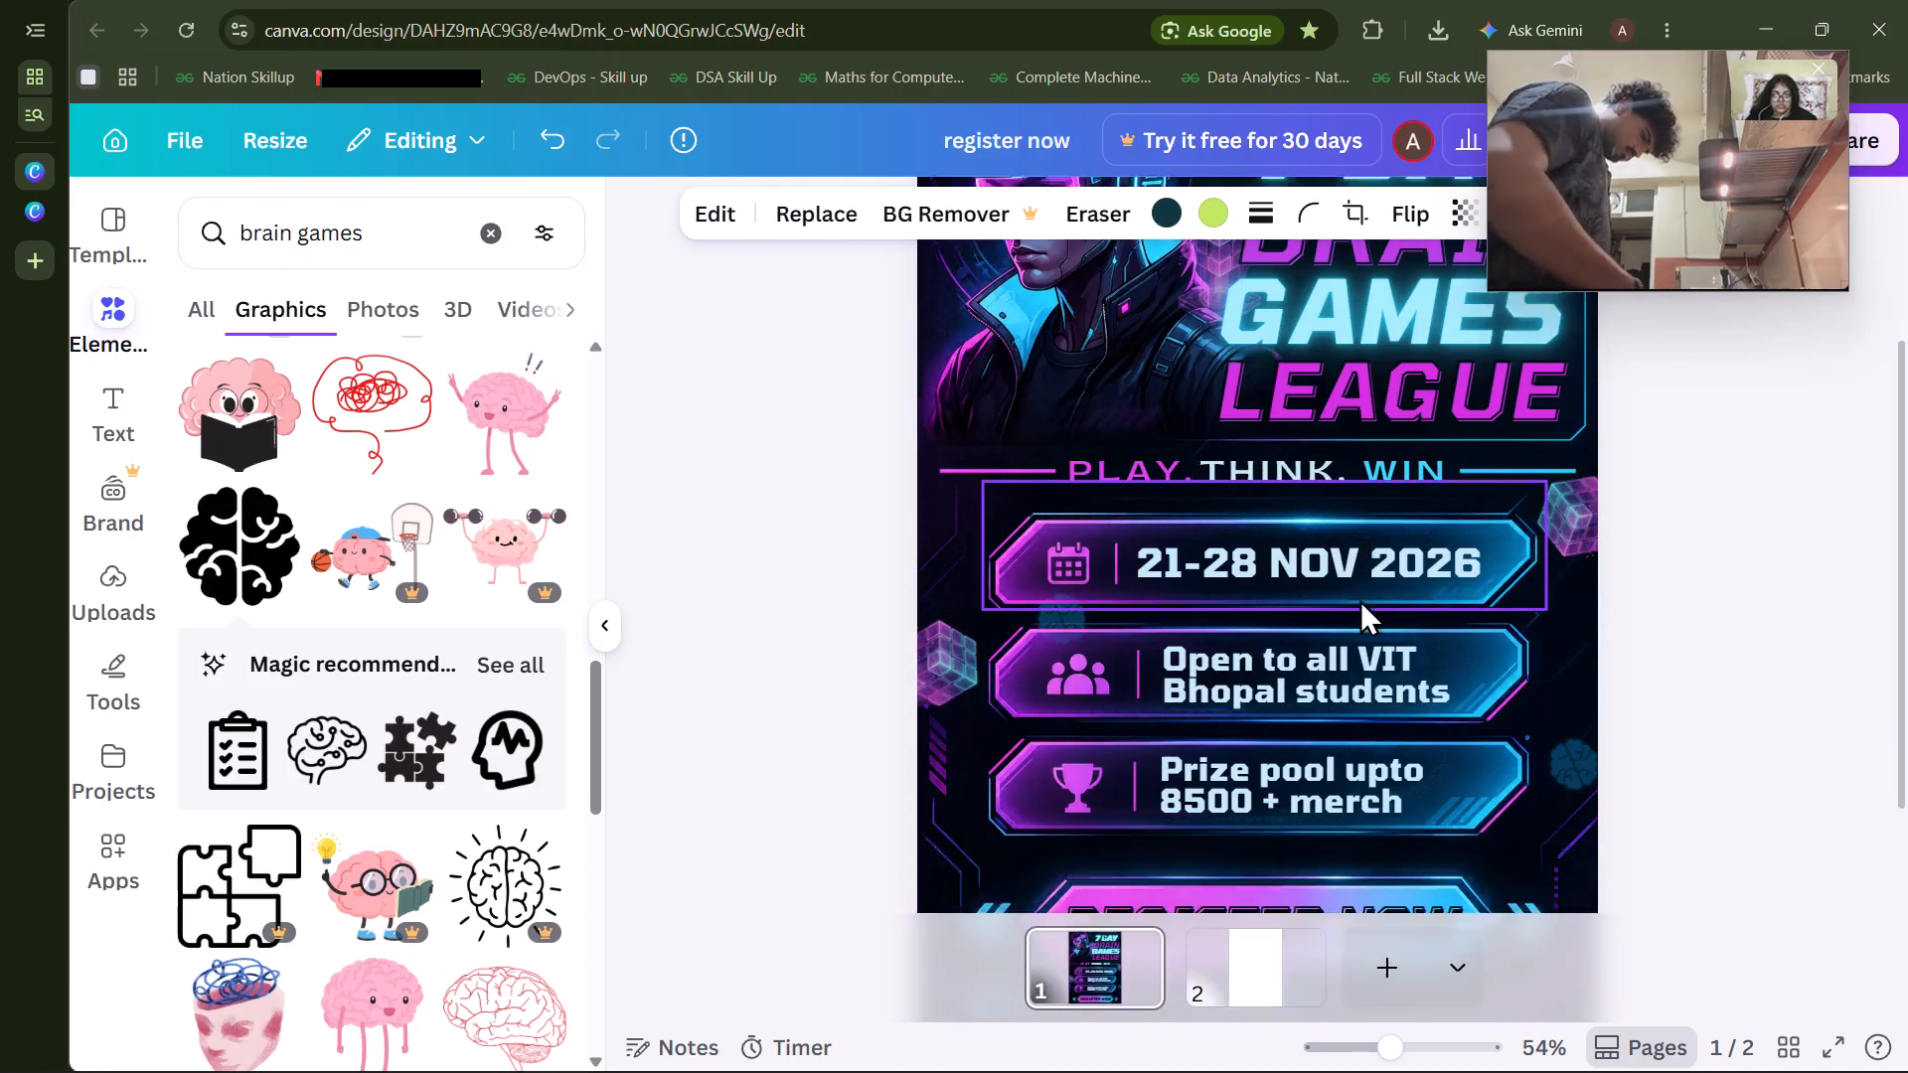
{"action": "scroll", "coordinate": [1359, 599], "scroll_direction": "up", "scroll_amount": 1}
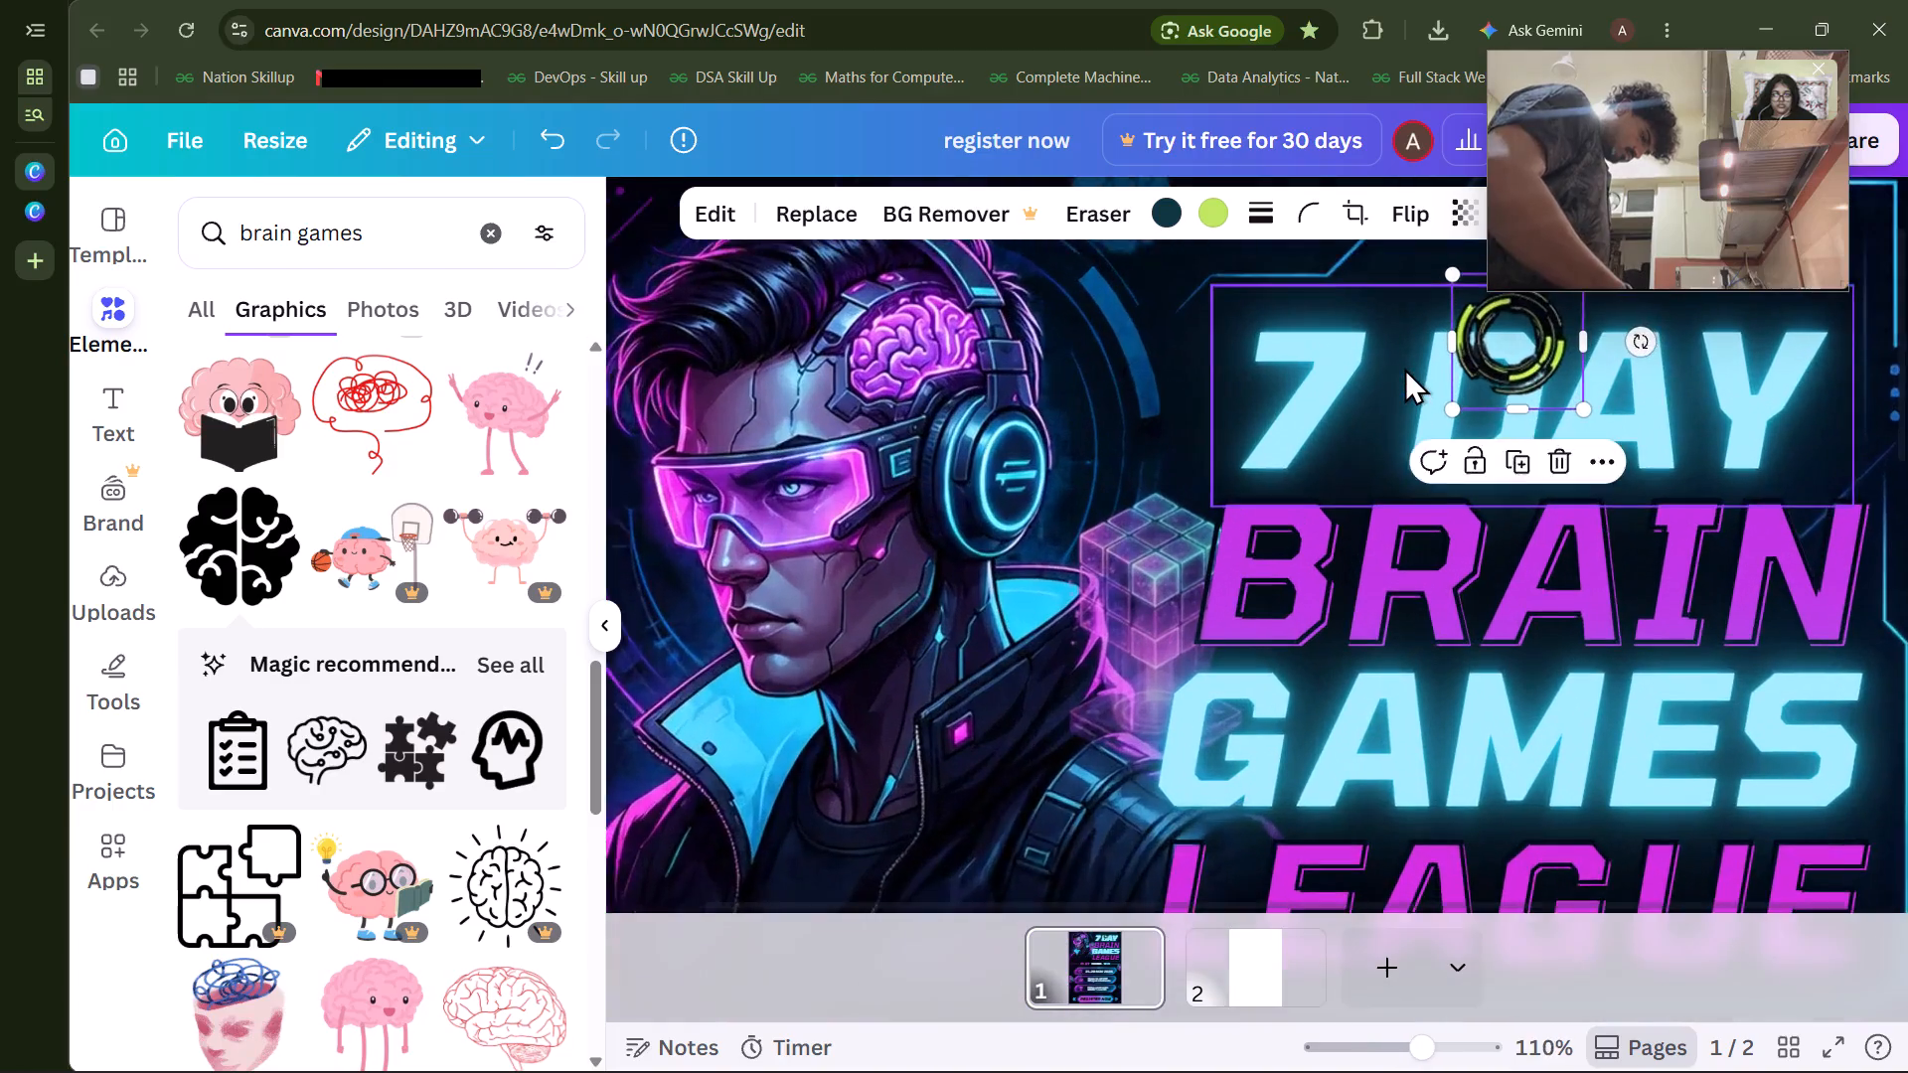
Recolor the pasted ring graphic using the design's colors, changing its dark tone to light blue and its green tone to bright pink.
{"action": "scroll", "coordinate": [1404, 368], "scroll_direction": "up", "scroll_amount": 1}
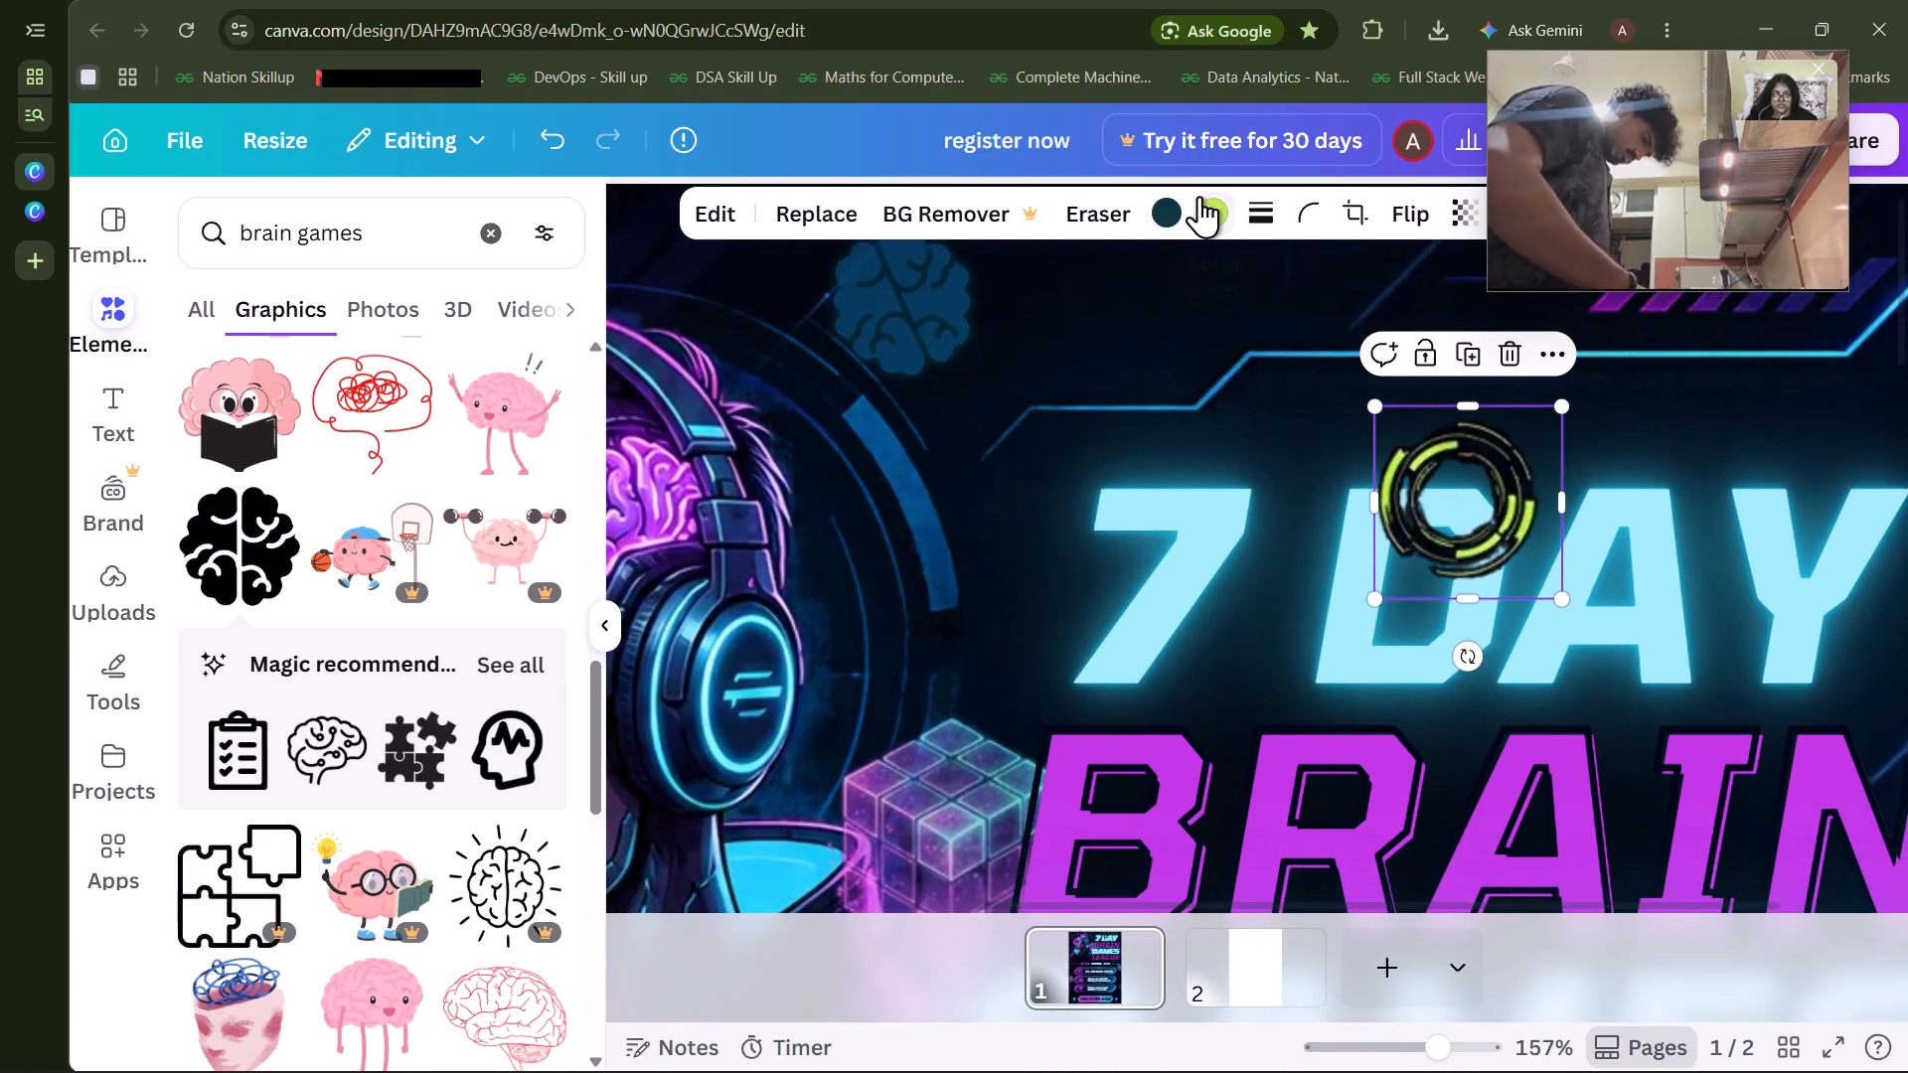
{"action": "left_click", "coordinate": [1174, 208]}
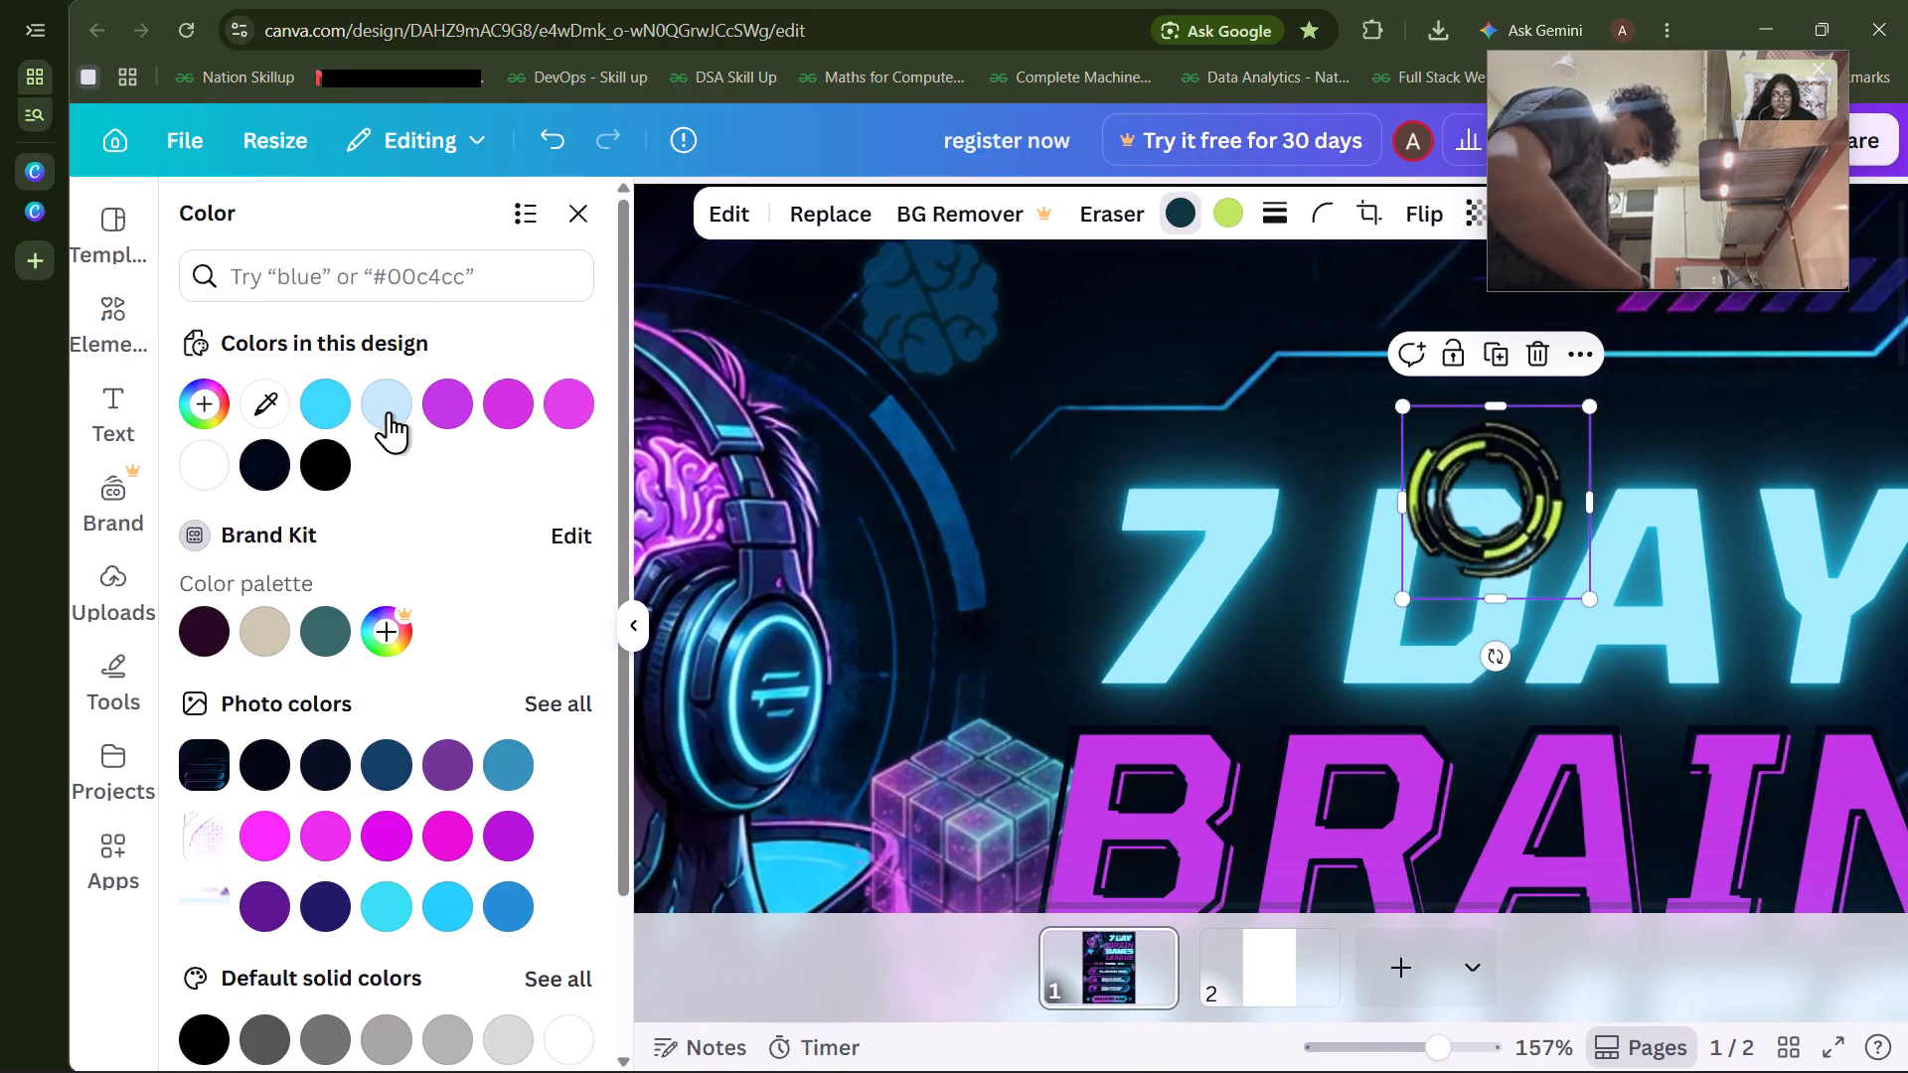
{"action": "left_click", "coordinate": [389, 409]}
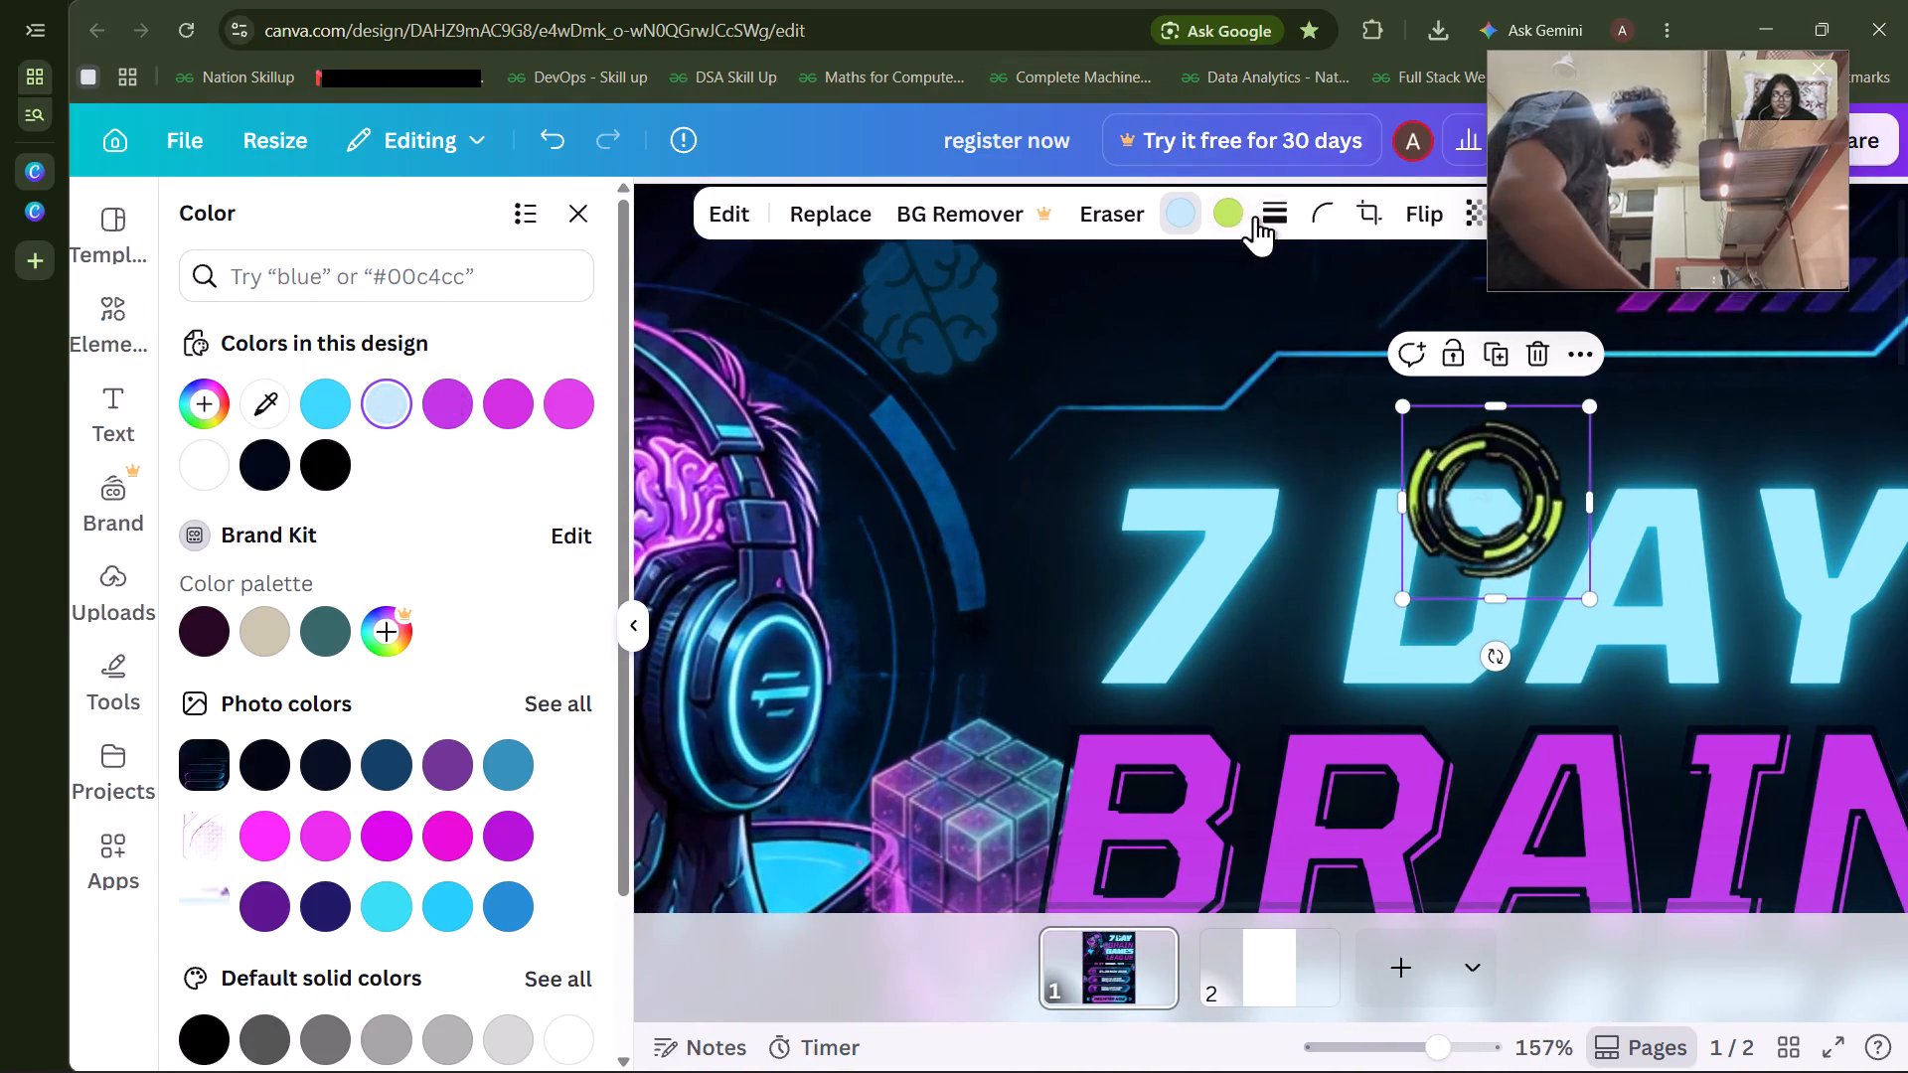
{"action": "left_click", "coordinate": [1240, 211]}
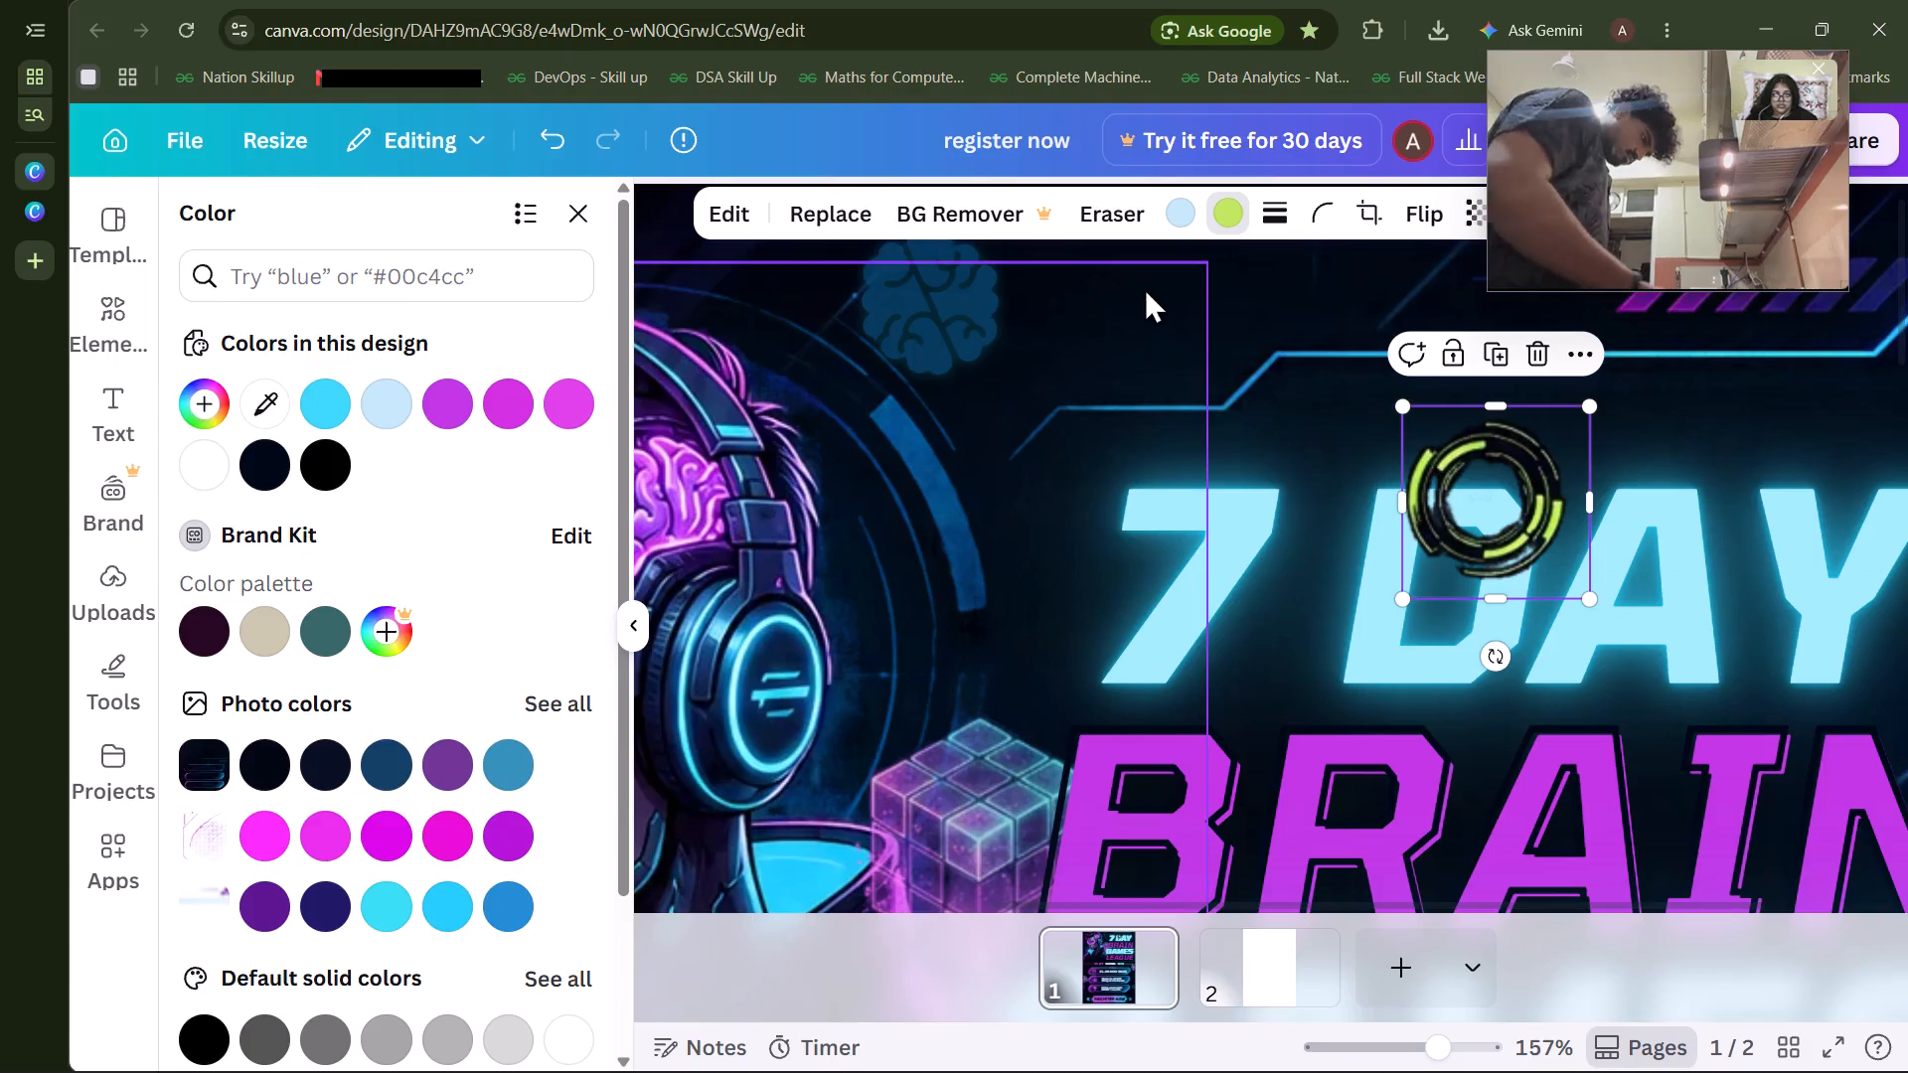
{"action": "left_click", "coordinate": [542, 401]}
{"action": "left_click", "coordinate": [571, 394]}
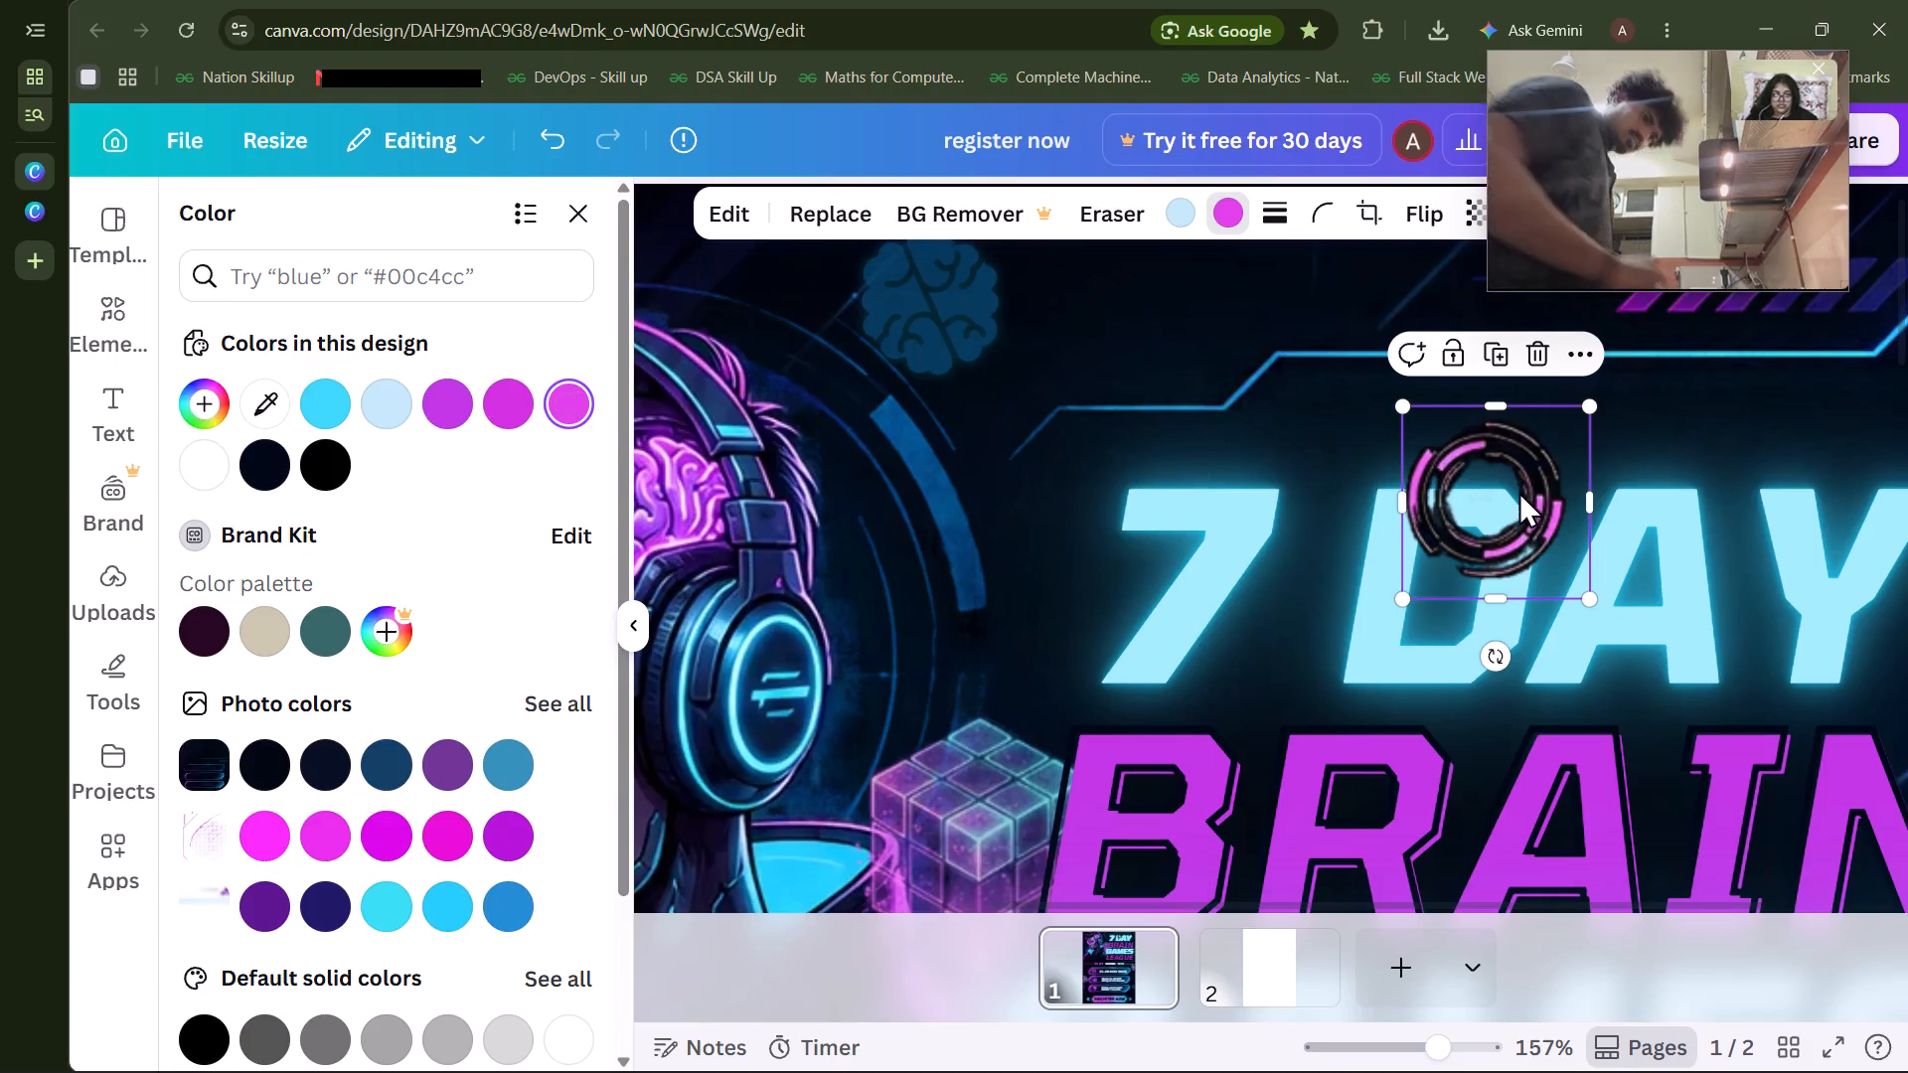
Enlarge the pink ring, place it partly off the poster's right edge beside 7 DAY, and send it to the back.
{"action": "scroll", "coordinate": [1521, 502], "scroll_direction": "left", "scroll_amount": 1}
{"action": "left_click_drag", "start_coordinate": [1518, 440], "coordinate": [1656, 579]}
{"action": "left_click_drag", "start_coordinate": [1558, 494], "coordinate": [1799, 439]}
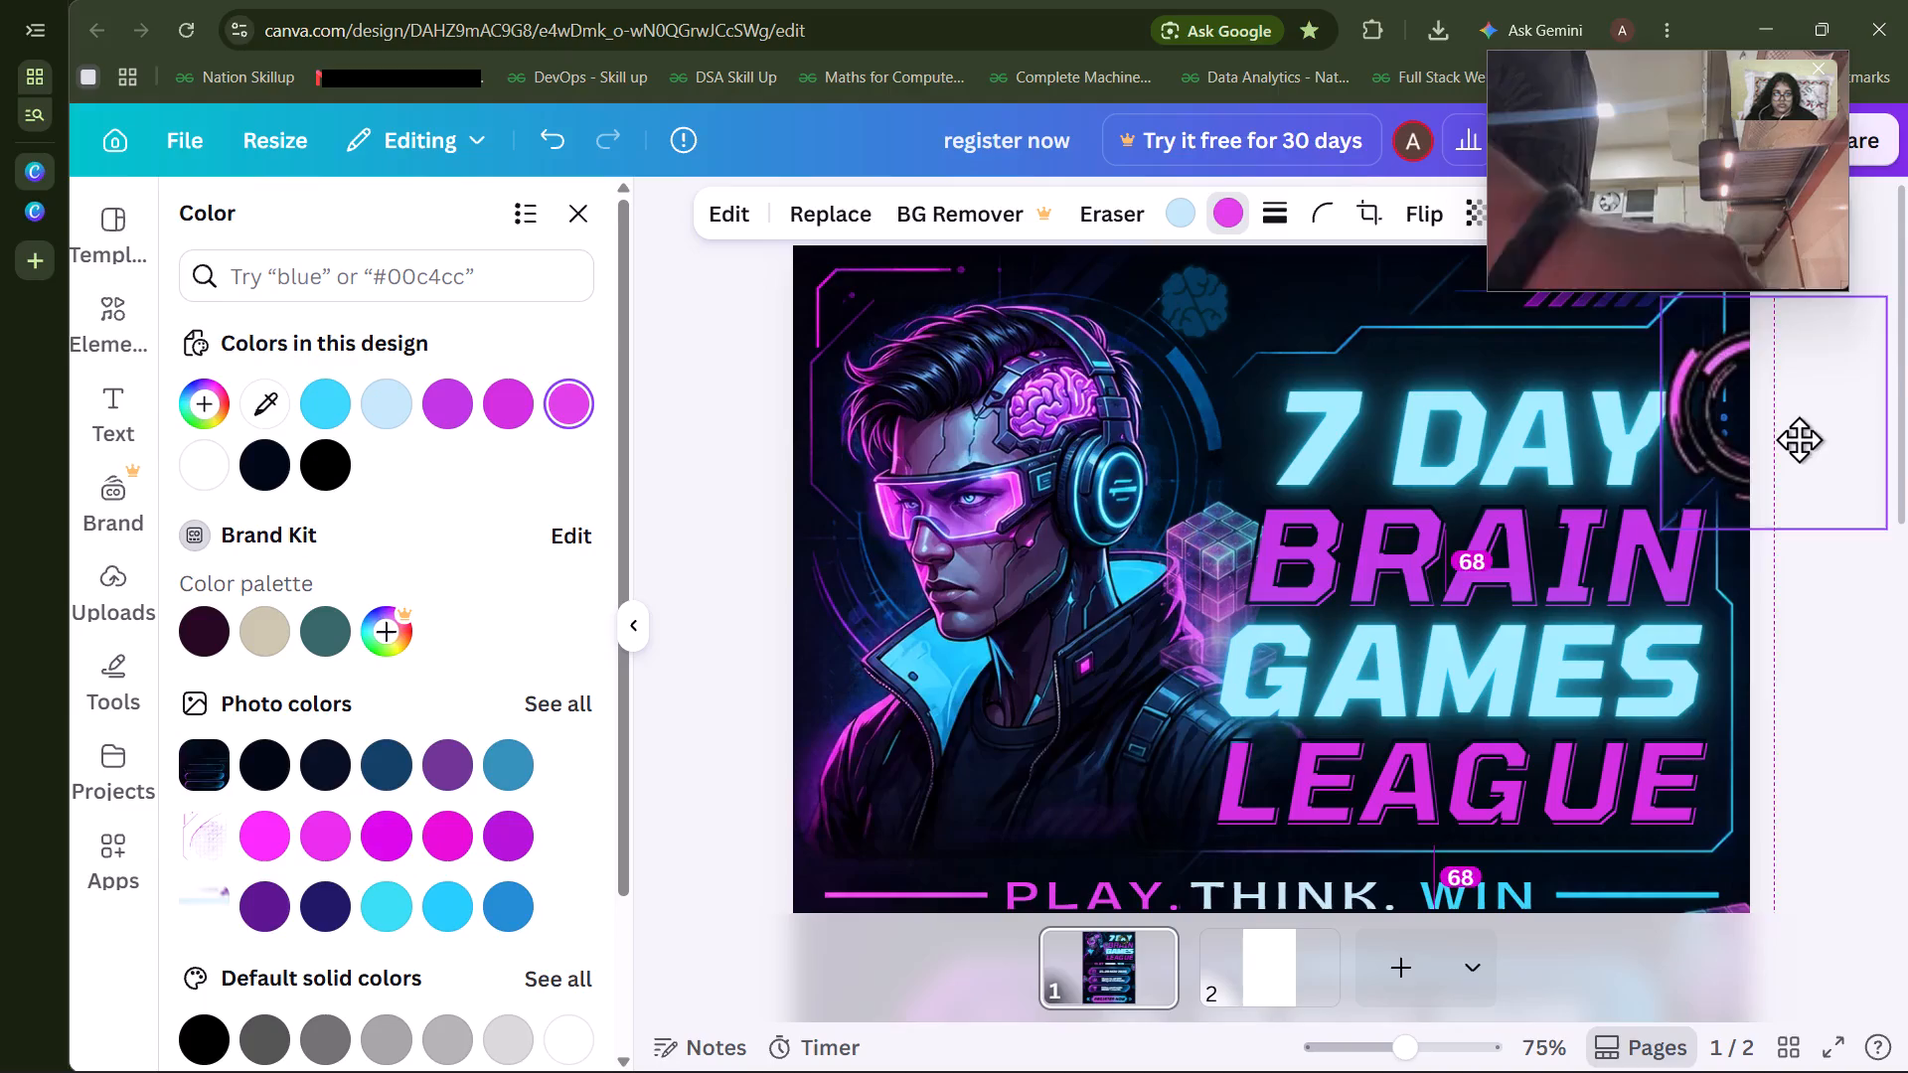
{"action": "left_click_drag", "start_coordinate": [1799, 439], "coordinate": [1753, 422]}
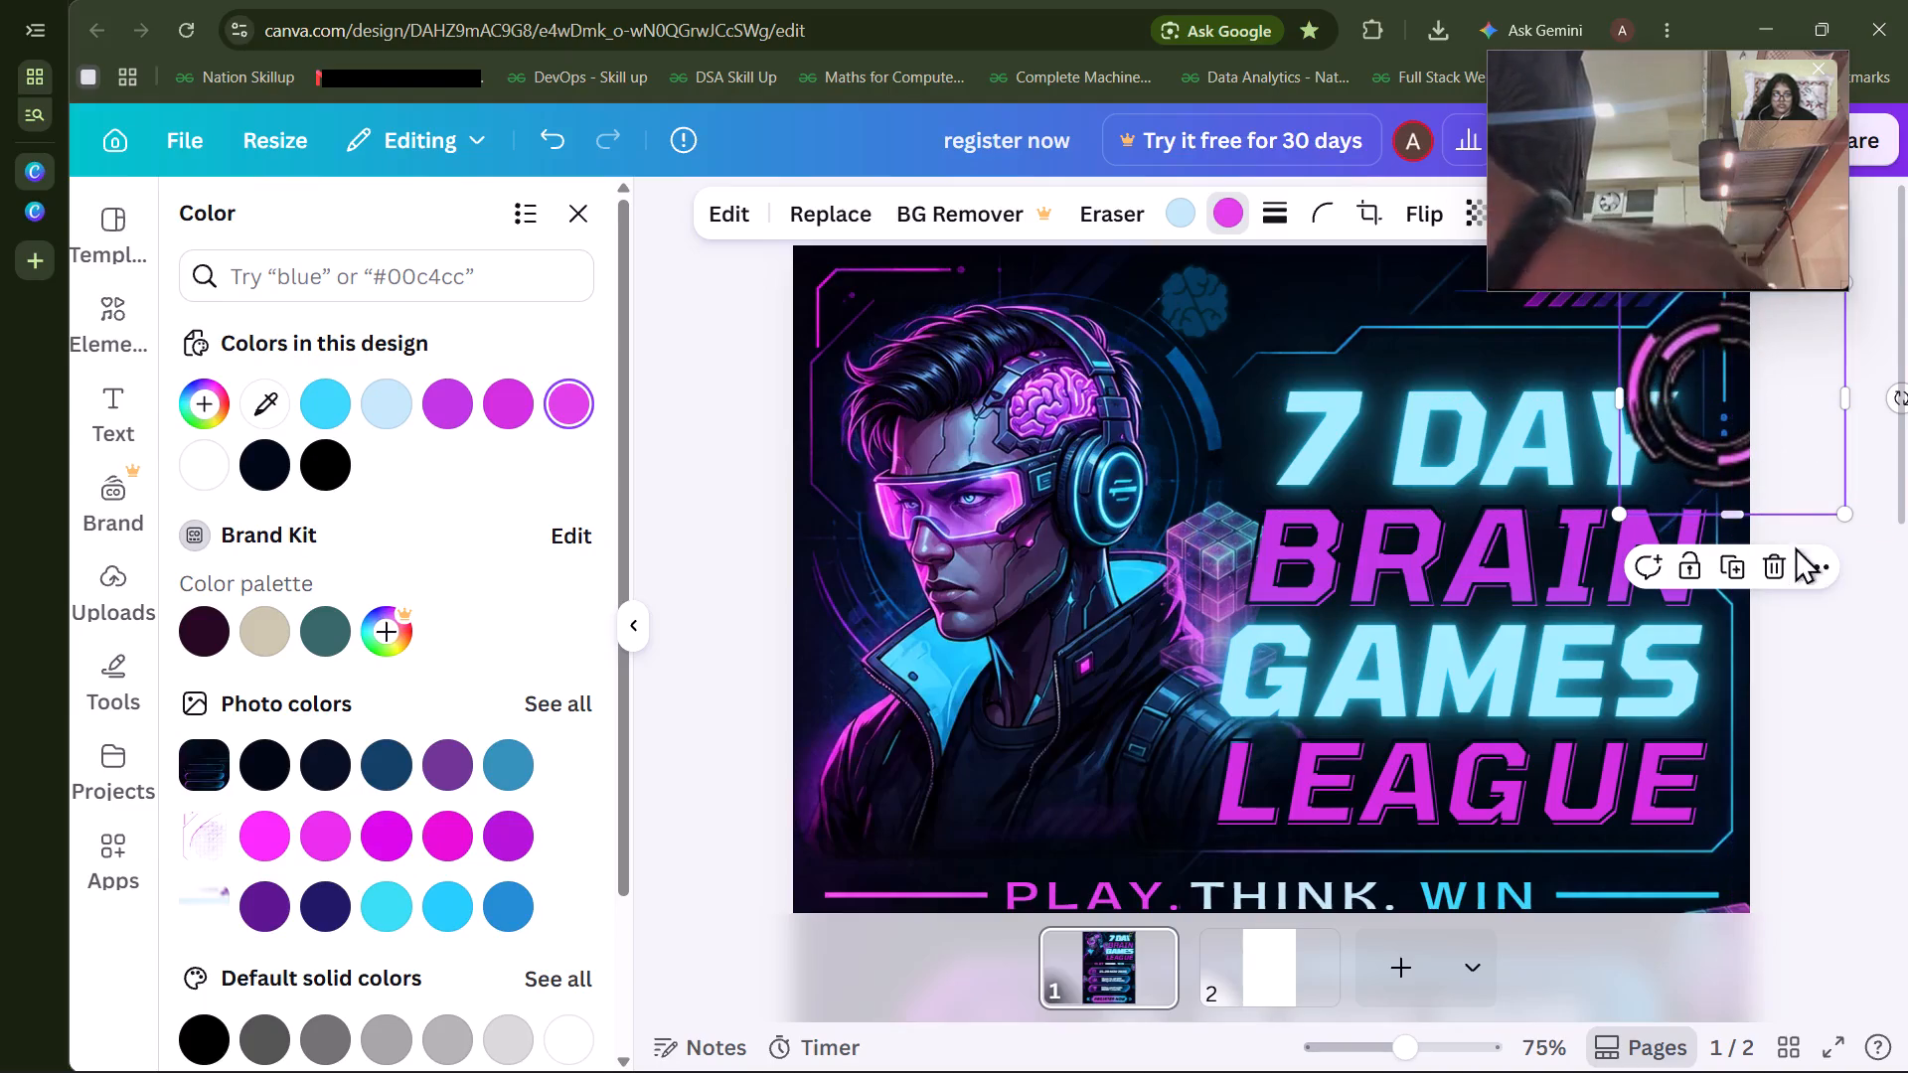
{"action": "left_click", "coordinate": [1818, 566]}
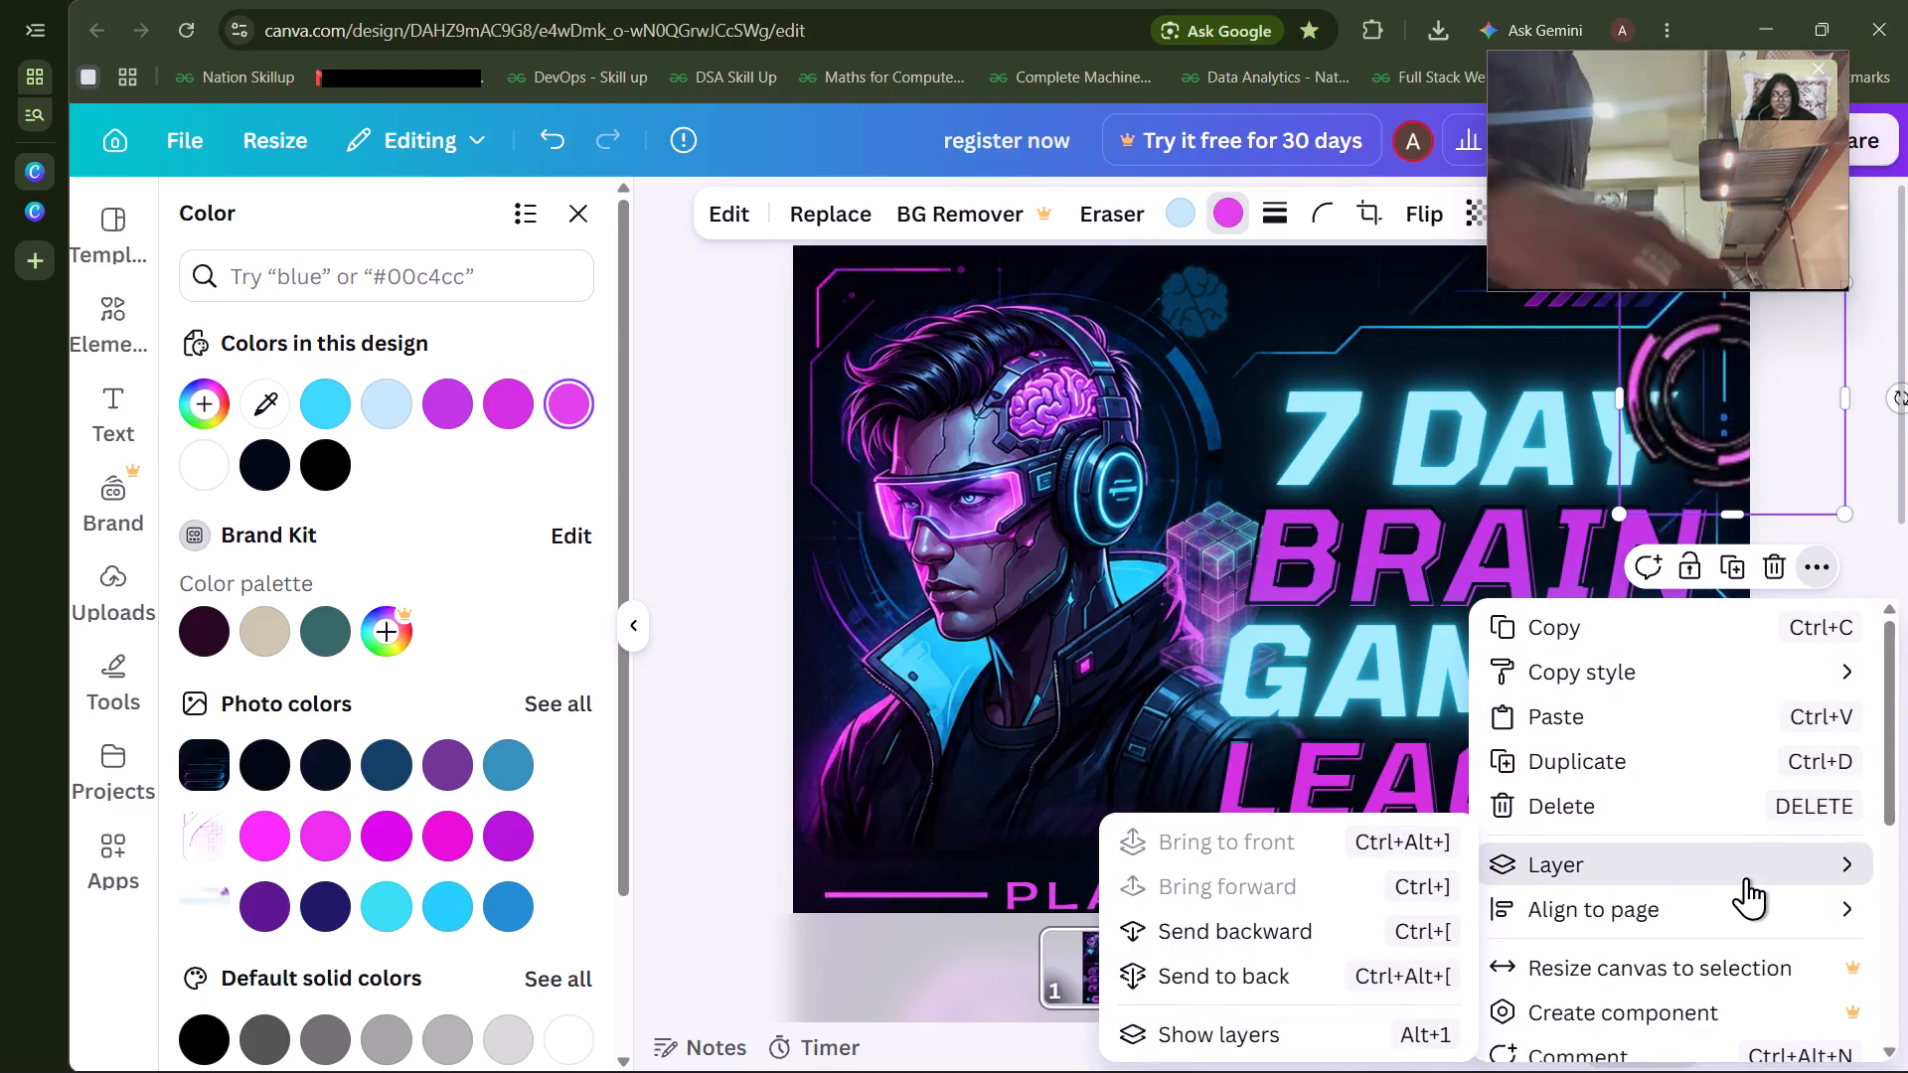
{"action": "left_click", "coordinate": [1402, 978]}
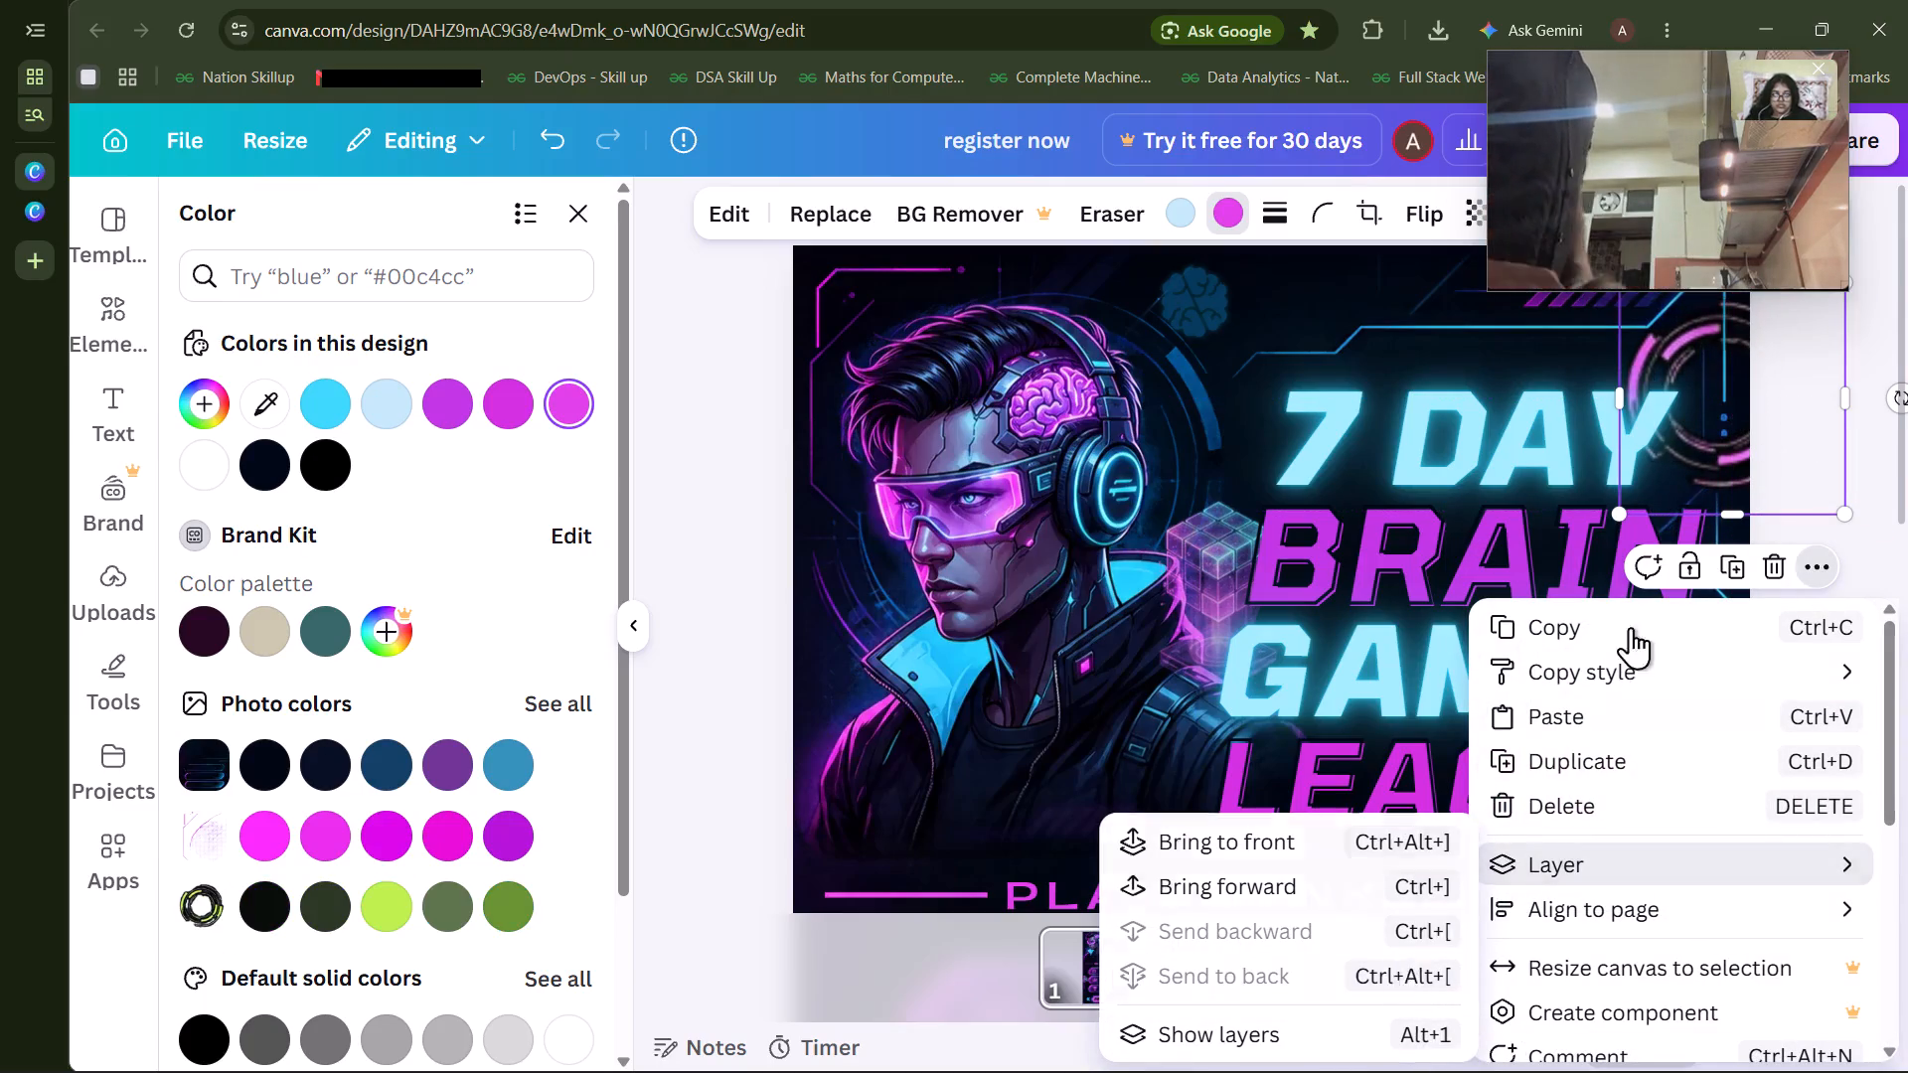
Duplicate the pink ring and place the copy partly off the poster's right edge beside the 21-28 NOV 2026 row.
{"action": "key", "text": "ctrl+d"}
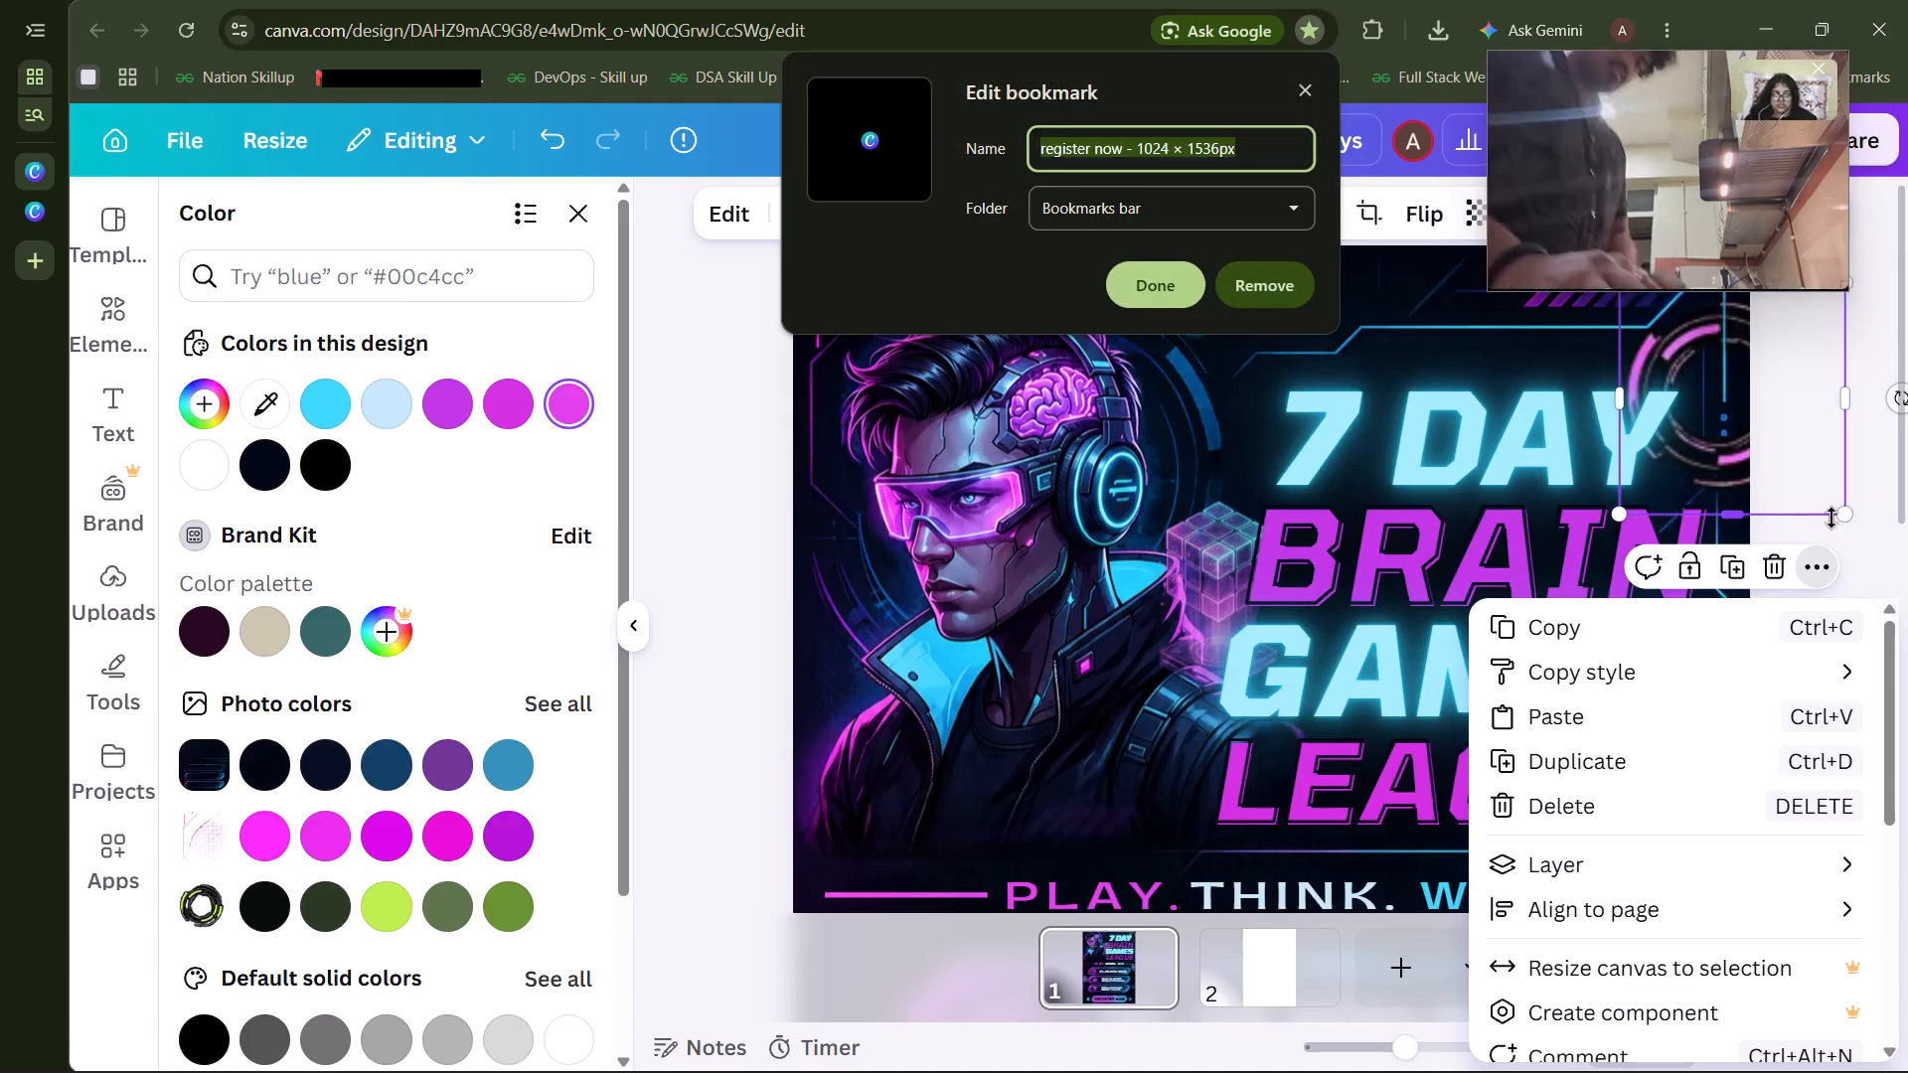
{"action": "left_click", "coordinate": [1275, 308]}
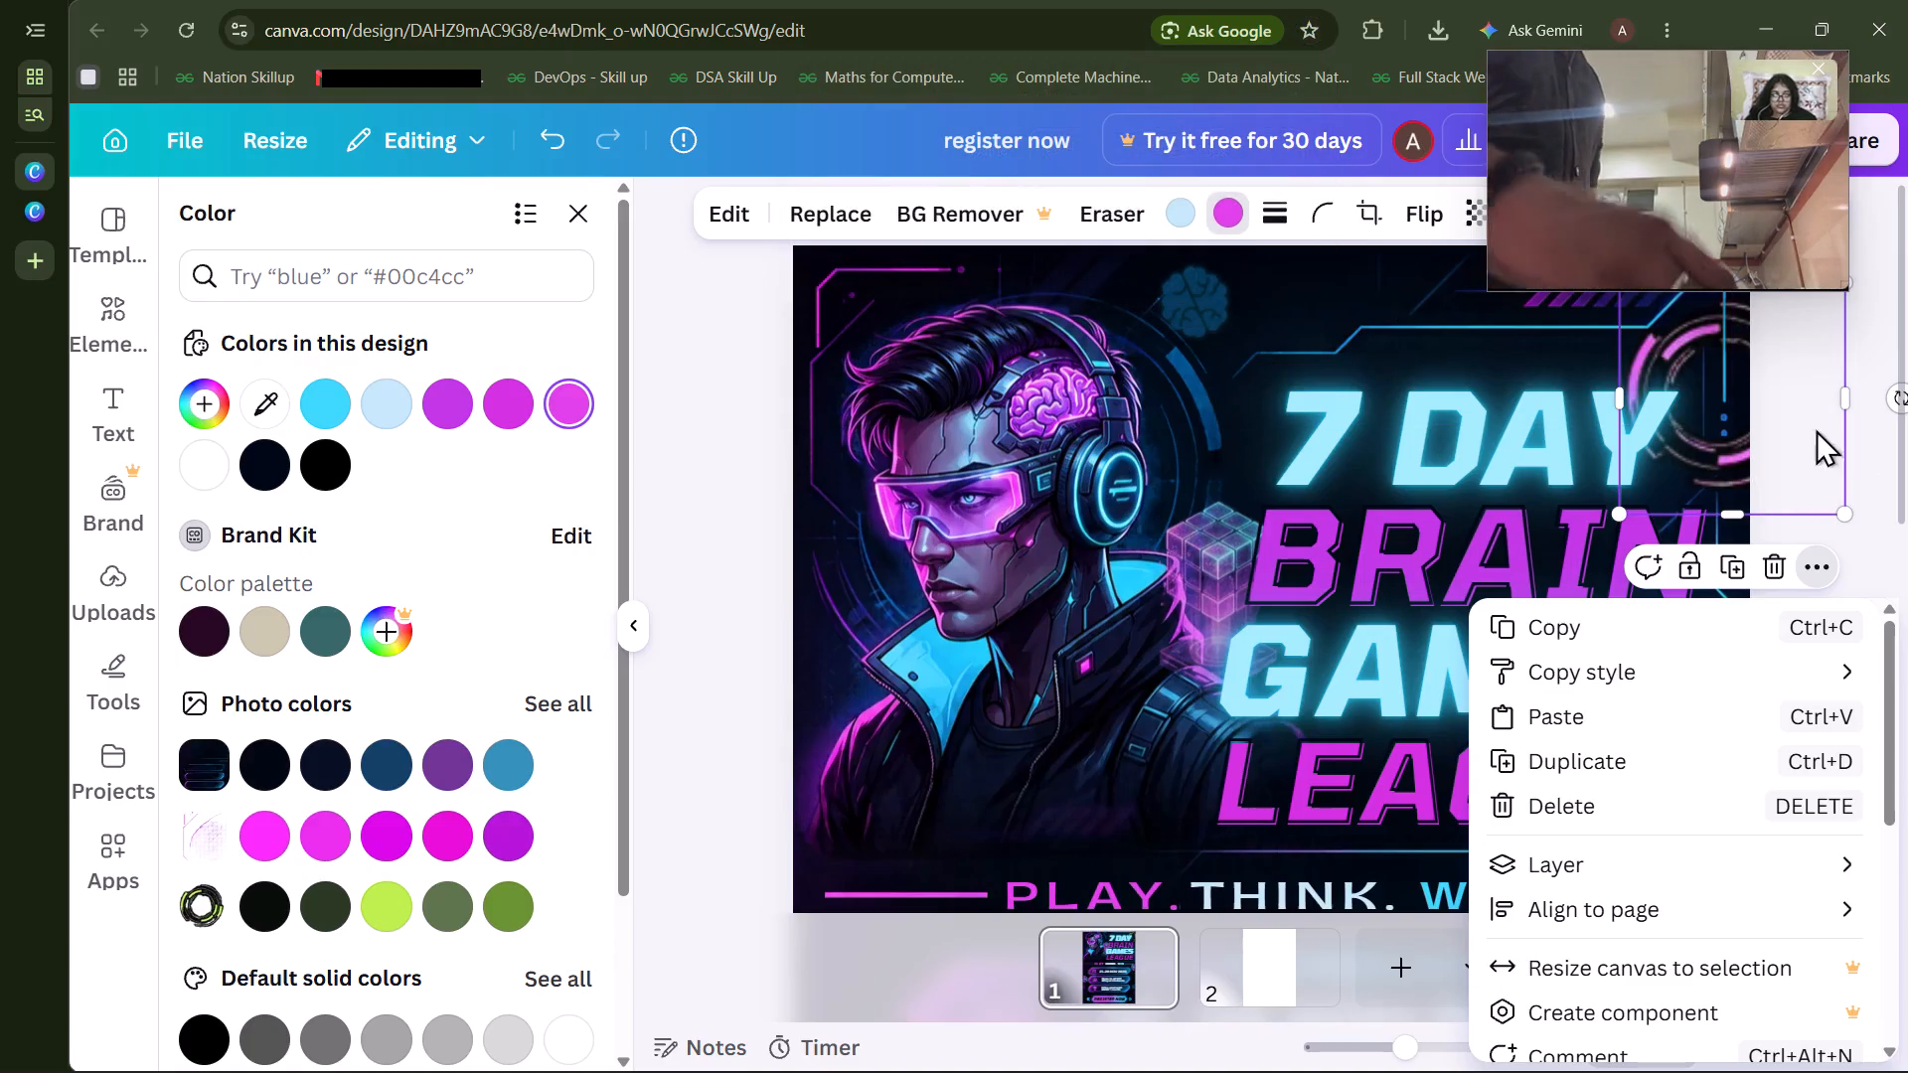
{"action": "left_click", "coordinate": [1779, 417]}
{"action": "key", "text": "ctrl+d"}
{"action": "left_click_drag", "start_coordinate": [1779, 417], "coordinate": [1129, 703]}
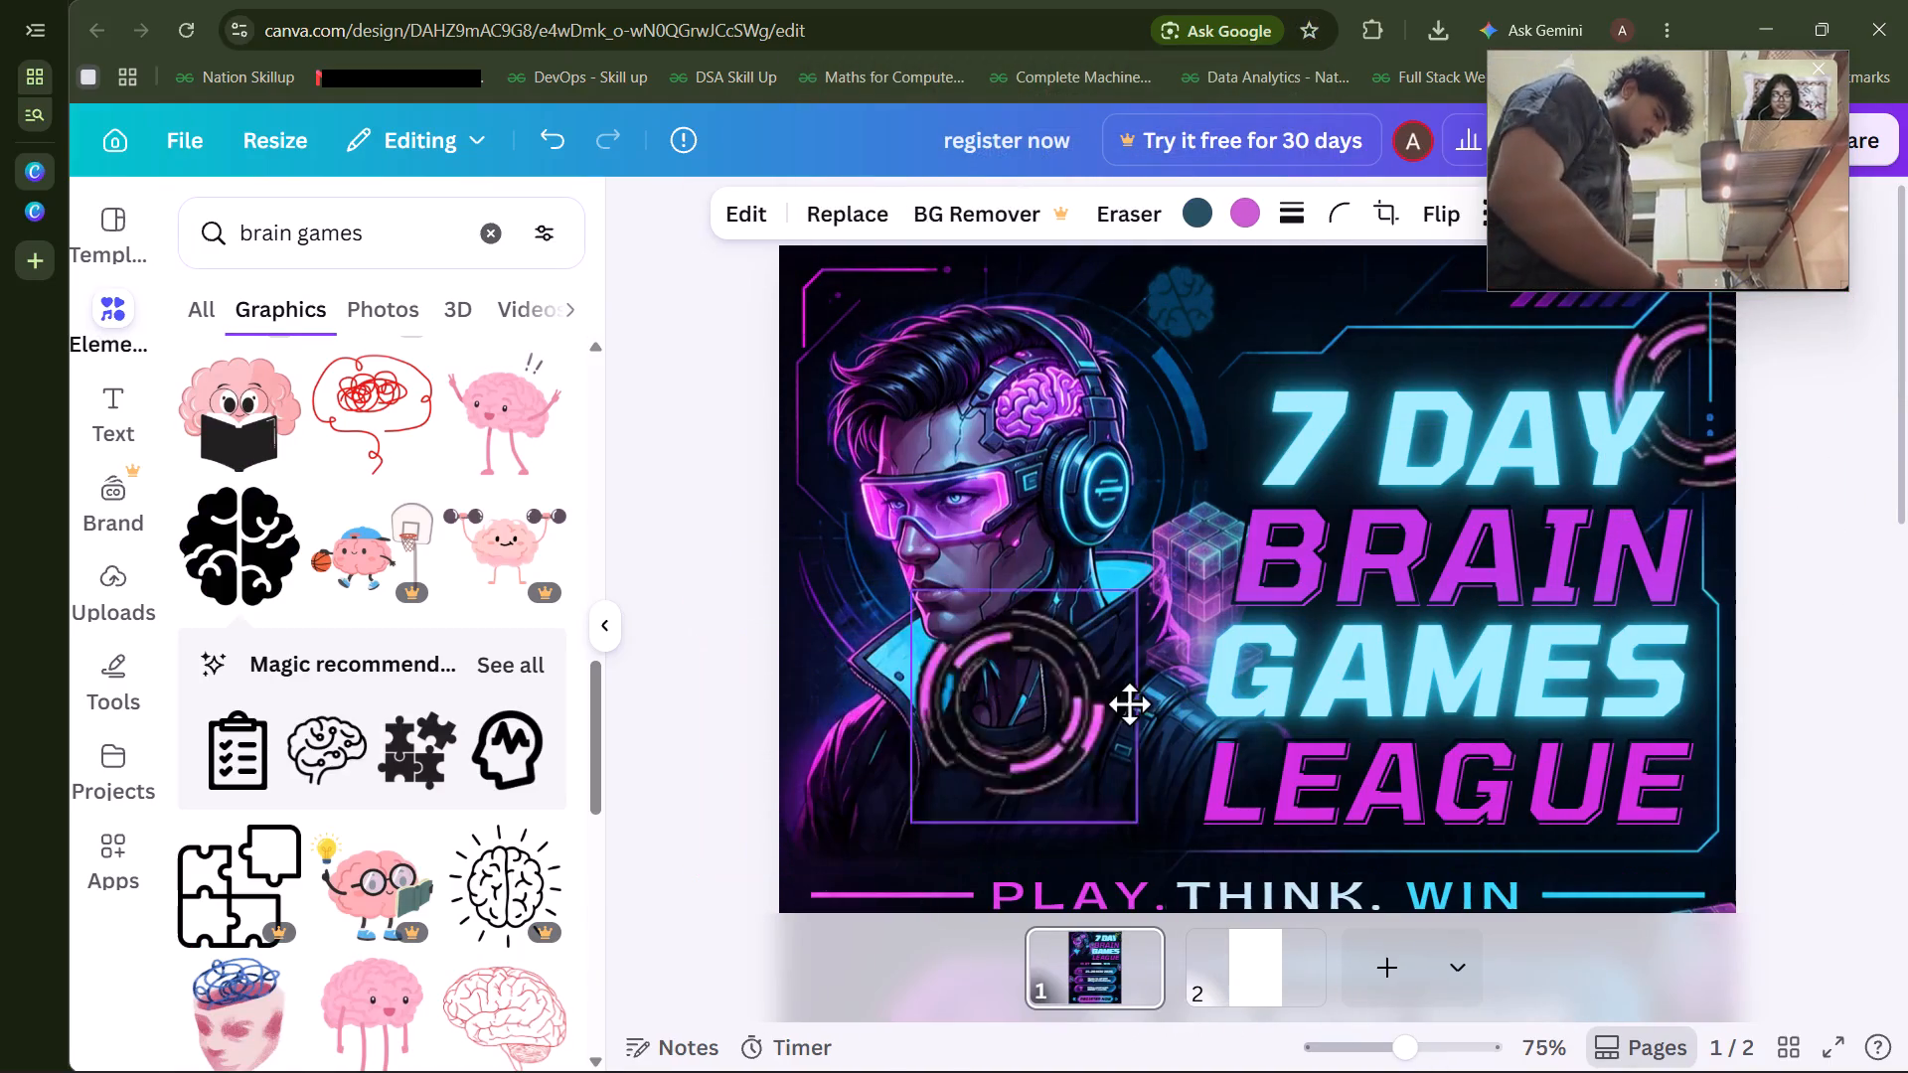
{"action": "left_click_drag", "start_coordinate": [1129, 703], "coordinate": [1217, 697]}
{"action": "scroll", "coordinate": [1217, 697], "scroll_direction": "down", "scroll_amount": 4}
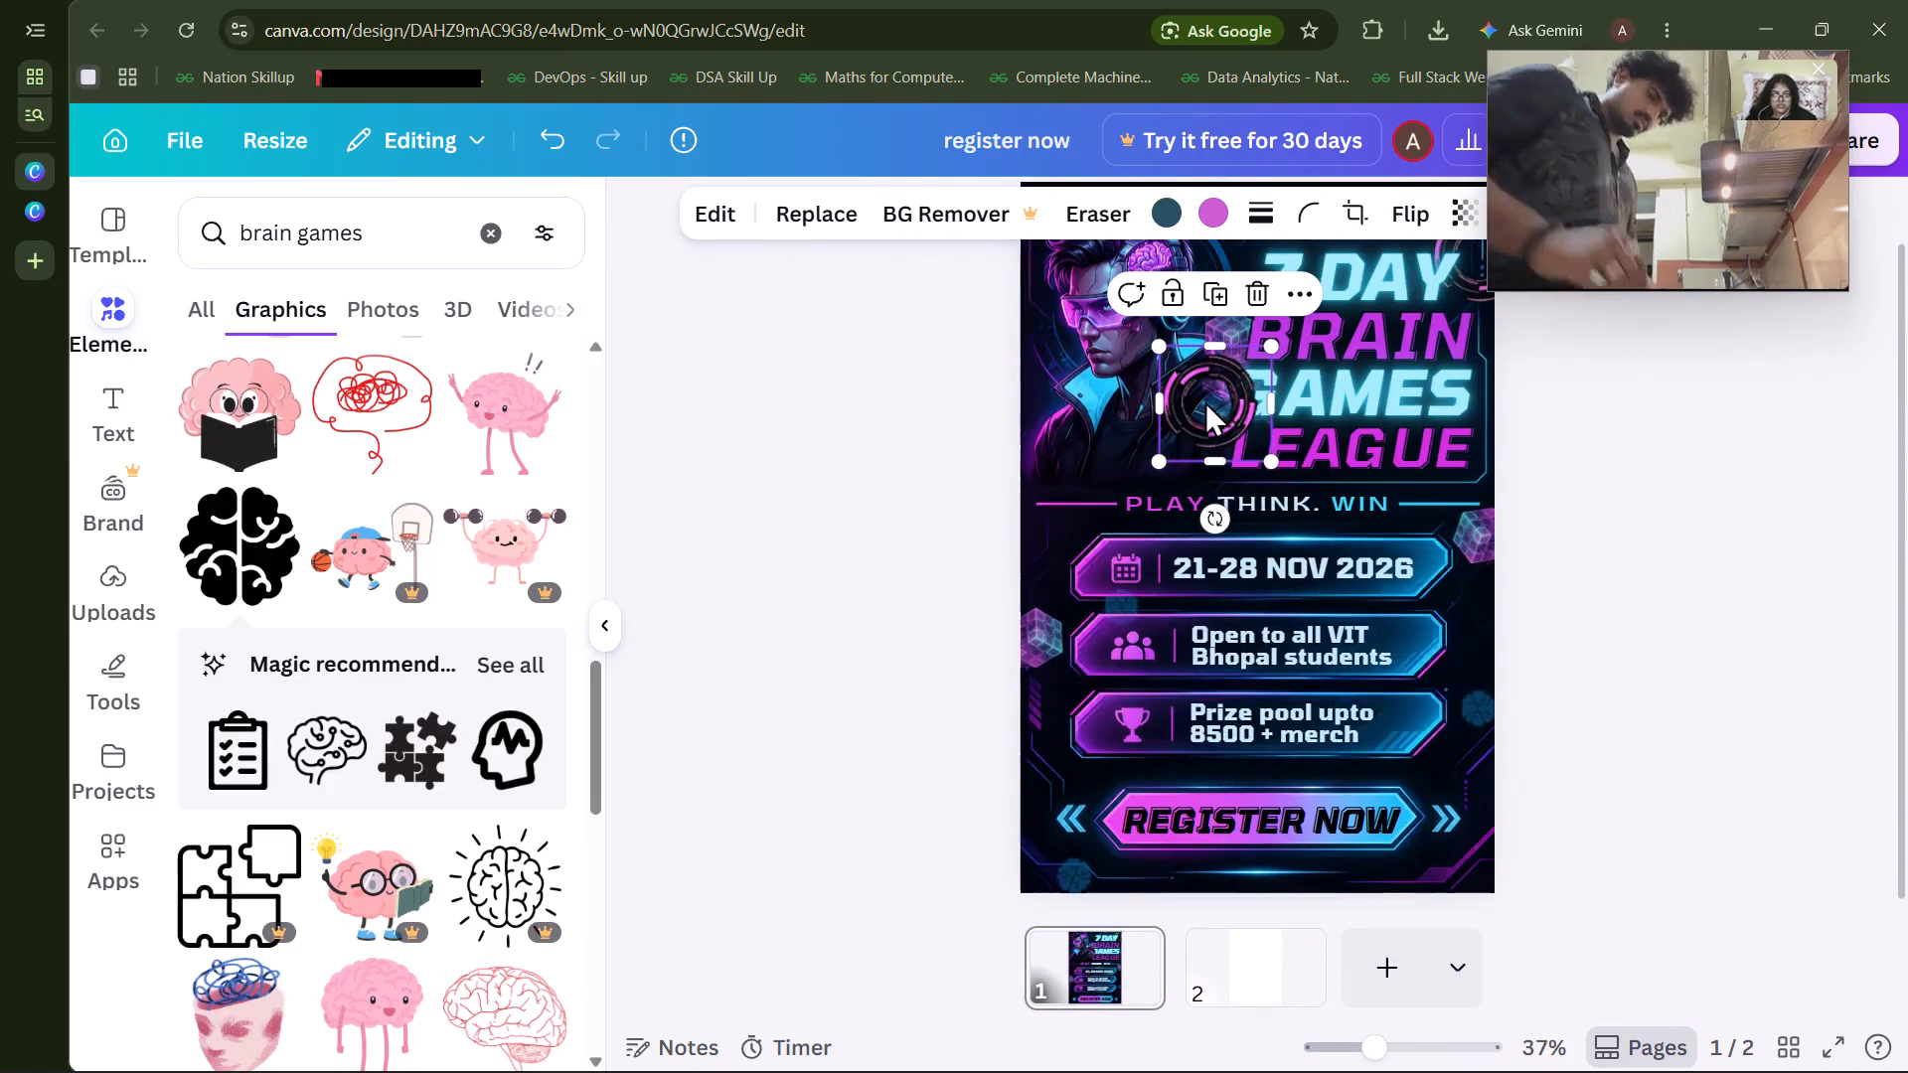
{"action": "left_click_drag", "start_coordinate": [1207, 397], "coordinate": [1490, 616]}
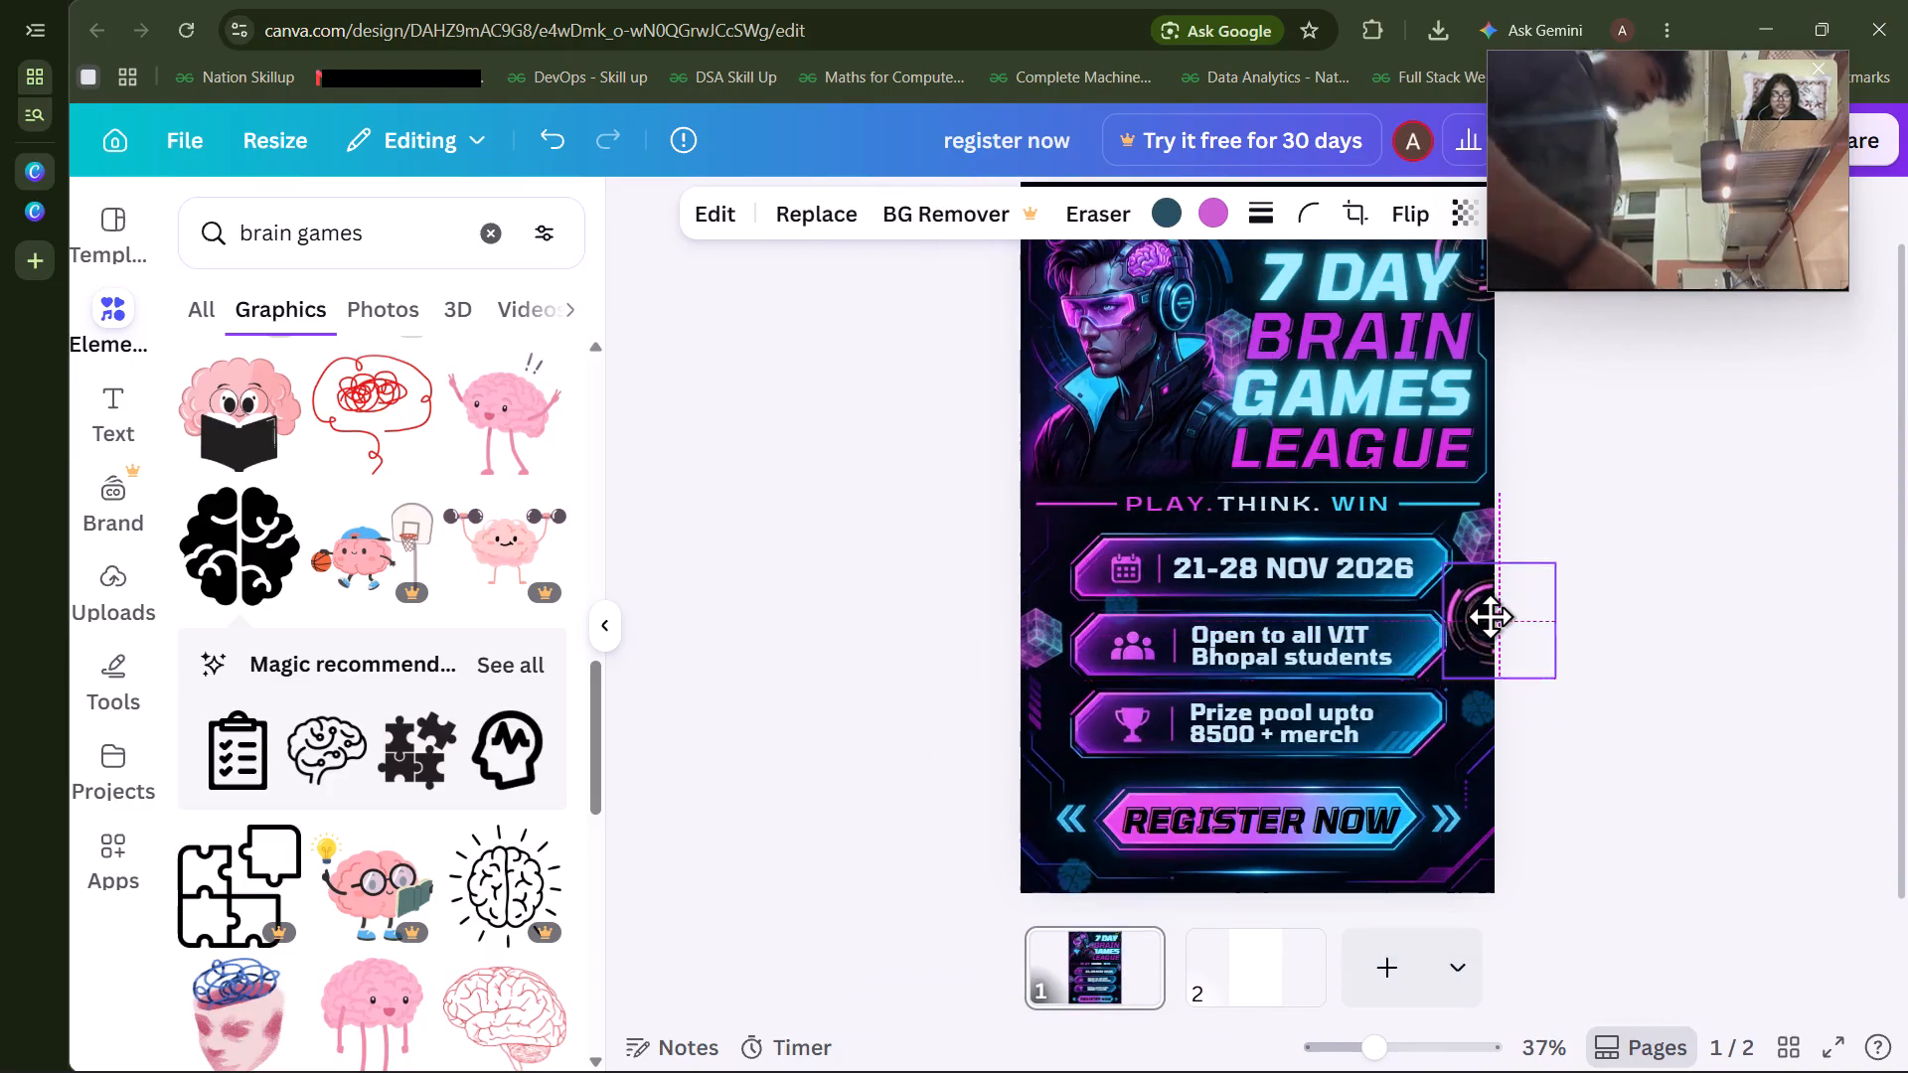
{"action": "left_click_drag", "start_coordinate": [1490, 616], "coordinate": [1490, 569]}
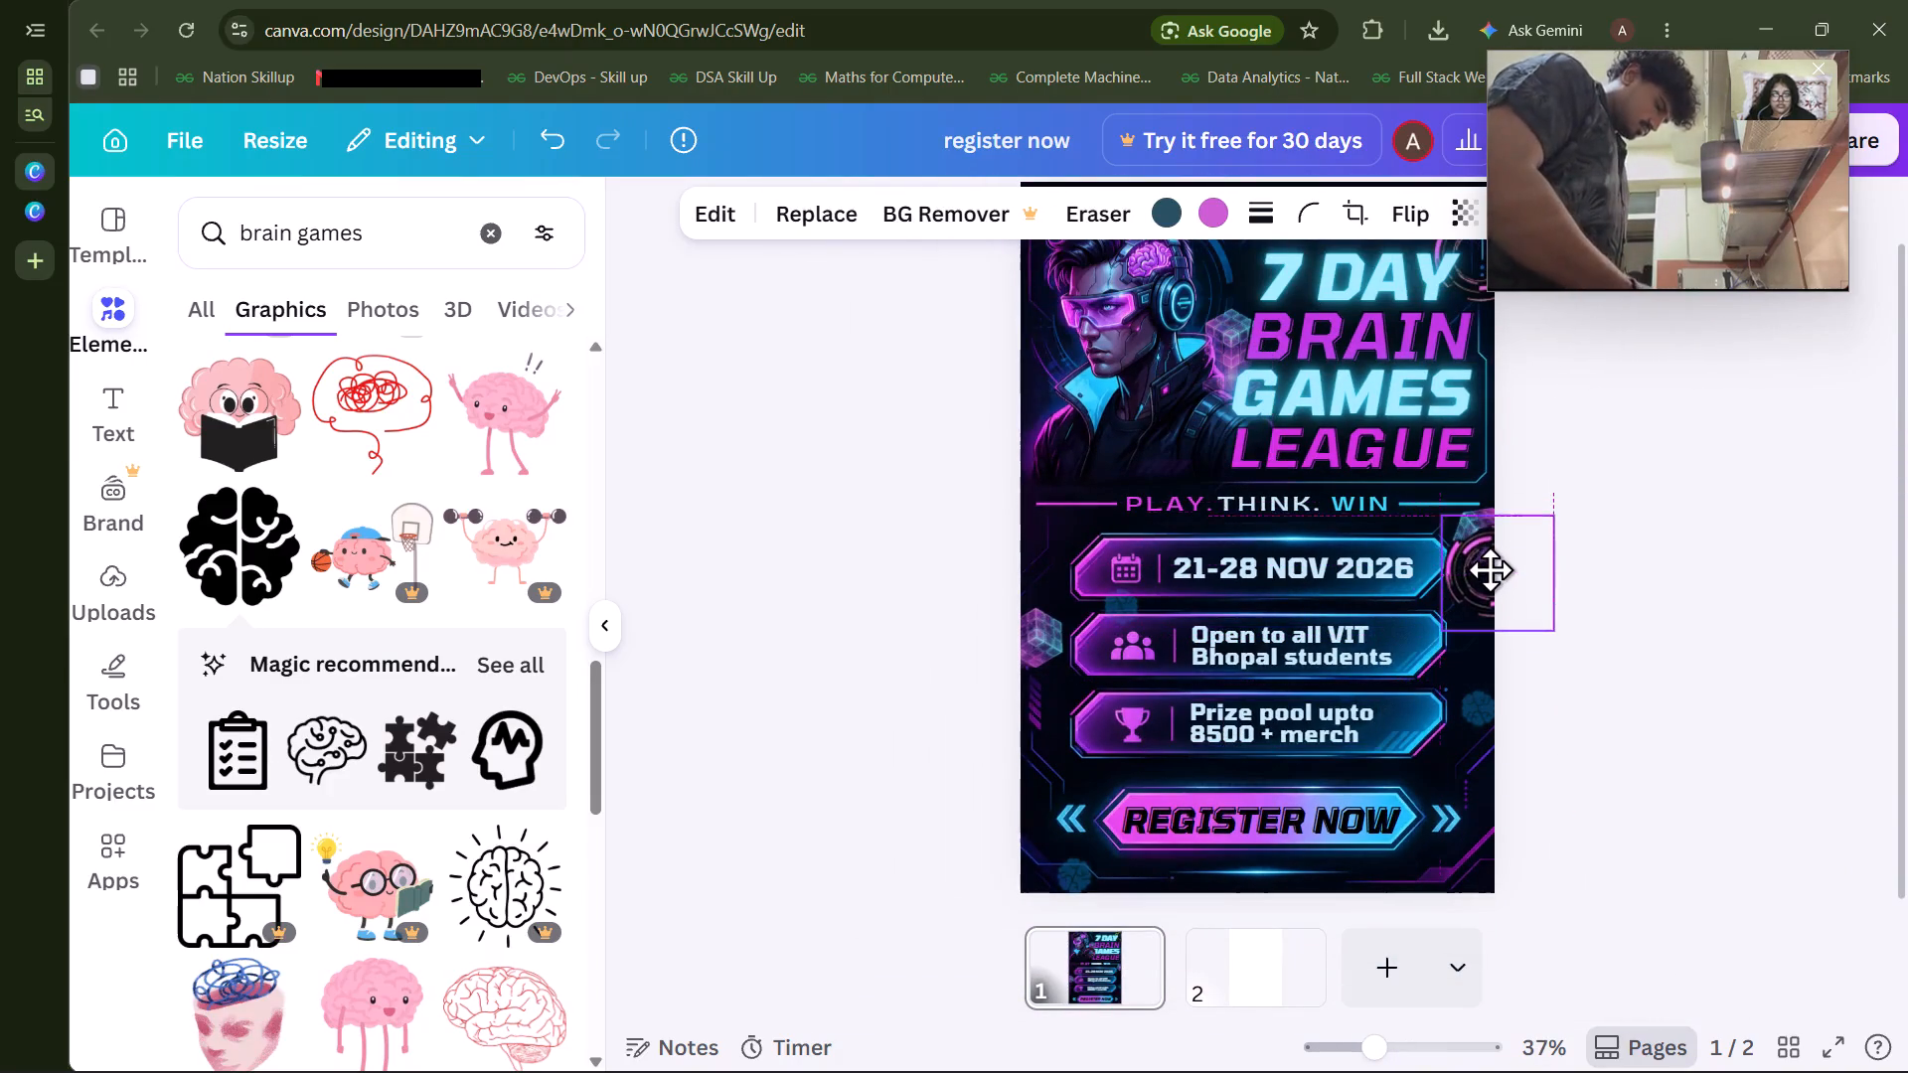
{"action": "left_click_drag", "start_coordinate": [1490, 569], "coordinate": [1490, 575]}
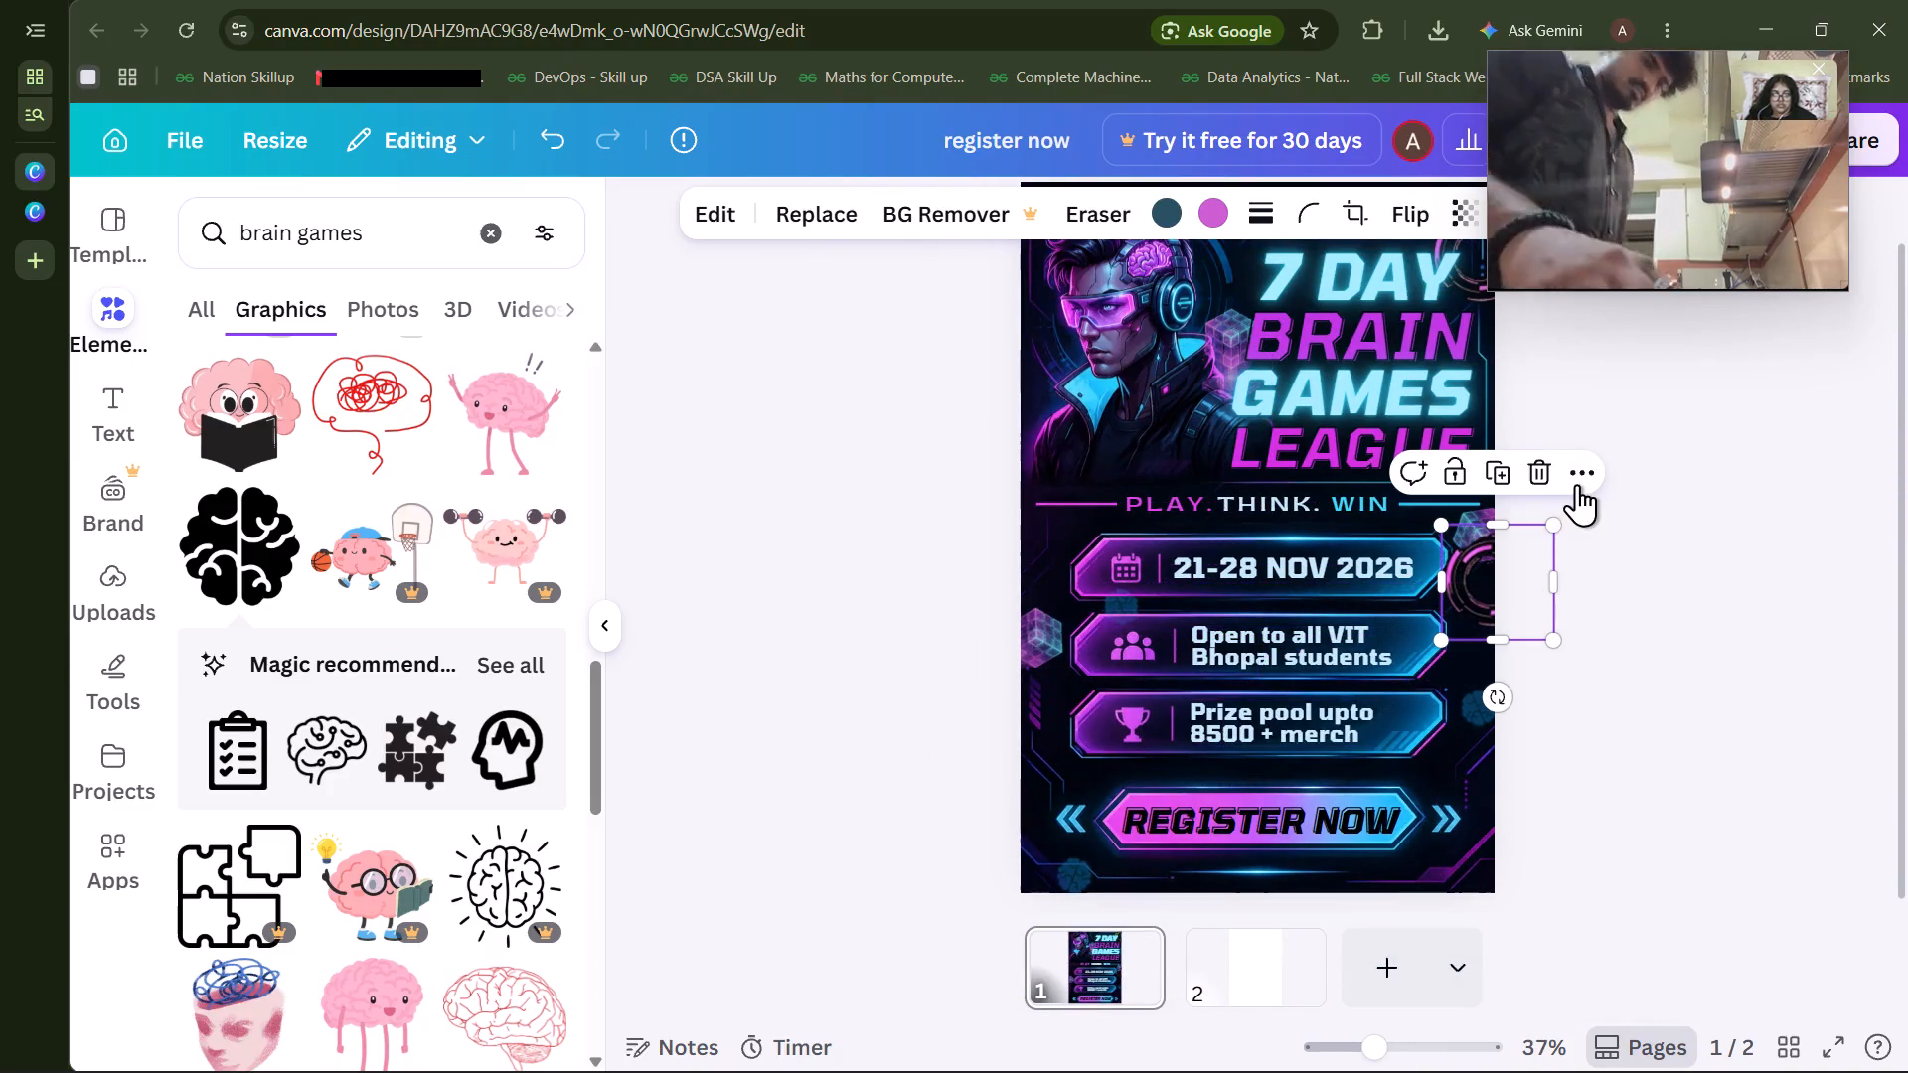
{"action": "left_click", "coordinate": [1581, 480]}
{"action": "left_click", "coordinate": [1649, 433]}
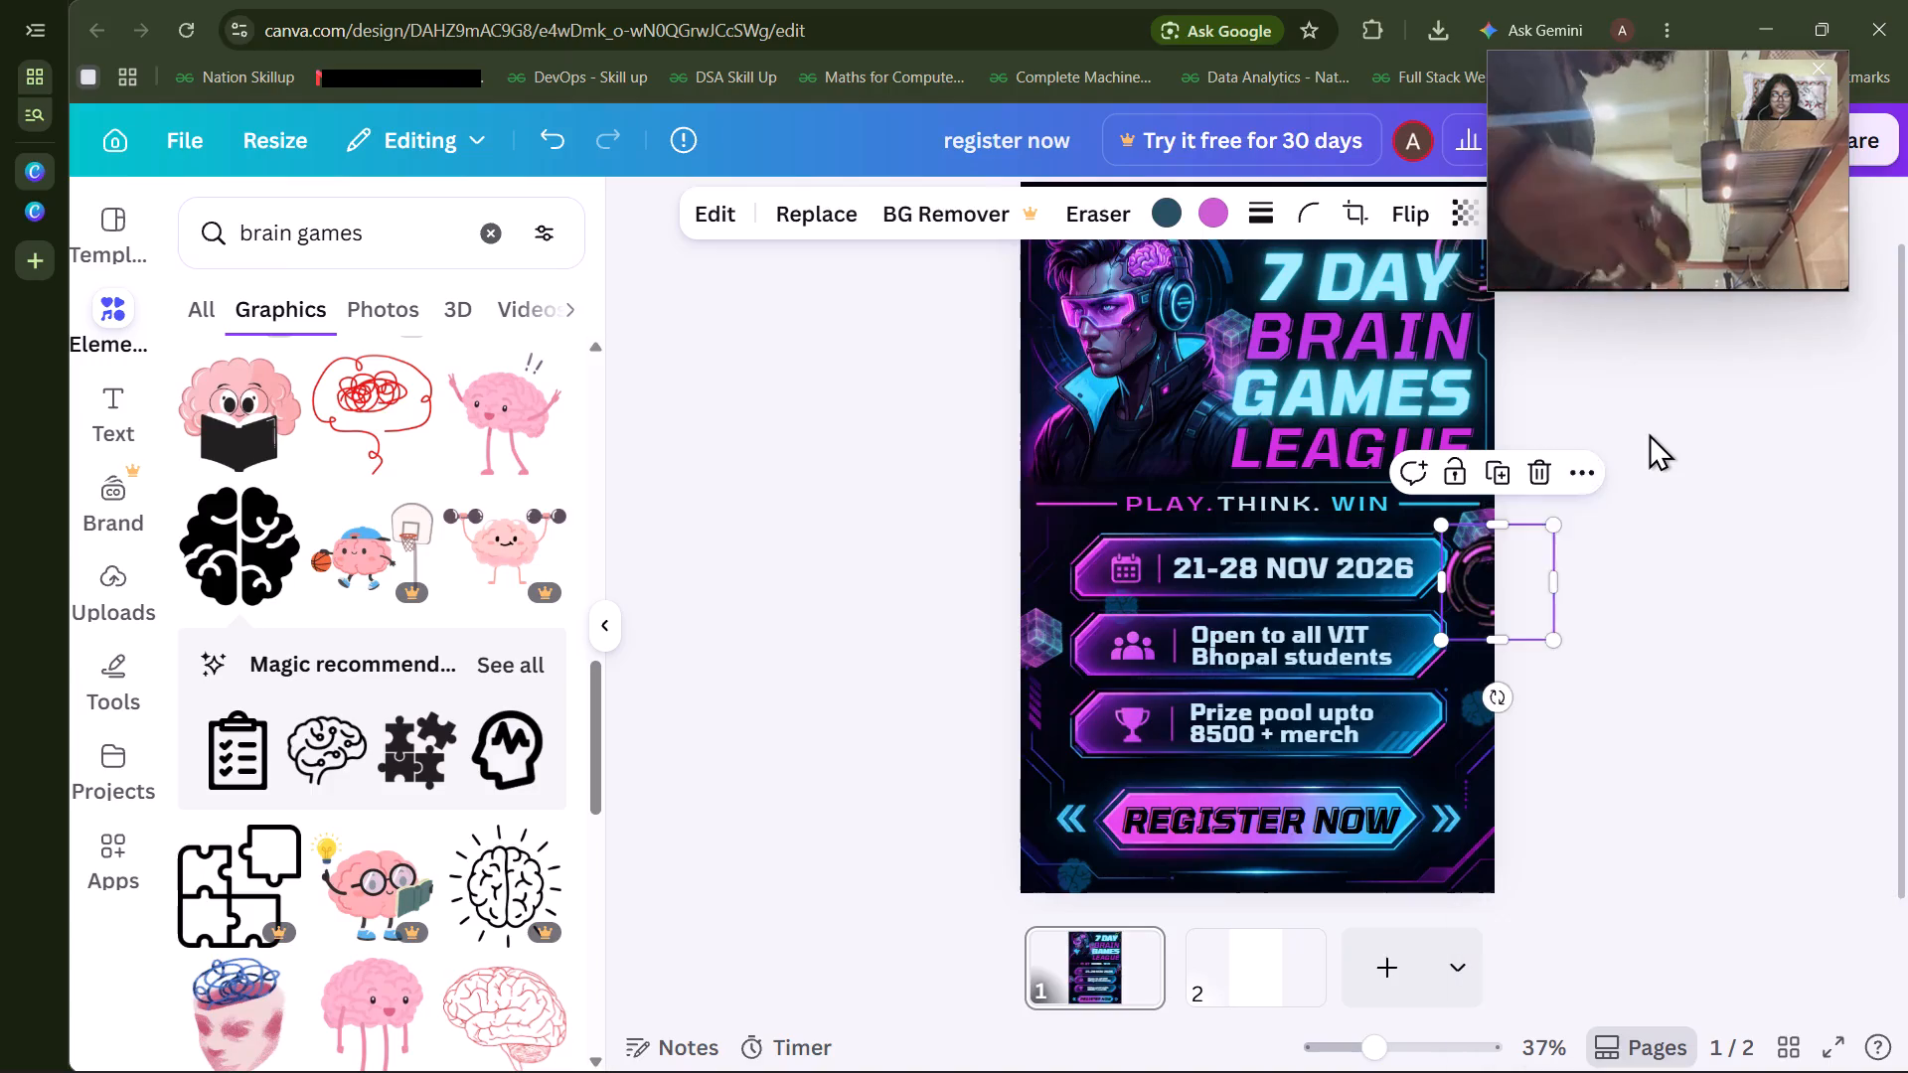
Enlarge the duplicated ring in the poster's bottom-right corner beside REGISTER NOW and send it to the back.
{"action": "left_click_drag", "start_coordinate": [1476, 606], "coordinate": [1462, 645]}
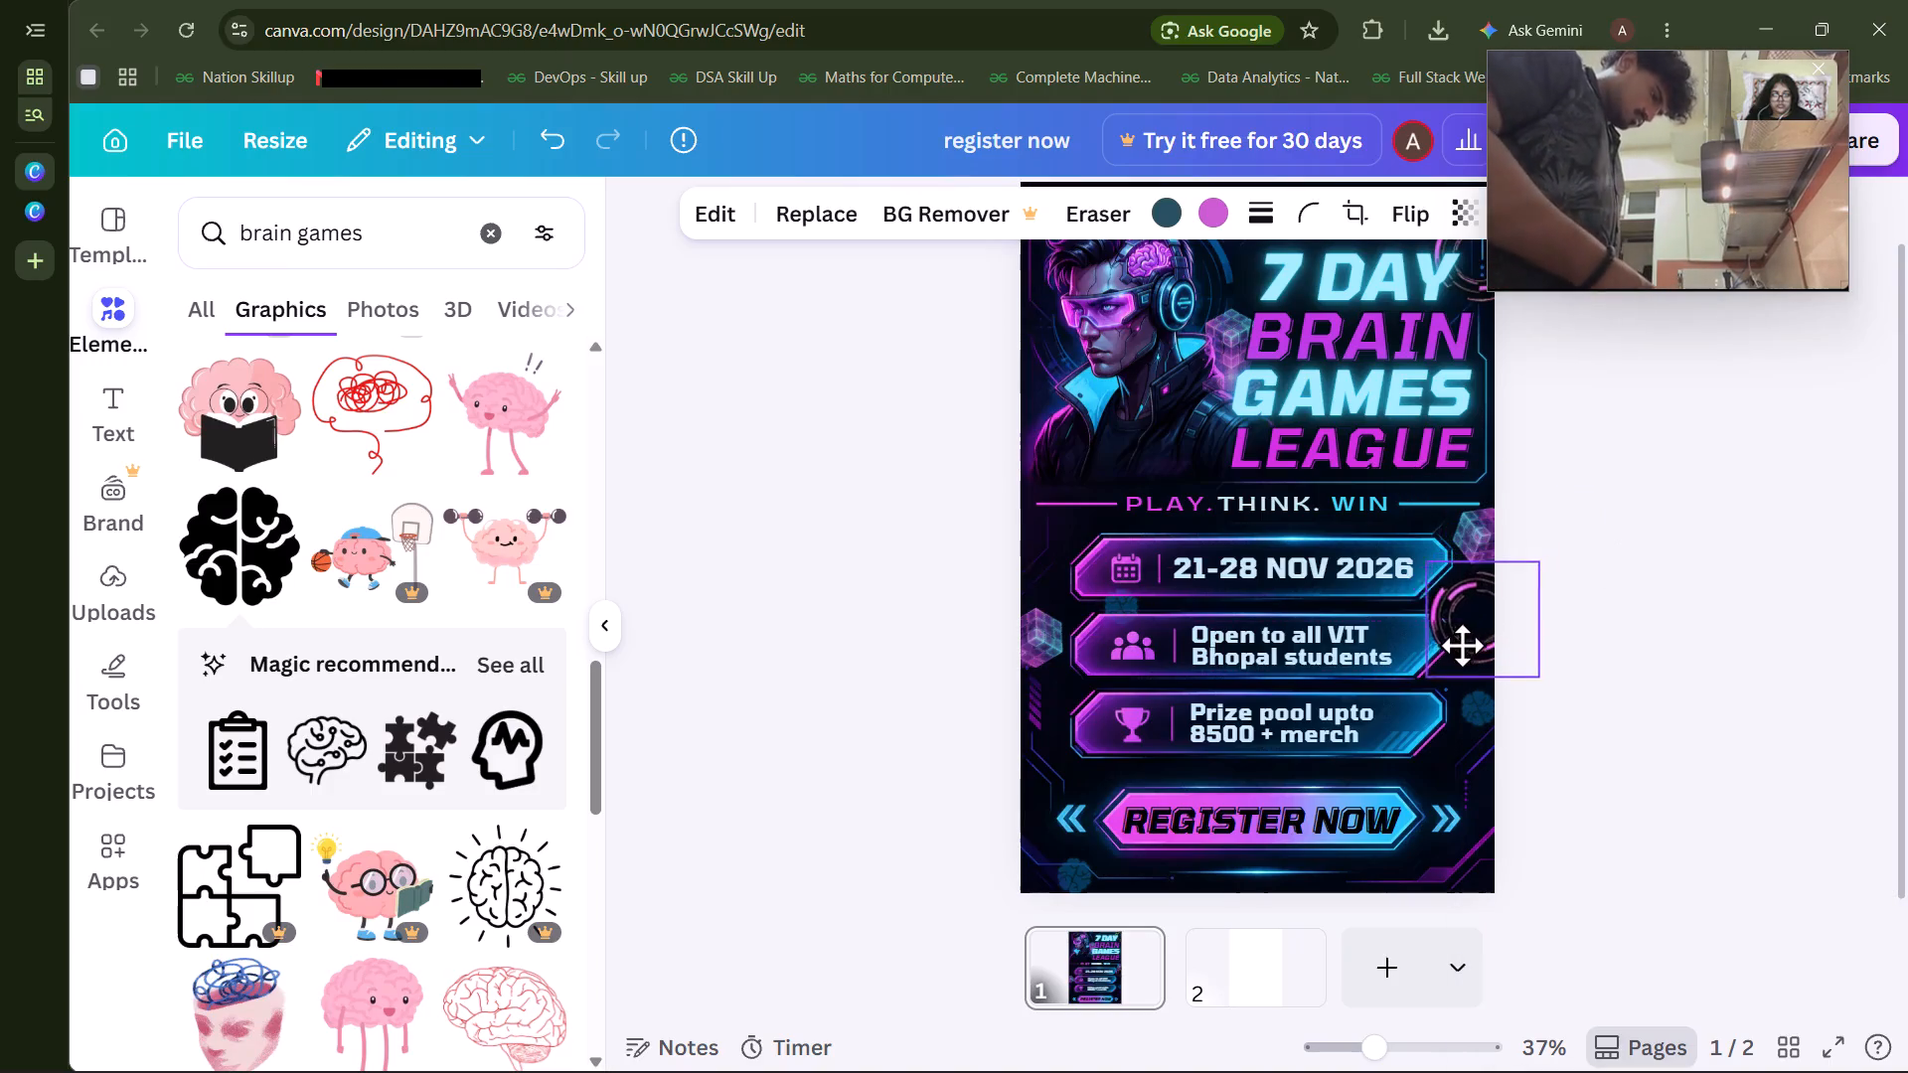
{"action": "left_click_drag", "start_coordinate": [1462, 645], "coordinate": [1461, 646]}
{"action": "left_click_drag", "start_coordinate": [1429, 678], "coordinate": [1372, 877]}
{"action": "left_click_drag", "start_coordinate": [1510, 677], "coordinate": [1520, 750]}
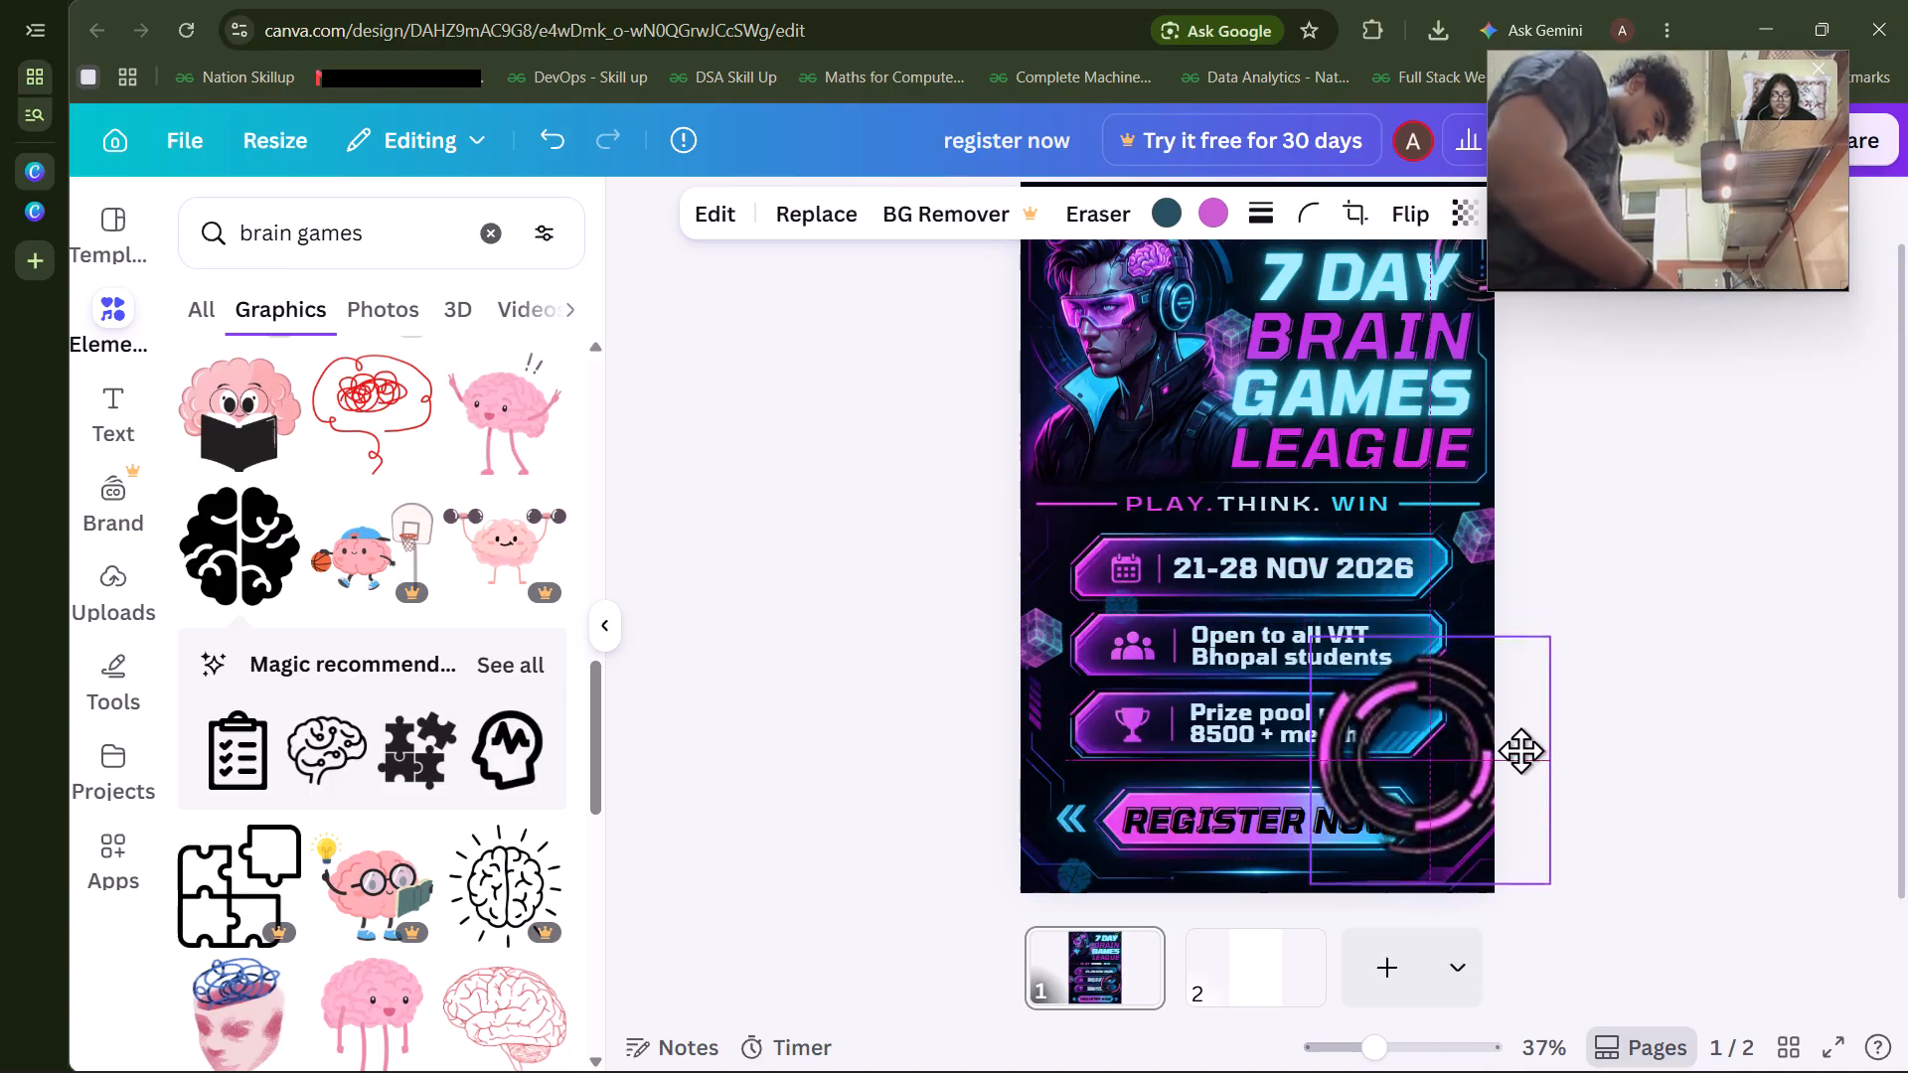
{"action": "left_click_drag", "start_coordinate": [1520, 750], "coordinate": [1497, 829]}
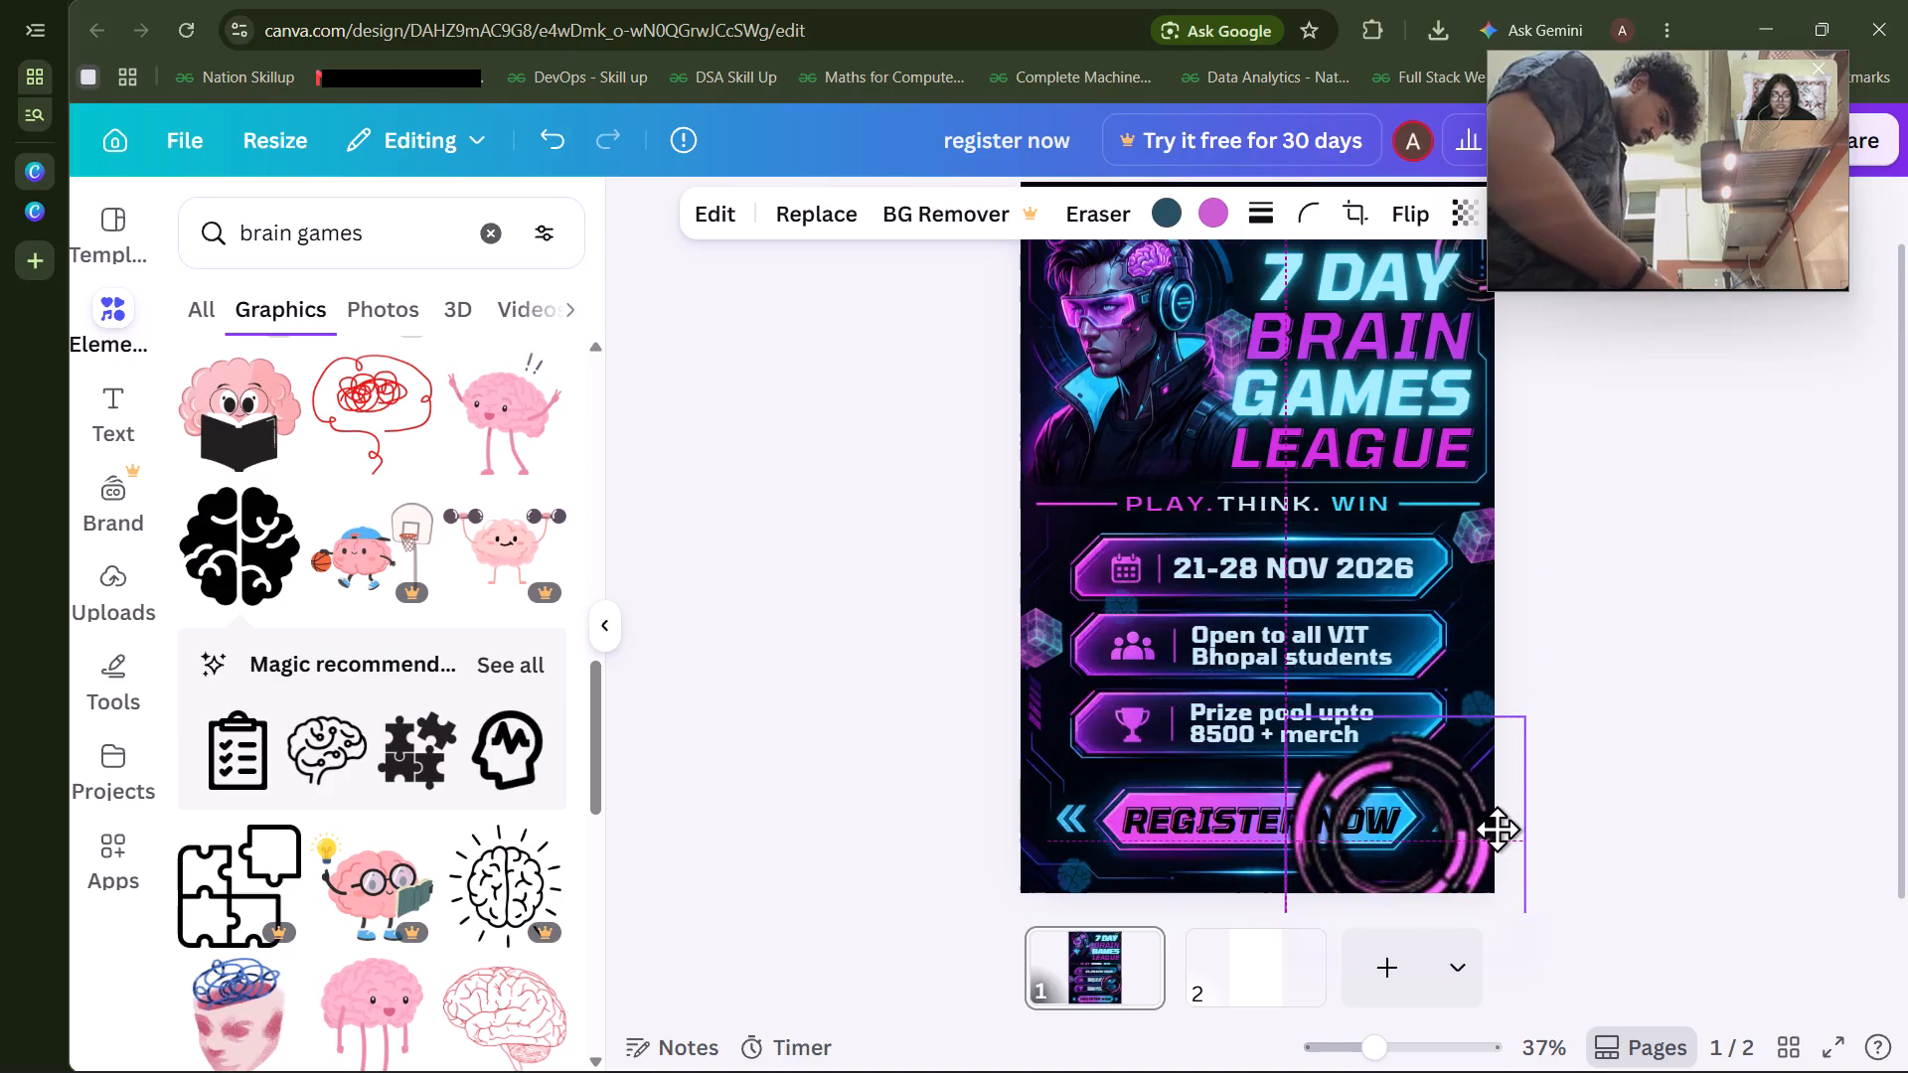
{"action": "left_click_drag", "start_coordinate": [1497, 829], "coordinate": [1496, 835]}
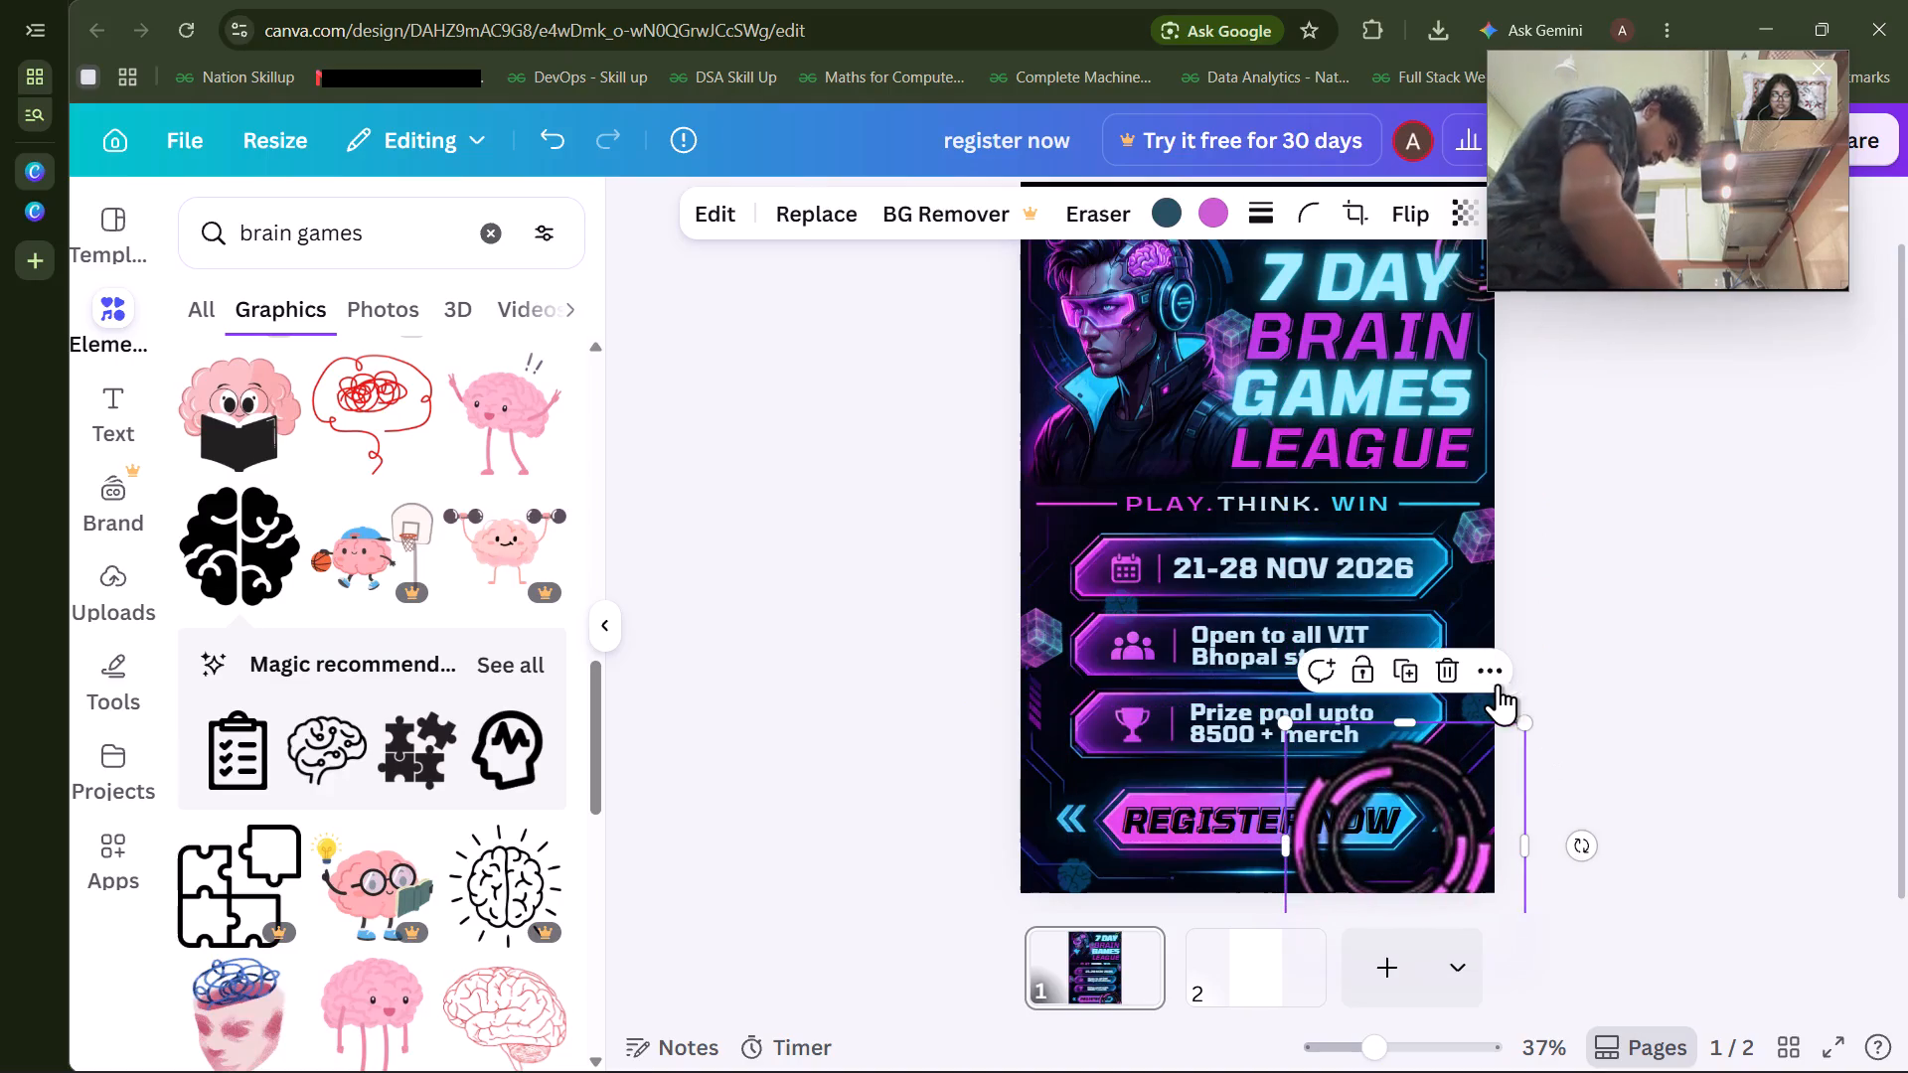
{"action": "left_click", "coordinate": [1486, 681]}
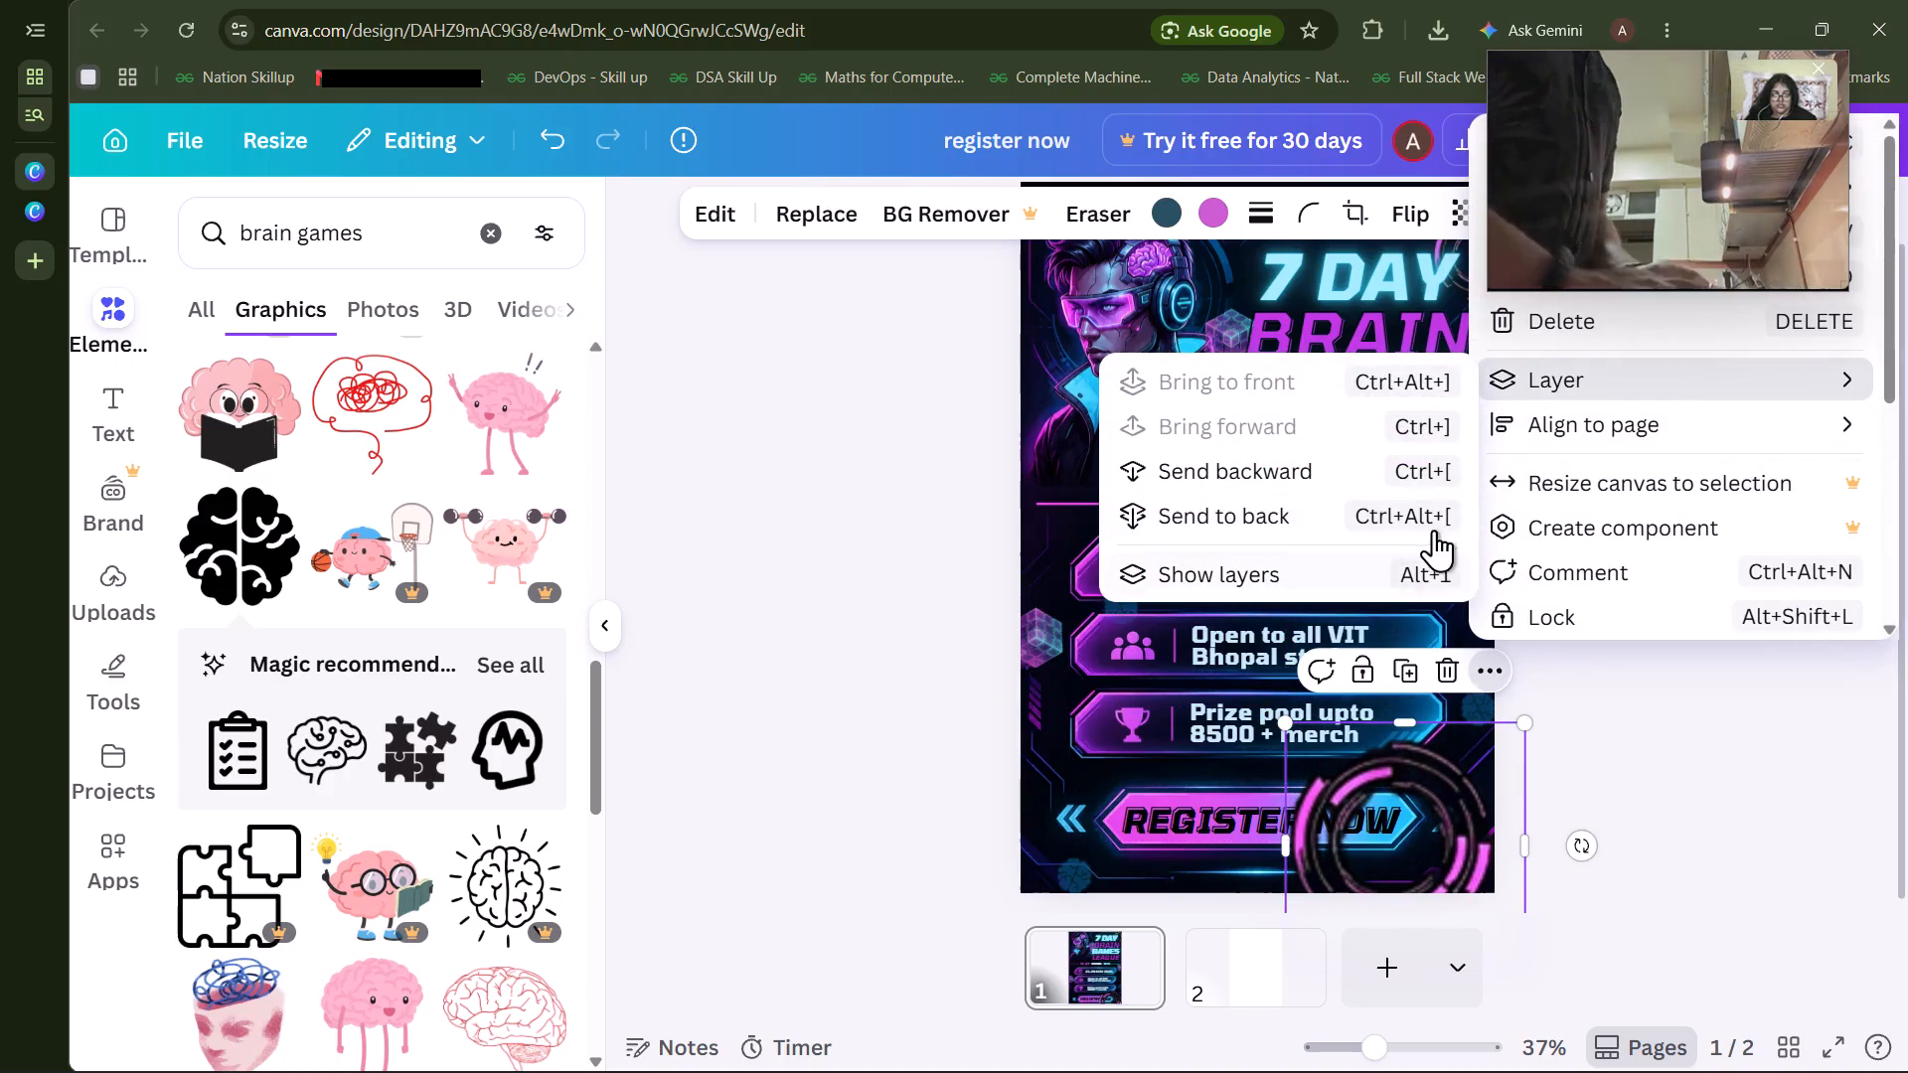
{"action": "left_click", "coordinate": [1443, 523]}
{"action": "left_click", "coordinate": [1555, 750]}
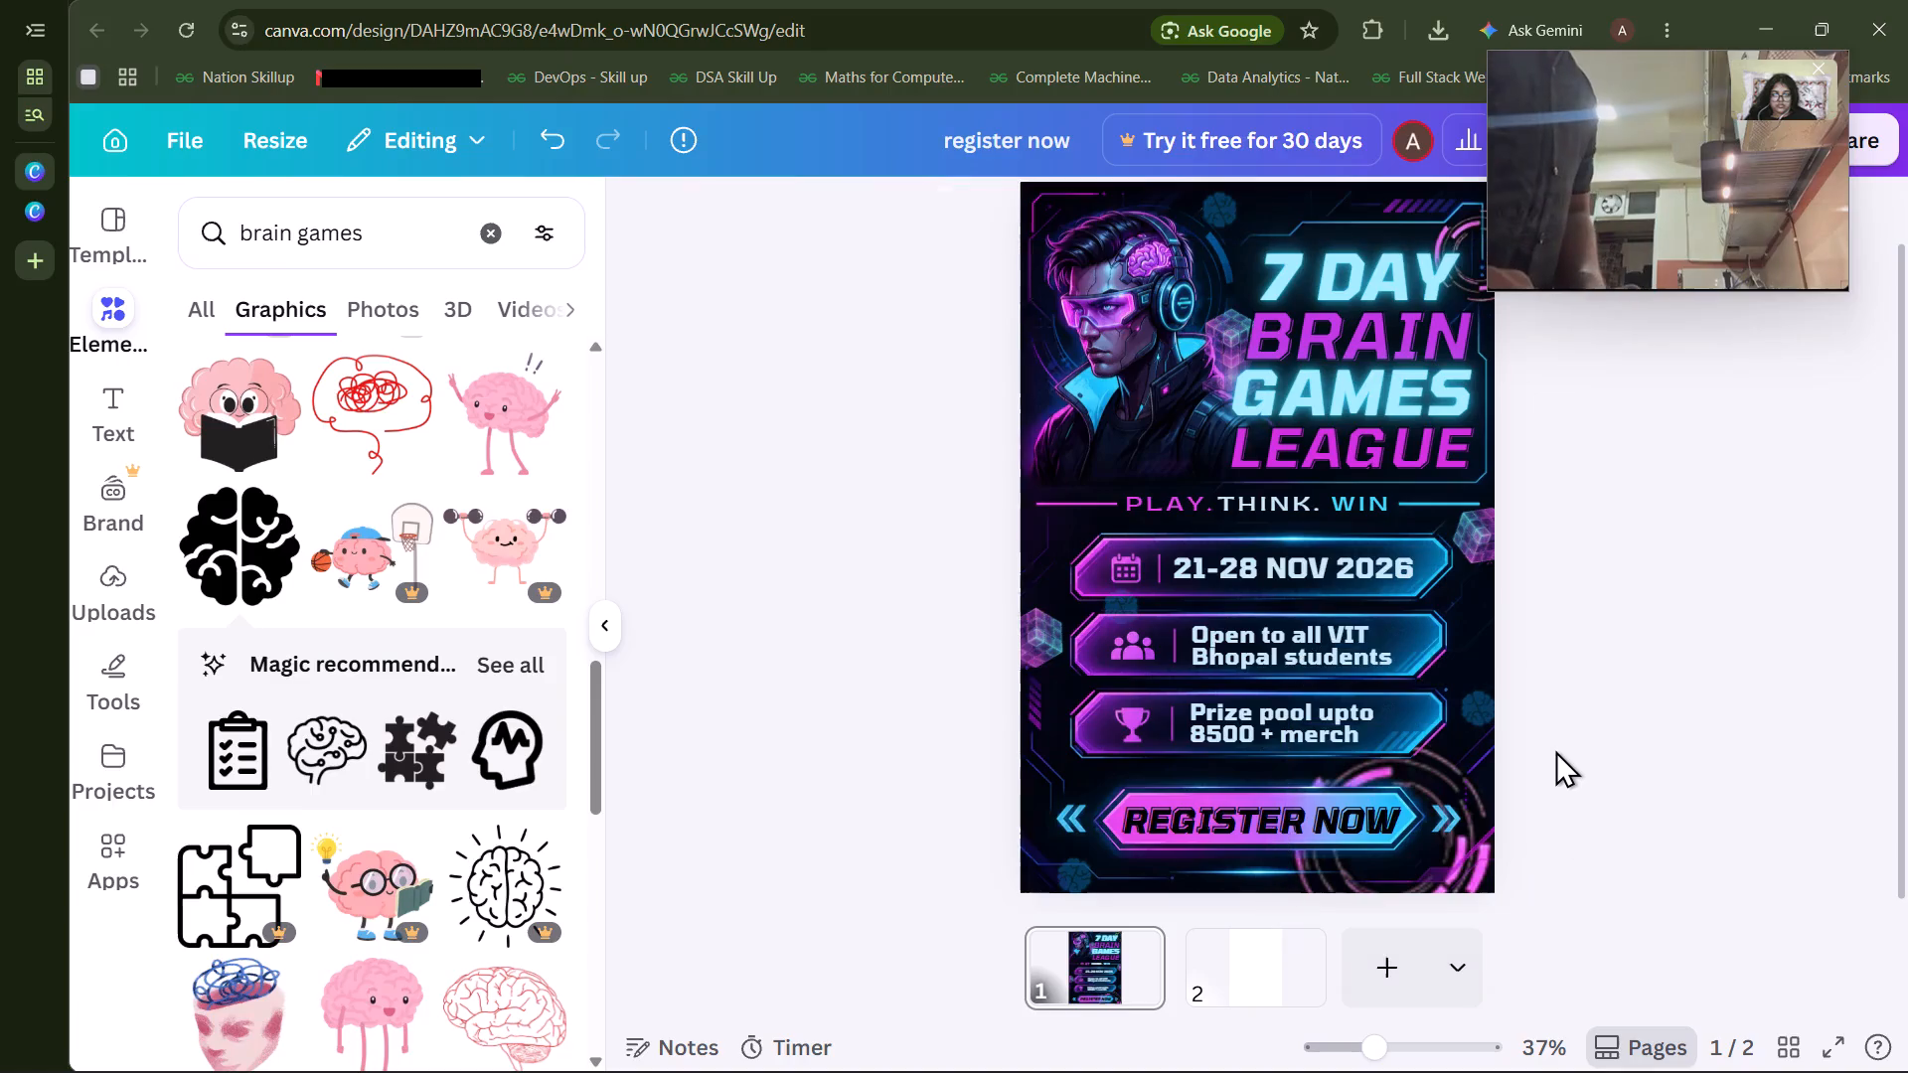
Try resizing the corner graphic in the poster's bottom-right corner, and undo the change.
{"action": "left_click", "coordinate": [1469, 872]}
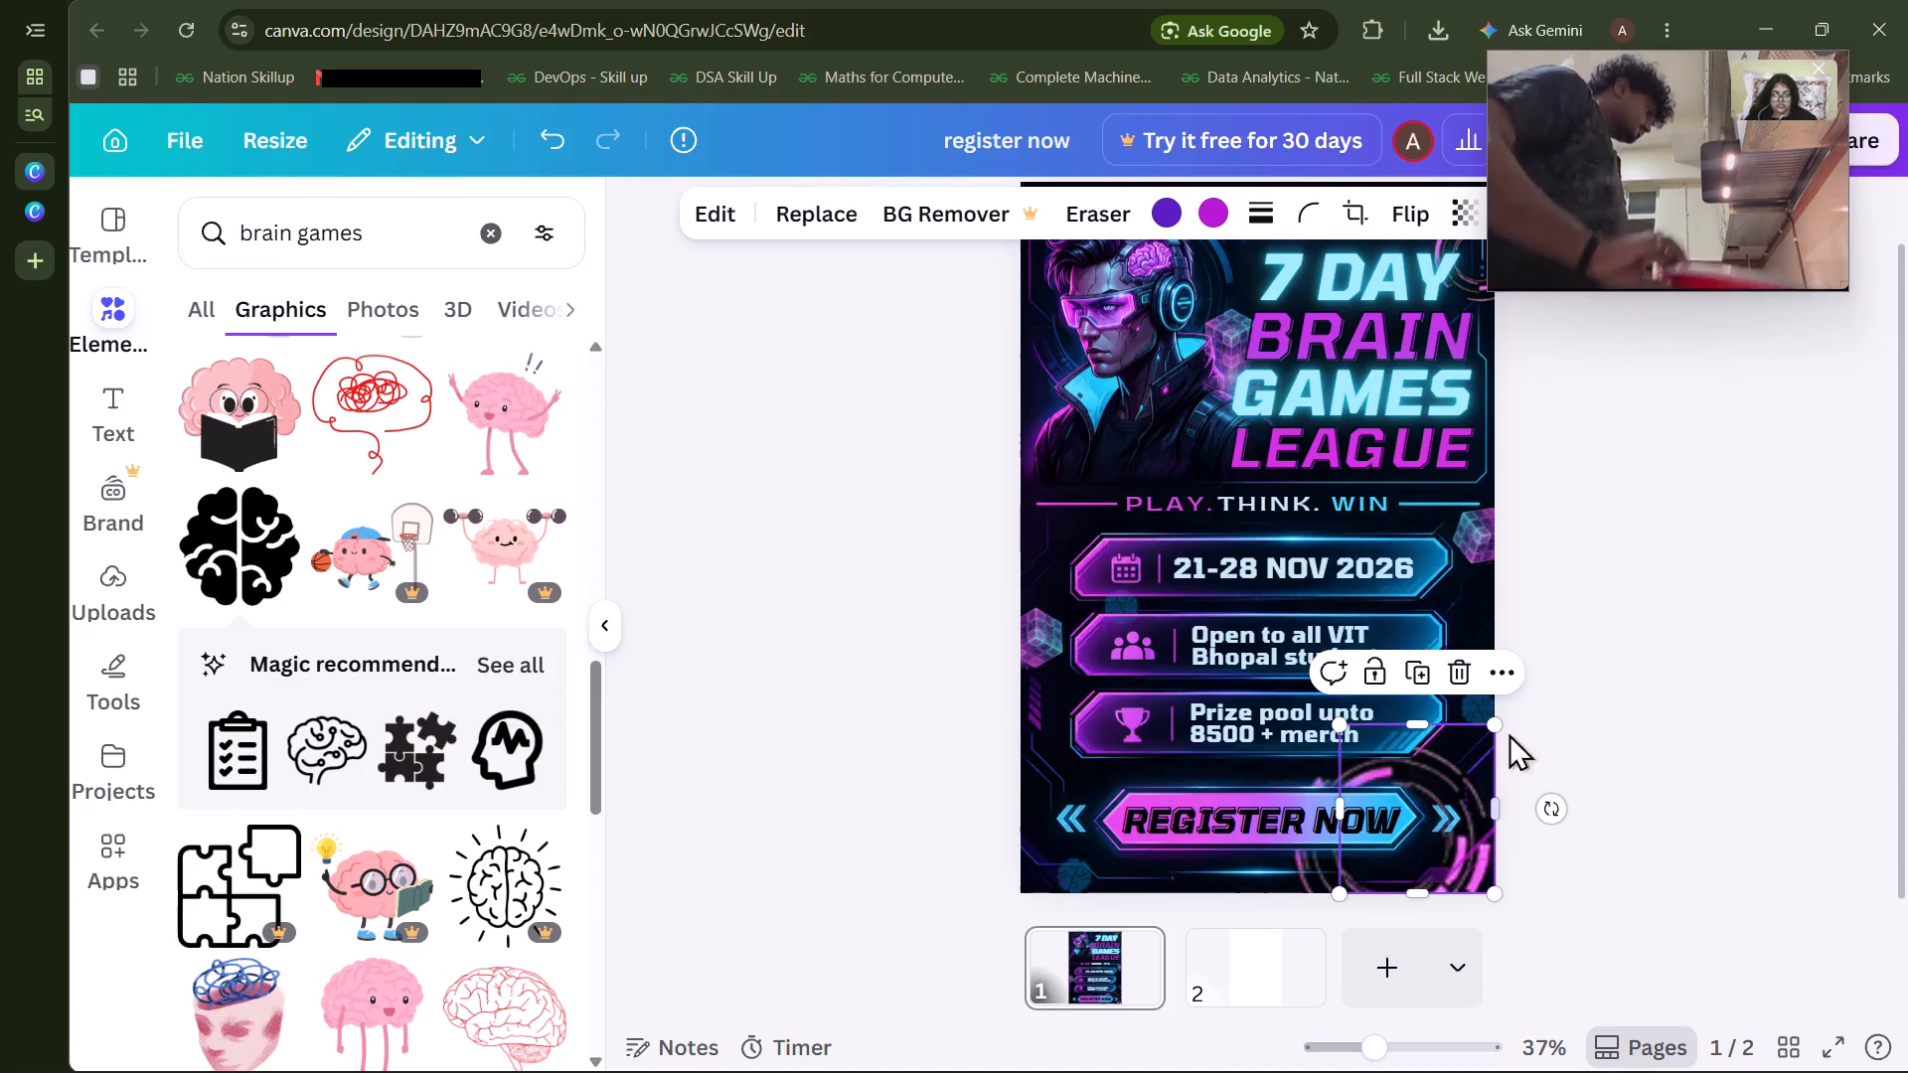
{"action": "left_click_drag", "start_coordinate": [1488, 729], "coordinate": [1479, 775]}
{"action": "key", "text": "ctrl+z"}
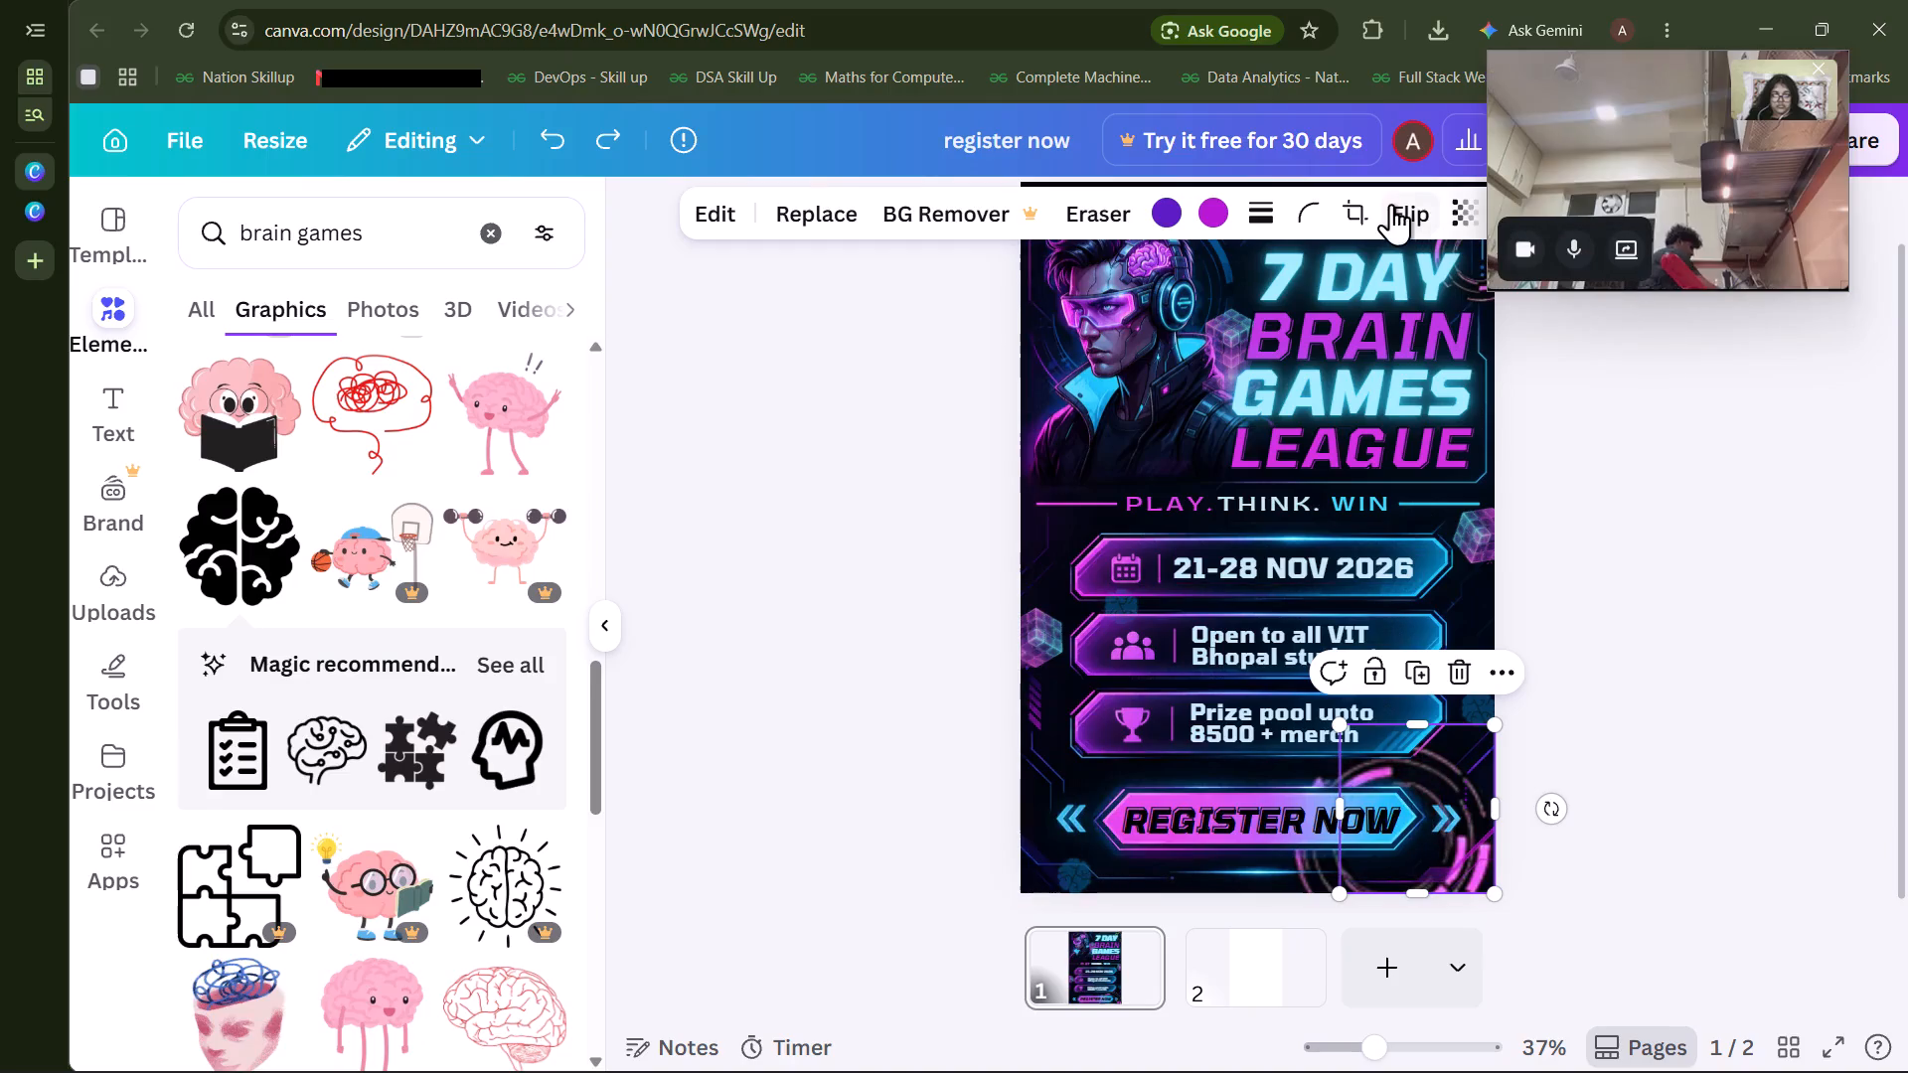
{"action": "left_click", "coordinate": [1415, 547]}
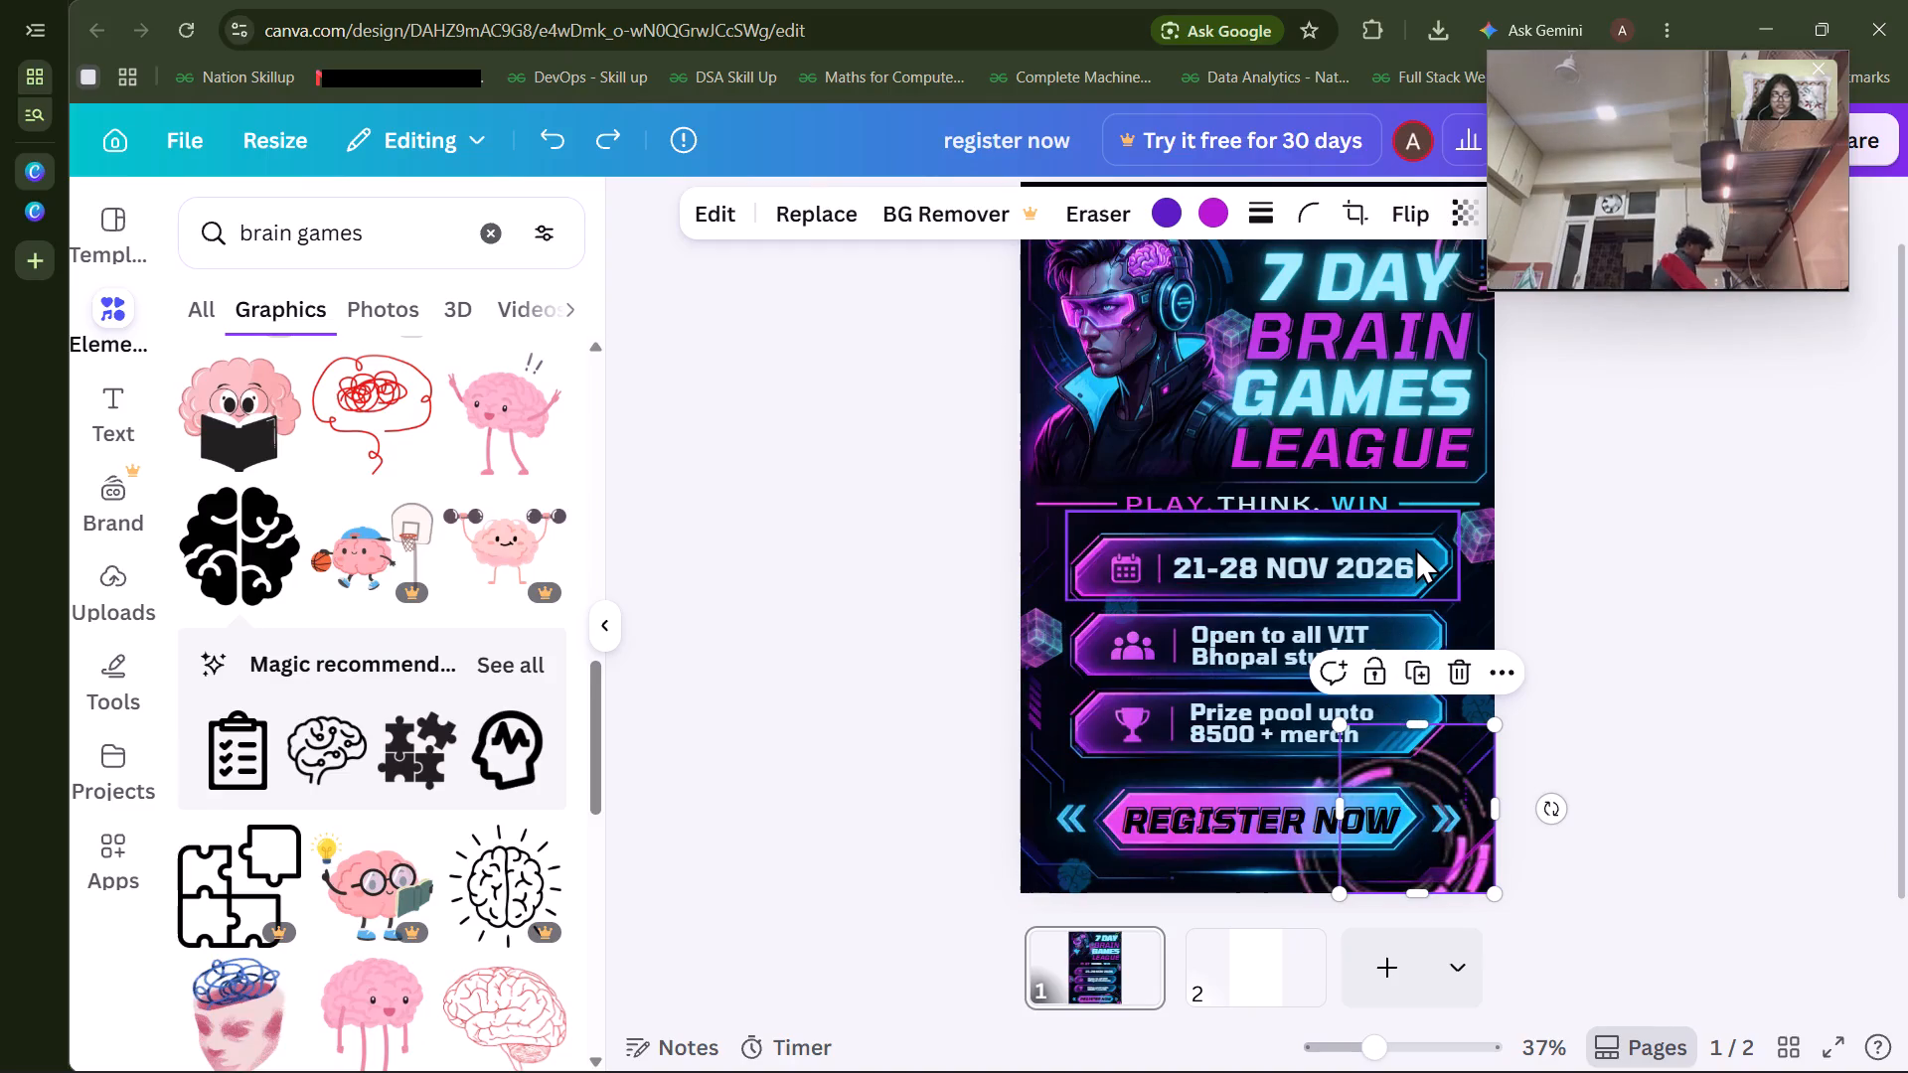
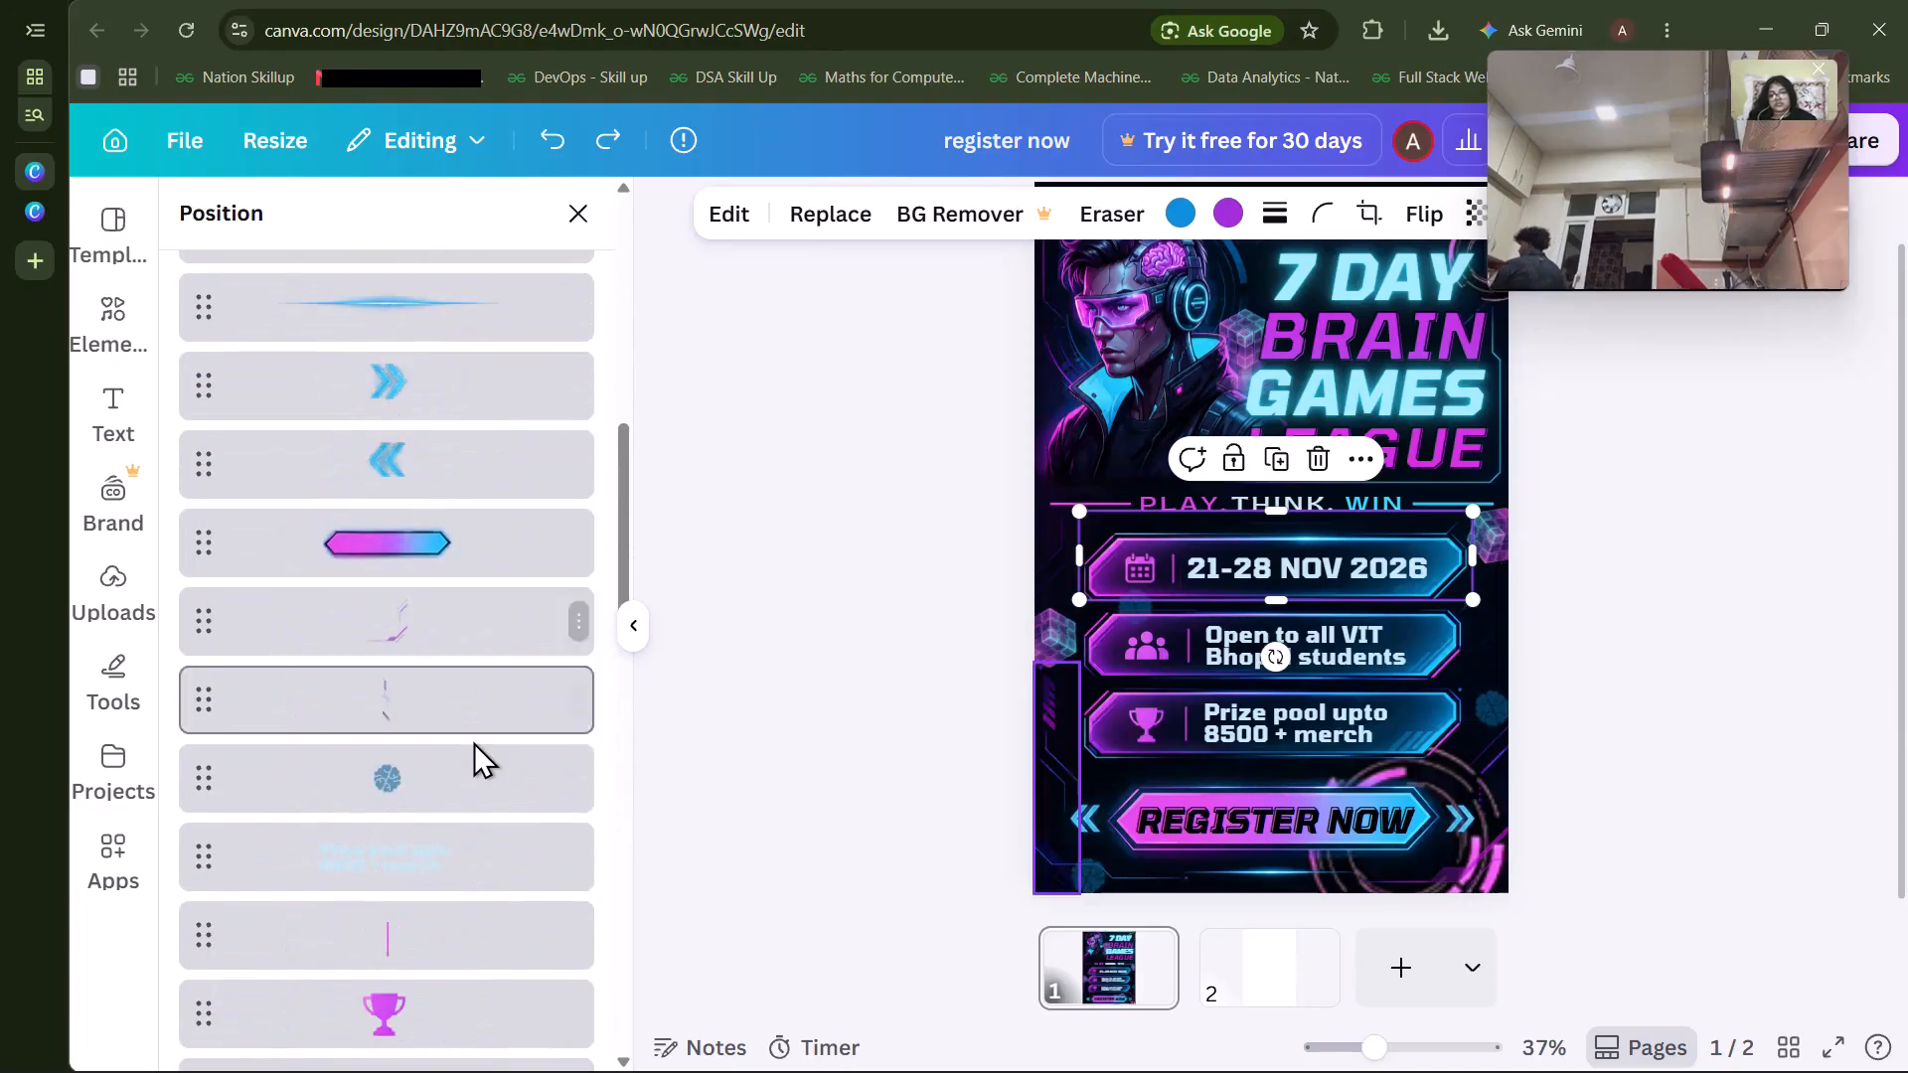
Find the magenta-and-dark circular HUD ring near the poster's lower-right corner among the layers and shrink it.
{"action": "scroll", "coordinate": [473, 741], "scroll_direction": "down", "scroll_amount": 11}
{"action": "left_click", "coordinate": [438, 875]}
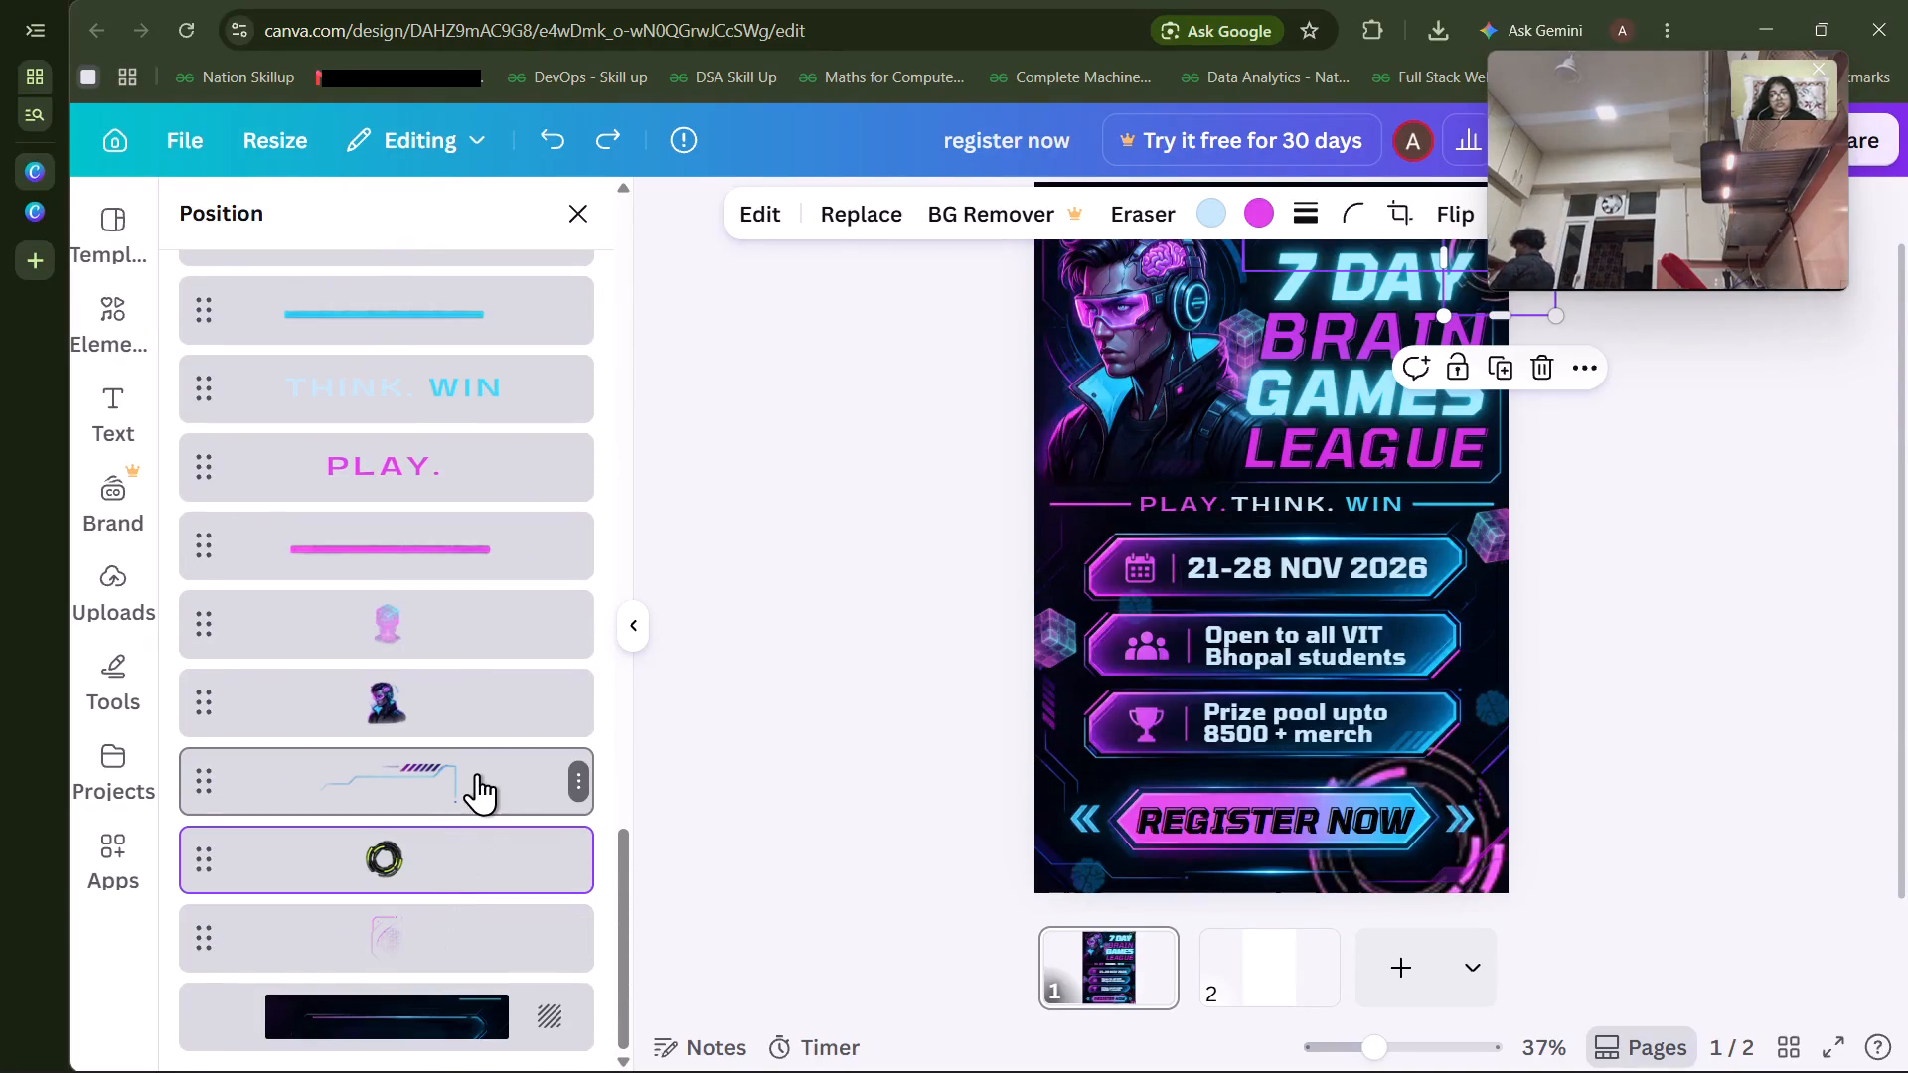
{"action": "scroll", "coordinate": [477, 773], "scroll_direction": "down", "scroll_amount": 4}
{"action": "scroll", "coordinate": [477, 773], "scroll_direction": "up", "scroll_amount": 6}
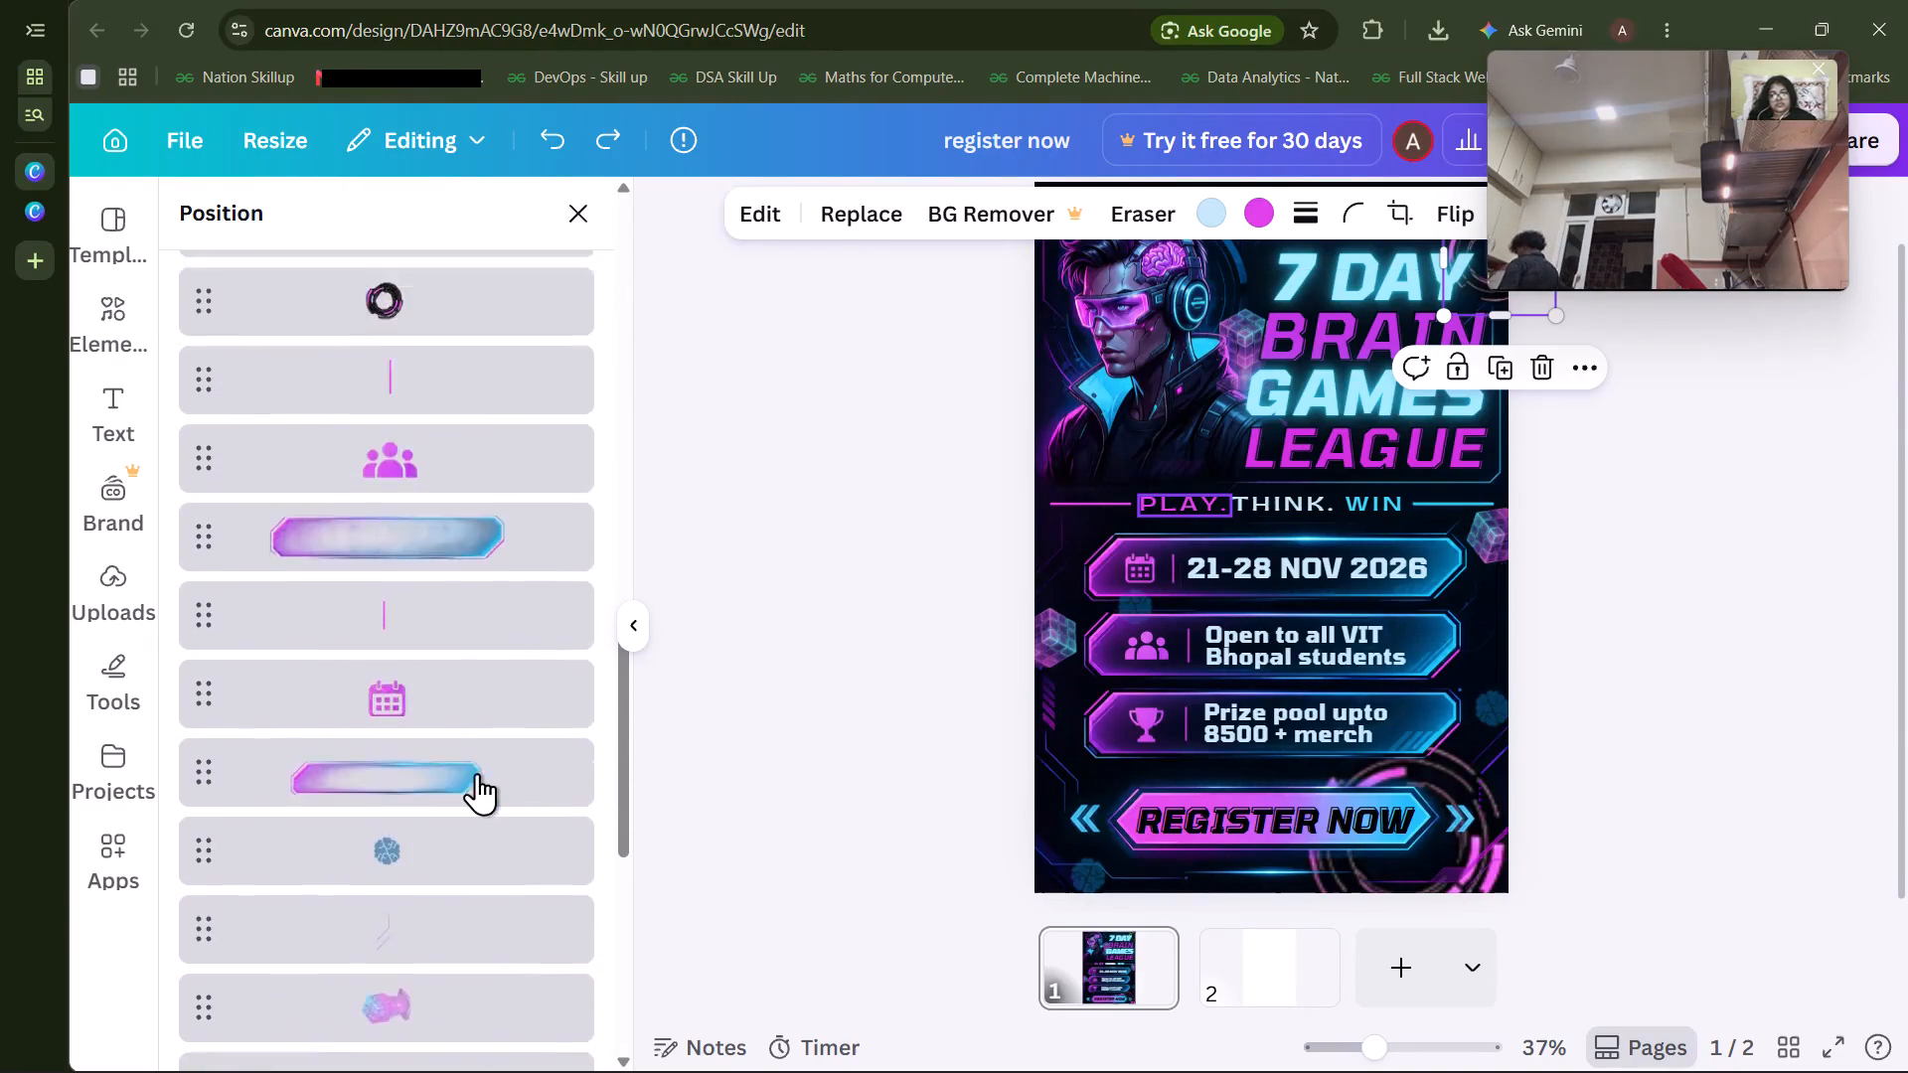
{"action": "scroll", "coordinate": [477, 773], "scroll_direction": "up", "scroll_amount": 2}
{"action": "left_click", "coordinate": [484, 693]}
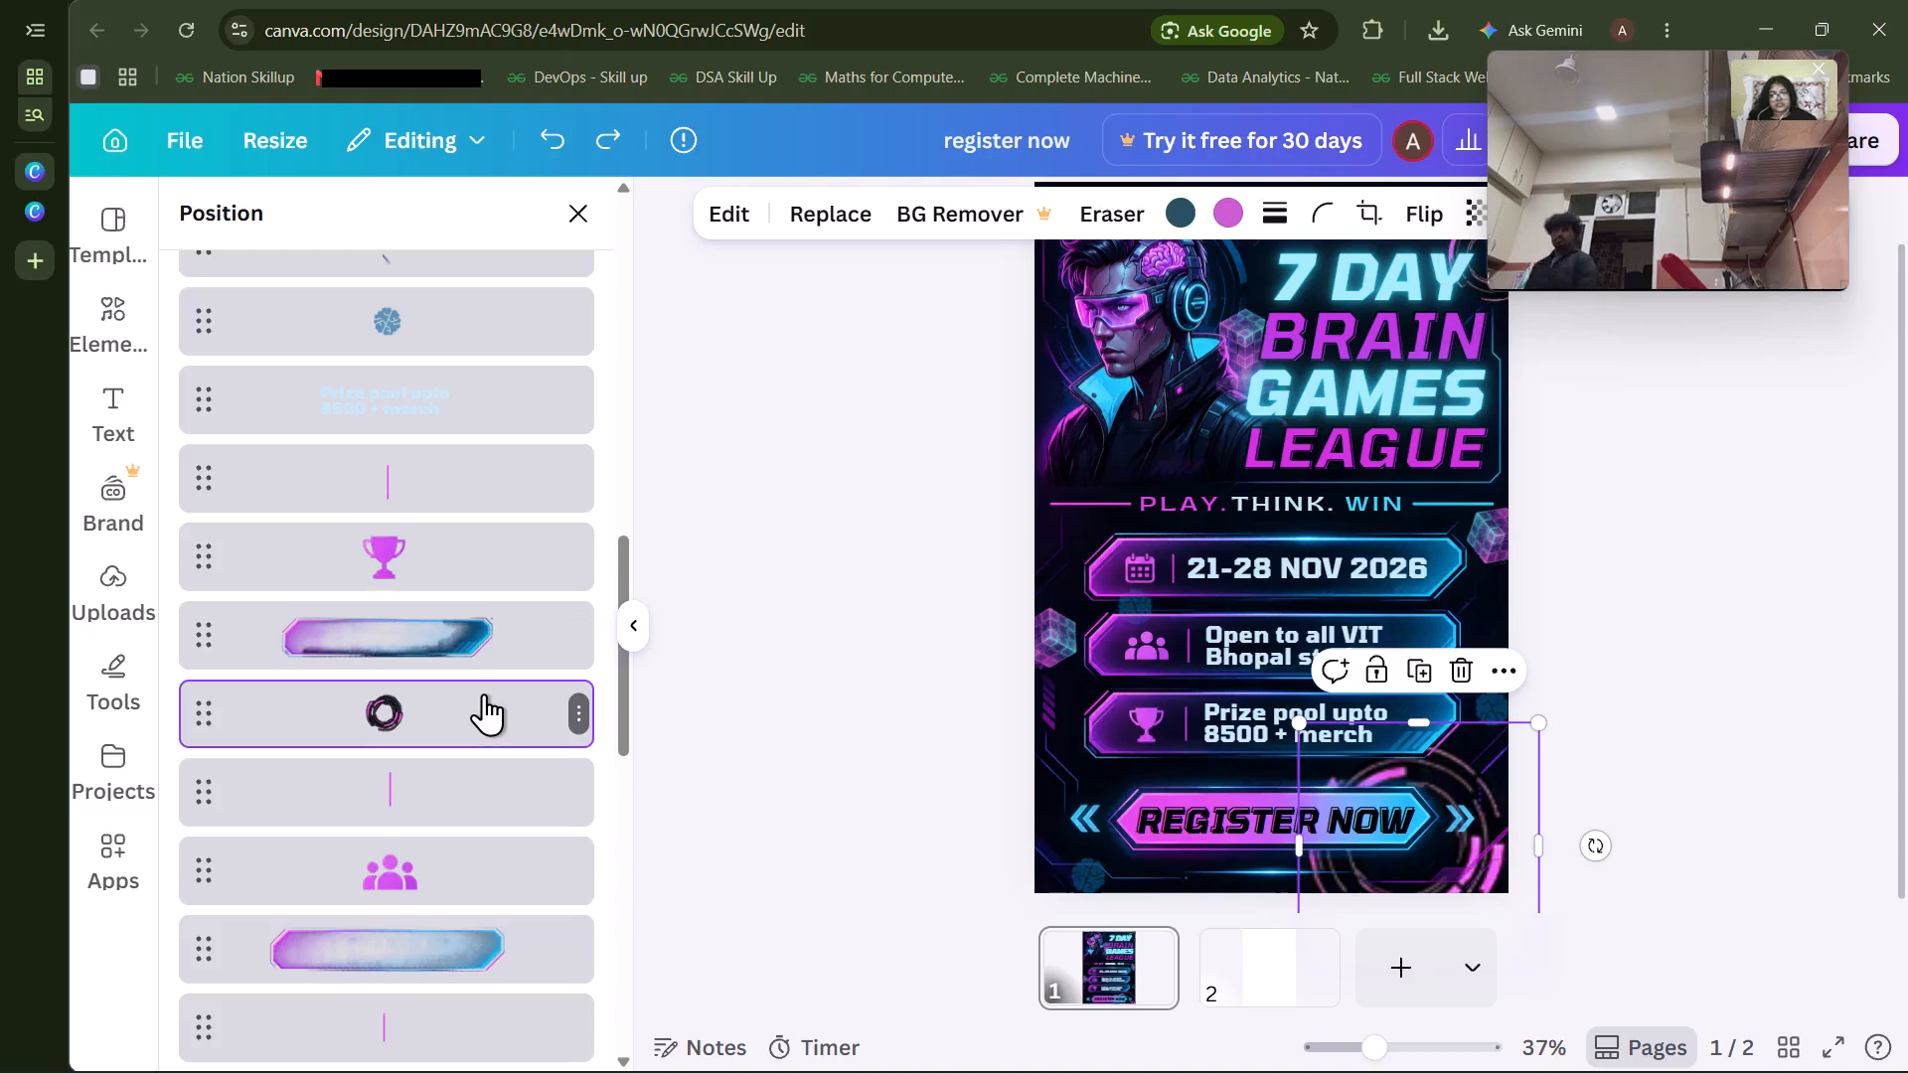
{"action": "left_click_drag", "start_coordinate": [1545, 724], "coordinate": [1545, 725]}
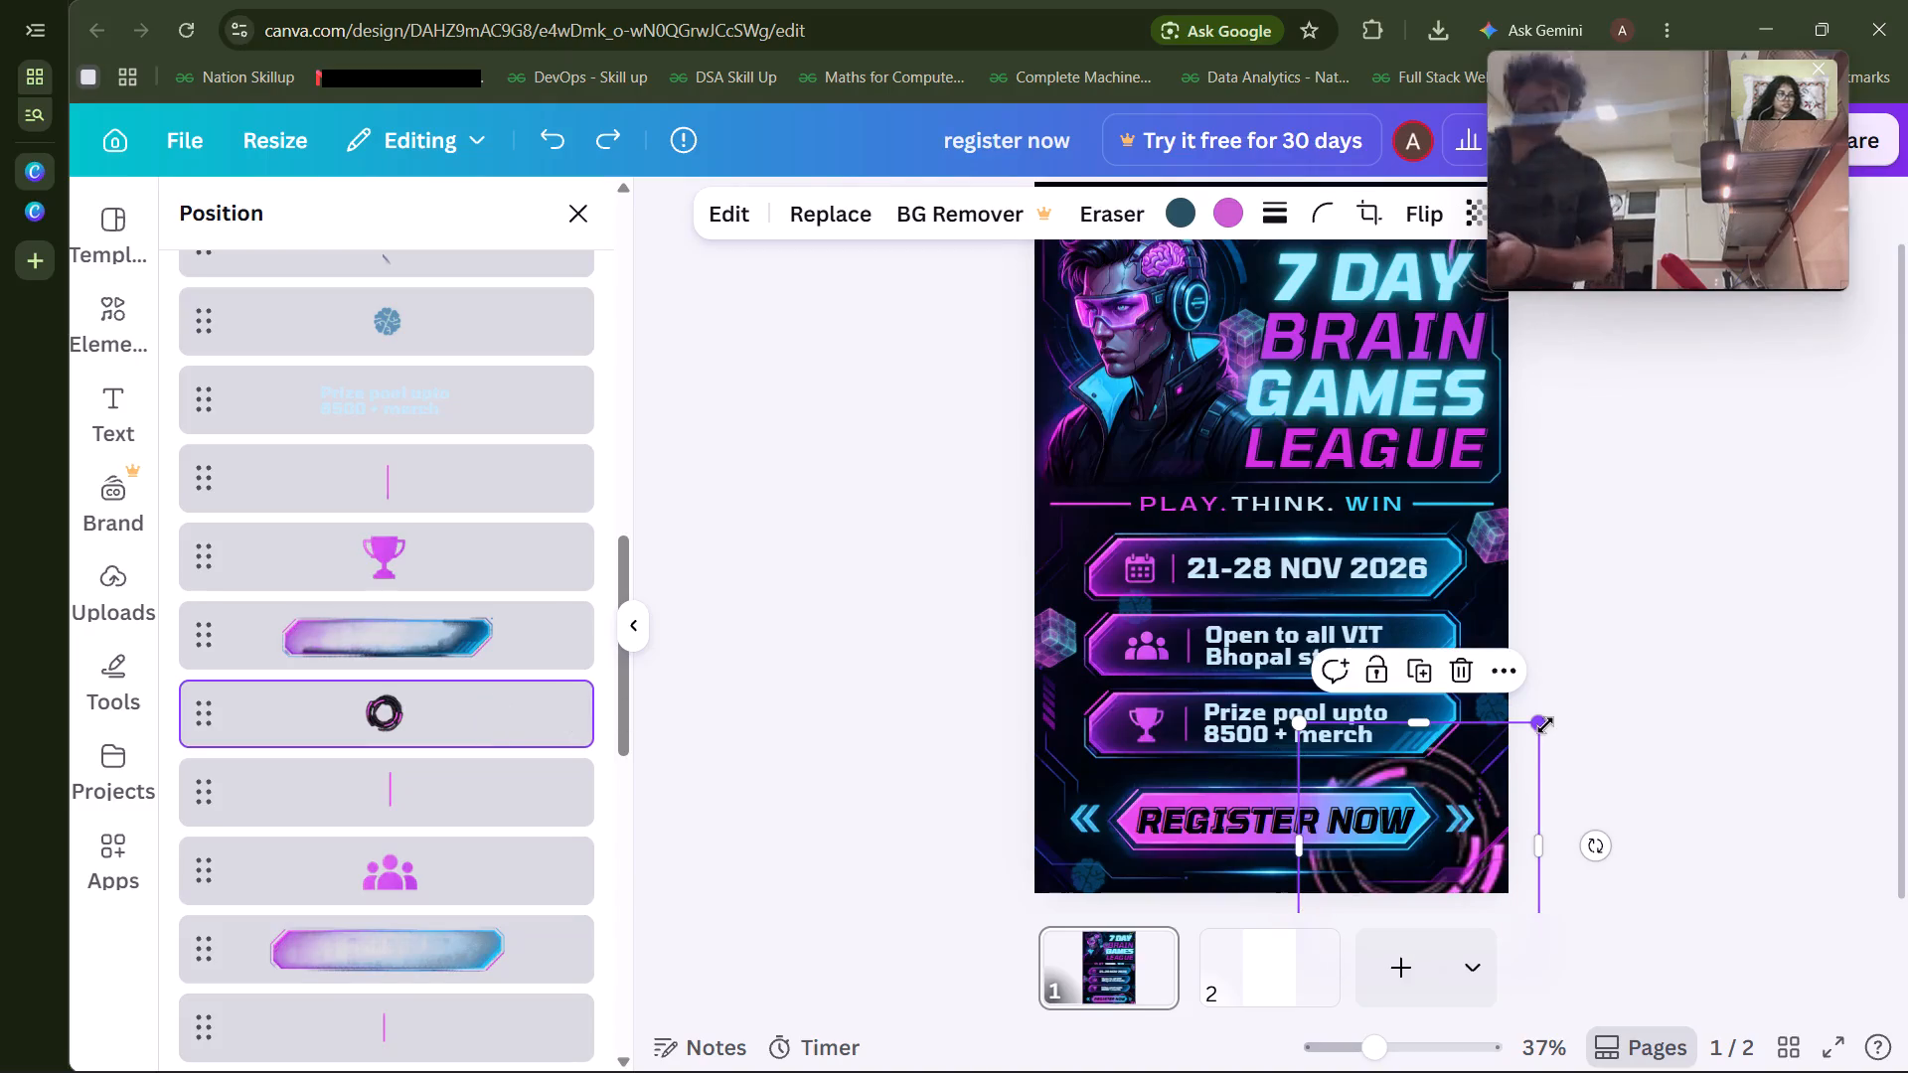
{"action": "left_click_drag", "start_coordinate": [1545, 725], "coordinate": [1504, 798]}
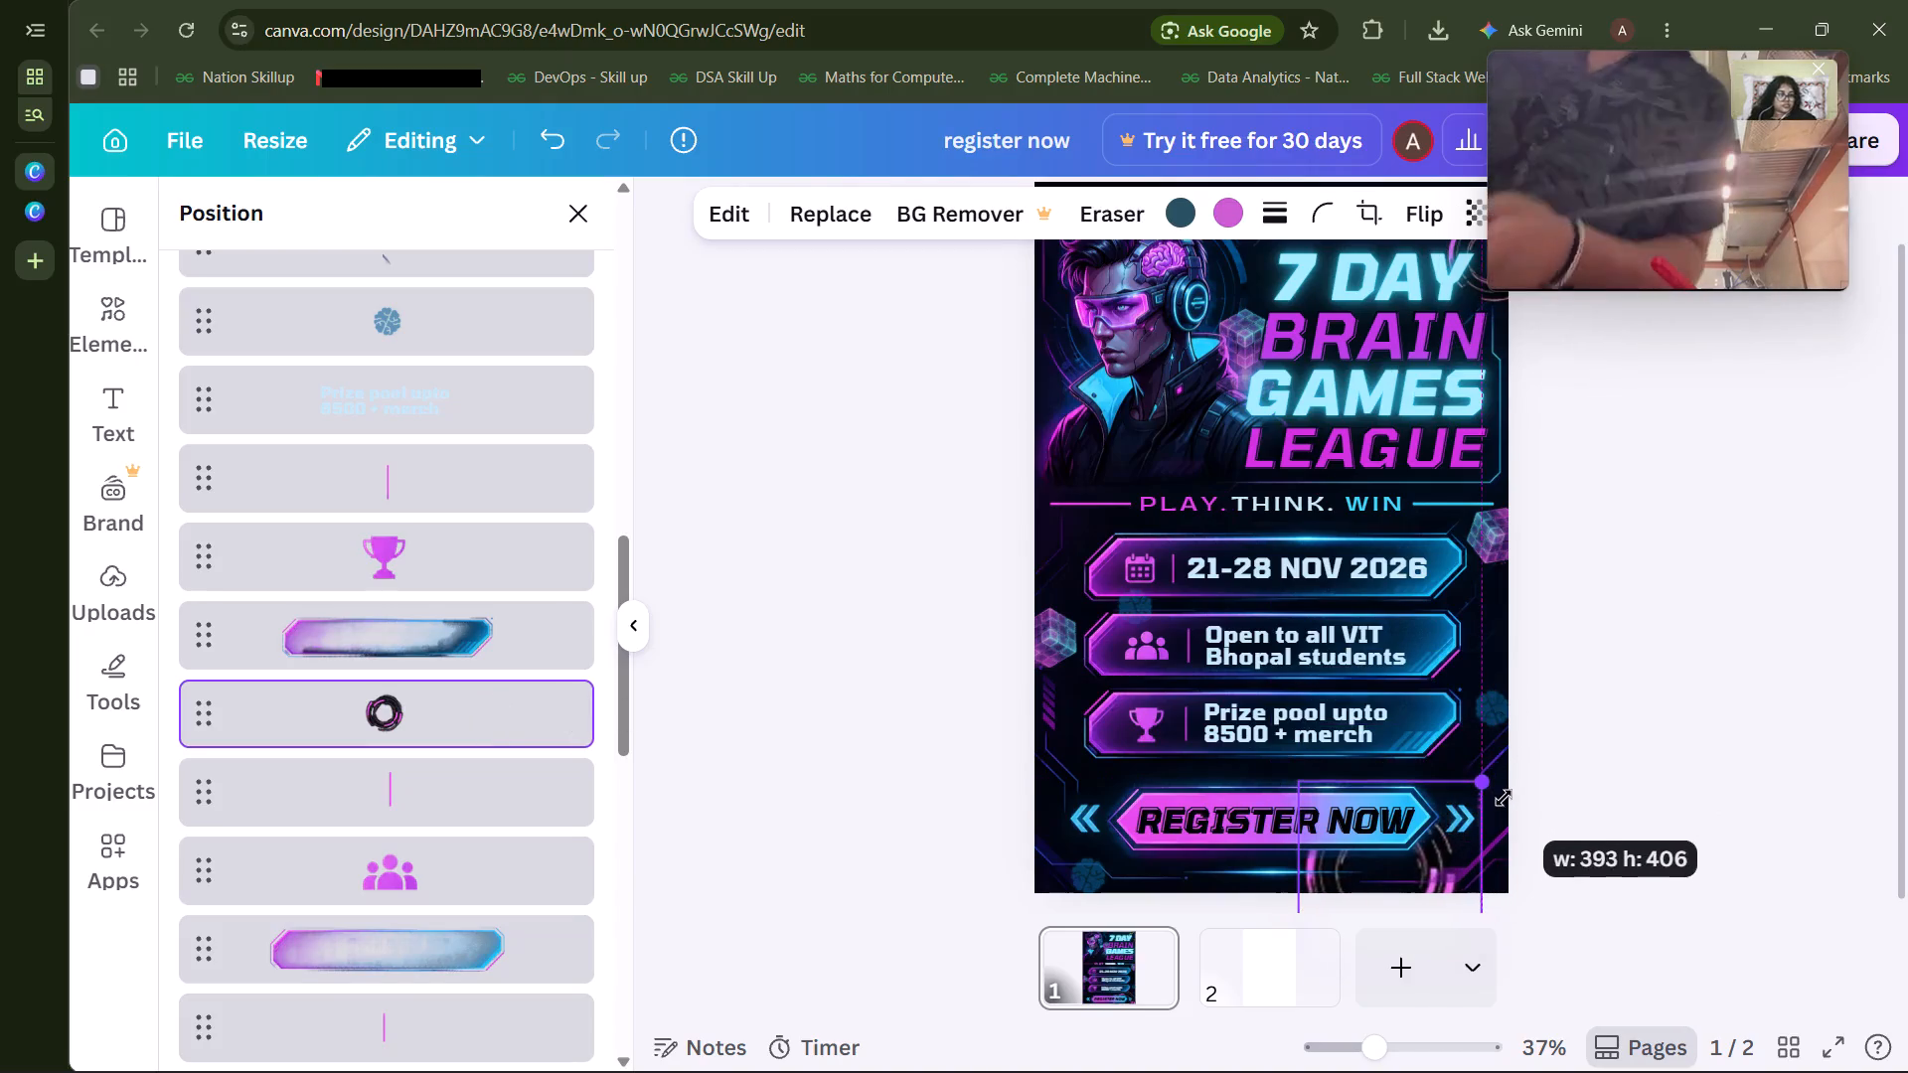
{"action": "left_click_drag", "start_coordinate": [1504, 798], "coordinate": [1484, 826]}
Move the ring to the poster's left edge beside the date banner, partly off the page around the left cube.
{"action": "left_click_drag", "start_coordinate": [1406, 902], "coordinate": [1225, 903]}
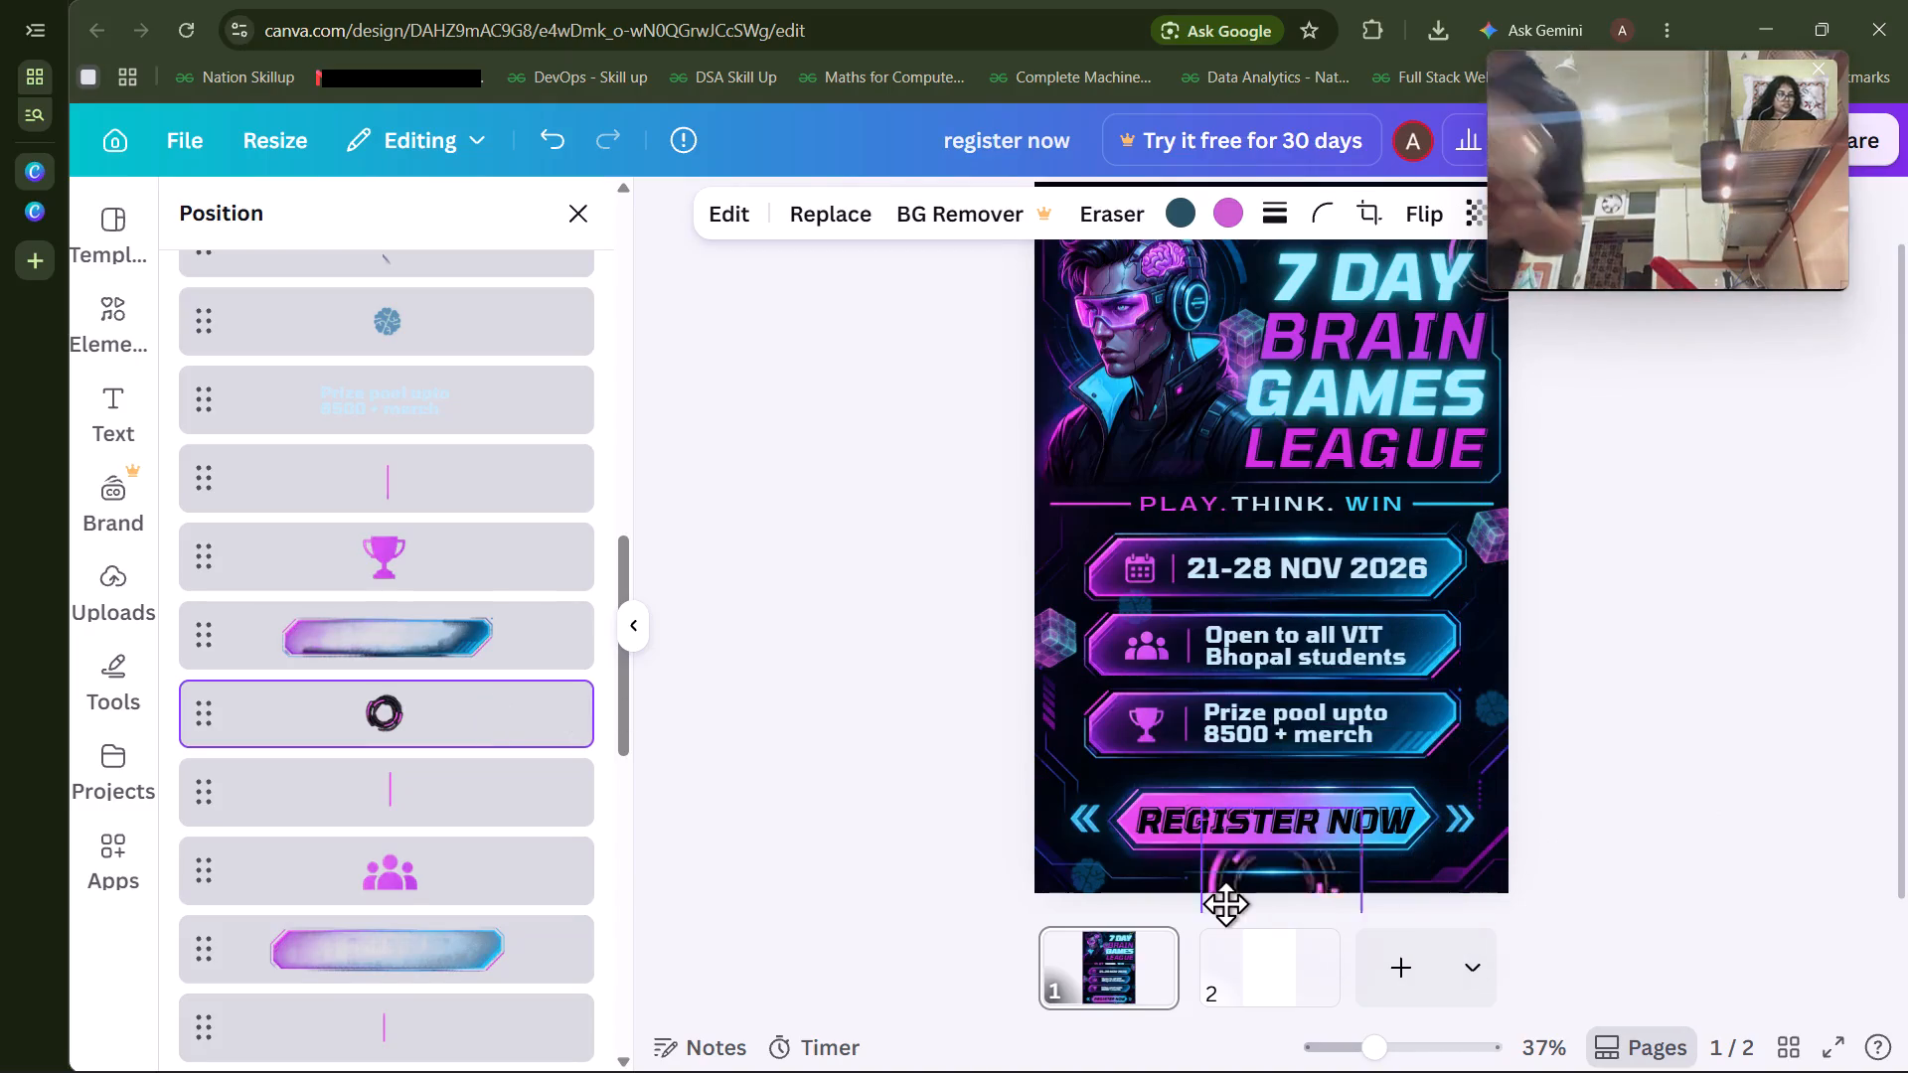
{"action": "left_click_drag", "start_coordinate": [1225, 903], "coordinate": [1115, 801]}
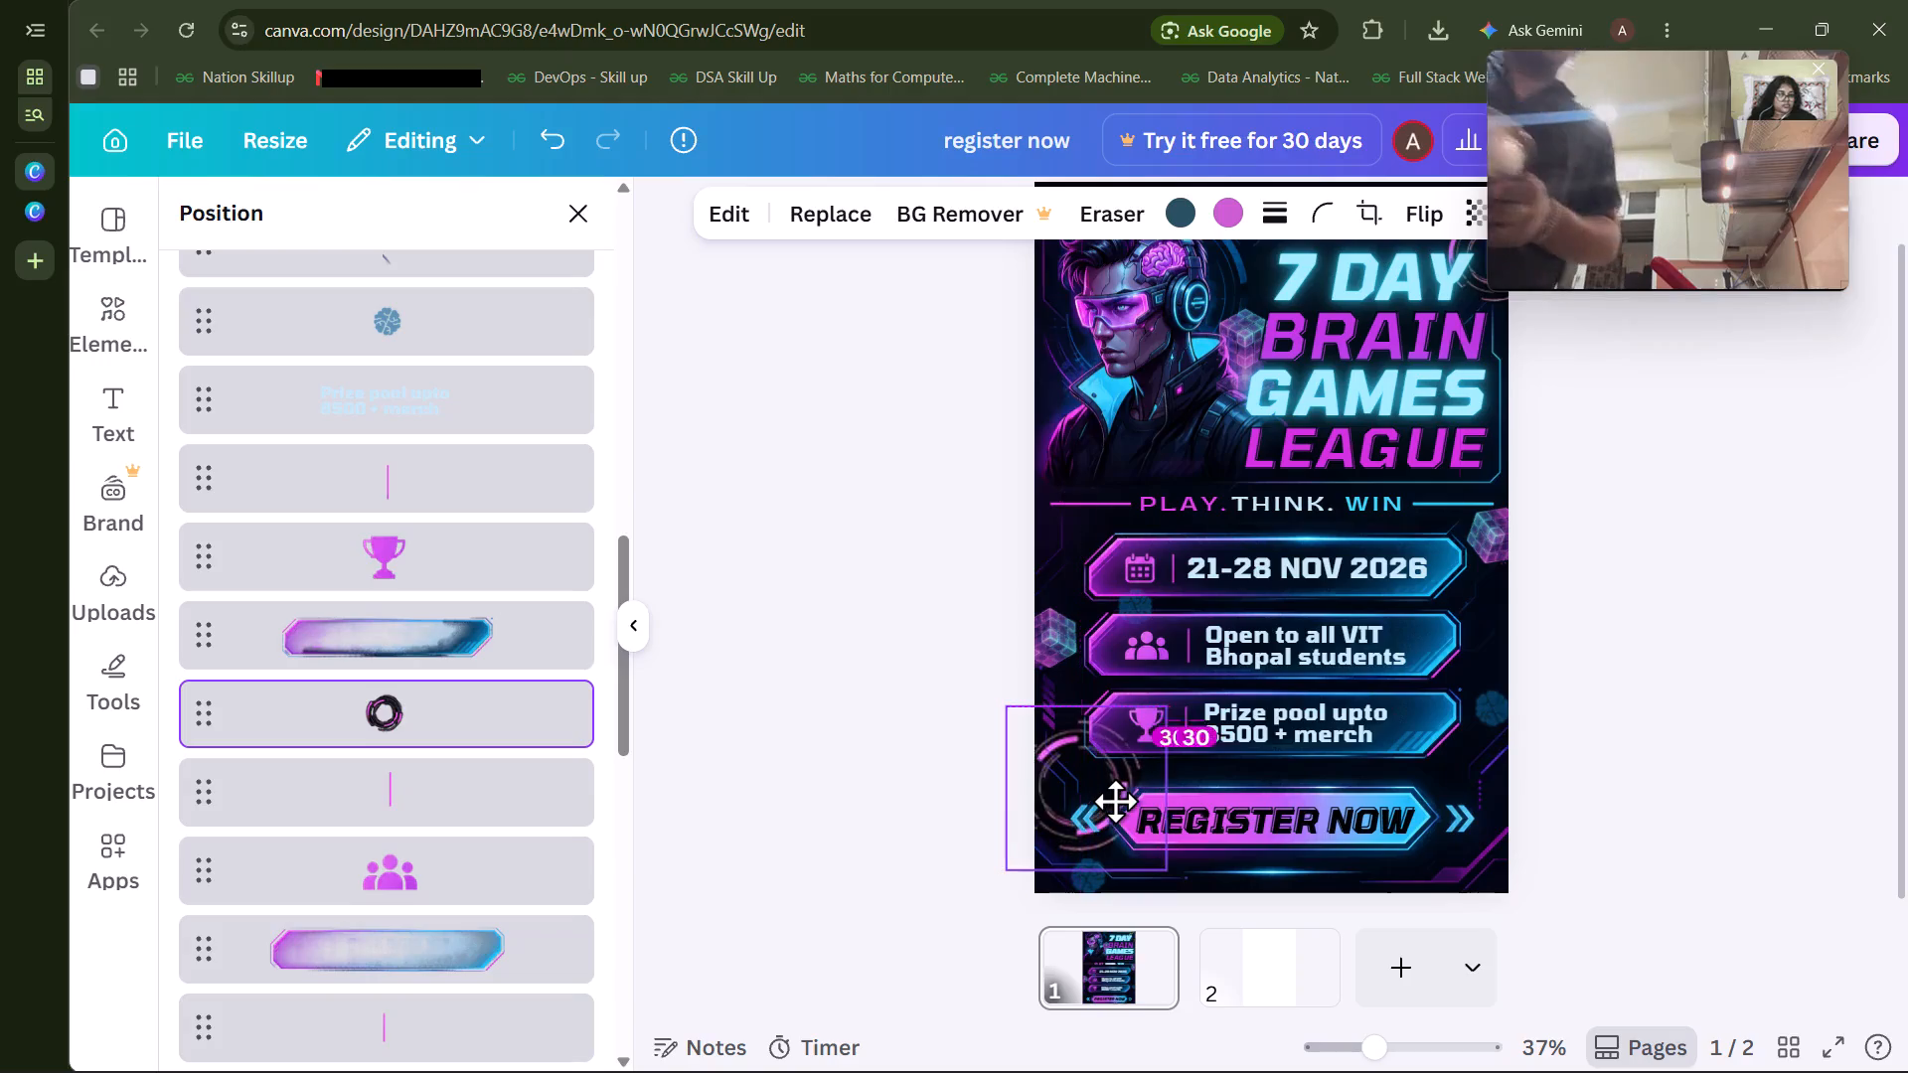
{"action": "left_click_drag", "start_coordinate": [1115, 801], "coordinate": [1093, 777]}
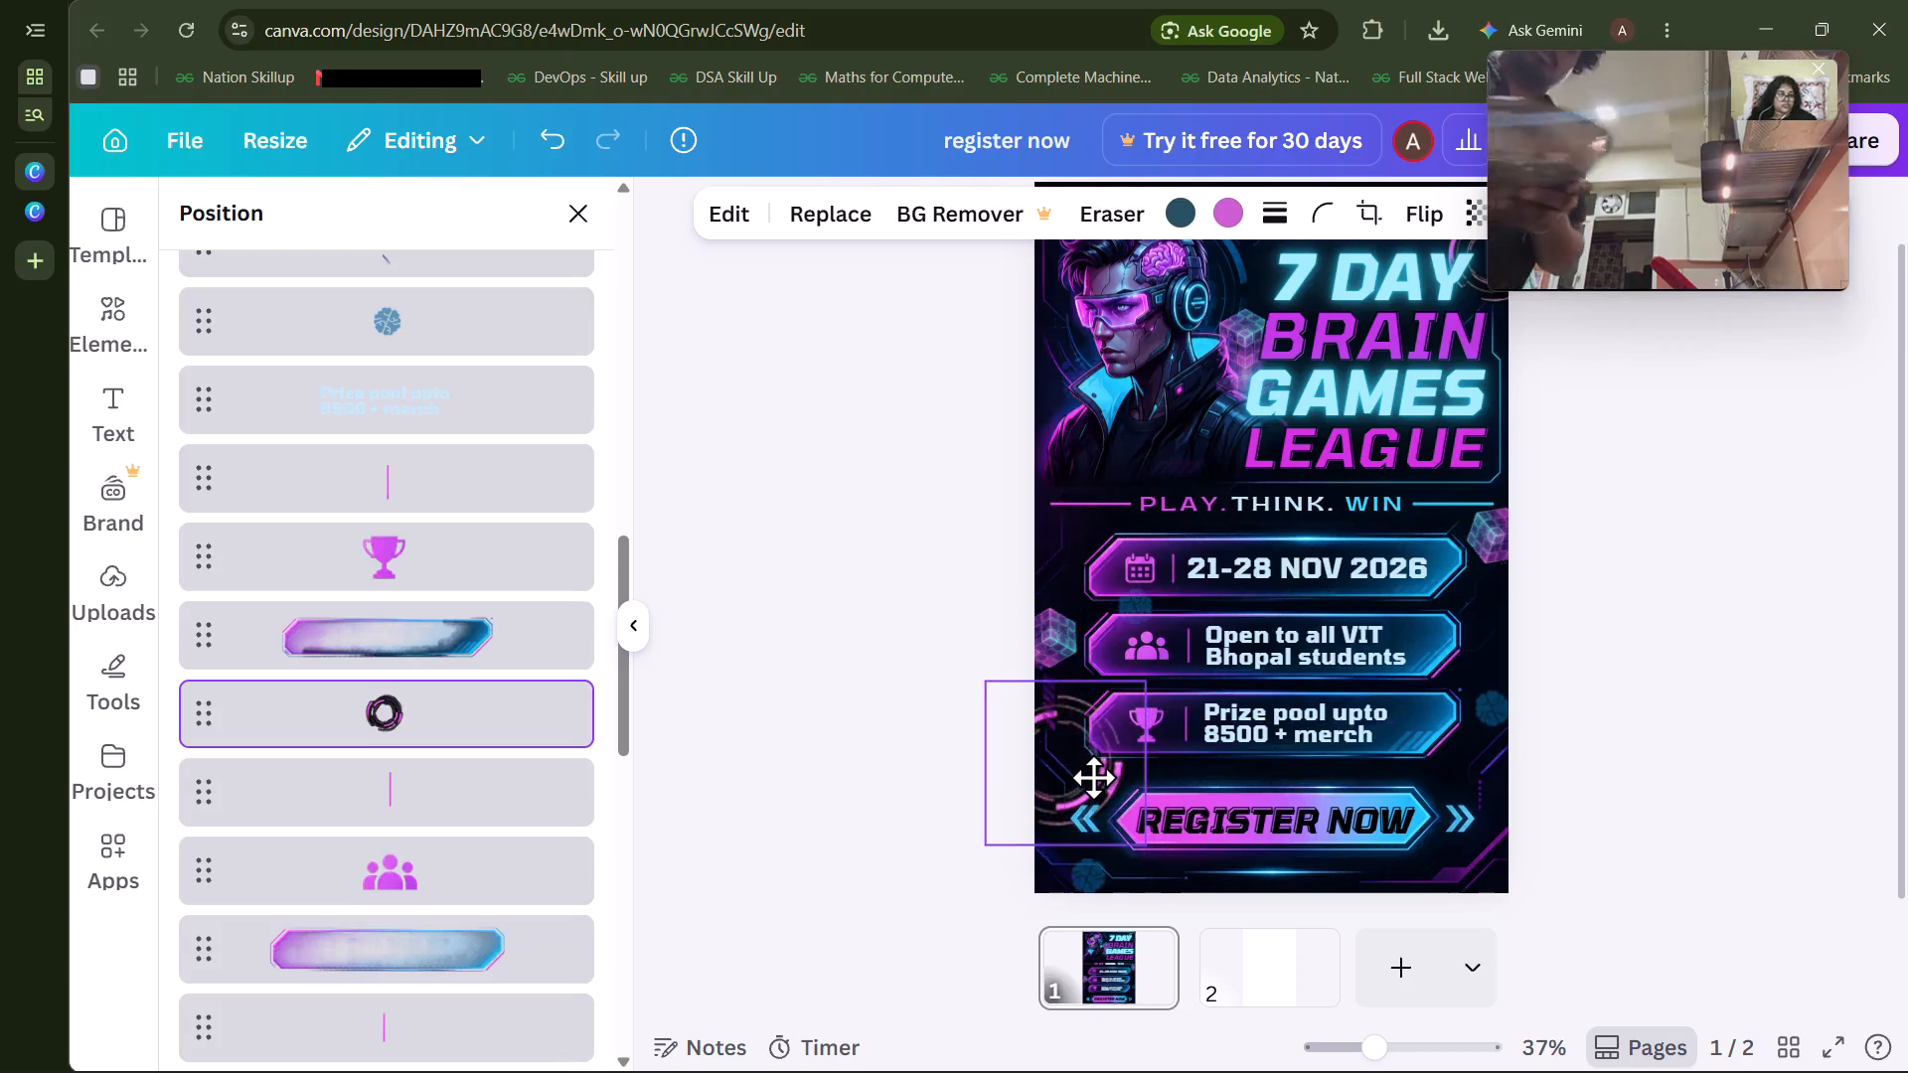
{"action": "left_click_drag", "start_coordinate": [1093, 777], "coordinate": [1090, 631]}
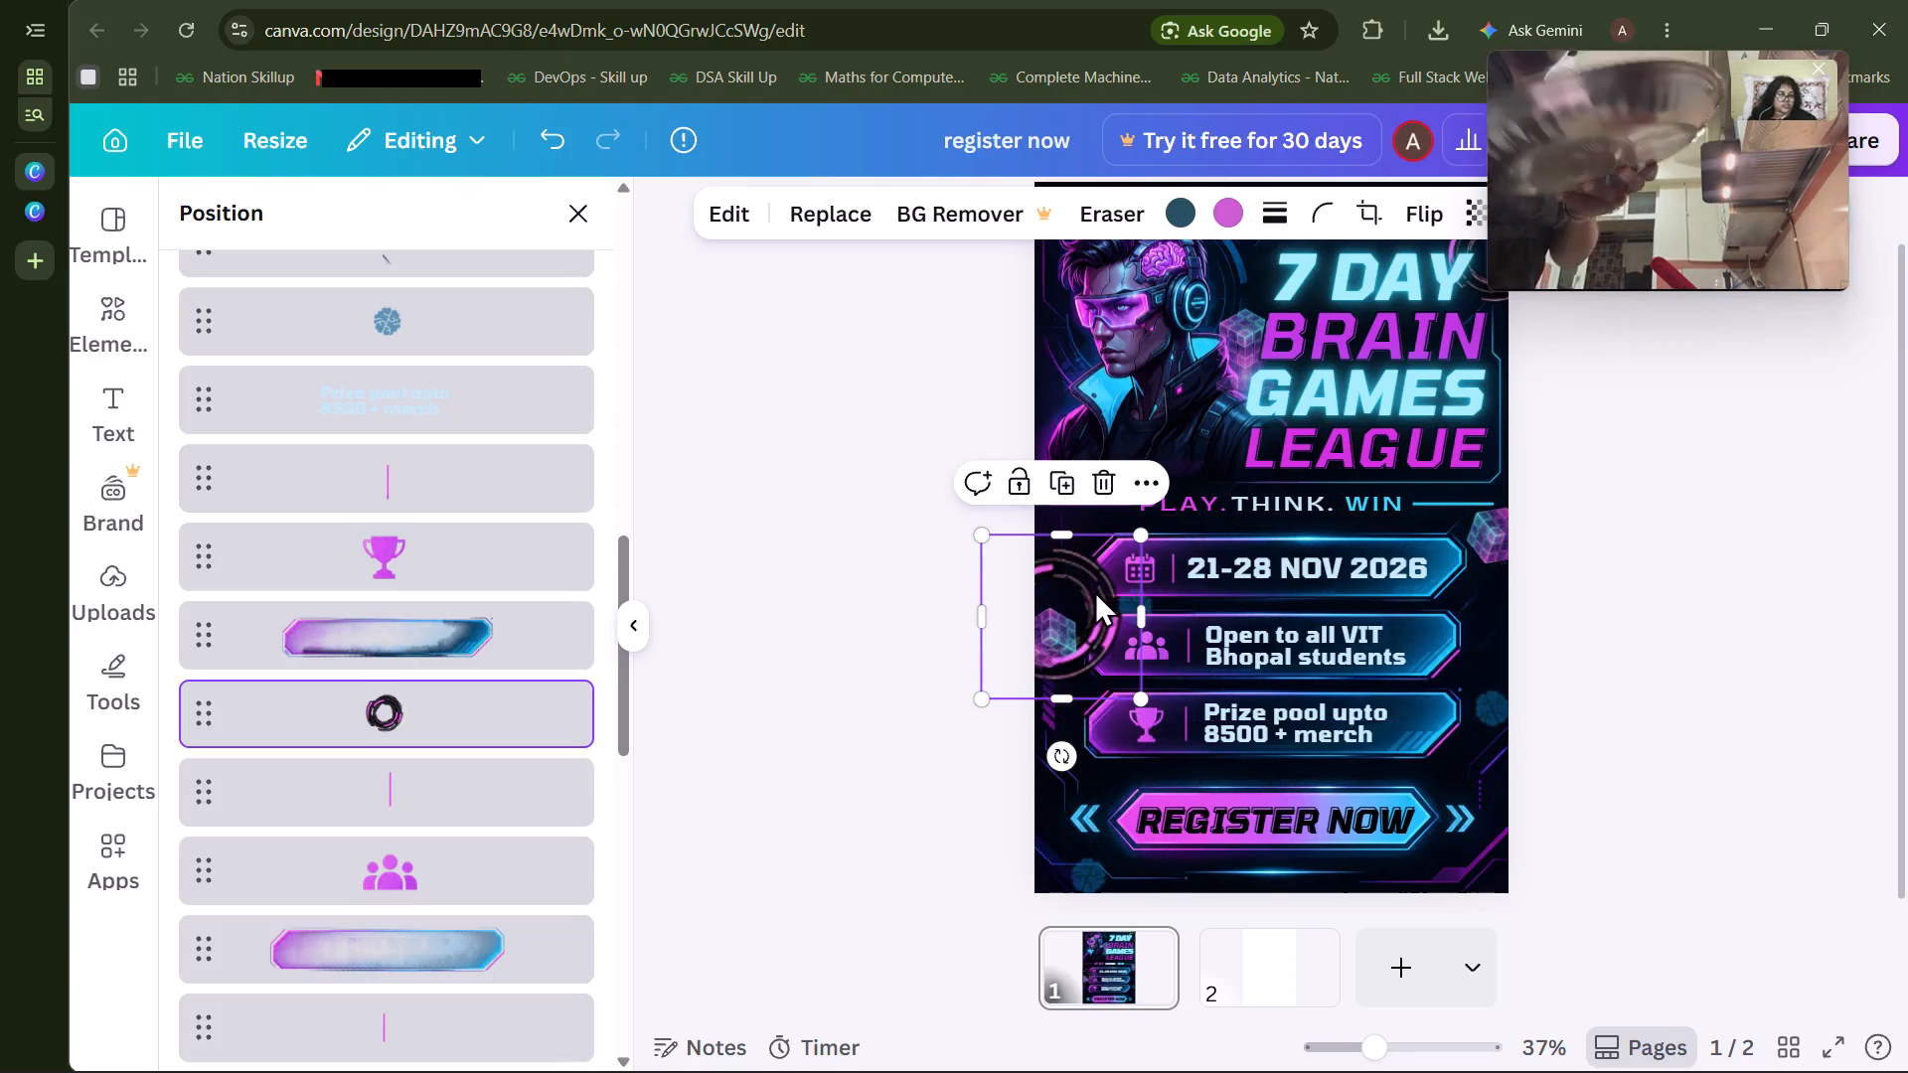
{"action": "left_click_drag", "start_coordinate": [1092, 593], "coordinate": [1076, 589]}
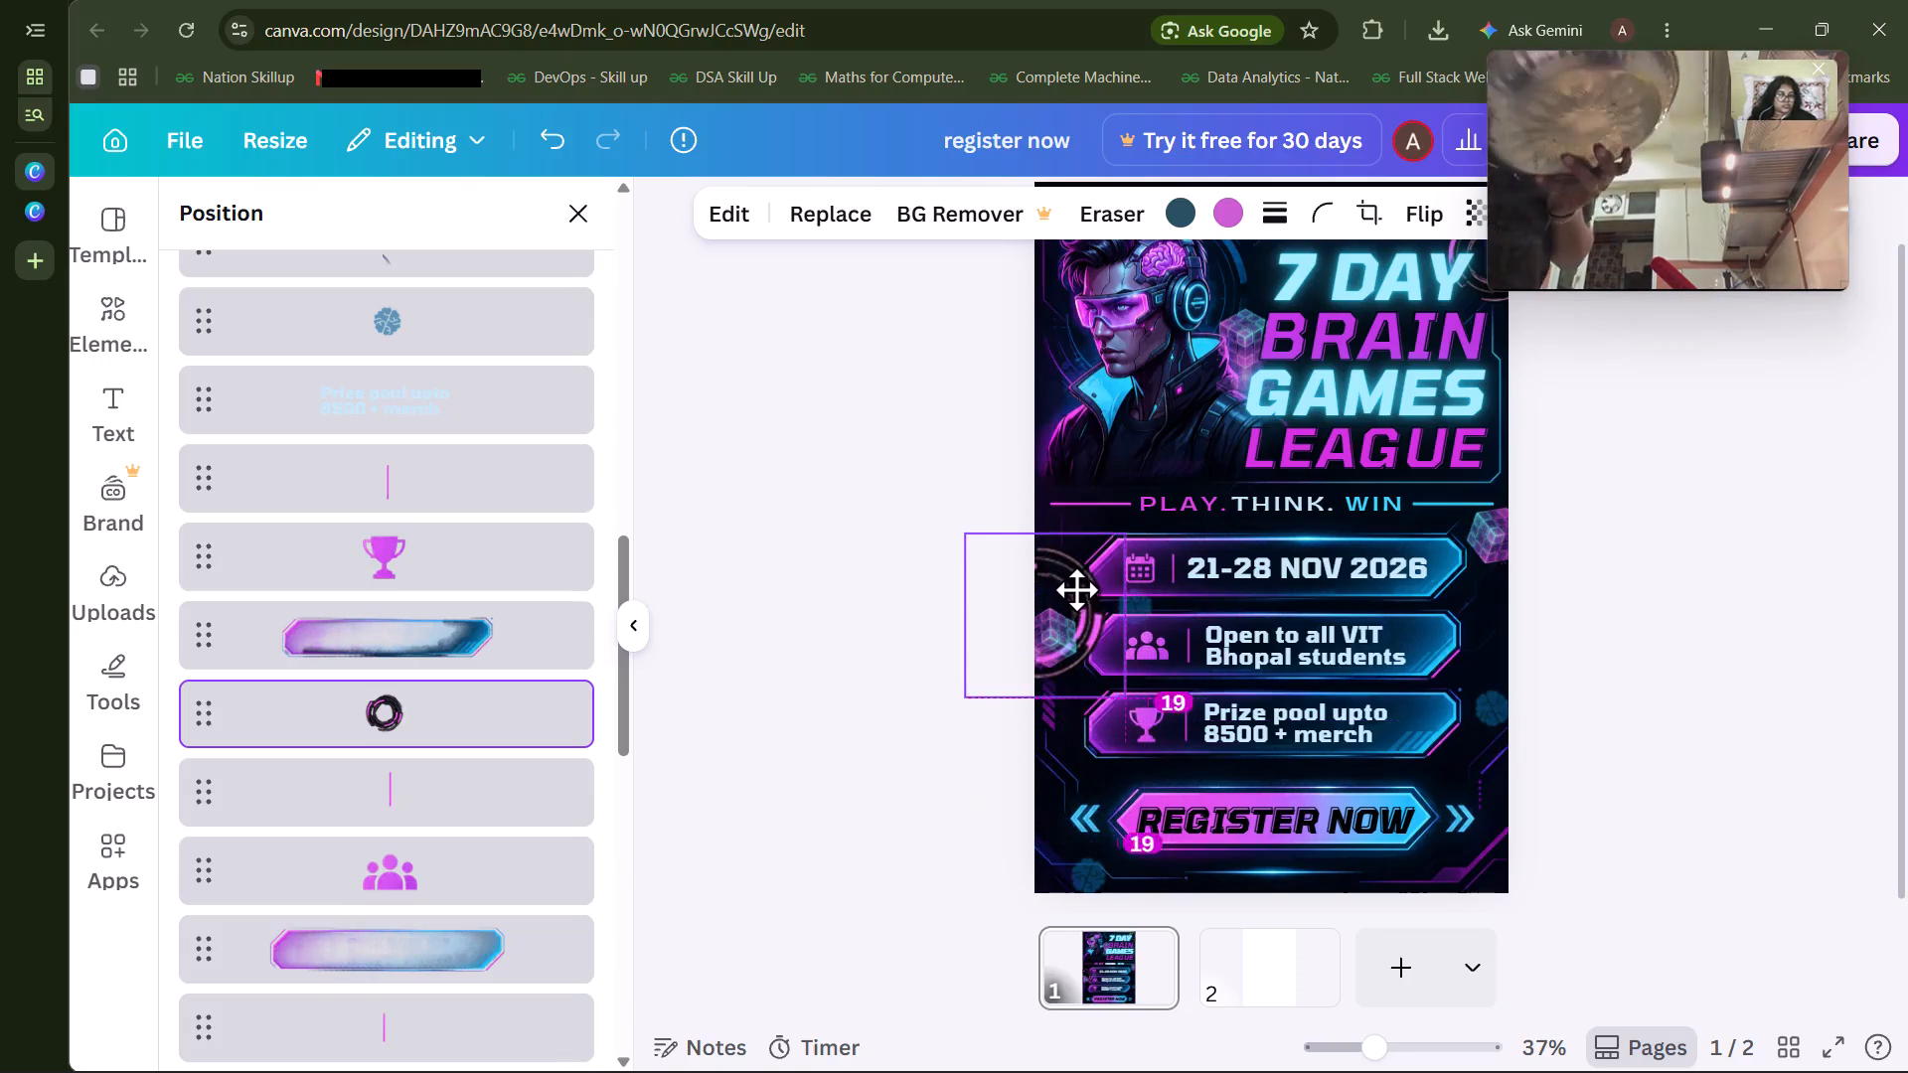
{"action": "left_click_drag", "start_coordinate": [1076, 589], "coordinate": [1080, 580]}
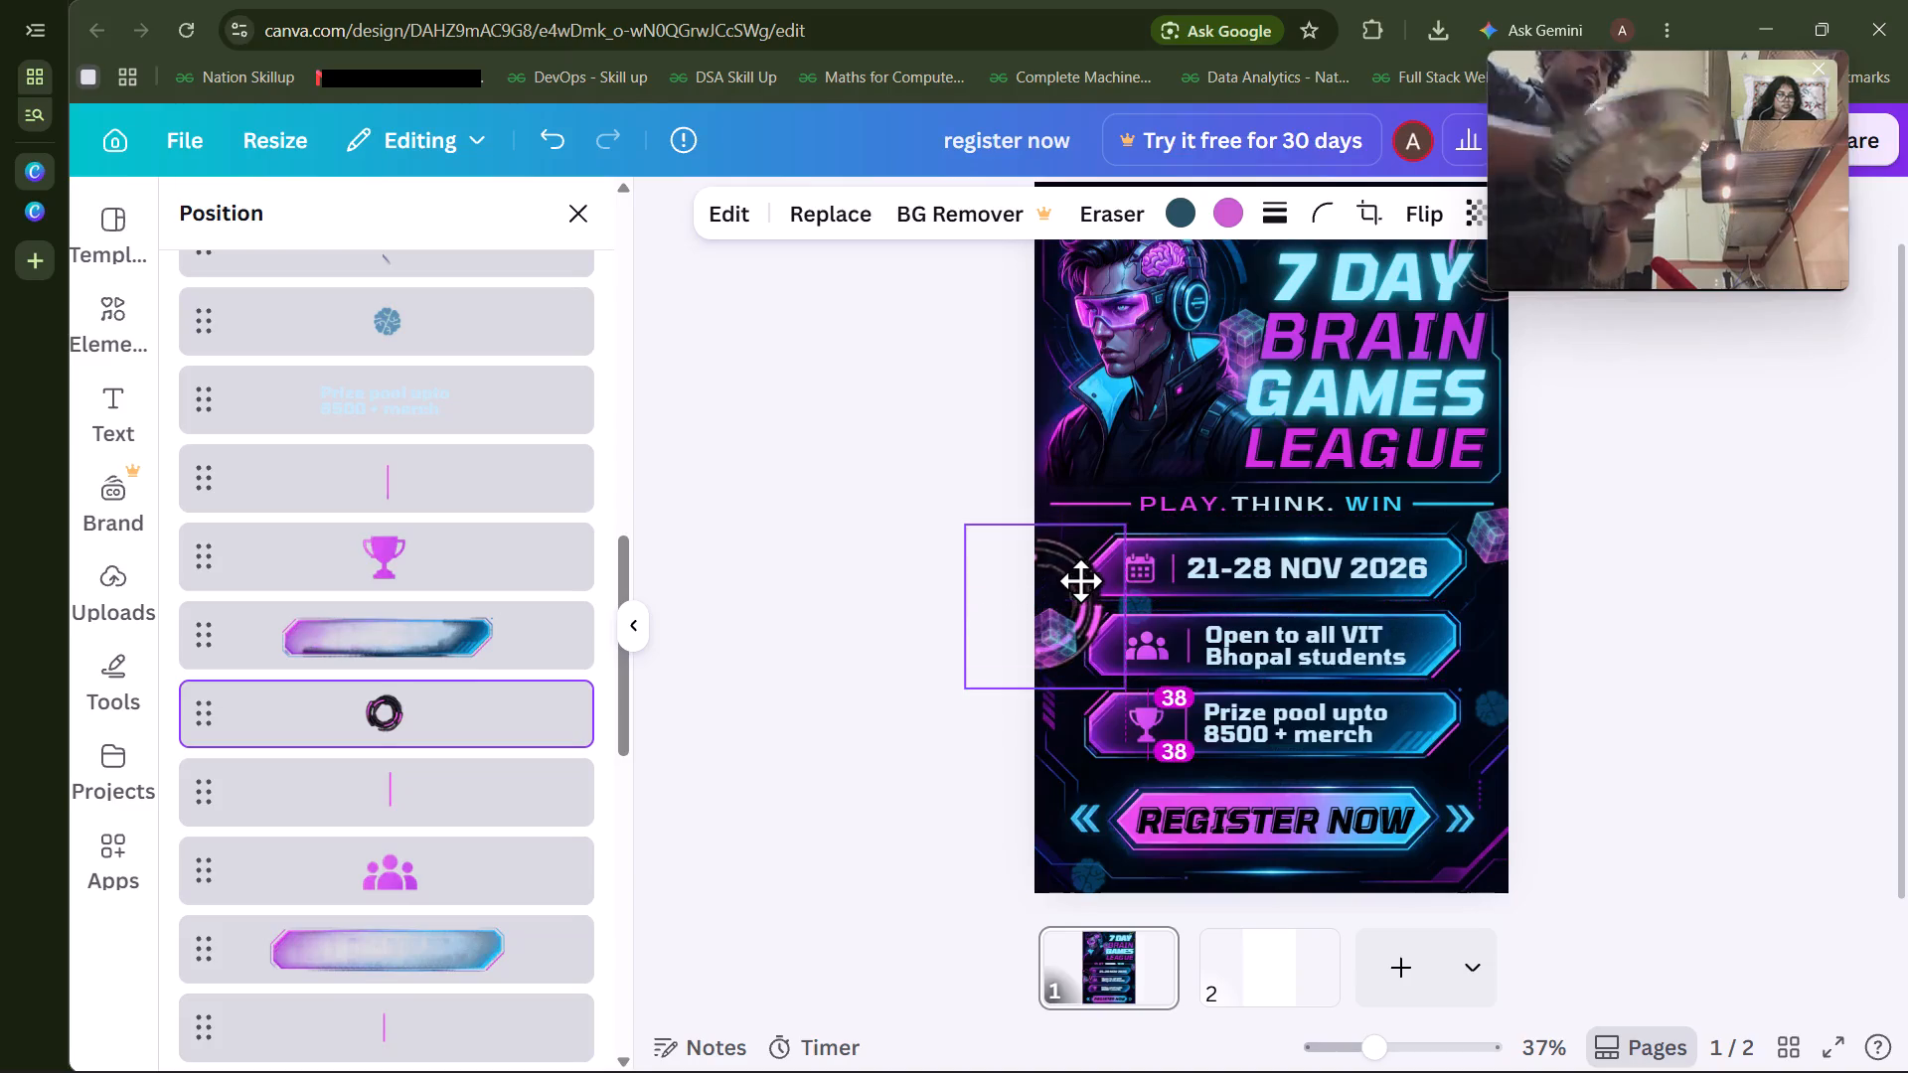
{"action": "left_click_drag", "start_coordinate": [1080, 580], "coordinate": [1080, 581]}
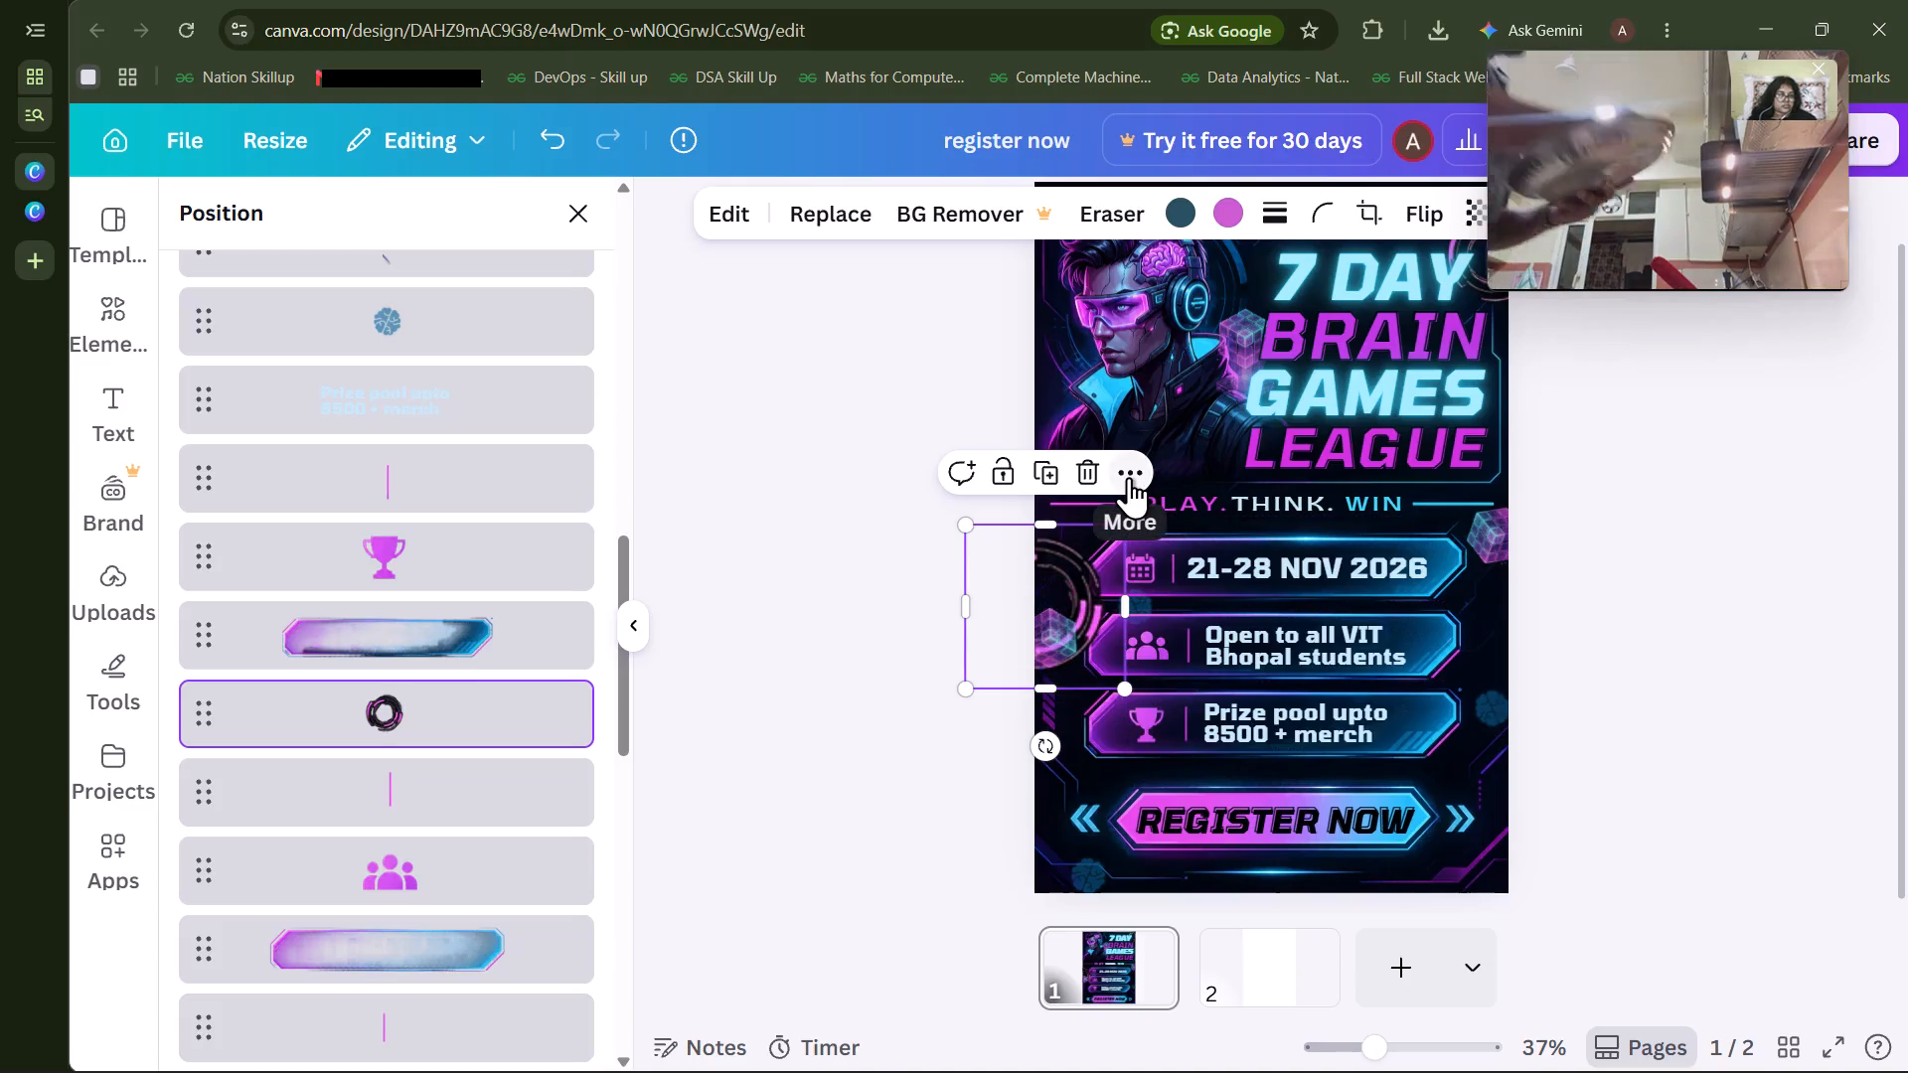
Send the circular ring to the back of the layer order.
{"action": "left_click", "coordinate": [1129, 477]}
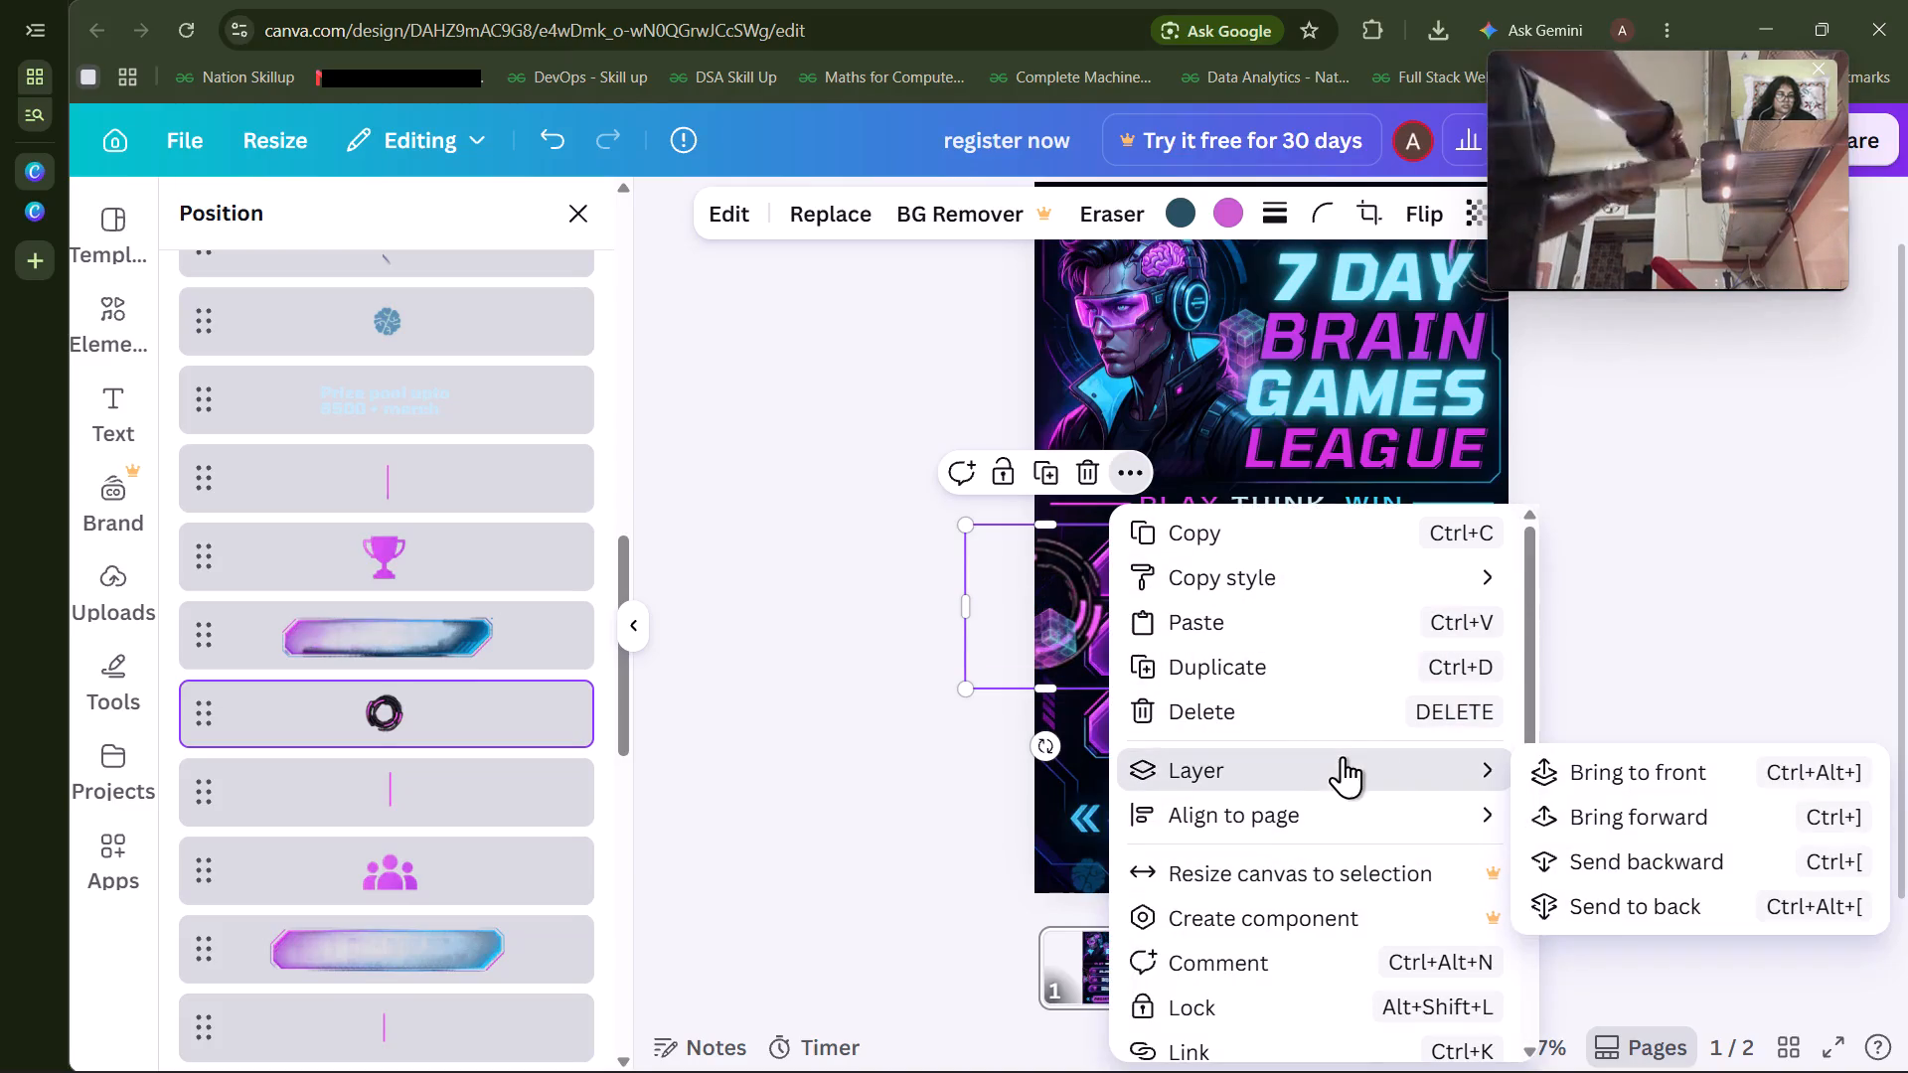
{"action": "left_click", "coordinate": [1595, 910]}
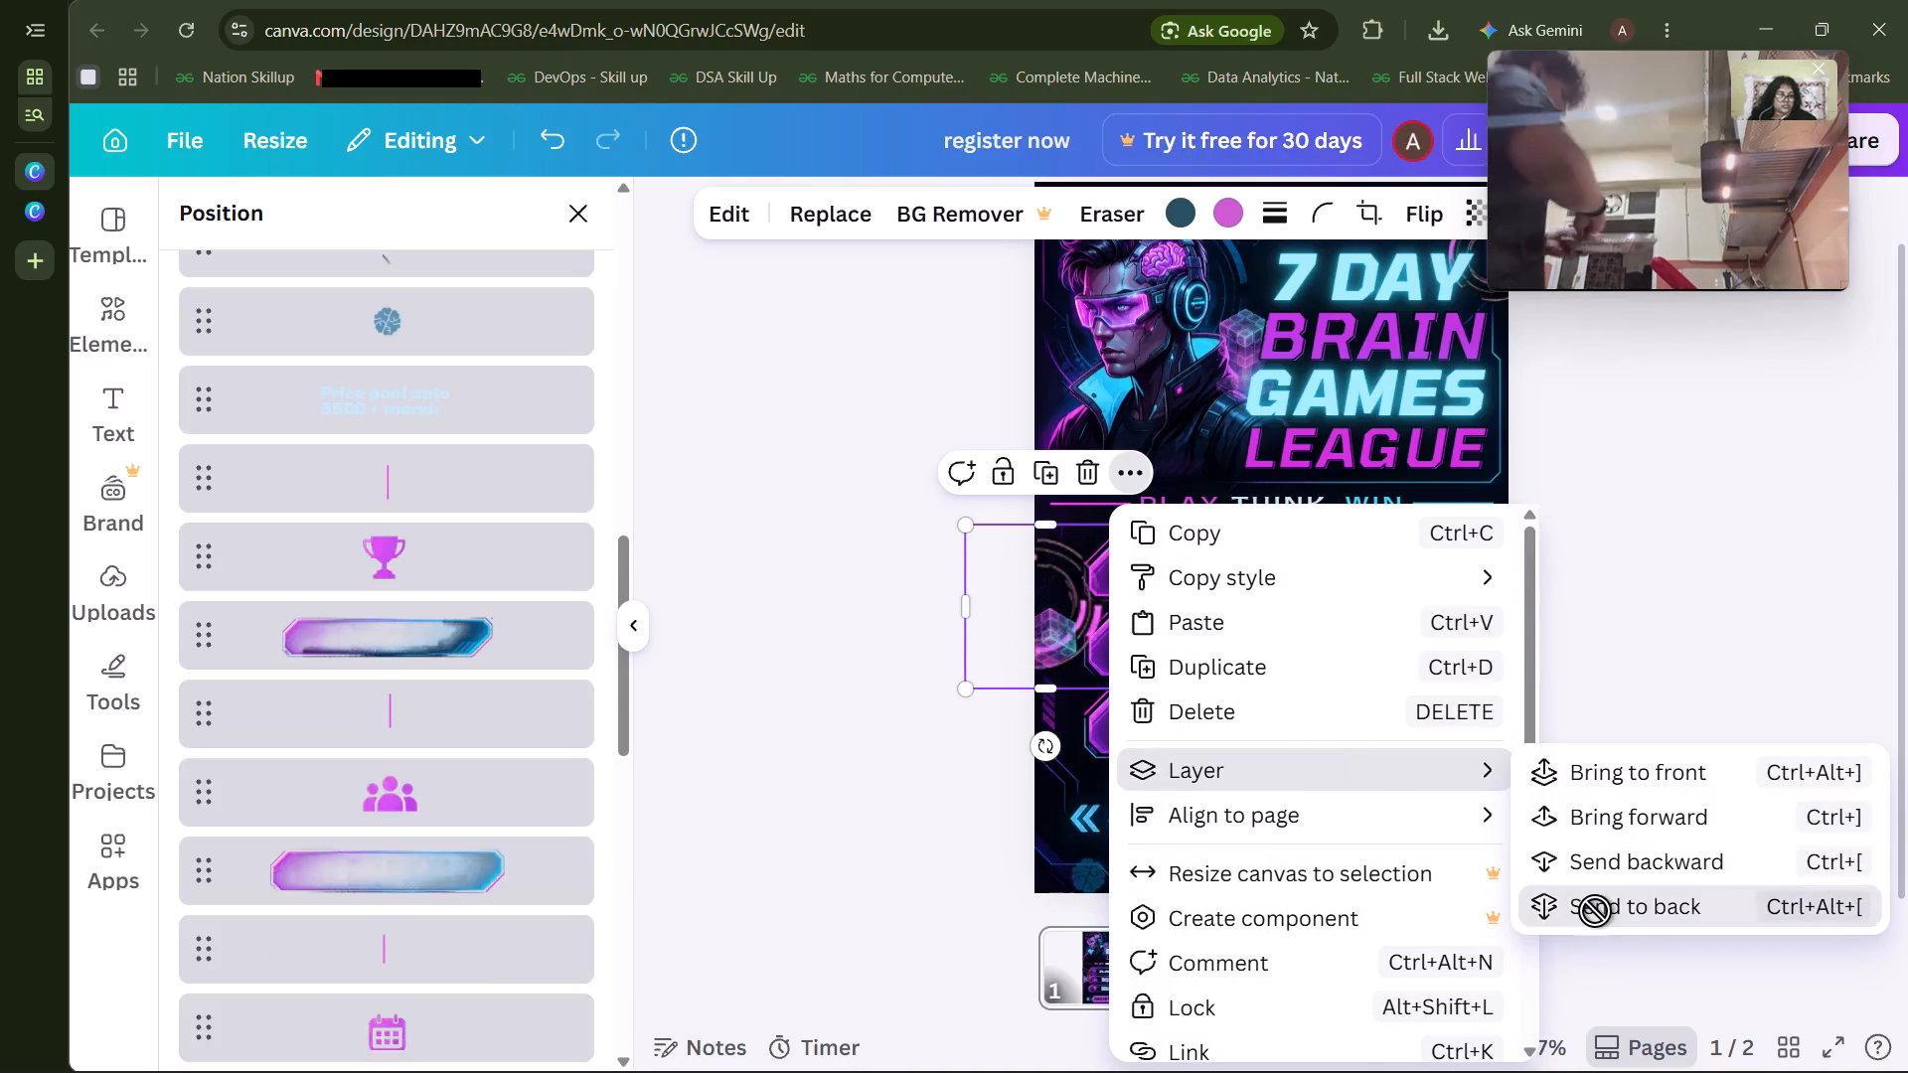
{"action": "left_click", "coordinate": [1714, 524]}
{"action": "left_click", "coordinate": [1714, 524]}
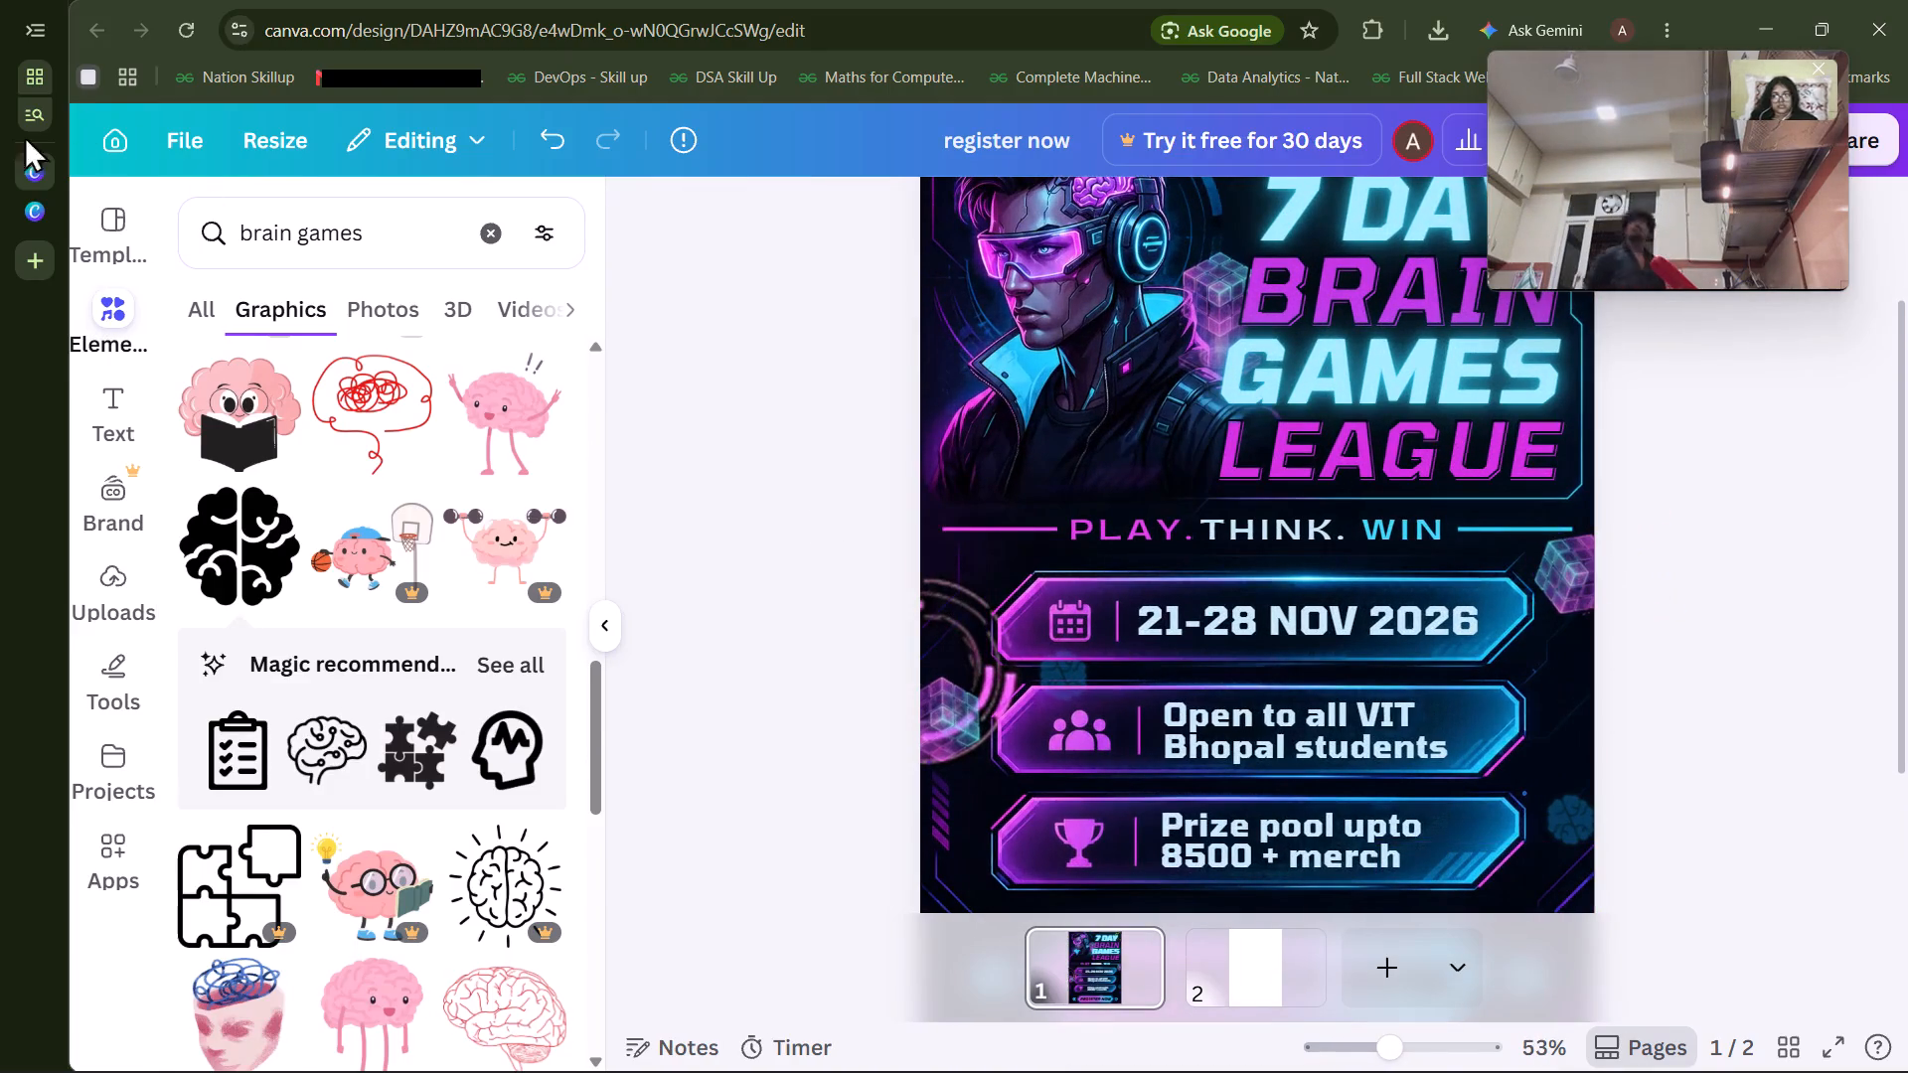
Copy the purple chevron strip at the left edge of the "evolvit x matiks" design and paste it into the "register now" poster.
{"action": "left_click", "coordinate": [35, 223]}
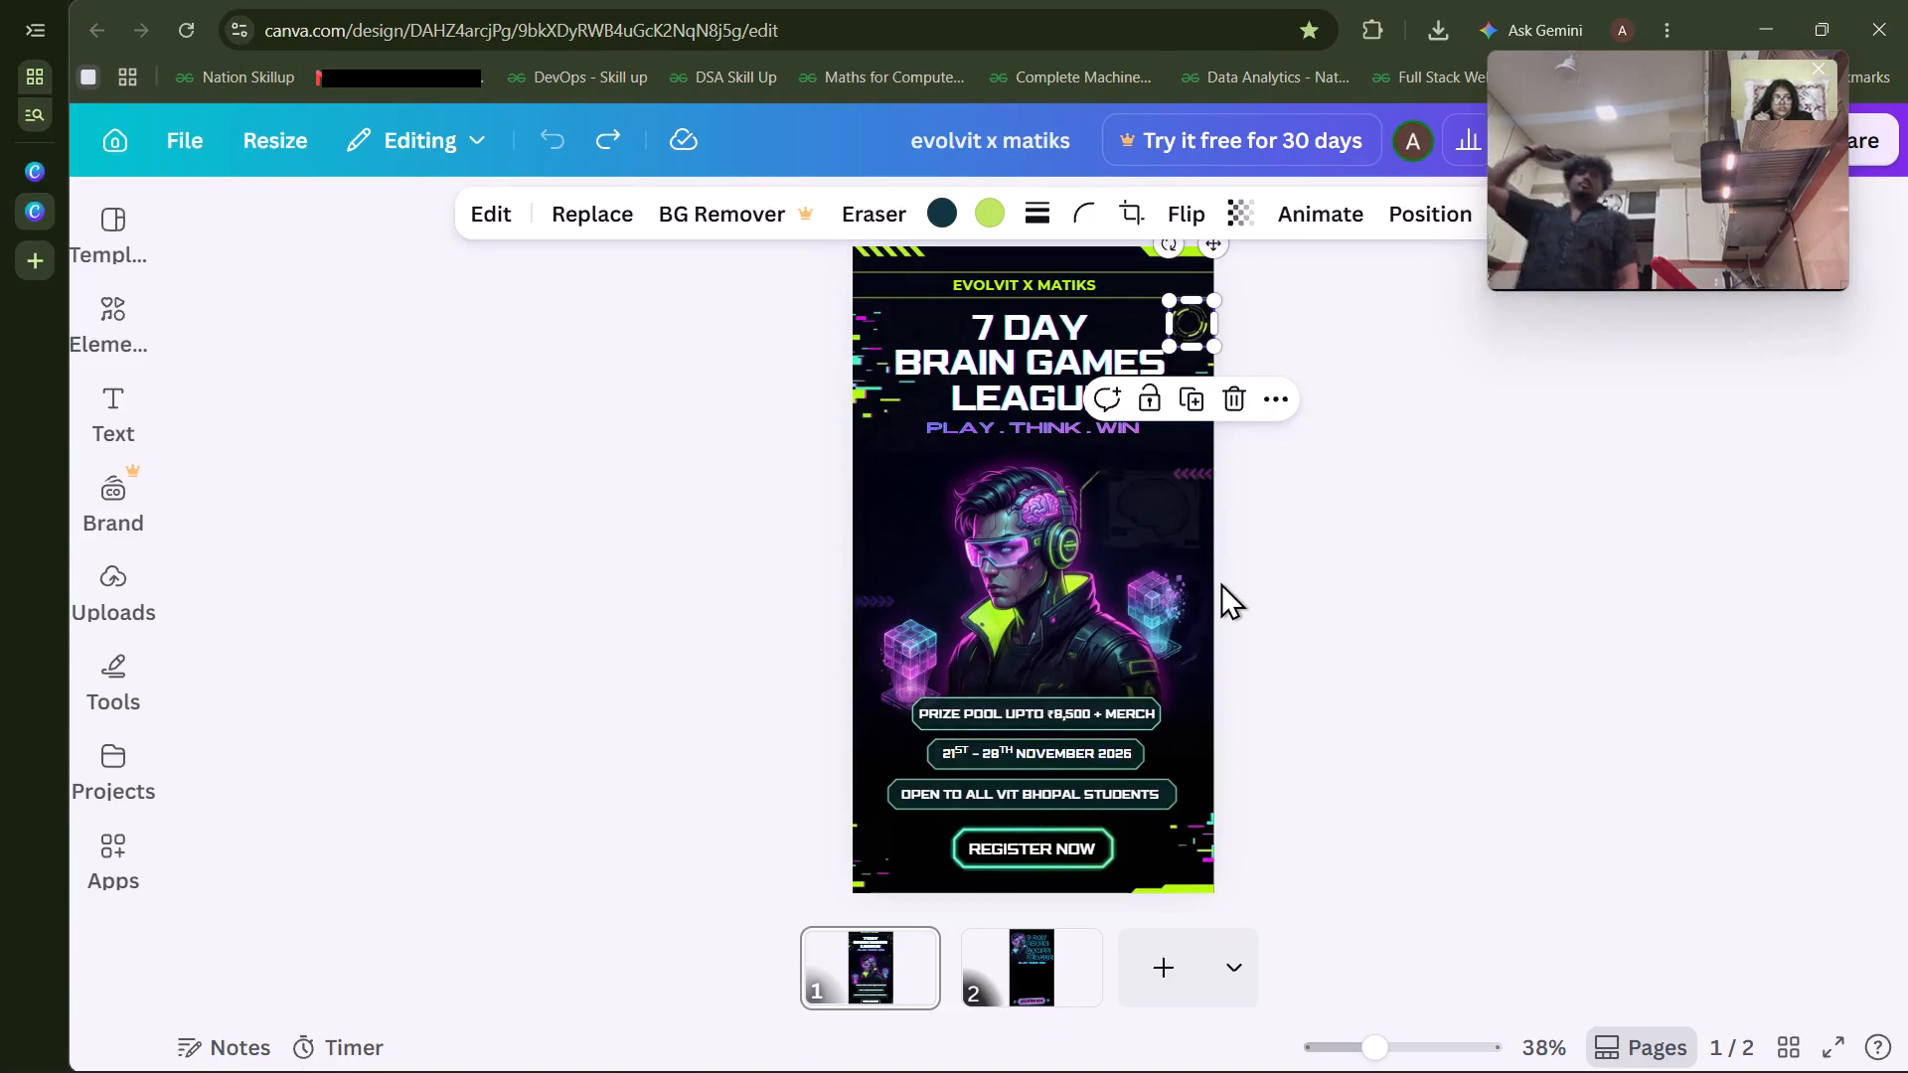
{"action": "left_click", "coordinate": [882, 603]}
{"action": "key", "text": "ctrl+c"}
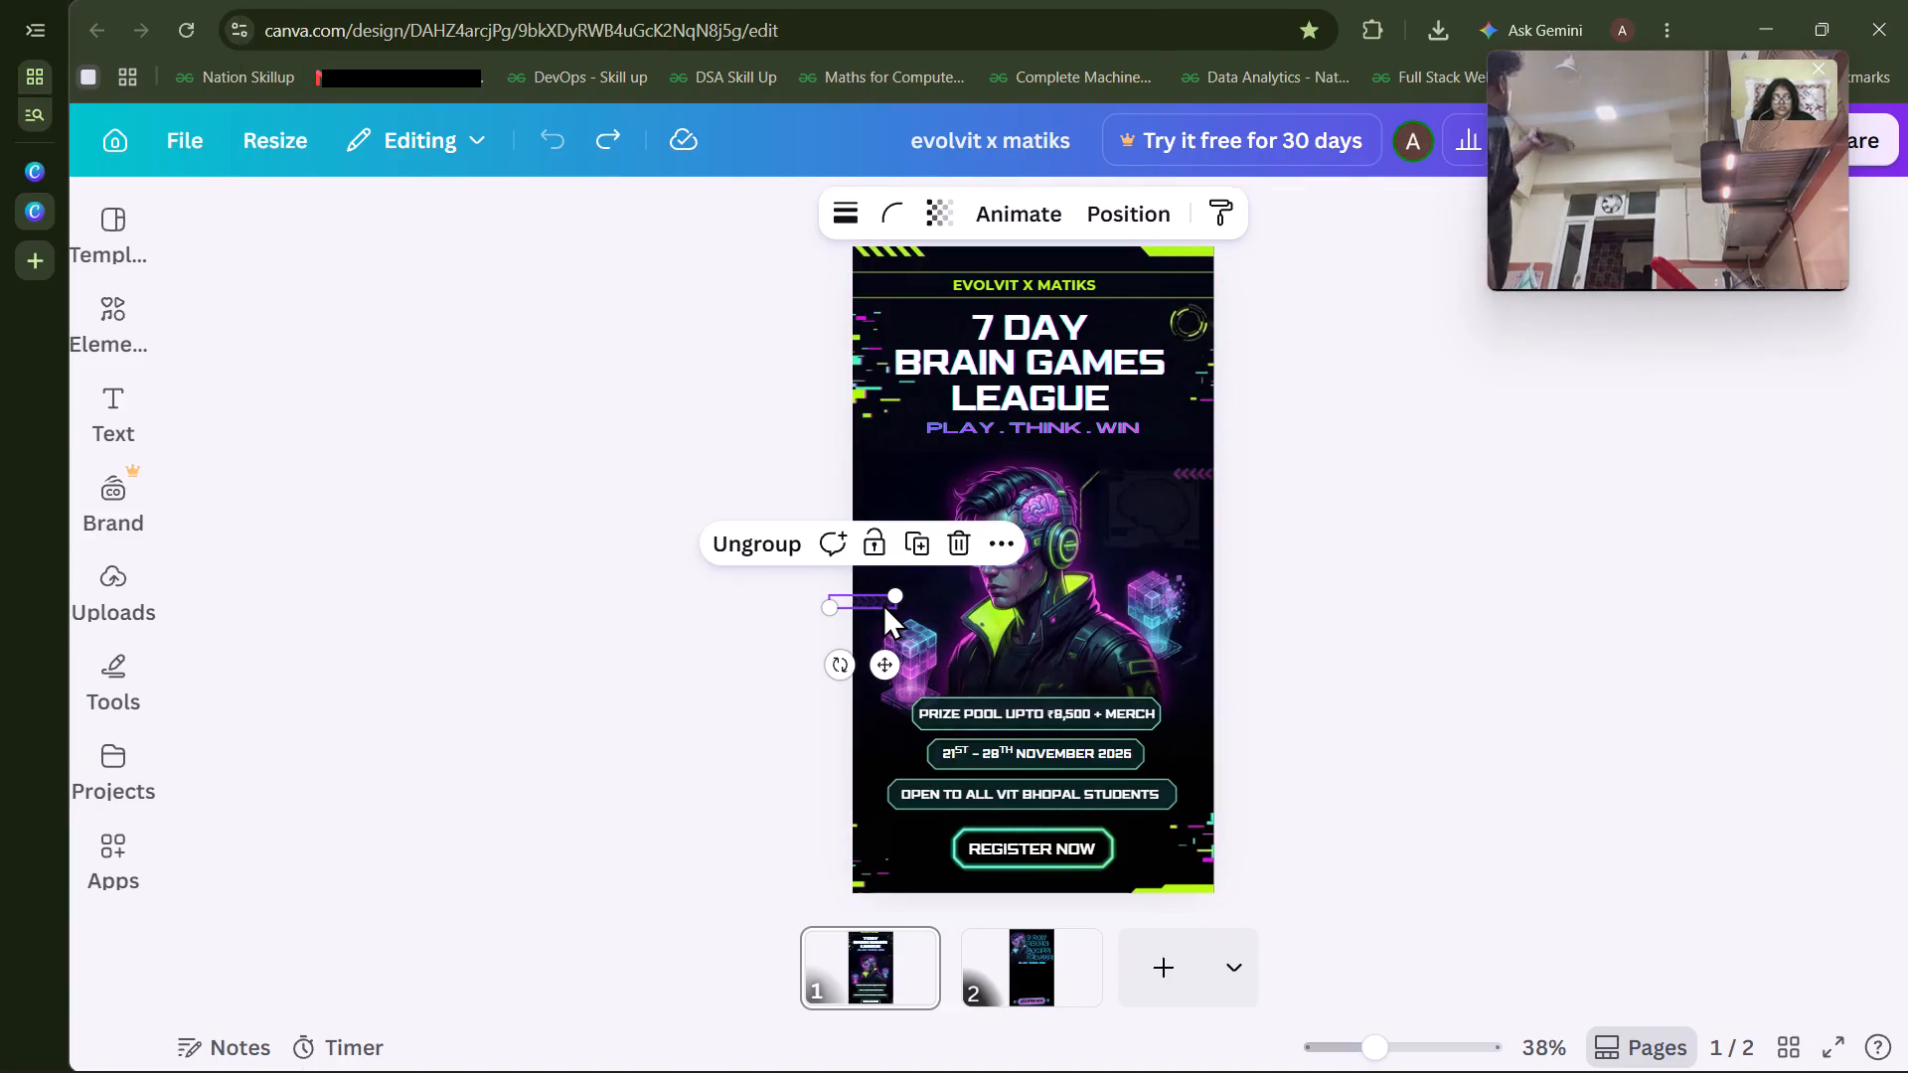
{"action": "key", "text": "ctrl+c"}
{"action": "left_click", "coordinate": [50, 165]}
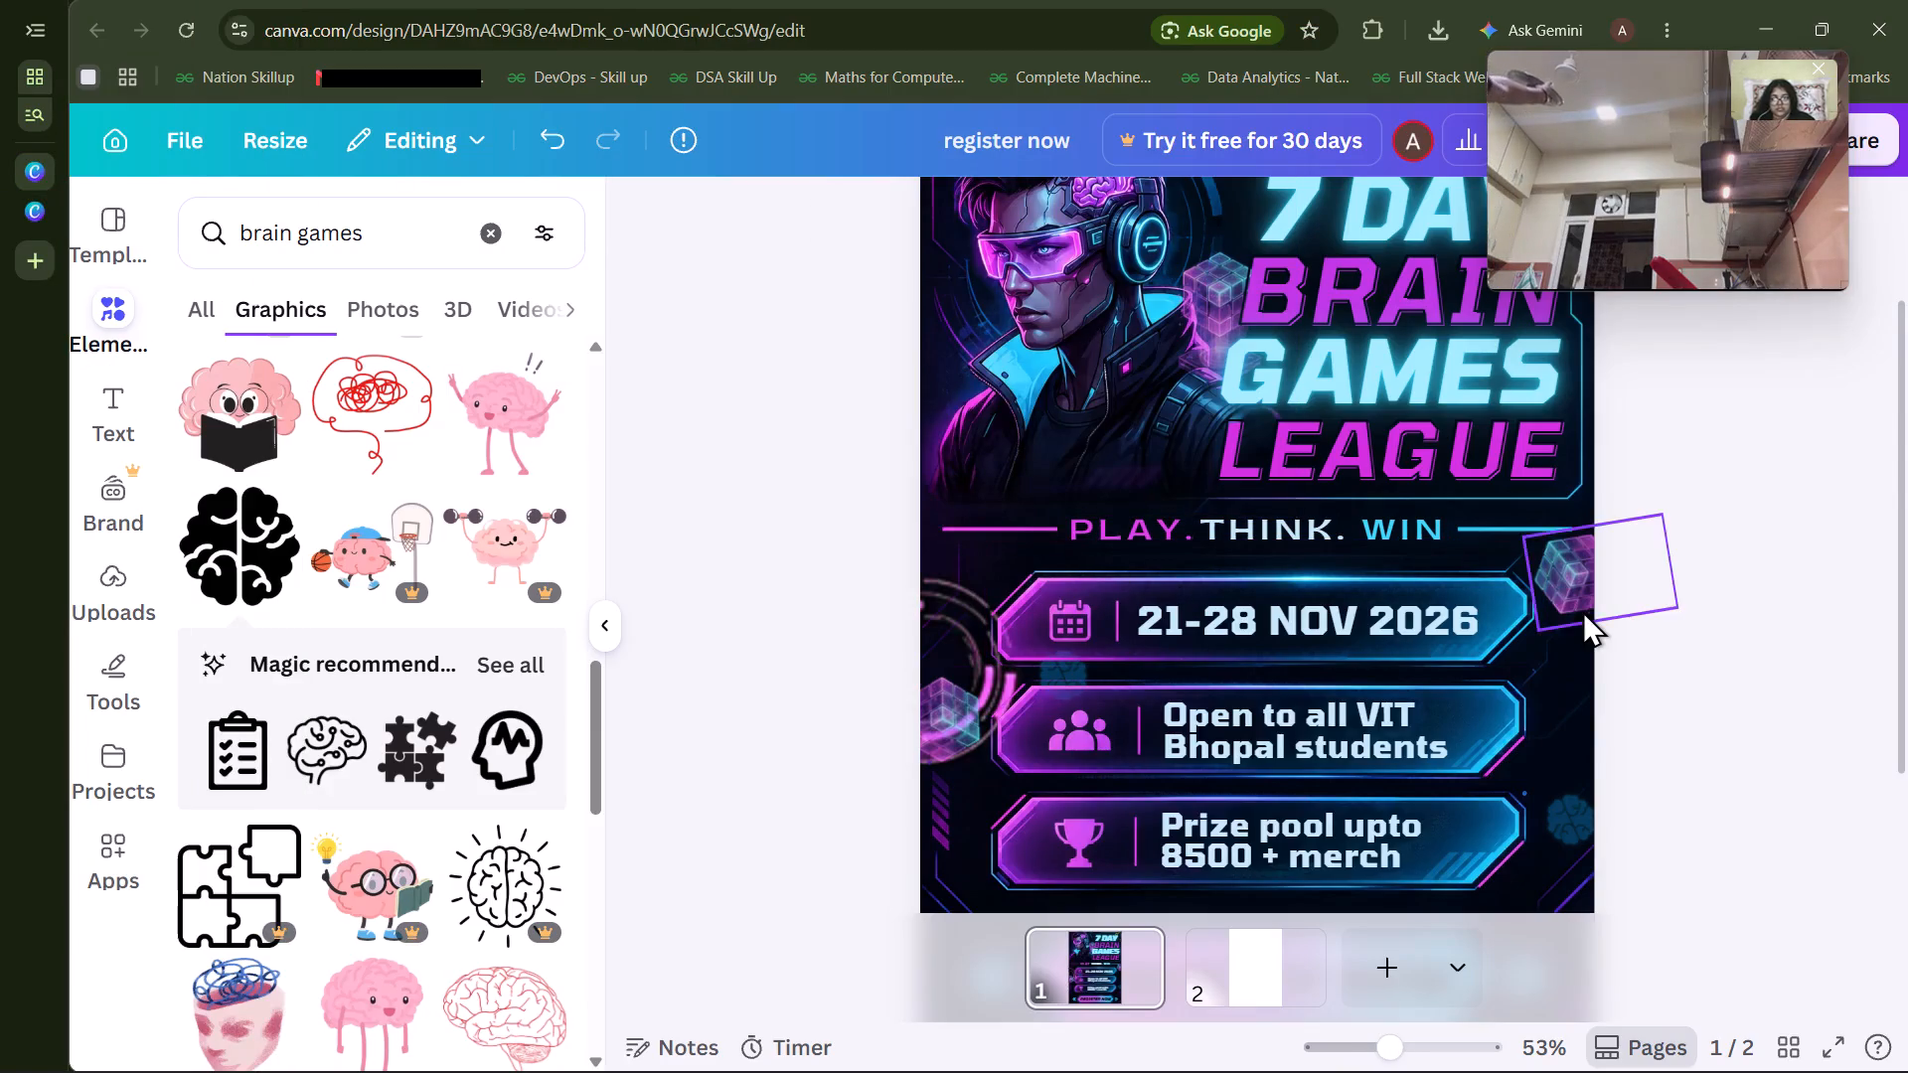
{"action": "left_click", "coordinate": [1582, 665]}
{"action": "key", "text": "ctrl+v"}
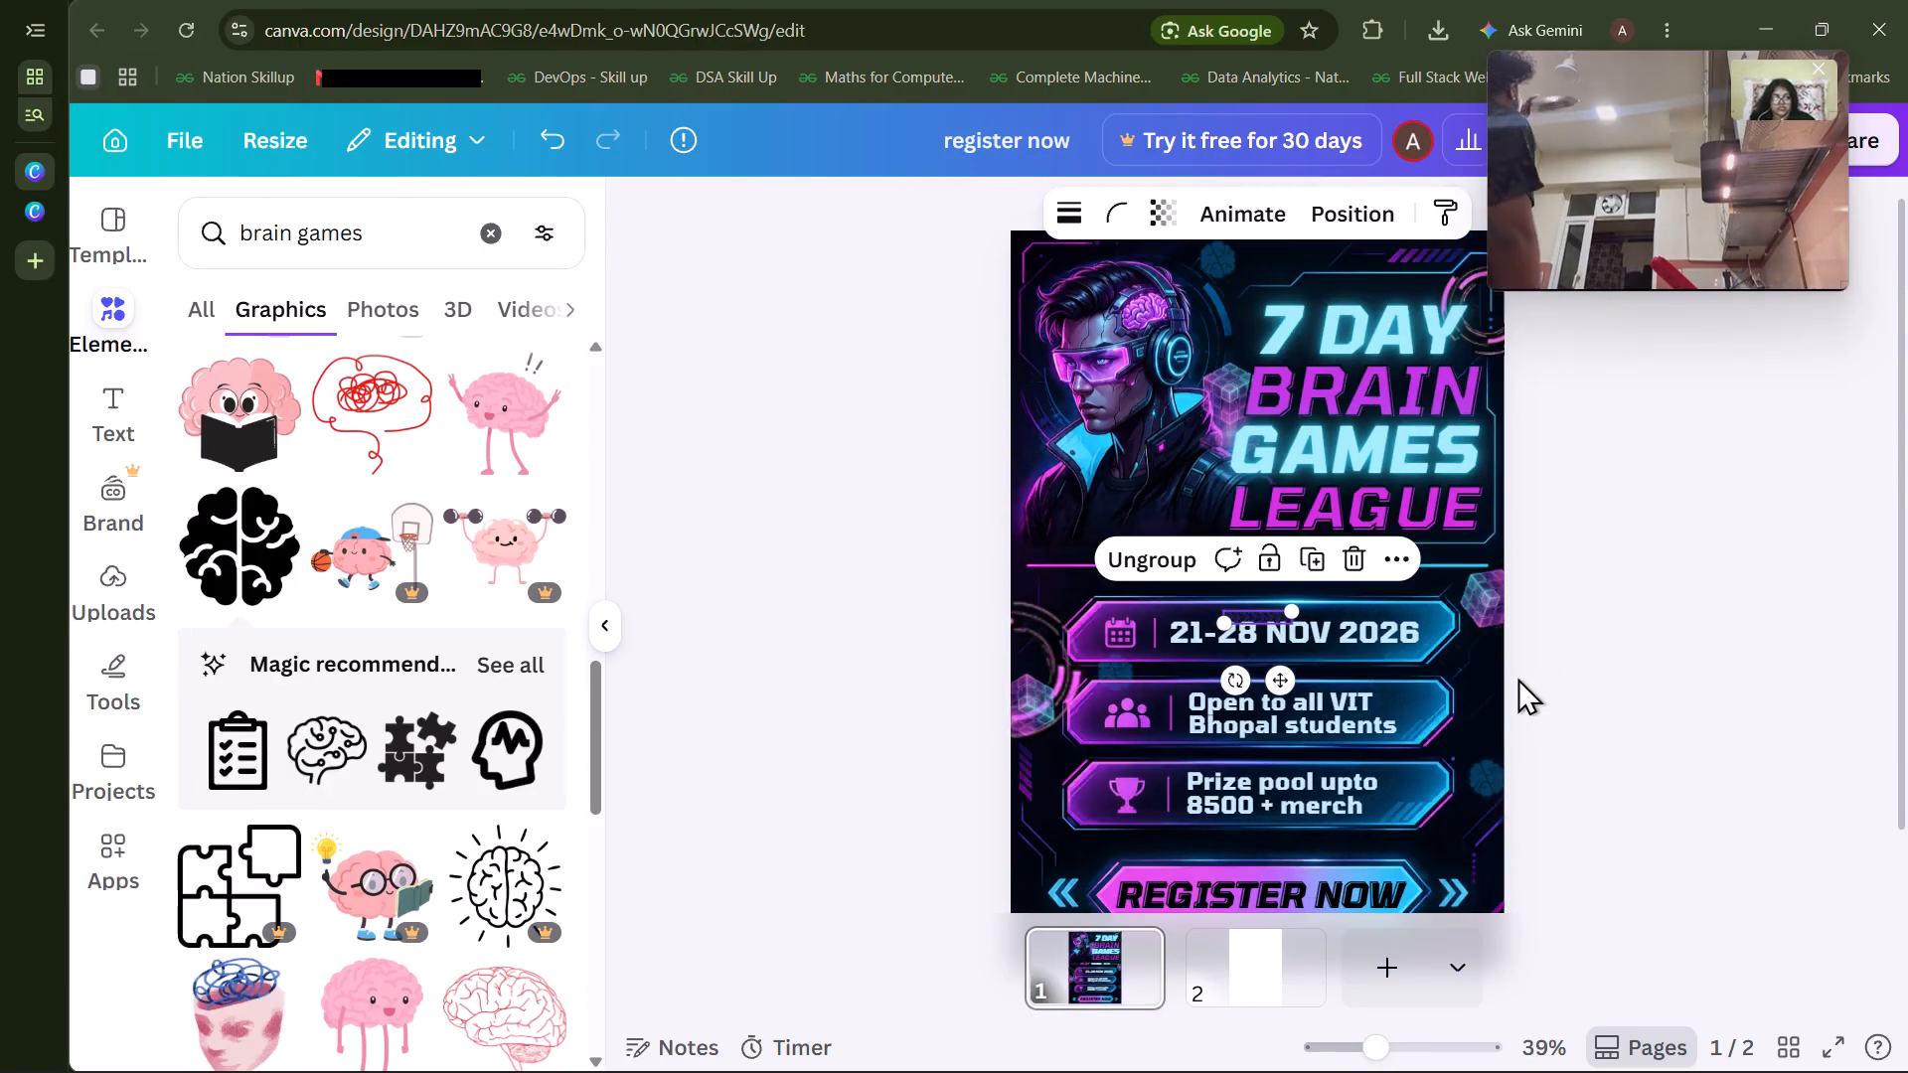
Enlarge the pasted chevron strip proportionally.
{"action": "left_click_drag", "start_coordinate": [1331, 551], "coordinate": [1403, 618]}
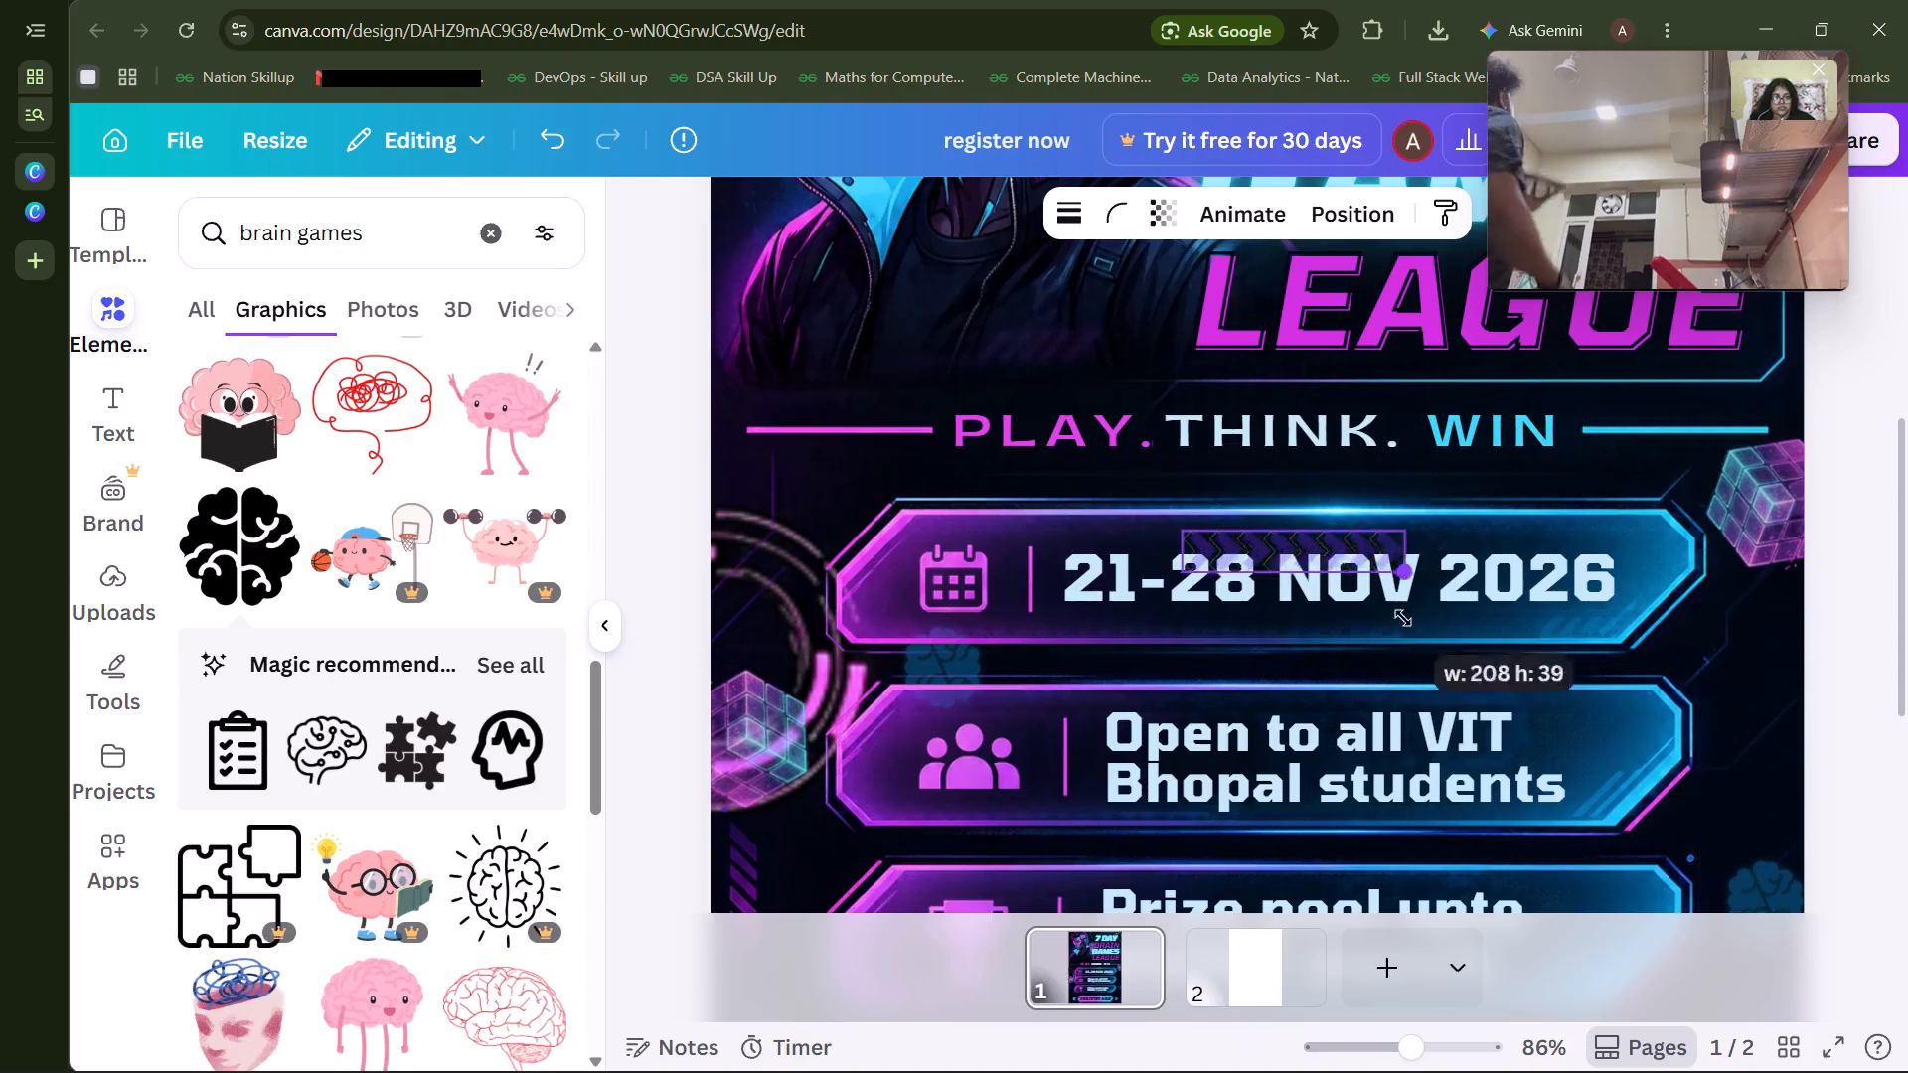
{"action": "left_click_drag", "start_coordinate": [1403, 618], "coordinate": [1444, 655]}
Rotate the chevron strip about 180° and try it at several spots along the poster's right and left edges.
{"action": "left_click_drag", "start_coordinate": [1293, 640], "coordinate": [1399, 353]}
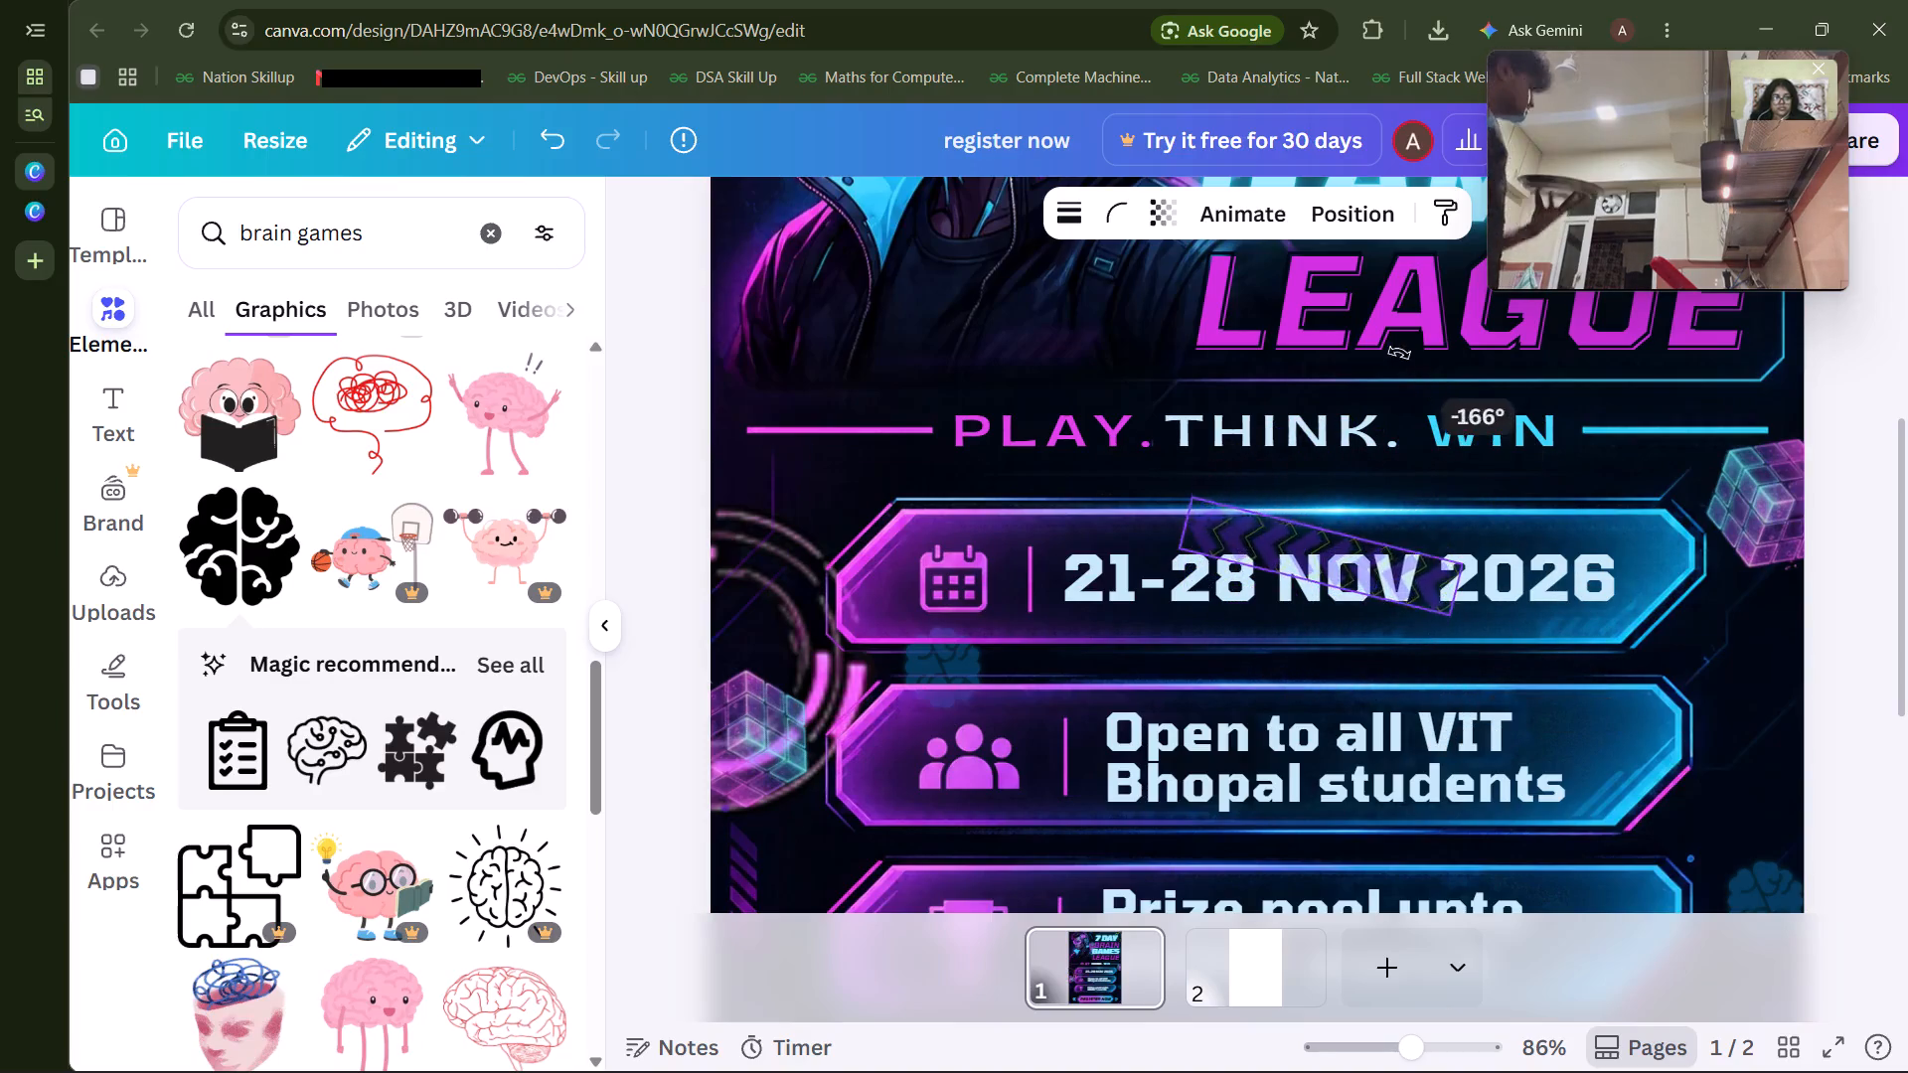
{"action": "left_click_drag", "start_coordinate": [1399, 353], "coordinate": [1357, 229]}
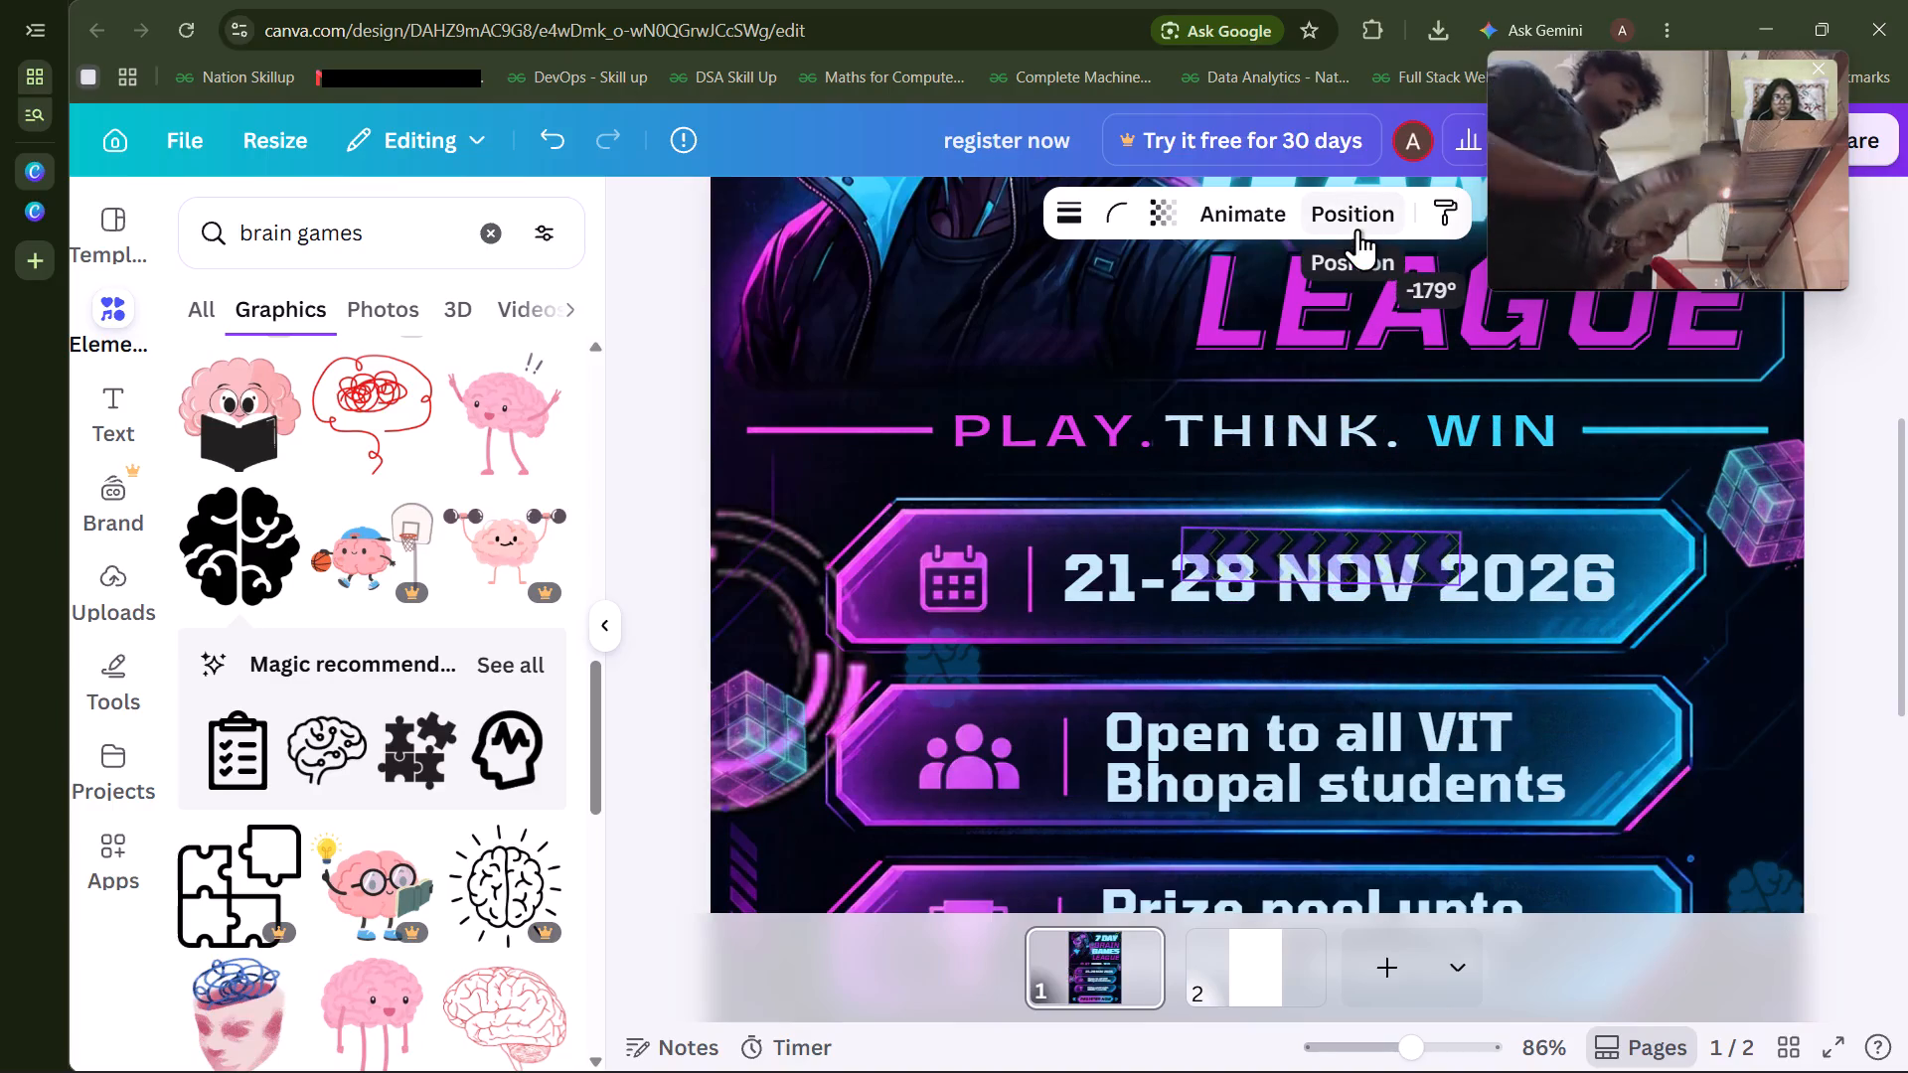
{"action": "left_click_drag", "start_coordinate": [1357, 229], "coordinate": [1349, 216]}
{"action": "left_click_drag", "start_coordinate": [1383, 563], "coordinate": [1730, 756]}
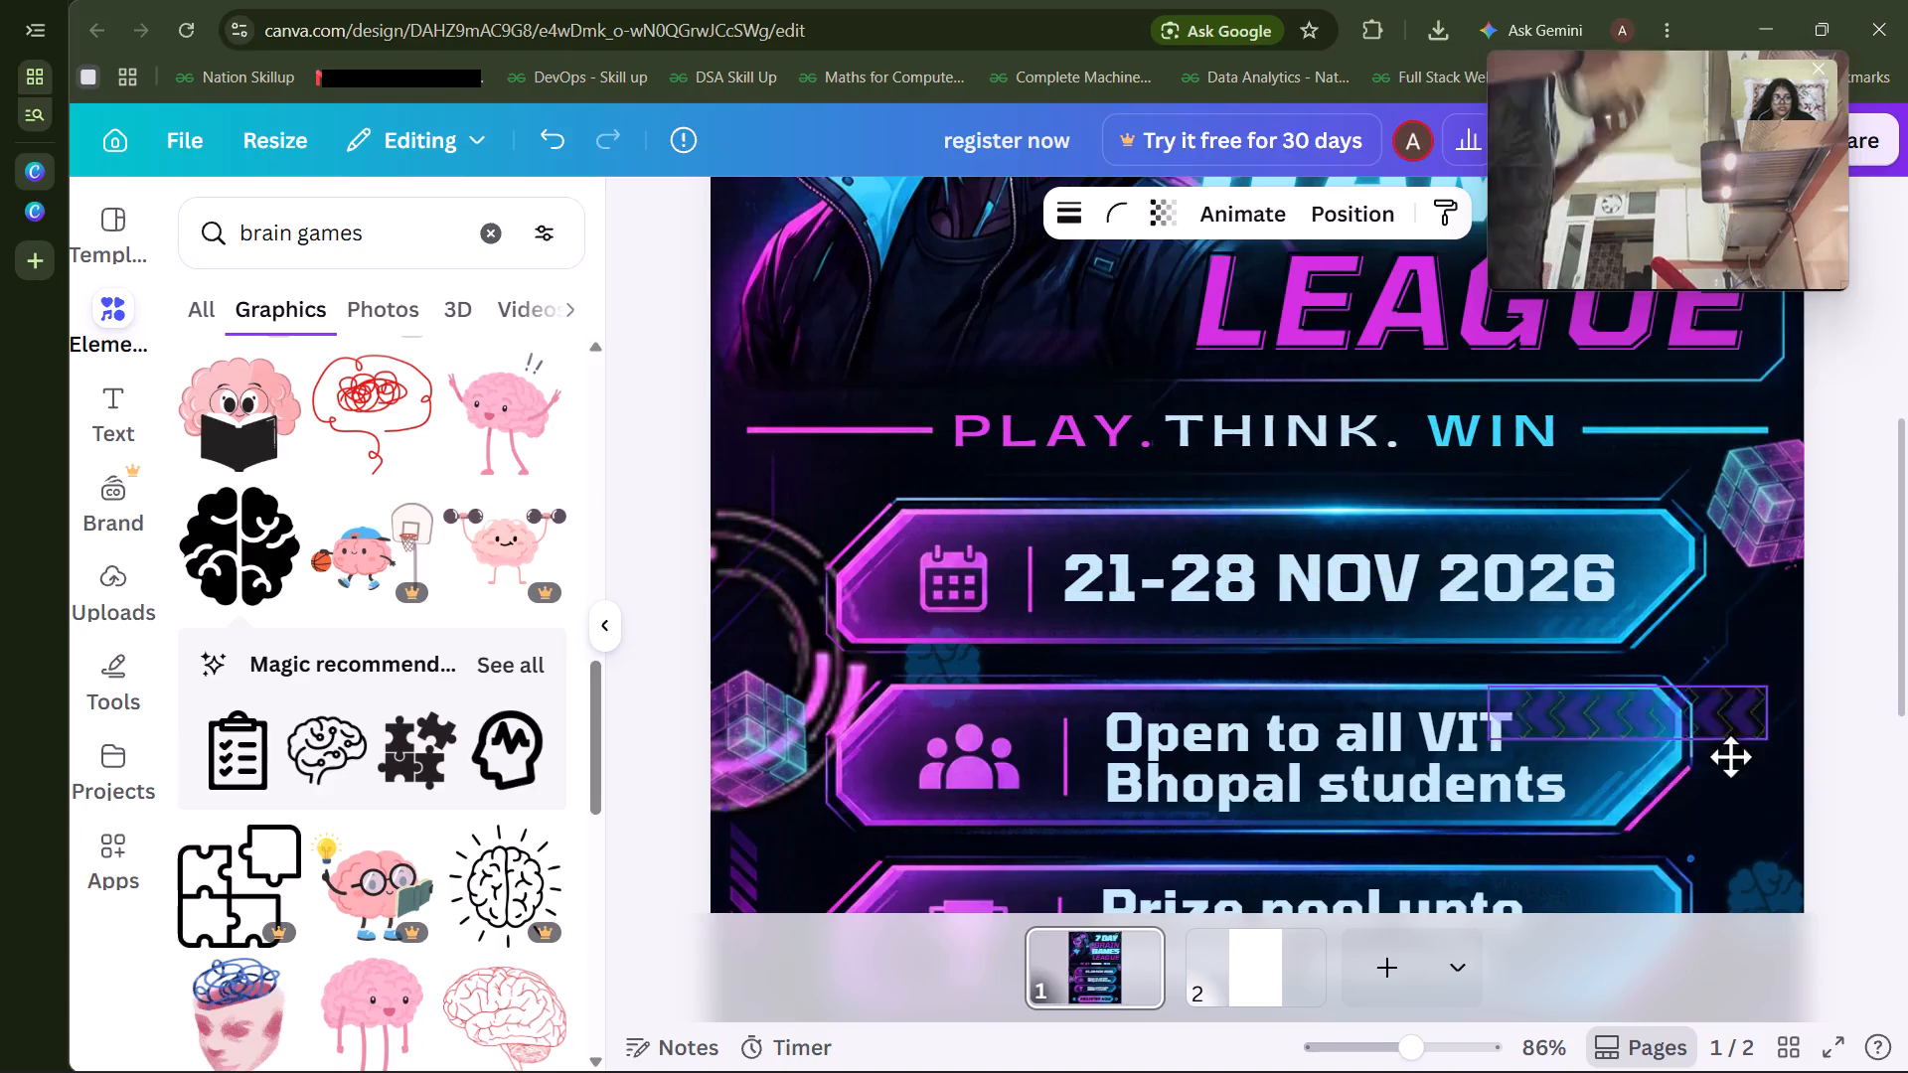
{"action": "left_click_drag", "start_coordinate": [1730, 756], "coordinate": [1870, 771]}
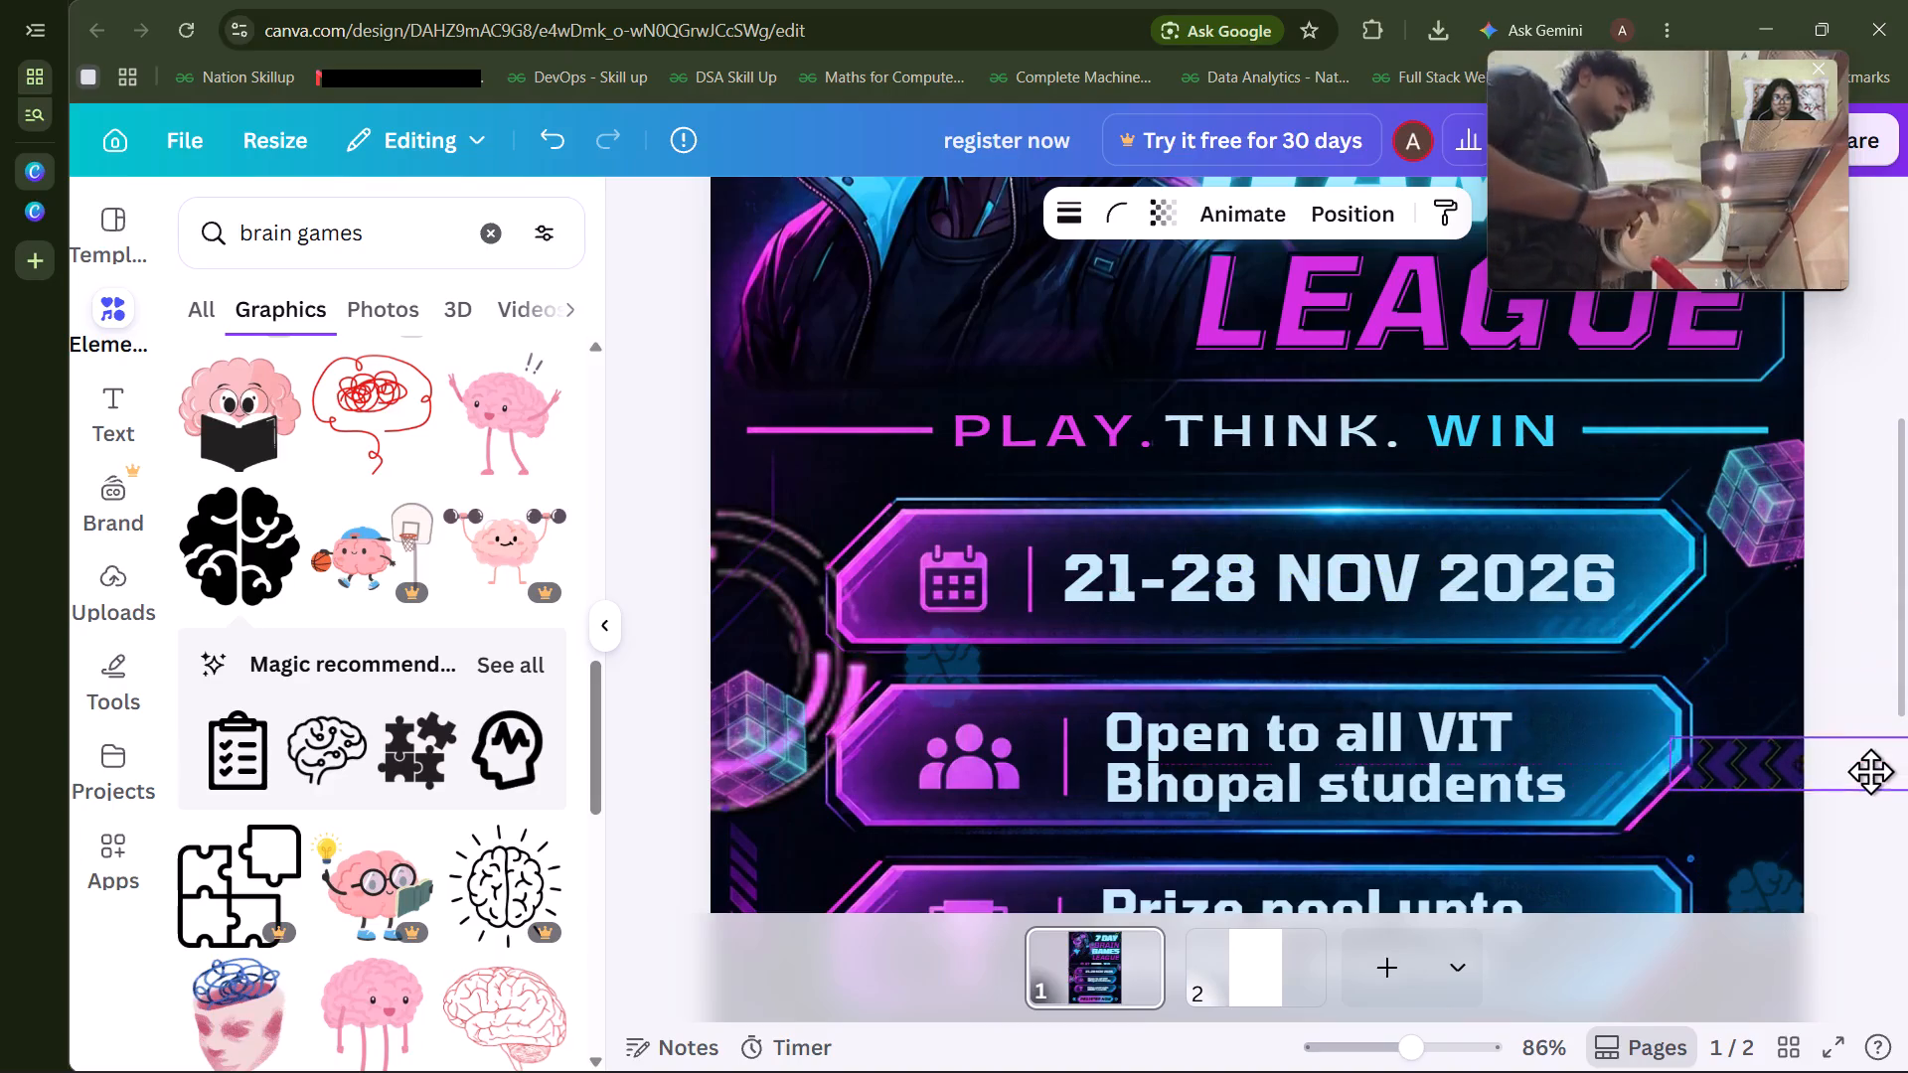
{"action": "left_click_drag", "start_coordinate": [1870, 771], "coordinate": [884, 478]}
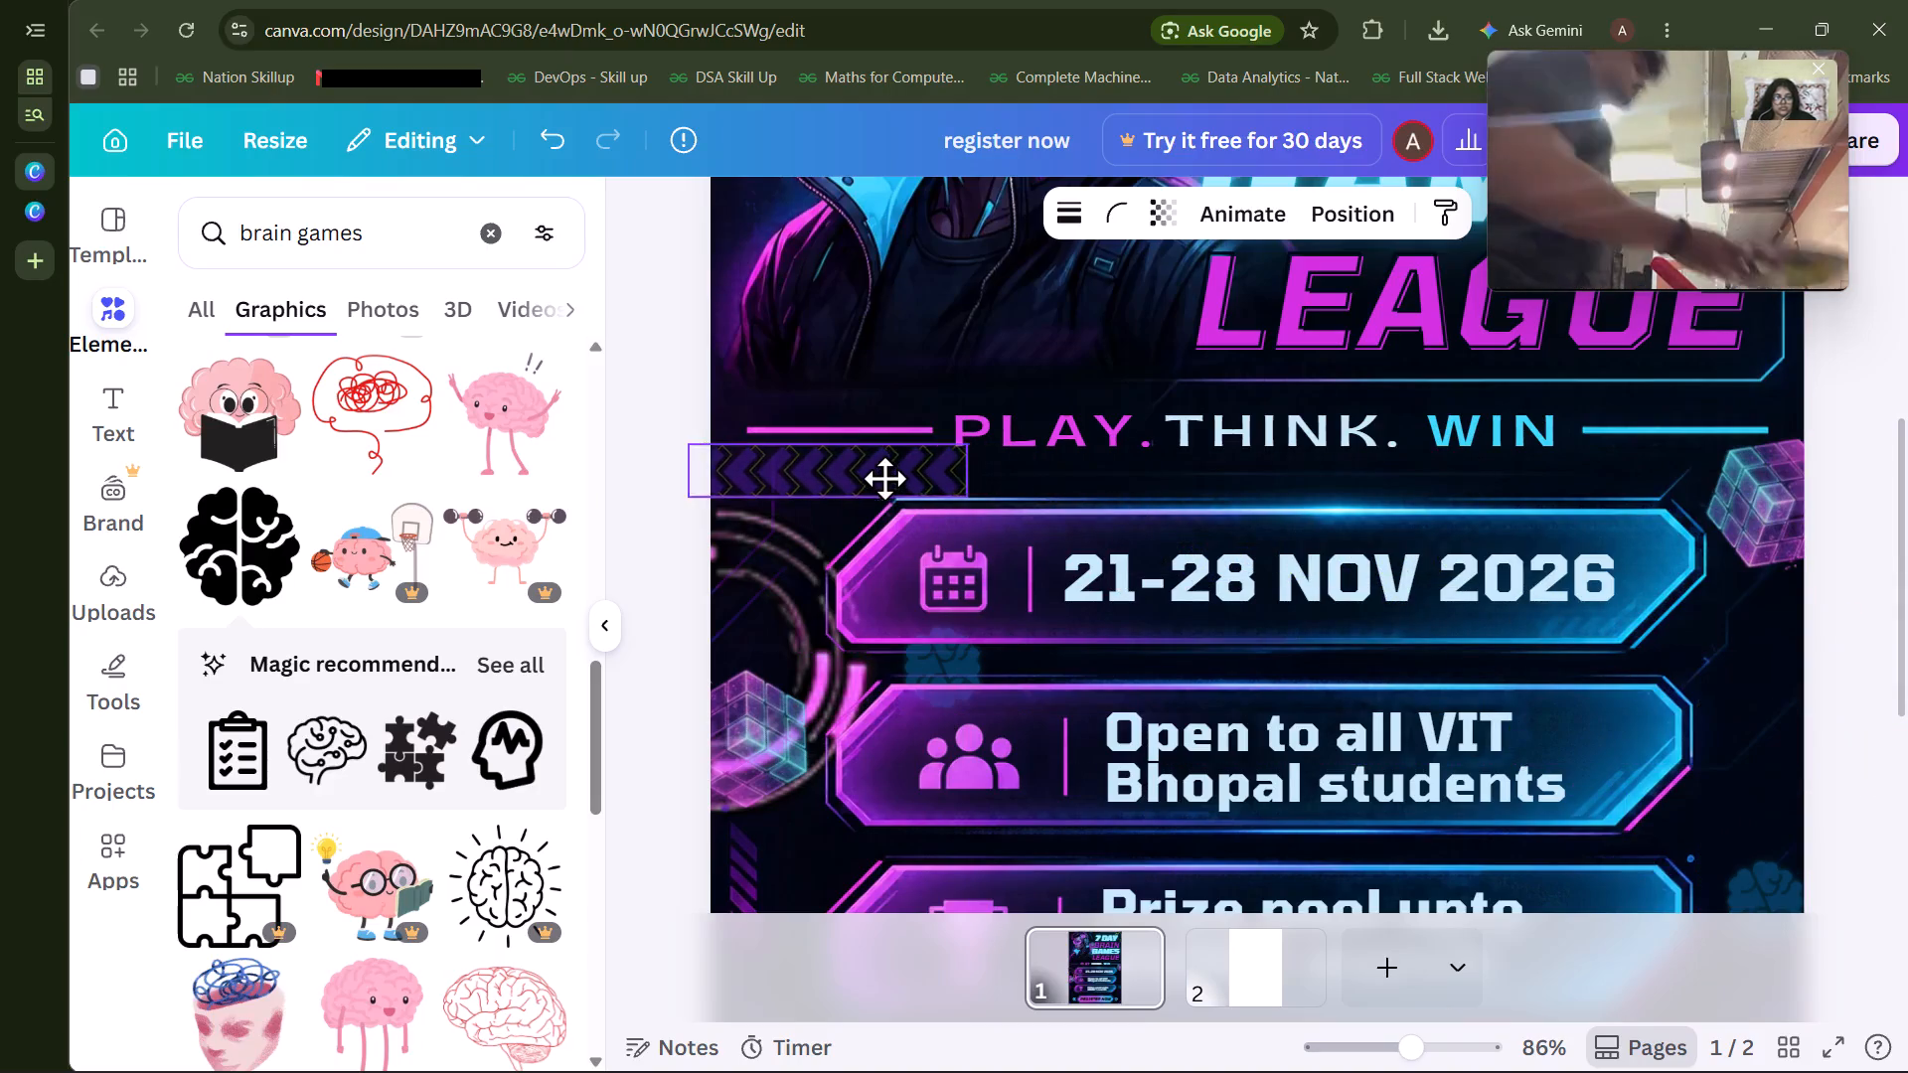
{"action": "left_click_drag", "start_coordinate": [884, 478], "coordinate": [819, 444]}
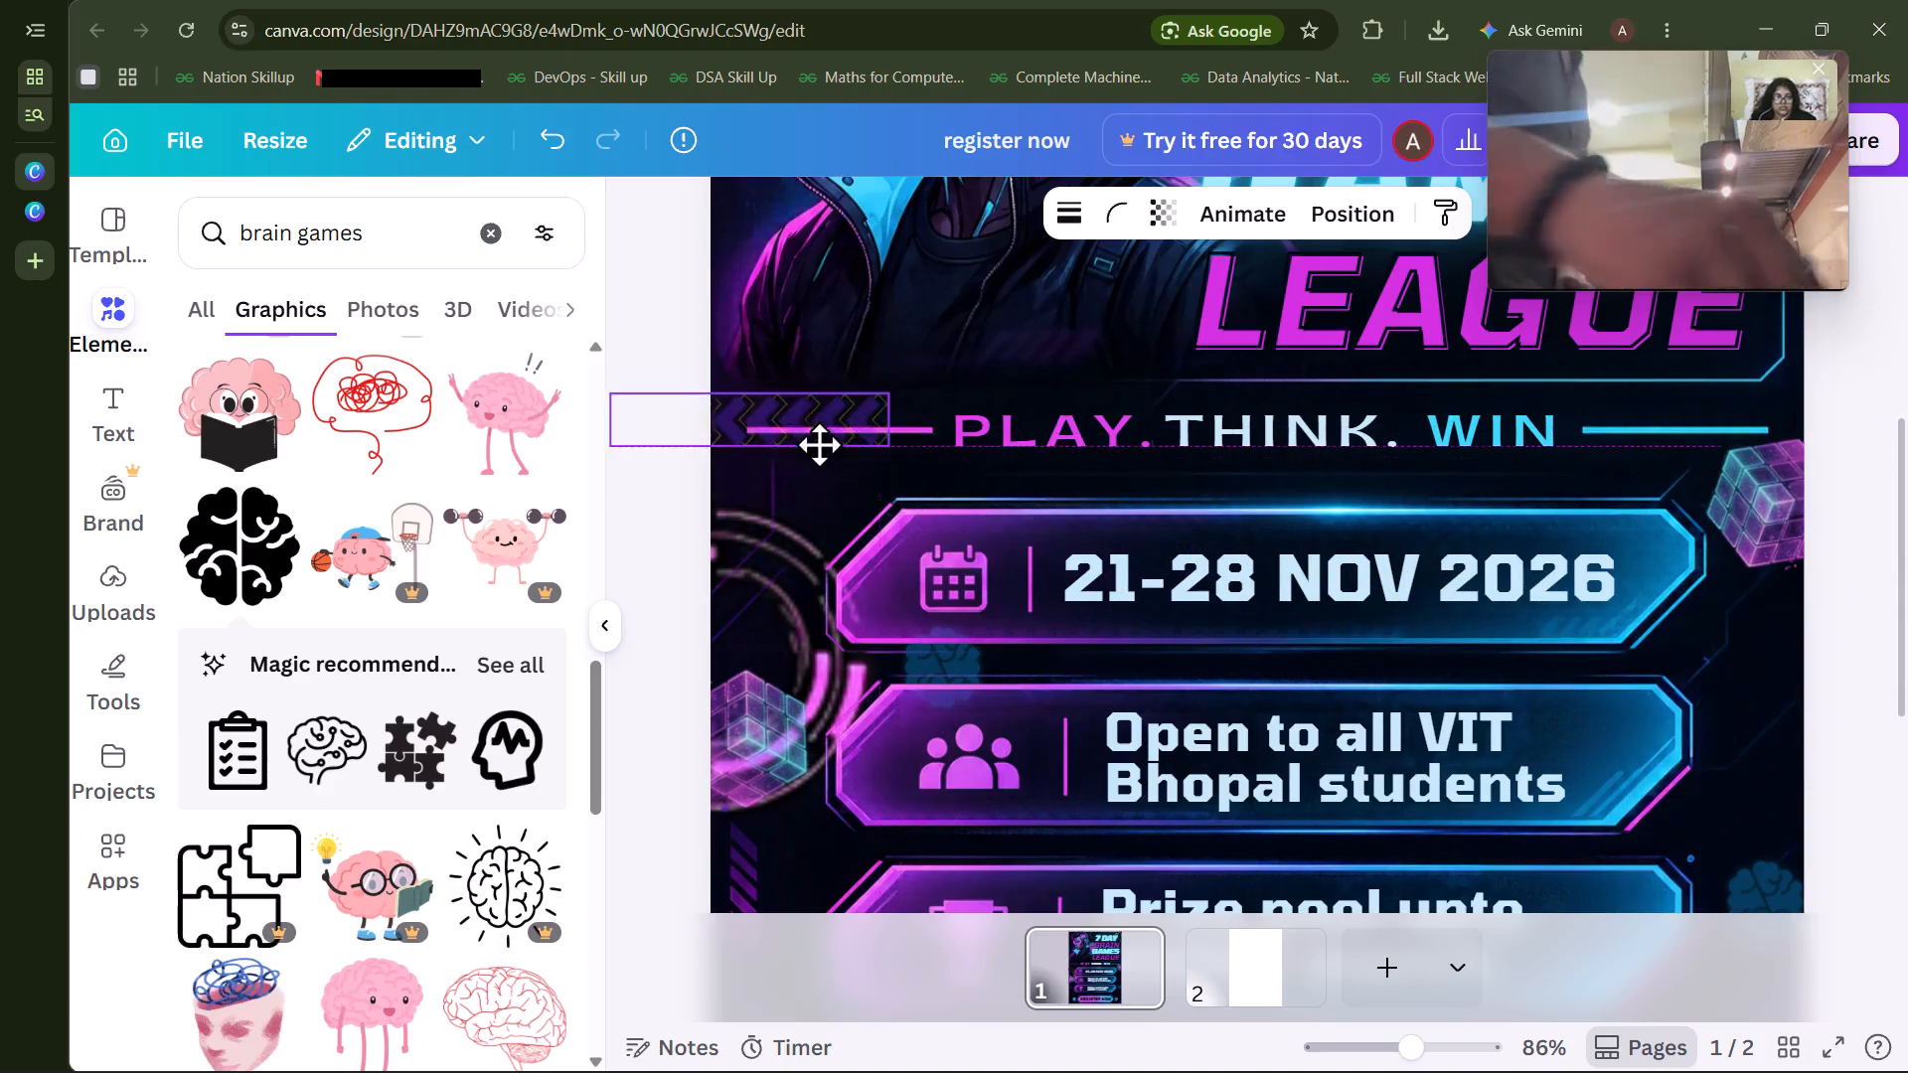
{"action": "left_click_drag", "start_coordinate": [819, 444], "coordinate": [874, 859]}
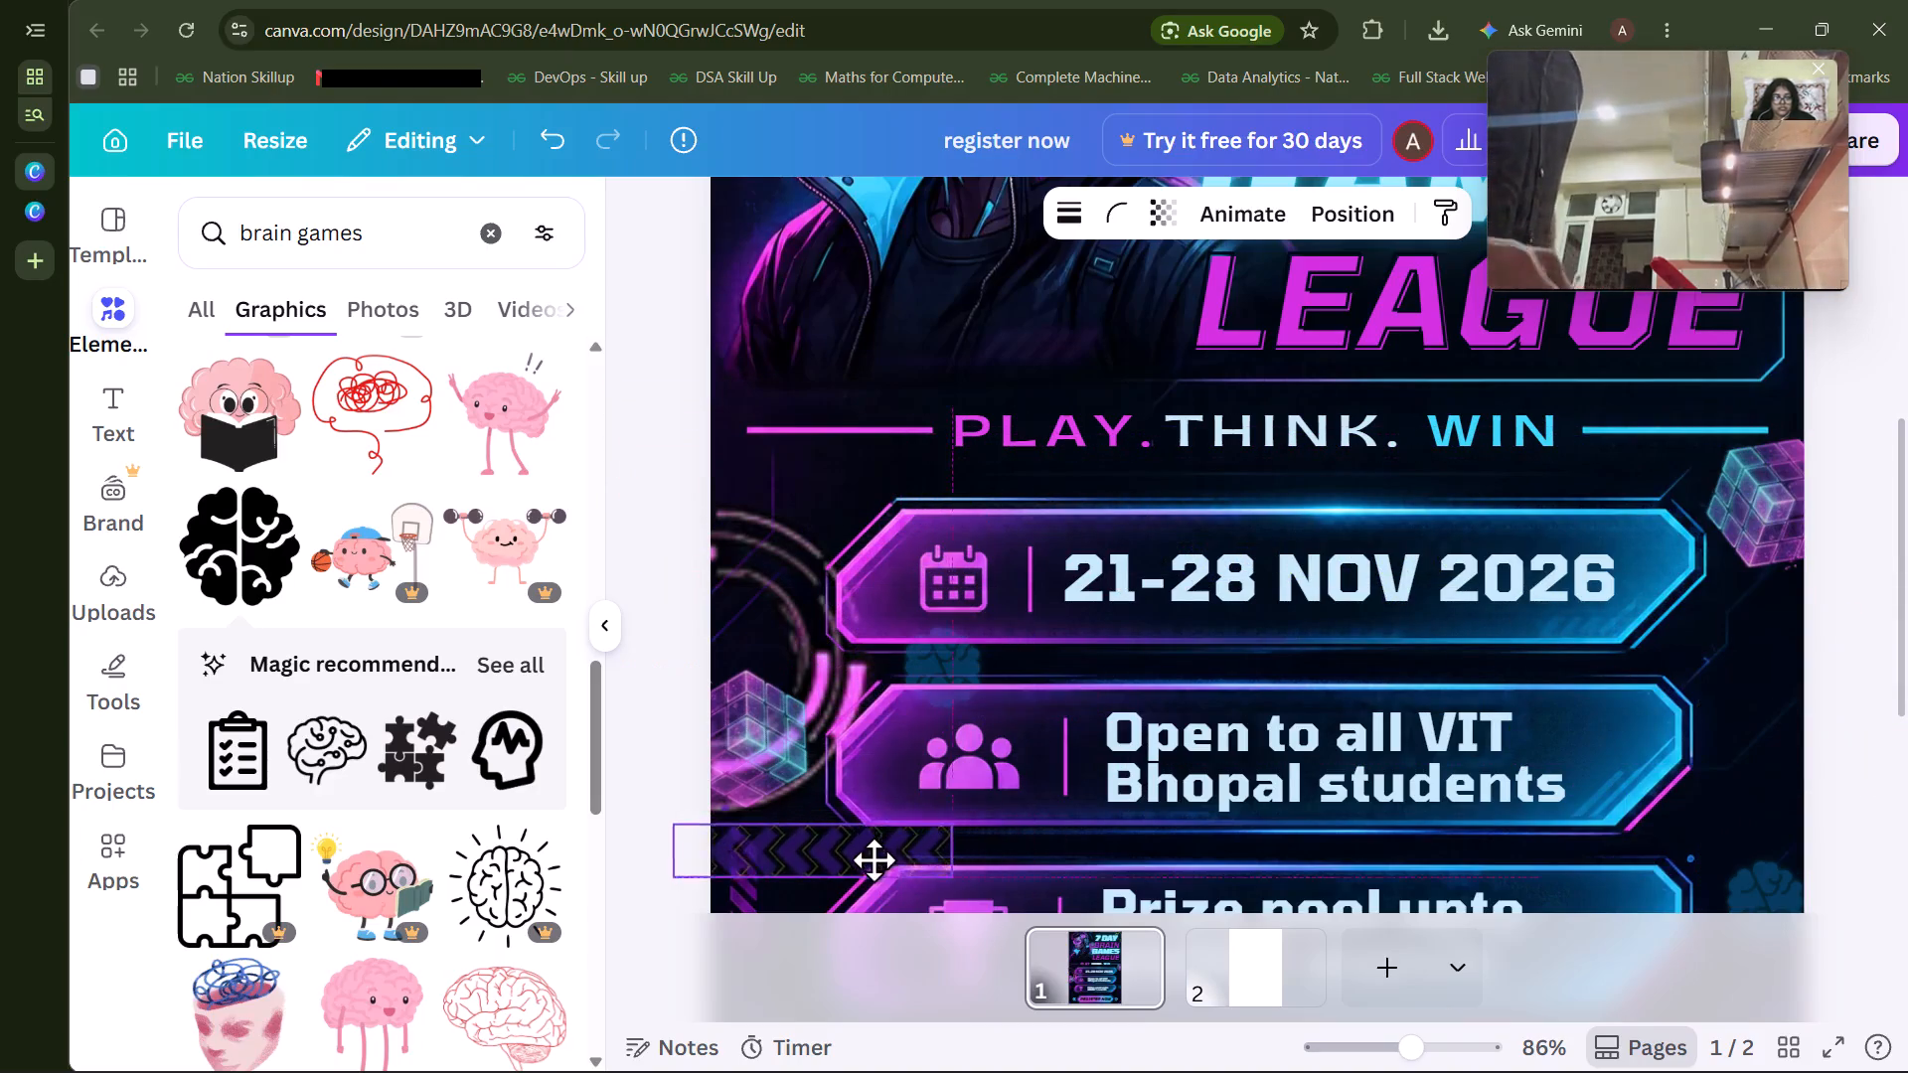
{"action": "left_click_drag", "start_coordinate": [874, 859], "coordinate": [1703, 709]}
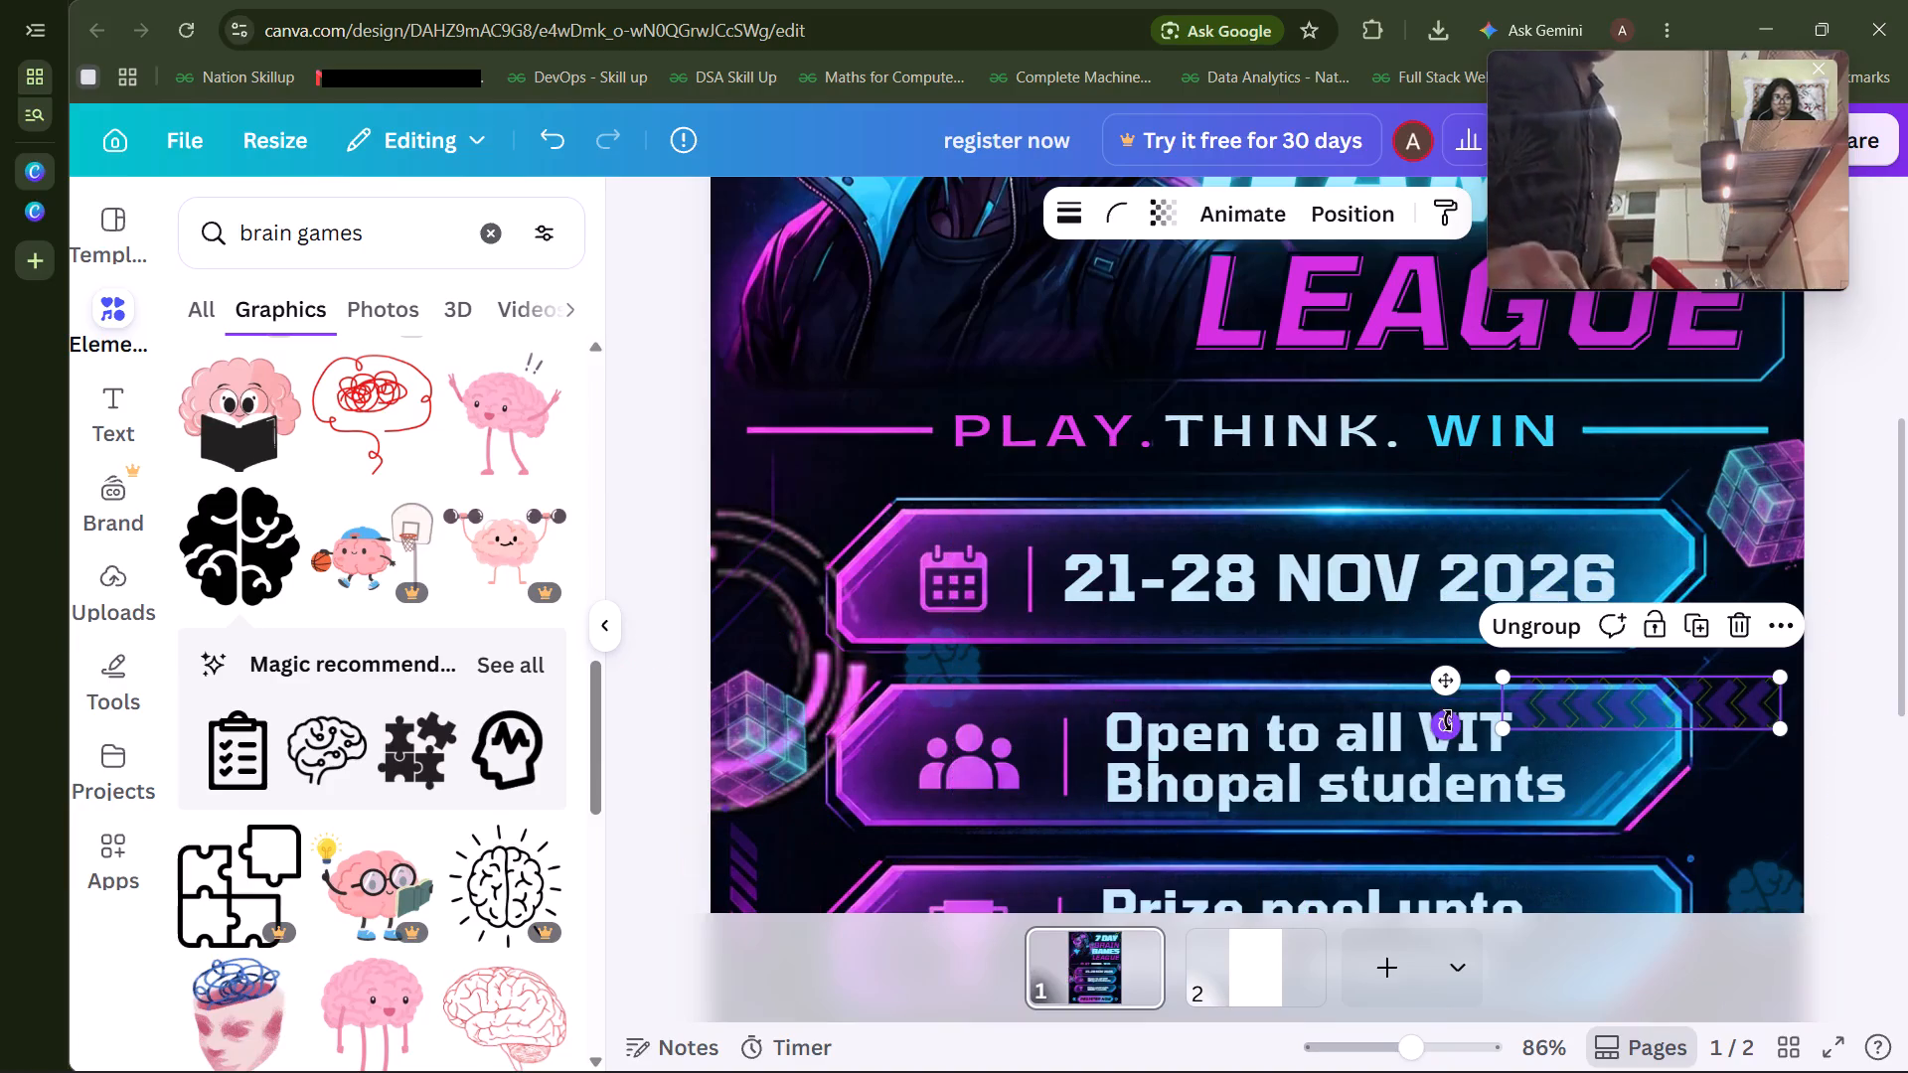
Rotate the chevron strip to vertical and place it along the poster's right edge, just below the right cube.
{"action": "left_click_drag", "start_coordinate": [1448, 720], "coordinate": [1573, 537]}
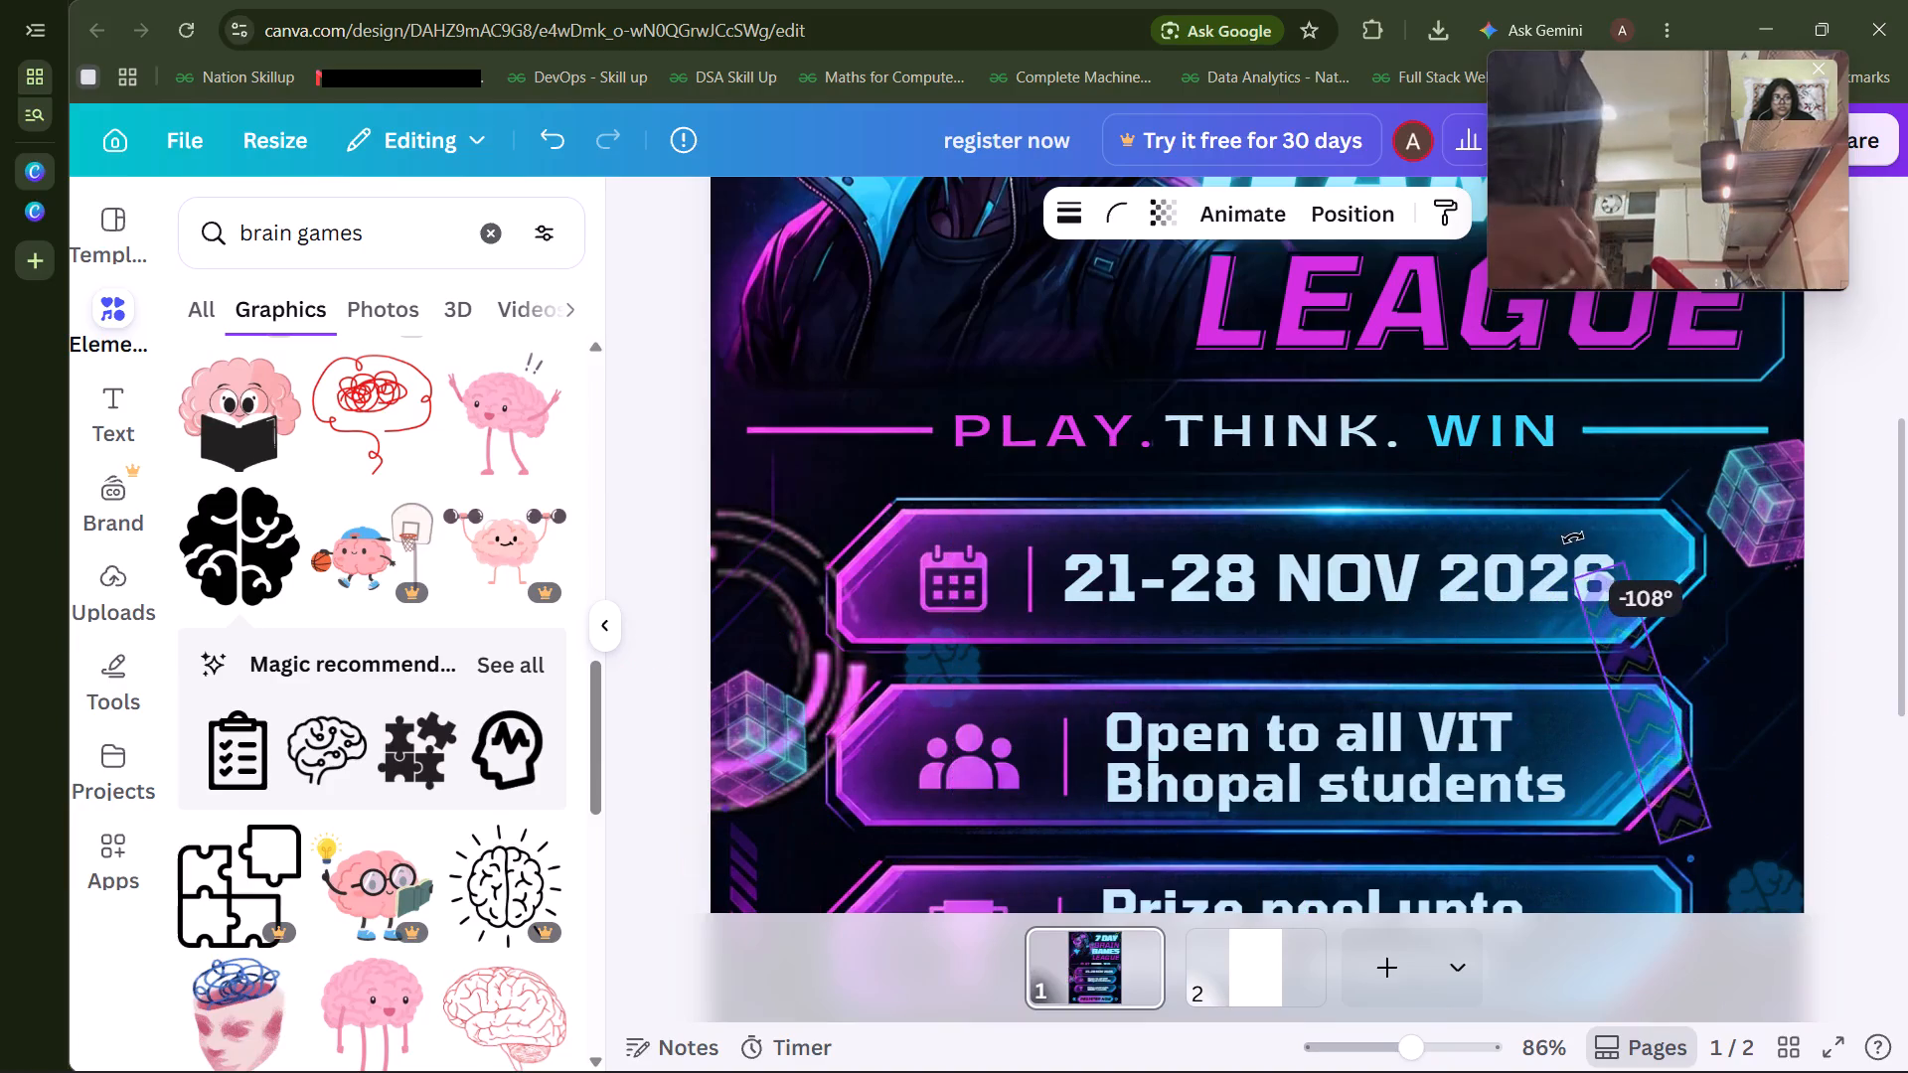
{"action": "left_click_drag", "start_coordinate": [1573, 537], "coordinate": [1620, 531]}
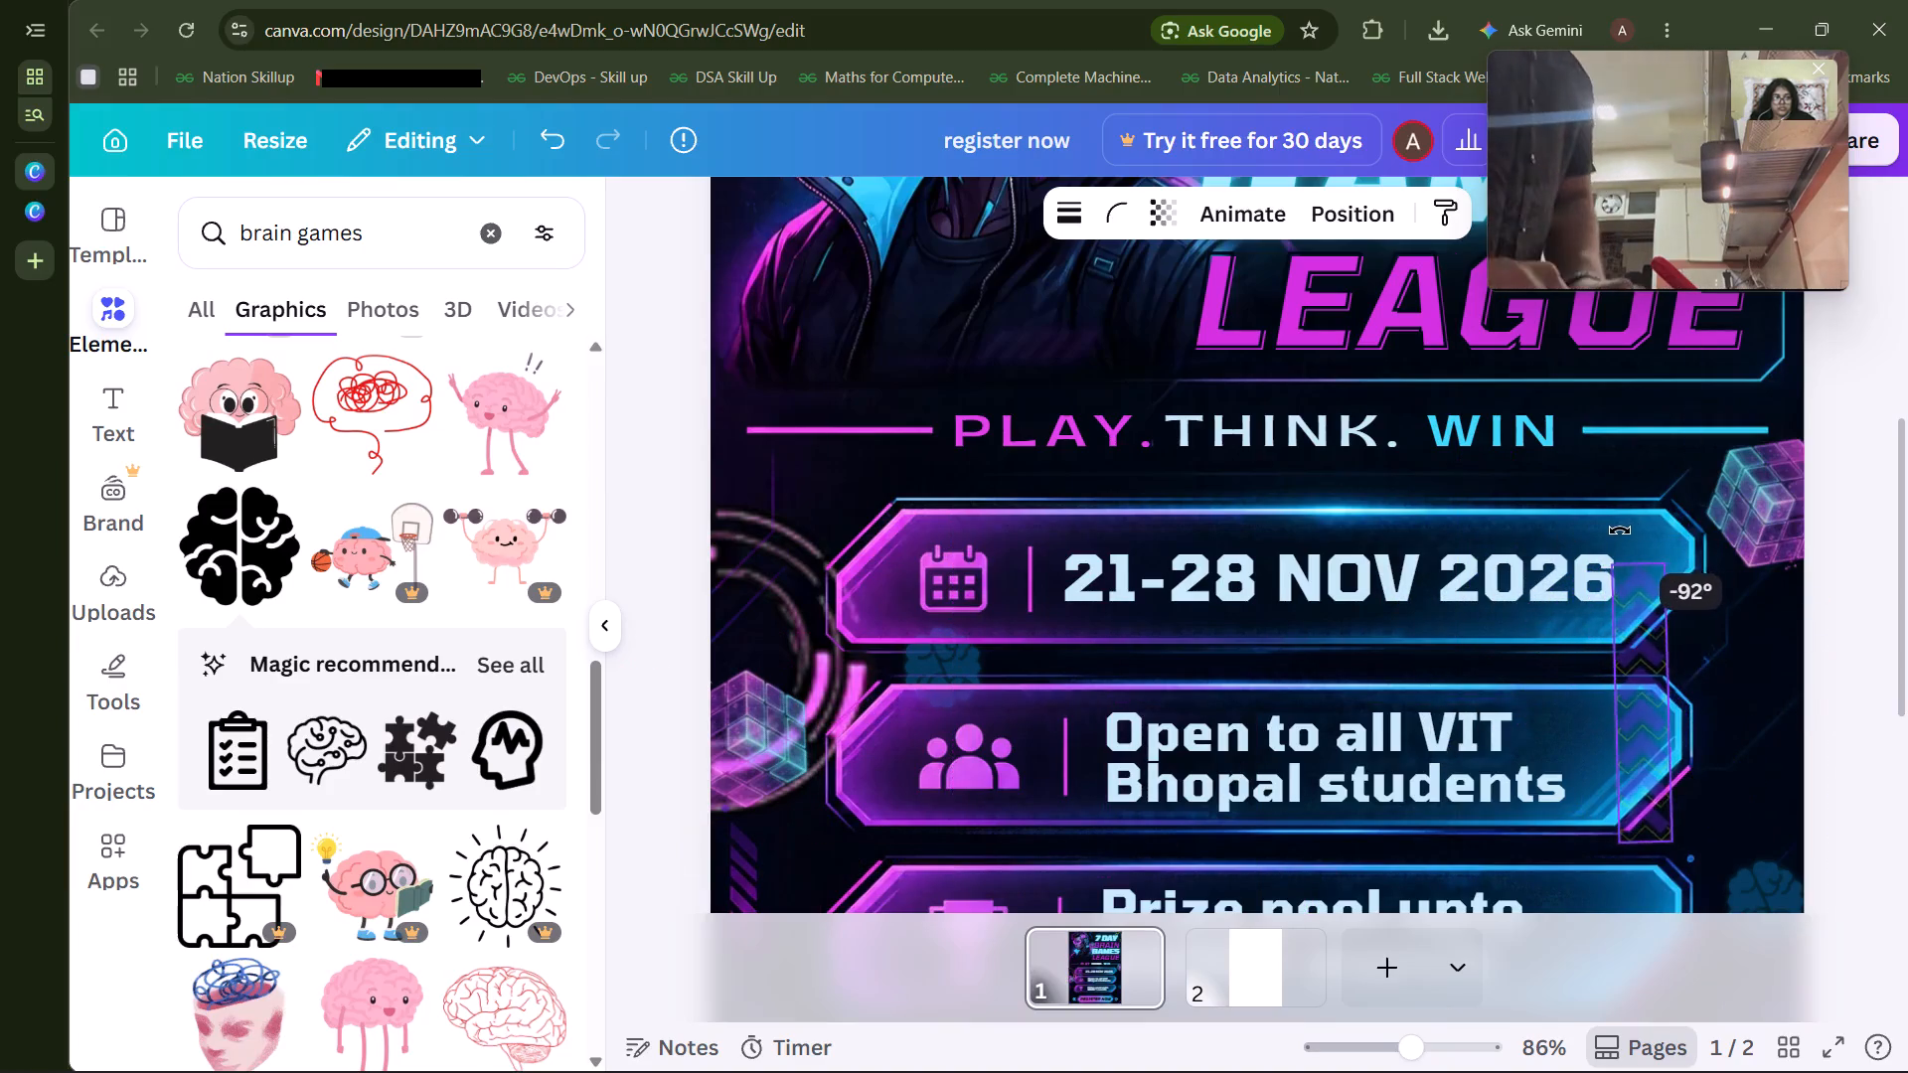
{"action": "left_click_drag", "start_coordinate": [1620, 531], "coordinate": [1624, 531]}
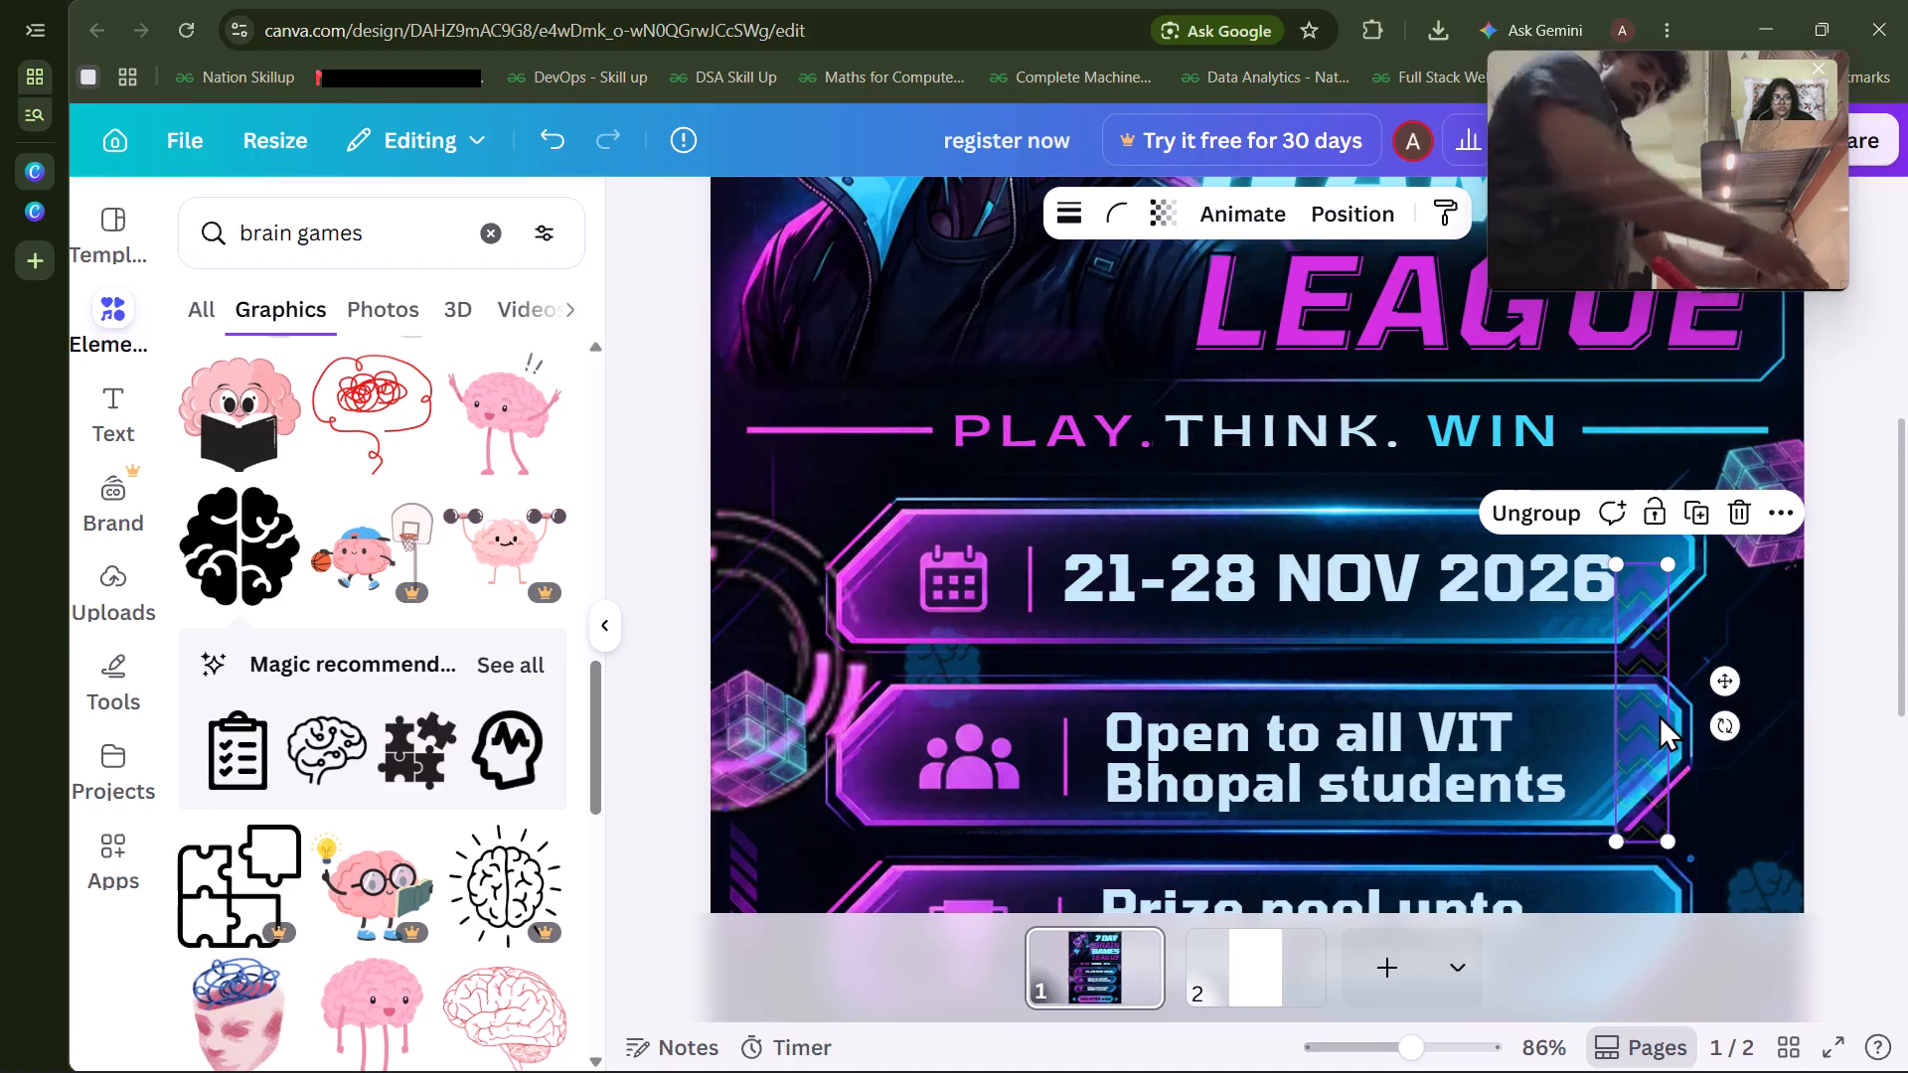
{"action": "left_click_drag", "start_coordinate": [1659, 714], "coordinate": [1808, 642]}
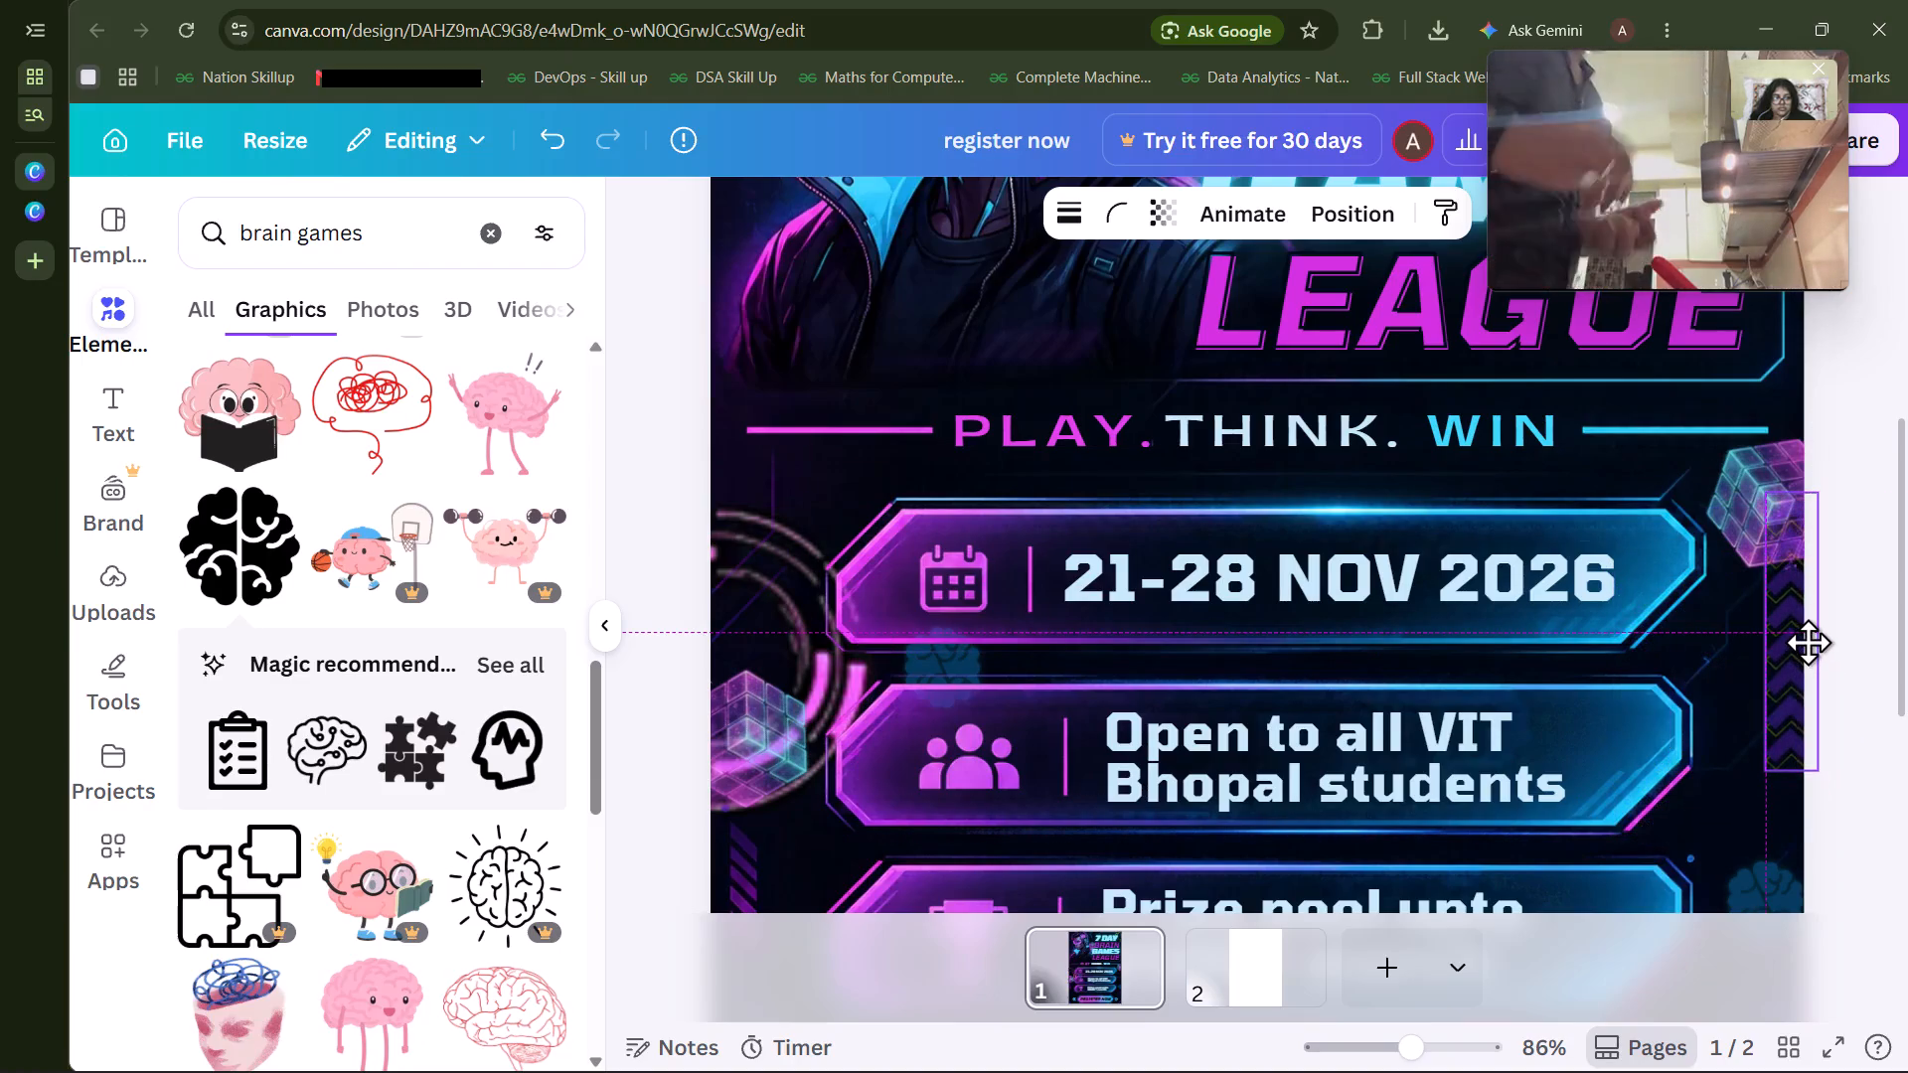
{"action": "left_click_drag", "start_coordinate": [1808, 642], "coordinate": [1801, 648]}
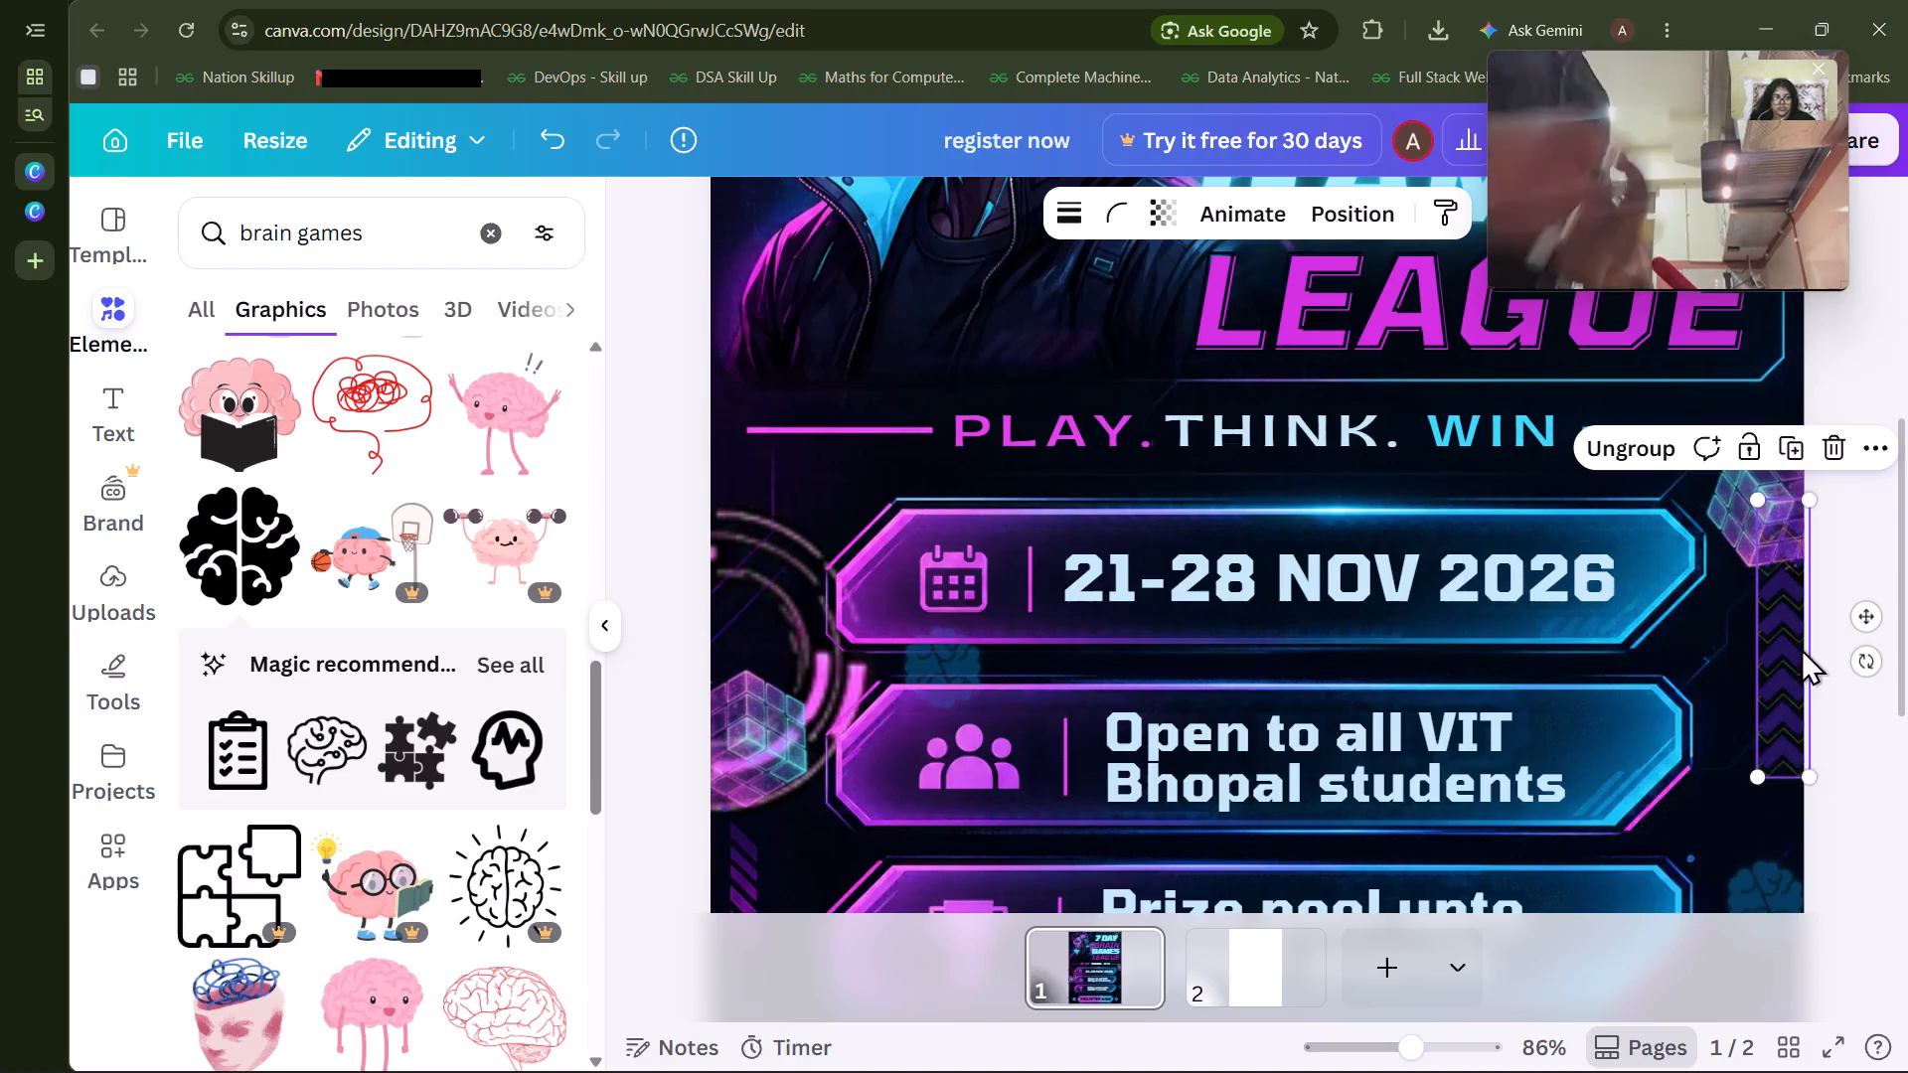
Send the vertical chevron strip to the back of the layer order.
{"action": "left_click", "coordinate": [1877, 449]}
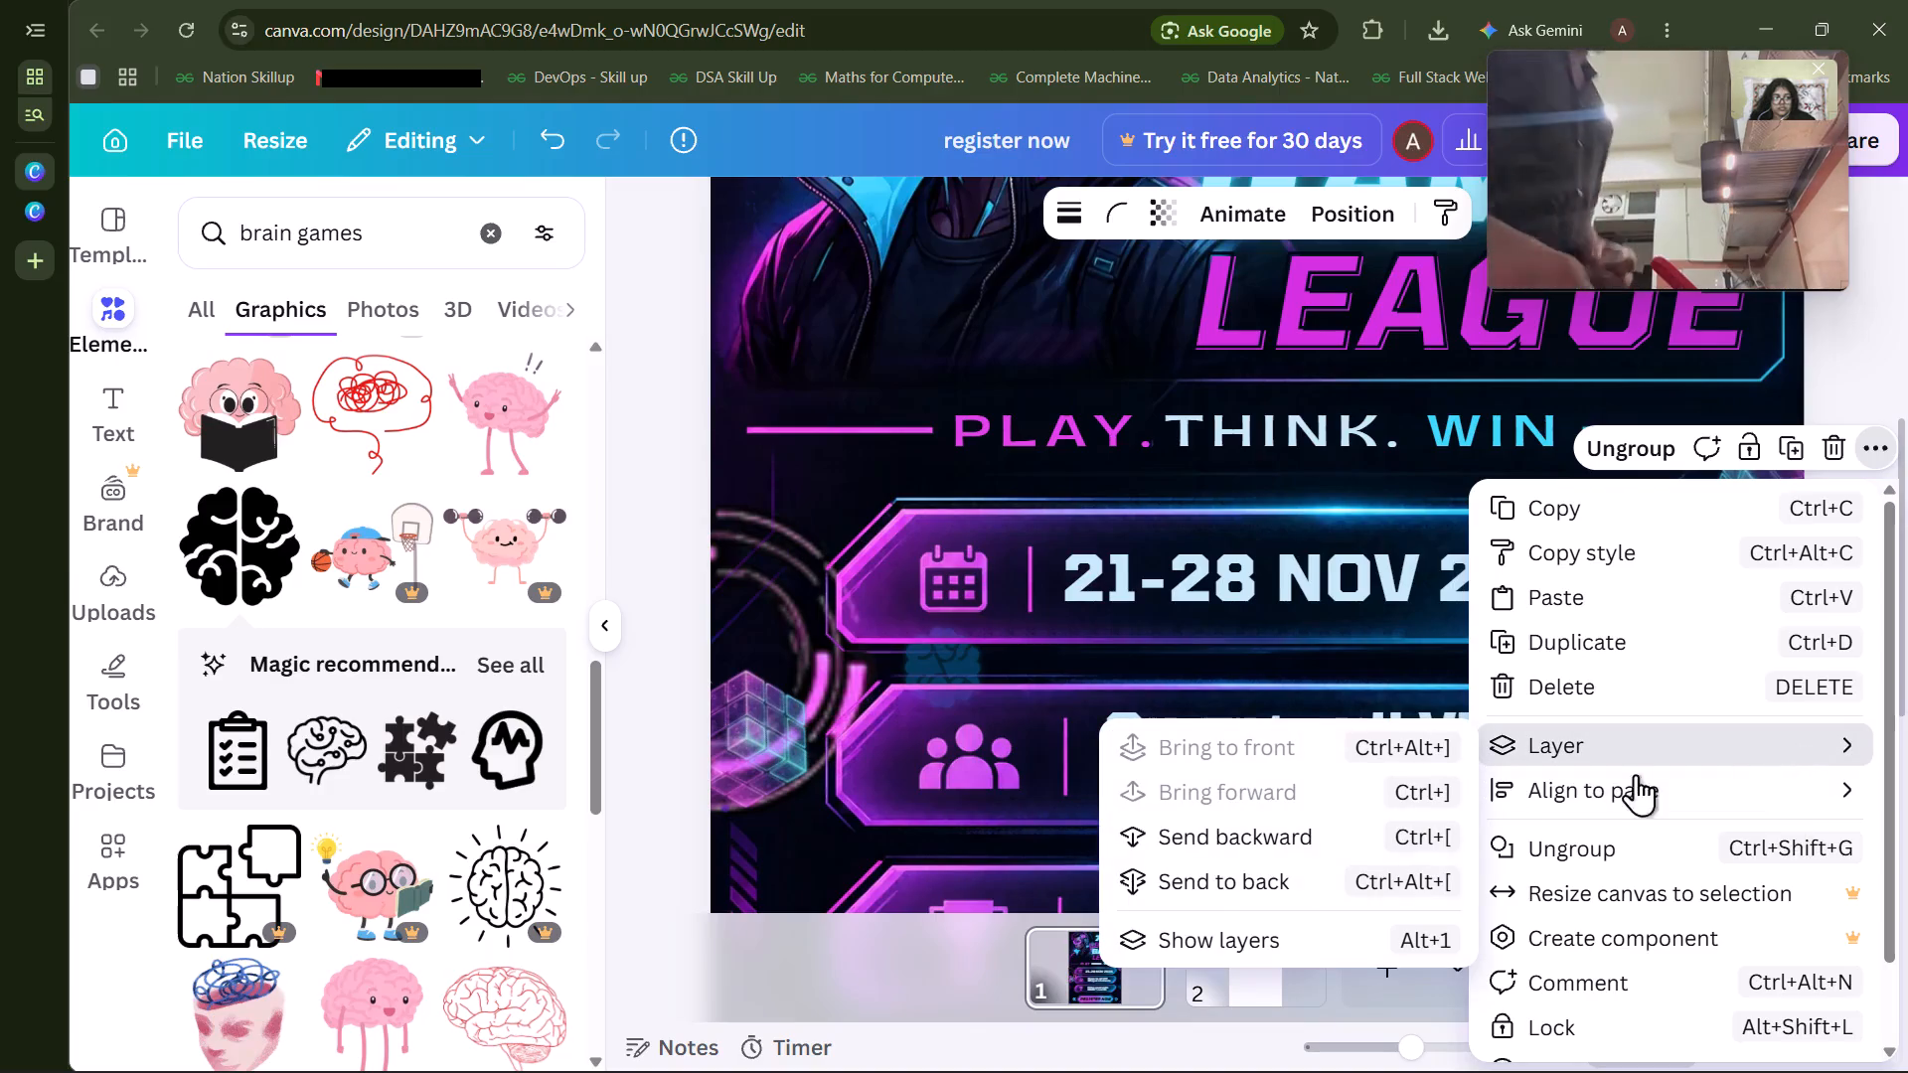
{"action": "left_click", "coordinate": [1416, 889]}
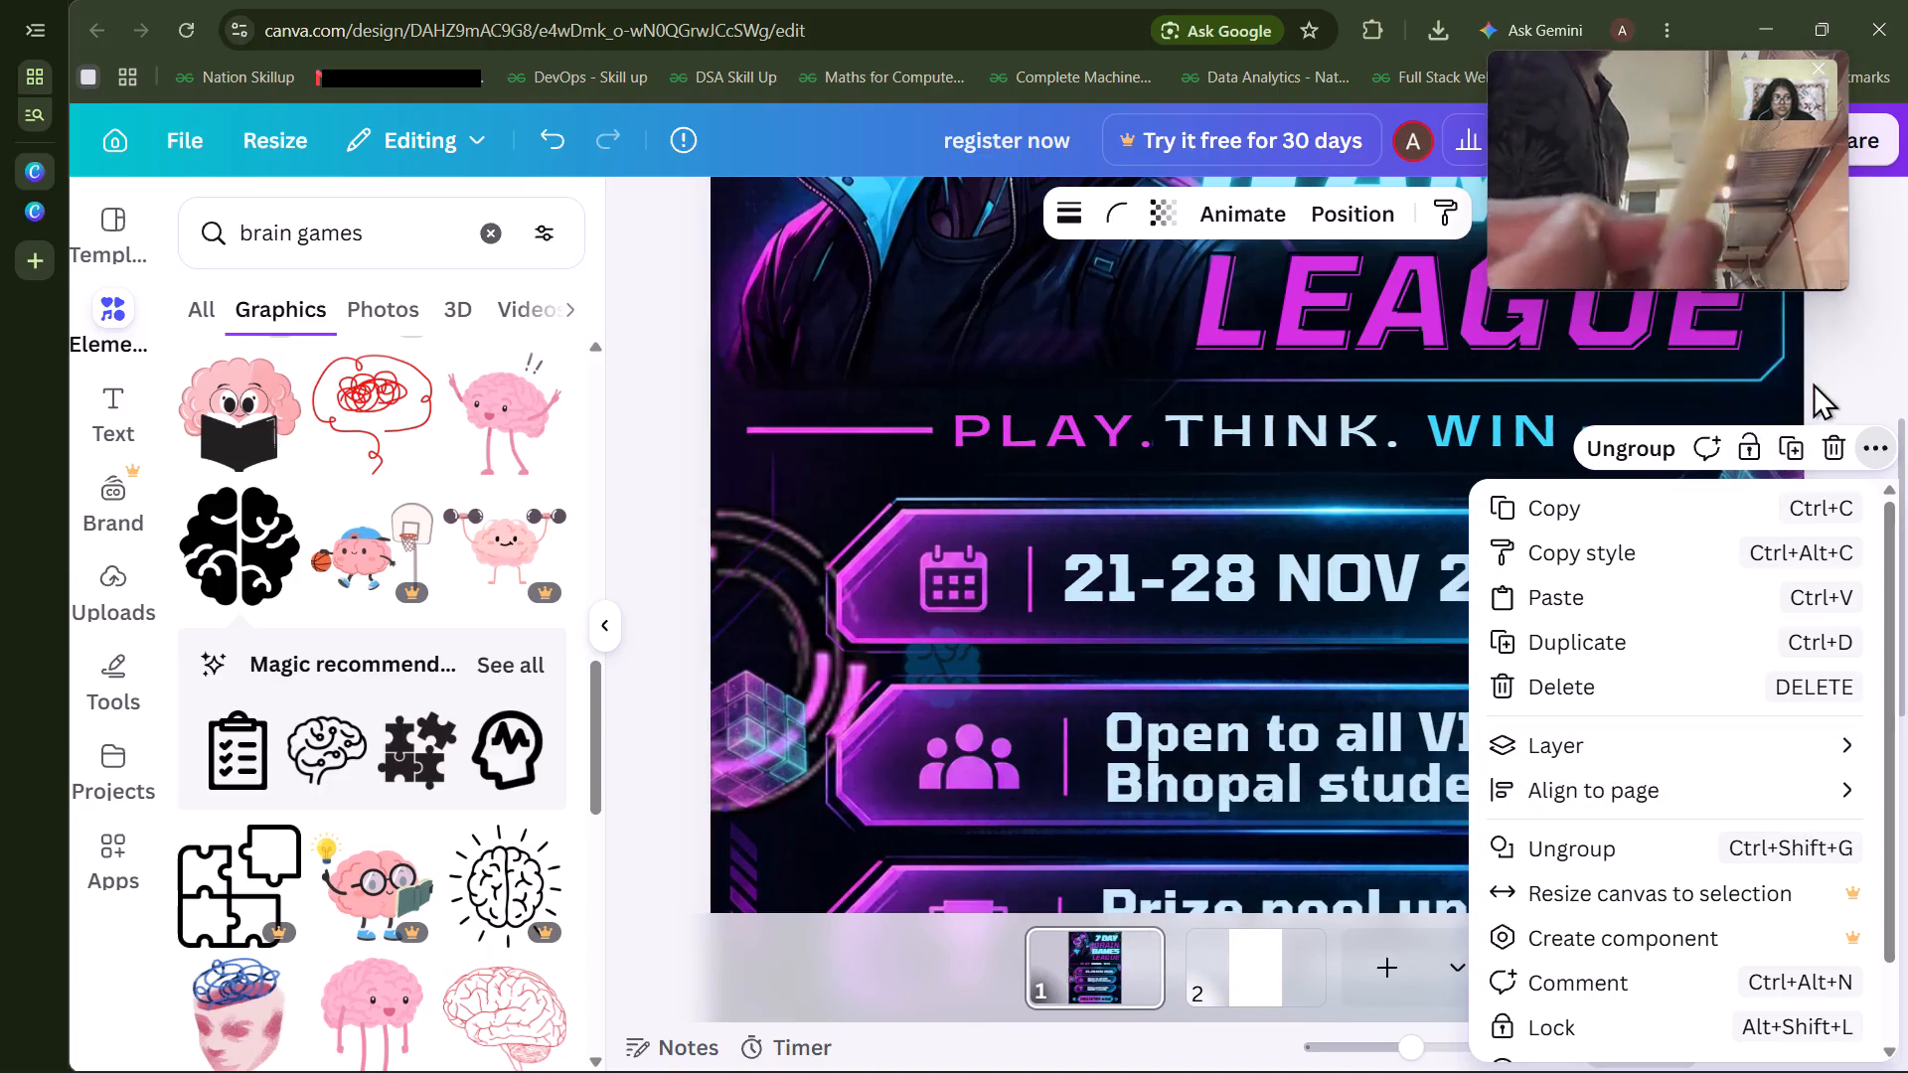
Set the chevron strip's transparency to 44.
{"action": "left_click", "coordinate": [1158, 210]}
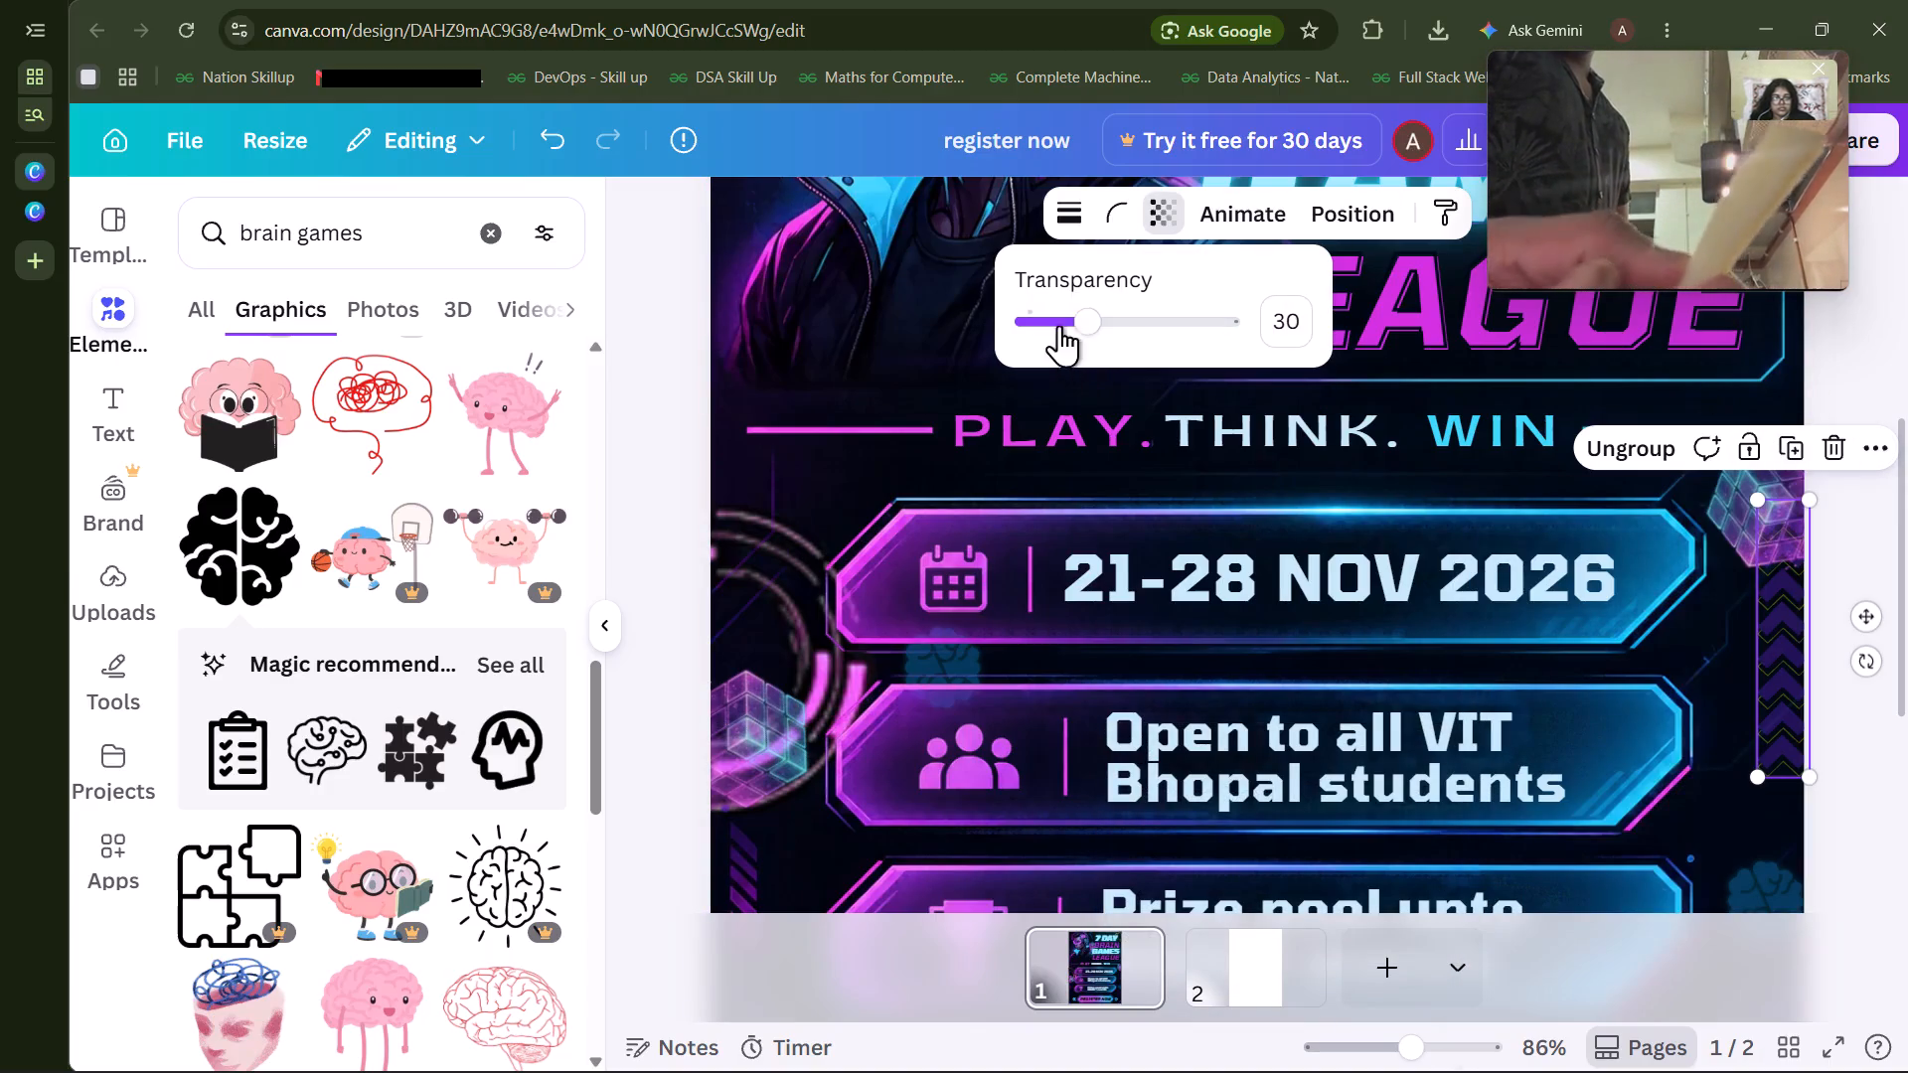
{"action": "left_click_drag", "start_coordinate": [1098, 326], "coordinate": [1114, 326]}
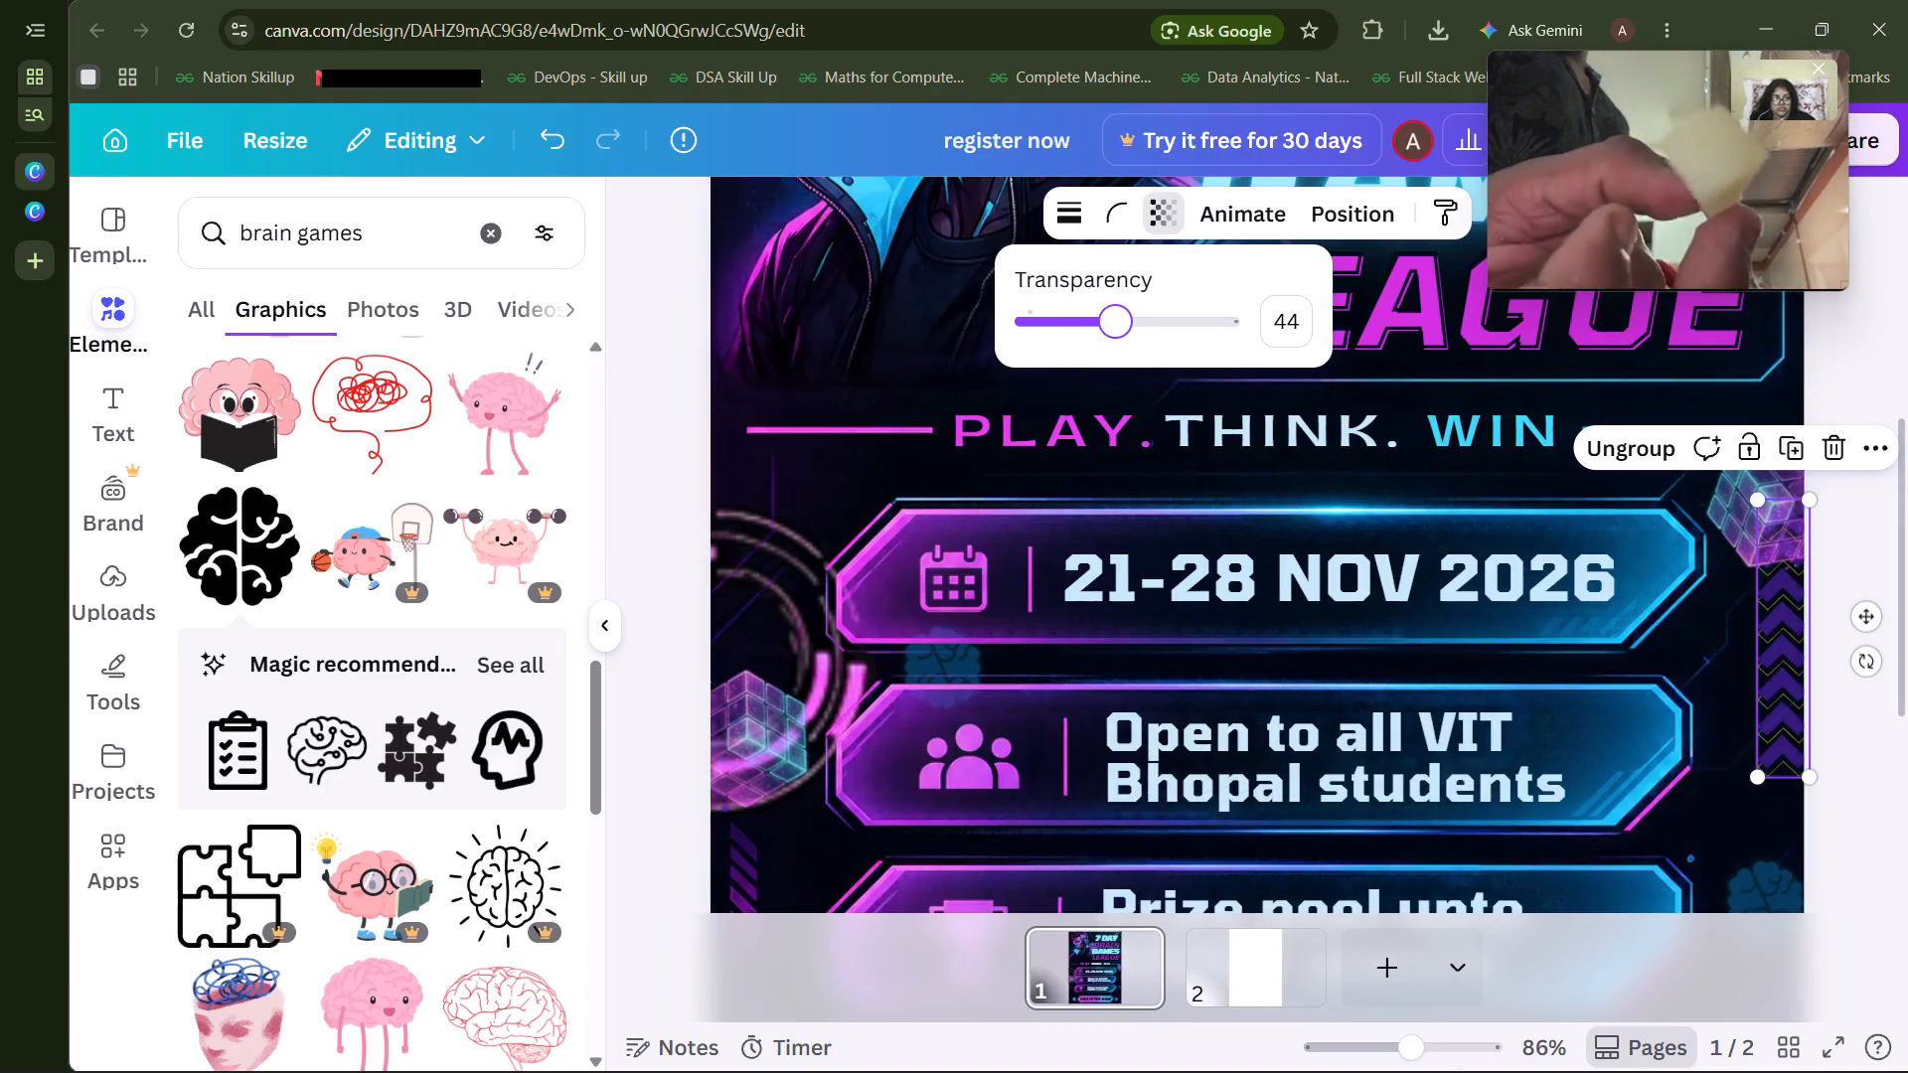
{"action": "left_click", "coordinate": [1839, 356]}
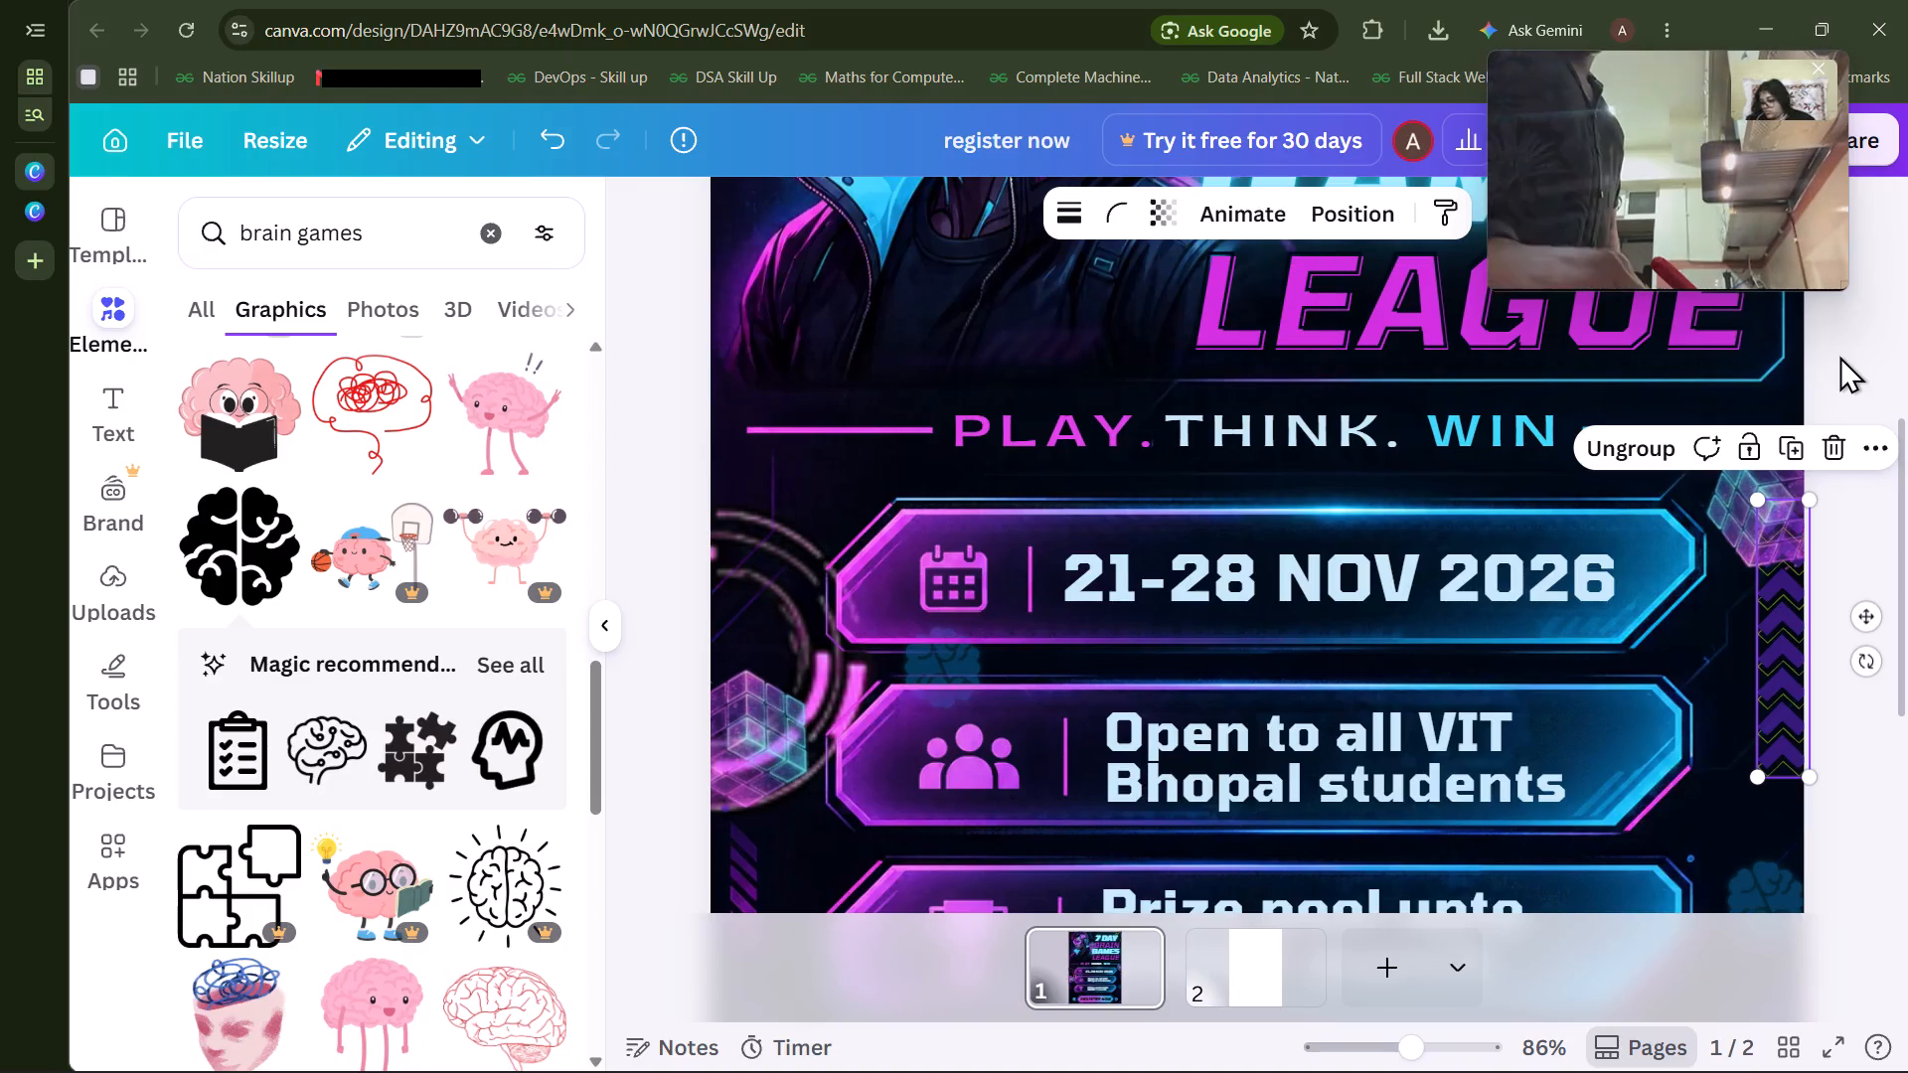
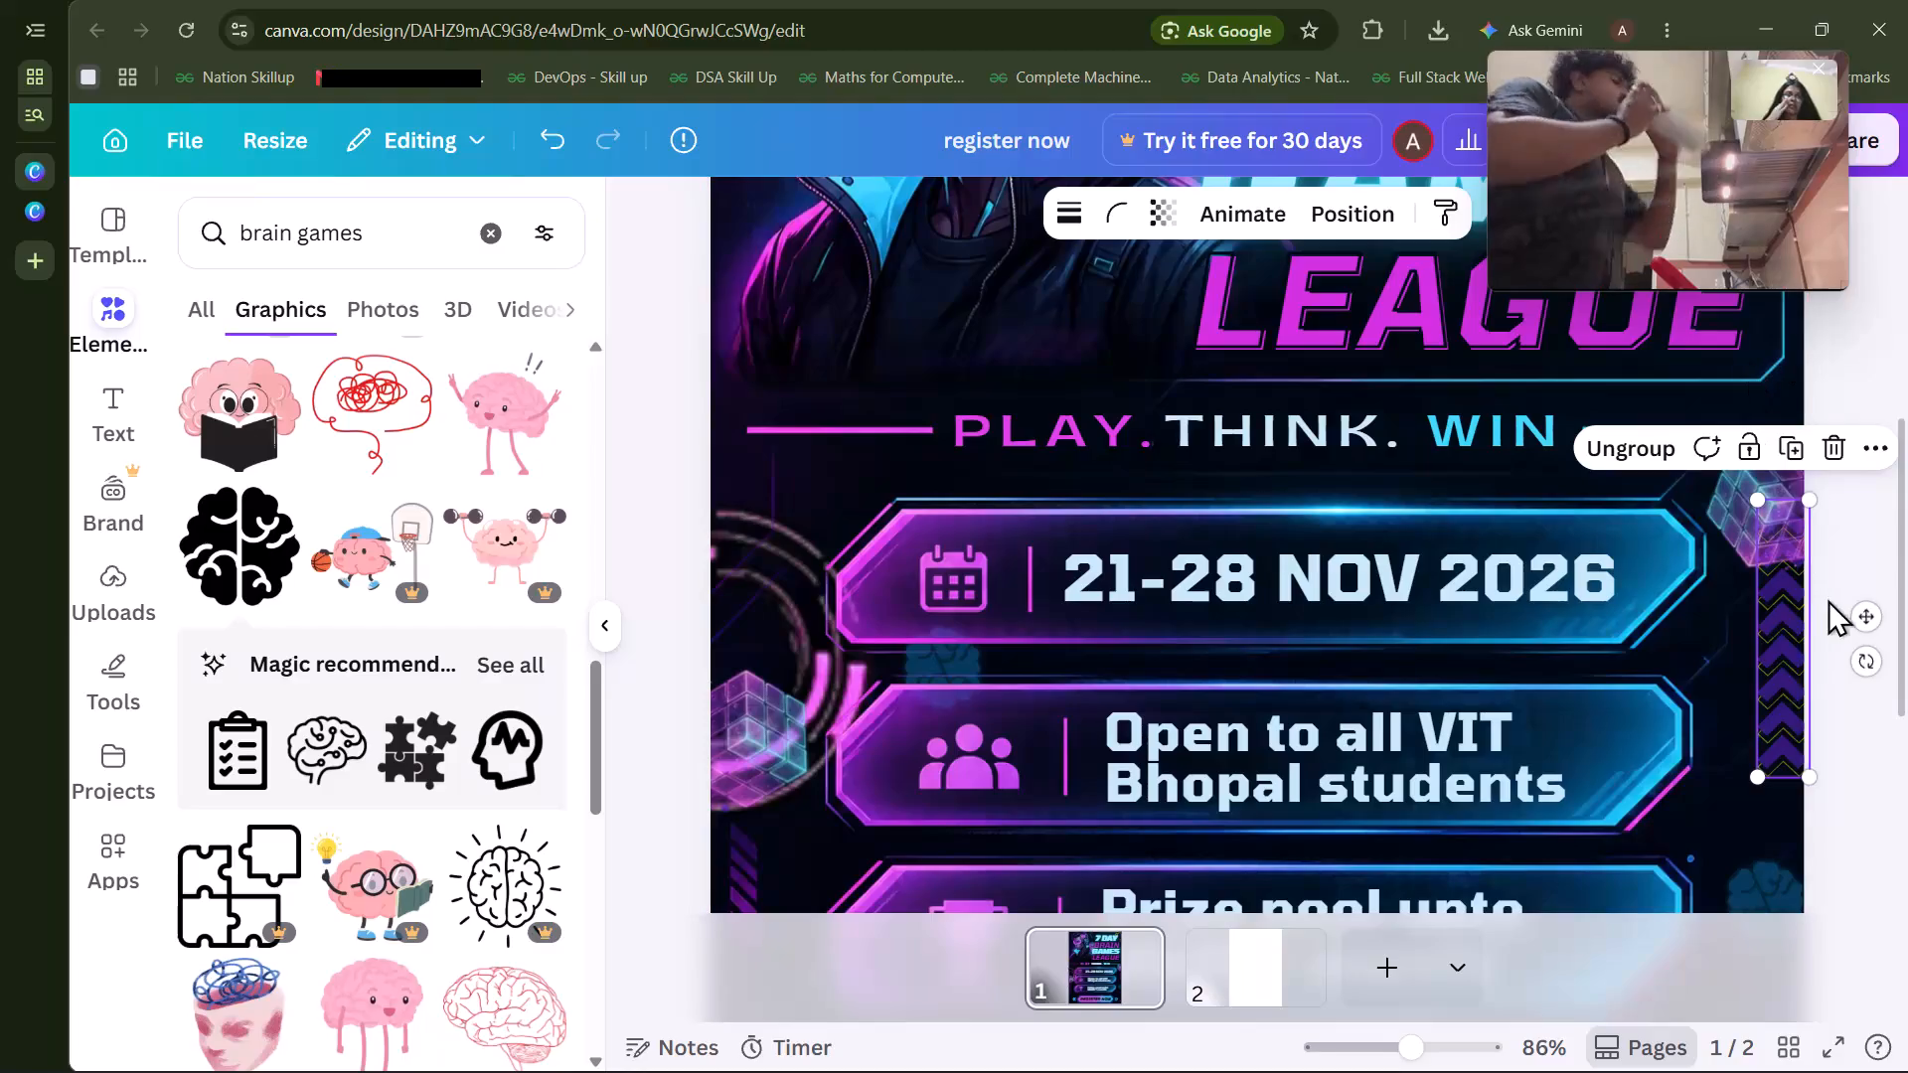
Recolour the purple part of the vertical chevron strip's lower segment with a blue sampled from the 21-28 NOV 2026 banner.
{"action": "left_click", "coordinate": [1796, 677]}
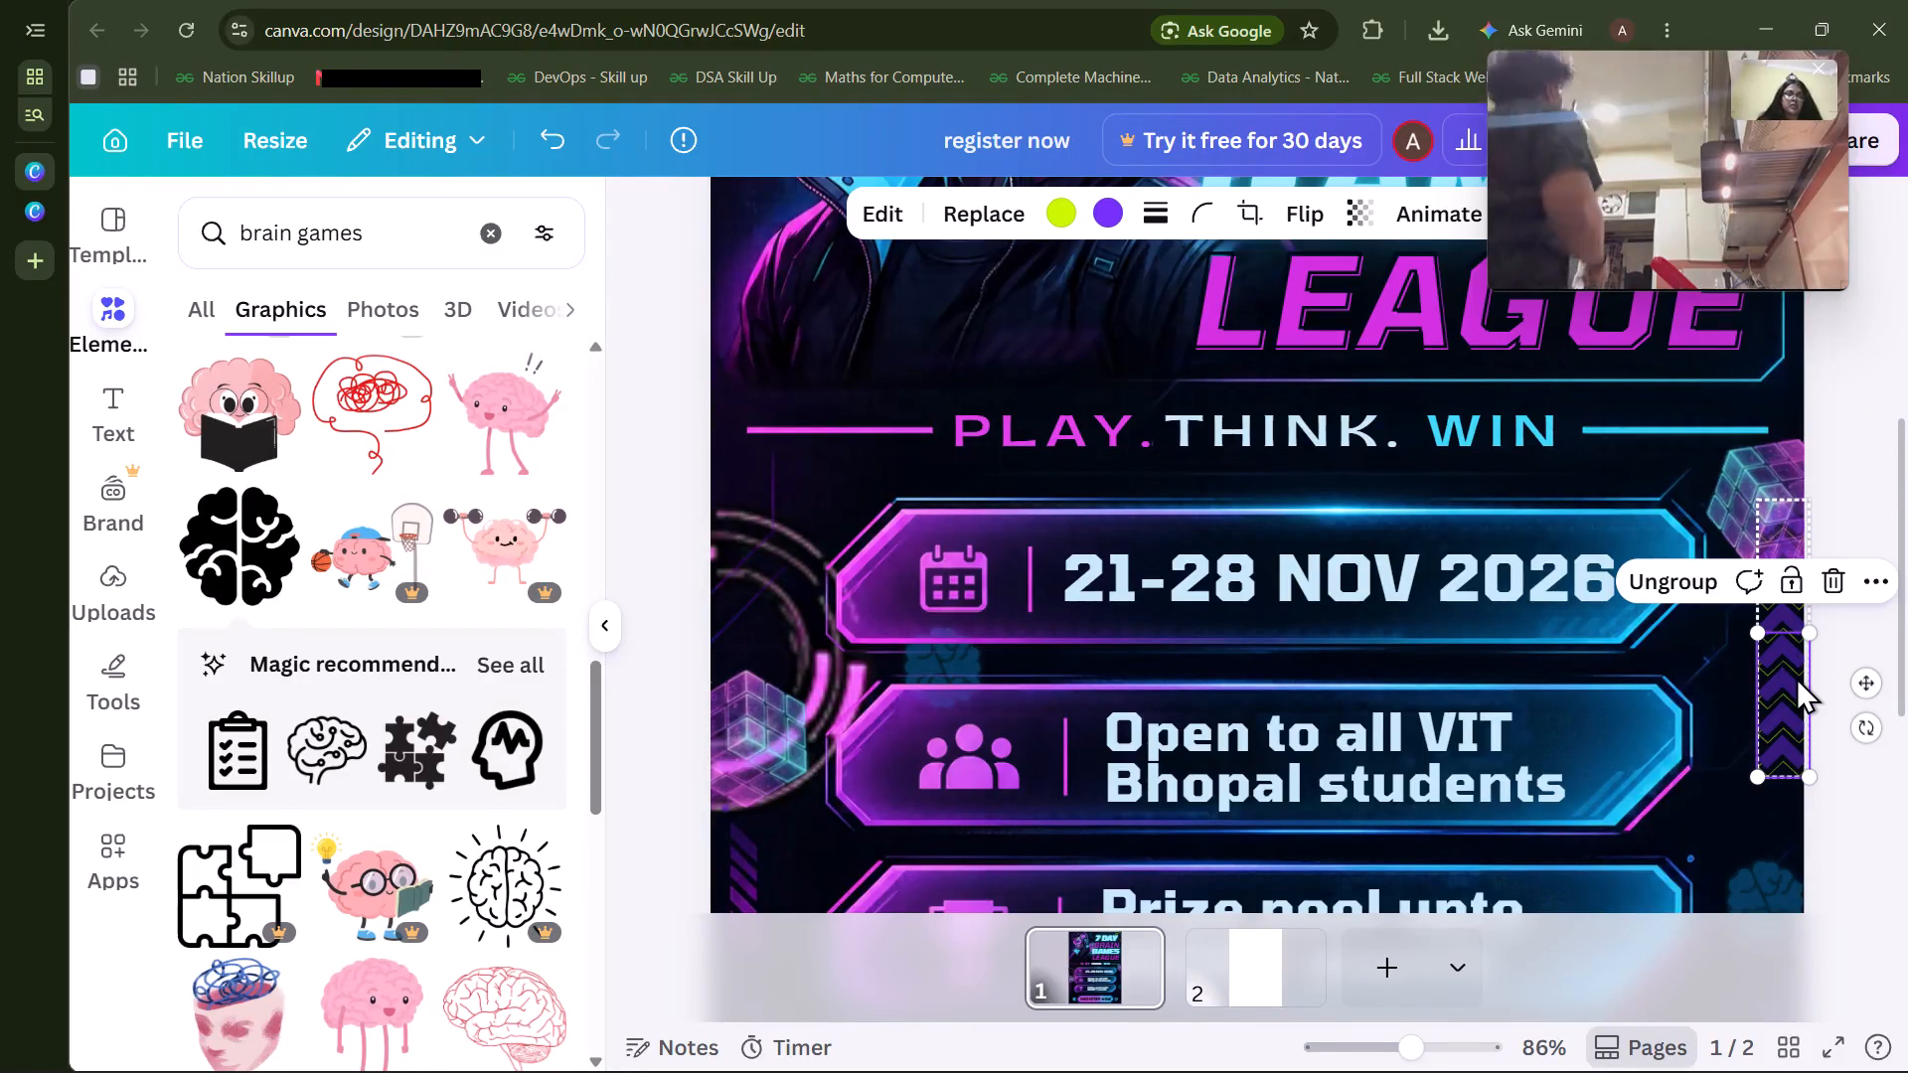
{"action": "left_click", "coordinate": [1100, 200]}
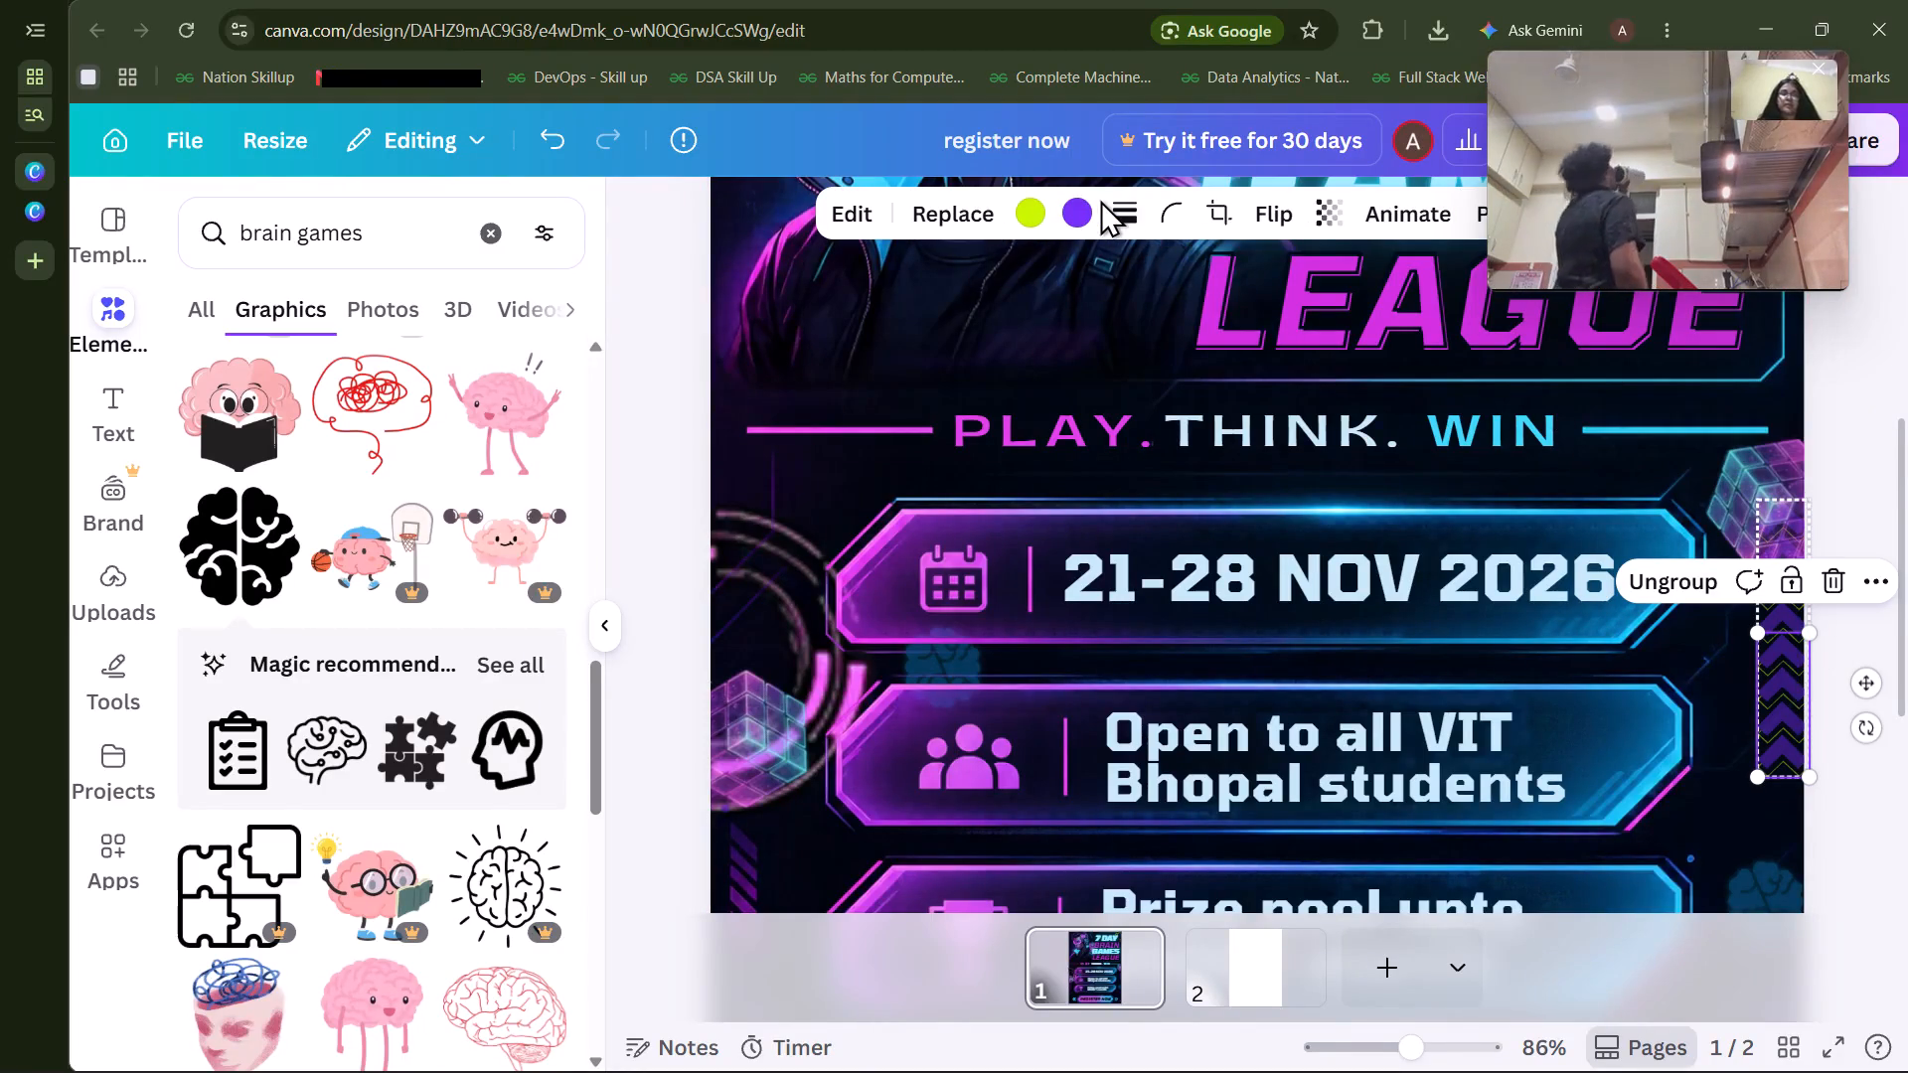
{"action": "left_click", "coordinate": [1086, 211]}
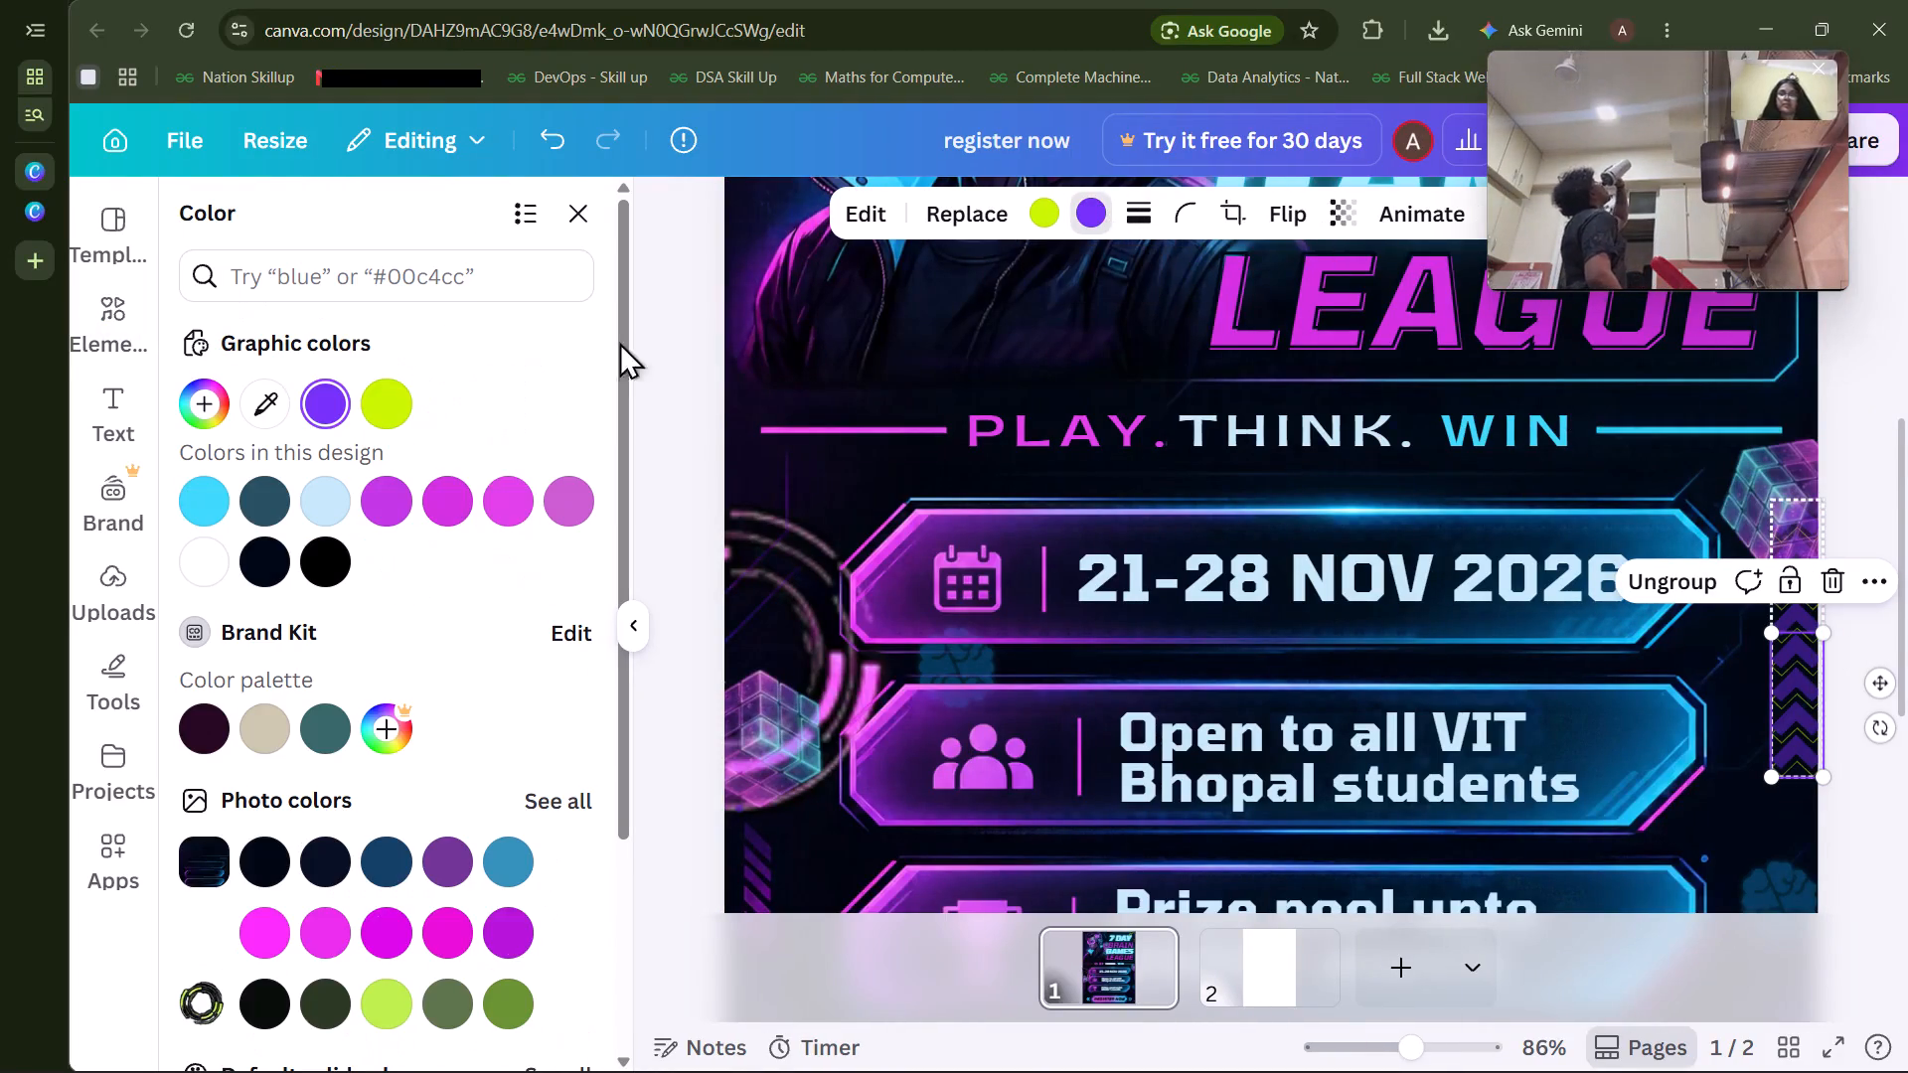
{"action": "left_click", "coordinate": [196, 509]}
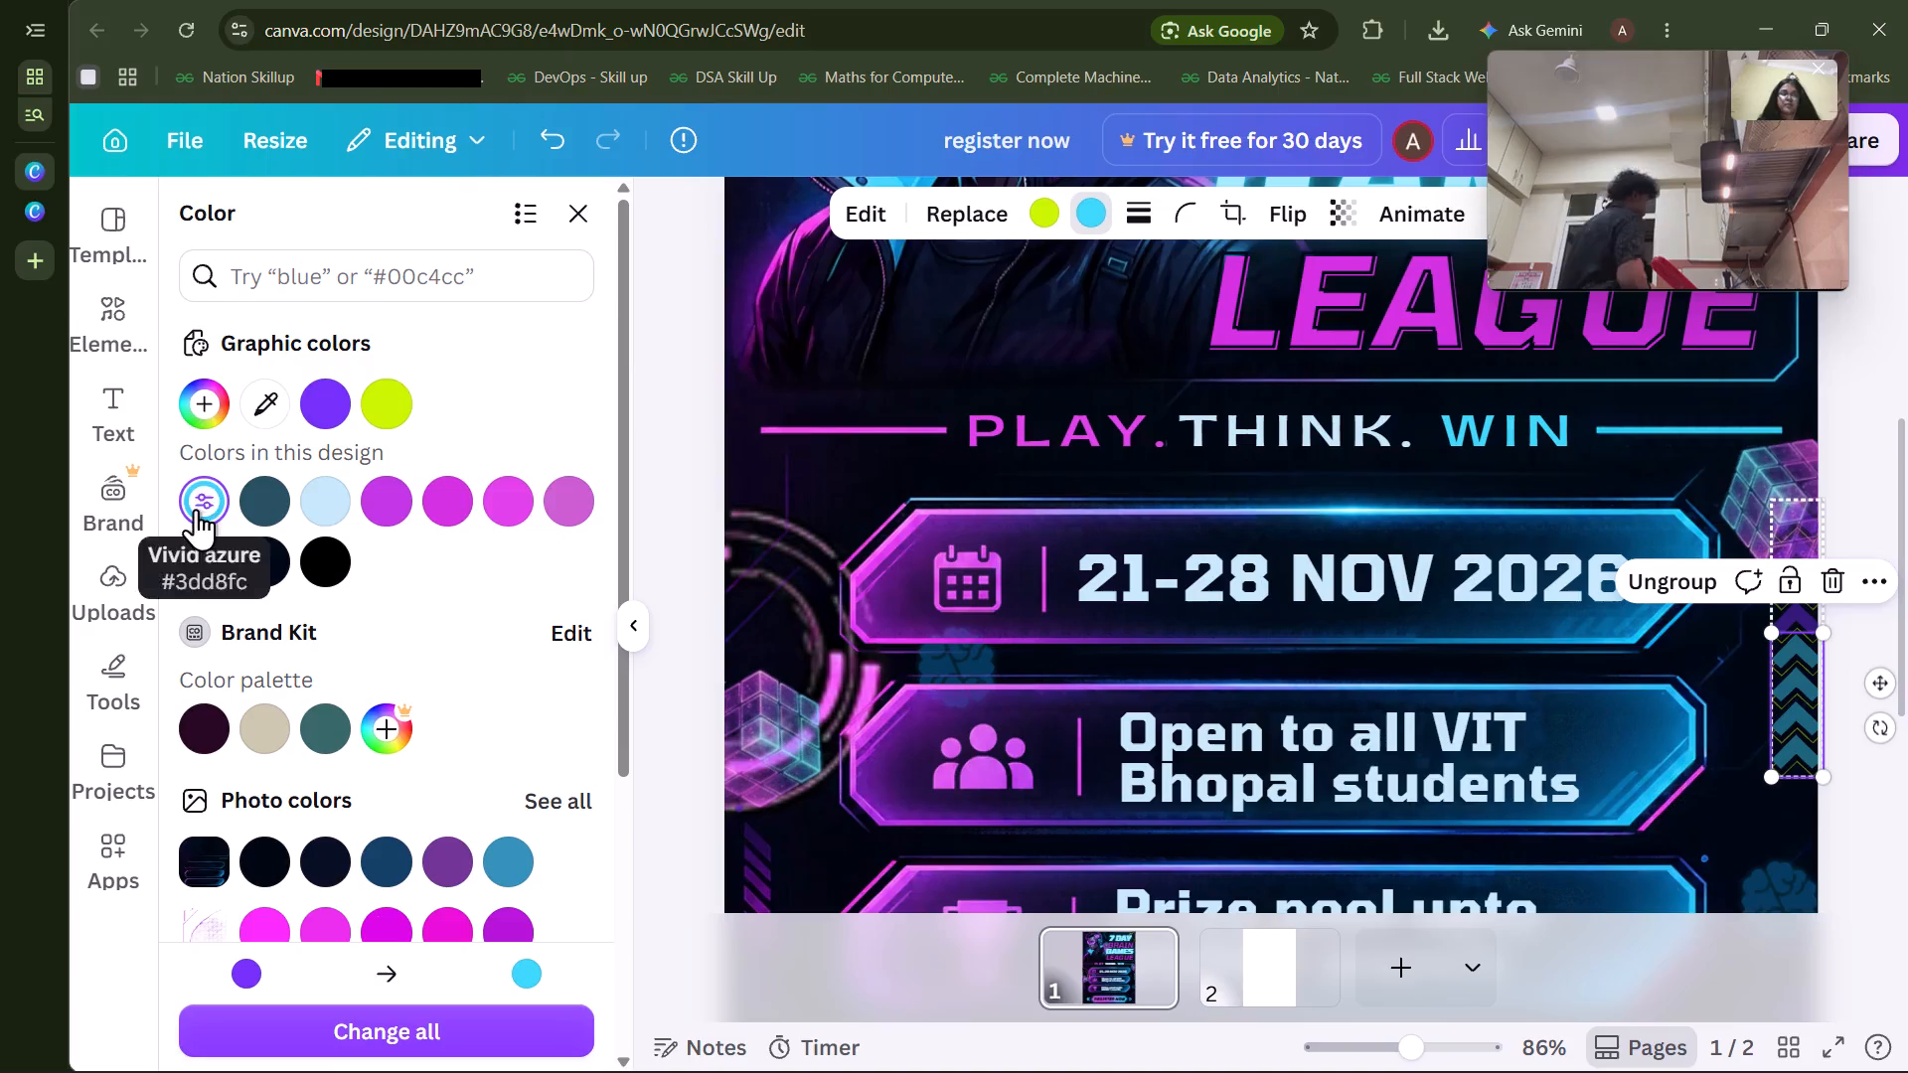
{"action": "left_click", "coordinate": [268, 408]}
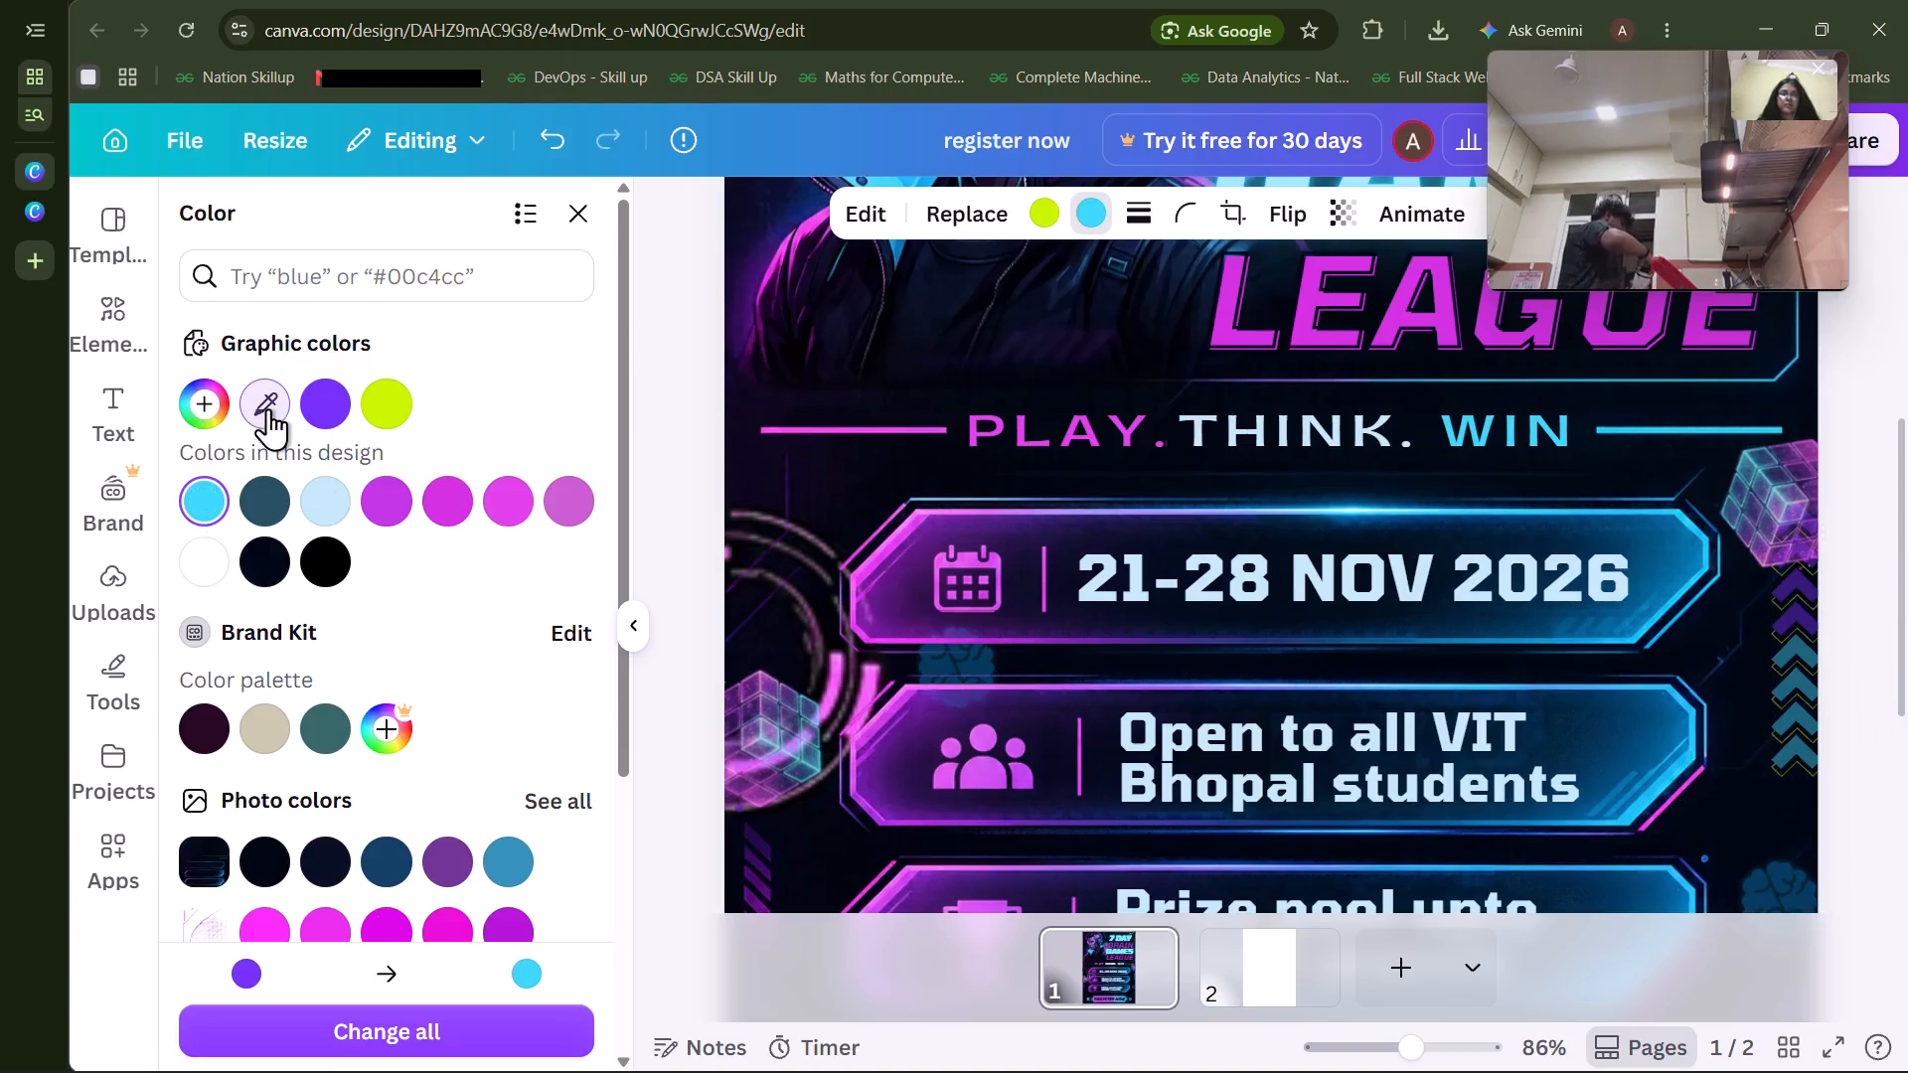
{"action": "left_click", "coordinate": [1639, 618]}
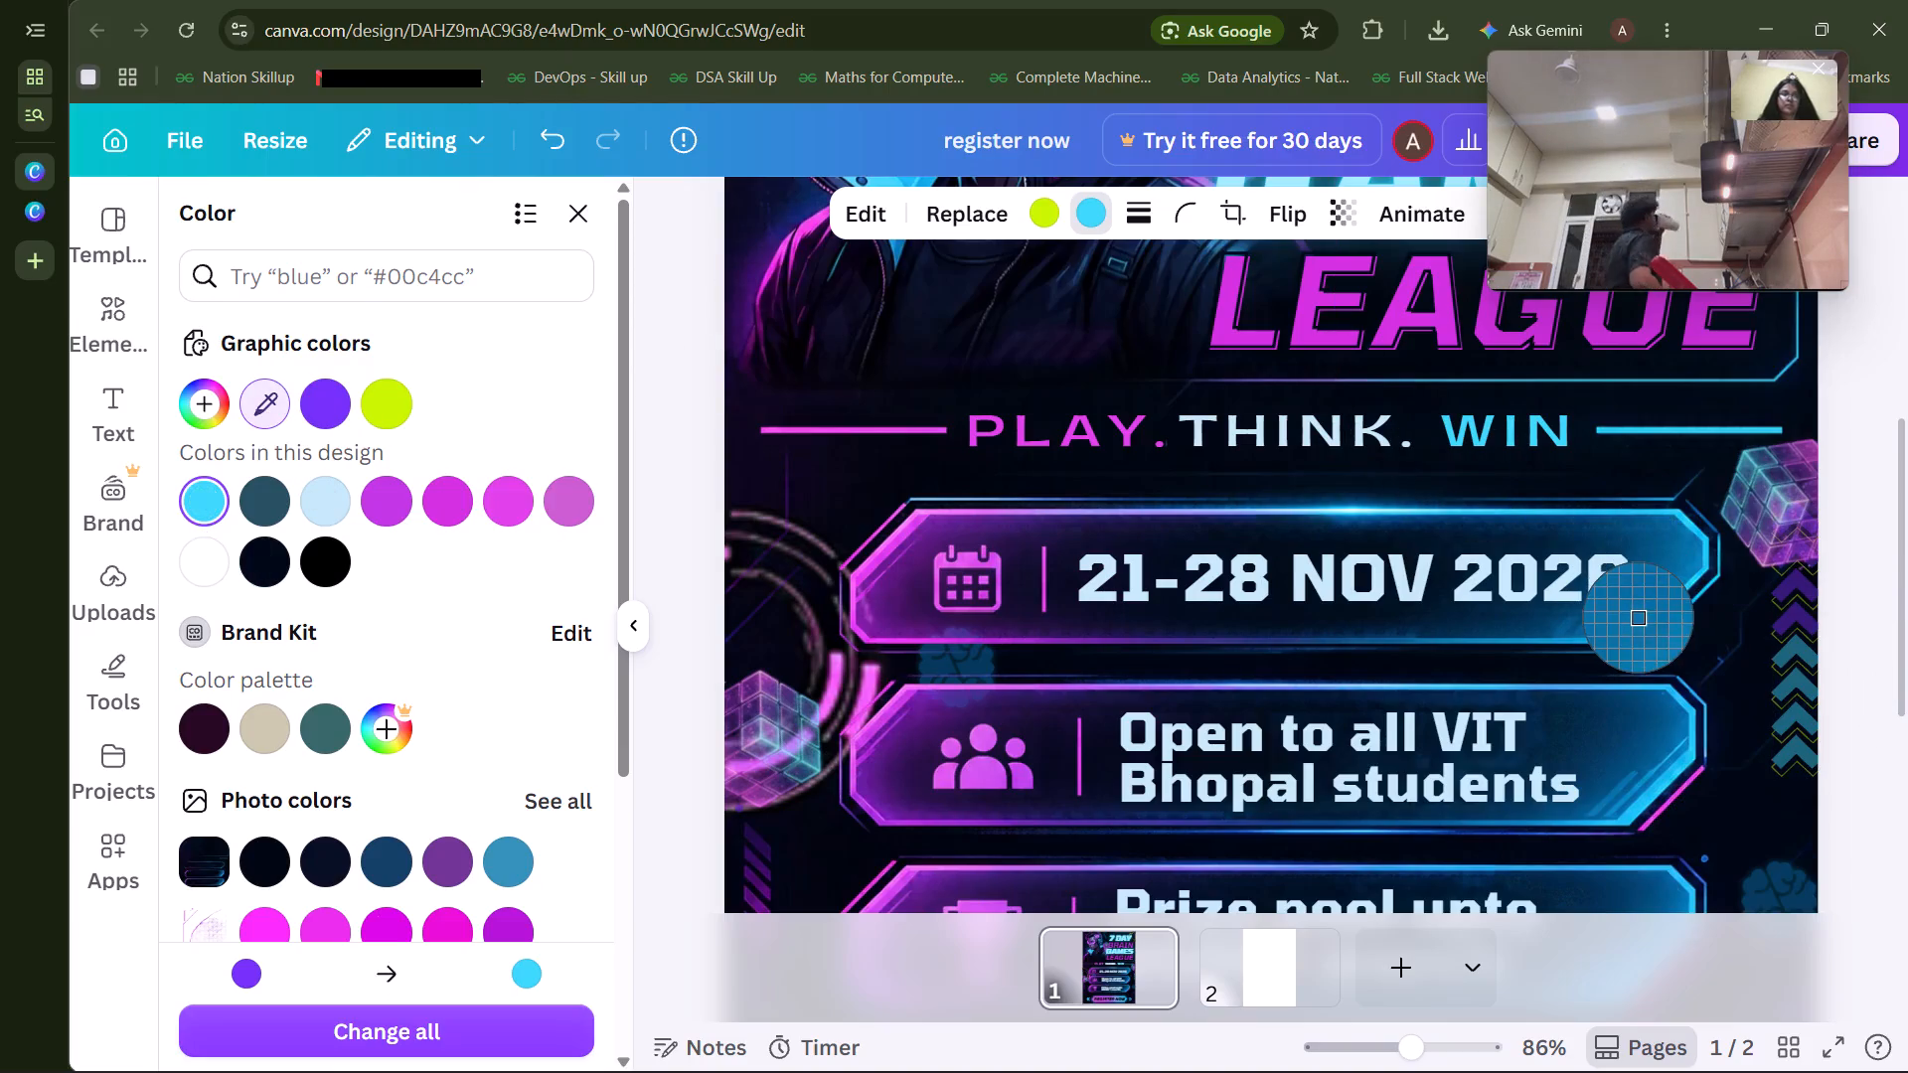
Change the lime colour of the same chevron segment to the design's magenta.
{"action": "left_click", "coordinate": [1033, 198]}
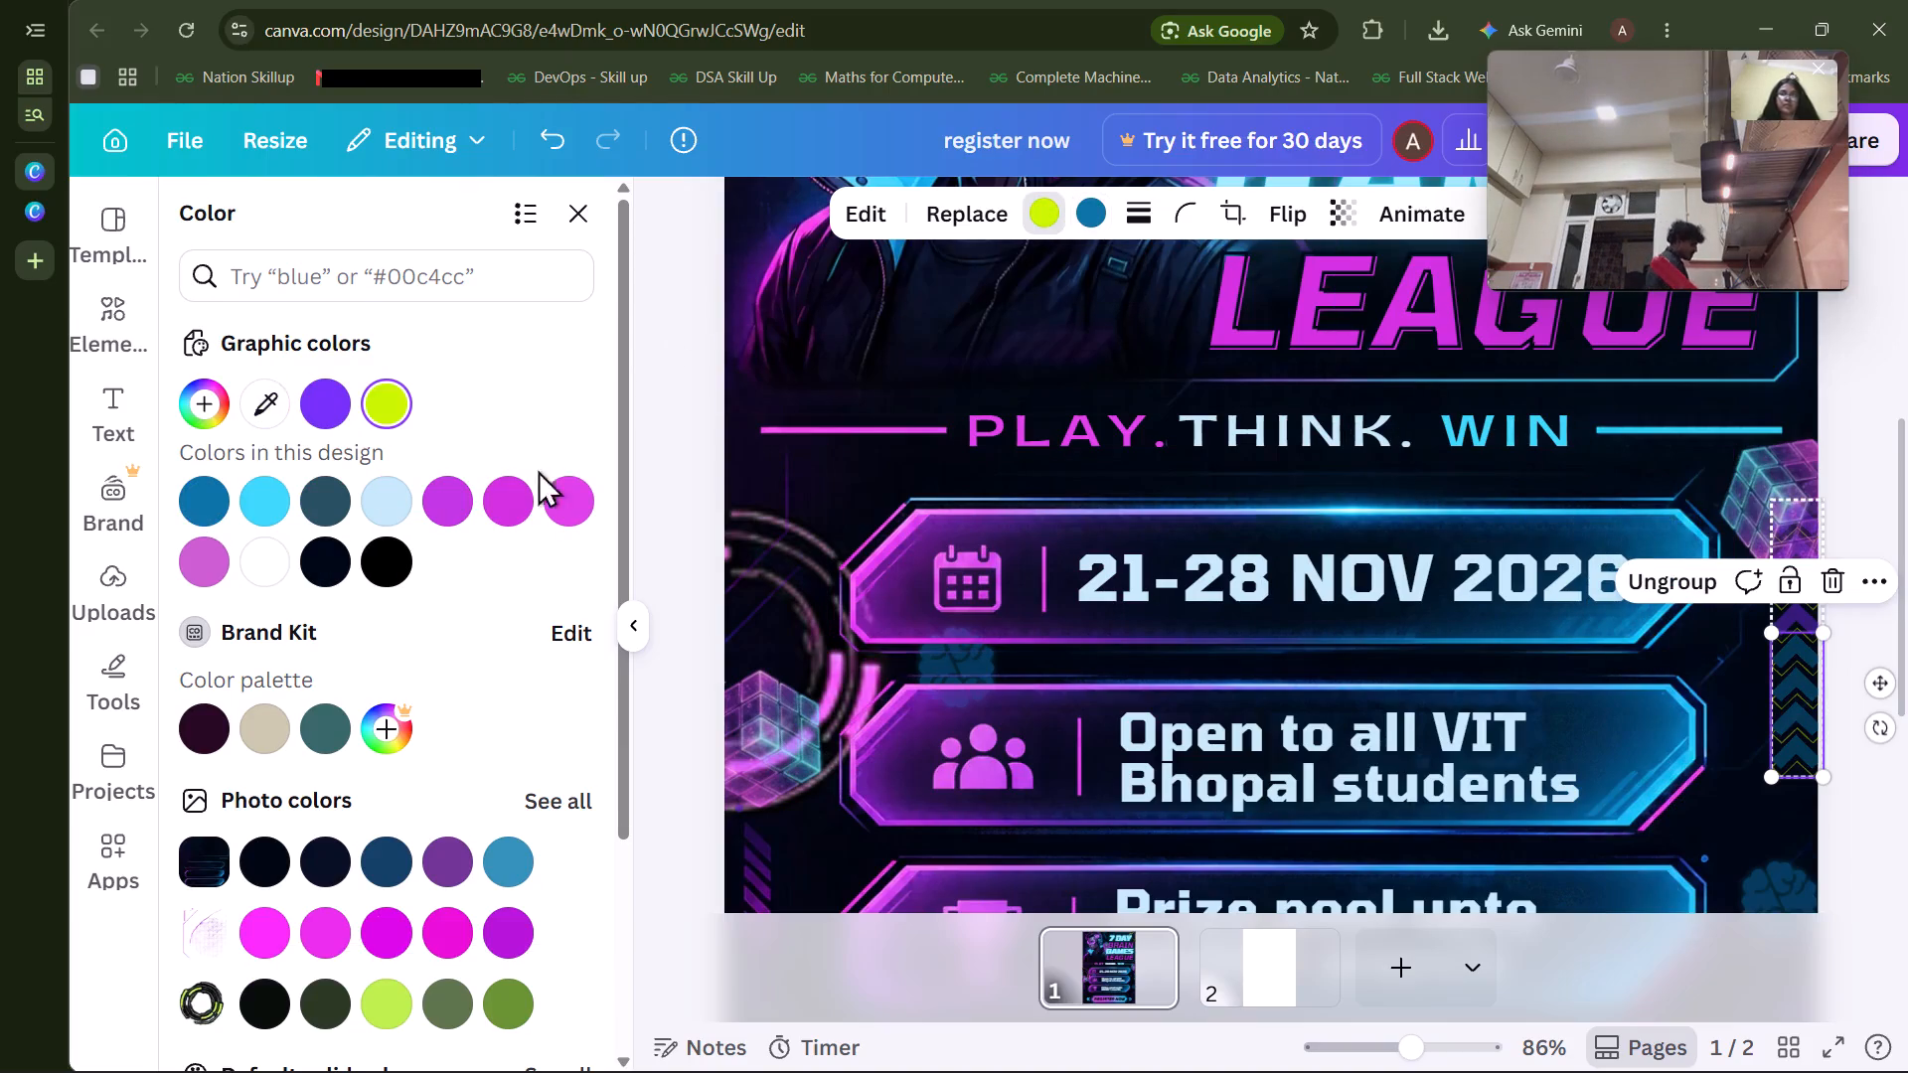
{"action": "left_click", "coordinate": [497, 510]}
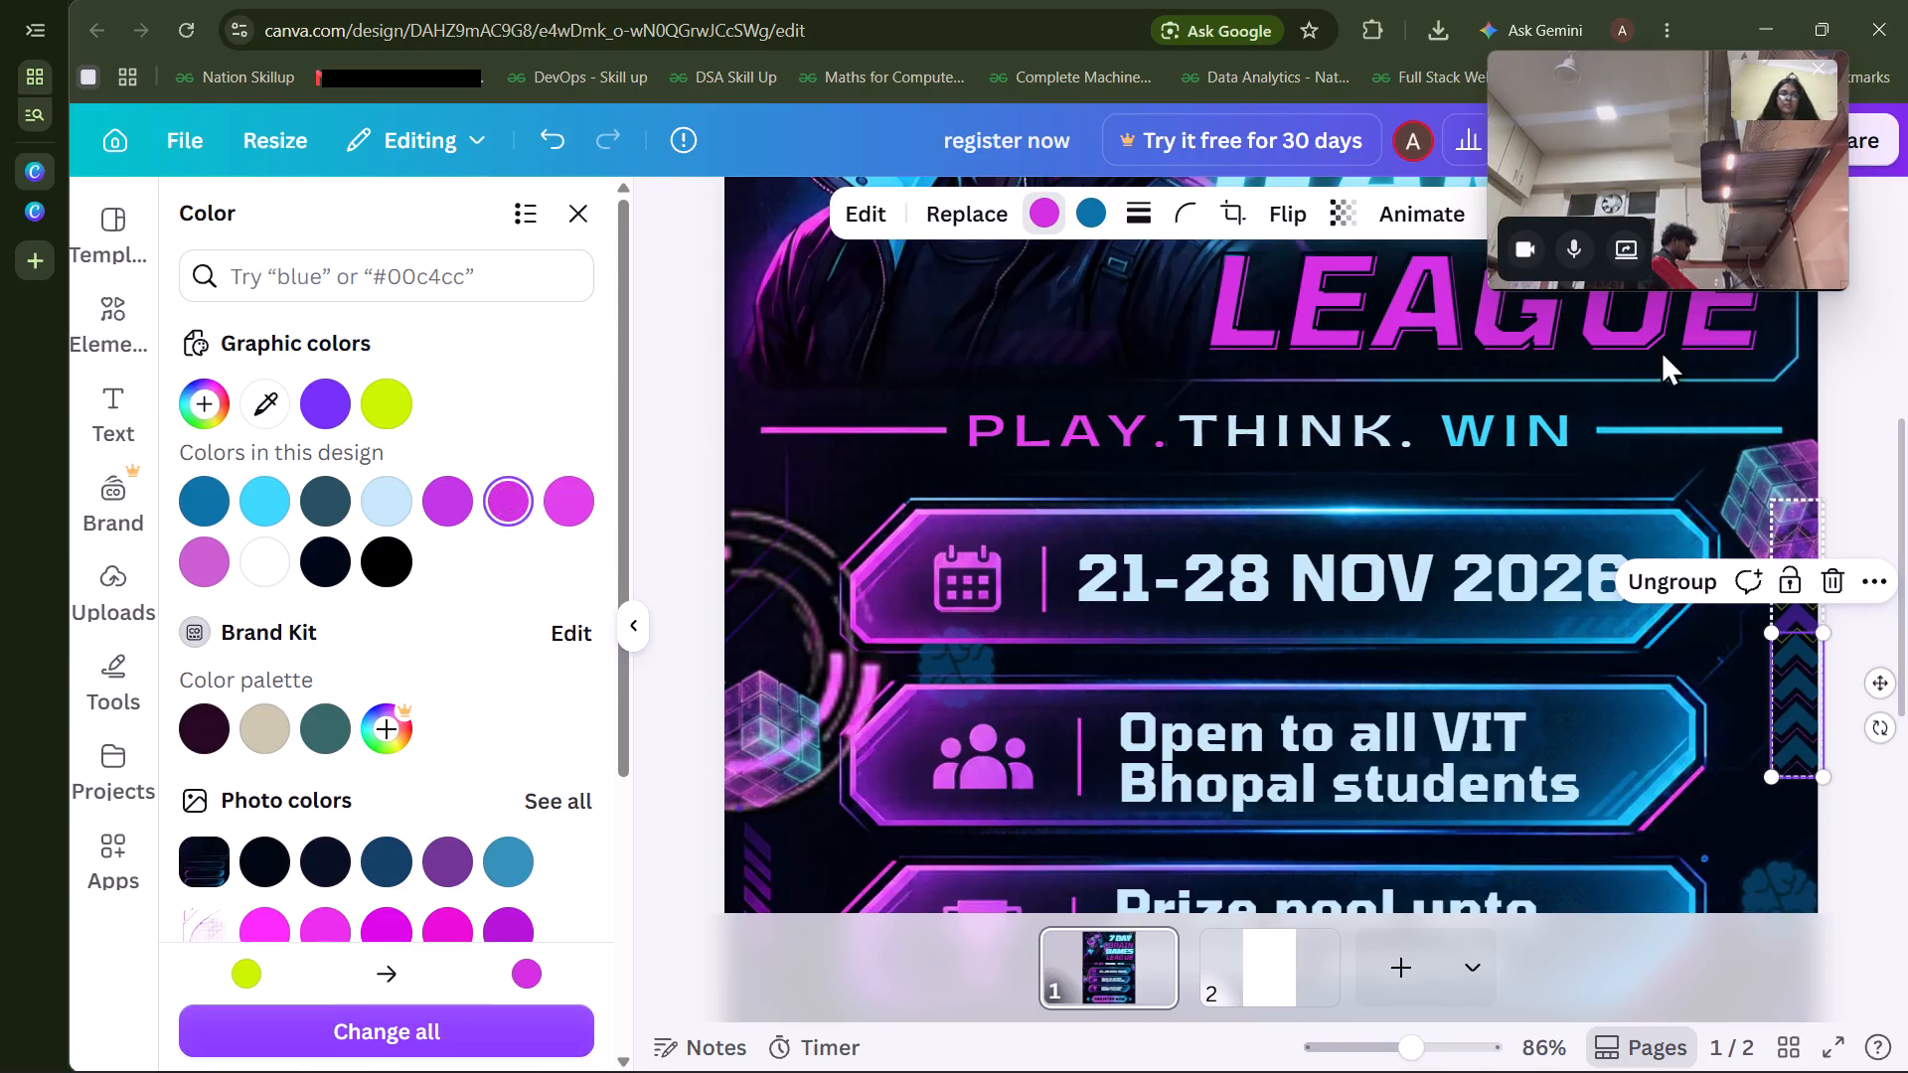
{"action": "left_click", "coordinate": [1865, 354]}
{"action": "left_click", "coordinate": [1865, 354]}
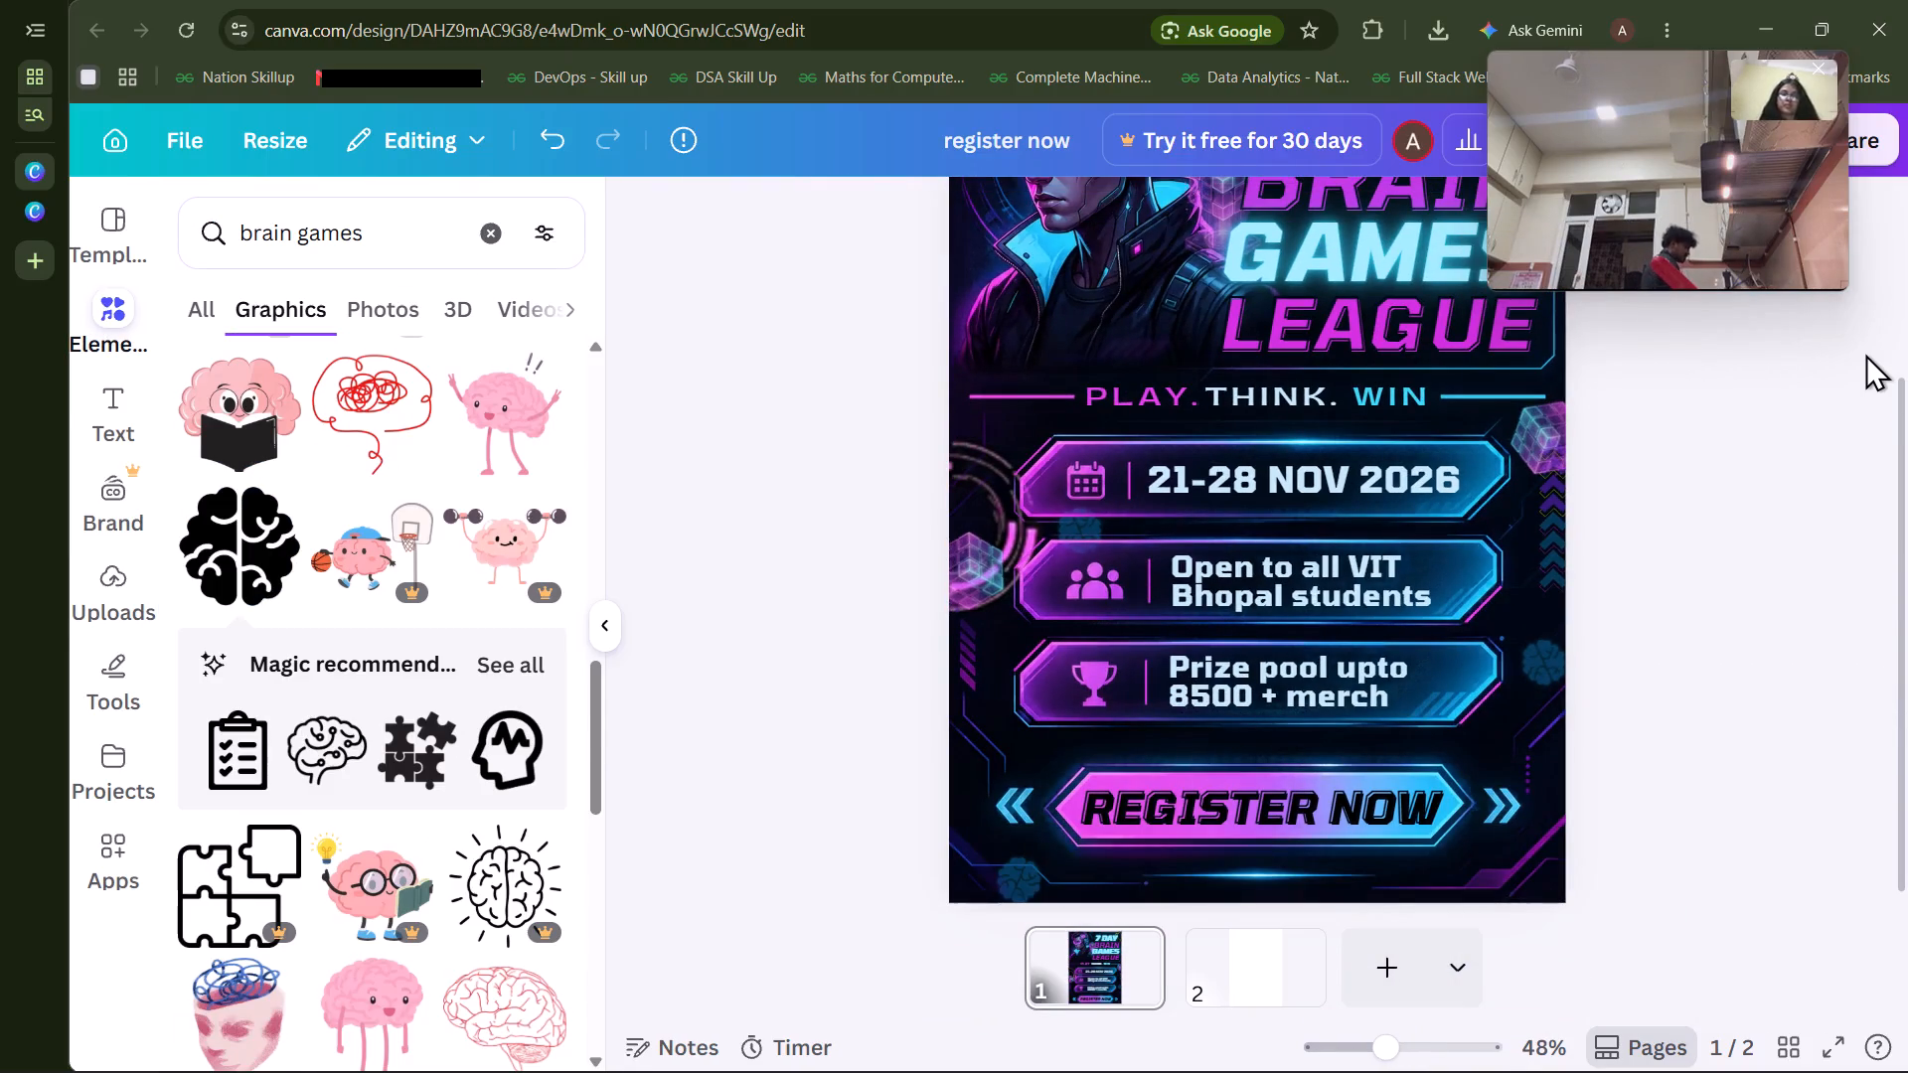
Duplicate the neon line frame above the 7 DAY title and place the copy over the poster's top-left corner, above the character.
{"action": "scroll", "coordinate": [1865, 354], "scroll_direction": "up", "scroll_amount": 3}
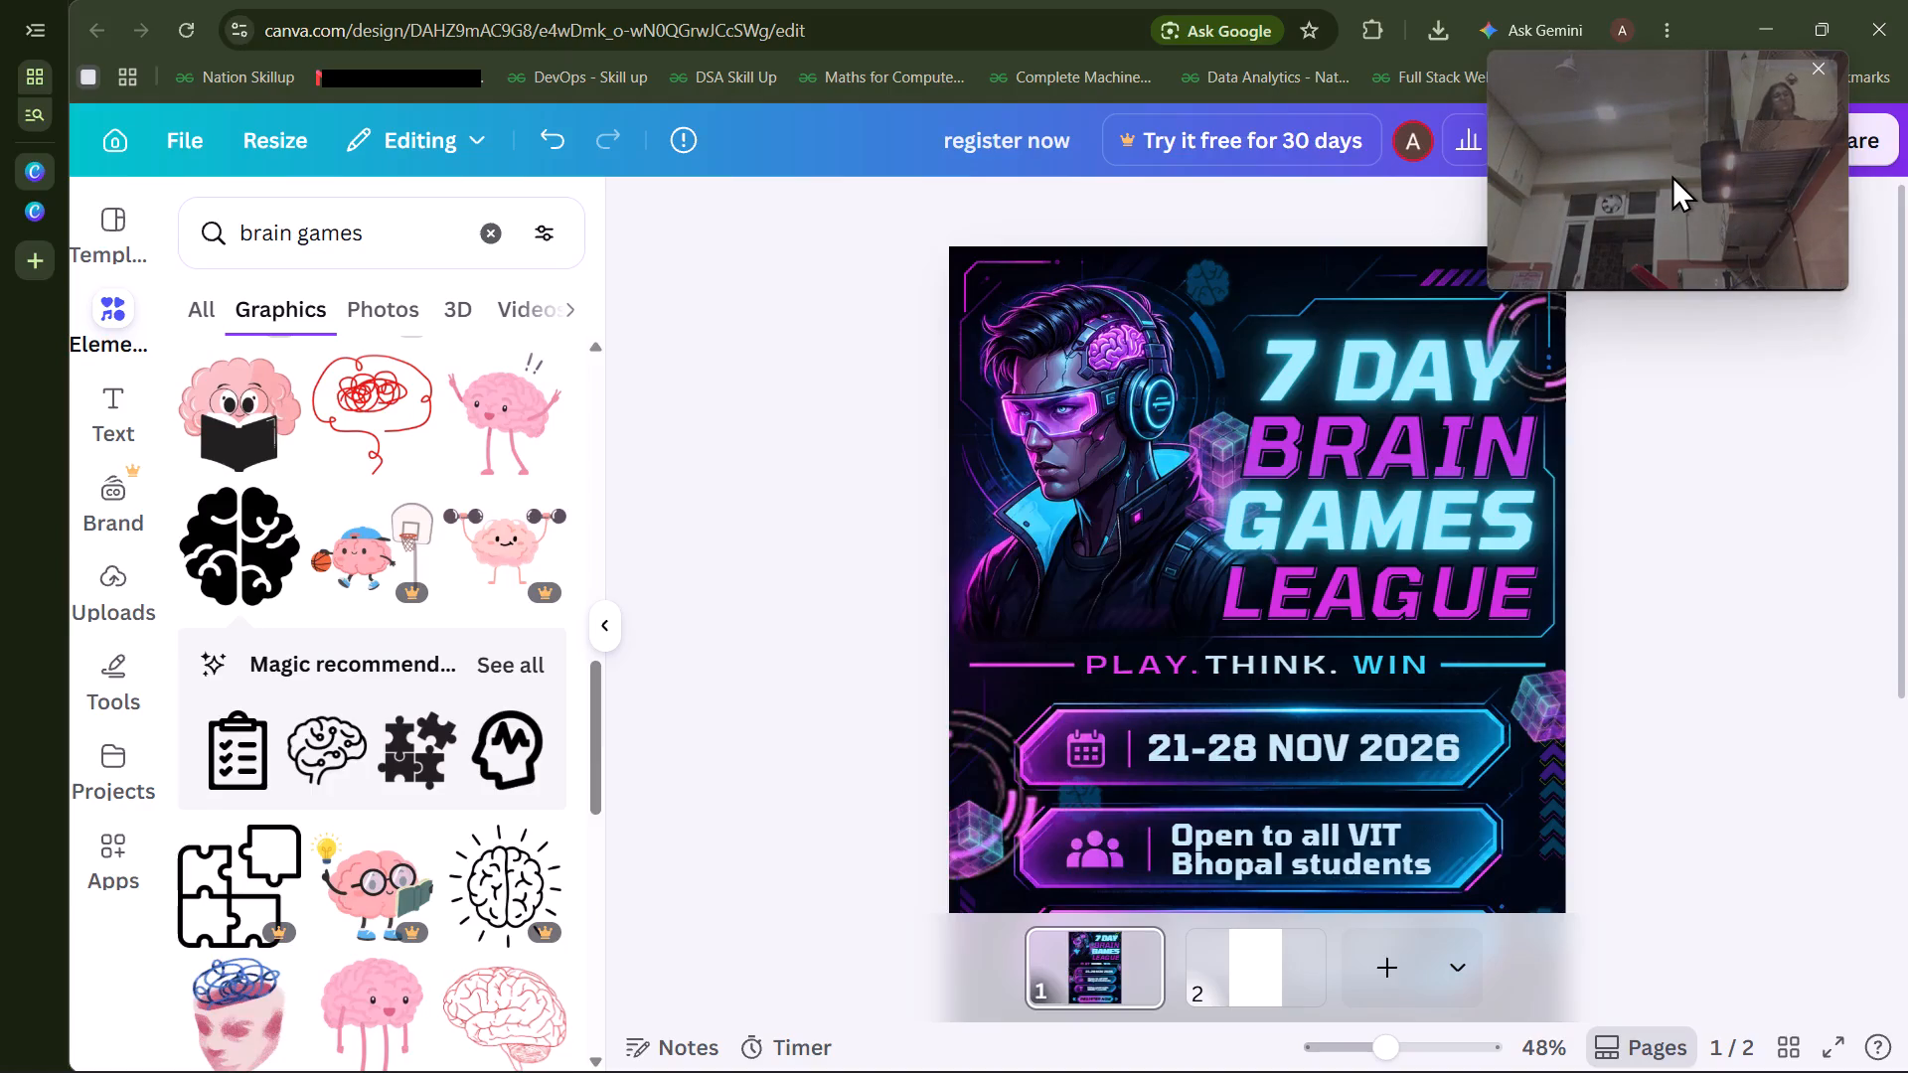
{"action": "scroll", "coordinate": [1711, 405], "scroll_direction": "left", "scroll_amount": 3}
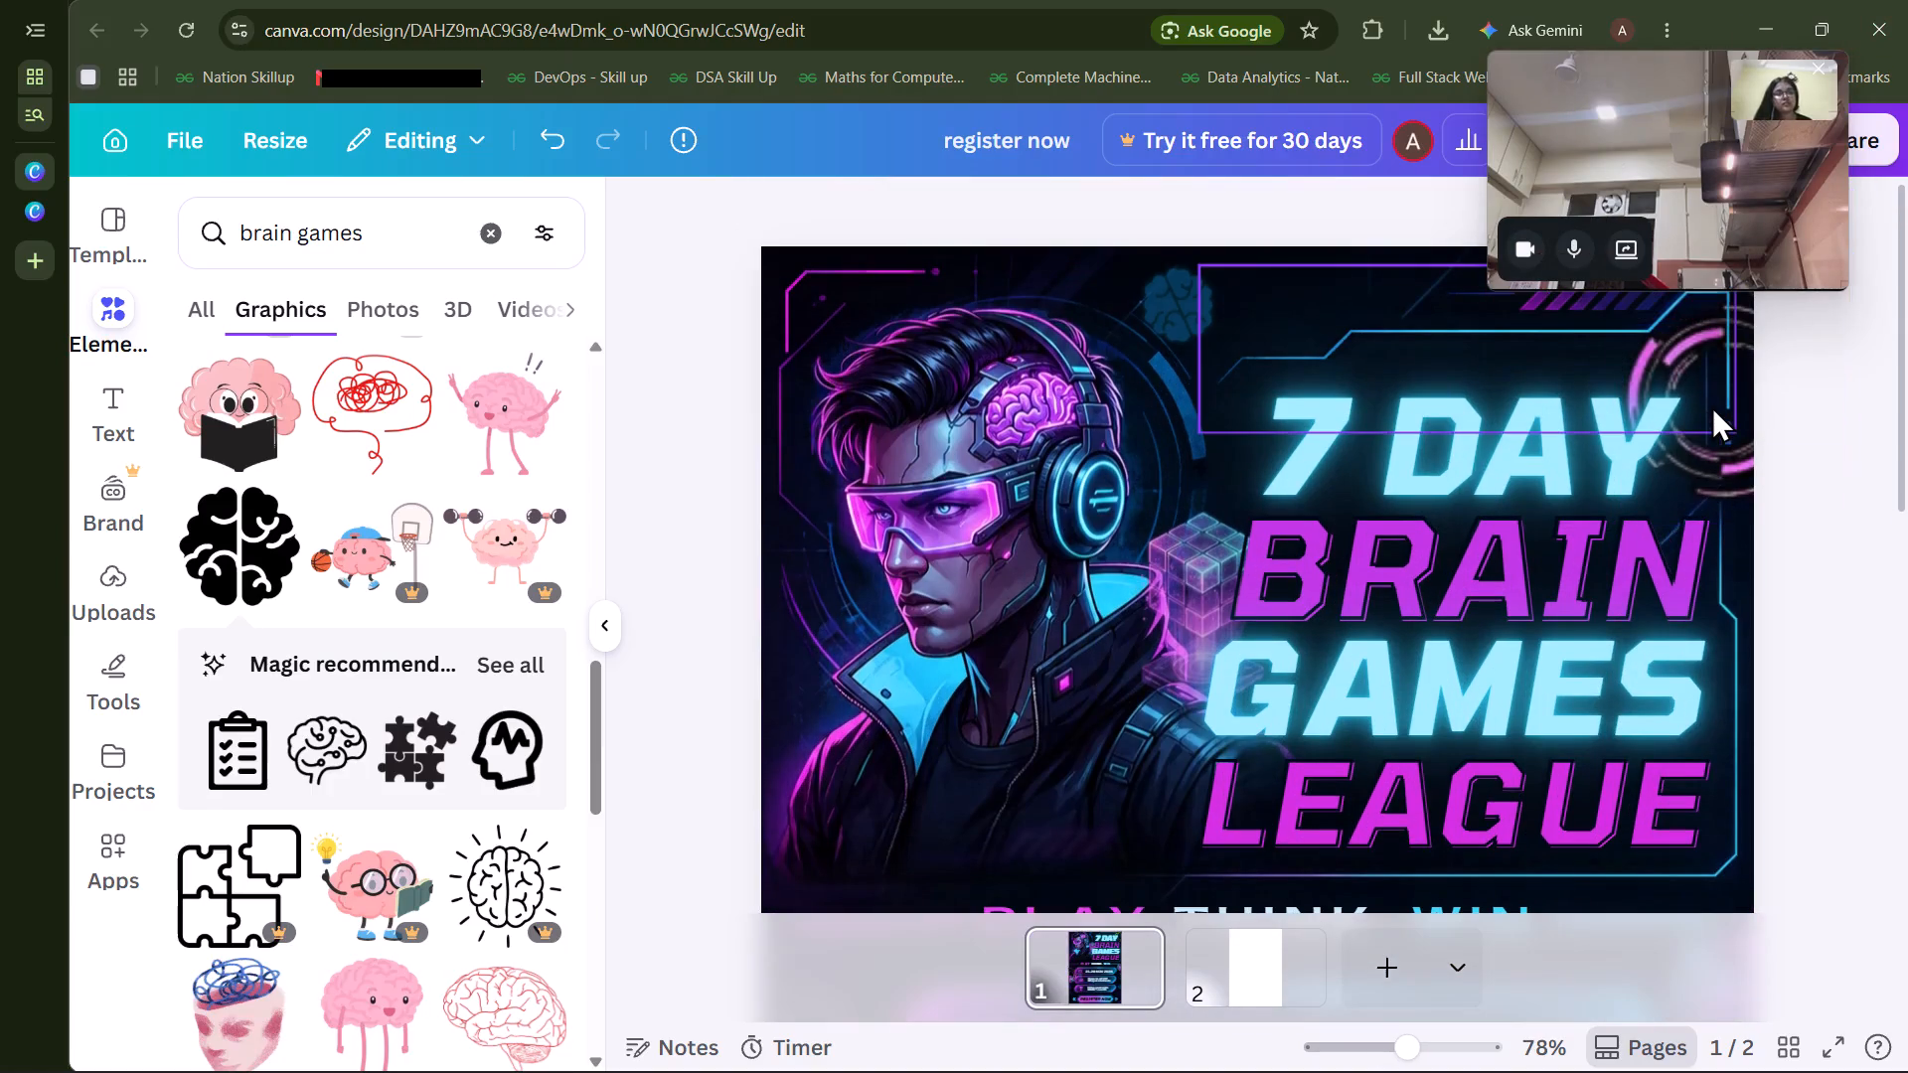
{"action": "scroll", "coordinate": [1711, 405], "scroll_direction": "left", "scroll_amount": 2}
{"action": "scroll", "coordinate": [1711, 405], "scroll_direction": "up", "scroll_amount": 1}
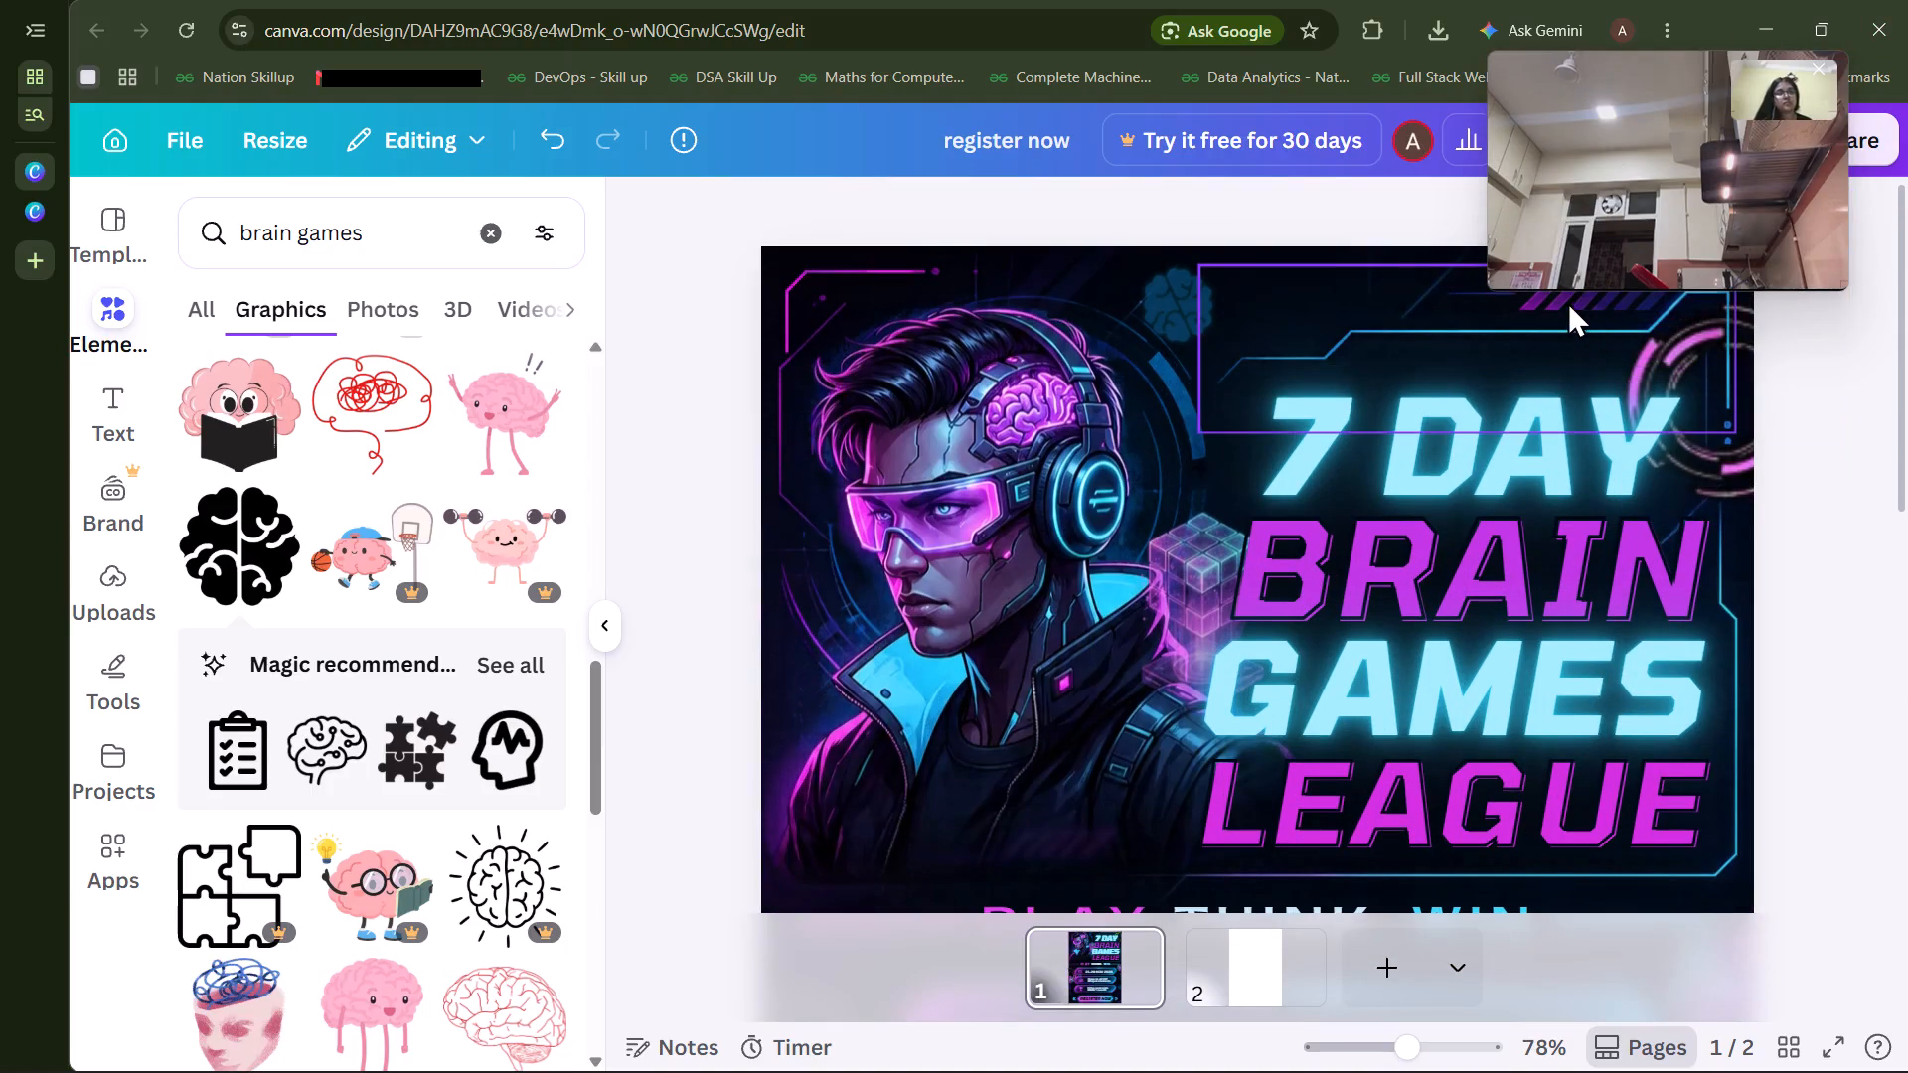
{"action": "left_click", "coordinate": [1531, 300]}
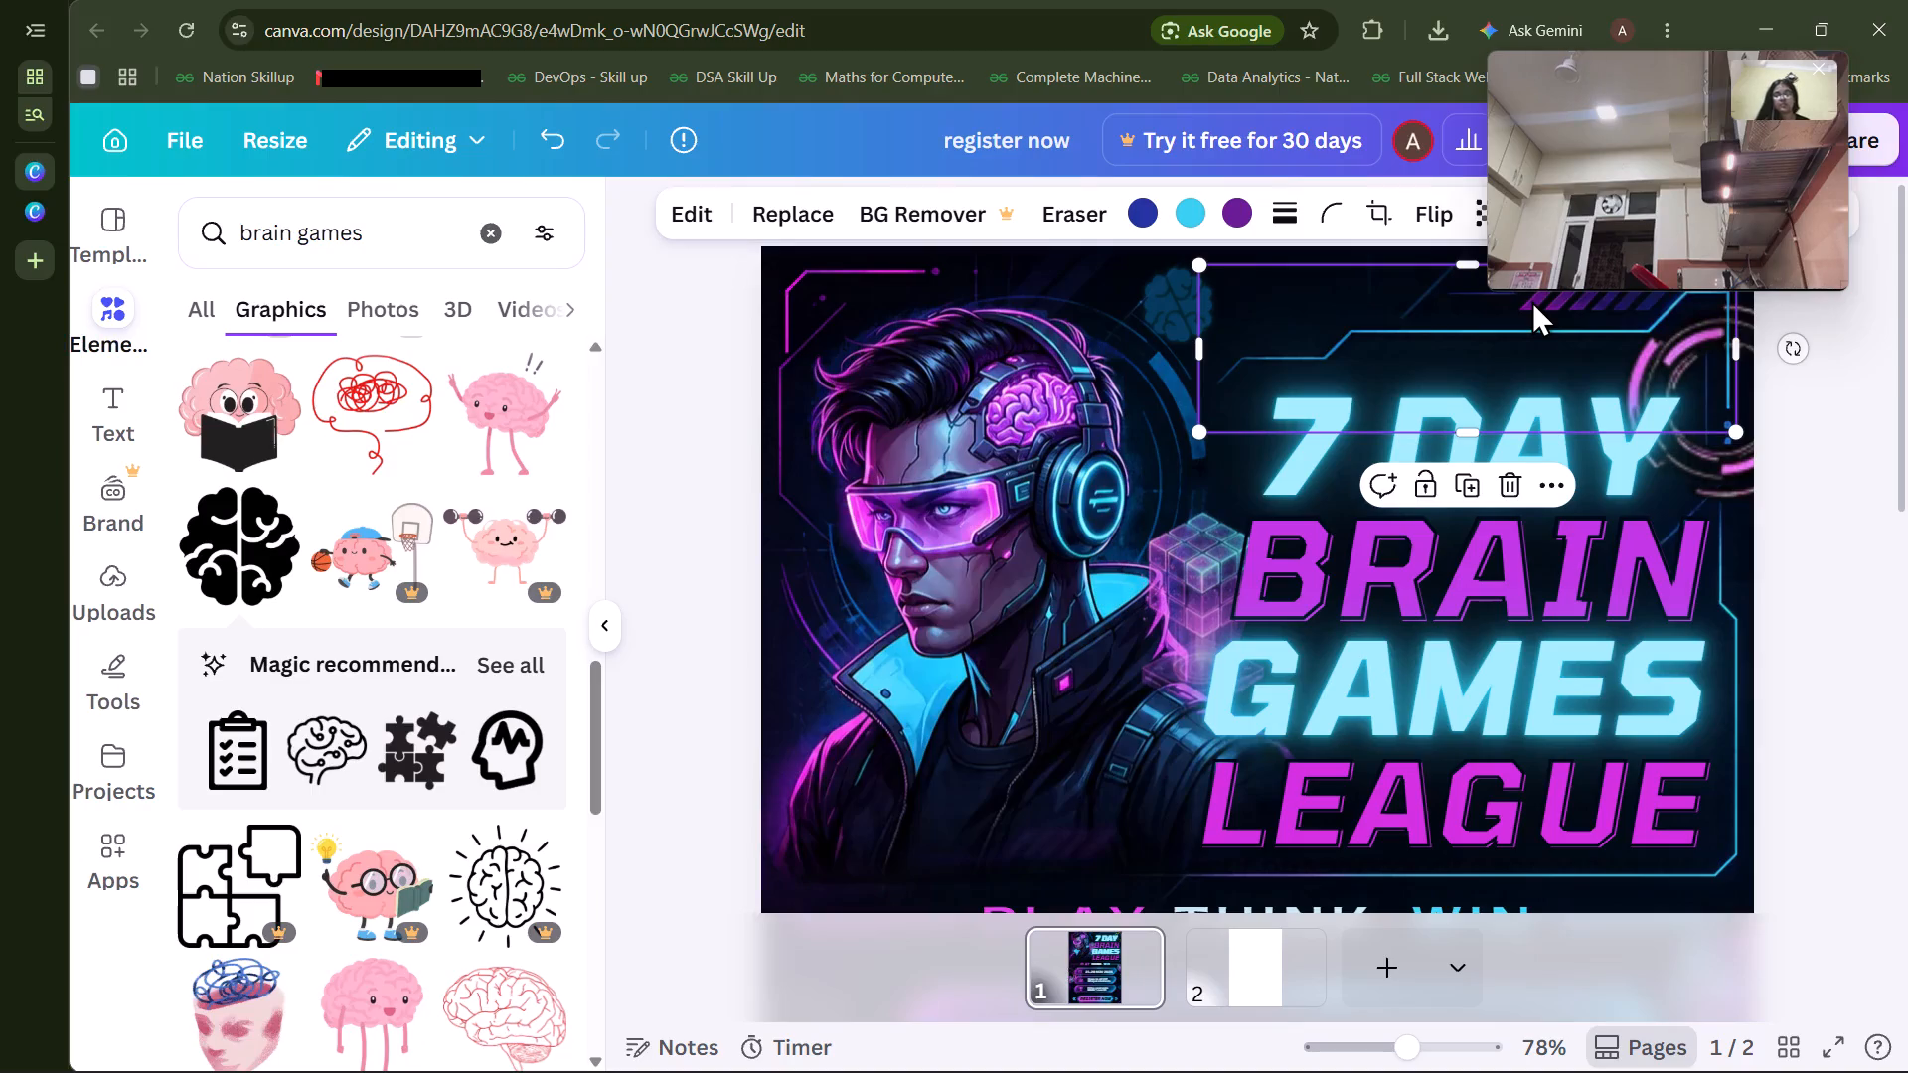
{"action": "key", "text": "ctrl+d"}
{"action": "left_click_drag", "start_coordinate": [1489, 363], "coordinate": [1004, 322]}
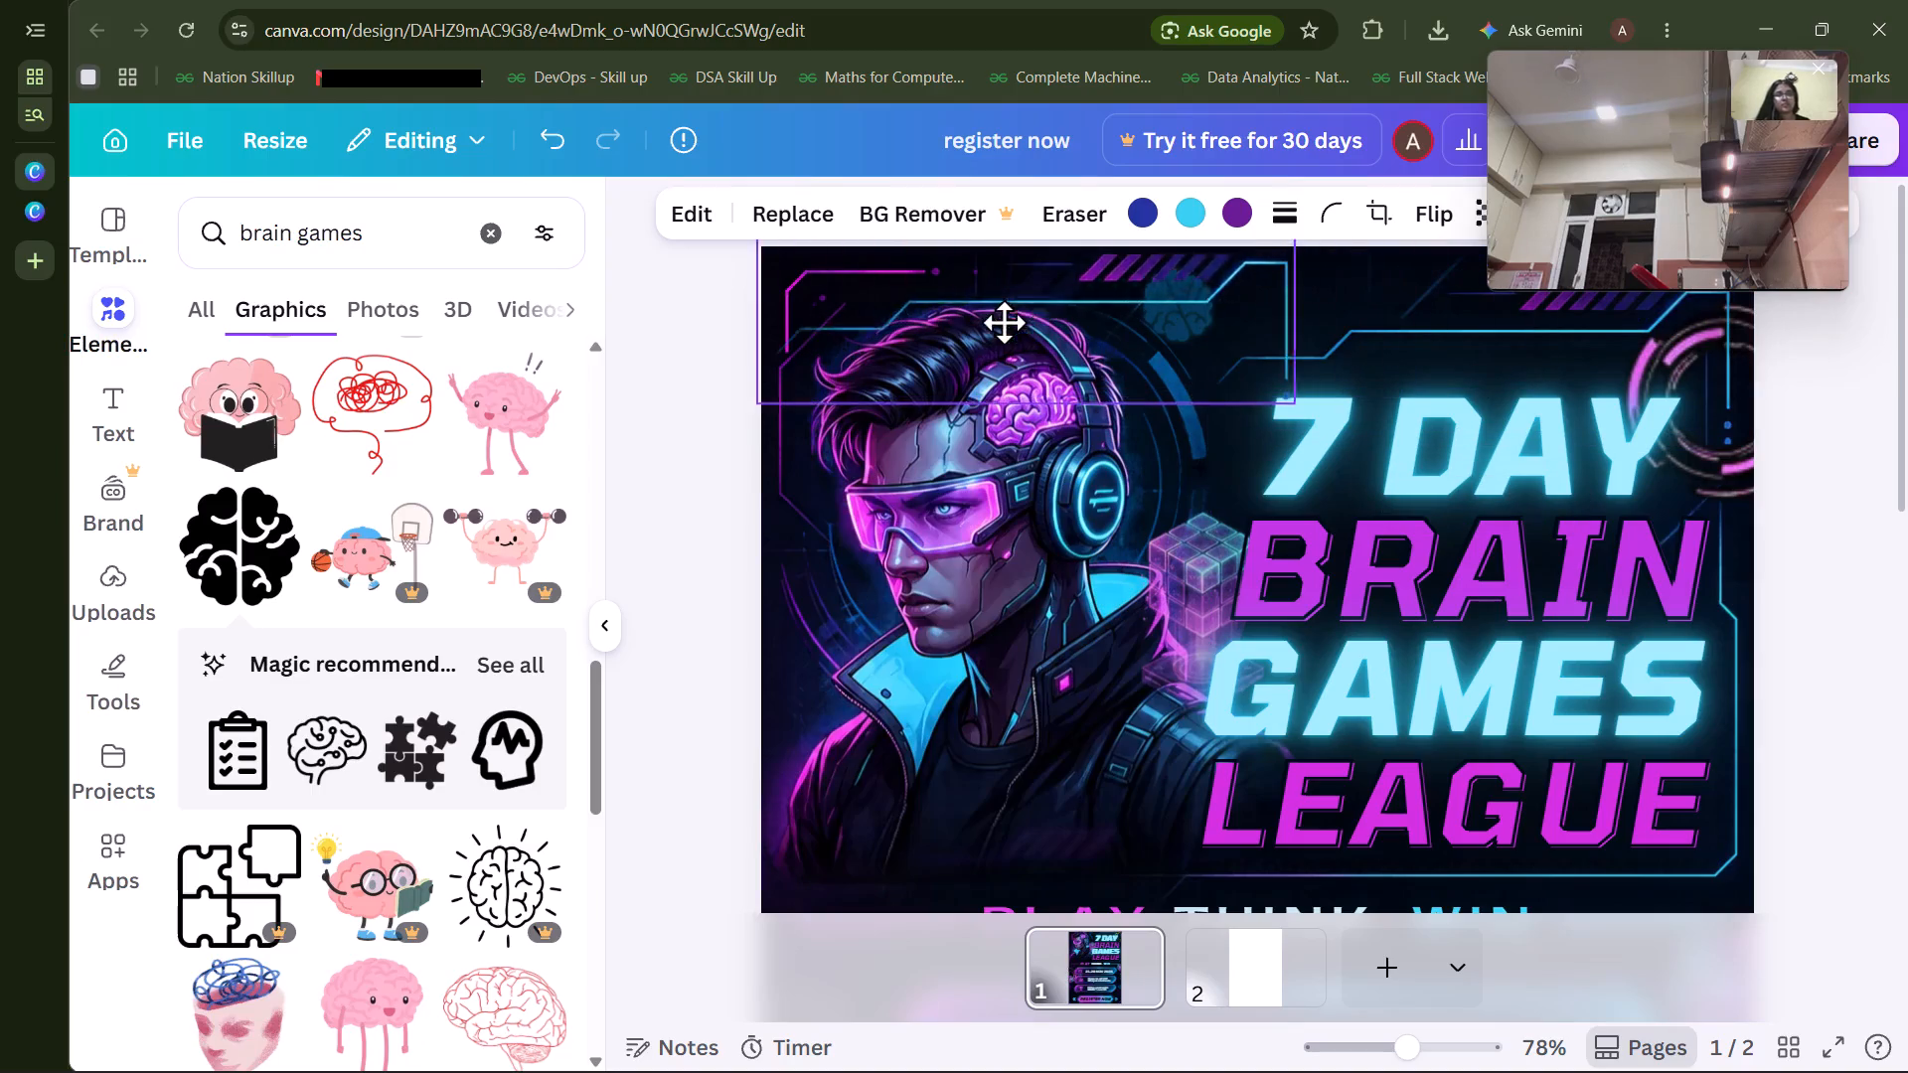
{"action": "left_click_drag", "start_coordinate": [1004, 322], "coordinate": [933, 321]}
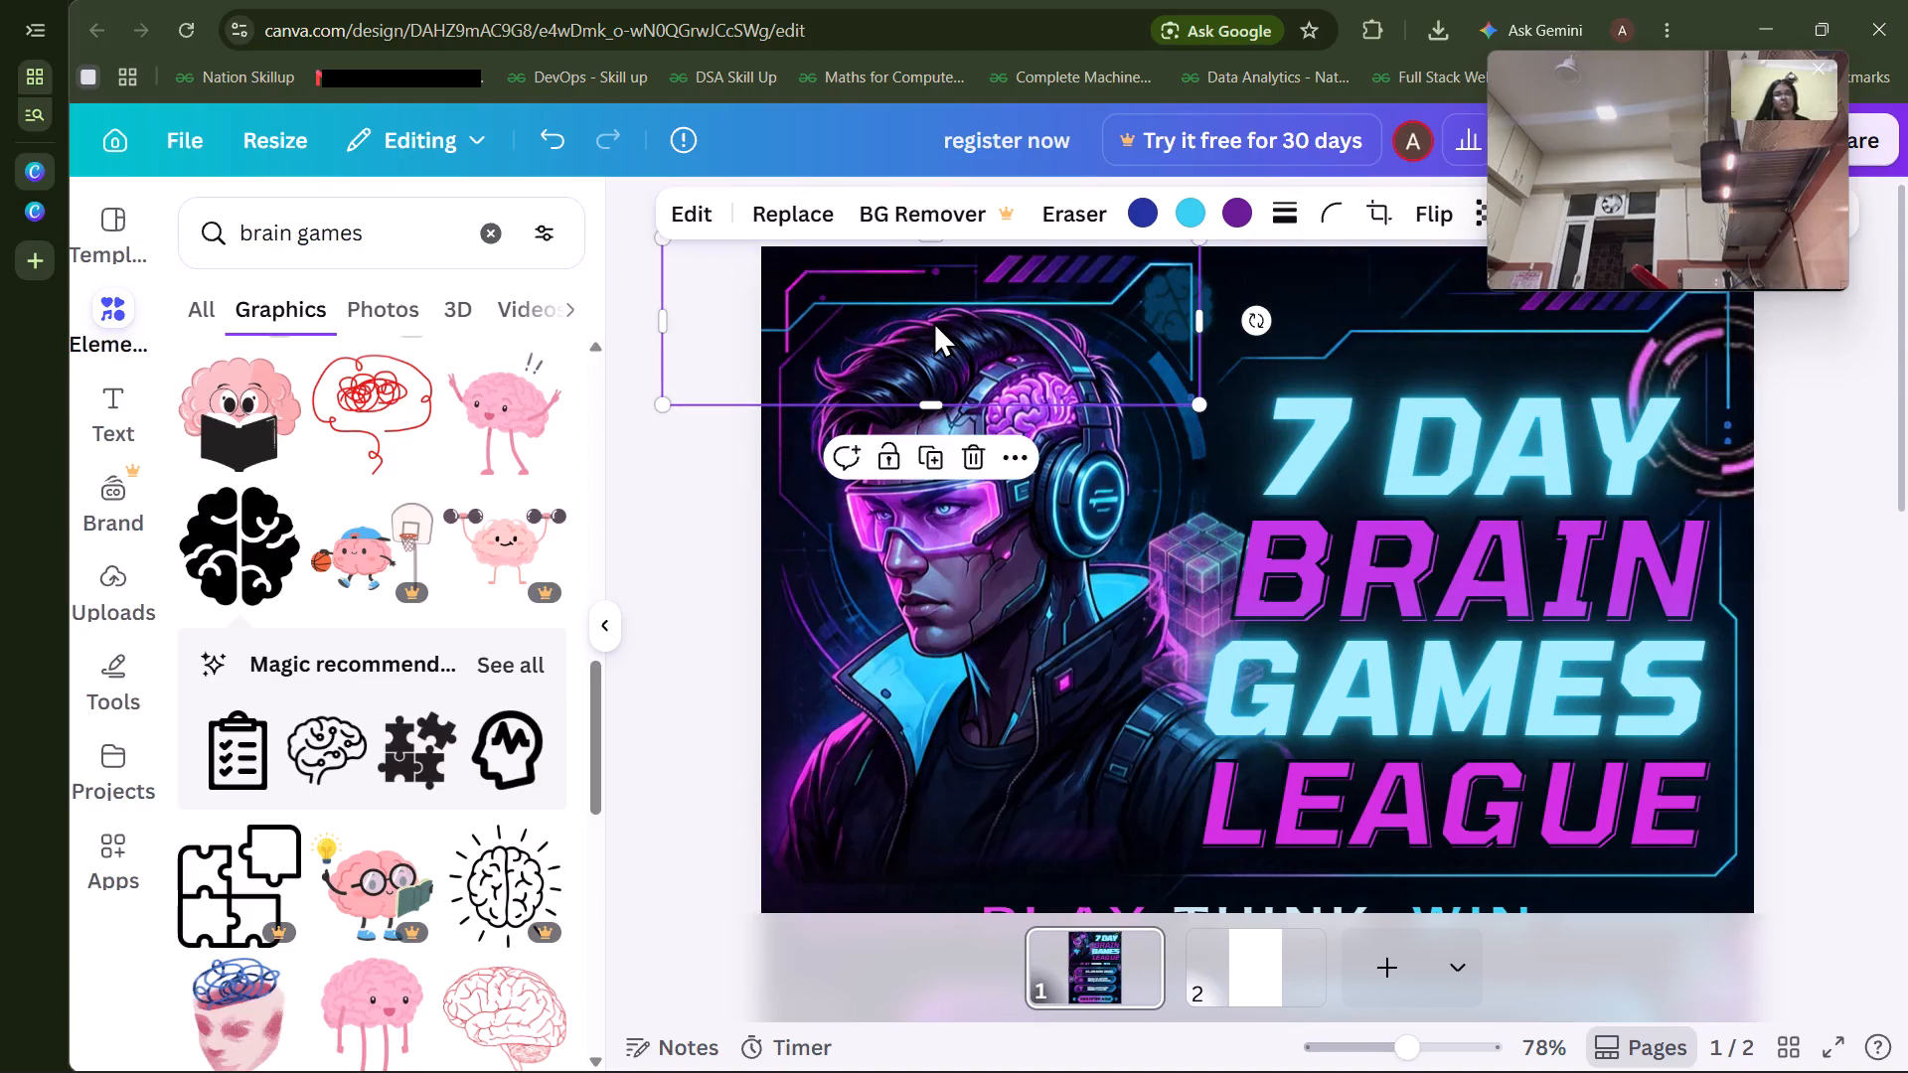
Stretch the duplicated line frame horizontally across the full width of the poster.
{"action": "left_click_drag", "start_coordinate": [1222, 295], "coordinate": [1285, 297]}
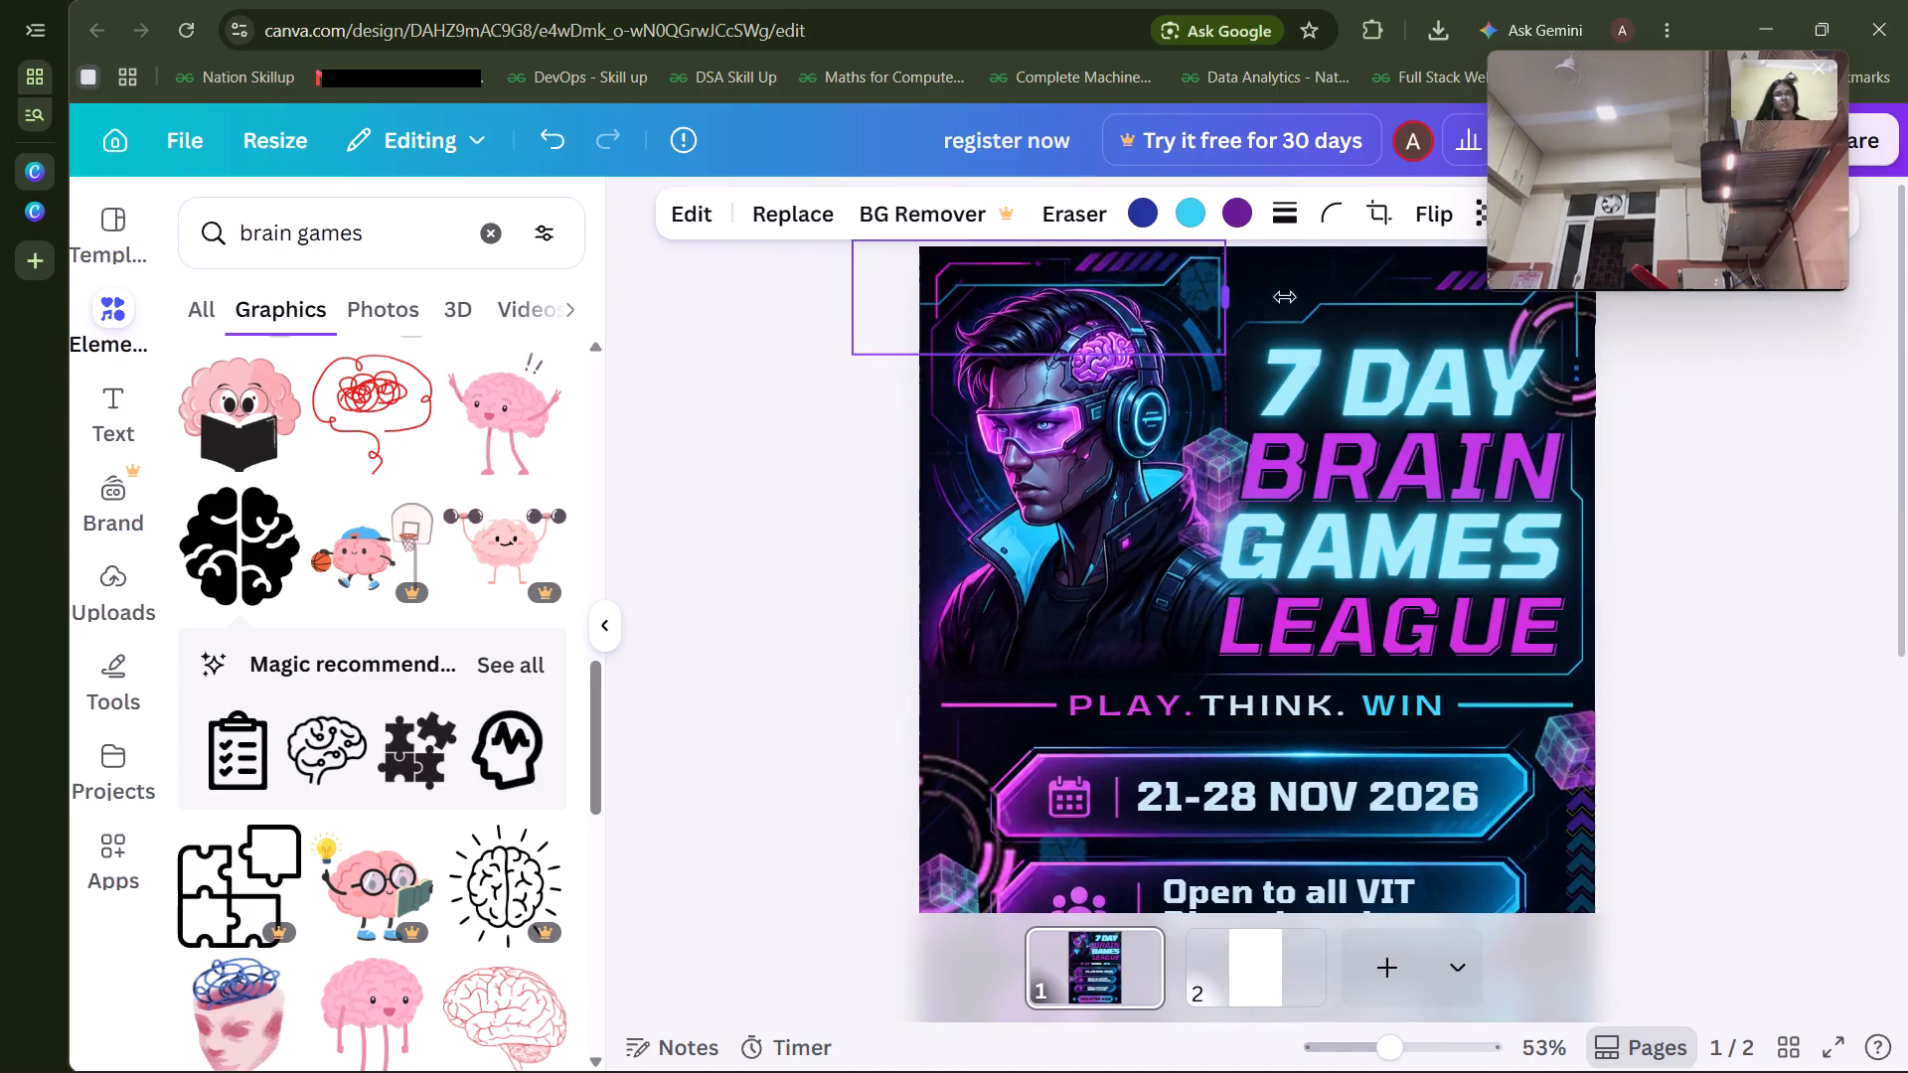
{"action": "left_click_drag", "start_coordinate": [1285, 297], "coordinate": [1655, 305]}
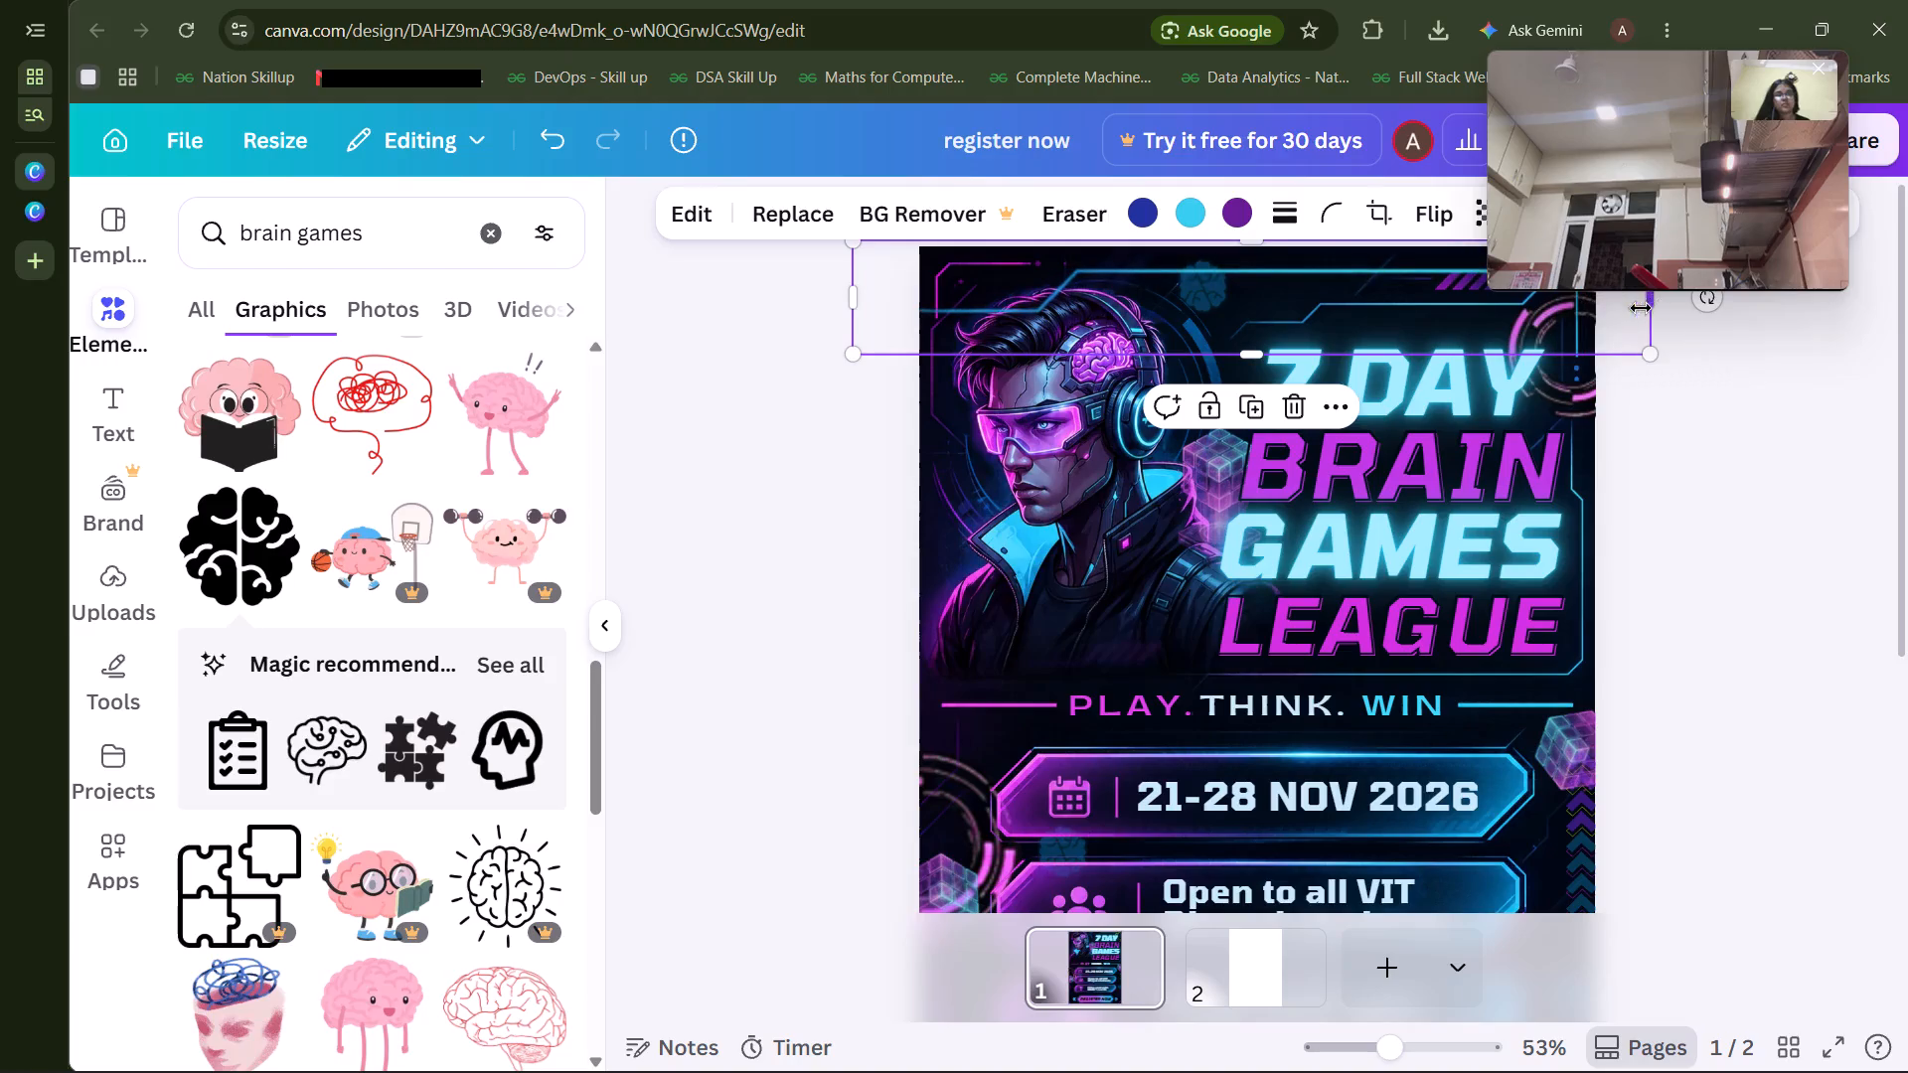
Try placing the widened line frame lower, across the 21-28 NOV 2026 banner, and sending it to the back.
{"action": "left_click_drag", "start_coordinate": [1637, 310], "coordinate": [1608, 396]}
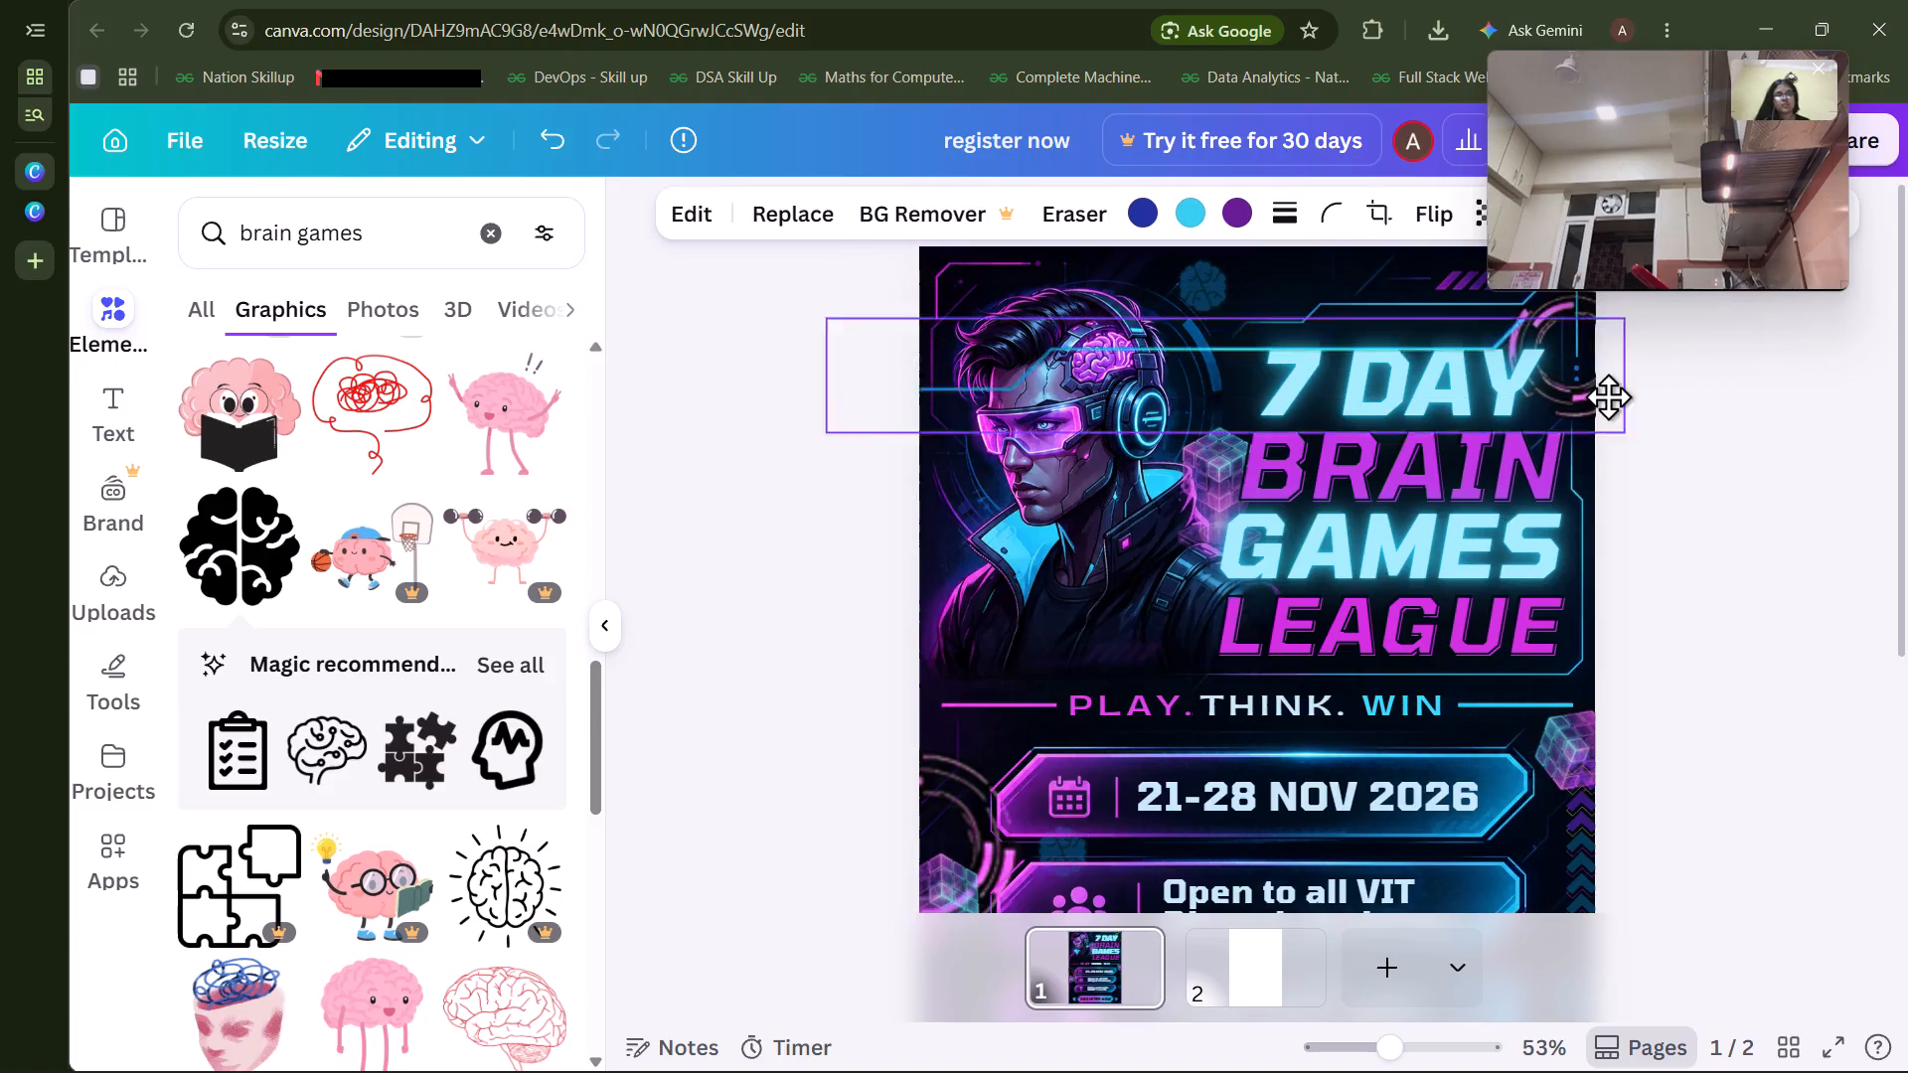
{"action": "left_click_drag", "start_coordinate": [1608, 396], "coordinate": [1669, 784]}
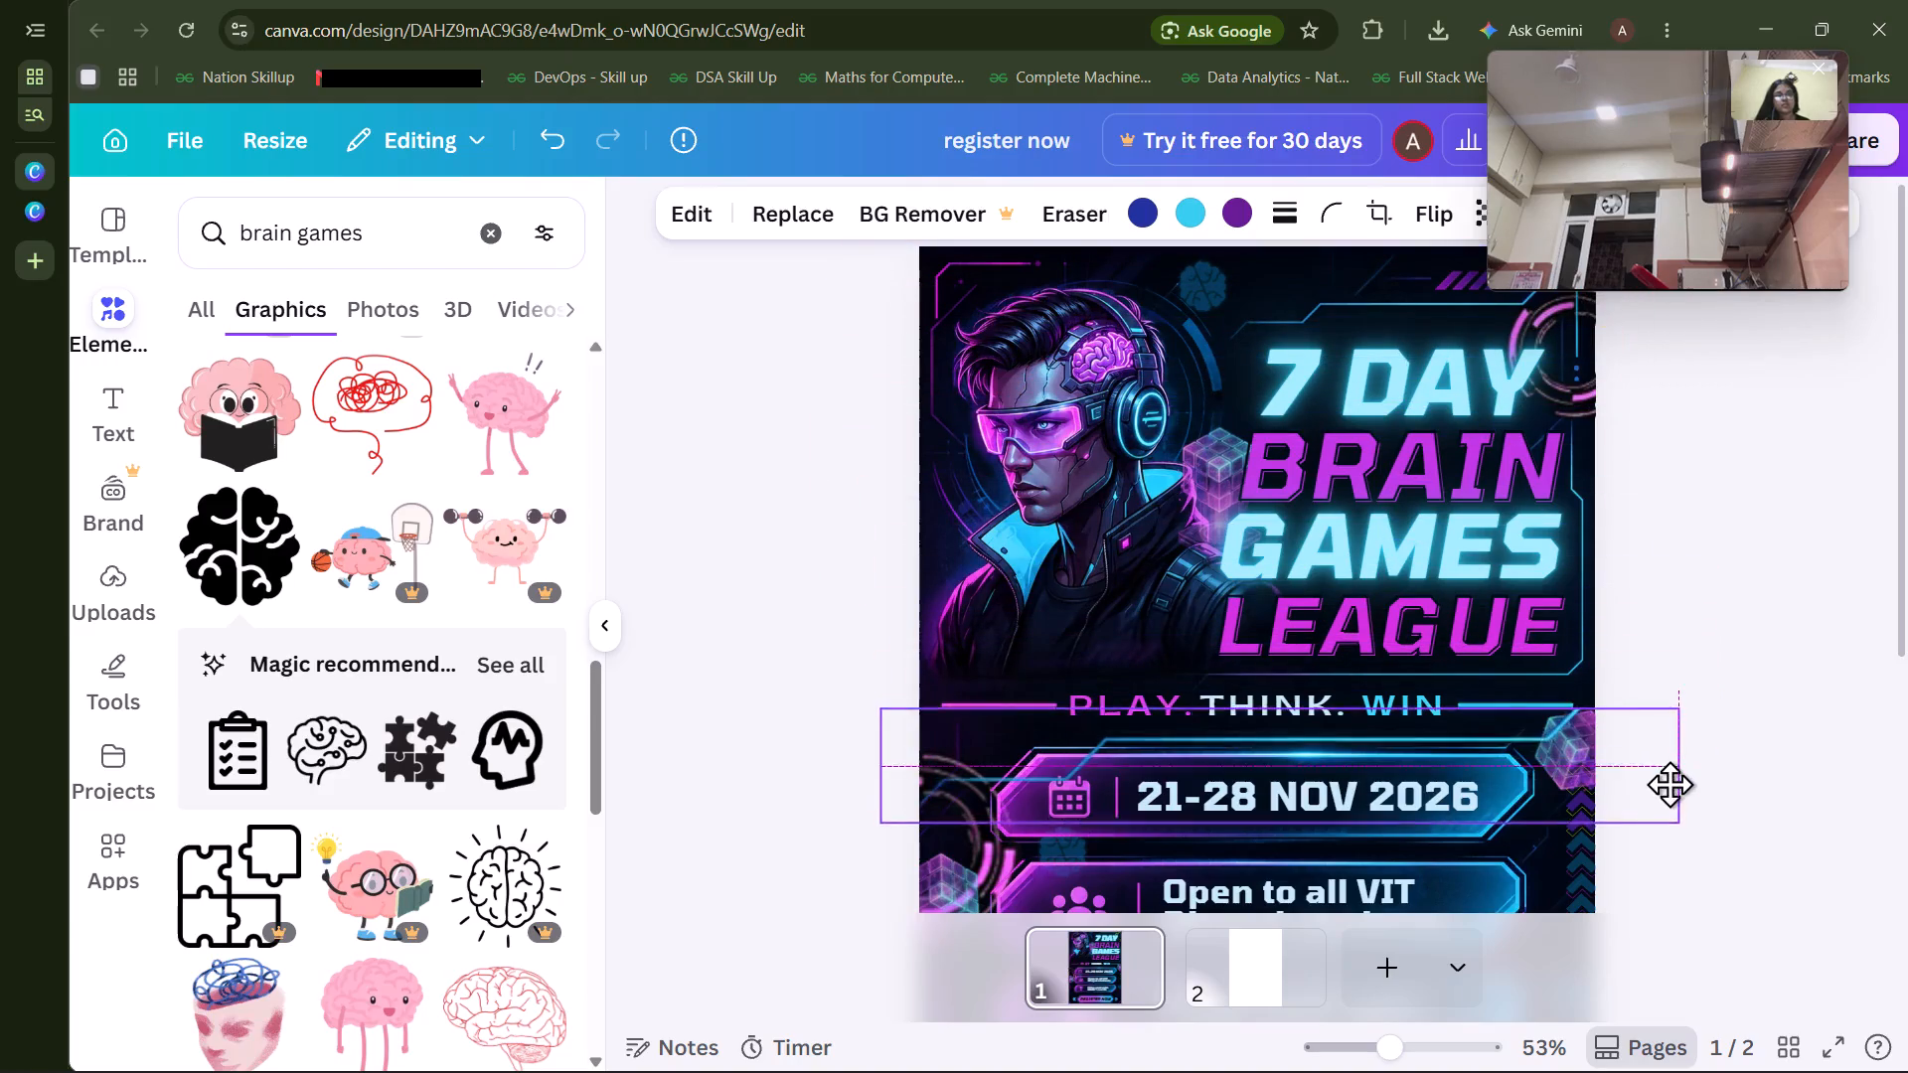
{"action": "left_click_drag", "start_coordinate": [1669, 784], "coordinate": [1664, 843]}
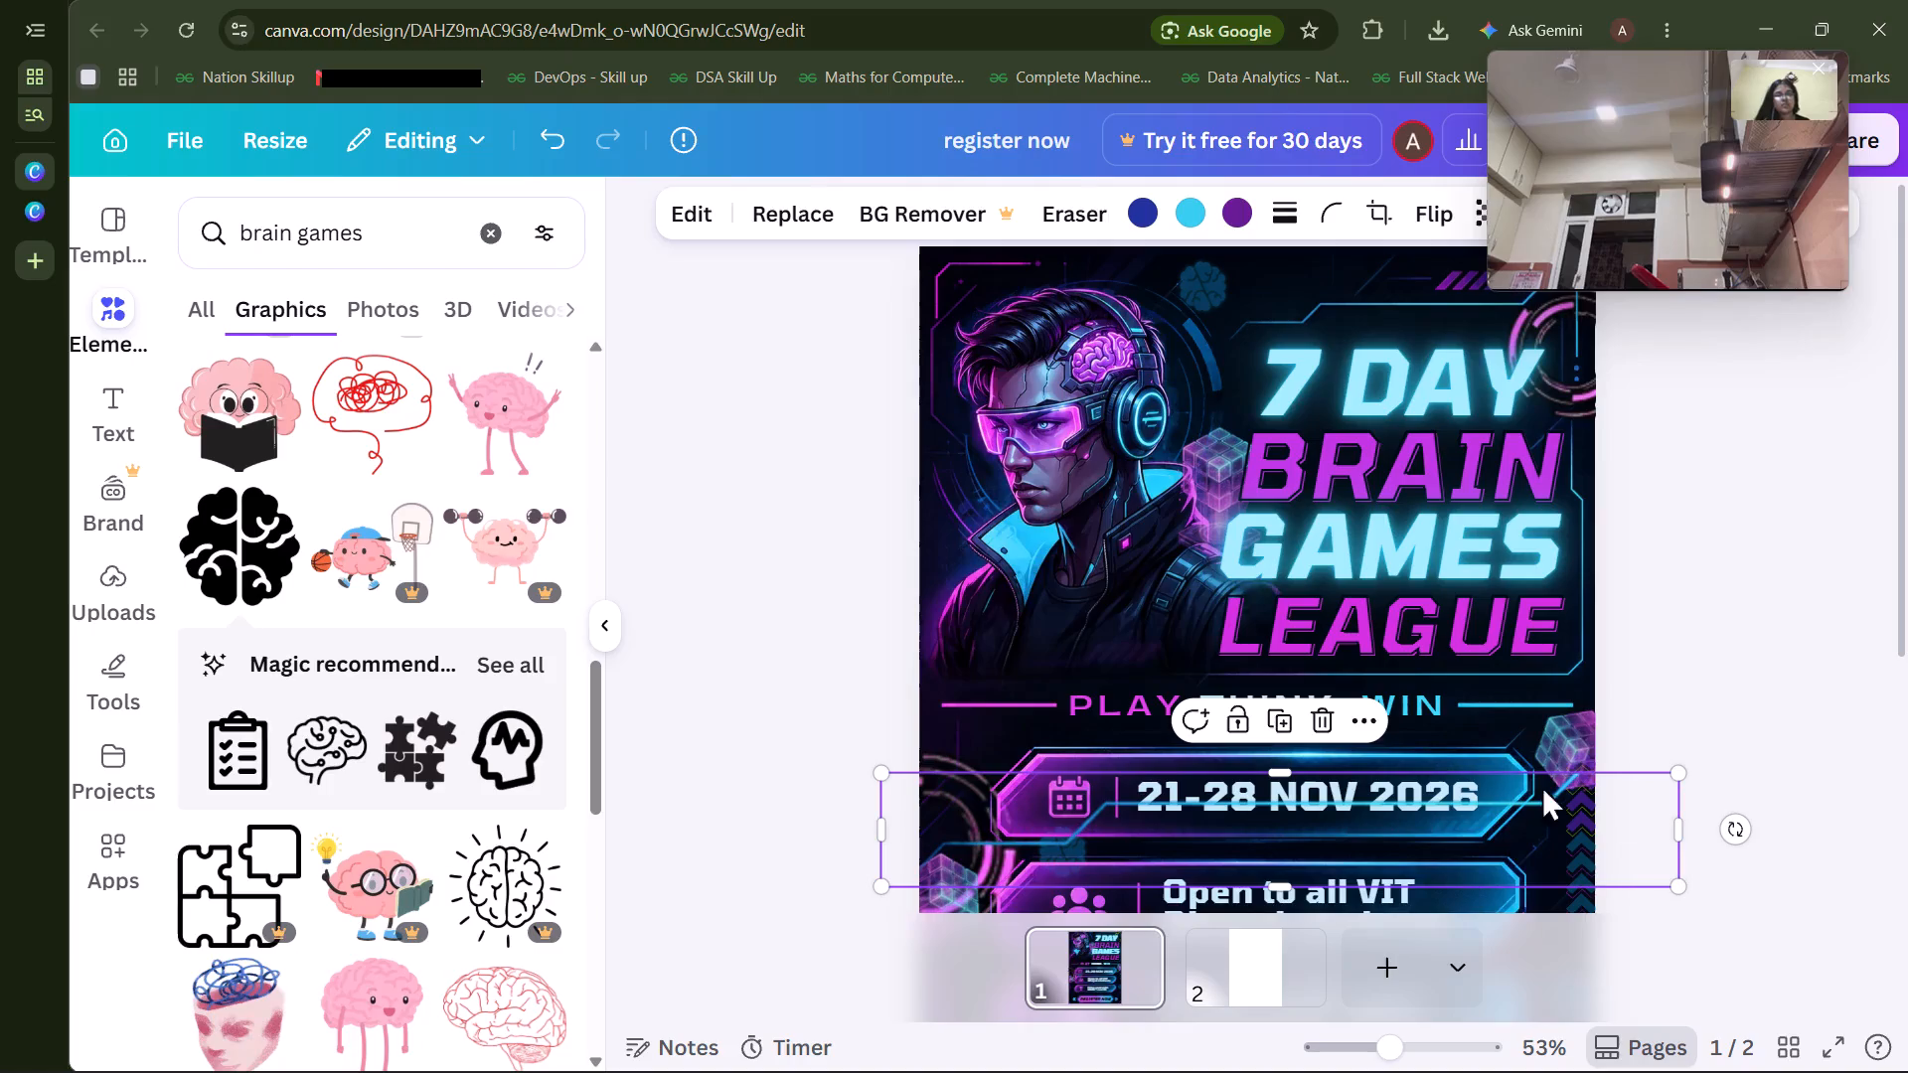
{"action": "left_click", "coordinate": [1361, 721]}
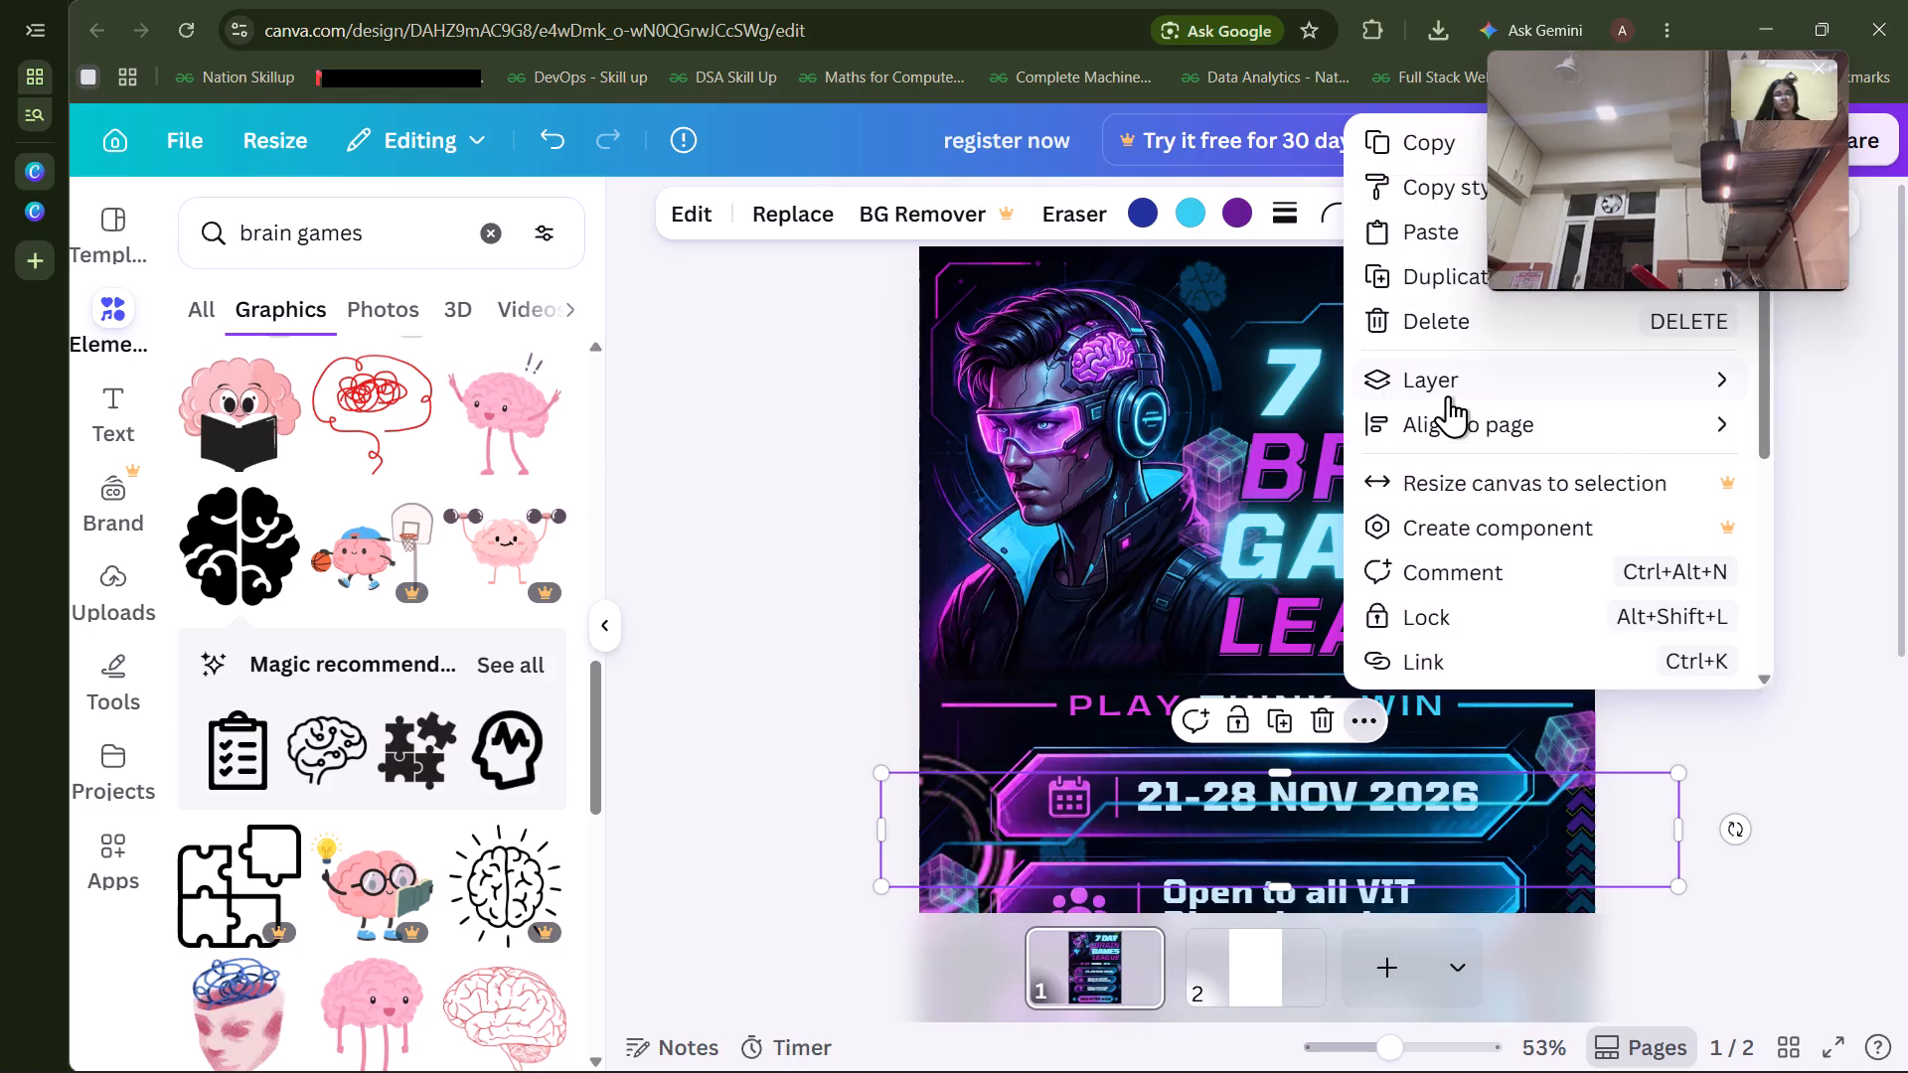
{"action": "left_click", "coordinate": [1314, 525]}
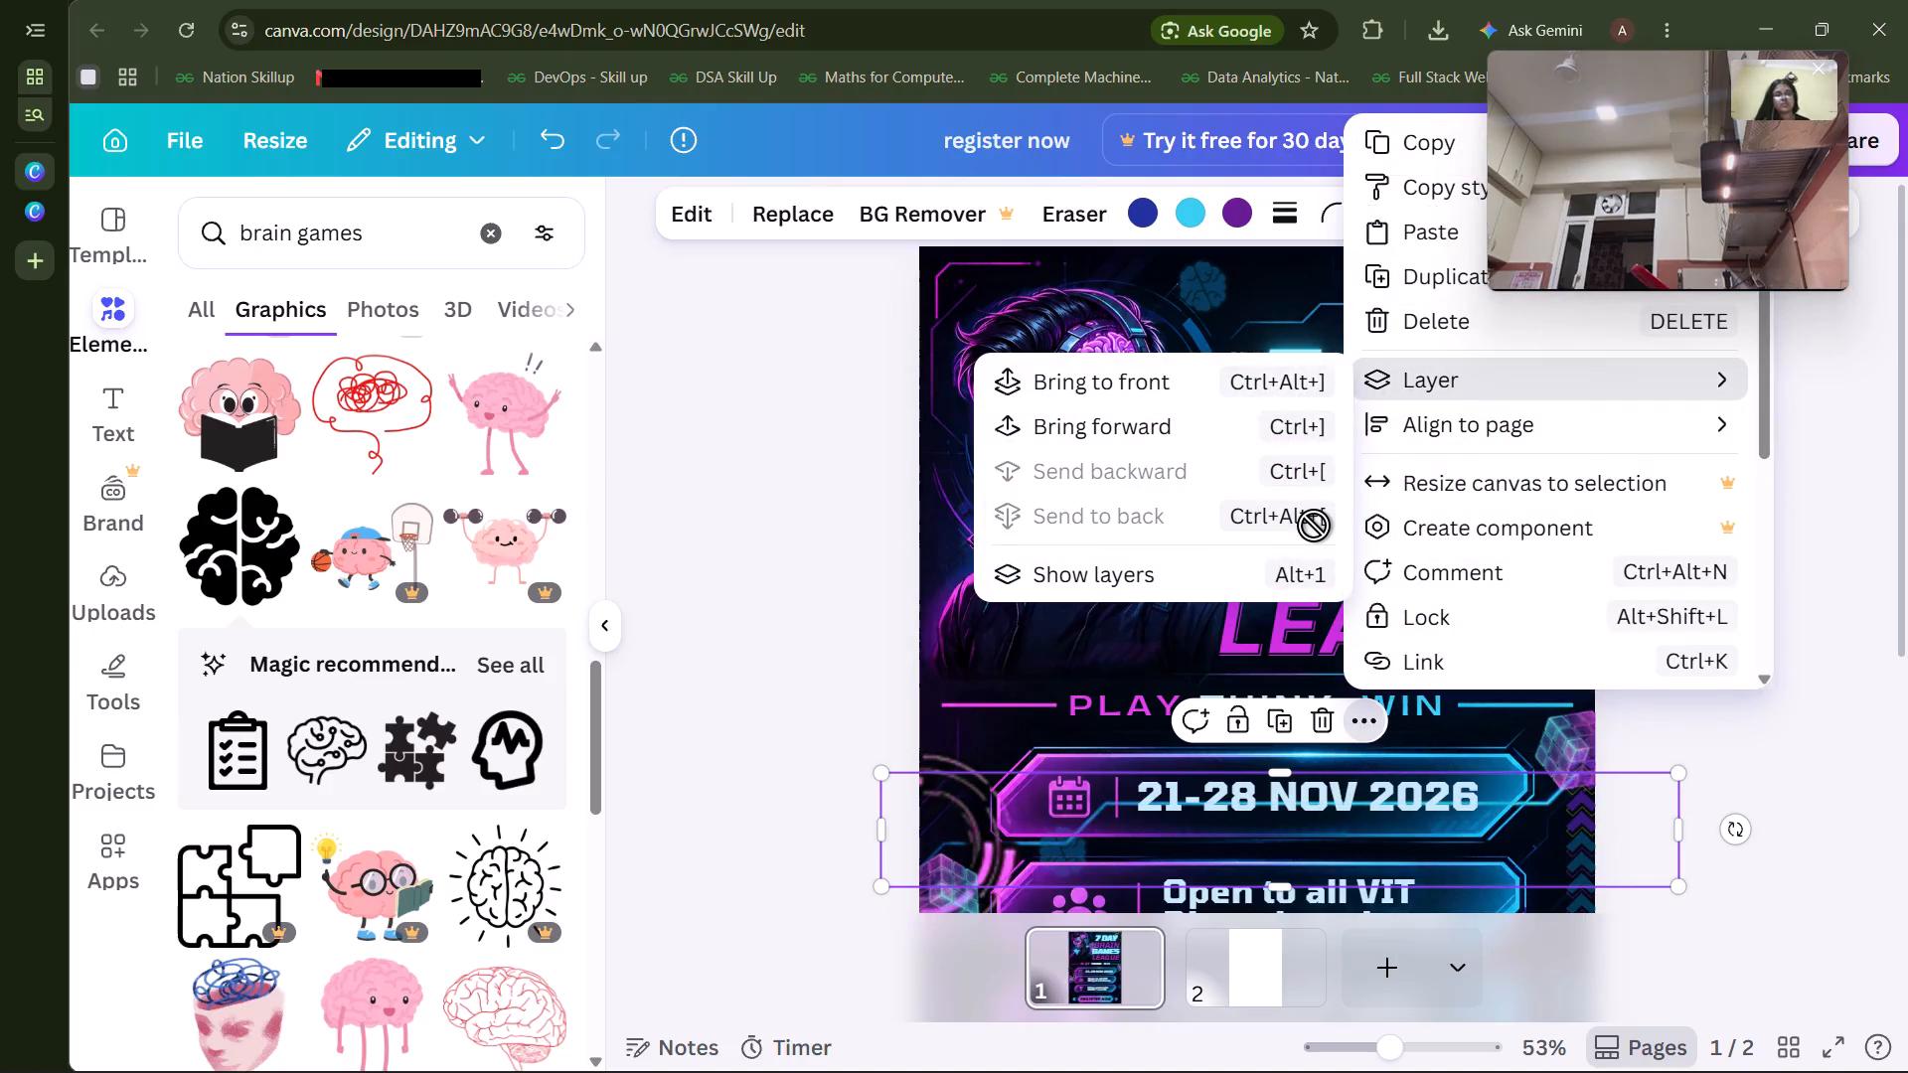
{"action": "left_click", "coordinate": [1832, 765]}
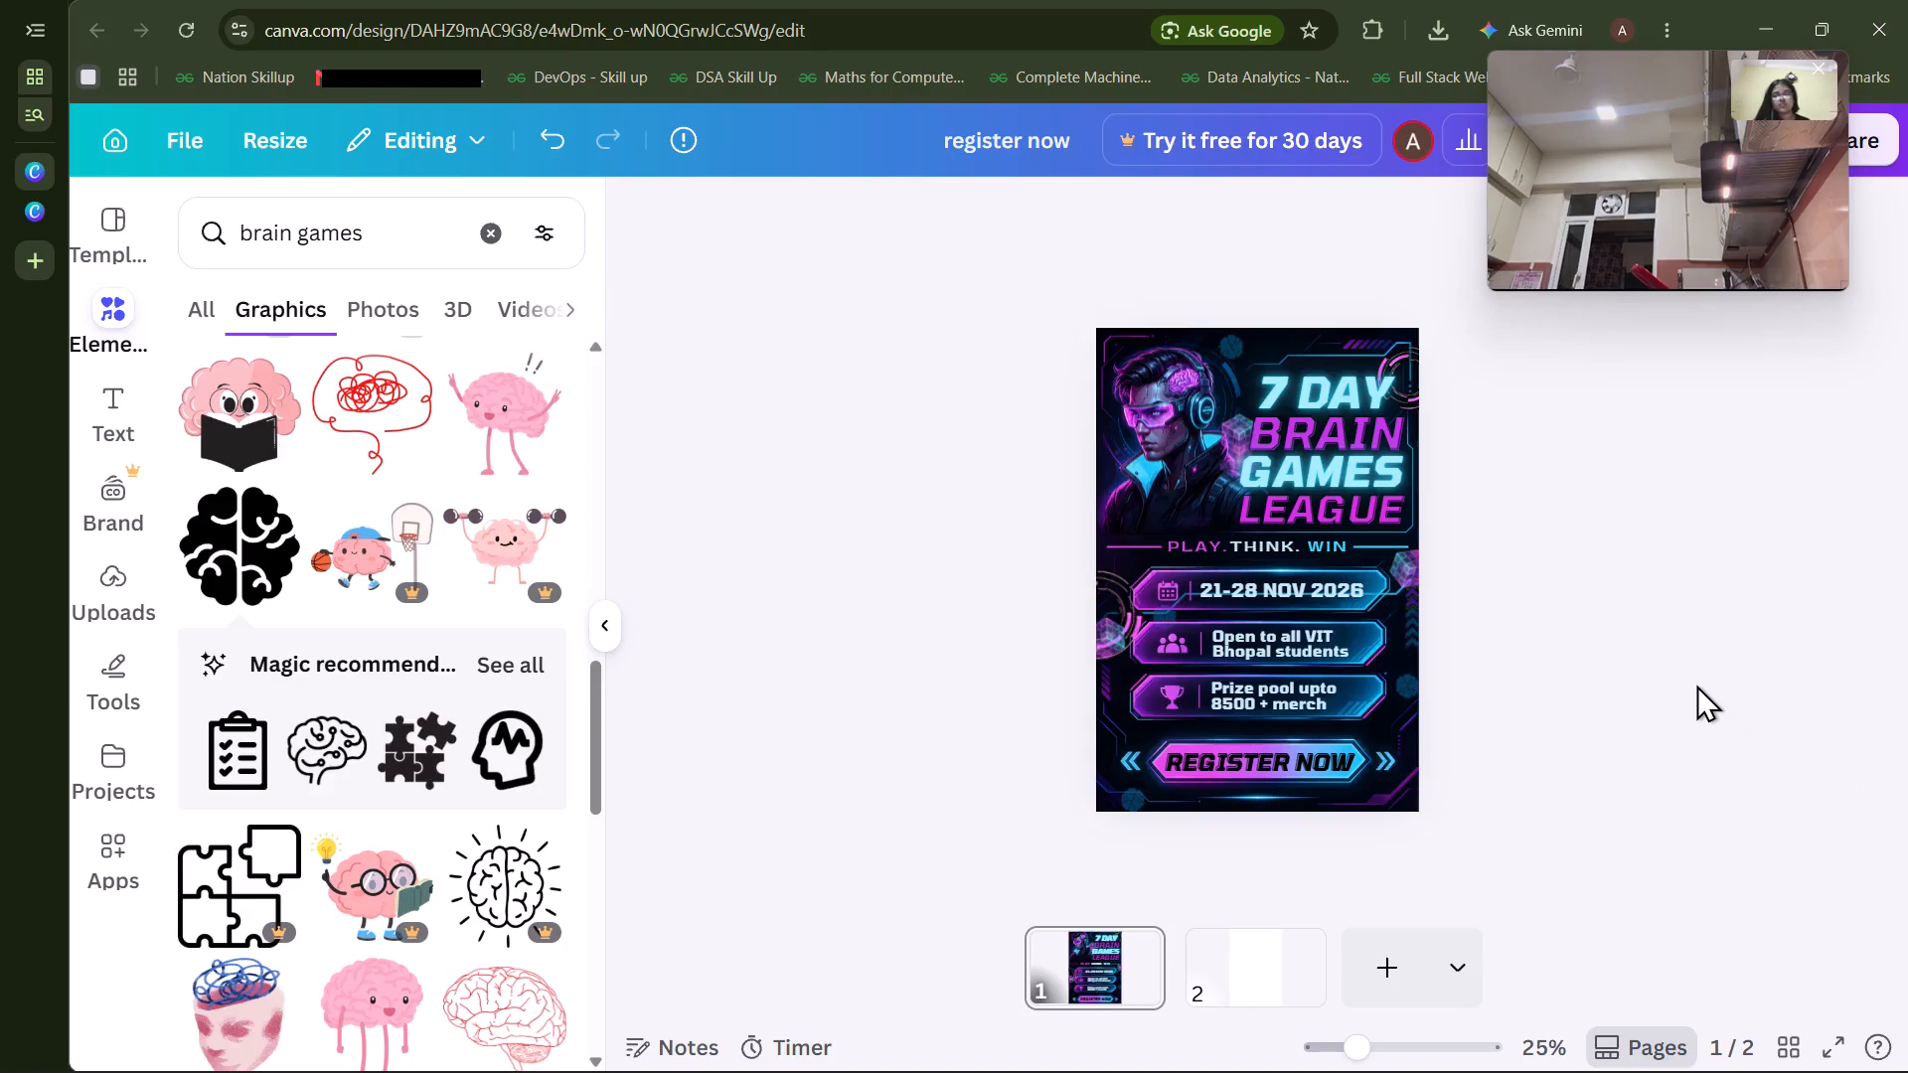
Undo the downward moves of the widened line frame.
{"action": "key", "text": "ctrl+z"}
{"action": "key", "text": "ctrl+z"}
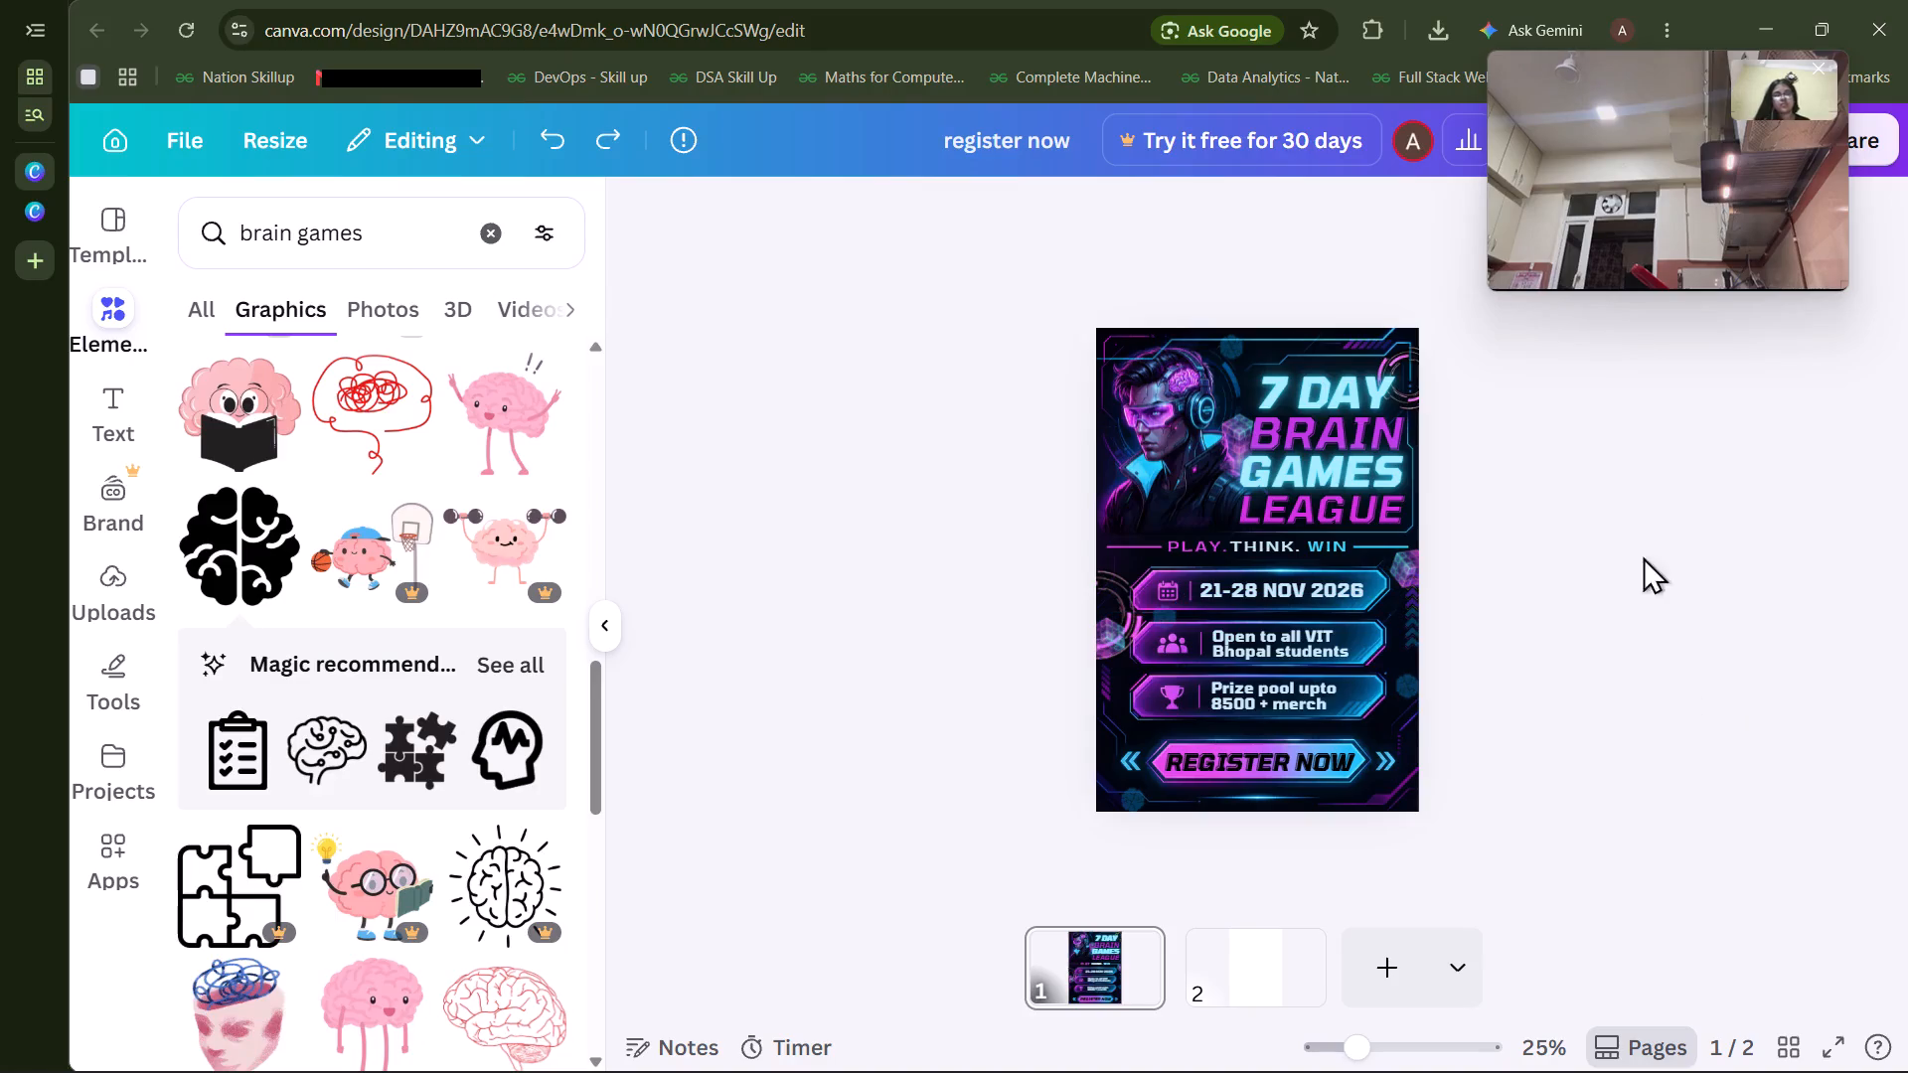
Shift the widened line frame left along the poster's top edge so it extends past the left side.
{"action": "scroll", "coordinate": [1600, 397], "scroll_direction": "up", "scroll_amount": 1}
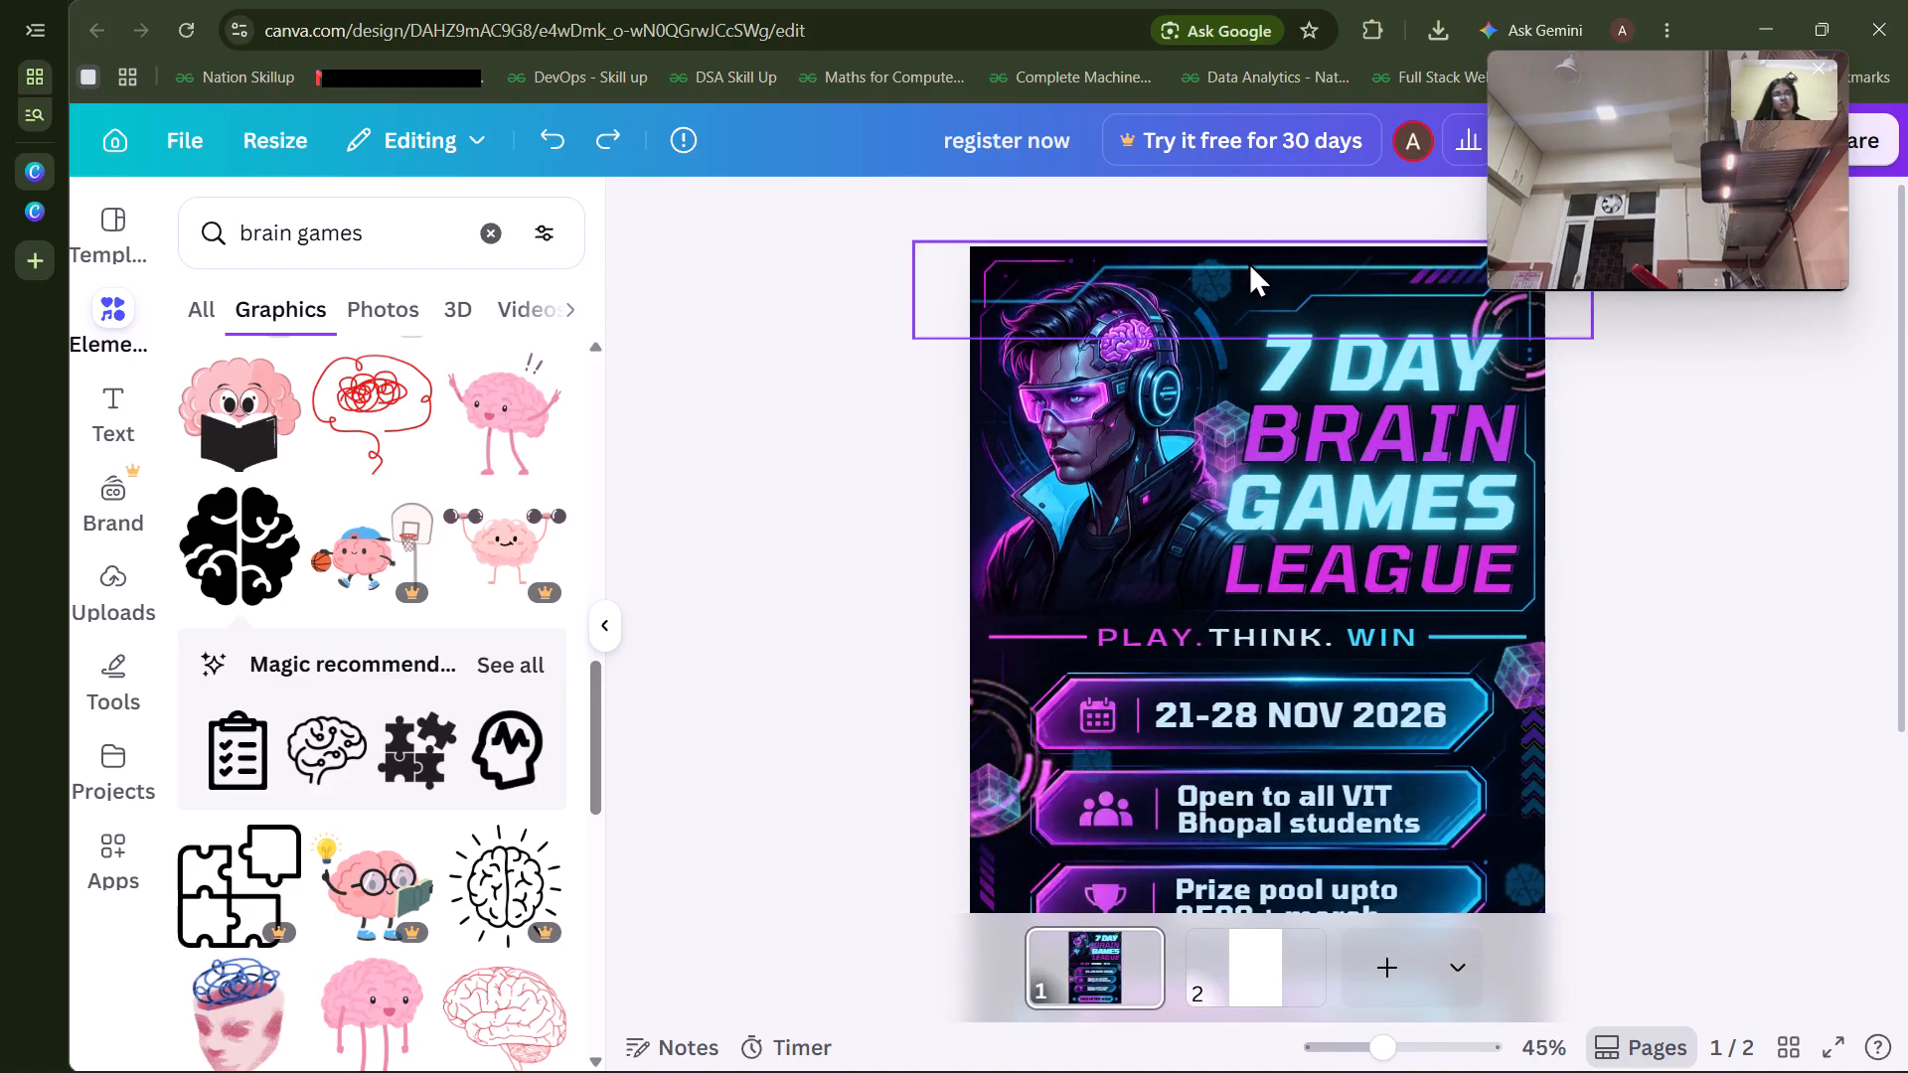
{"action": "left_click_drag", "start_coordinate": [1248, 261], "coordinate": [1194, 258]}
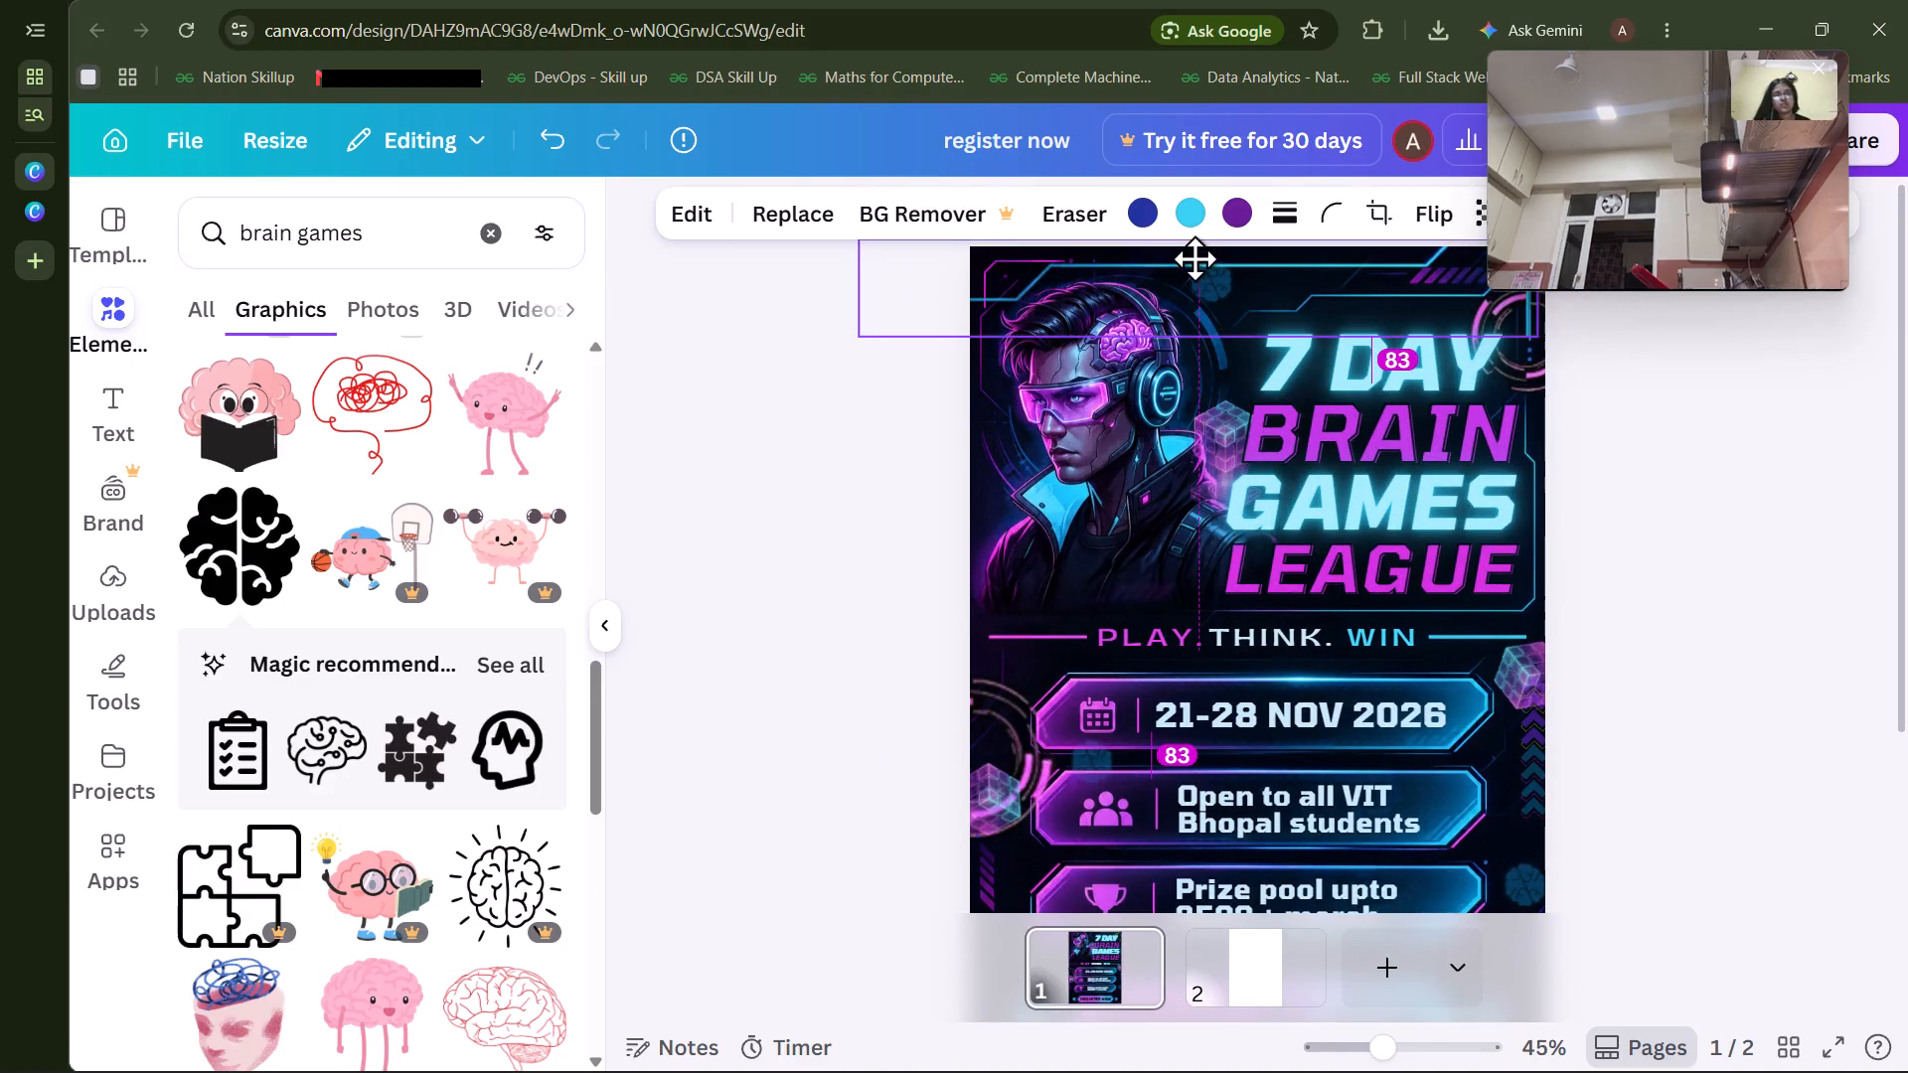
{"action": "left_click_drag", "start_coordinate": [1194, 258], "coordinate": [1192, 257]}
{"action": "left_click", "coordinate": [860, 410]}
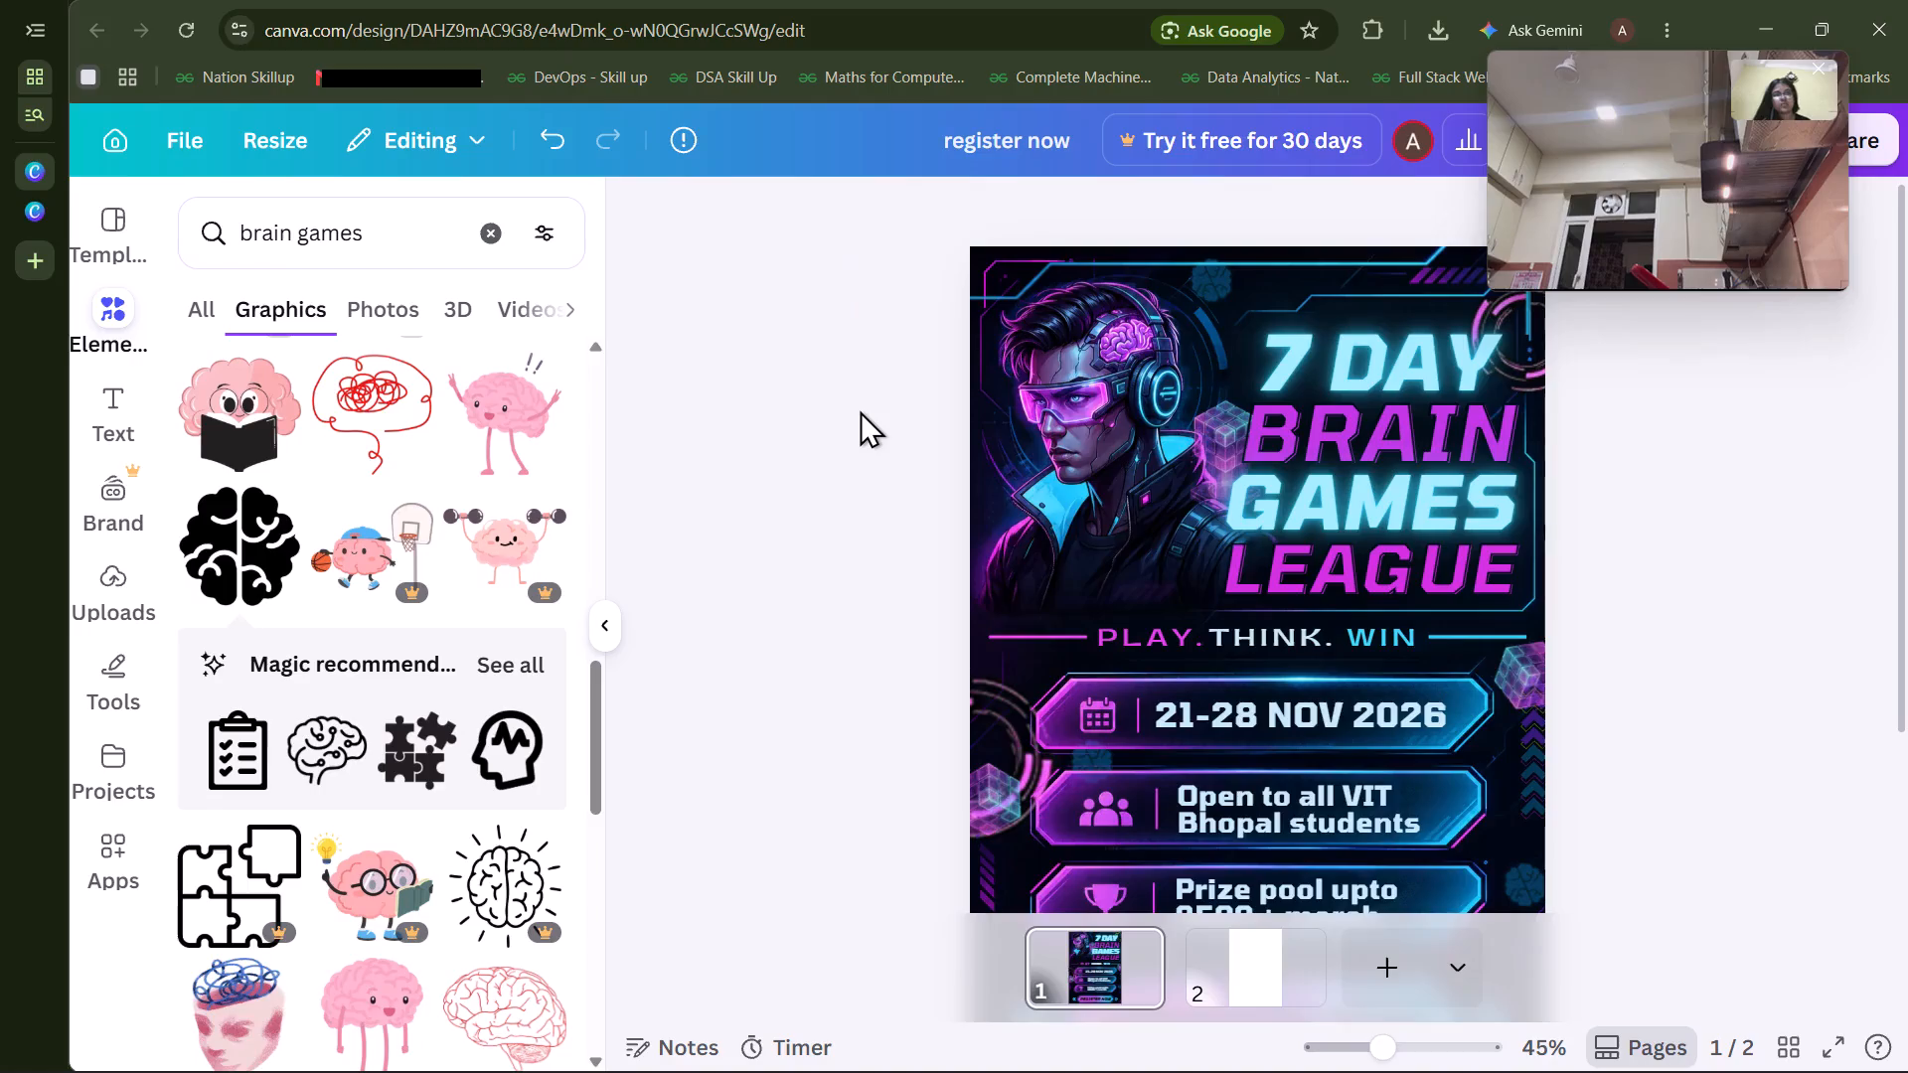
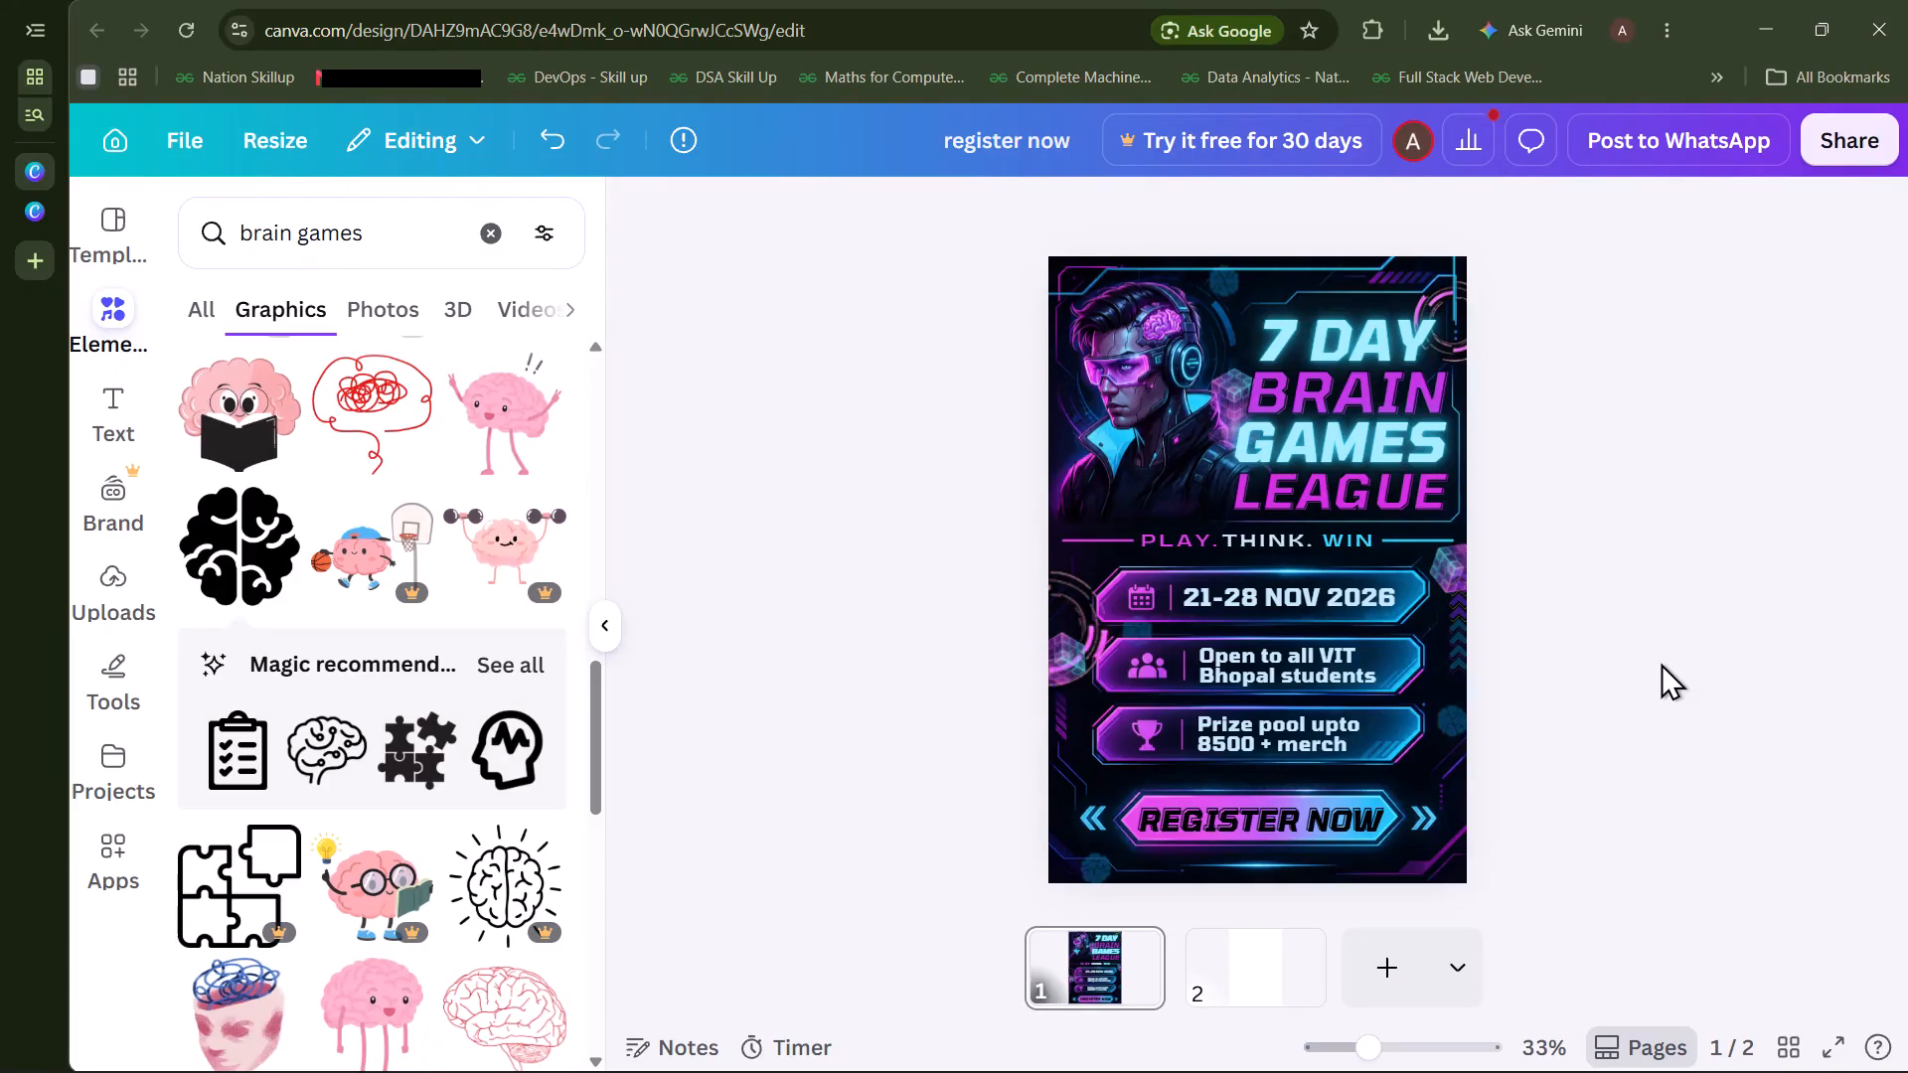
Close the browser window containing the poster design and dismiss the PC defense and speedup notification.
{"action": "left_click", "coordinate": [1906, 0]}
{"action": "key", "text": "Return"}
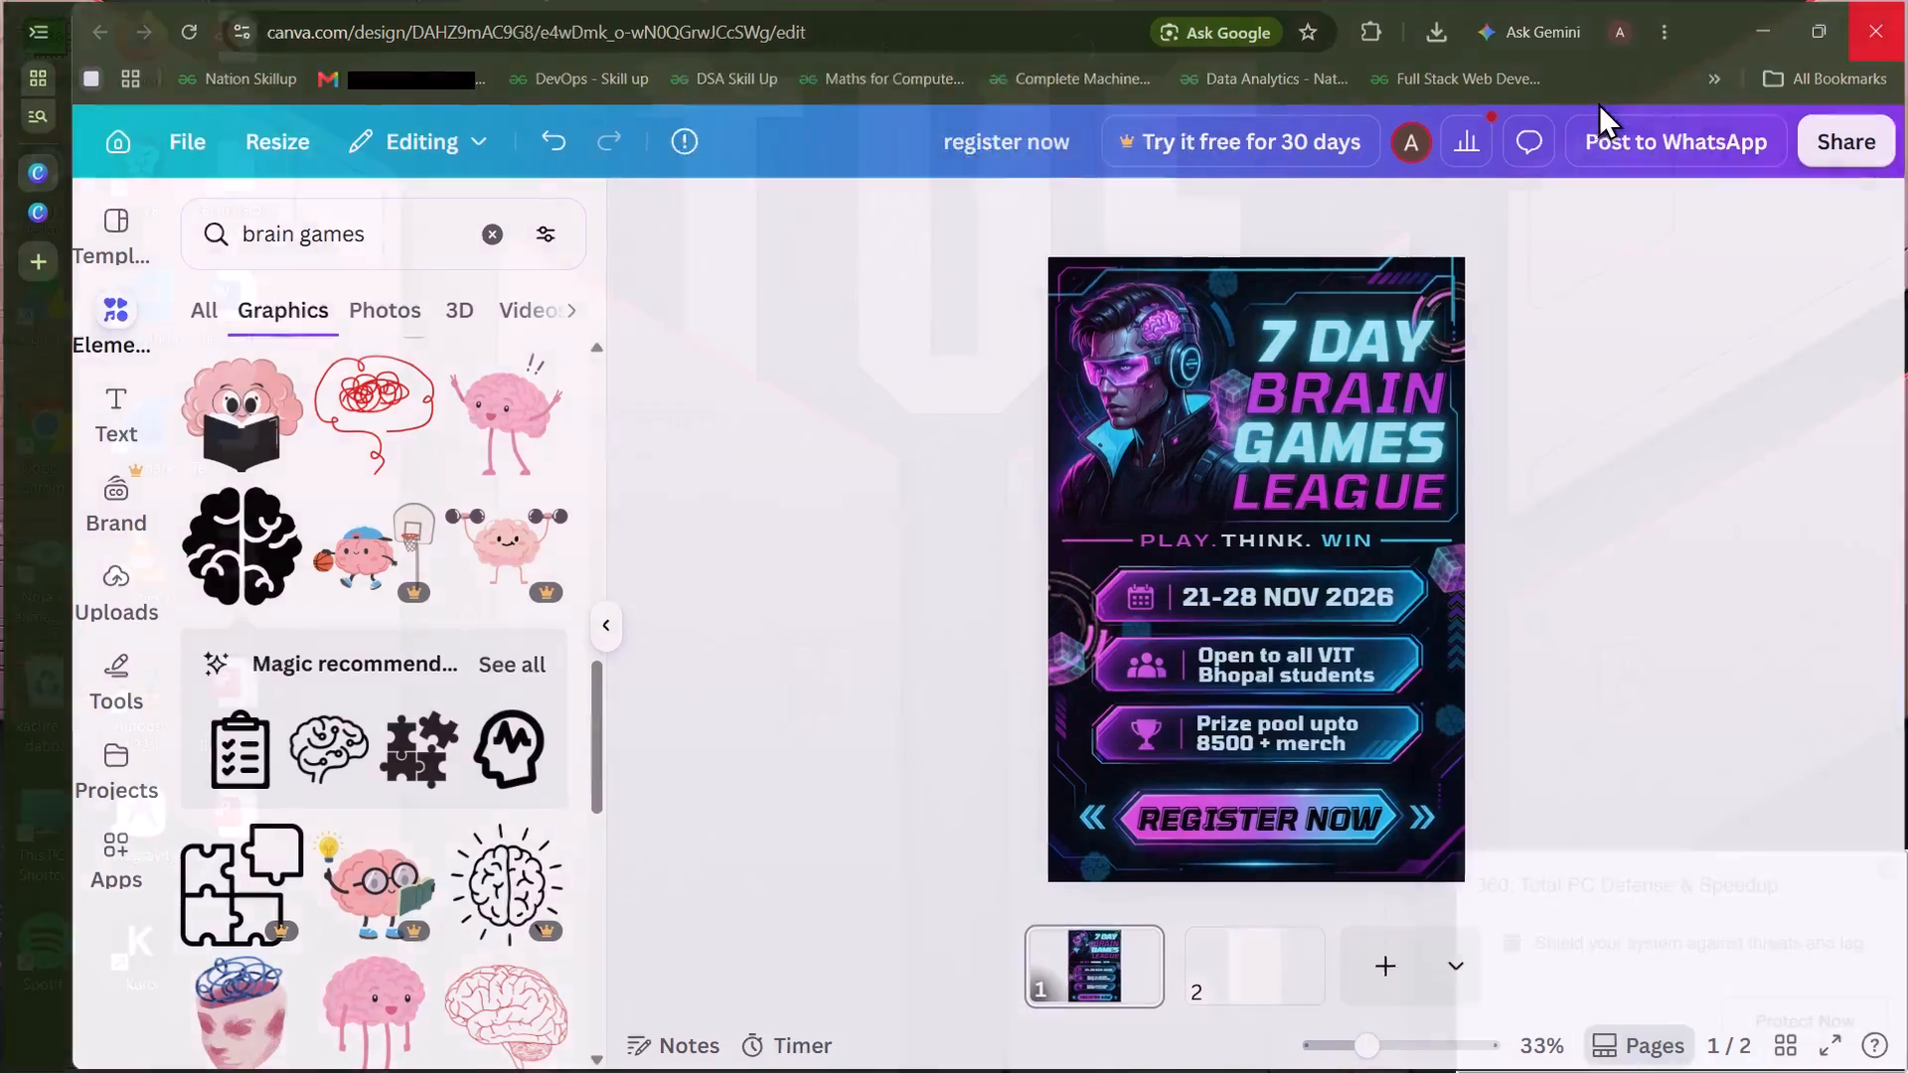
{"action": "left_click", "coordinate": [1882, 863]}
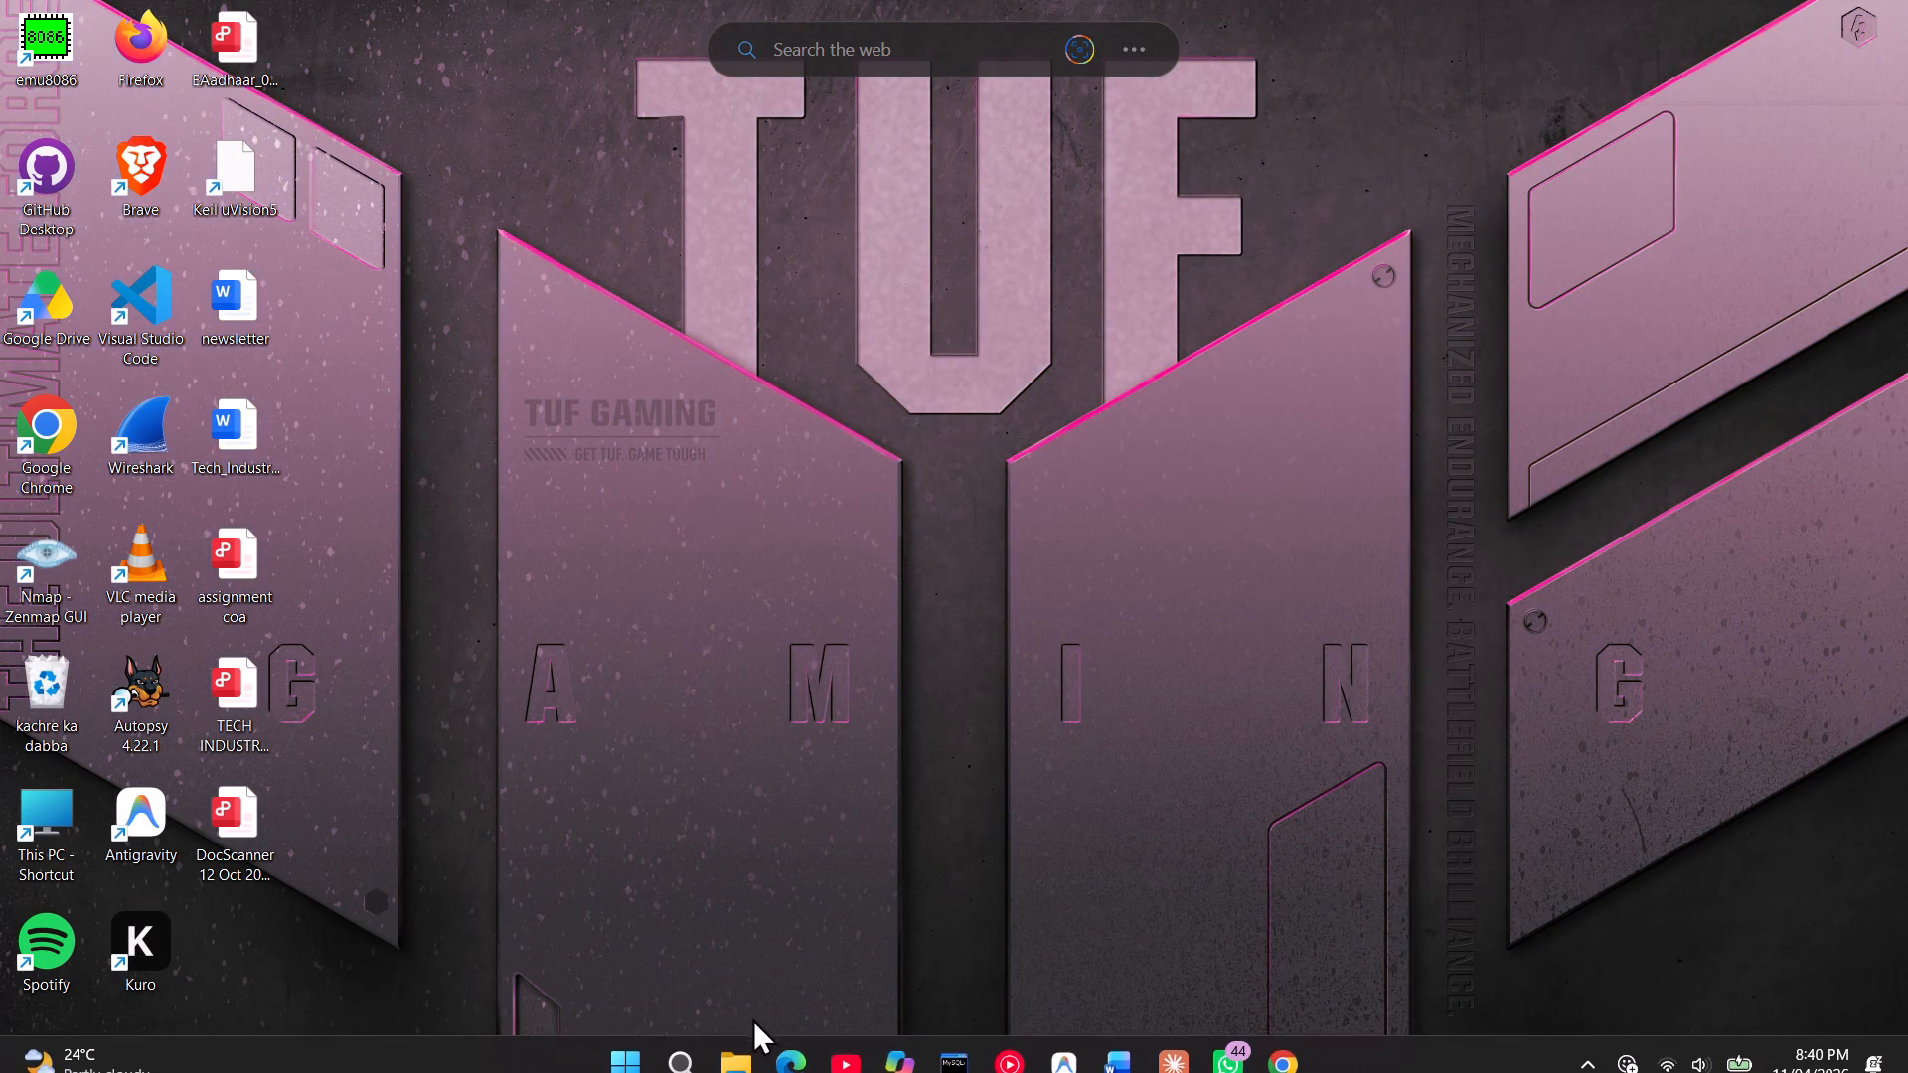
Open the computer's power options for shutting down.
{"action": "left_click", "coordinate": [645, 1029]}
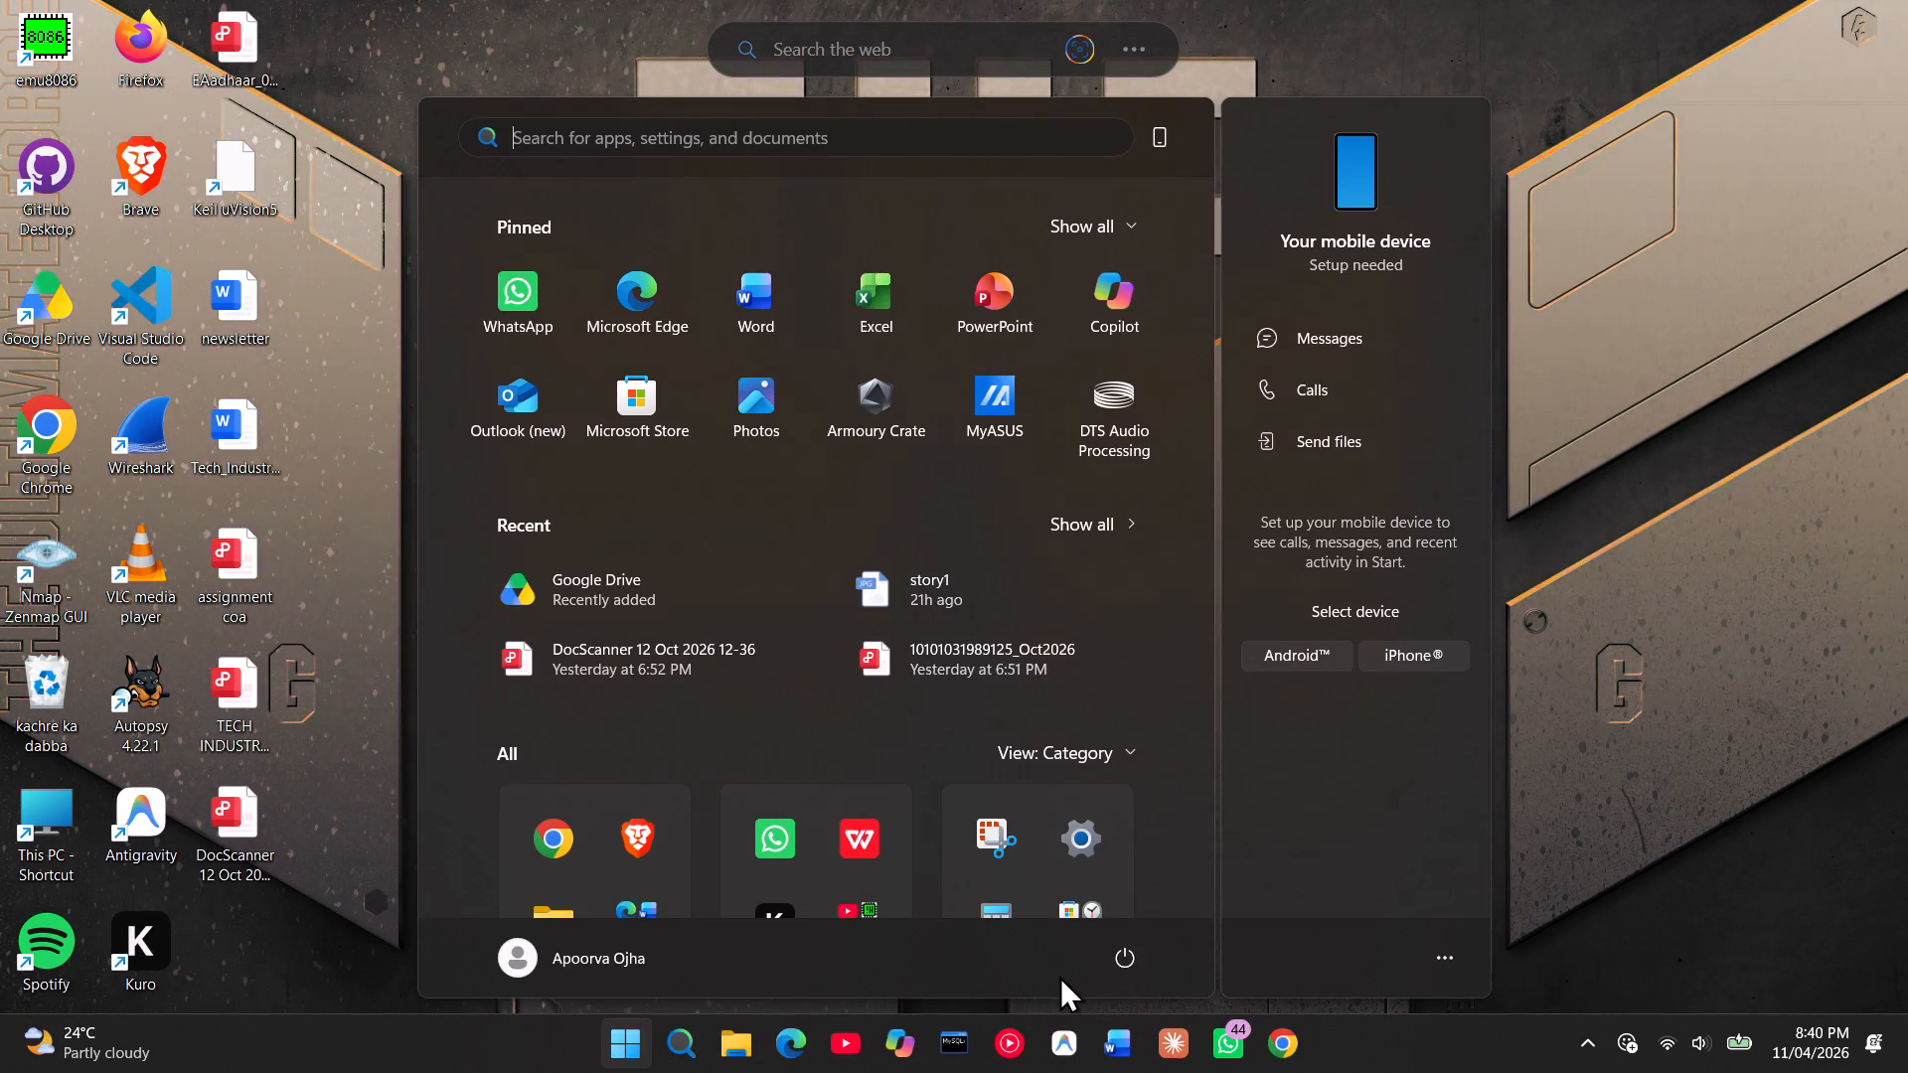
{"action": "left_click", "coordinate": [1125, 948]}
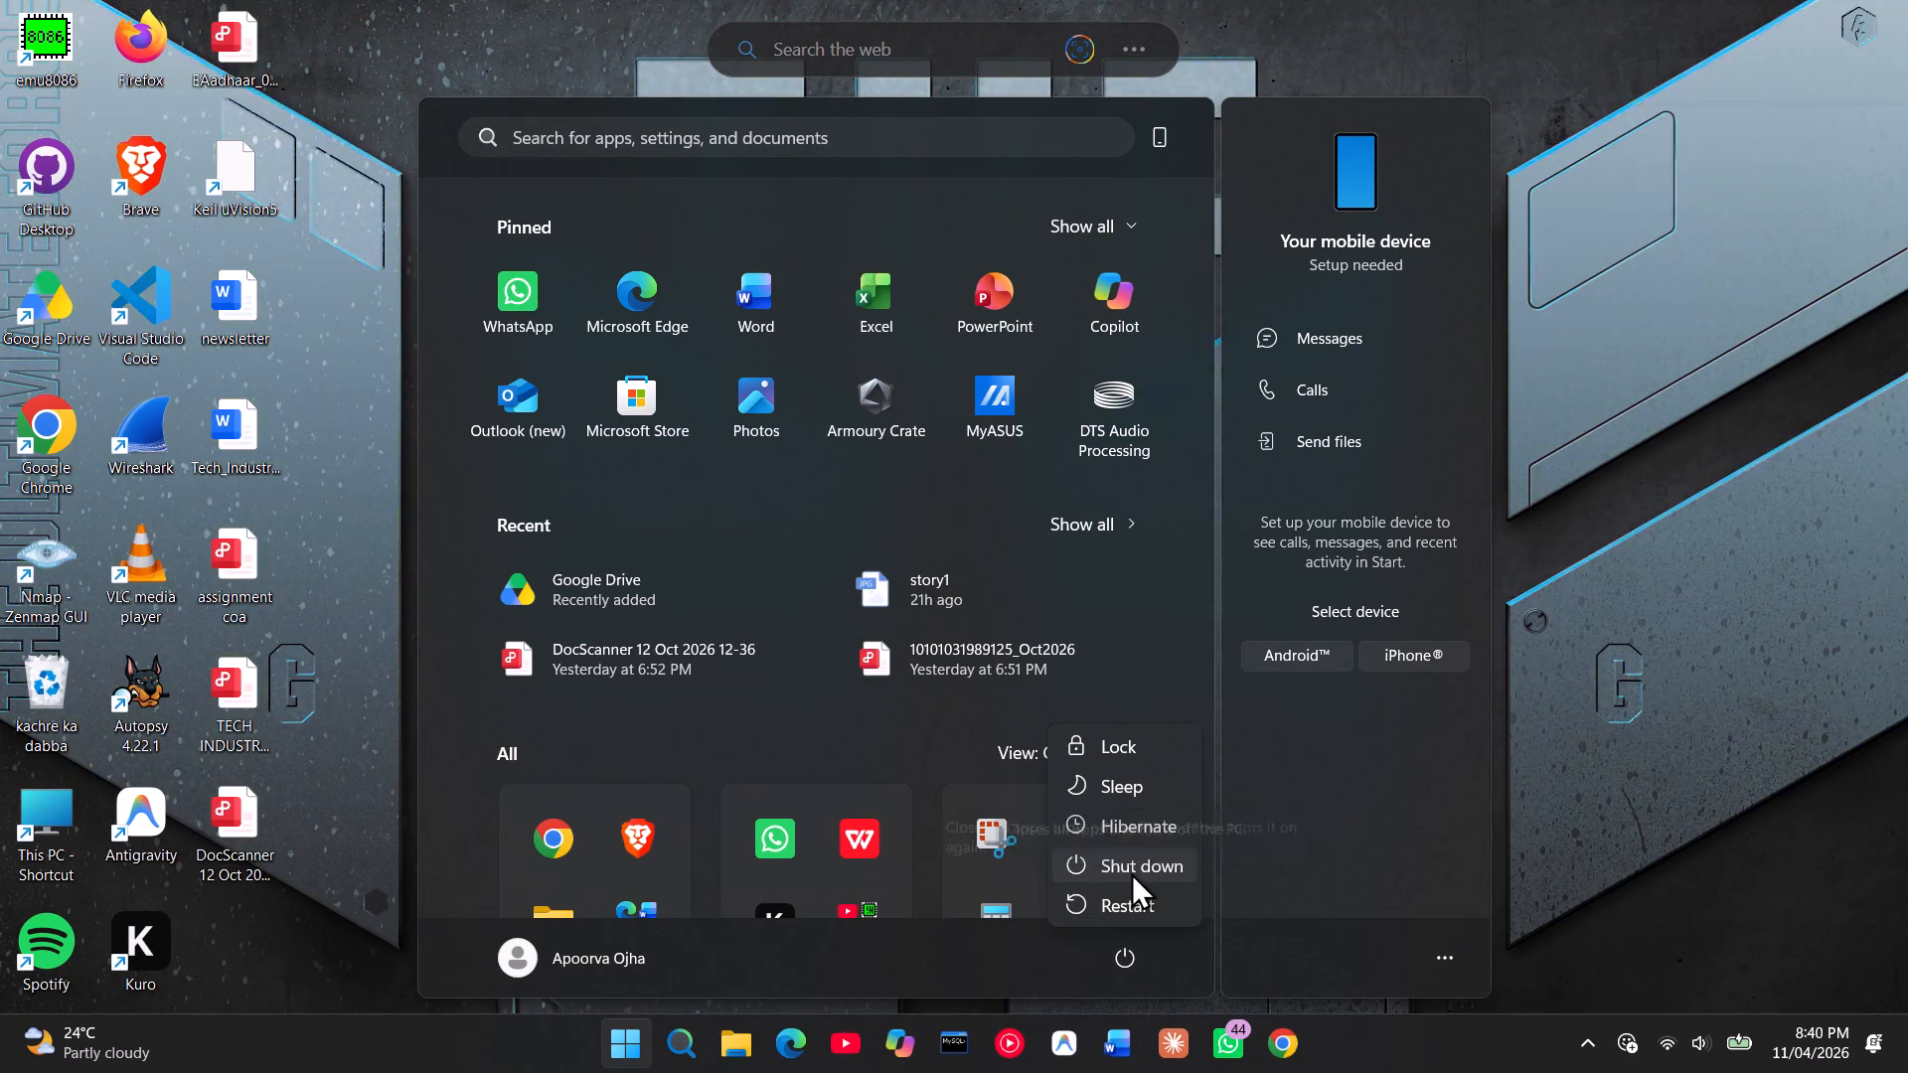